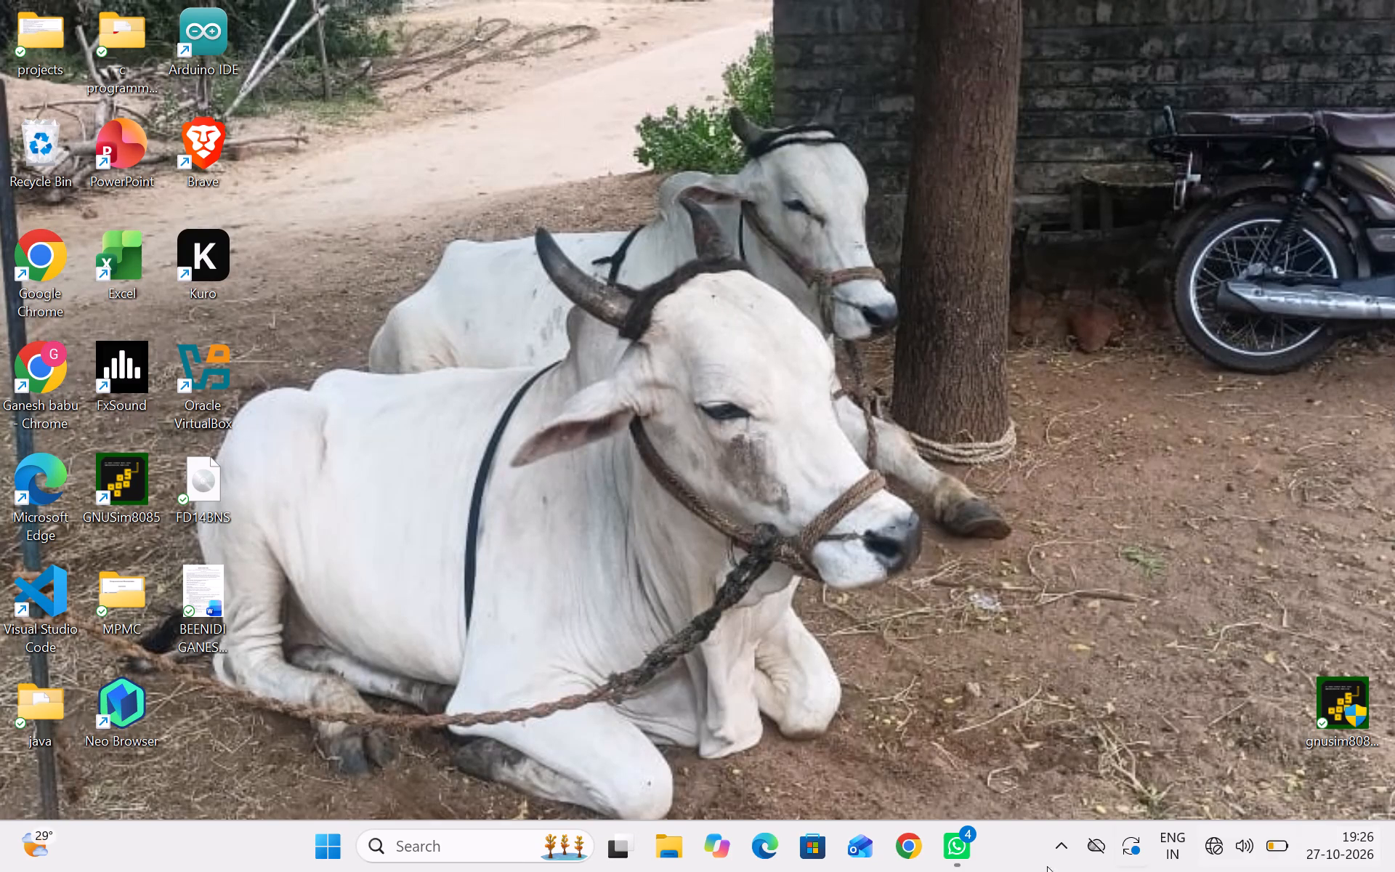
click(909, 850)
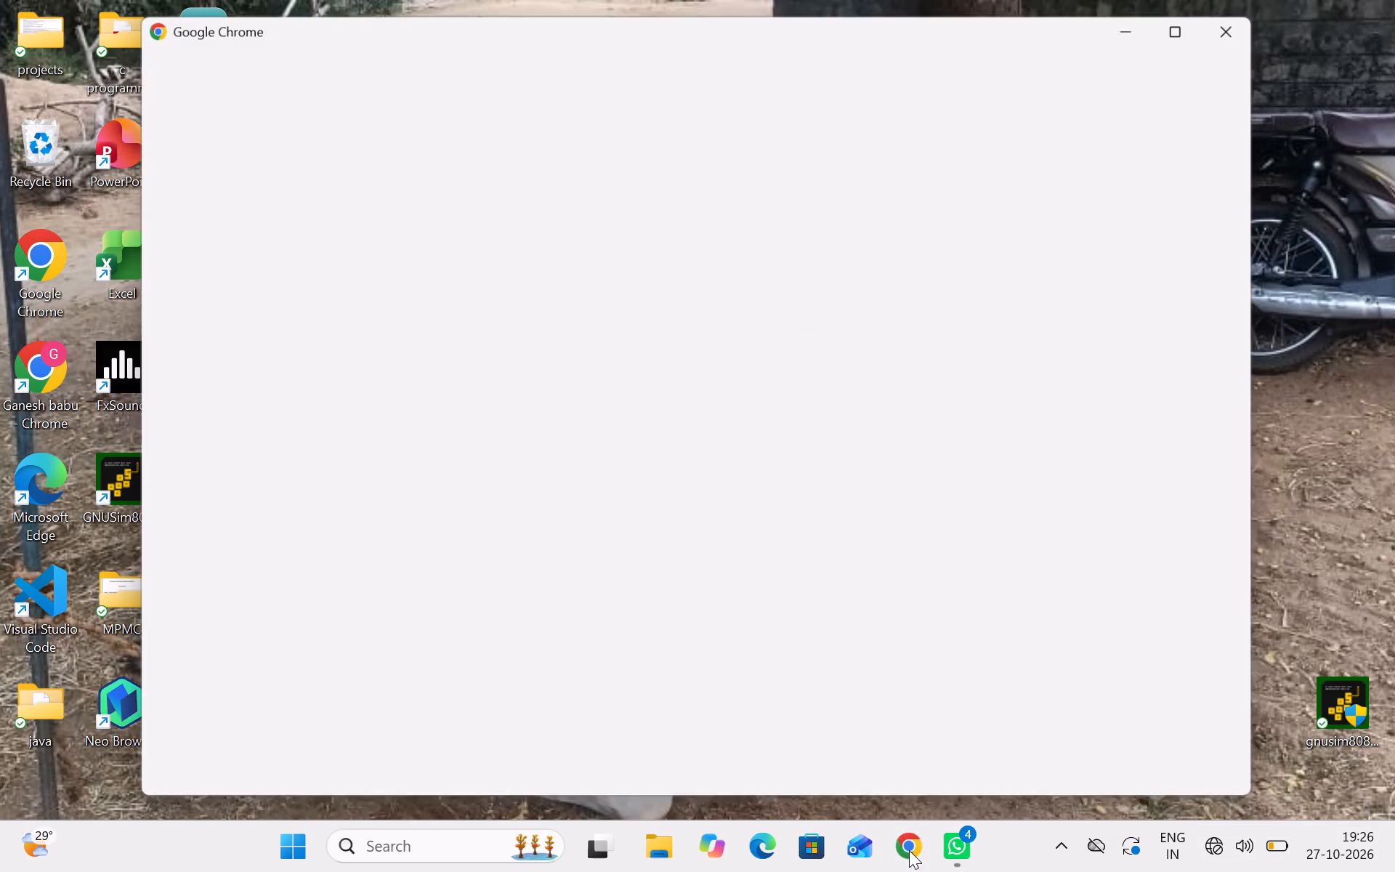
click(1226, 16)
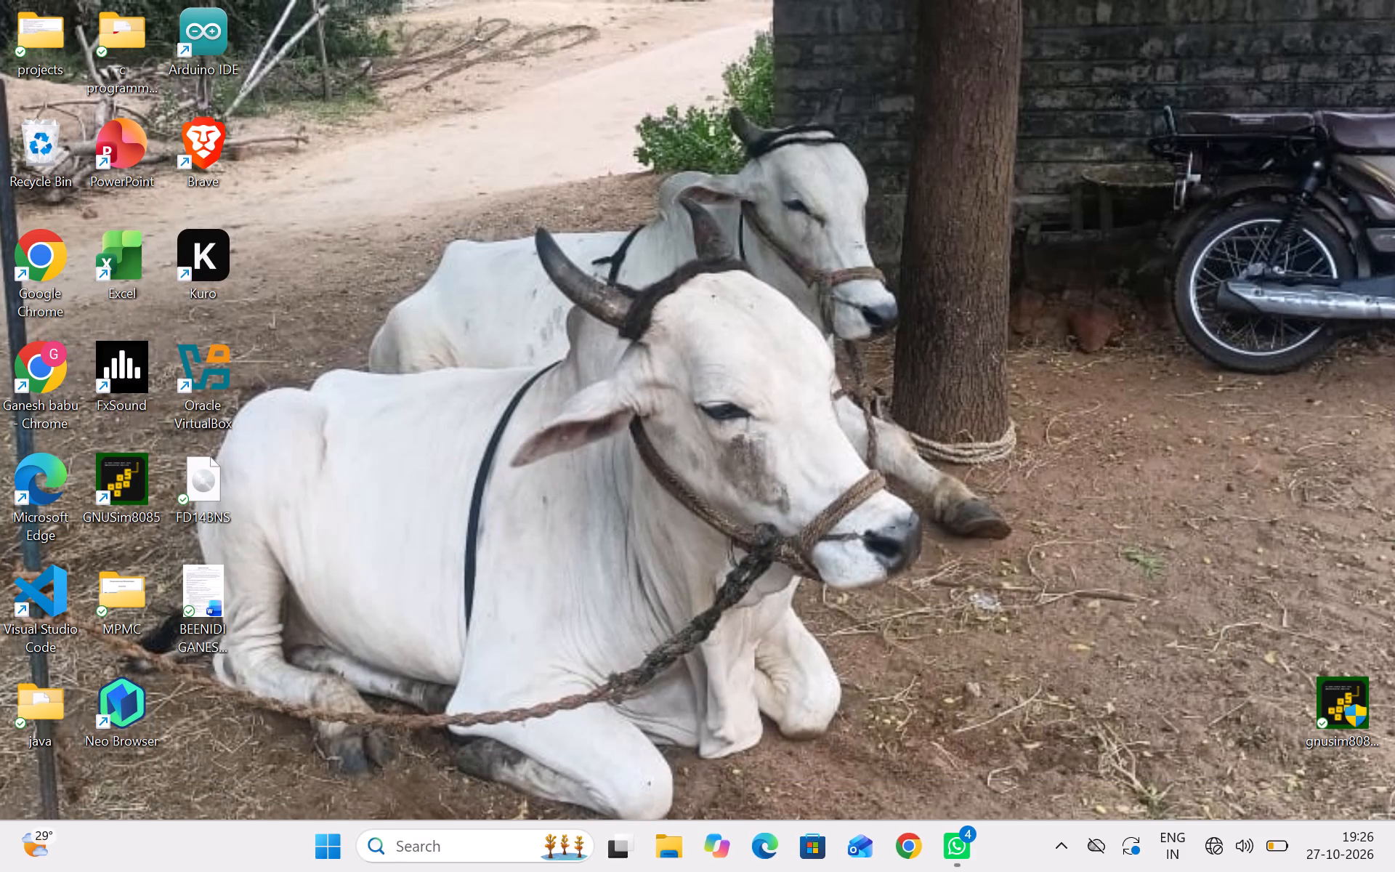
Find and launch Microsoft Word, and look over the recent documents on its start page.
click(465, 855)
text(WORD)
key(Return)
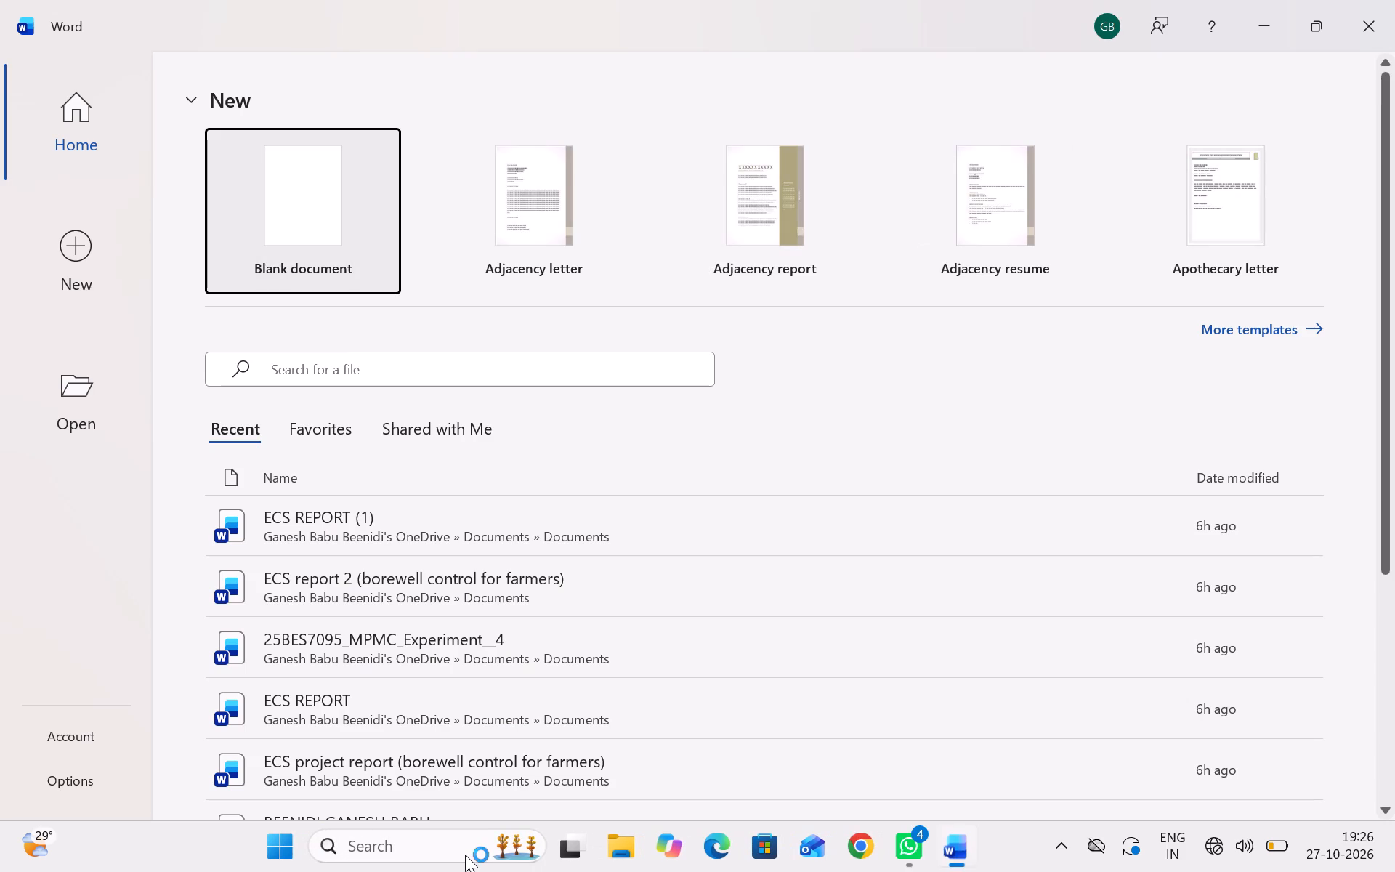
scroll(360, 525, up, 6)
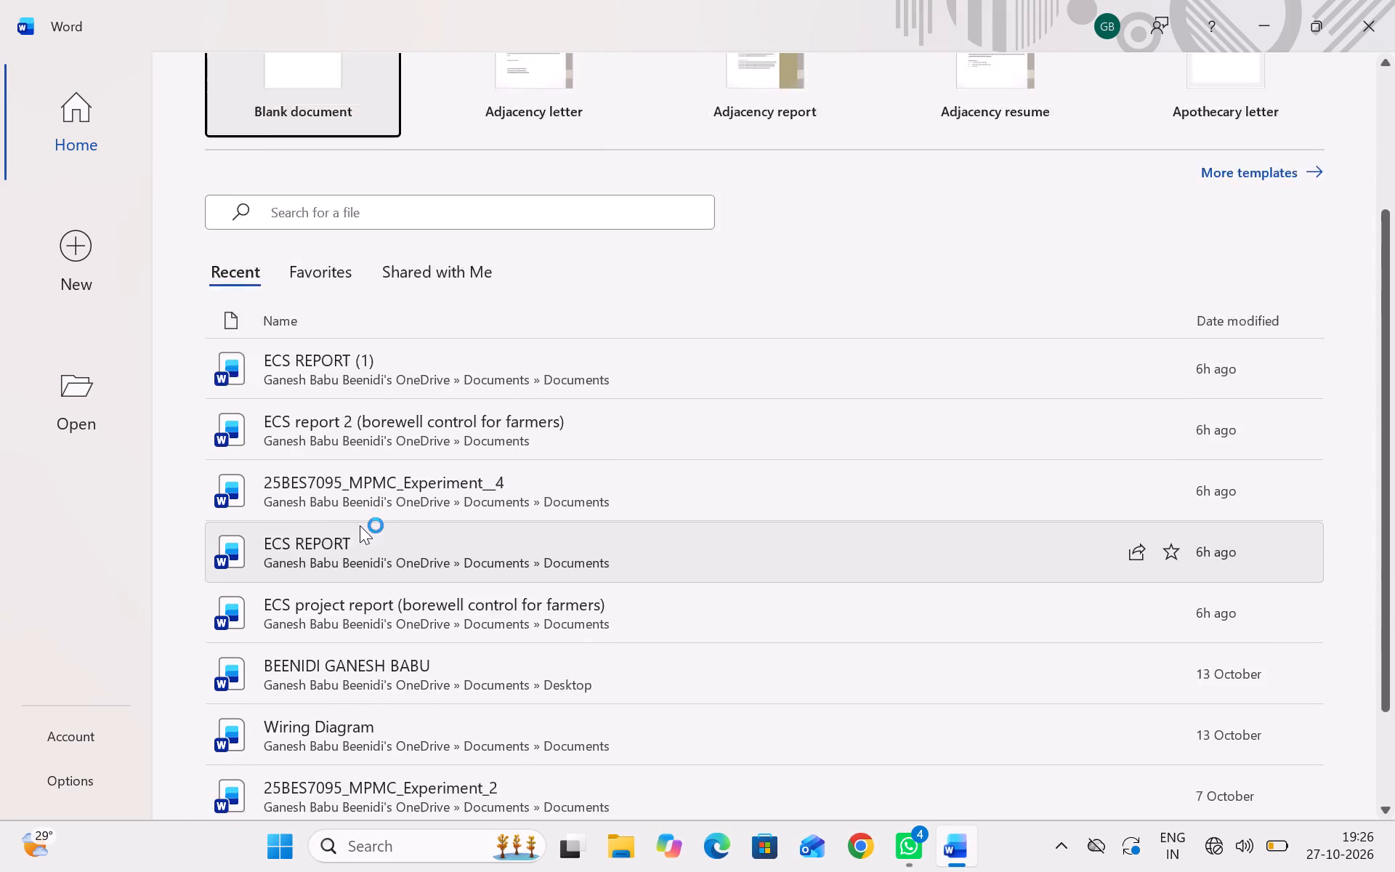
scroll(360, 525, up, 13)
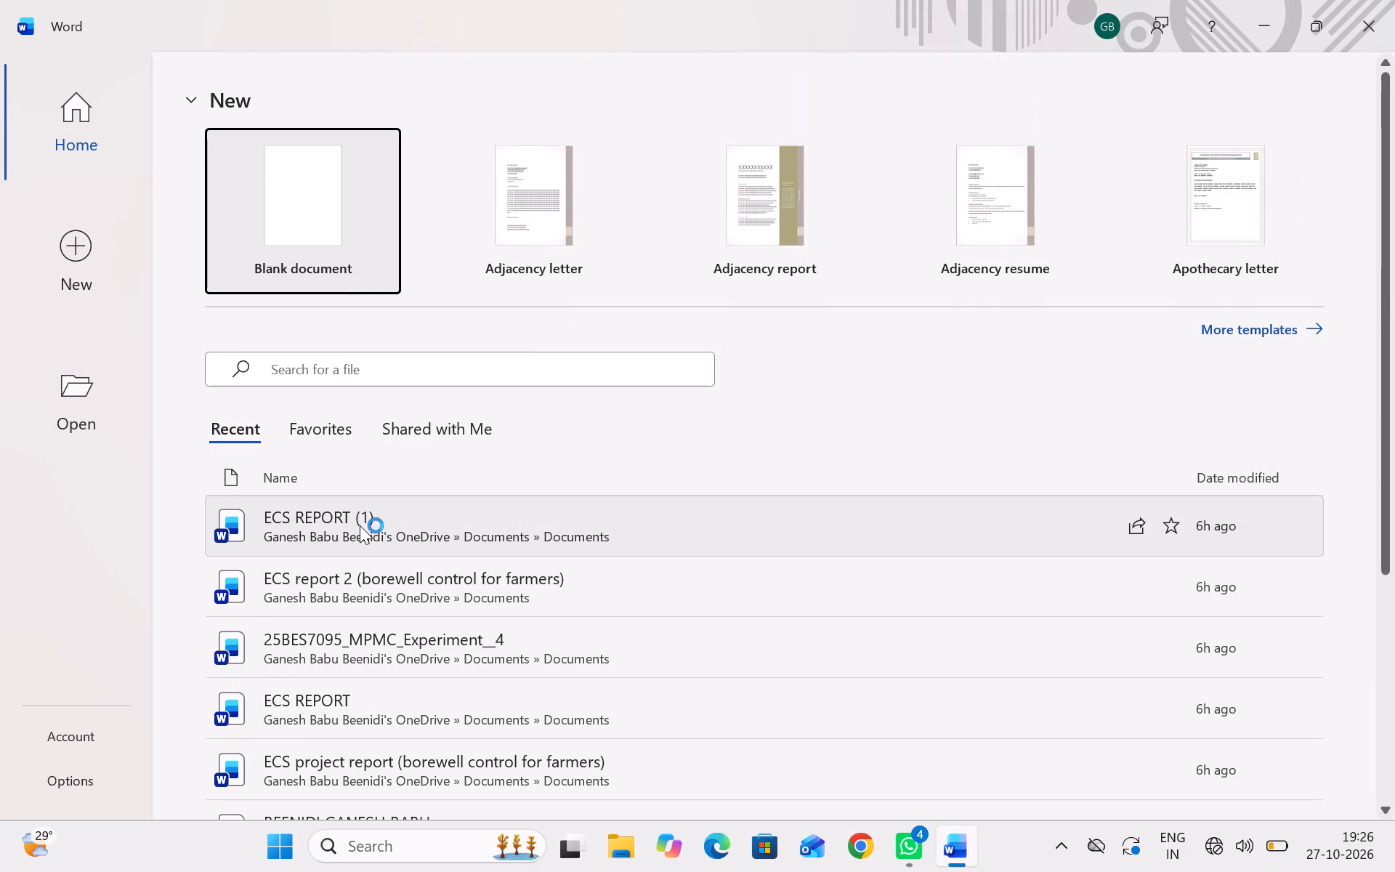
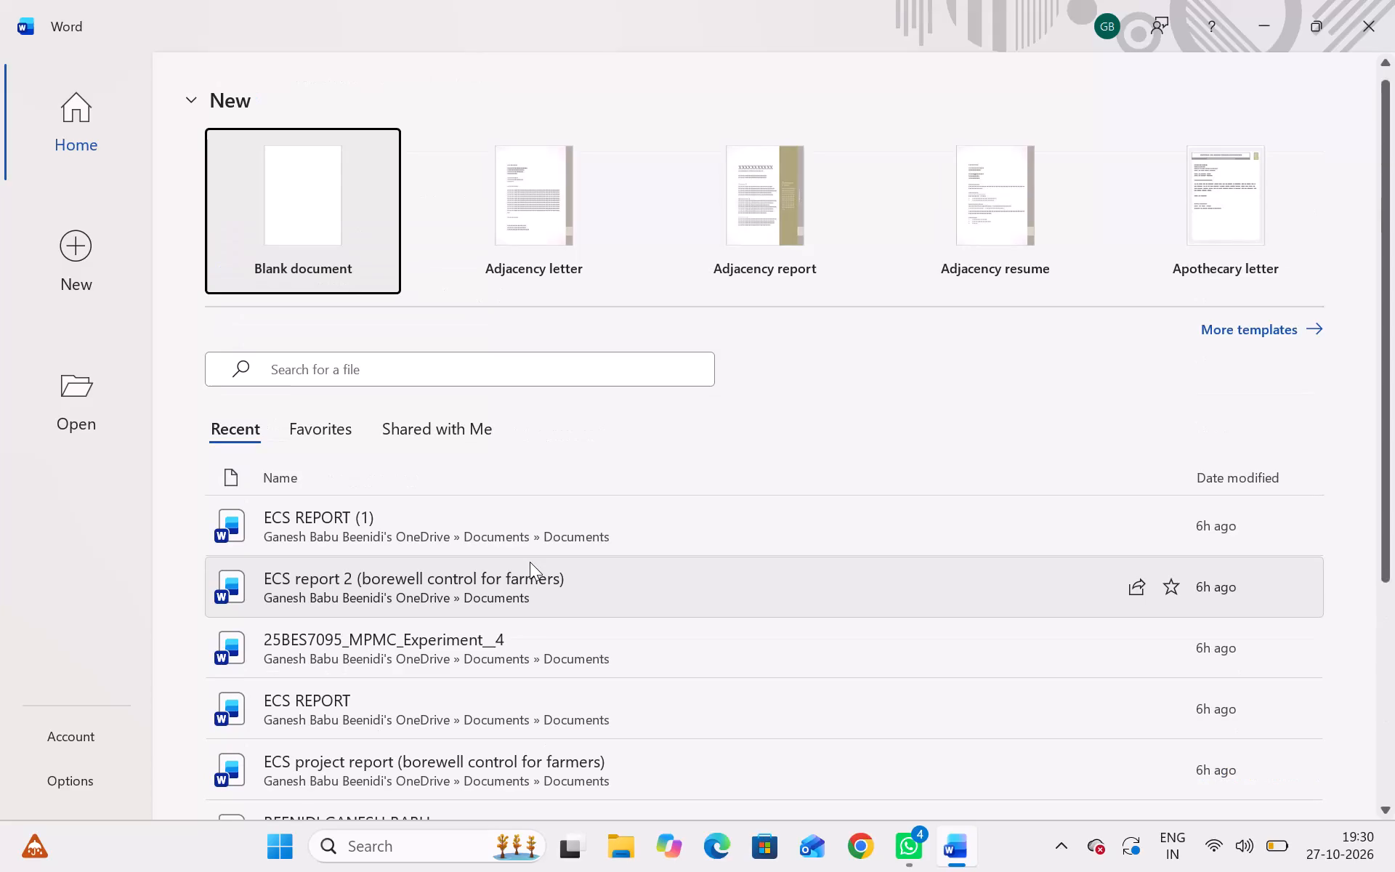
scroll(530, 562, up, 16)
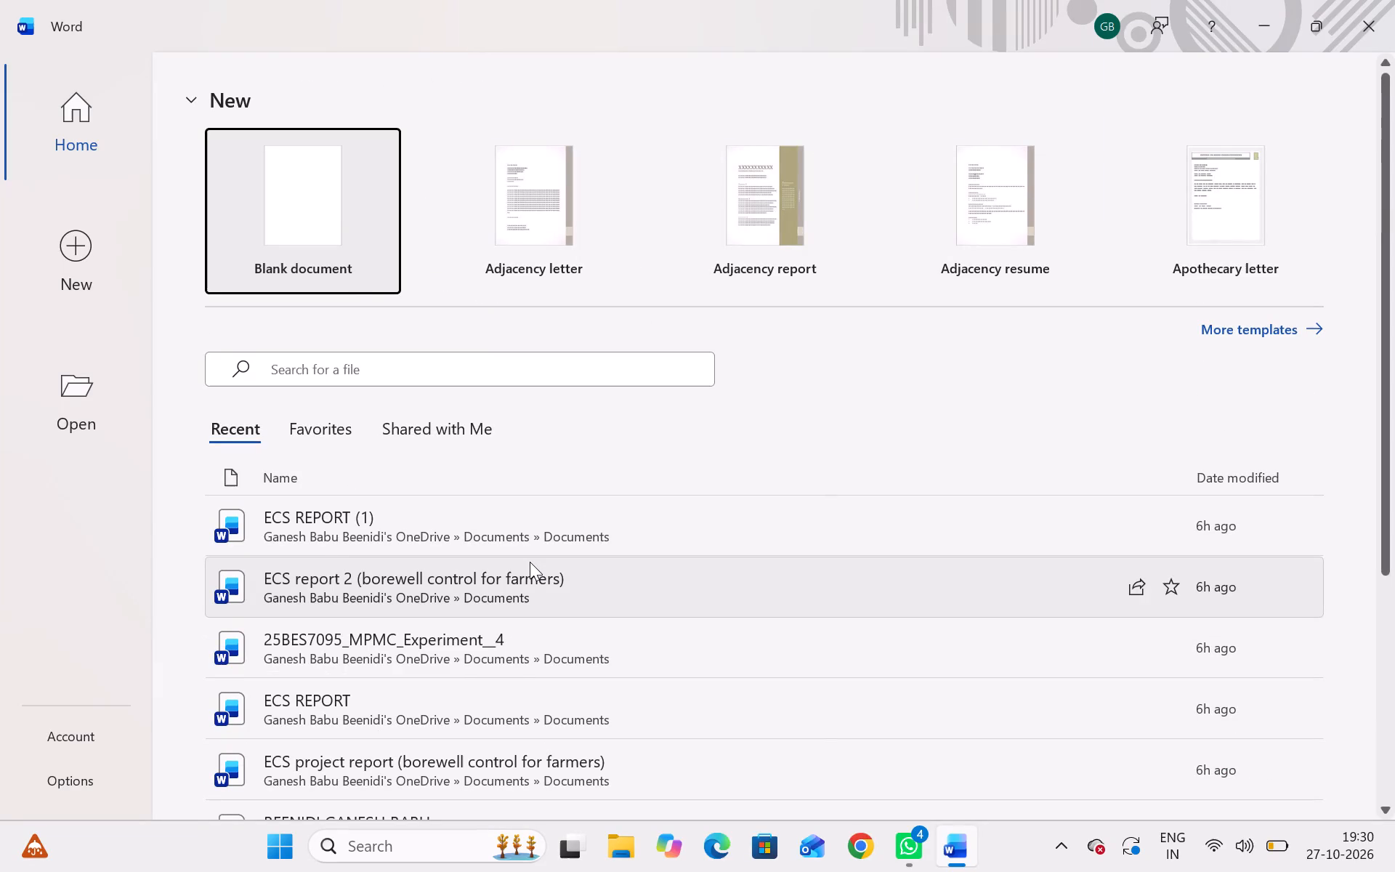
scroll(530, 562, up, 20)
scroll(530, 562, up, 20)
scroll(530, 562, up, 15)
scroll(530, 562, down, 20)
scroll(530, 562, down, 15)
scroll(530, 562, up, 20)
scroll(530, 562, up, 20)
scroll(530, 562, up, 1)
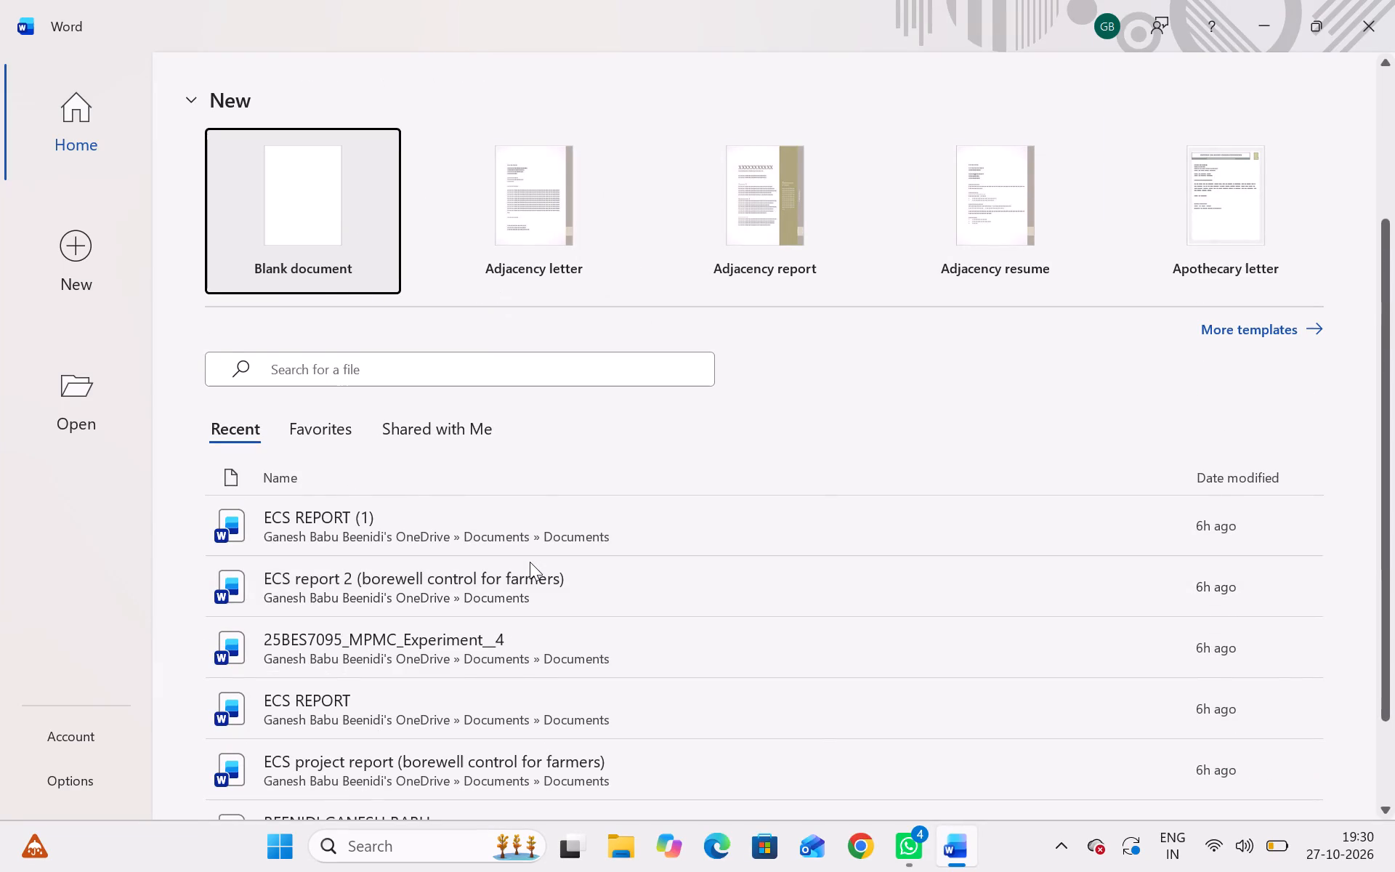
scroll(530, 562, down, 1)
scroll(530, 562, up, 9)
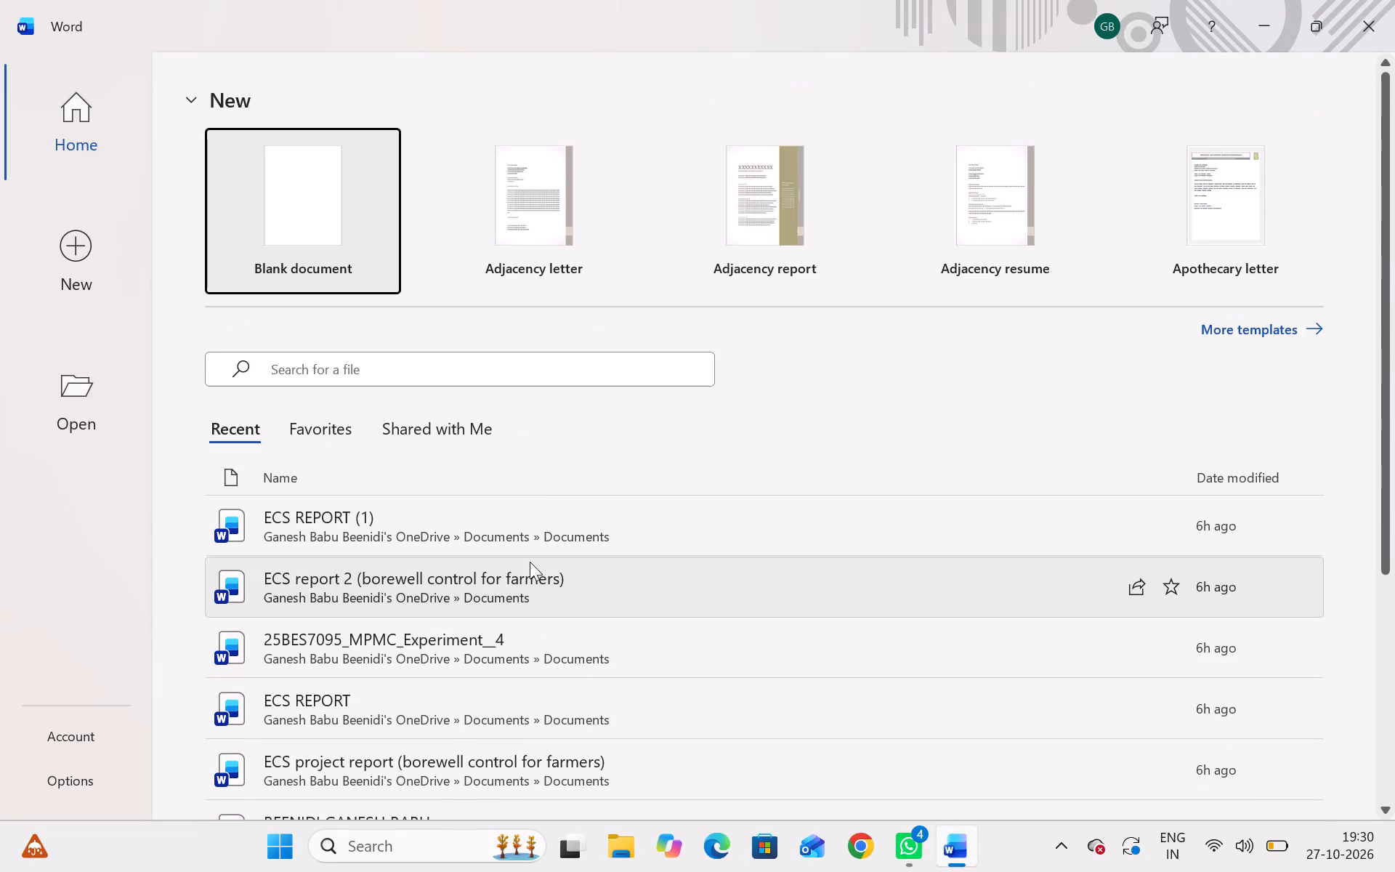
Open a File Explorer window to browse the stored folders and files.
click(618, 836)
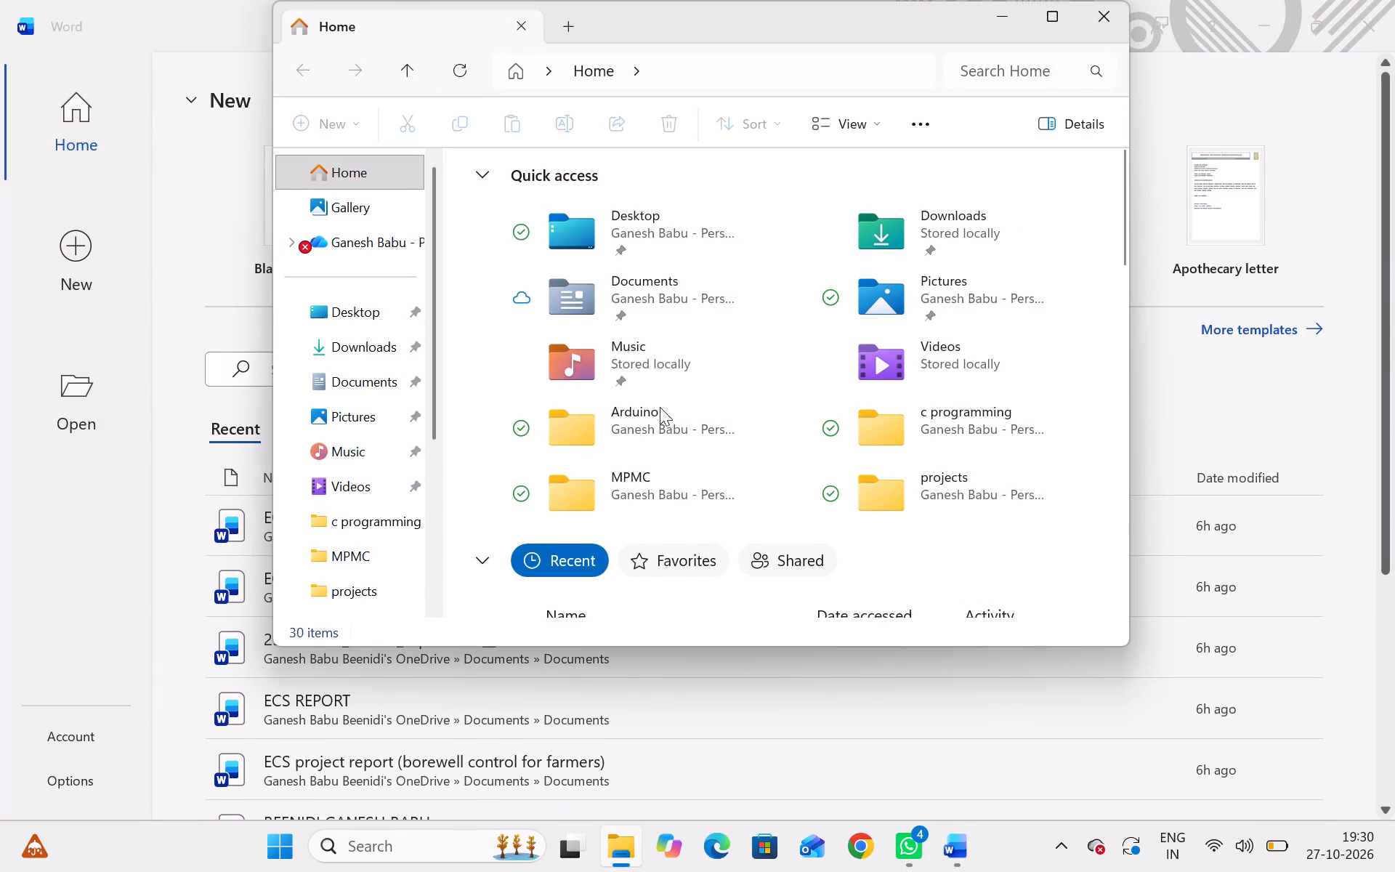
Open the ECS REPORT1.0 document from the recent files in File Explorer.
scroll(551, 431, down, 2)
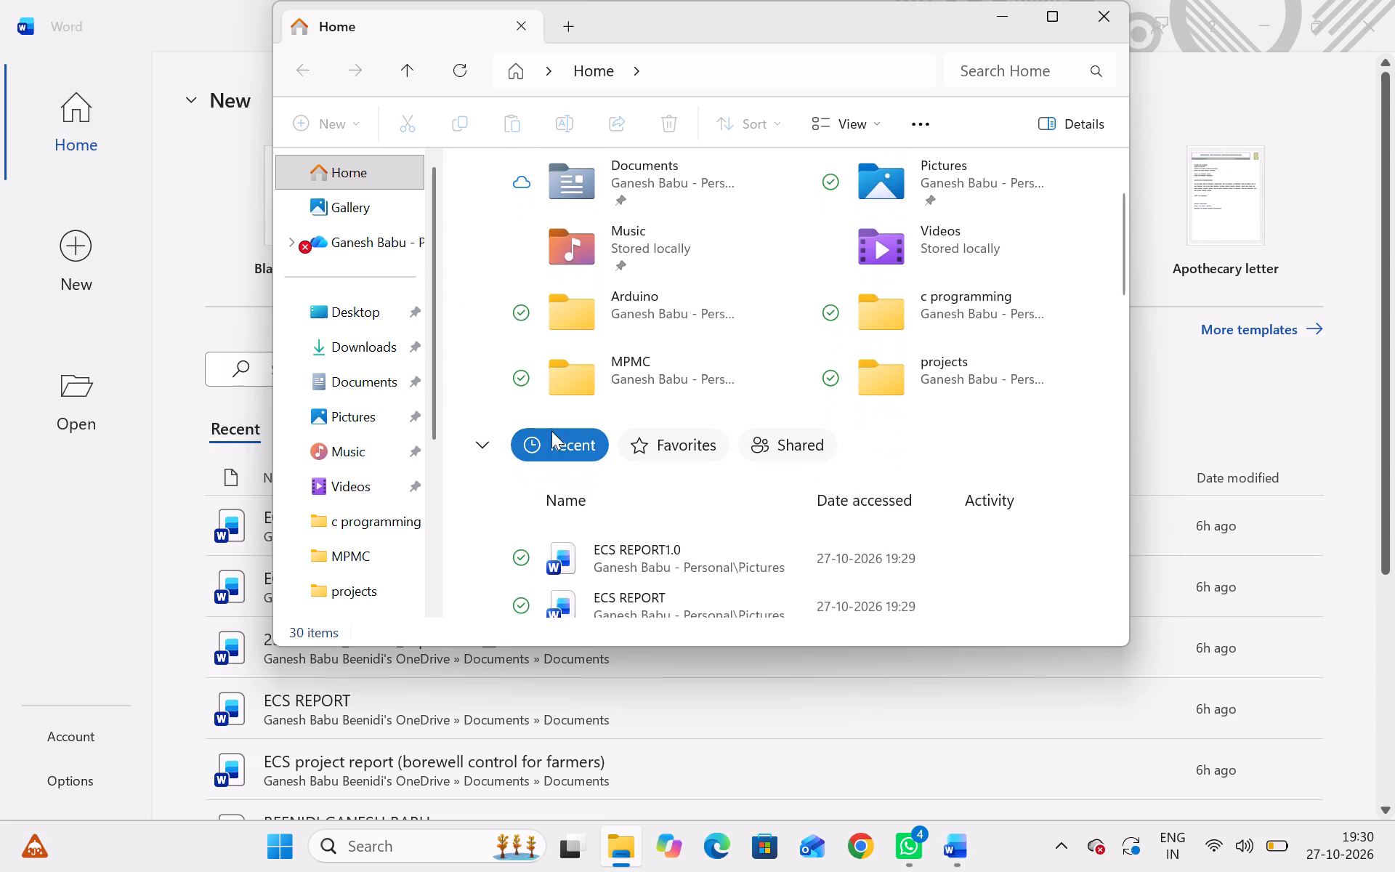
double_click(647, 550)
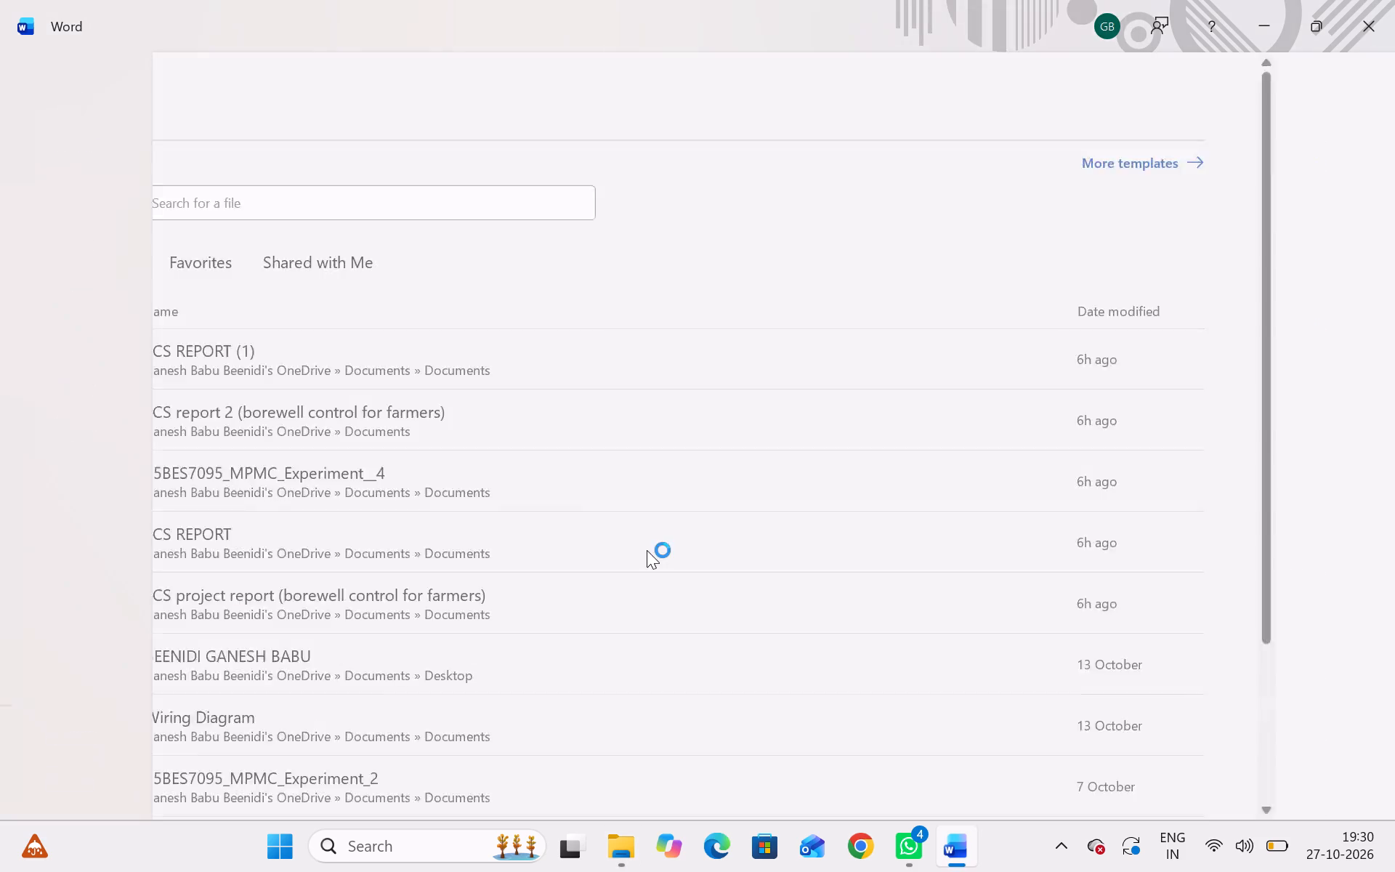
Read through the report's cover page, abstract, lists of figures and tables, abbreviations, and the introduction and background pages.
scroll(647, 550, down, 2)
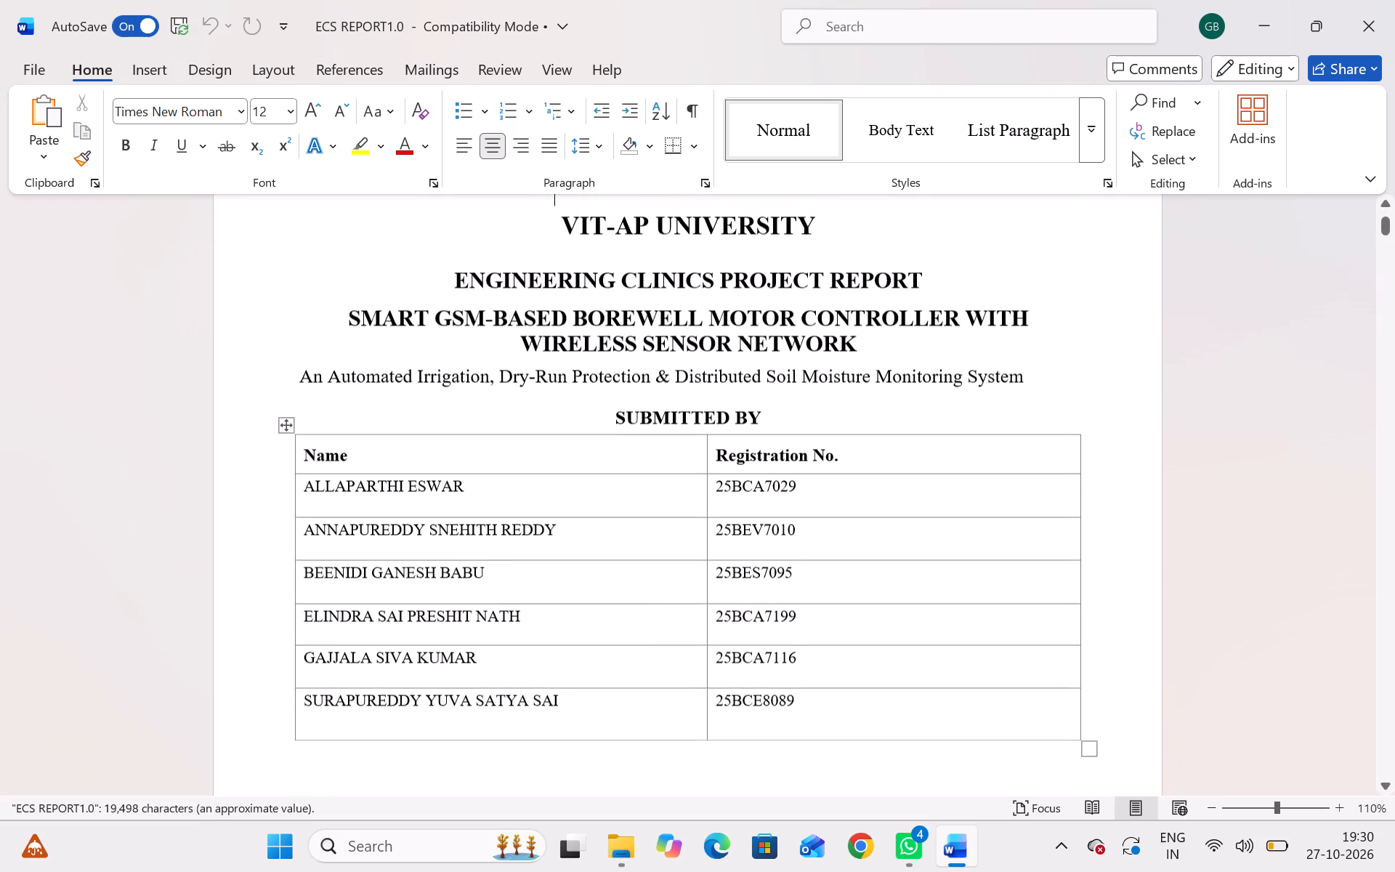
scroll(647, 550, down, 2)
ctrl+scroll(647, 550, down, 4)
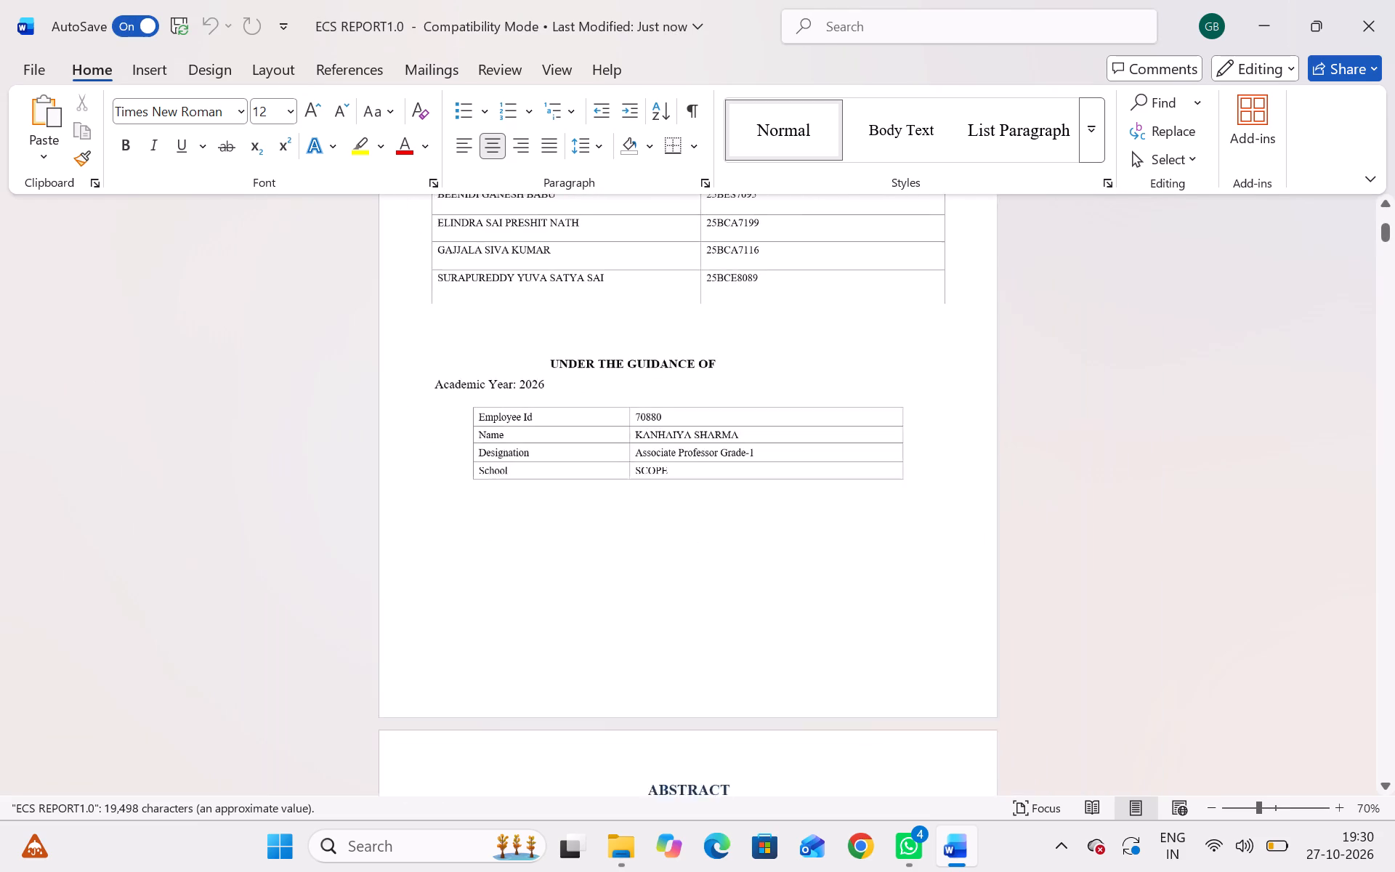
scroll(647, 550, down, 2)
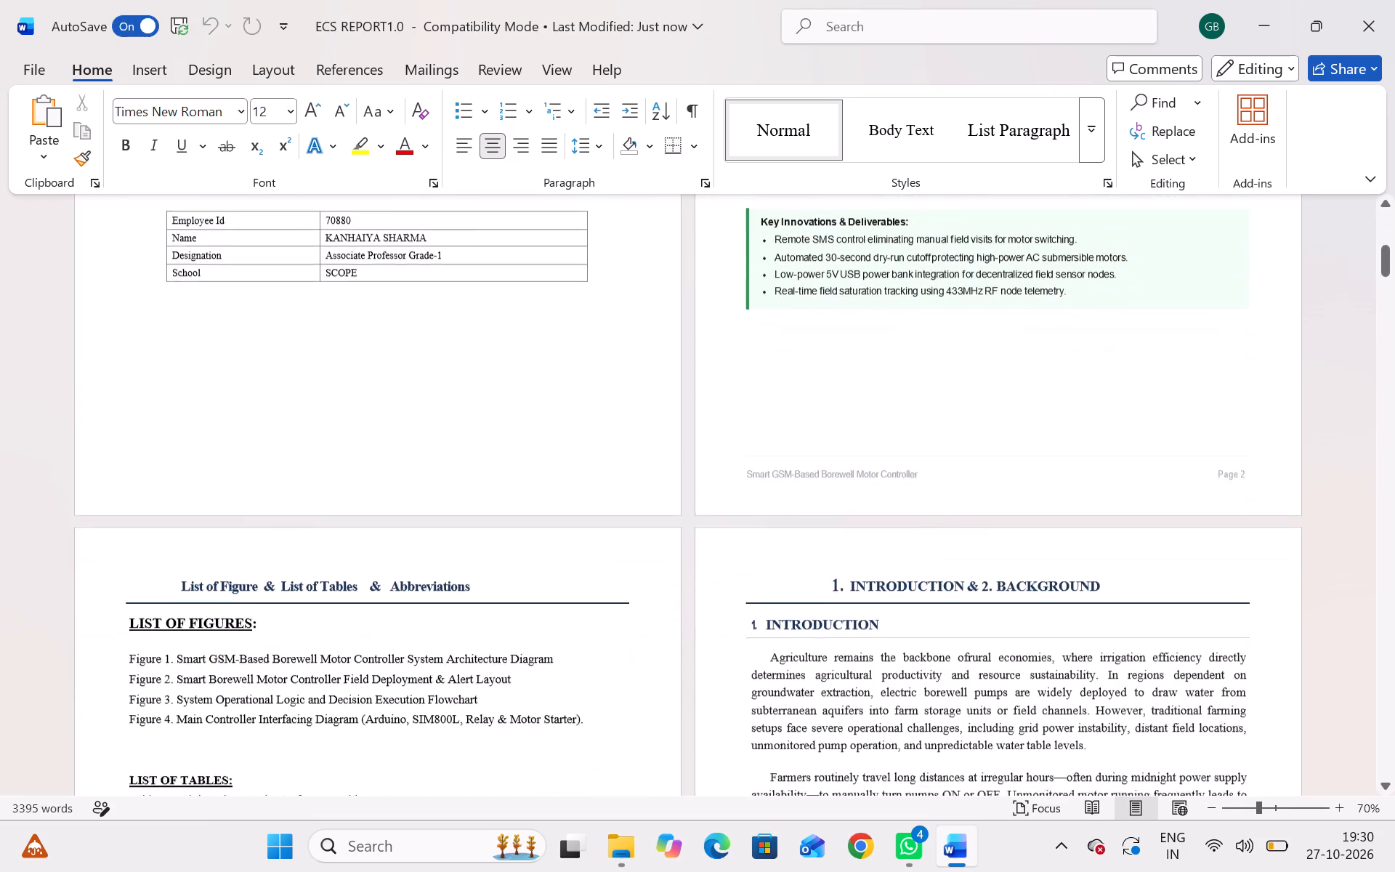
scroll(647, 550, down, 4)
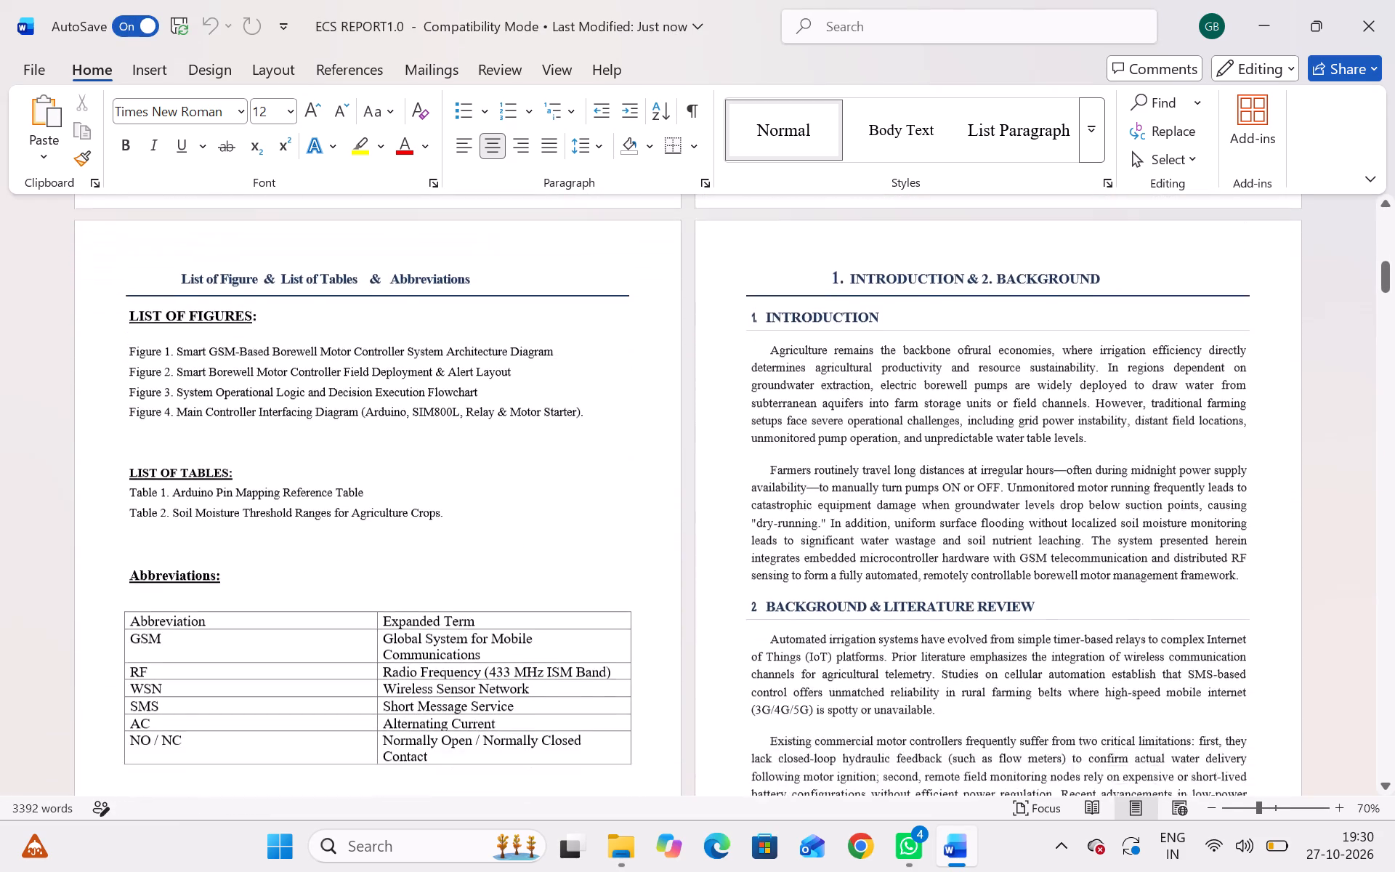
scroll(647, 550, down, 1)
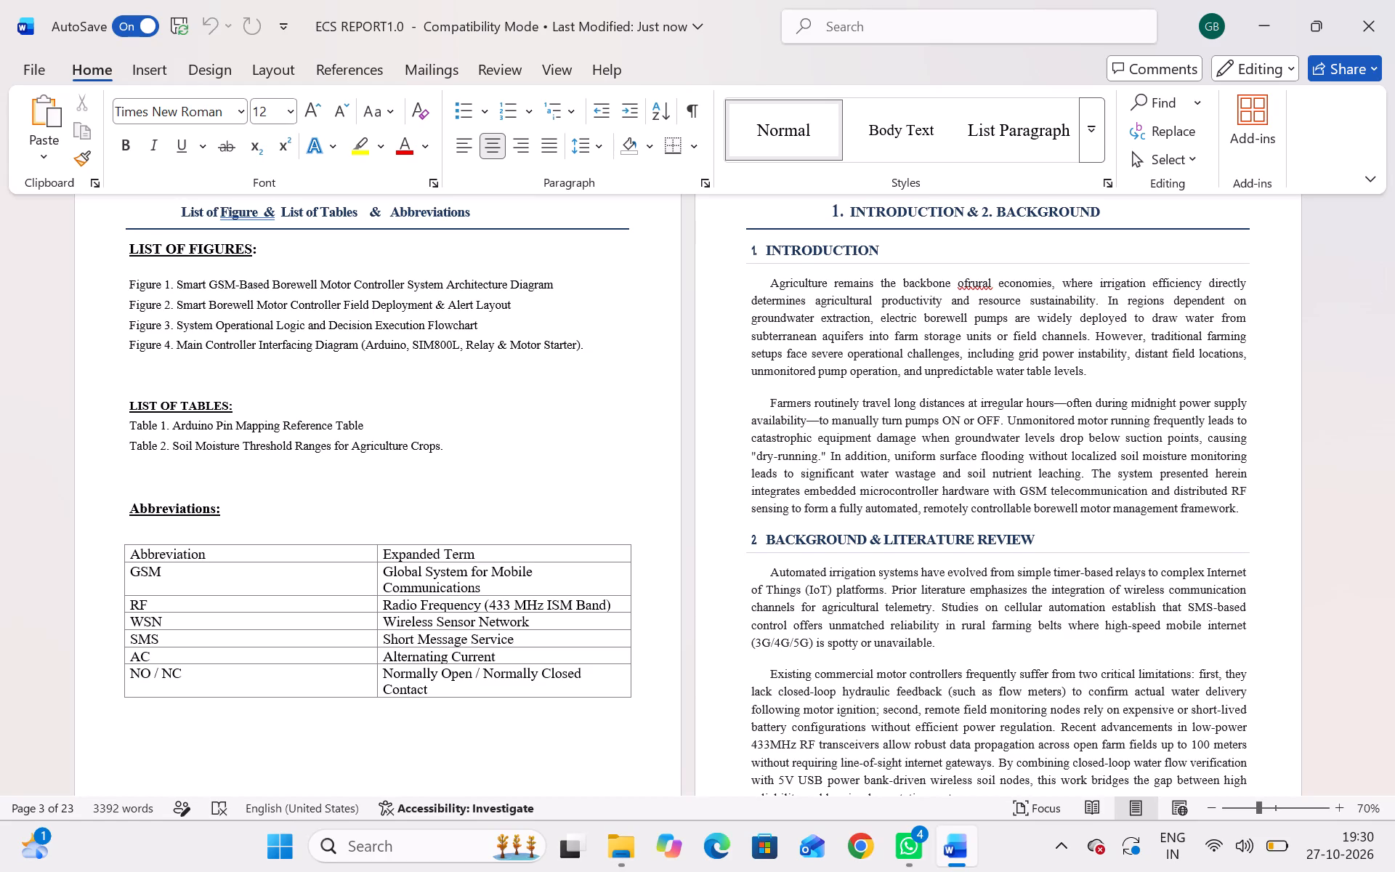
scroll(647, 550, down, 1)
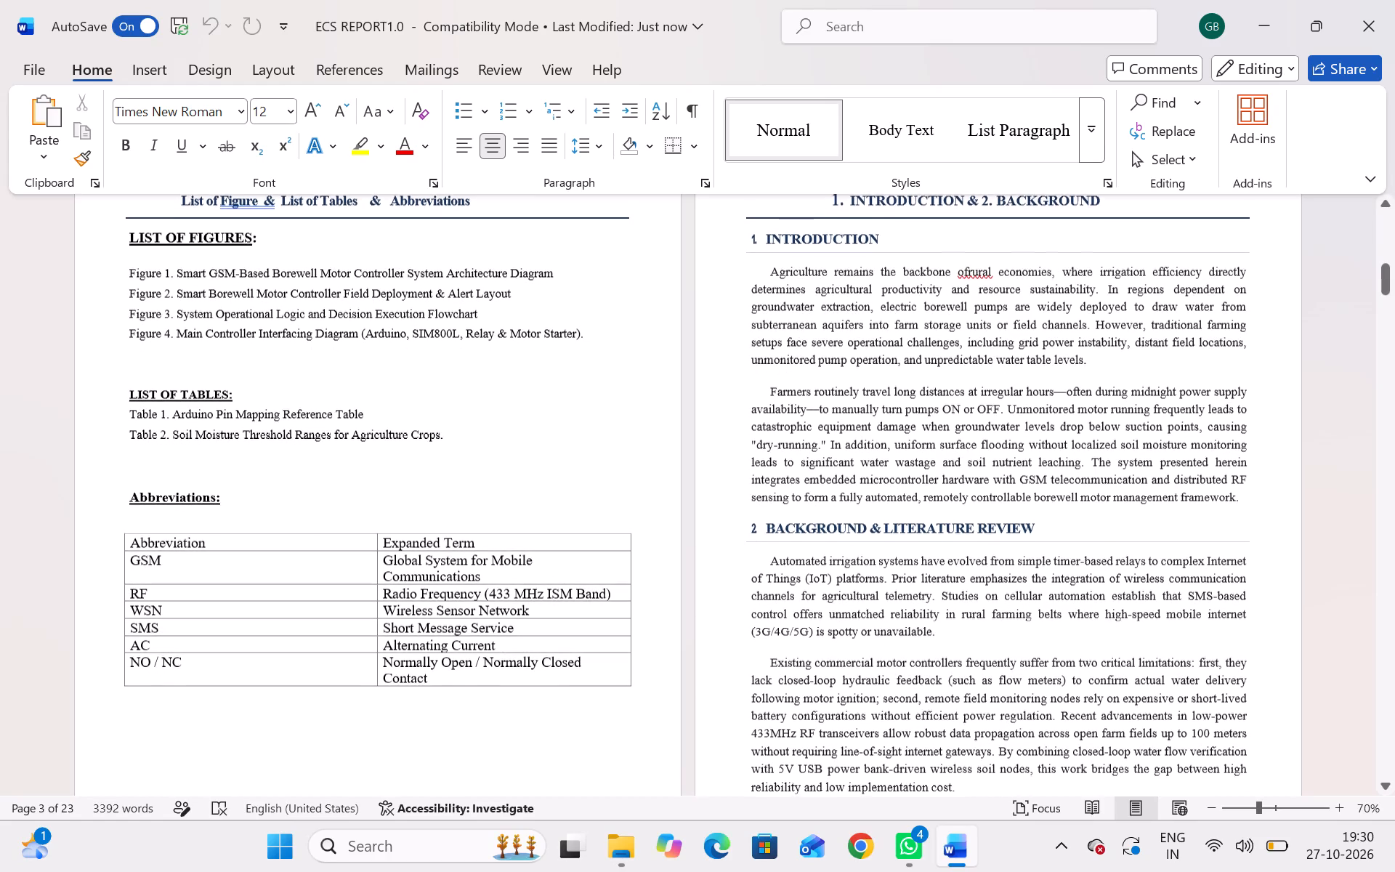
scroll(647, 550, down, 2)
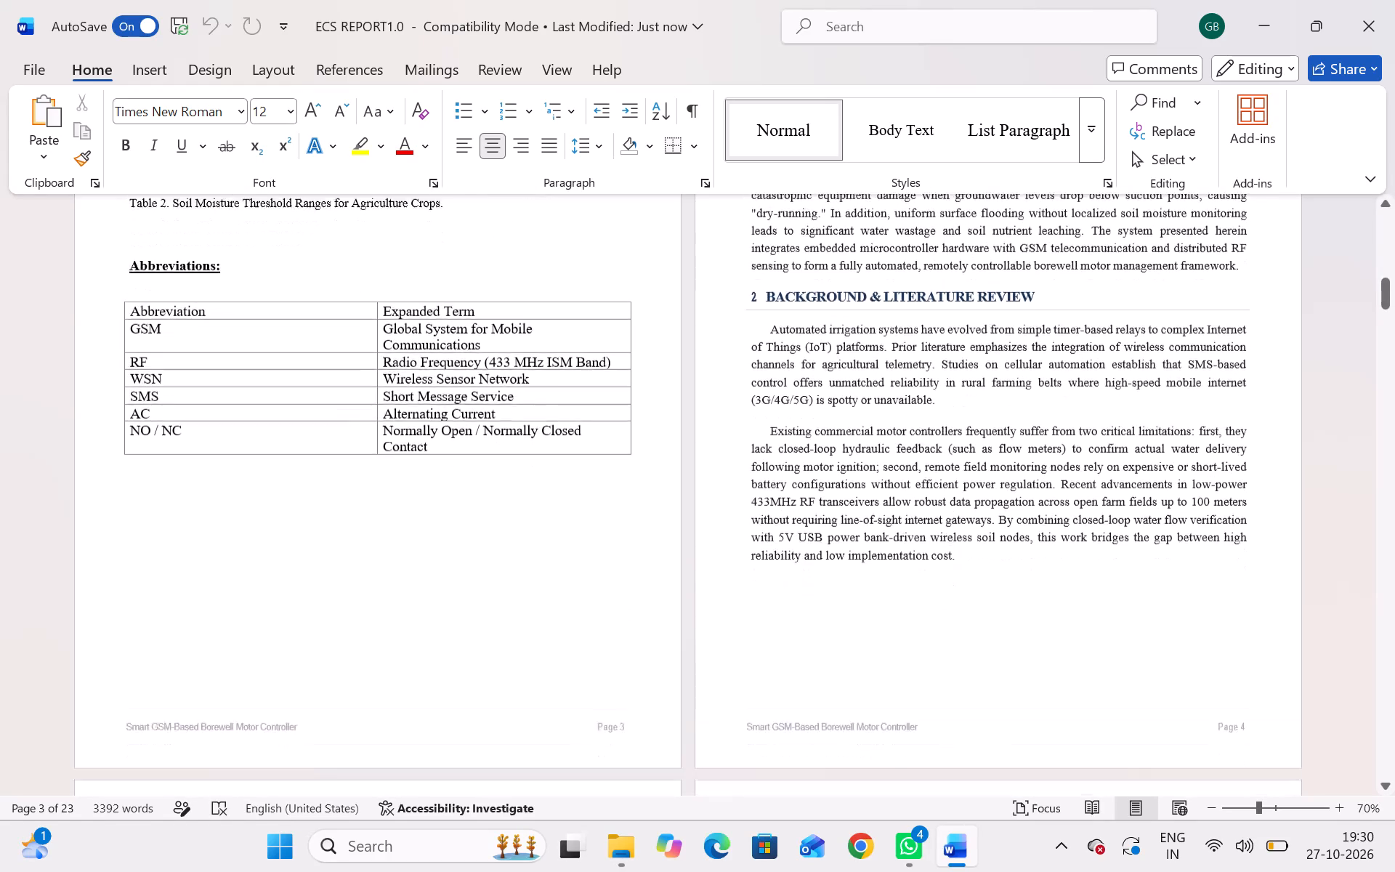
scroll(647, 550, down, 2)
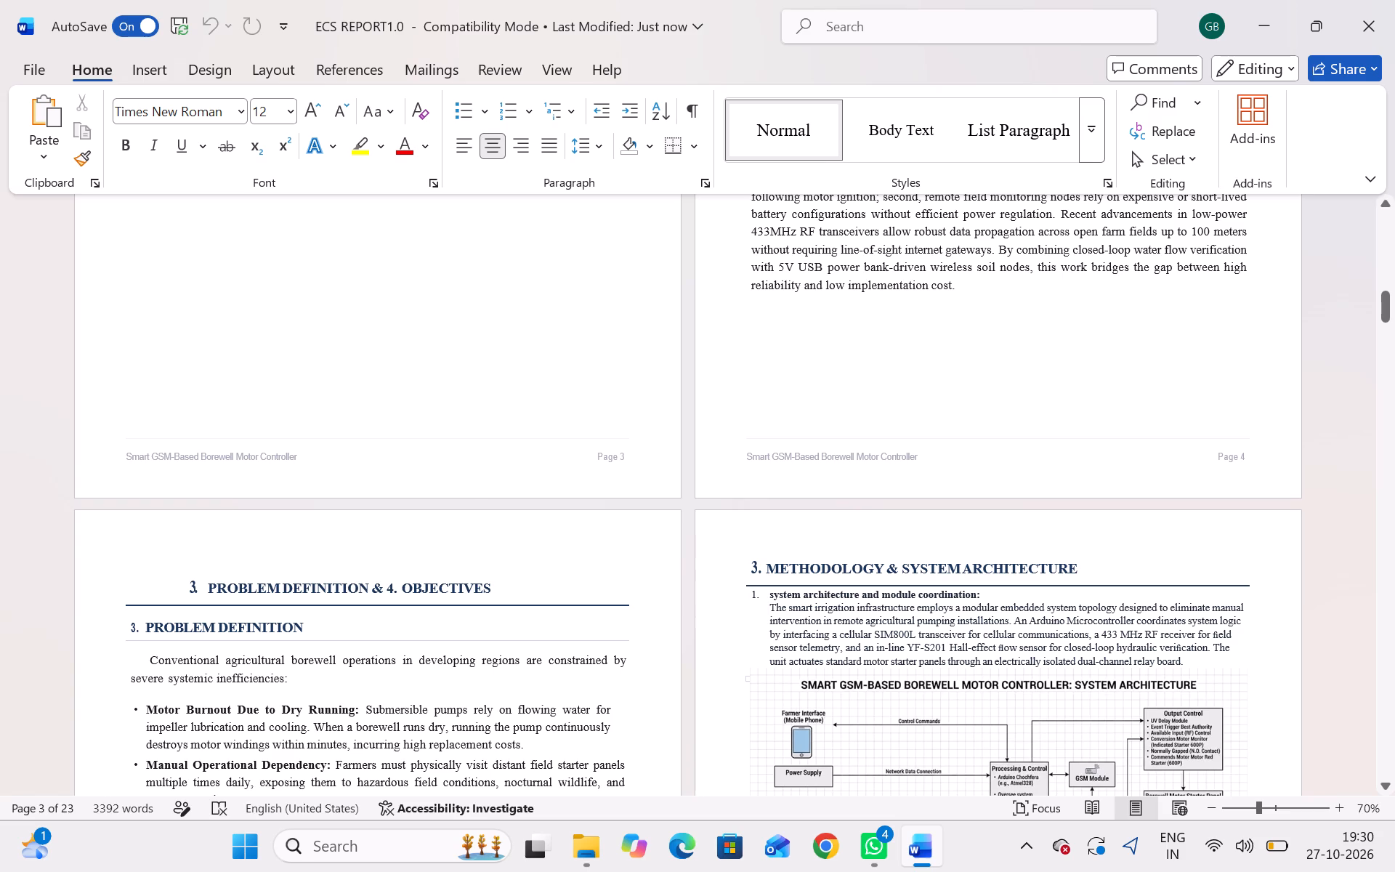
scroll(472, 495, up, 6)
Examine the section numbering and layout of the Problem Definition, Objectives, Methodology and Field Deployment pages.
scroll(472, 495, down, 1)
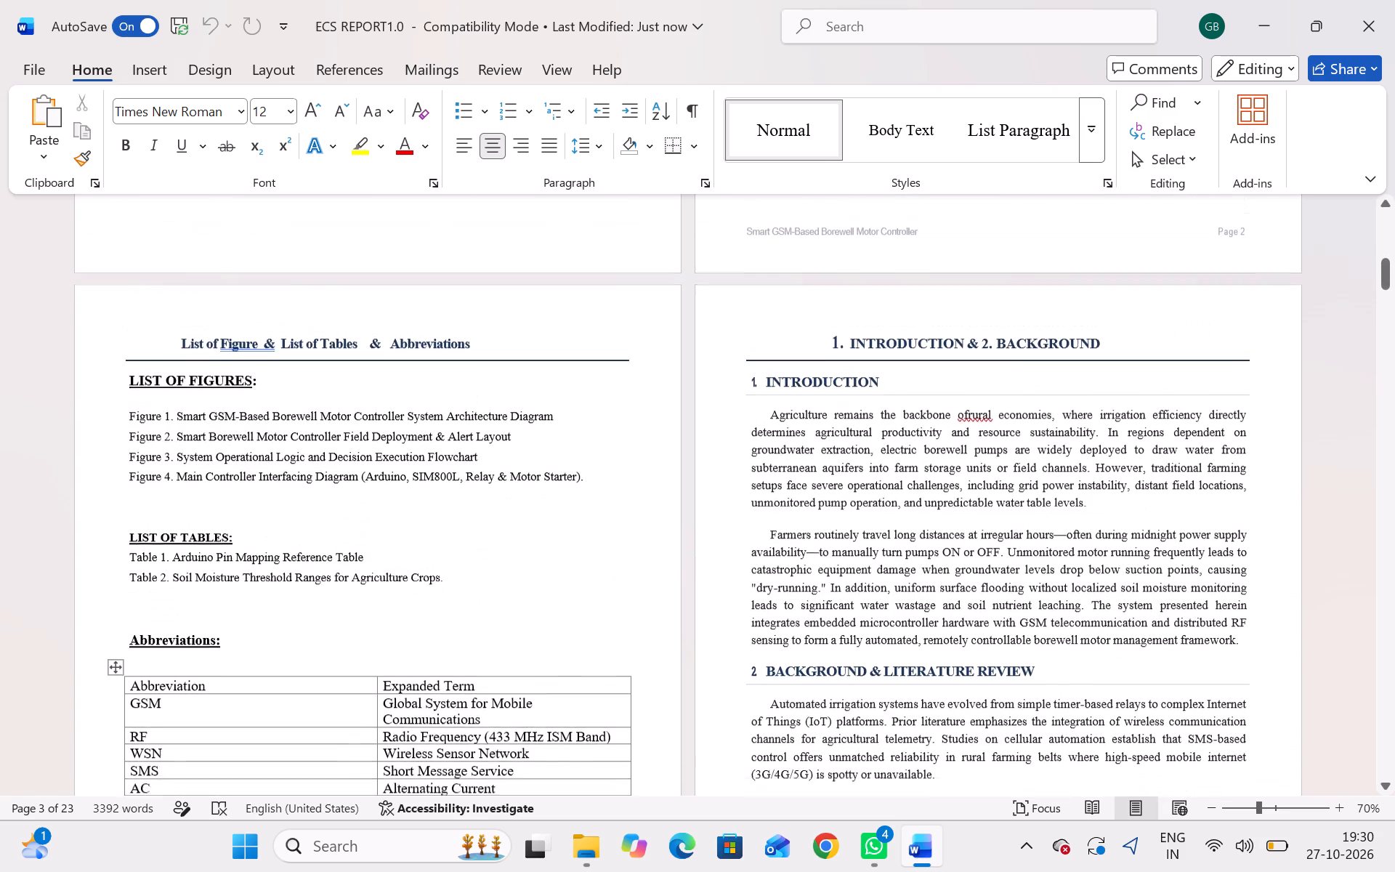
scroll(472, 495, down, 5)
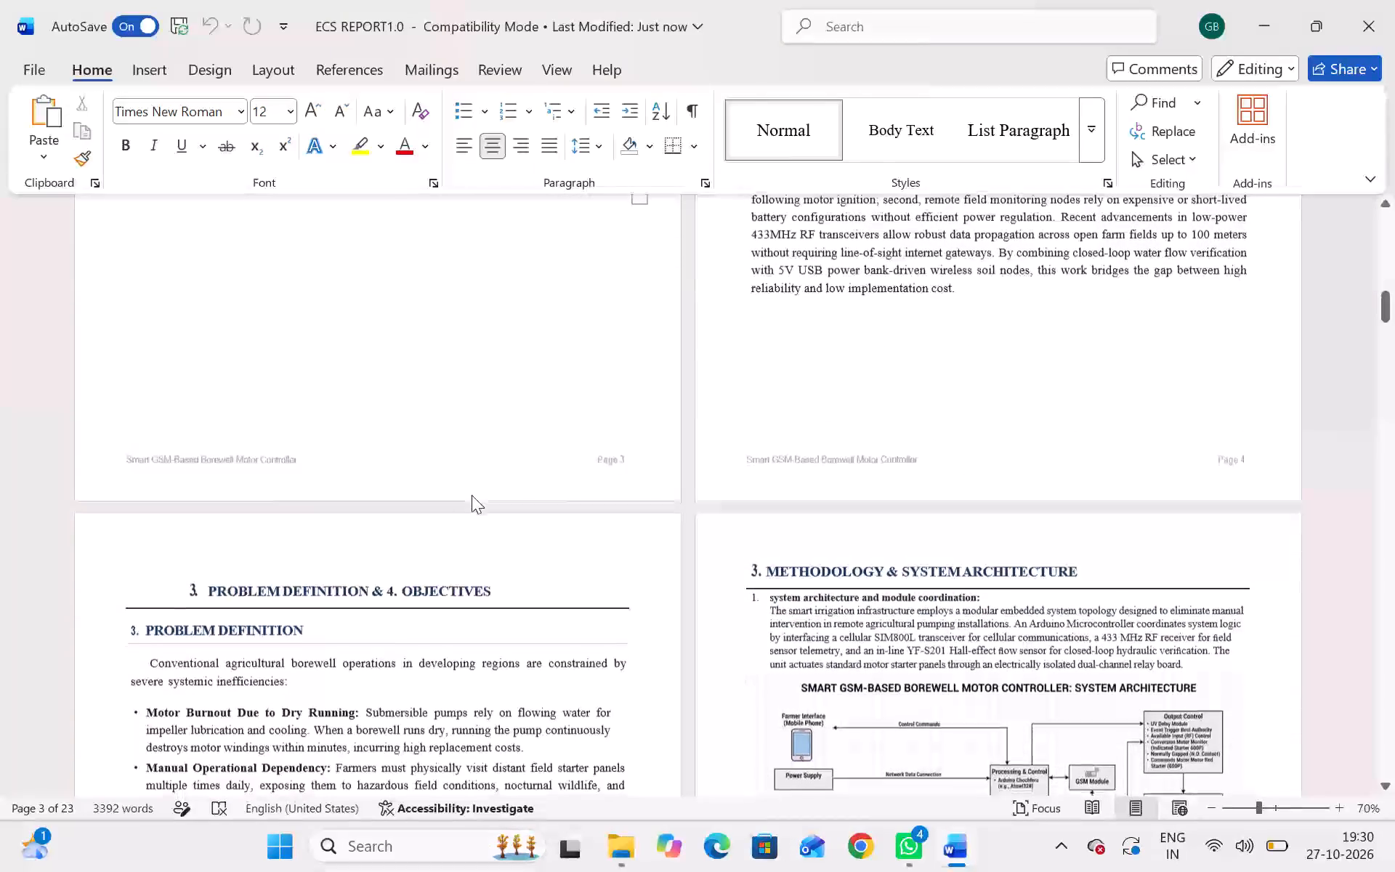
scroll(472, 495, down, 5)
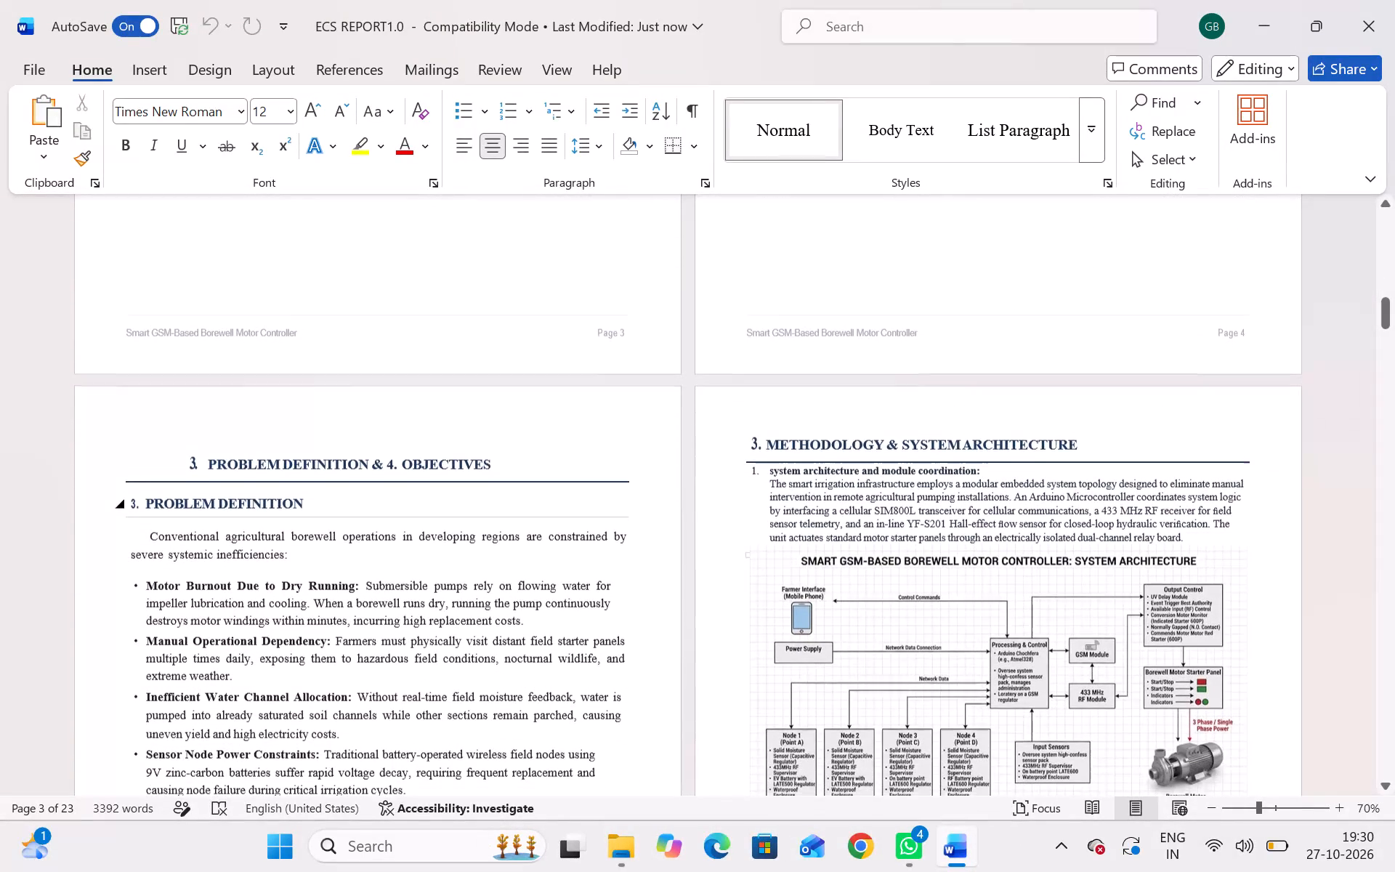
scroll(472, 495, down, 2)
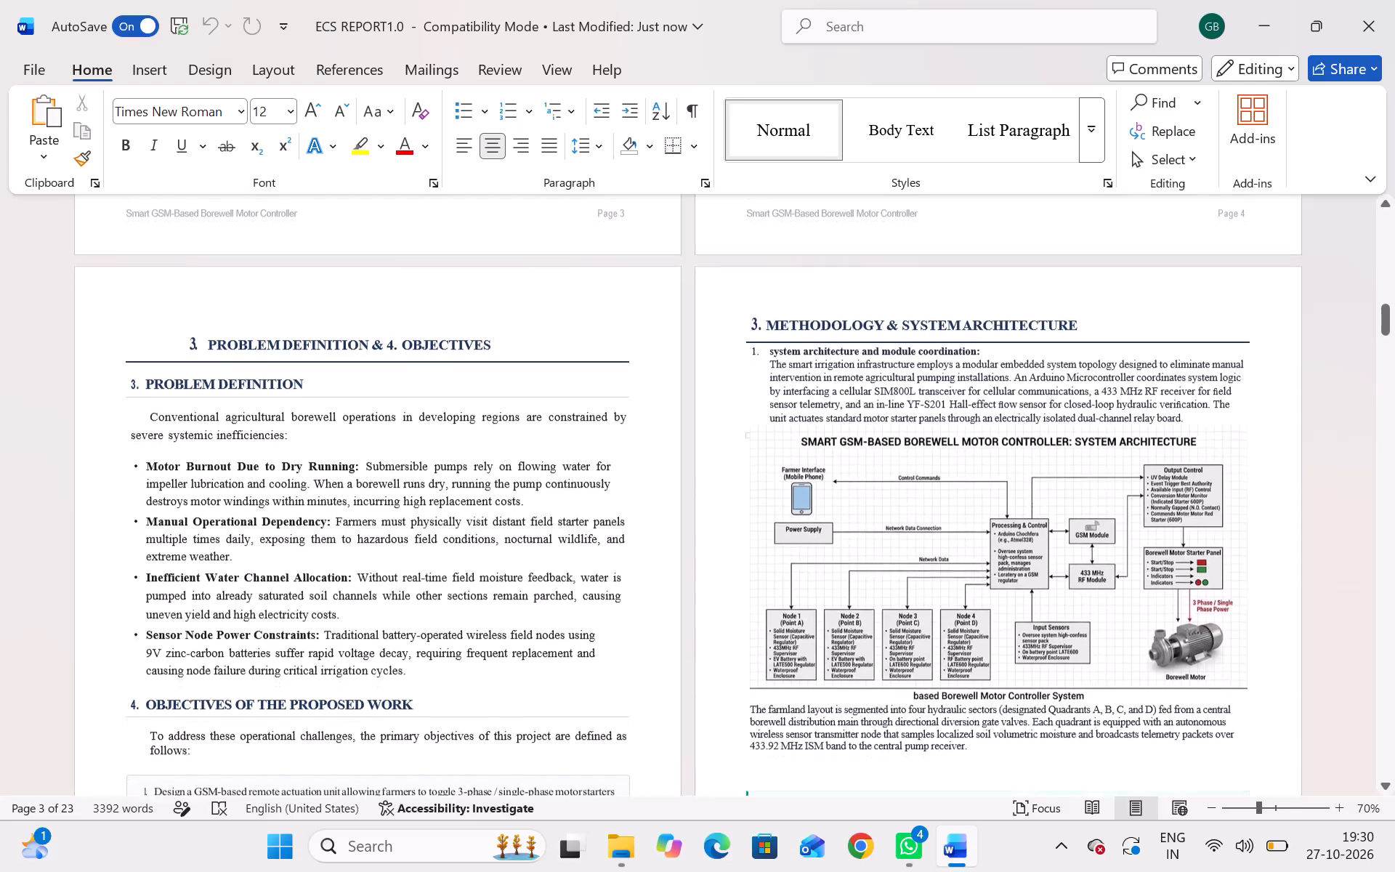
scroll(472, 495, down, 7)
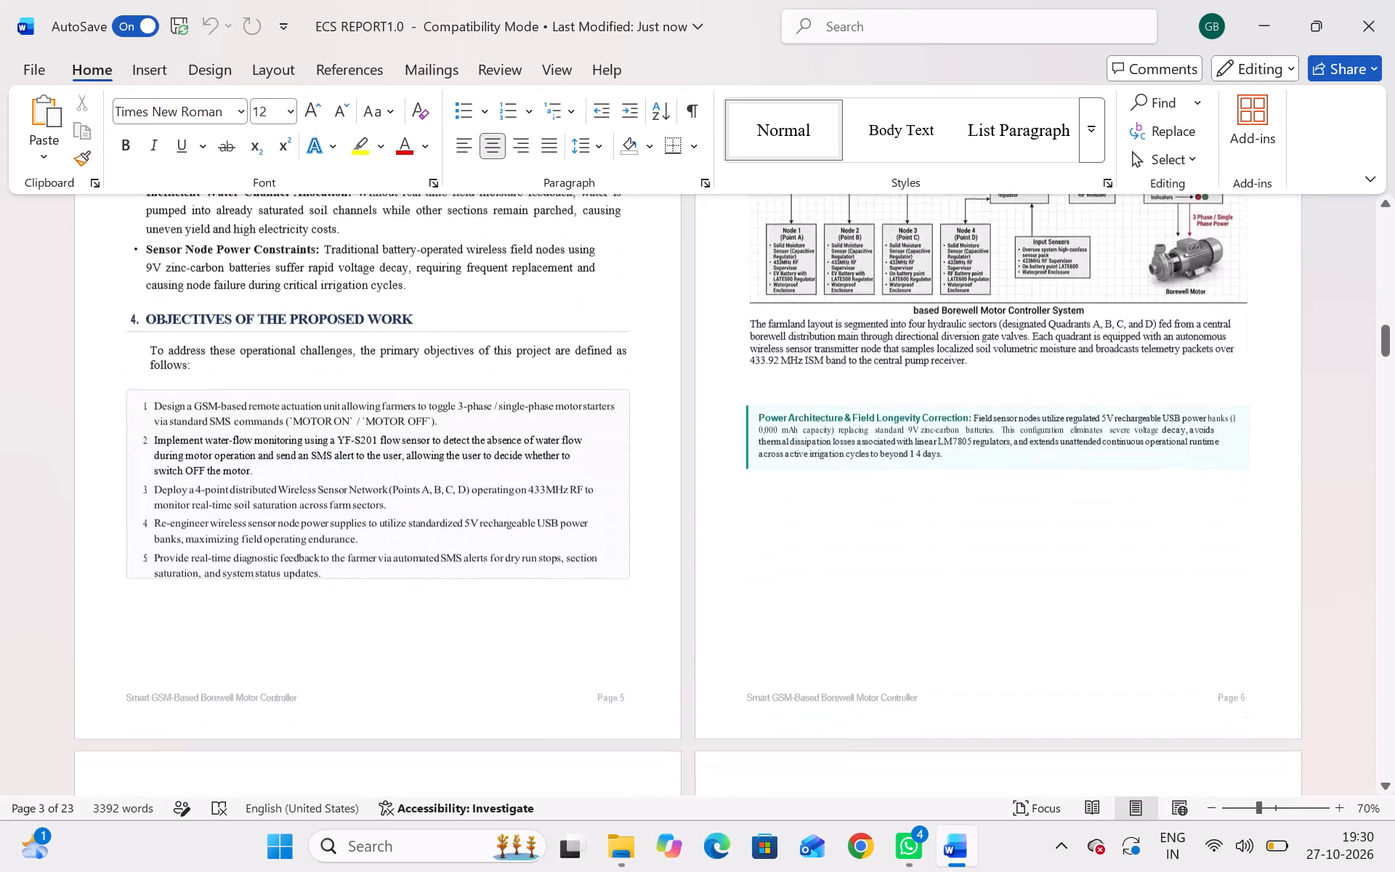
scroll(472, 495, down, 4)
scroll(472, 495, left, 1)
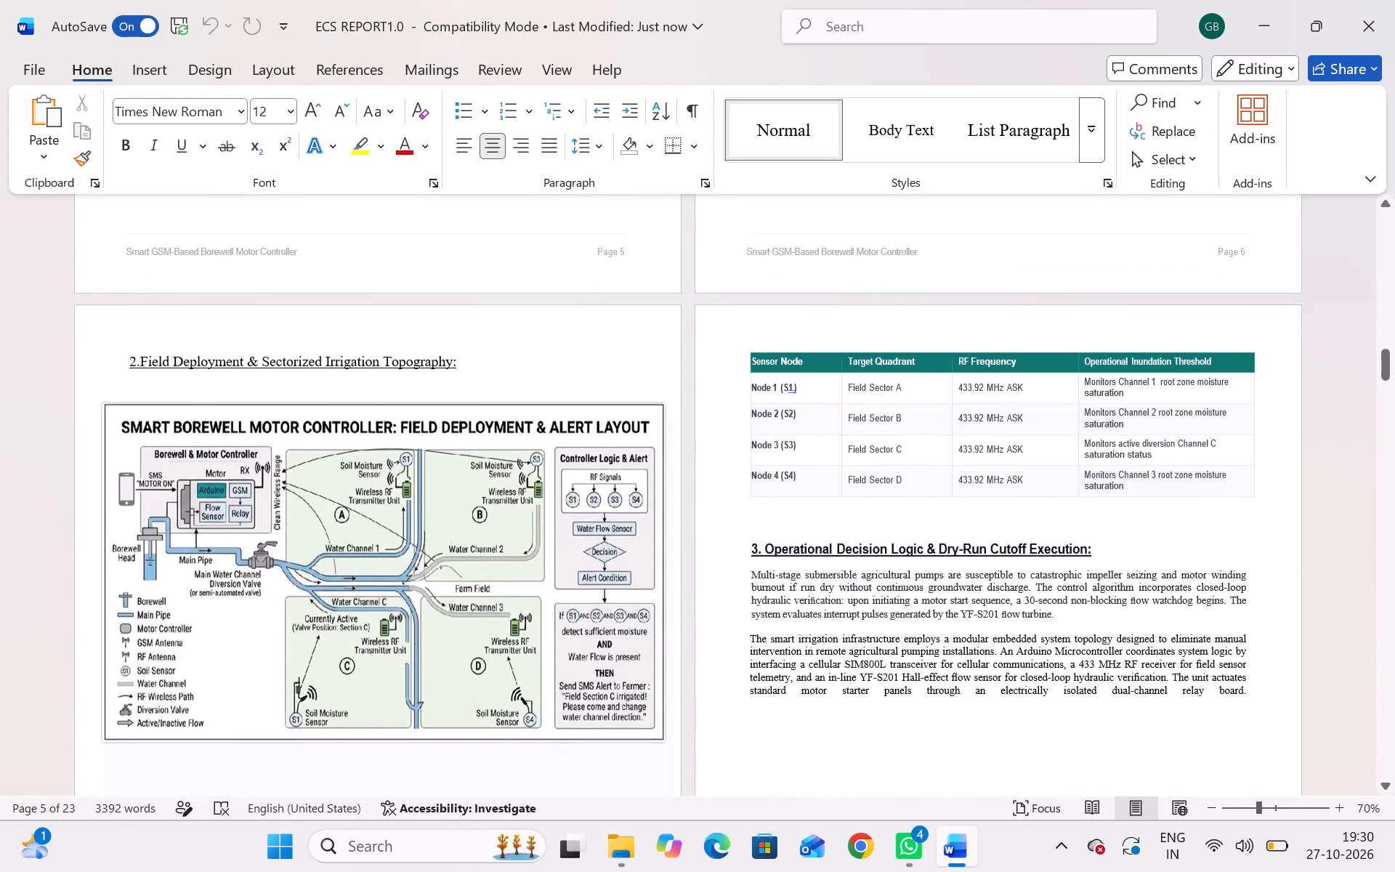
scroll(472, 495, up, 7)
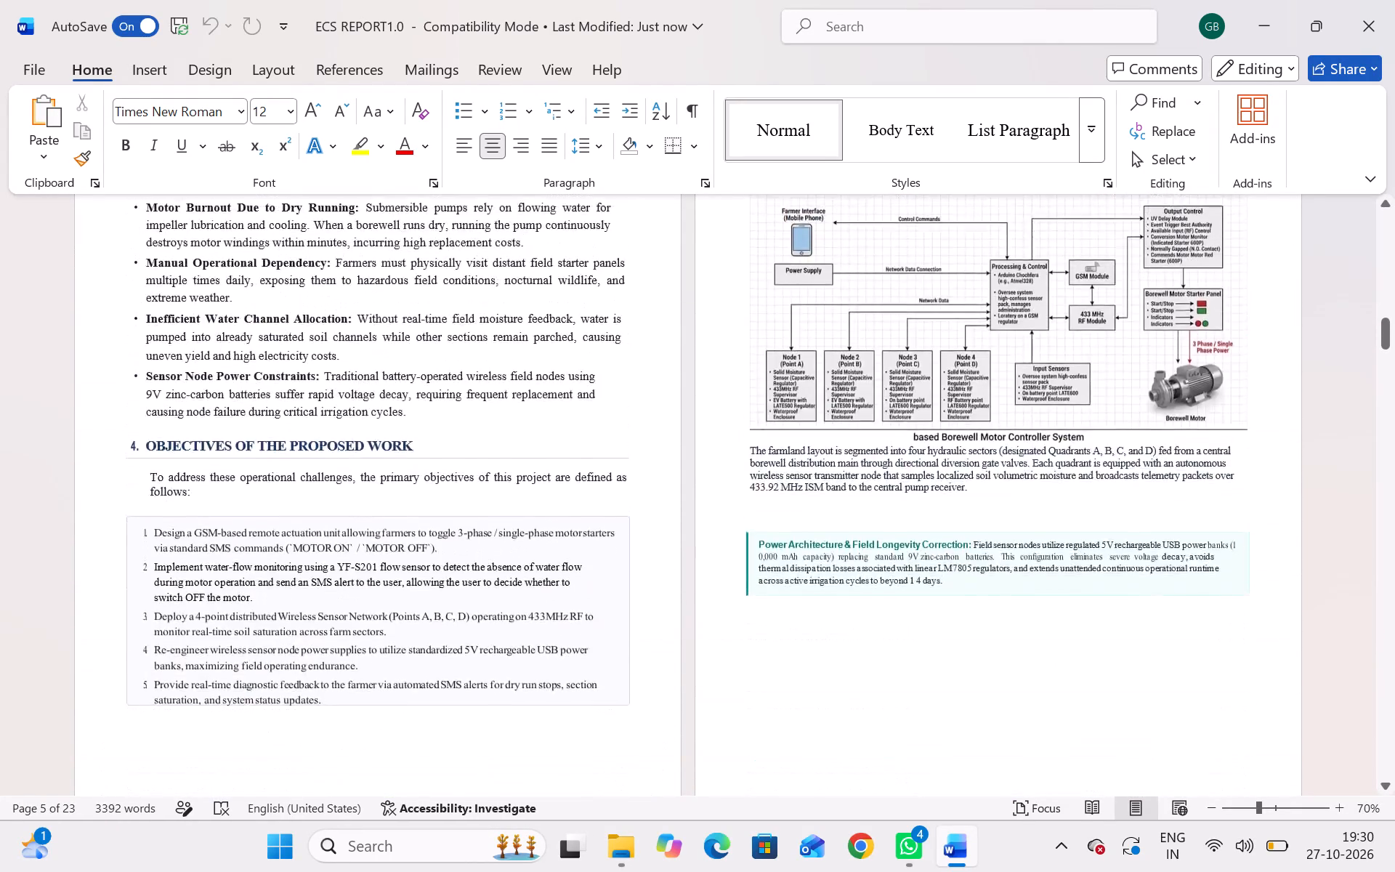
scroll(472, 495, up, 1)
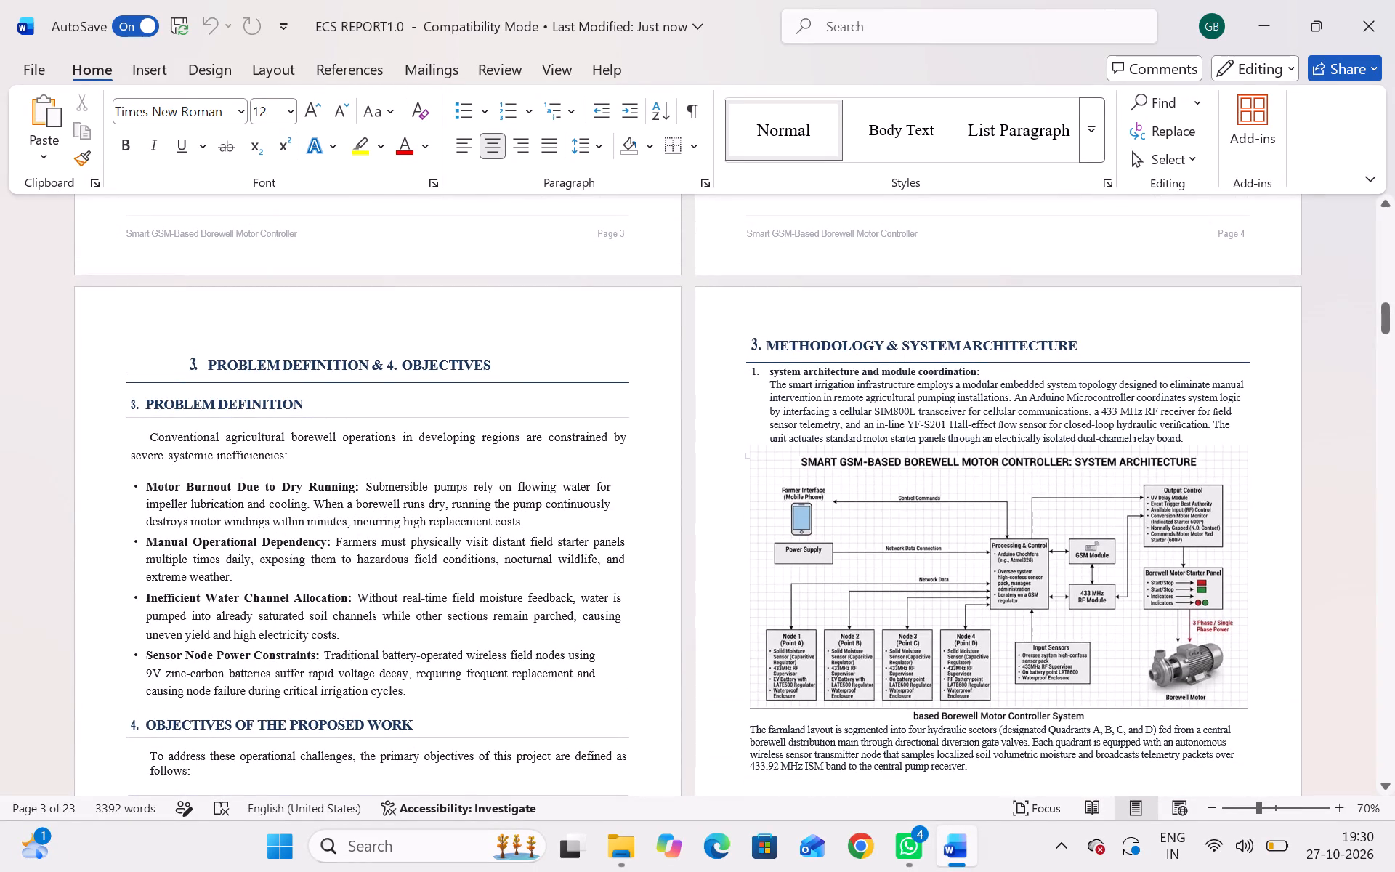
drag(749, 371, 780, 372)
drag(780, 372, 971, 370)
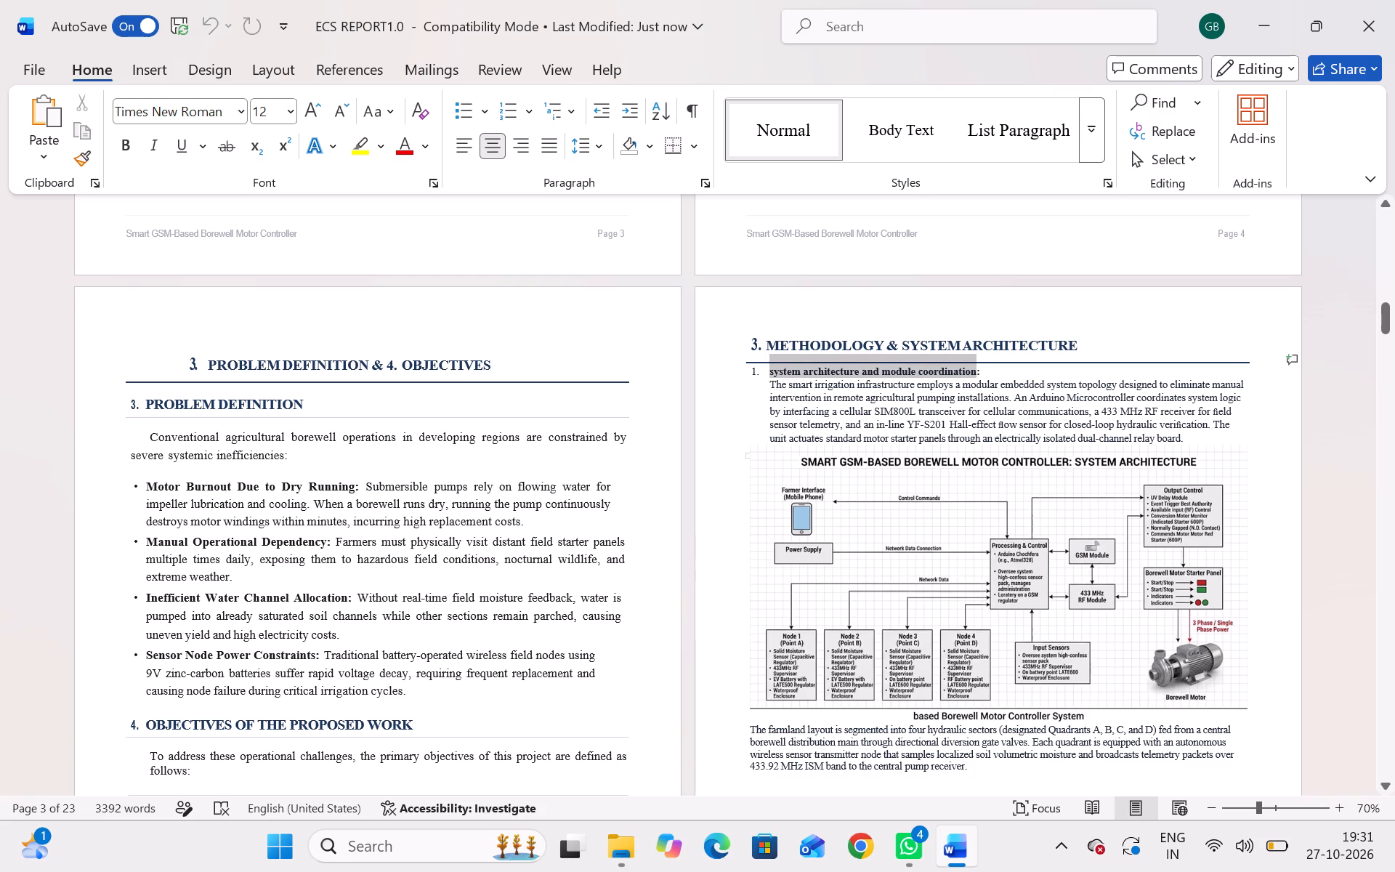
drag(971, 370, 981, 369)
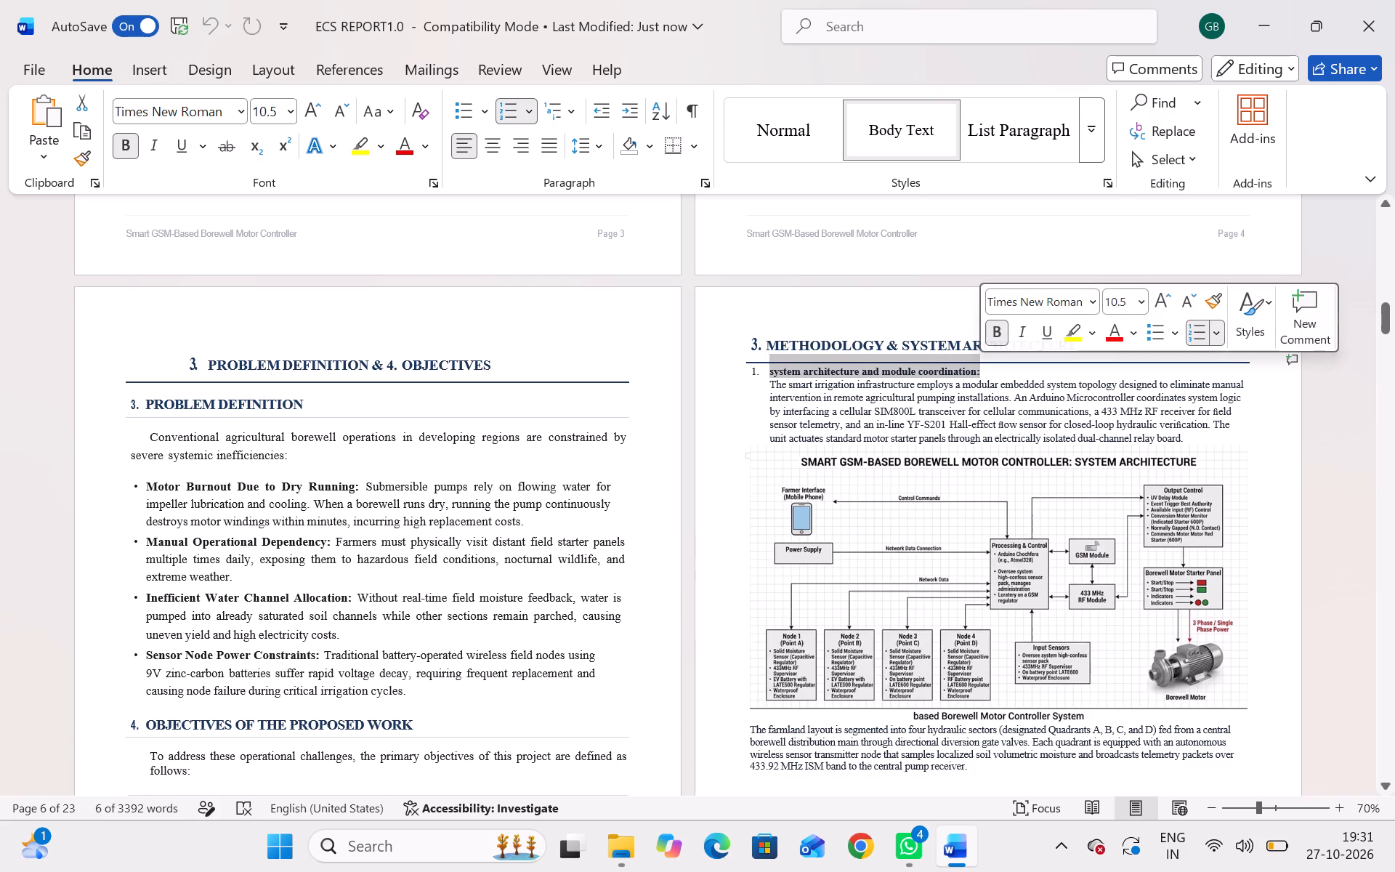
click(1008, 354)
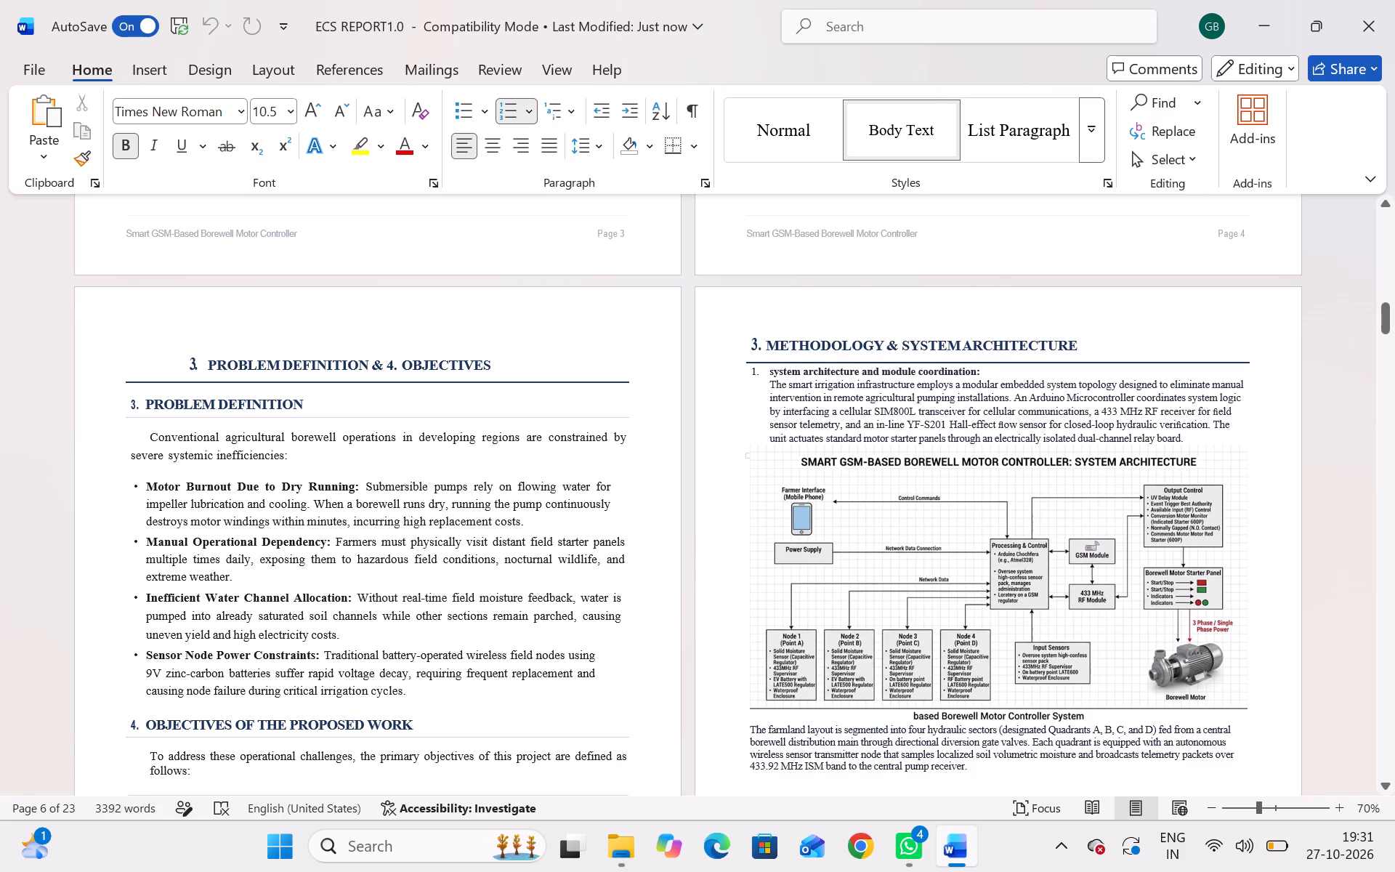
Replace the number of the "METHODOLOGY & SYSTEM ARCHITECTURE" heading with "5.".
scroll(789, 327, down, 1)
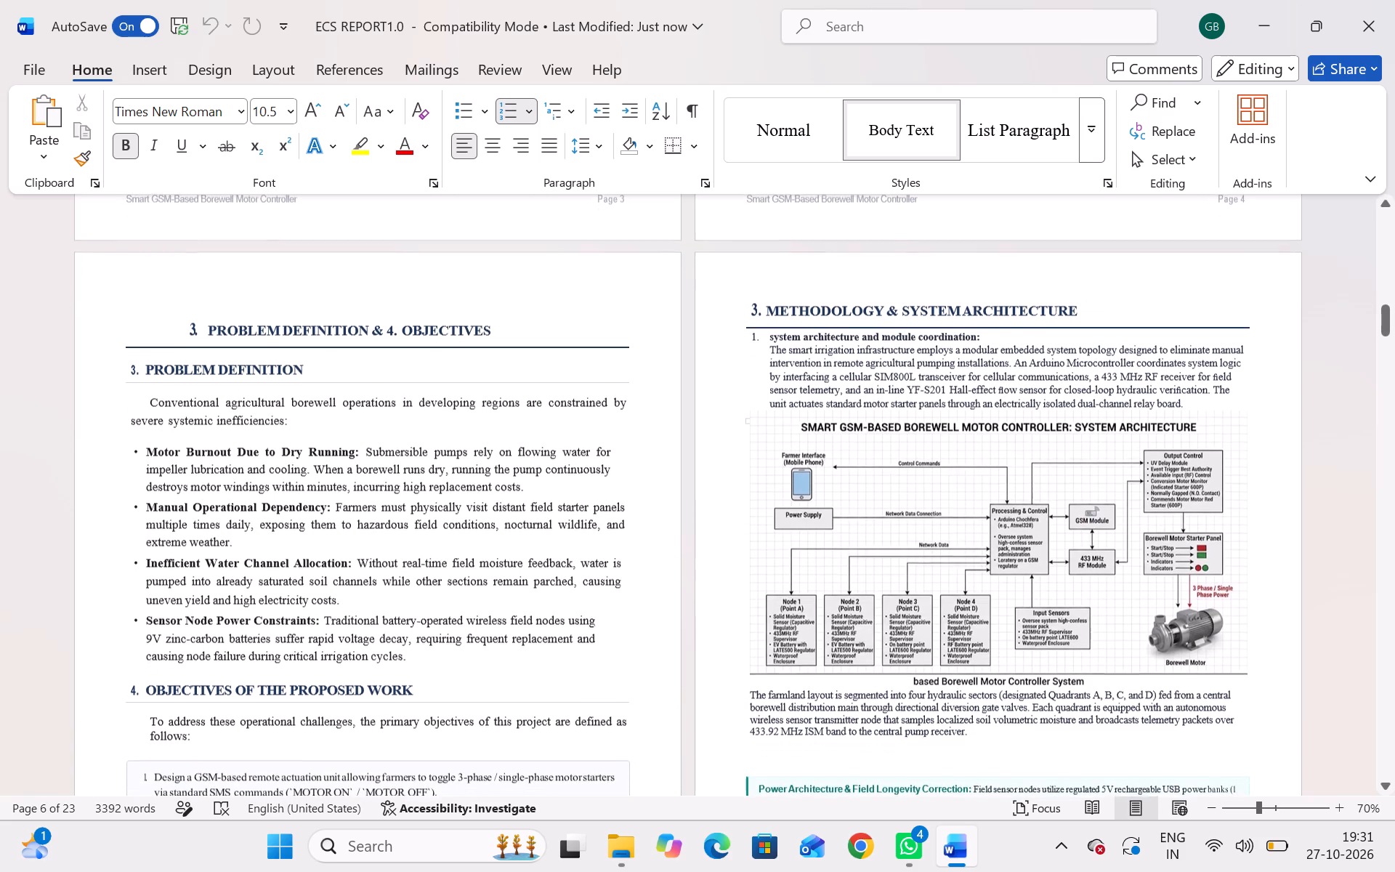
scroll(789, 327, down, 1)
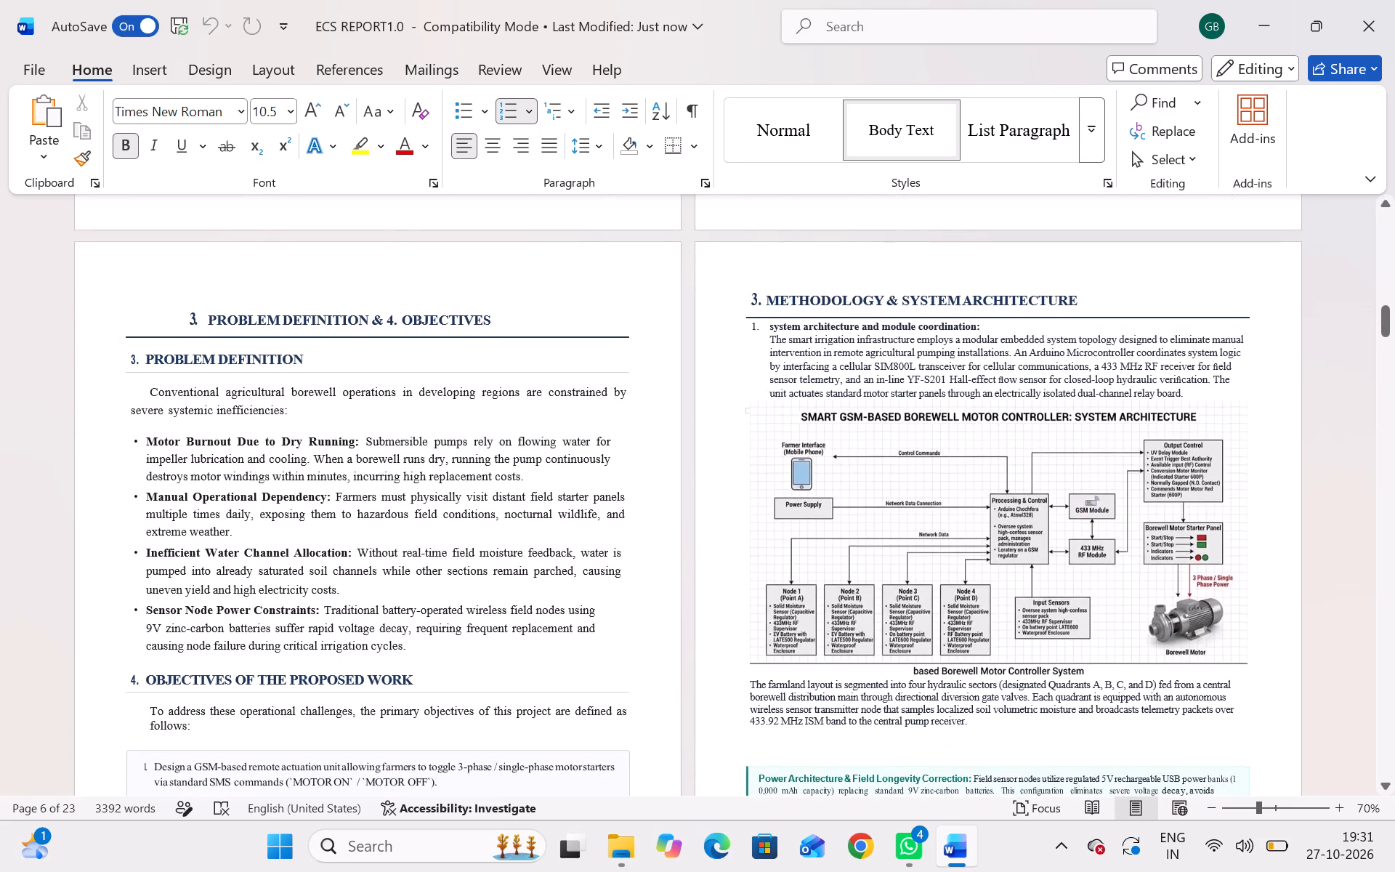
scroll(789, 327, down, 1)
click(758, 301)
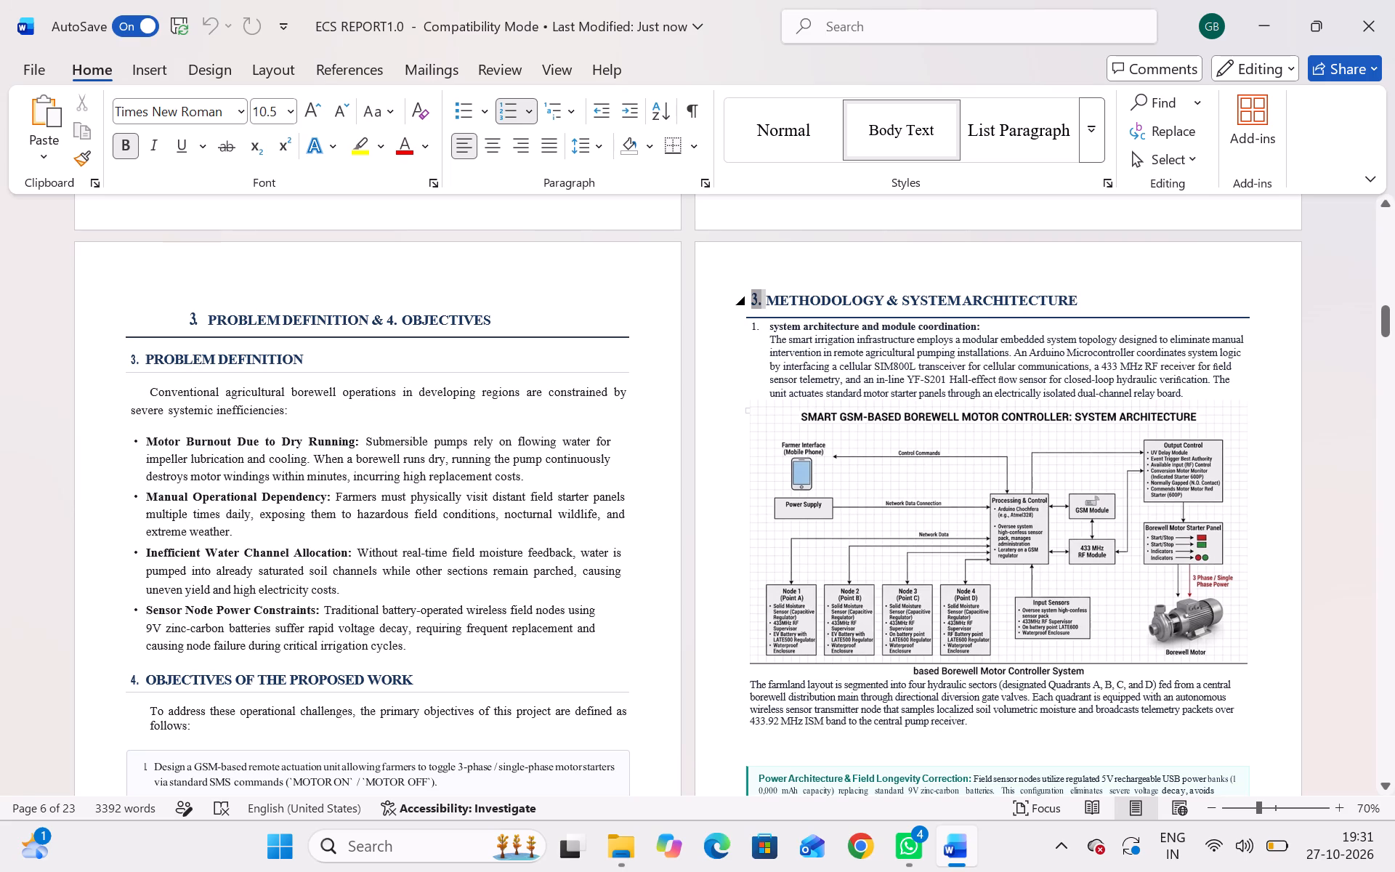
click(758, 301)
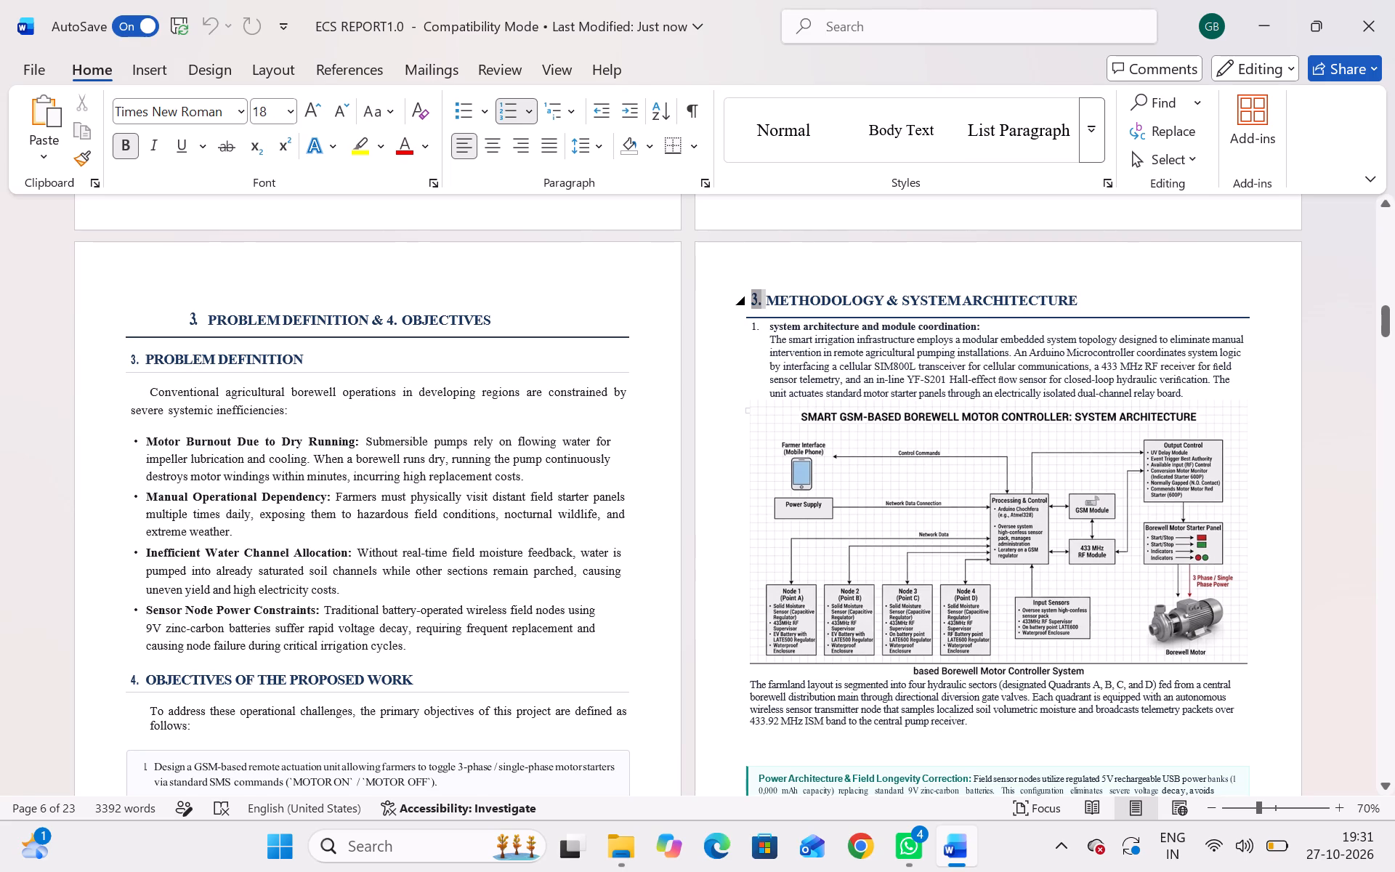
click(768, 305)
key(Left)
key(Right)
key(BackSpace)
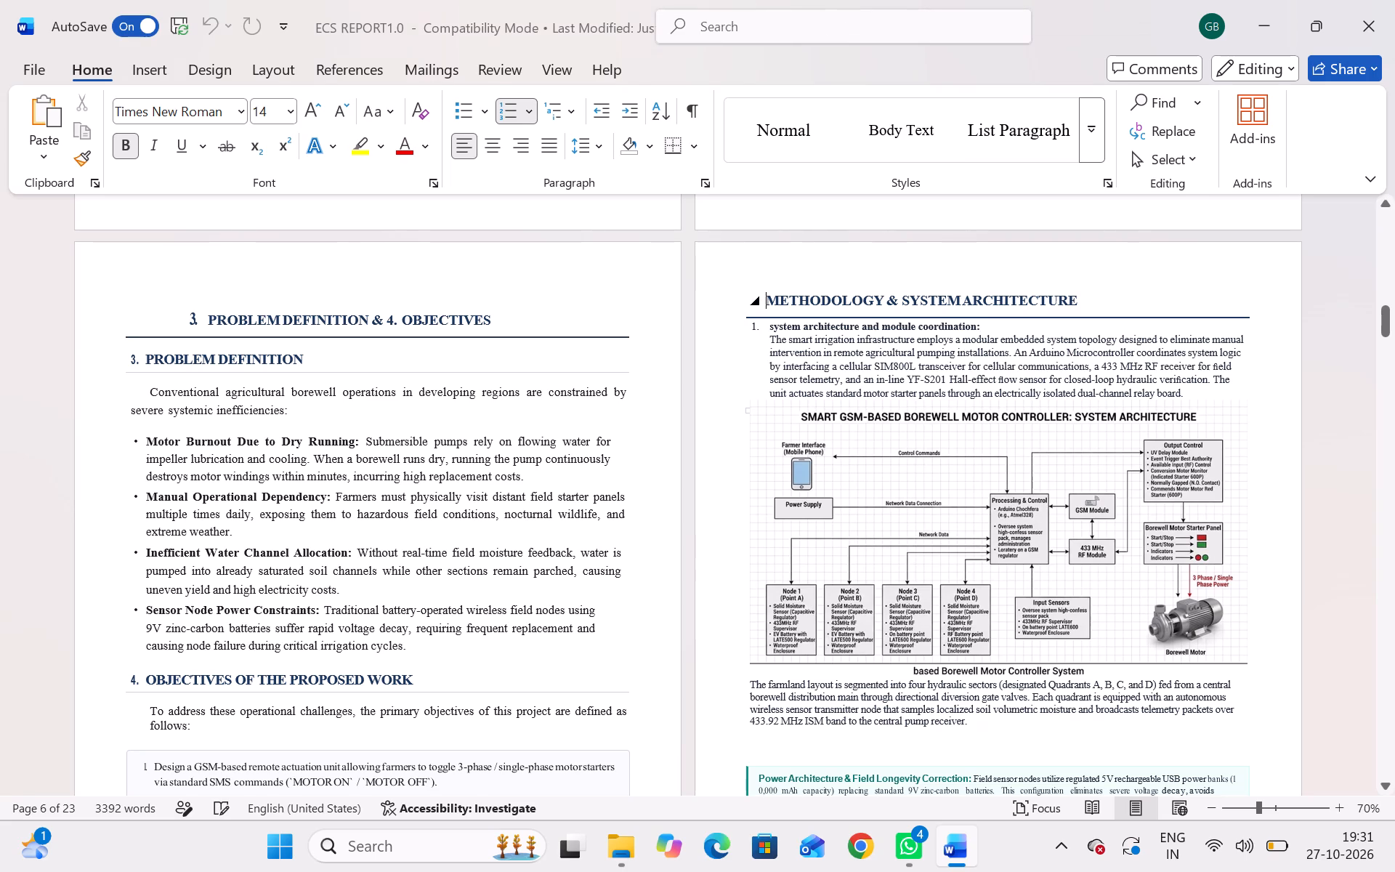
text(5.)
key(space)
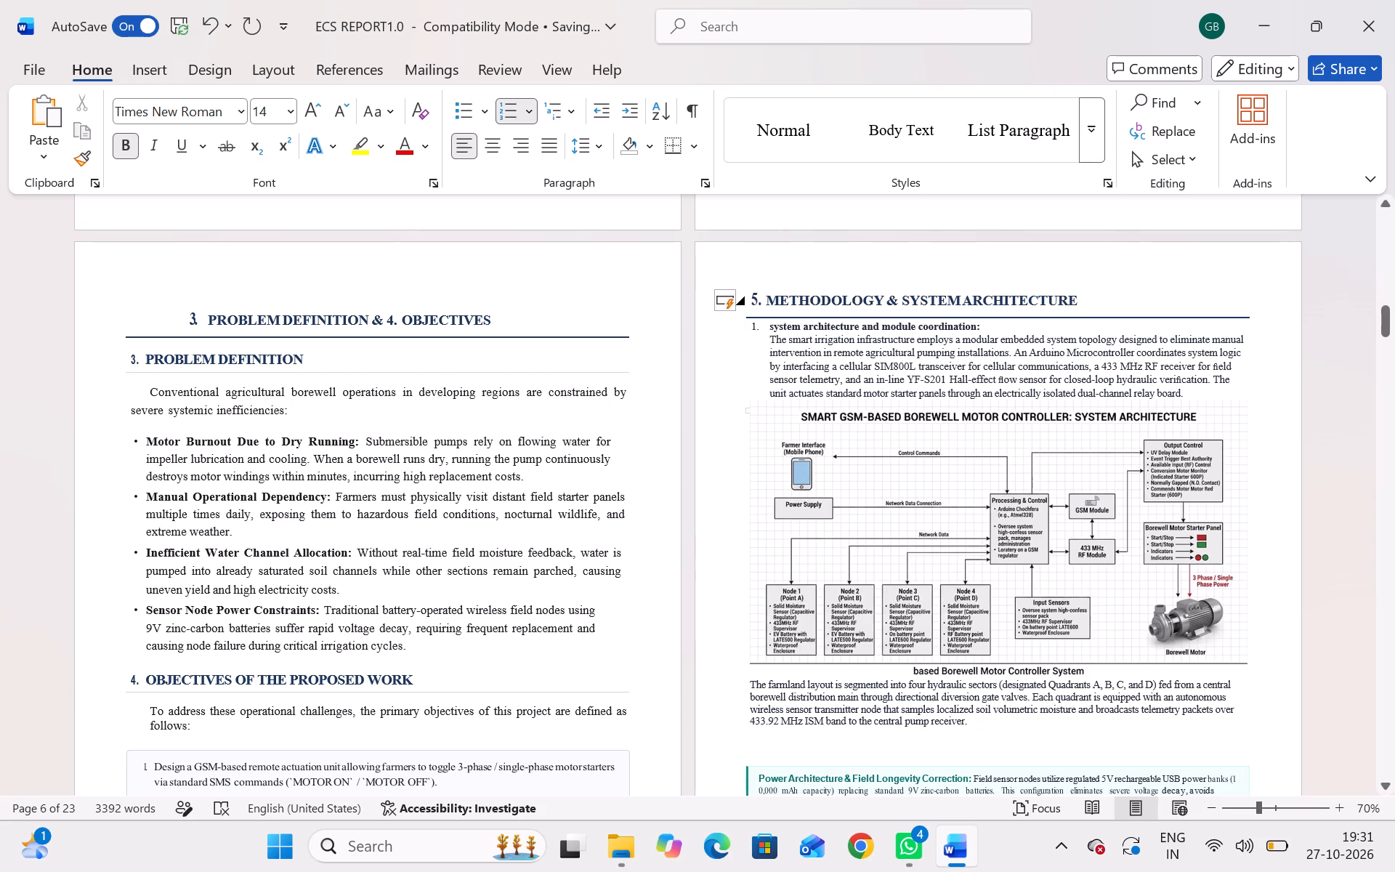
key(Left)
key(Left)
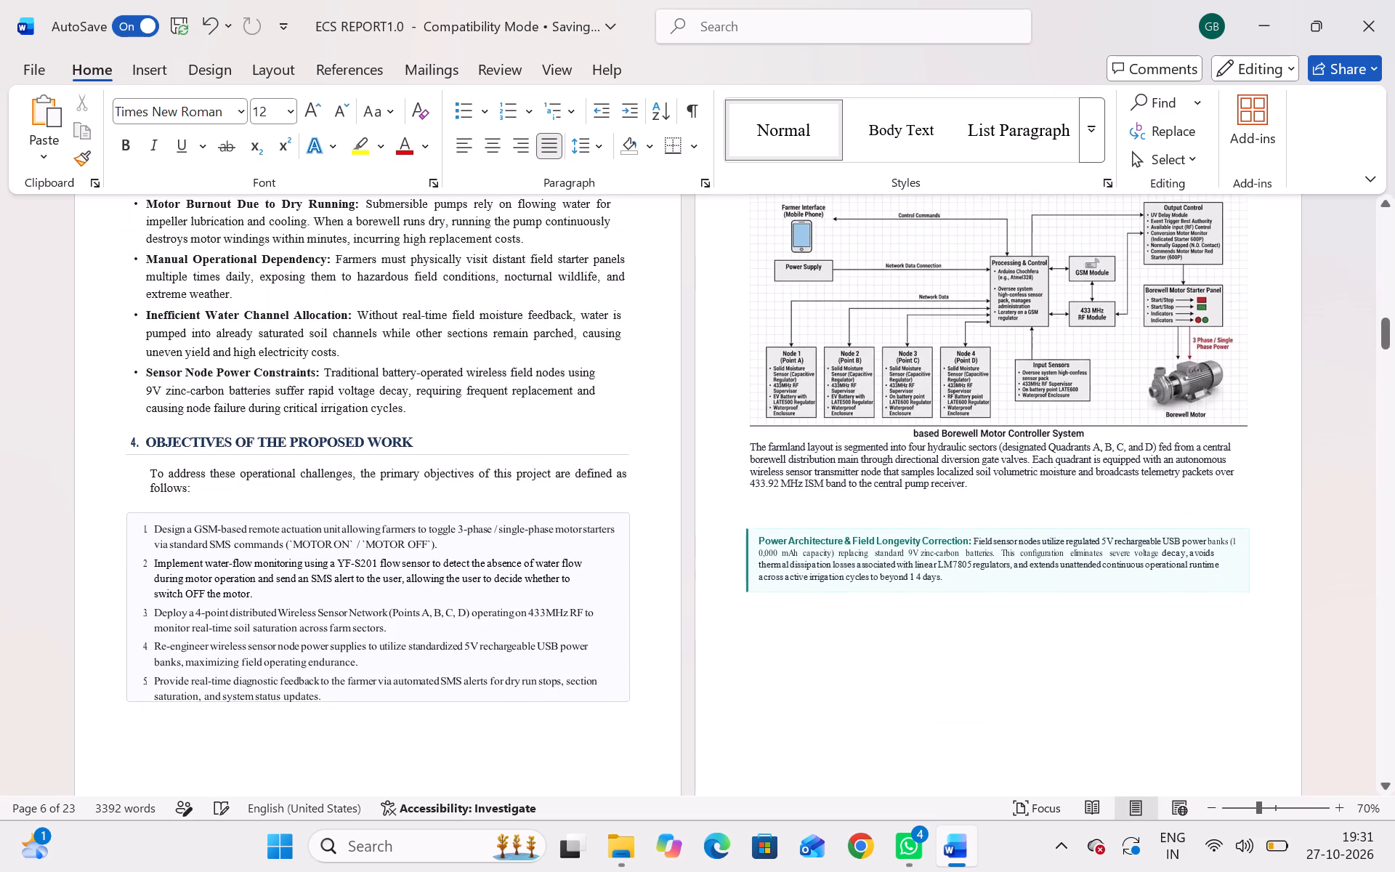
key(Right)
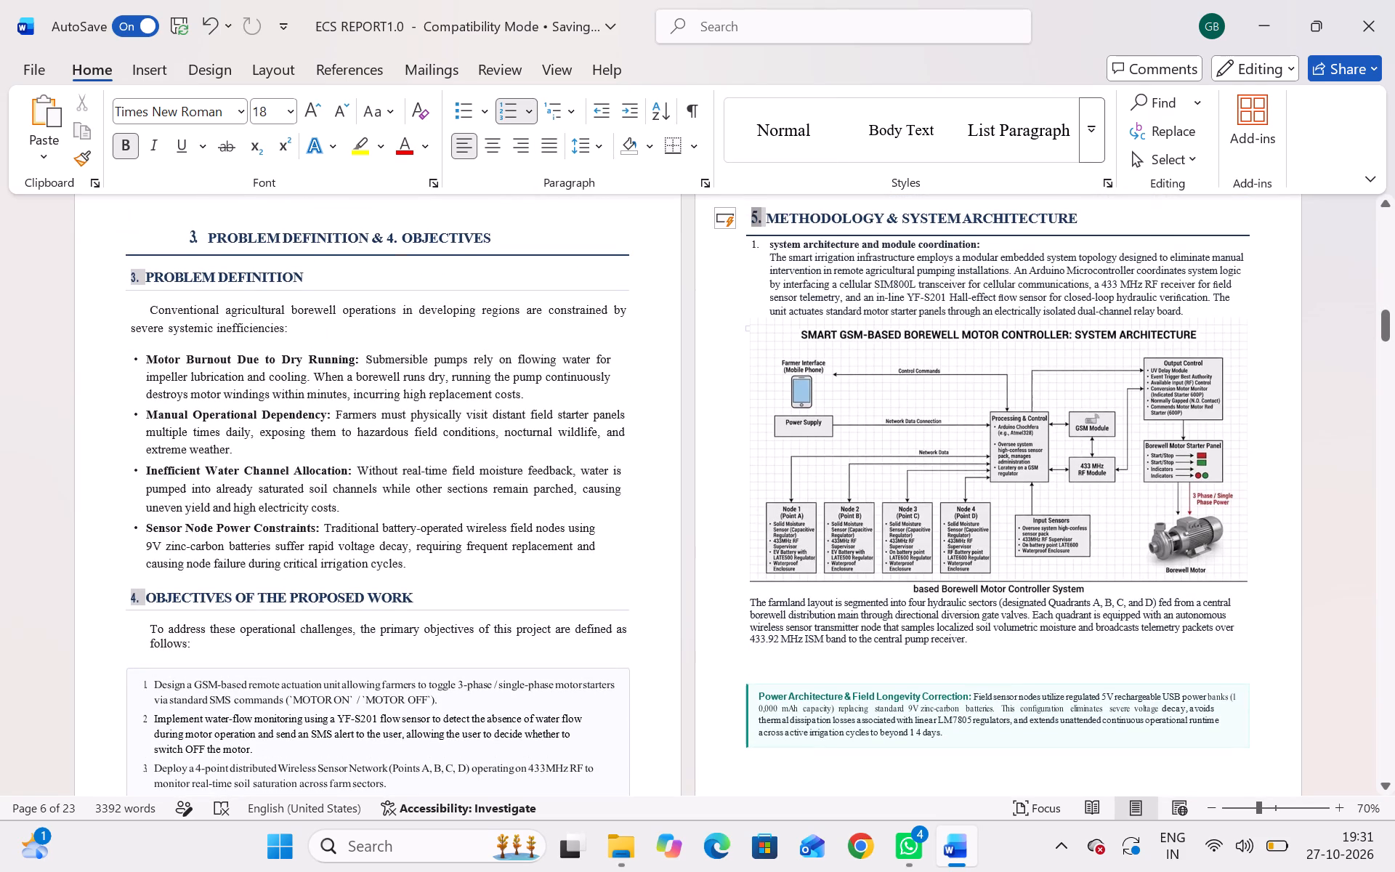
click(769, 228)
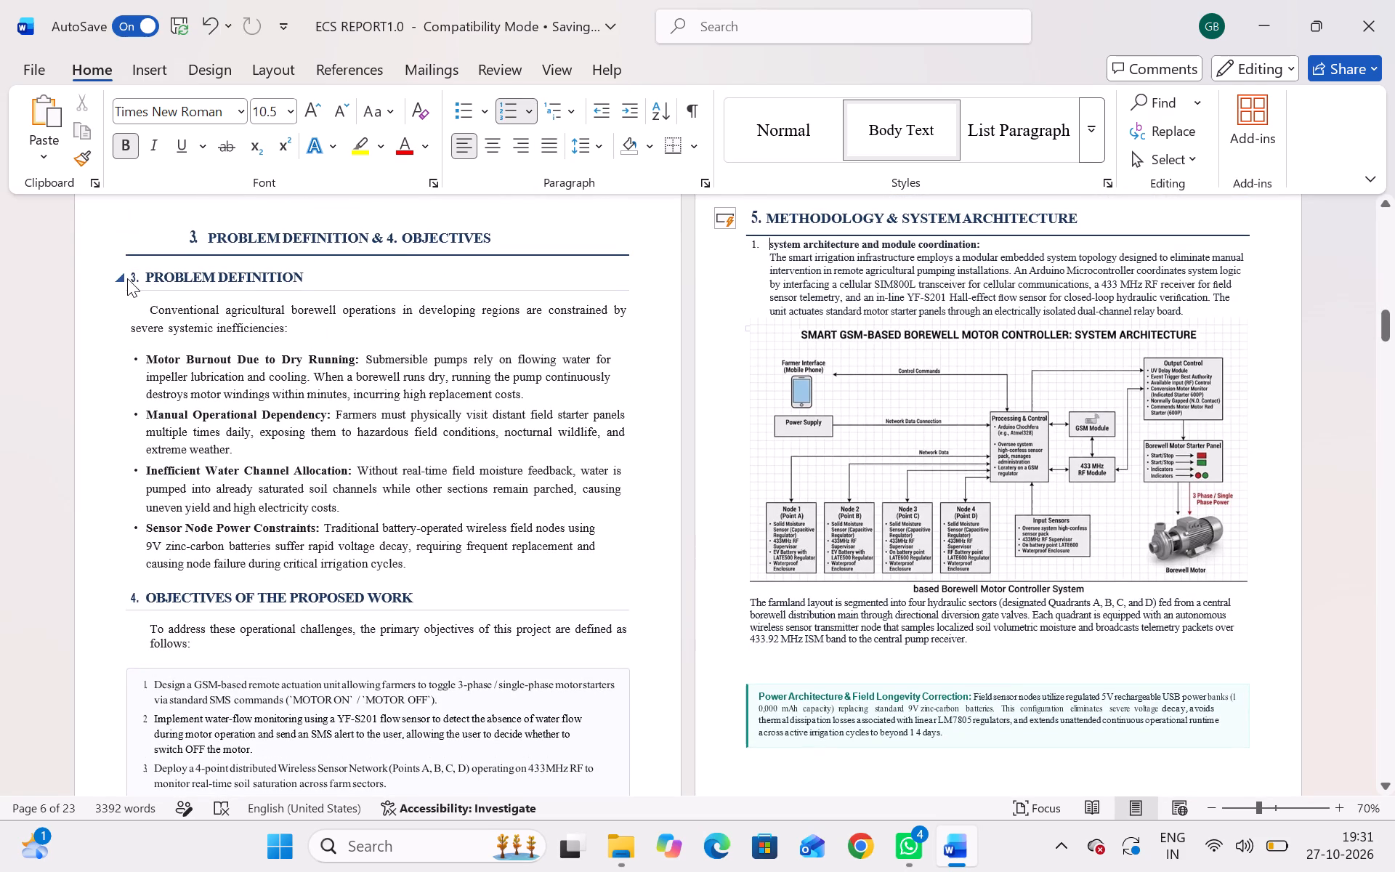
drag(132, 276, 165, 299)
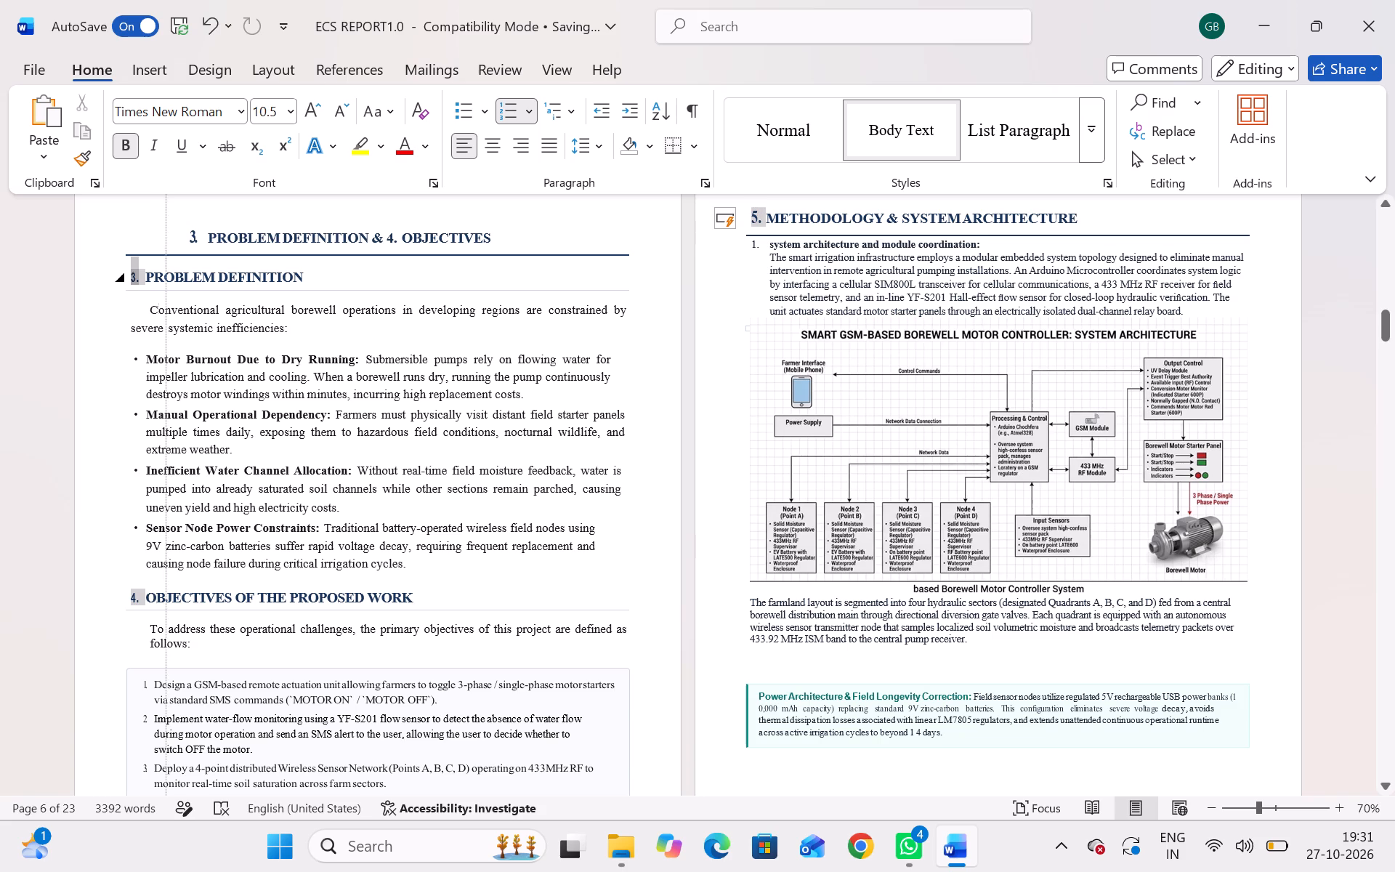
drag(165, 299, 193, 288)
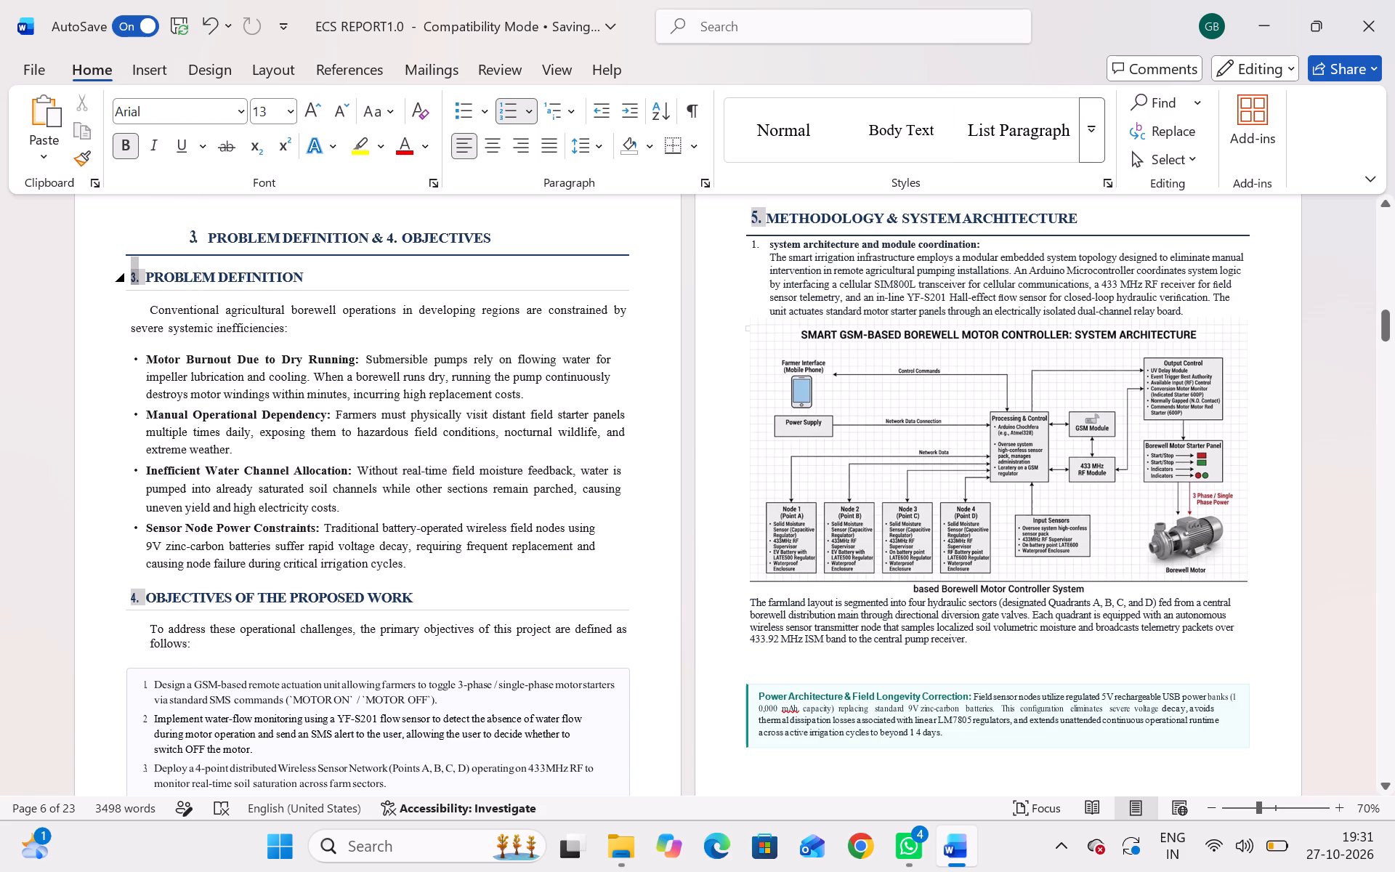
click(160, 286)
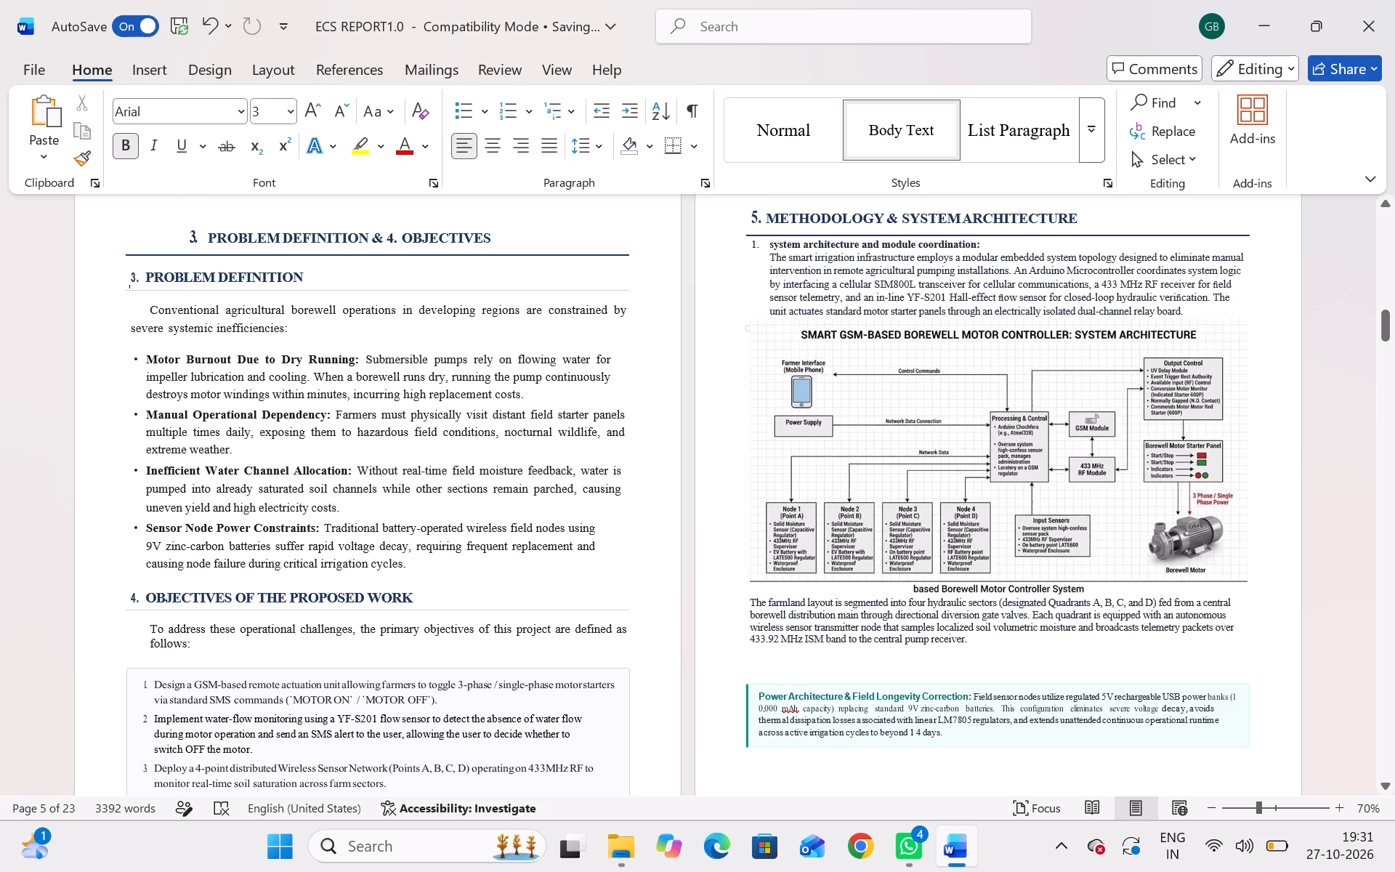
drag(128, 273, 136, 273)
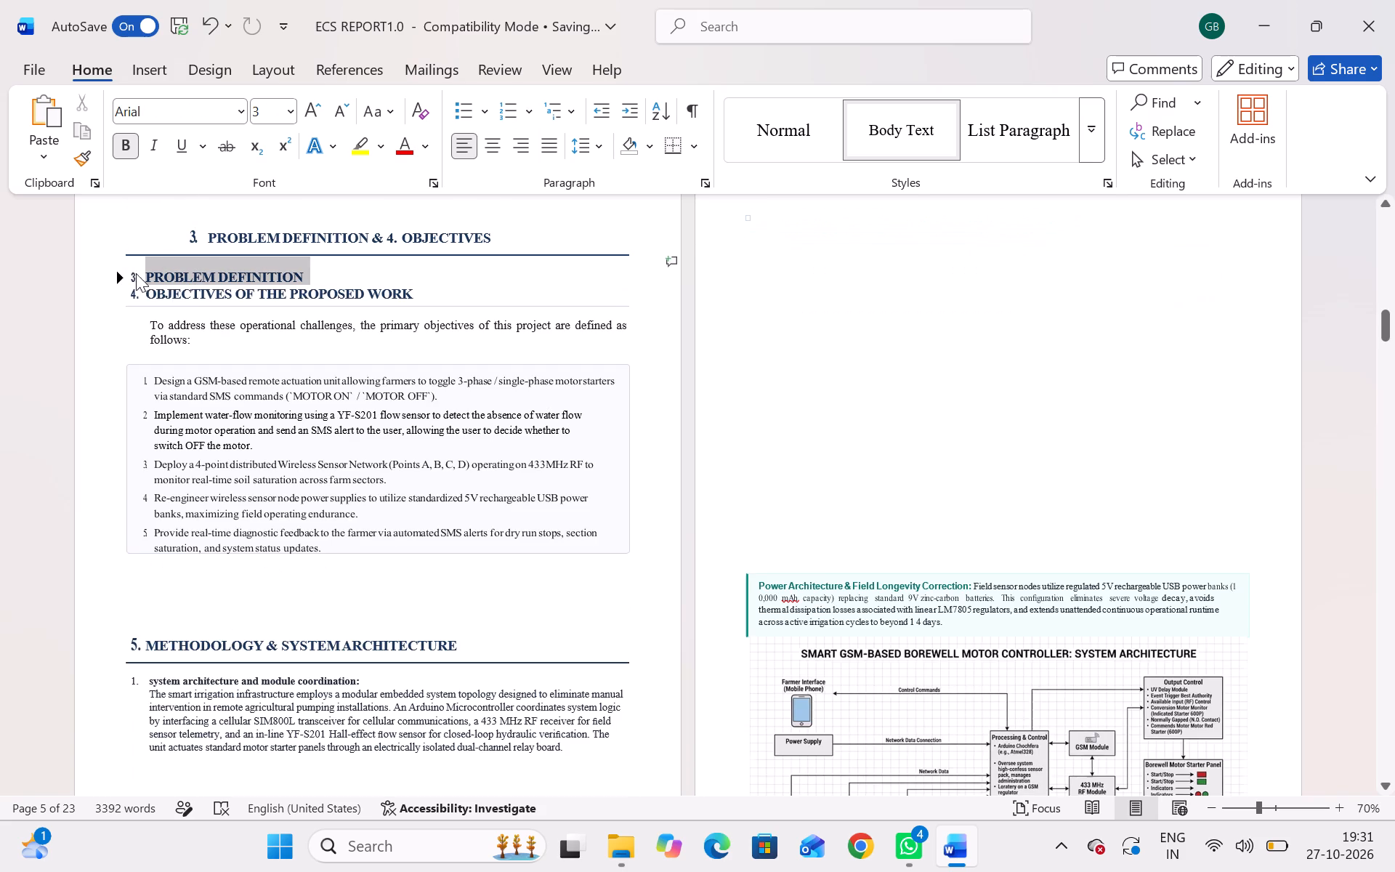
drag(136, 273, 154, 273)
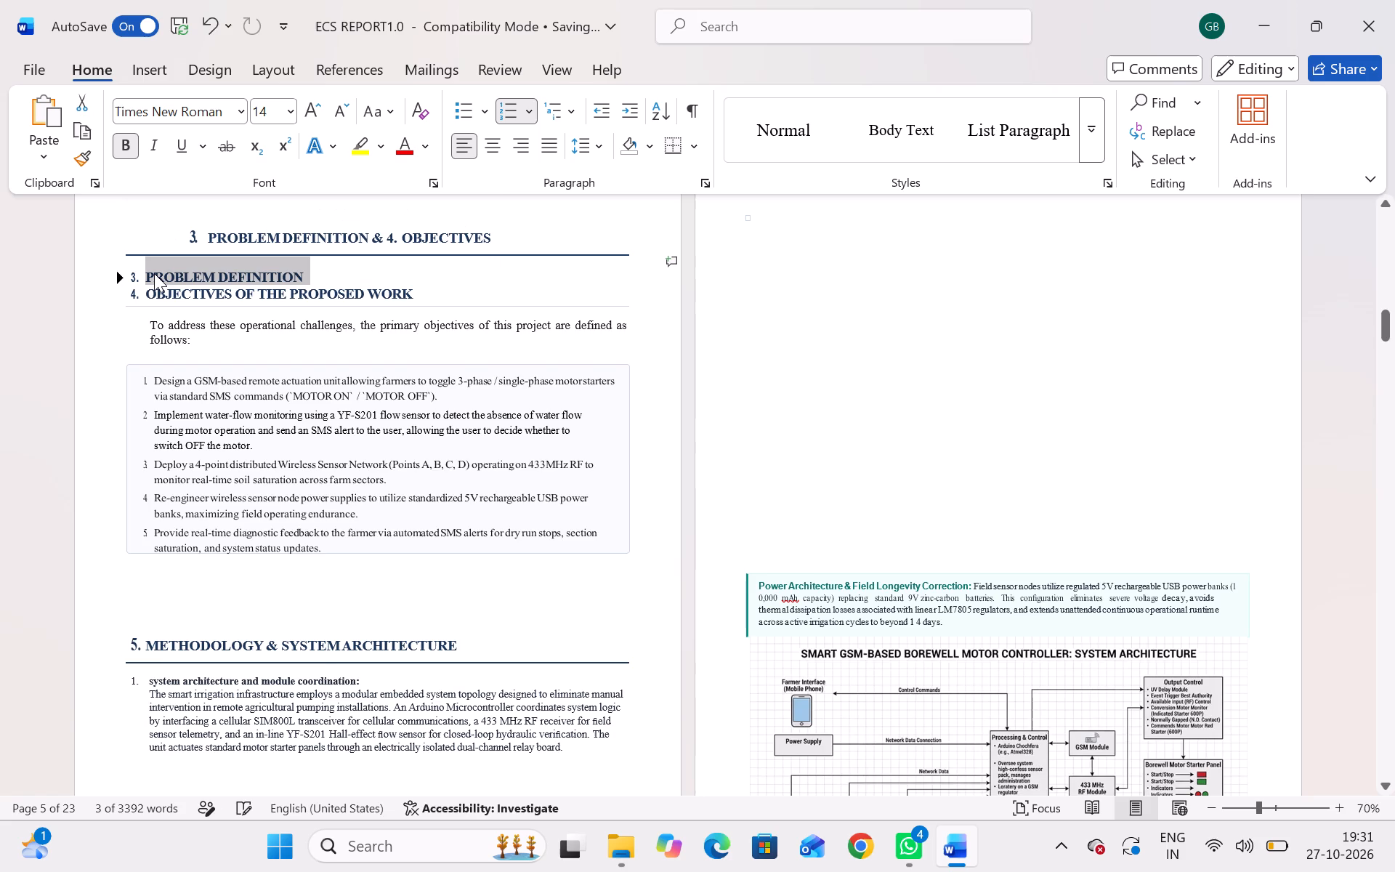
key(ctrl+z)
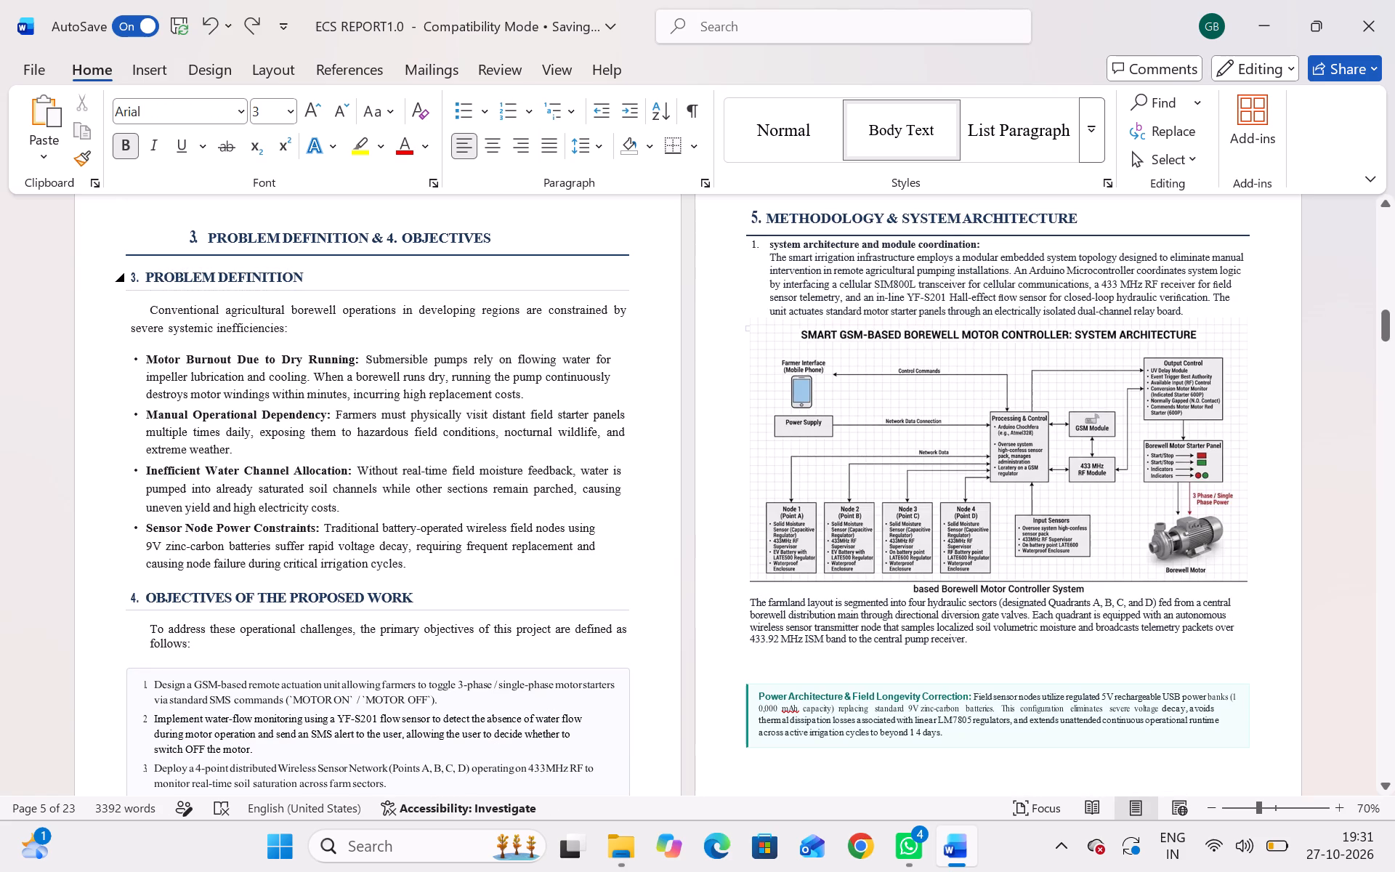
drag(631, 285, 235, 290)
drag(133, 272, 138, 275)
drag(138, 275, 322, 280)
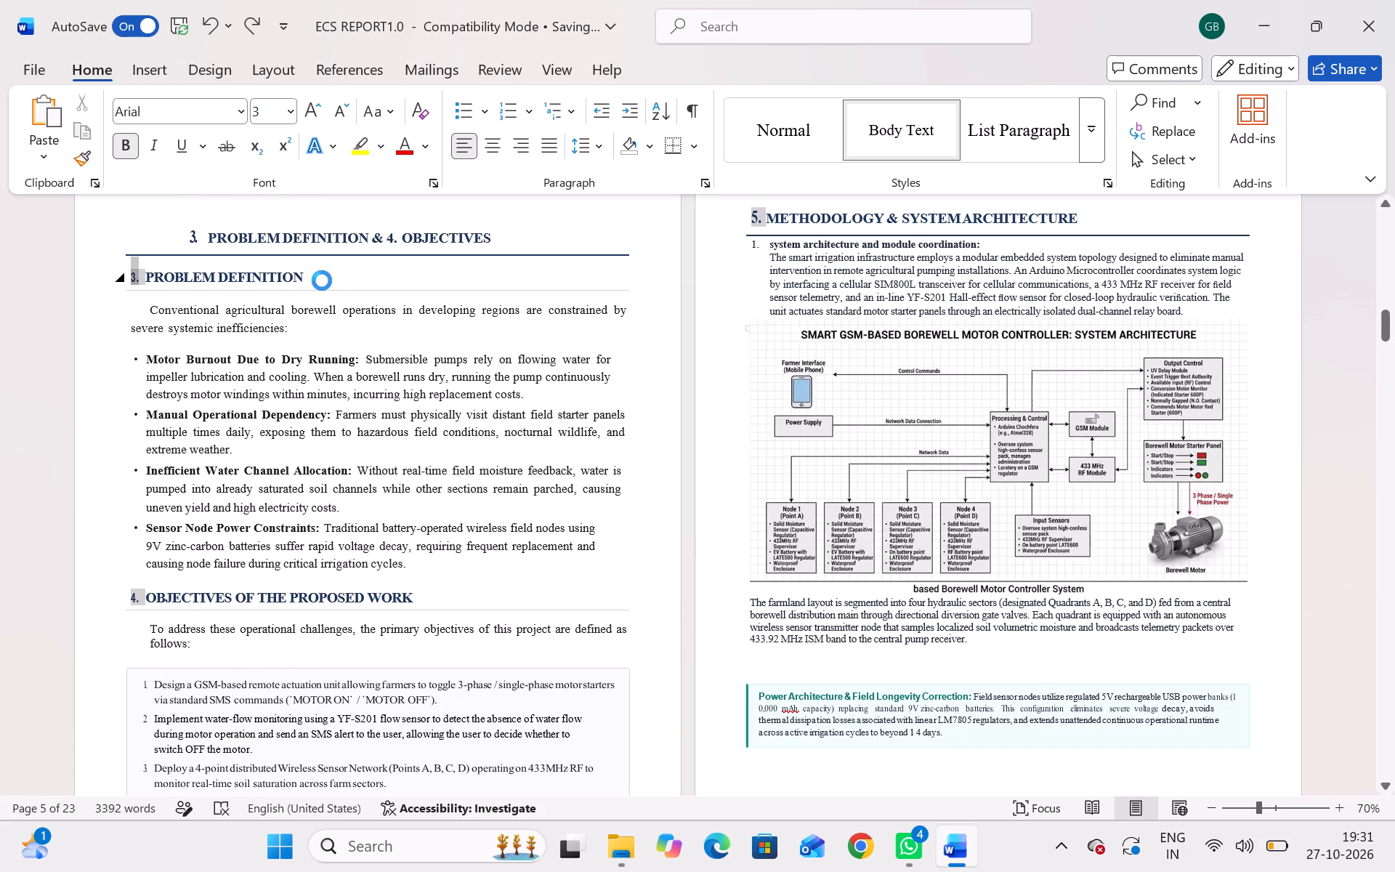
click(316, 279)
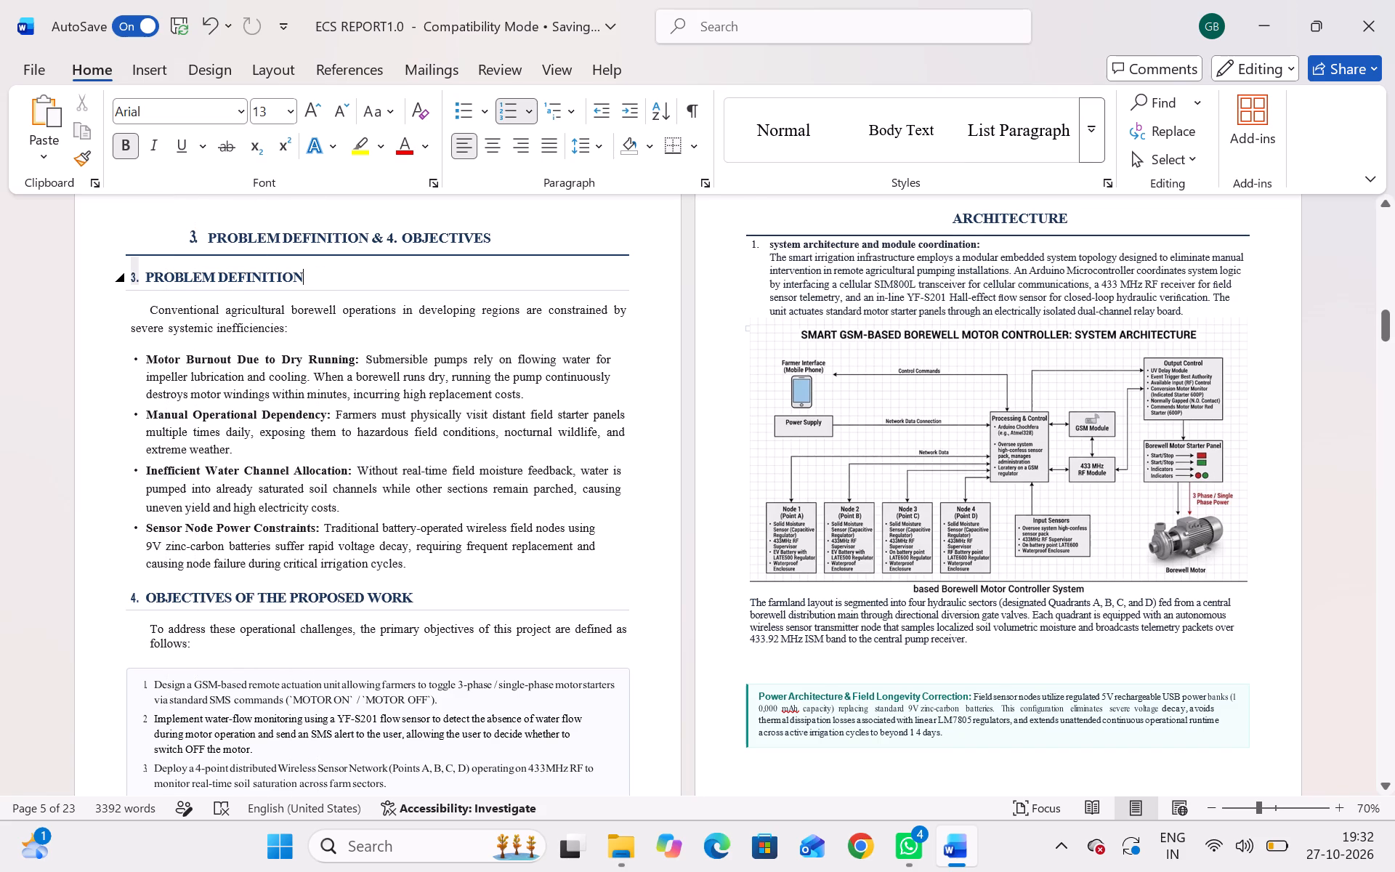
Copy the numbered "INTRODUCTION" heading from the Introduction & Background page.
scroll(316, 279, left, 1)
scroll(316, 279, up, 2)
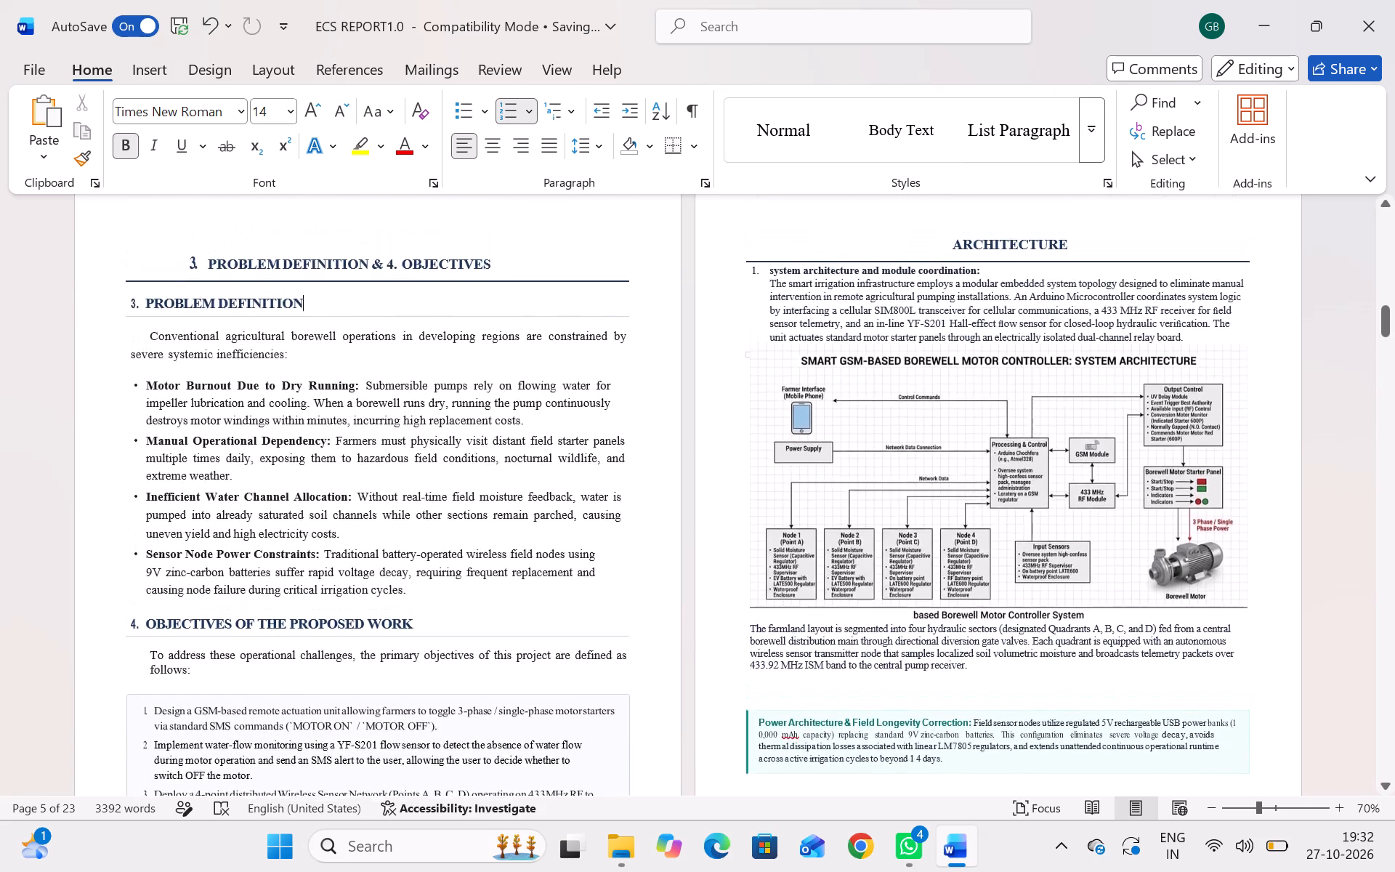
scroll(316, 279, up, 7)
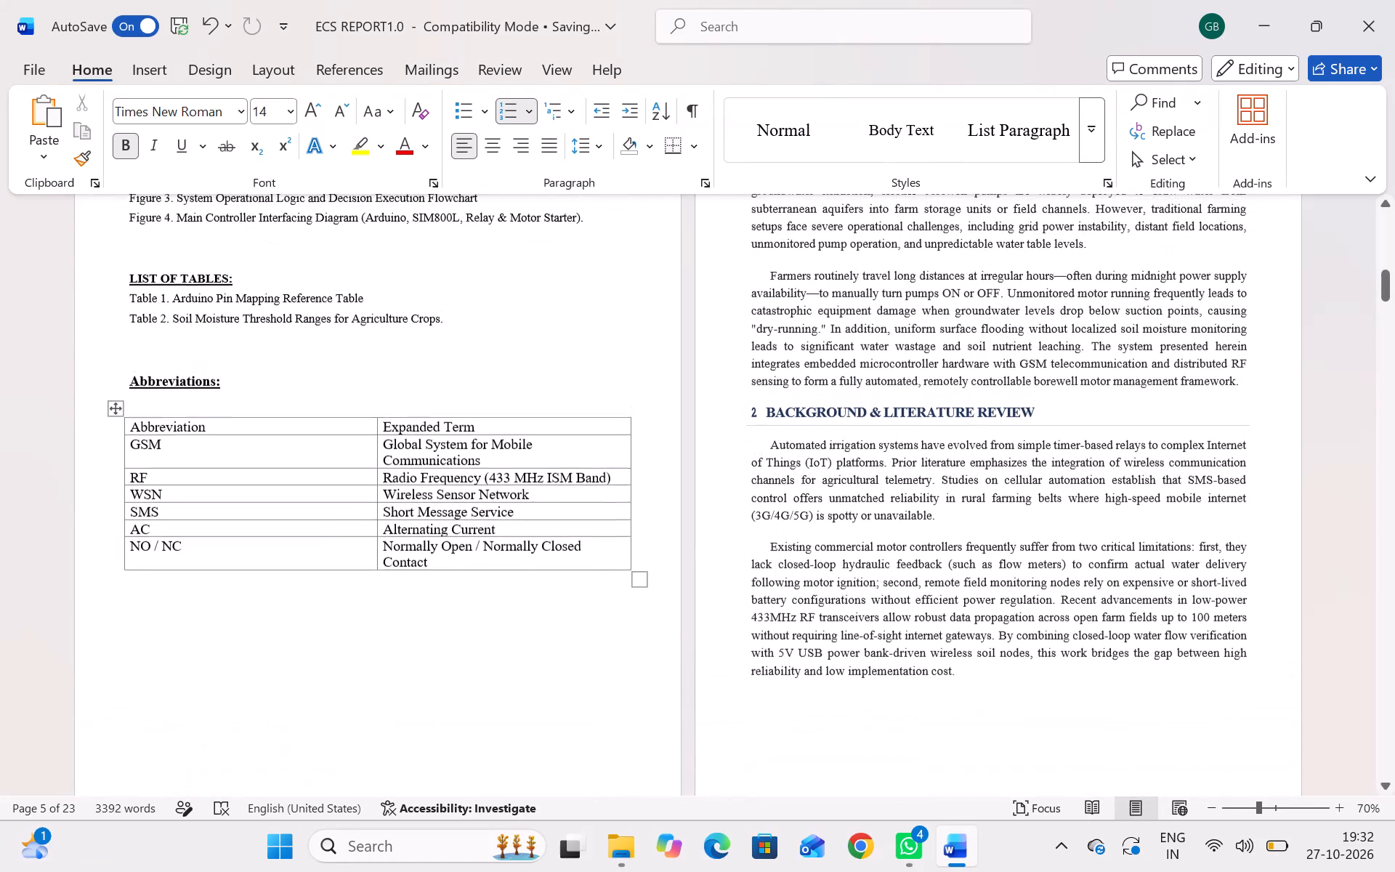
scroll(316, 279, up, 2)
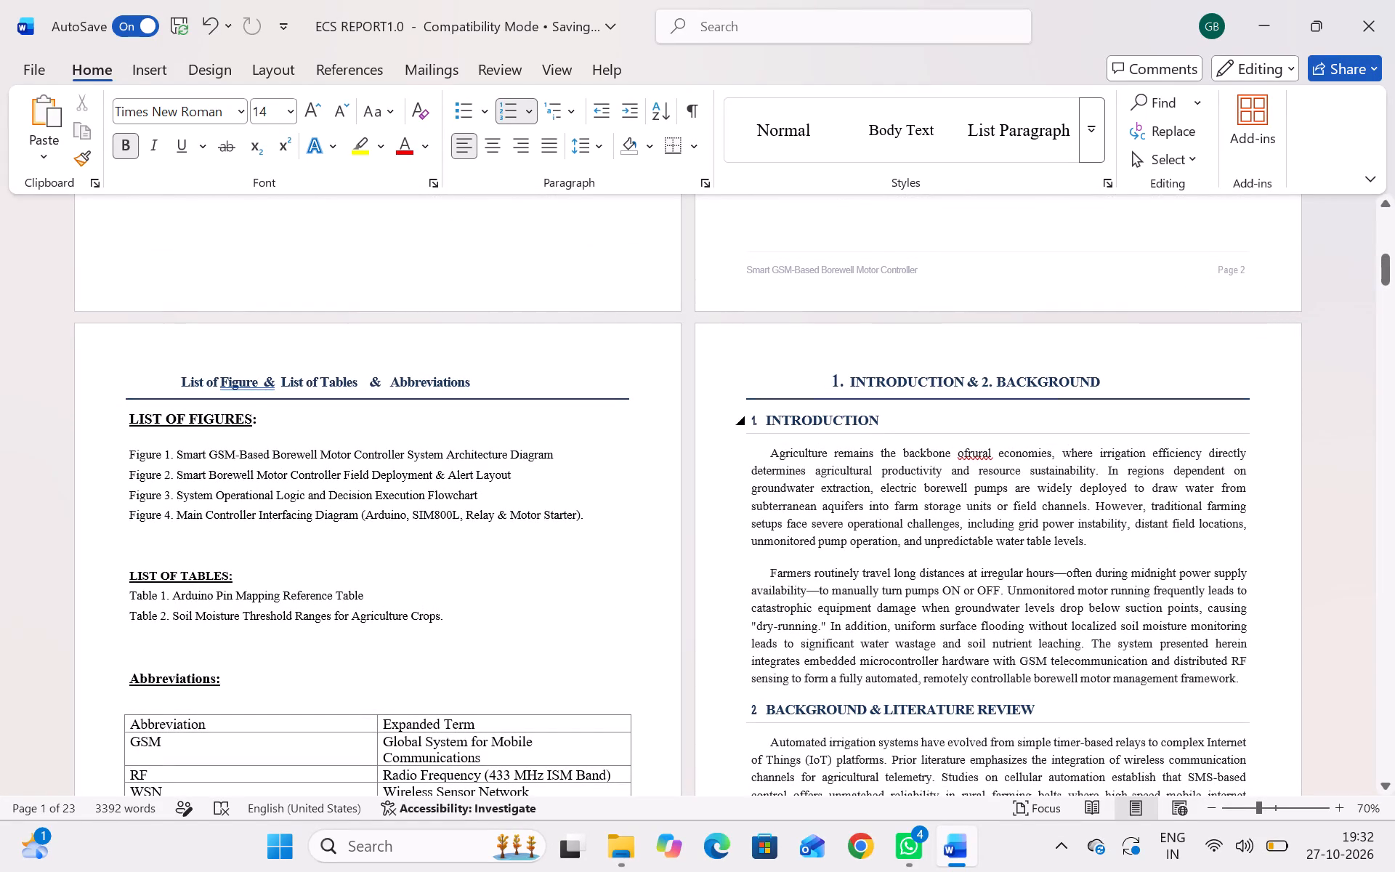
drag(751, 420, 776, 429)
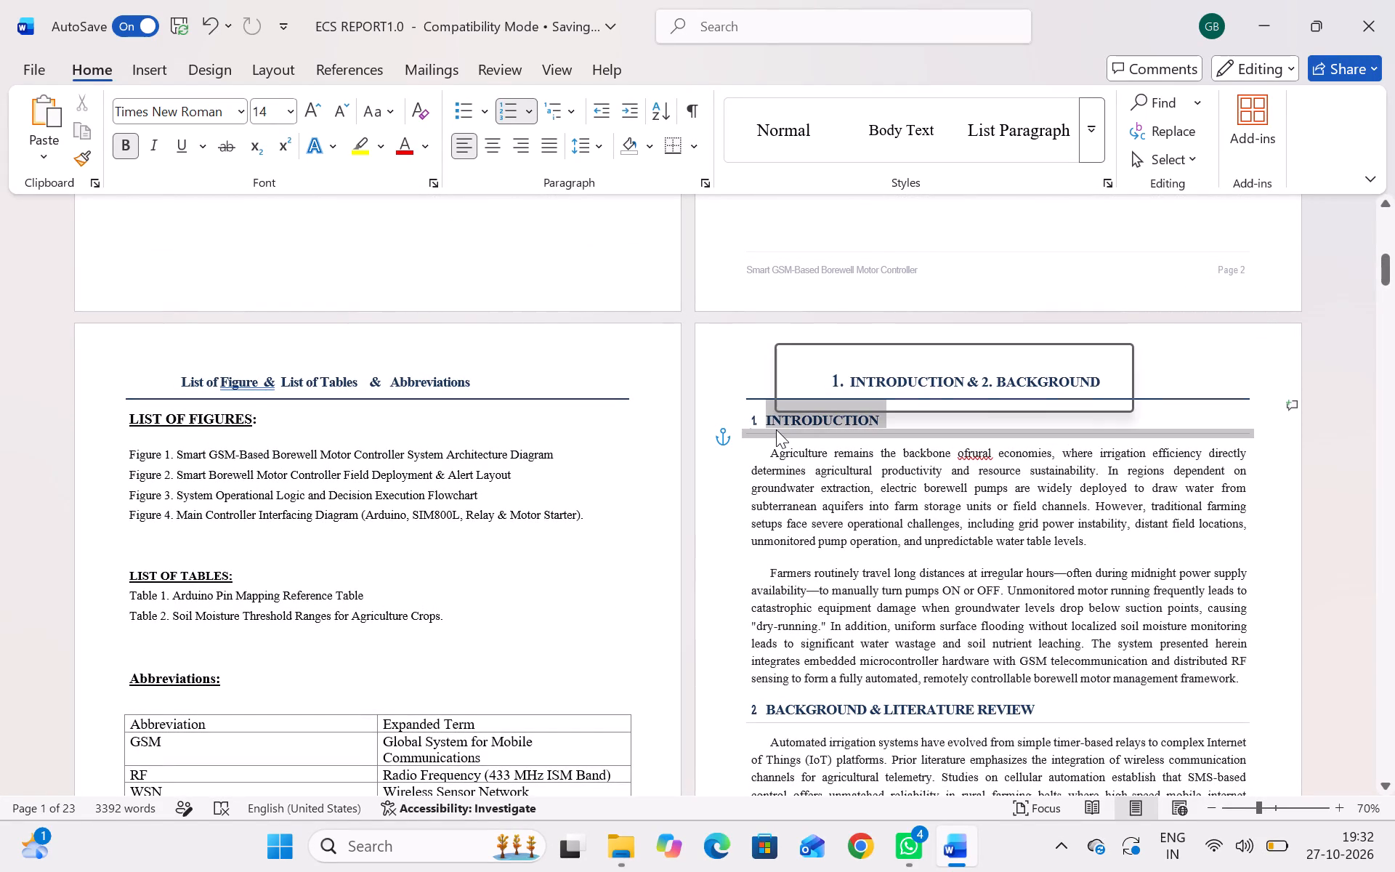
key(ctrl+c)
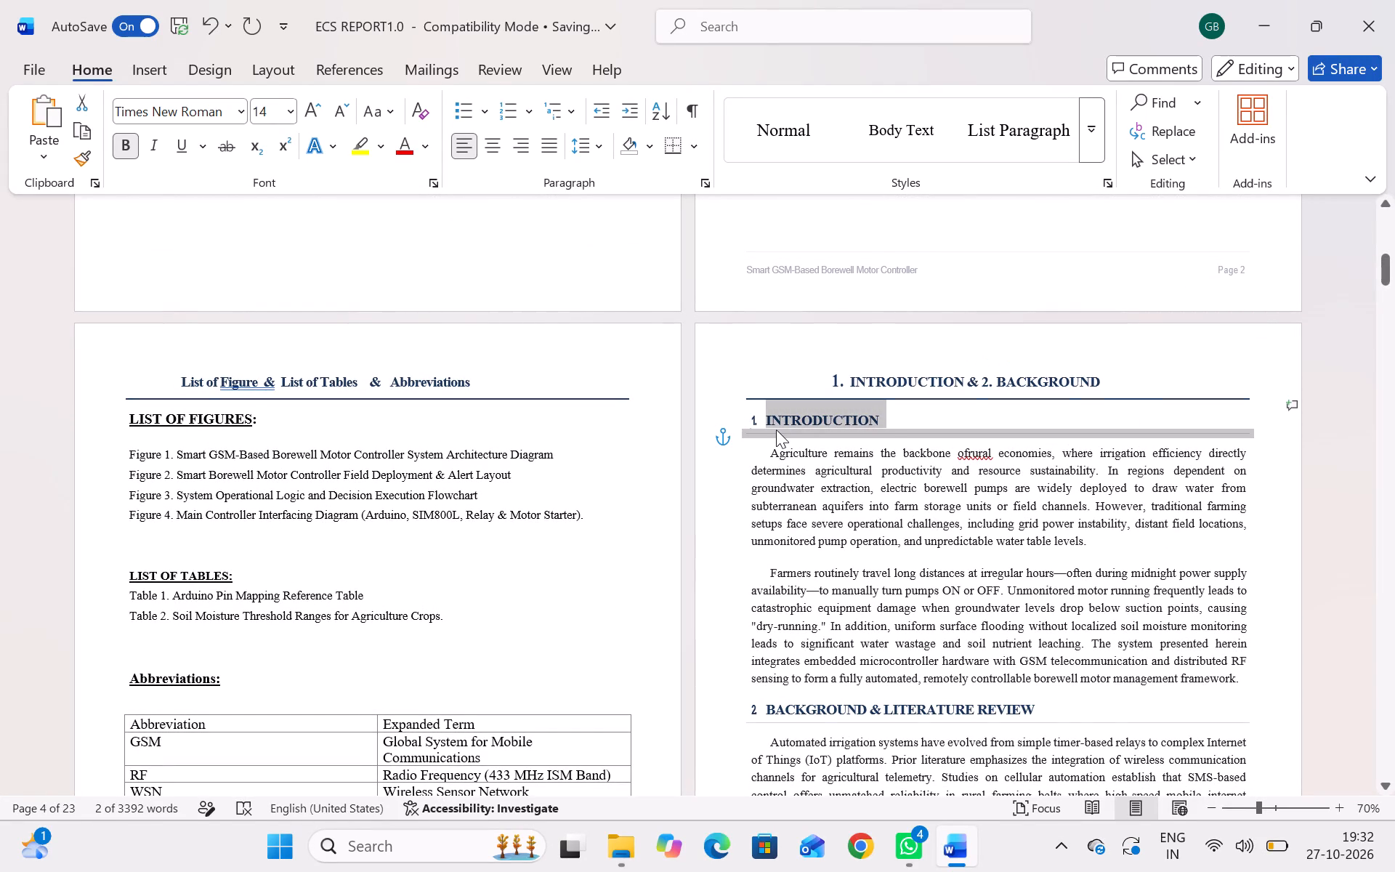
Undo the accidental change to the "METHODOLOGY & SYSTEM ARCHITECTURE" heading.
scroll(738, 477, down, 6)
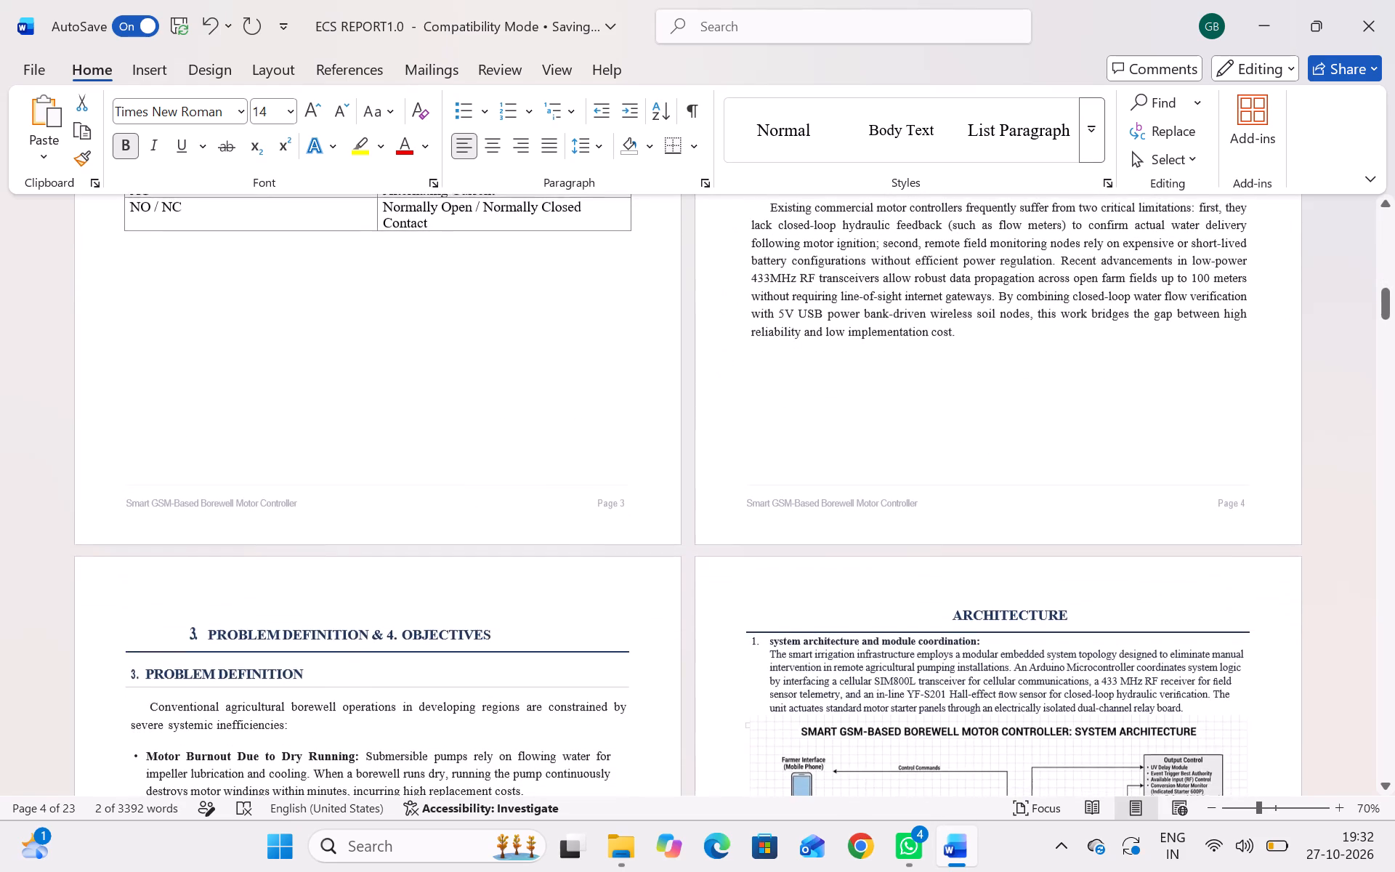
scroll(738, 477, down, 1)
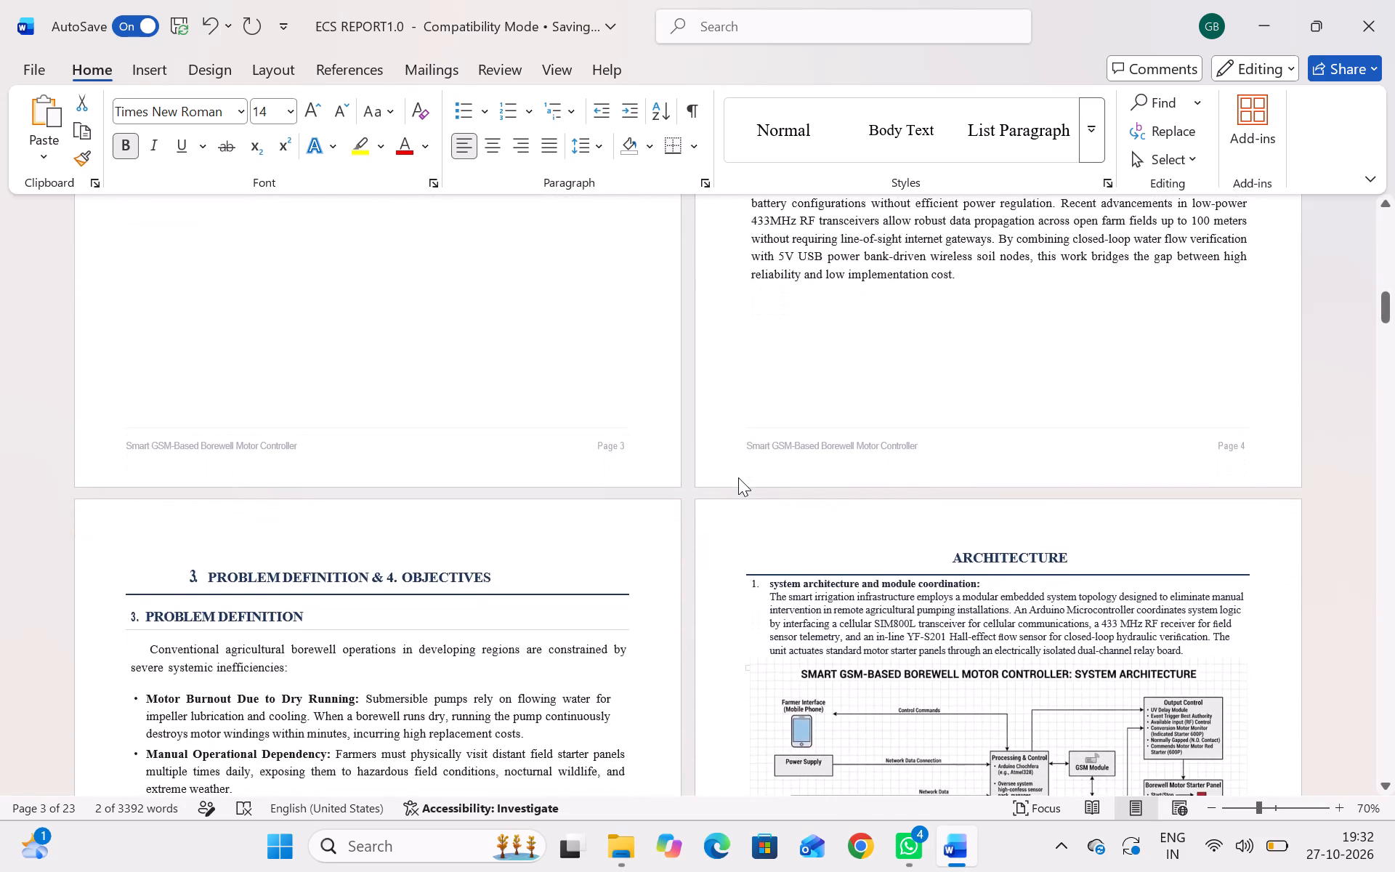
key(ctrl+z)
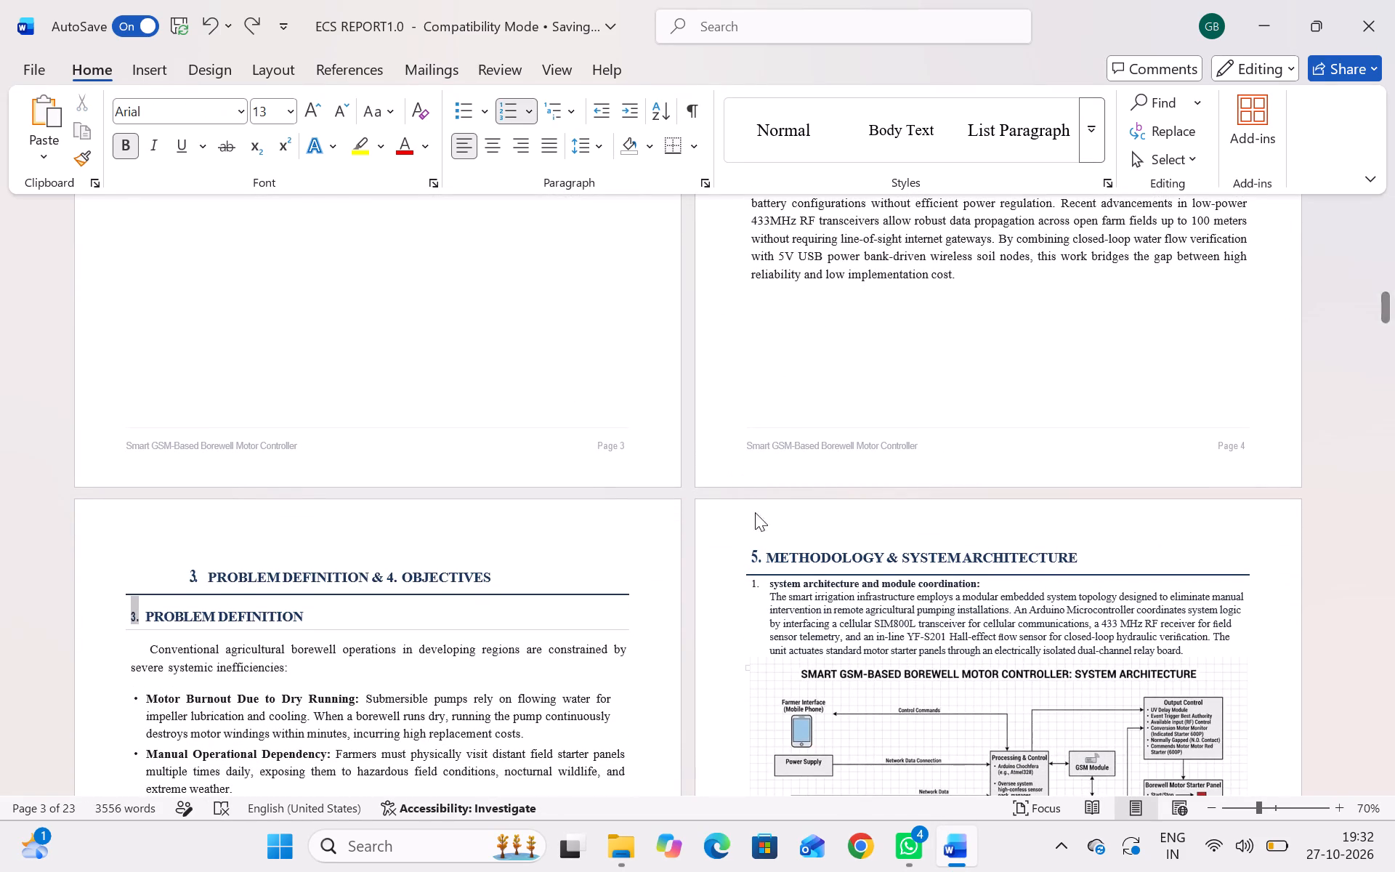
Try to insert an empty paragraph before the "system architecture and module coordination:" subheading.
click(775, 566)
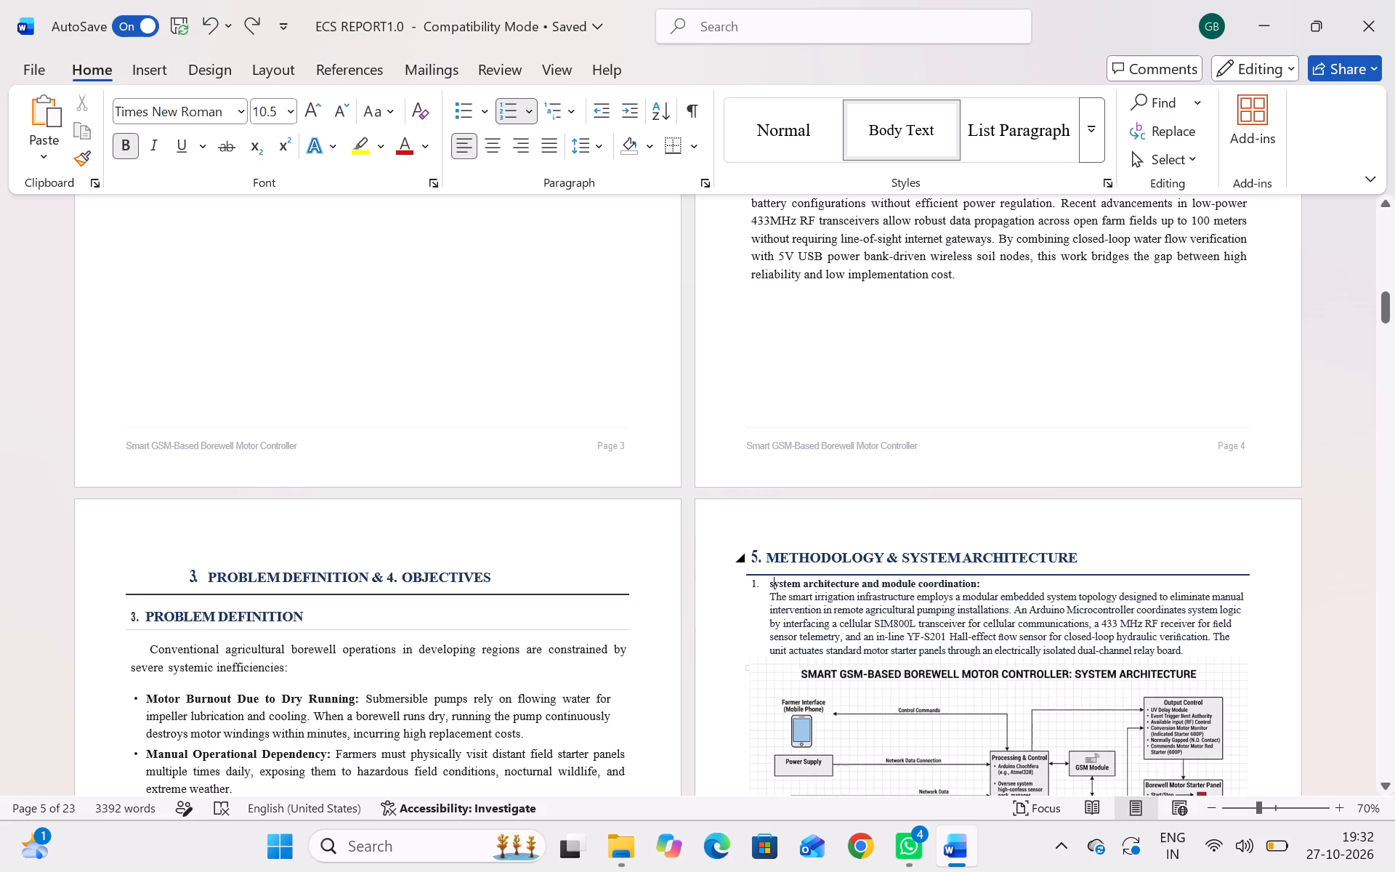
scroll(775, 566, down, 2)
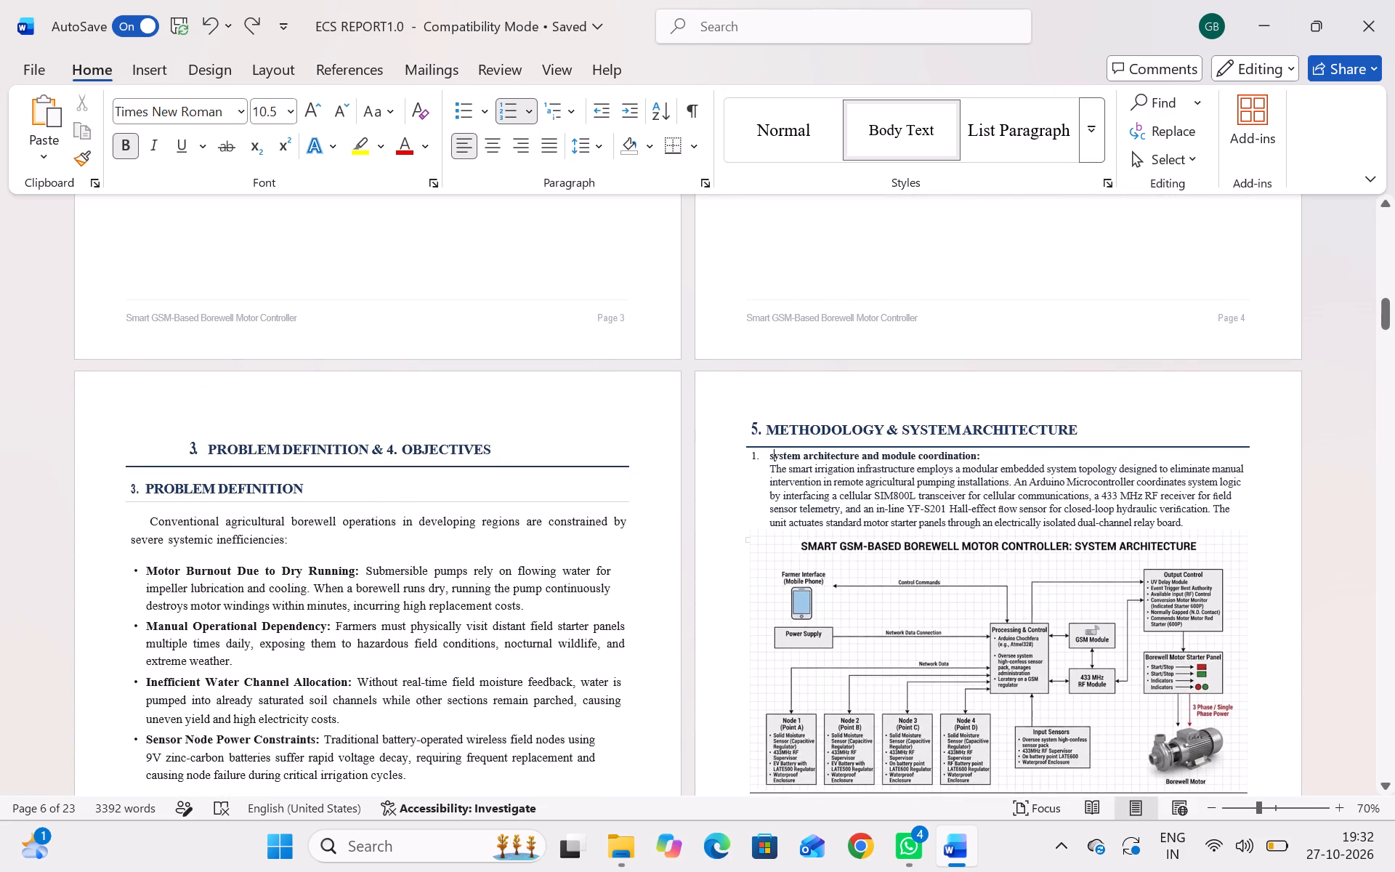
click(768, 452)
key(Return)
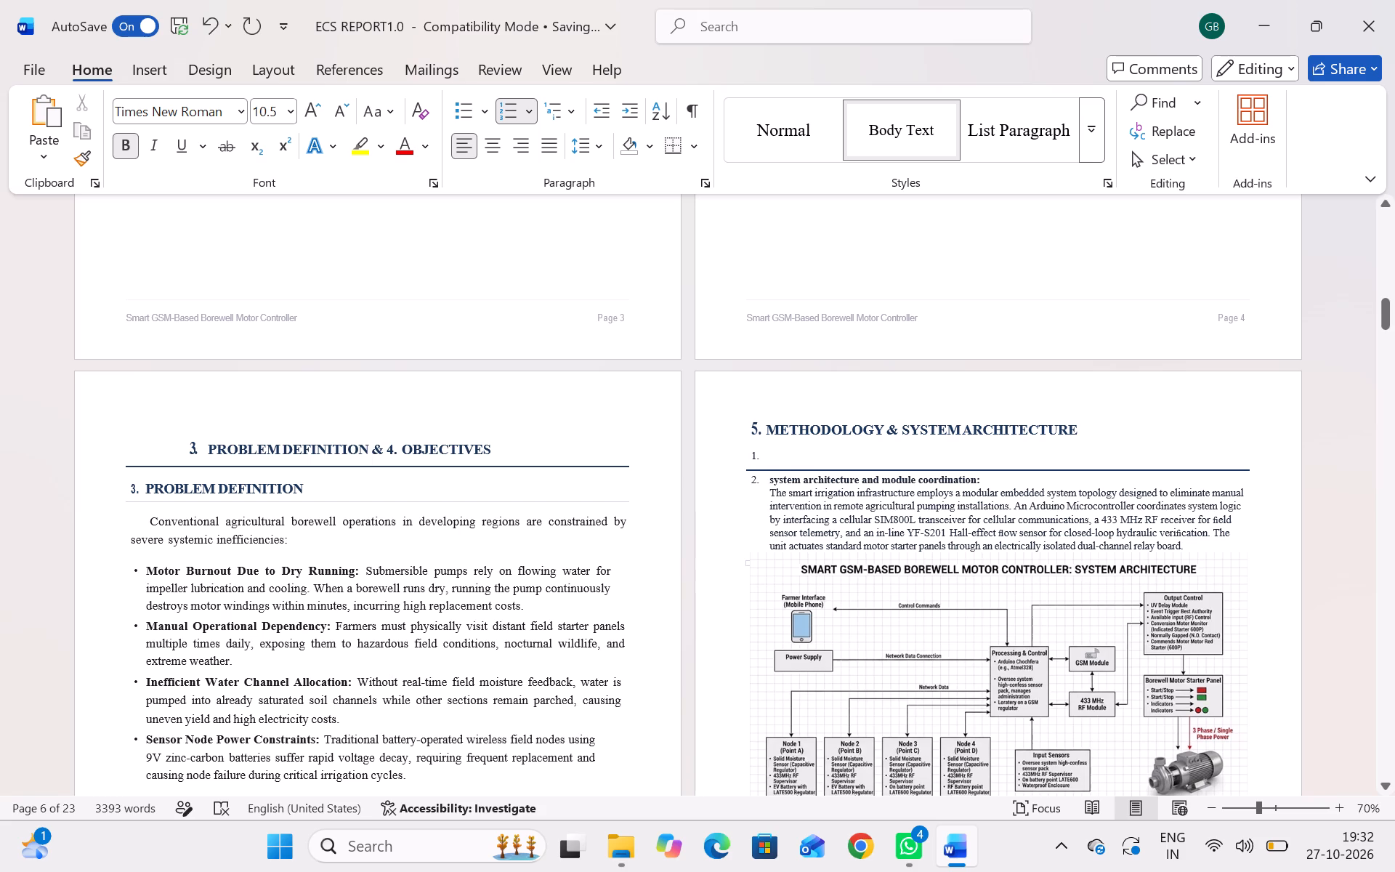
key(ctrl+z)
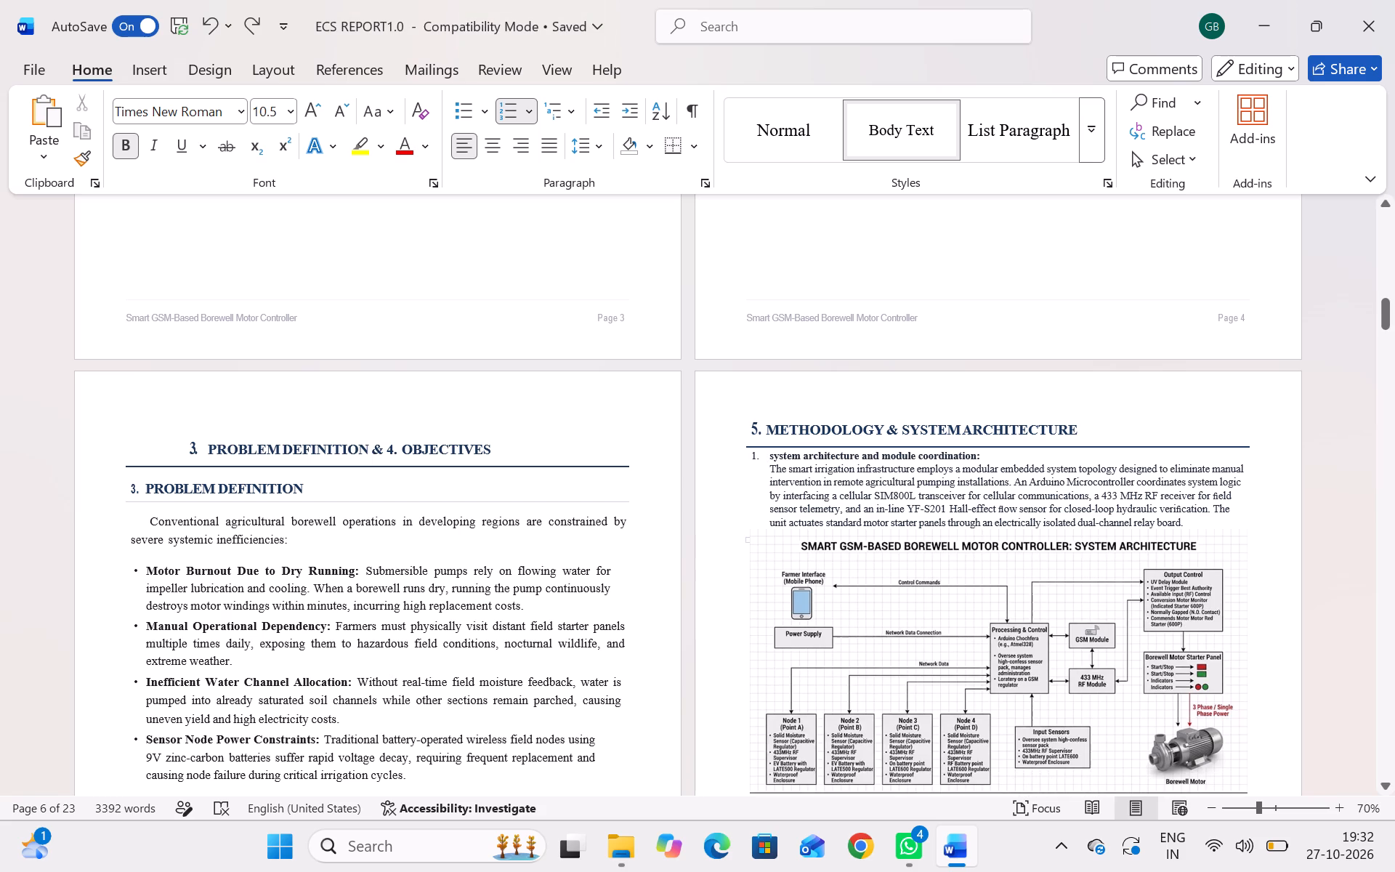
Add a line below the "system architecture and module coordination:" subheading and paste the copied "INTRODUCTION" heading there.
click(981, 458)
key(Return)
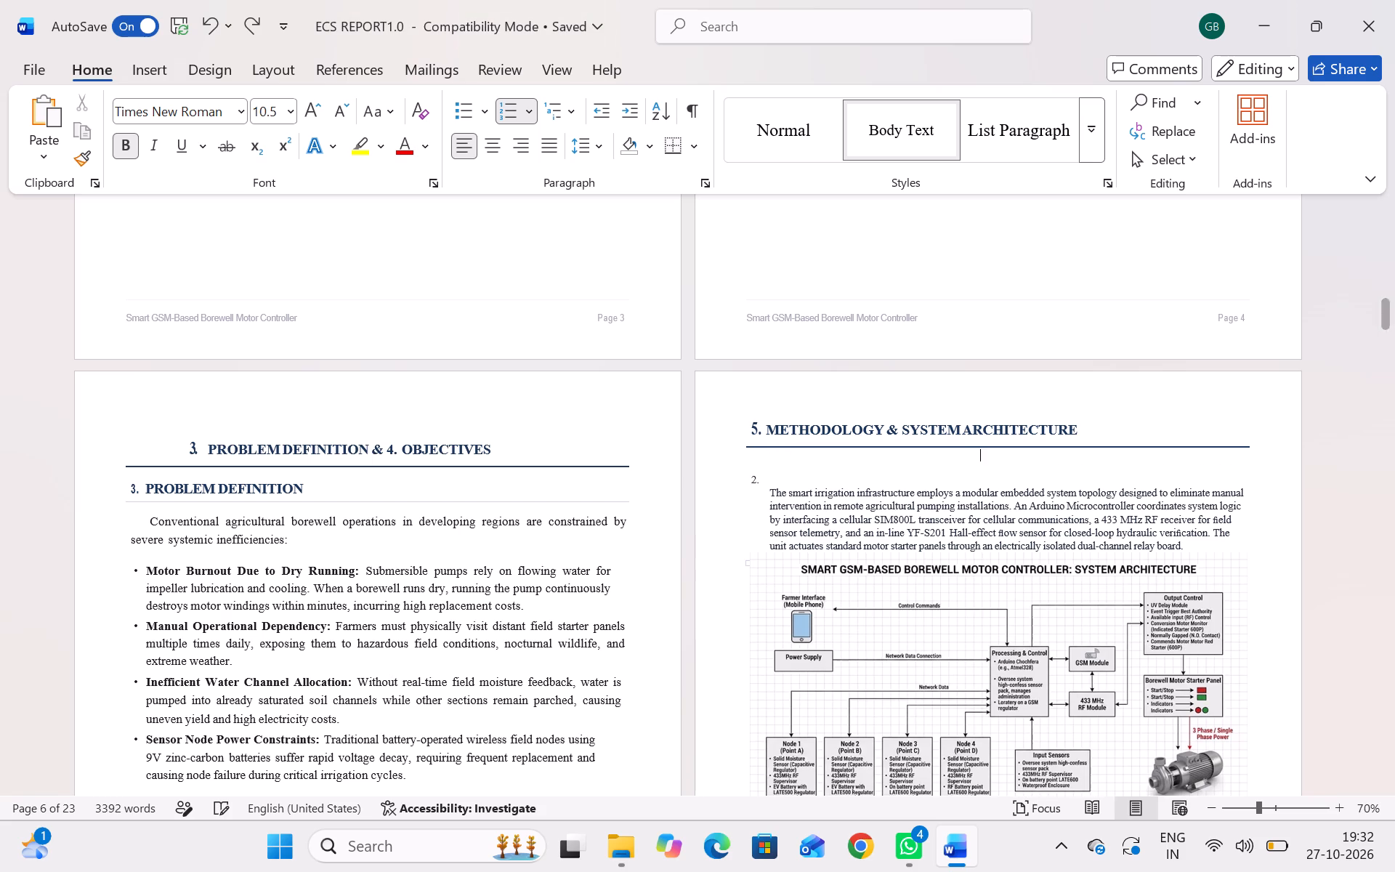
key(BackSpace)
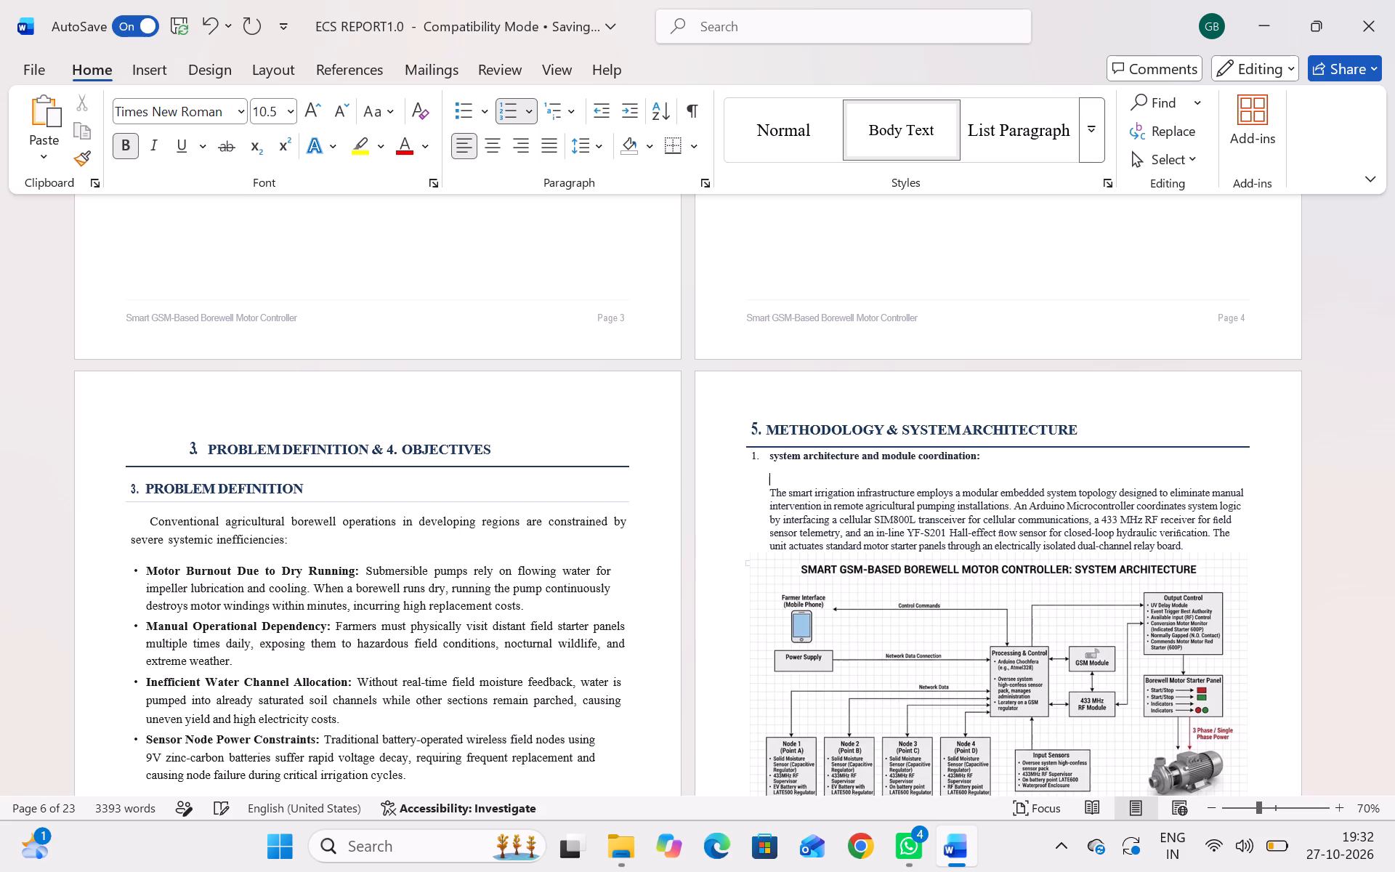
key(ctrl+v)
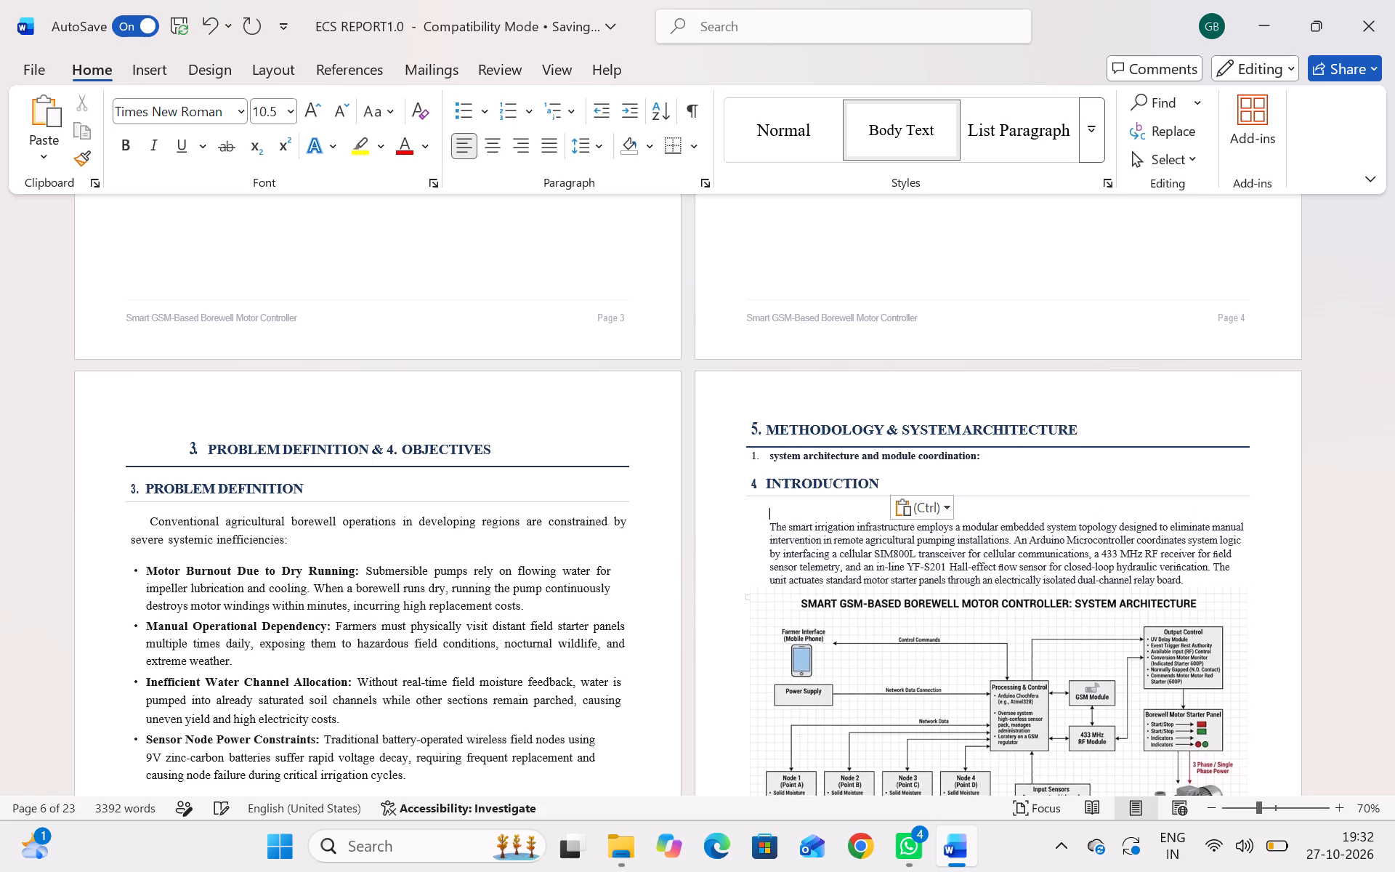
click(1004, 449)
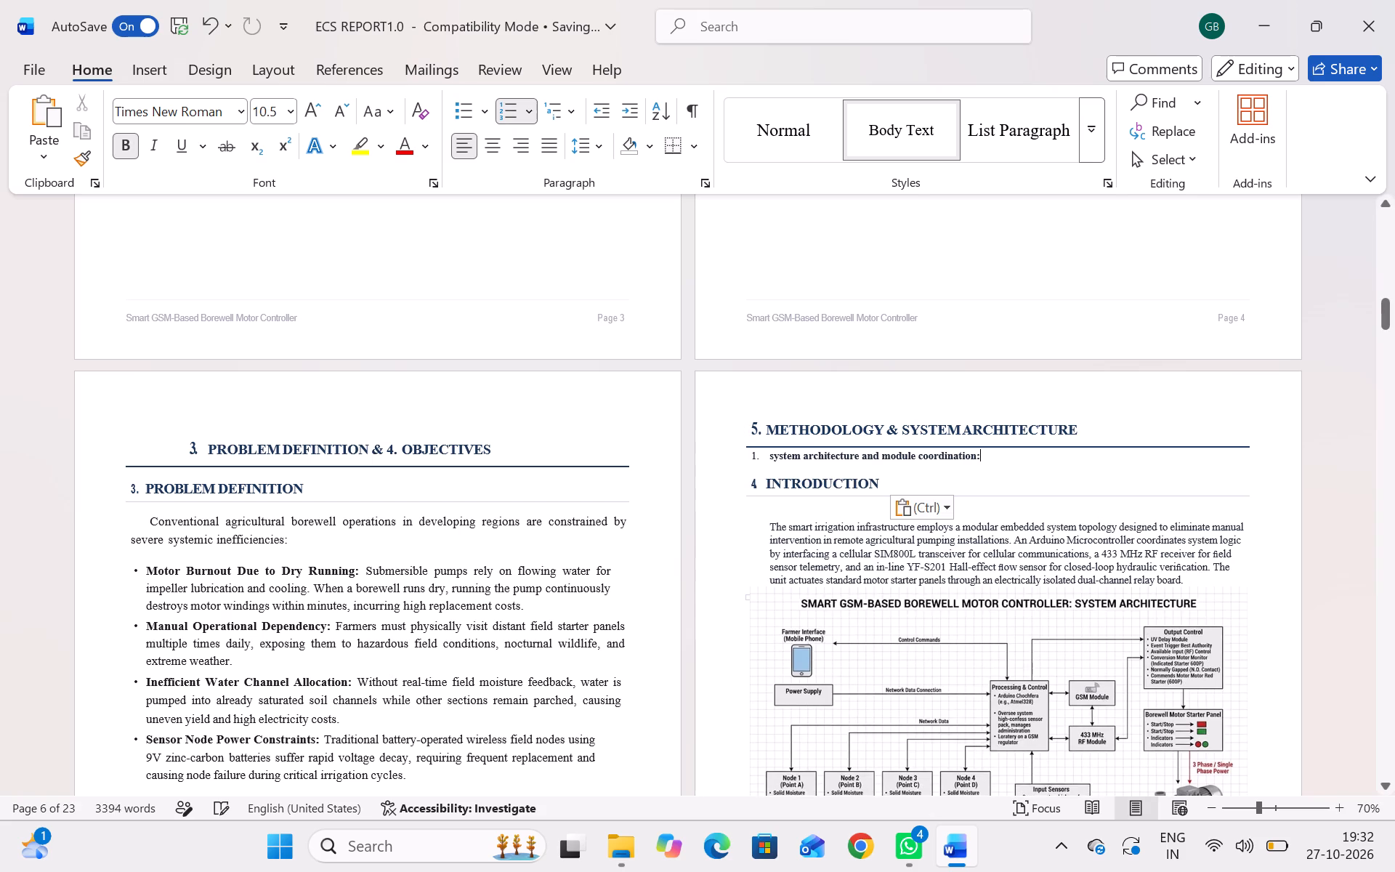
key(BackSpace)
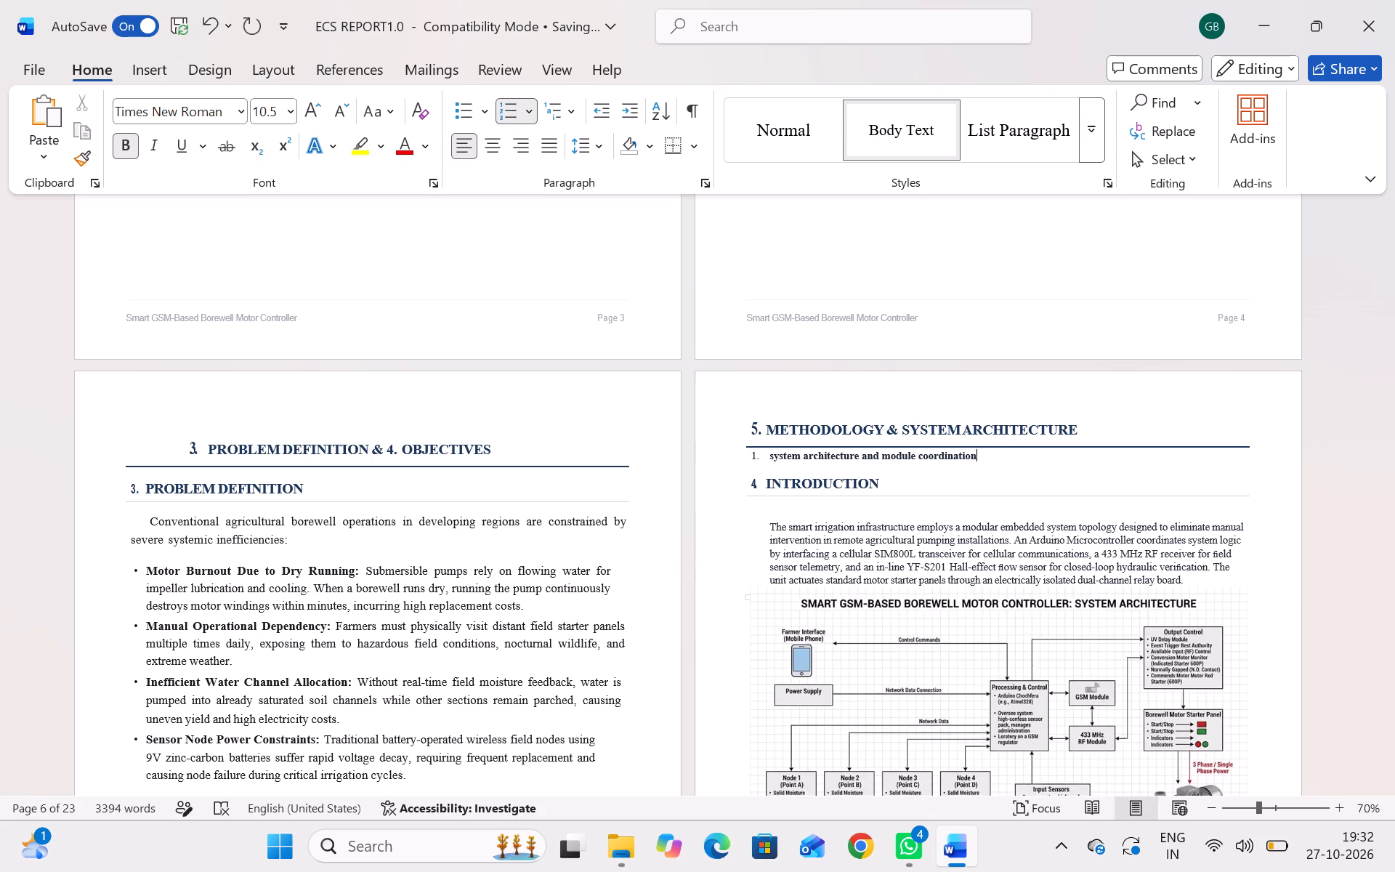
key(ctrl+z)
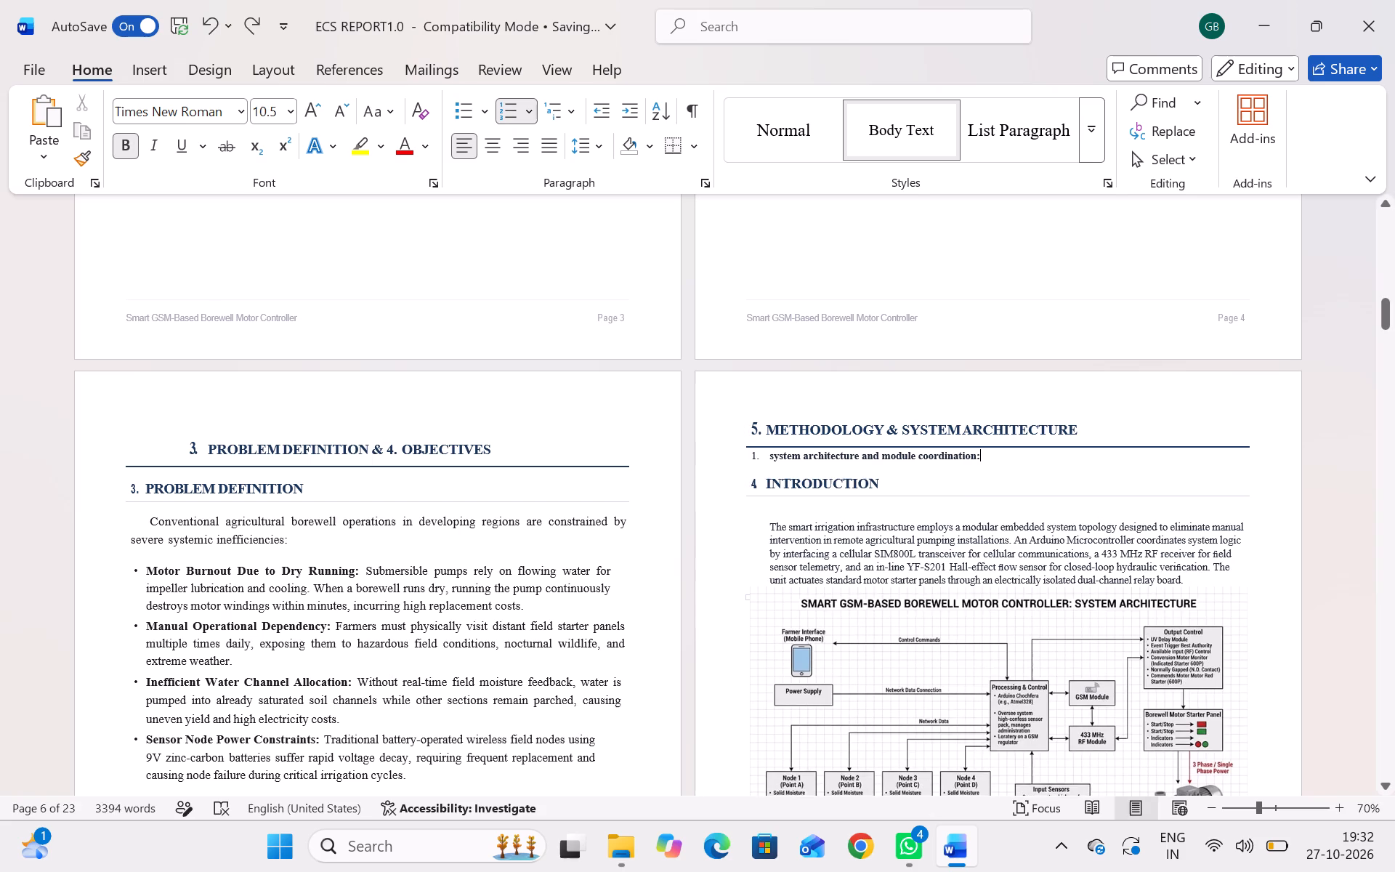
Copy the "system architecture and module coordination:" subheading text.
drag(983, 458, 769, 455)
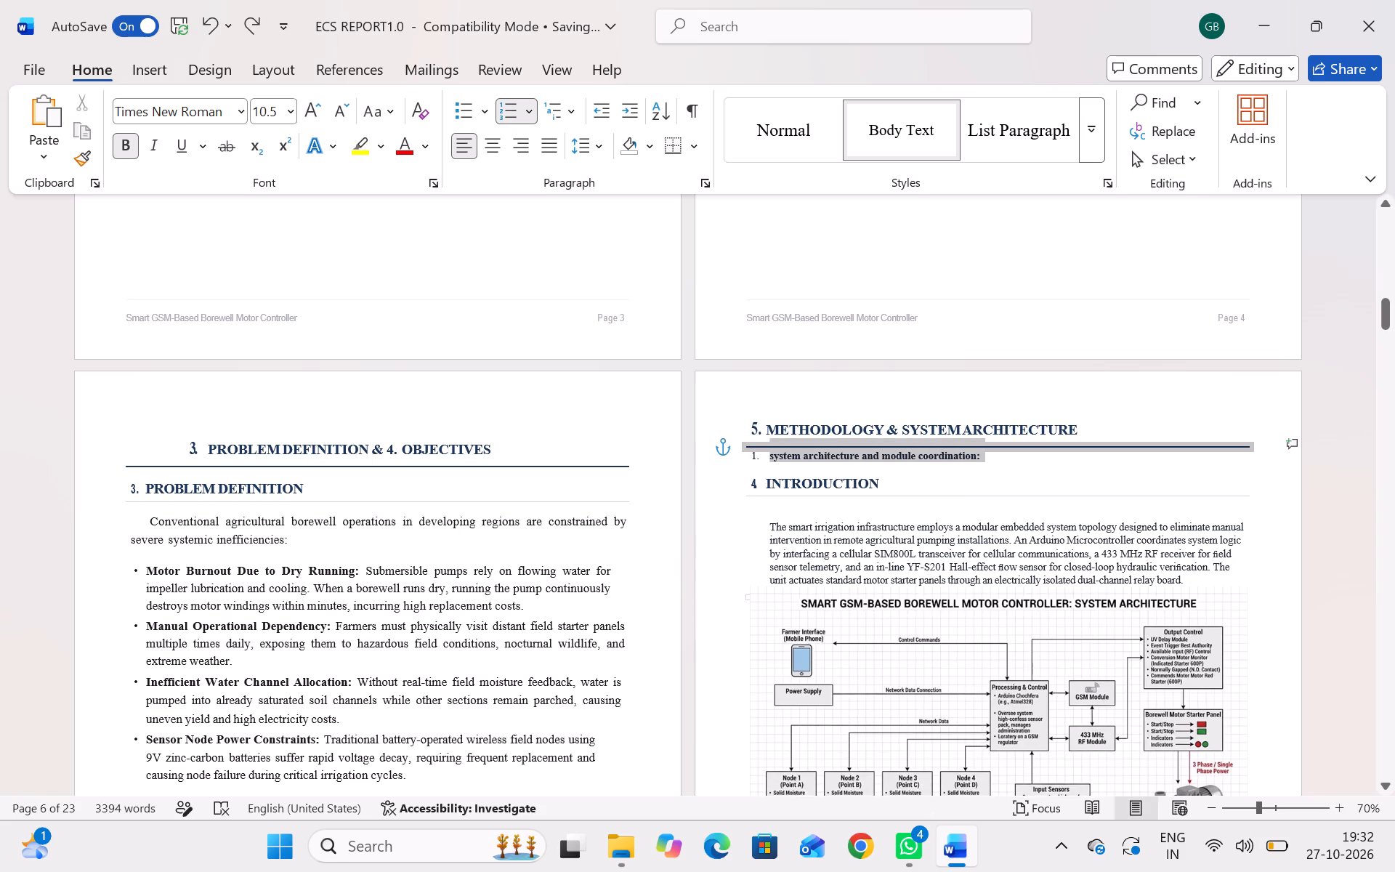
drag(769, 455, 764, 460)
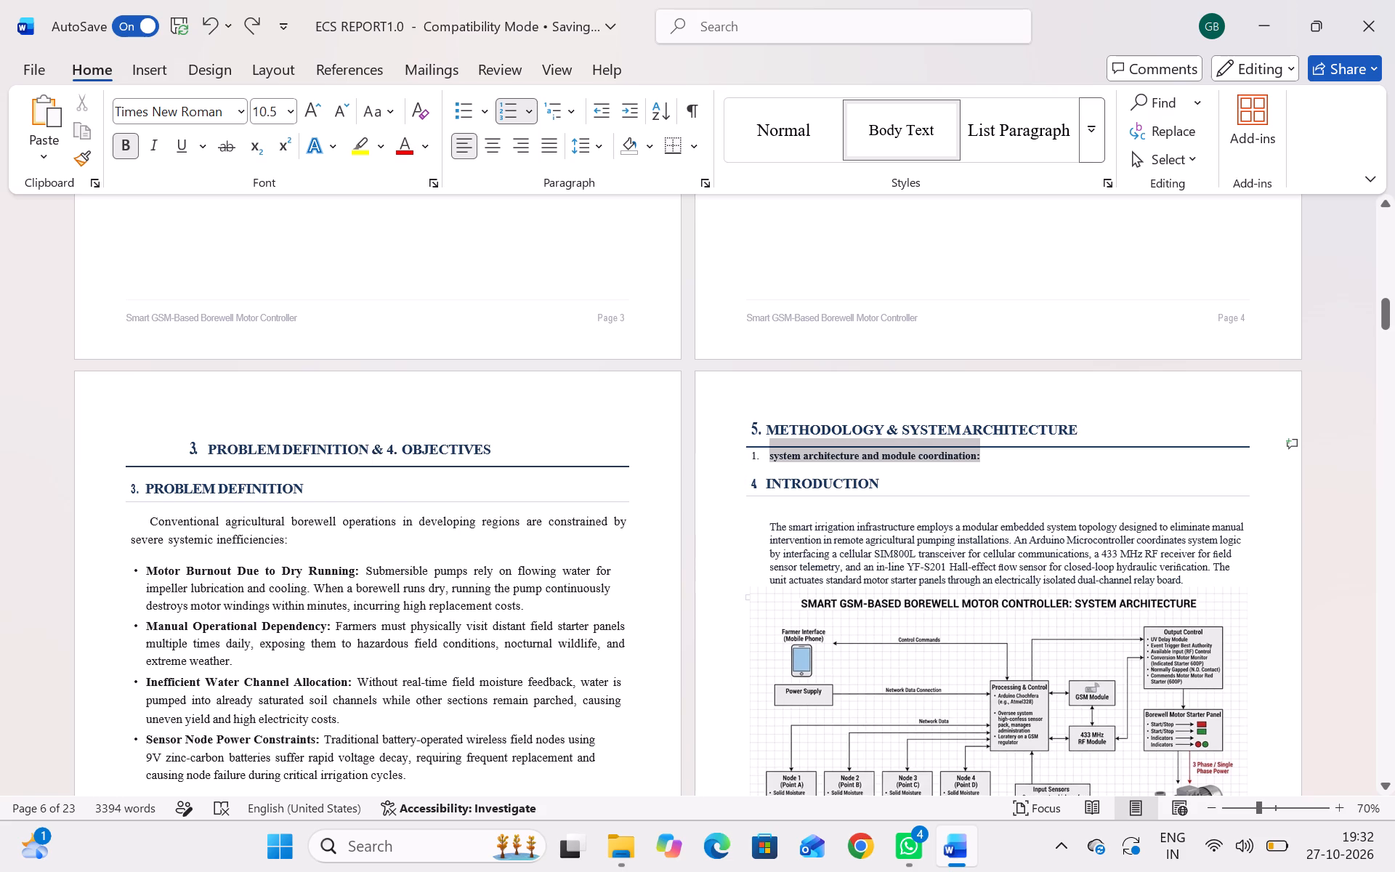
drag(764, 460, 766, 461)
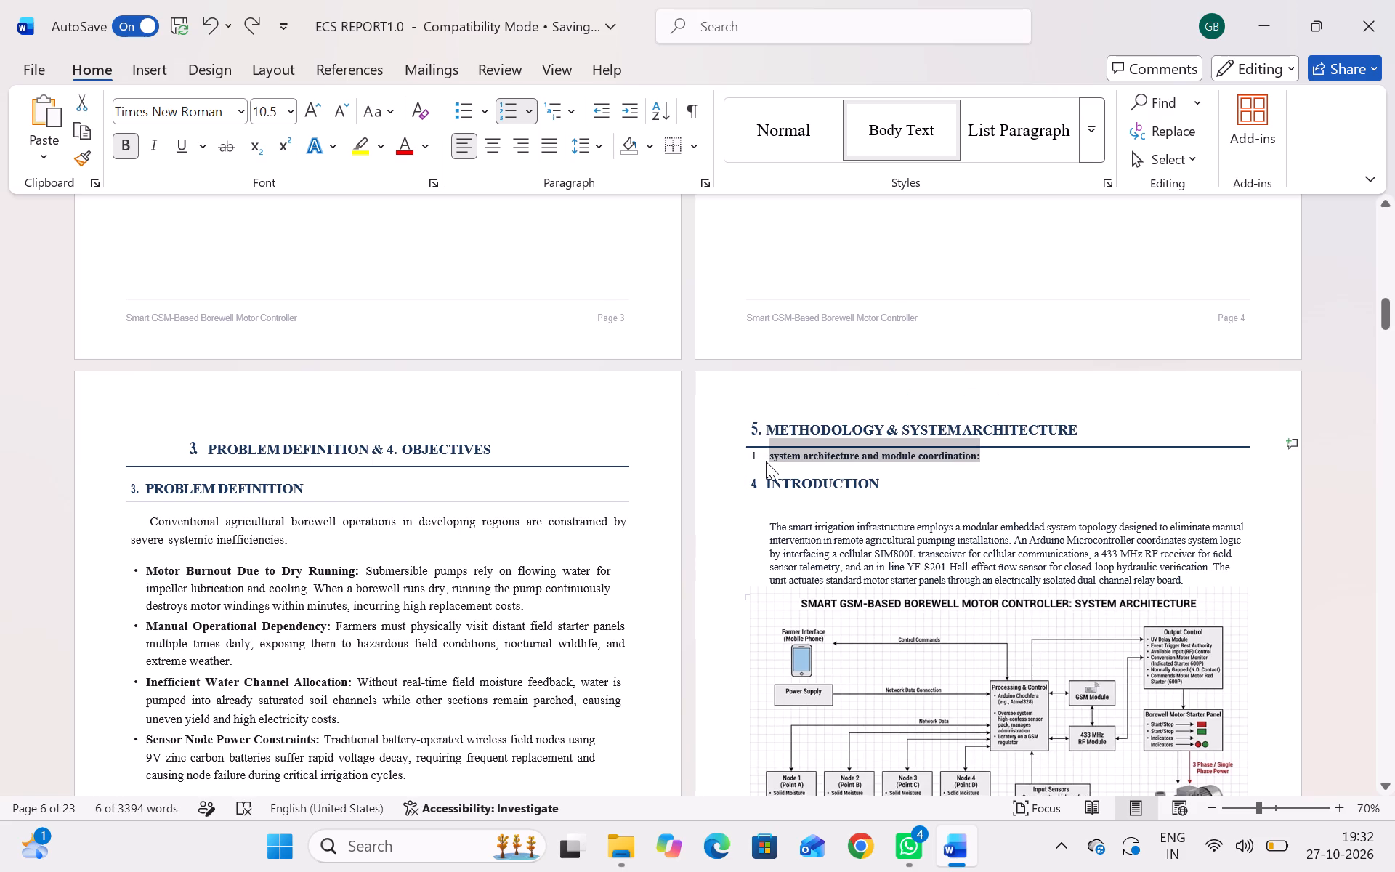
key(ctrl+c)
Delete the word "INTRODUCTION" from the heading pasted on the Methodology page, keeping its numbered heading line.
click(883, 483)
key(BackSpace)
key(BackSpace)
key(BackSpace)
key(BackSpace)
key(BackSpace)
key(BackSpace)
key(BackSpace)
key(BackSpace)
key(BackSpace)
key(BackSpace)
key(BackSpace)
key(BackSpace)
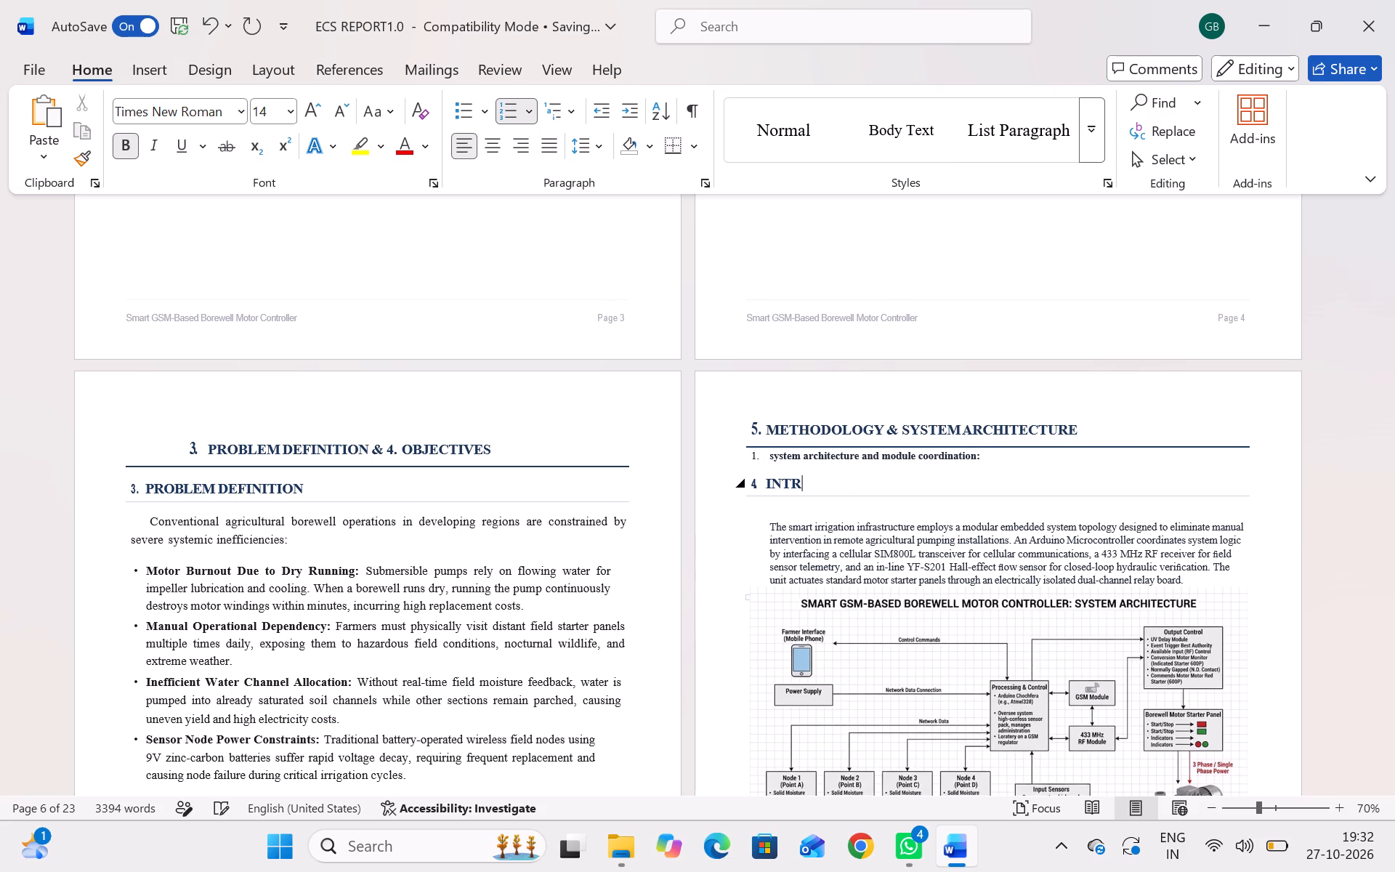
key(BackSpace)
key(BackSpace)
key(BackSpace)
key(BackSpace)
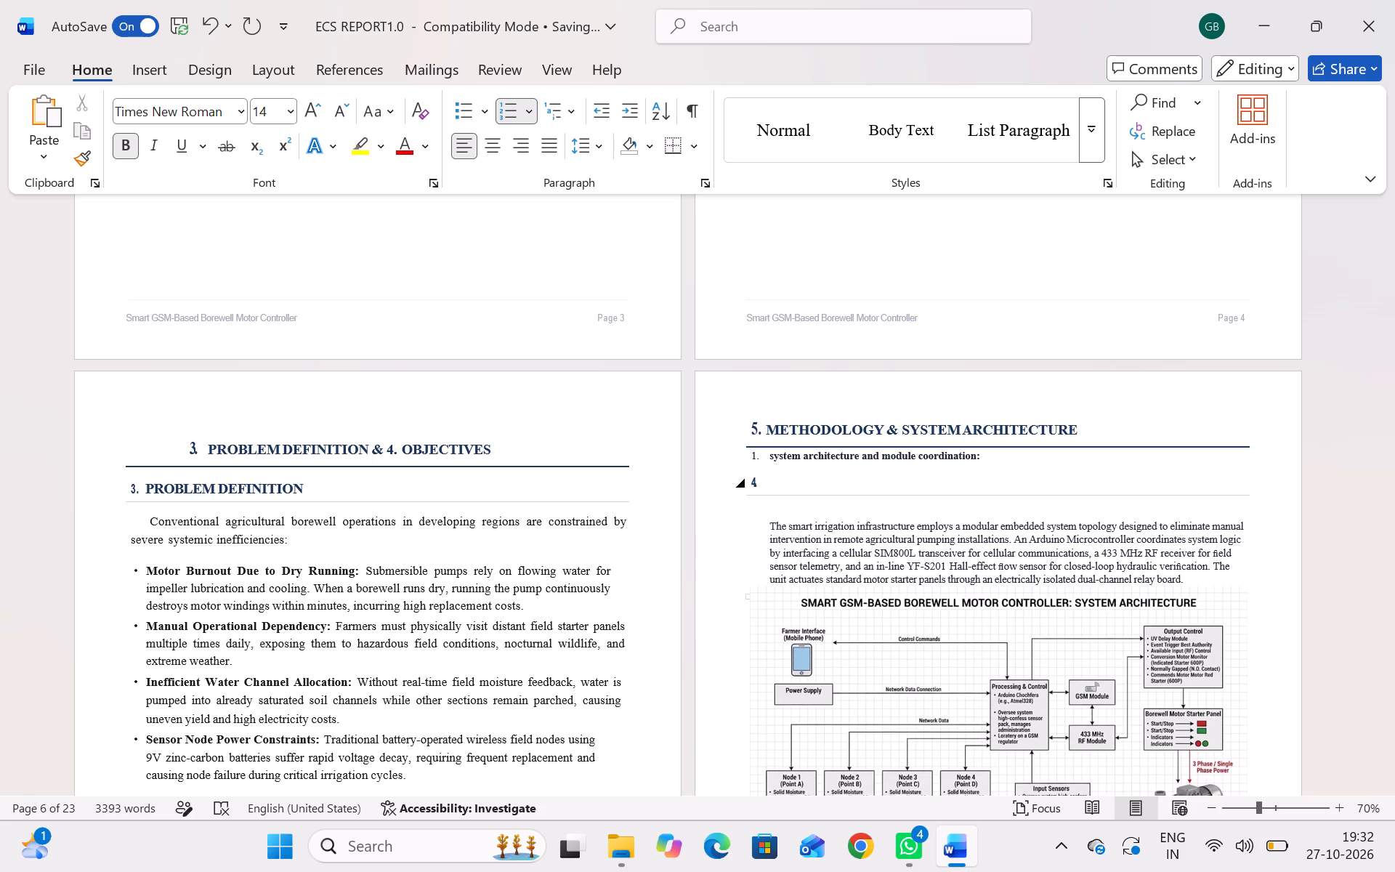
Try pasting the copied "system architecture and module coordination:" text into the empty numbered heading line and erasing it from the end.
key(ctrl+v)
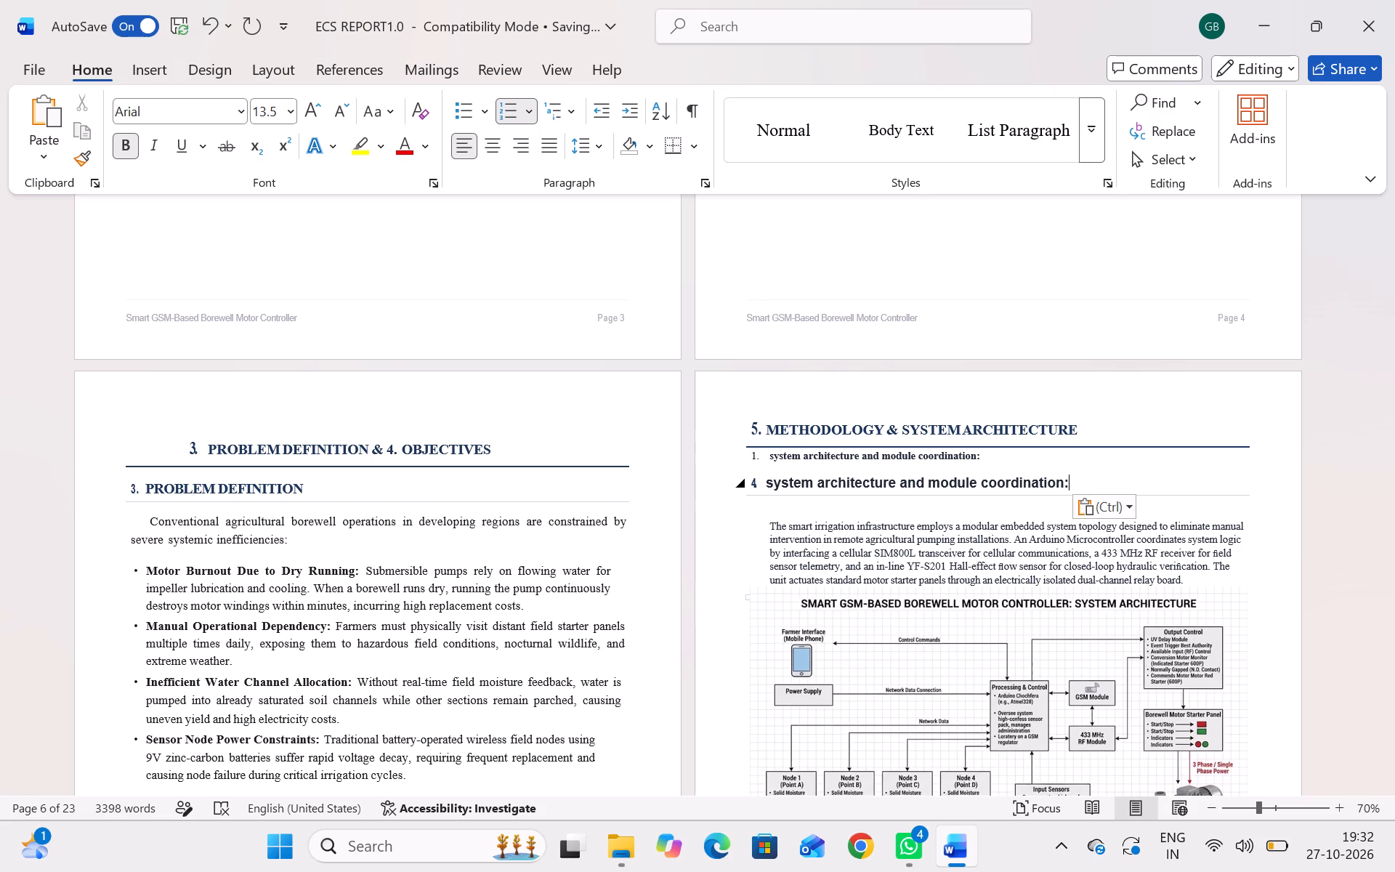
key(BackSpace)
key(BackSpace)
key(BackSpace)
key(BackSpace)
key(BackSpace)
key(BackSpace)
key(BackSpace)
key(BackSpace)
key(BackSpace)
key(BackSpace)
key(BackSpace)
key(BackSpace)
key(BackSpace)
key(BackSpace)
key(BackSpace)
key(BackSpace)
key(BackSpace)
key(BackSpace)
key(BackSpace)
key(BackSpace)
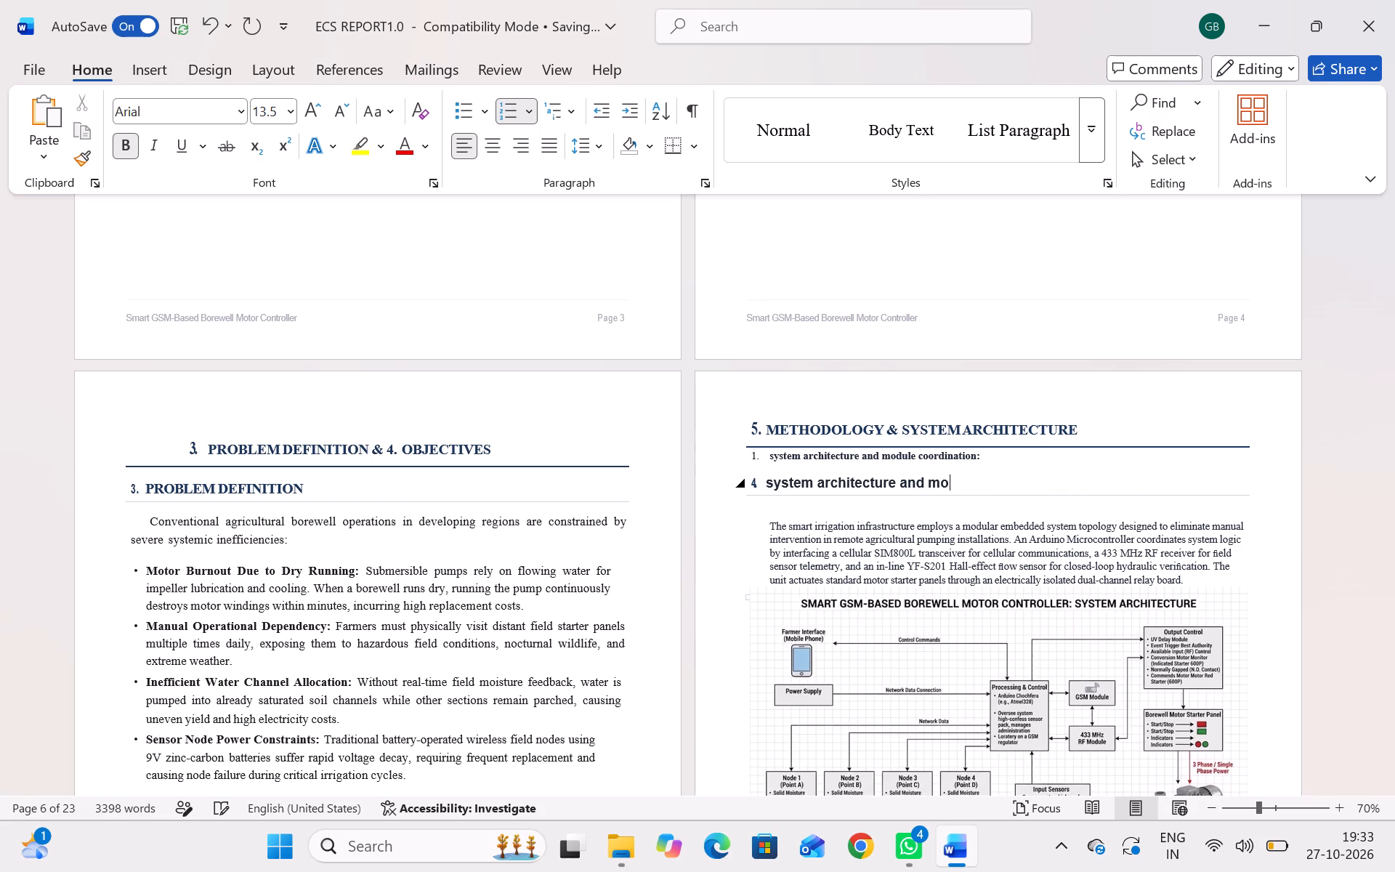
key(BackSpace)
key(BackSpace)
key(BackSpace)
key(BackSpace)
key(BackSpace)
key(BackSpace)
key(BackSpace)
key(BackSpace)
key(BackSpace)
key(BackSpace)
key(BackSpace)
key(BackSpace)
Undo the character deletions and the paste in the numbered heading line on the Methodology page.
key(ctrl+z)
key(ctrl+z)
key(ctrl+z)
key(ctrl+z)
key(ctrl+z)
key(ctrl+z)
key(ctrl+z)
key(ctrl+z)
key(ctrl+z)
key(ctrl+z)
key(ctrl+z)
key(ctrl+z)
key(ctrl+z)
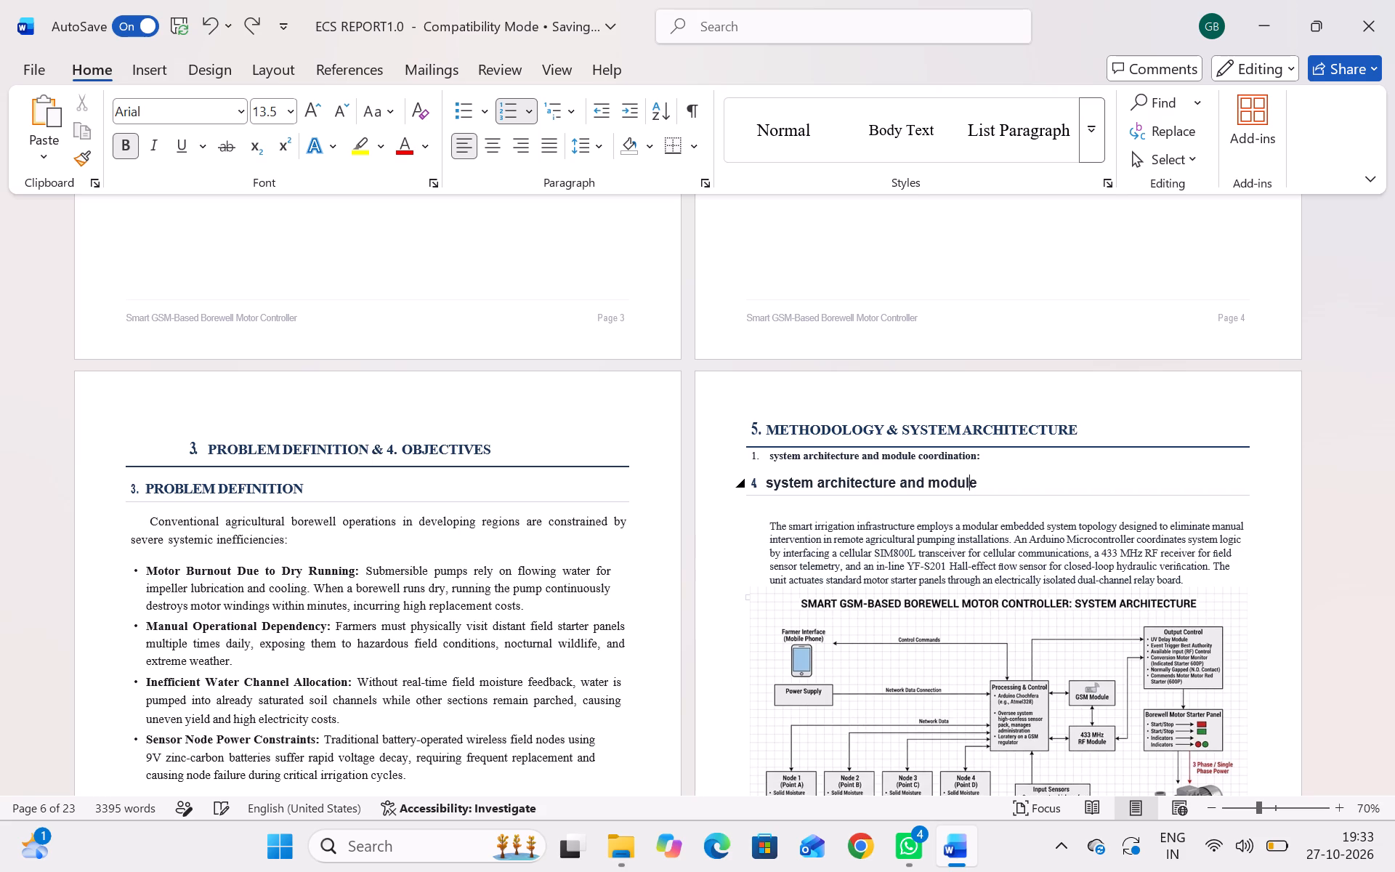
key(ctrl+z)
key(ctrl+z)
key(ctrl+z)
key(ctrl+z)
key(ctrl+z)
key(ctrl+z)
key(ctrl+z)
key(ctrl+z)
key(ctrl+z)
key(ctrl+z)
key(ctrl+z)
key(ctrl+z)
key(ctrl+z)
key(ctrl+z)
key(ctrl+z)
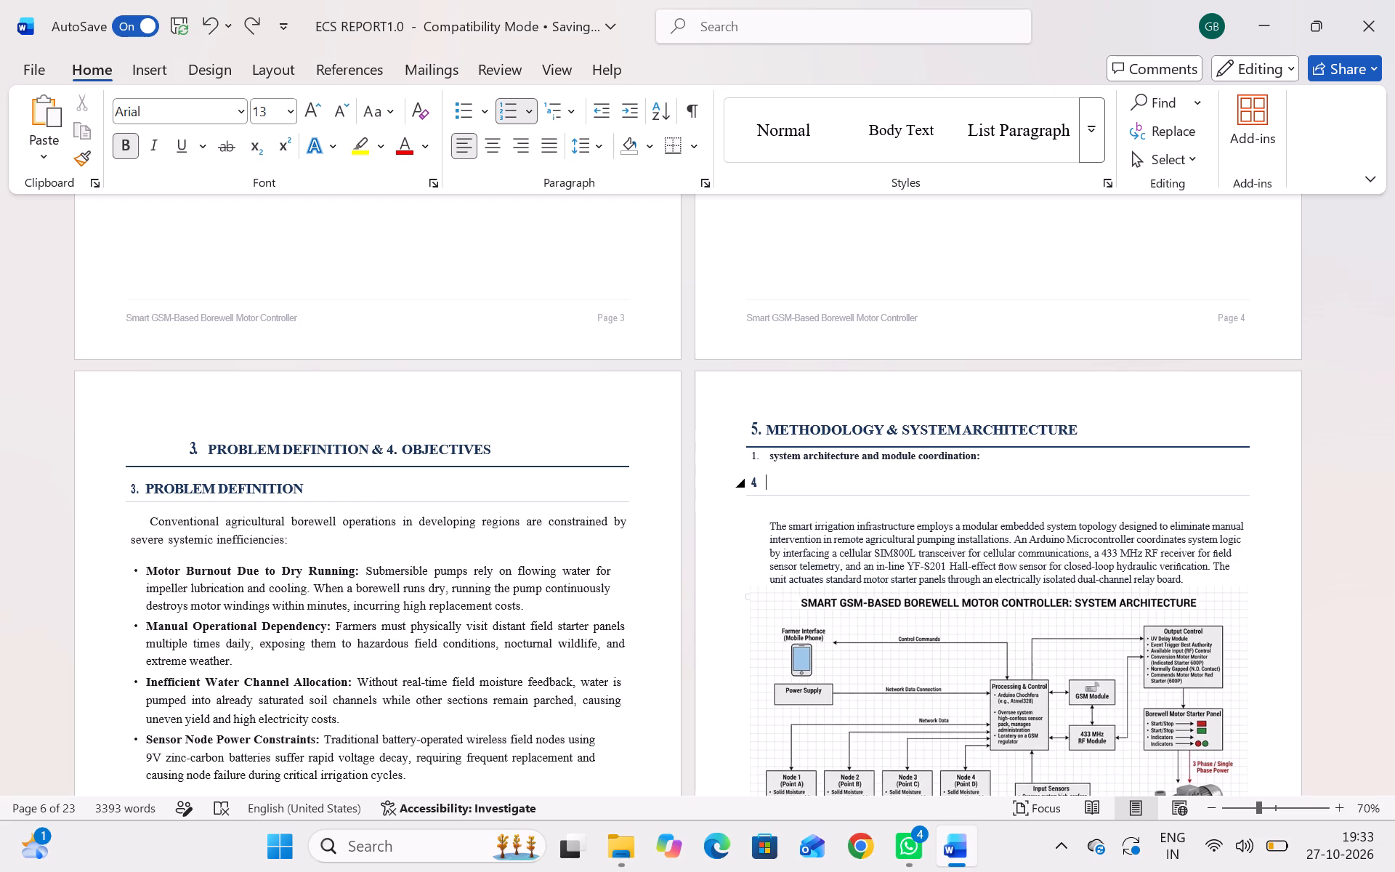
Start entering new text beginning with "S" in the empty numbered heading line below "system architecture and module coordination:".
key(s)
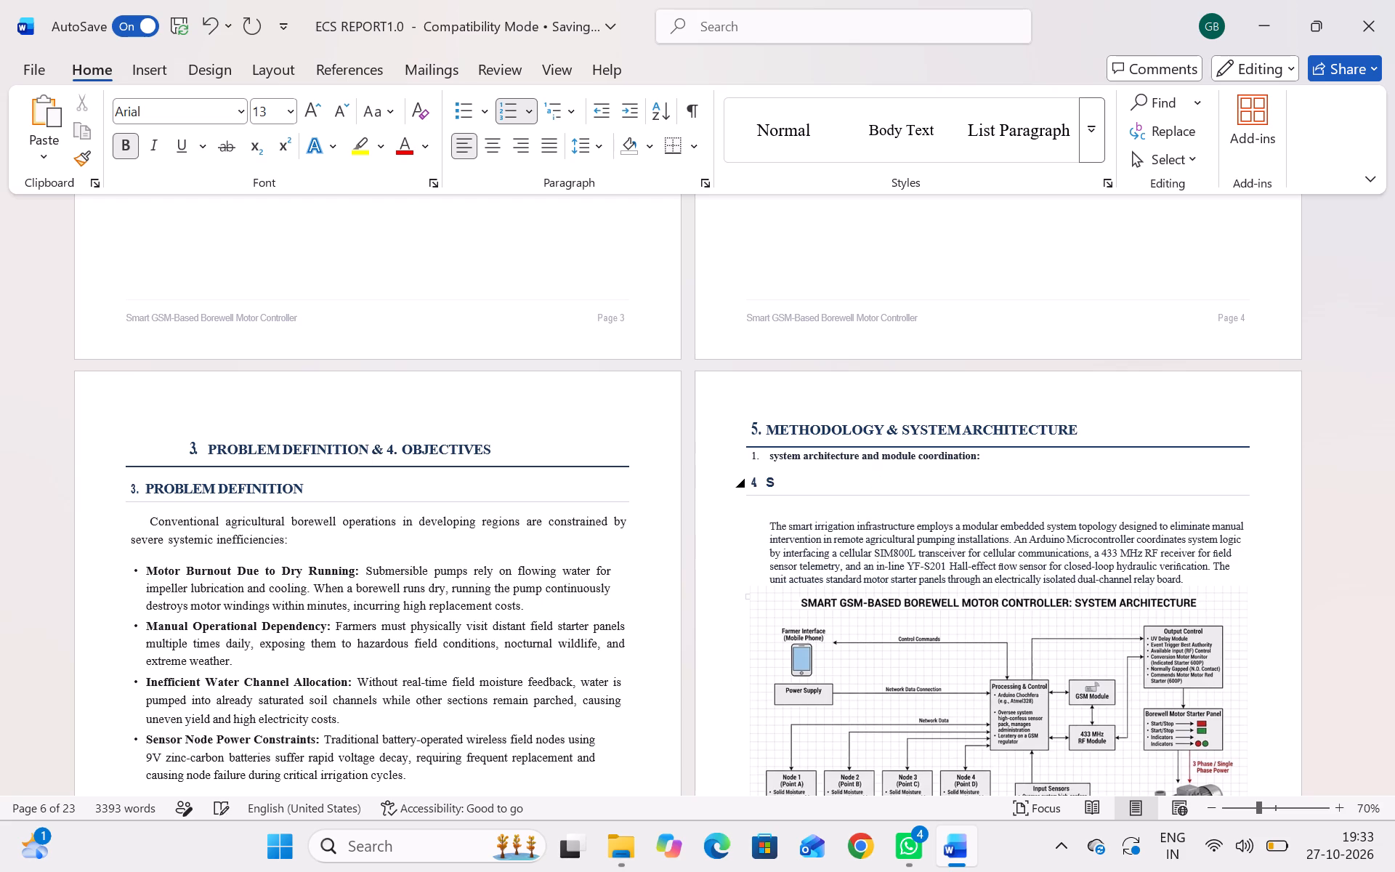
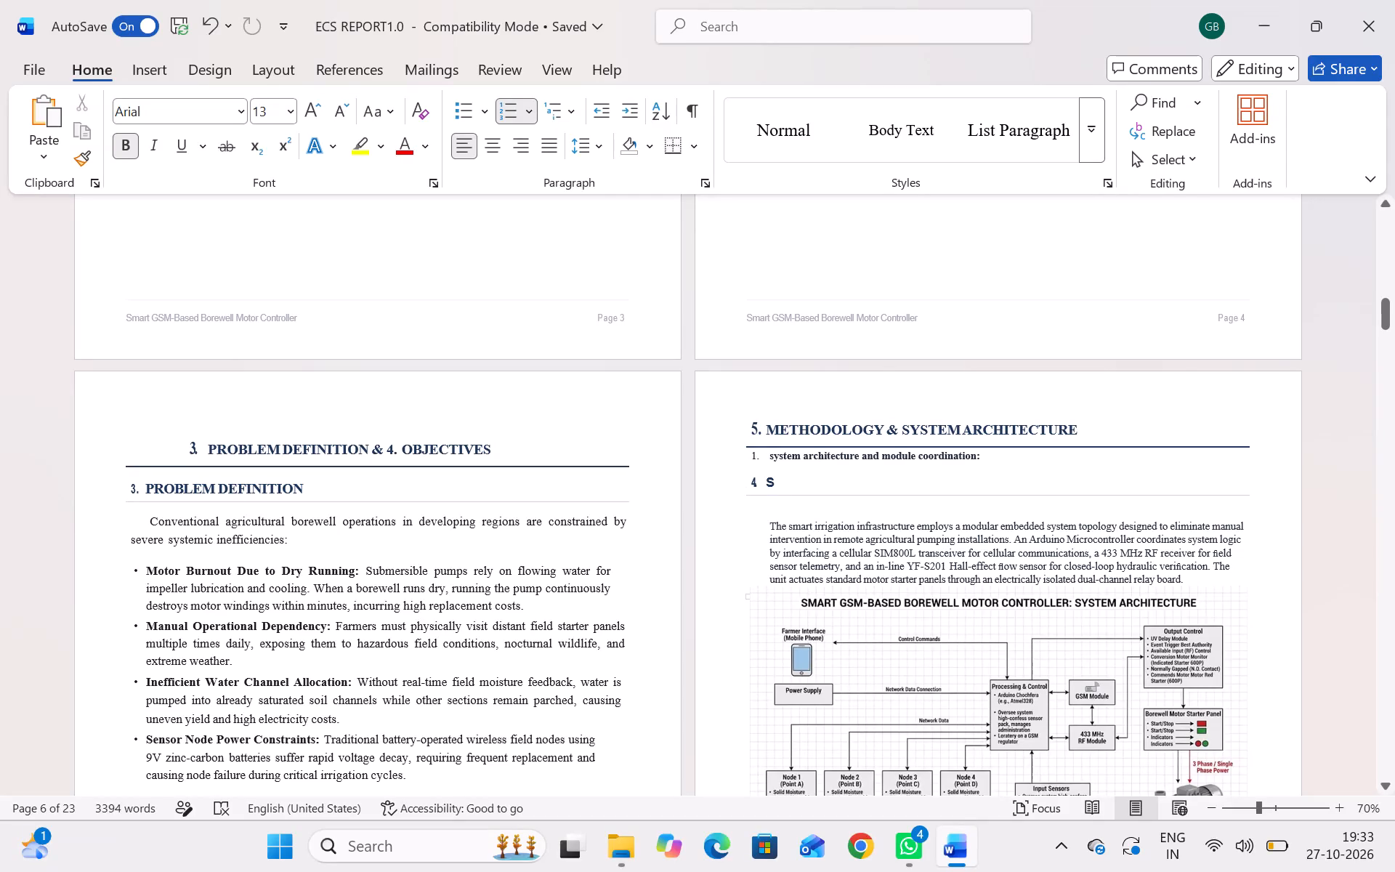
Set the "S" in the numbered heading line on the Methodology page to 12 pt font size.
drag(768, 456, 804, 456)
drag(804, 456, 802, 457)
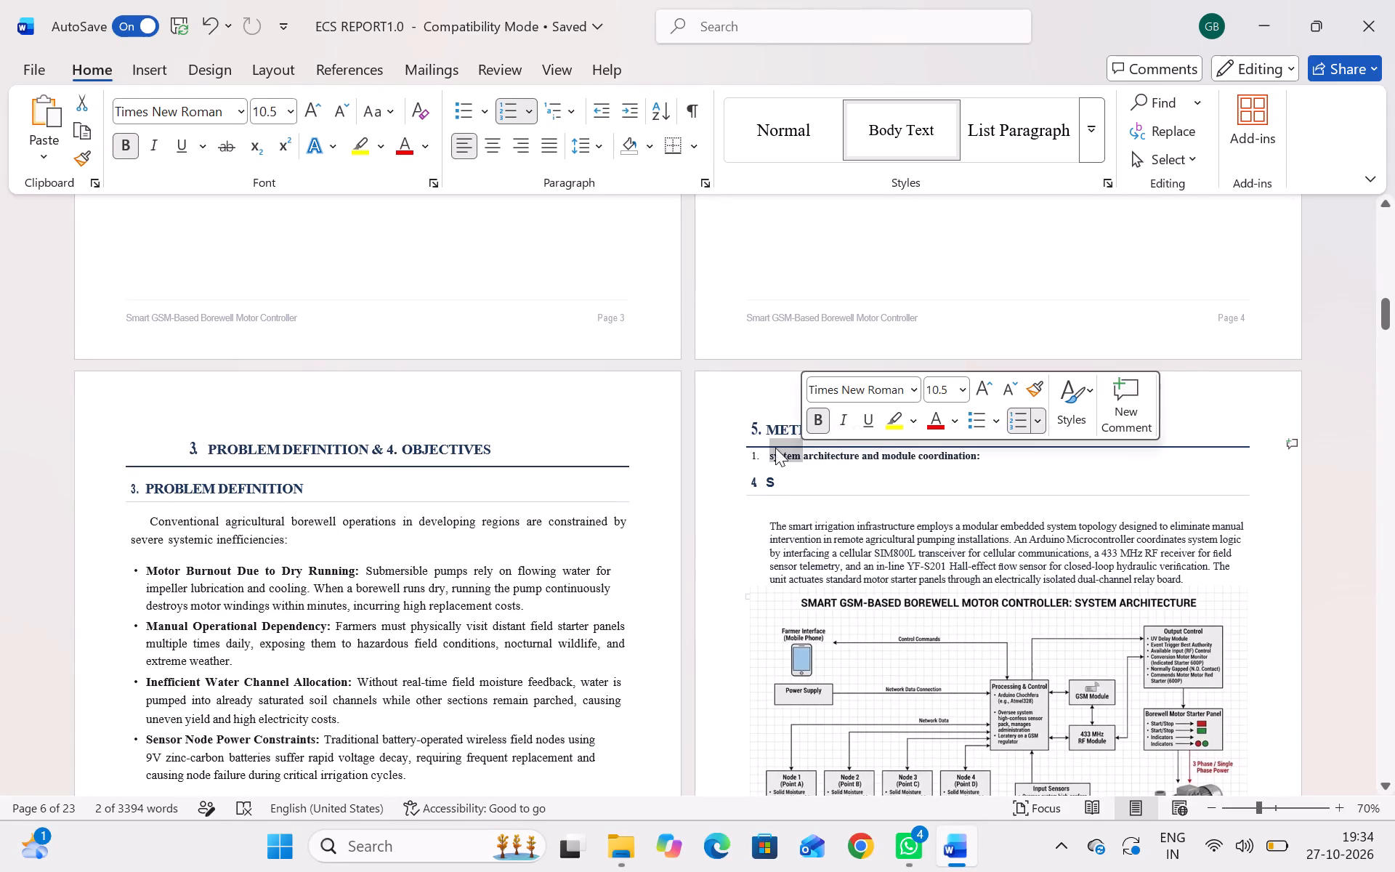
drag(764, 423, 796, 428)
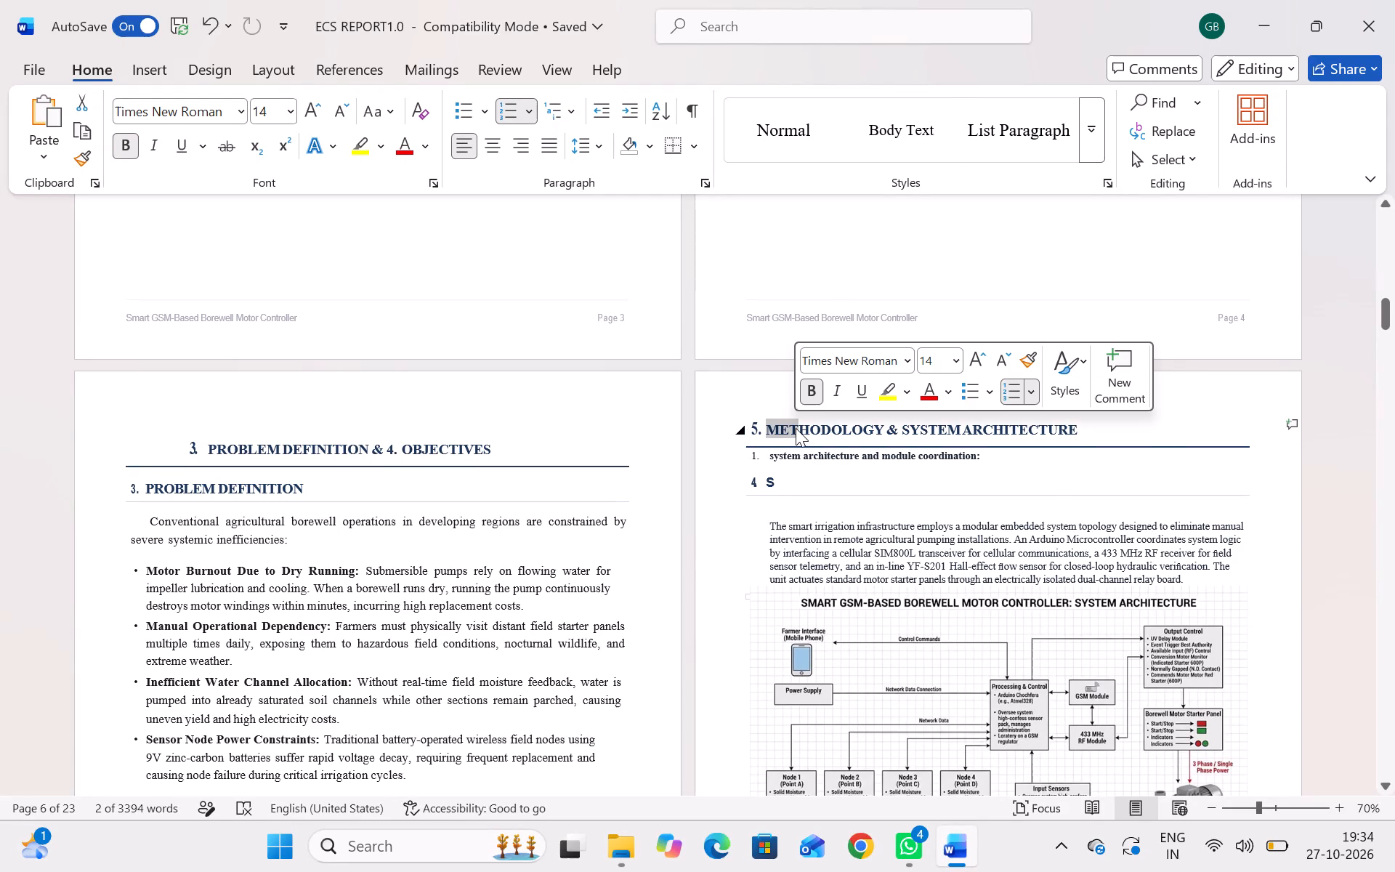
drag(790, 481, 743, 485)
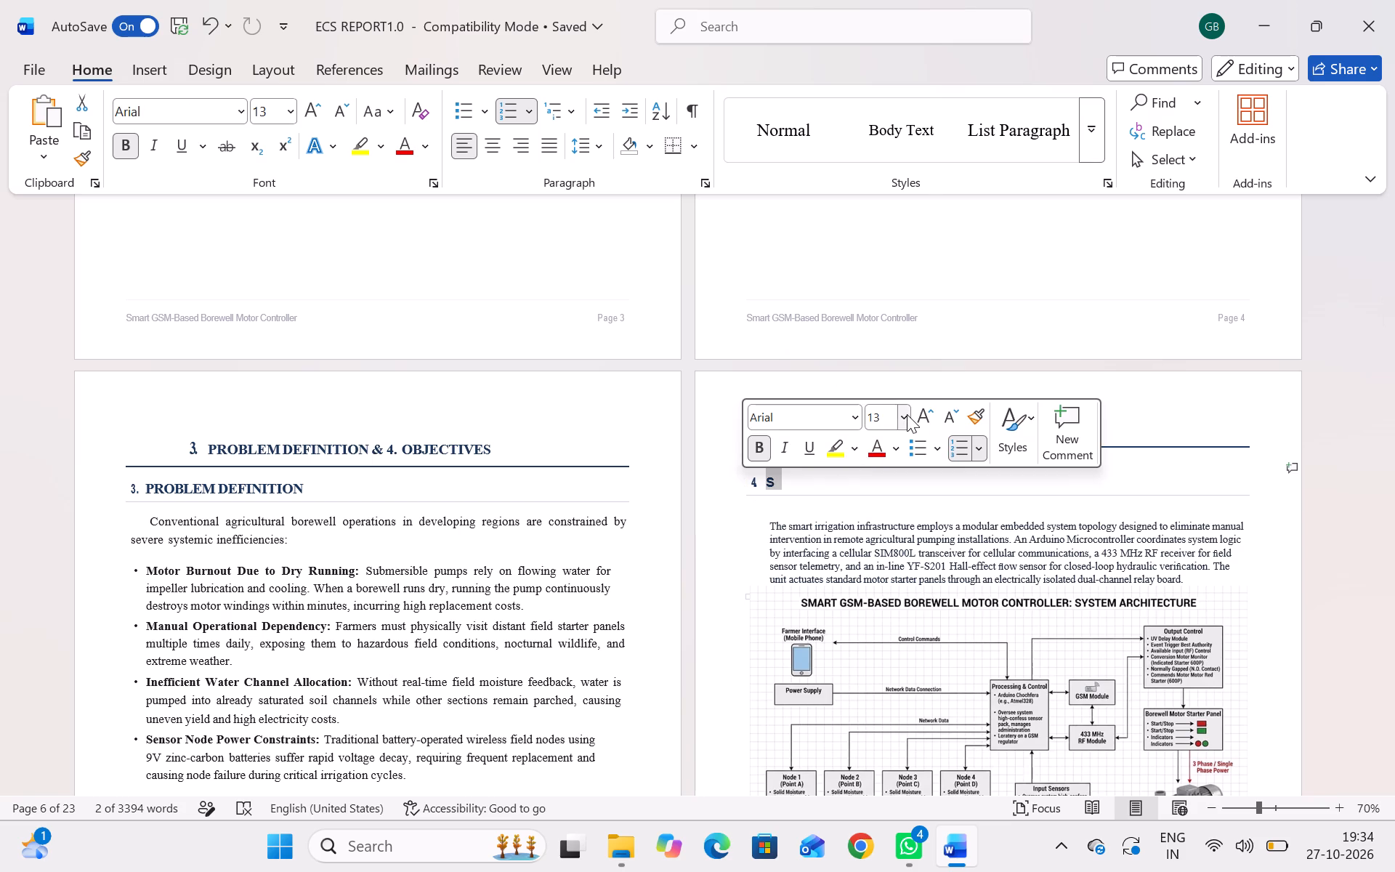
click(904, 416)
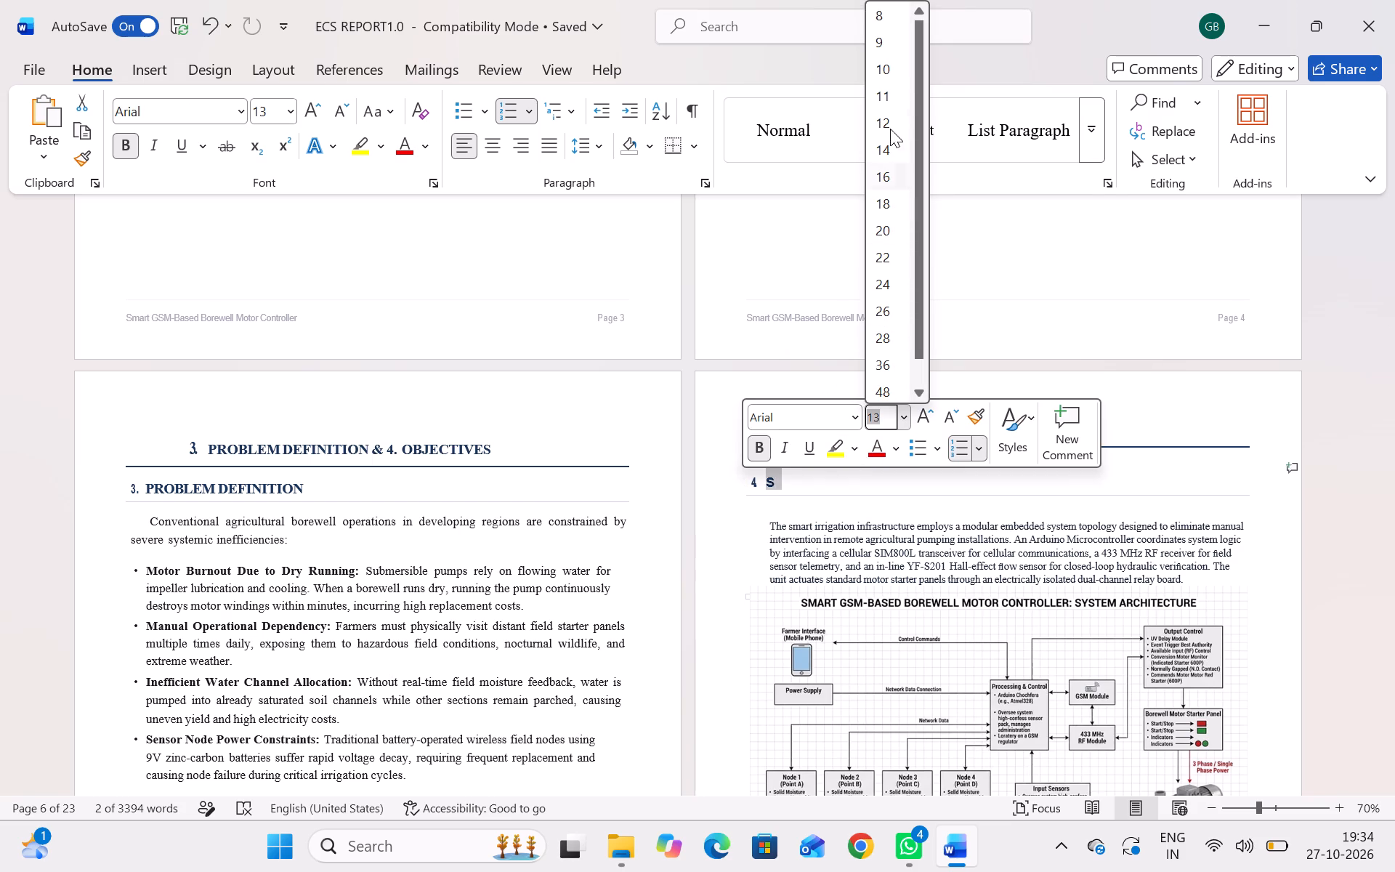
click(889, 121)
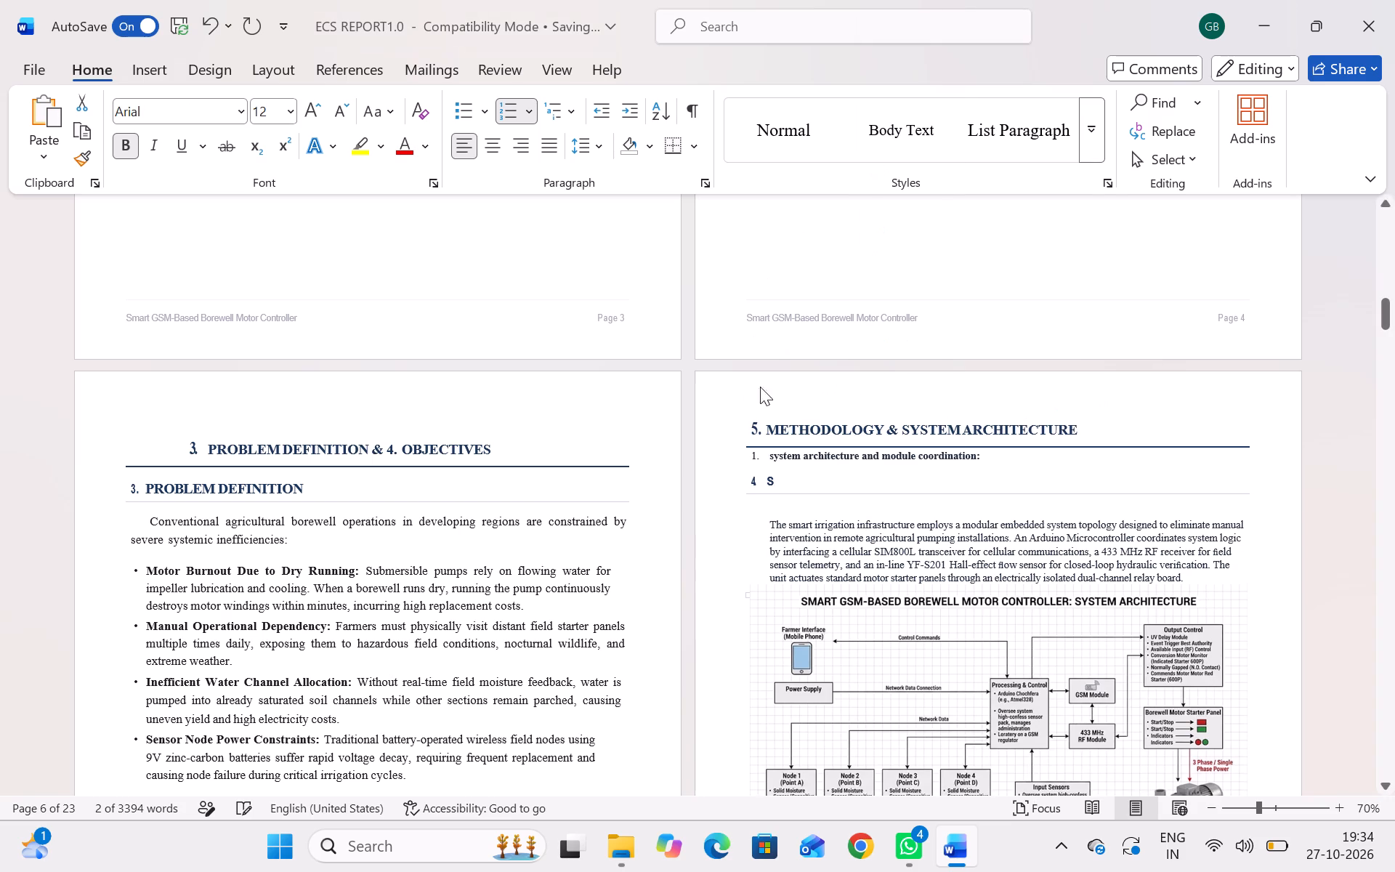
Extend the numbered heading text after "S" so it reads "Syste".
click(774, 486)
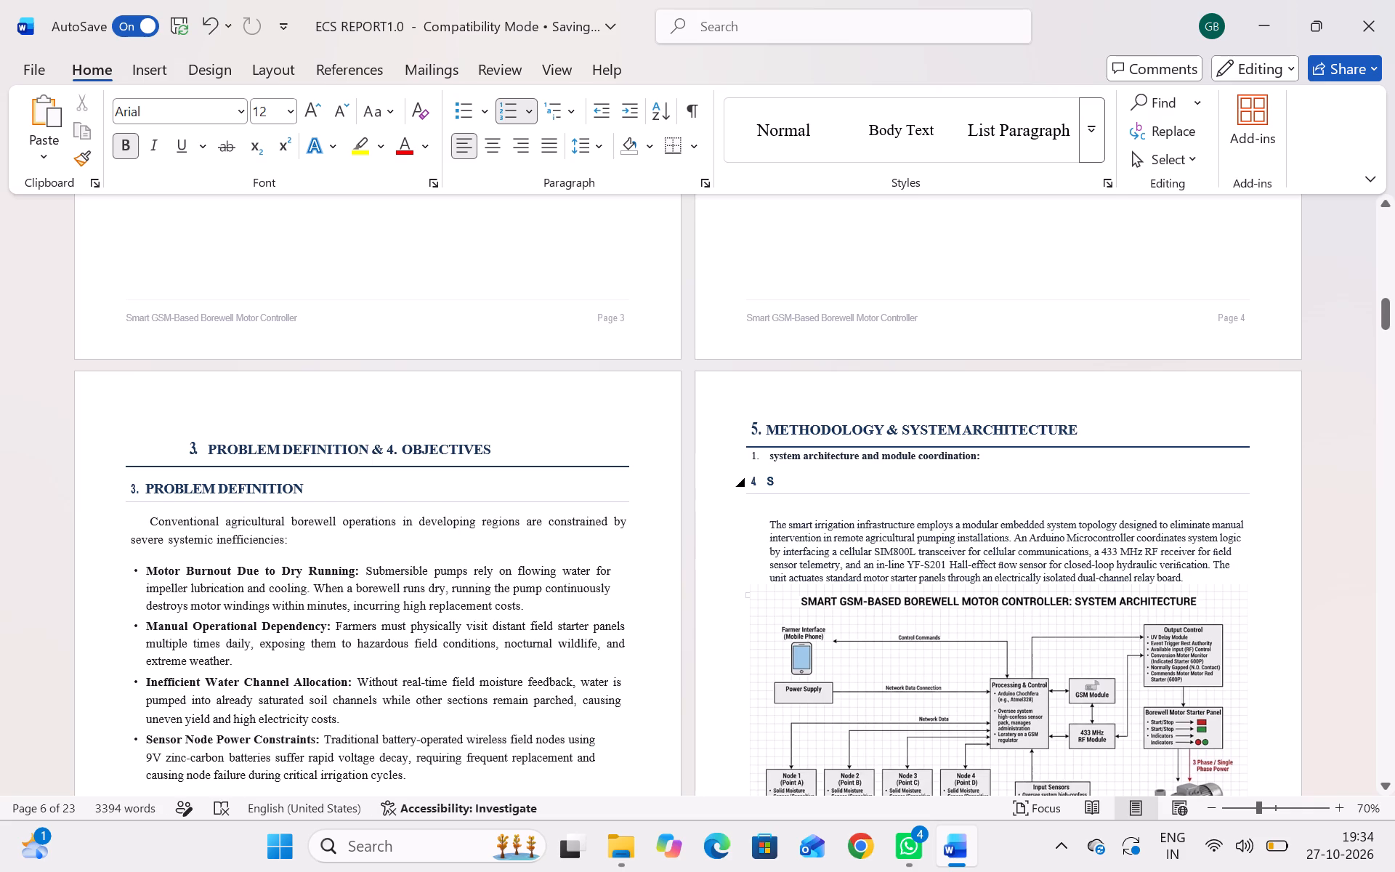
text(yste)
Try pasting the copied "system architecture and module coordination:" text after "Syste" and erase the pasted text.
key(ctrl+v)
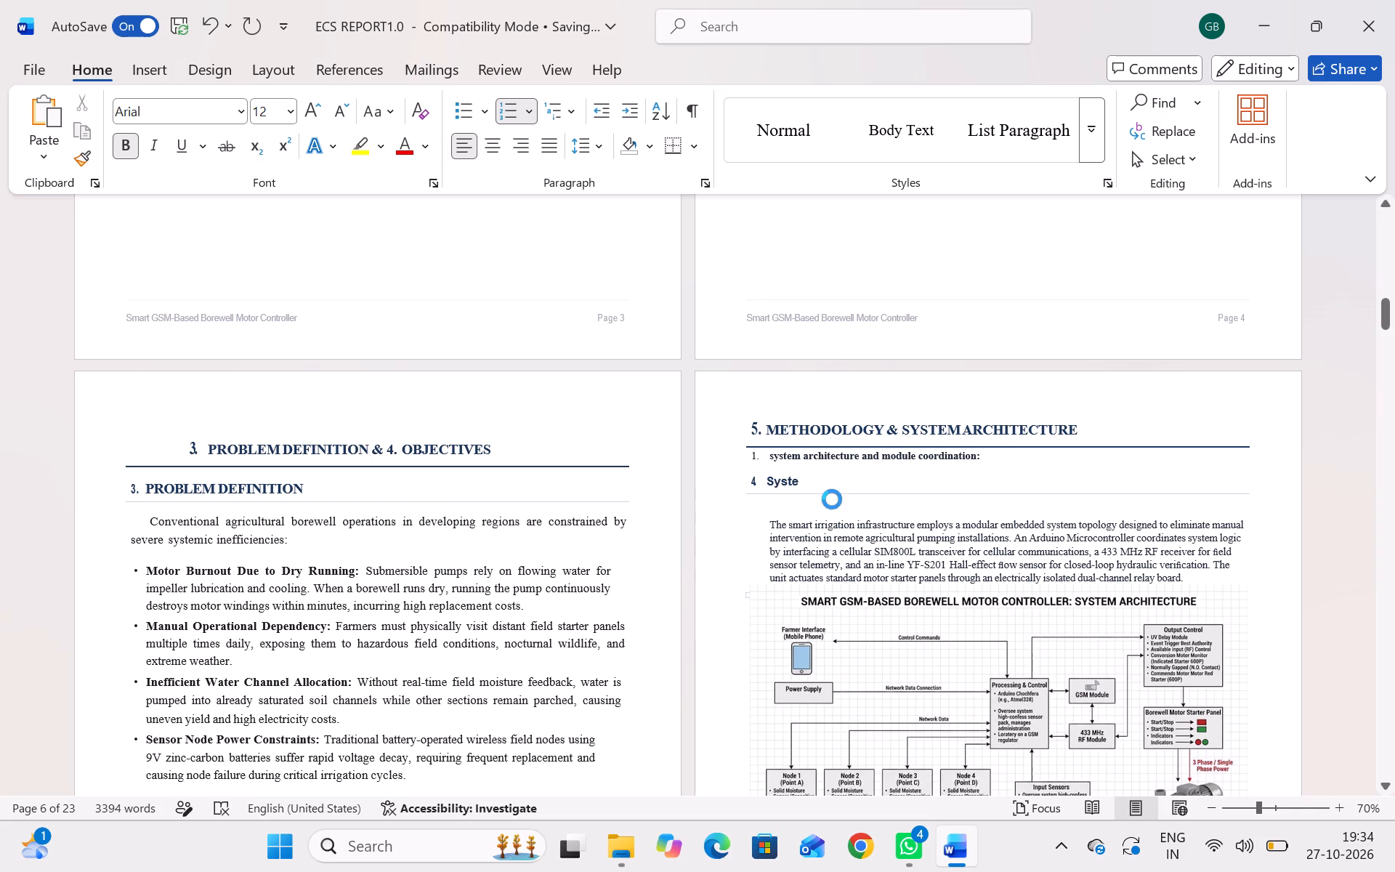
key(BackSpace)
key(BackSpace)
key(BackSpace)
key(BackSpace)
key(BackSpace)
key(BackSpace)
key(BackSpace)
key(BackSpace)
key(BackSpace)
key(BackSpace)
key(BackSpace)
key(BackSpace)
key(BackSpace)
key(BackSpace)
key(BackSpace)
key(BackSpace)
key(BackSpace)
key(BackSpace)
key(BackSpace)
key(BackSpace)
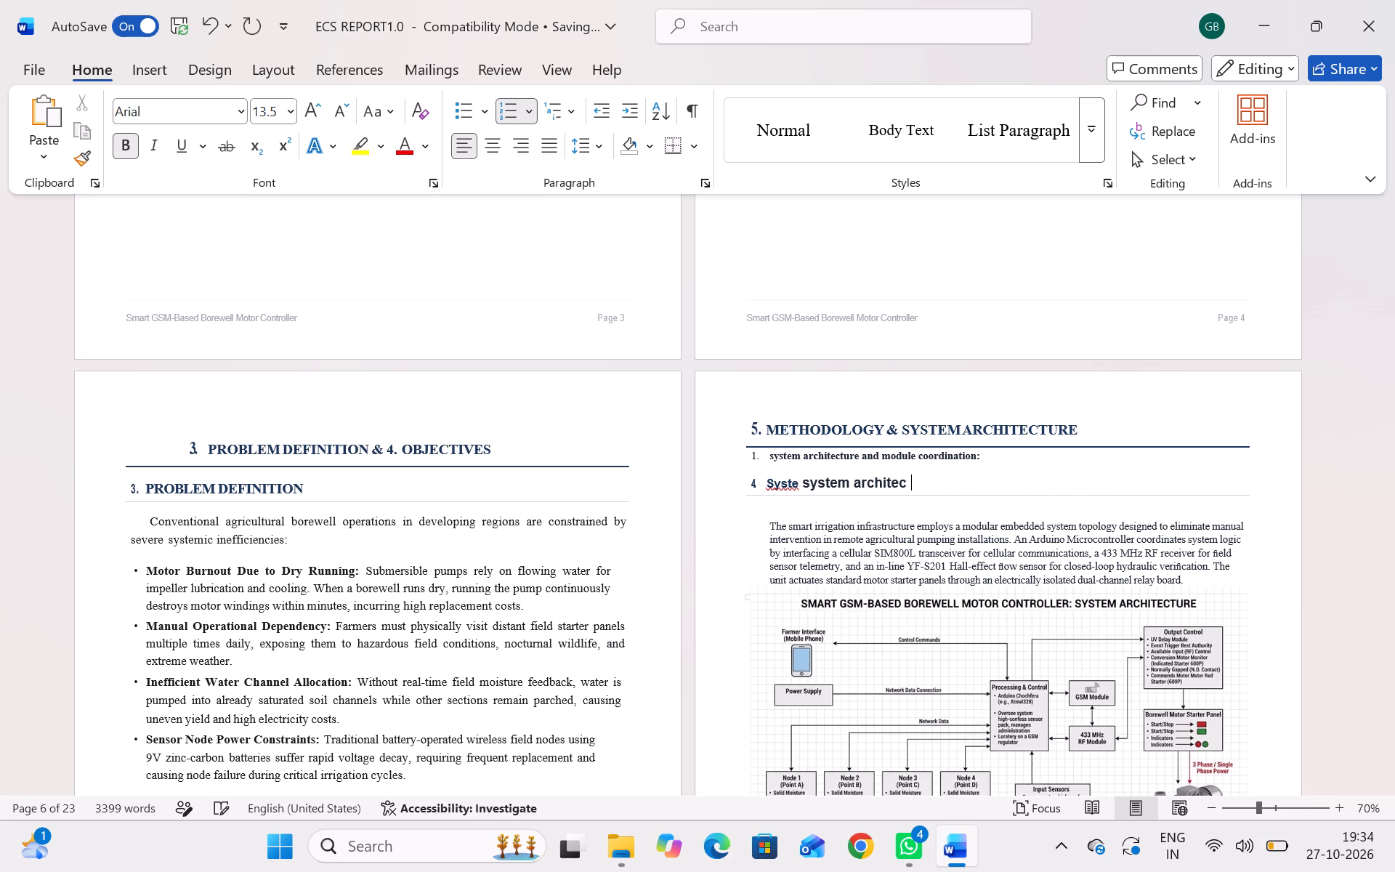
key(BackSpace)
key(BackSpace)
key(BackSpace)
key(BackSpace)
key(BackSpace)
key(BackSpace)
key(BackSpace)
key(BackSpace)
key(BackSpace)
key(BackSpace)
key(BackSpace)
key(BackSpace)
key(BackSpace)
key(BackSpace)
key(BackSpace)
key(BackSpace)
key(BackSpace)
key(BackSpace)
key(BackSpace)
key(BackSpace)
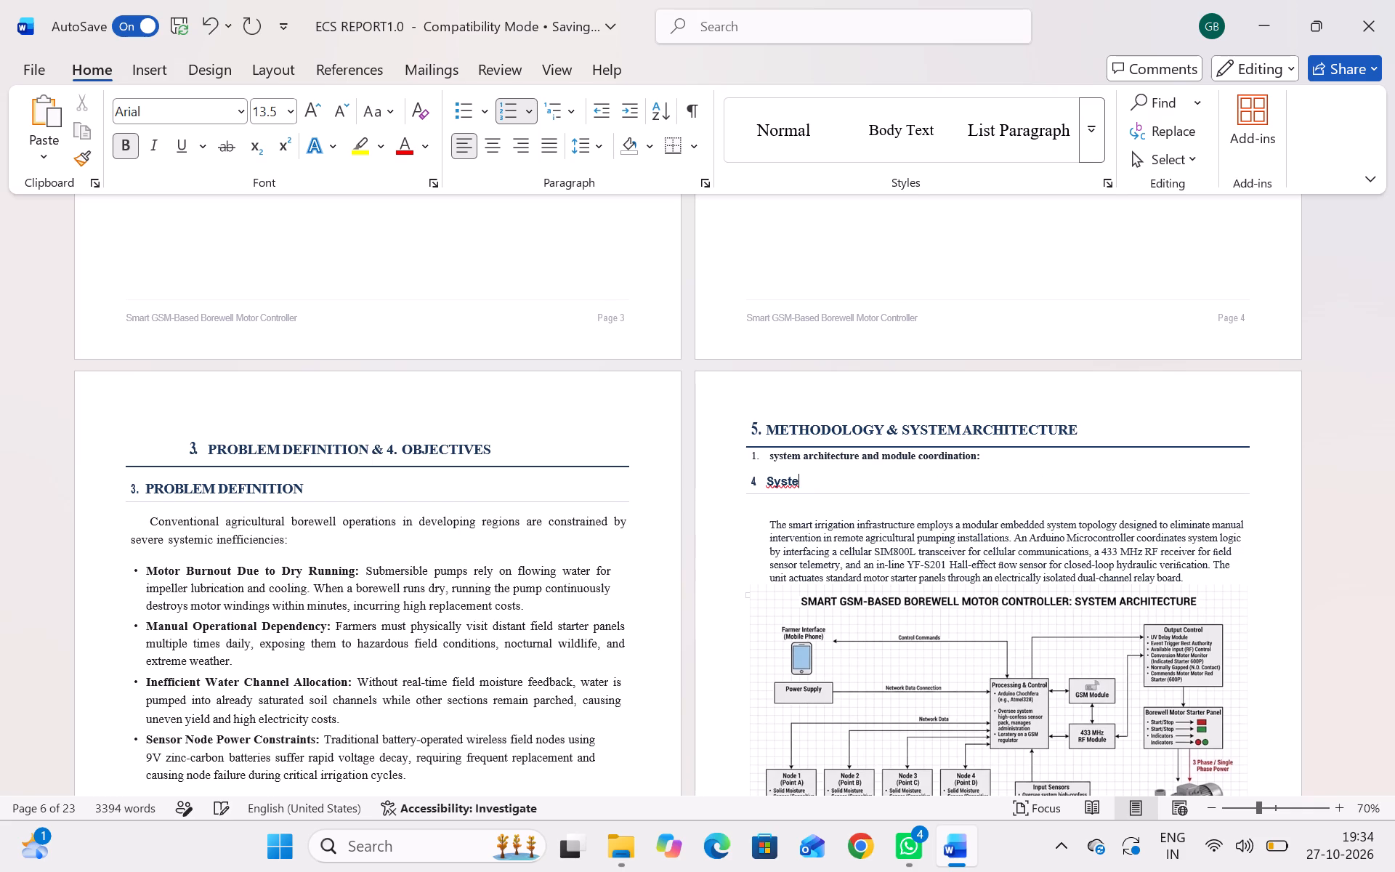
Complete the numbered heading as "System Architecture and Module Coordiantion:", keeping the 12 pt size throughout.
text(m)
key(space)
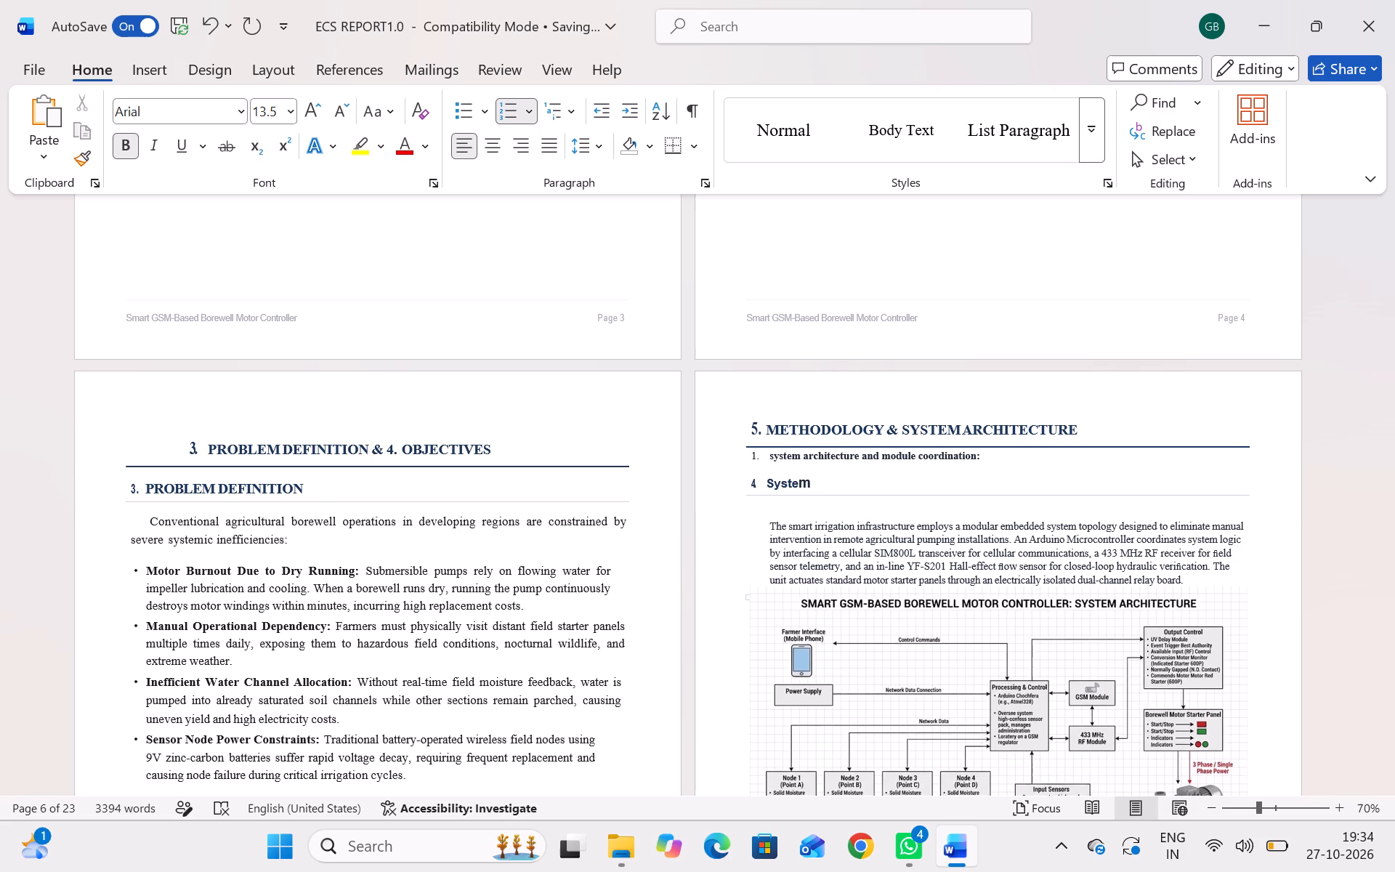
key(BackSpace)
key(BackSpace)
key(m)
key(BackSpace)
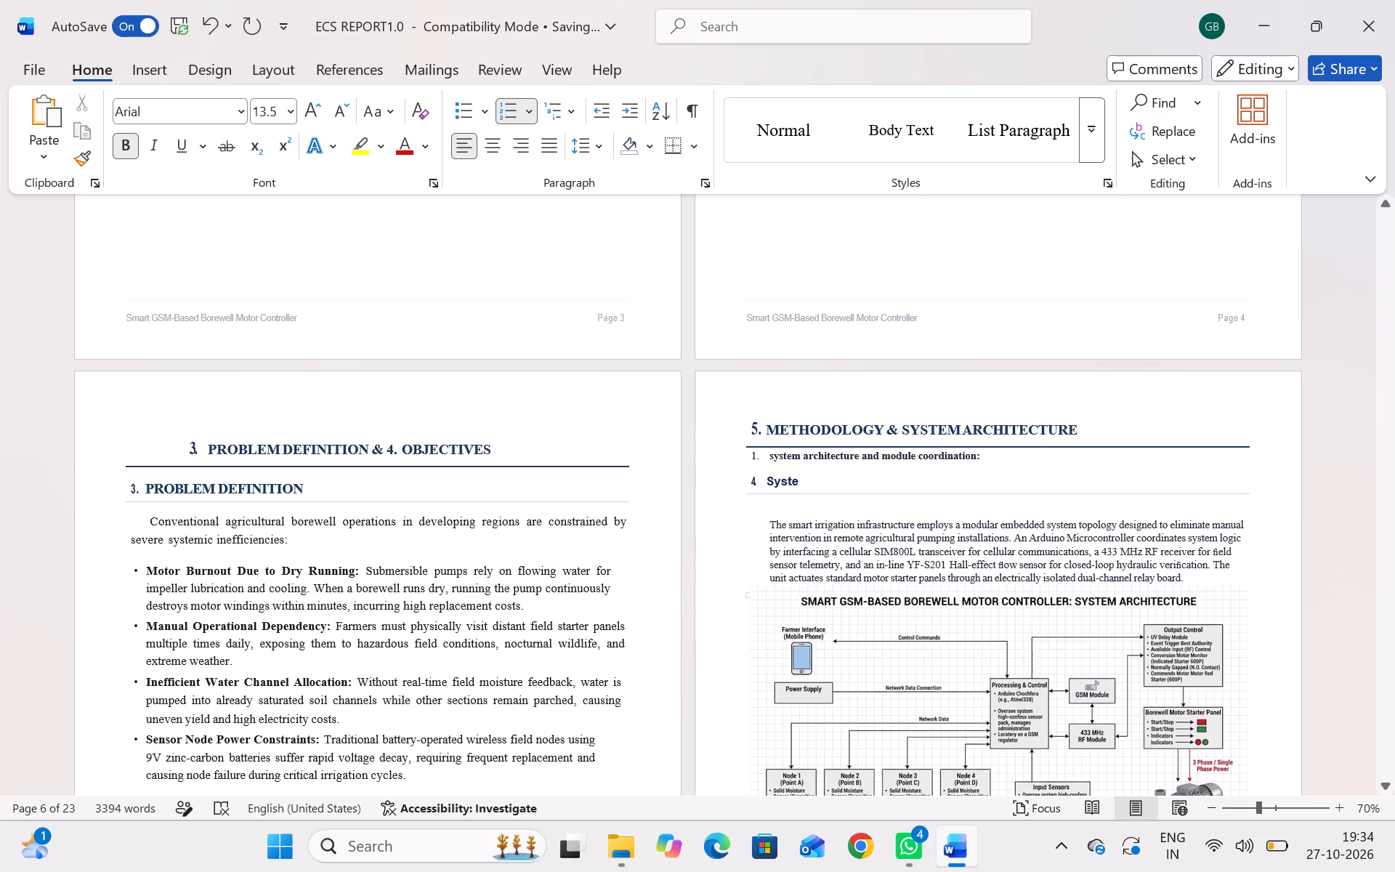
key(BackSpace)
key(e)
text(m)
key(space)
key(r)
text(chi)
text(tecture)
key(space)
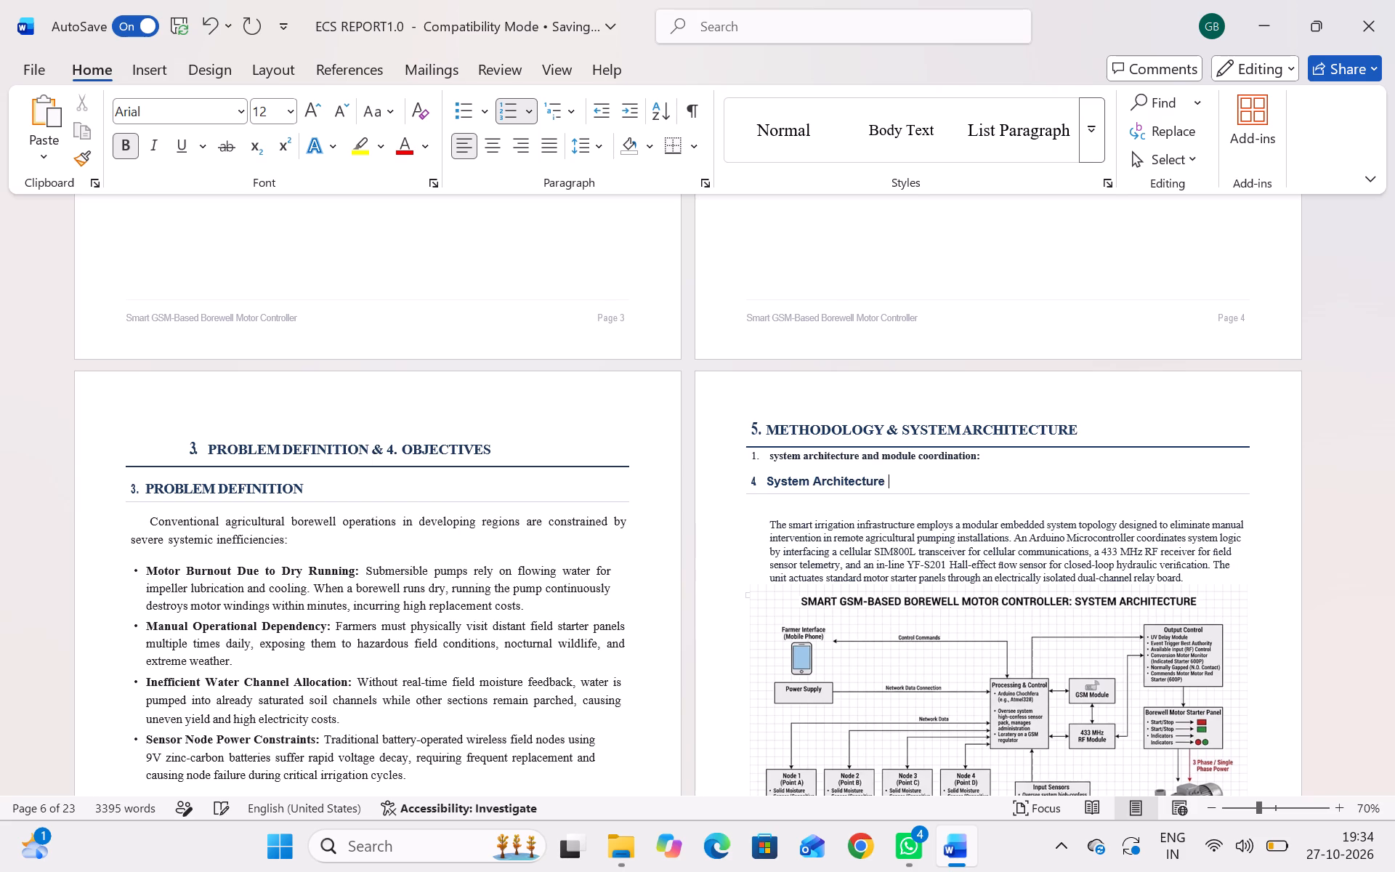
text(ans)
key(space)
key(BackSpace)
key(BackSpace)
text(d)
key(space)
text(odule)
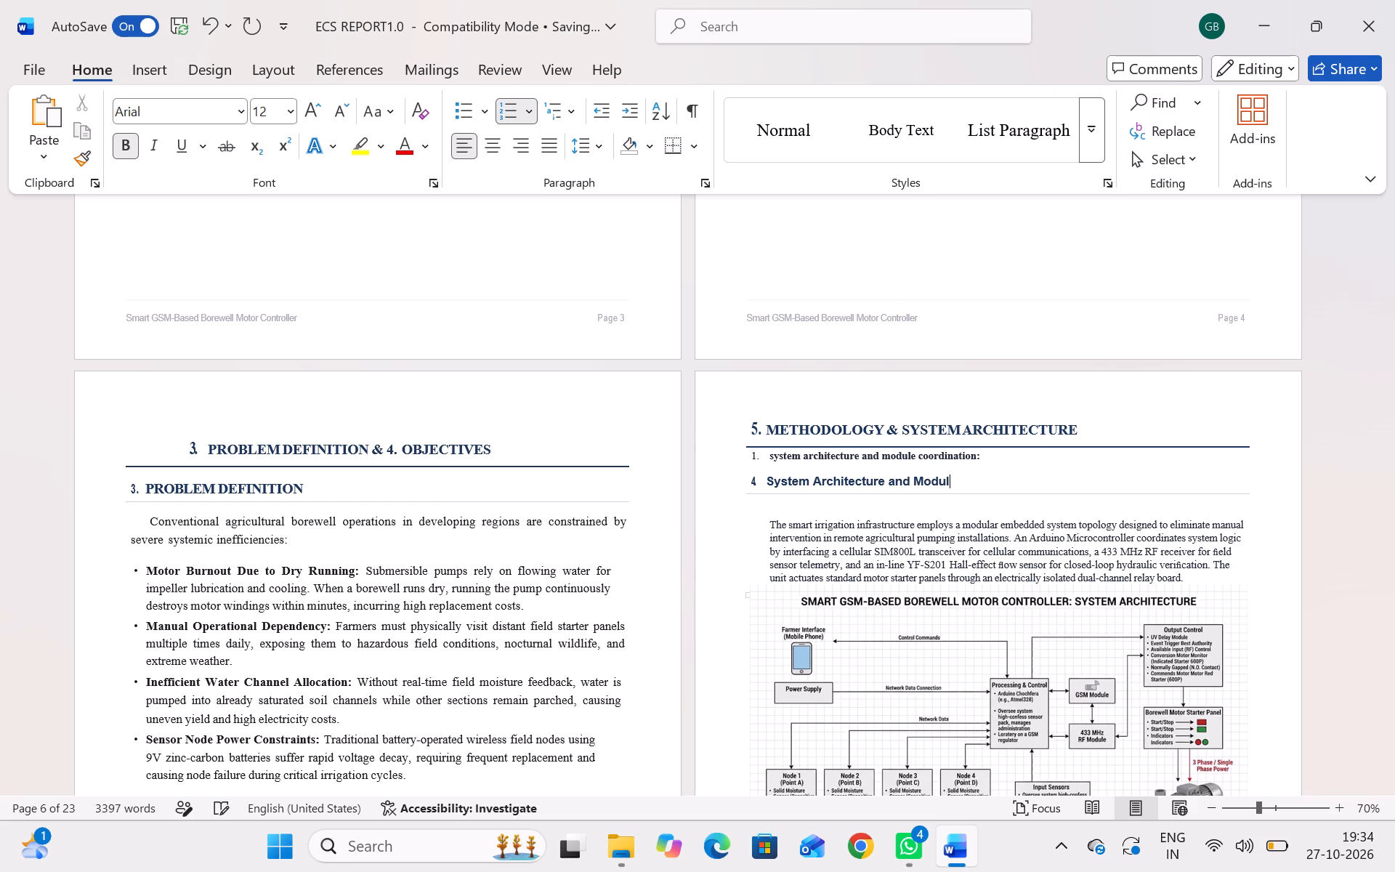
key(space)
key(c)
text(oordiantio)
key(n)
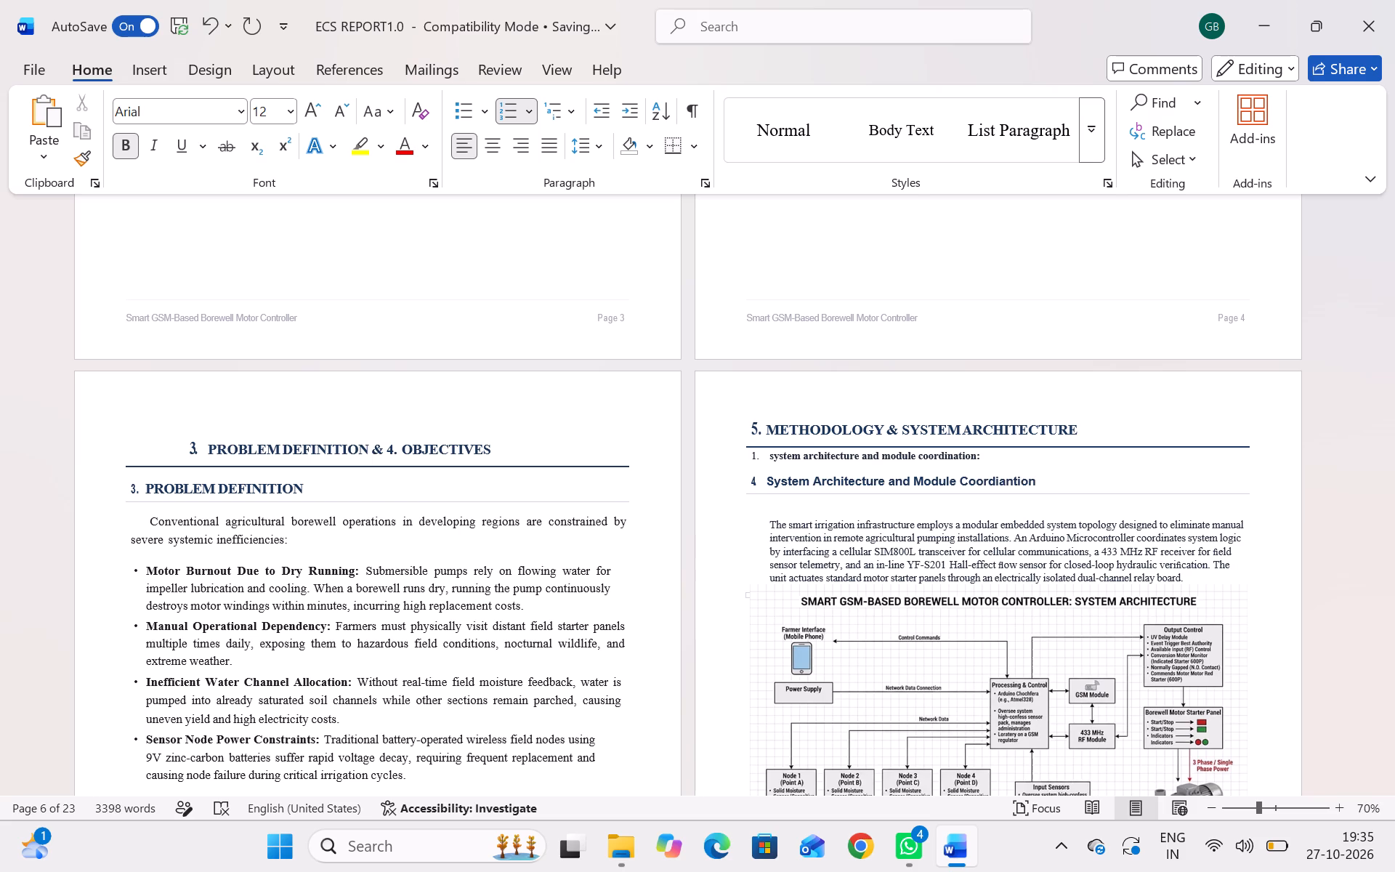
key(shift+colon)
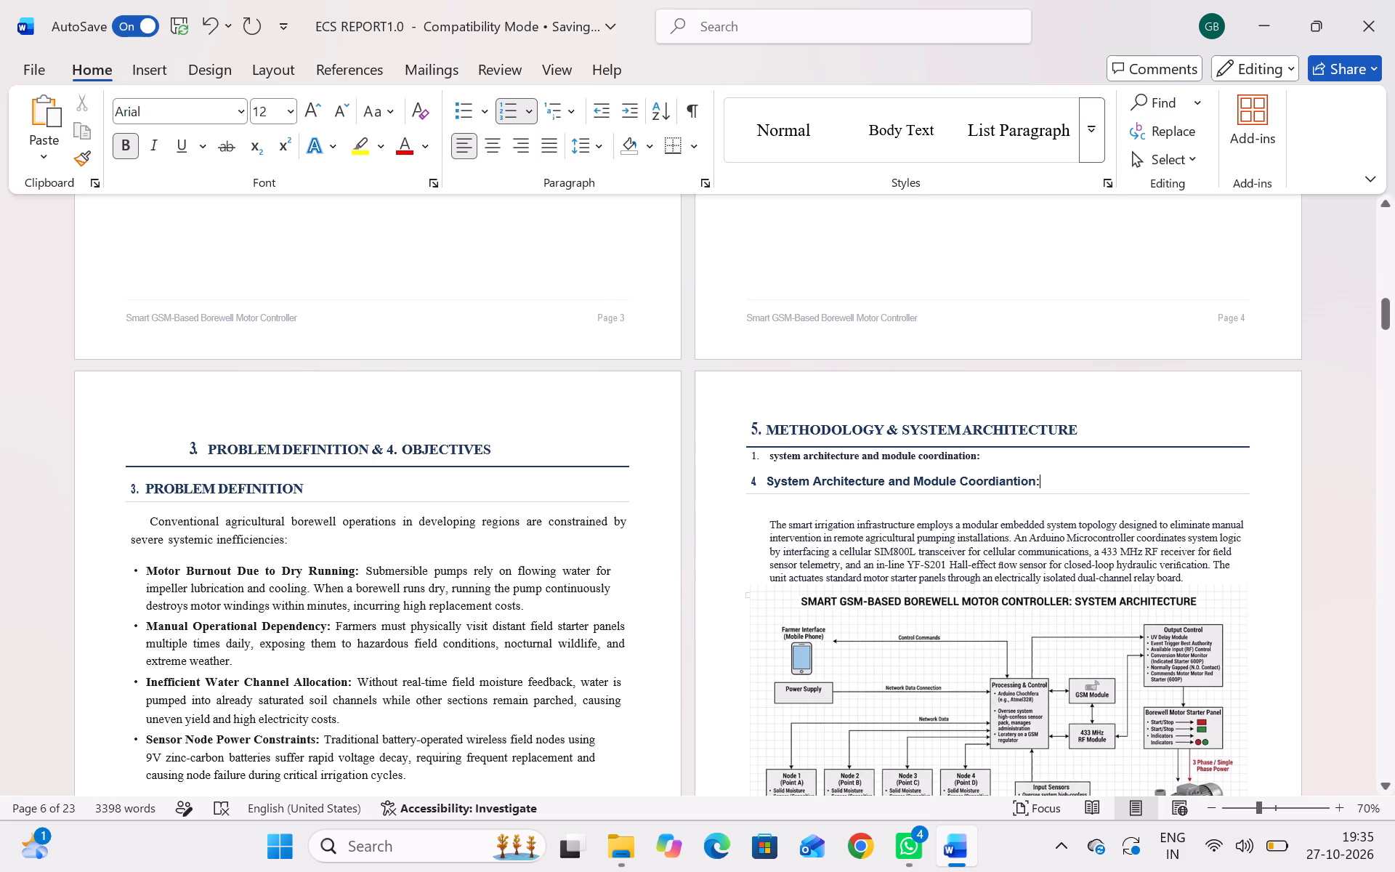
Delete the old list item "system architecture and module coordination:" and its line beneath the METHODOLOGY & SYSTEM ARCHITECTURE heading.
click(993, 450)
key(BackSpace)
key(BackSpace)
key(BackSpace)
key(BackSpace)
key(BackSpace)
key(BackSpace)
key(BackSpace)
key(BackSpace)
key(BackSpace)
key(BackSpace)
key(BackSpace)
key(BackSpace)
key(BackSpace)
key(BackSpace)
key(BackSpace)
key(BackSpace)
key(BackSpace)
key(BackSpace)
key(BackSpace)
key(BackSpace)
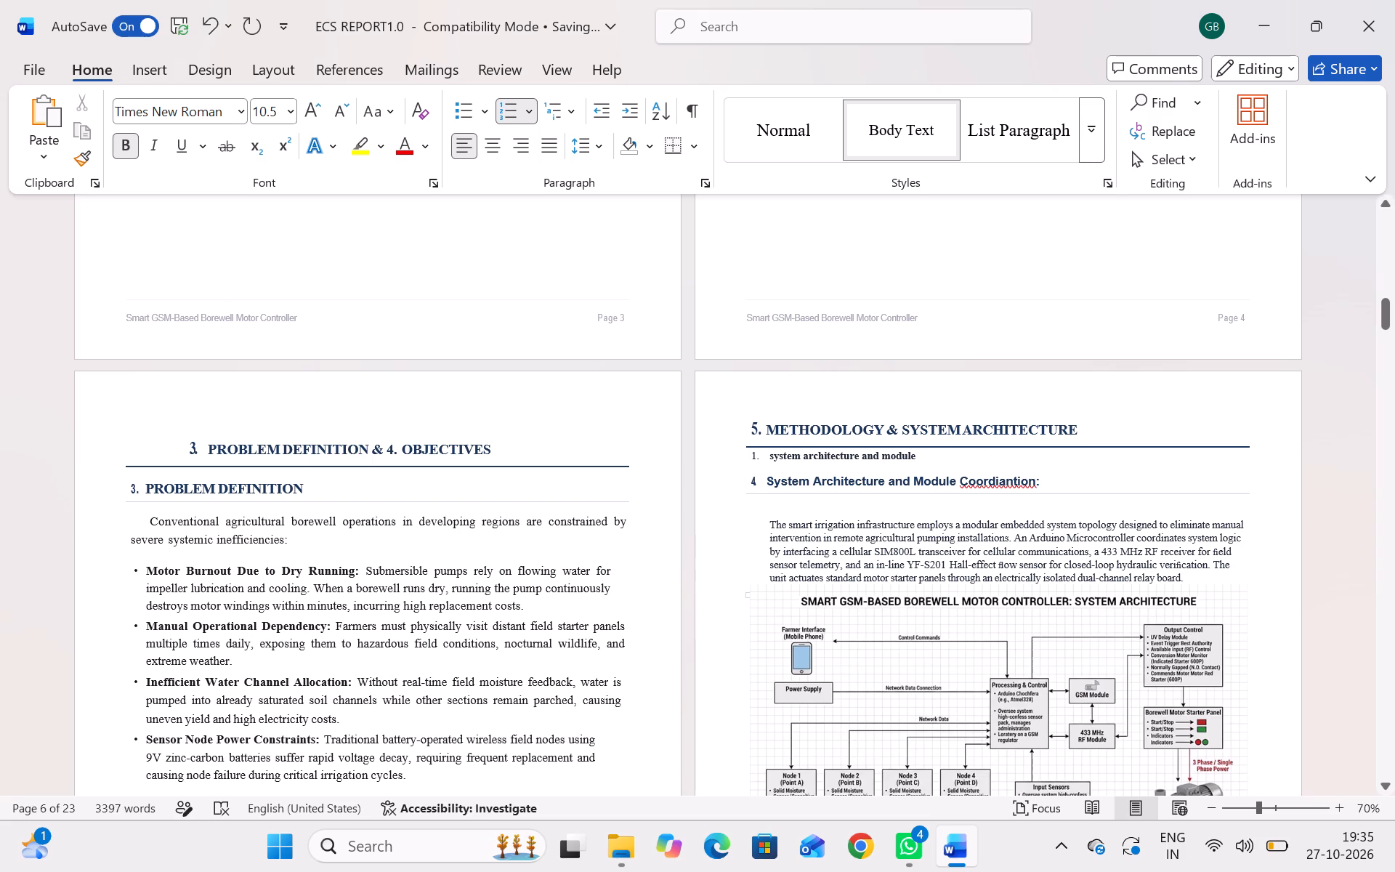
drag(913, 456, 888, 458)
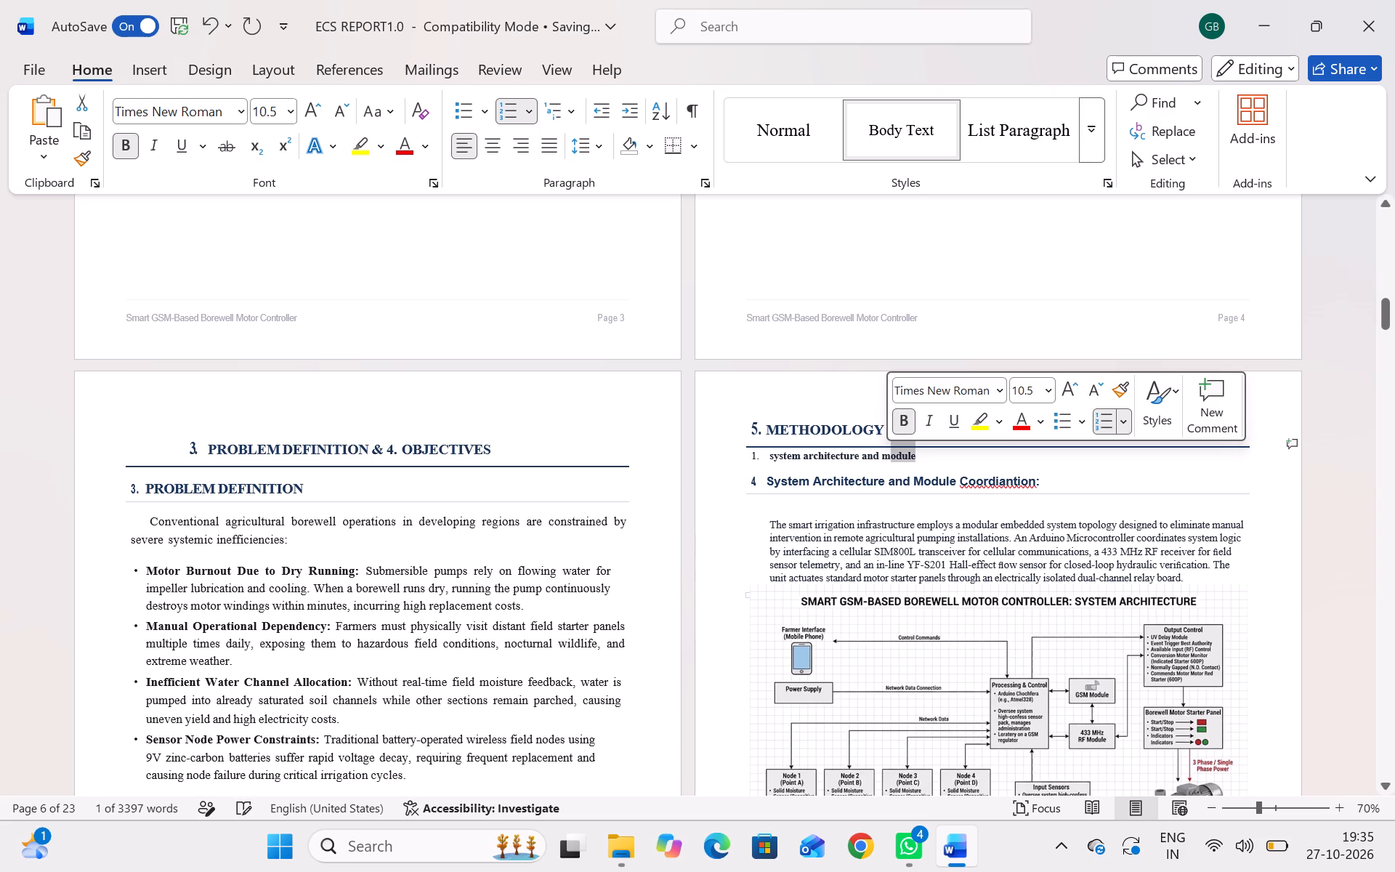
click(1050, 469)
click(926, 457)
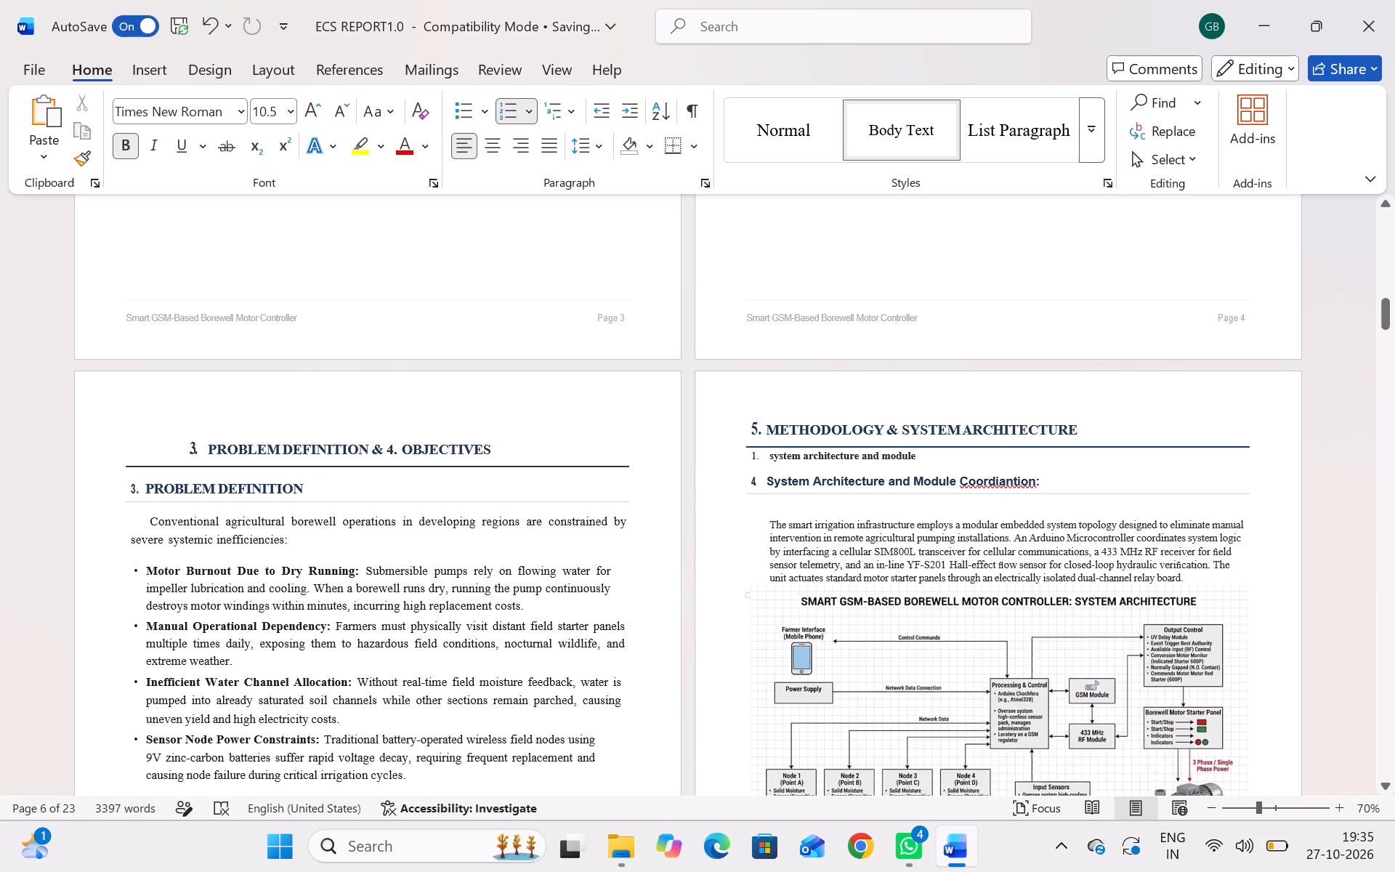
key(BackSpace)
key(BackSpace)
key(BackSpace)
key(BackSpace)
key(BackSpace)
key(BackSpace)
key(BackSpace)
key(BackSpace)
key(BackSpace)
key(BackSpace)
key(BackSpace)
key(BackSpace)
key(BackSpace)
key(BackSpace)
key(BackSpace)
key(BackSpace)
key(BackSpace)
key(BackSpace)
key(BackSpace)
key(BackSpace)
key(BackSpace)
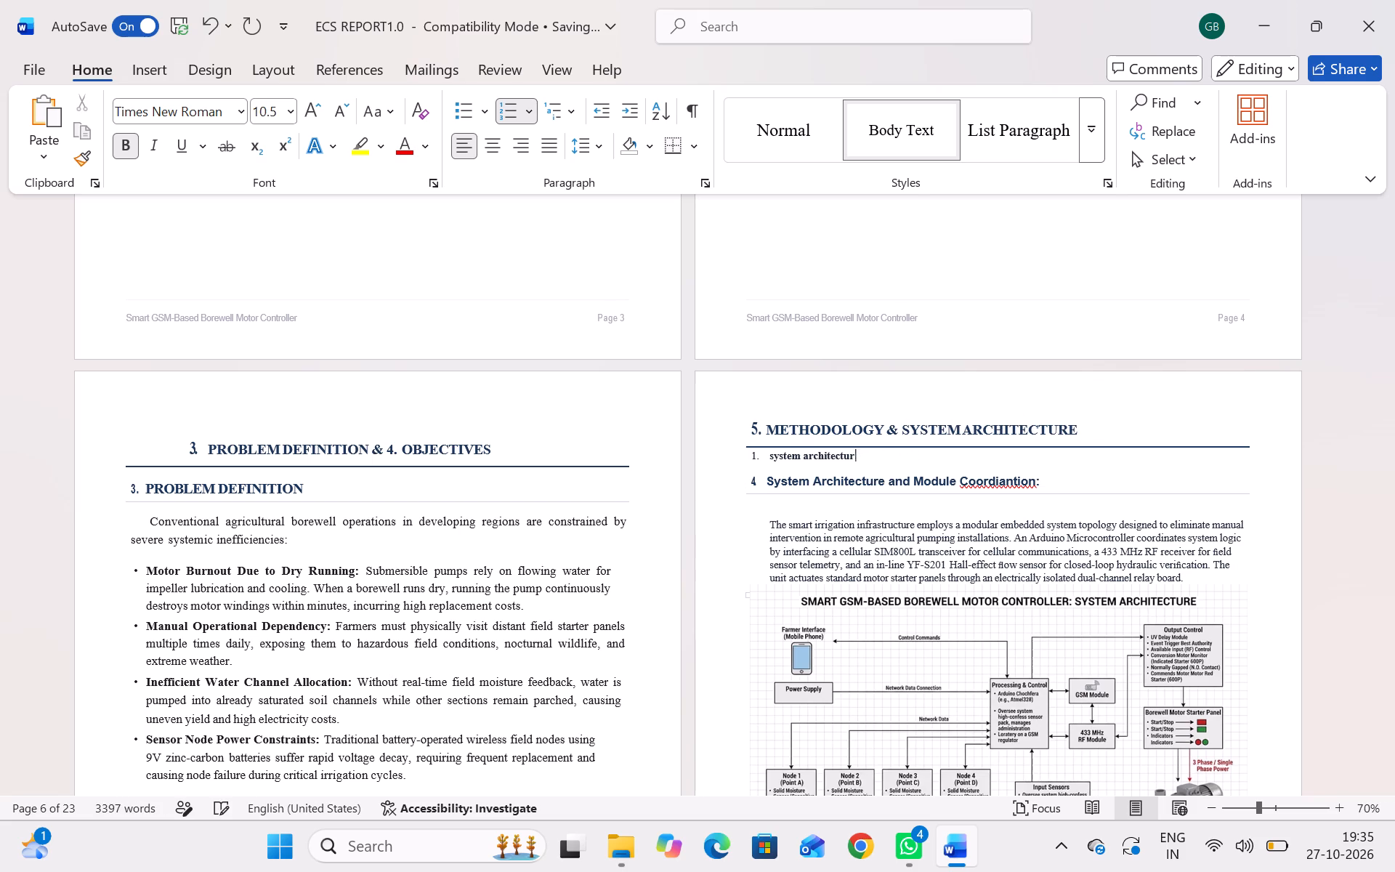
key(BackSpace)
key(BackSpace)
key(BackSpace)
key(BackSpace)
key(BackSpace)
key(BackSpace)
key(BackSpace)
key(BackSpace)
key(BackSpace)
key(BackSpace)
key(BackSpace)
key(BackSpace)
key(BackSpace)
key(BackSpace)
key(BackSpace)
key(BackSpace)
key(BackSpace)
key(BackSpace)
key(BackSpace)
key(BackSpace)
key(BackSpace)
key(BackSpace)
key(BackSpace)
key(BackSpace)
key(BackSpace)
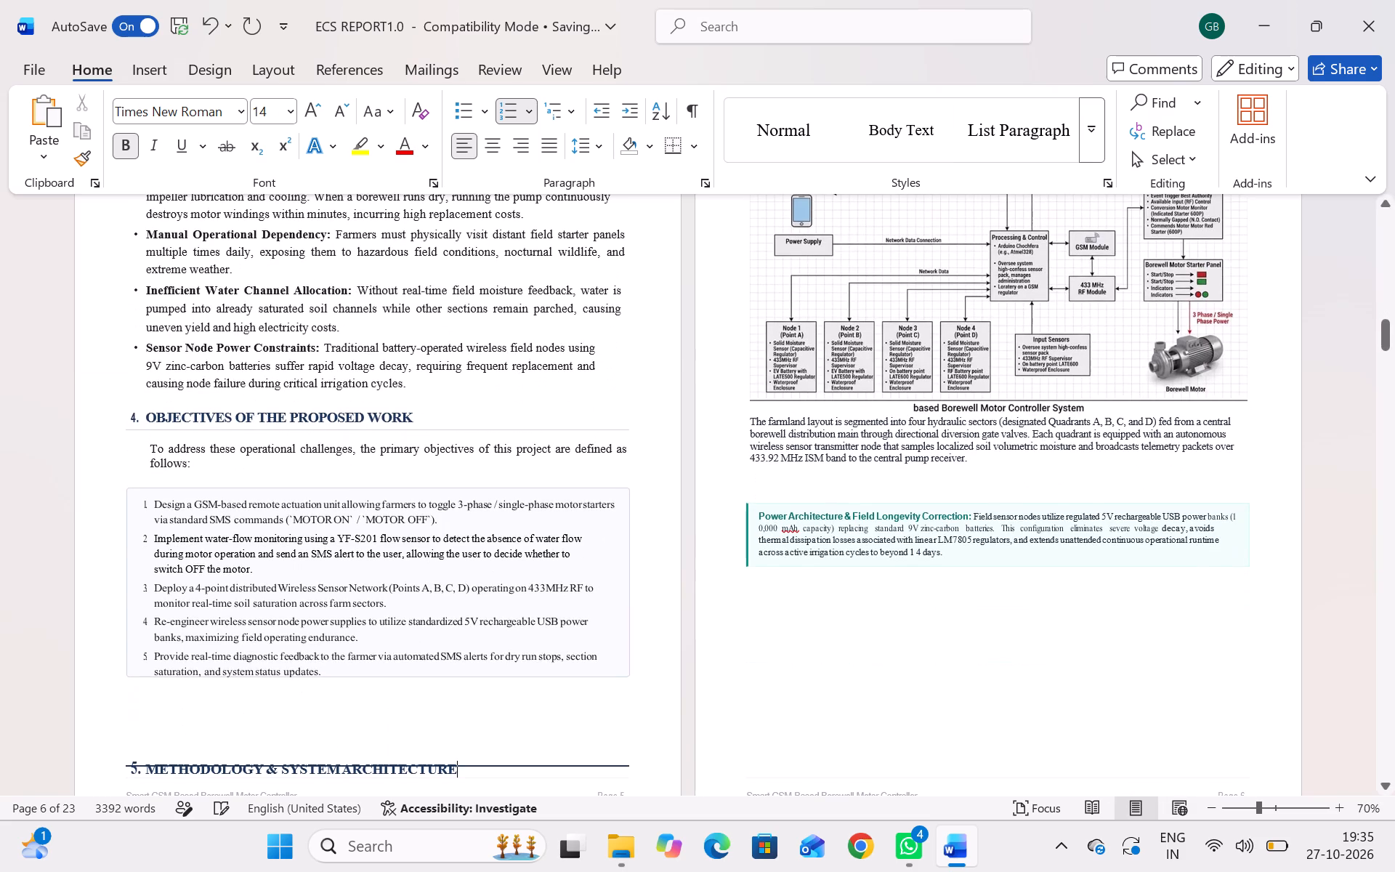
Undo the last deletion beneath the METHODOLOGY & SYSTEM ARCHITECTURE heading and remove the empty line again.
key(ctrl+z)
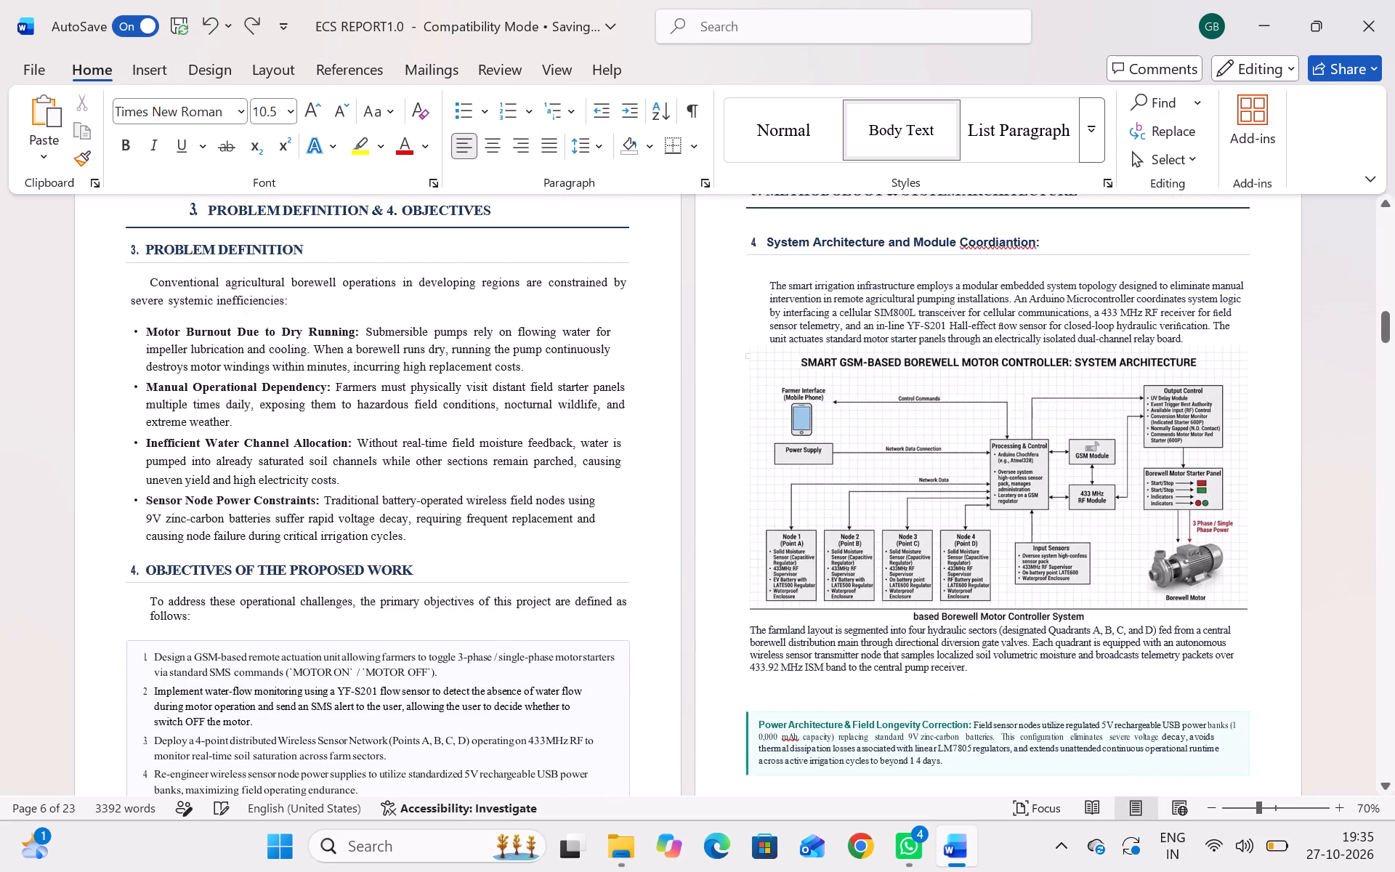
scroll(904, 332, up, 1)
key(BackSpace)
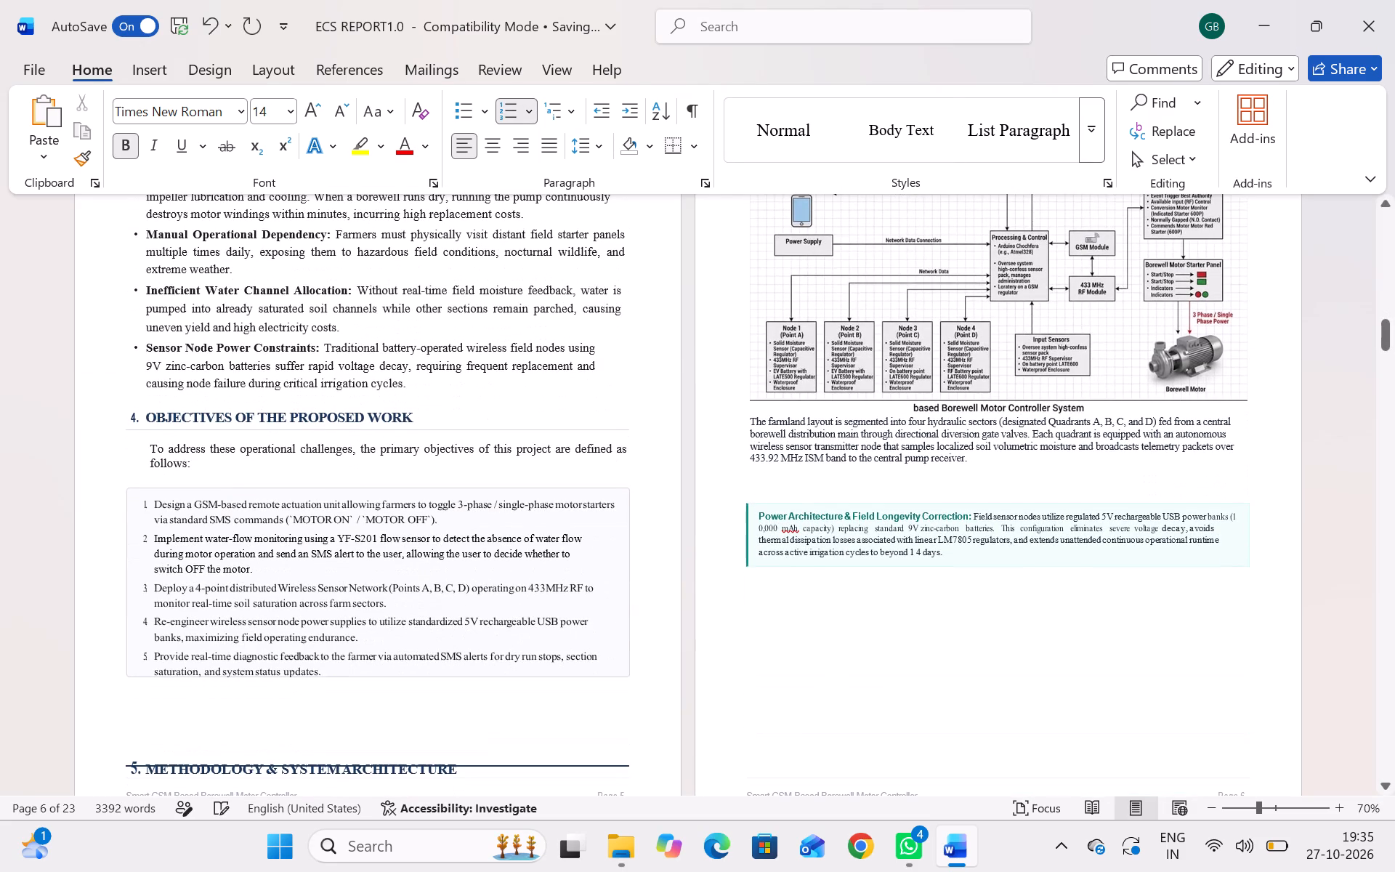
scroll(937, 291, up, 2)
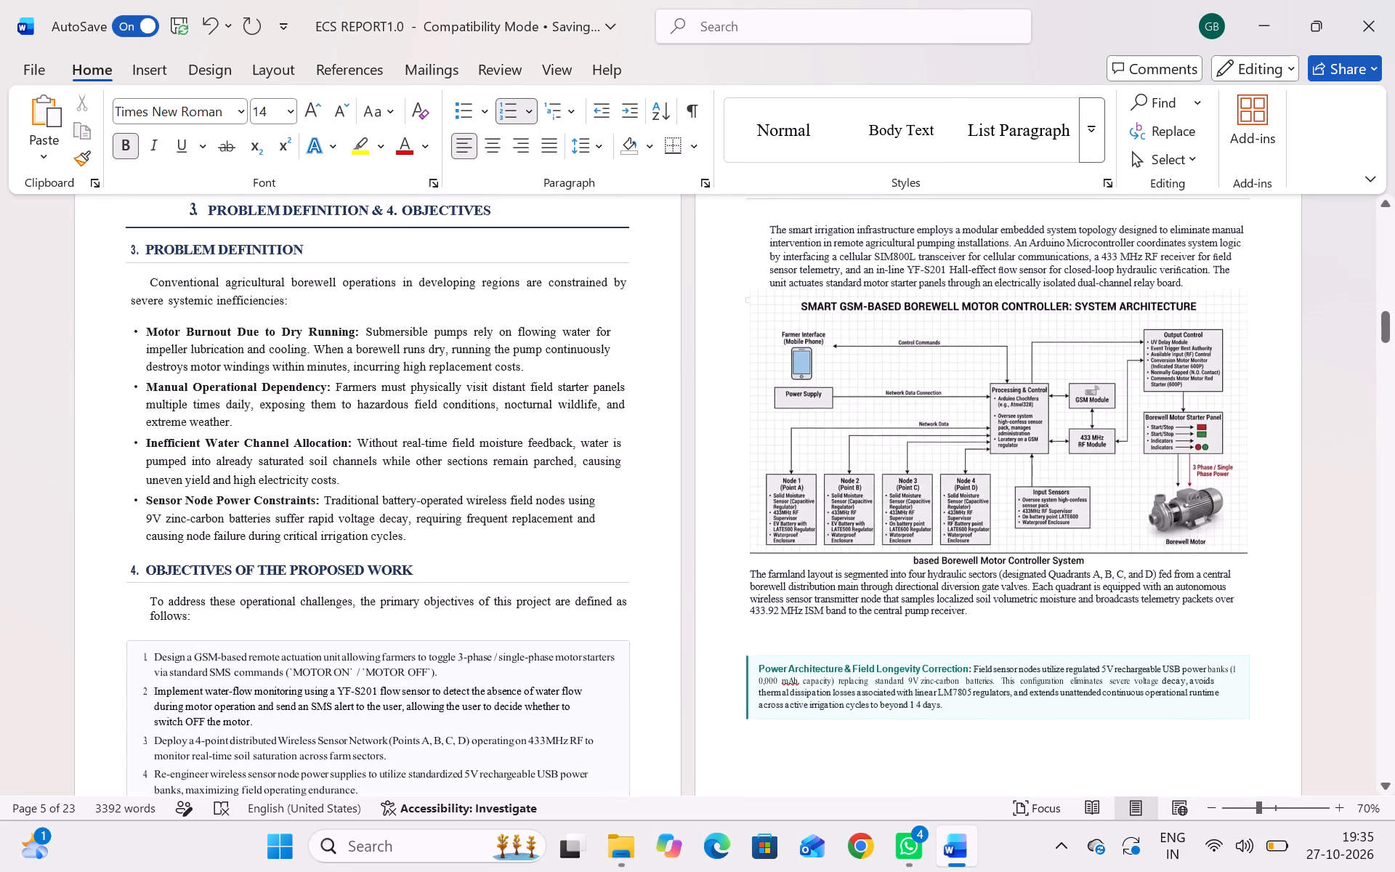
Insert an empty line beneath the objectives box to push the METHODOLOGY & SYSTEM ARCHITECTURE heading onto the next page.
scroll(937, 291, down, 3)
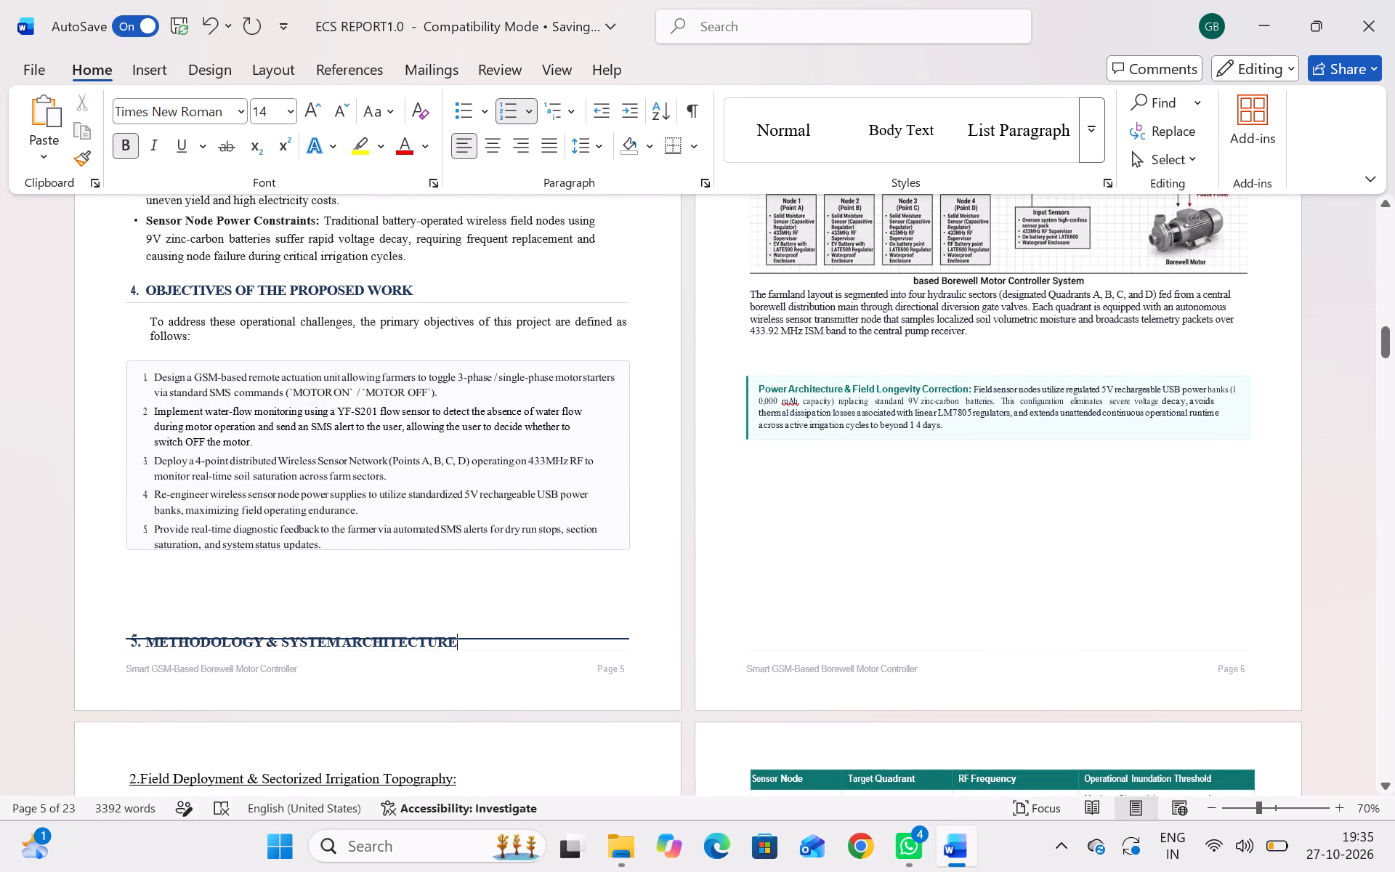
click(384, 568)
key(Return)
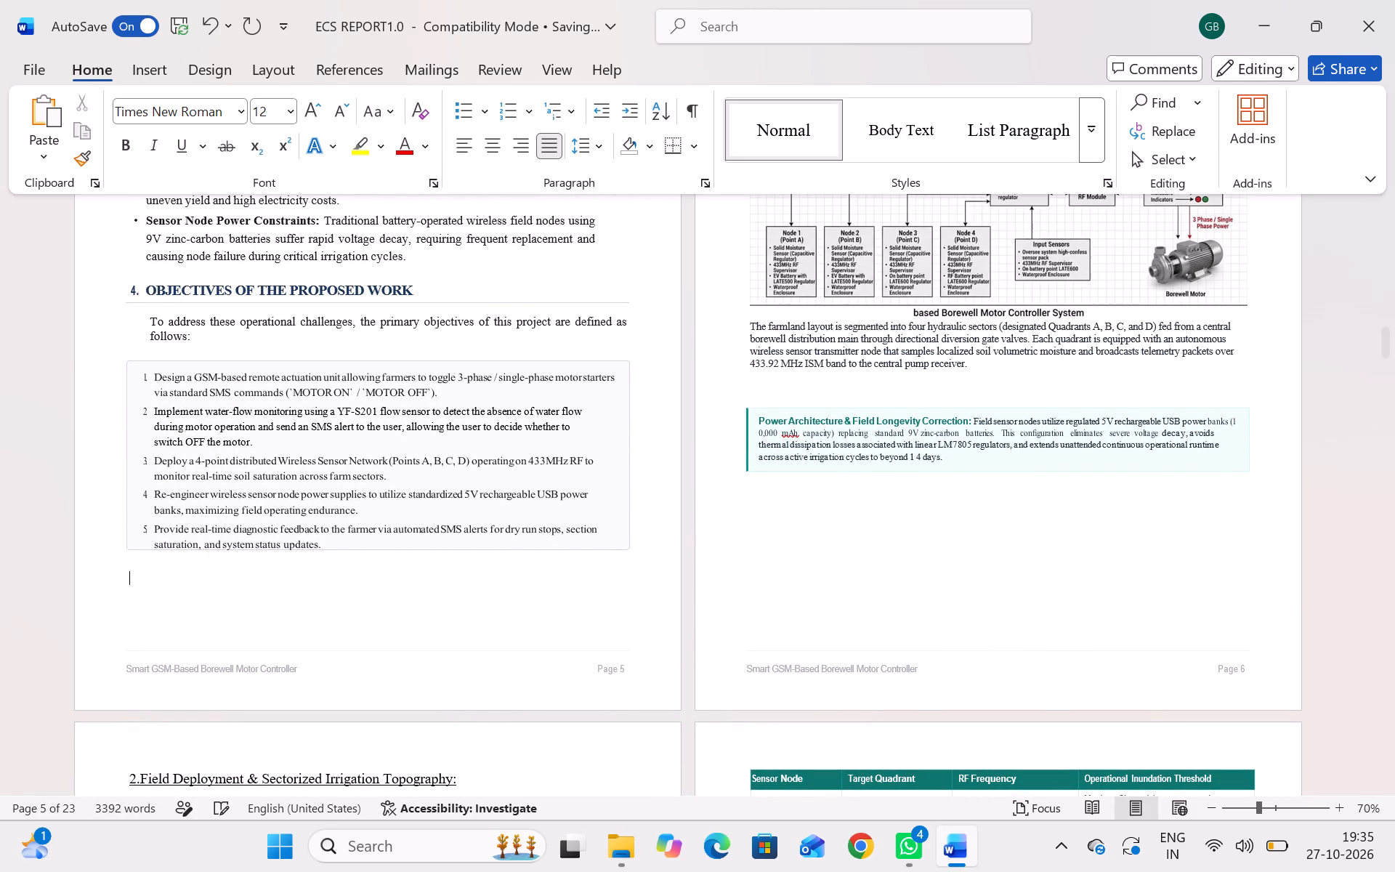
scroll(384, 568, up, 3)
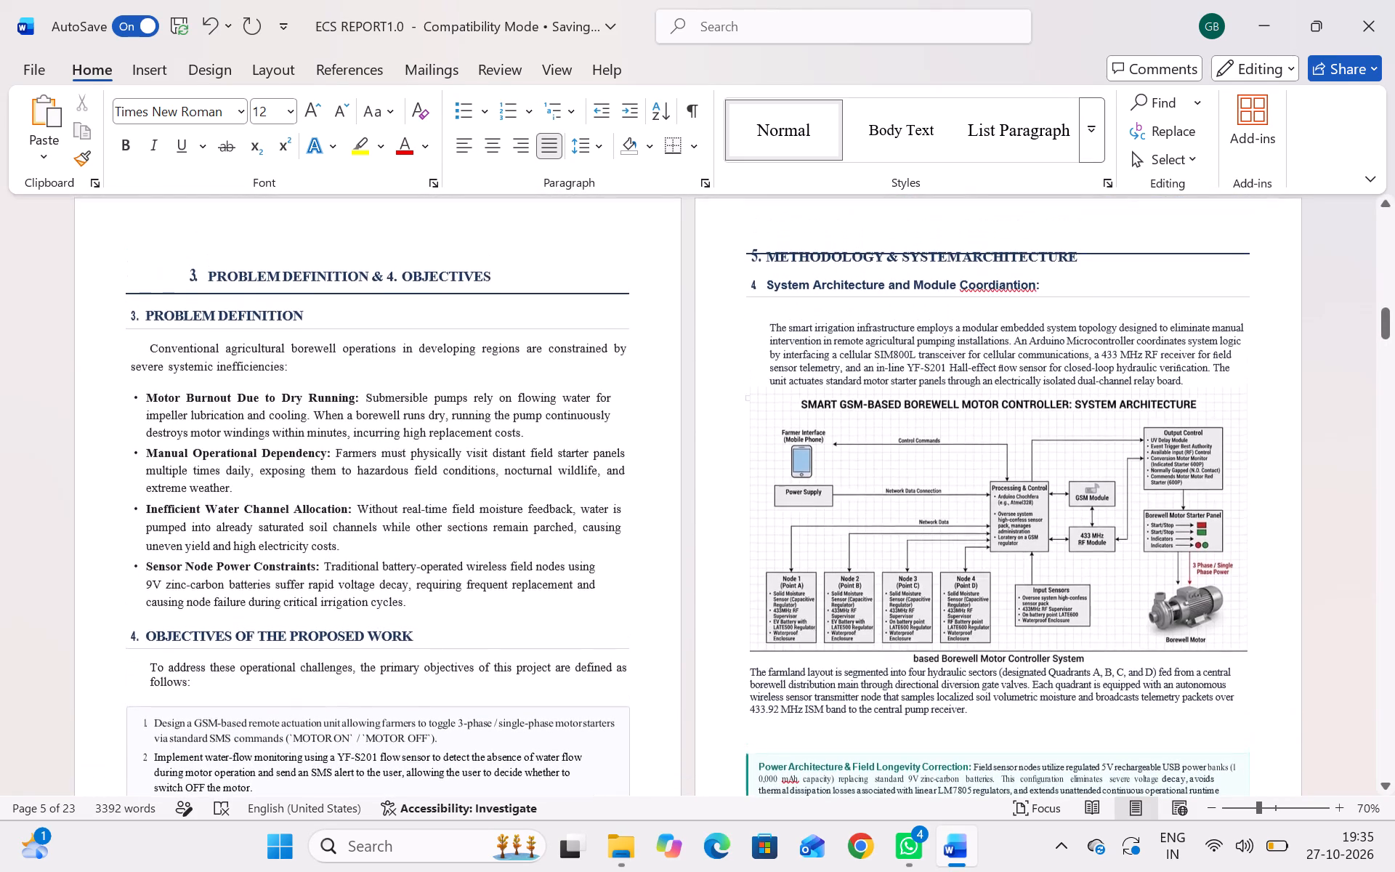
scroll(540, 506, down, 1)
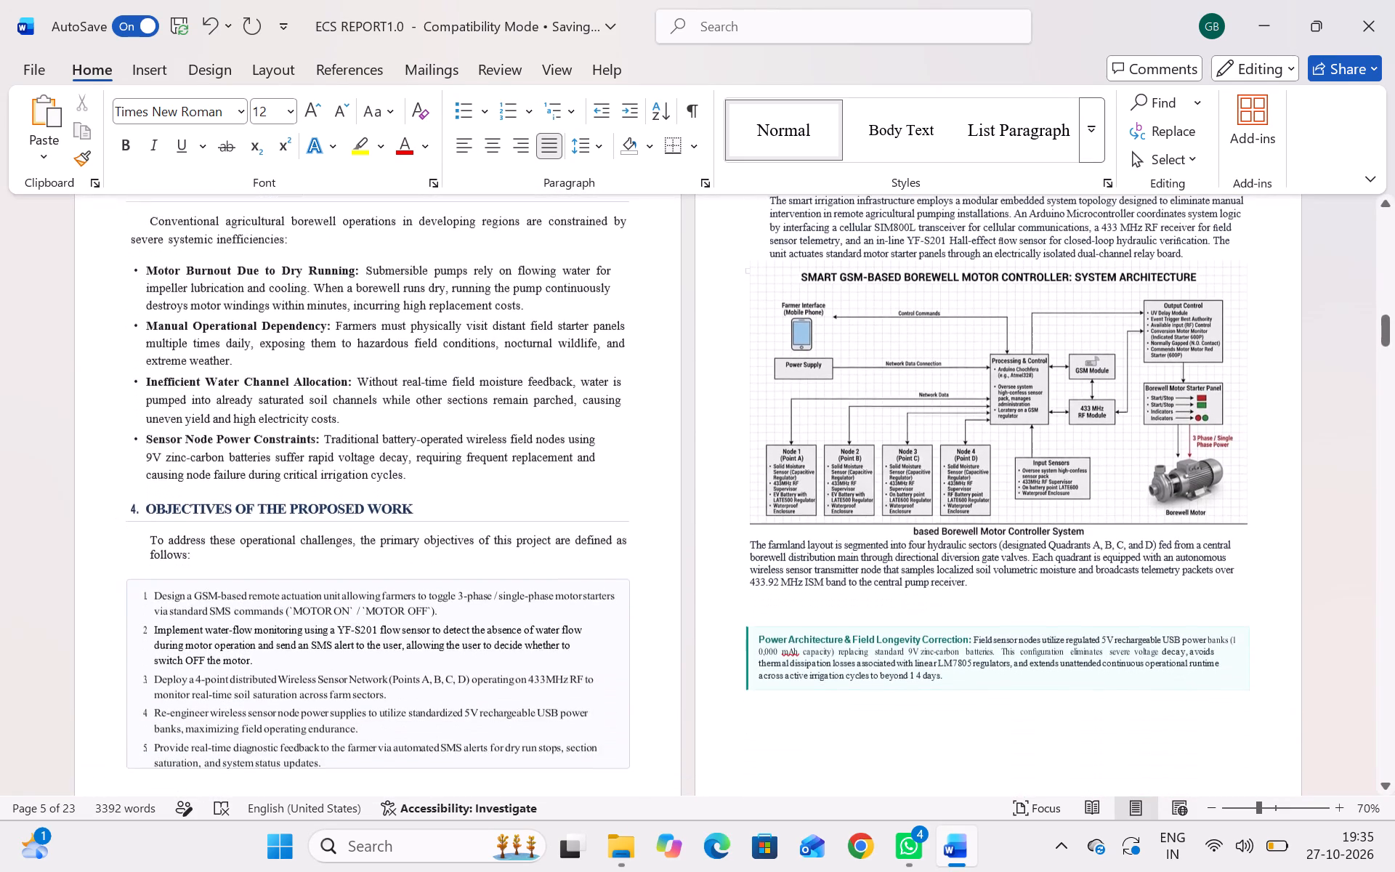
scroll(540, 506, down, 1)
scroll(540, 506, up, 1)
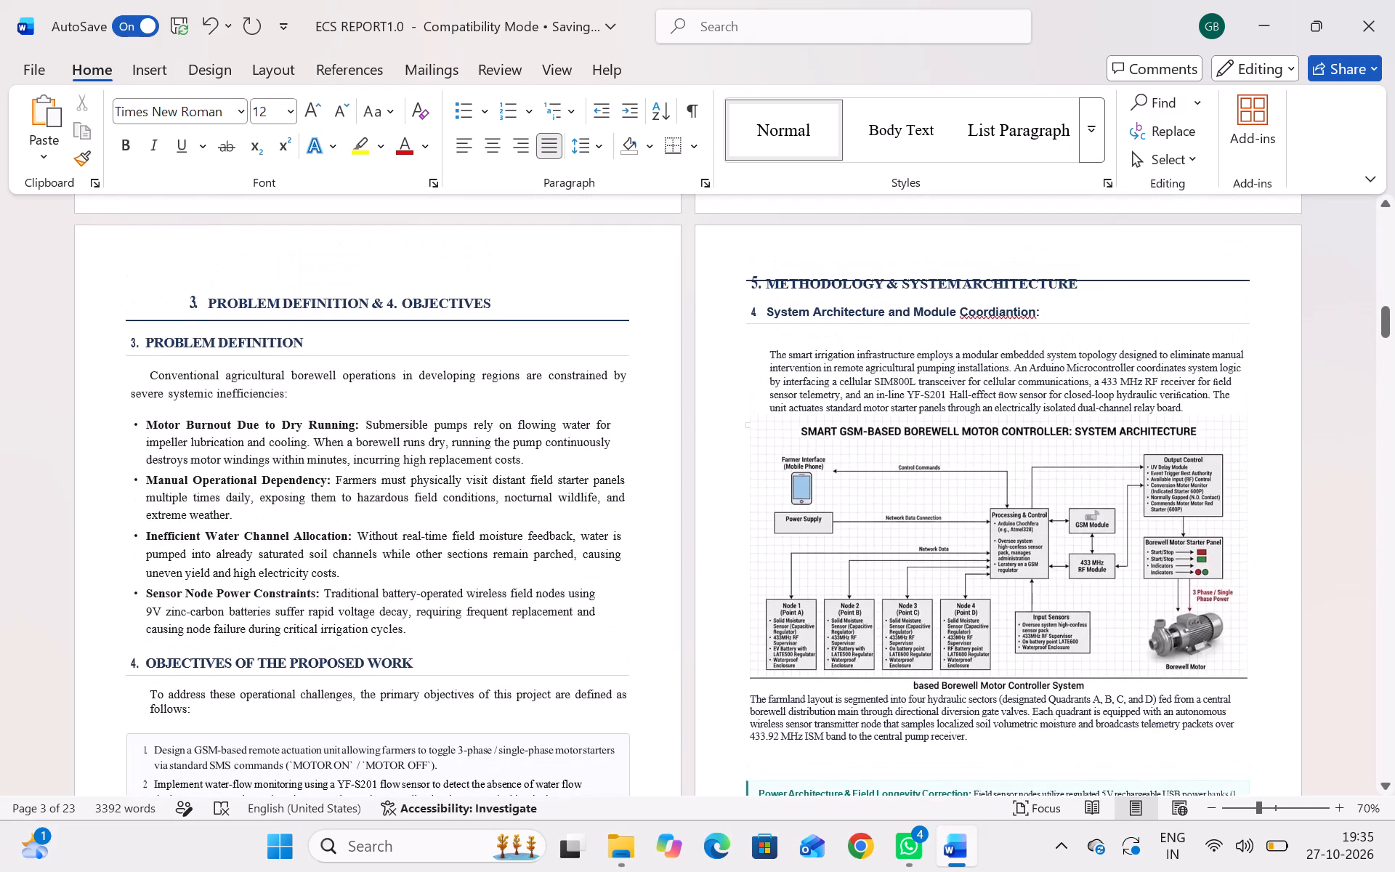
click(756, 264)
Resize the box of numbered objectives by extending its bottom edge slightly and lowering its top edge away from the introductory sentence.
scroll(756, 264, down, 3)
click(389, 655)
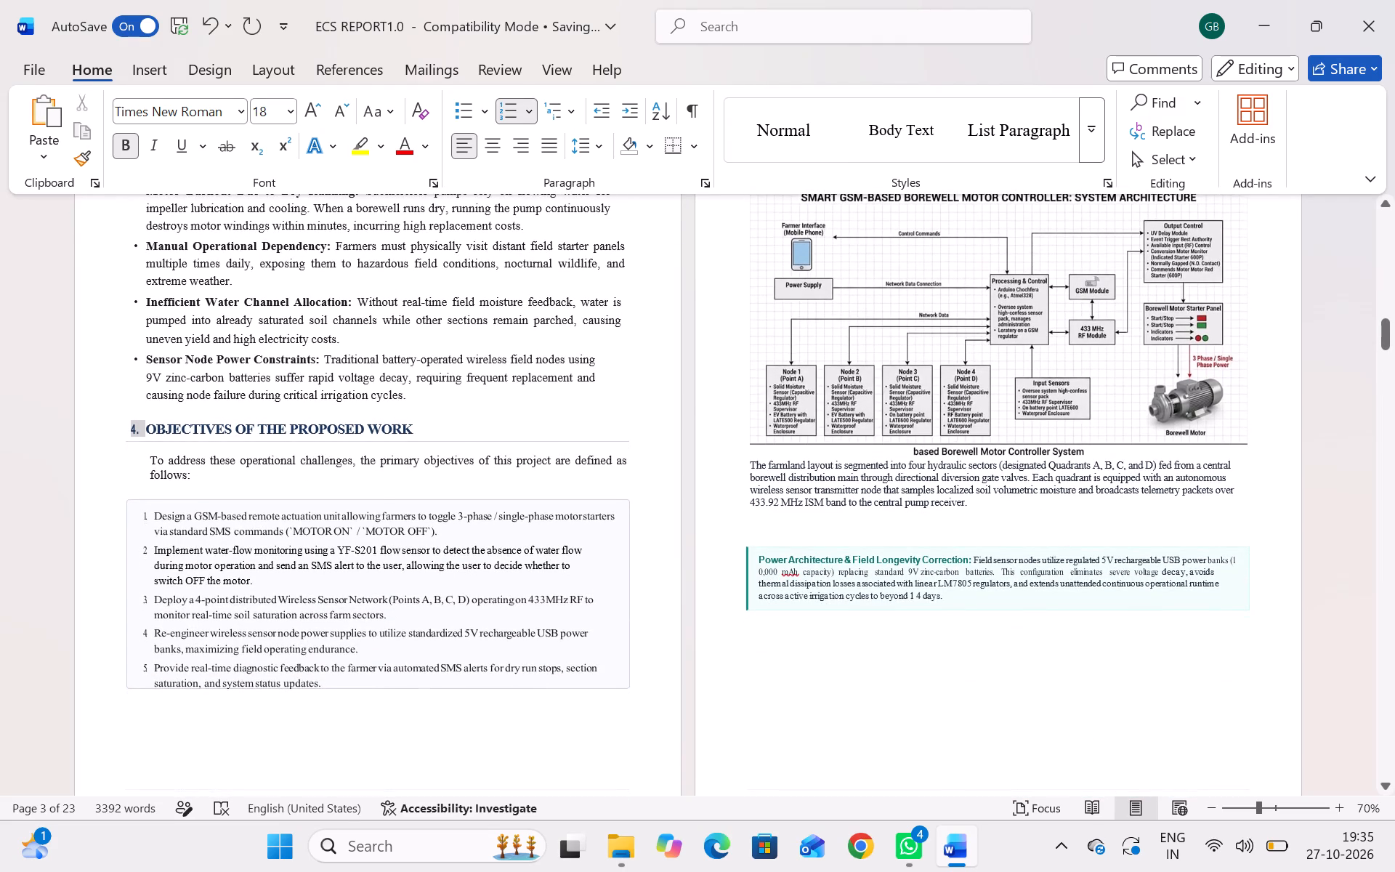
drag(377, 696, 376, 703)
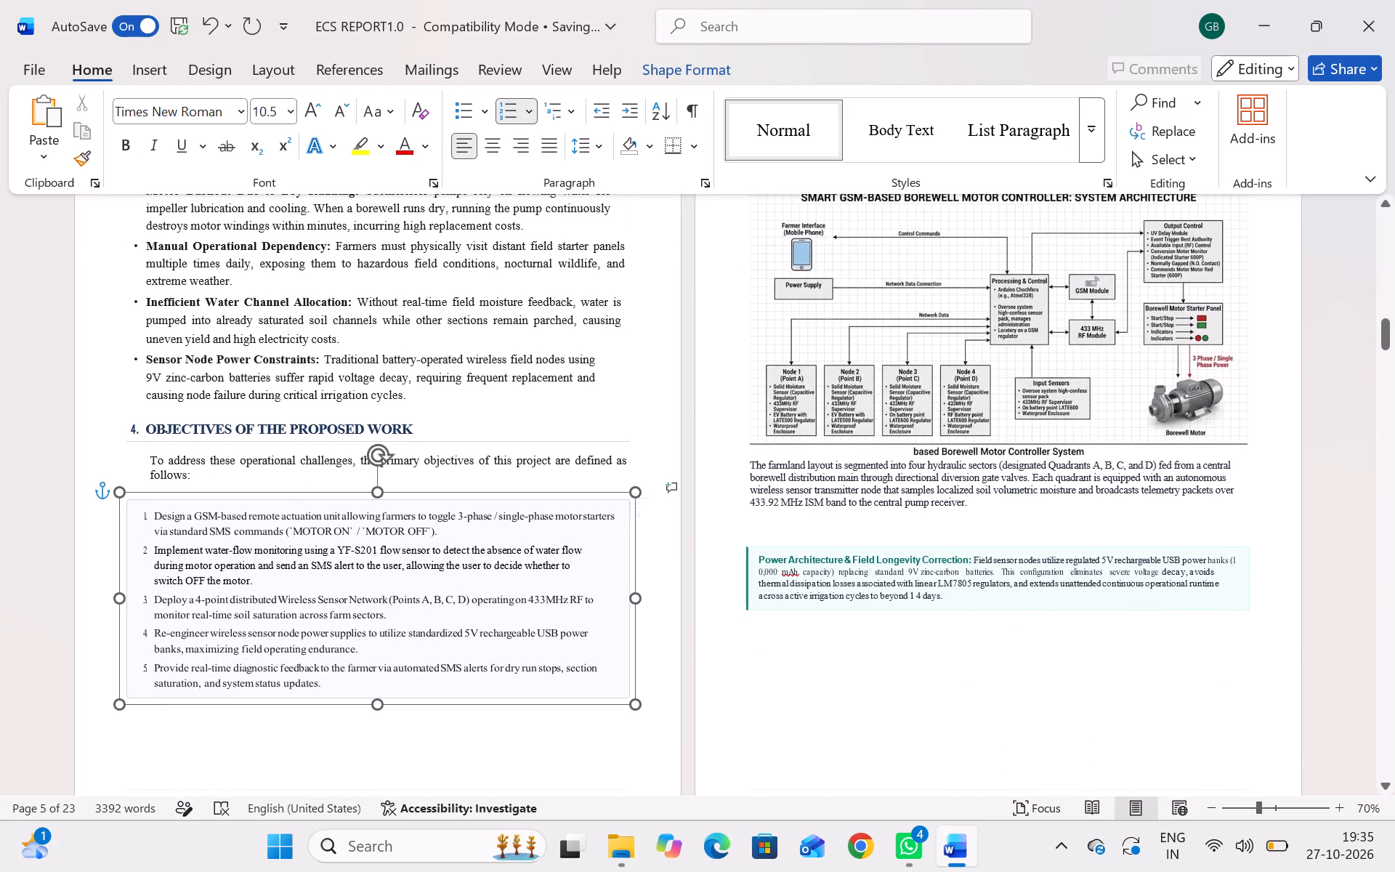
drag(376, 703, 376, 703)
scroll(376, 703, up, 1)
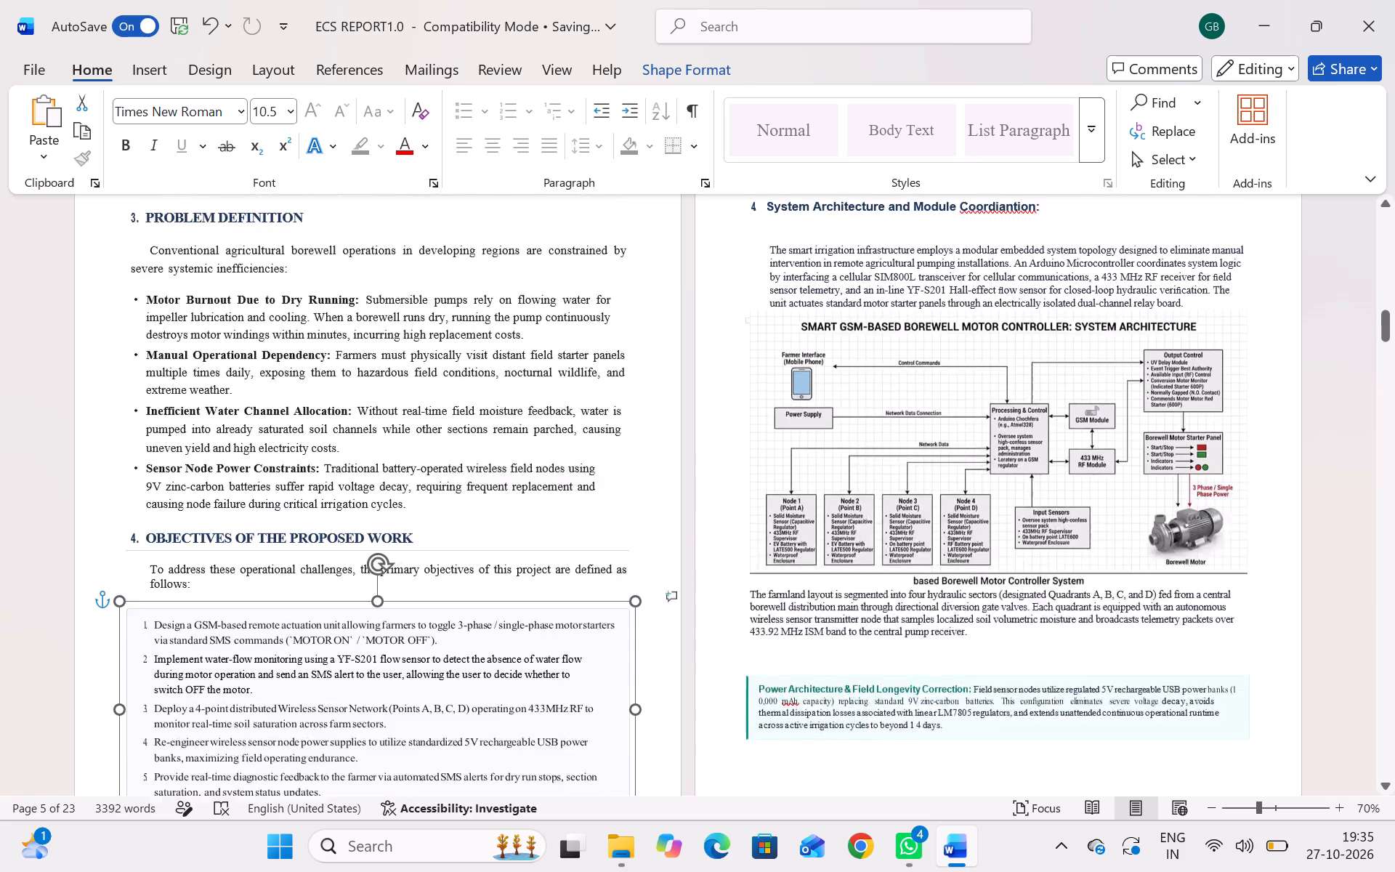
scroll(376, 703, up, 1)
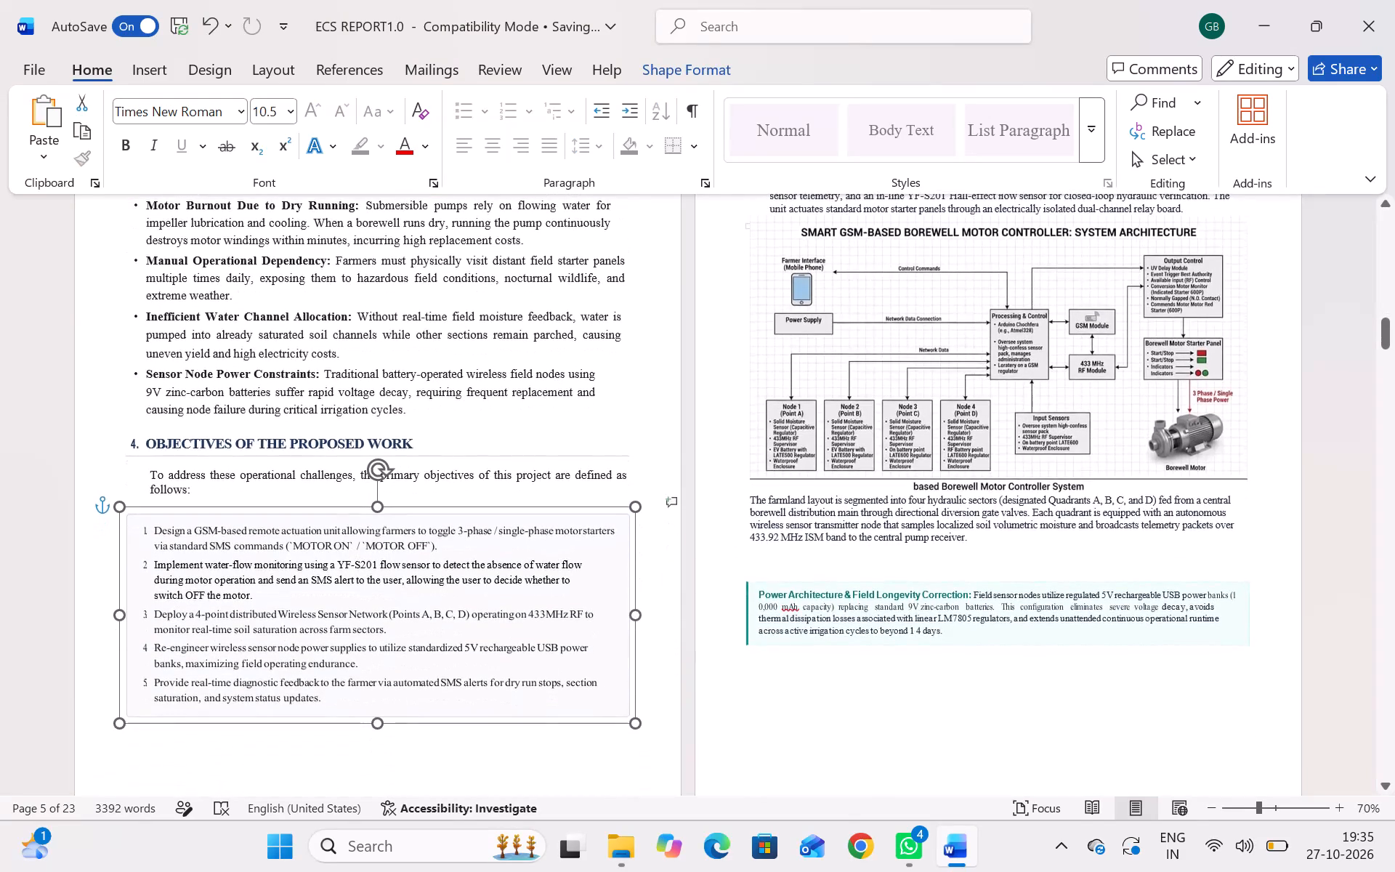
drag(375, 506, 375, 520)
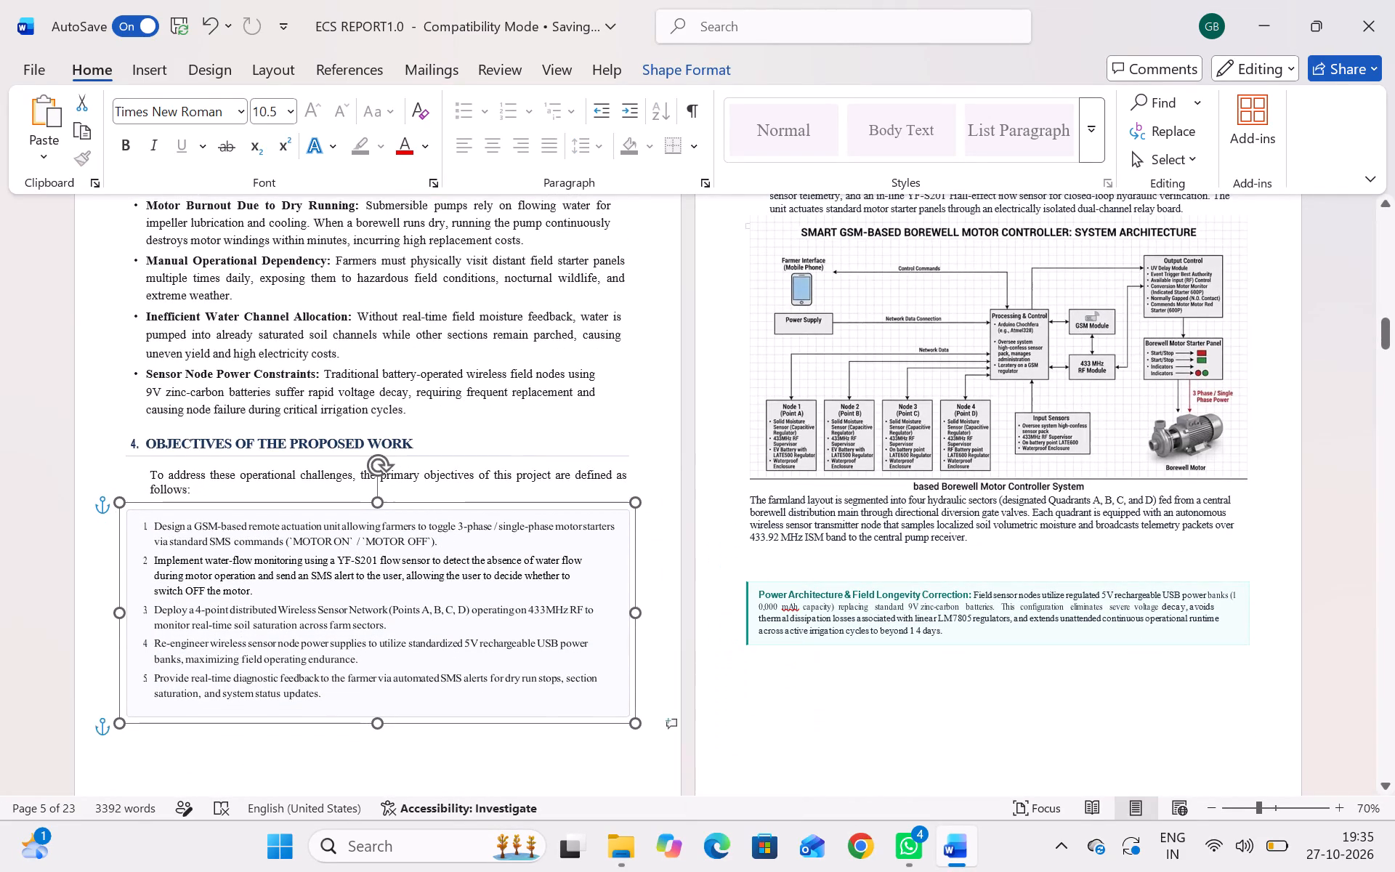
drag(375, 520, 374, 535)
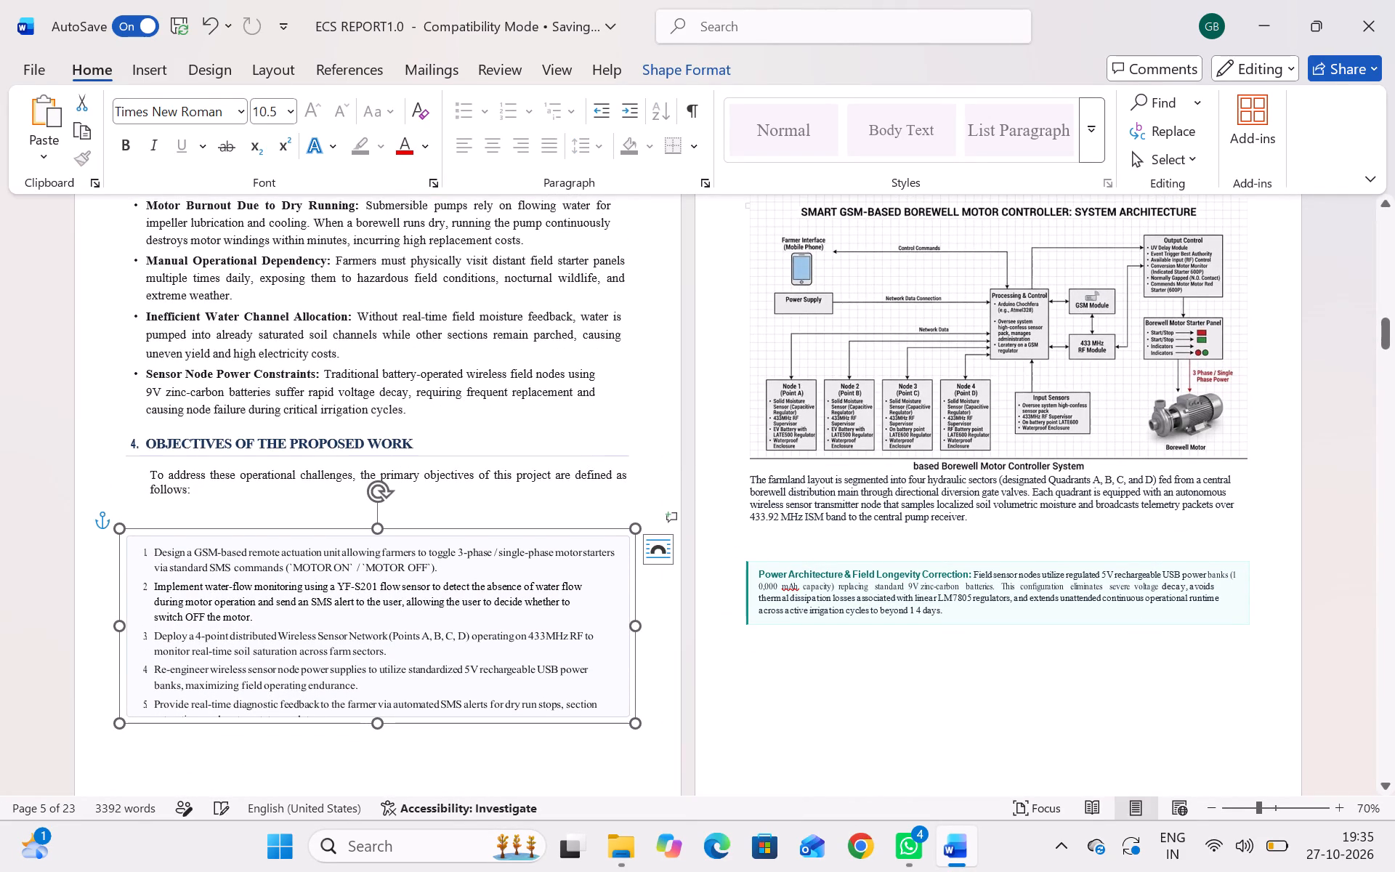
scroll(419, 405, up, 2)
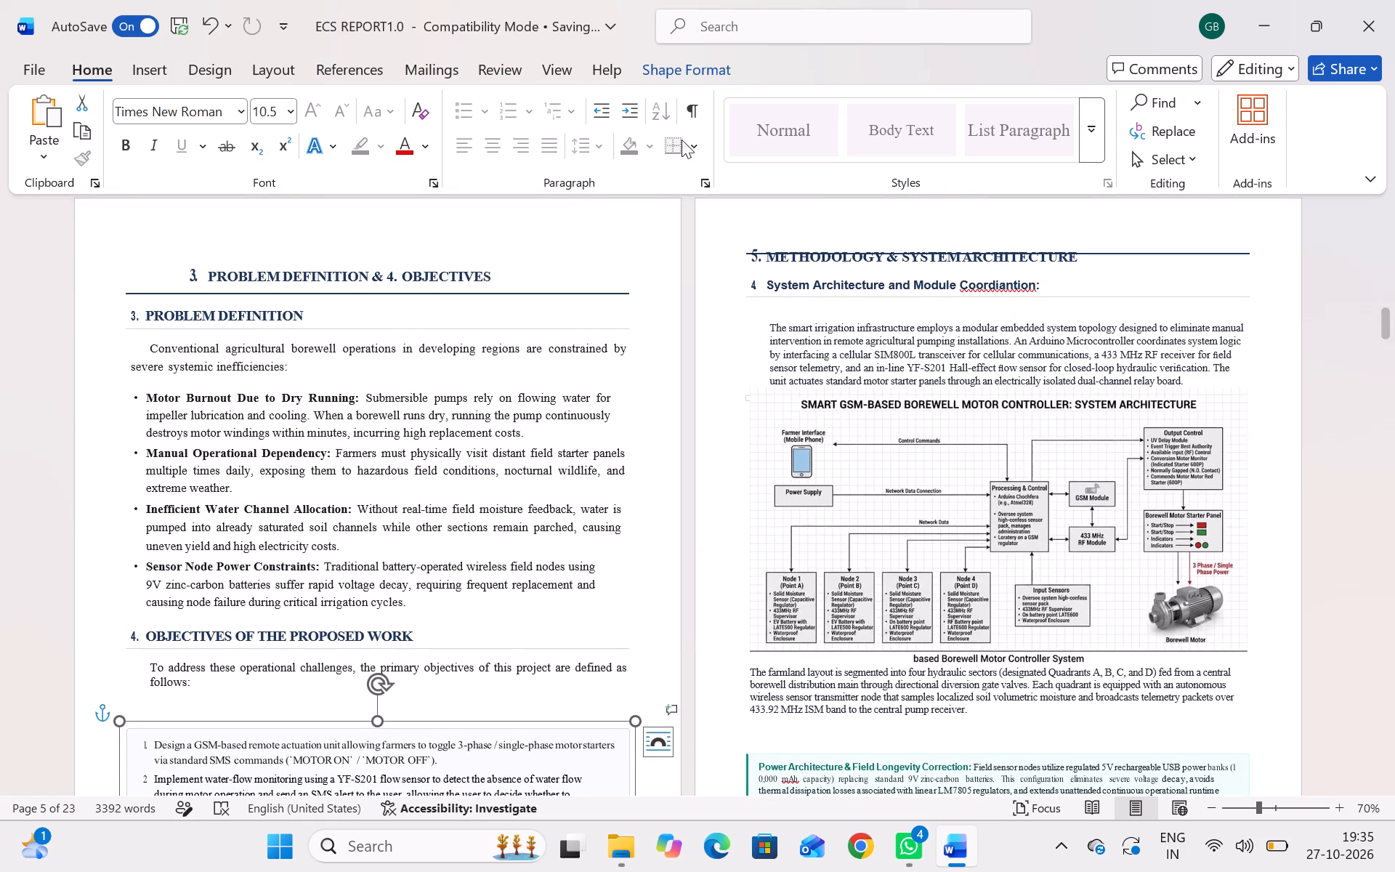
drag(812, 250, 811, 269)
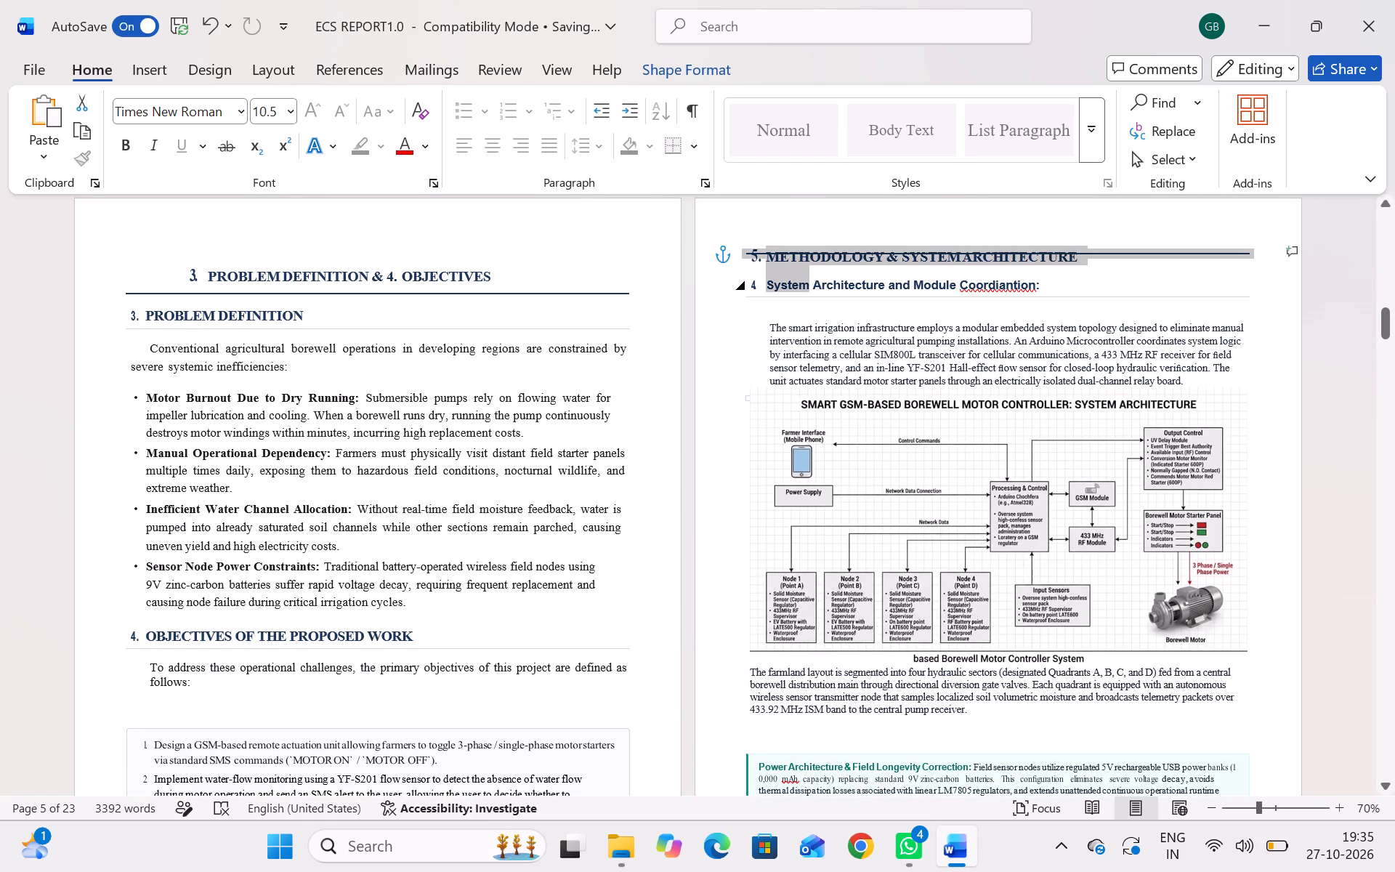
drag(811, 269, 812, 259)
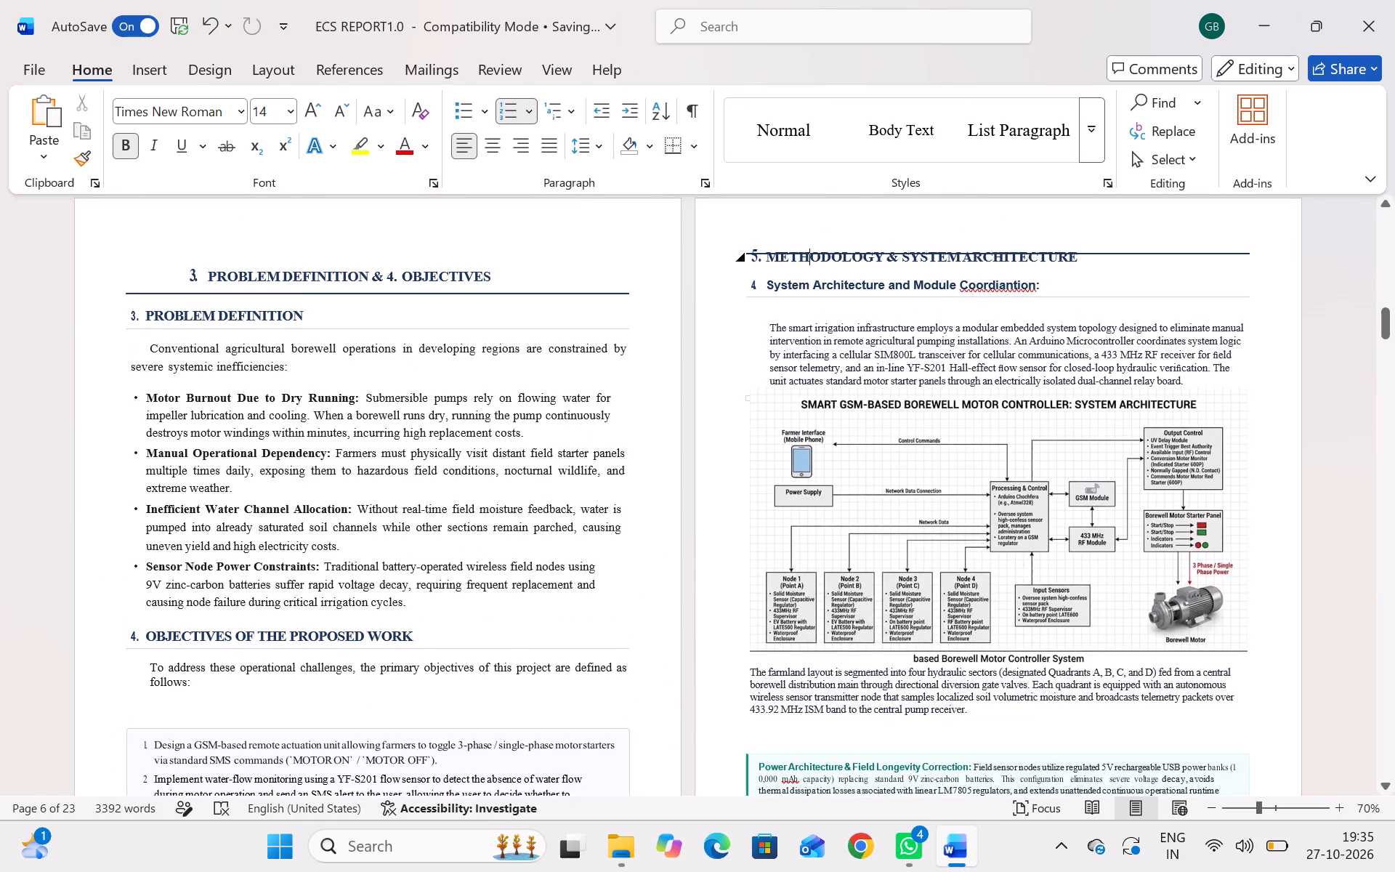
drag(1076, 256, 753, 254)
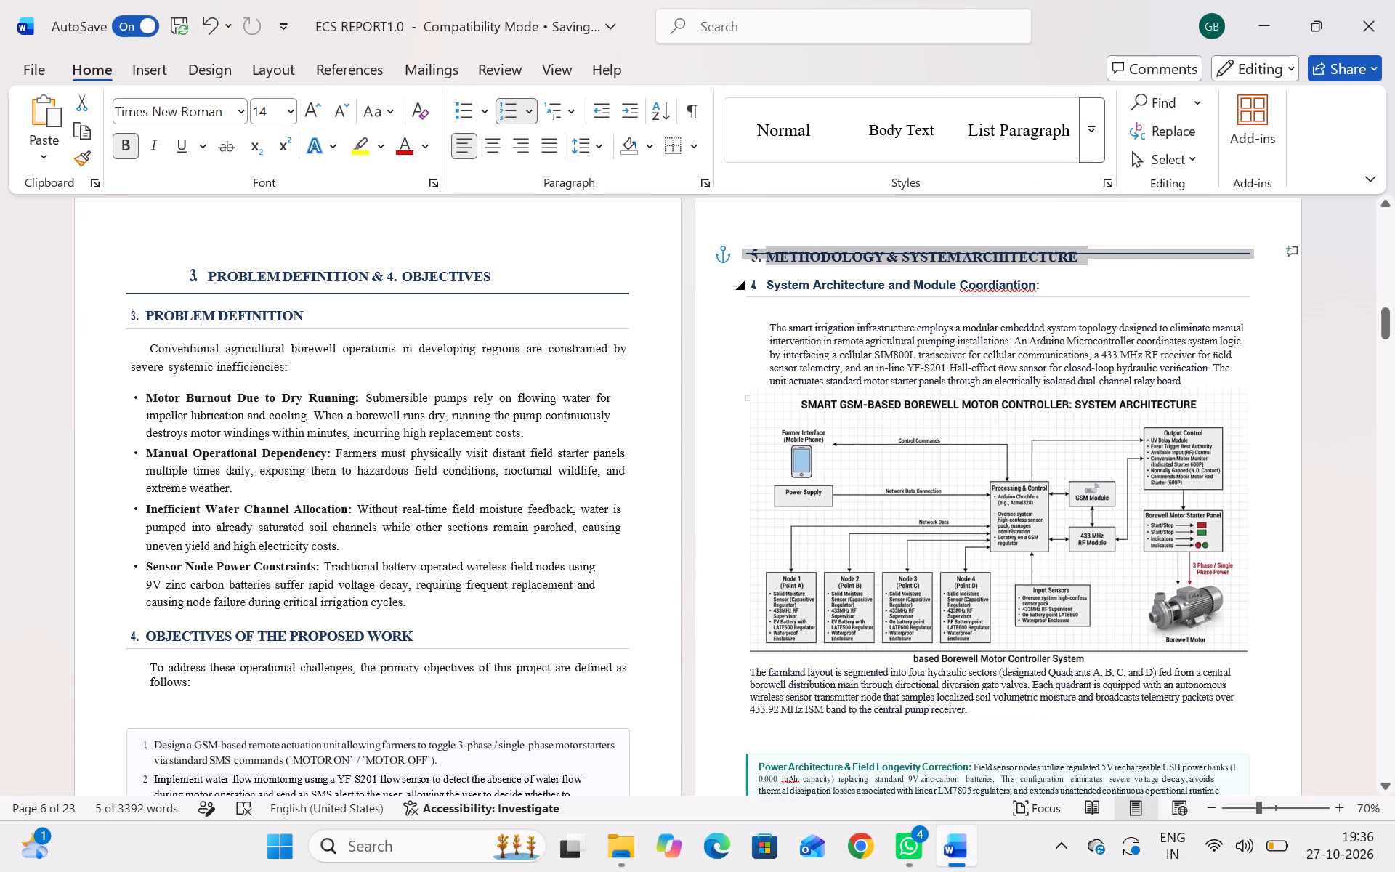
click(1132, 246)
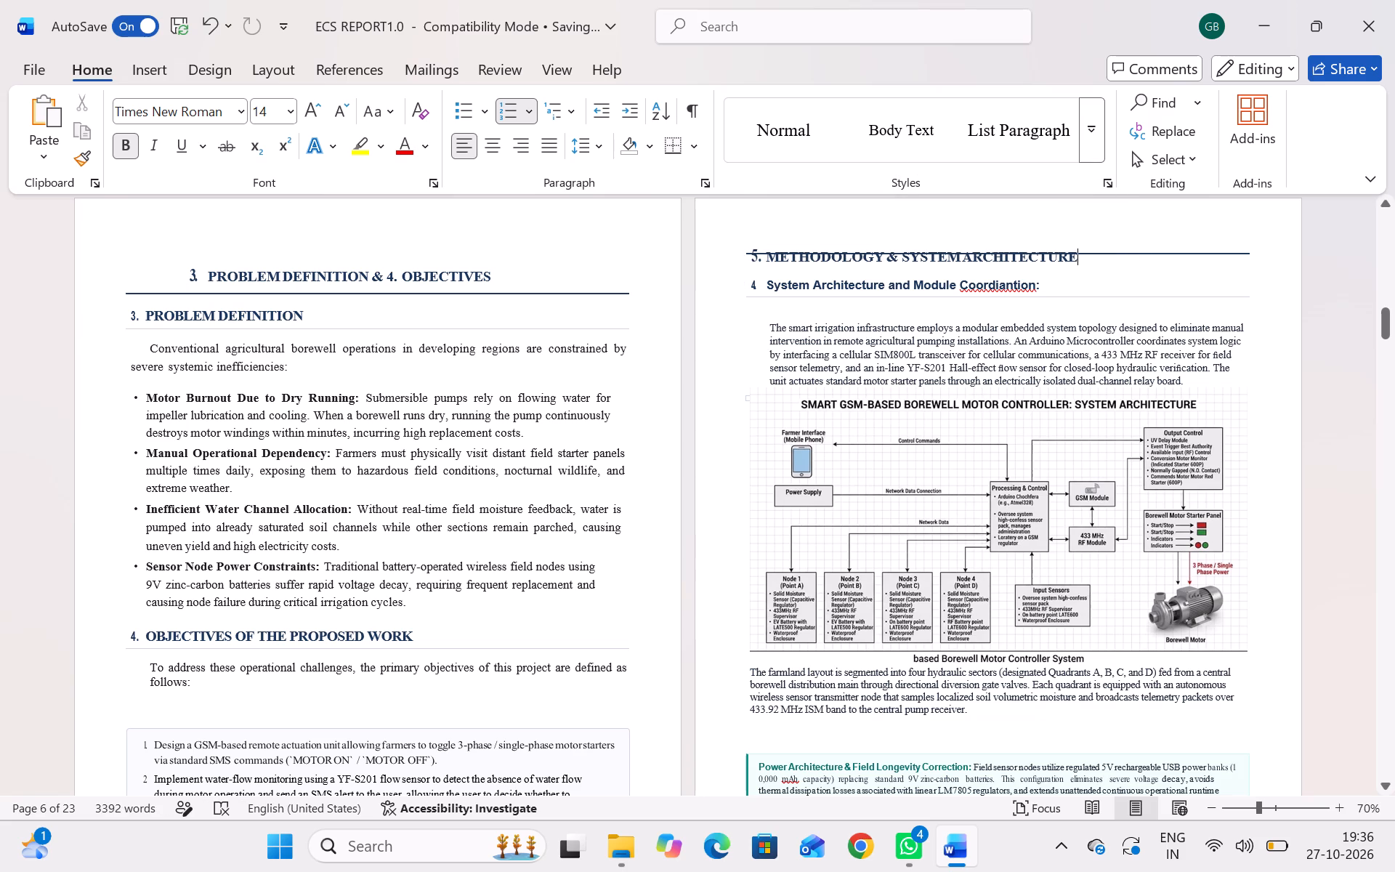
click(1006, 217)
Shorten the inner text frame of the numbered objectives box by raising its bottom edge slightly.
scroll(1006, 217, down, 3)
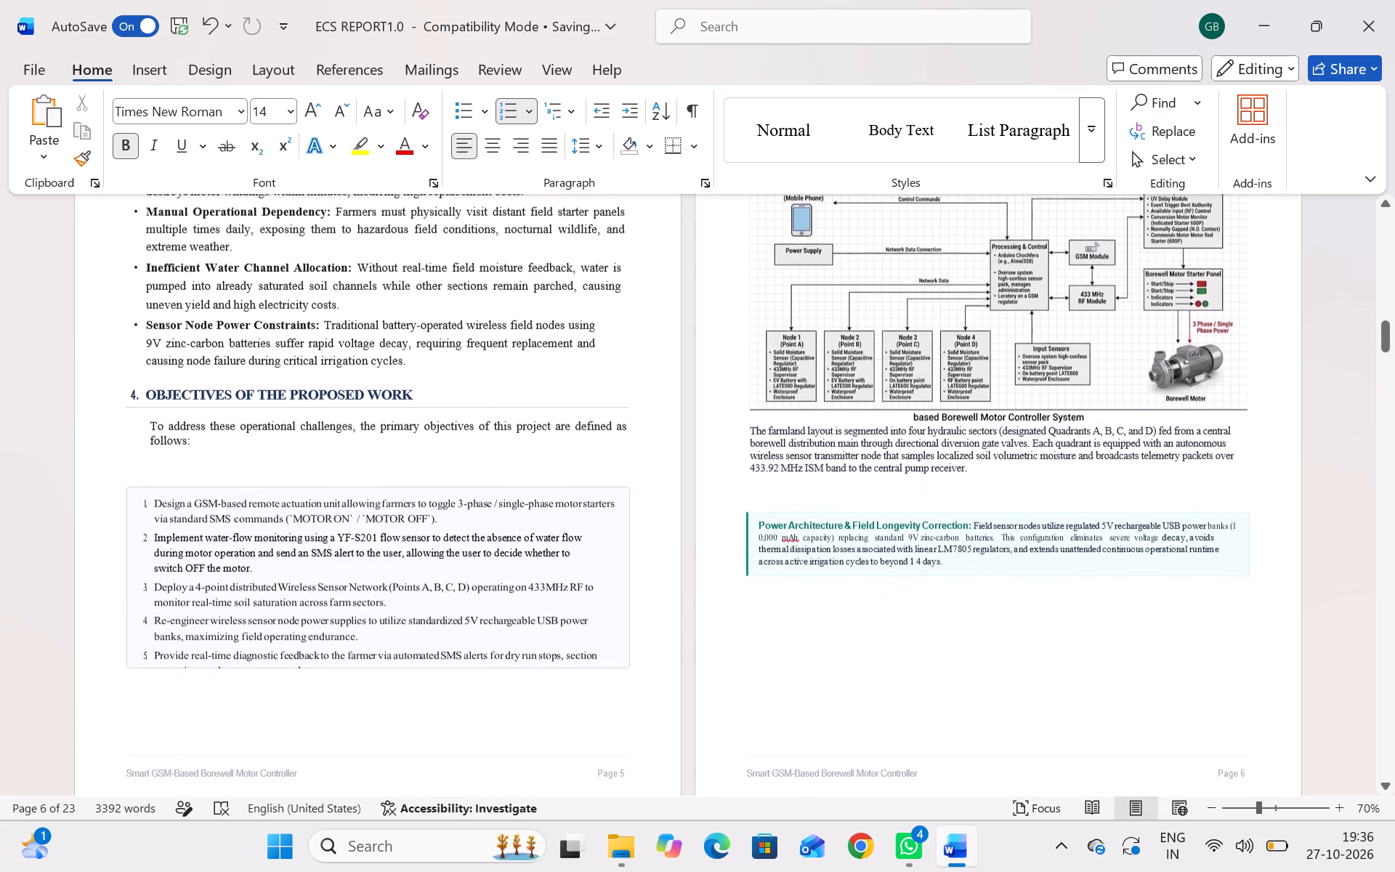
click(323, 601)
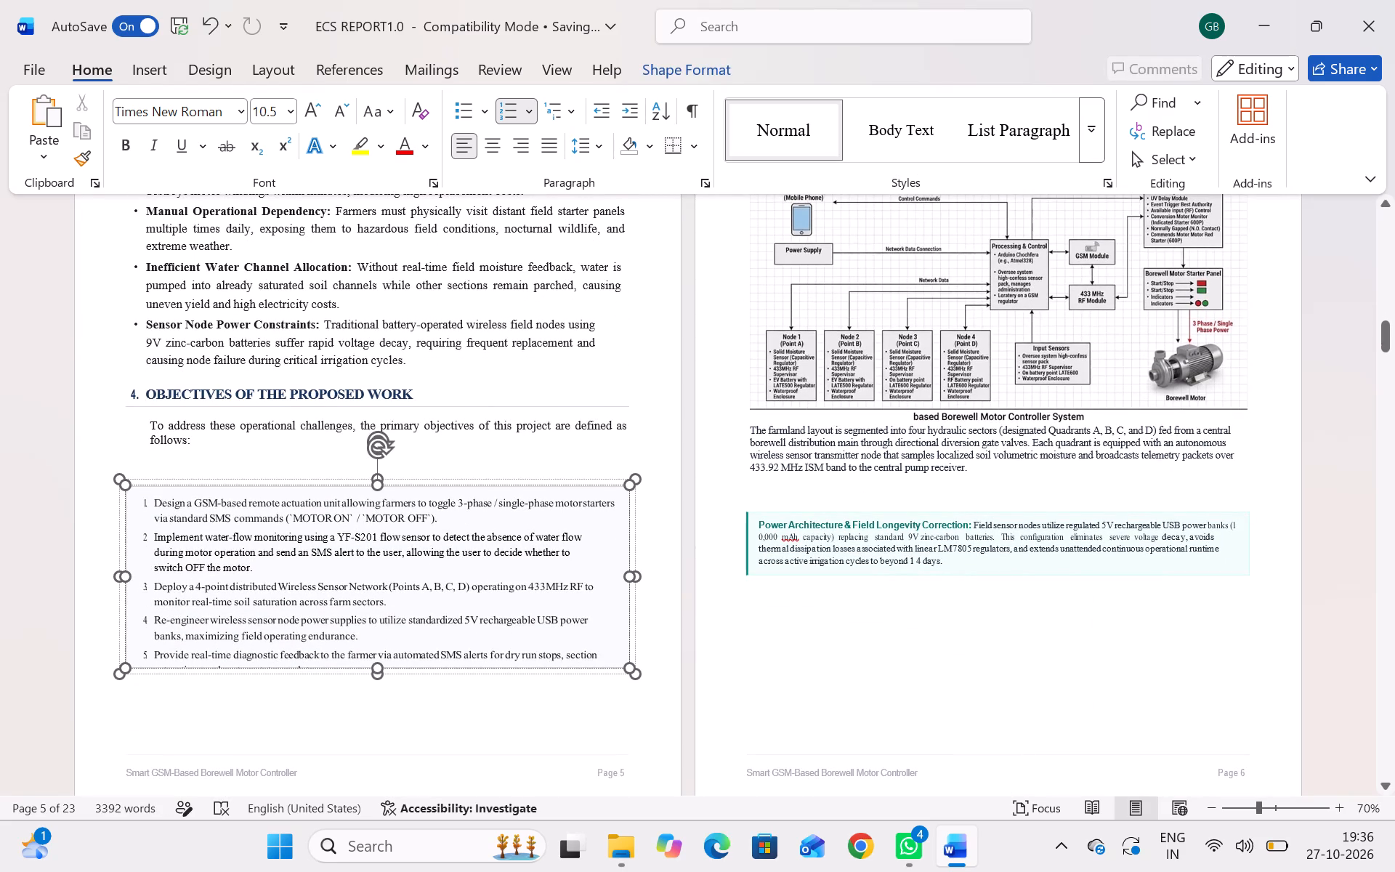
drag(375, 670, 376, 647)
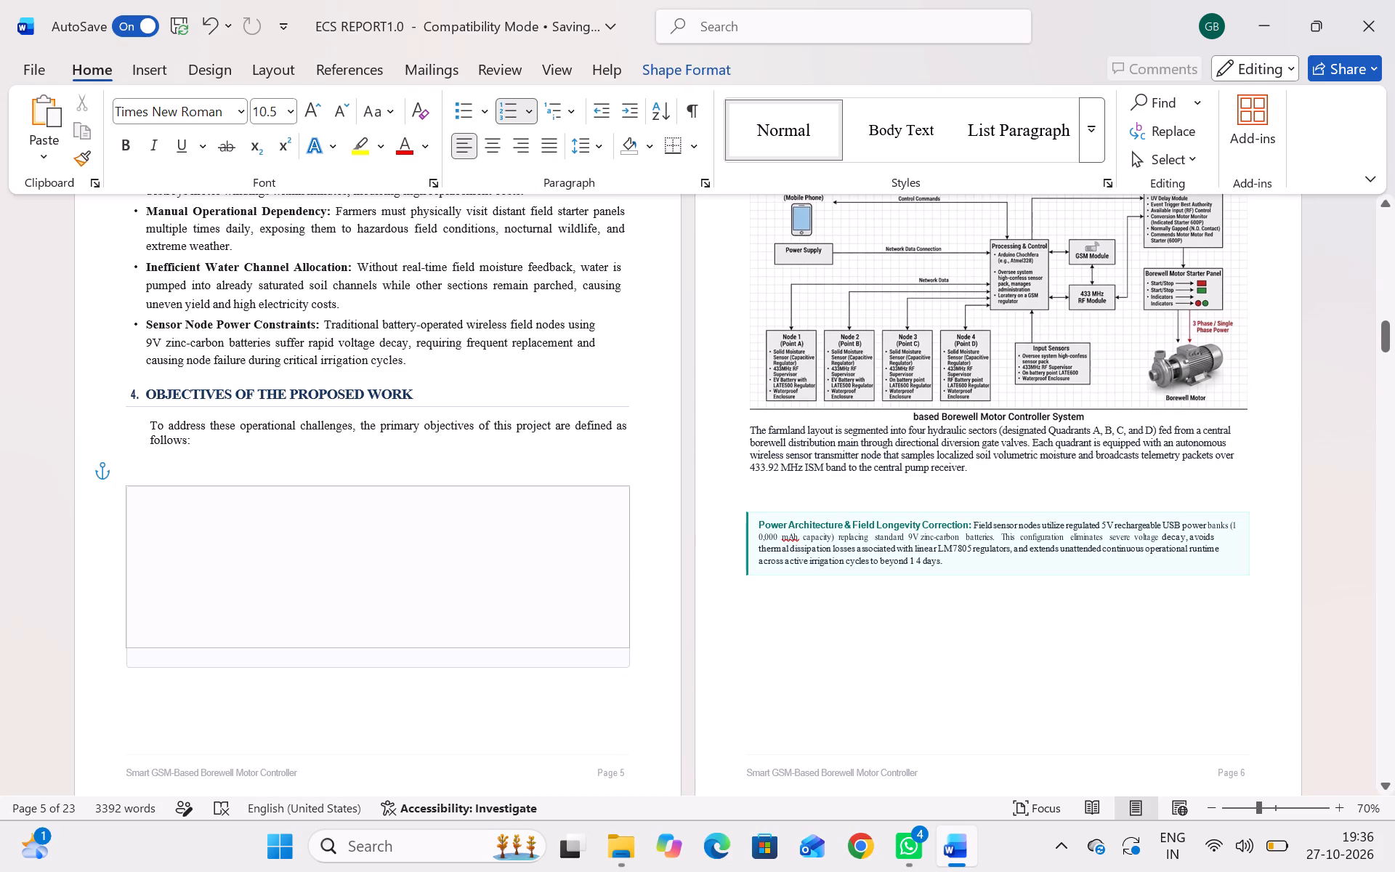
drag(376, 647, 376, 650)
Enlarge the numbered objectives box from its lower outer corner, making it slightly wider and tall enough for all five objectives.
scroll(483, 464, up, 2)
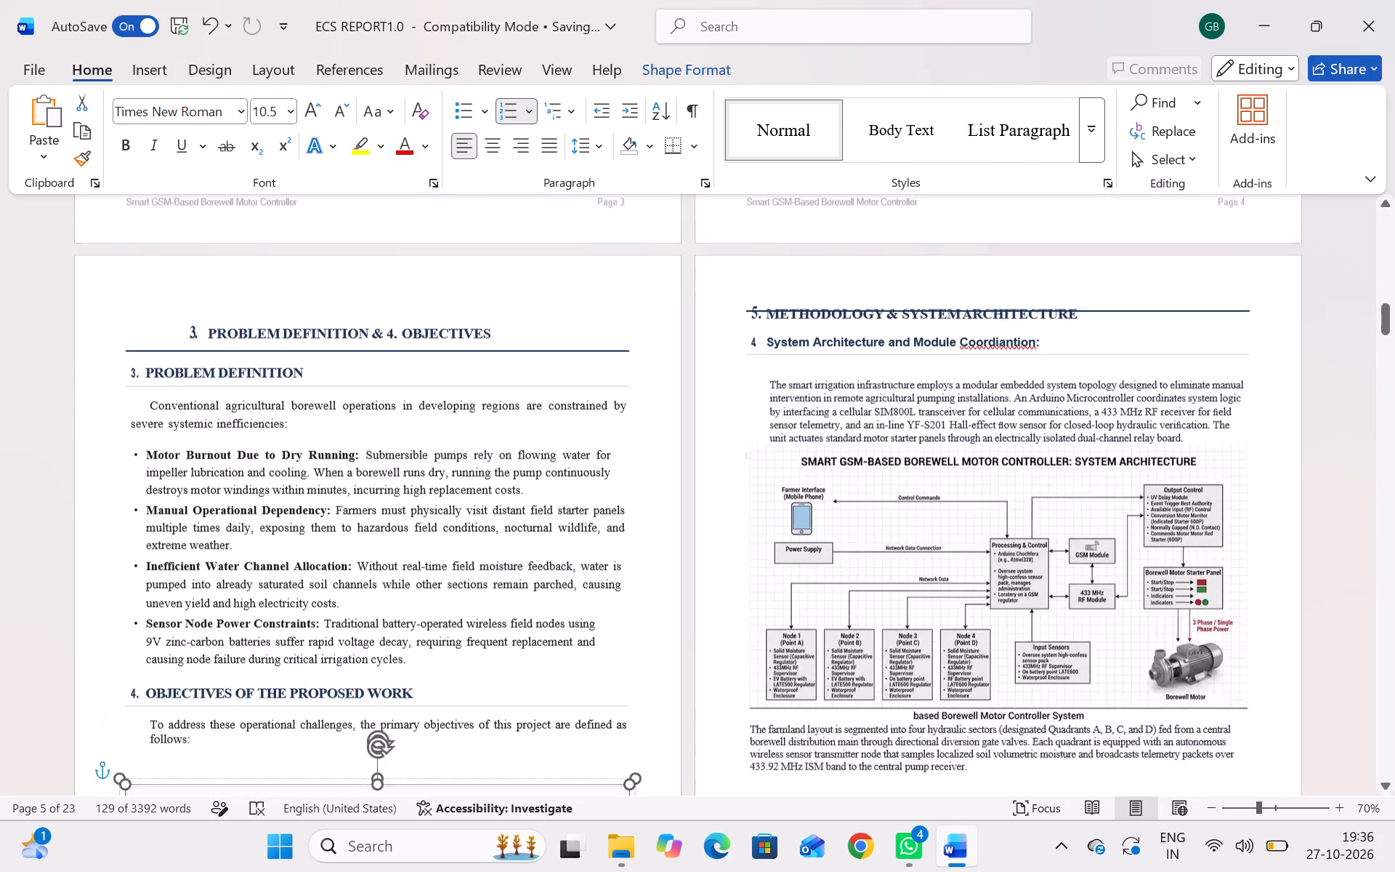
scroll(483, 464, up, 1)
scroll(498, 336, down, 4)
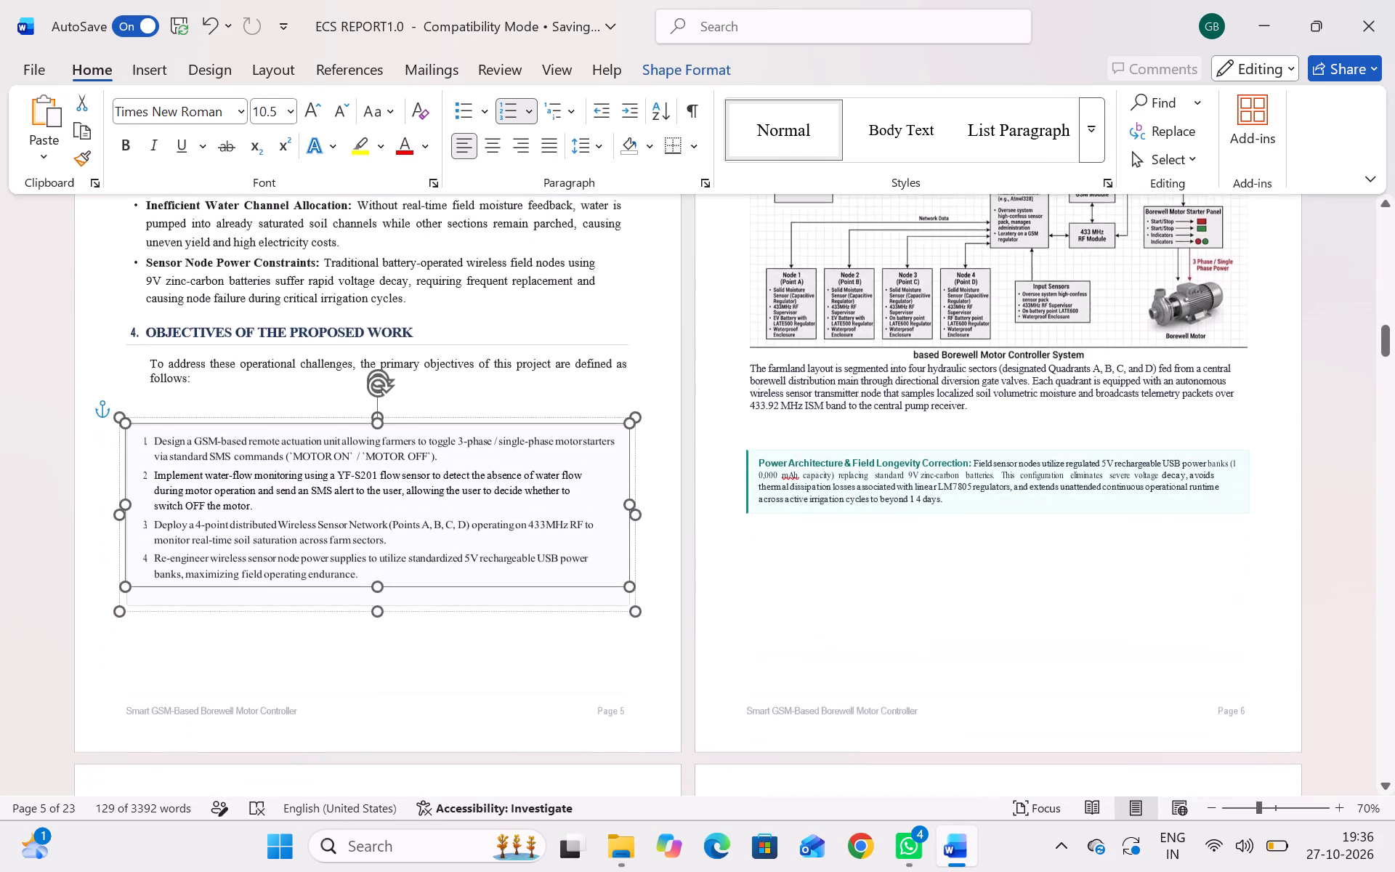
right_click(498, 336)
click(426, 507)
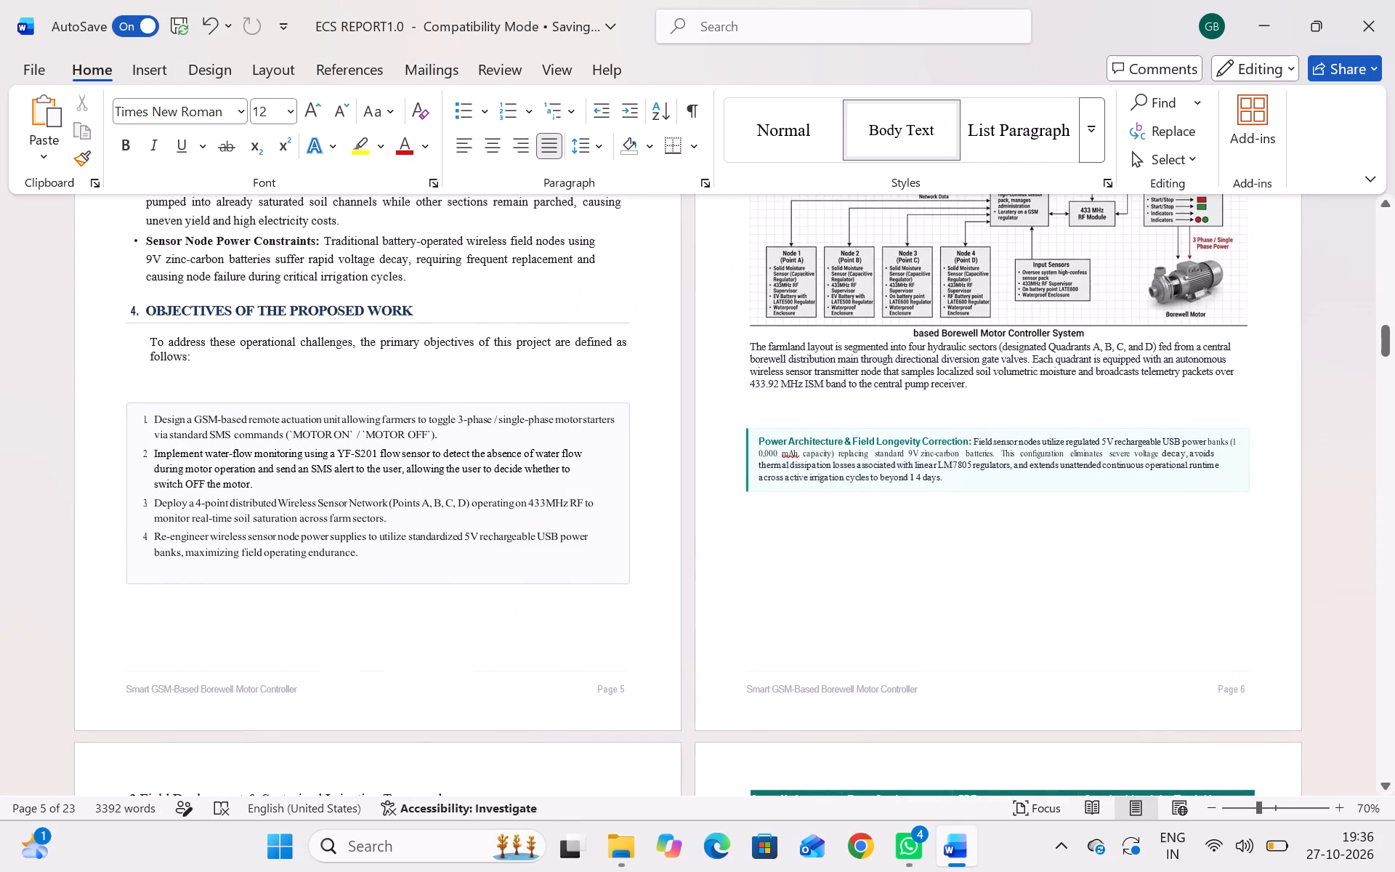
drag(426, 507, 424, 485)
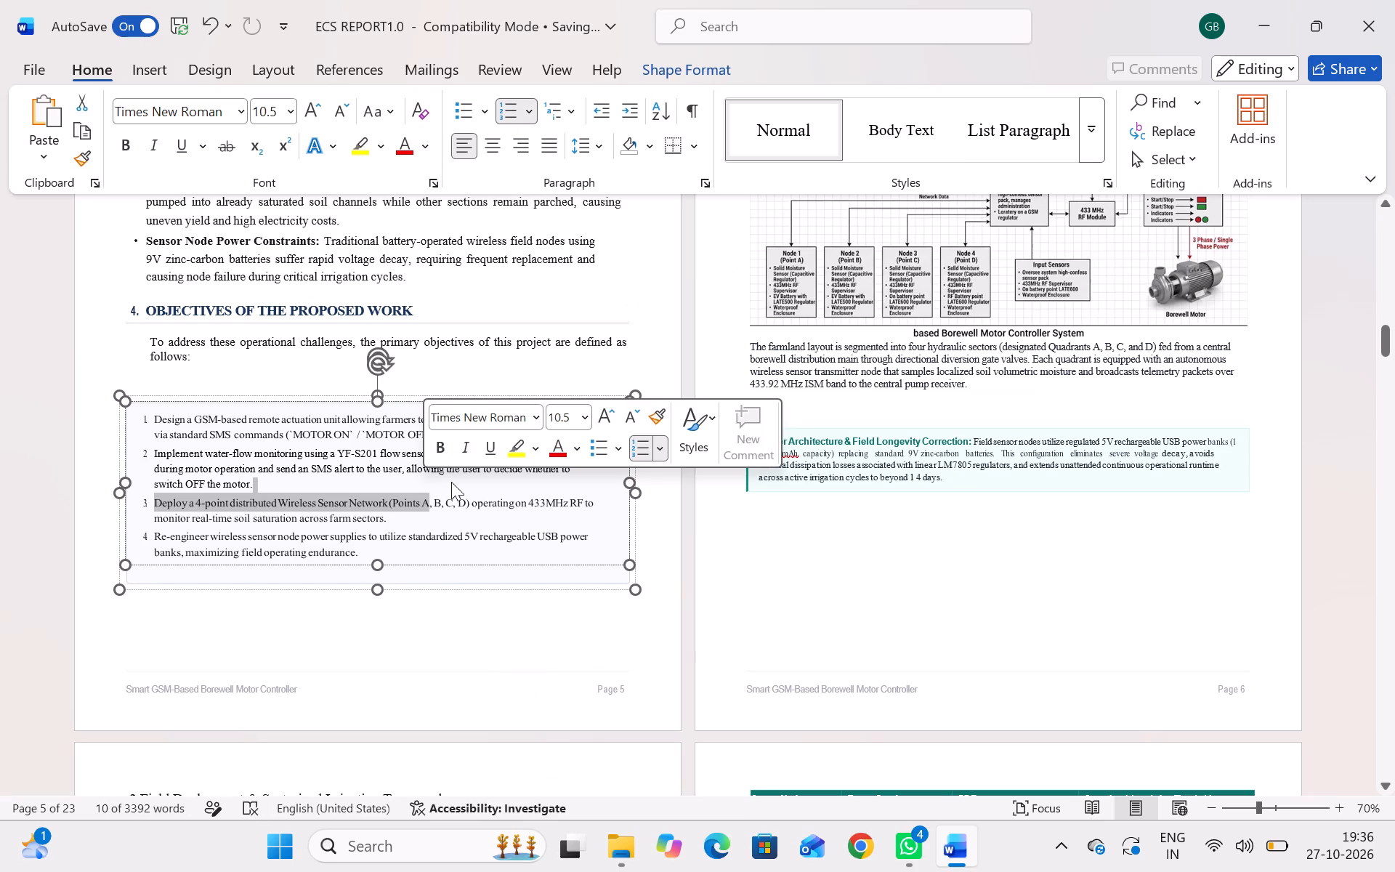
drag(630, 586, 699, 693)
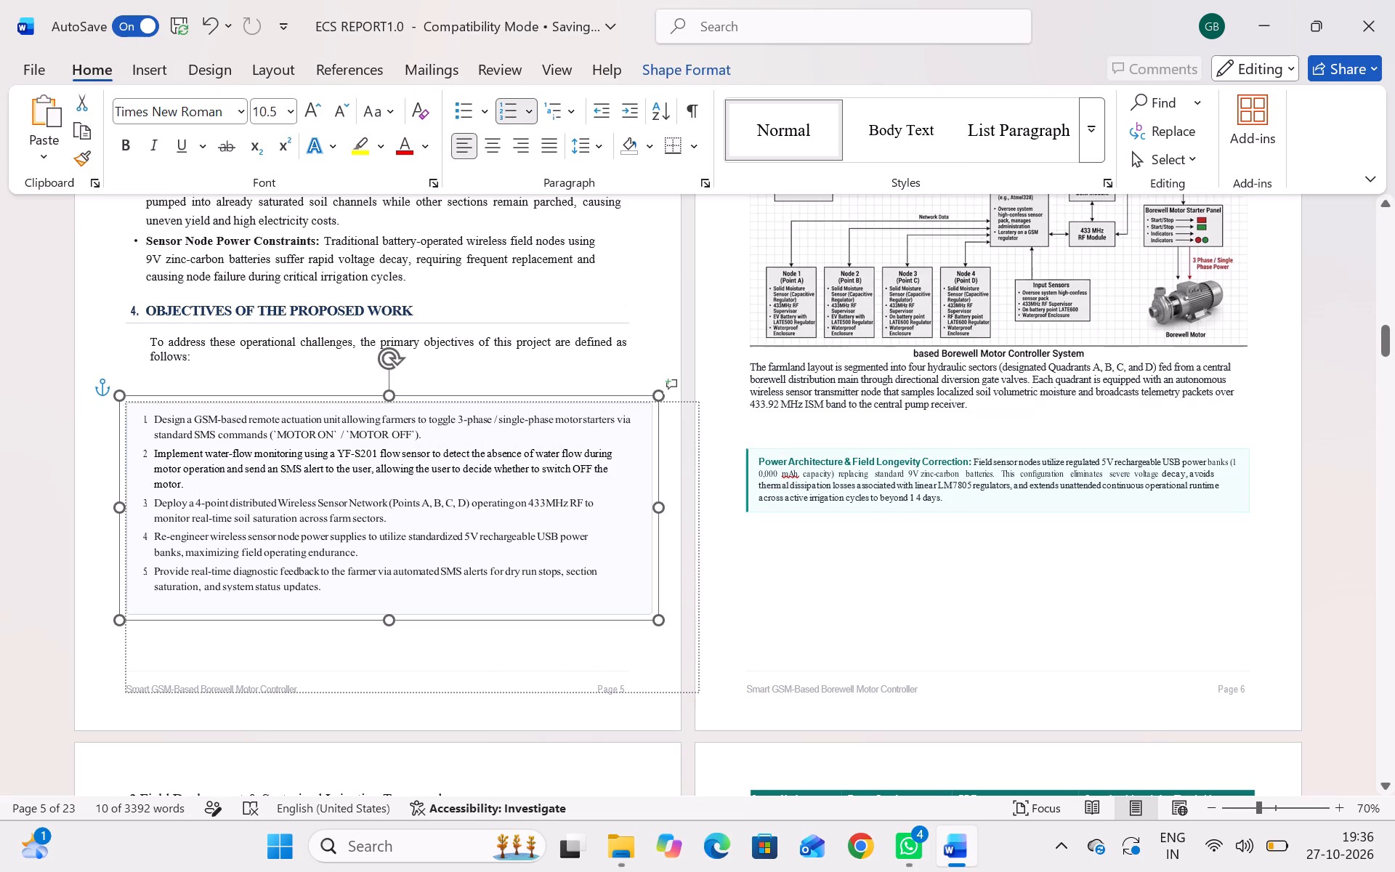
drag(699, 693, 665, 655)
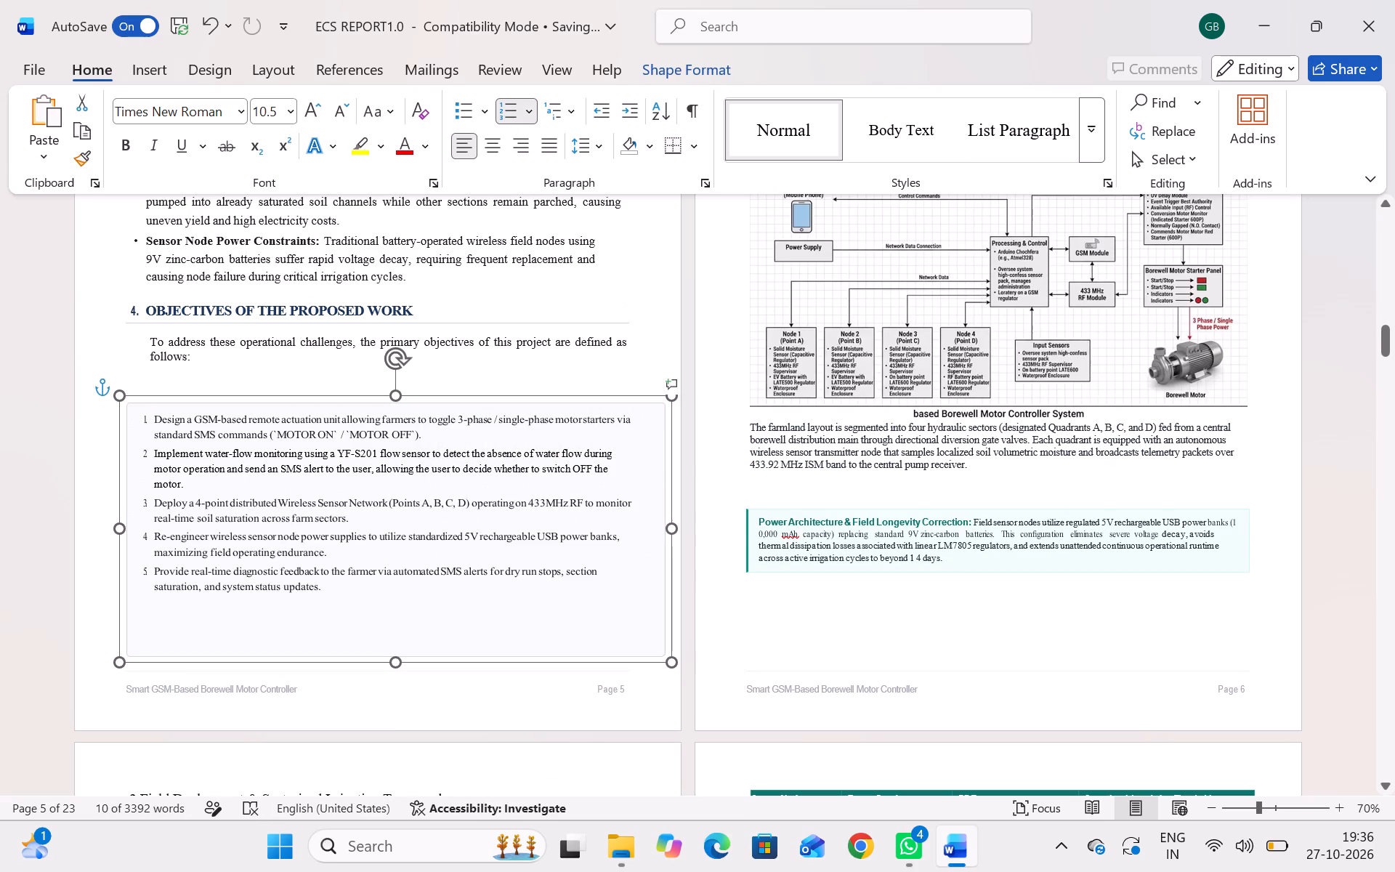
drag(665, 655, 640, 614)
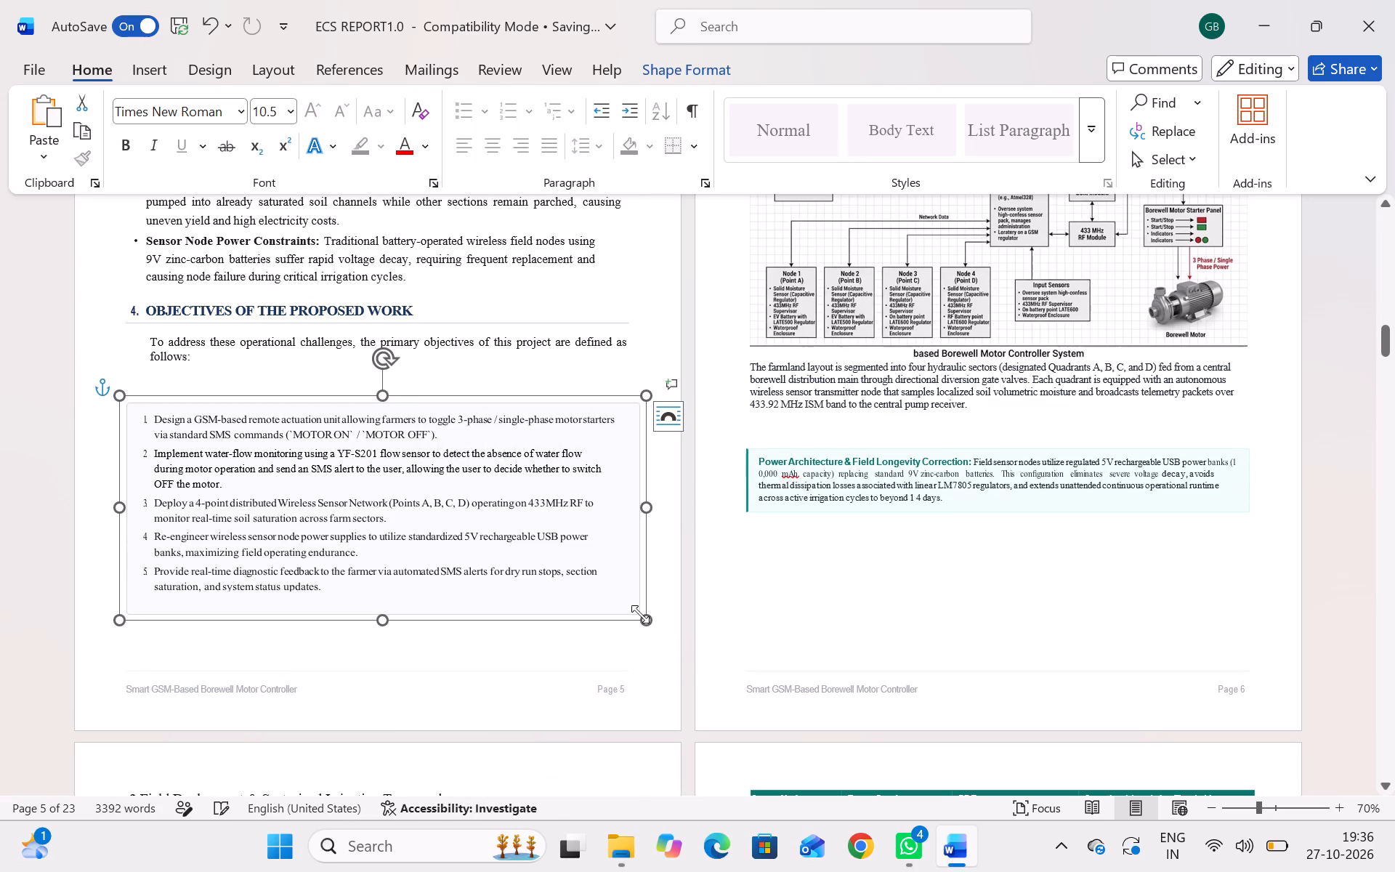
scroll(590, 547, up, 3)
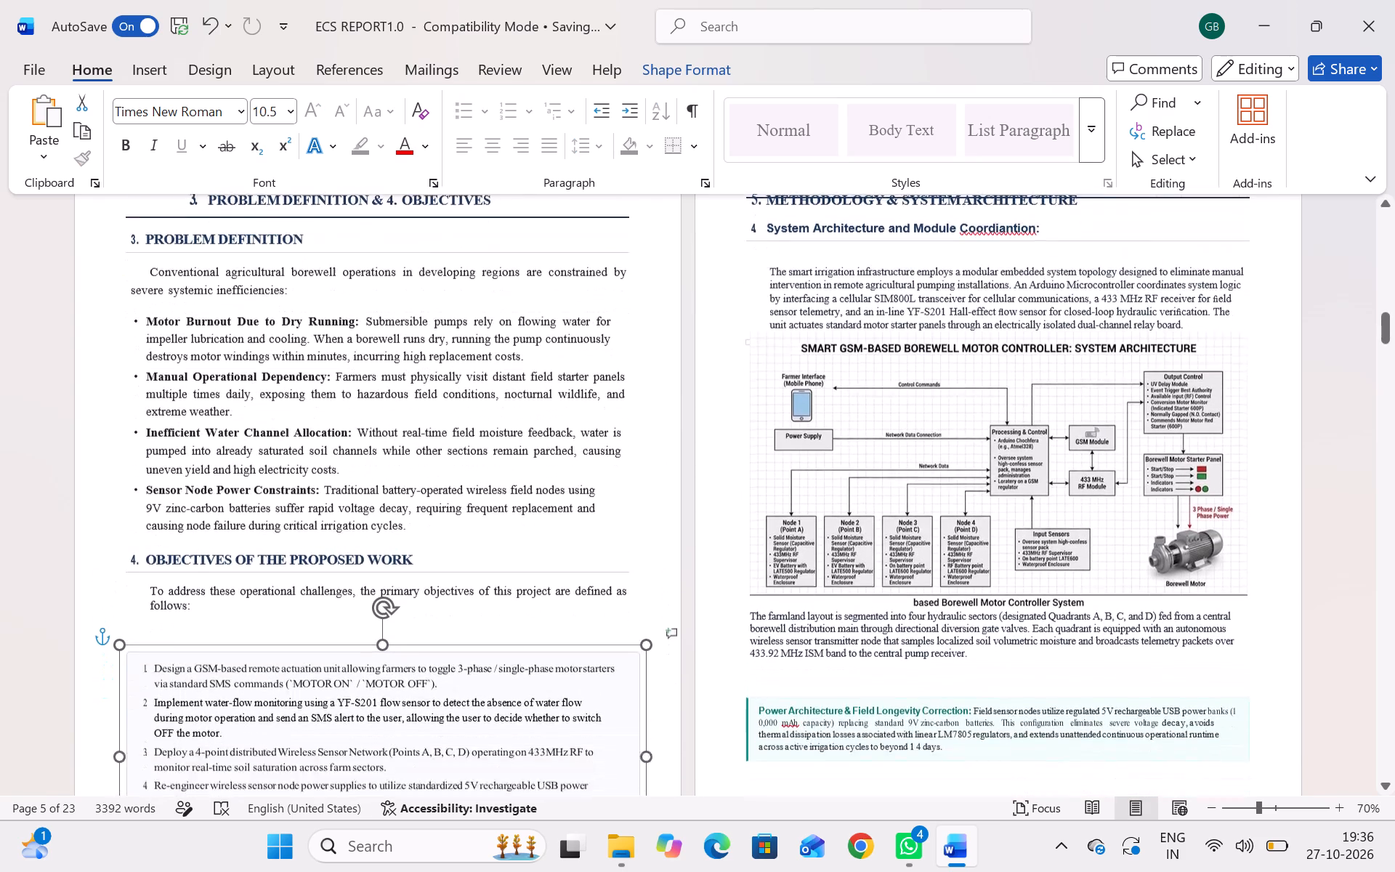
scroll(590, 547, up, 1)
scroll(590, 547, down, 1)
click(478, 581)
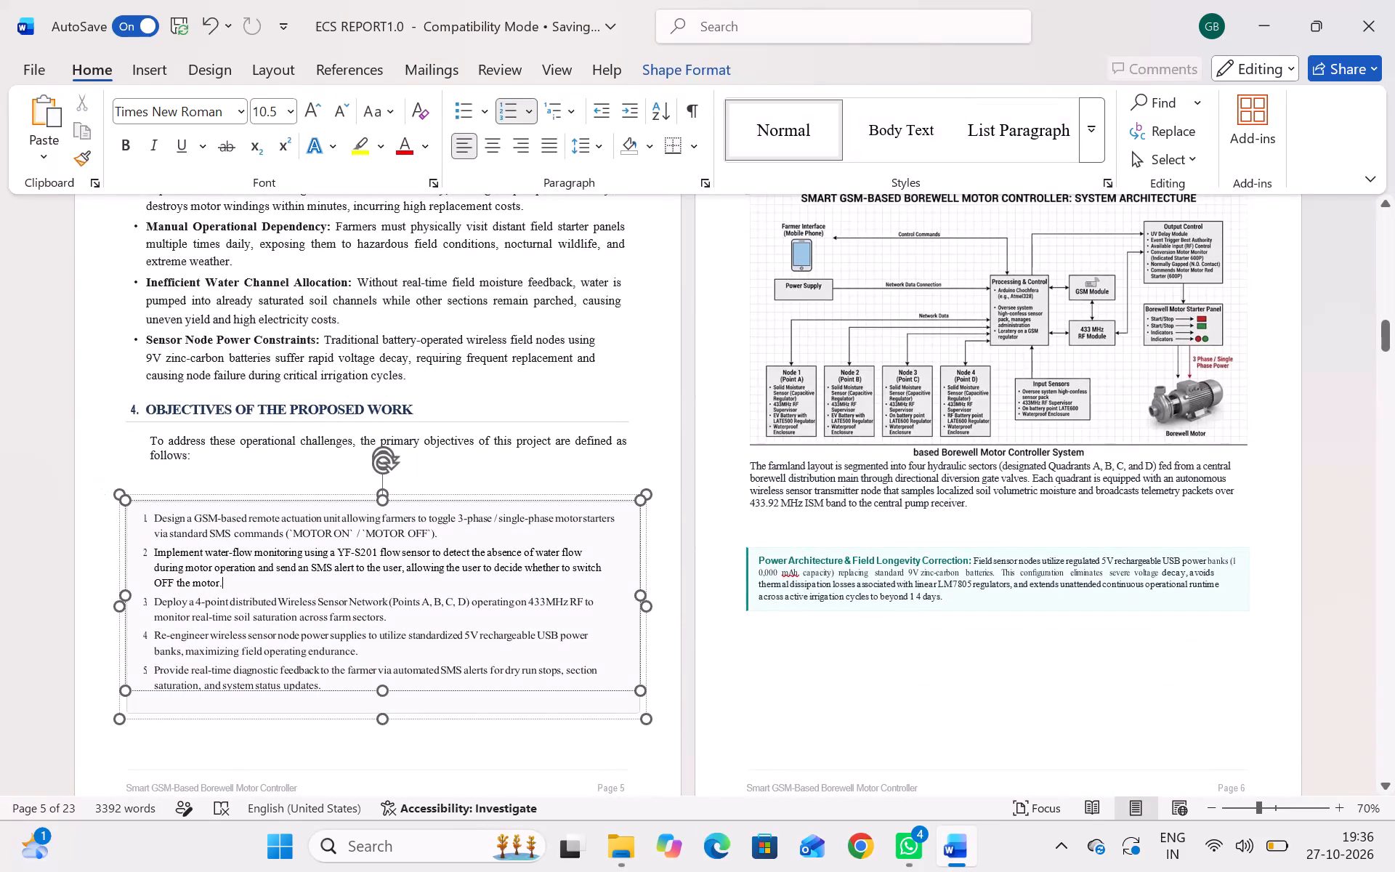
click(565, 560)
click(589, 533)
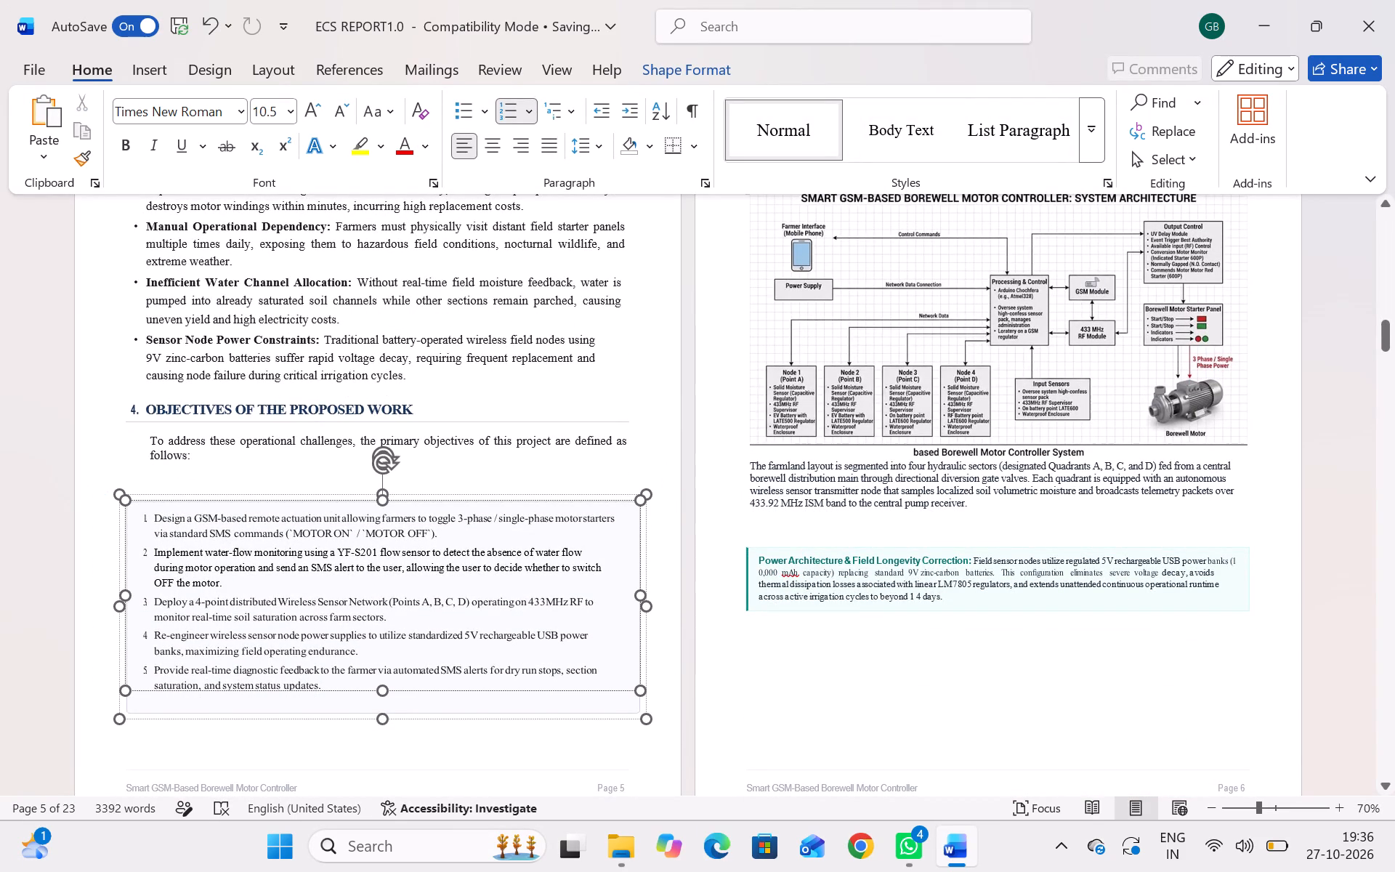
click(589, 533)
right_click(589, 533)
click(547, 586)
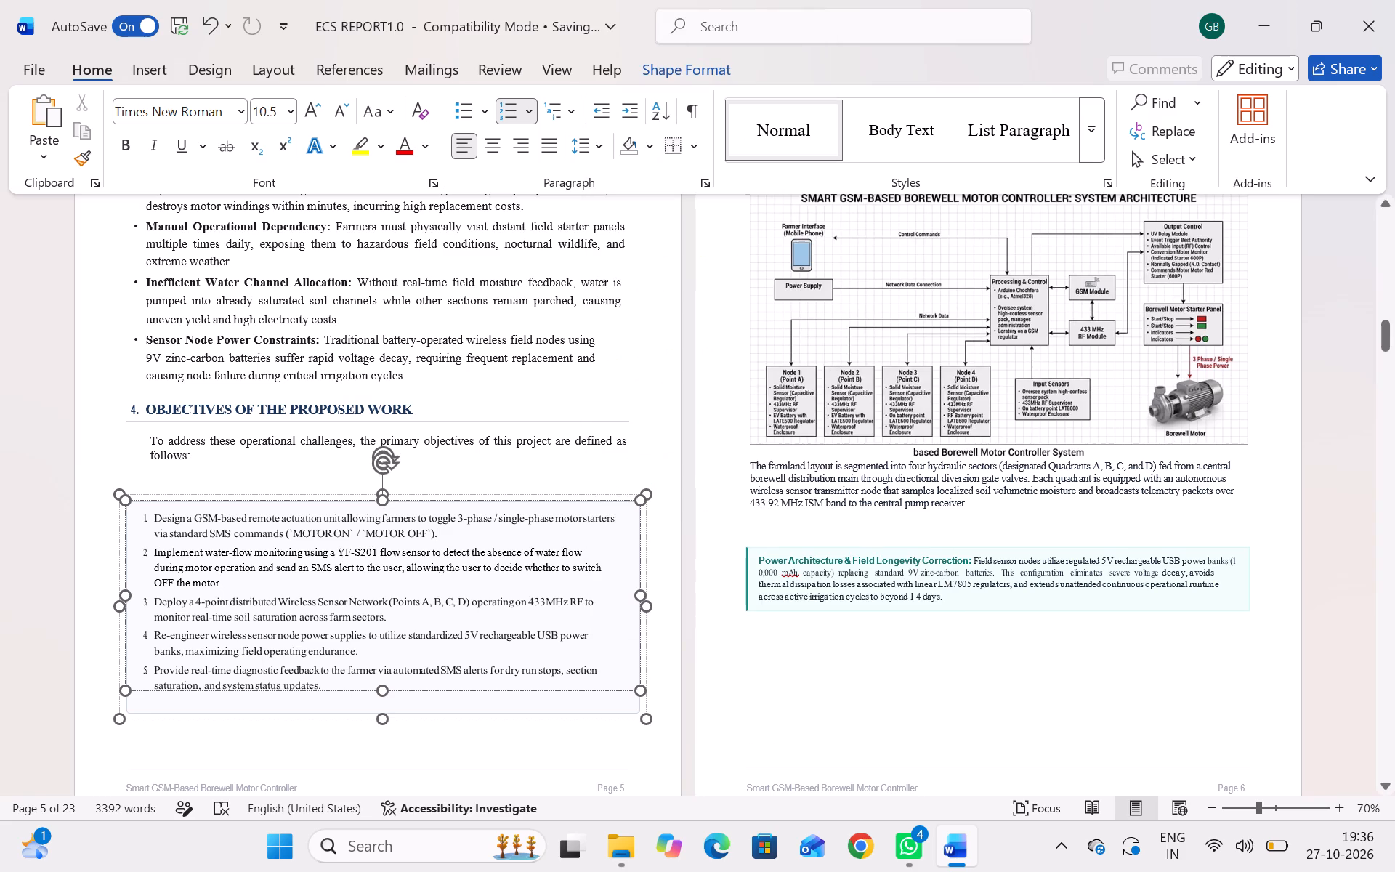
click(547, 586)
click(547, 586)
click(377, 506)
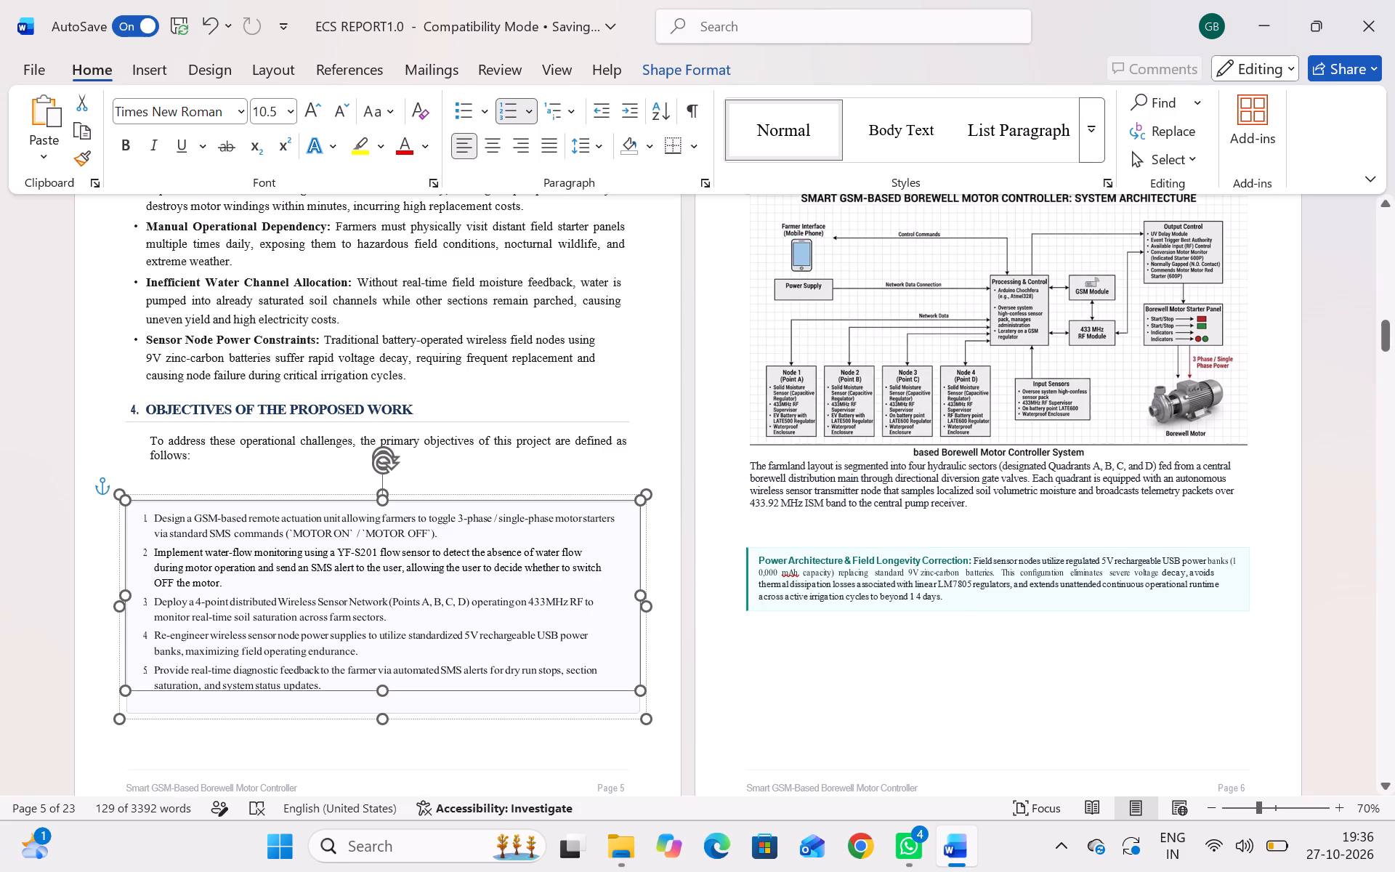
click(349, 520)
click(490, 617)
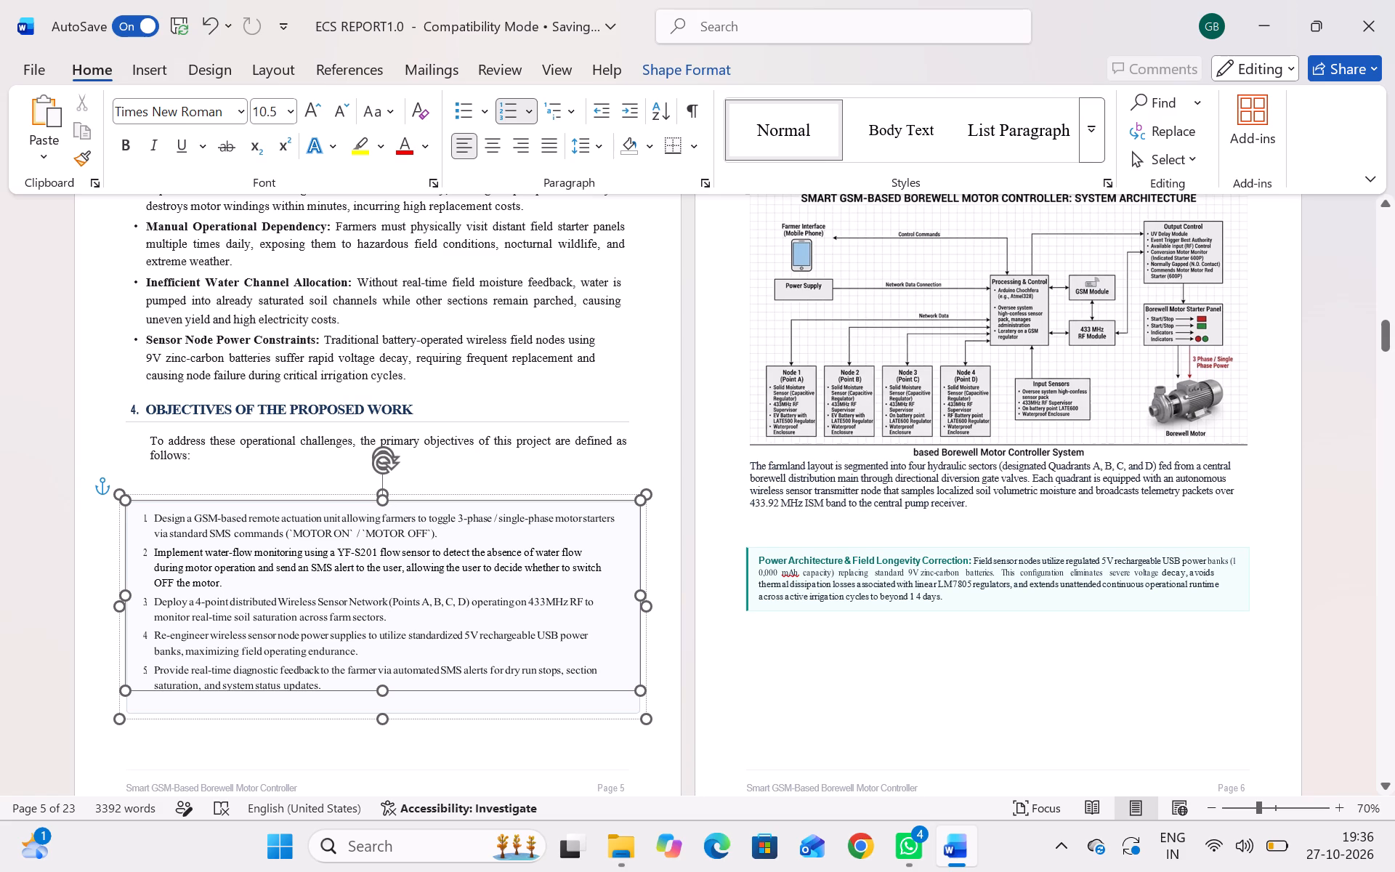
Set the text wrapping of the numbered objectives box to Tight.
click(652, 722)
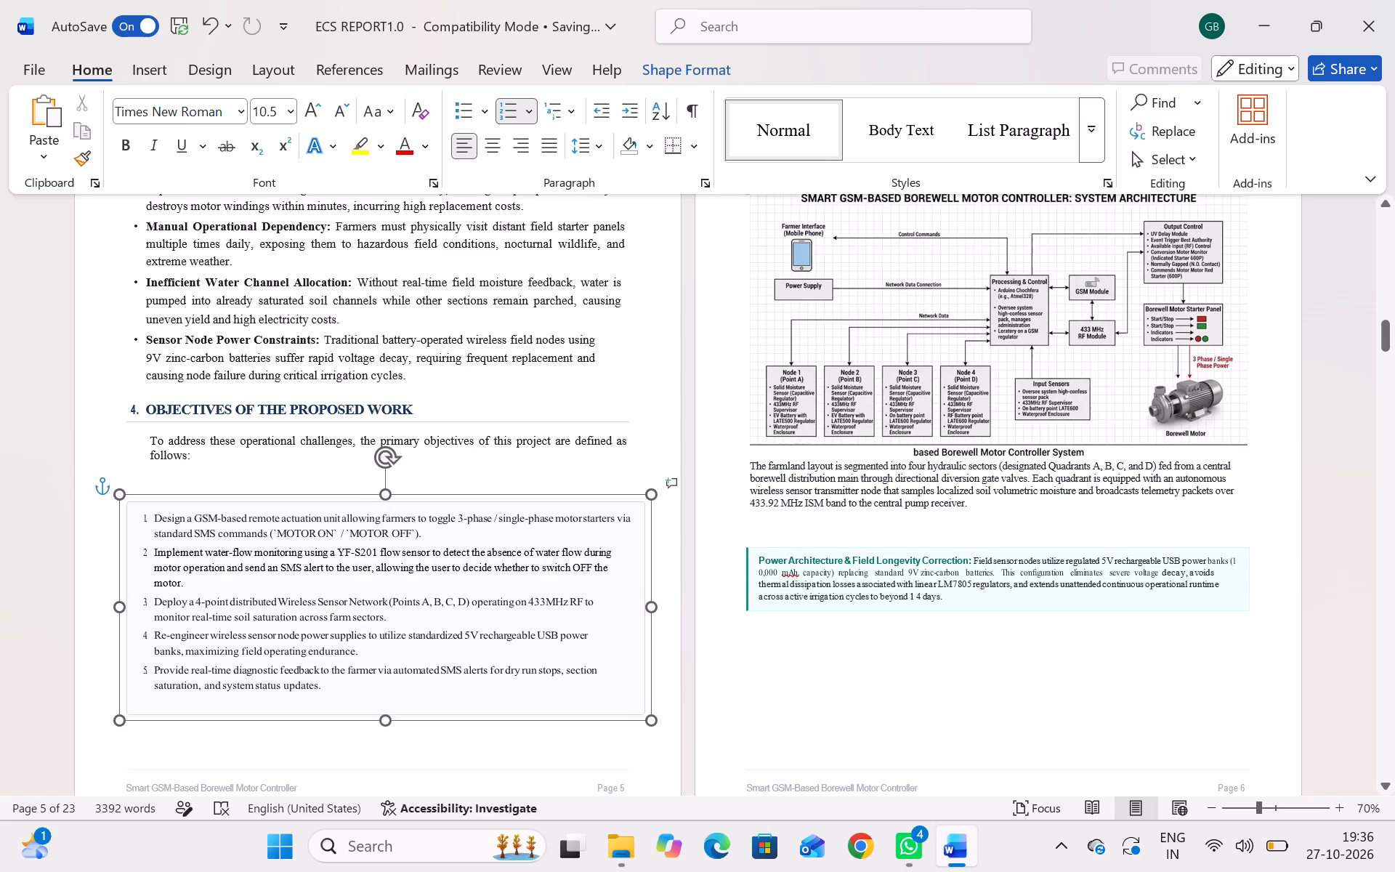
click(676, 514)
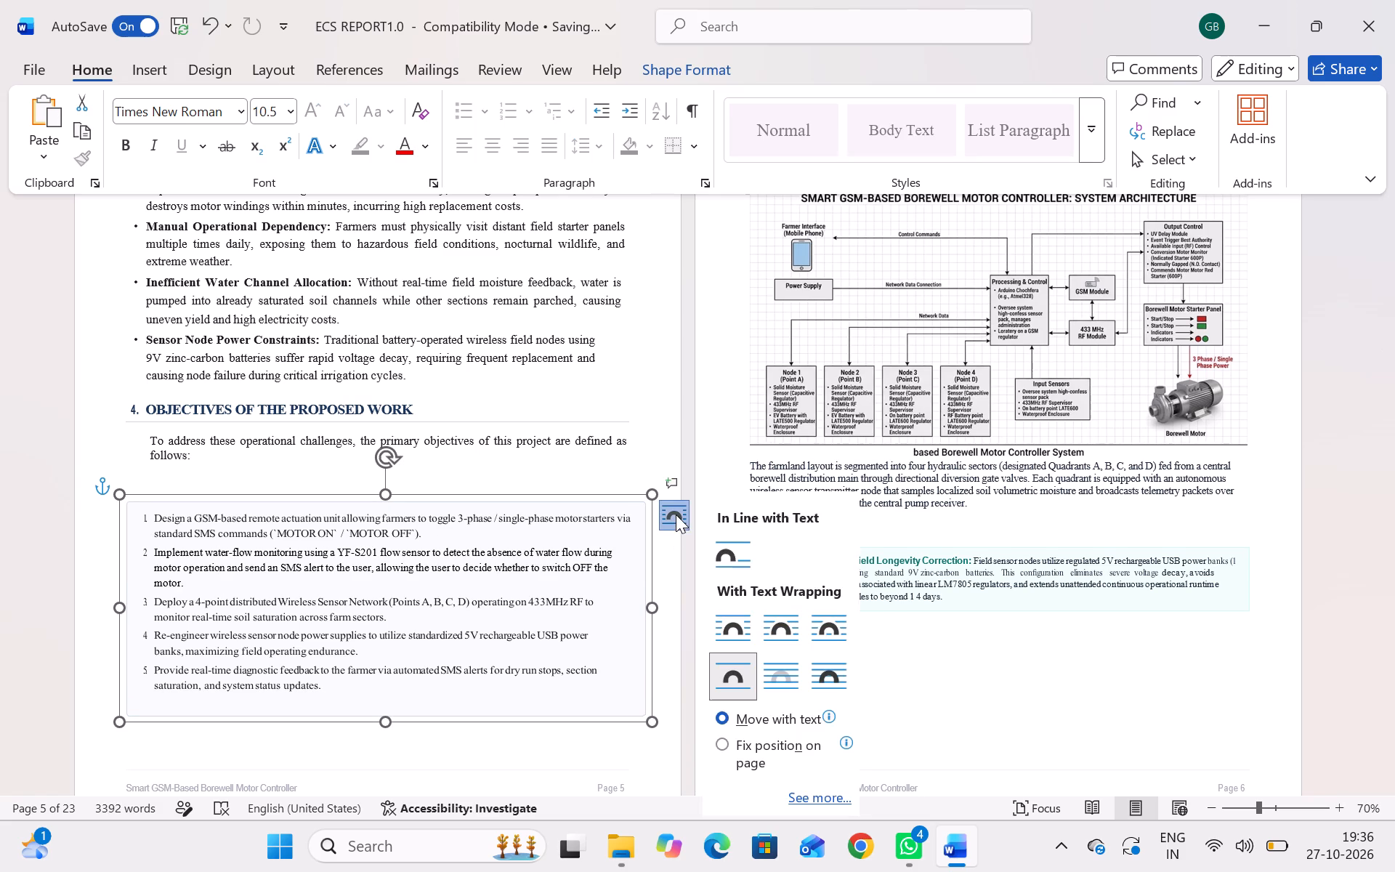
click(773, 616)
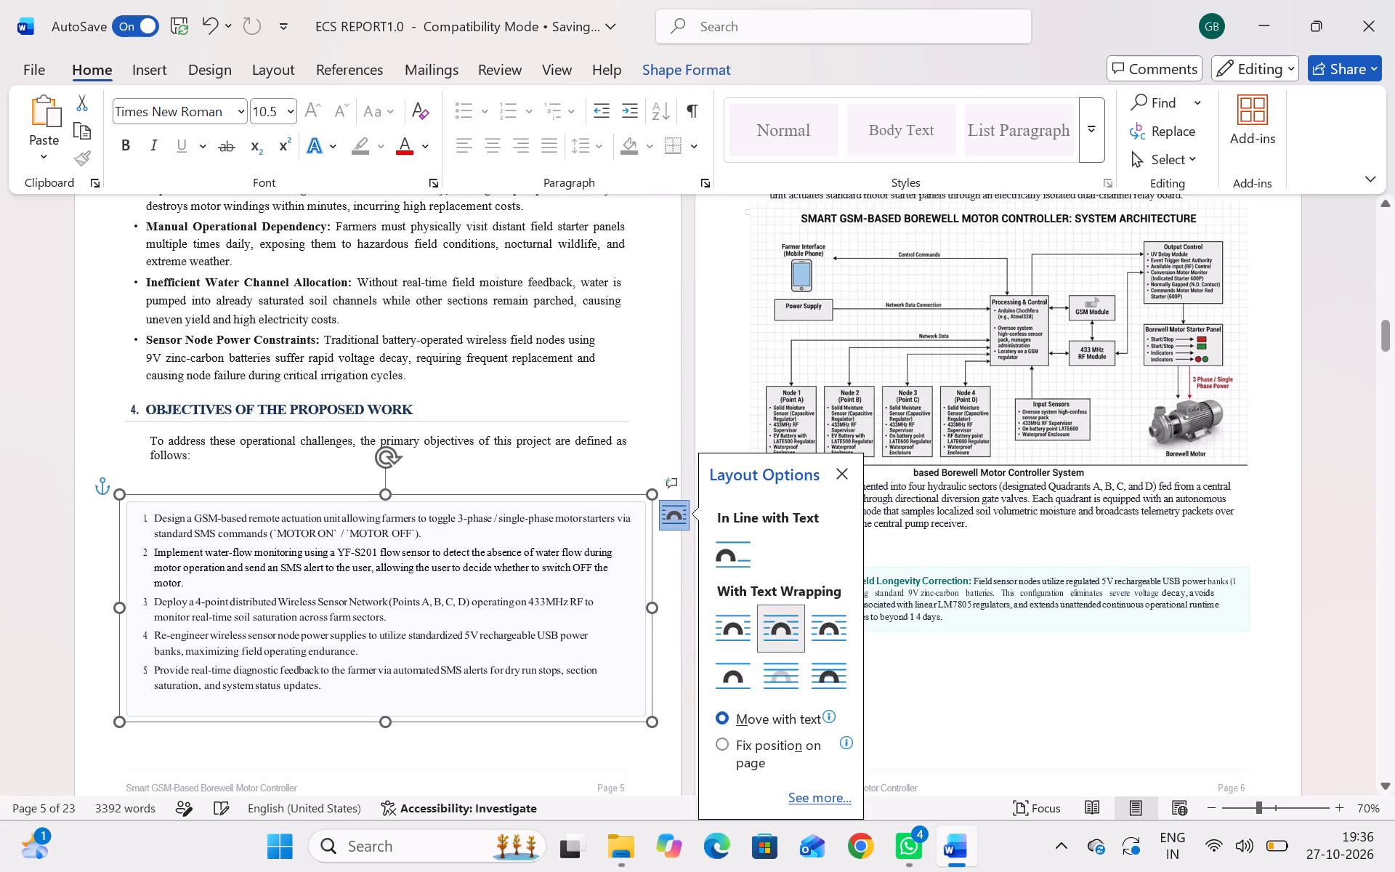
Centre the text of all five numbered objectives inside the box under OBJECTIVES OF THE PROPOSED WORK.
drag(427, 635, 424, 604)
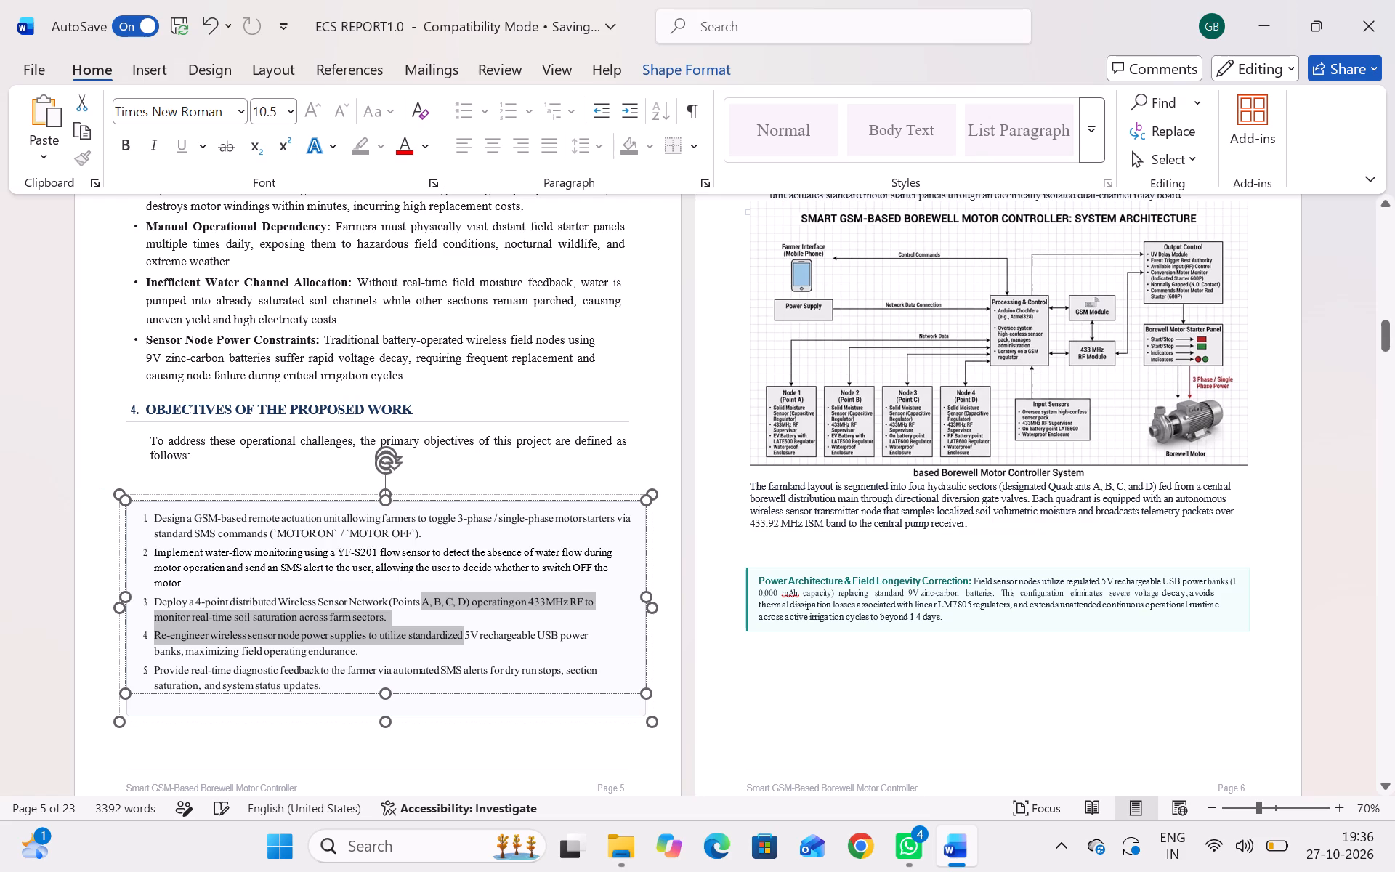
drag(424, 604, 424, 606)
click(411, 621)
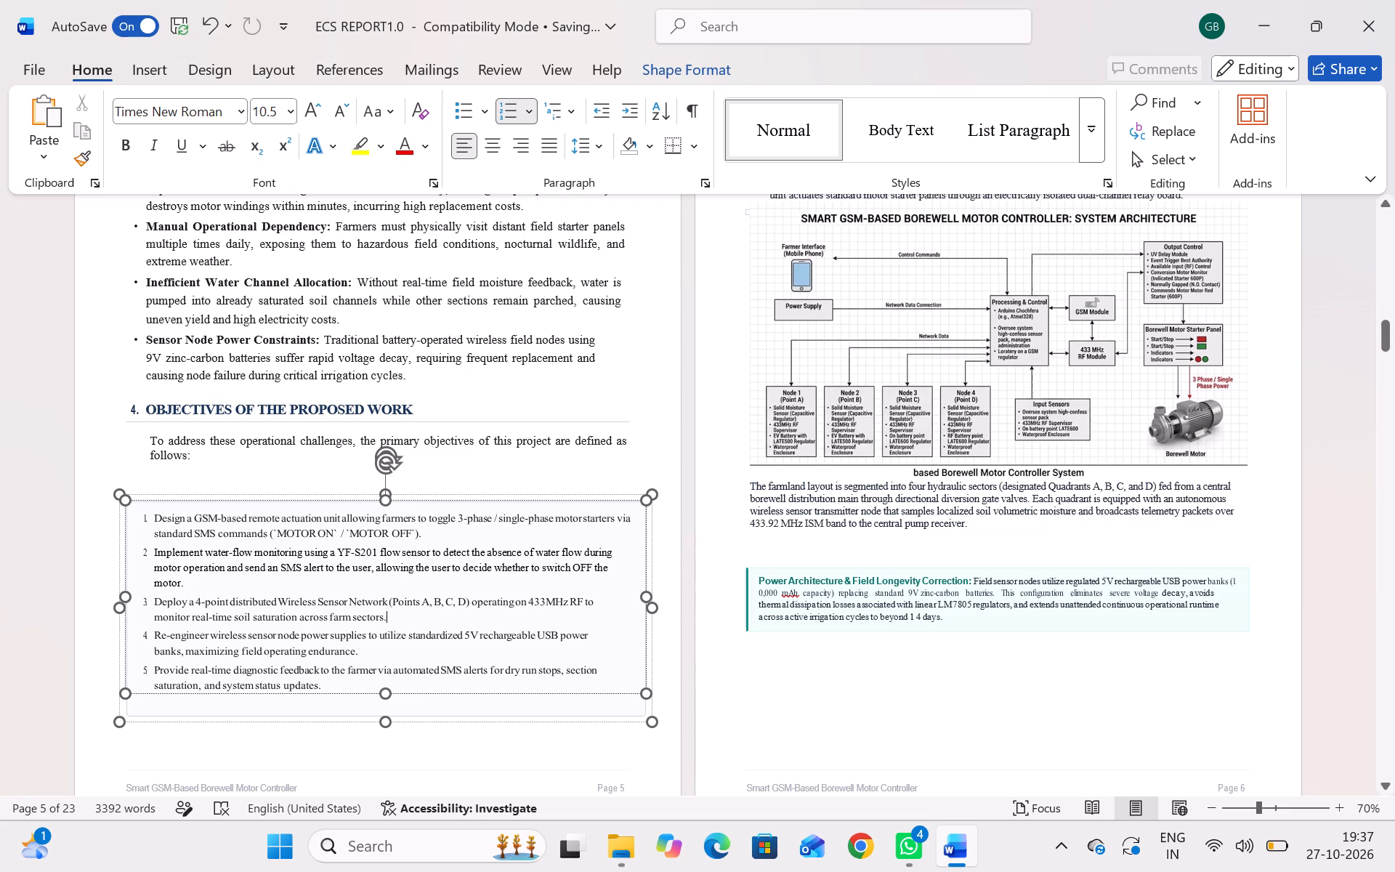
click(147, 504)
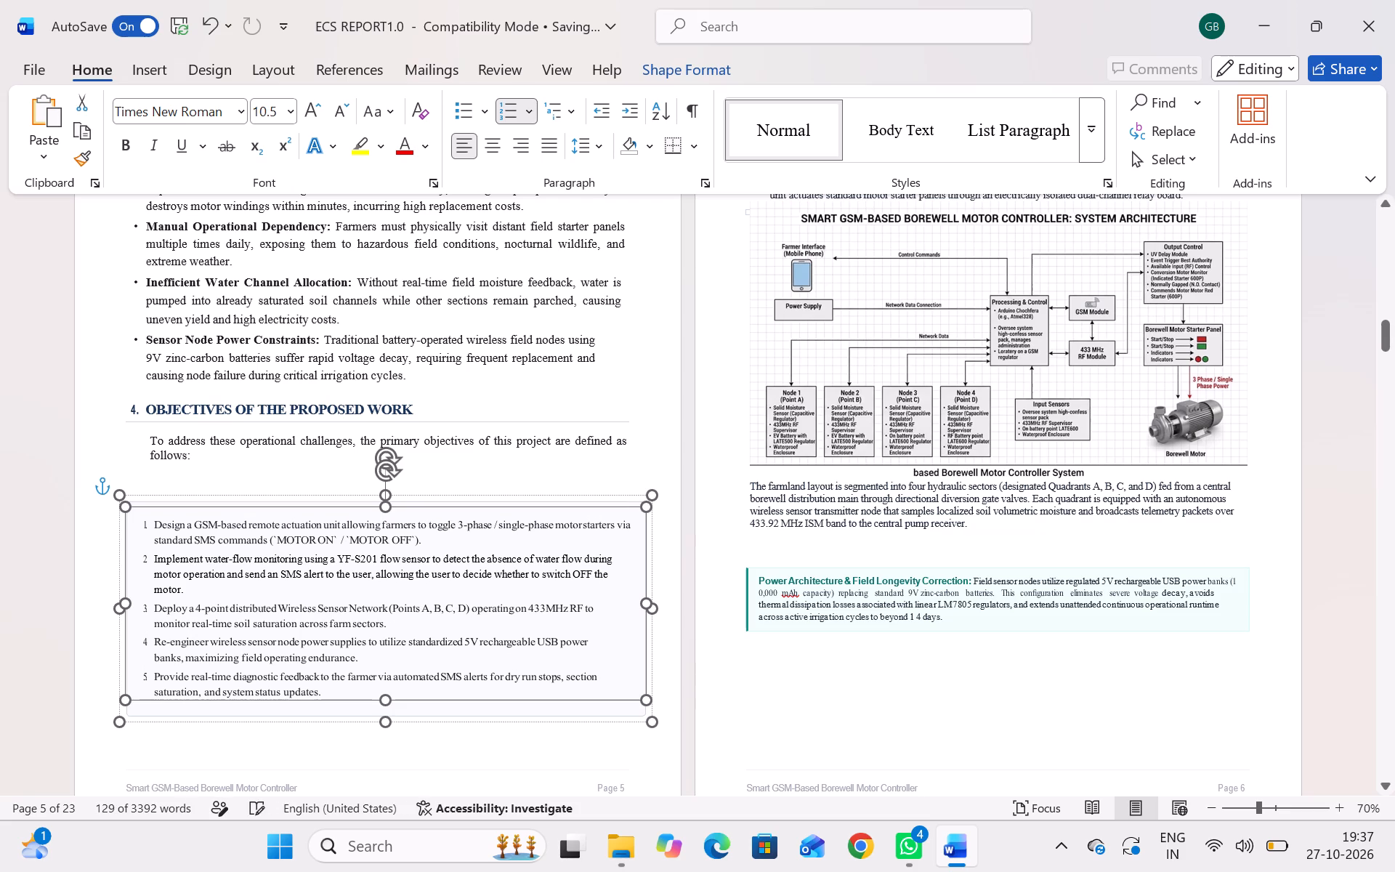
click(500, 143)
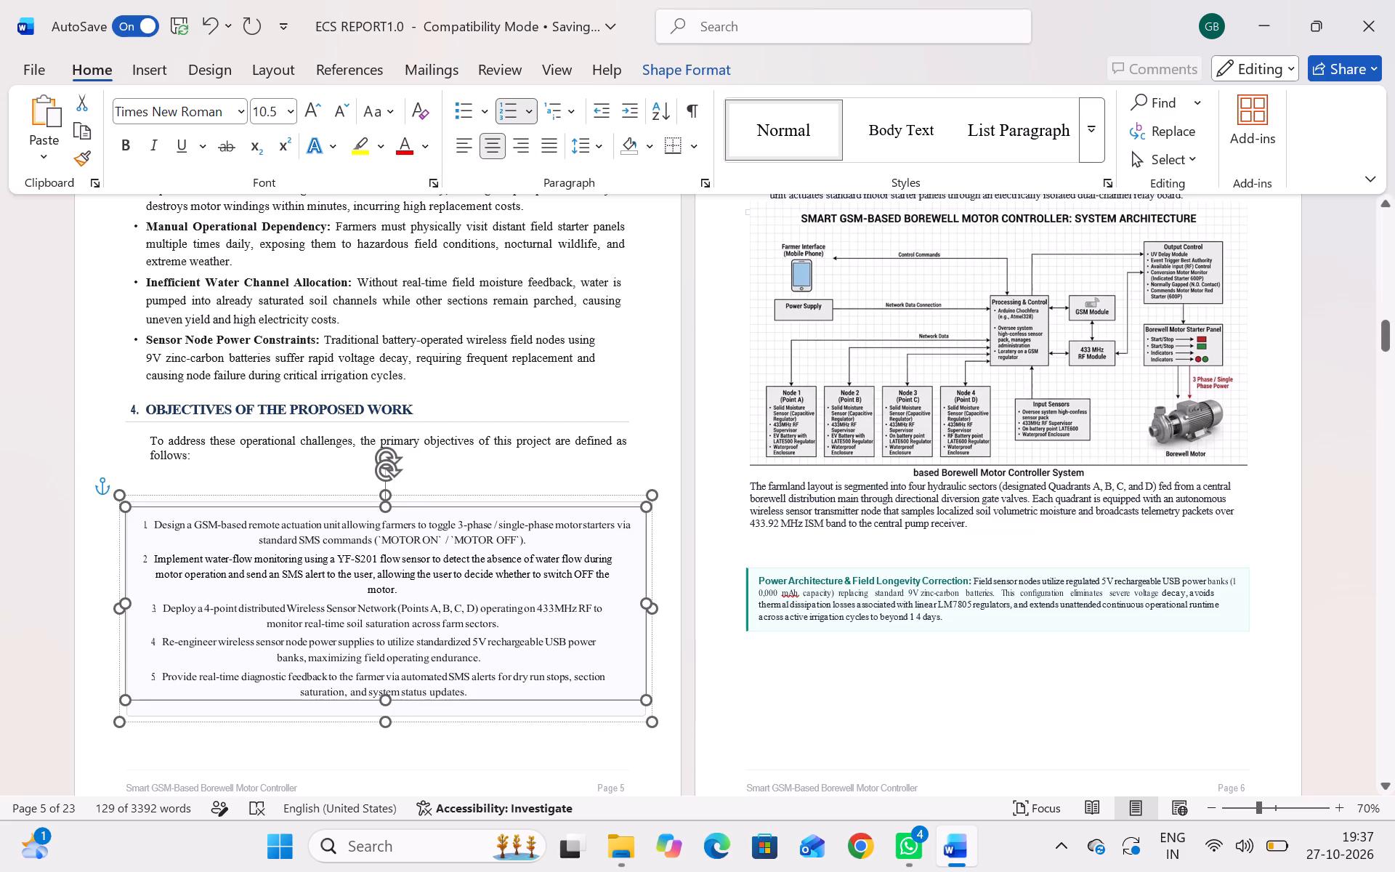
click(493, 649)
Delete the empty line above the METHODOLOGY & SYSTEM ARCHITECTURE heading on page 6.
scroll(489, 380, up, 4)
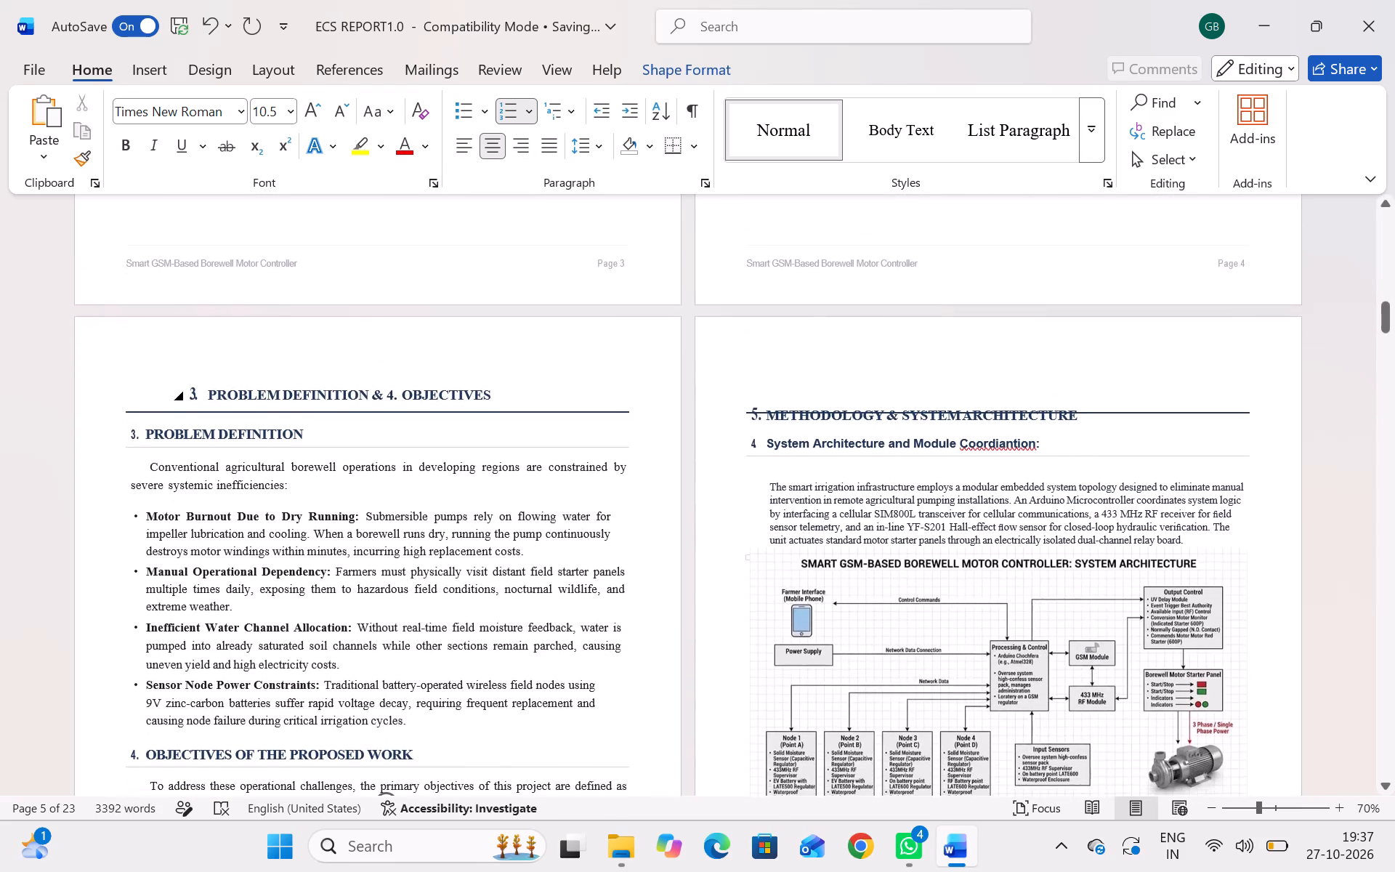
scroll(489, 380, up, 1)
click(755, 392)
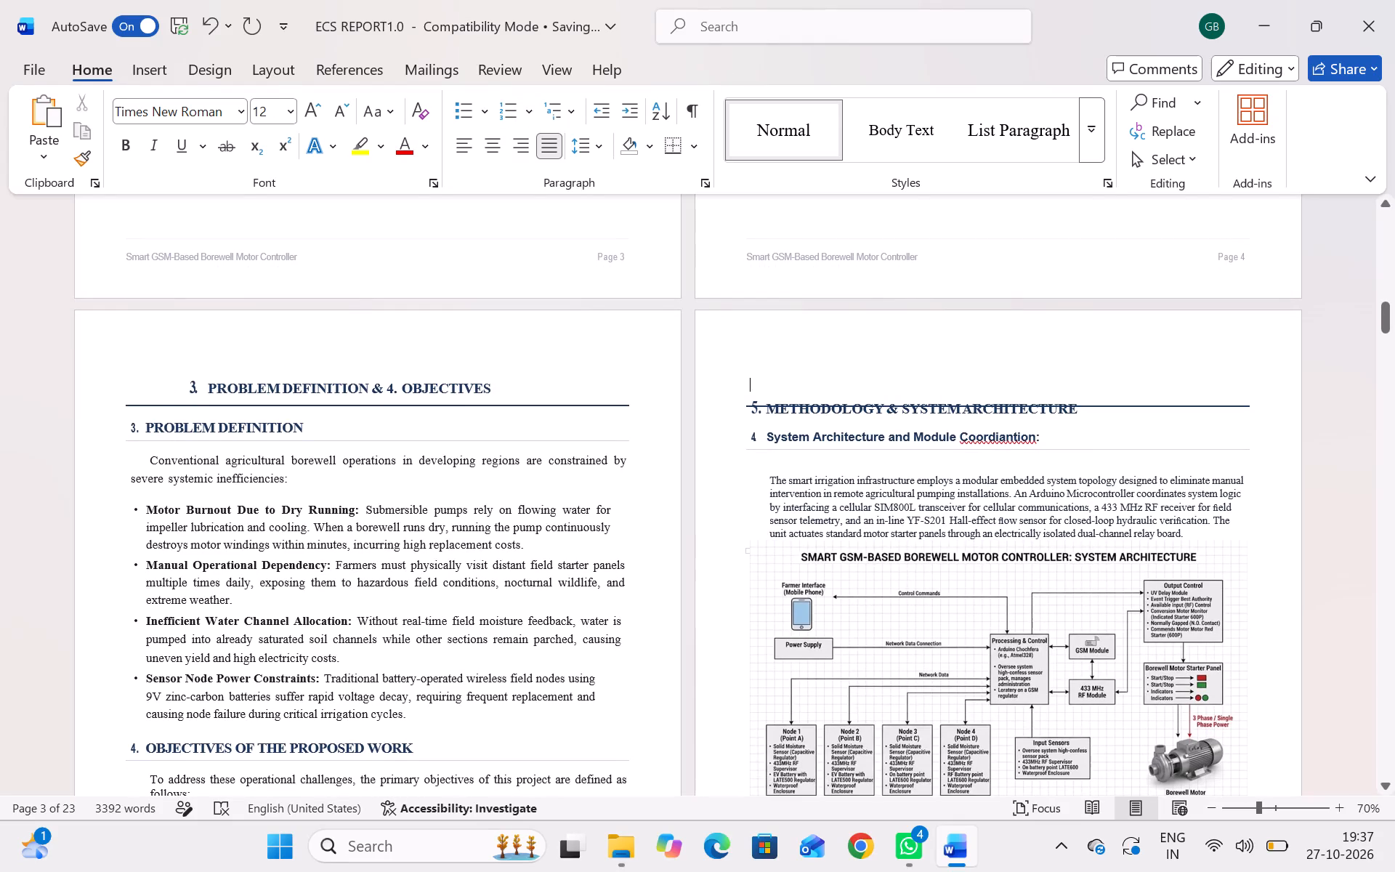
key(BackSpace)
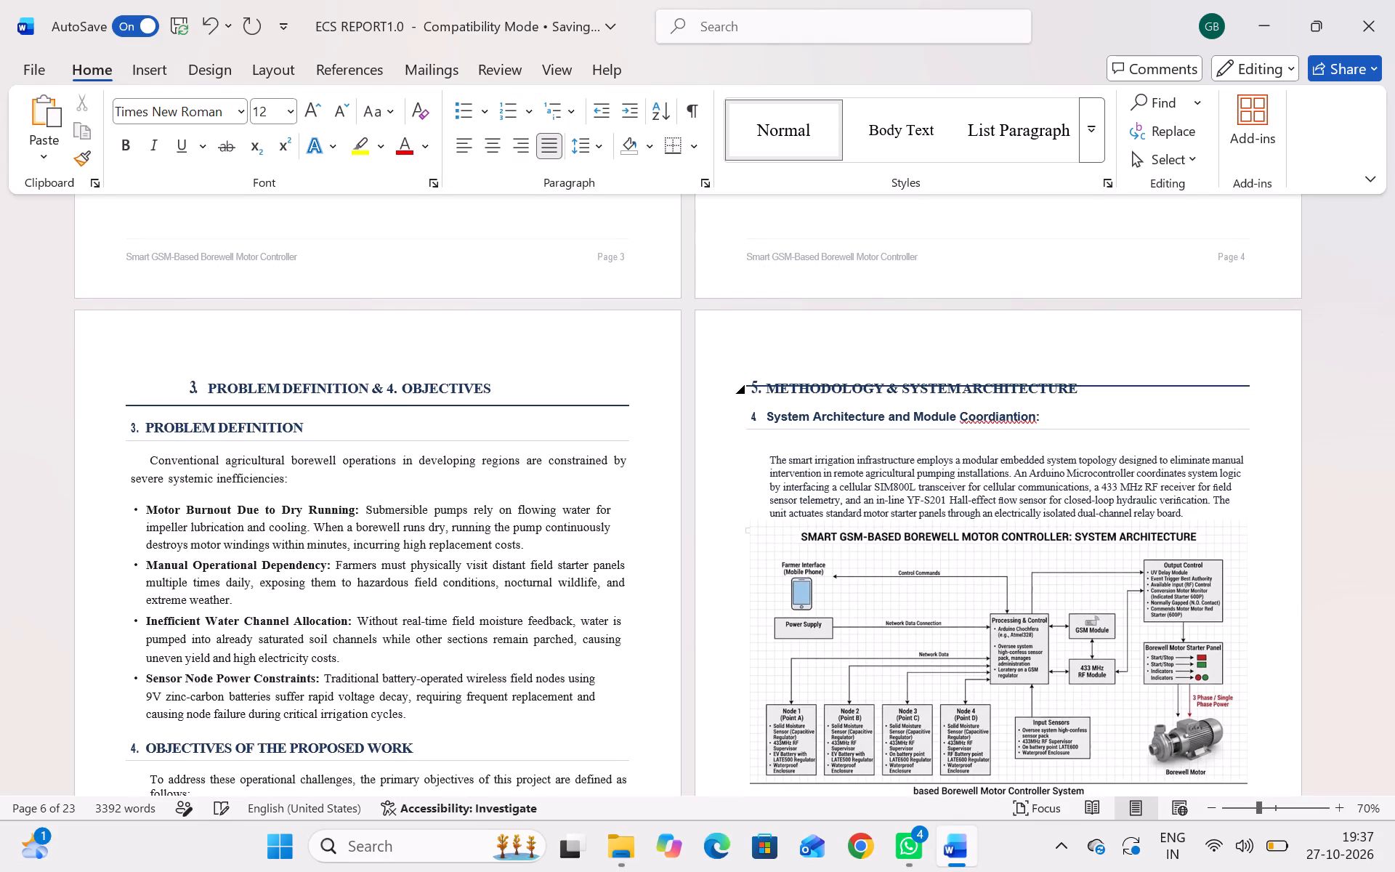
Replace the automatic number of the METHODOLOGY & SYSTEM ARCHITECTURE heading with a manually typed "5.", keeping the heading on page 6.
click(752, 392)
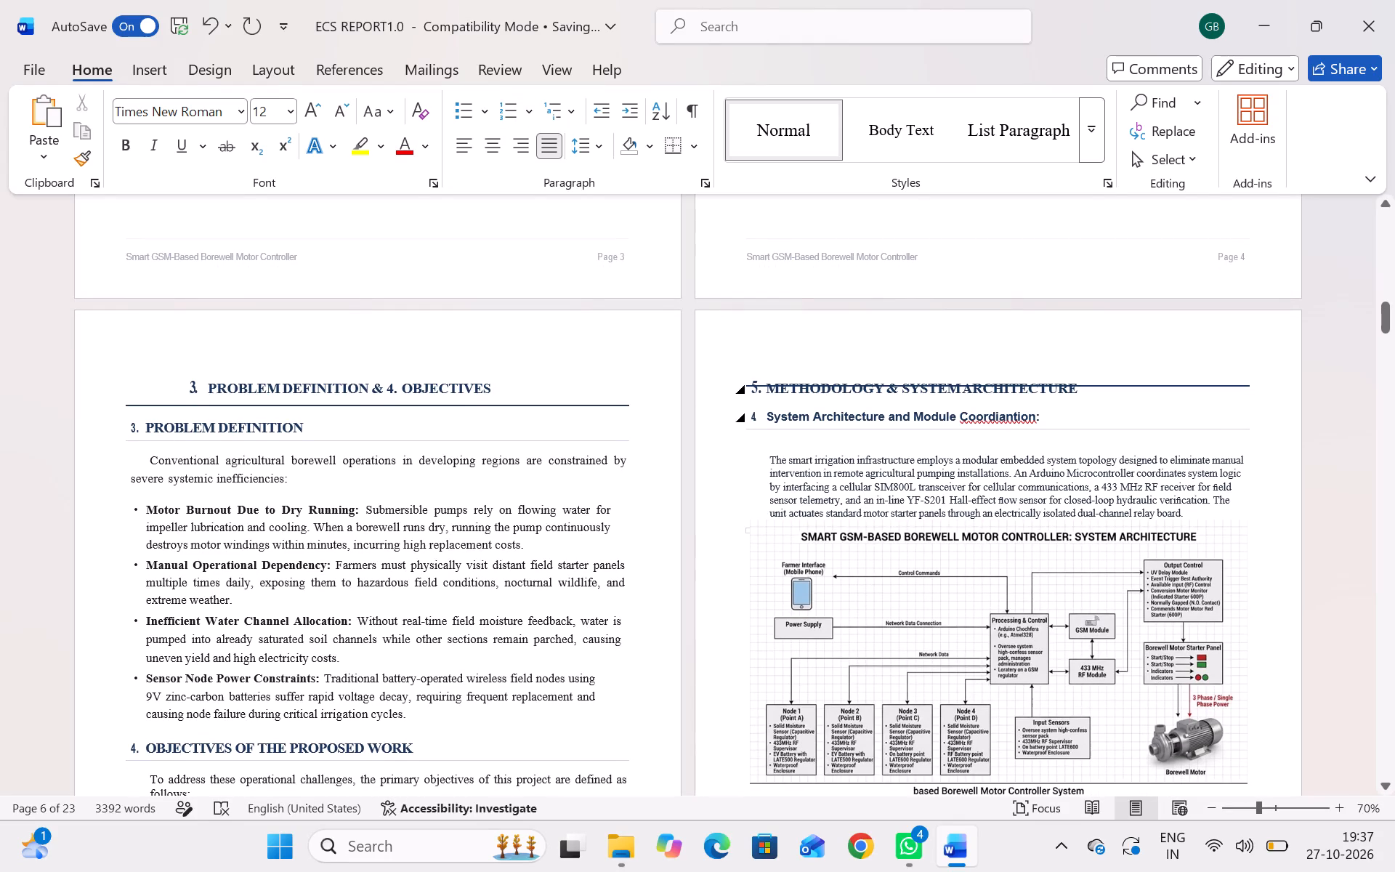
click(752, 392)
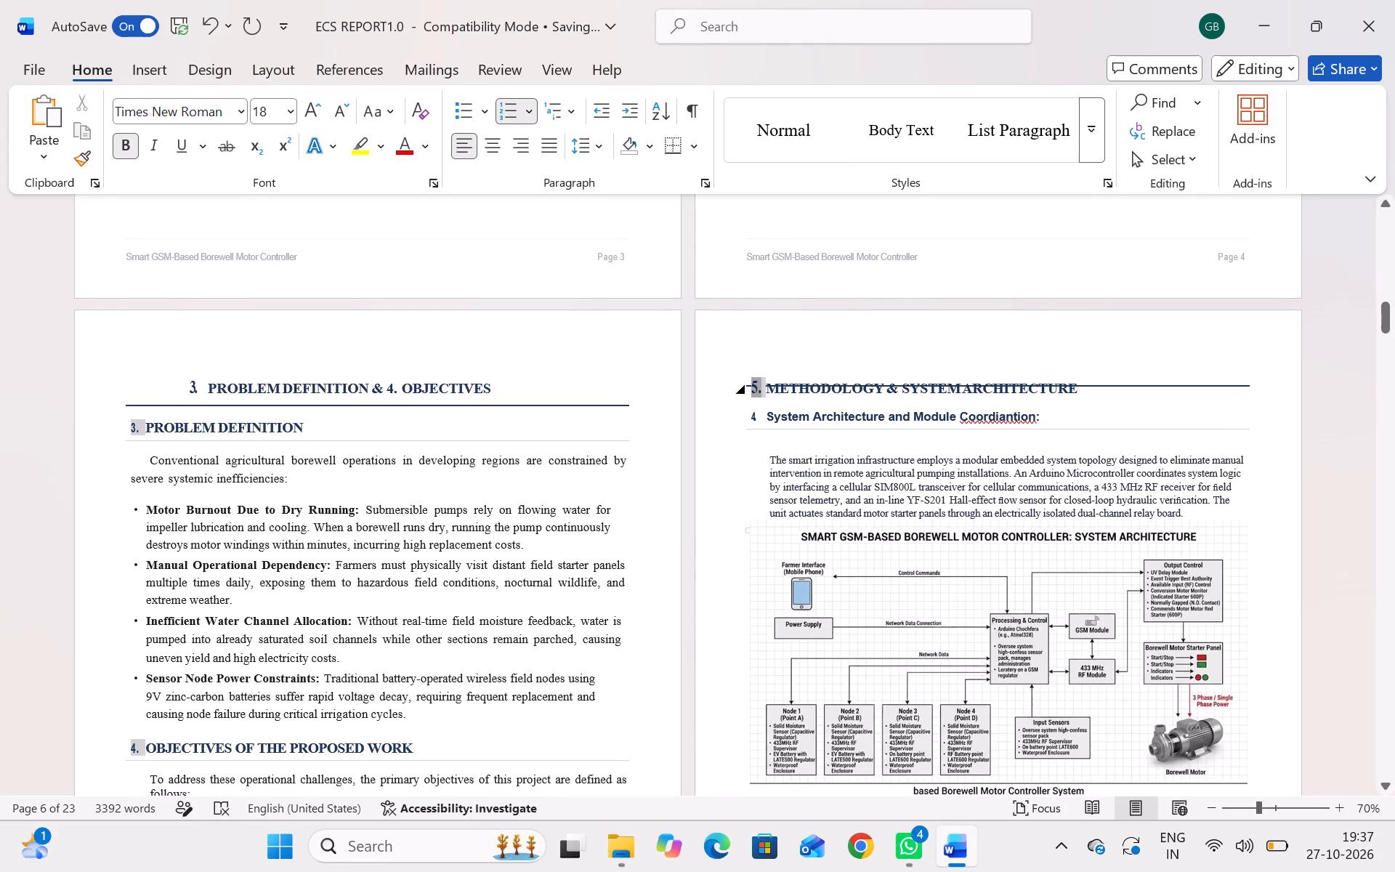
click(765, 388)
key(BackSpace)
key(BackSpace)
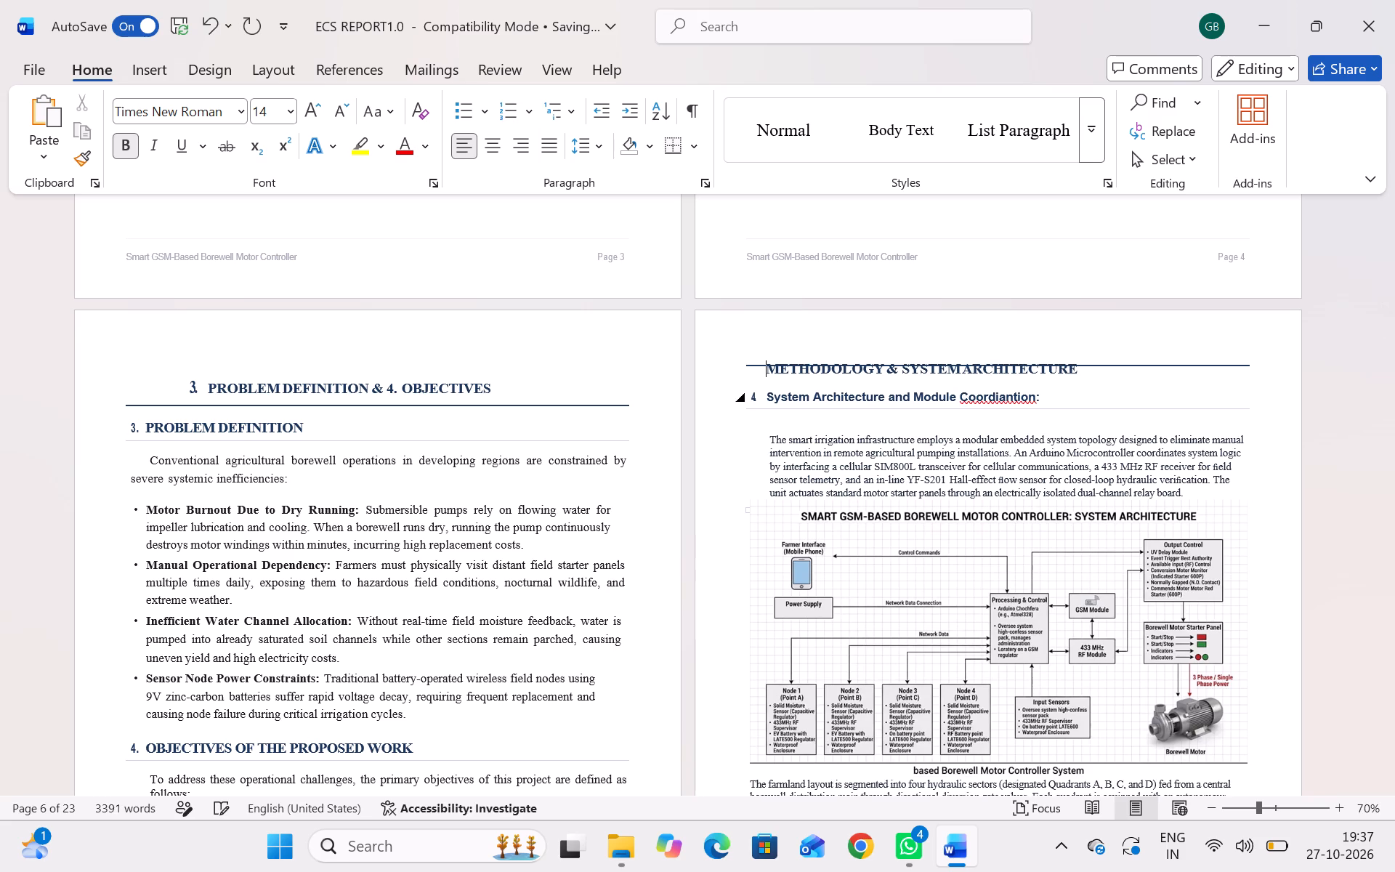
key(BackSpace)
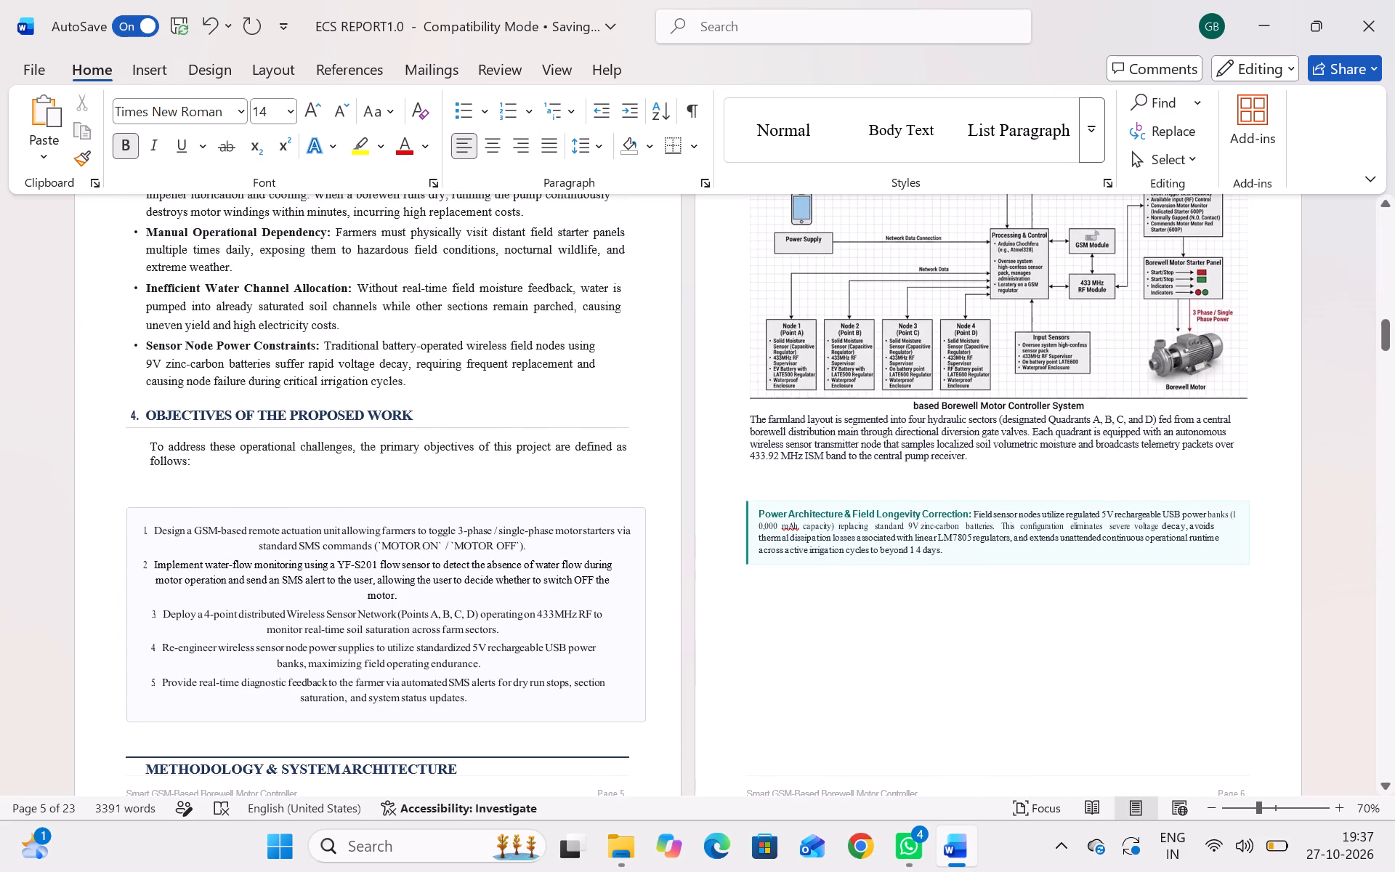
key(ctrl+z)
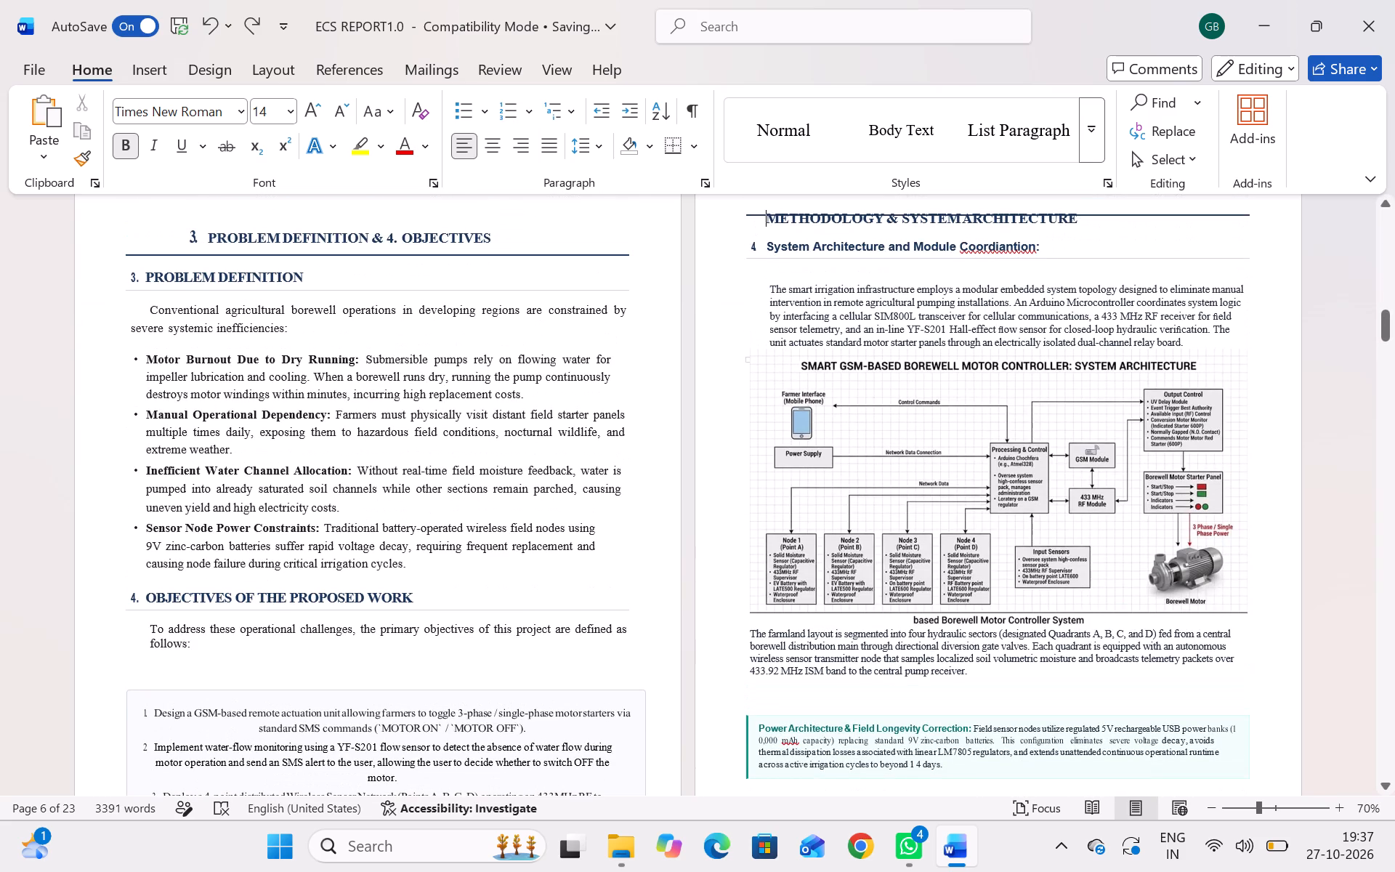
key(ctrl+z)
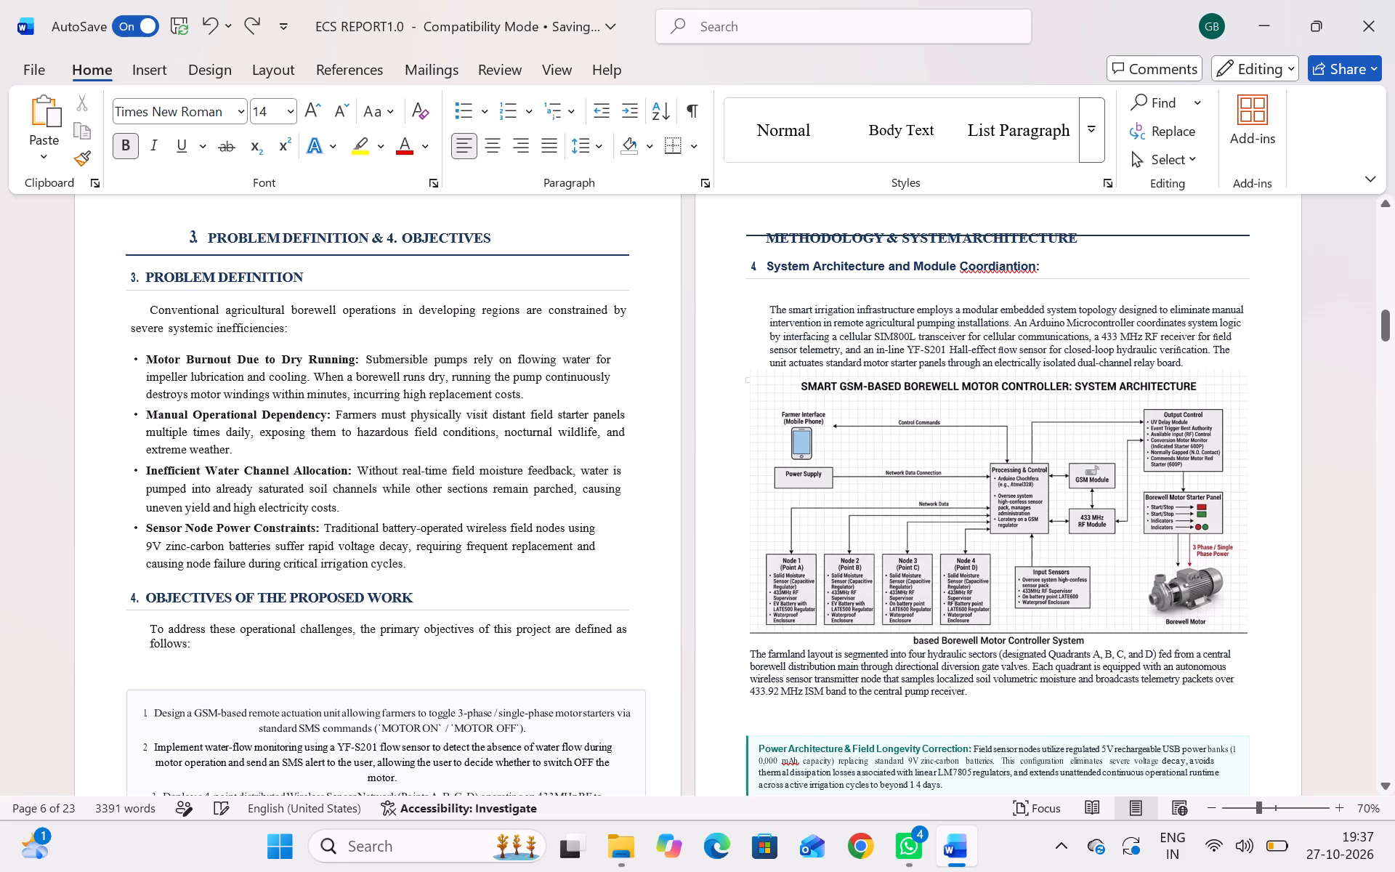
text(5.)
scroll(793, 300, up, 1)
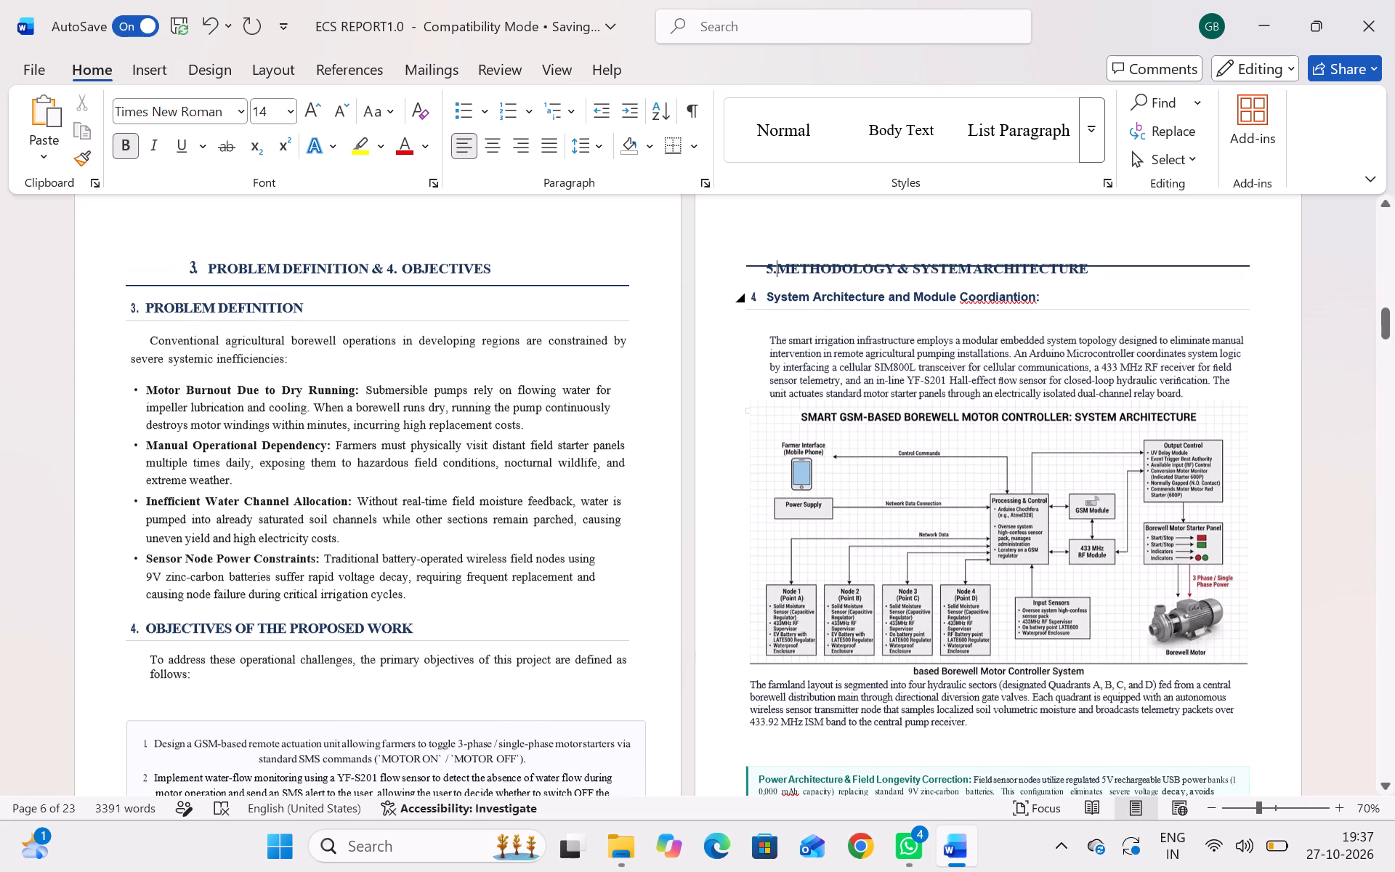
Copy the heading text "METHODOLOGY & SYSTEM ARCHITECTURE" without its number.
scroll(793, 300, up, 1)
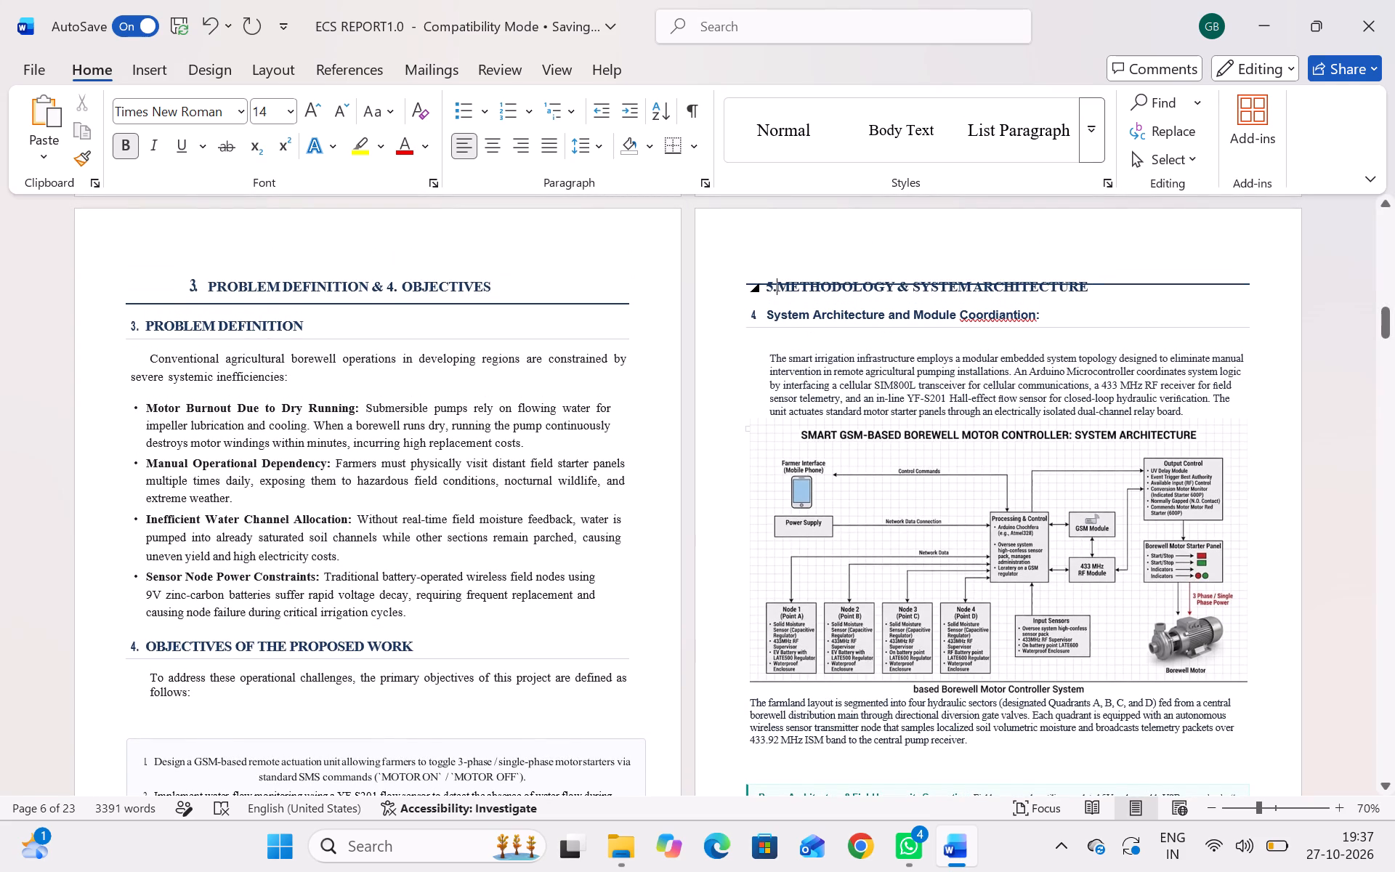
drag(1088, 291, 814, 285)
key(ctrl+c)
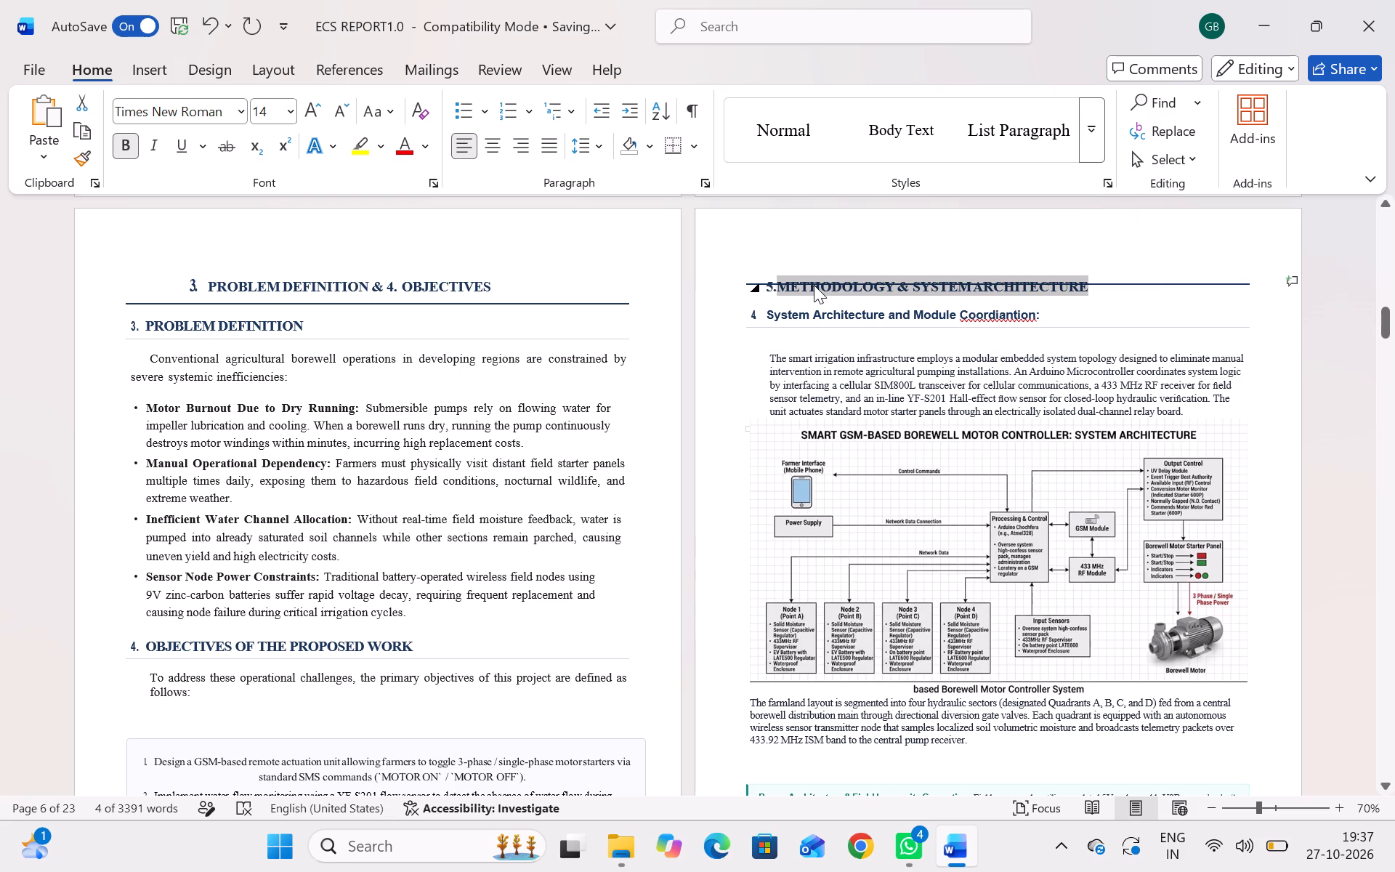
Insert an empty line above the METHODOLOGY & SYSTEM ARCHITECTURE heading on page 6.
click(790, 257)
key(Return)
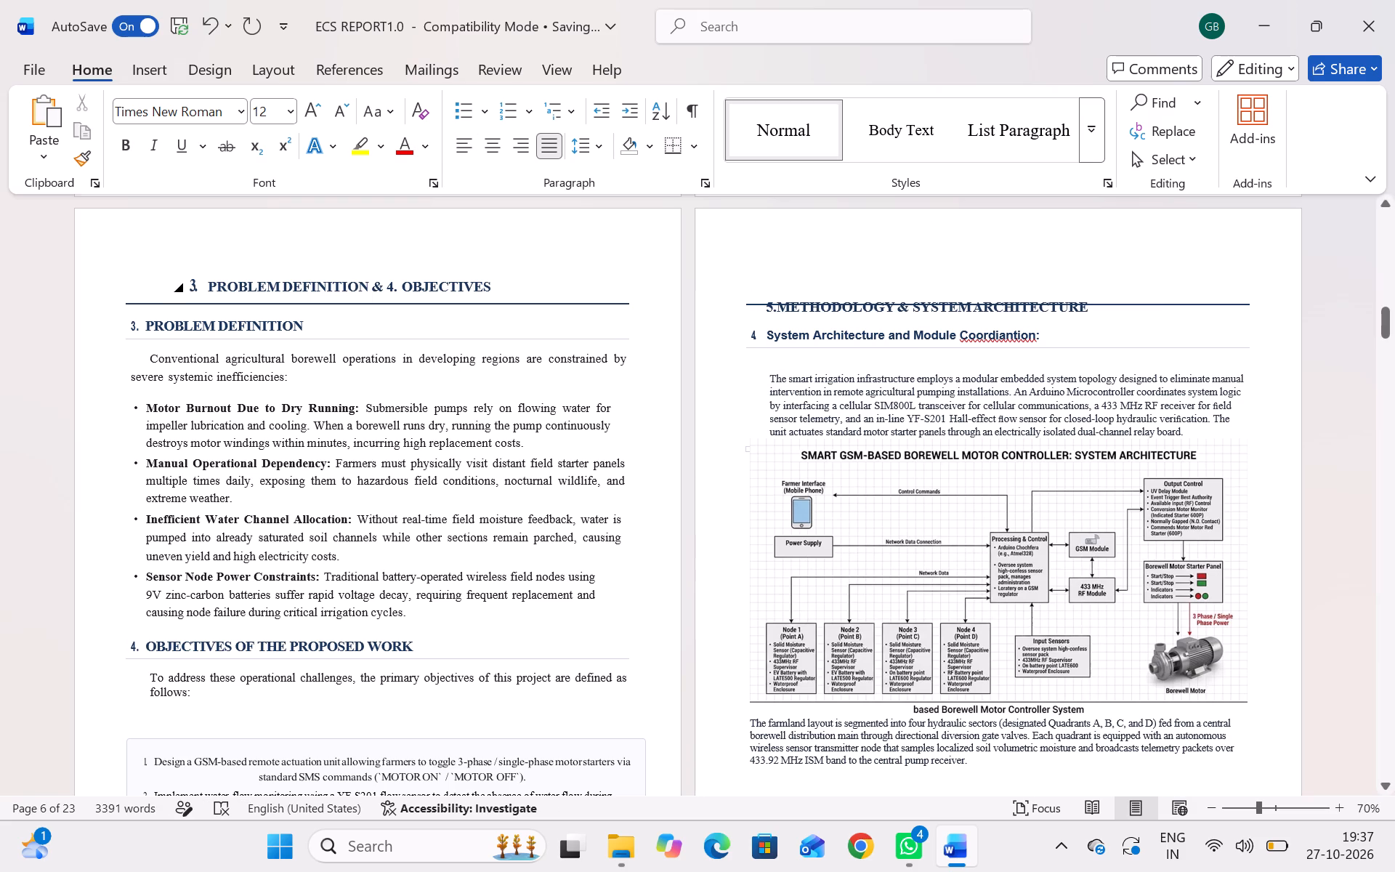
Copy the PROBLEM DEFINITION & 4. OBJECTIVES heading with its rule from page 5 onto the empty line above the METHODOLOGY heading on page 6.
drag(626, 299, 224, 280)
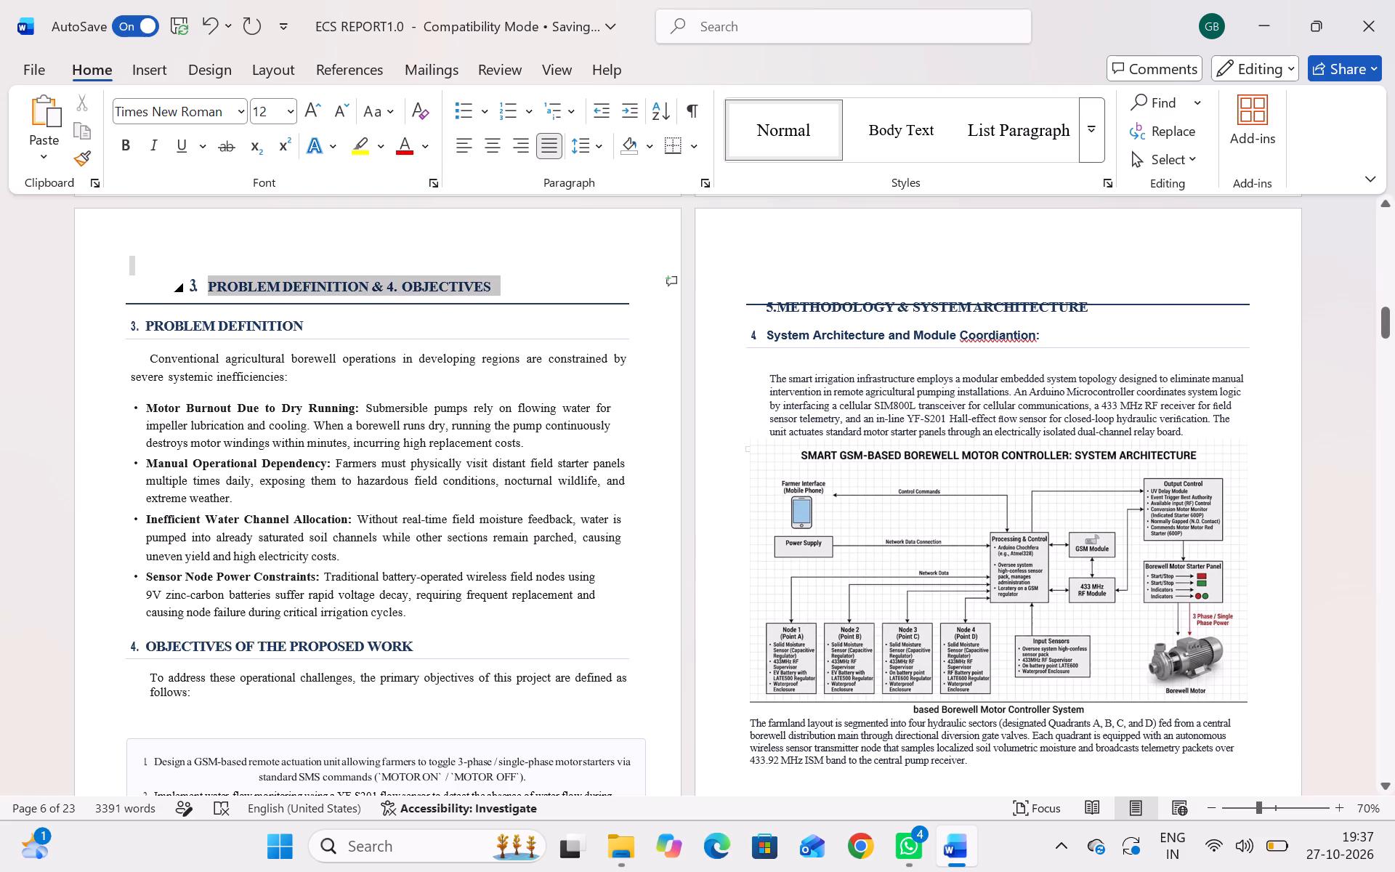
drag(224, 280, 156, 296)
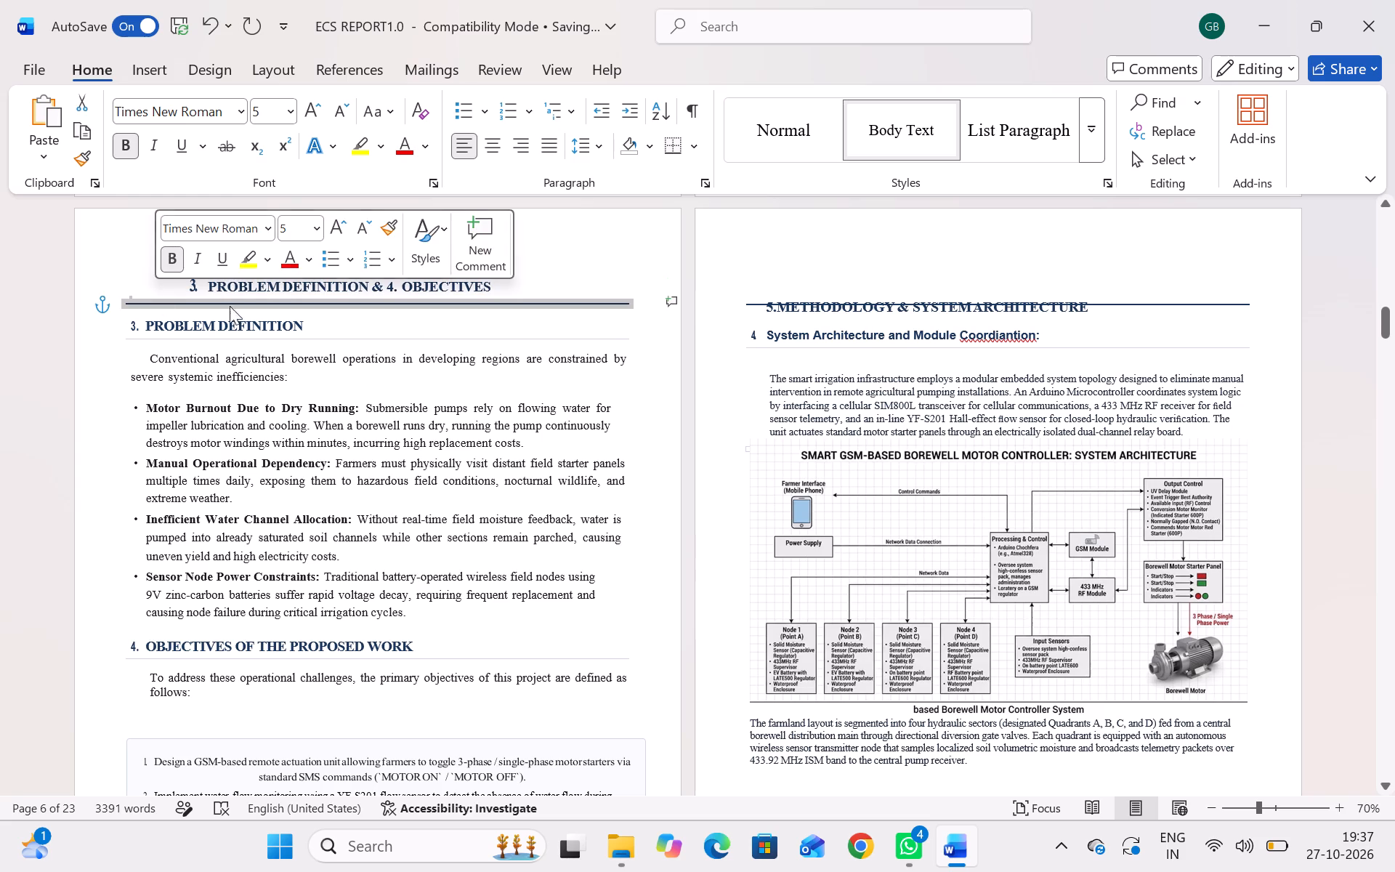
click(570, 270)
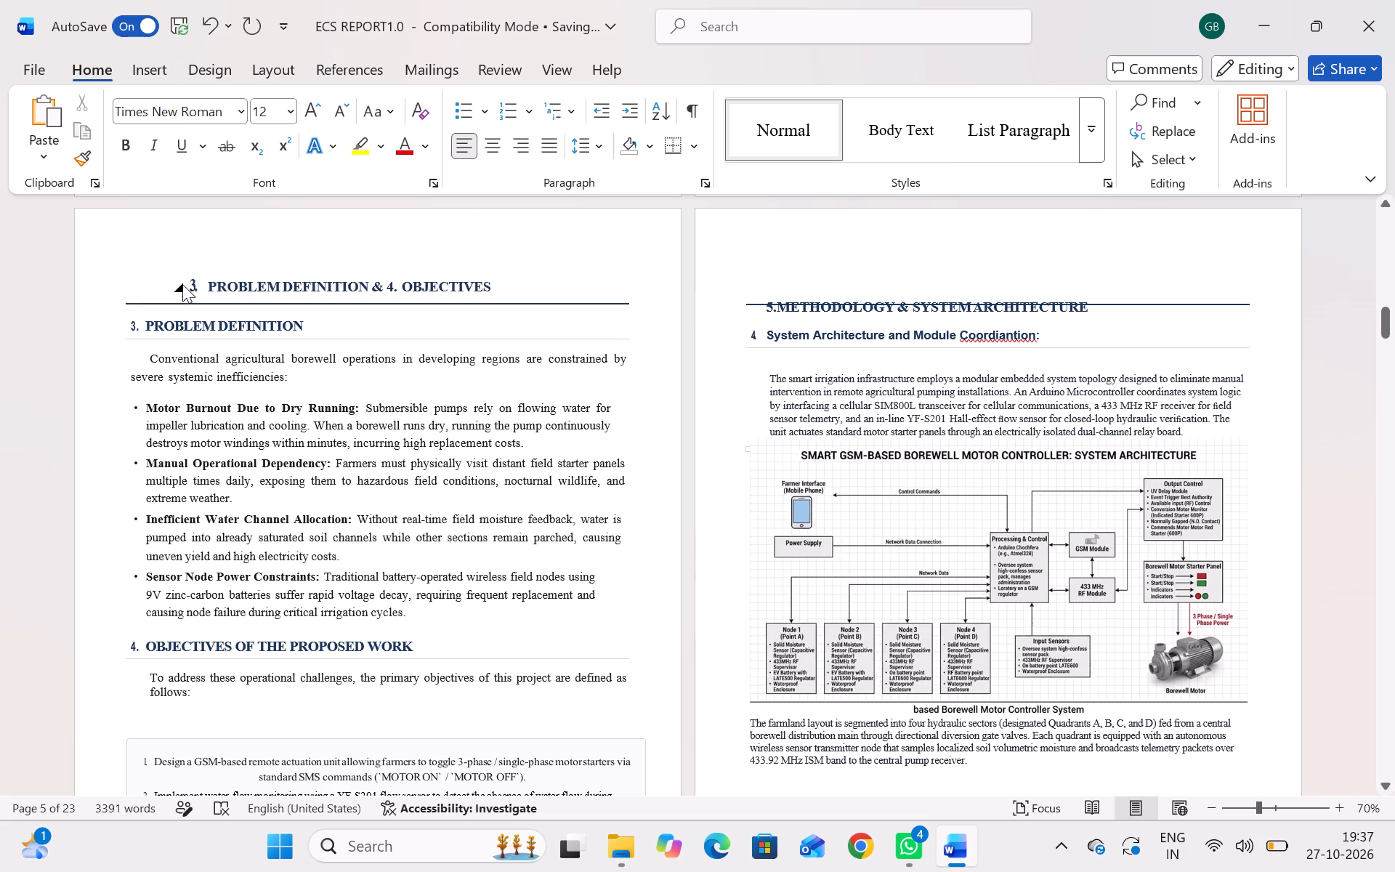
drag(188, 281, 482, 291)
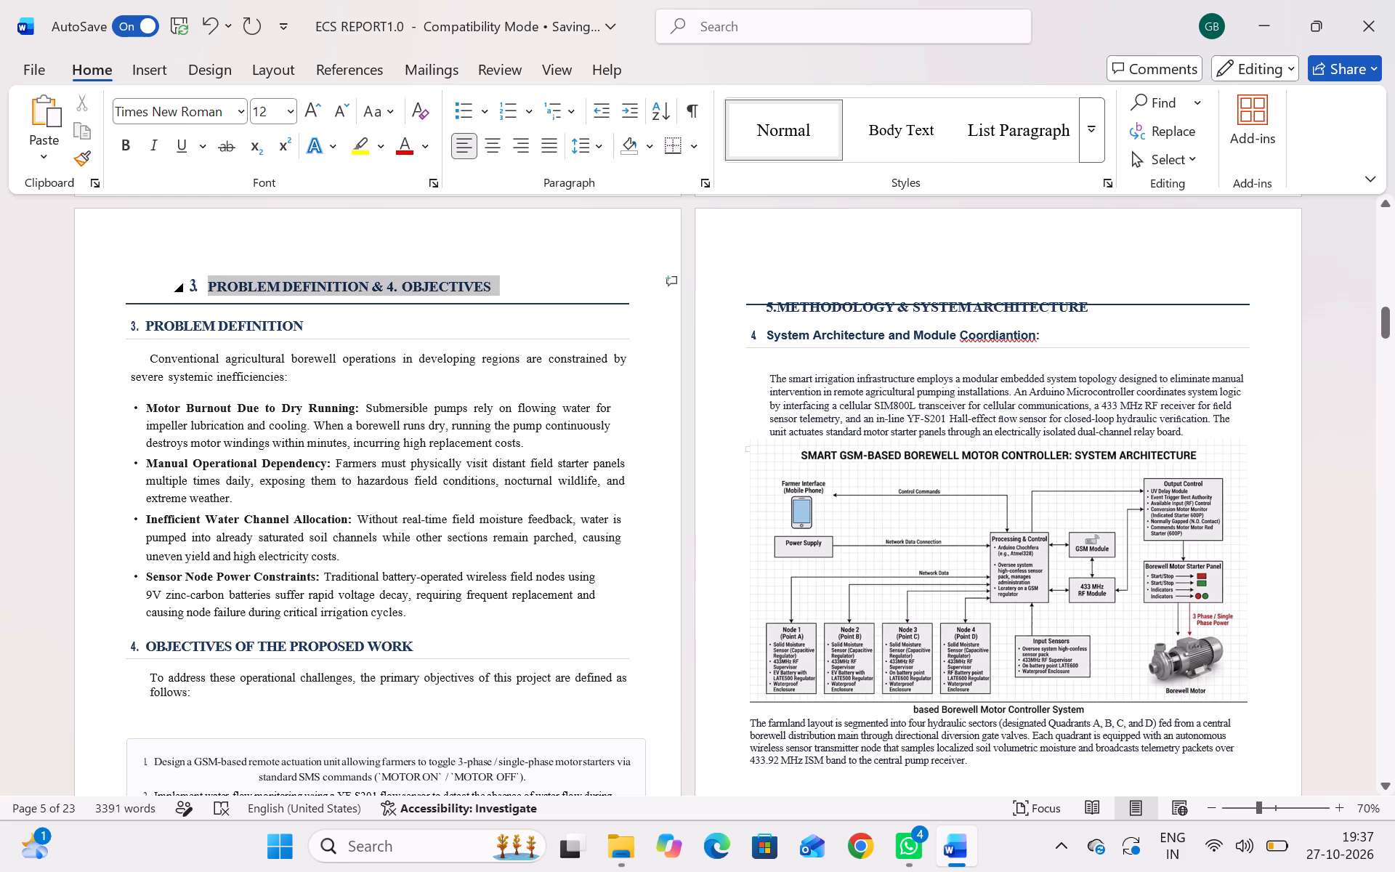
drag(482, 291, 626, 299)
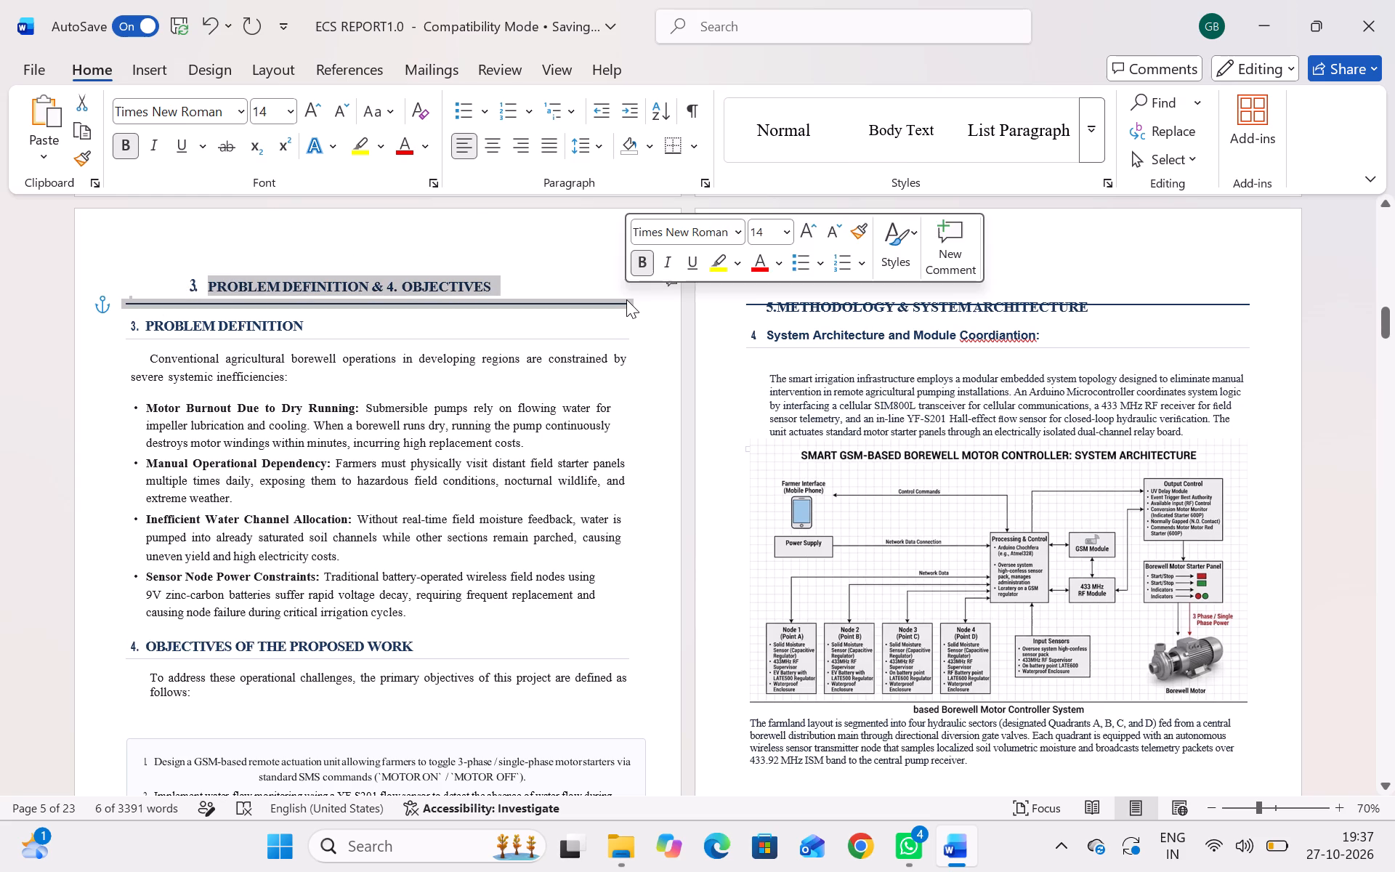
key(ctrl+c)
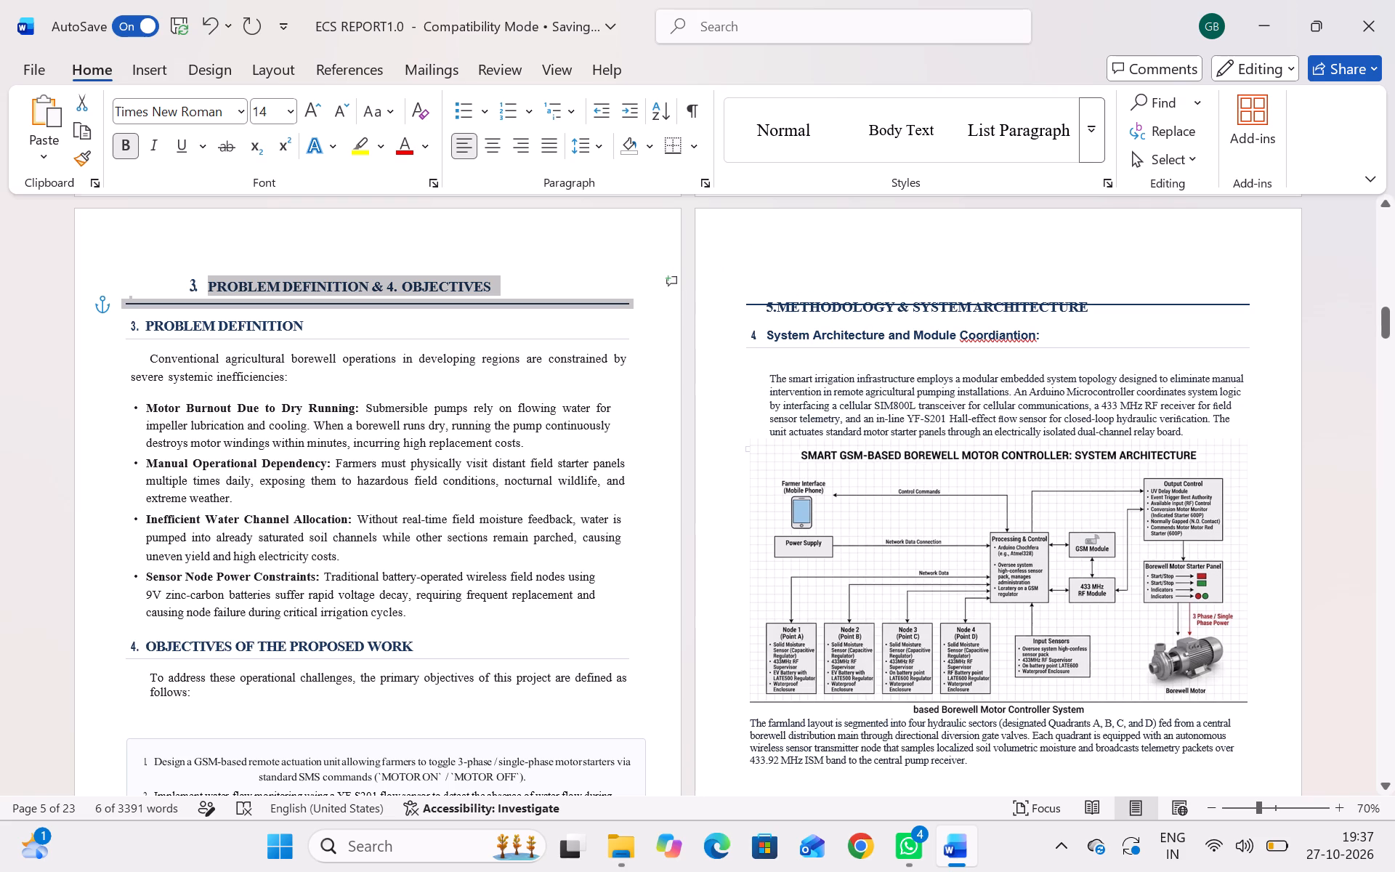
click(767, 278)
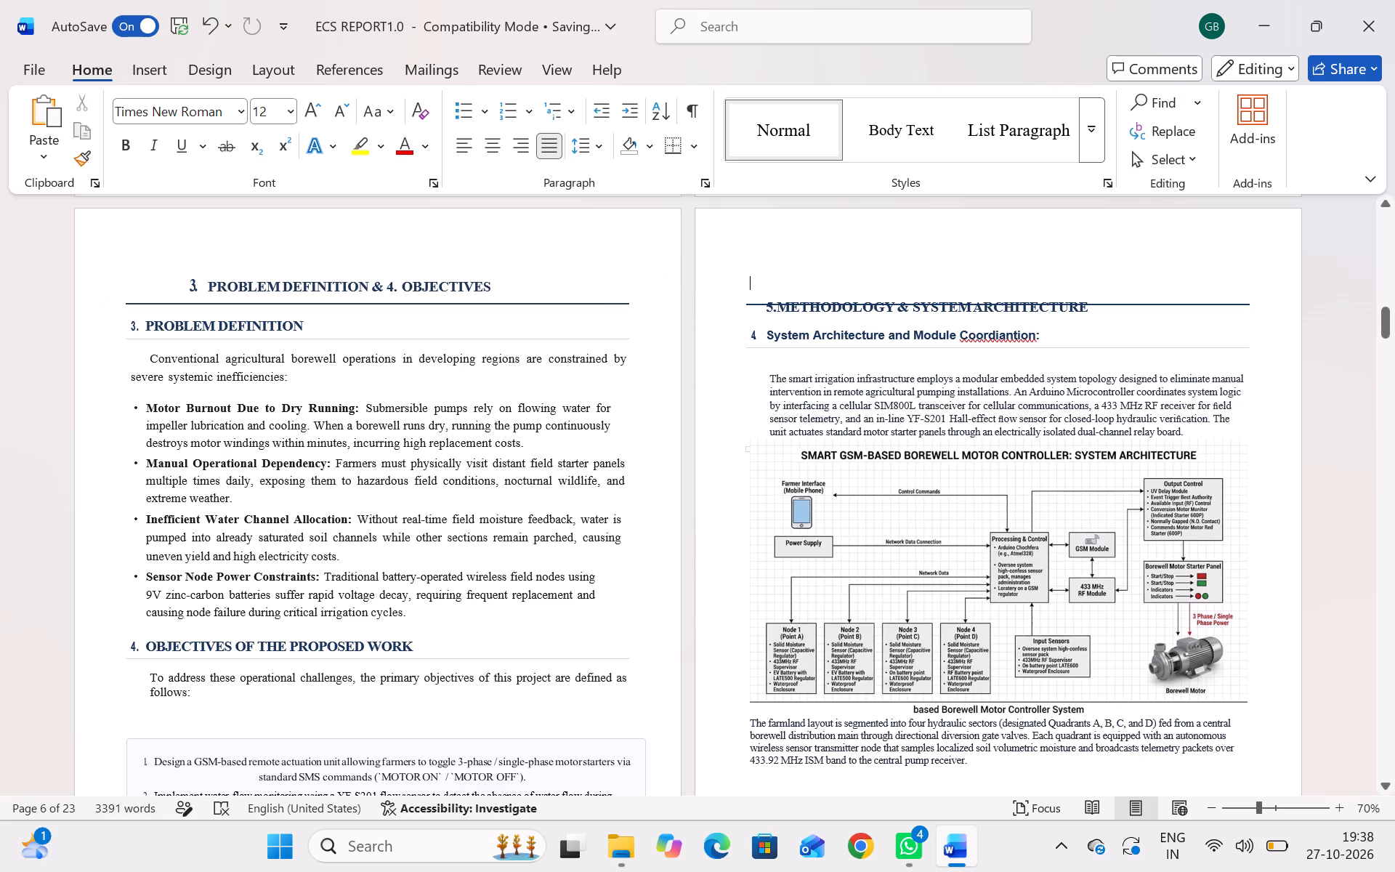
key(ctrl+v)
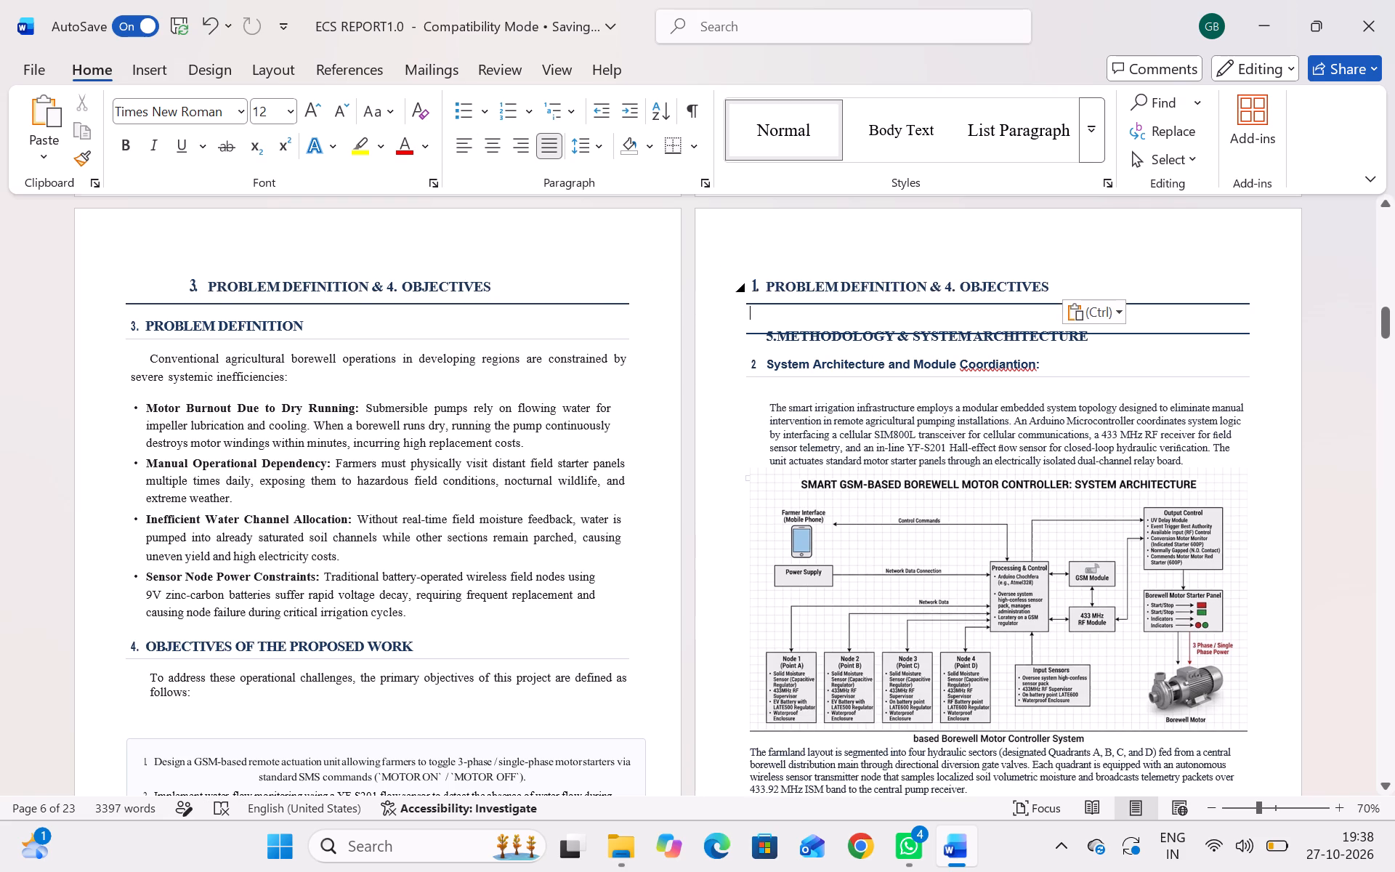
Clear the text and number of the pasted PROBLEM DEFINITION & 4. OBJECTIVES heading on page 6, keeping its rule.
click(1054, 292)
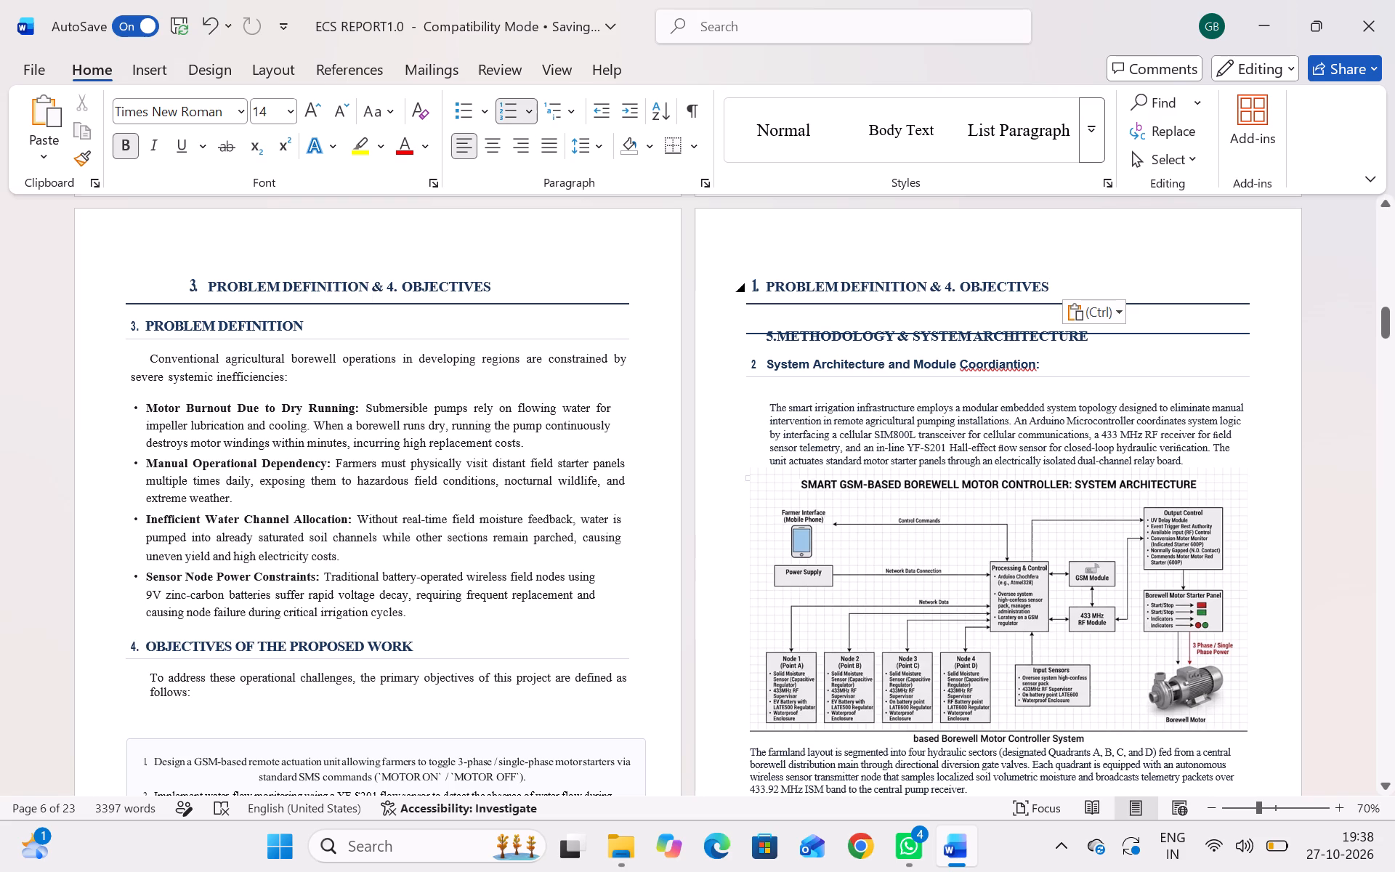
key(BackSpace)
key(BackSpace)
key(BackSpace)
key(BackSpace)
key(BackSpace)
key(BackSpace)
key(BackSpace)
key(BackSpace)
key(BackSpace)
key(BackSpace)
key(BackSpace)
key(BackSpace)
key(BackSpace)
key(BackSpace)
key(BackSpace)
key(BackSpace)
key(BackSpace)
key(BackSpace)
key(BackSpace)
key(BackSpace)
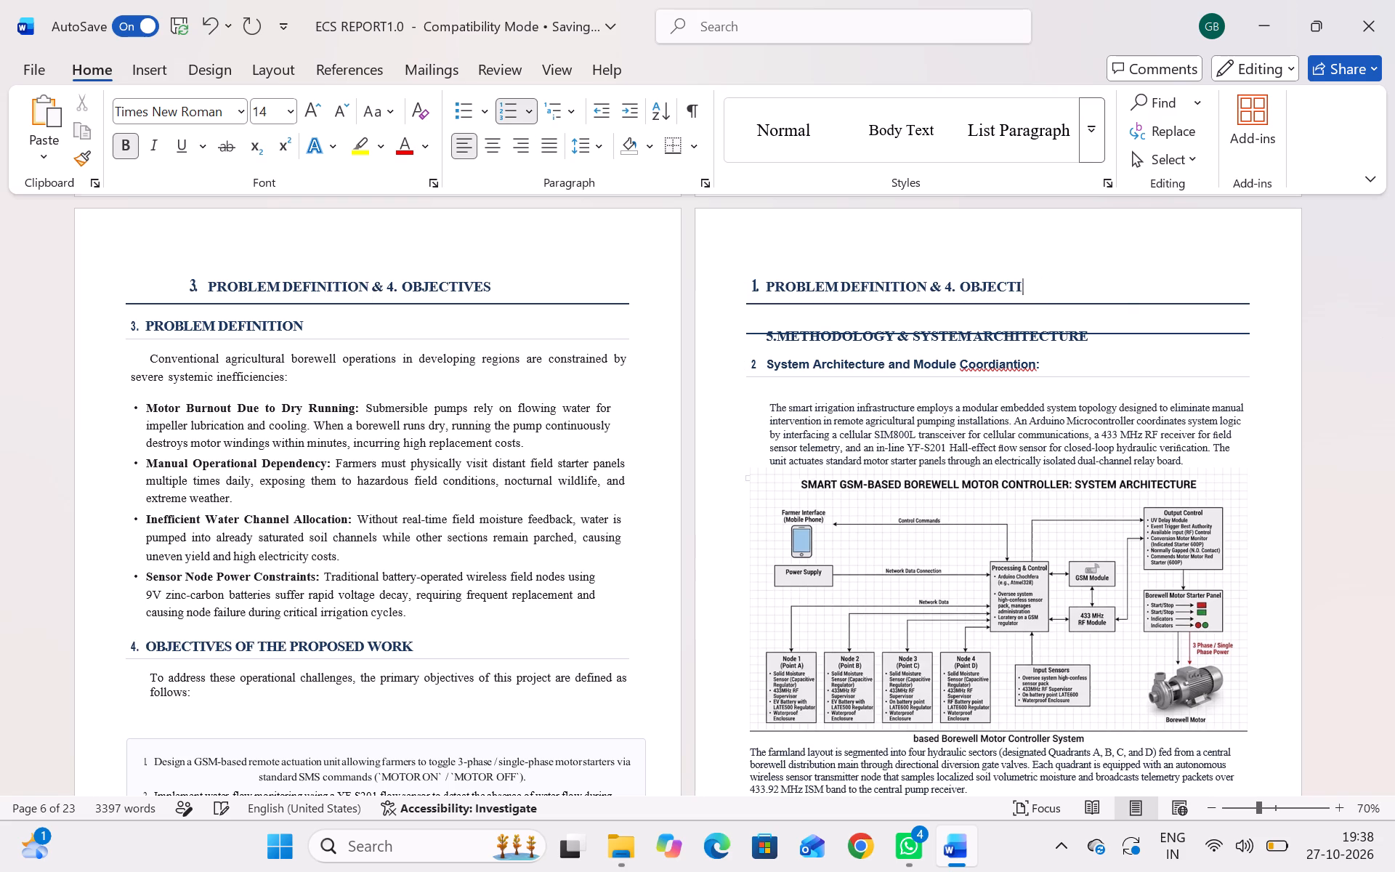
key(BackSpace)
key(BackSpace)
key(BackSpace)
key(BackSpace)
key(BackSpace)
key(BackSpace)
key(BackSpace)
key(BackSpace)
key(BackSpace)
key(BackSpace)
key(BackSpace)
key(BackSpace)
key(BackSpace)
key(BackSpace)
key(BackSpace)
key(BackSpace)
key(BackSpace)
key(BackSpace)
key(BackSpace)
key(BackSpace)
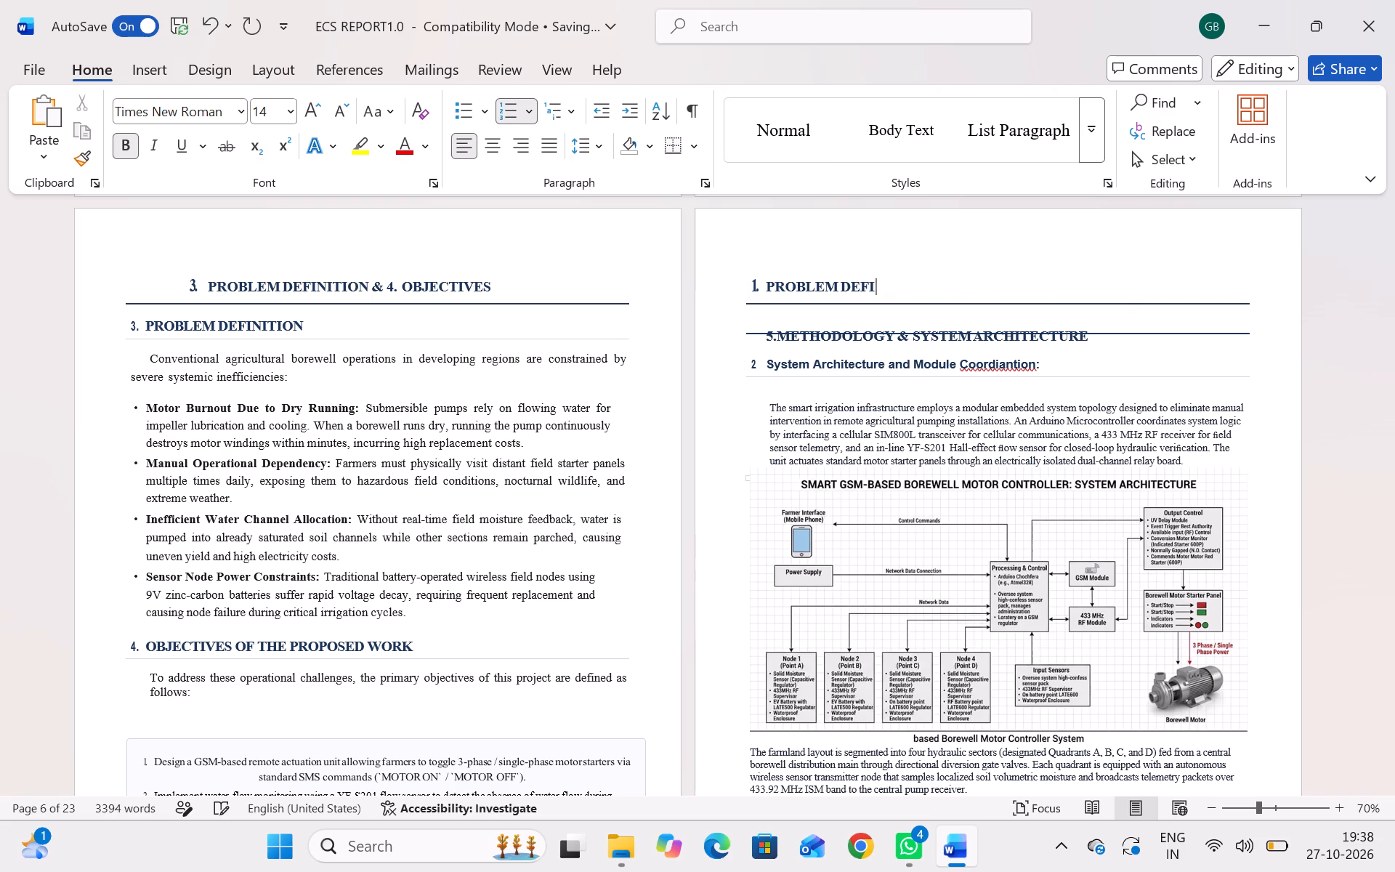
key(BackSpace)
key(BackSpace)
key(BackSpace)
key(BackSpace)
key(BackSpace)
key(BackSpace)
key(BackSpace)
key(BackSpace)
key(BackSpace)
key(BackSpace)
key(BackSpace)
key(BackSpace)
key(BackSpace)
key(BackSpace)
key(BackSpace)
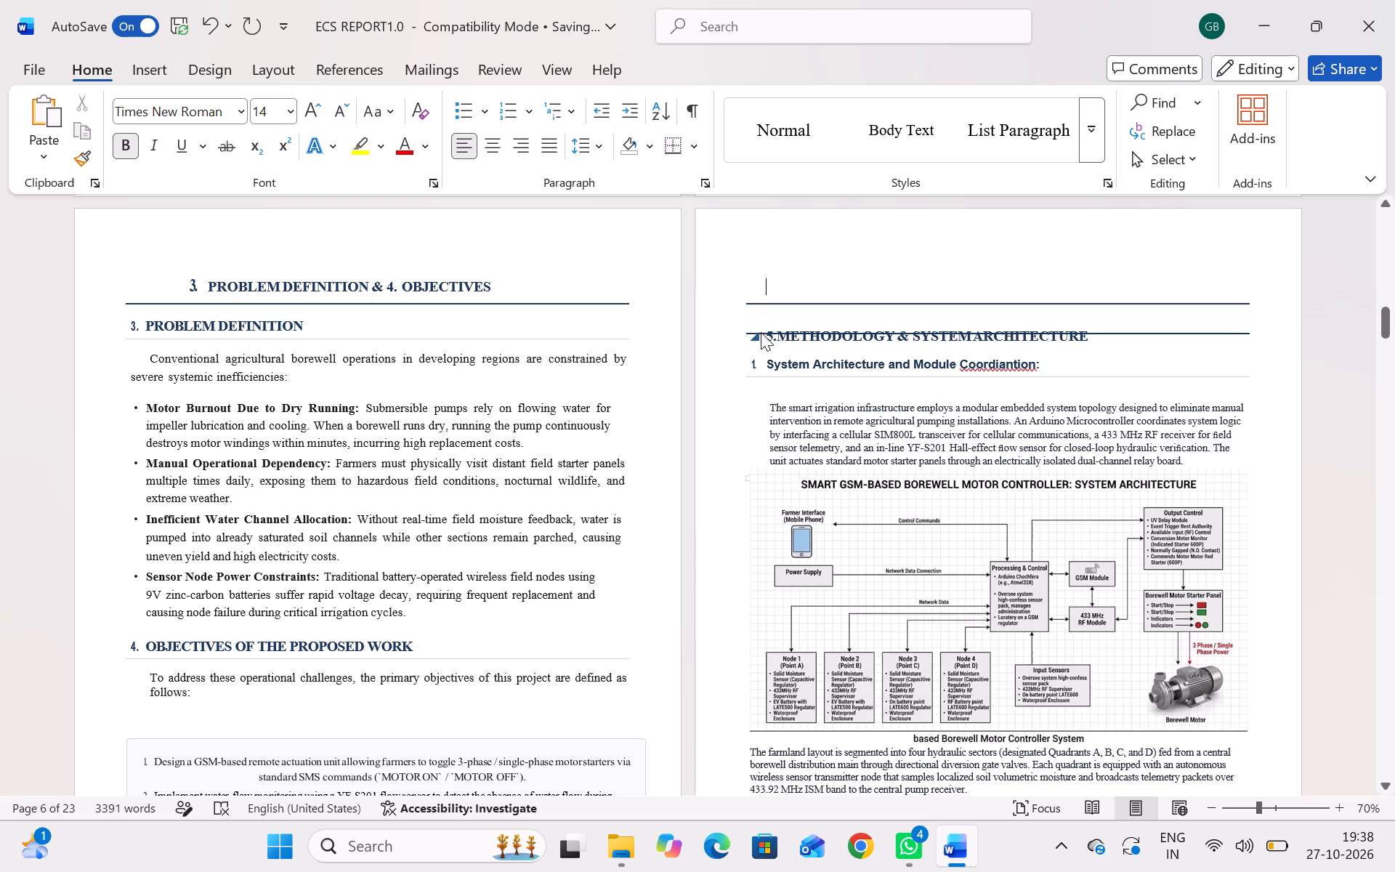
Copy the heading "5.METHODOLOGY & SYSTEM ARCHITECTURE" onto the emptied heading line above it on page 6.
drag(767, 332, 889, 334)
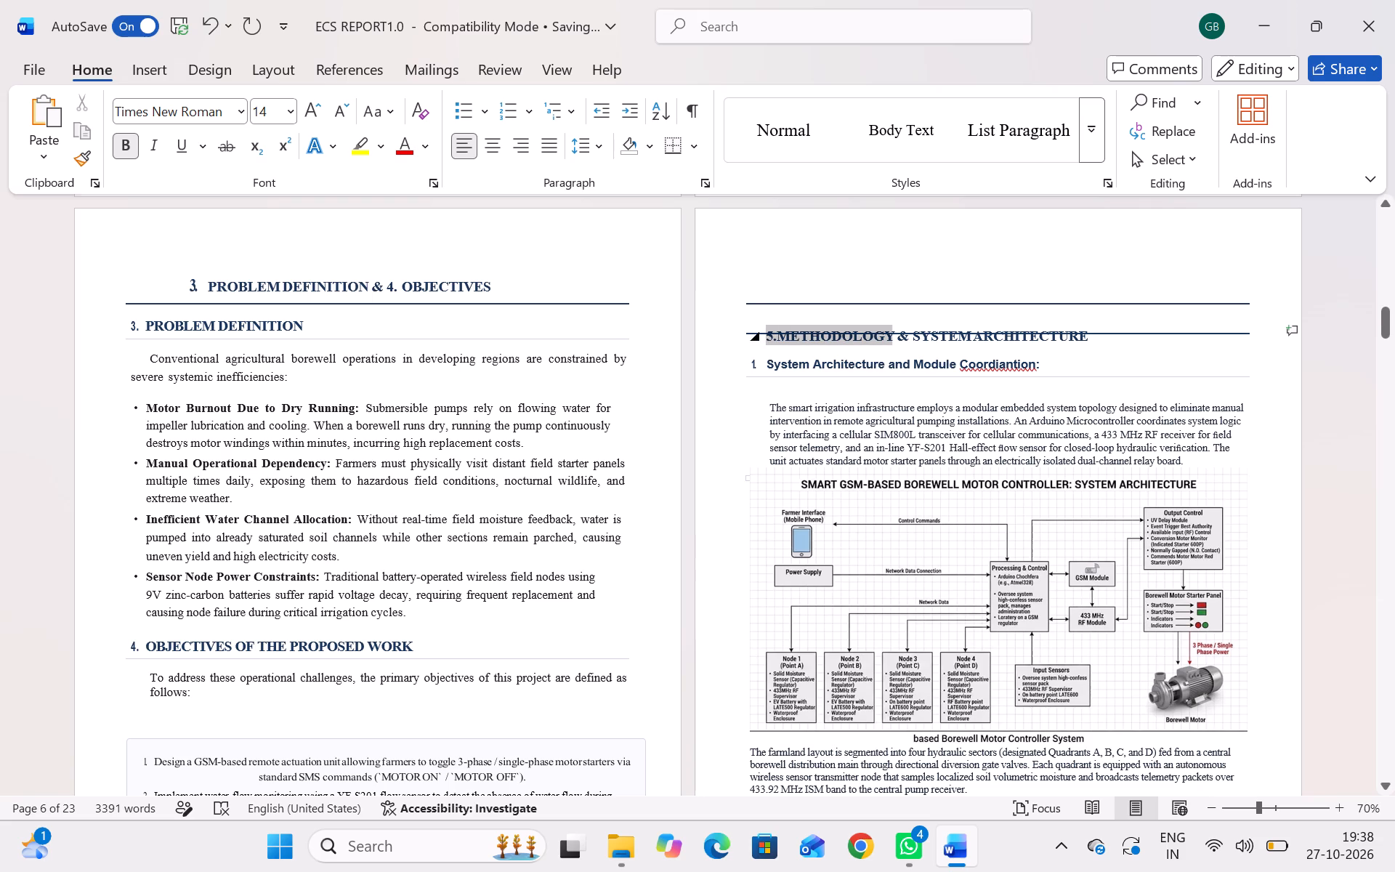
drag(889, 334, 1070, 334)
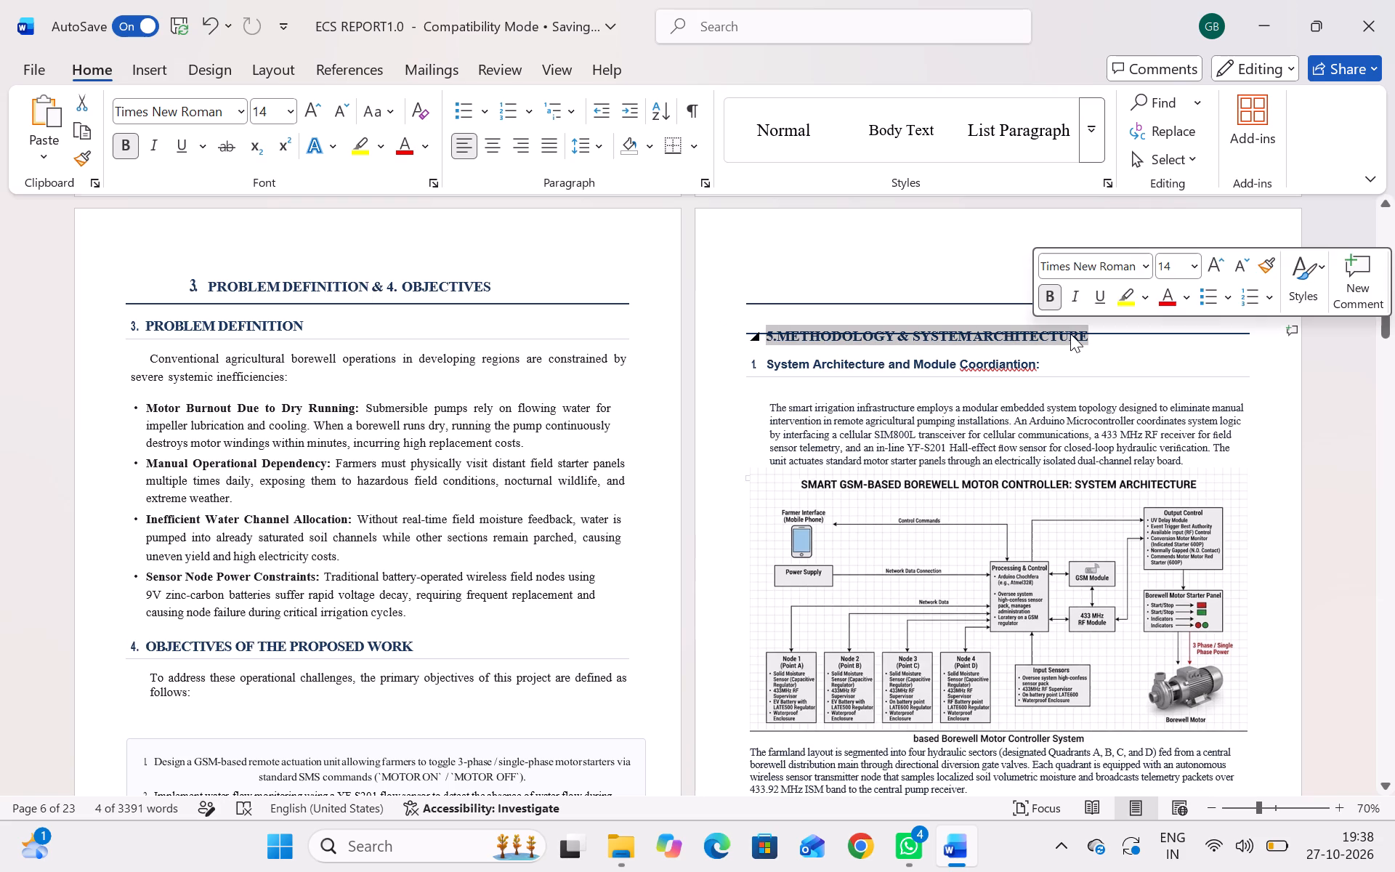
key(ctrl+c)
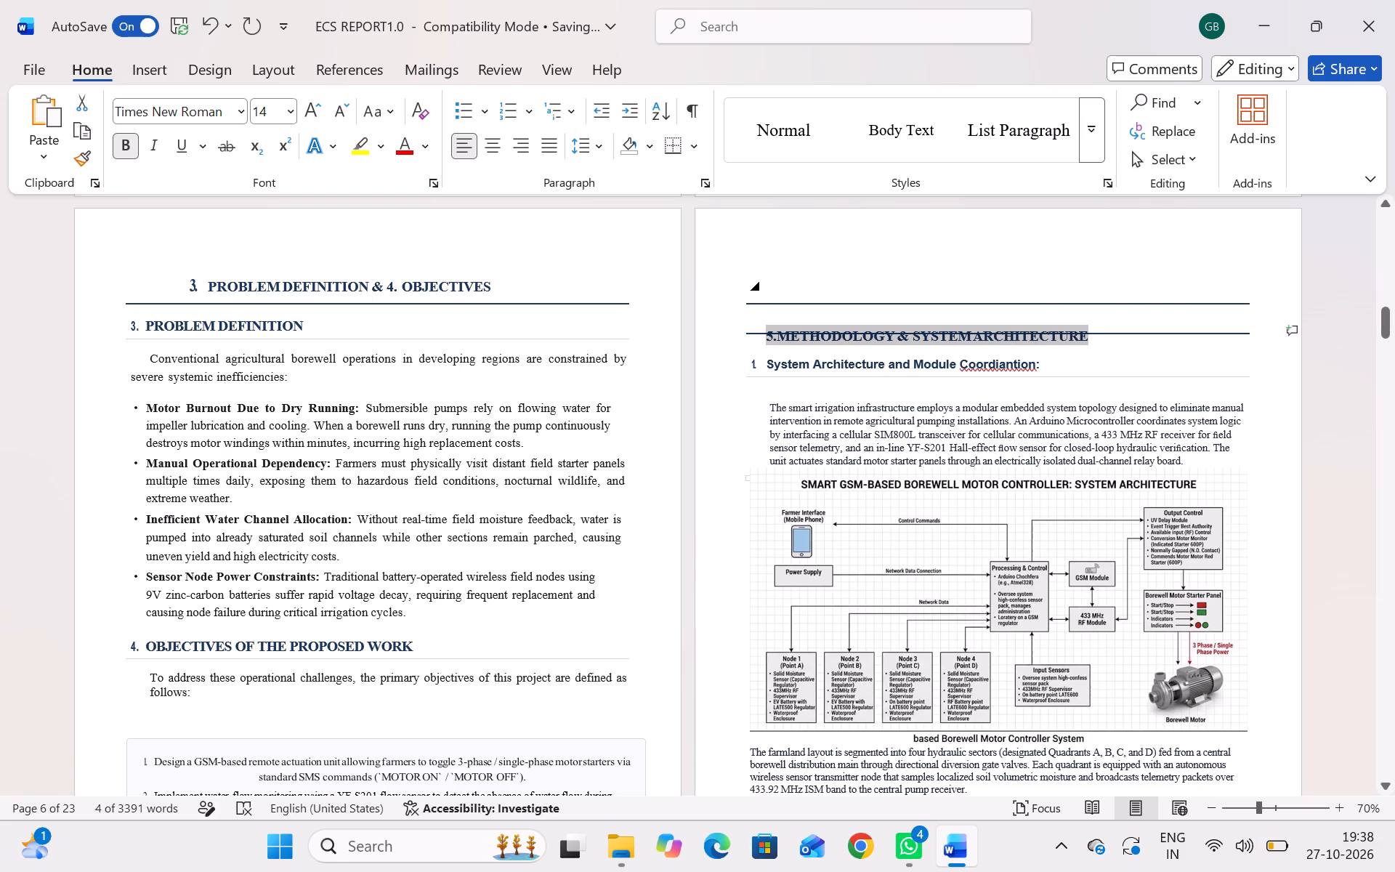
click(979, 280)
key(ctrl+v)
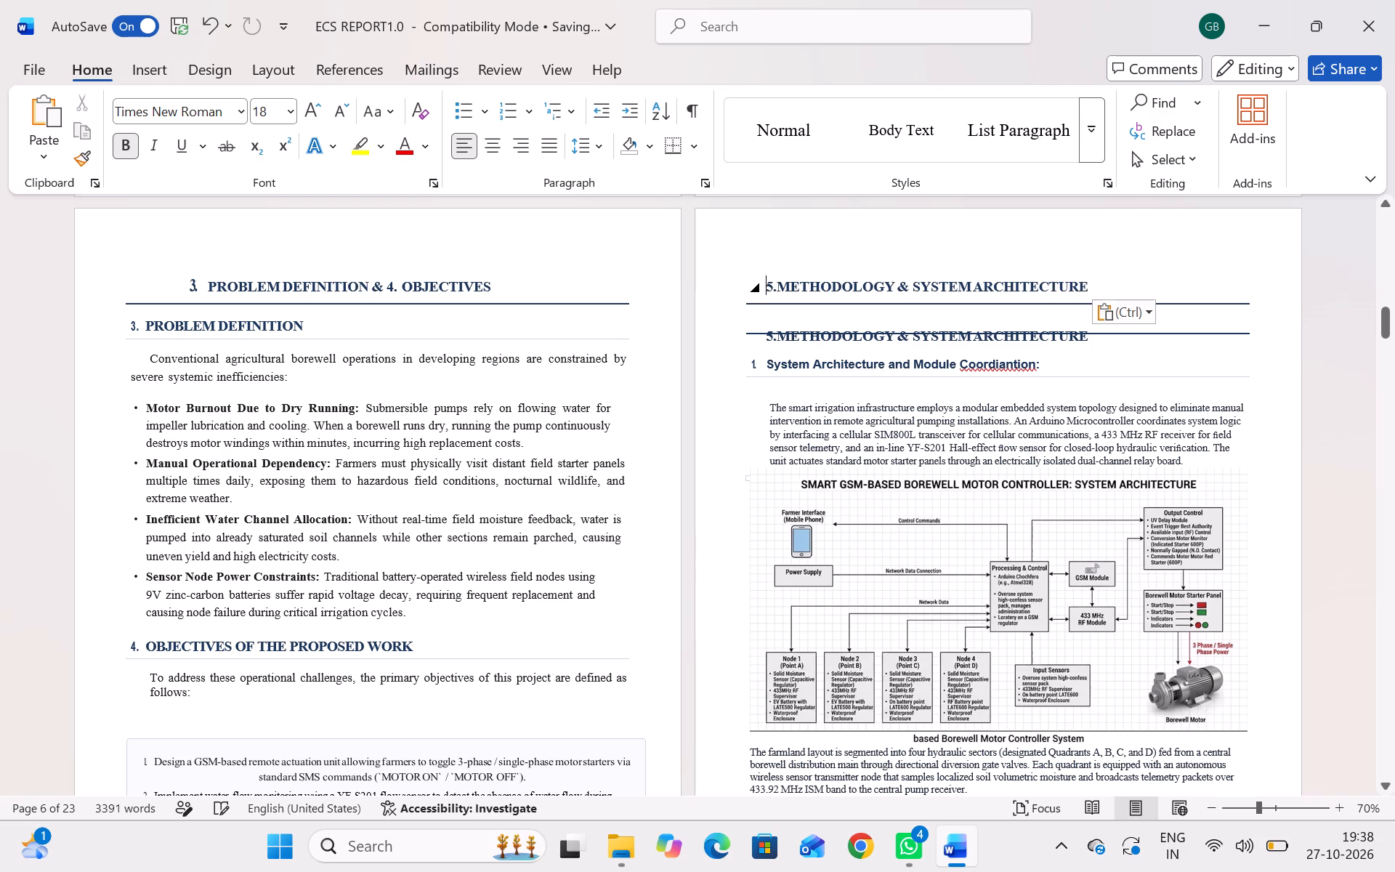
Delete the old METHODOLOGY & SYSTEM ARCHITECTURE heading with its struck-through rule and the leftover blank line, keeping the rule under the new heading.
drag(1099, 339, 752, 341)
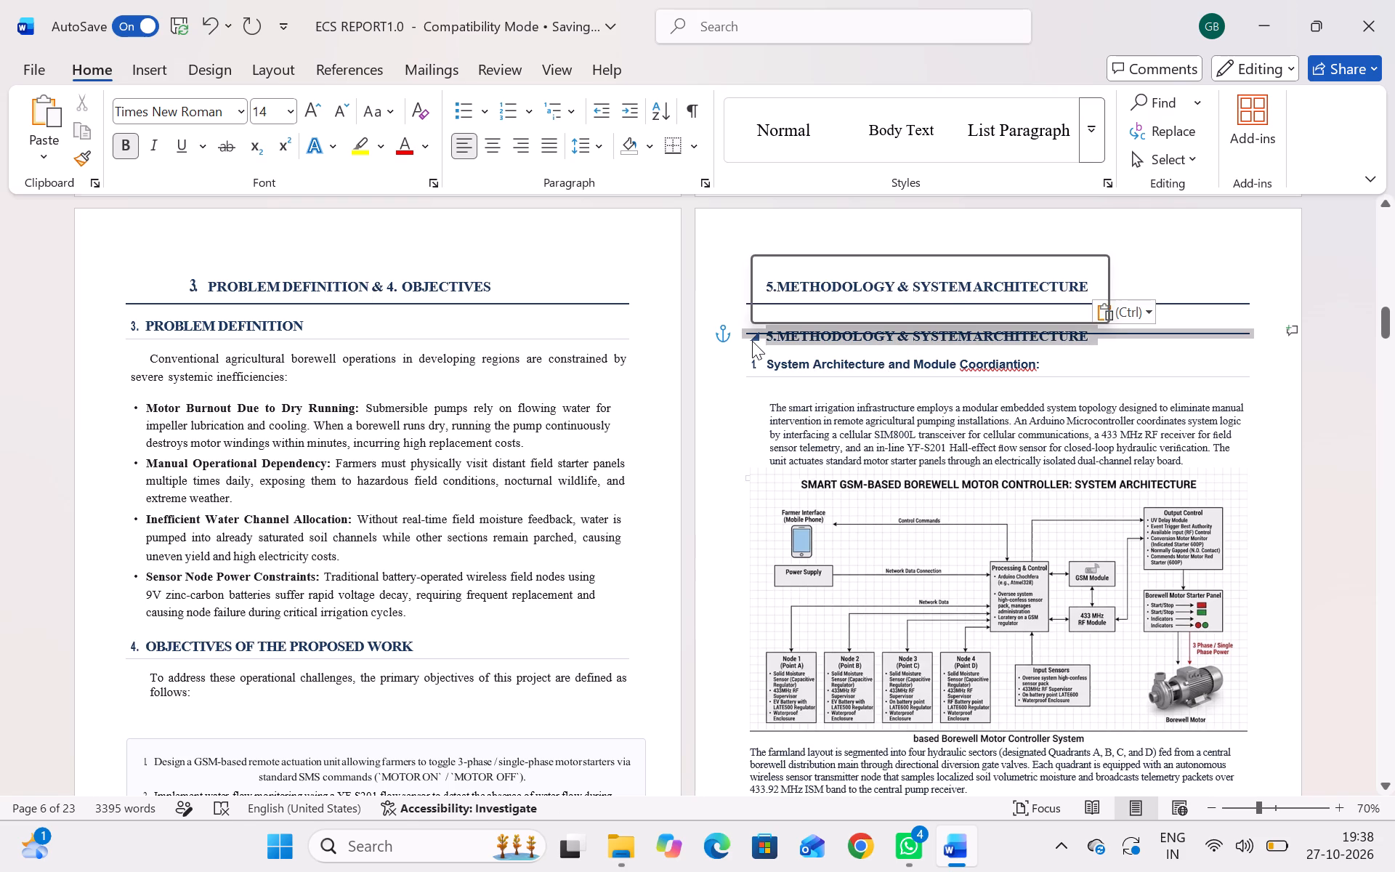
key(BackSpace)
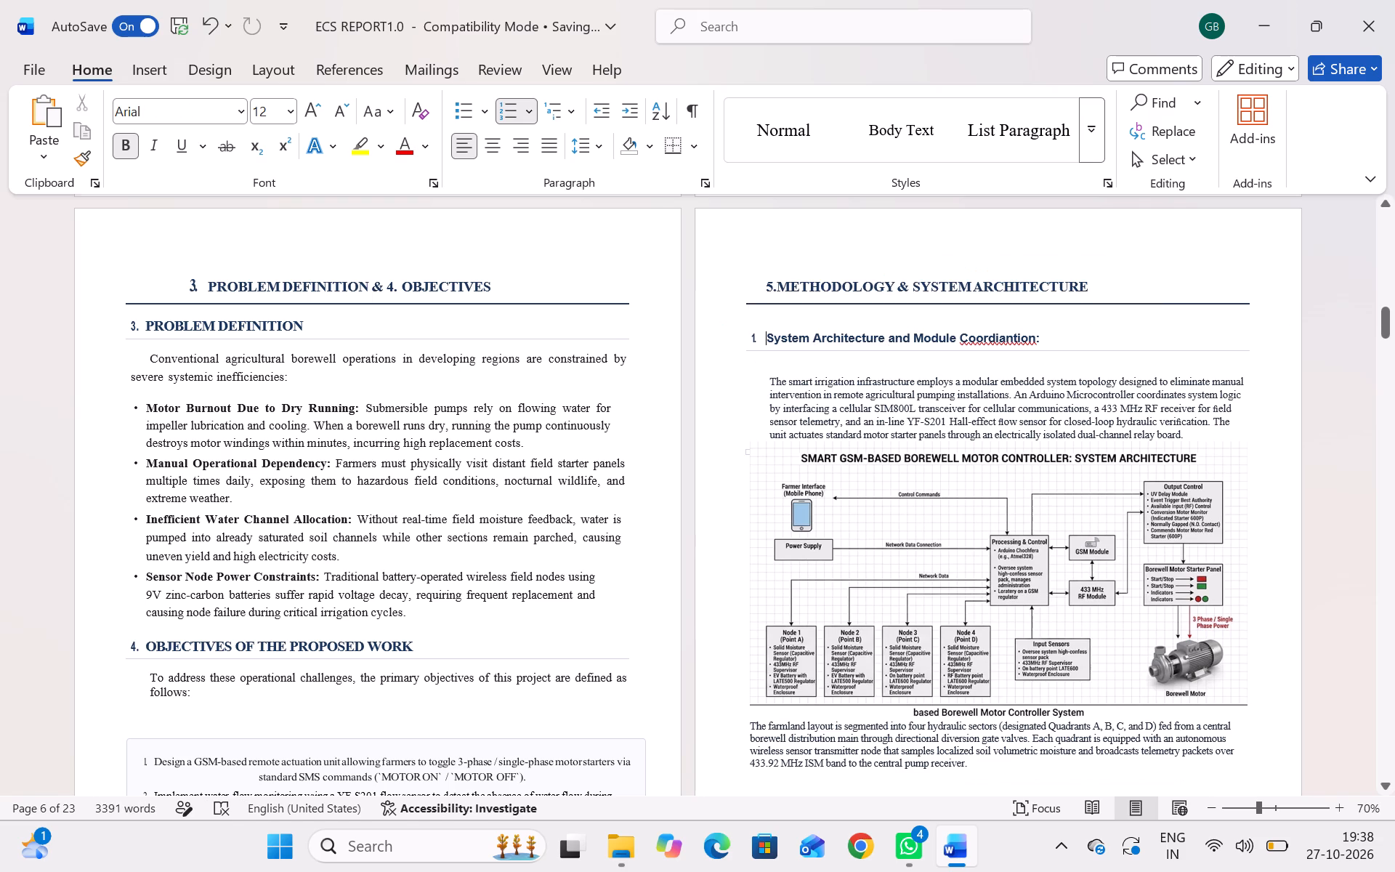
click(763, 323)
key(BackSpace)
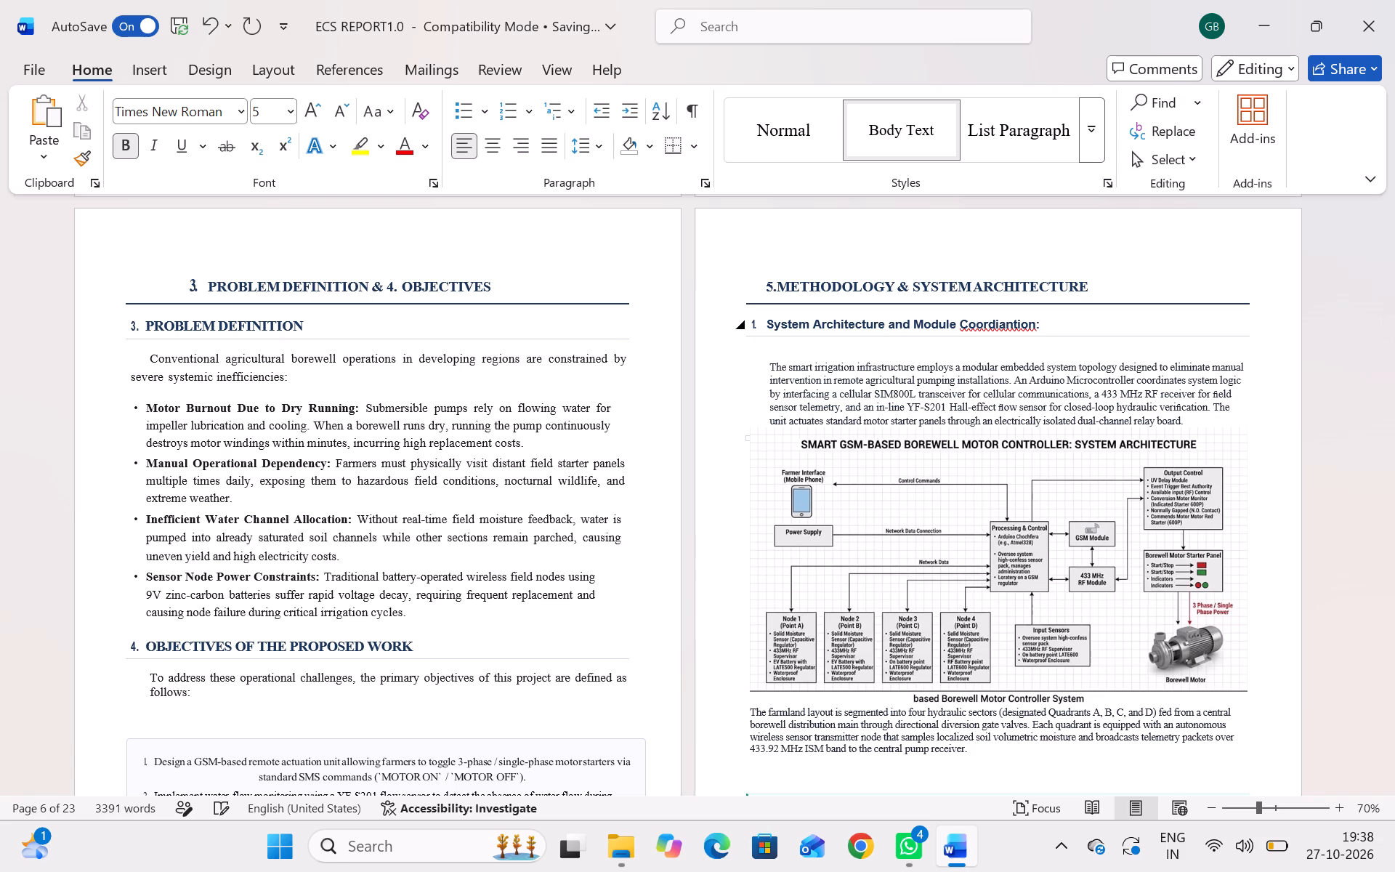
key(BackSpace)
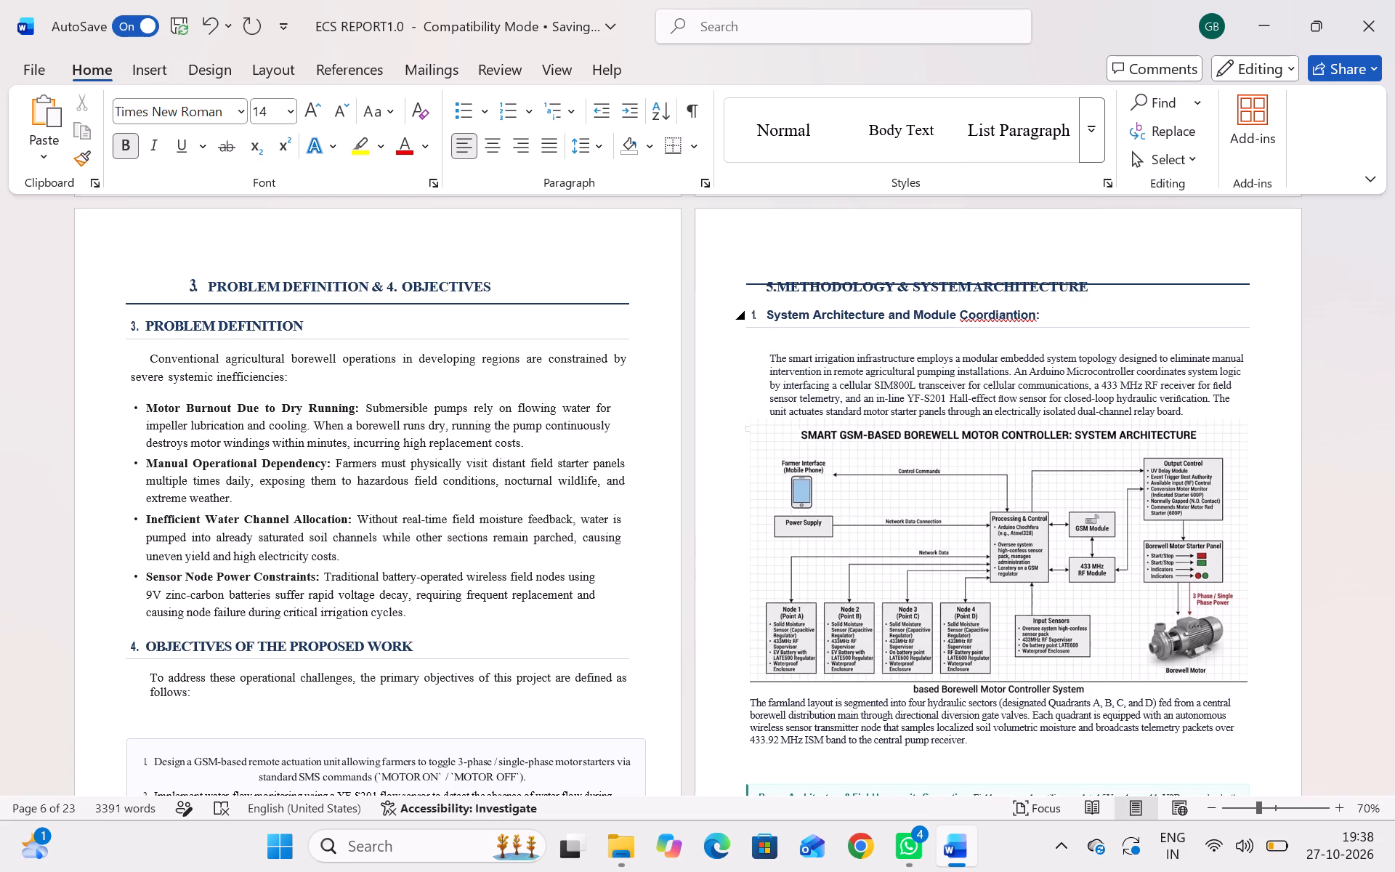
key(ctrl+z)
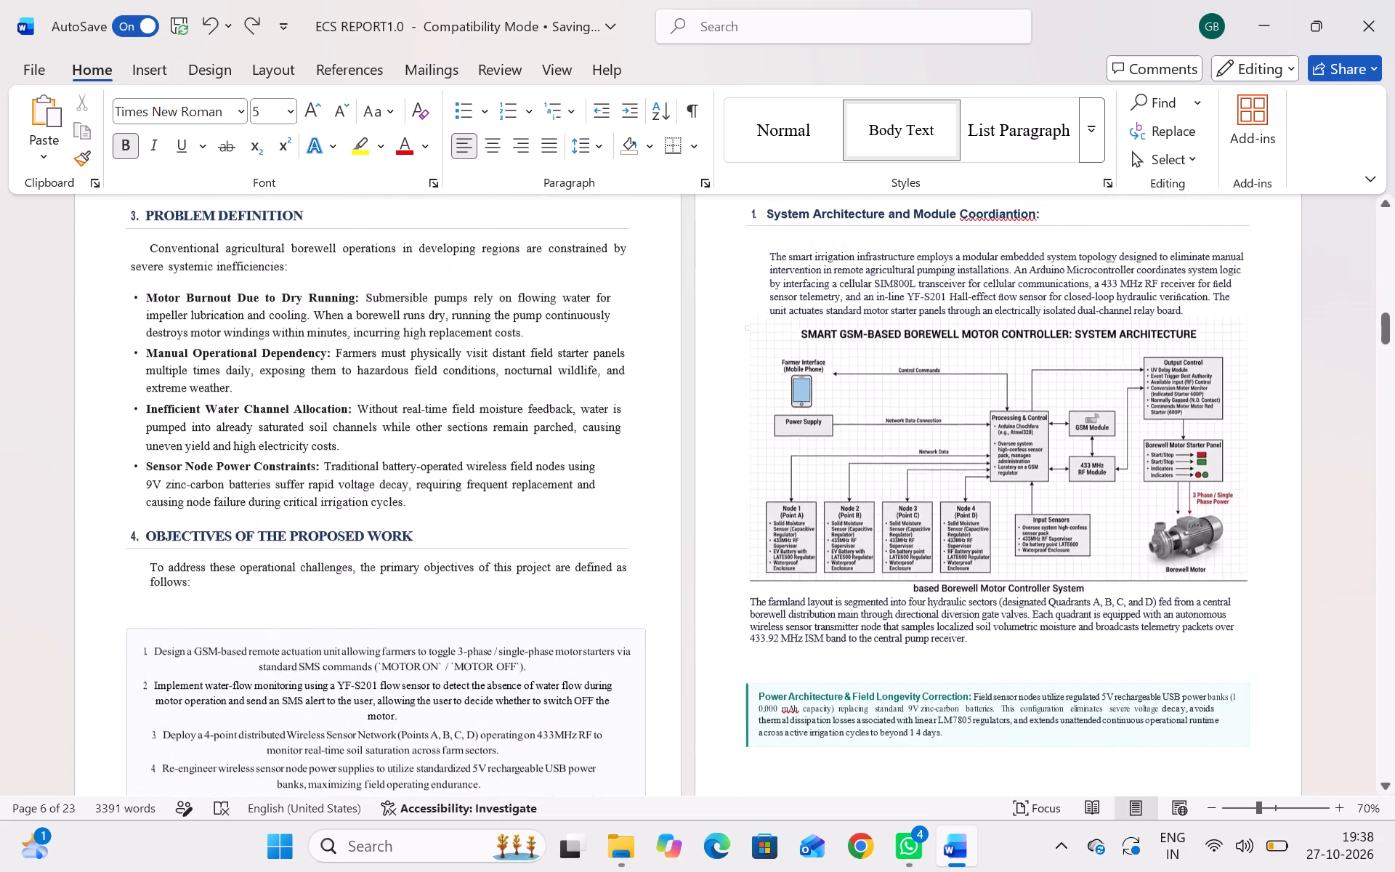
Correct the misspelled last word of the System Architecture subheading on page 6 to "Coordination".
scroll(763, 323, up, 1)
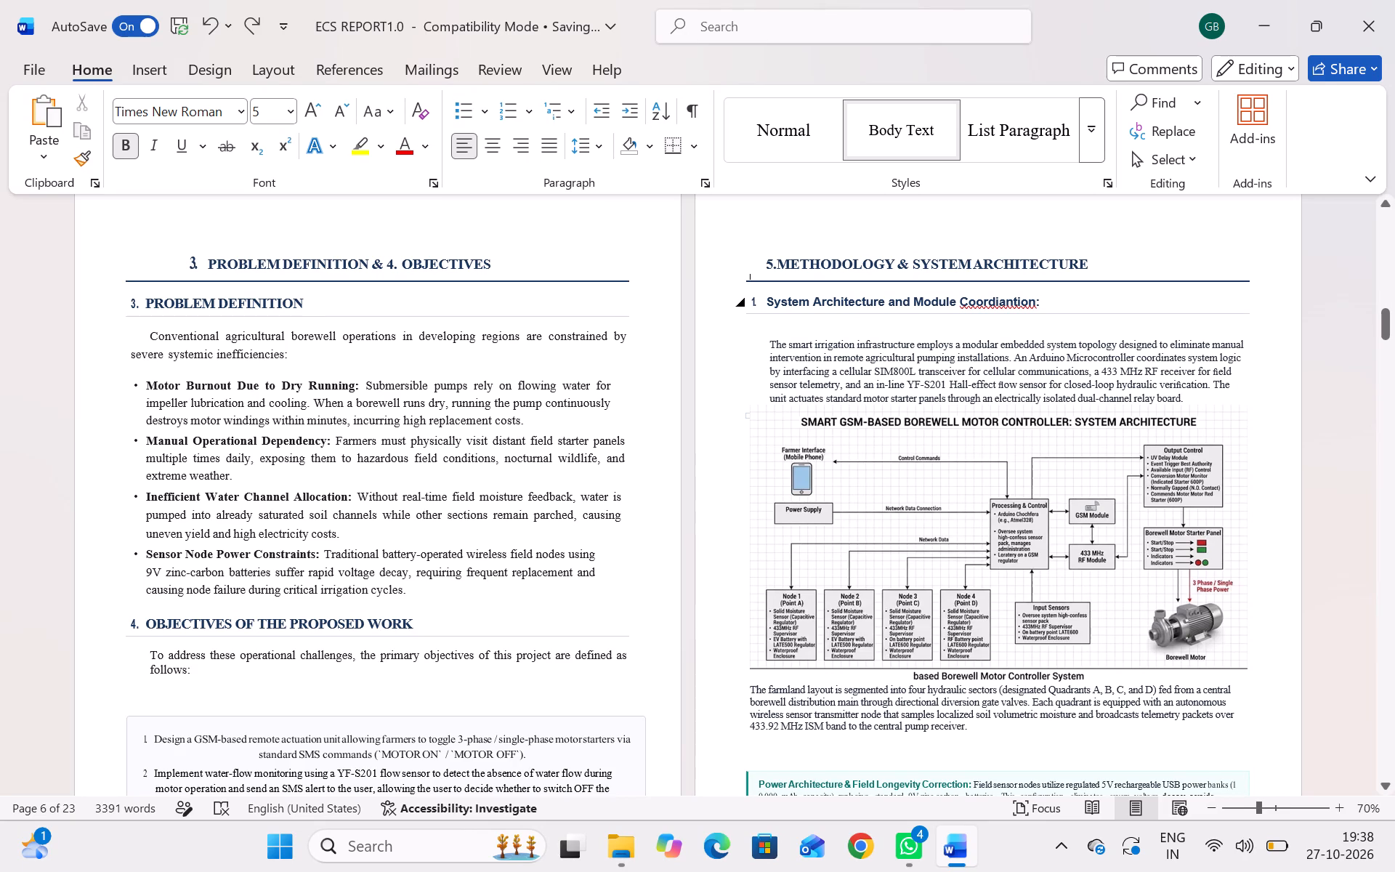
click(1011, 305)
key(a)
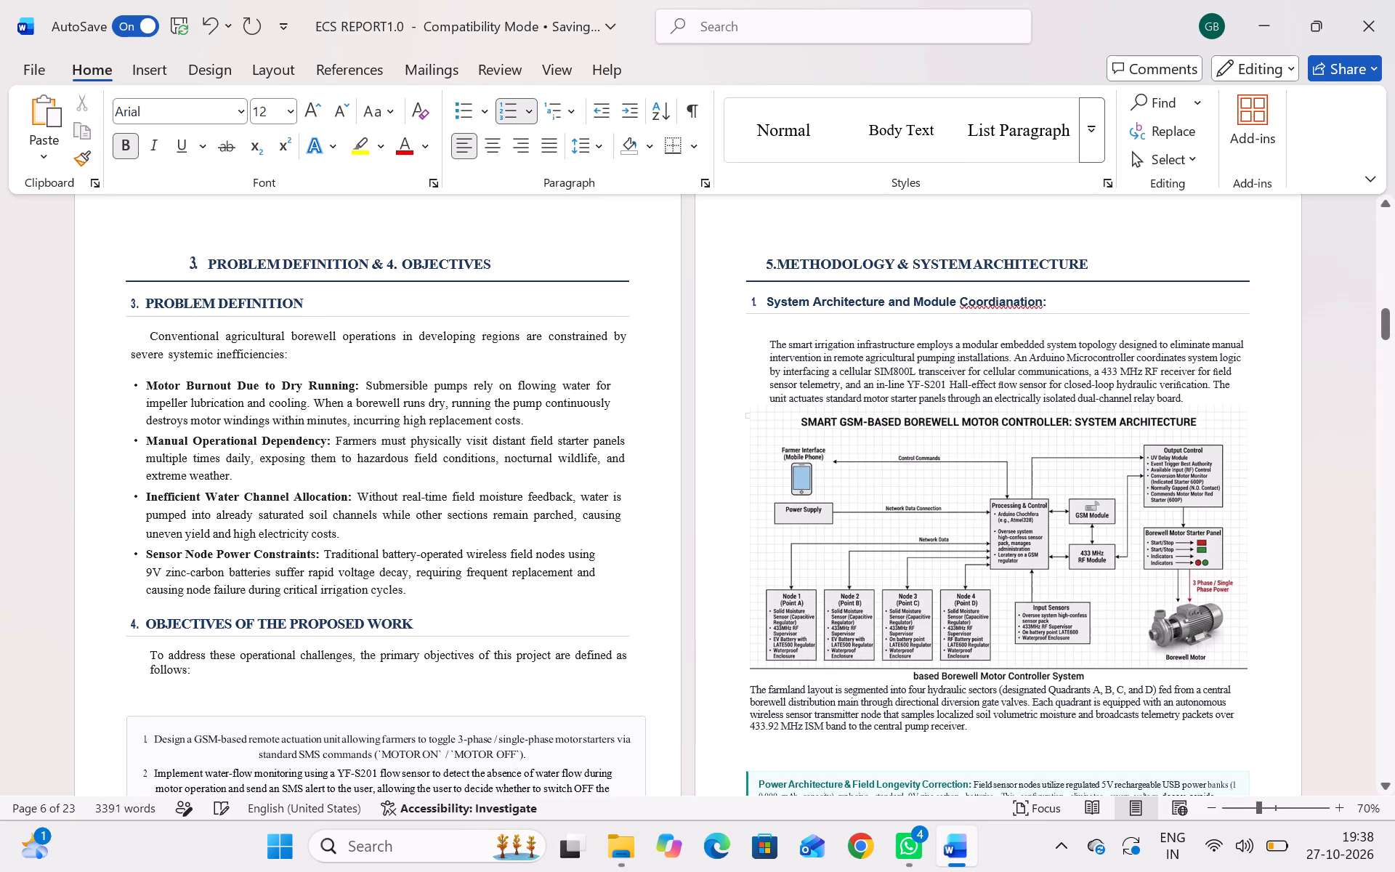
key(Left)
key(Left)
key(Left)
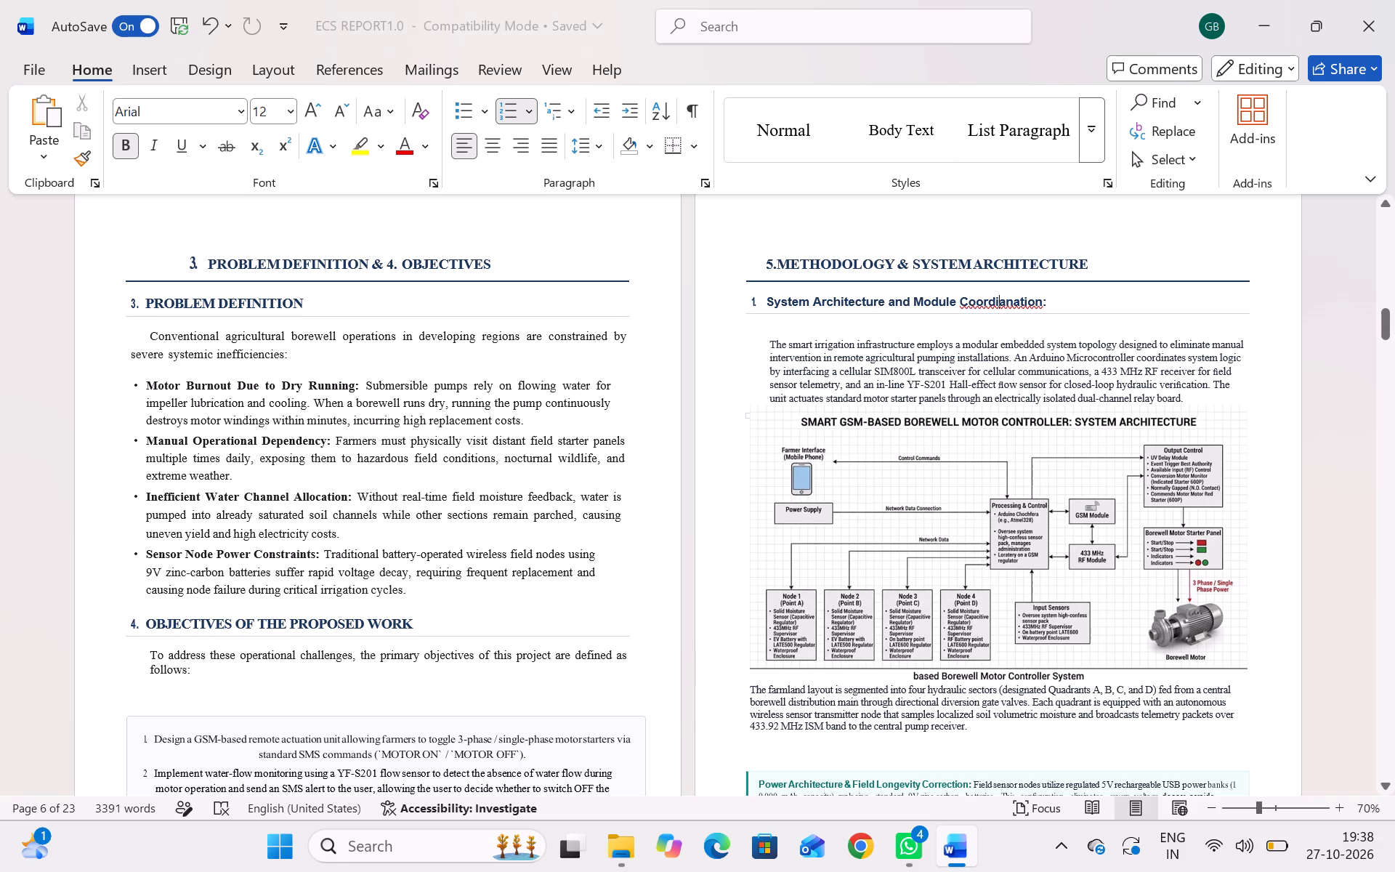
key(Right)
key(BackSpace)
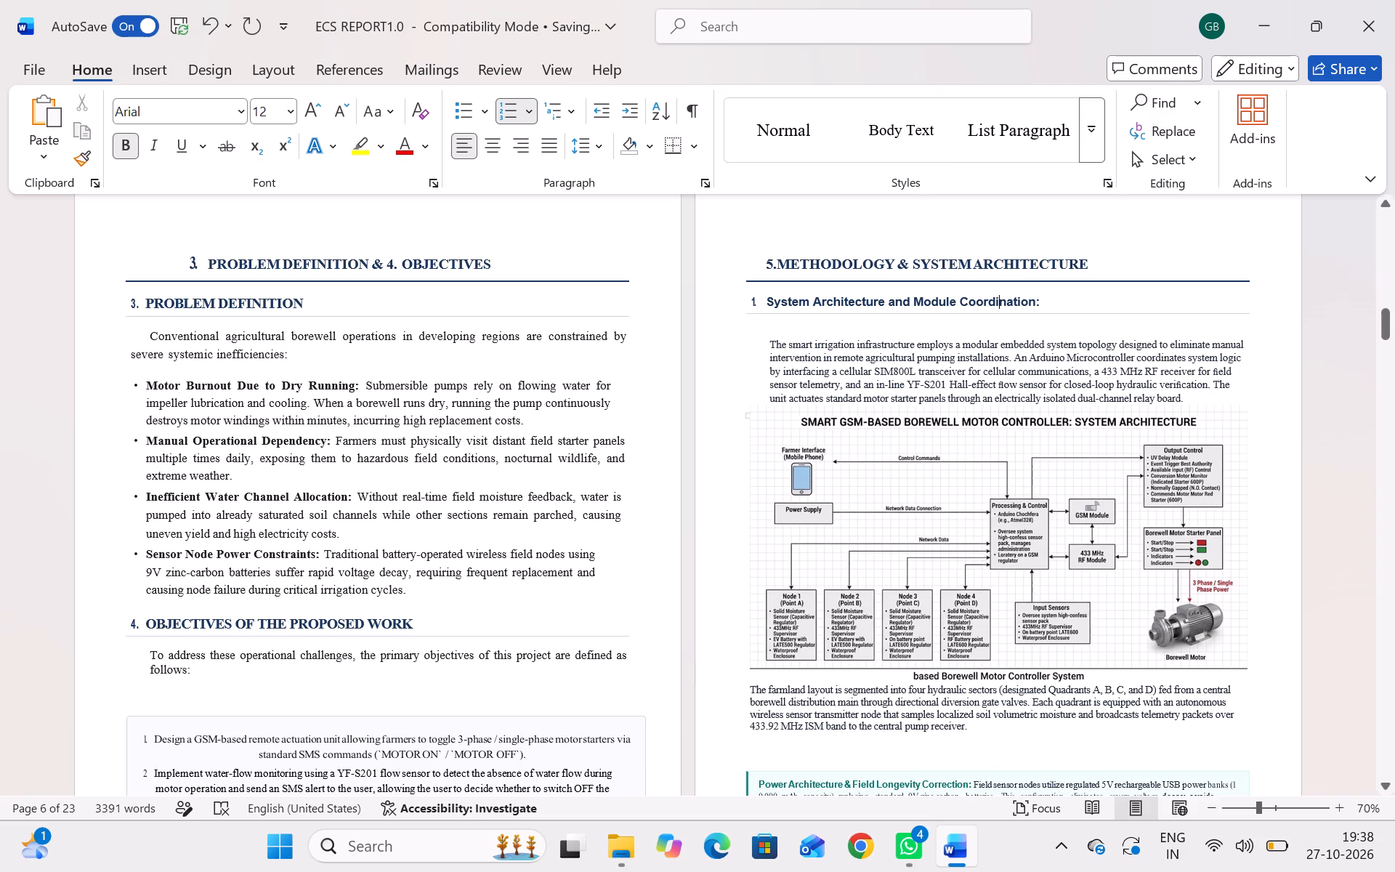
Replace the automatic number of the System Architecture and Module Coordination subheading with a manually typed "5.1. ".
click(755, 302)
key(BackSpace)
text(5.1)
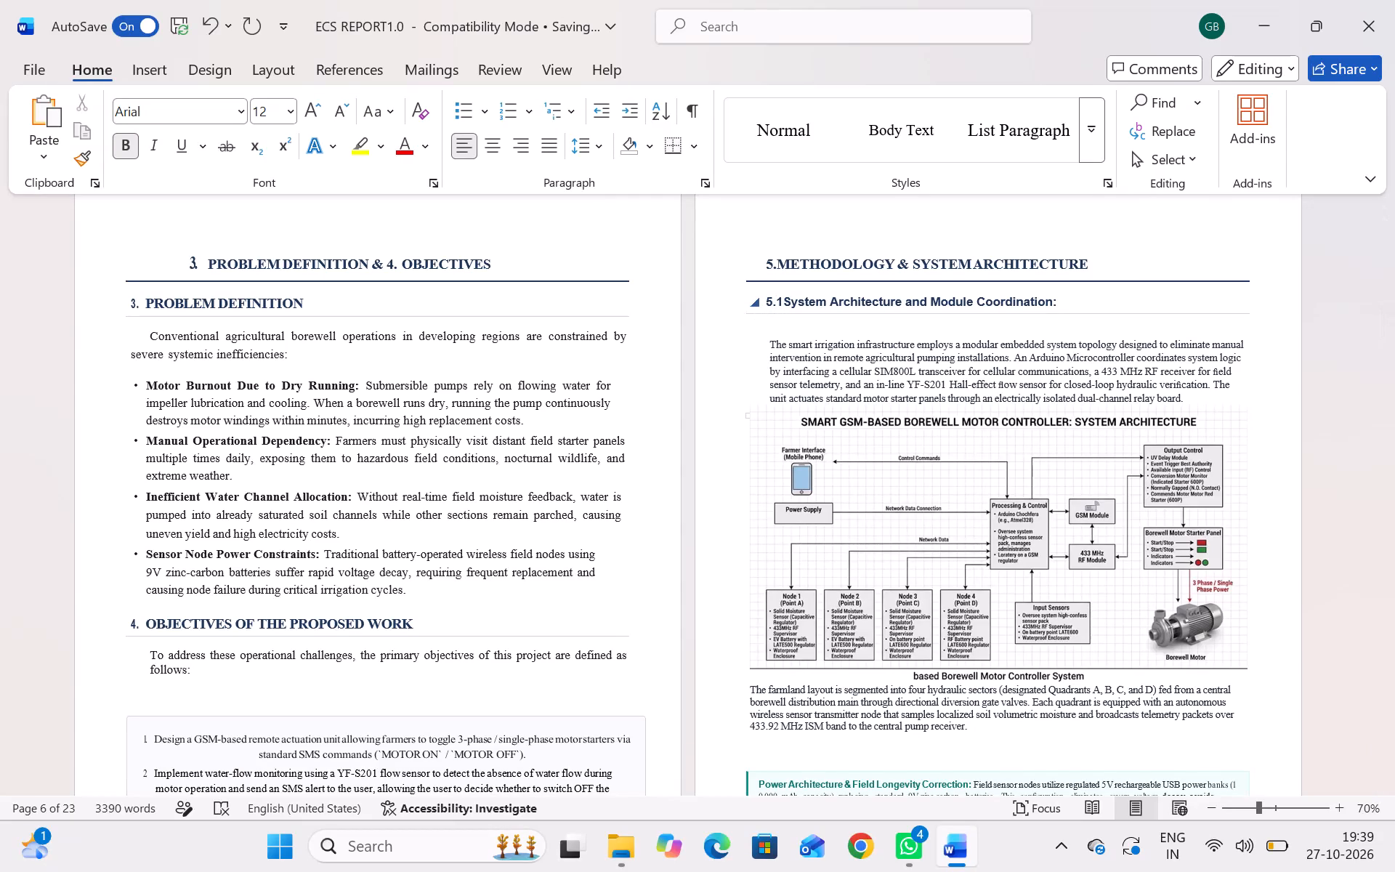
key(space)
text(.)
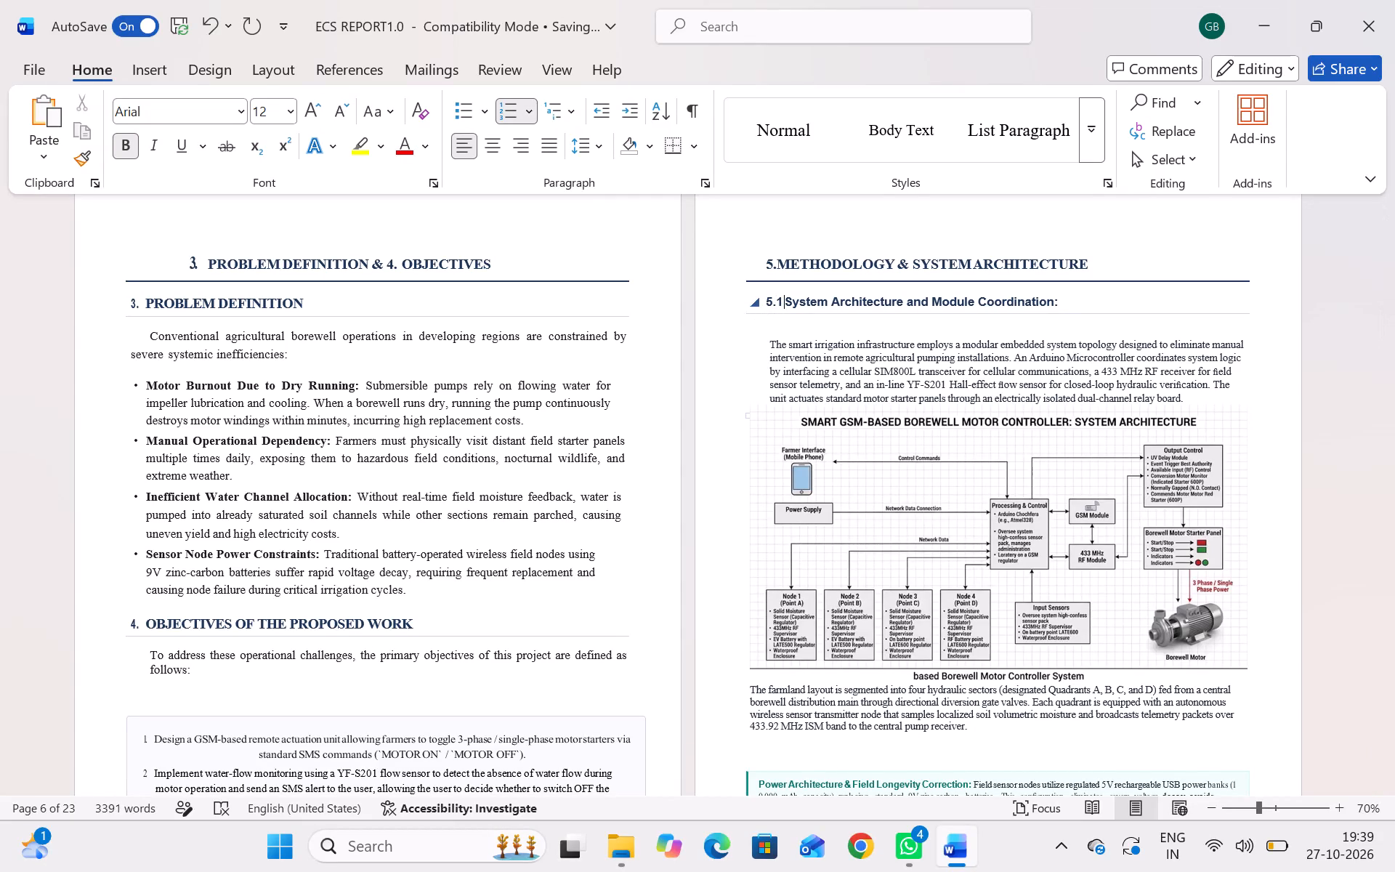
key(space)
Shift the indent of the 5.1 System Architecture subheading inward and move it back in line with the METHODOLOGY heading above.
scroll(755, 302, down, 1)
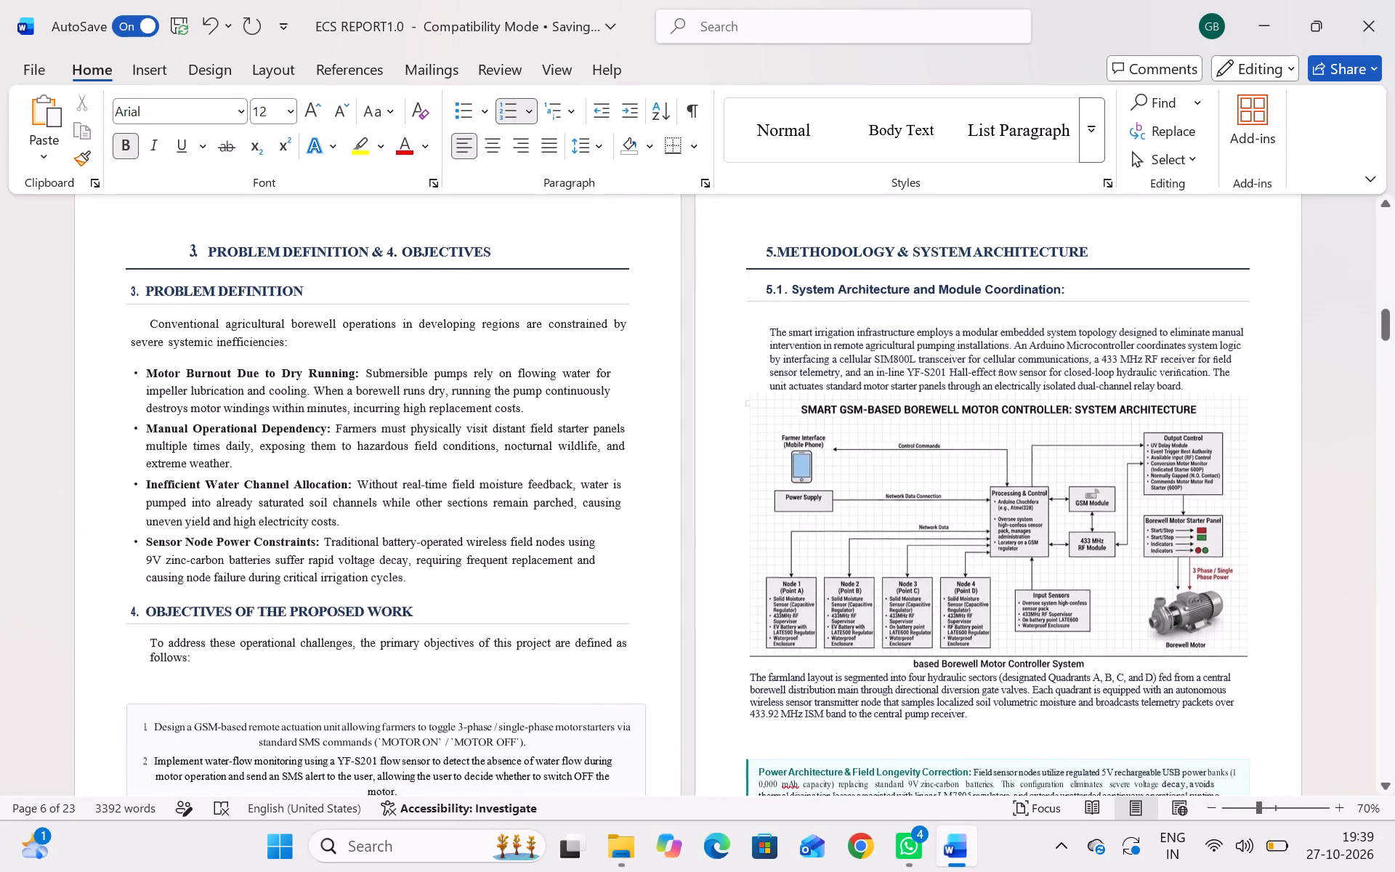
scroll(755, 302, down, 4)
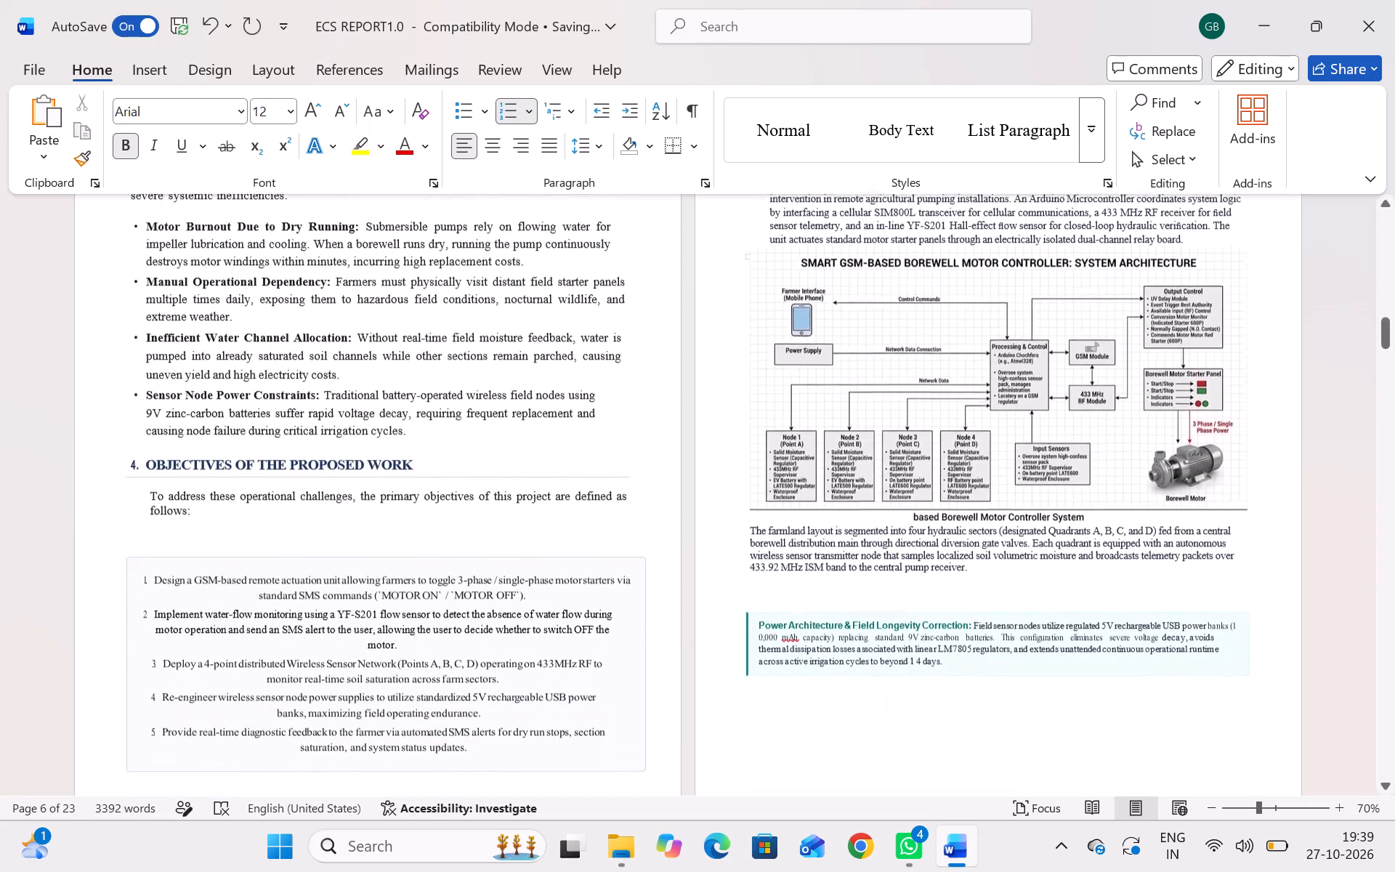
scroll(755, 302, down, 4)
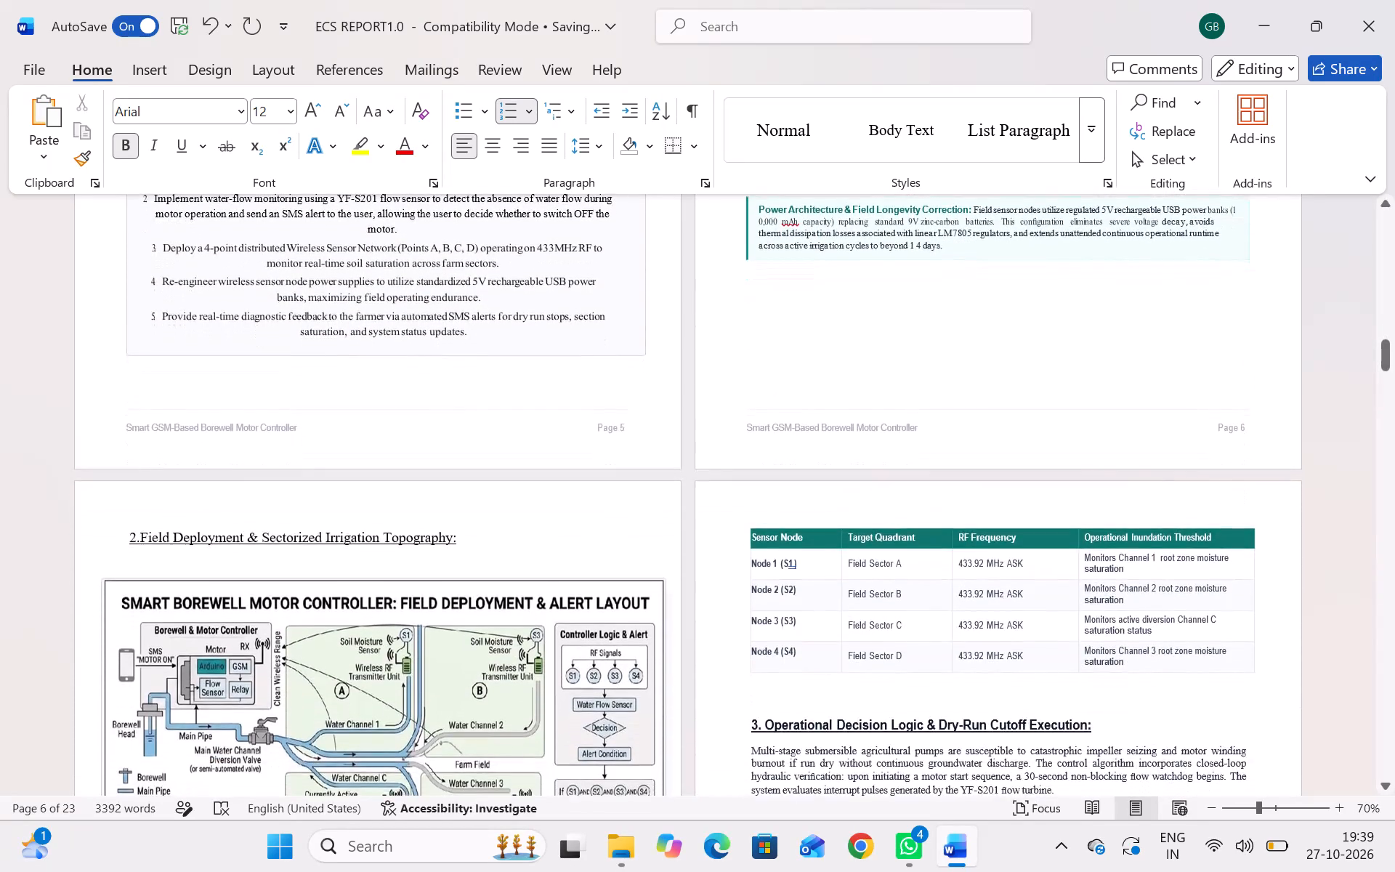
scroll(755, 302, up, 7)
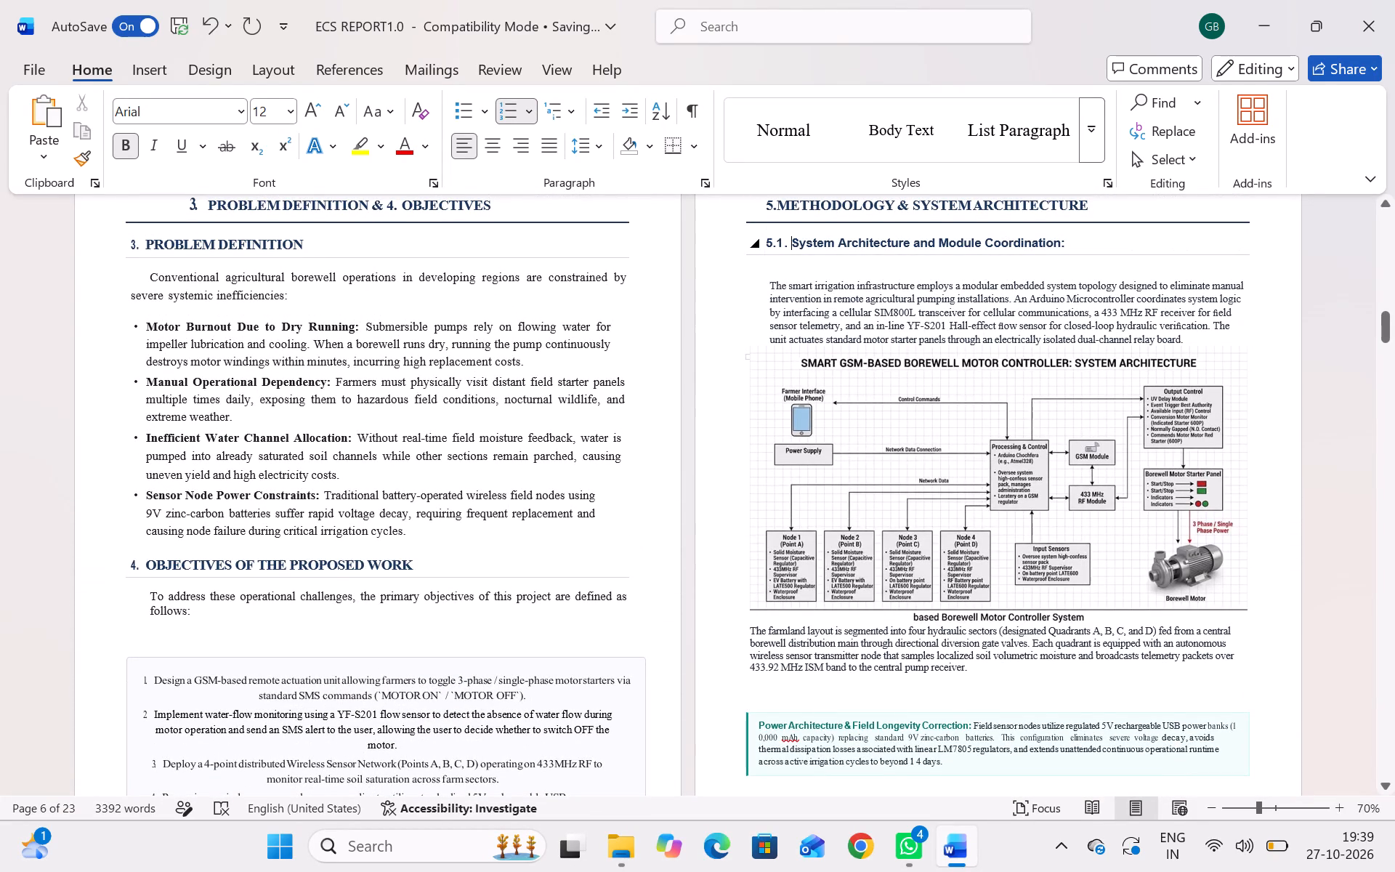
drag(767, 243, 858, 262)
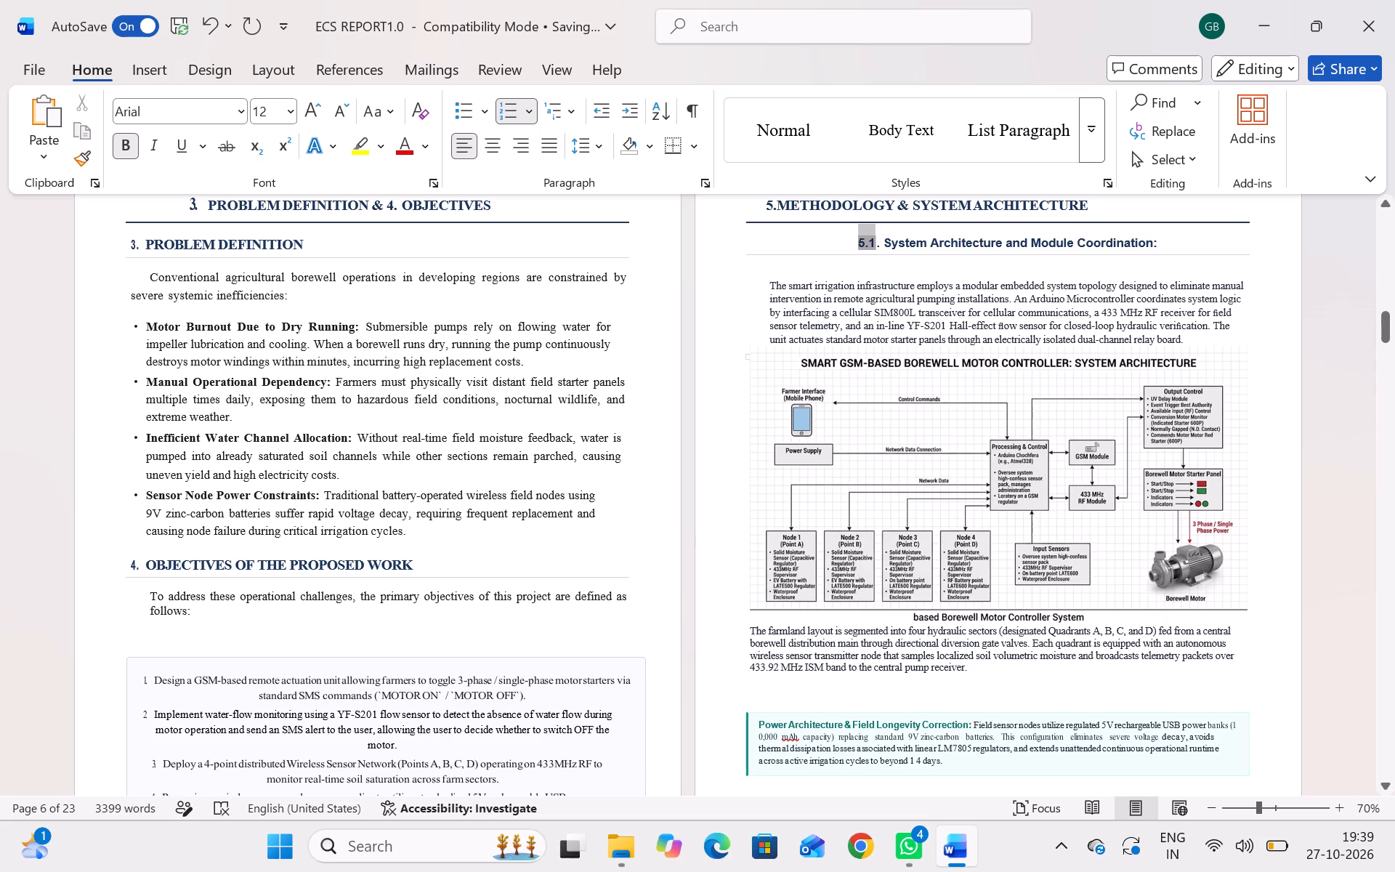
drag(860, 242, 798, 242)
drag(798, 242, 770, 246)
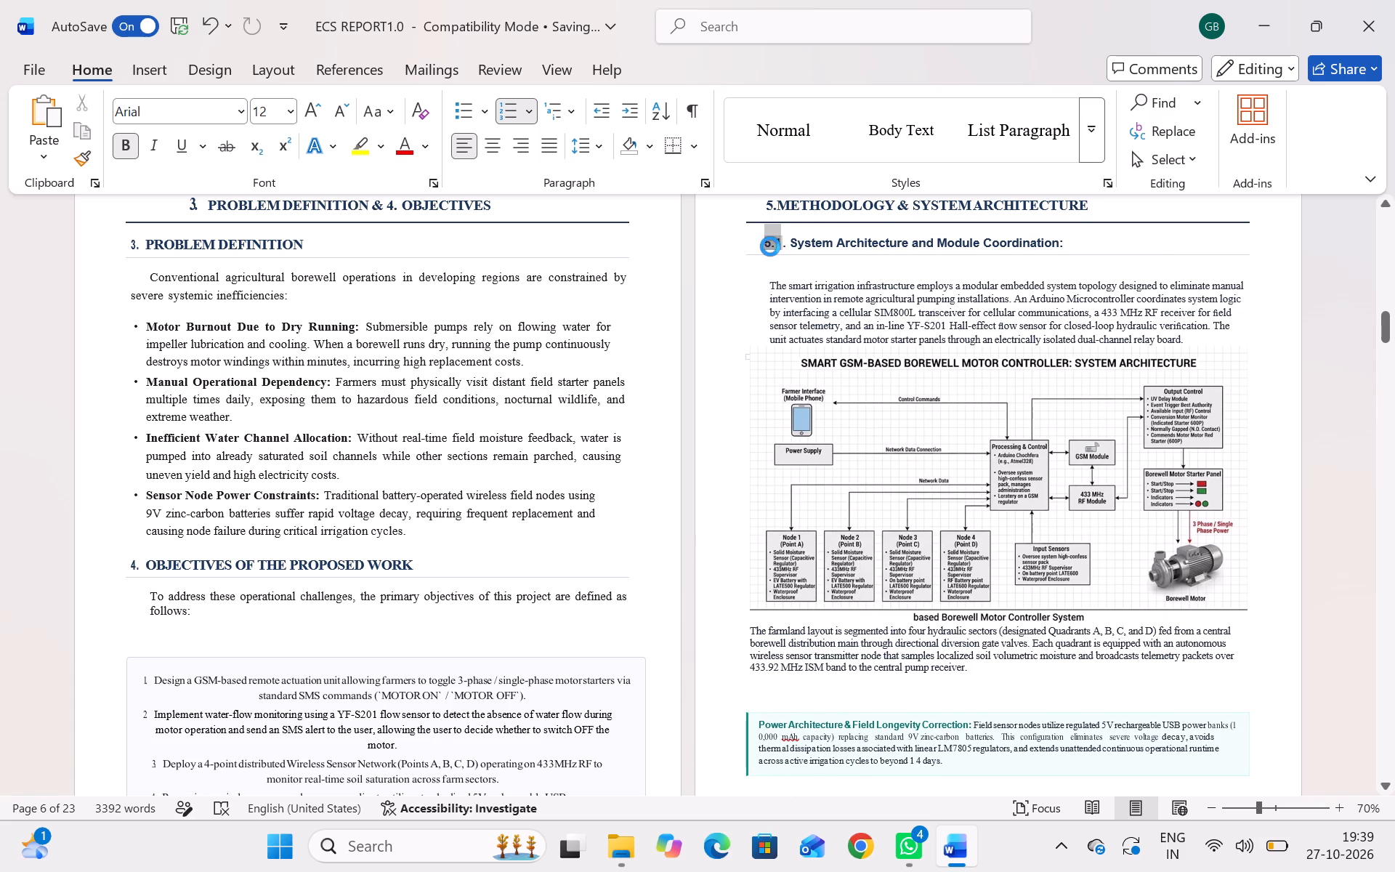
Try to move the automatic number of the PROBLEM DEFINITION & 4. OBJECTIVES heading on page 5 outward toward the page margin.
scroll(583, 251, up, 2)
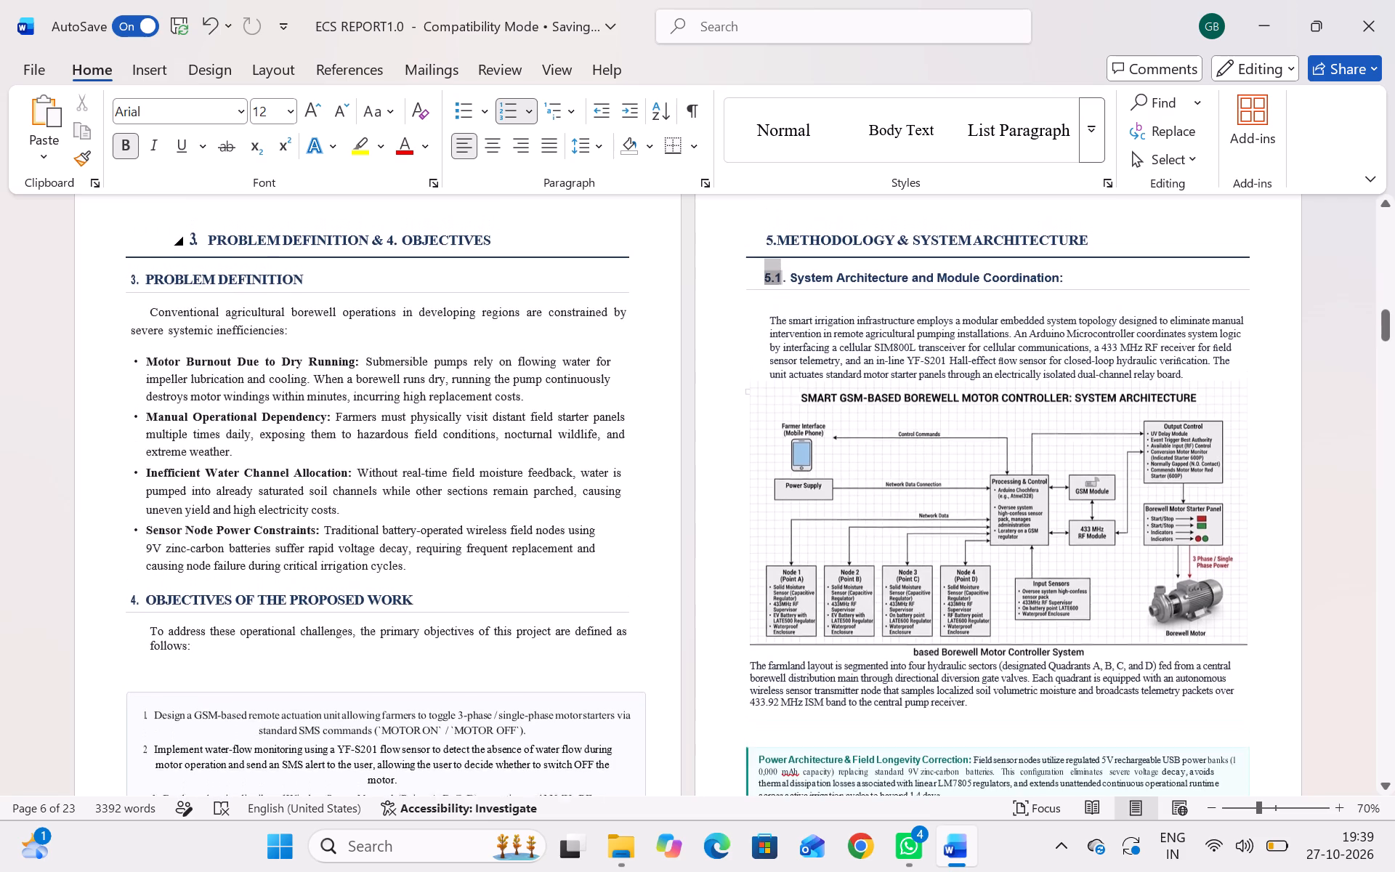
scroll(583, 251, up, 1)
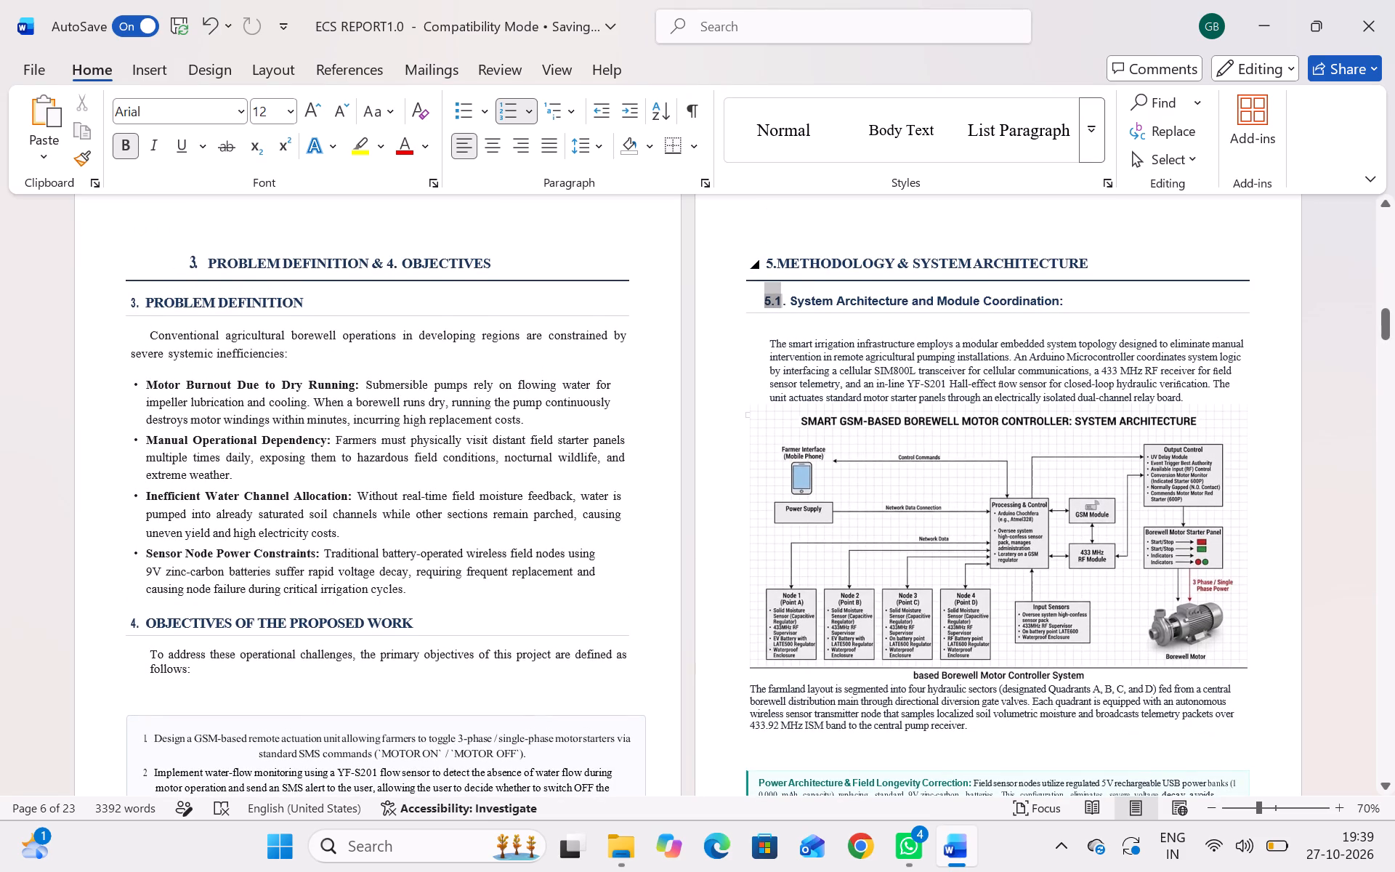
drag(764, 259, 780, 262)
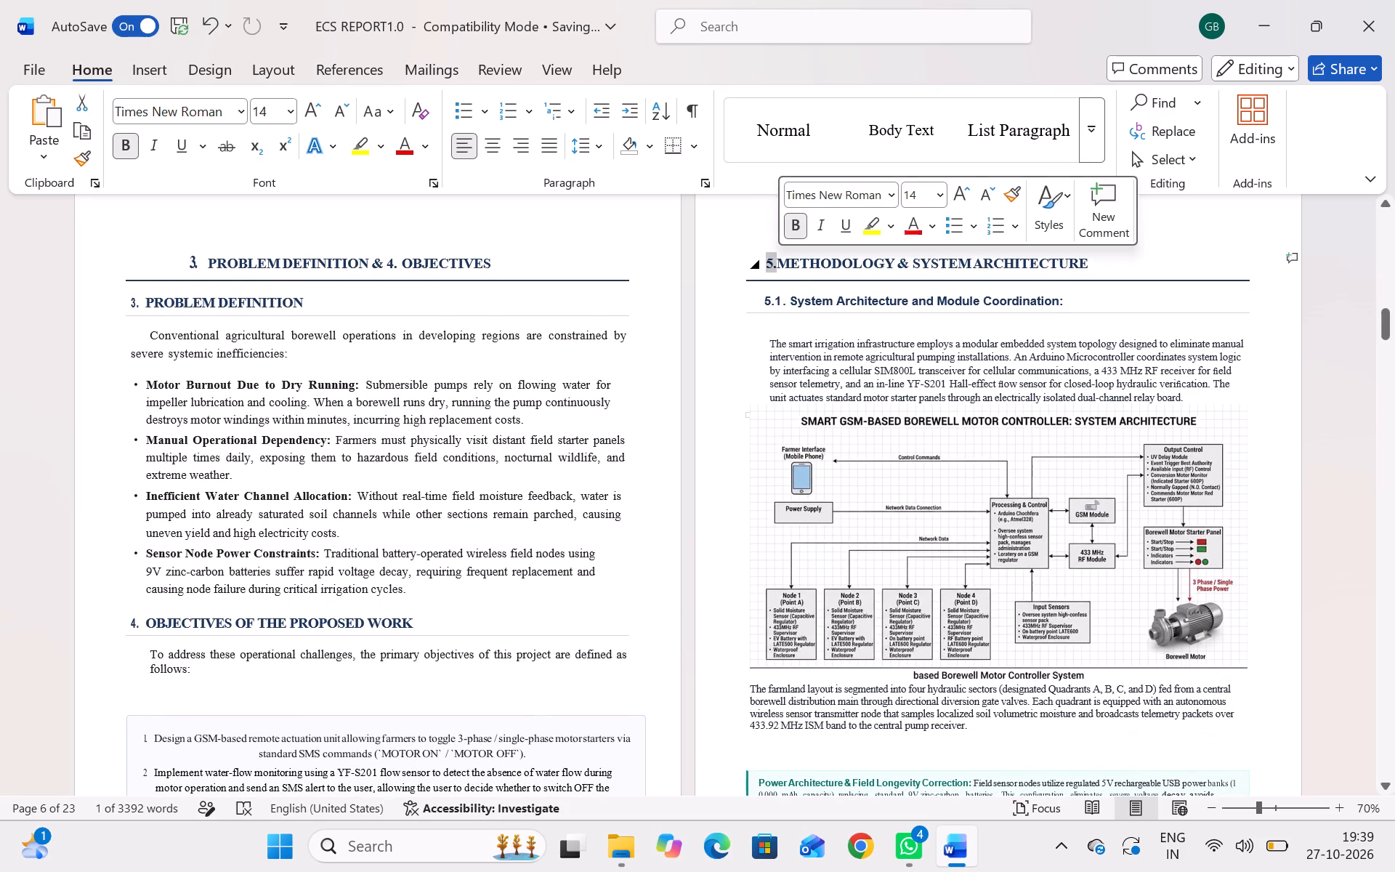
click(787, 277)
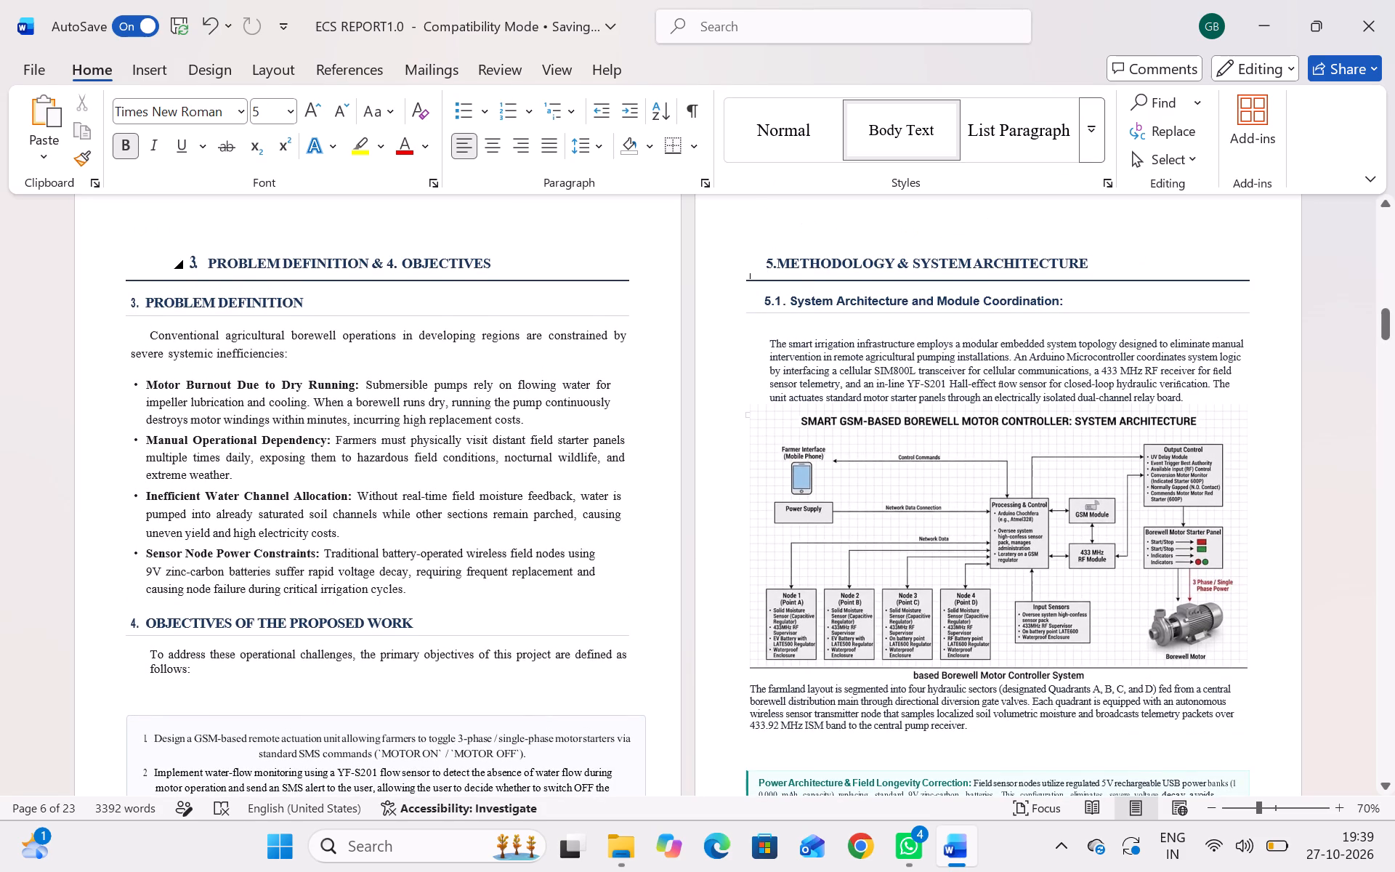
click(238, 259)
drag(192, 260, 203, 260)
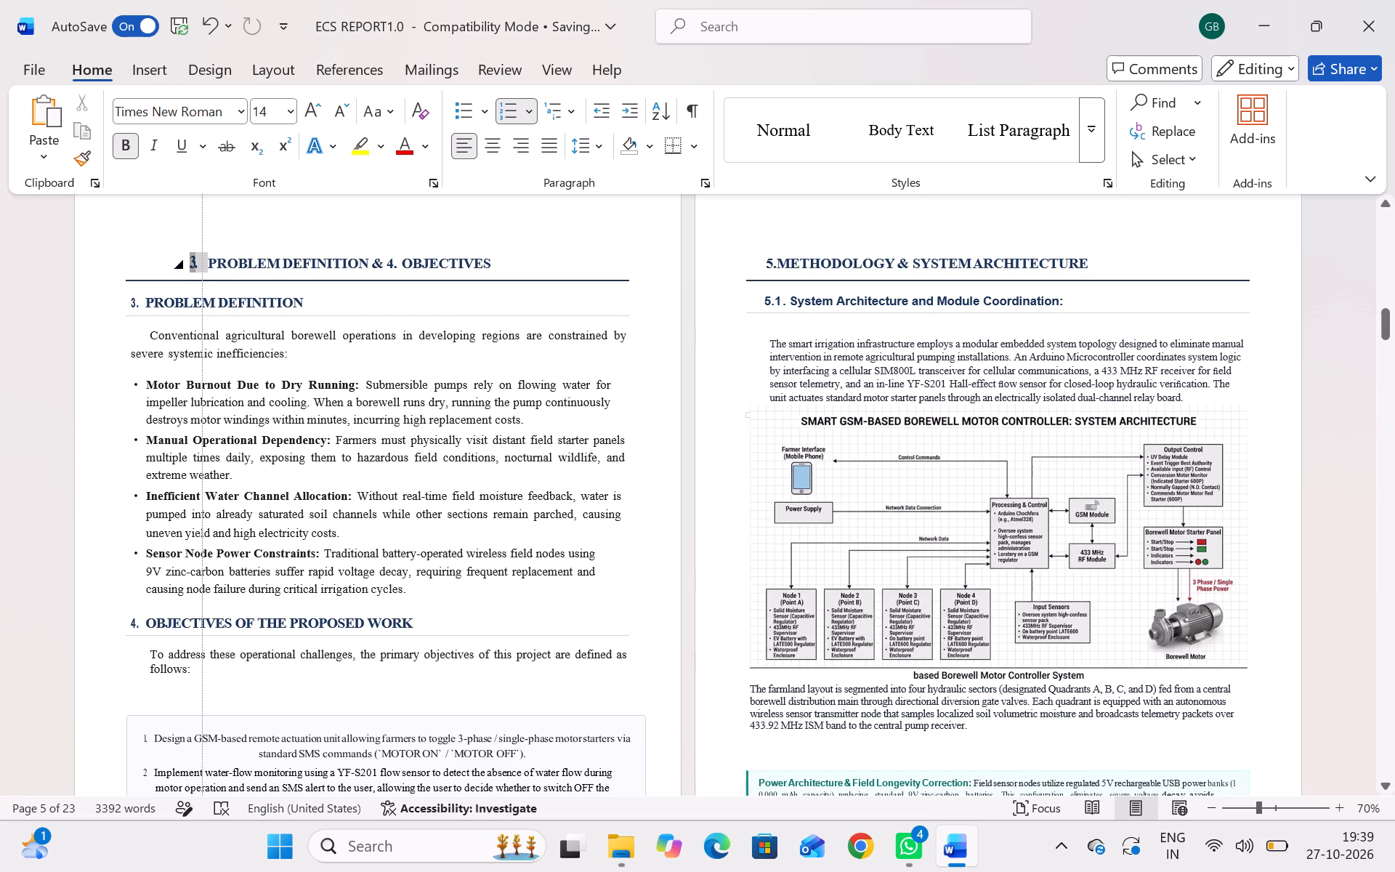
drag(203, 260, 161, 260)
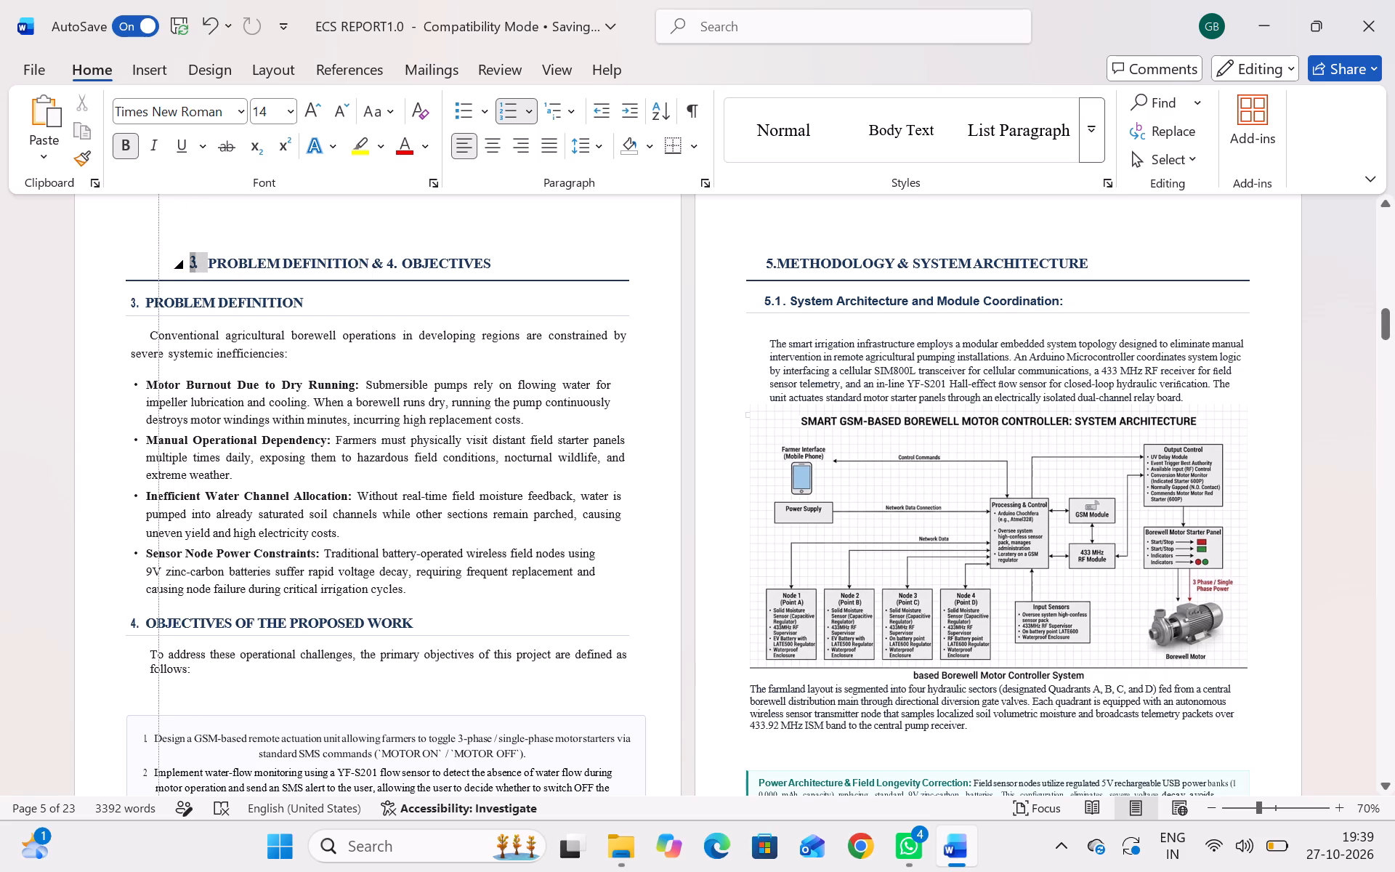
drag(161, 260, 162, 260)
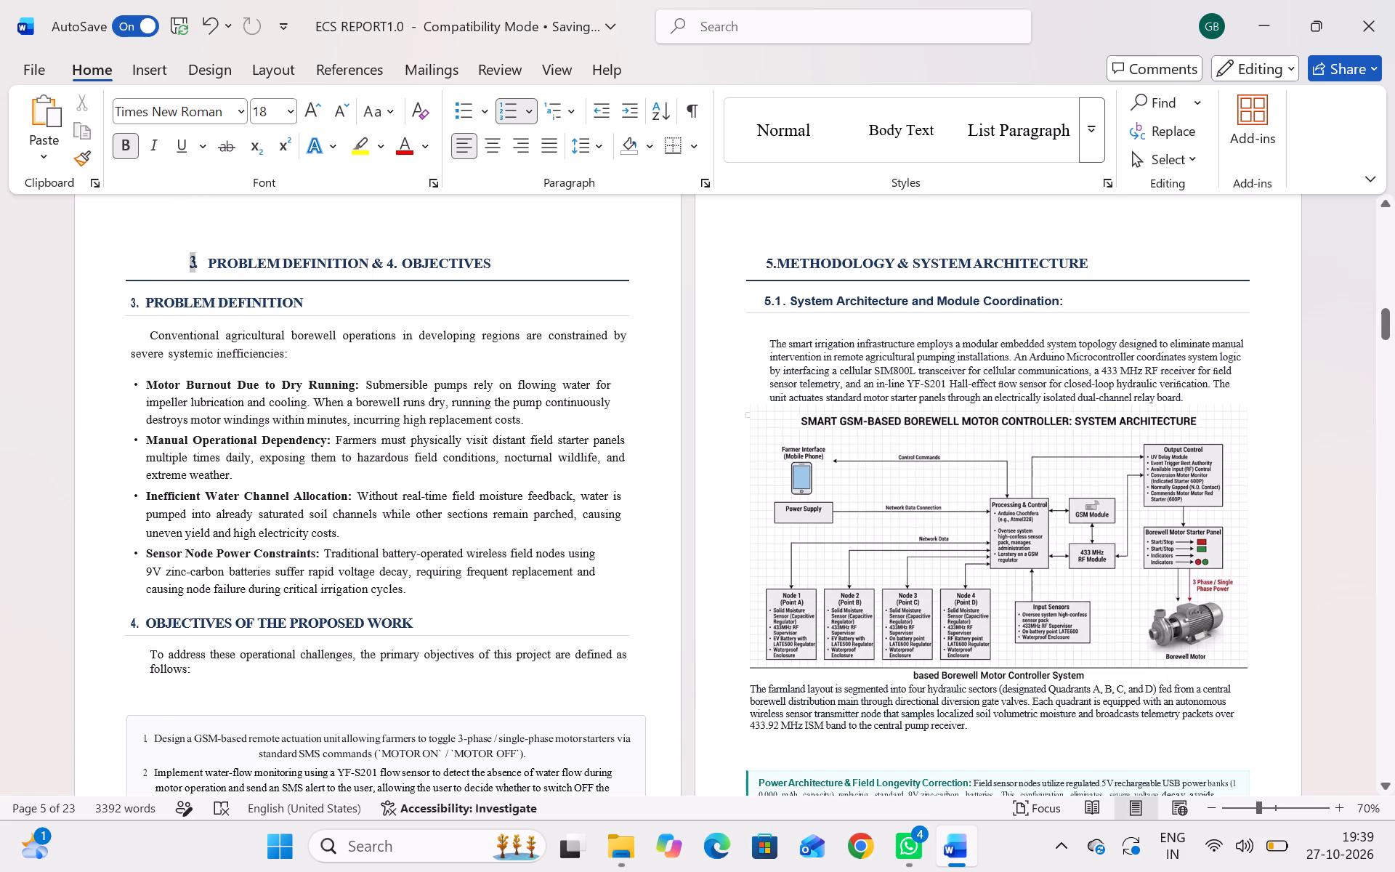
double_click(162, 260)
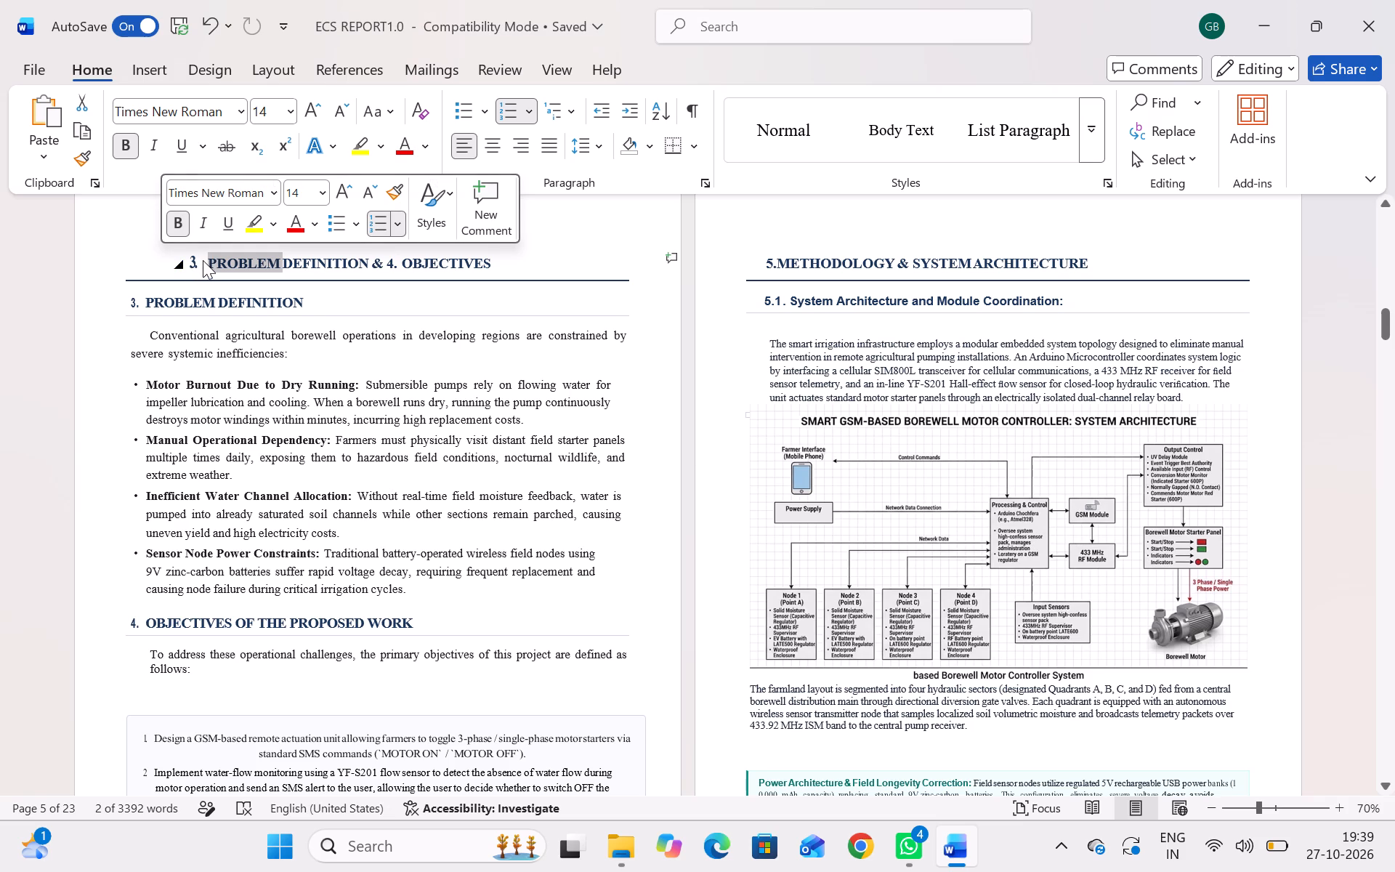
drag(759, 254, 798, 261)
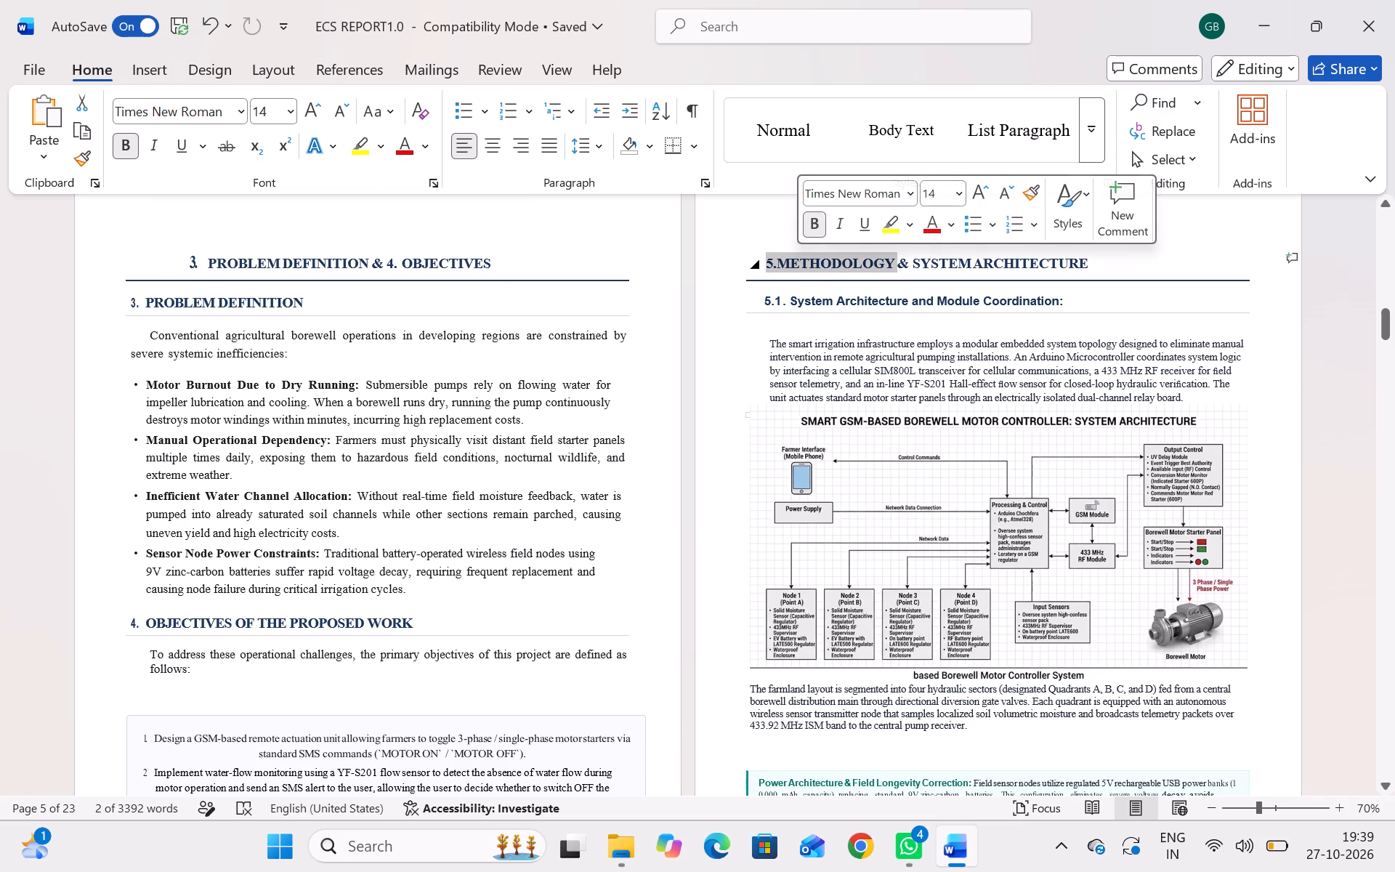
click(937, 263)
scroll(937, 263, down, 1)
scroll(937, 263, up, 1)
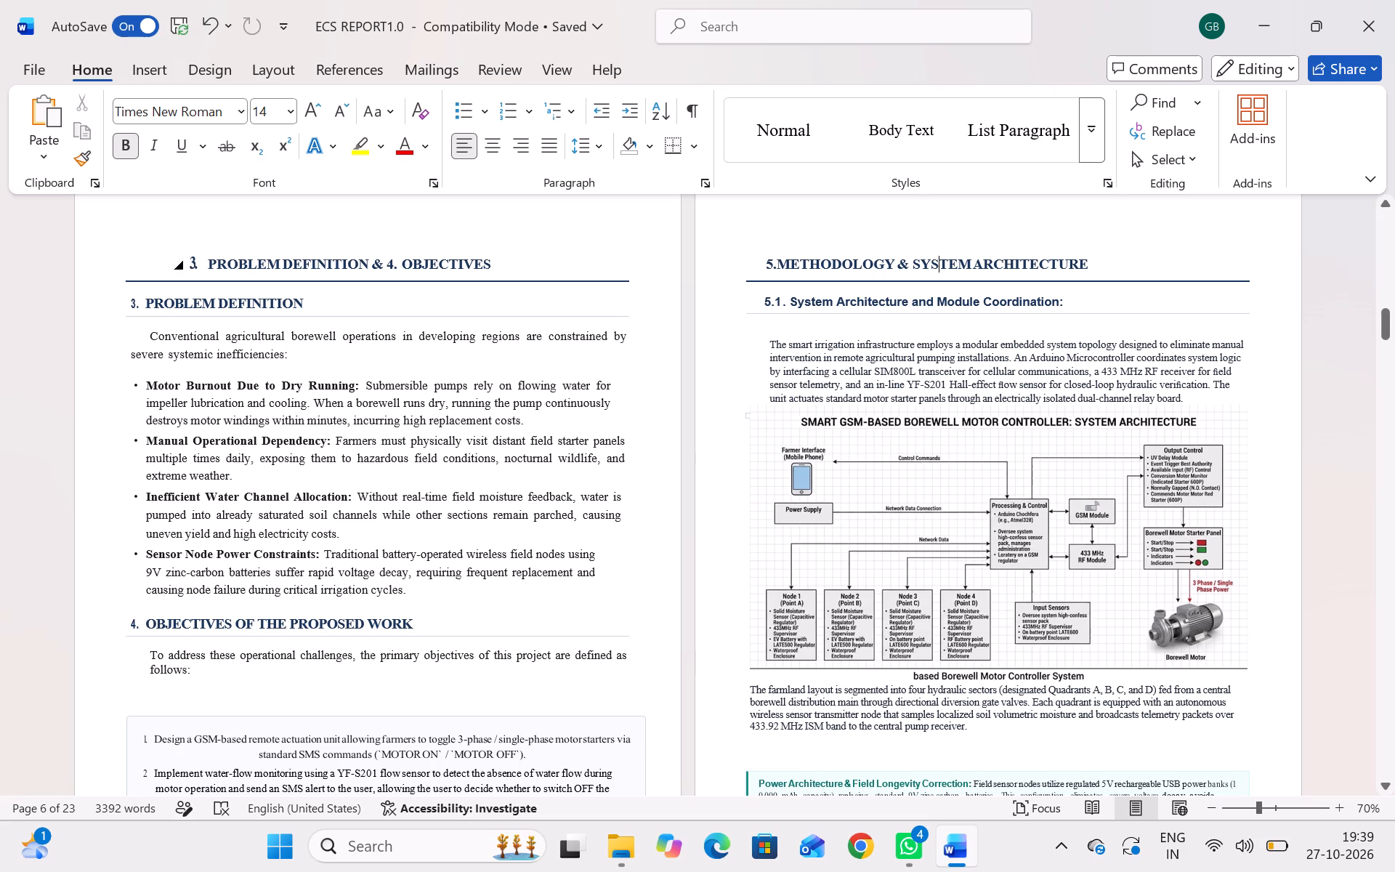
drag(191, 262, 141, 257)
Compare the main heading numbering and alignment on pages 3 to 6.
scroll(141, 257, up, 11)
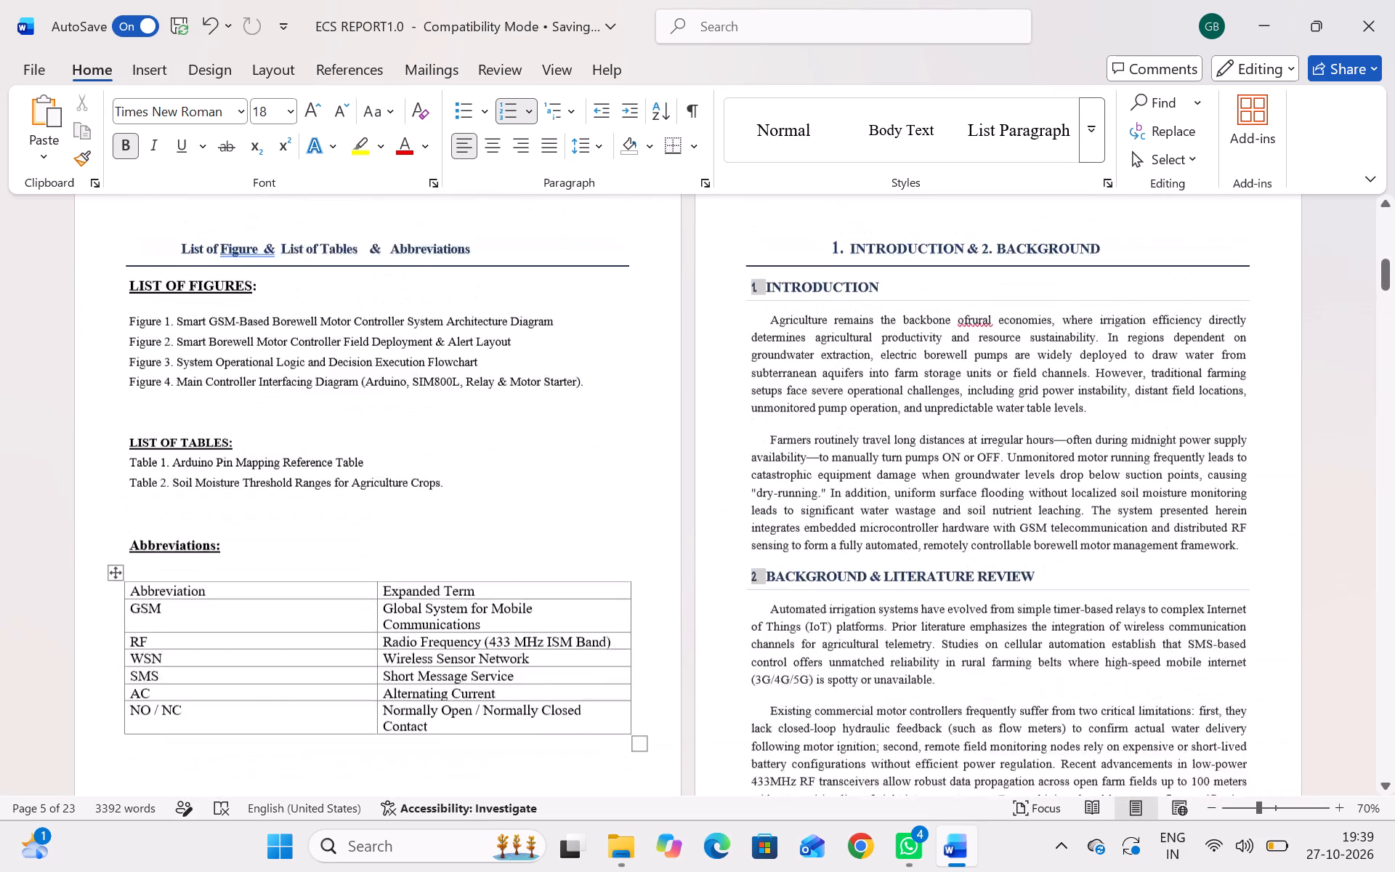
scroll(141, 257, up, 1)
scroll(141, 257, down, 3)
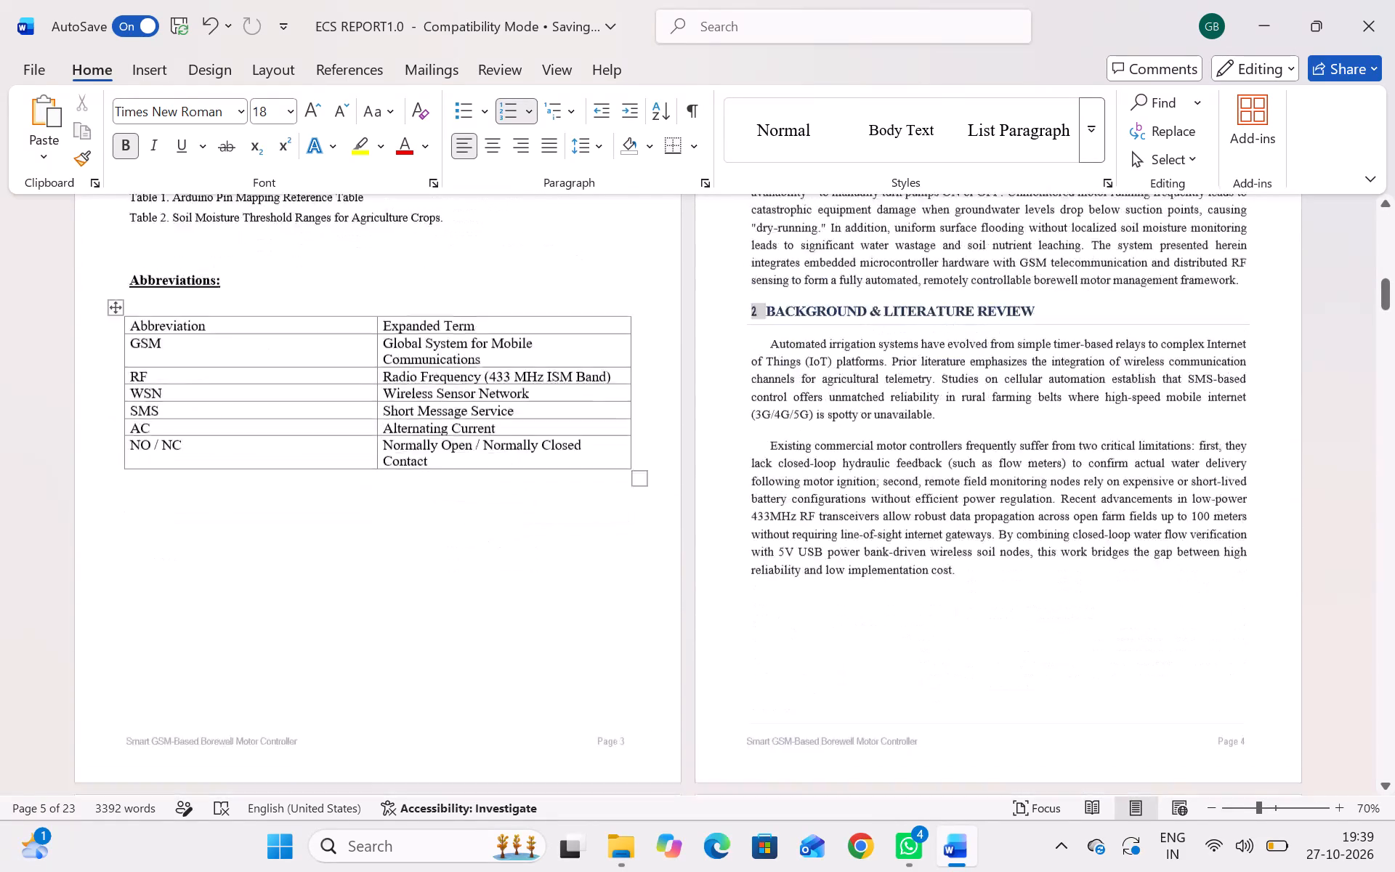
scroll(141, 257, down, 5)
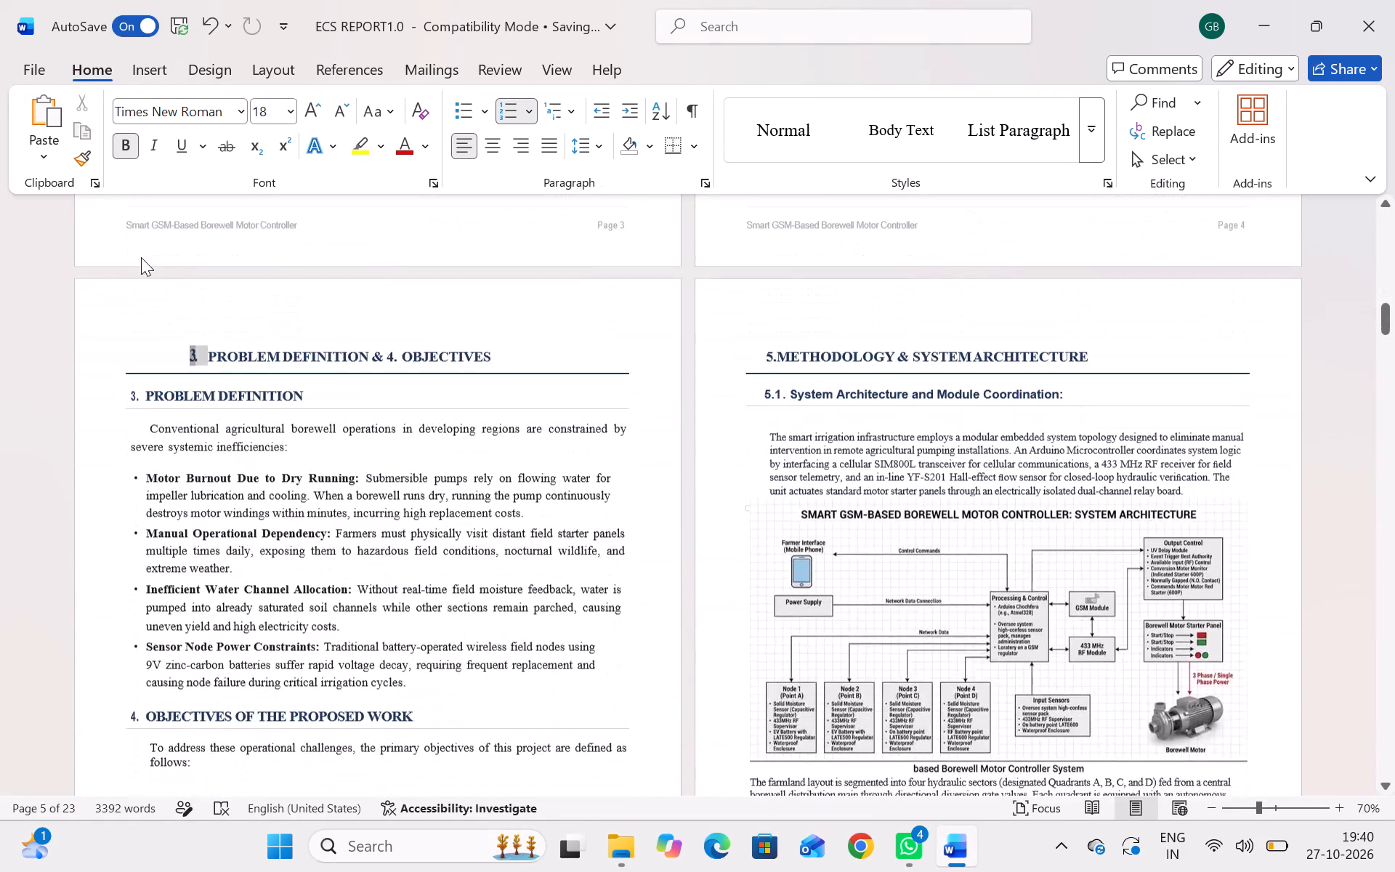
scroll(141, 257, down, 2)
scroll(141, 257, up, 1)
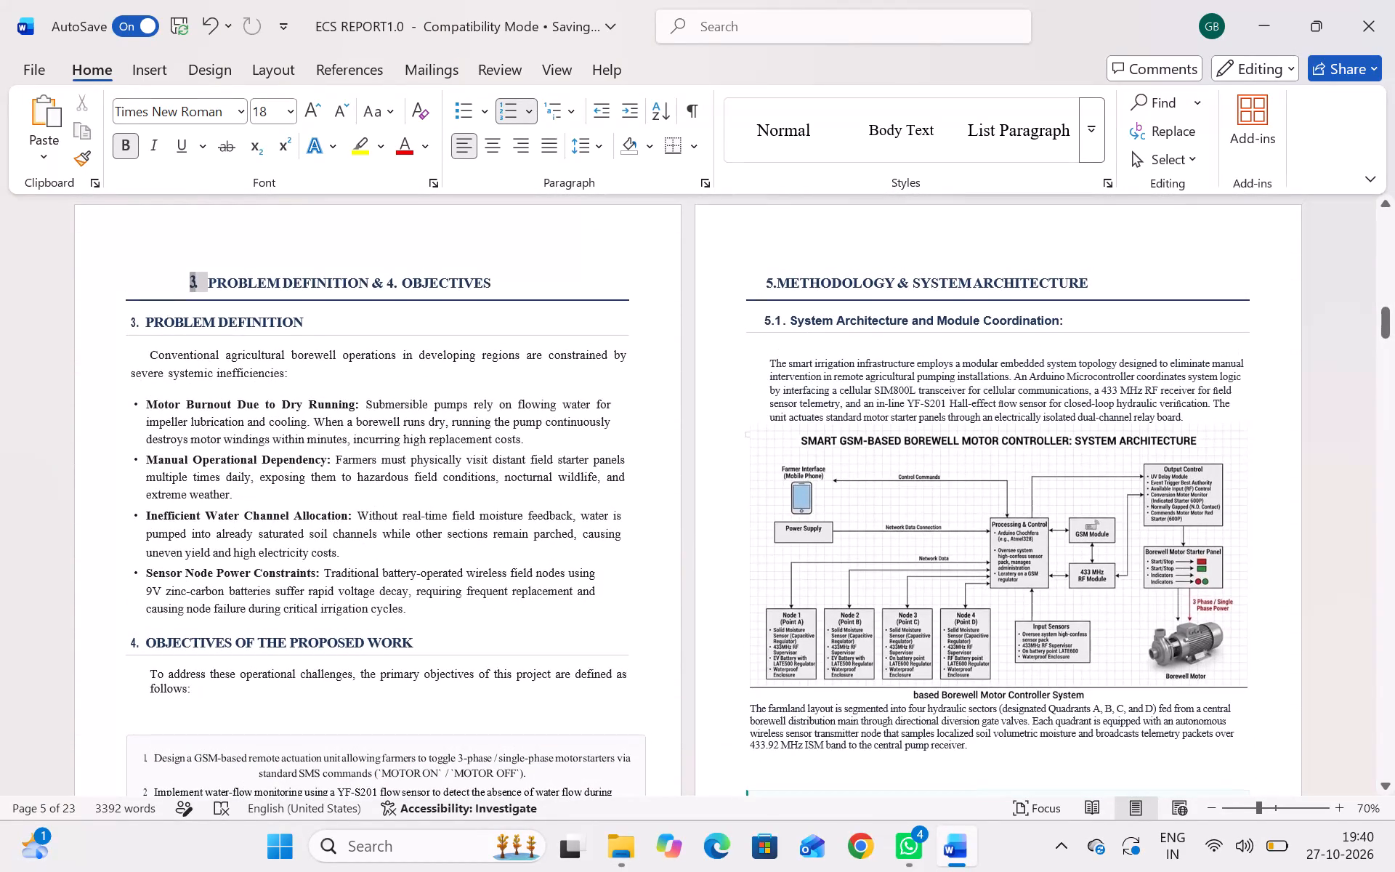
Copy the System Architecture and Module Coordination subheading with its rule onto a new line above the Field Deployment heading on page 7.
scroll(141, 257, down, 1)
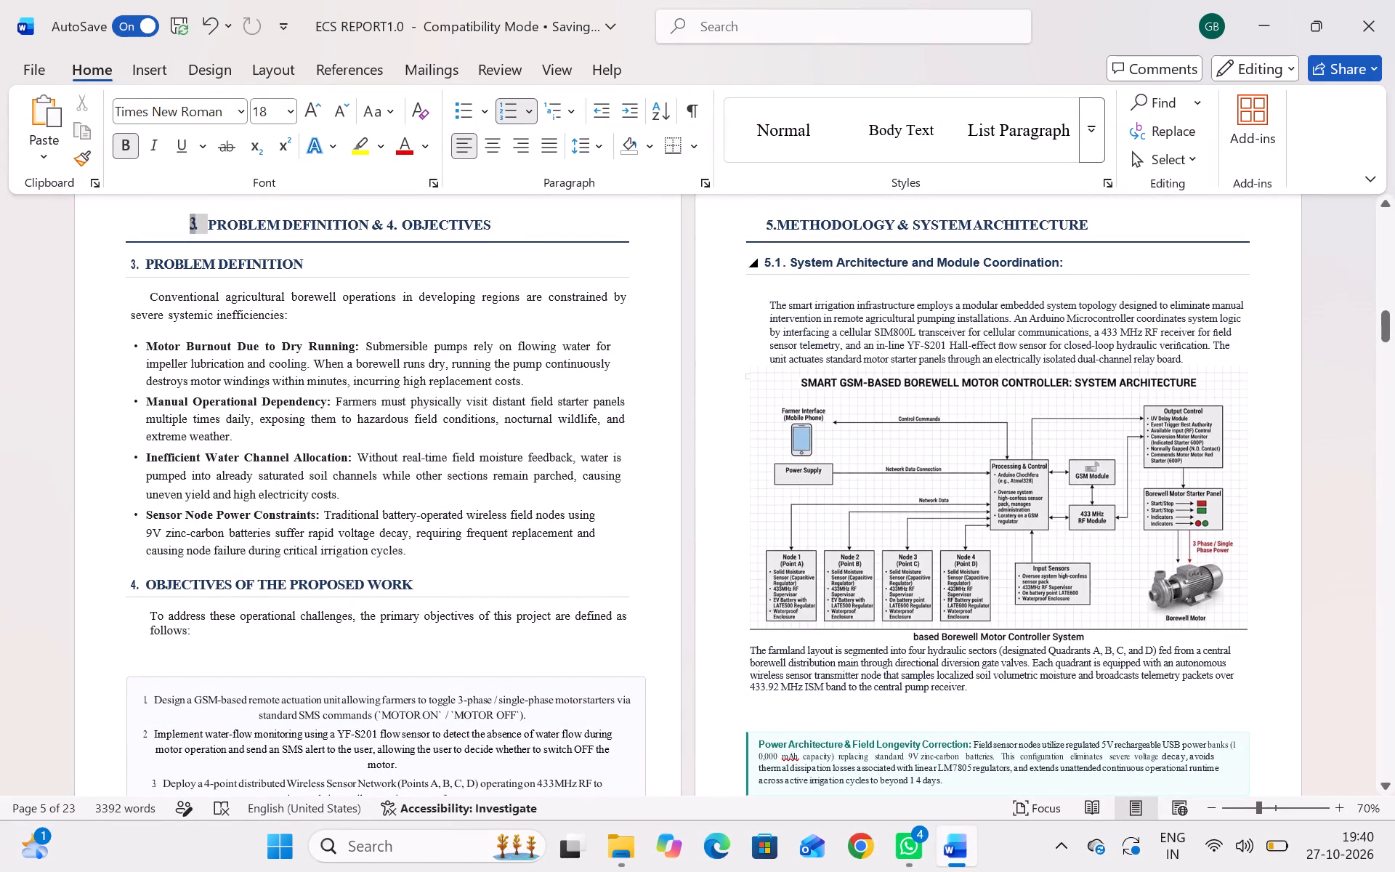
drag(764, 261, 921, 280)
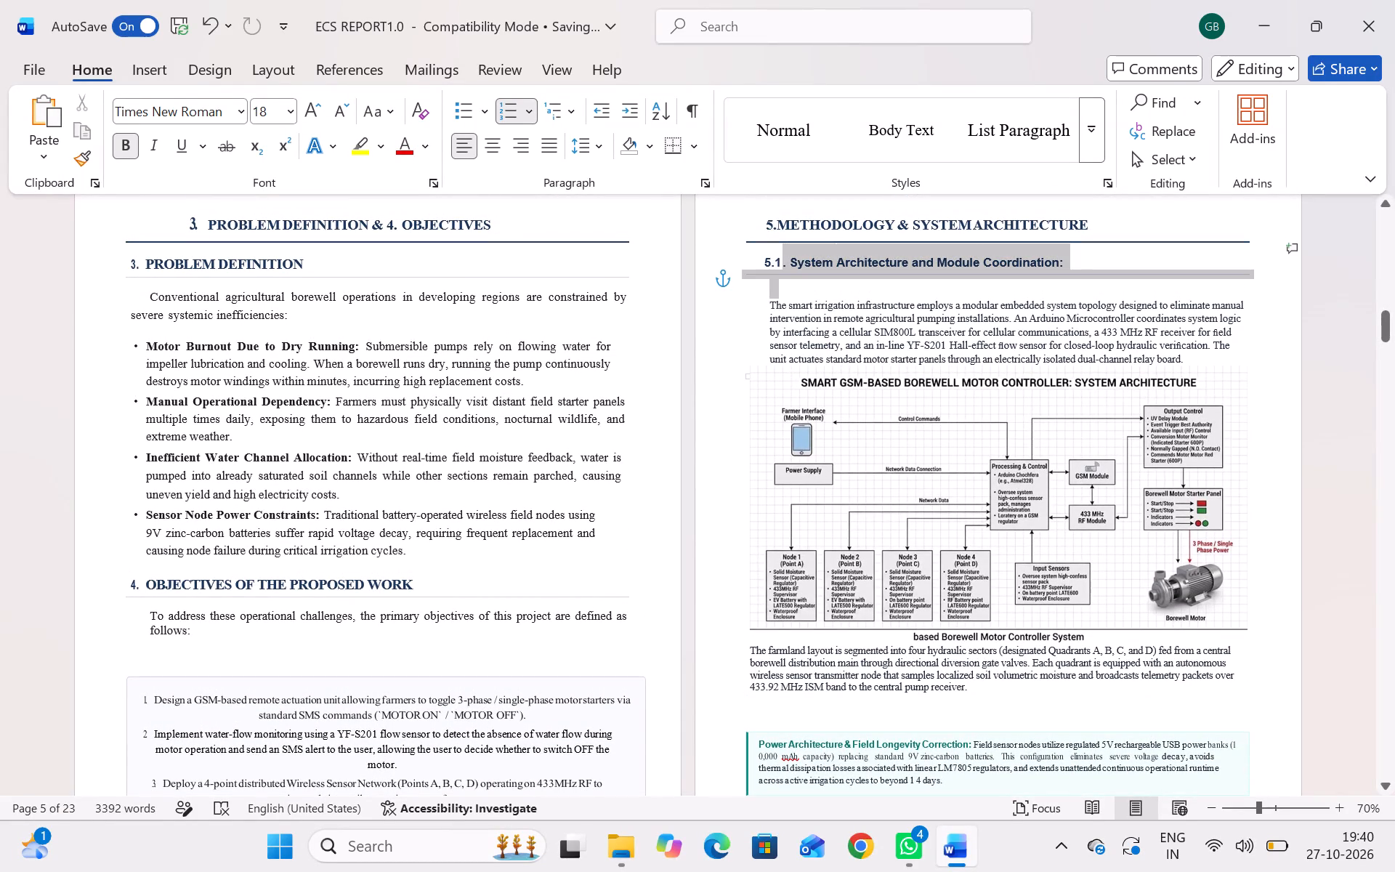
drag(921, 280, 995, 270)
drag(995, 270, 995, 272)
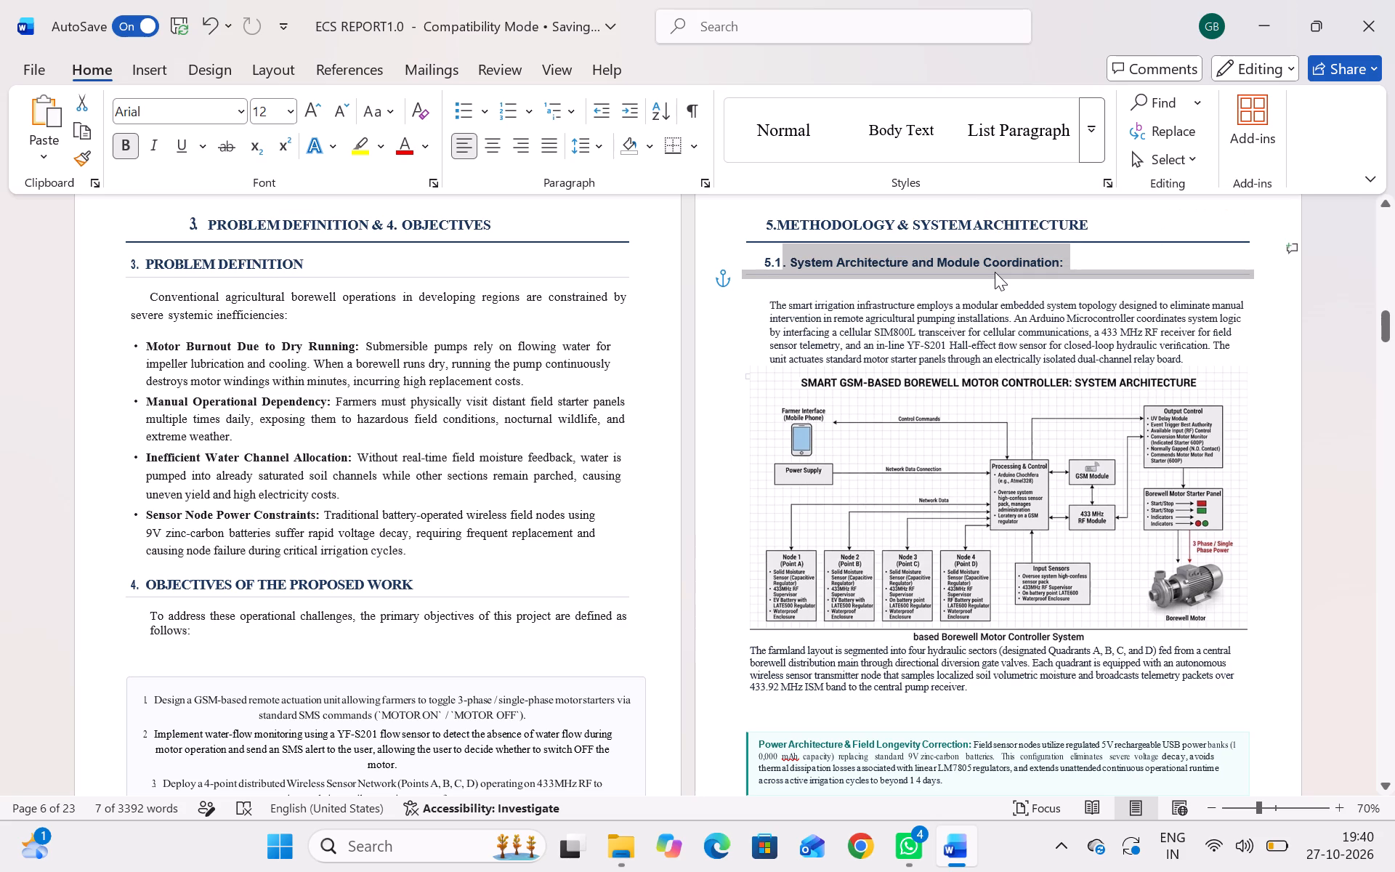
key(ctrl+c)
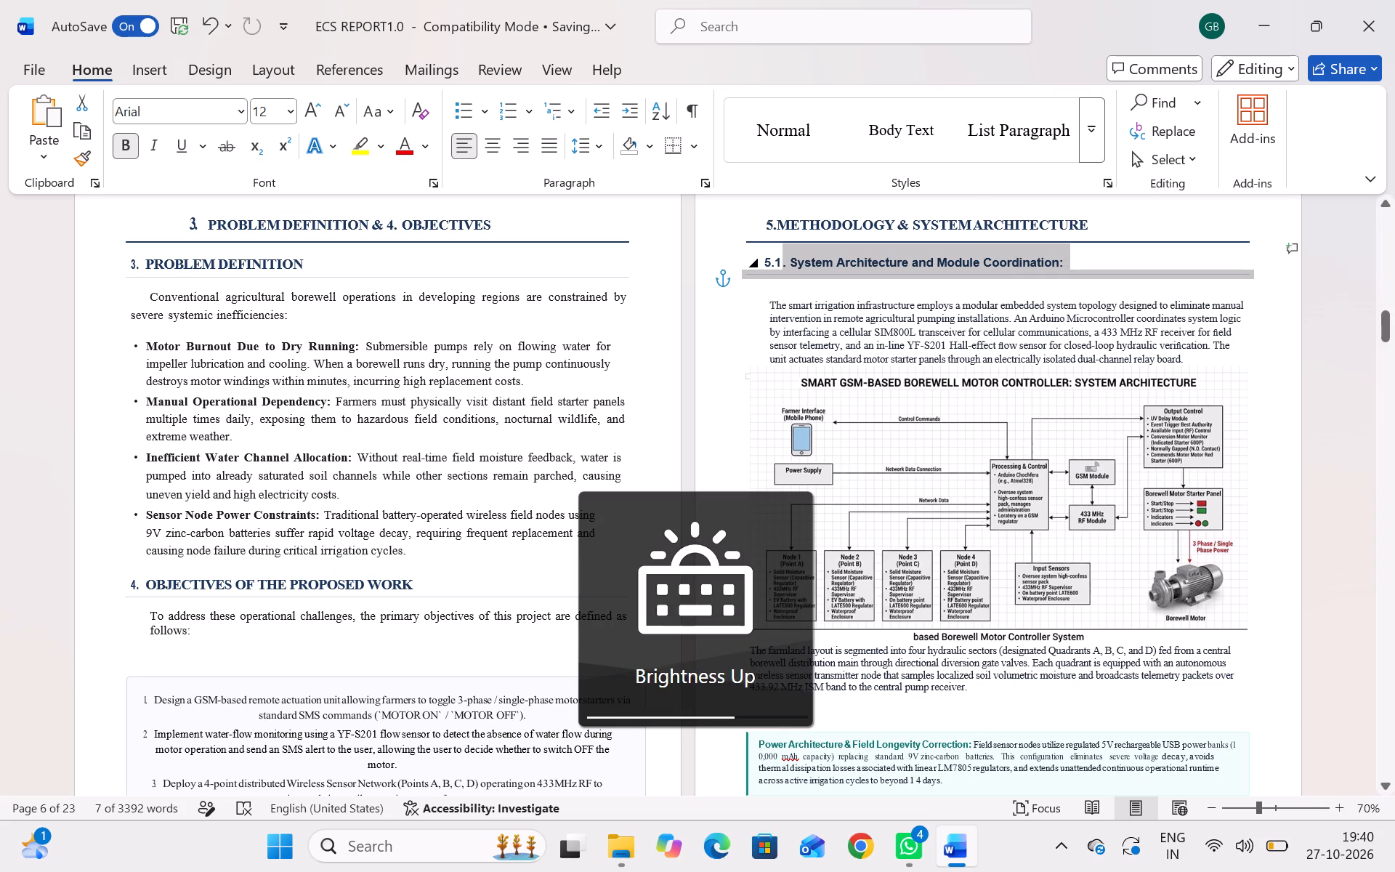
scroll(854, 312, down, 5)
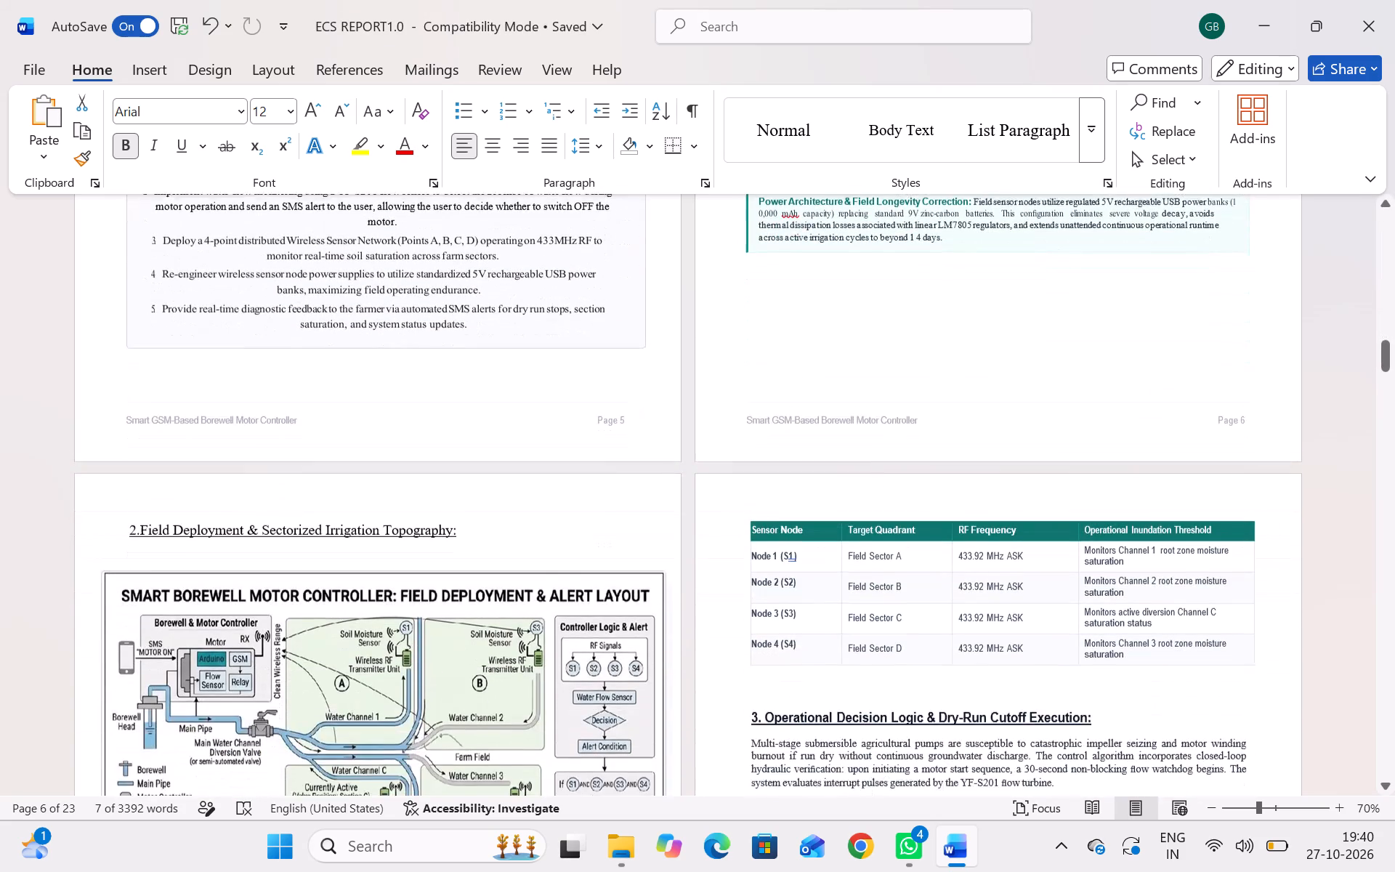
scroll(854, 312, down, 1)
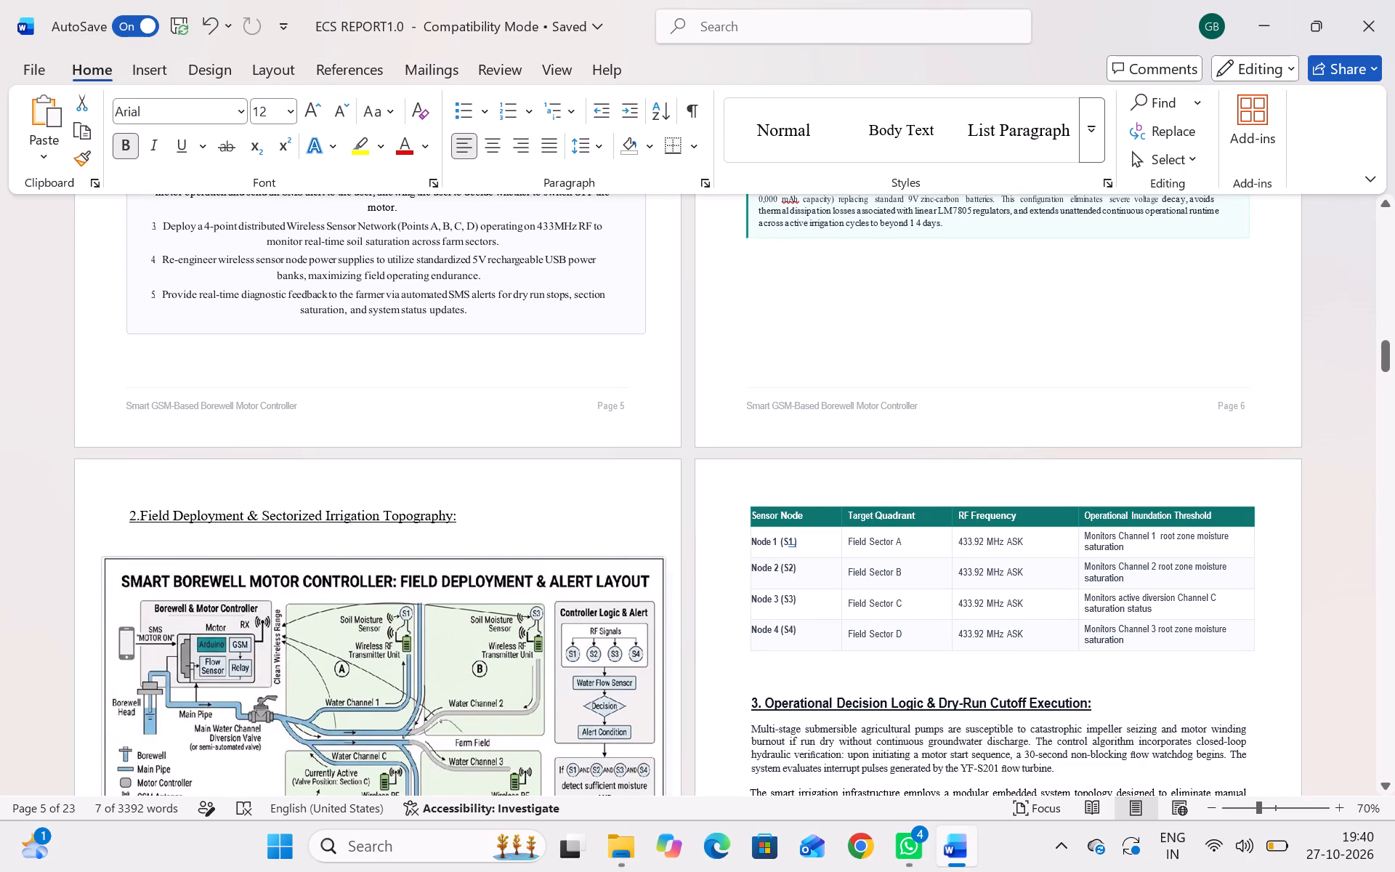
click(126, 514)
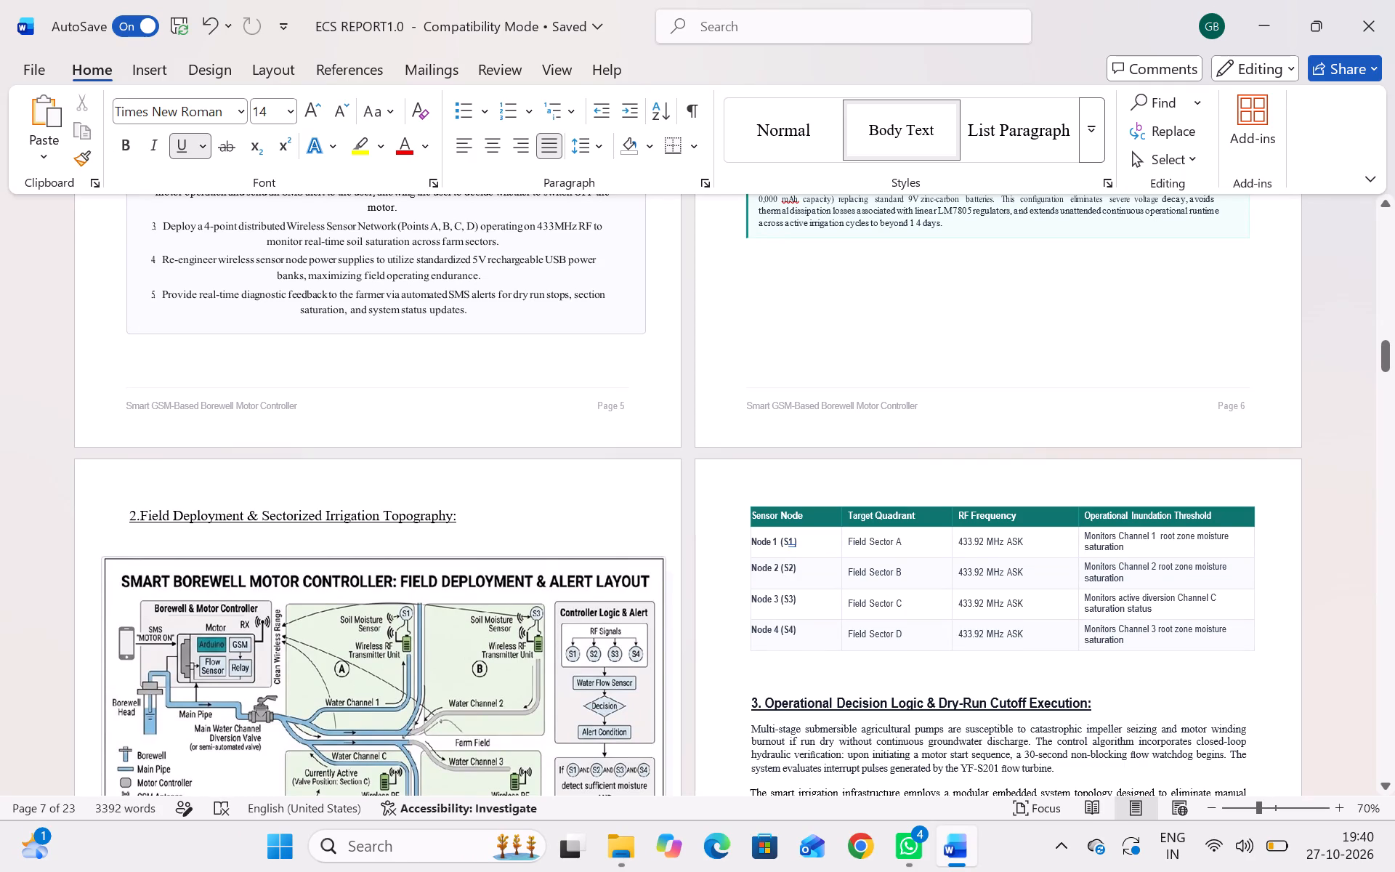
key(Return)
key(Up)
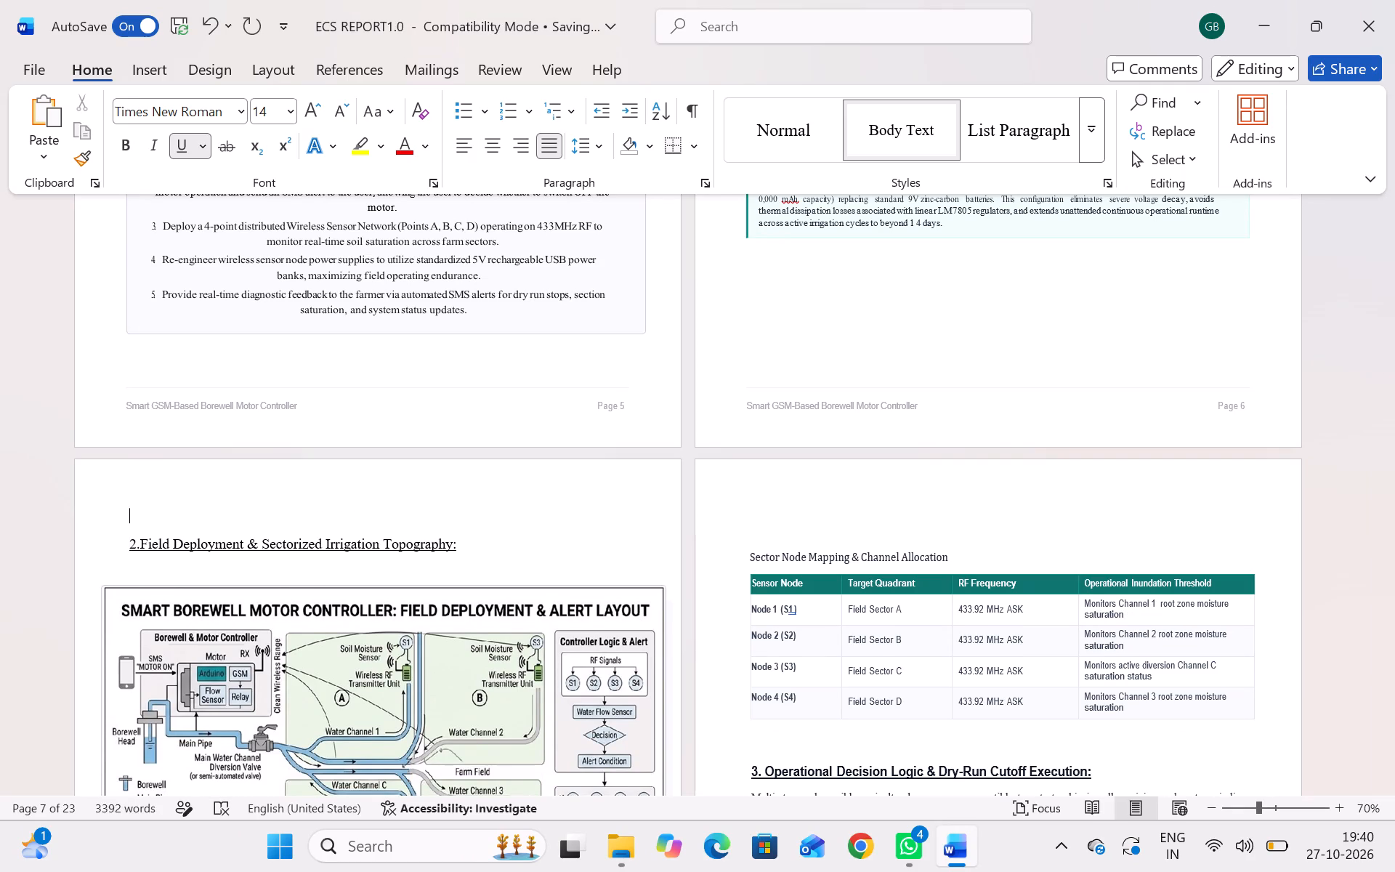
key(ctrl+v)
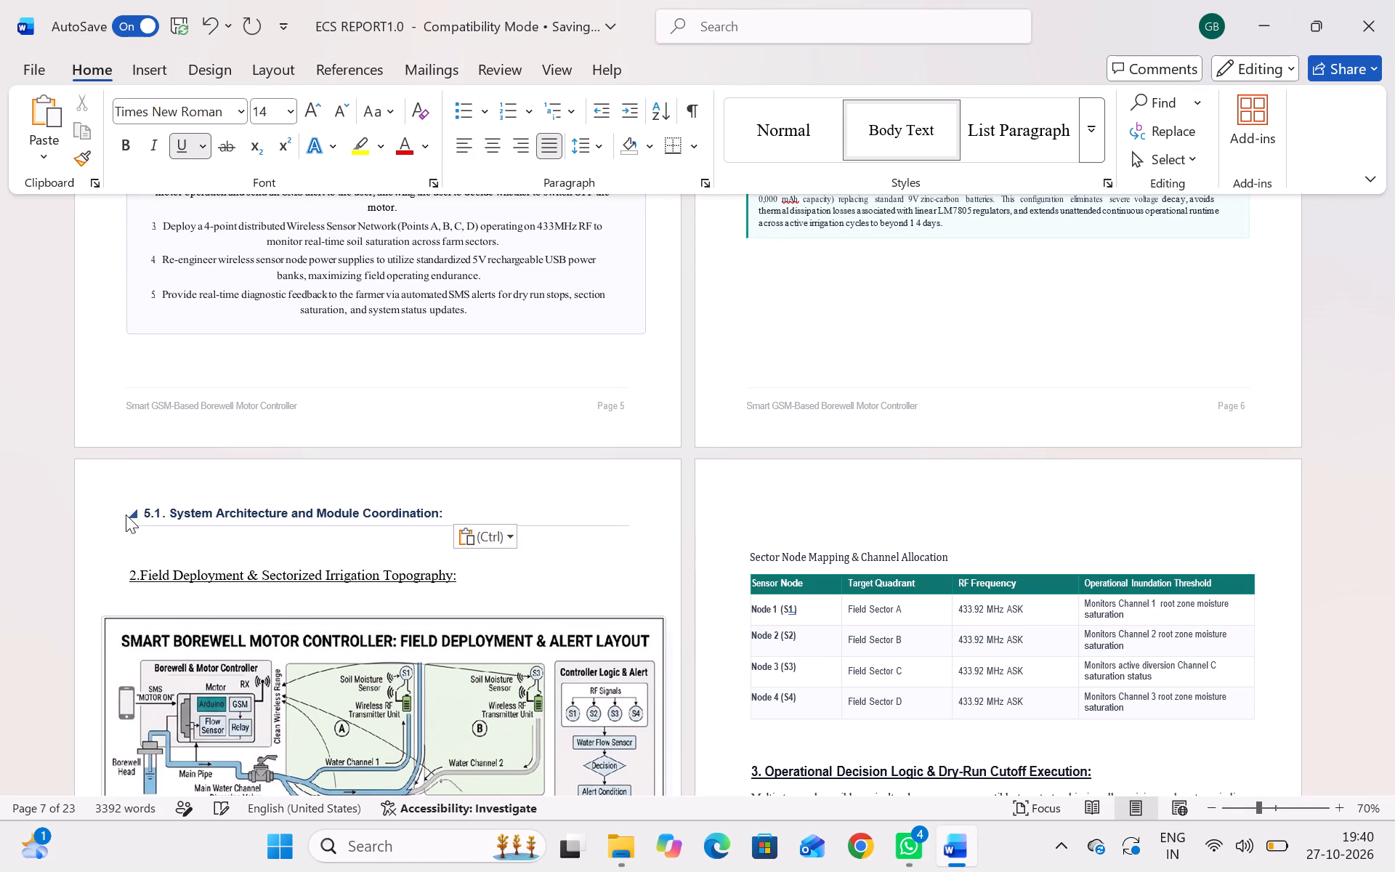
Change the number of the copied System Architecture and Module Coordination subheading on page 7 to 5.2.
click(163, 517)
key(BackSpace)
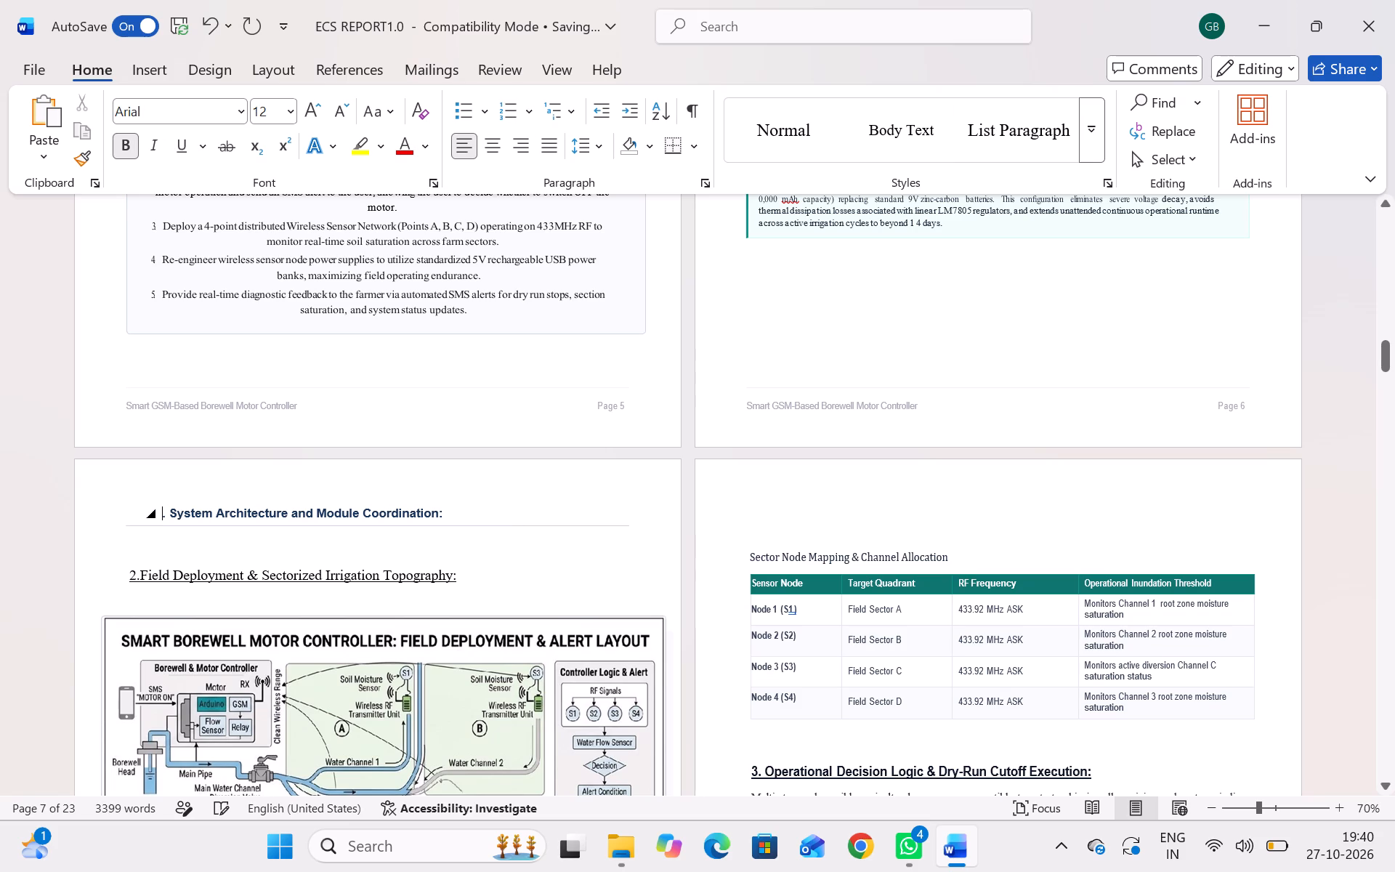
key(2)
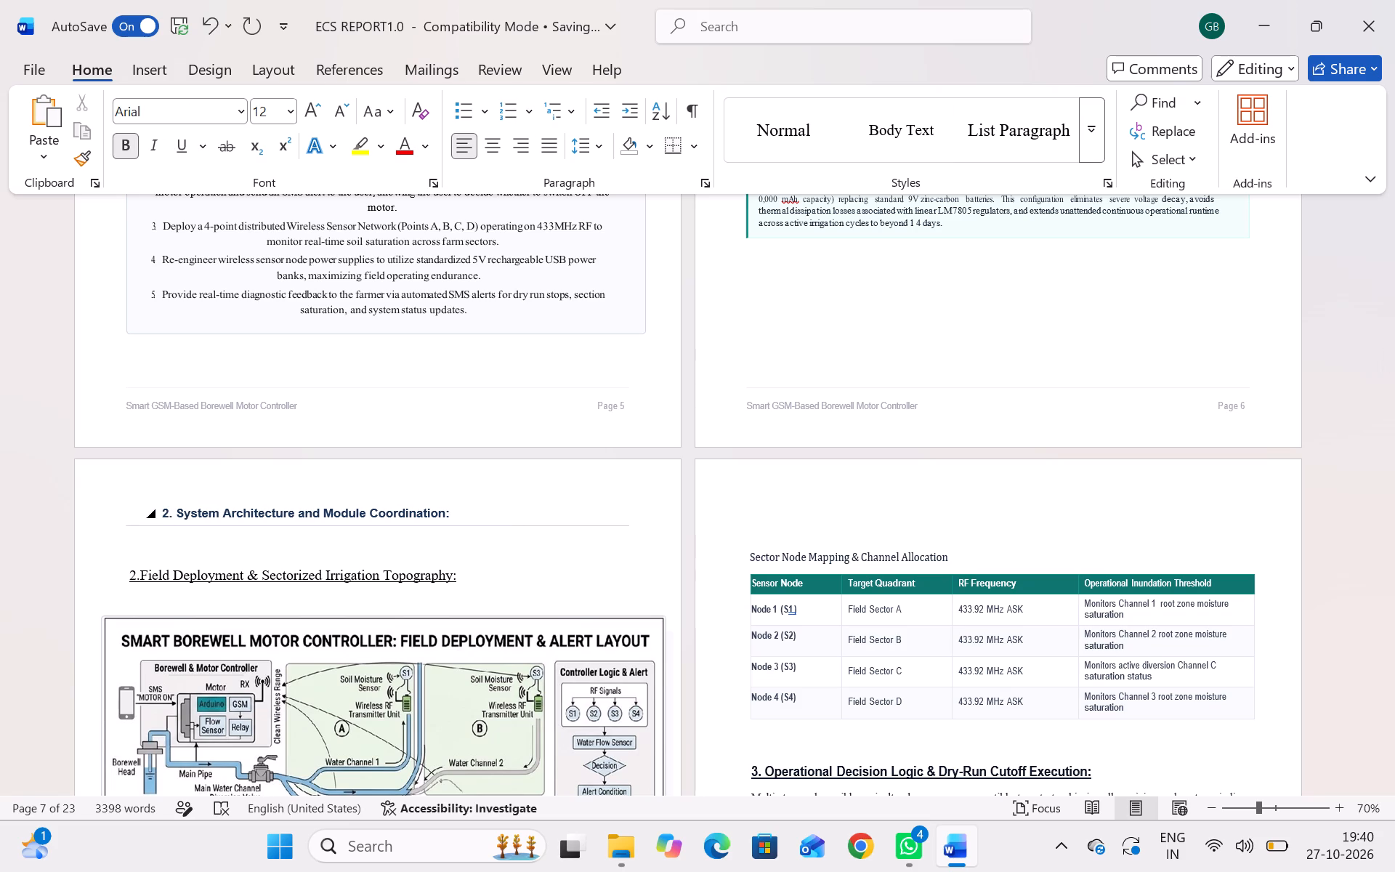
key(BackSpace)
text(5.2)
key(space)
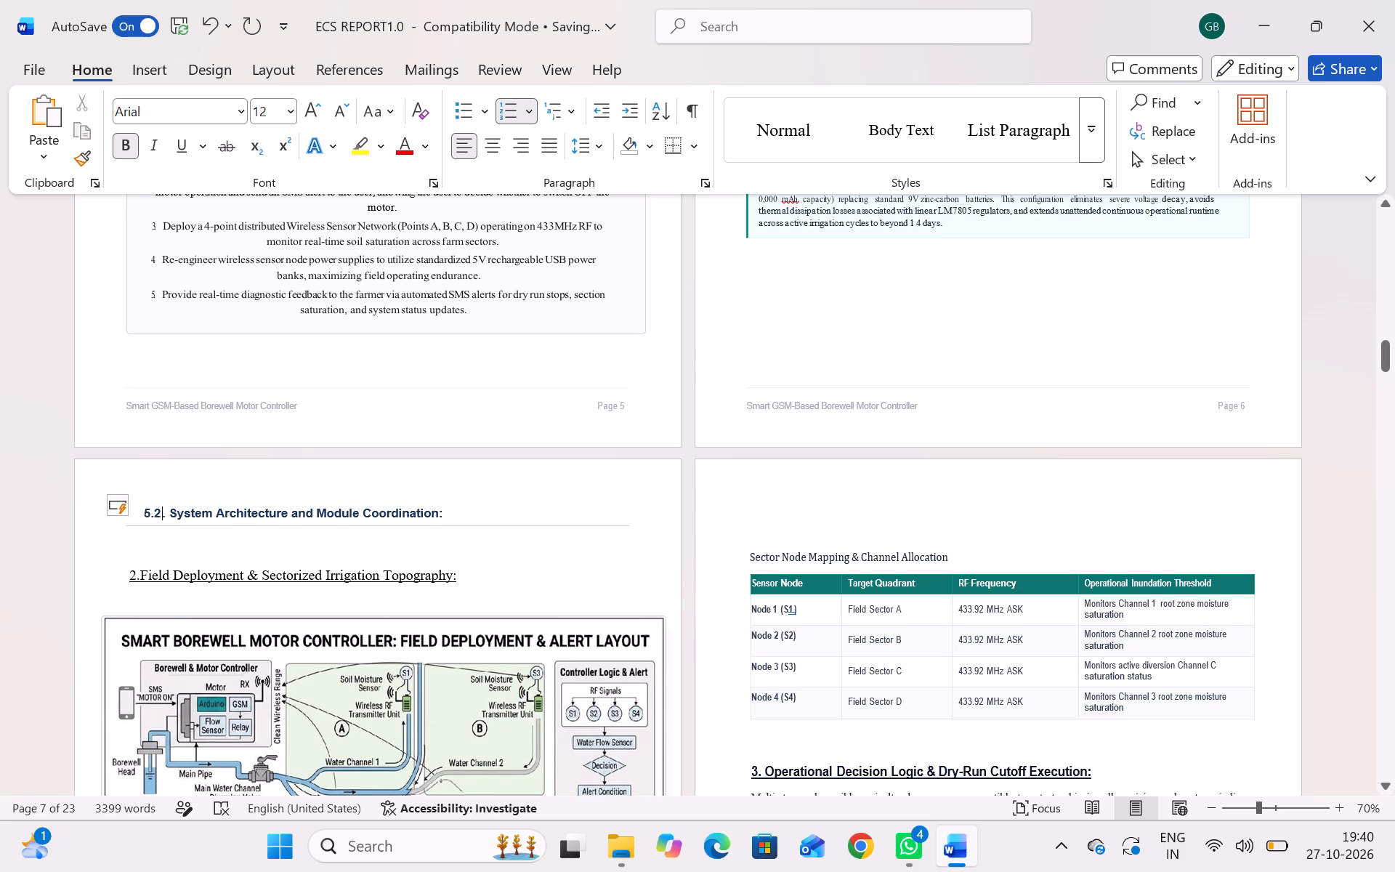
Replace the System Architecture and Module Coordination wording in the 5.2 subheading with the initial letter F, keeping the colon.
click(435, 512)
key(BackSpace)
key(BackSpace)
key(BackSpace)
key(BackSpace)
key(BackSpace)
key(BackSpace)
key(BackSpace)
key(BackSpace)
key(BackSpace)
key(BackSpace)
key(BackSpace)
key(BackSpace)
key(BackSpace)
key(BackSpace)
key(BackSpace)
key(BackSpace)
key(BackSpace)
key(BackSpace)
key(BackSpace)
key(BackSpace)
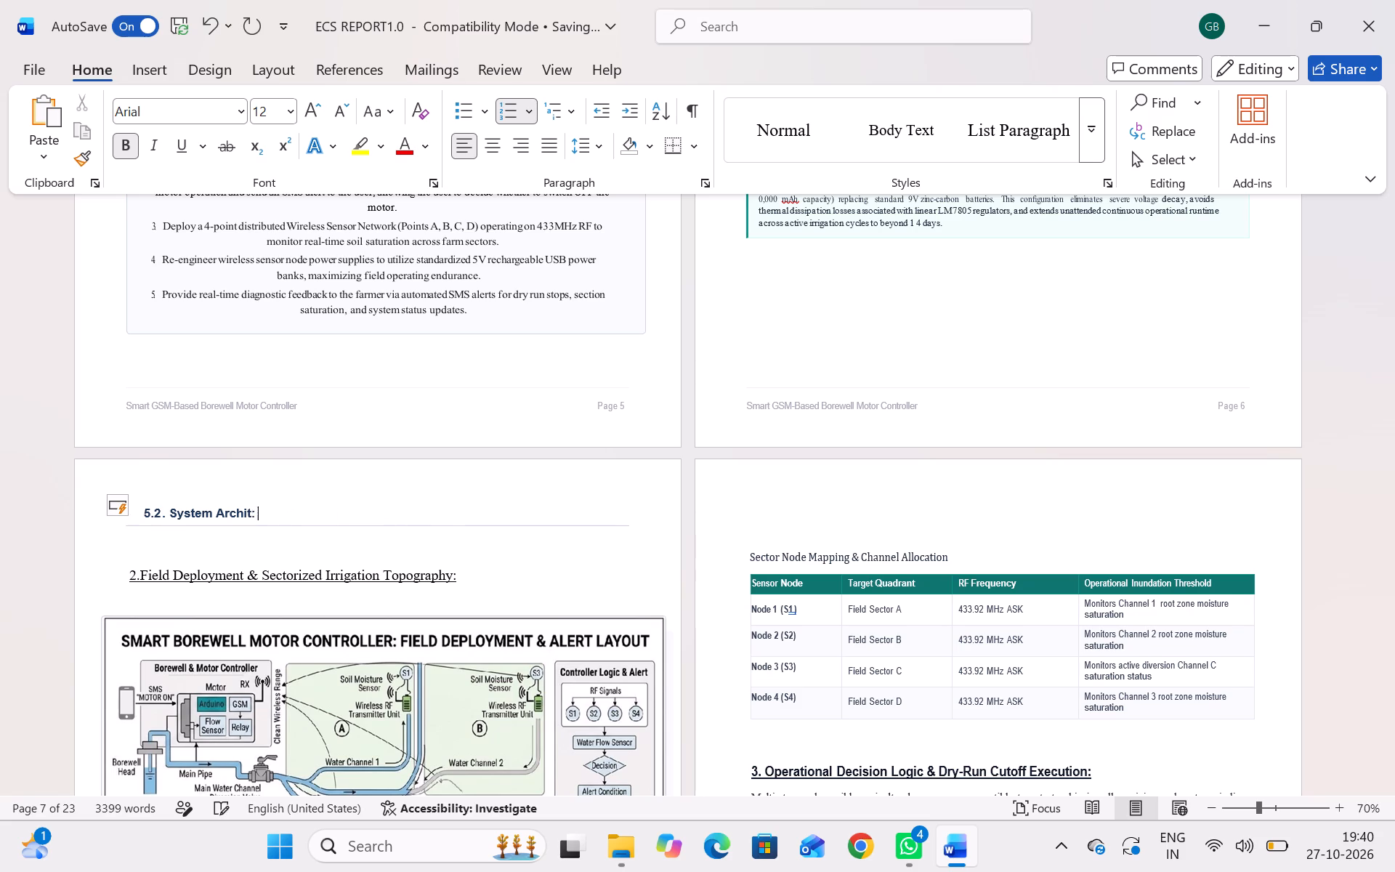
key(BackSpace)
key(BackSpace)
key(BackSpace)
key(BackSpace)
key(BackSpace)
key(BackSpace)
key(BackSpace)
key(BackSpace)
key(BackSpace)
key(BackSpace)
key(BackSpace)
key(BackSpace)
key(BackSpace)
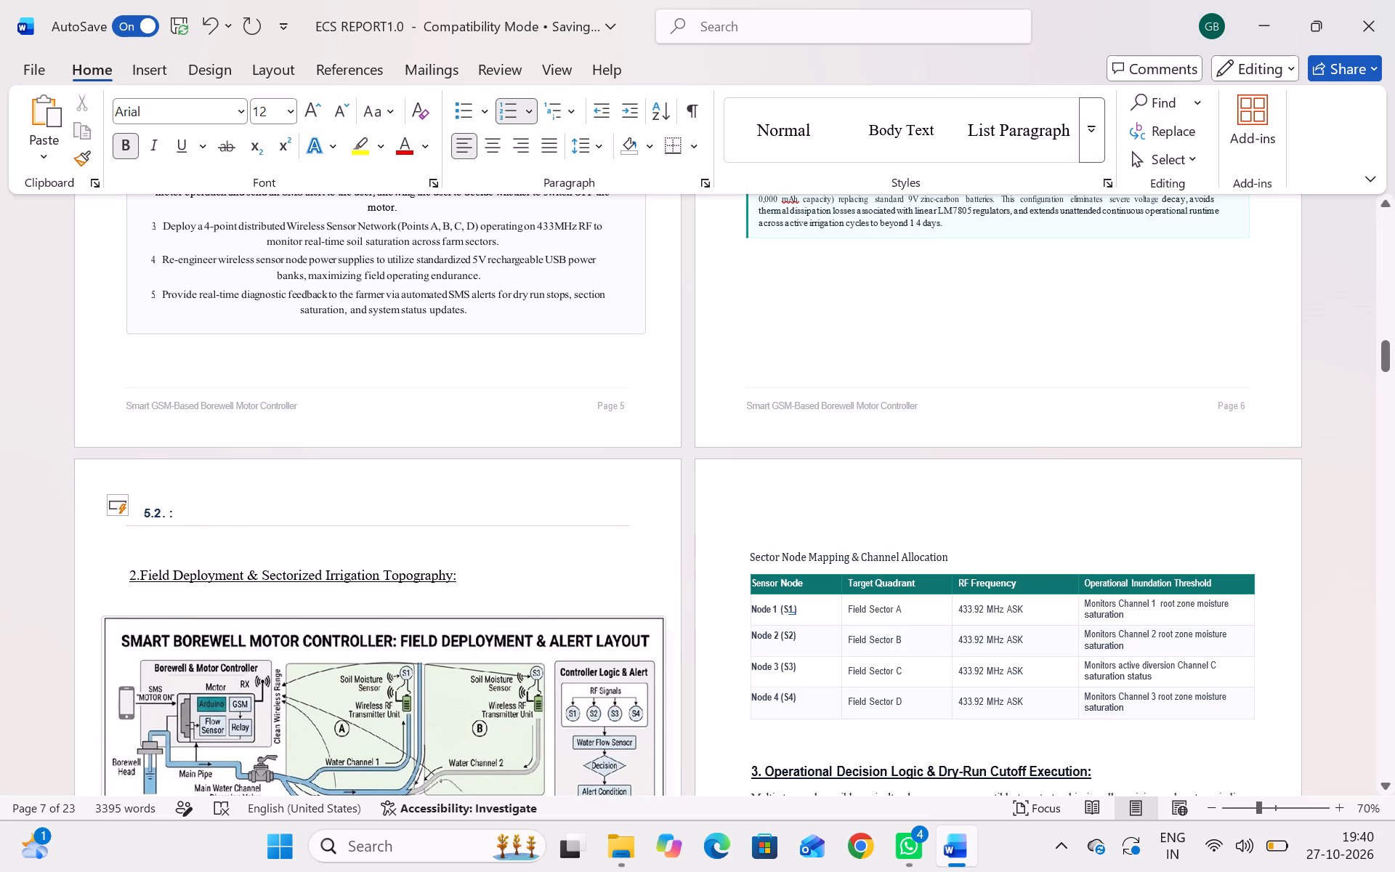
key(f)
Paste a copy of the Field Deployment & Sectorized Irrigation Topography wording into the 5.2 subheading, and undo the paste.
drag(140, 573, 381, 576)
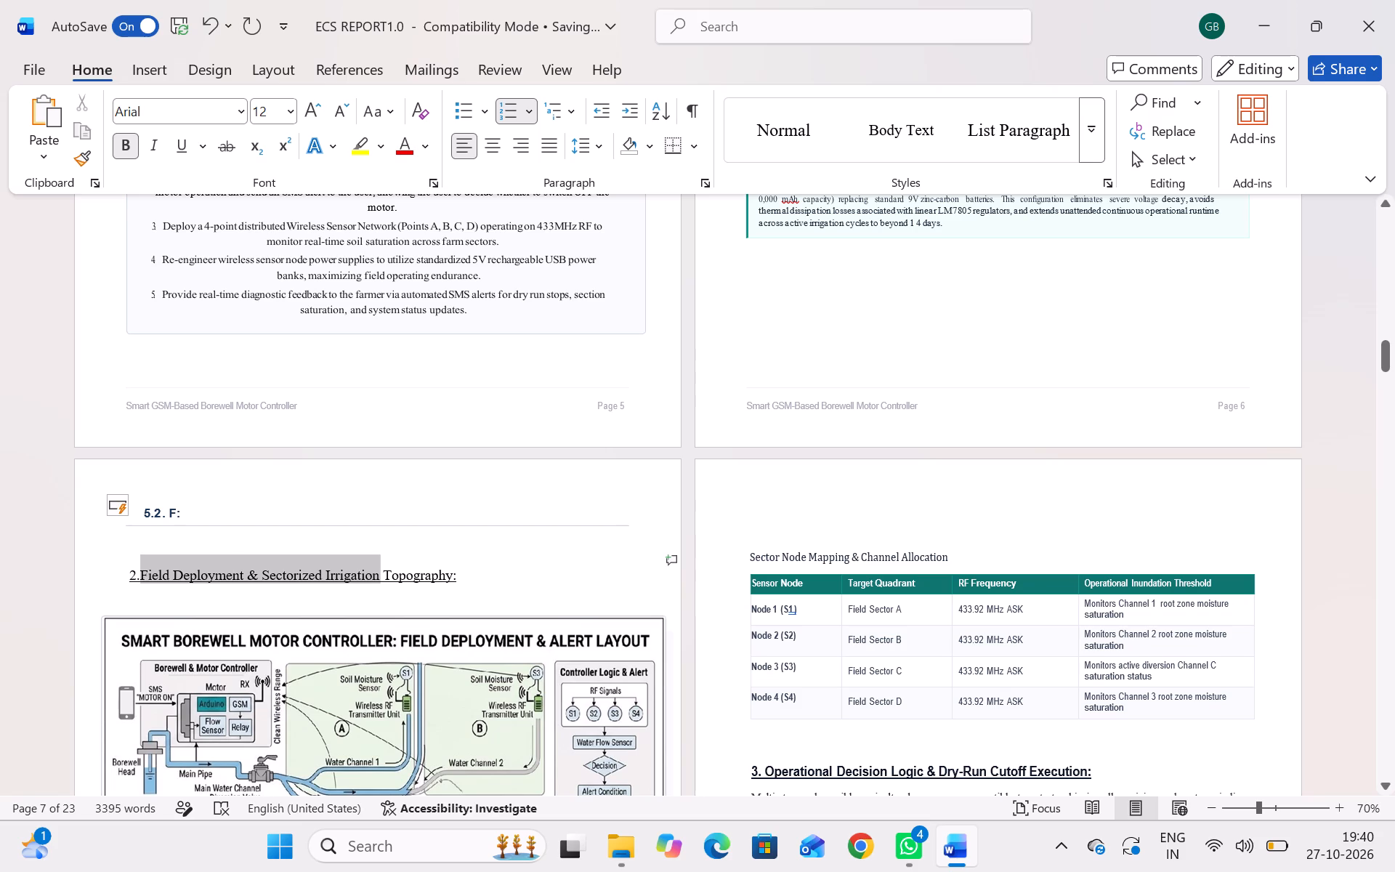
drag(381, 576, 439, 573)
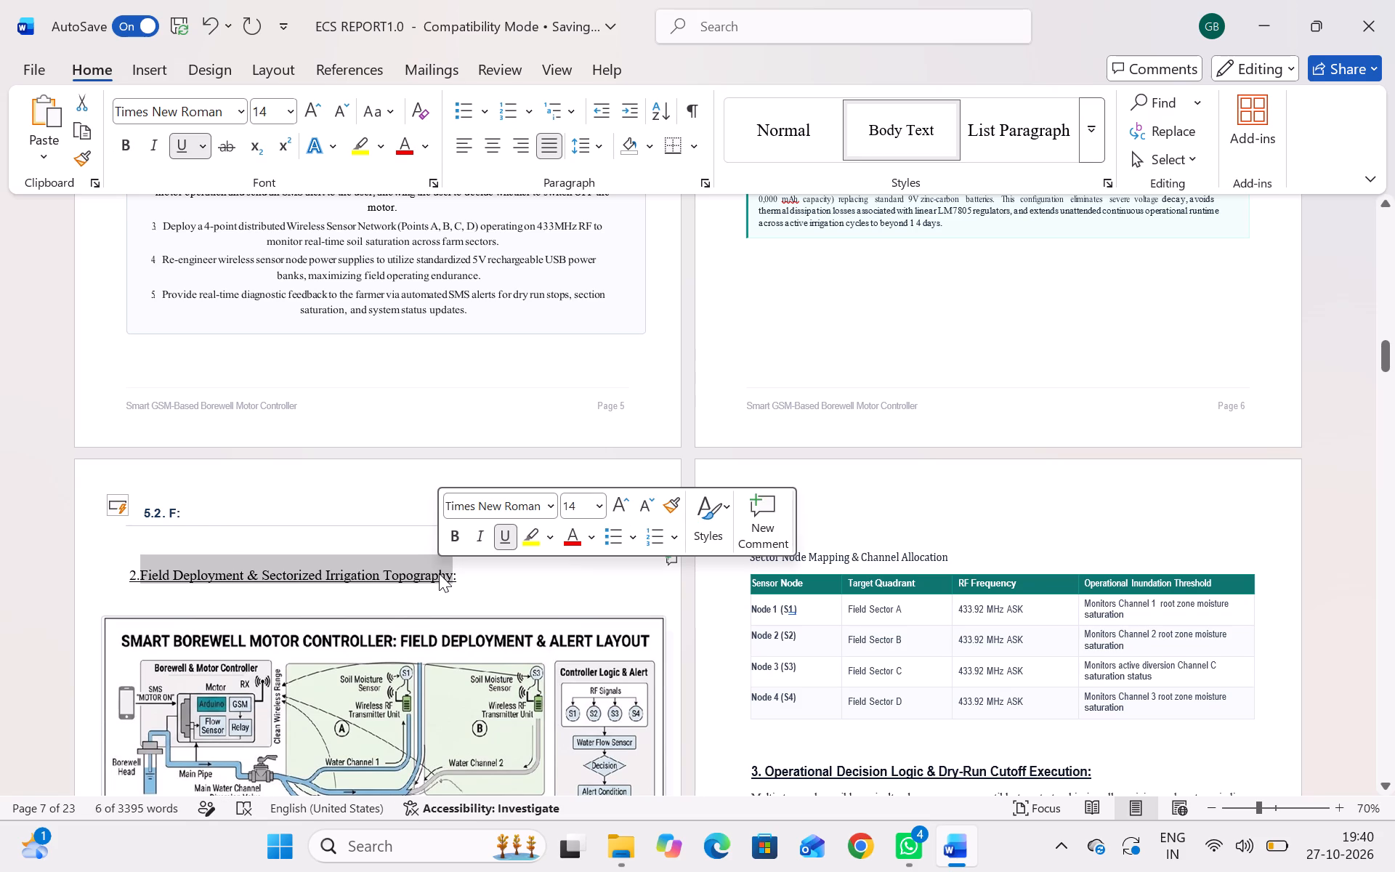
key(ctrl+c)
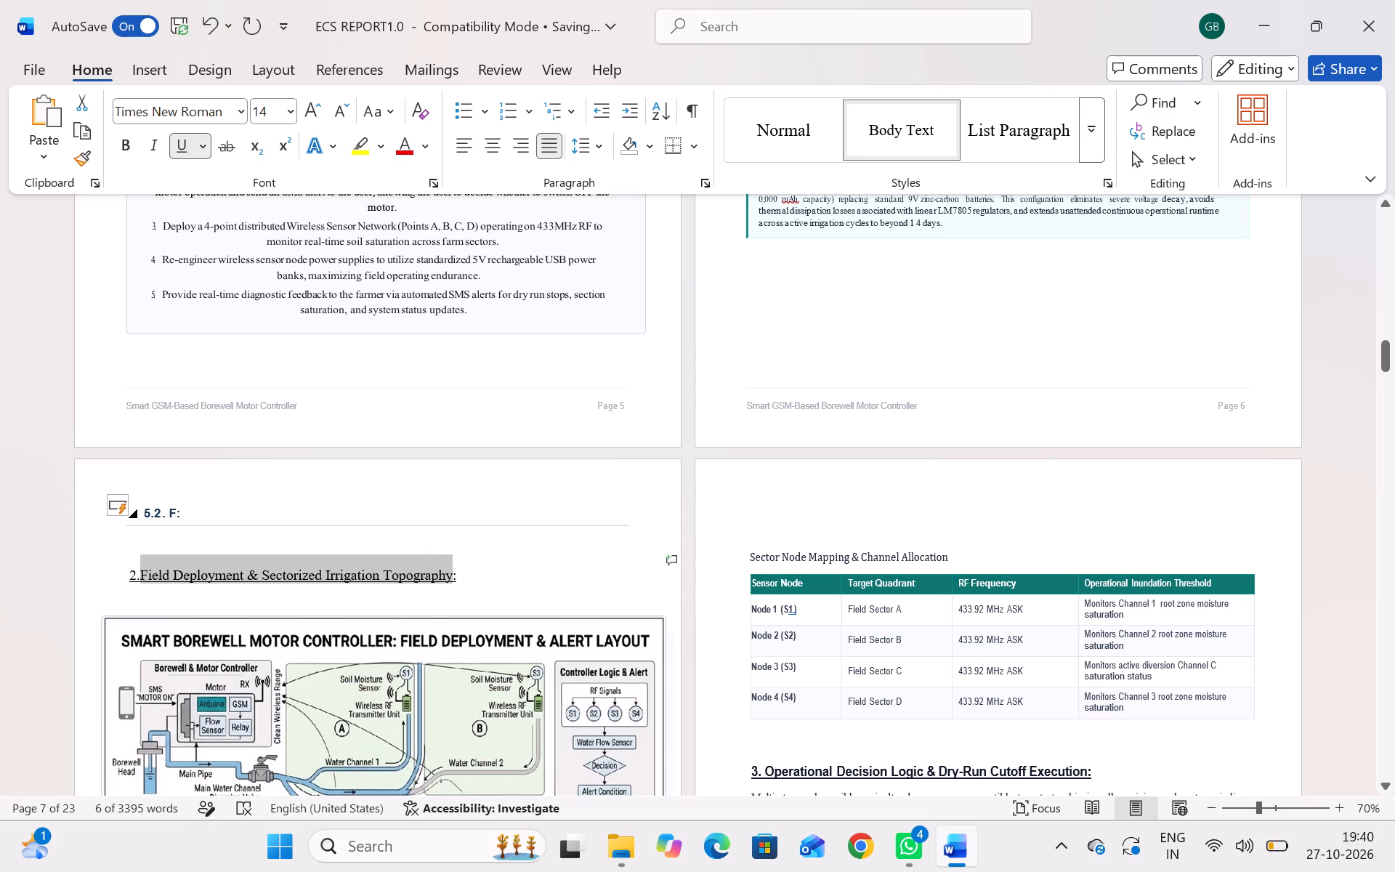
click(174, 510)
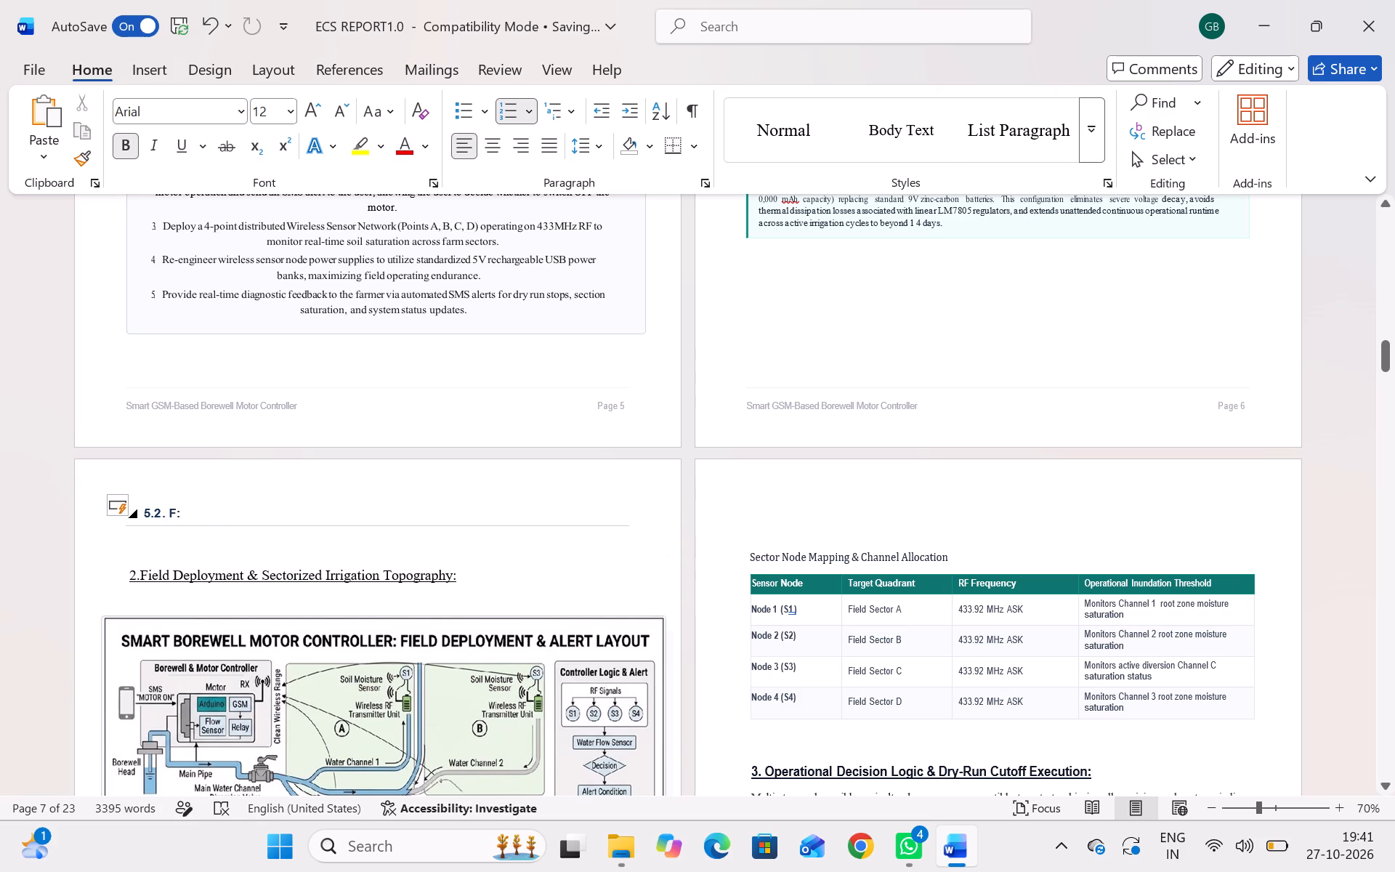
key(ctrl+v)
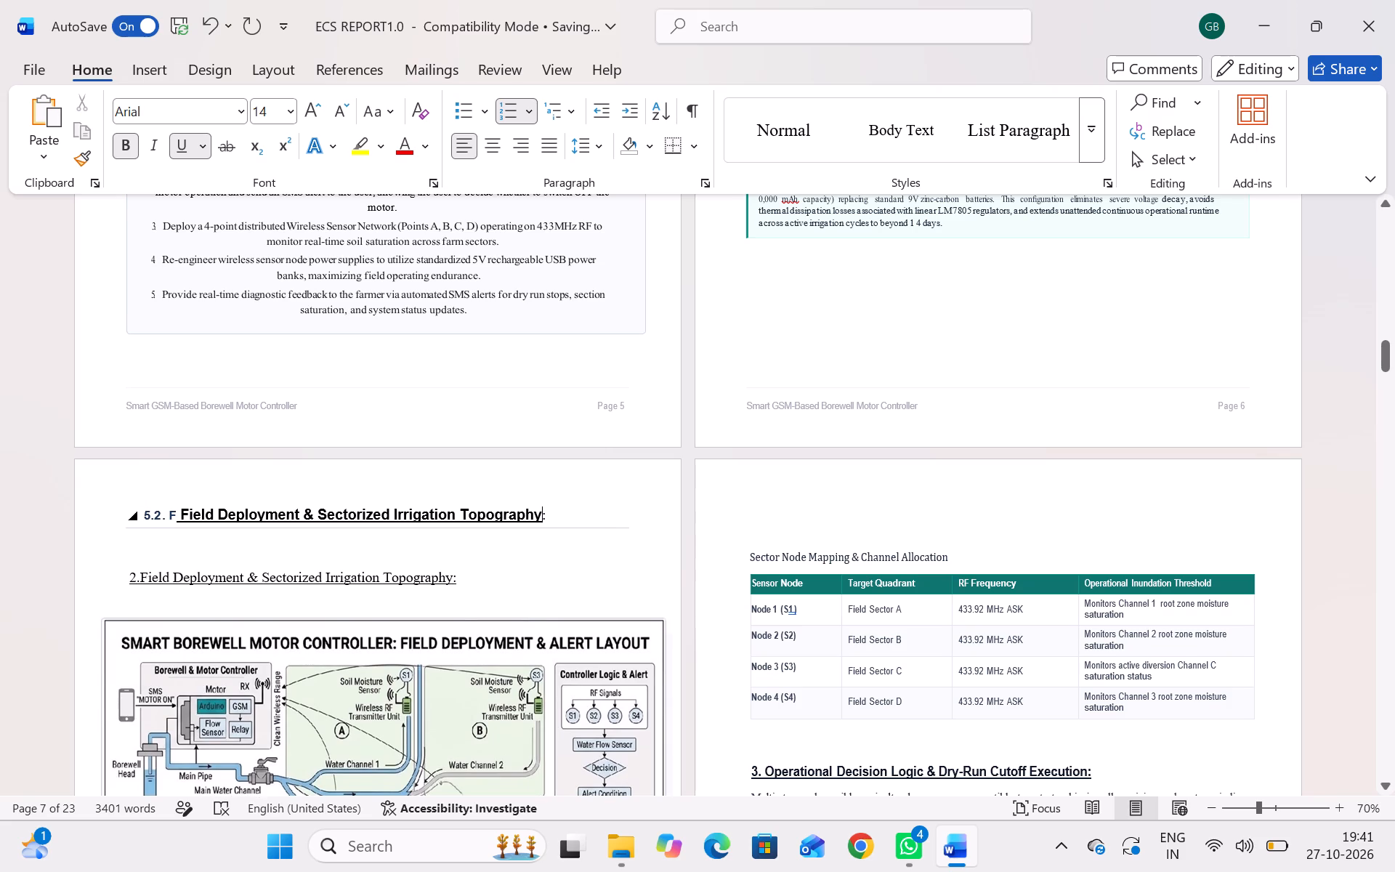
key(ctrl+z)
Complete the 5.2 subheading's title as "Field Deployment & Sectorized Irrigation Topography" ahead of the colon.
text(ie)
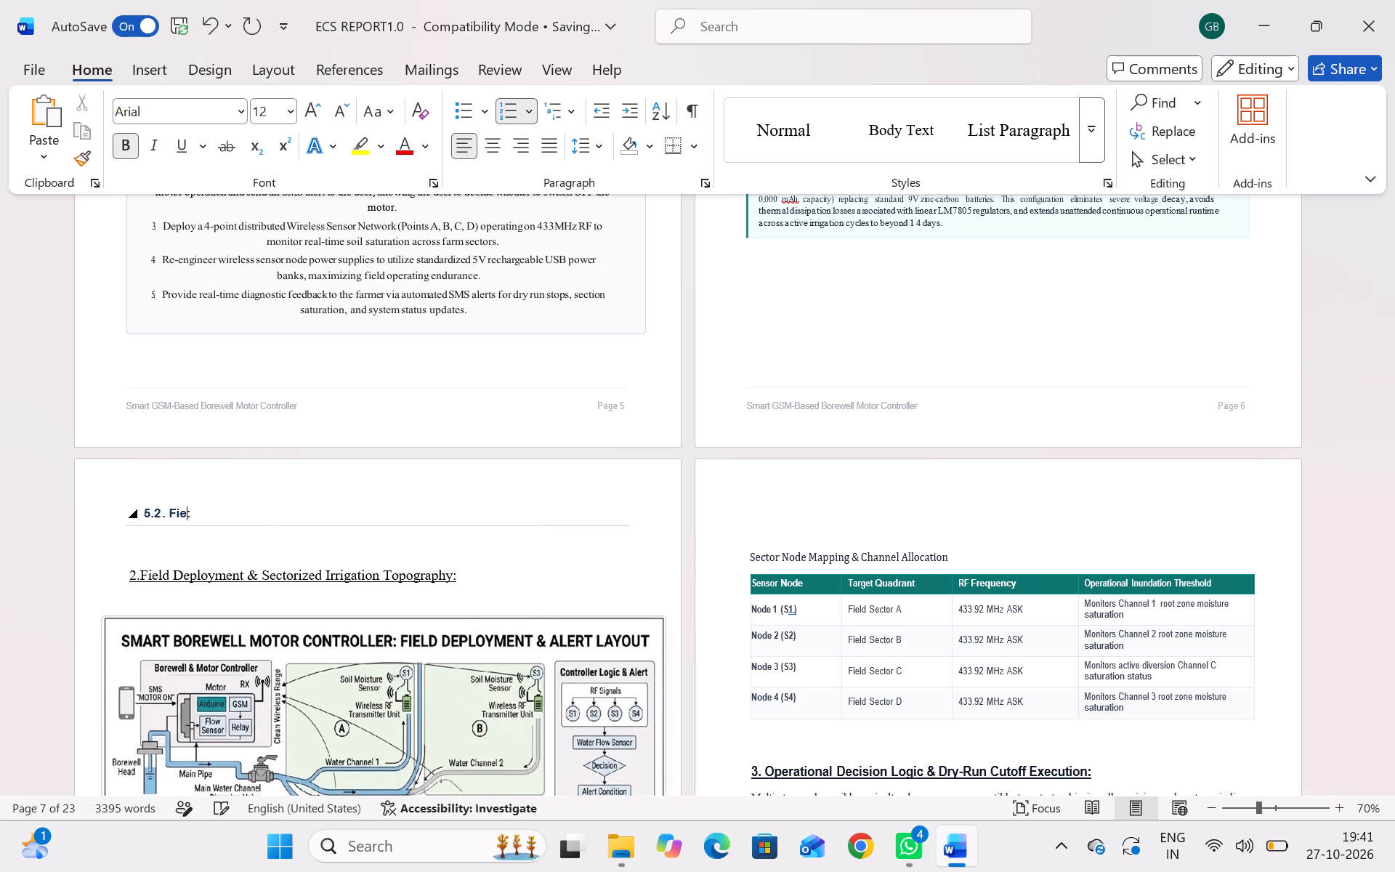
text(ld)
key(space)
text(eploy)
text(ment)
key(space)
key(shift+ampersand)
key(space)
key(s)
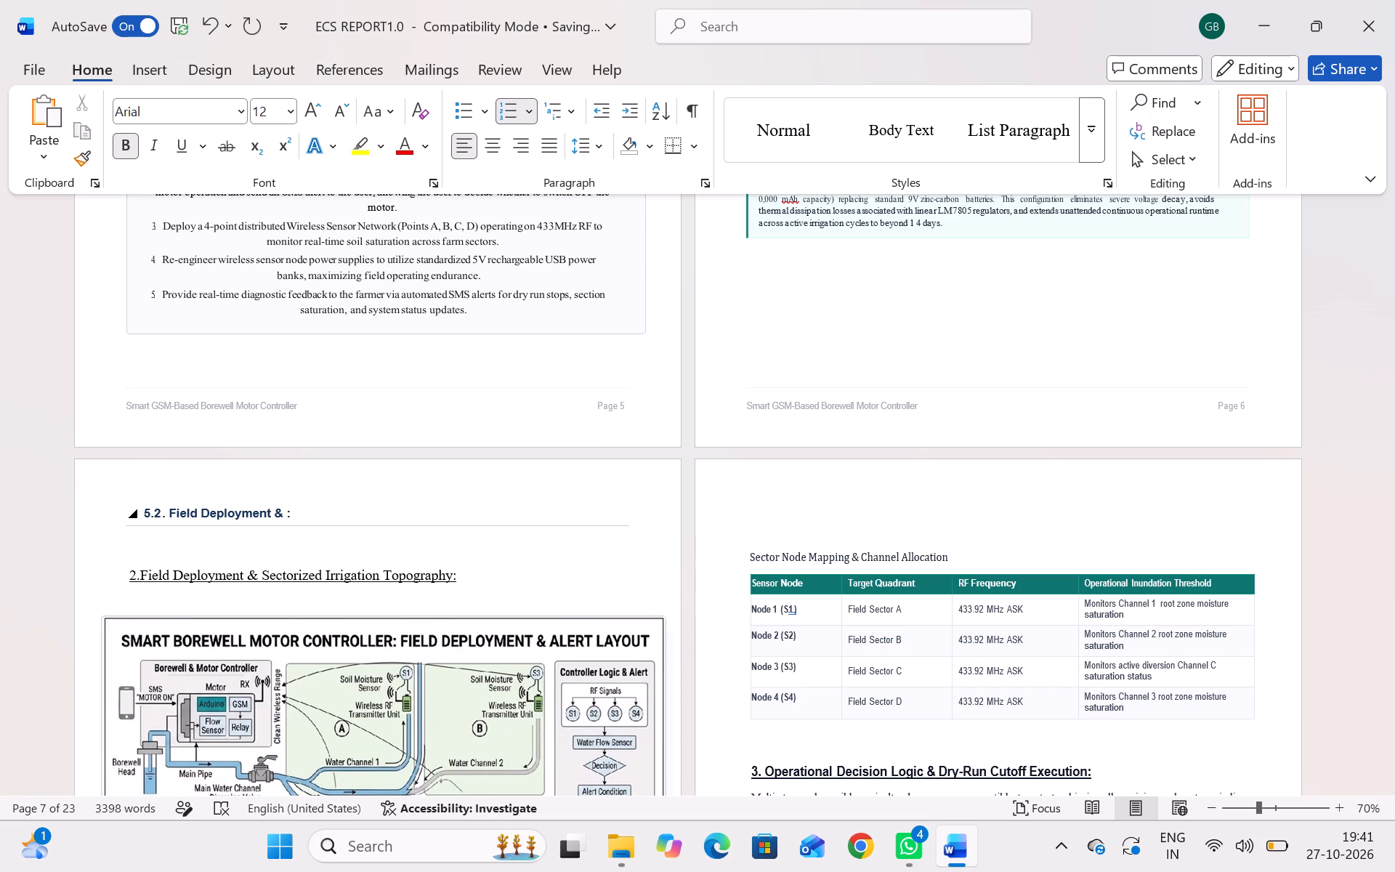
text(ector)
key(i)
text(zed)
key(space)
text(rrigation)
key(space)
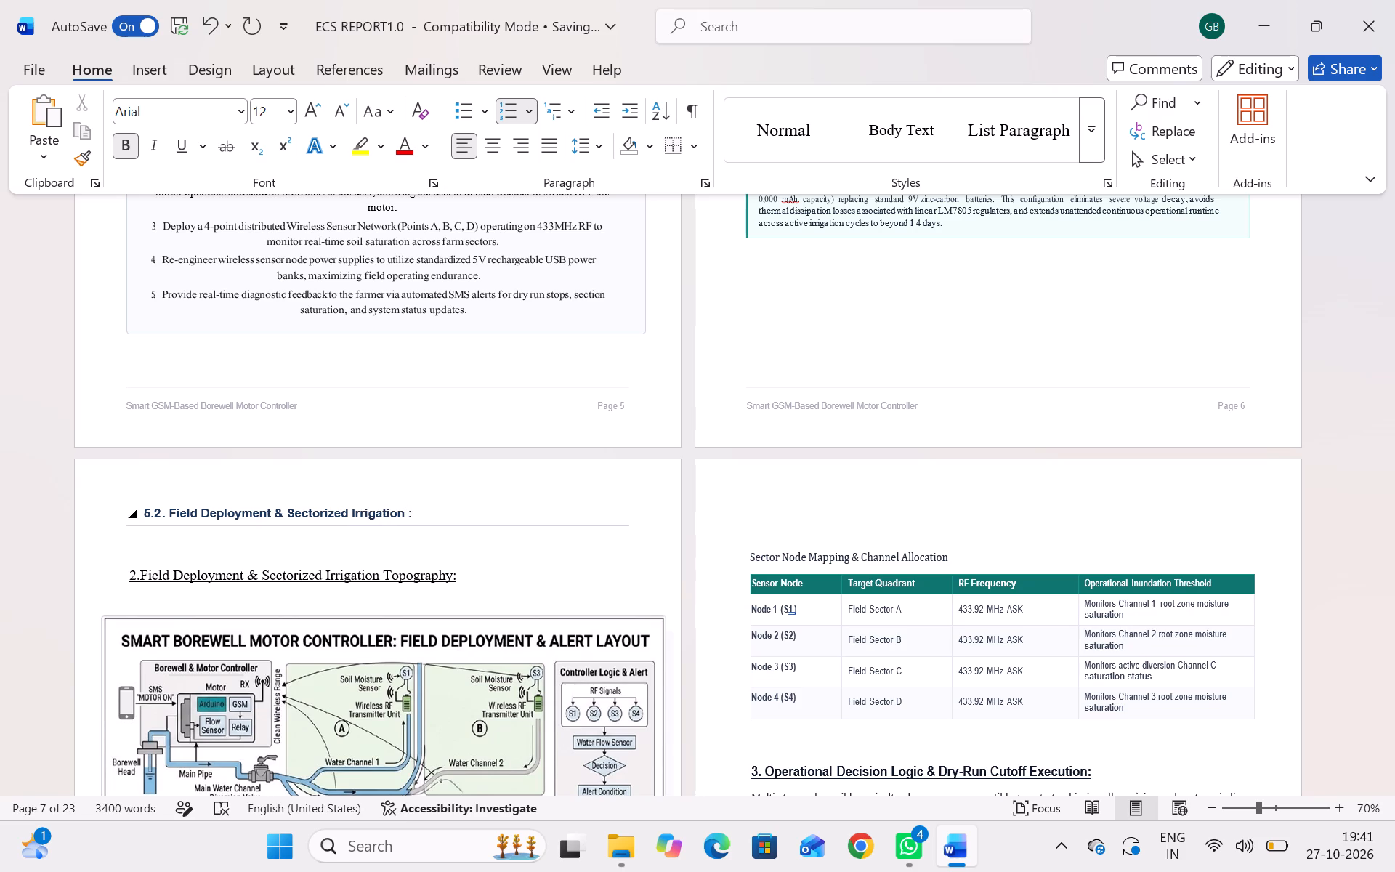
text(opo)
text(graphy)
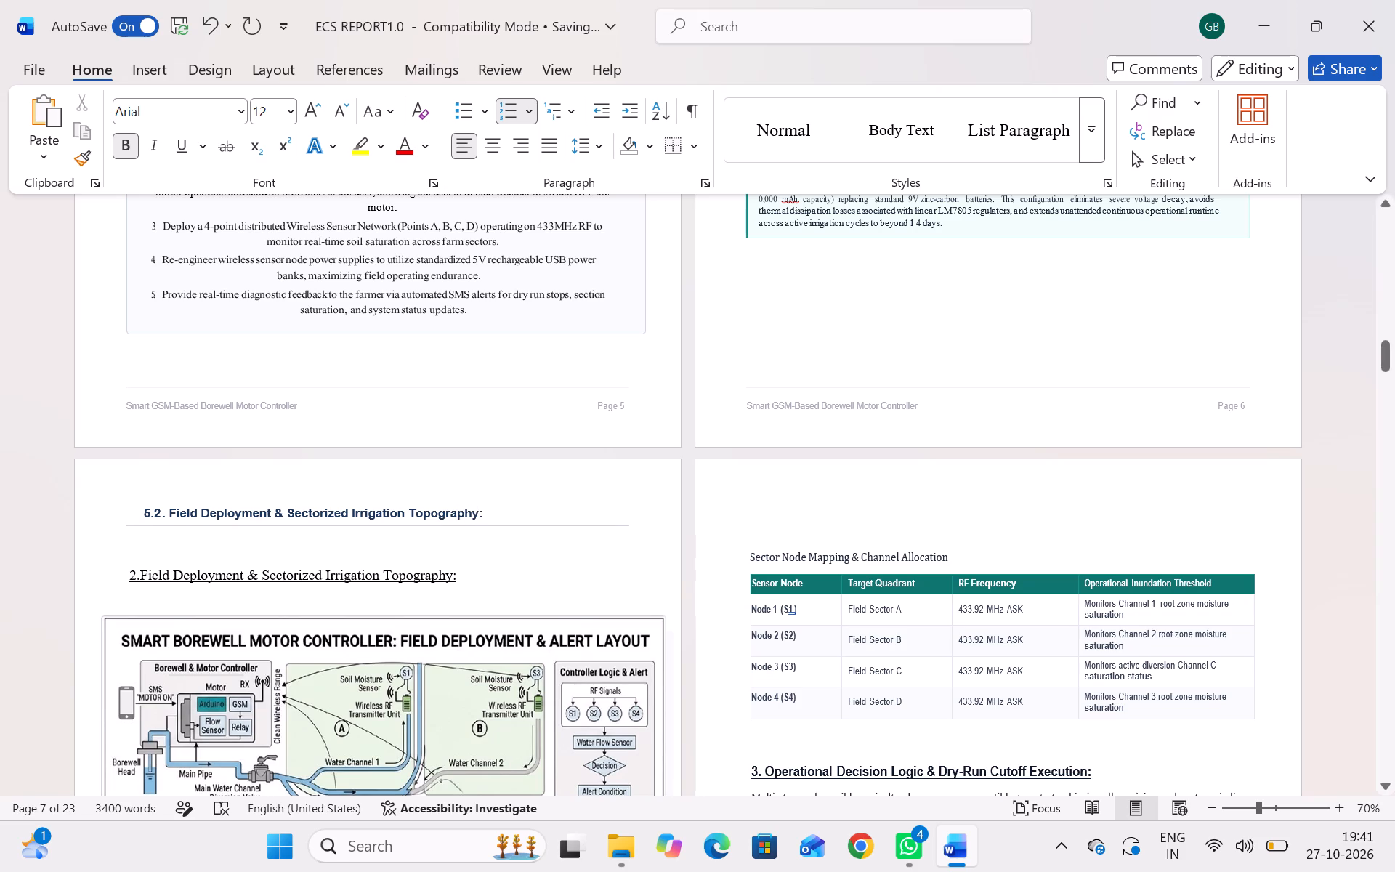
Delete the old underlined "2.Field Deployment & Sectorized Irrigation Topography:" heading and the blank lines between the 5.2 subheading and the diagram.
drag(125, 573, 349, 586)
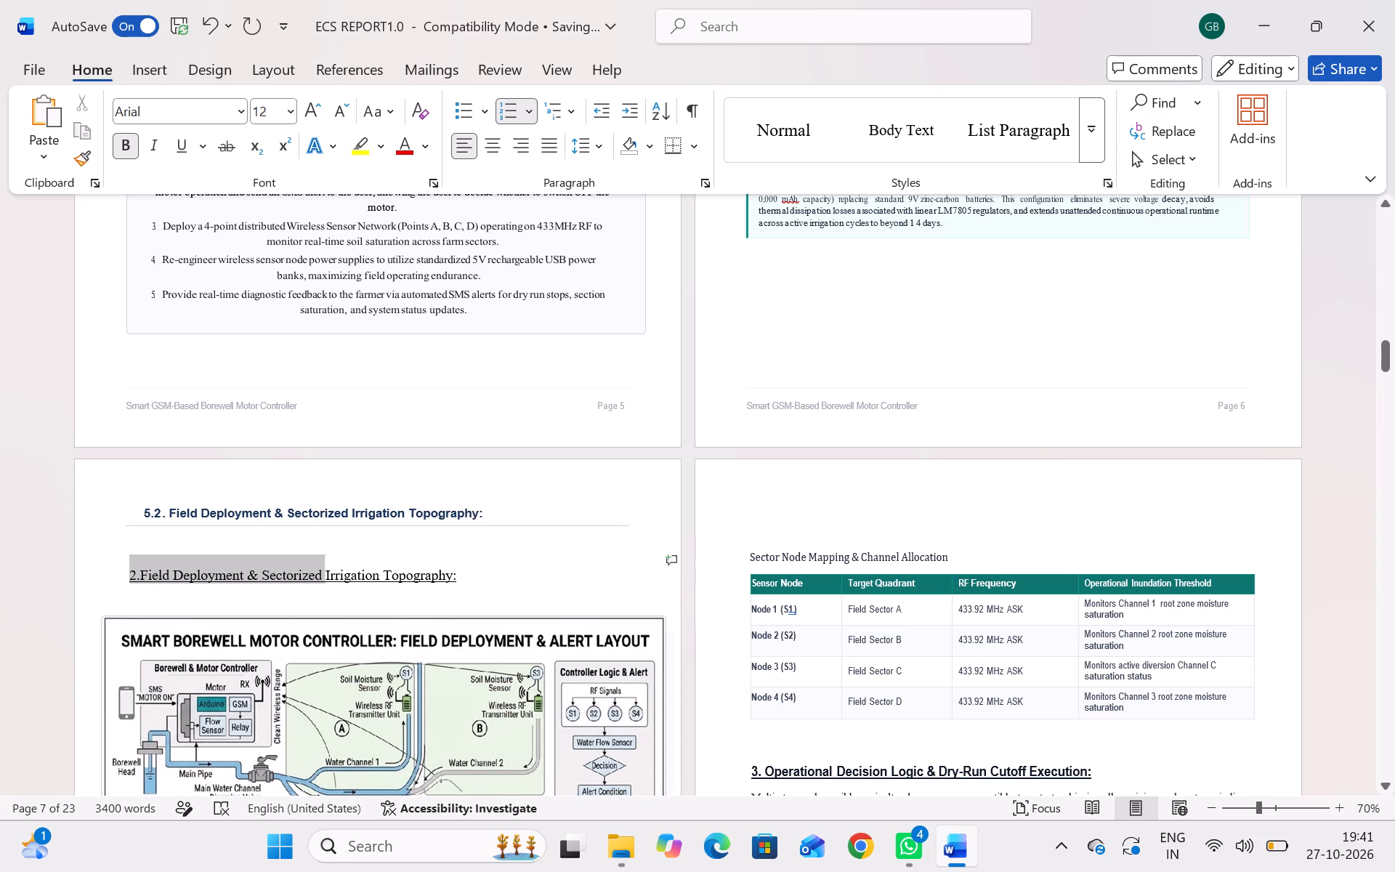
drag(349, 586, 462, 578)
key(BackSpace)
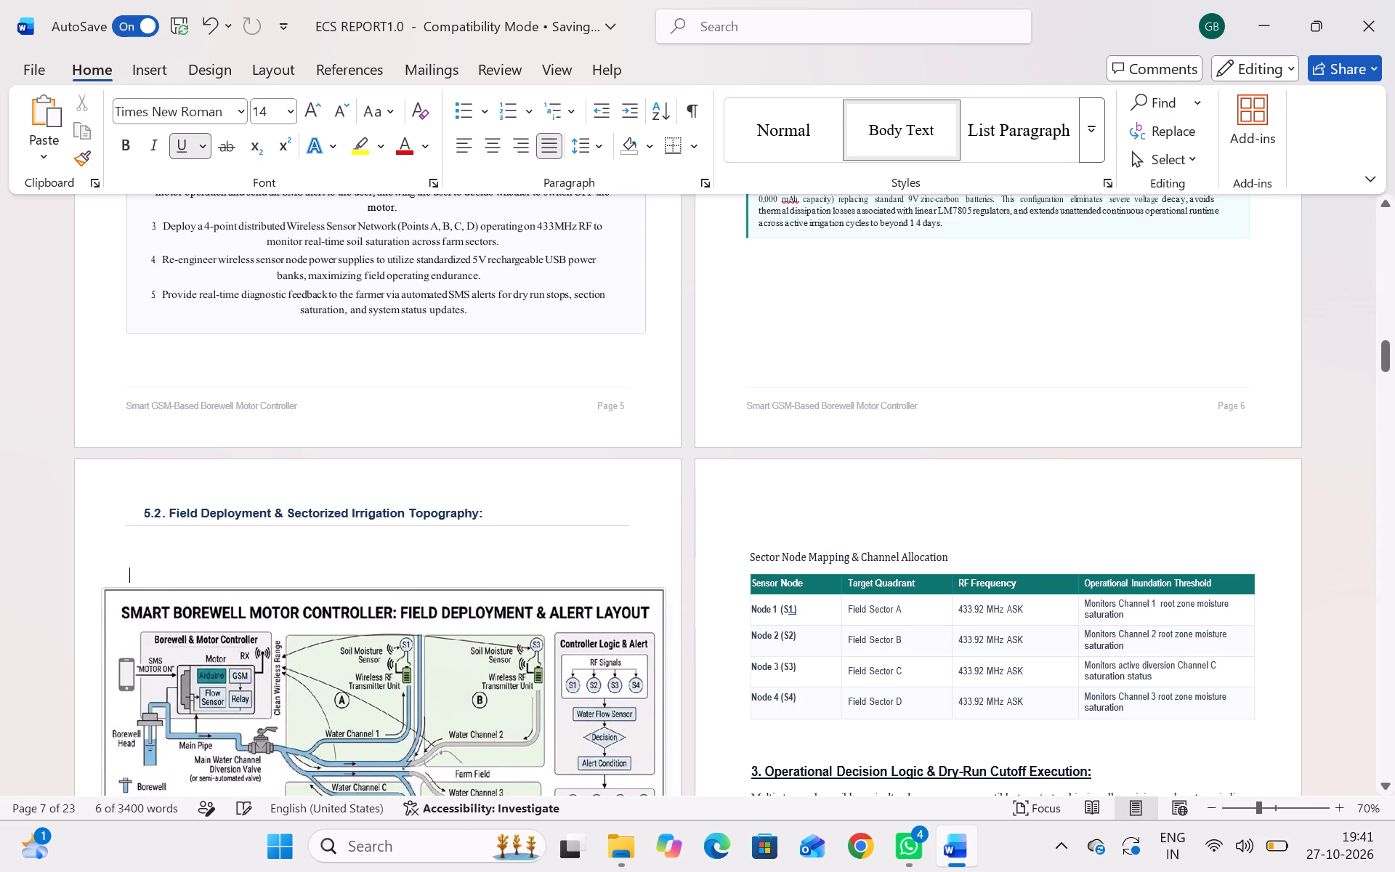
key(BackSpace)
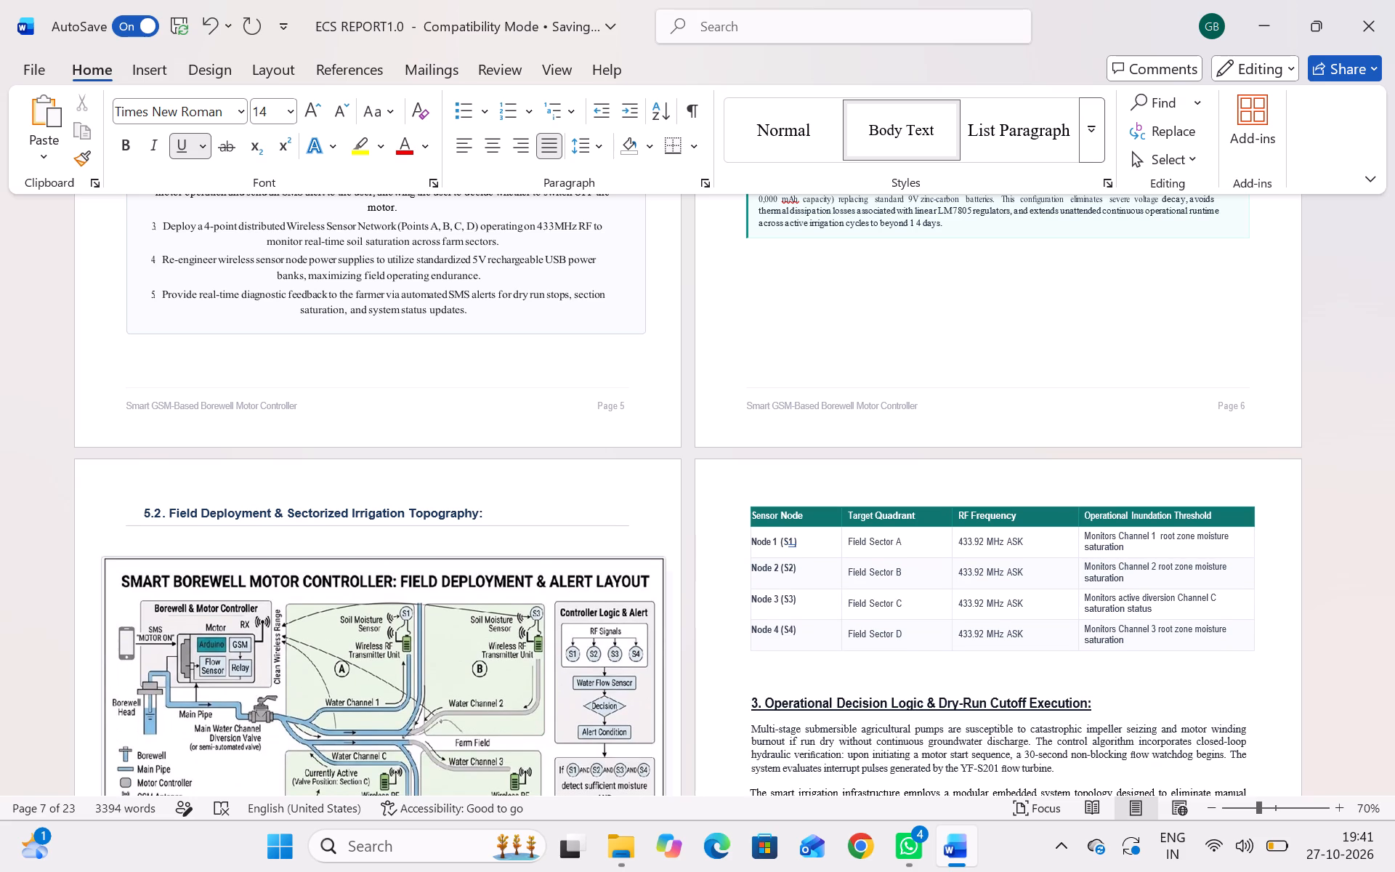
key(BackSpace)
Examine the layout of the field deployment diagram on page 7 and the sensor node table on page 8.
scroll(427, 561, down, 1)
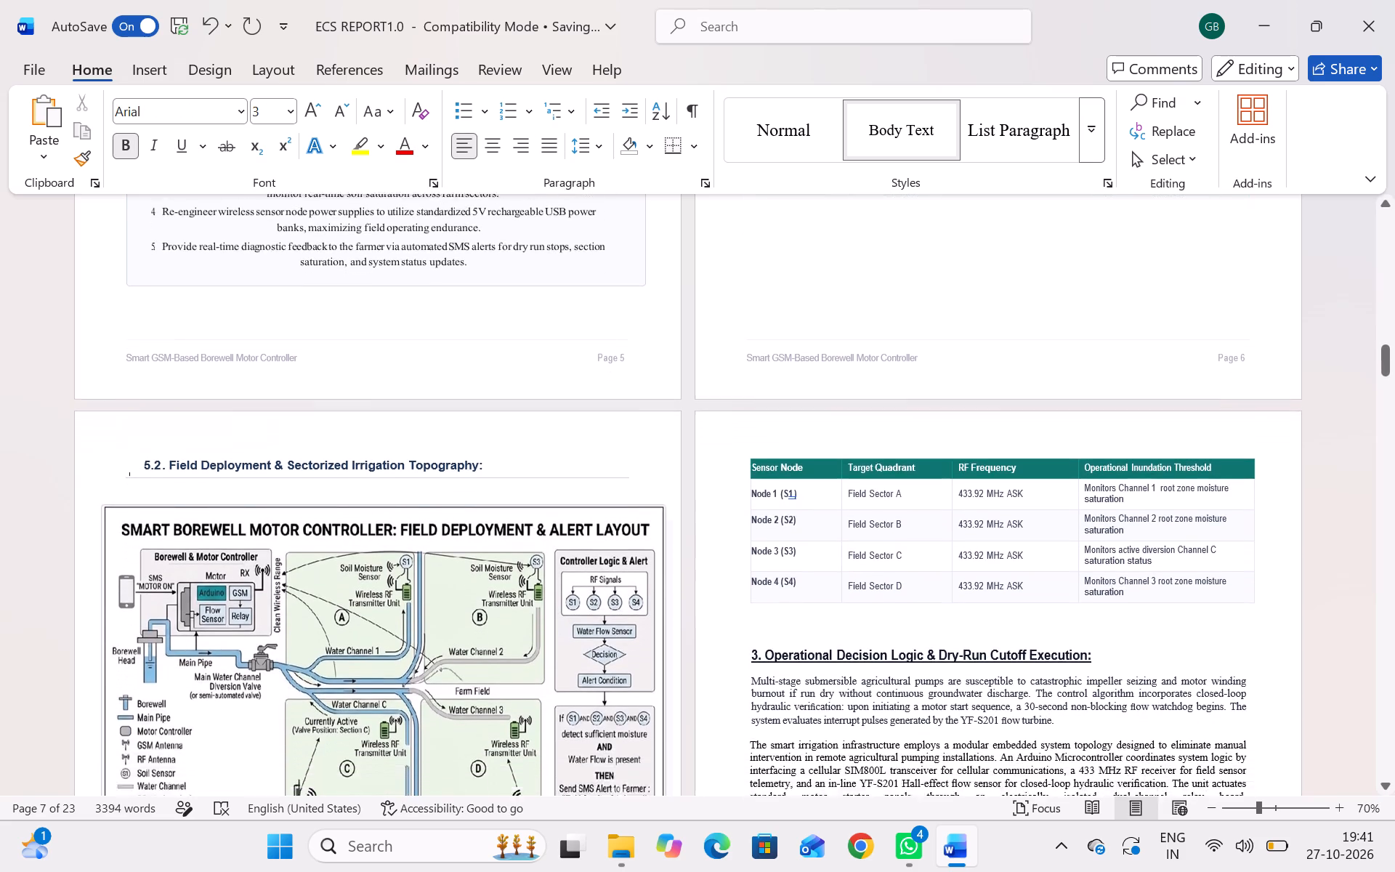
scroll(427, 561, down, 4)
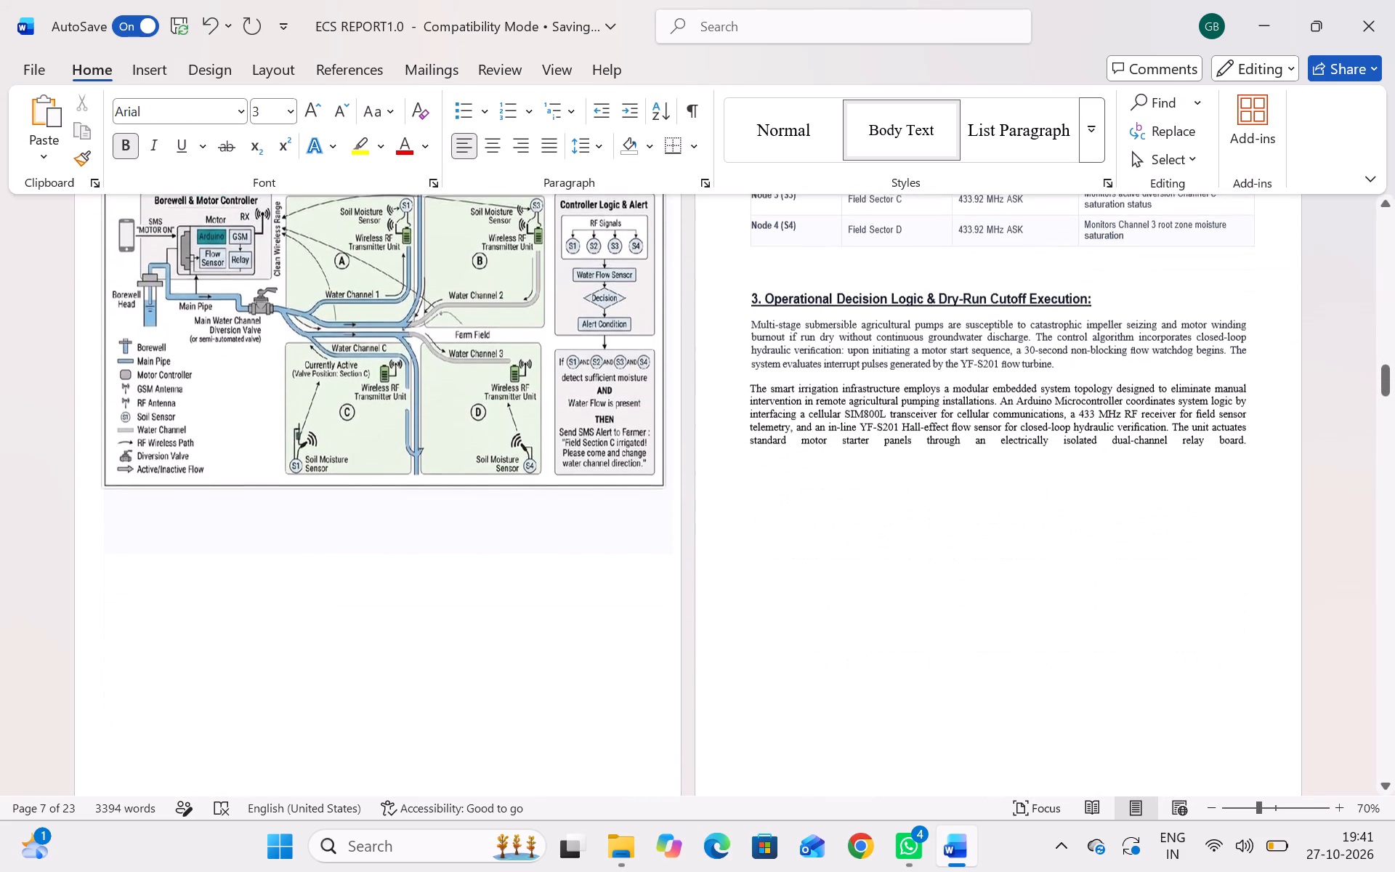
scroll(427, 561, down, 1)
click(392, 374)
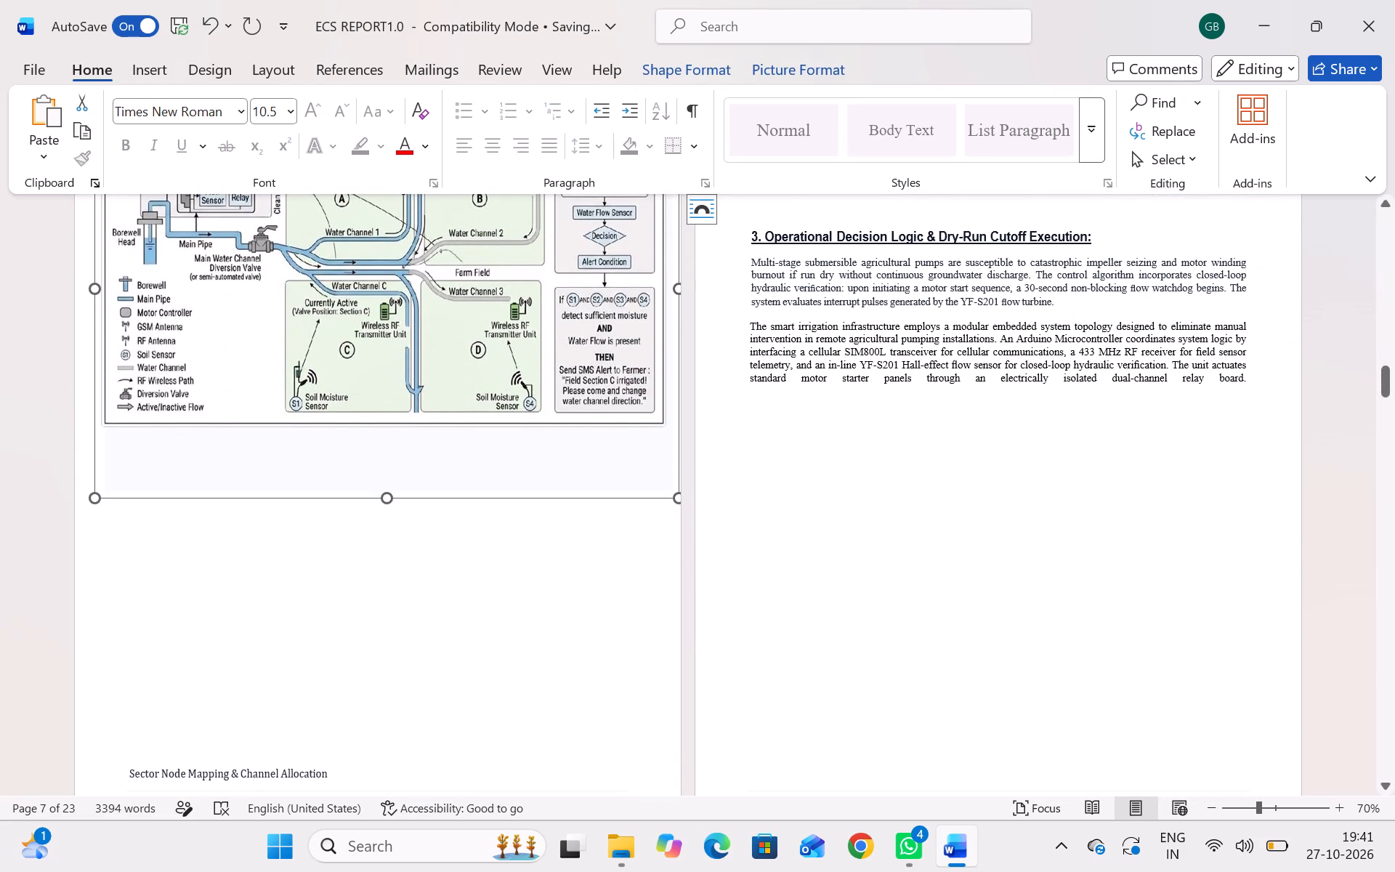
scroll(392, 374, up, 3)
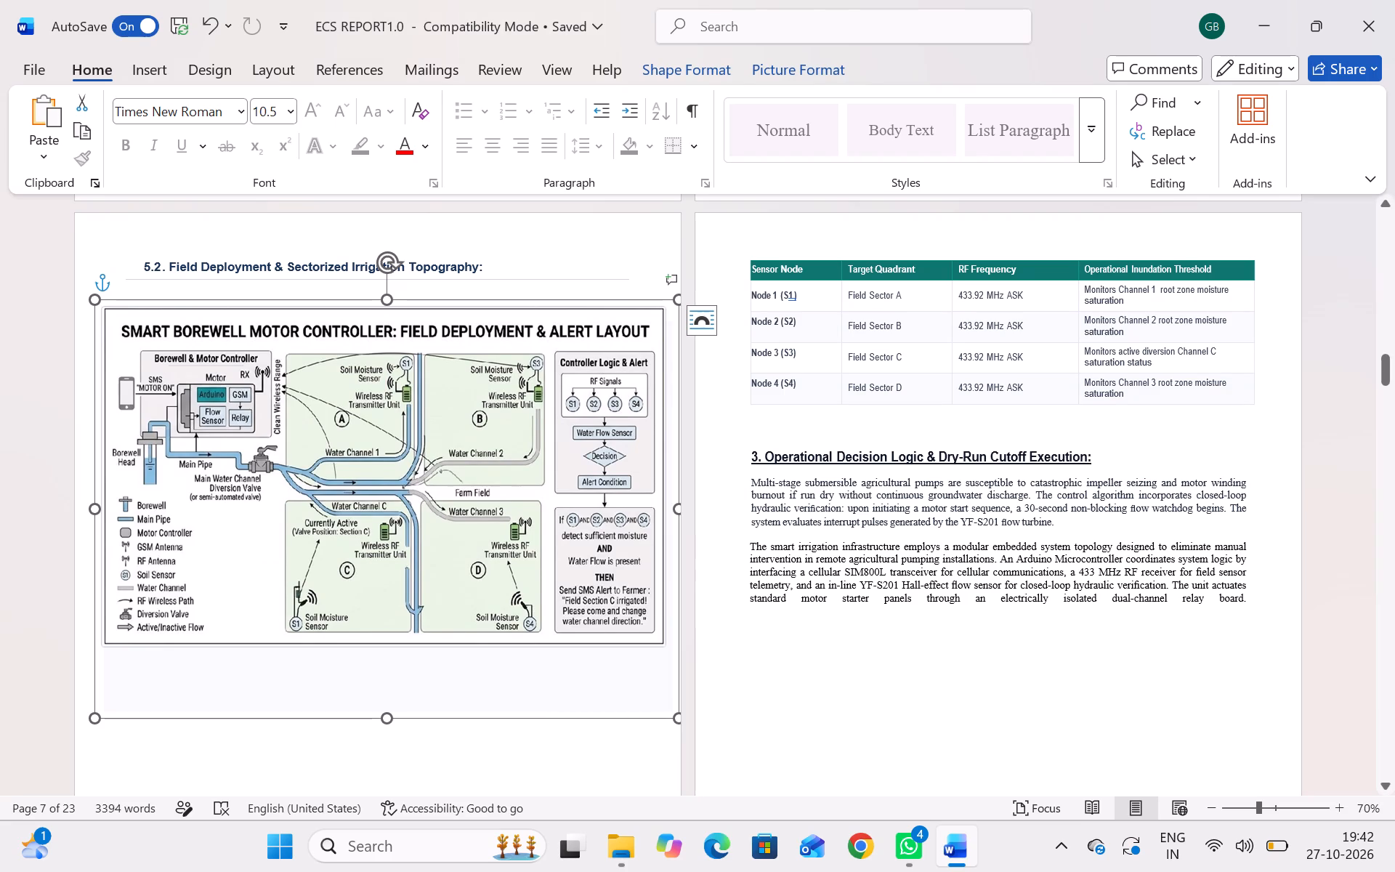
scroll(496, 491, down, 1)
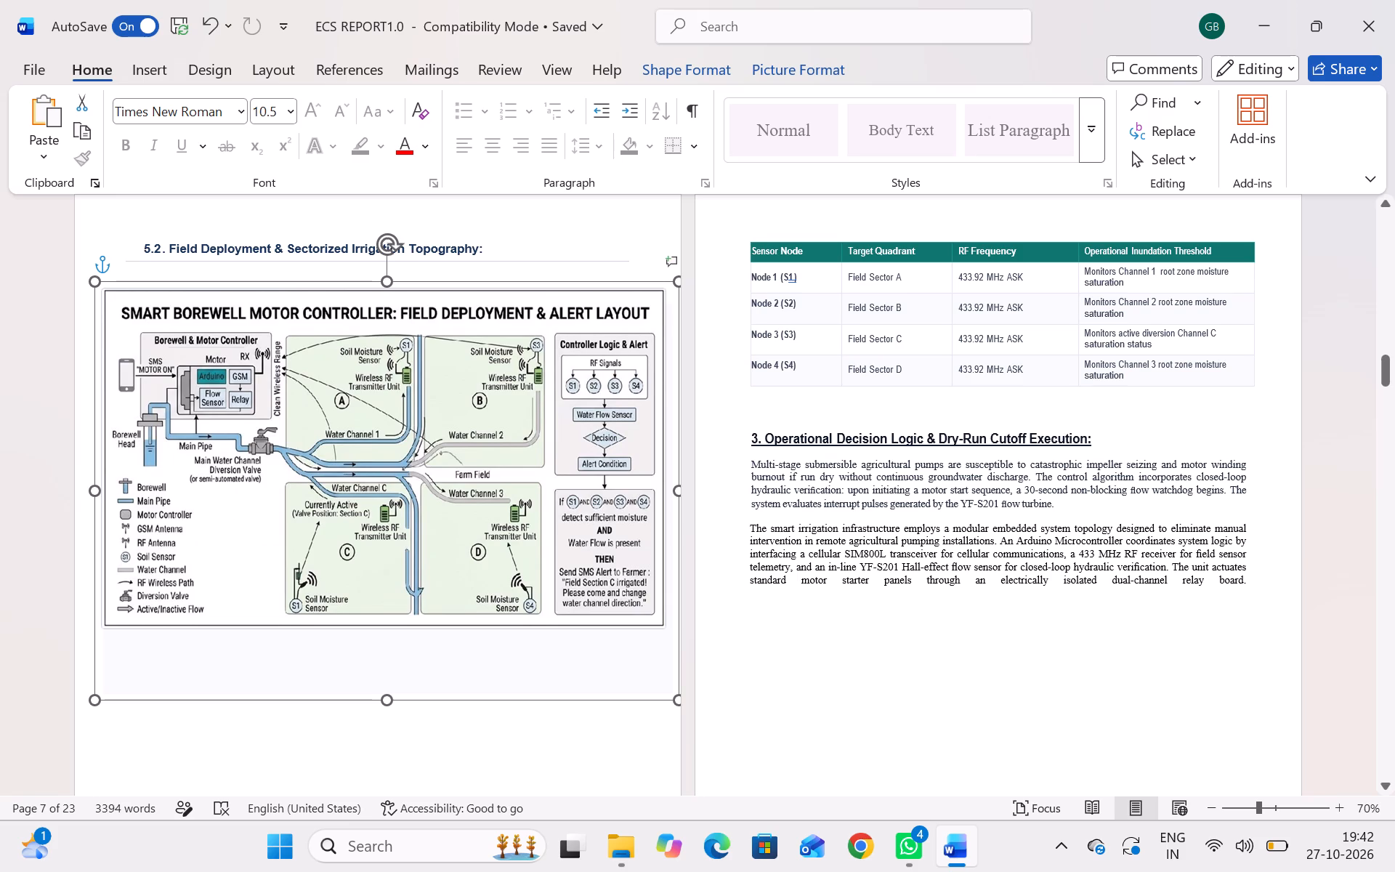
scroll(846, 725, down, 1)
scroll(846, 725, up, 1)
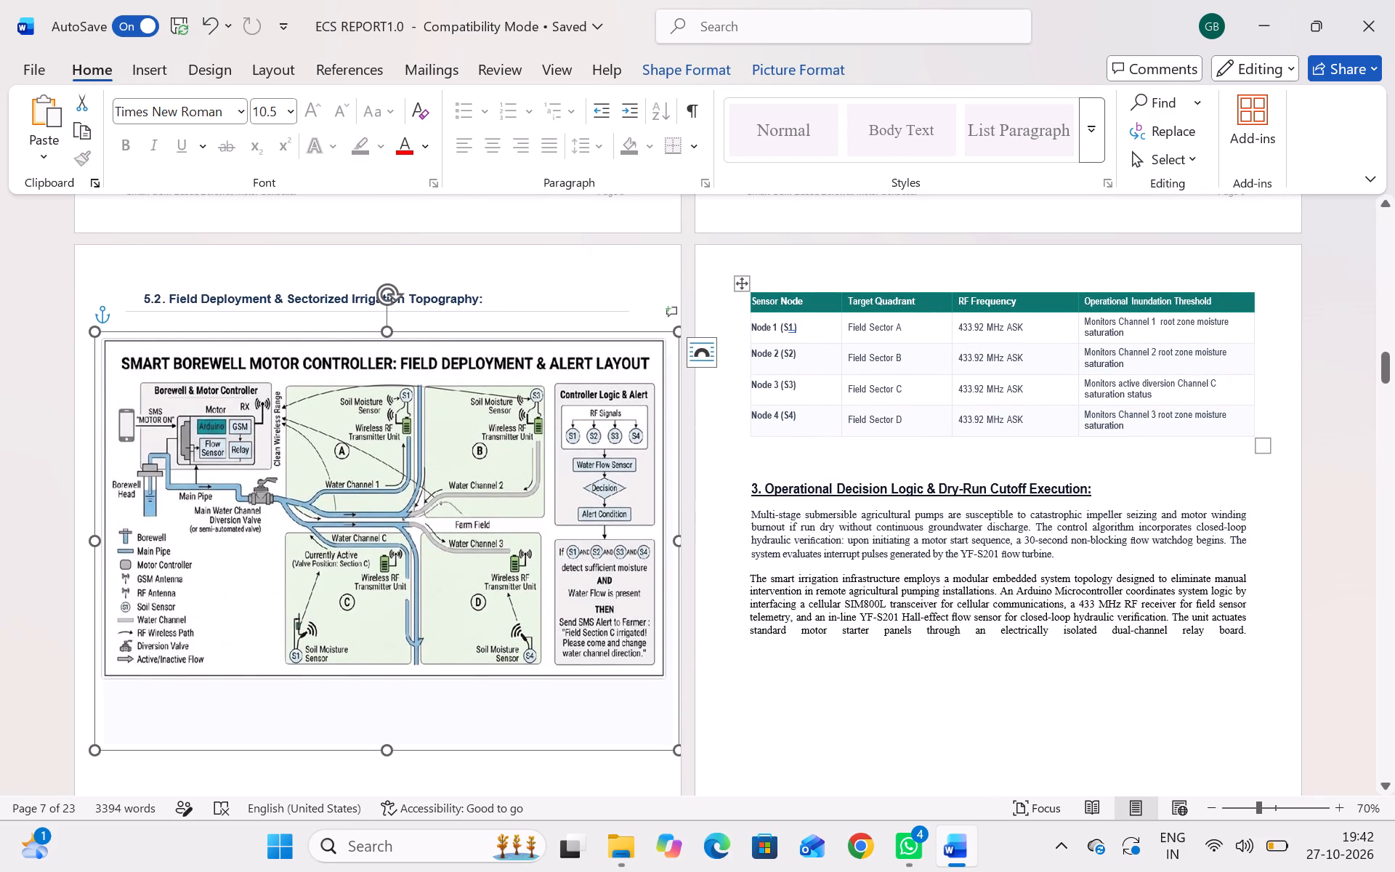
click(775, 288)
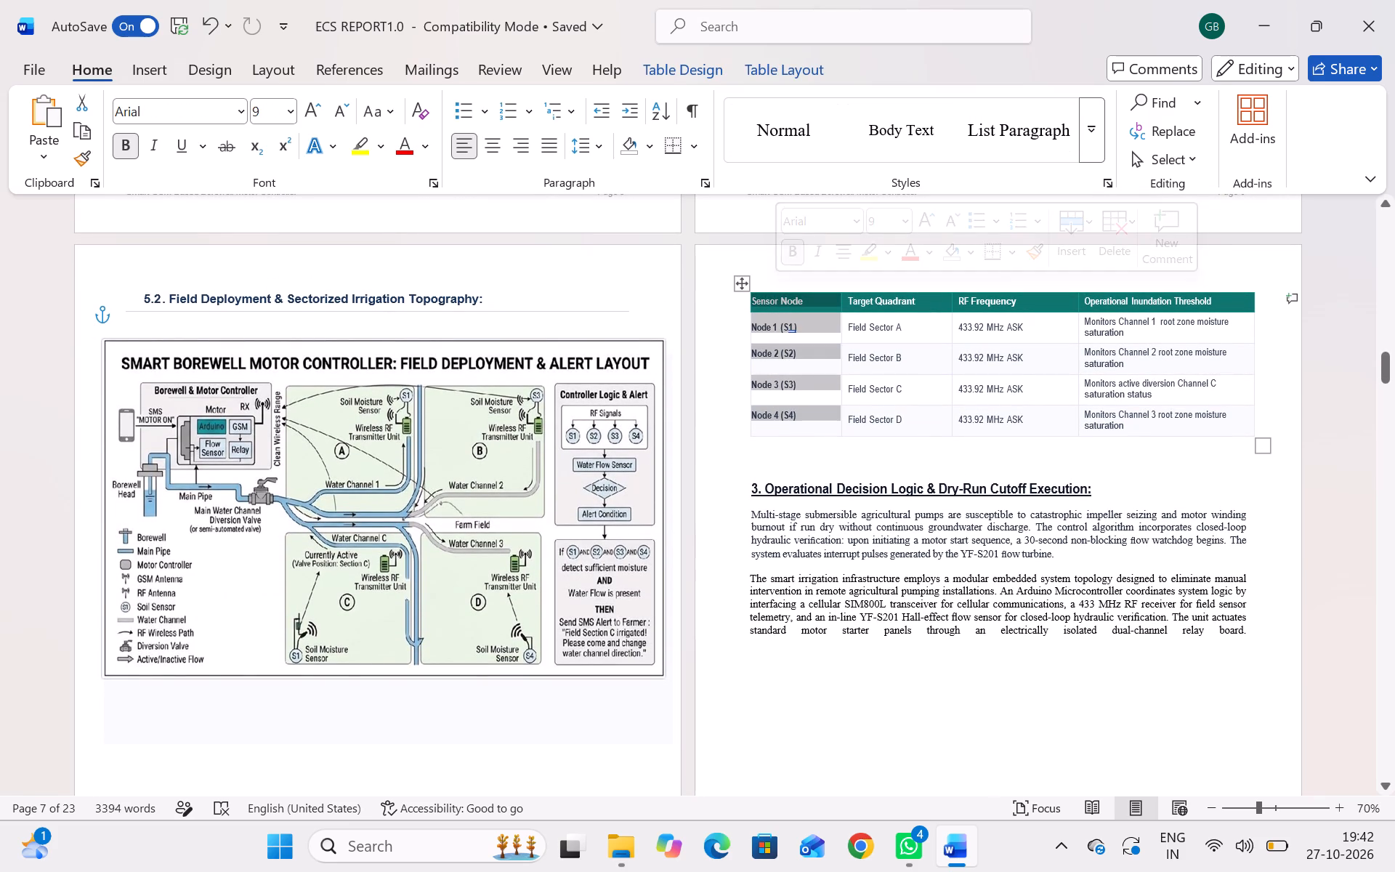
click(724, 371)
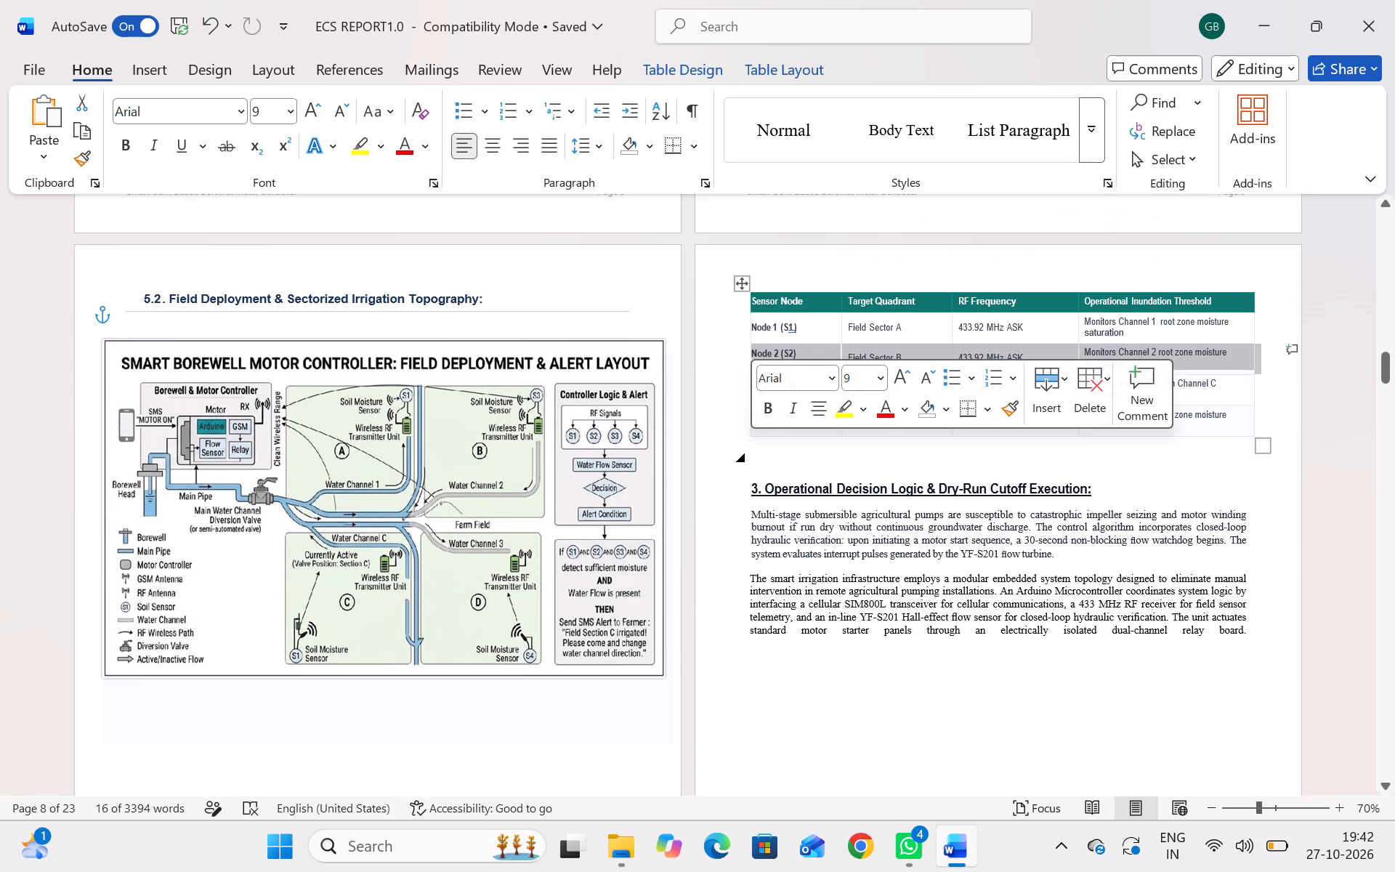
Insert blank lines below the field deployment diagram on page 7 to push the Sector Node Mapping & Channel Allocation caption onto page 8.
click(758, 458)
scroll(409, 741, down, 1)
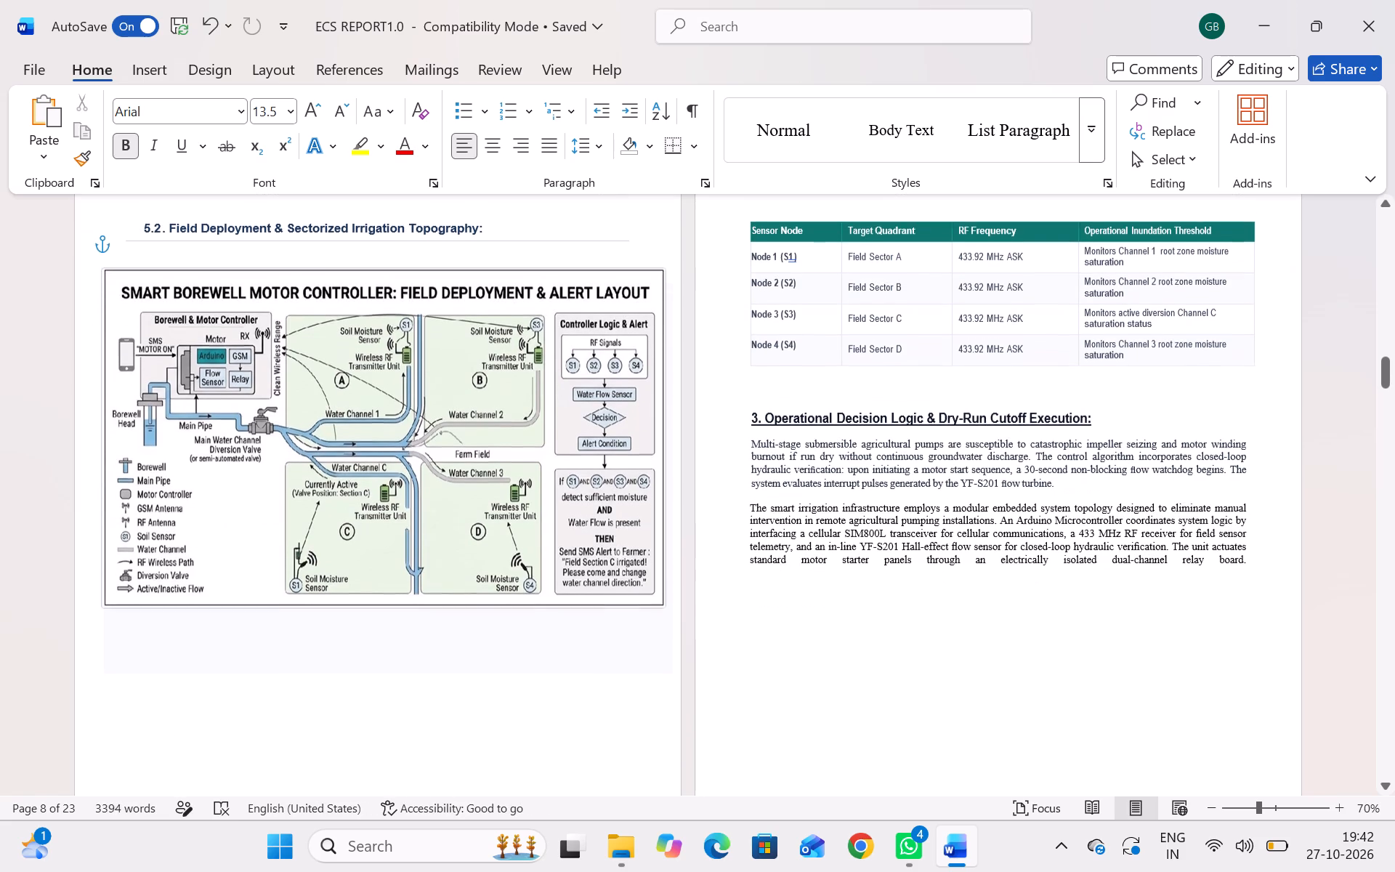
scroll(409, 741, down, 1)
click(383, 724)
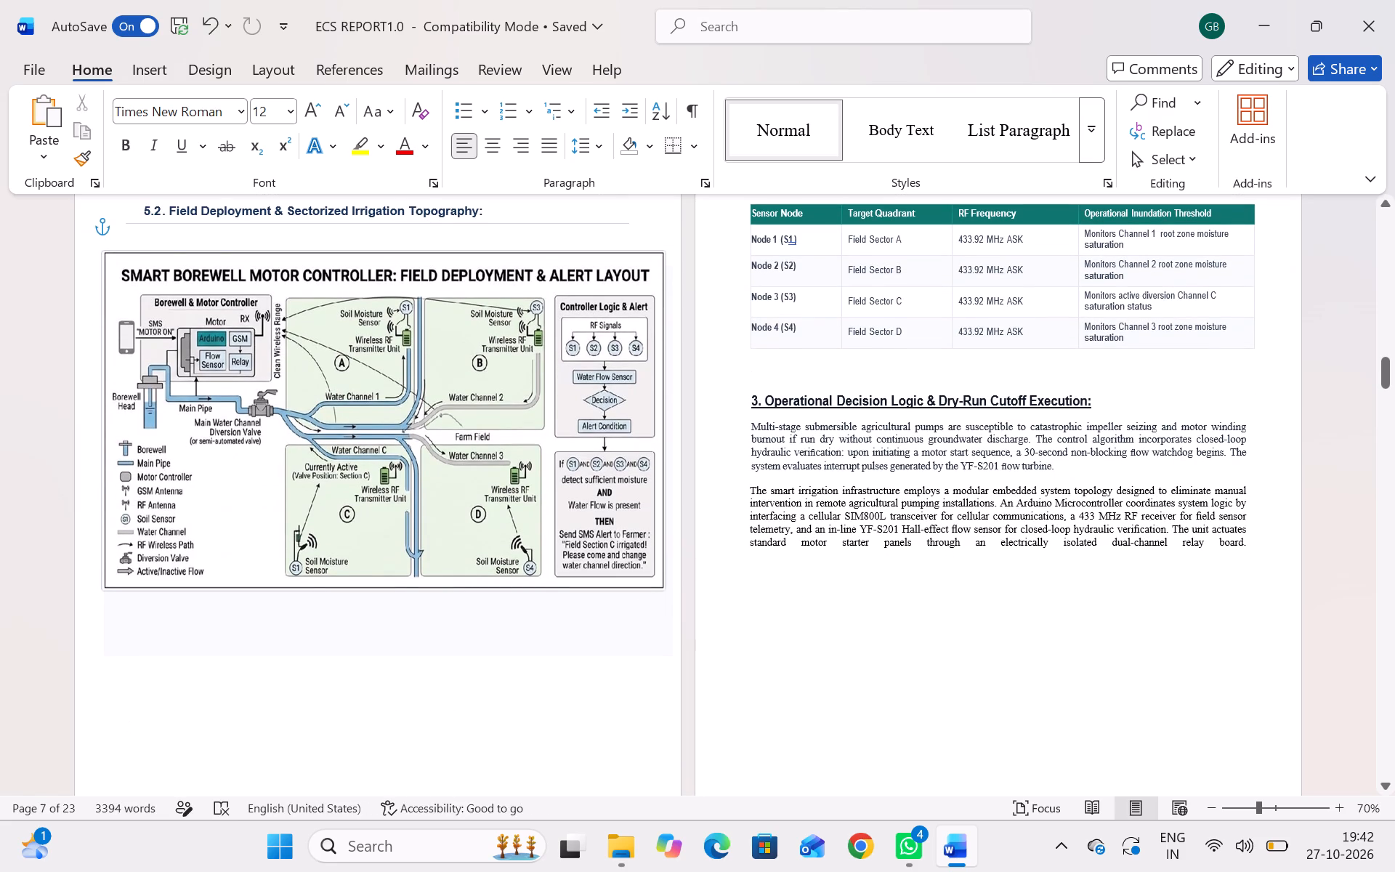
key(Return)
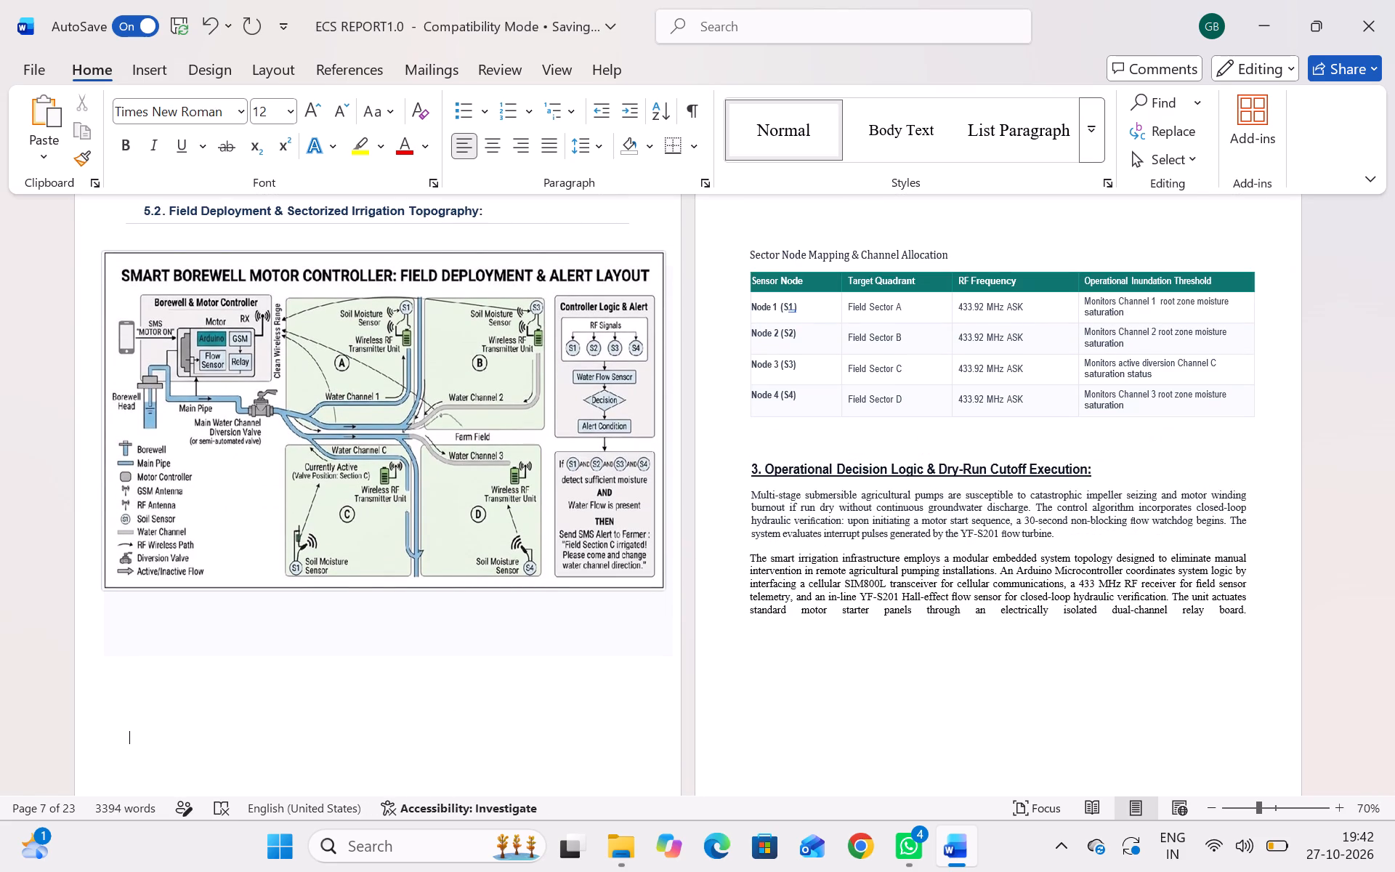
scroll(383, 724, left, 1)
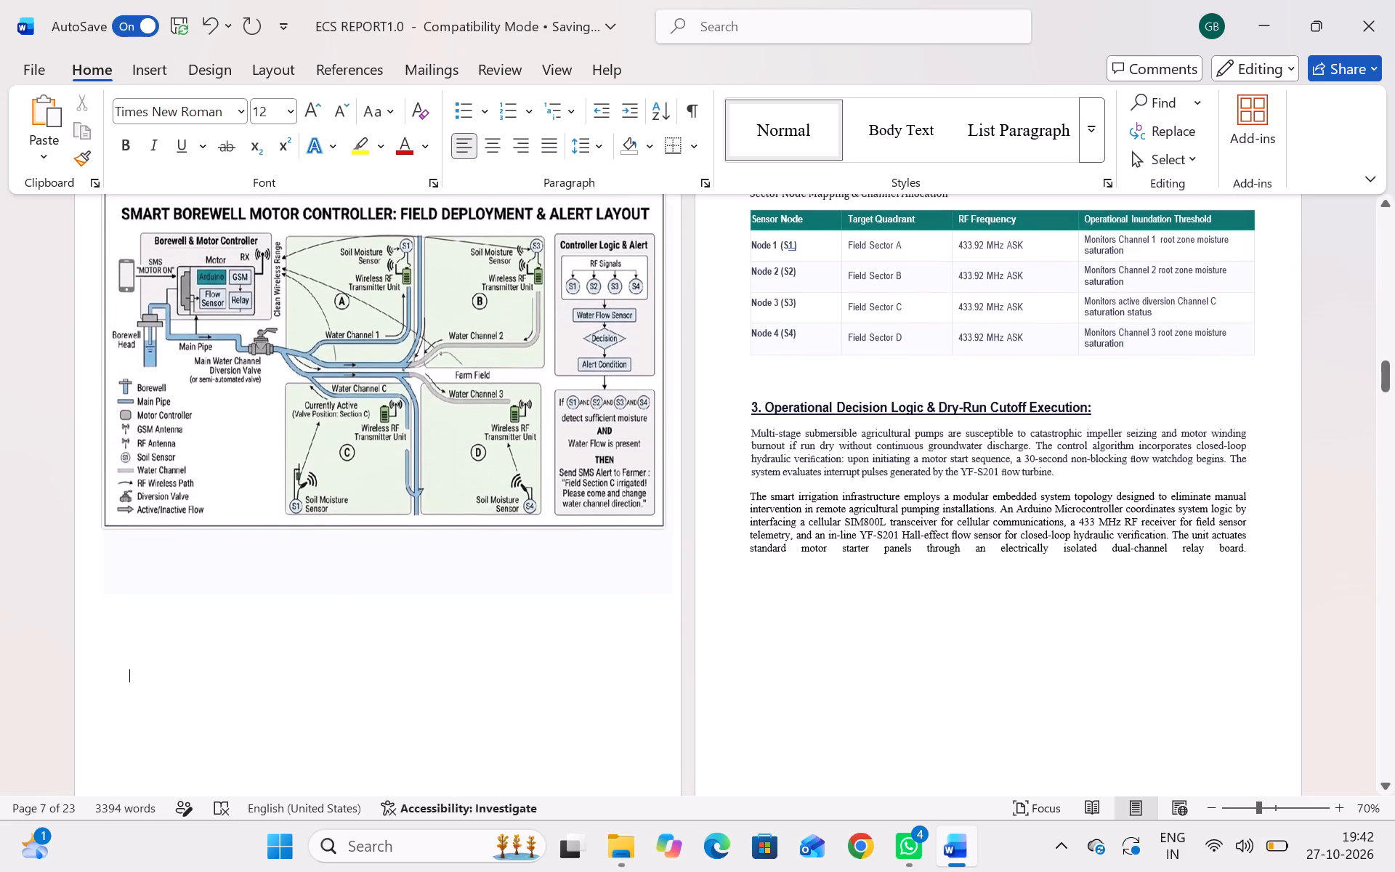
scroll(383, 724, left, 1)
key(Return)
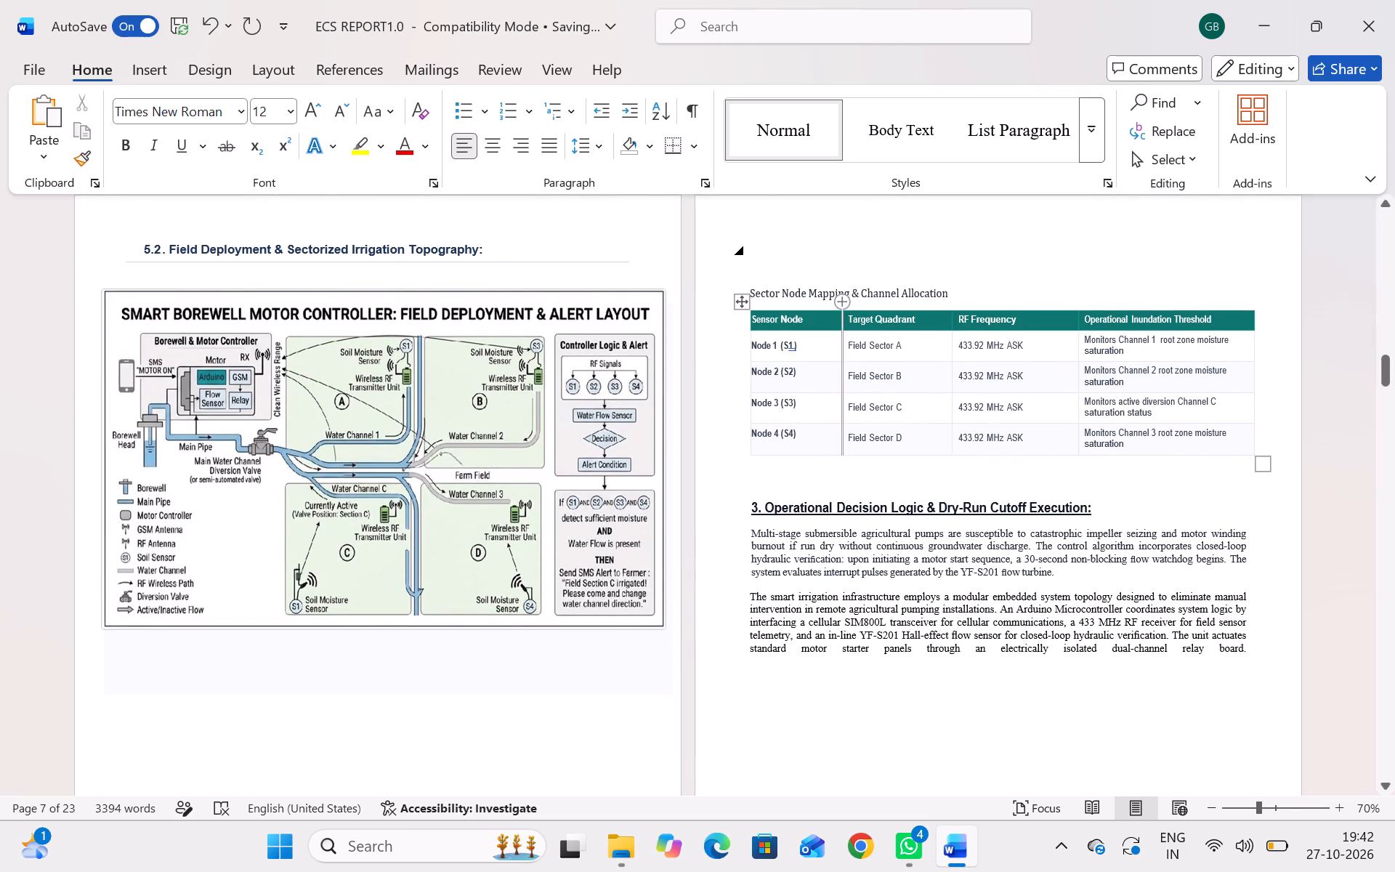
Make the Sector Node Mapping & Channel Allocation caption above the sensor node table bold.
click(753, 290)
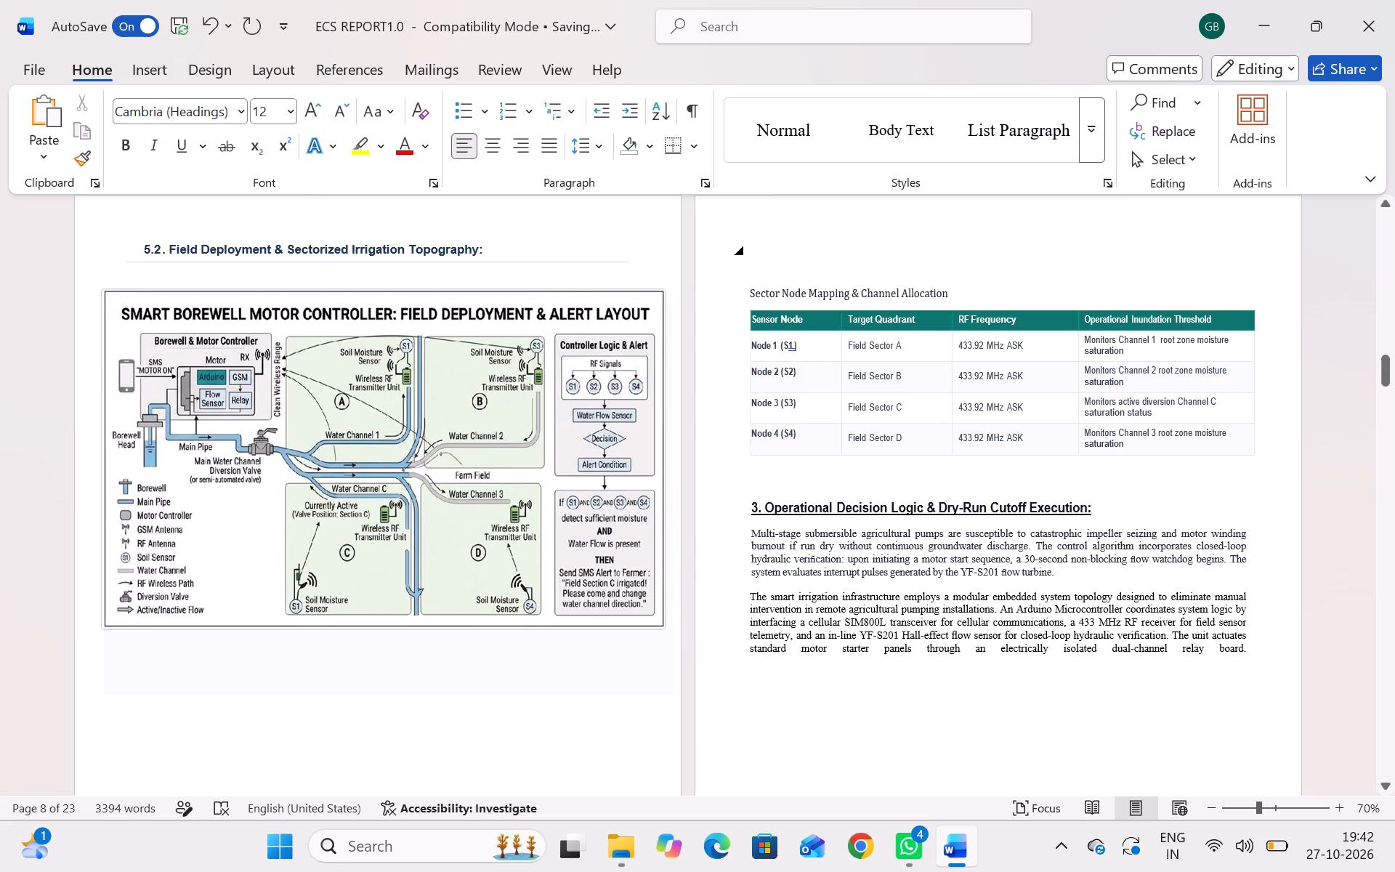
key(Left)
drag(750, 288, 928, 292)
key(ctrl+b)
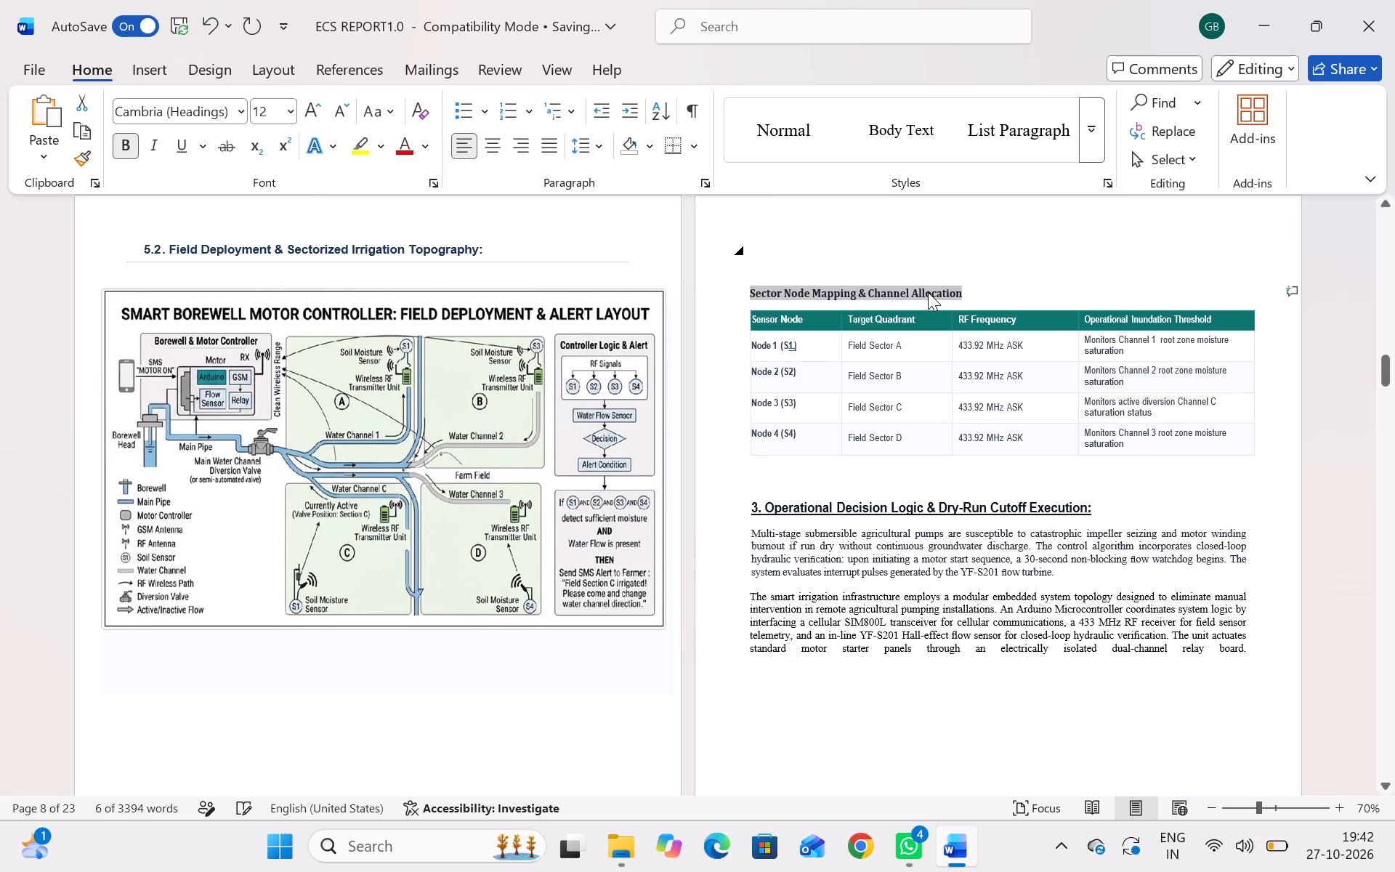
Reduce the blank lines above the Sector Node Mapping & Channel Allocation caption while keeping it on page 8 with its table.
click(969, 278)
scroll(969, 278, down, 1)
key(BackSpace)
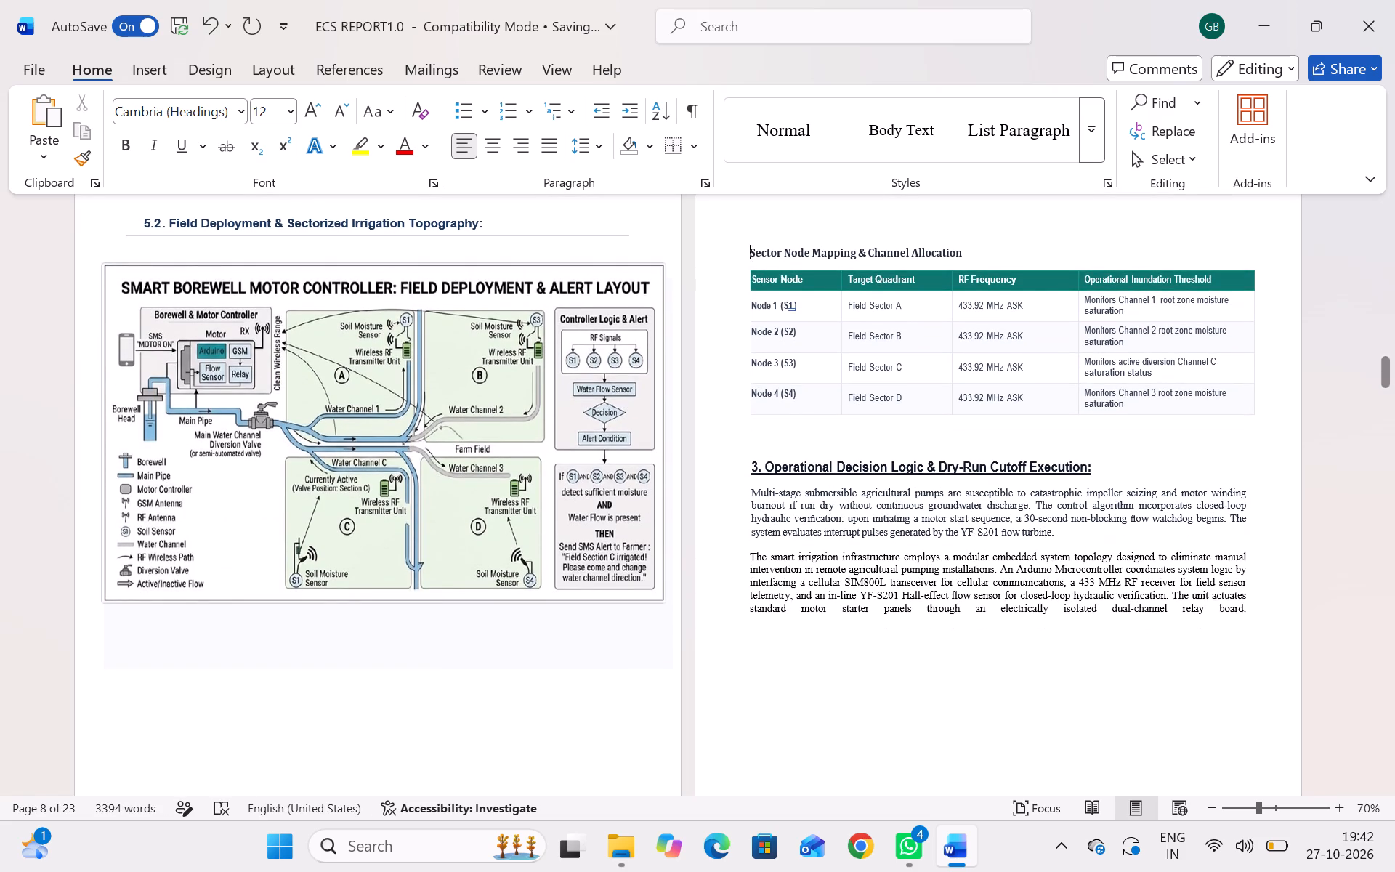
key(BackSpace)
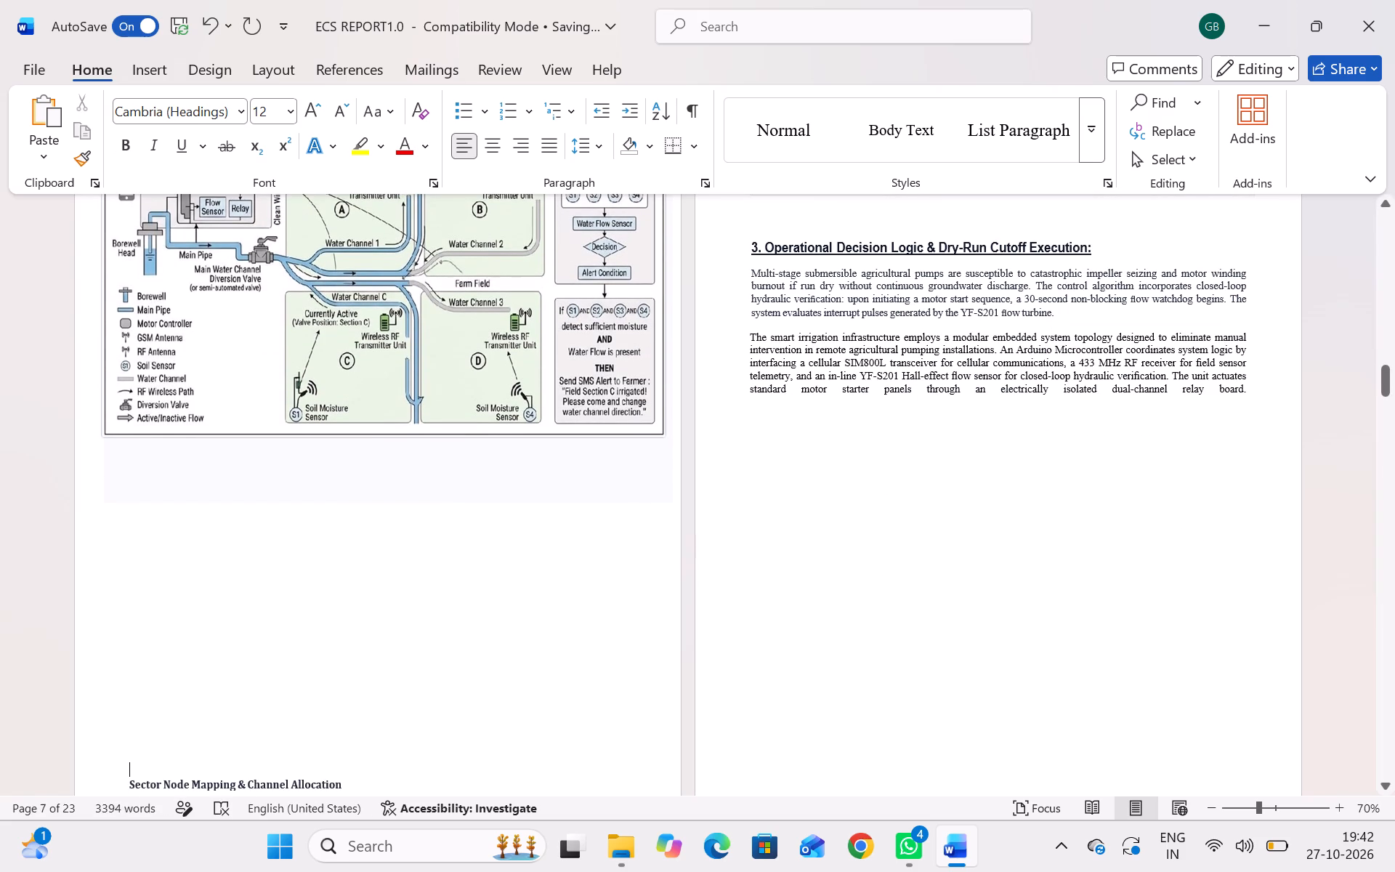
key(Return)
scroll(969, 278, down, 1)
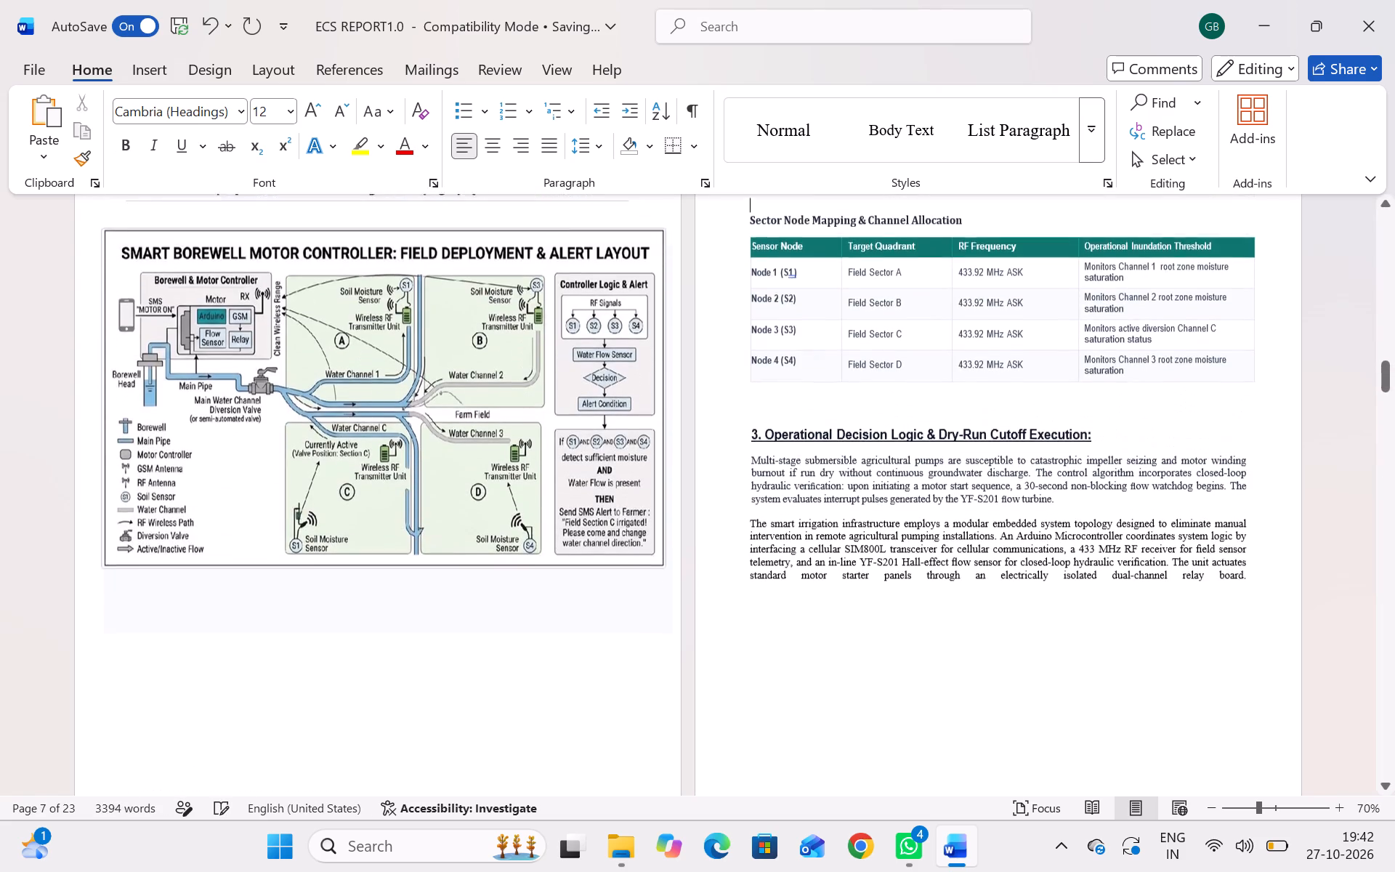
scroll(969, 278, down, 2)
scroll(969, 278, up, 3)
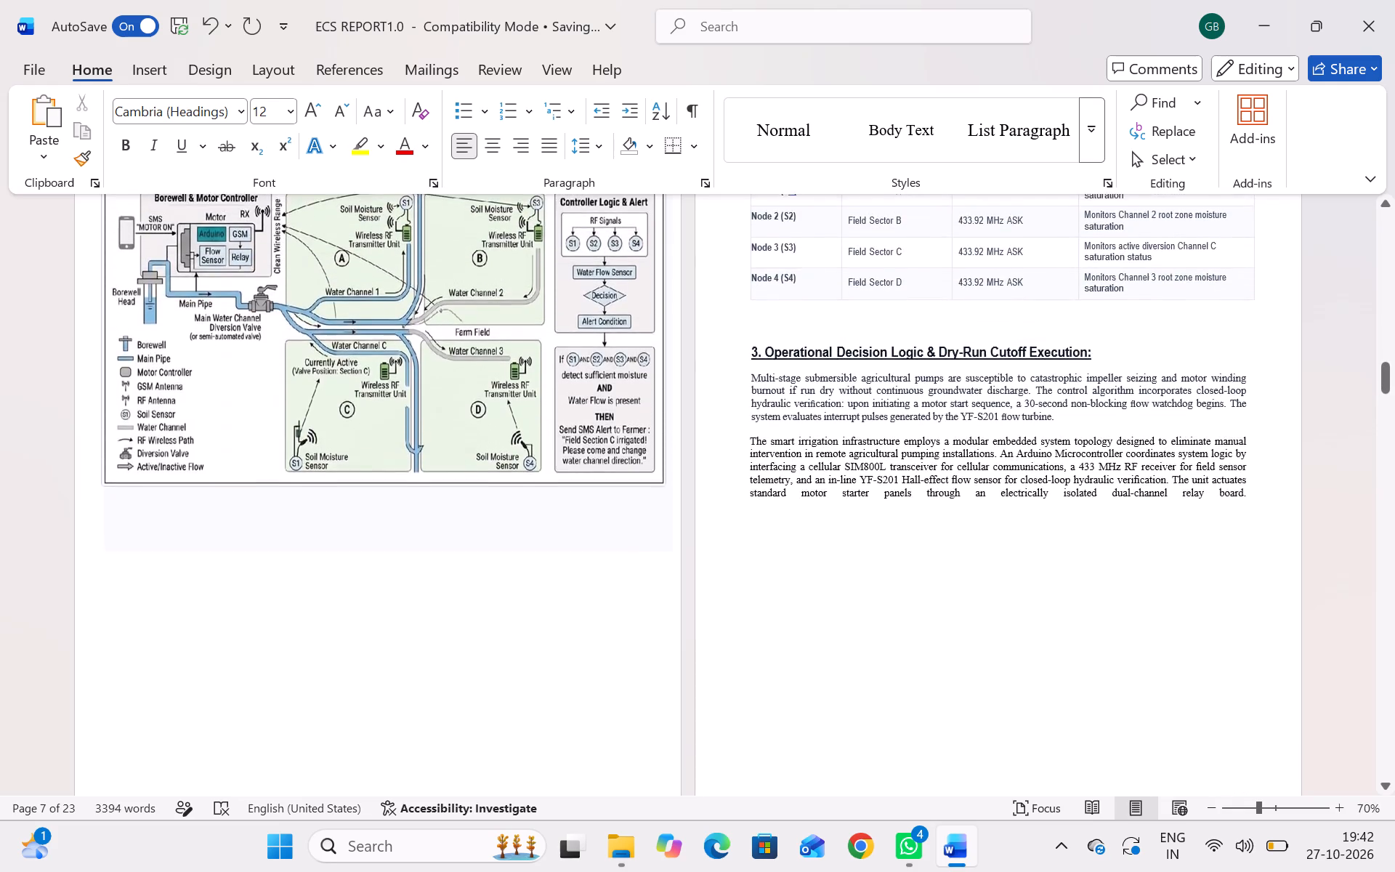
scroll(969, 278, up, 2)
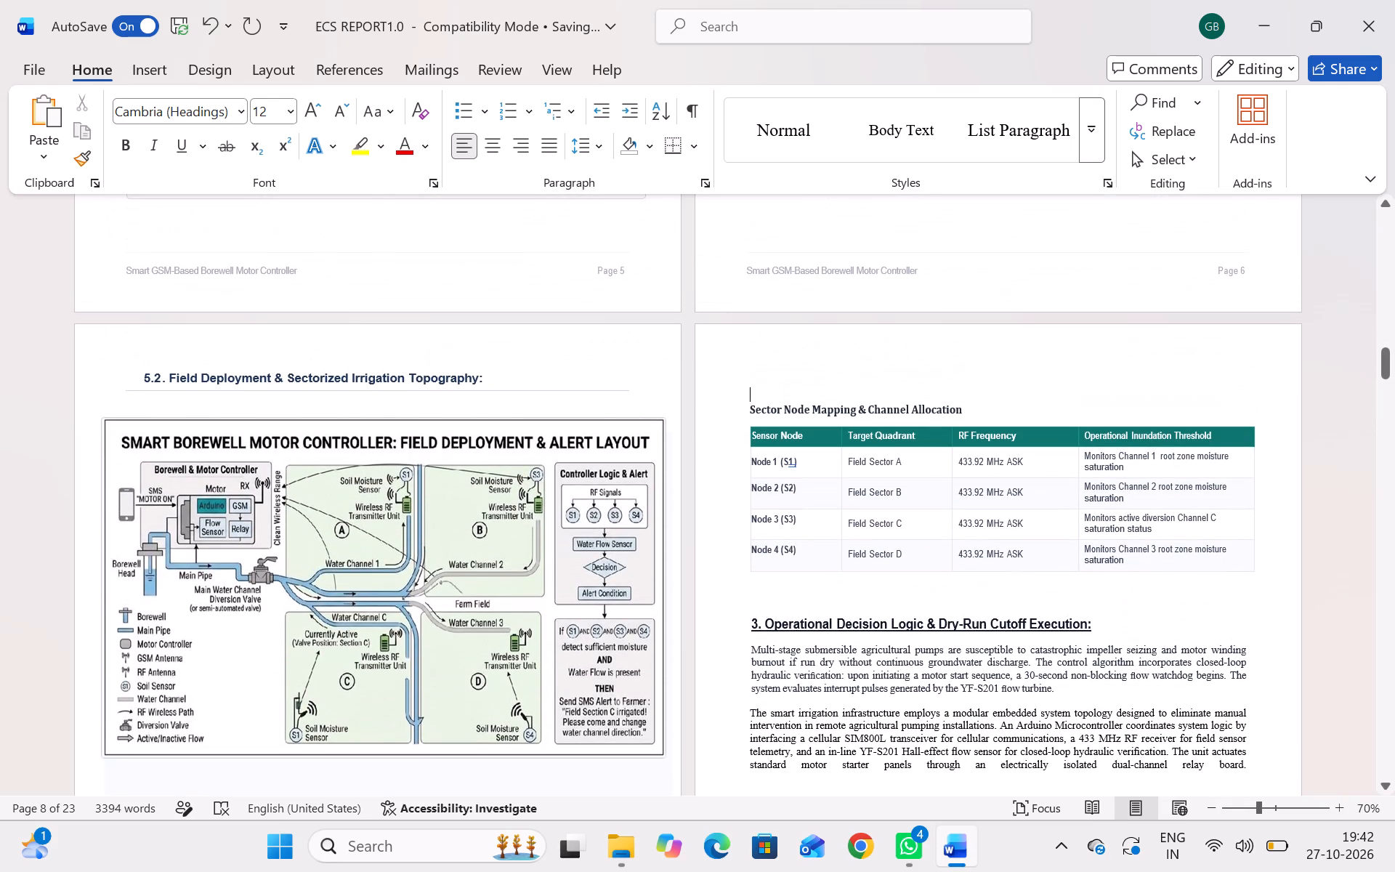
Remove the remaining blank line at the top of page 8, keeping the bold caption there directly above the sensor node table.
click(969, 278)
key(Down)
key(BackSpace)
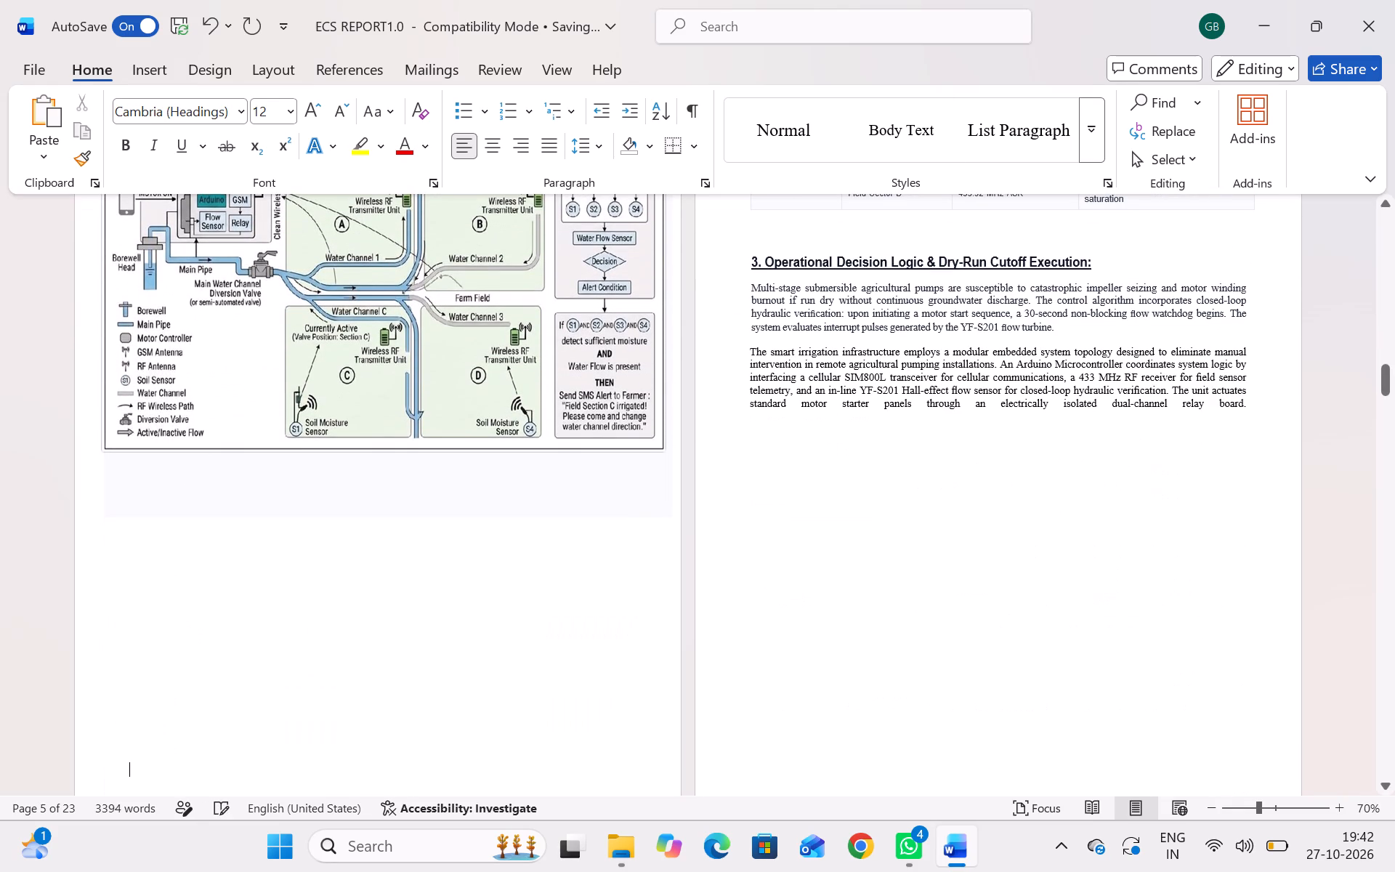
scroll(969, 278, down, 2)
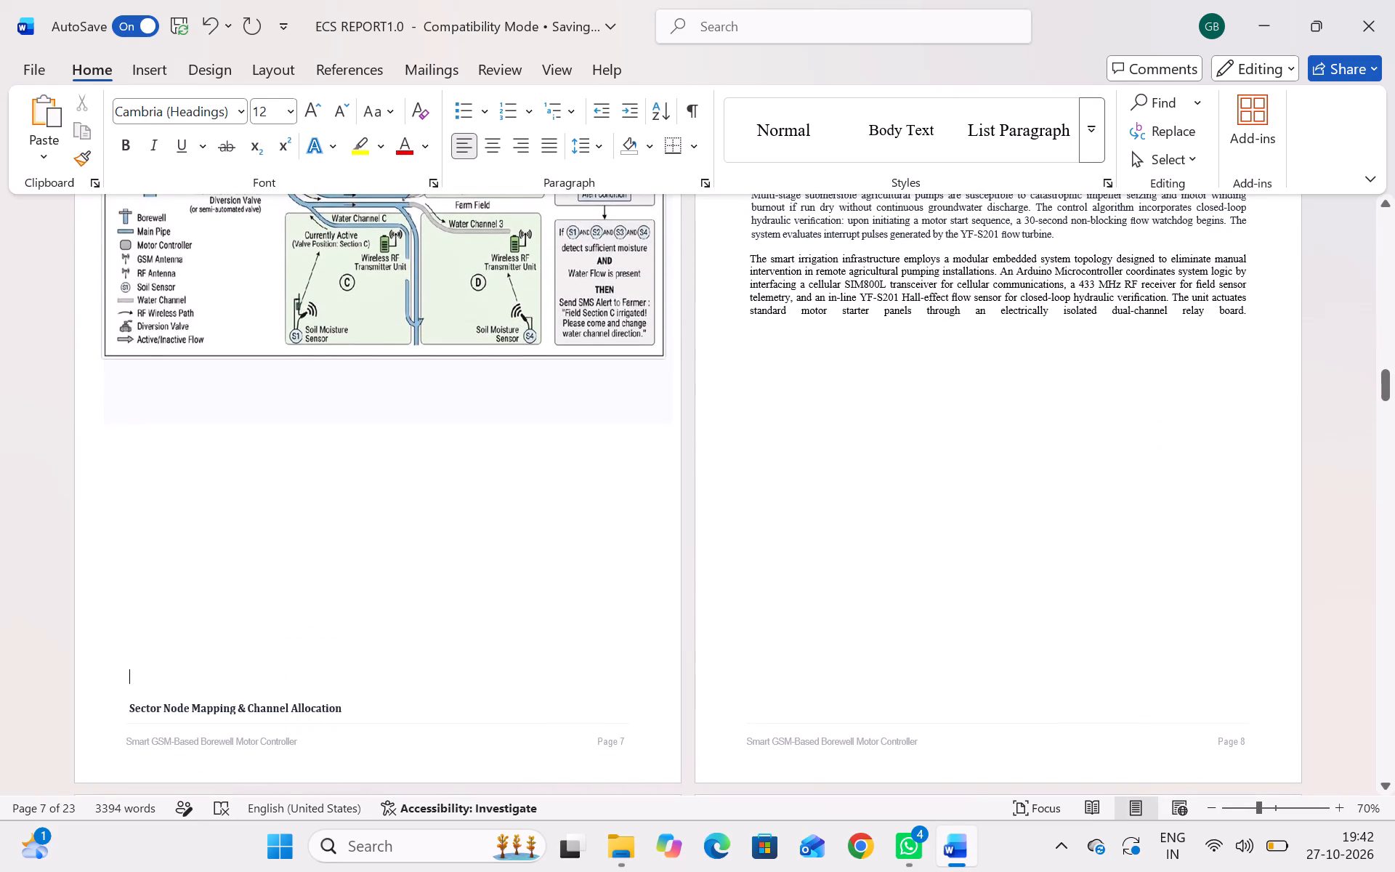
key(Return)
scroll(969, 278, up, 1)
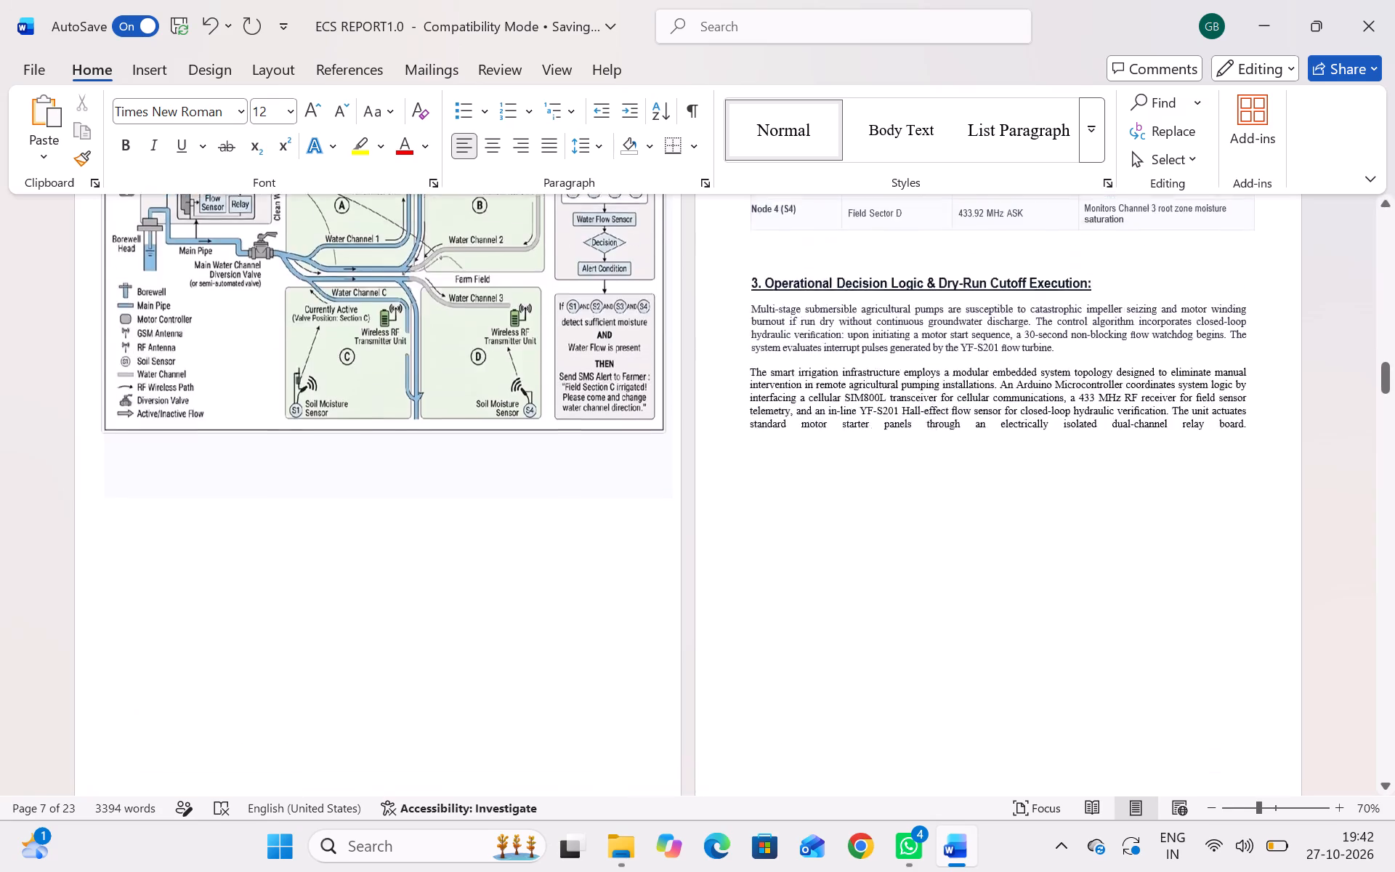
scroll(969, 278, up, 3)
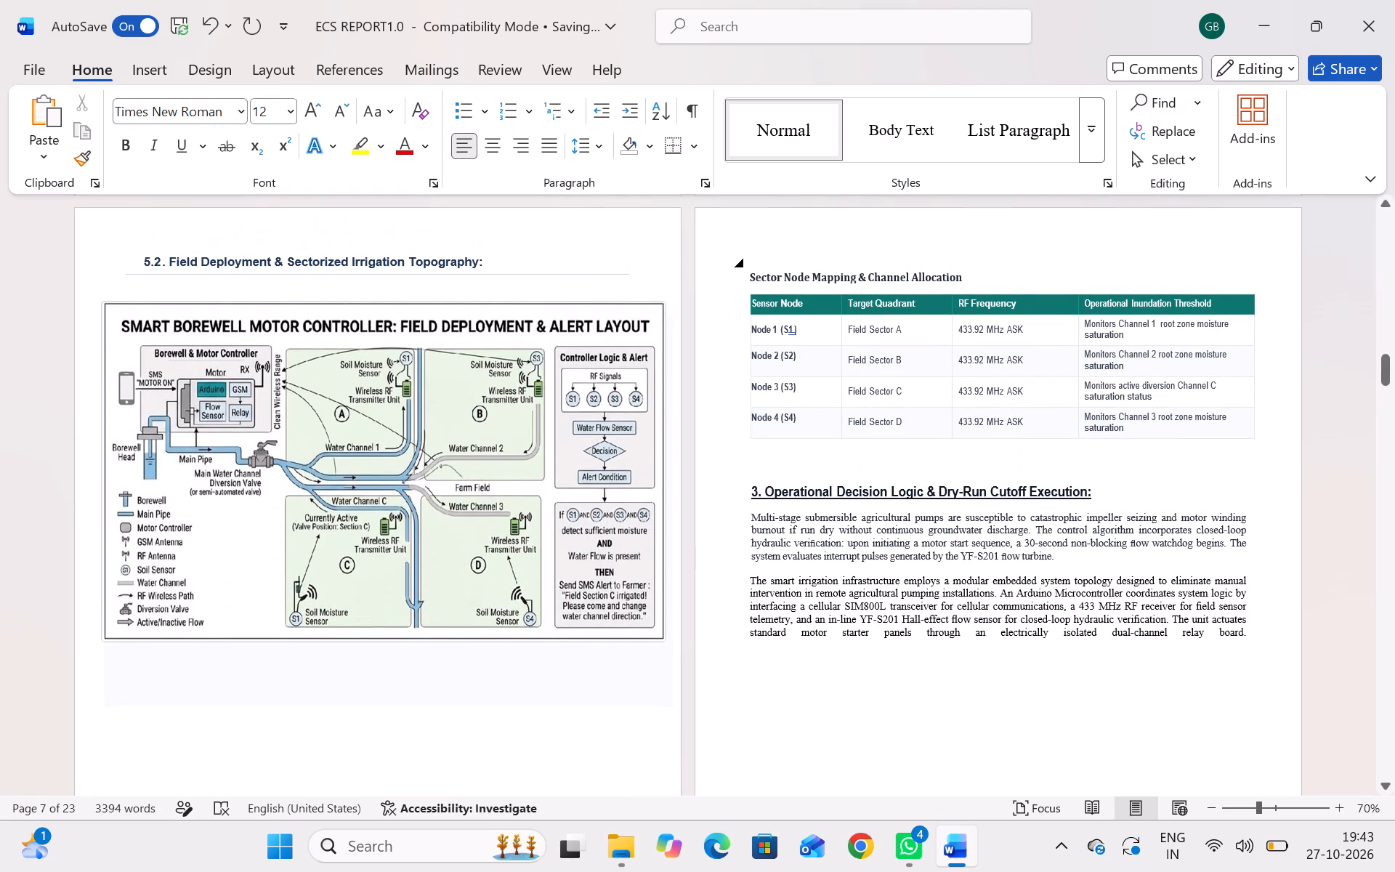
click(793, 254)
key(Down)
key(BackSpace)
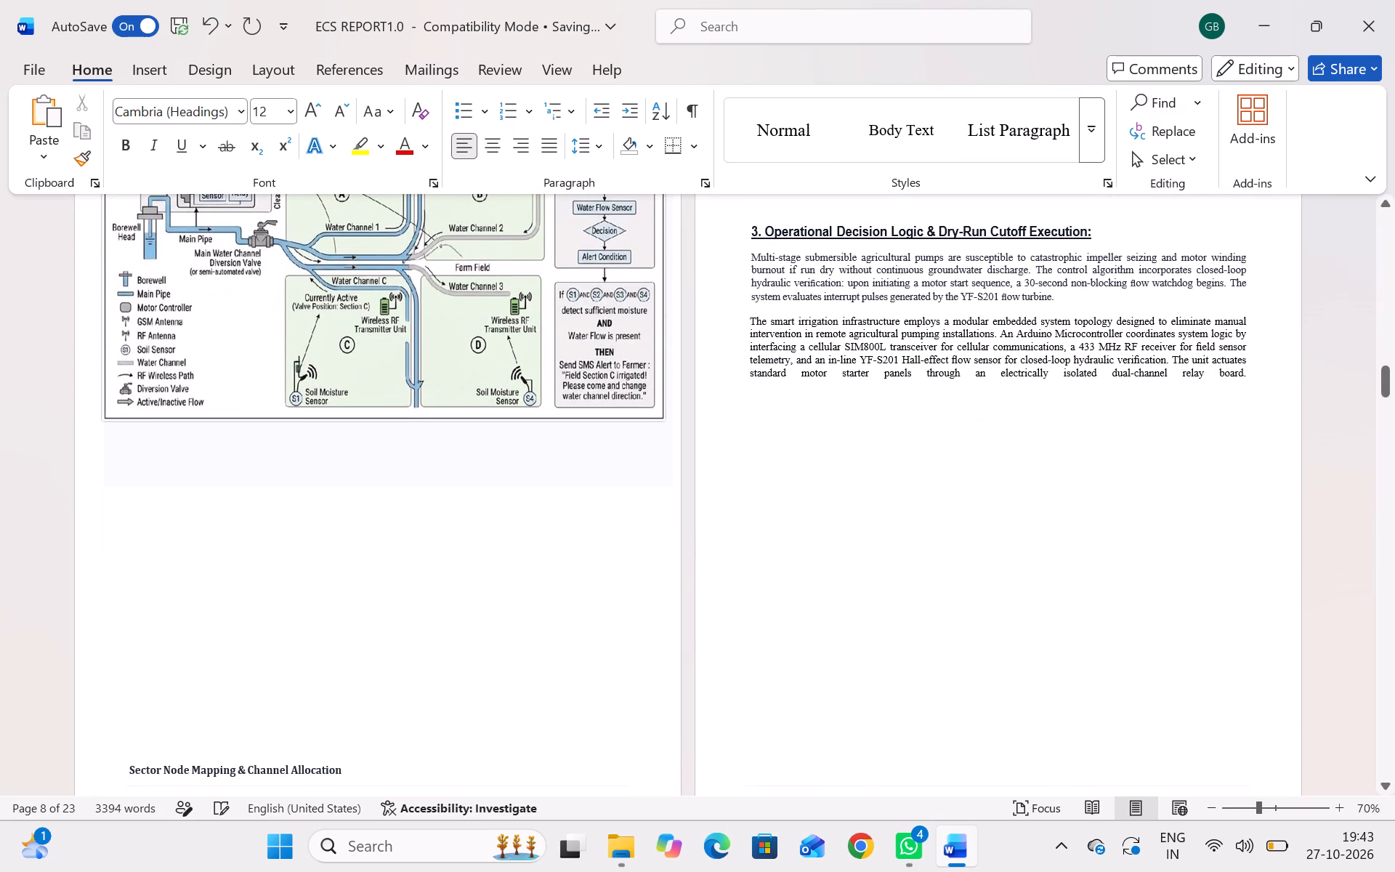
key(Return)
Insert a blank line between the 5.1 introductory paragraph and the system architecture diagram on page 6.
scroll(793, 254, up, 1)
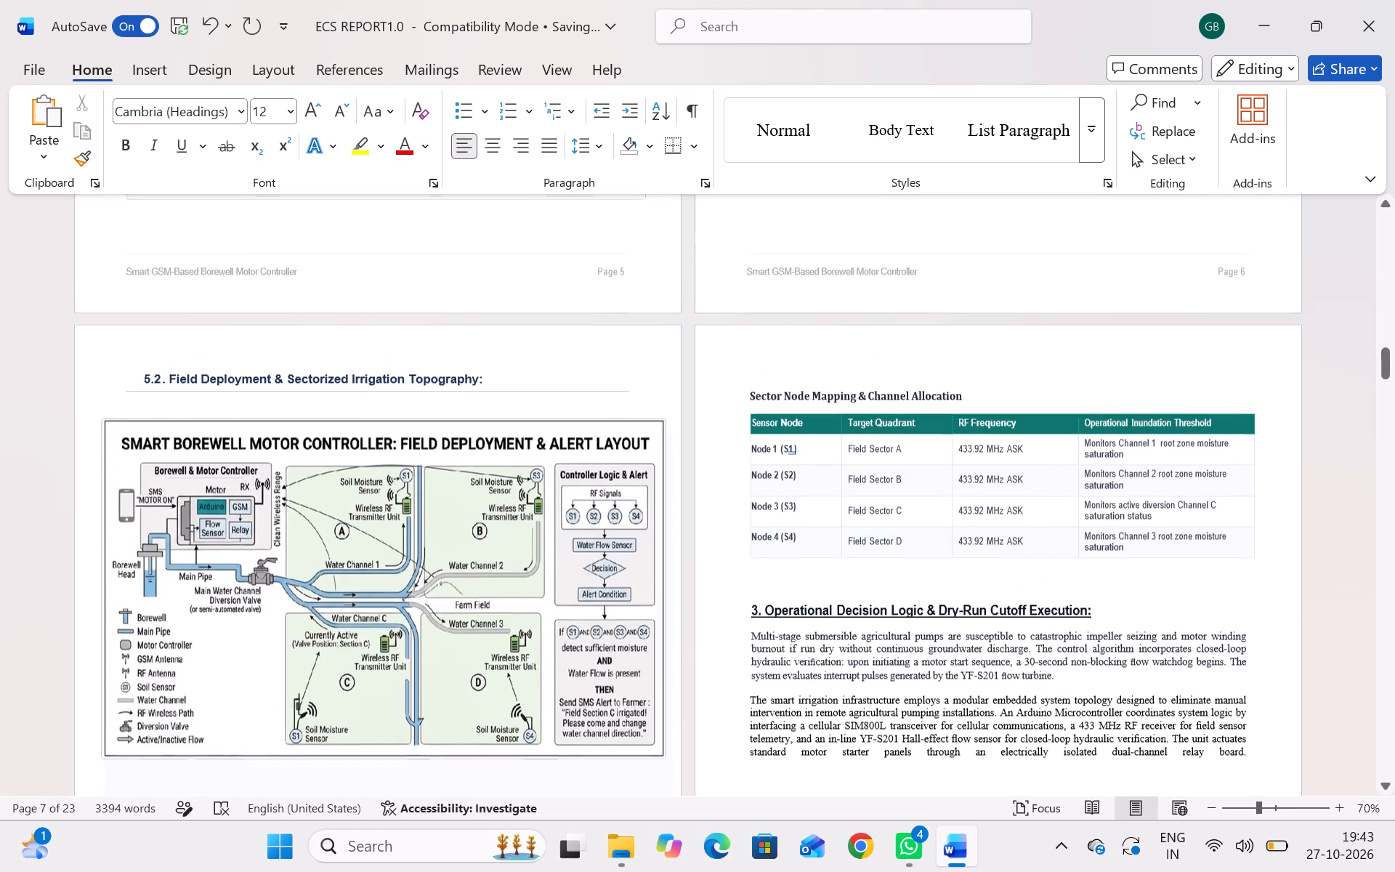
scroll(793, 254, up, 5)
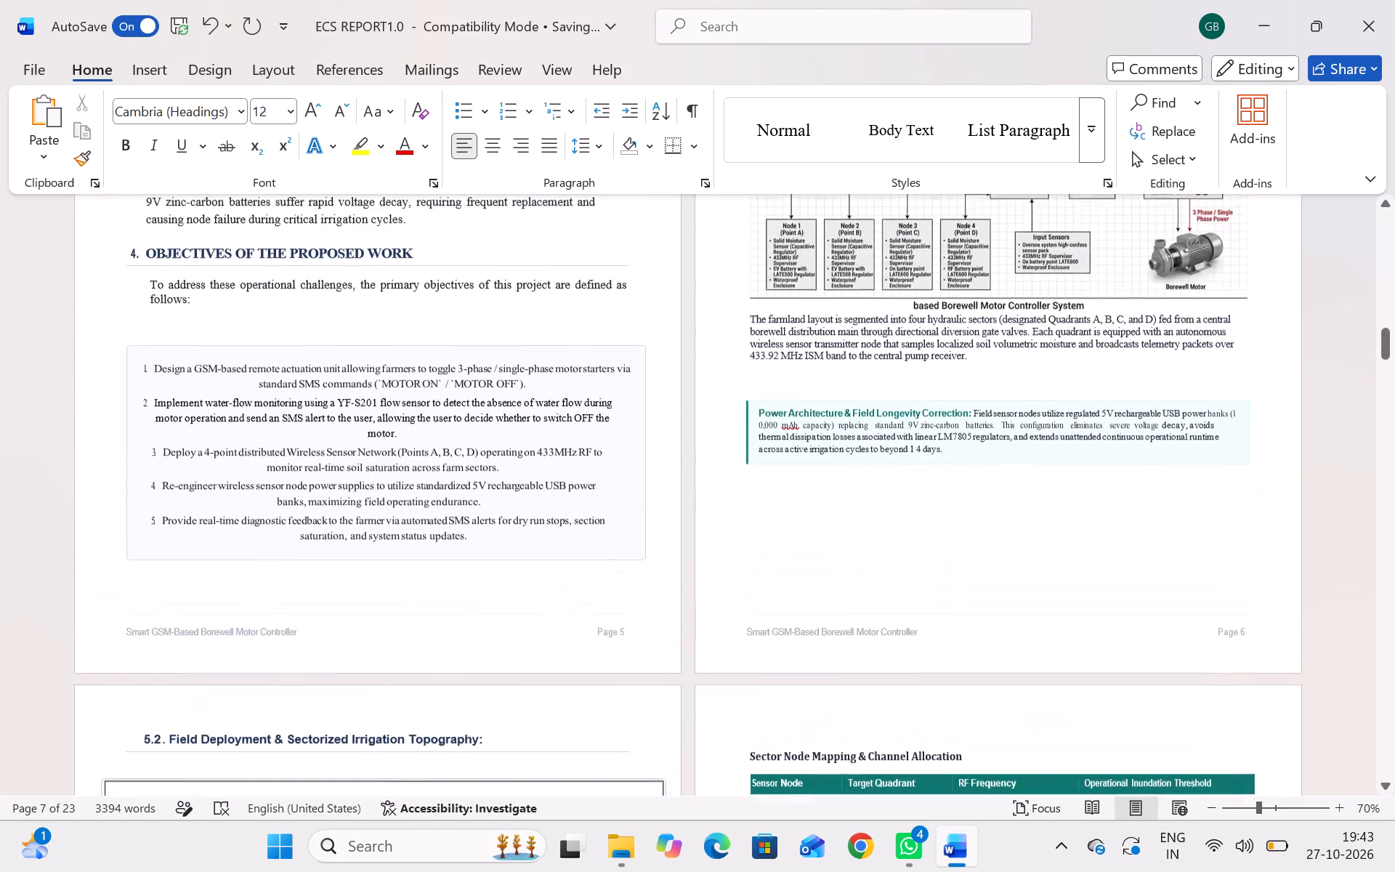
scroll(793, 254, up, 4)
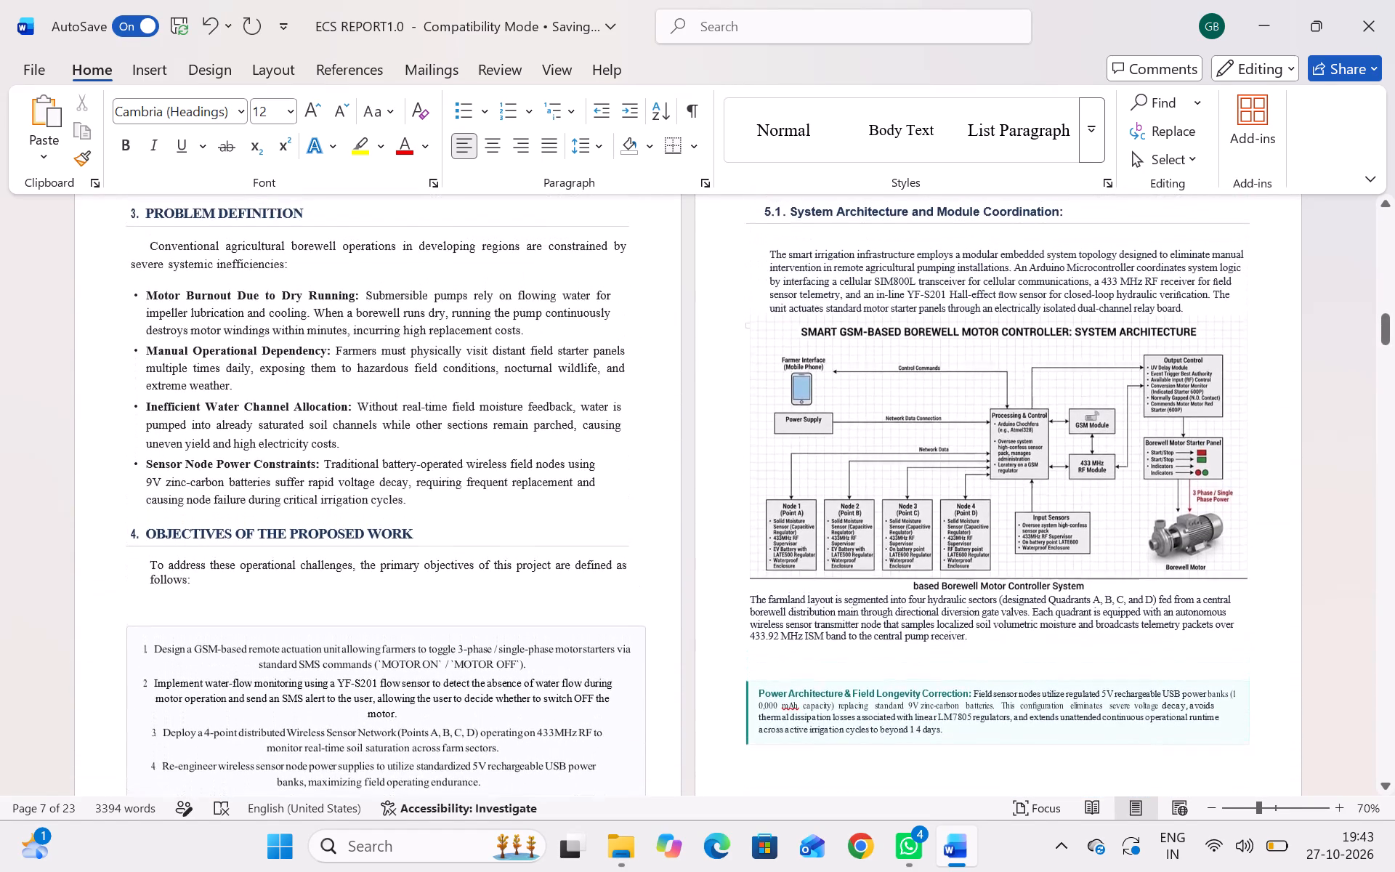
scroll(793, 254, up, 1)
click(958, 480)
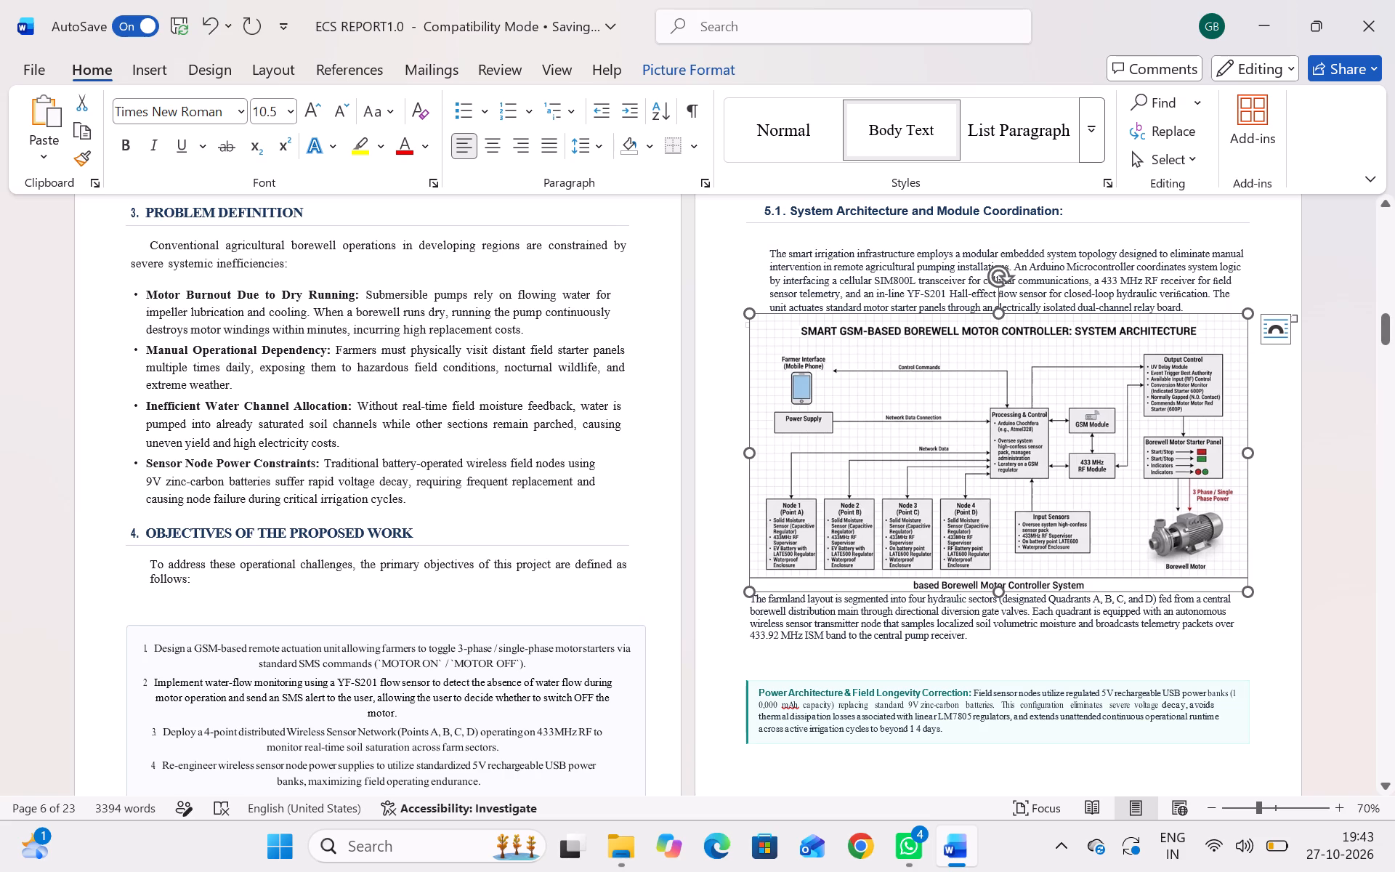
click(1199, 304)
key(Return)
scroll(1199, 304, down, 1)
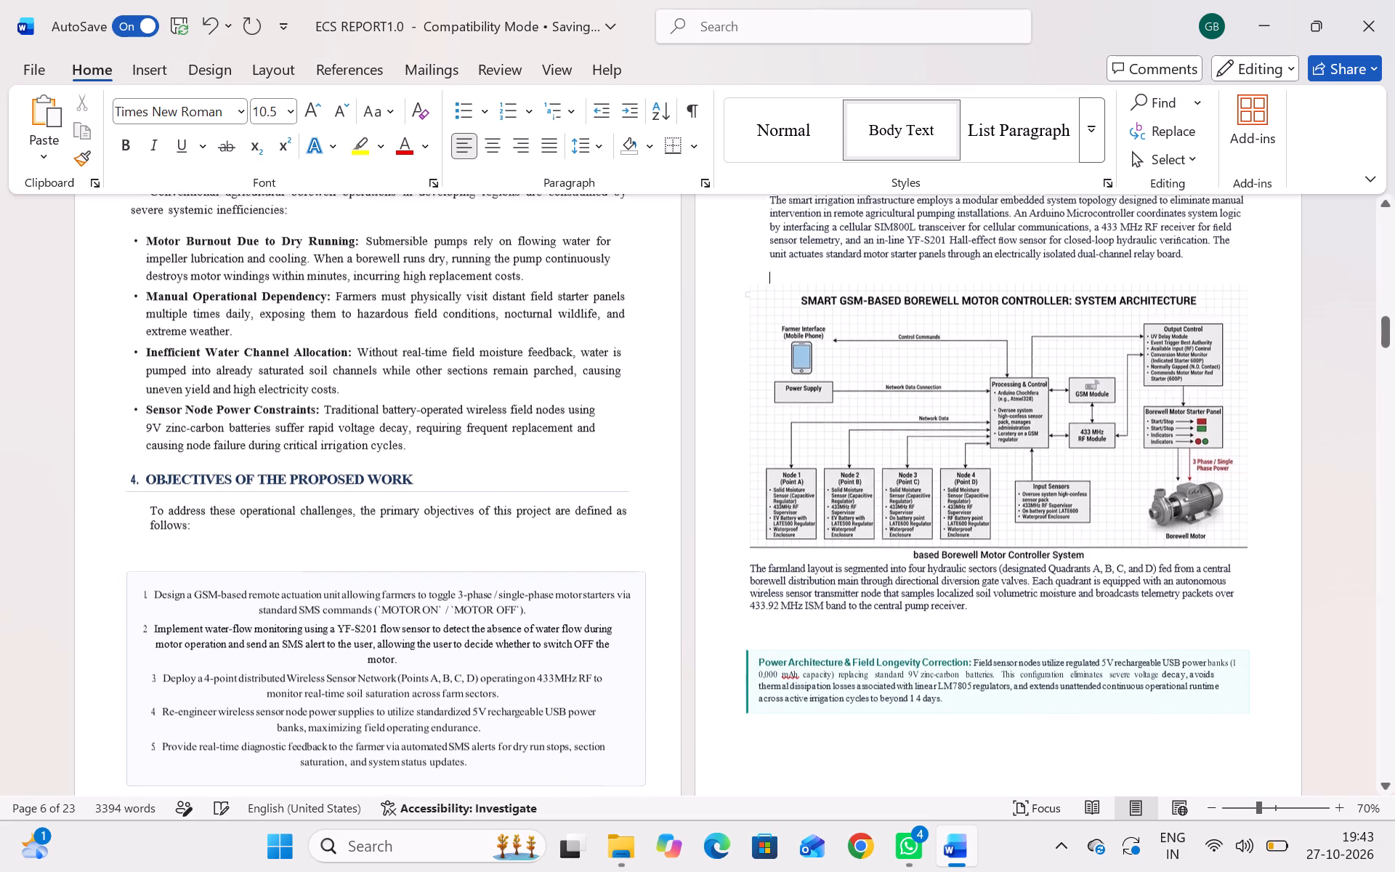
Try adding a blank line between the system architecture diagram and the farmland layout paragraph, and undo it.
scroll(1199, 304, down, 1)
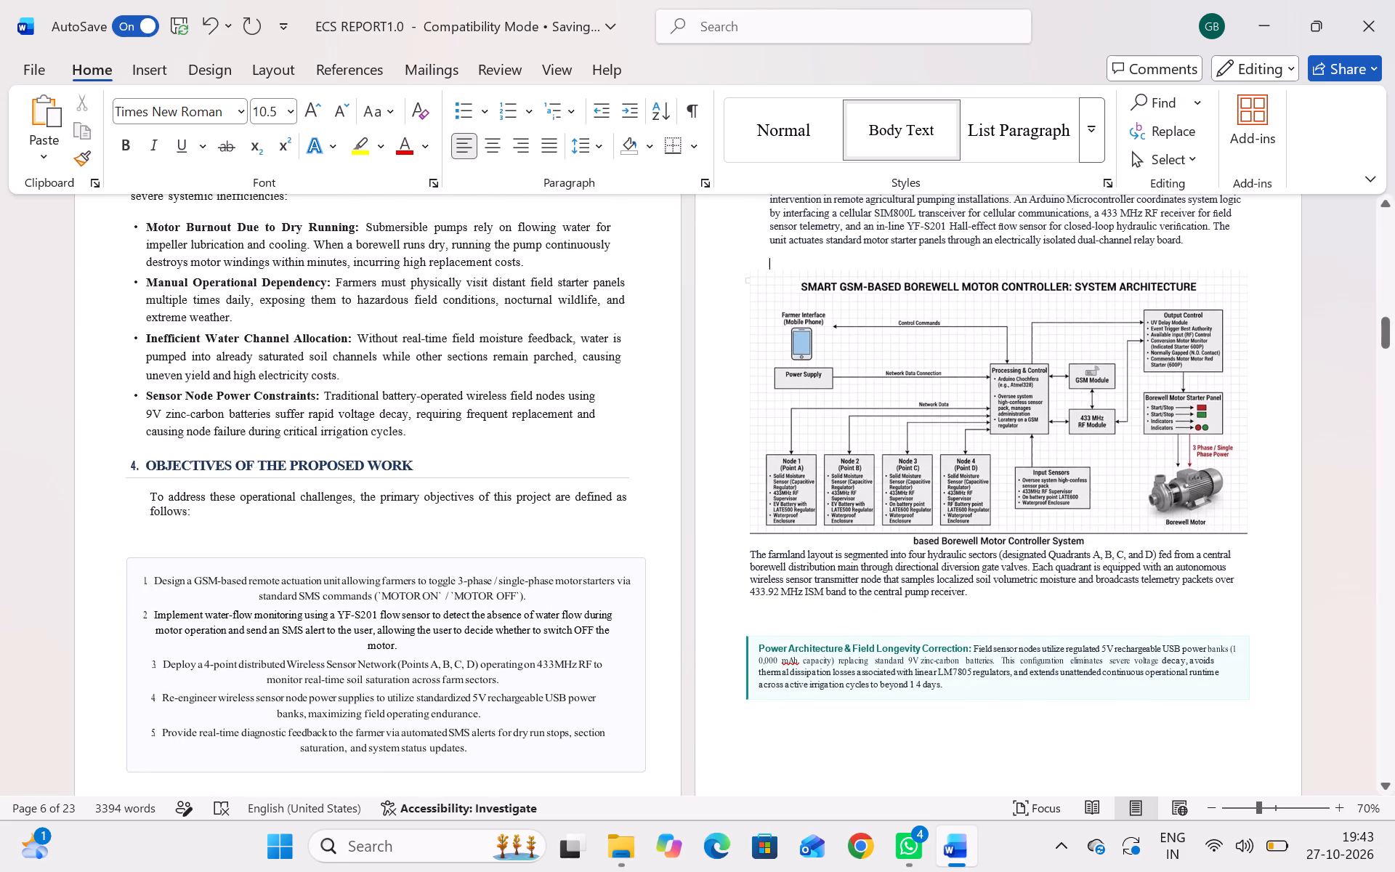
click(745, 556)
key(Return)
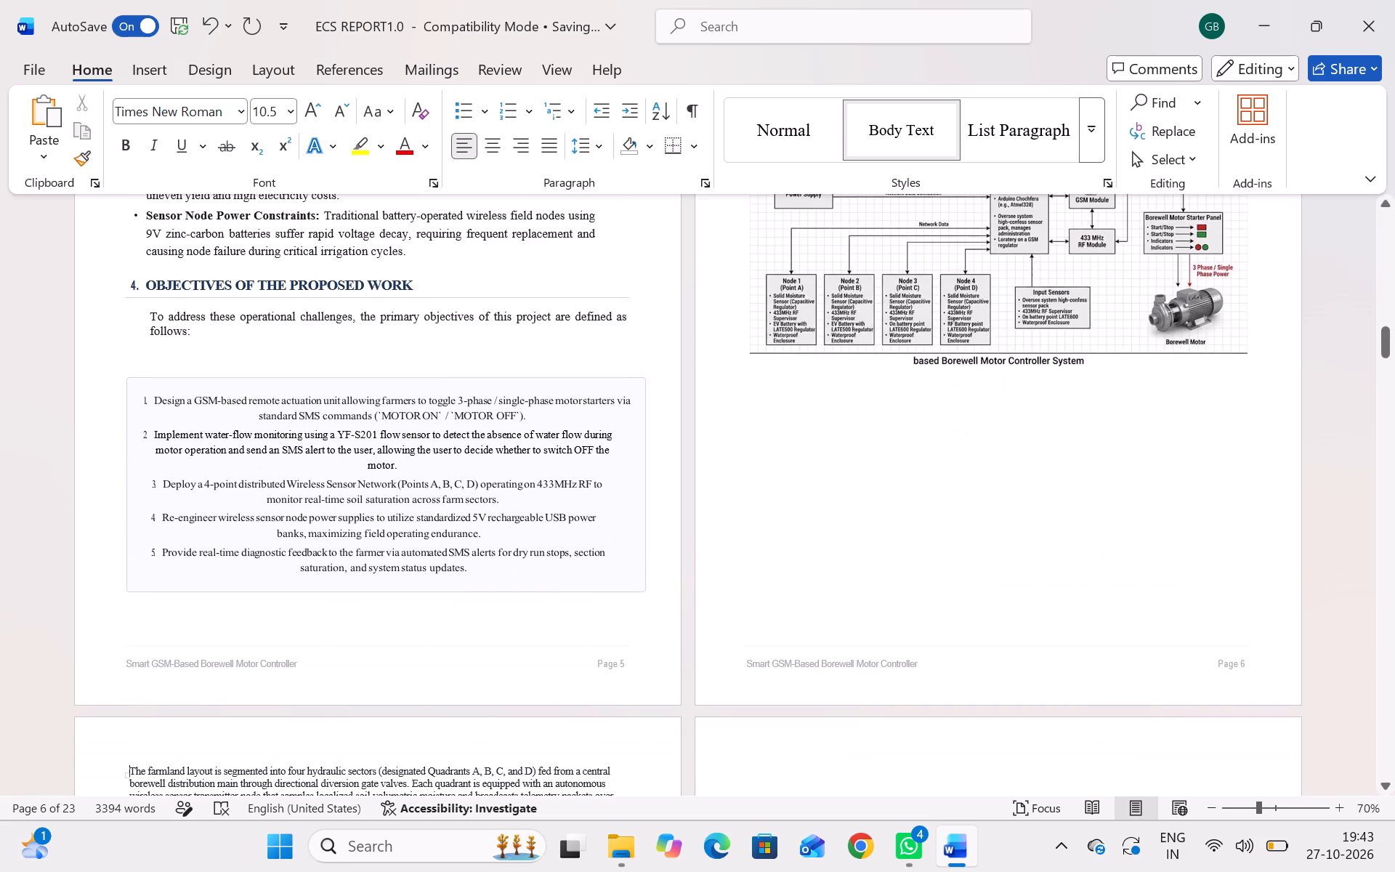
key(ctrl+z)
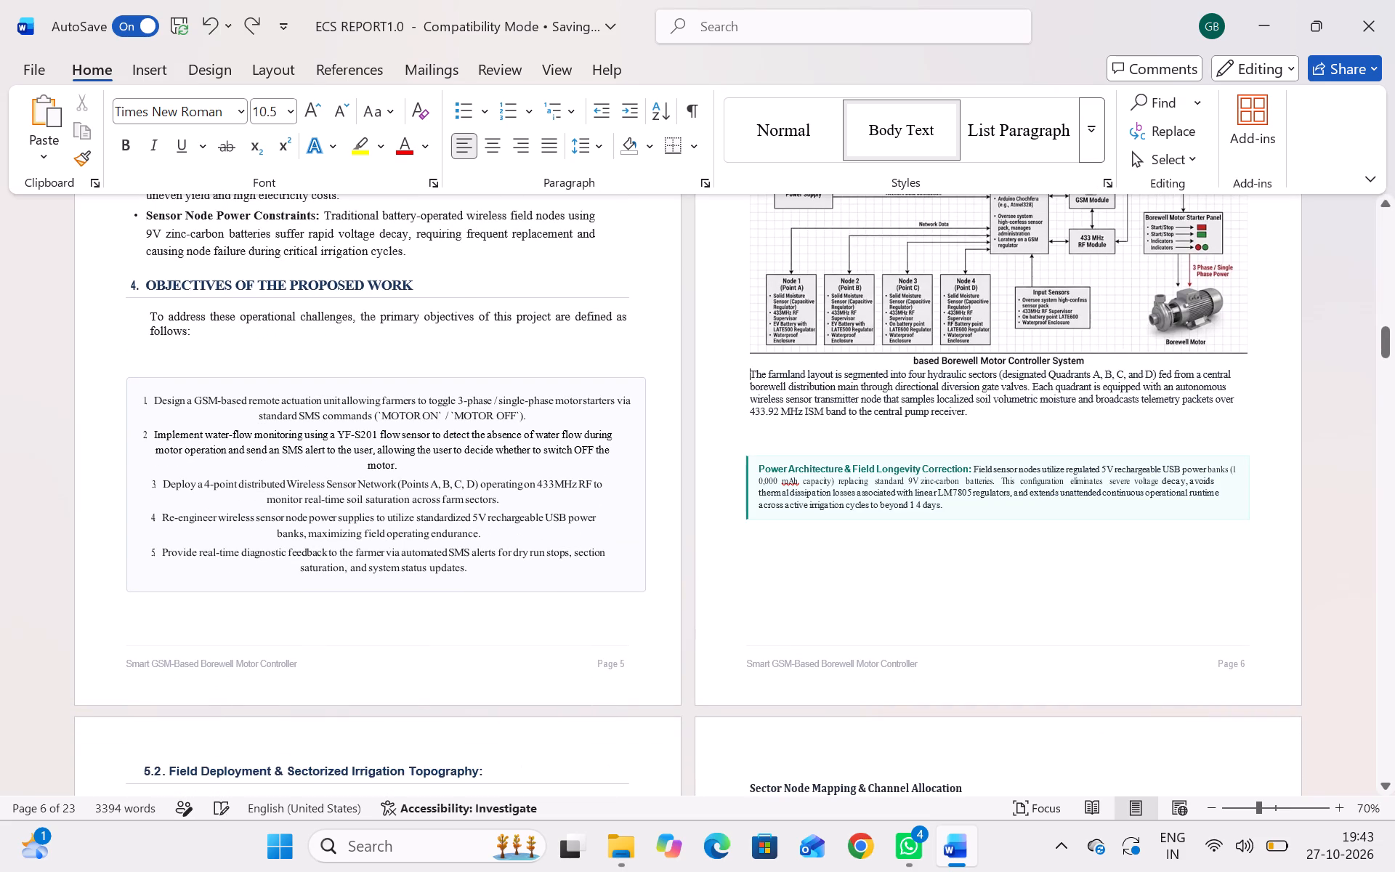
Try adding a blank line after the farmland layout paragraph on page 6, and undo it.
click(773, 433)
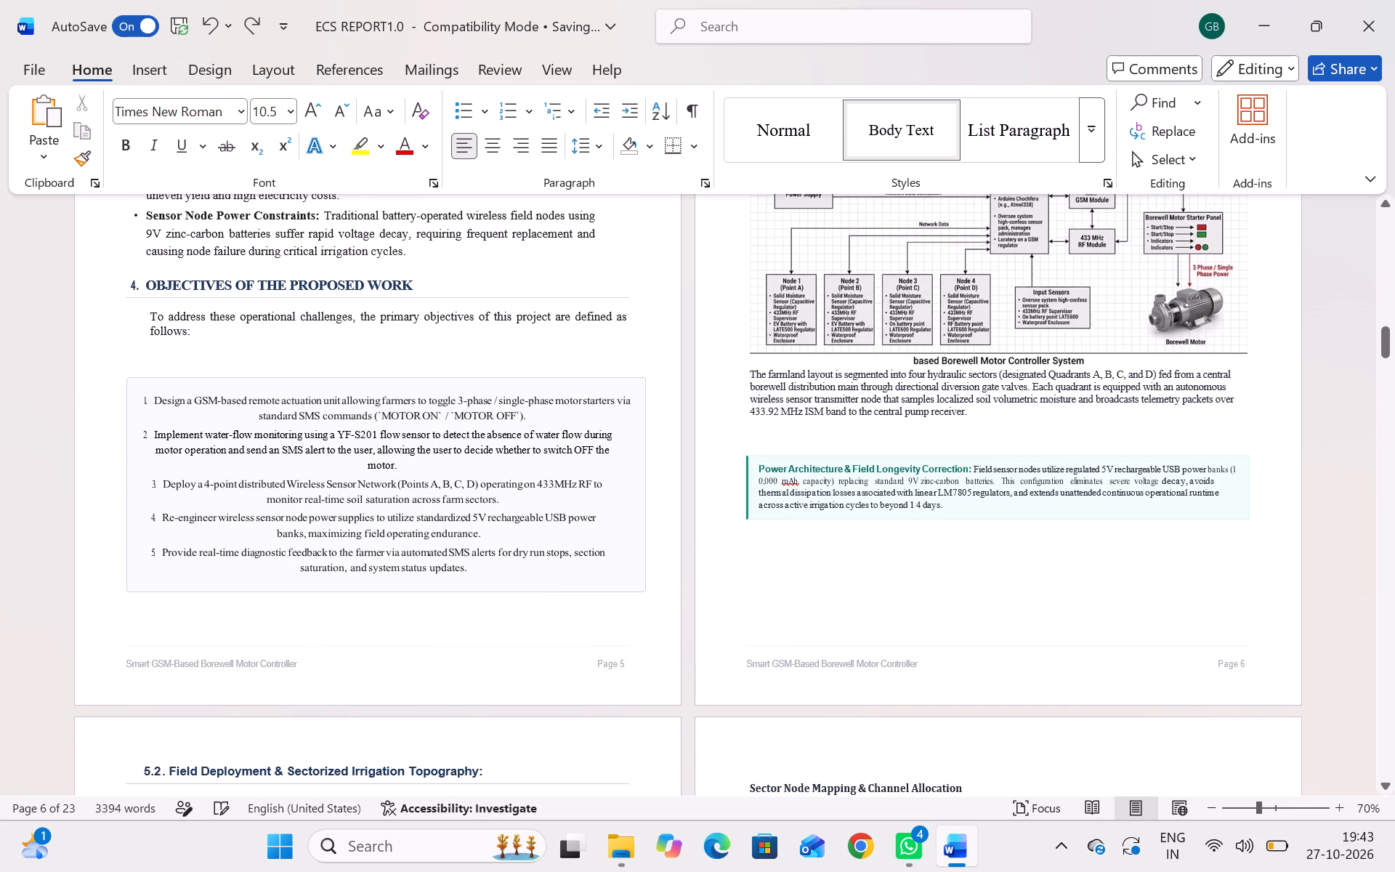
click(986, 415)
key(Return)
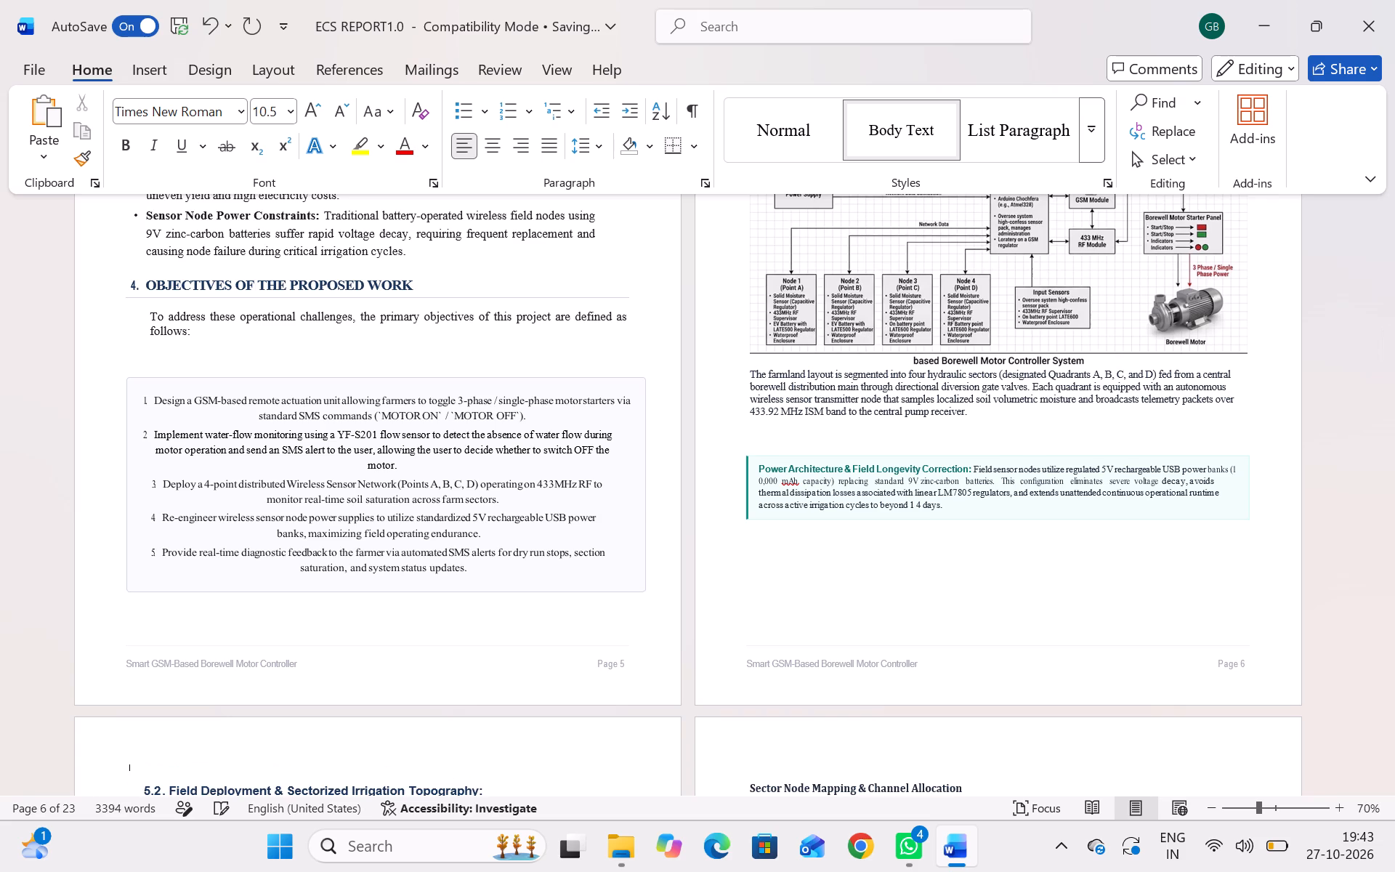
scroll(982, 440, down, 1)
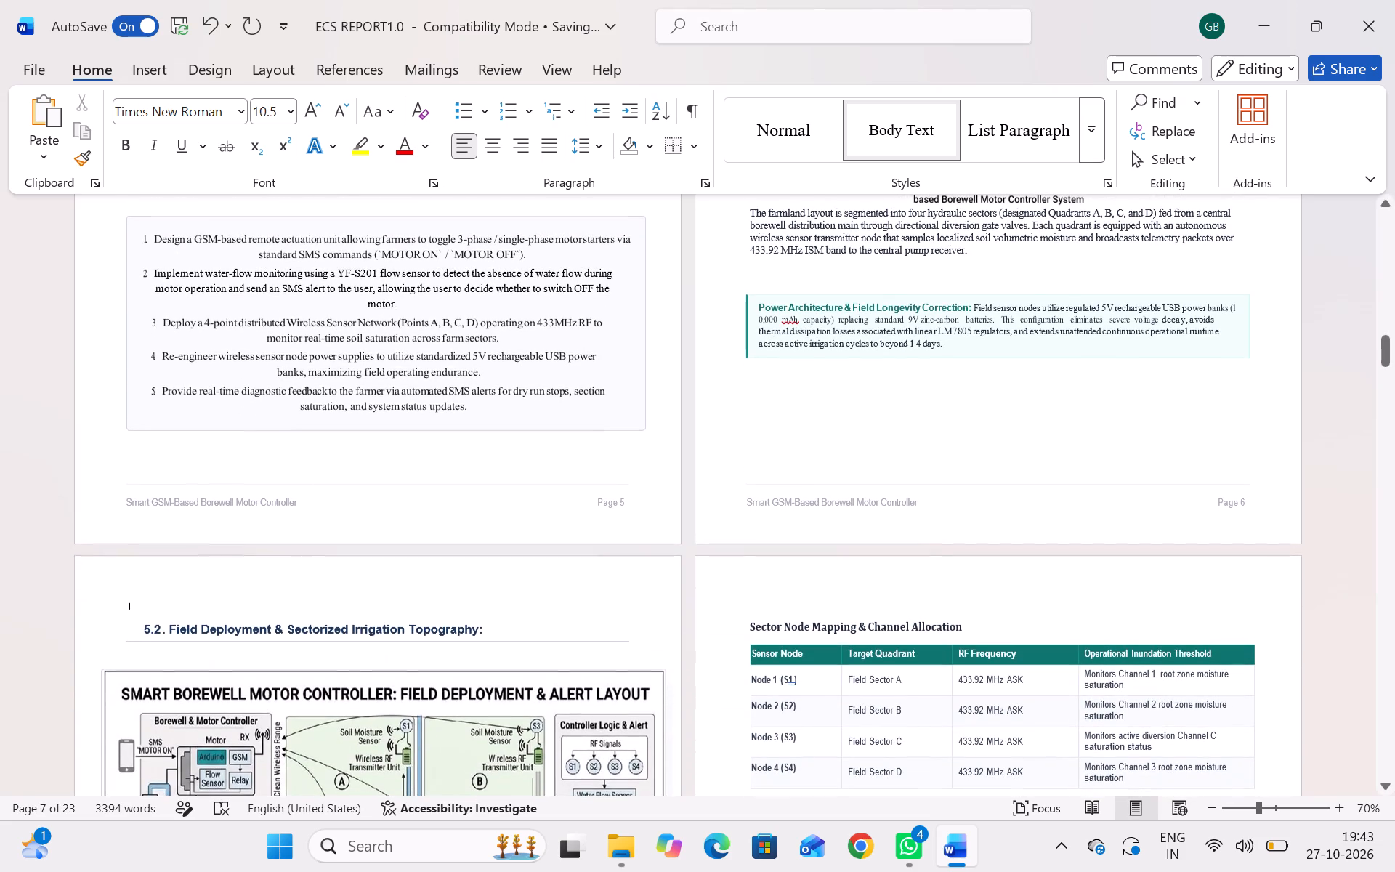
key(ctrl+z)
Enlarge the system architecture diagram on page 6 proportionally so that it extends to the page's outer edge.
scroll(967, 316, up, 1)
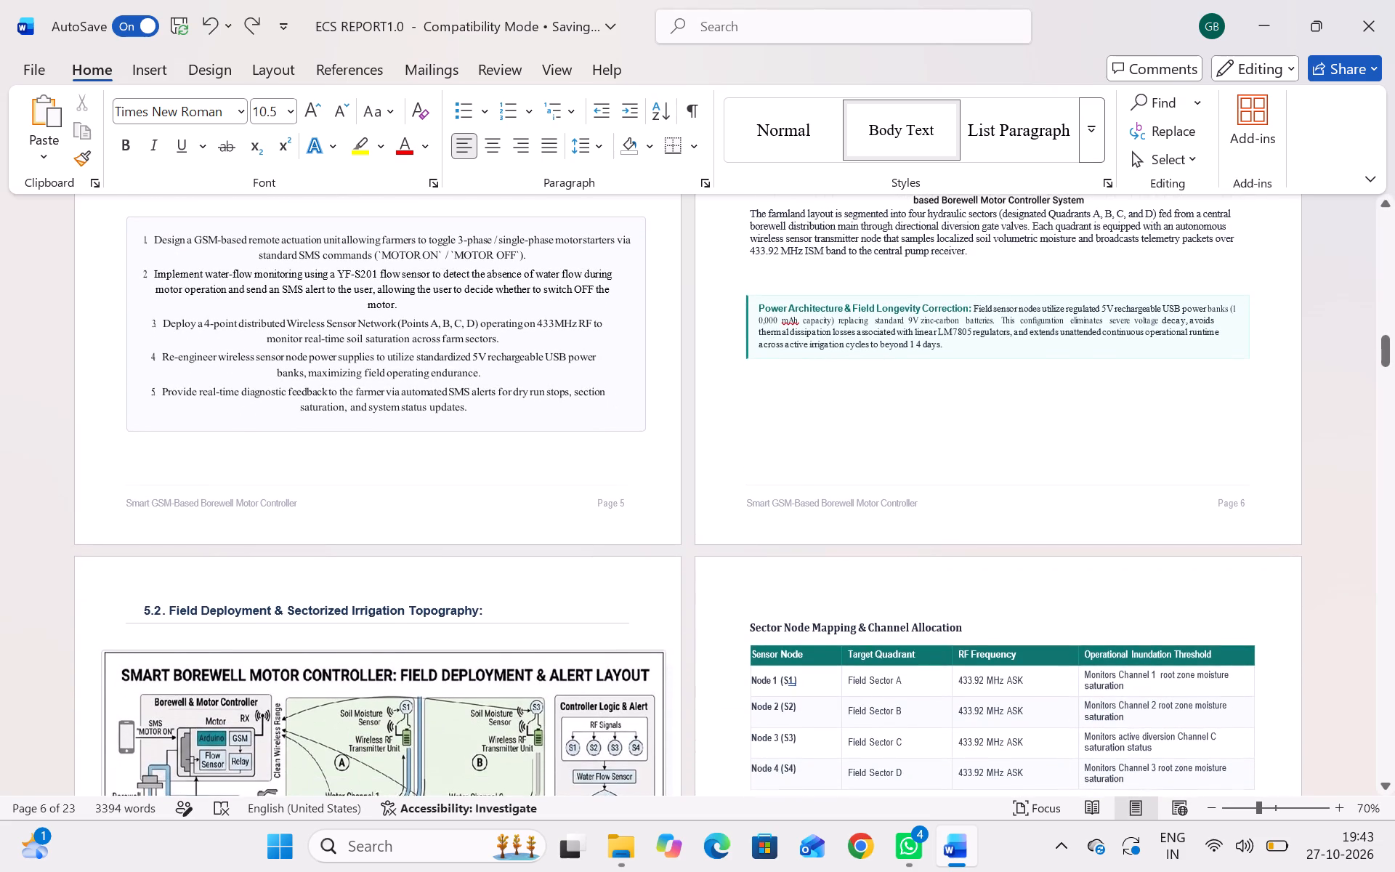
scroll(967, 316, up, 1)
click(972, 288)
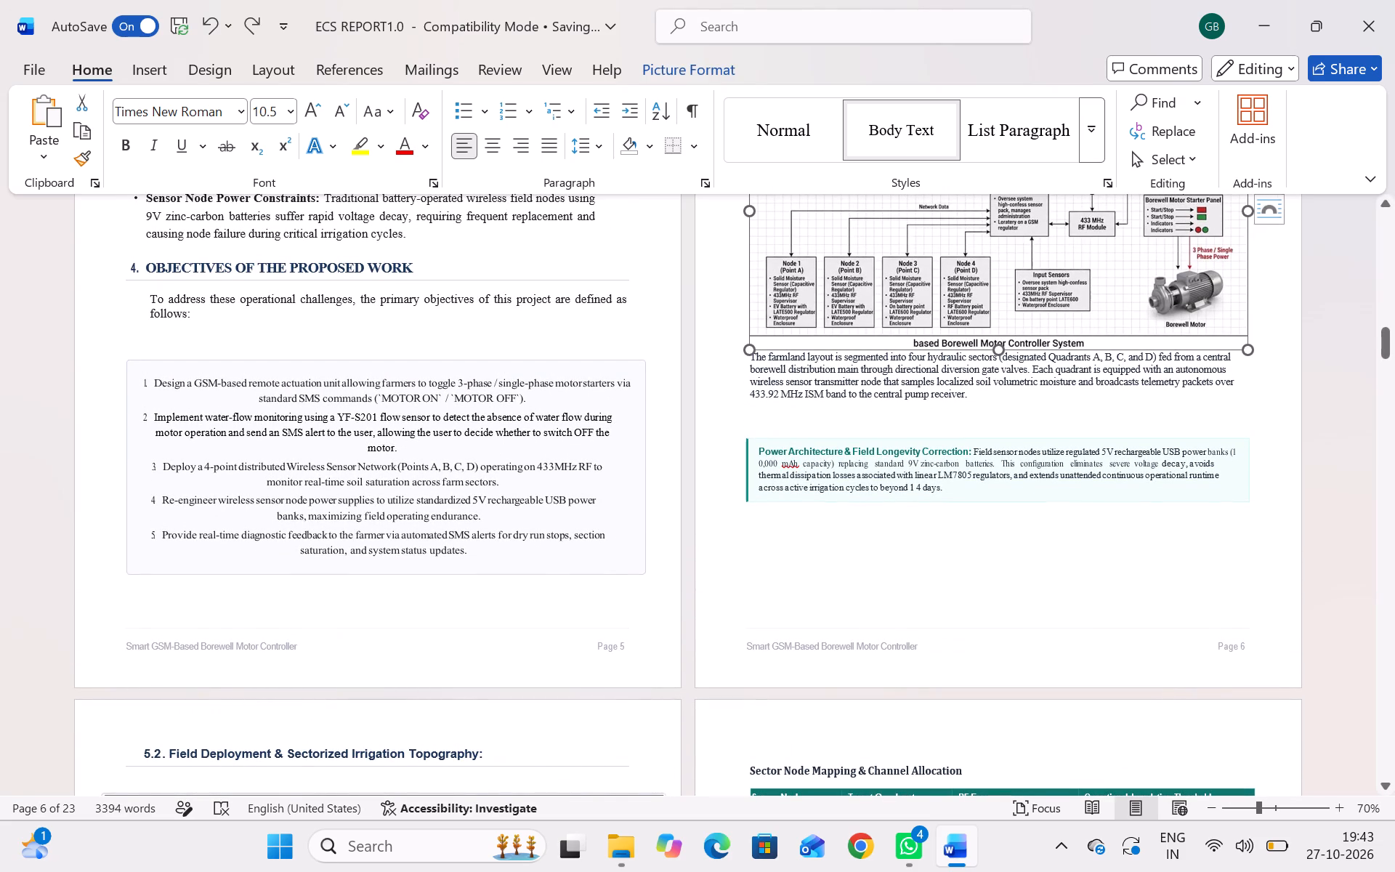
click(994, 349)
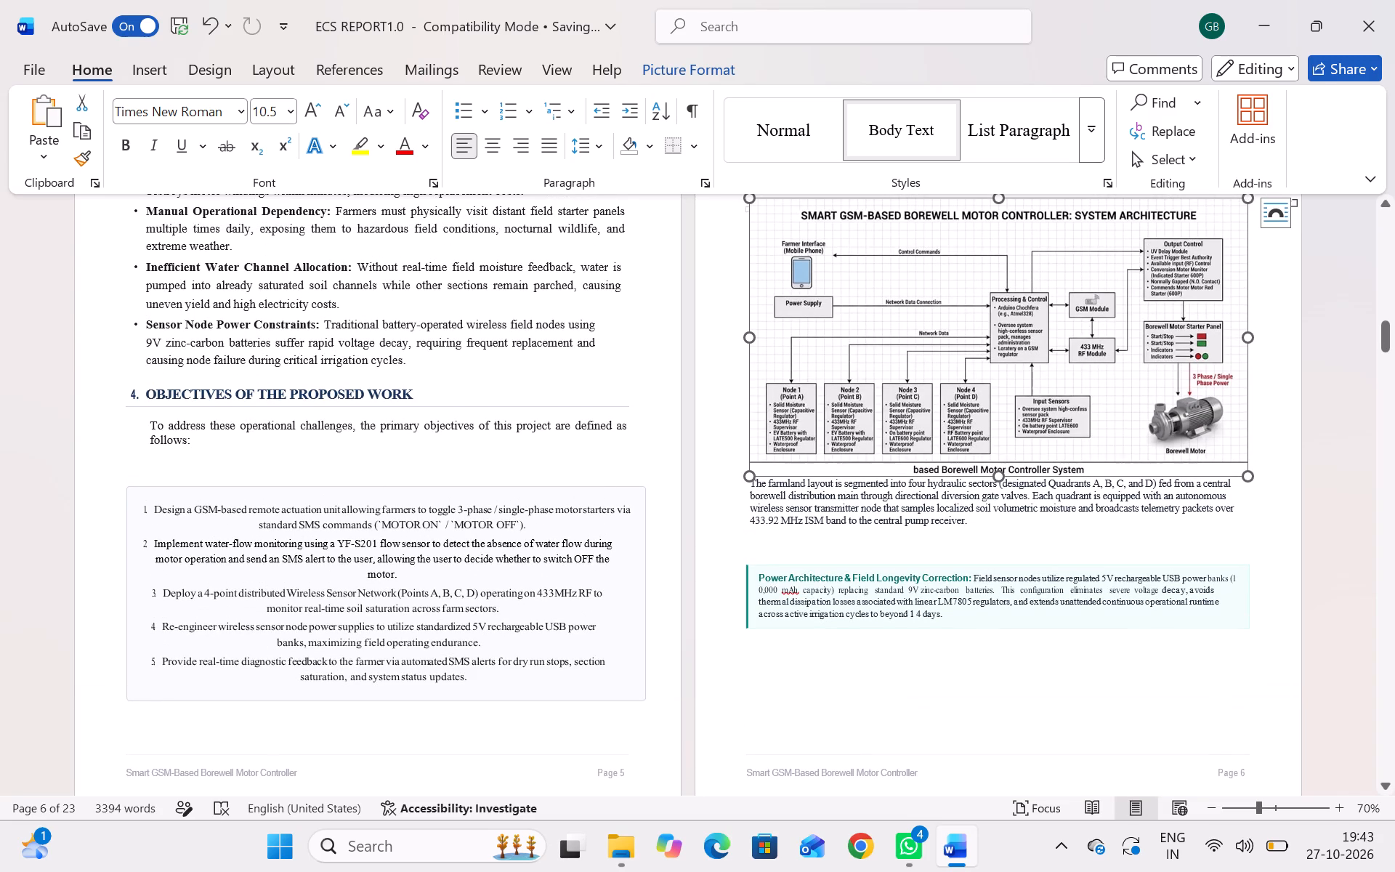
drag(1248, 476, 1261, 498)
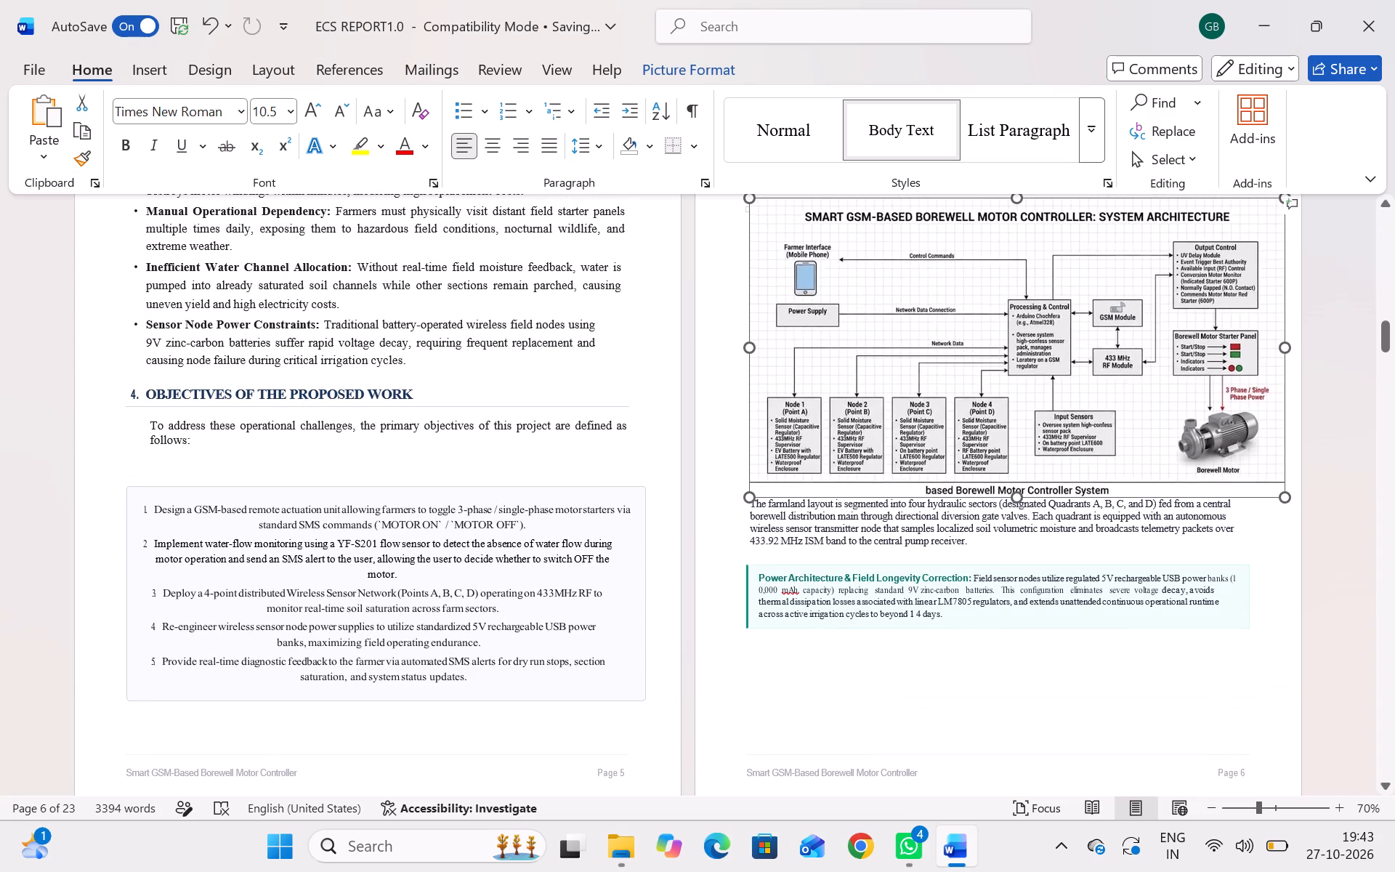
drag(1261, 498, 1264, 505)
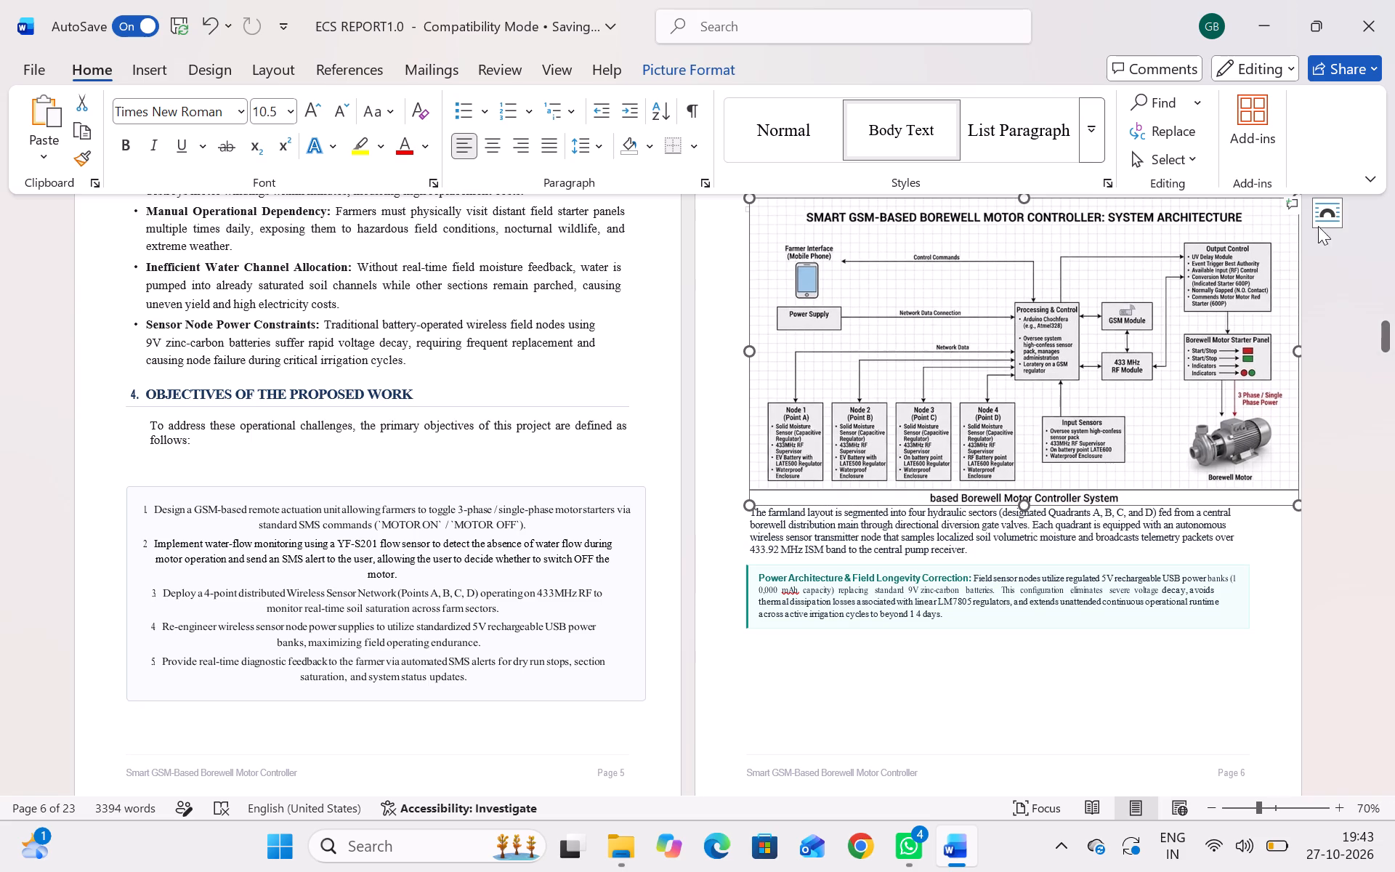
Change the system architecture diagram's layout from in line with text to Tight text wrapping.
click(1325, 219)
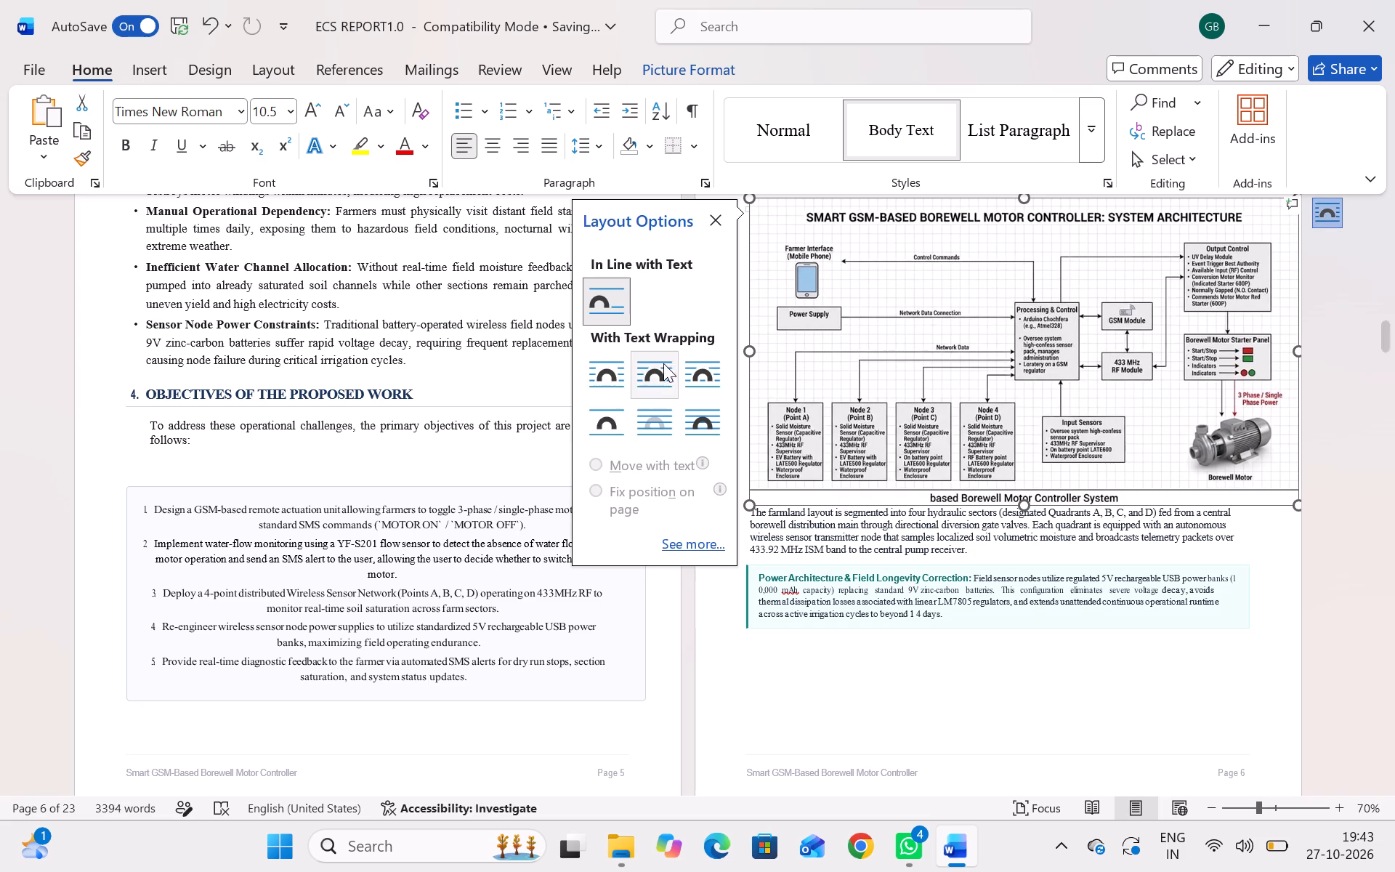
click(645, 375)
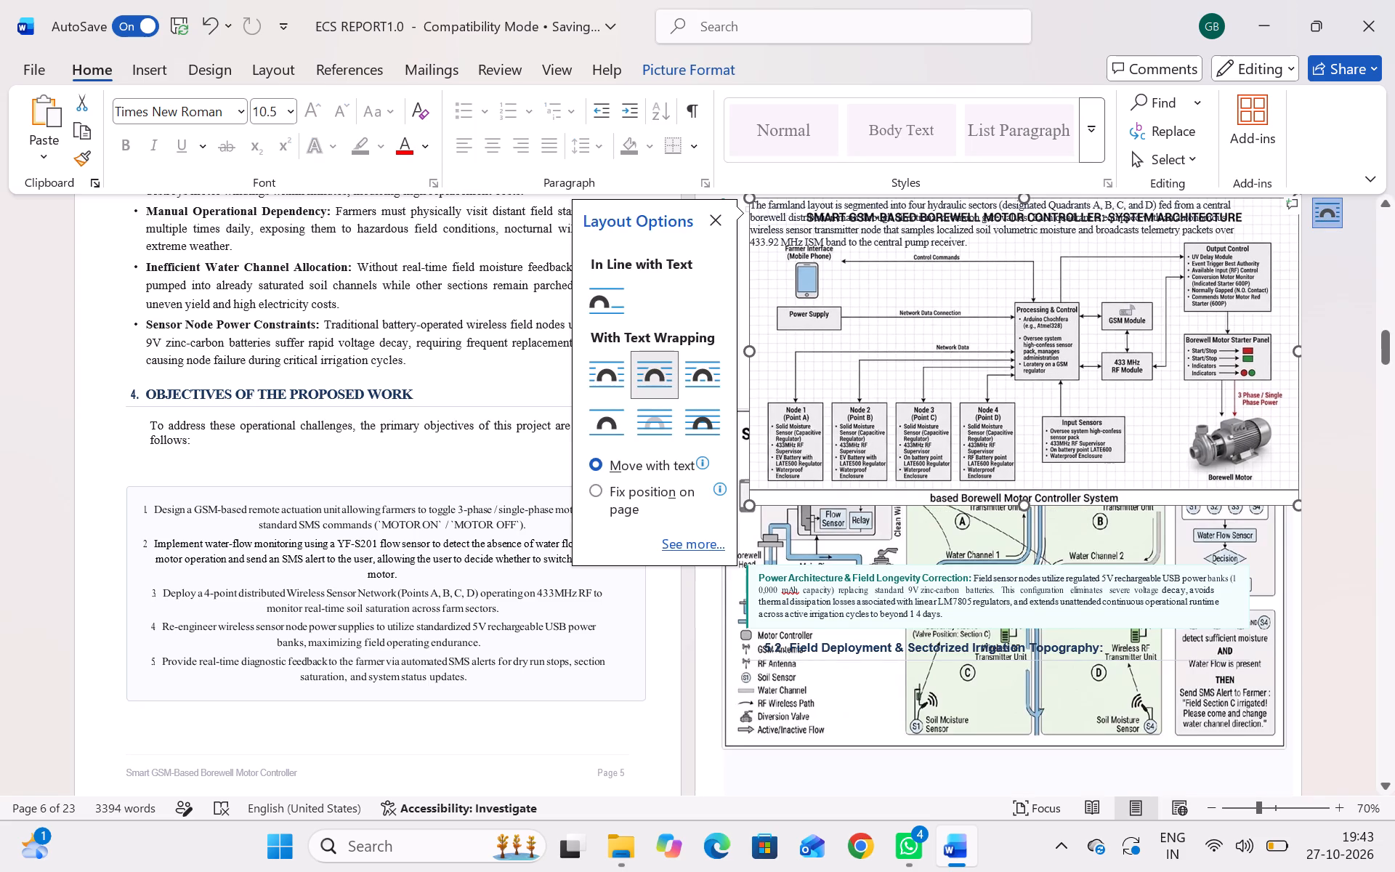
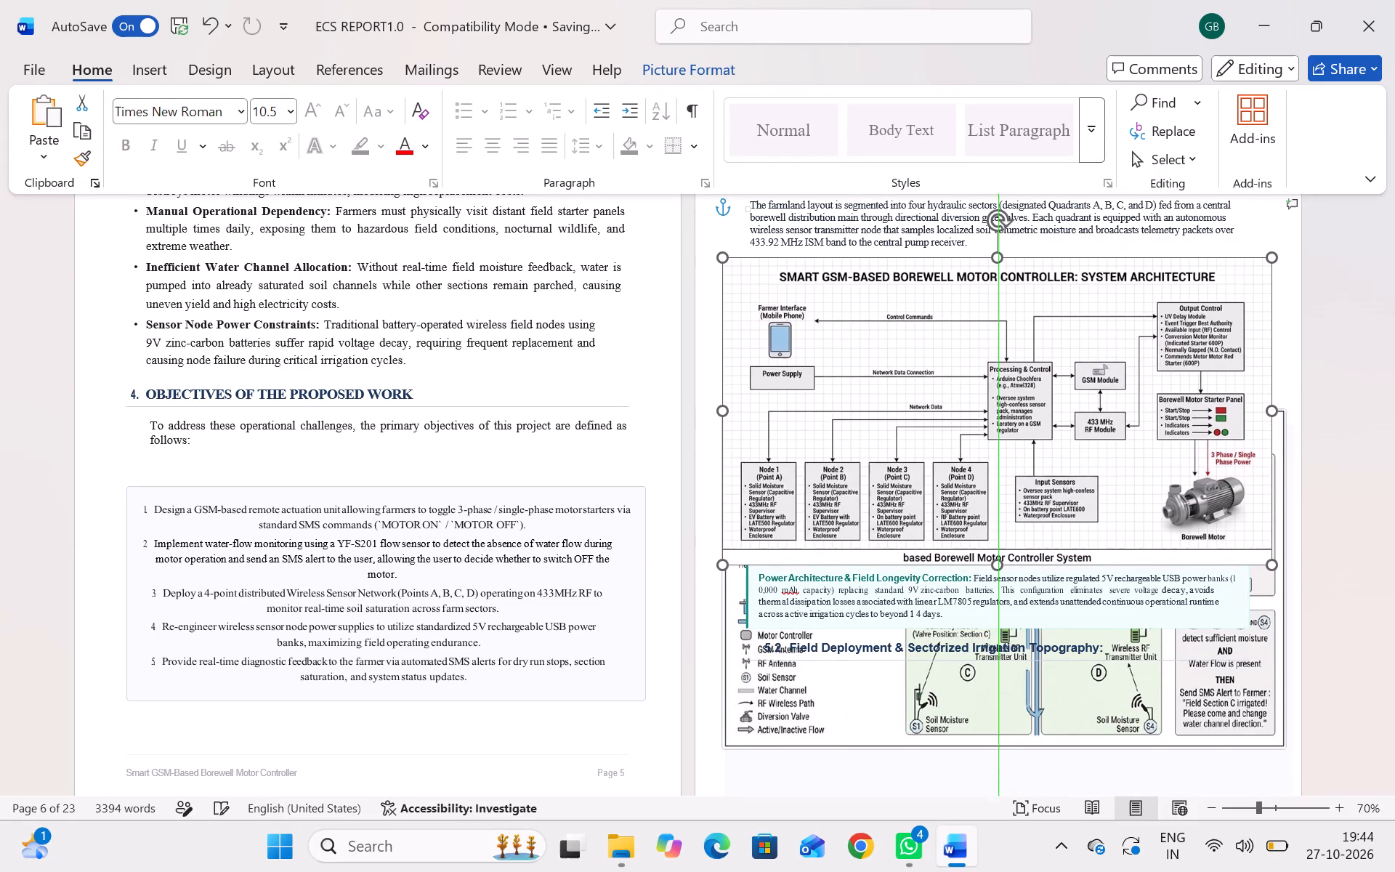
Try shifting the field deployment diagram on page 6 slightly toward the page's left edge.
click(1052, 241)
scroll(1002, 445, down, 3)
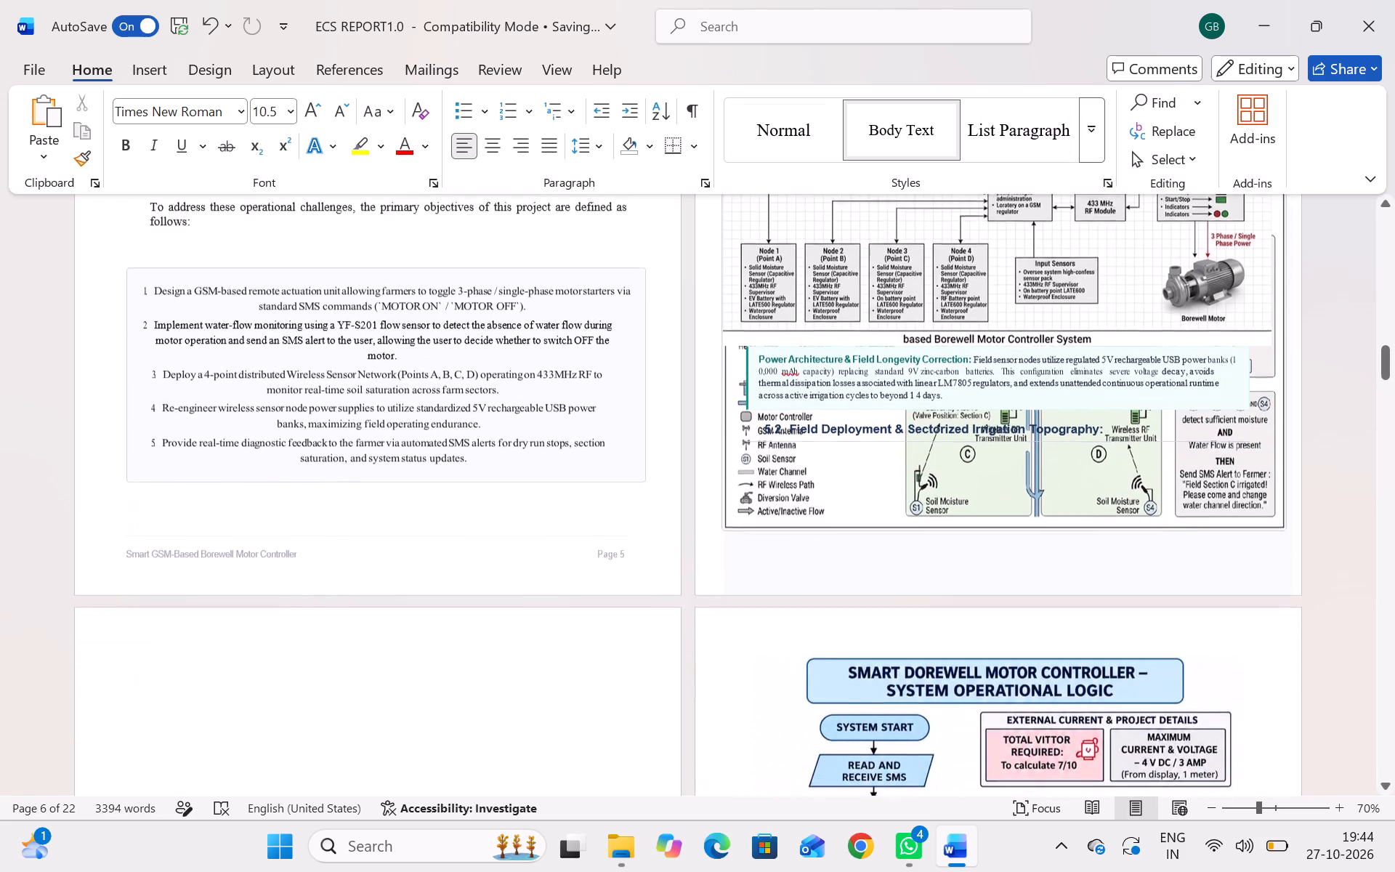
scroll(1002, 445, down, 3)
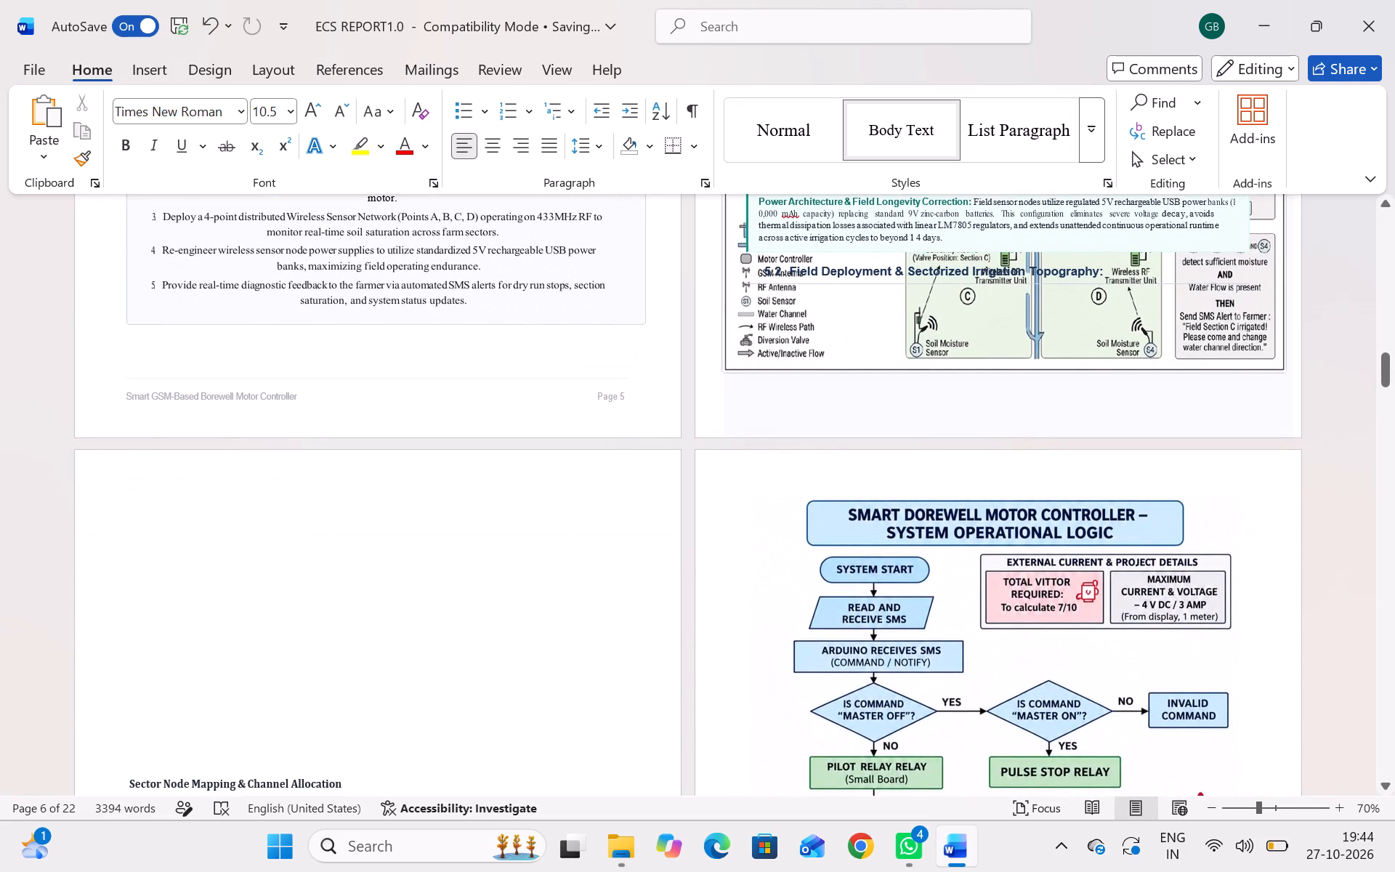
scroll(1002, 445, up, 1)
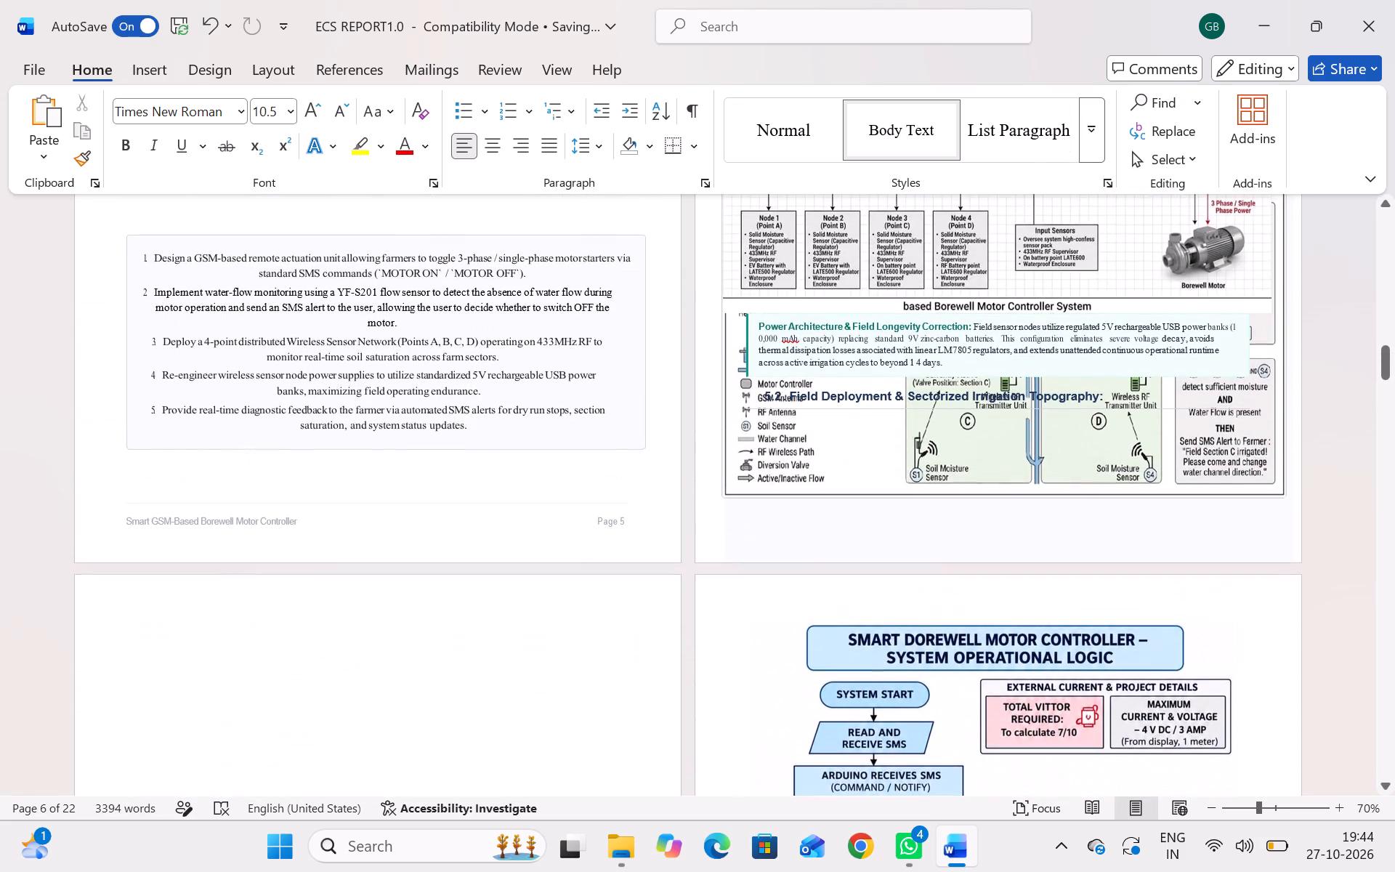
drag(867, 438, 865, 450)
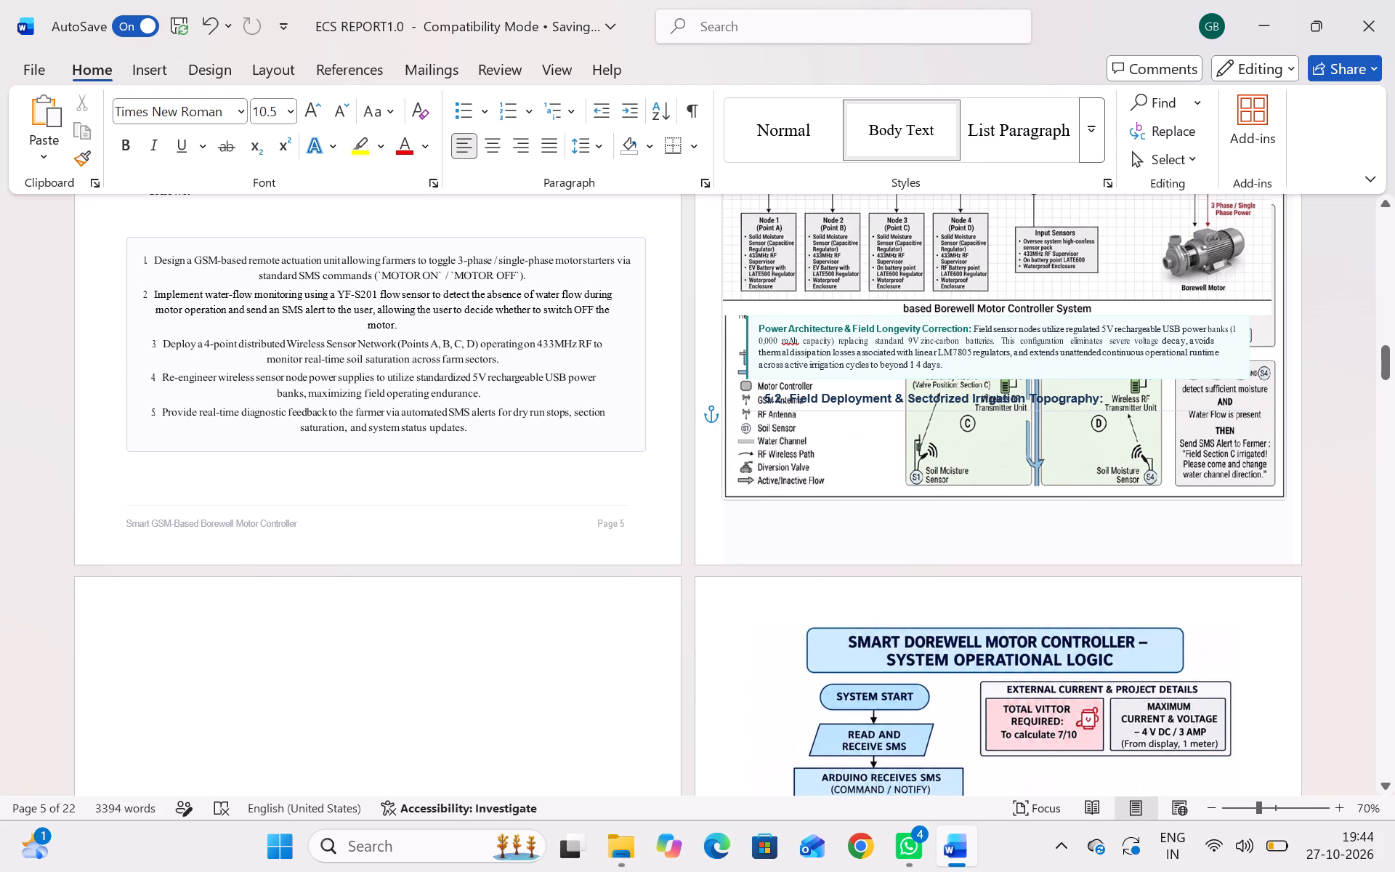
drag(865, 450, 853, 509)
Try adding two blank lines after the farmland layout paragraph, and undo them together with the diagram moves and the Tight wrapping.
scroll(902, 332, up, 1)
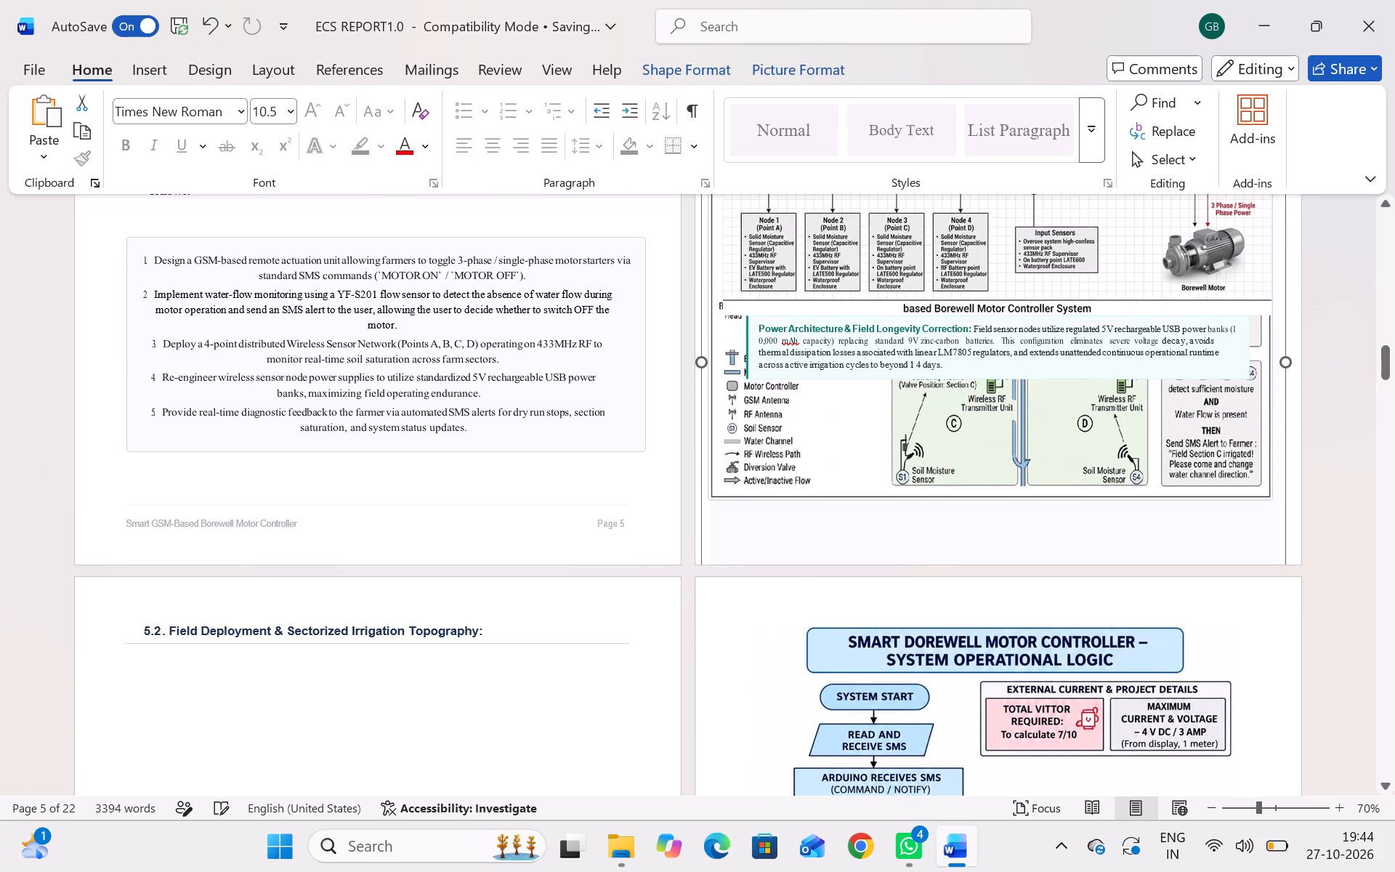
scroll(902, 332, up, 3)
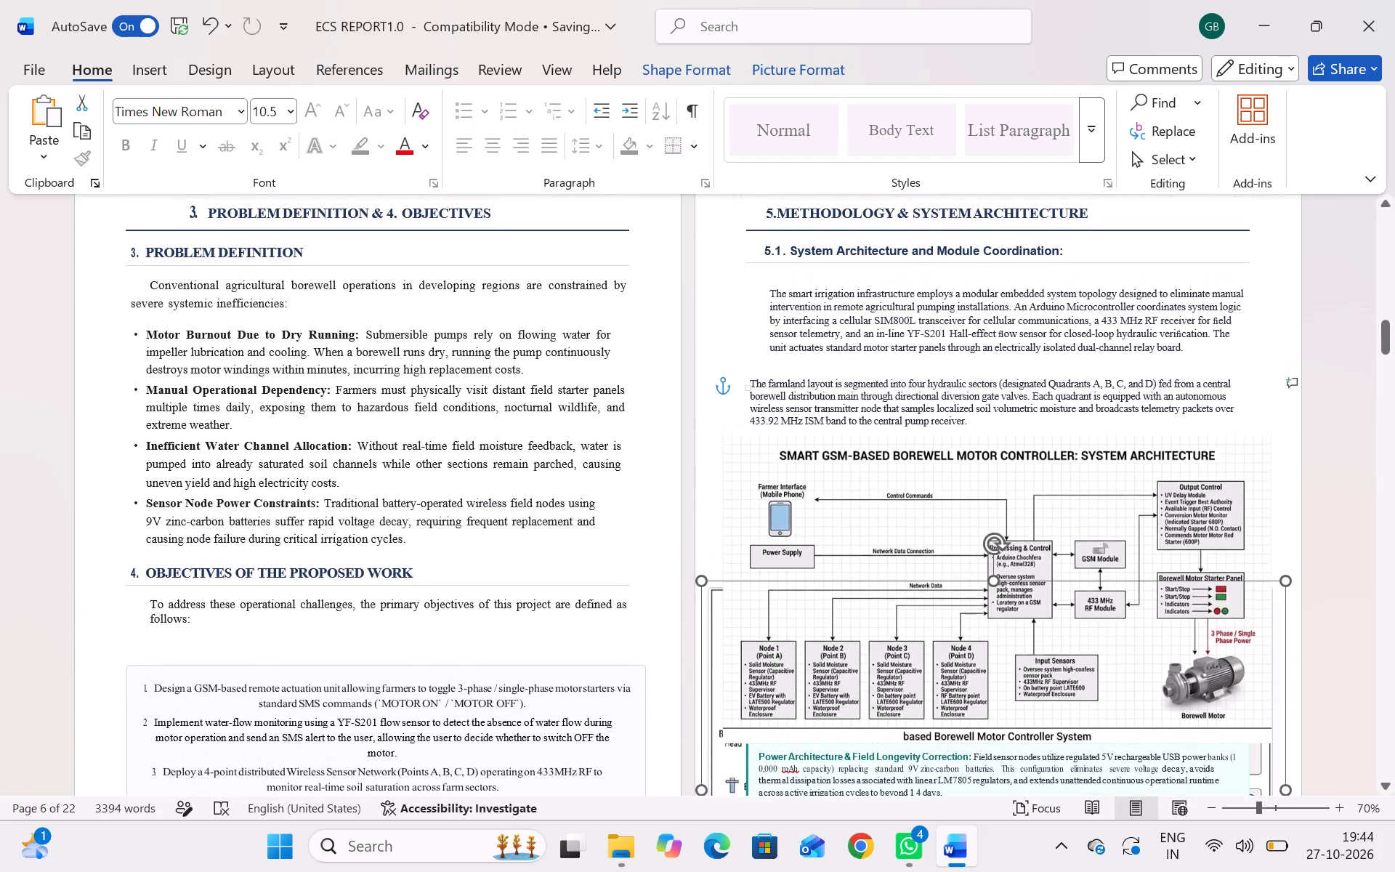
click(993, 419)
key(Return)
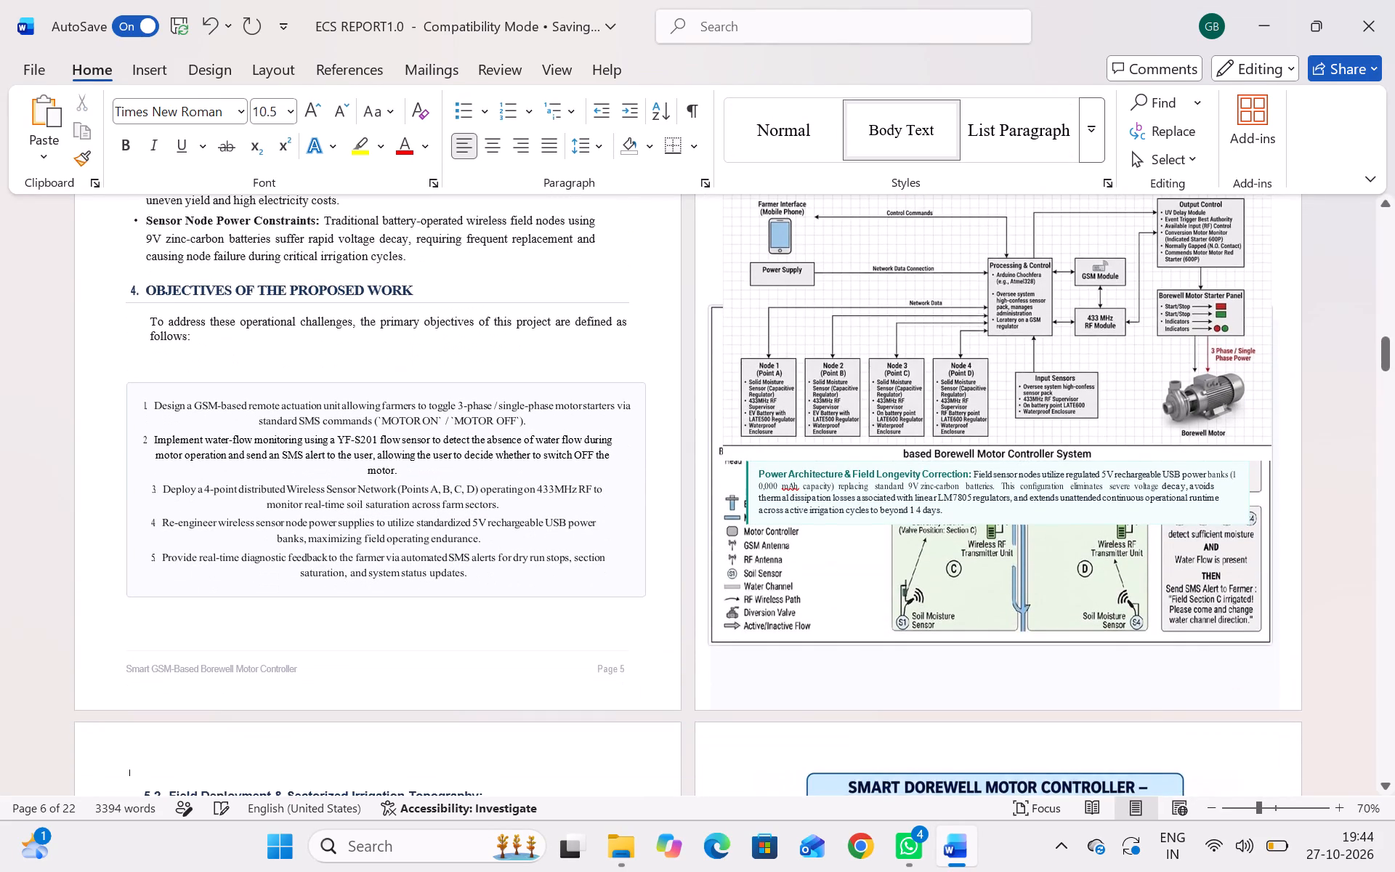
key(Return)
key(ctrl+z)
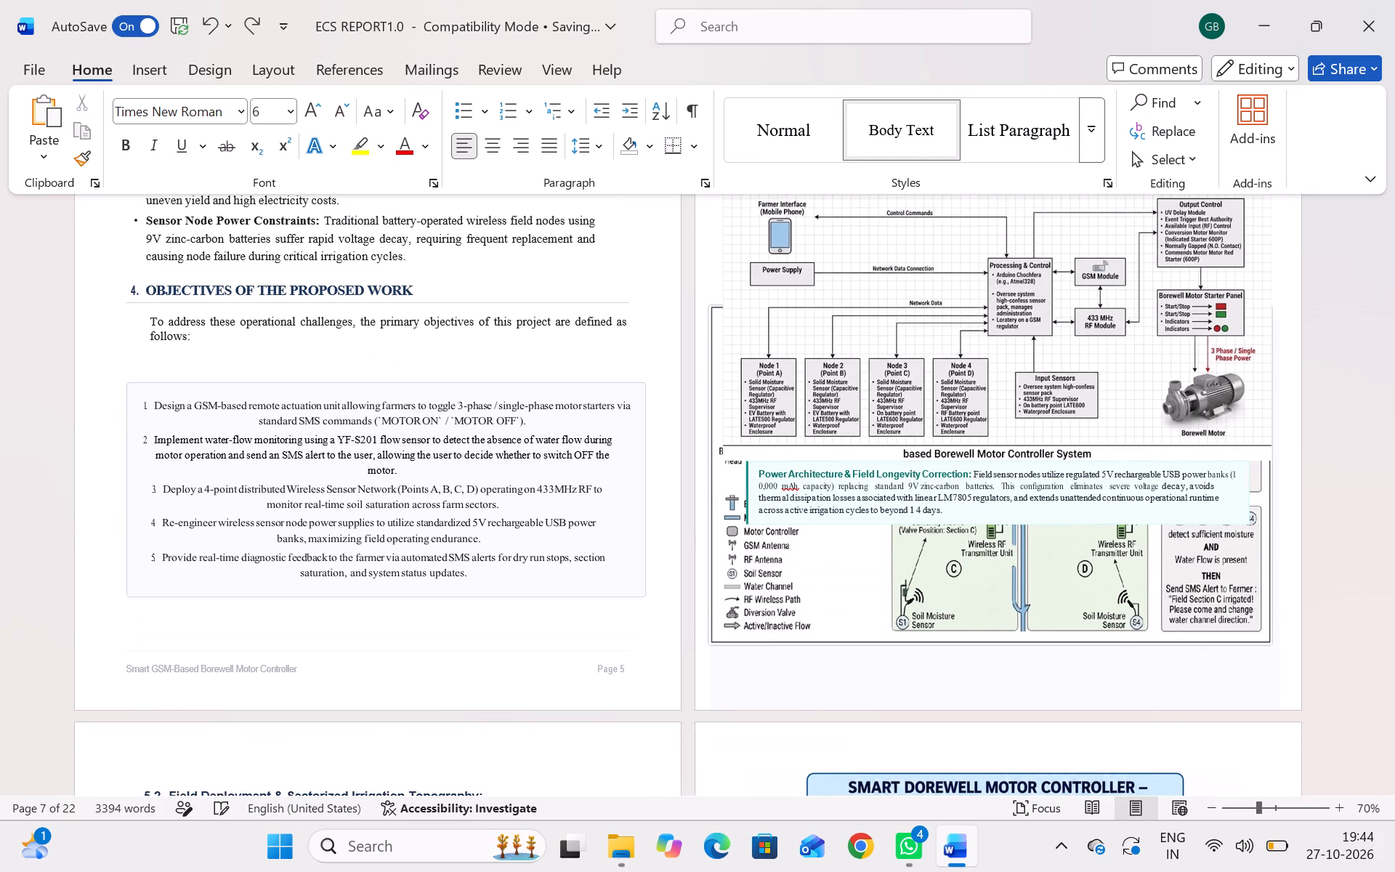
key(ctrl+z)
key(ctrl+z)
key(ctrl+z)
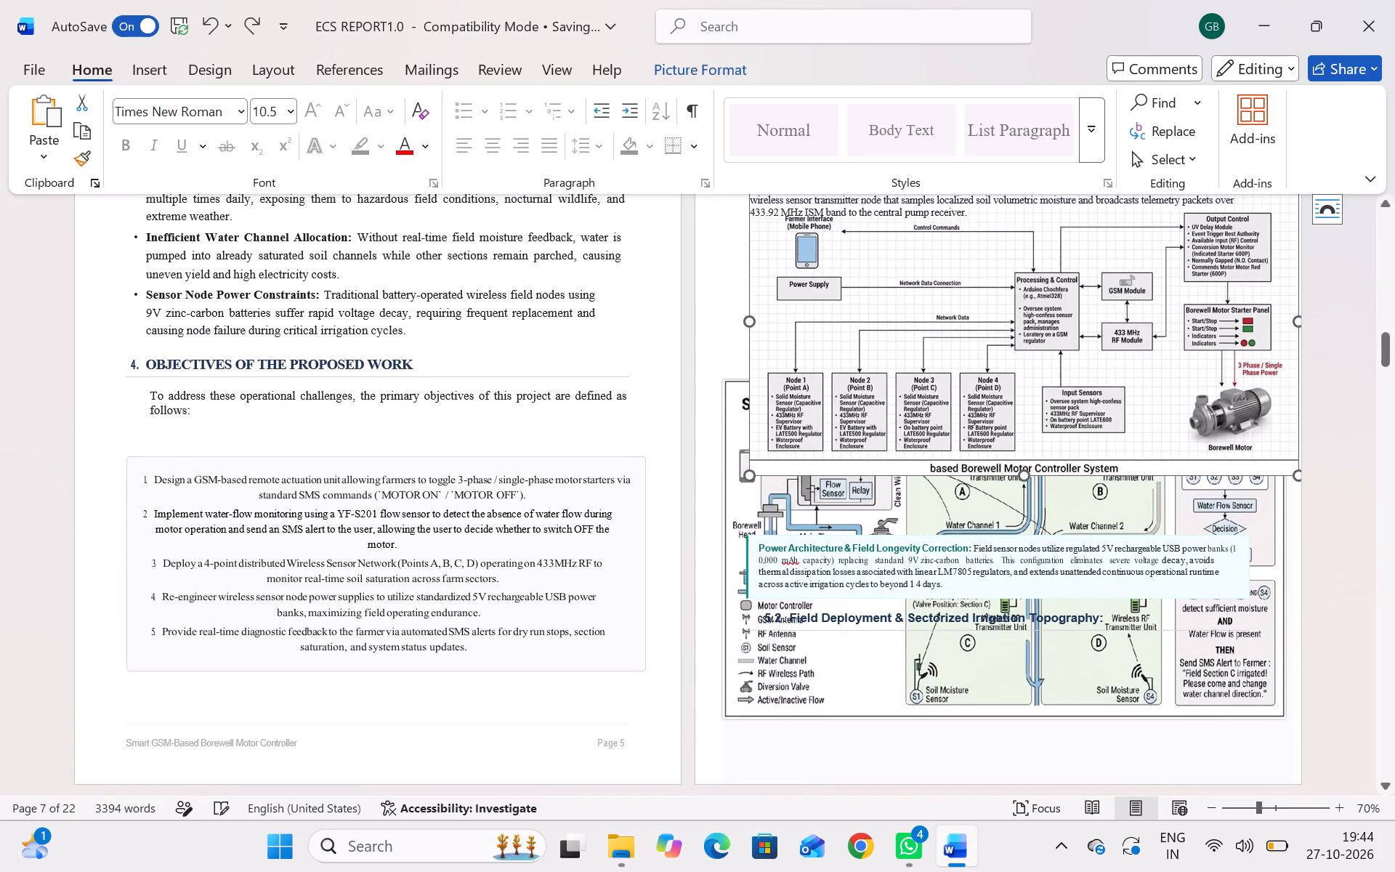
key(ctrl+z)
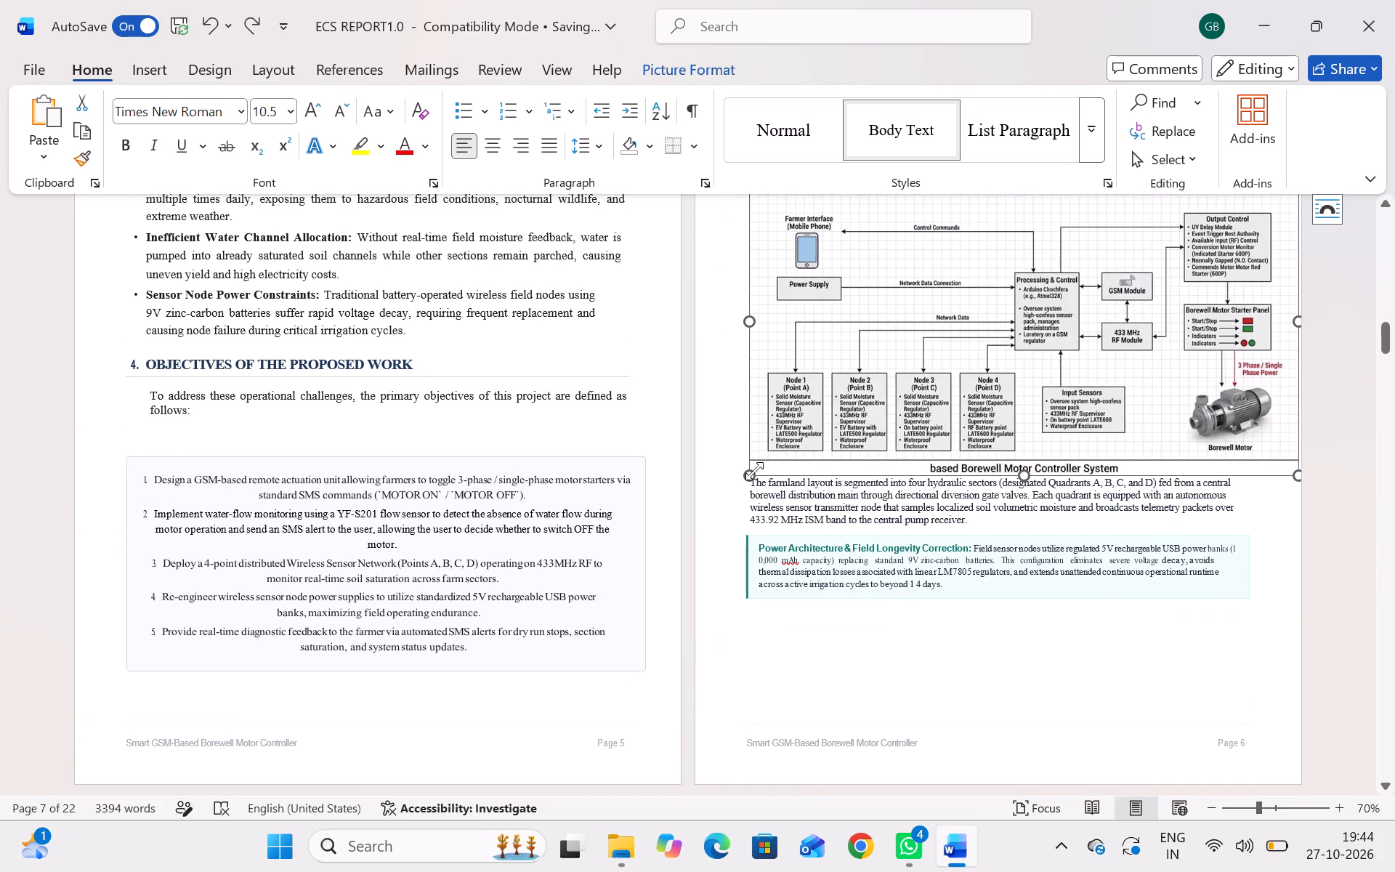
Enlarge the in-line system architecture diagram on page 6 slightly, keeping its proportions.
drag(754, 471, 743, 496)
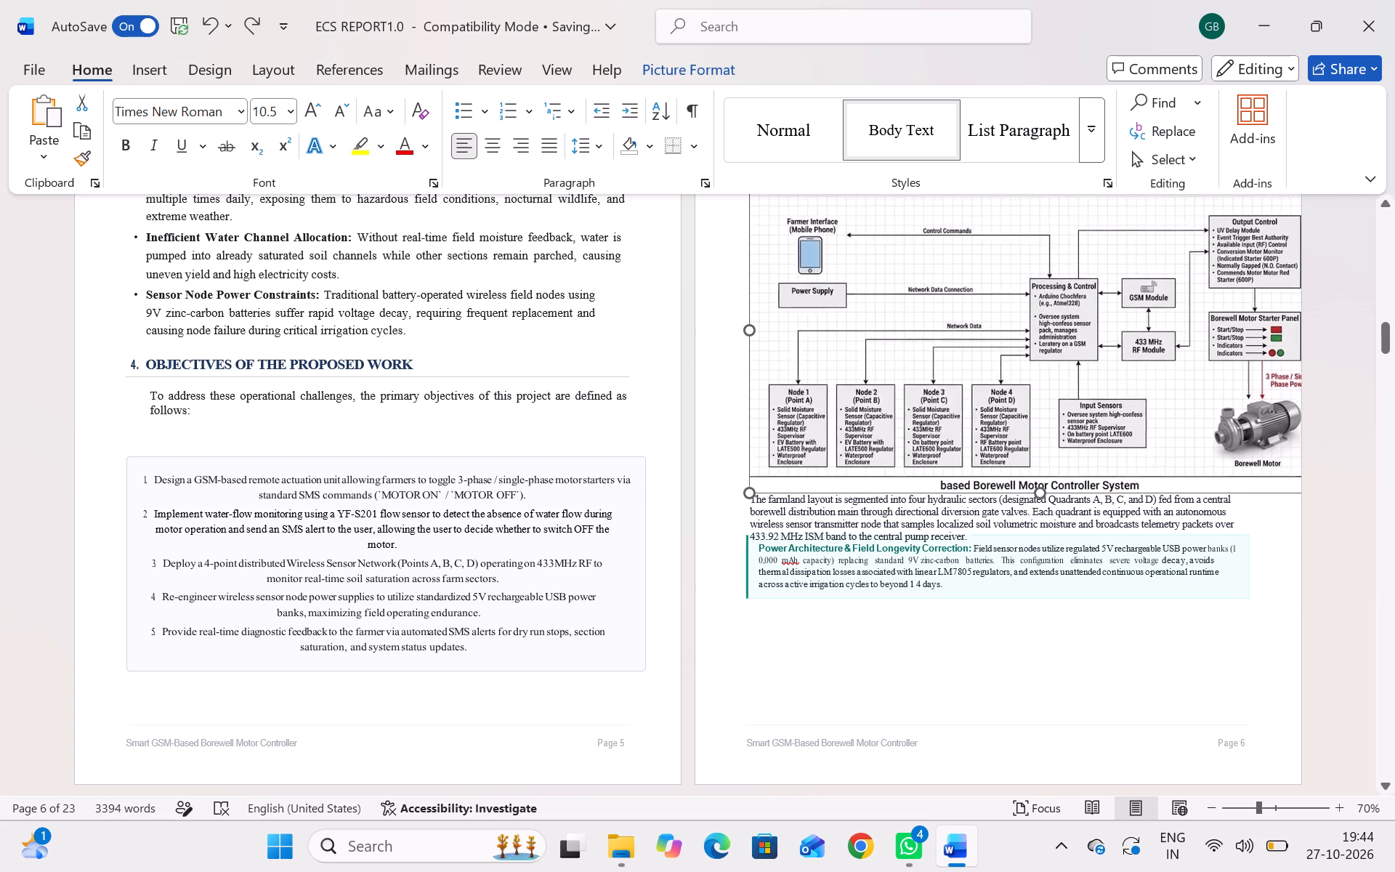
drag(743, 496, 743, 477)
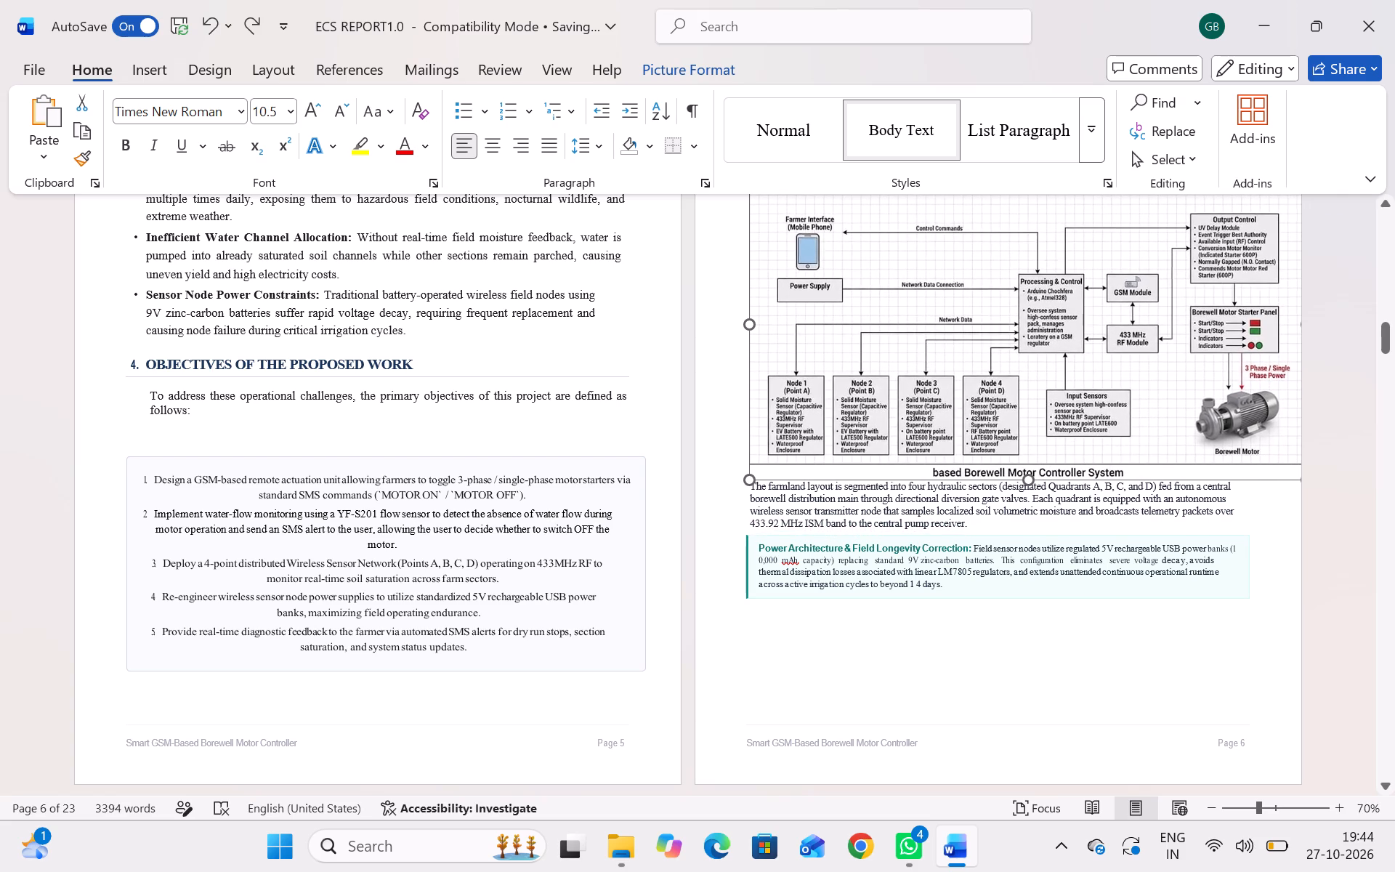
drag(743, 477, 743, 479)
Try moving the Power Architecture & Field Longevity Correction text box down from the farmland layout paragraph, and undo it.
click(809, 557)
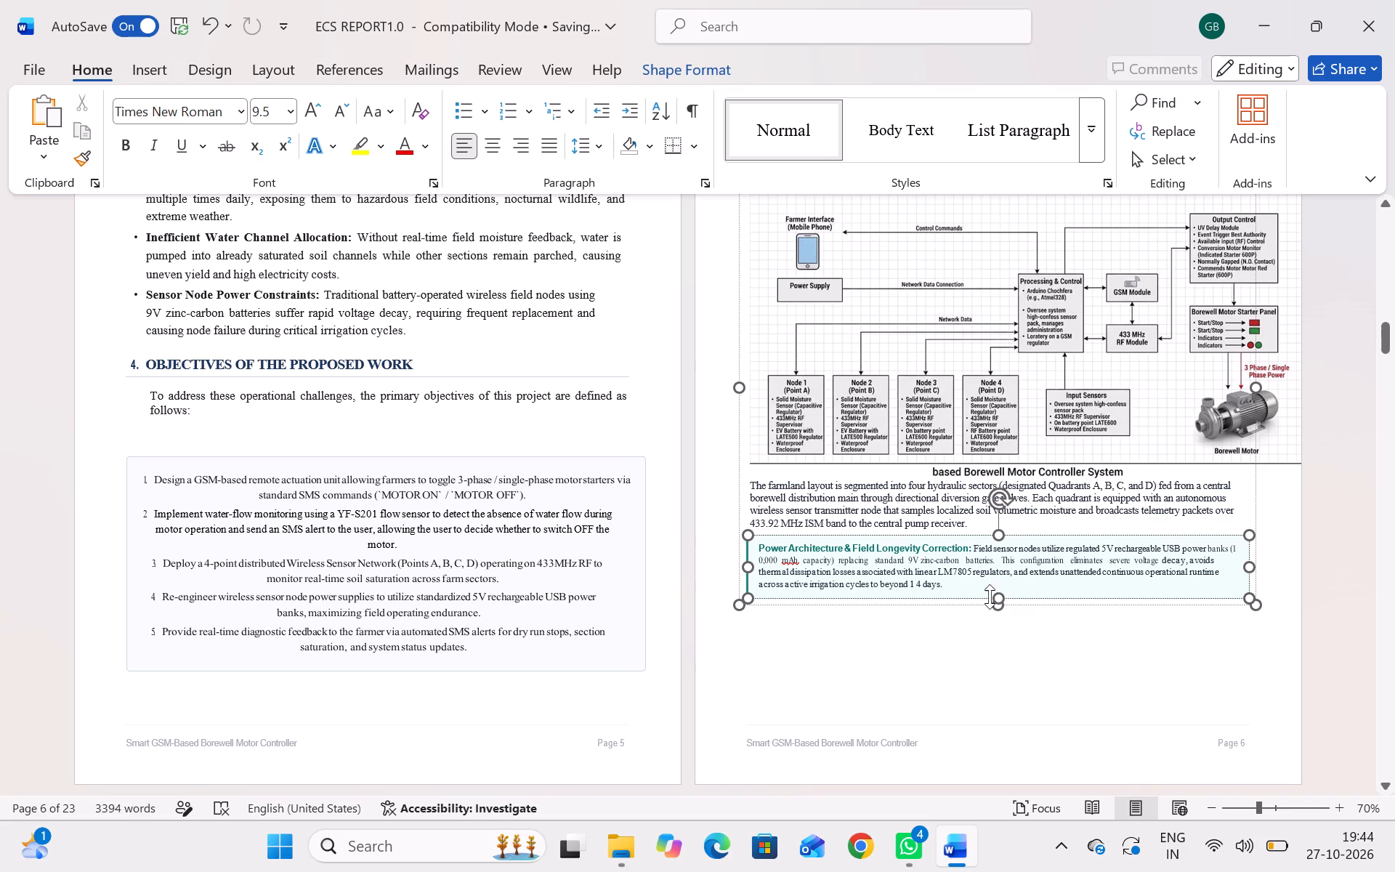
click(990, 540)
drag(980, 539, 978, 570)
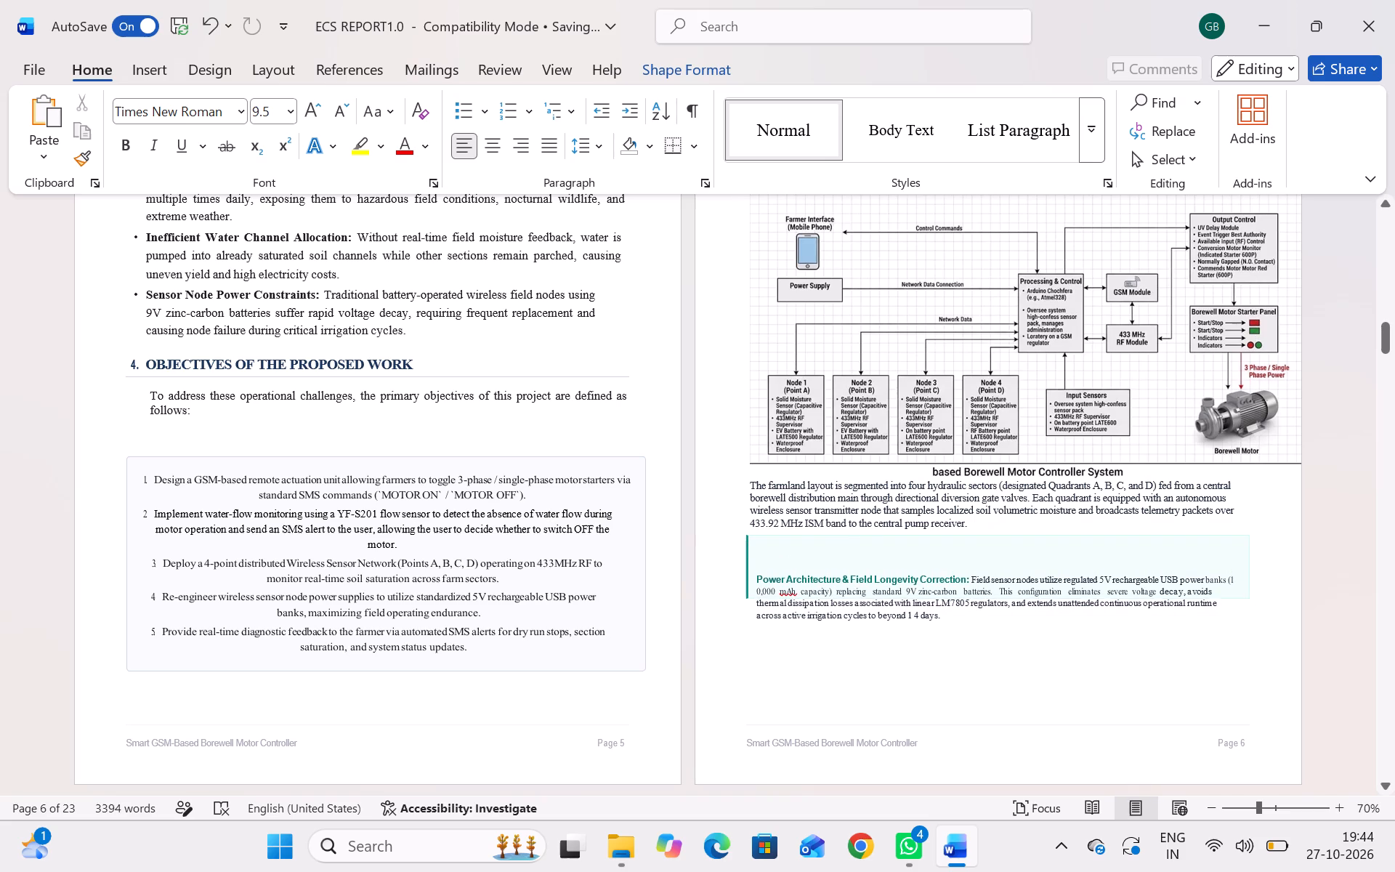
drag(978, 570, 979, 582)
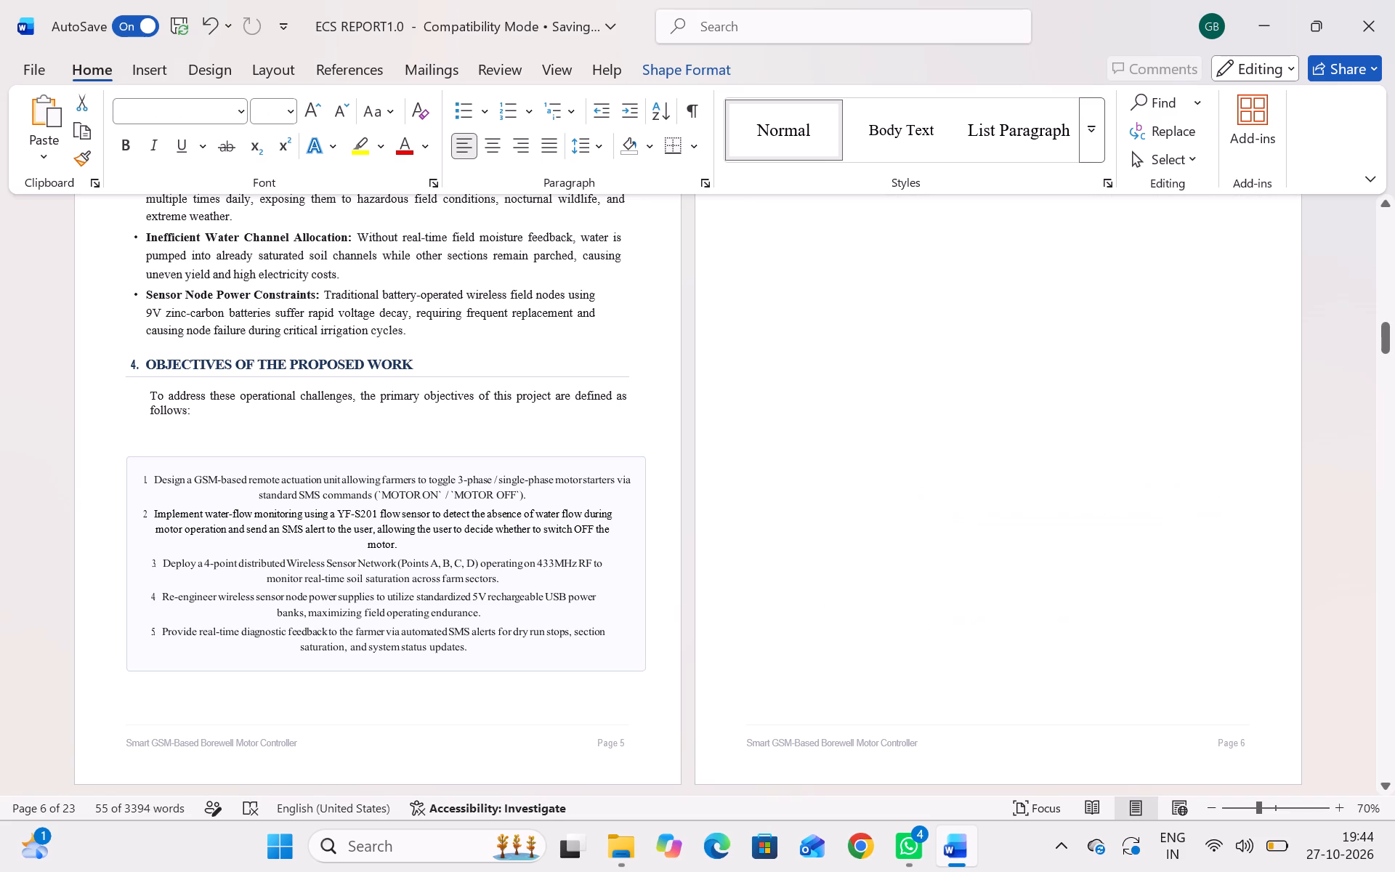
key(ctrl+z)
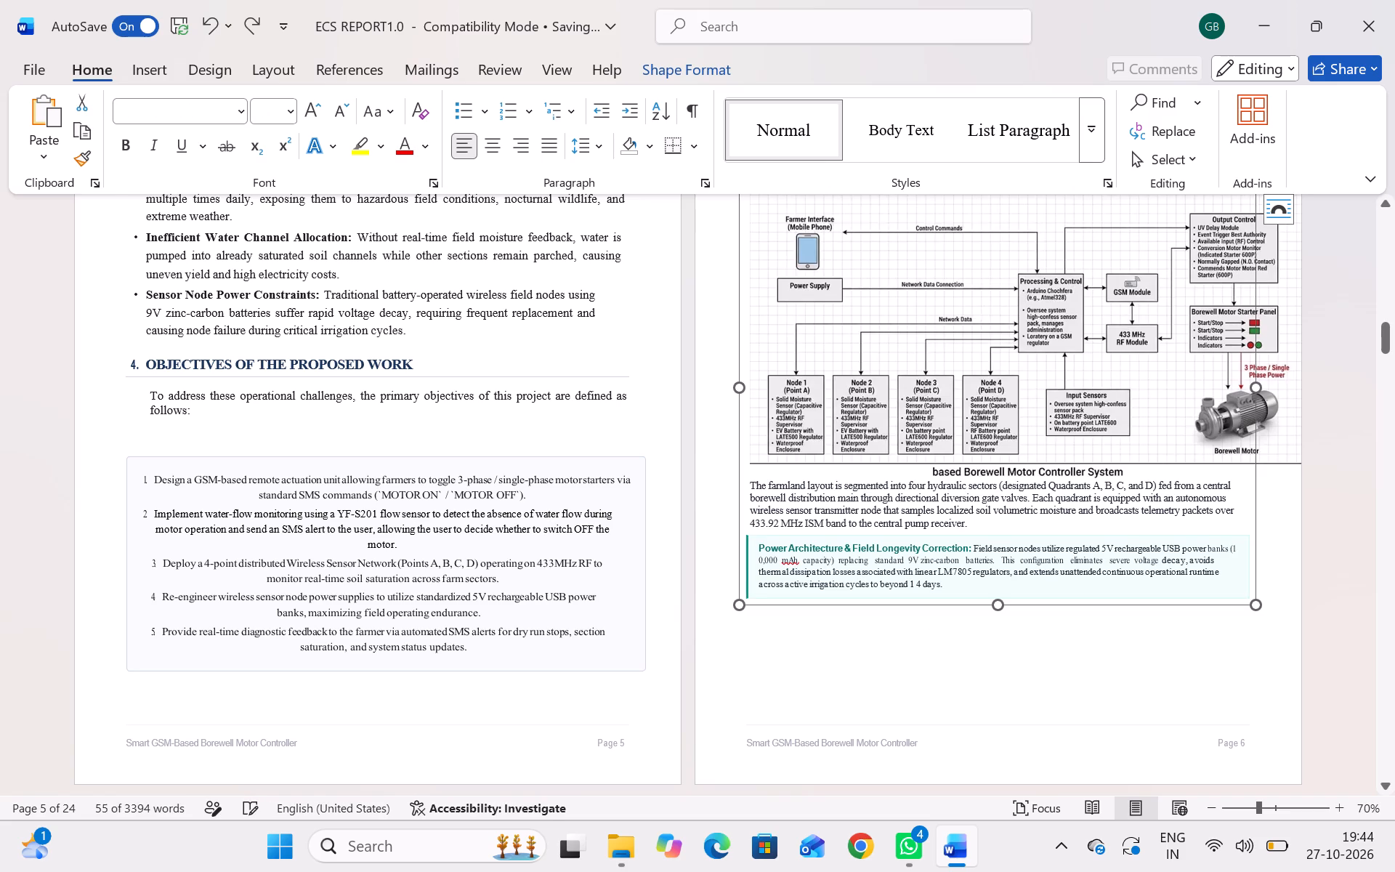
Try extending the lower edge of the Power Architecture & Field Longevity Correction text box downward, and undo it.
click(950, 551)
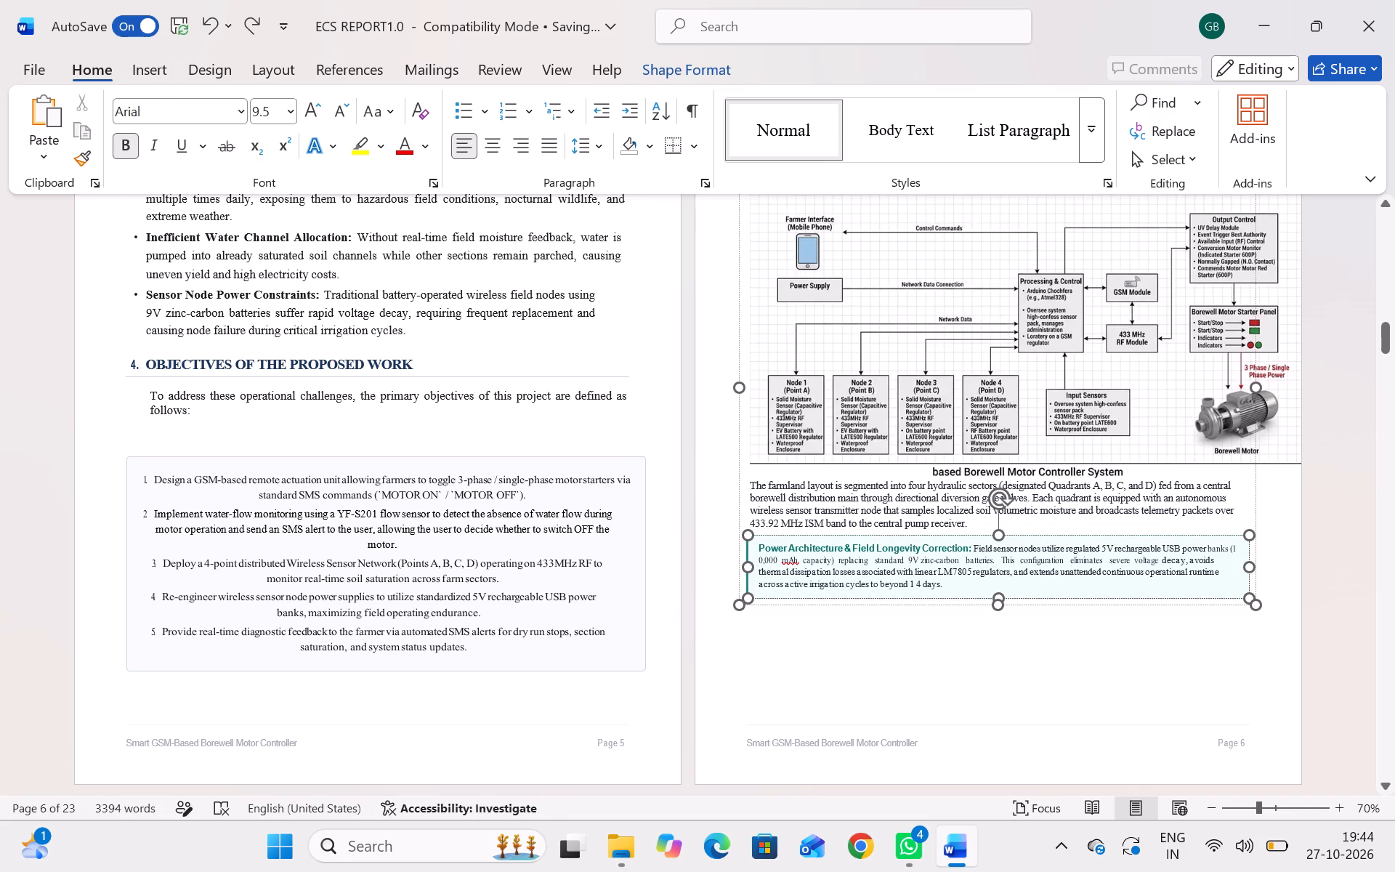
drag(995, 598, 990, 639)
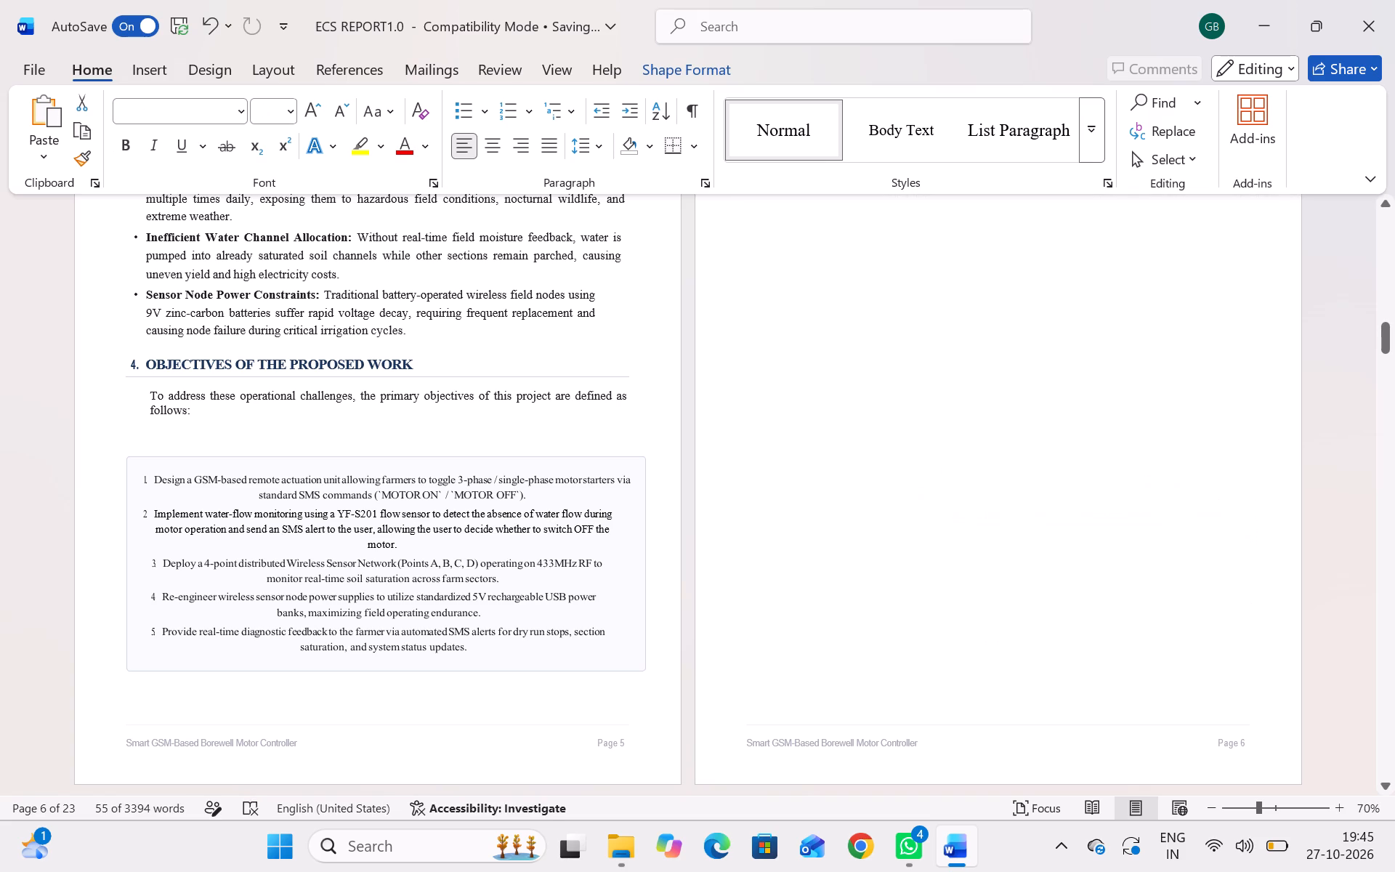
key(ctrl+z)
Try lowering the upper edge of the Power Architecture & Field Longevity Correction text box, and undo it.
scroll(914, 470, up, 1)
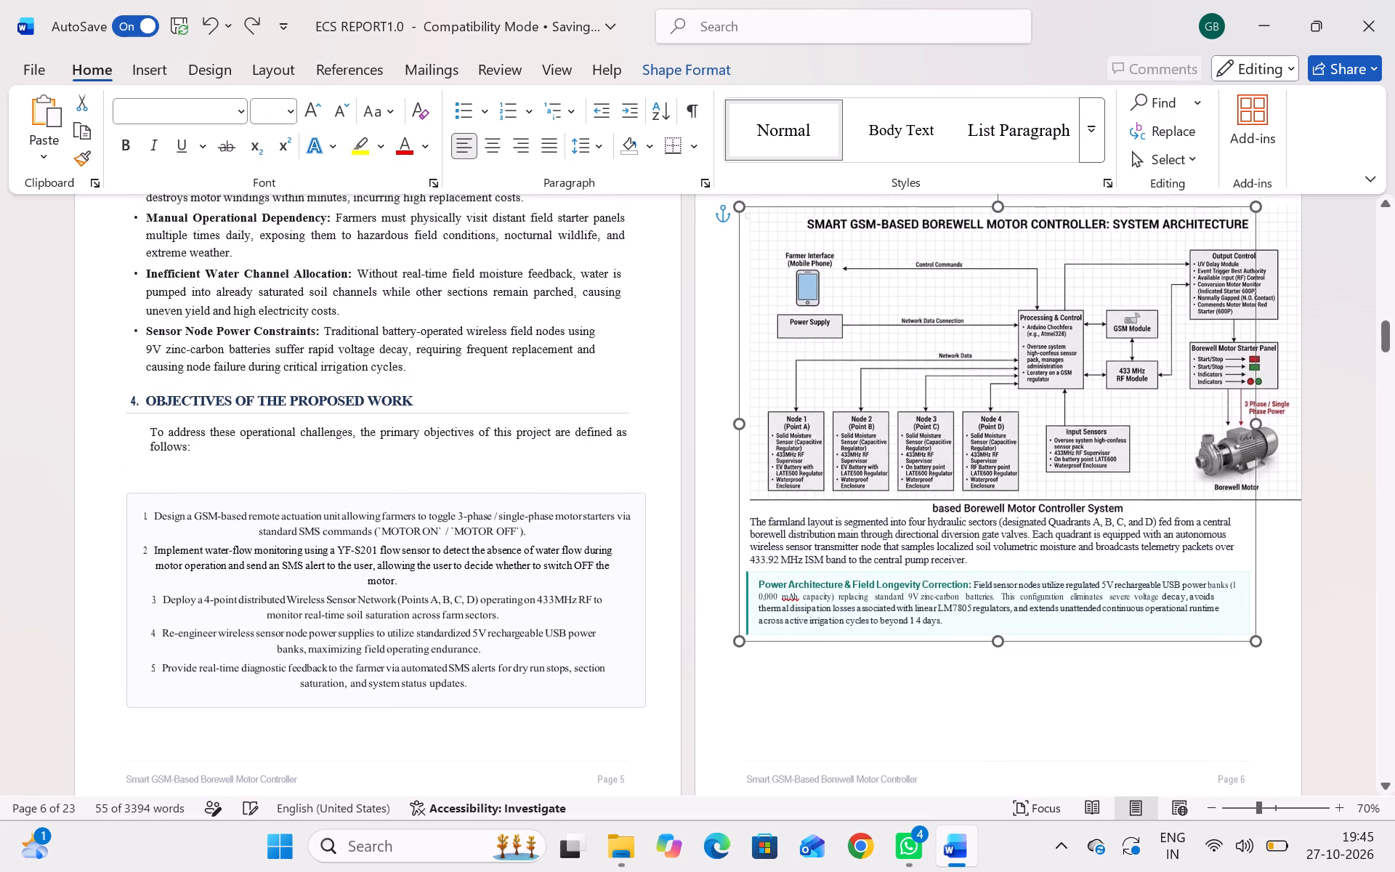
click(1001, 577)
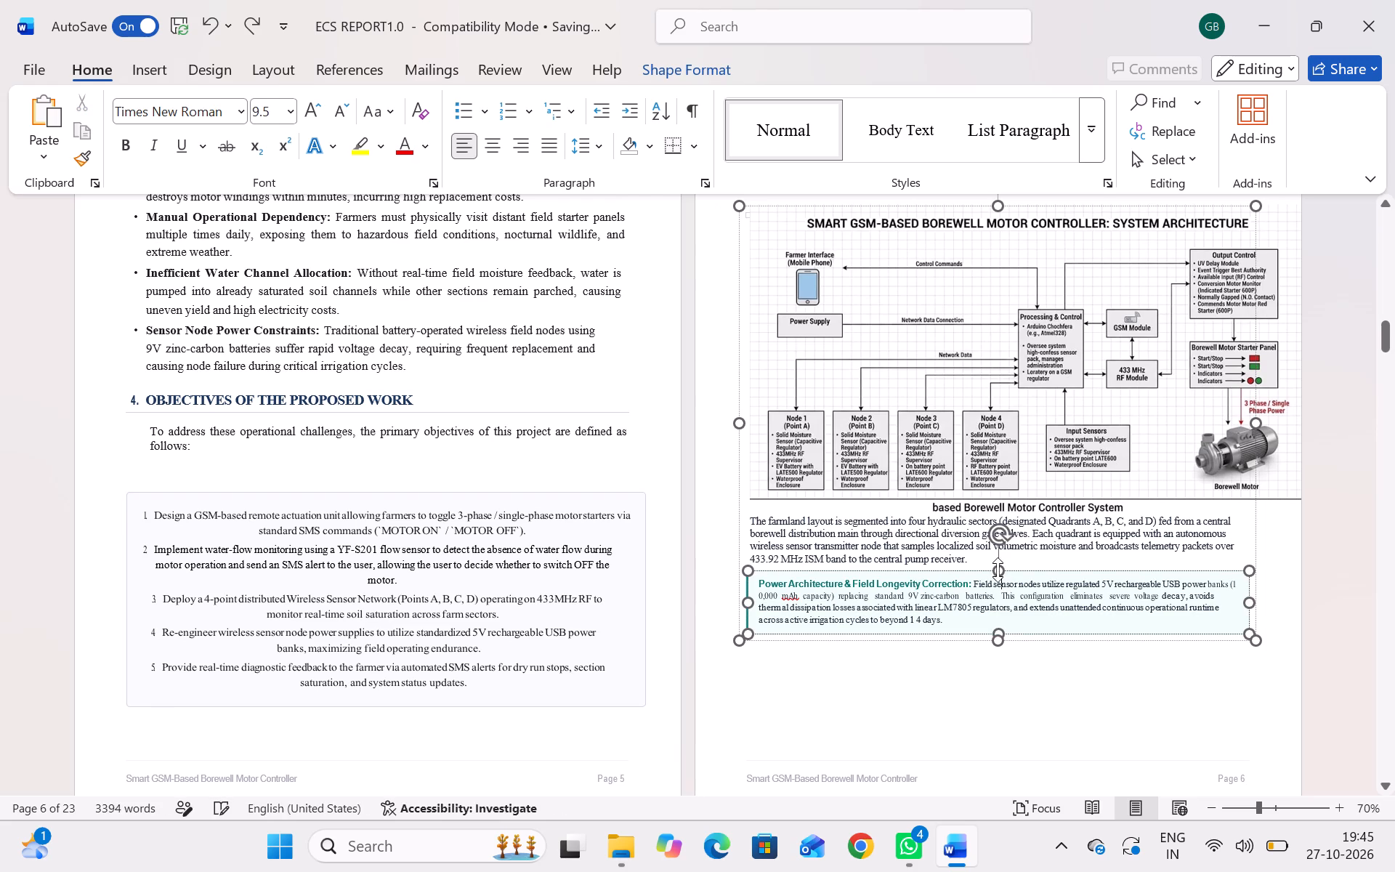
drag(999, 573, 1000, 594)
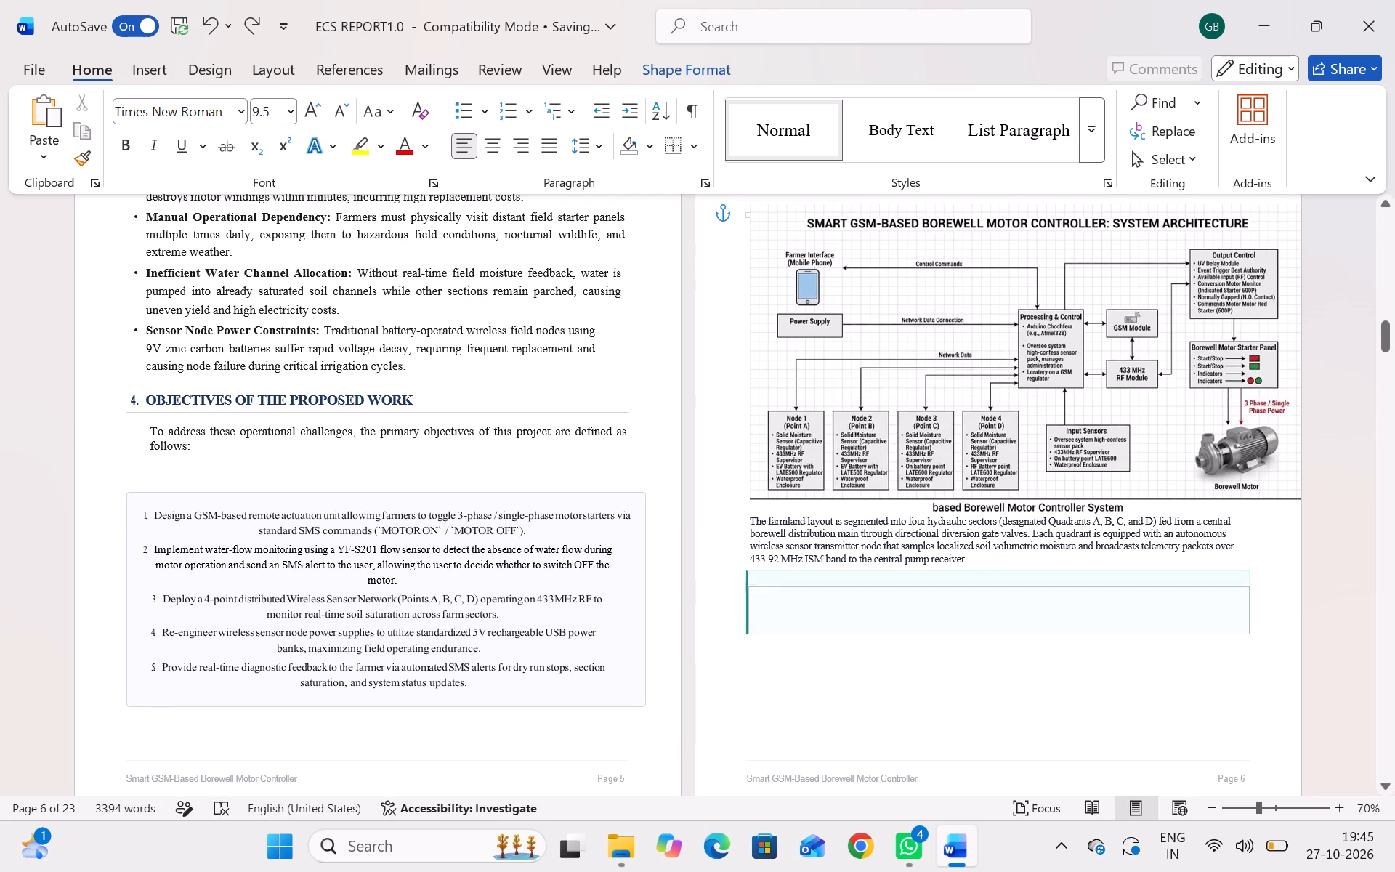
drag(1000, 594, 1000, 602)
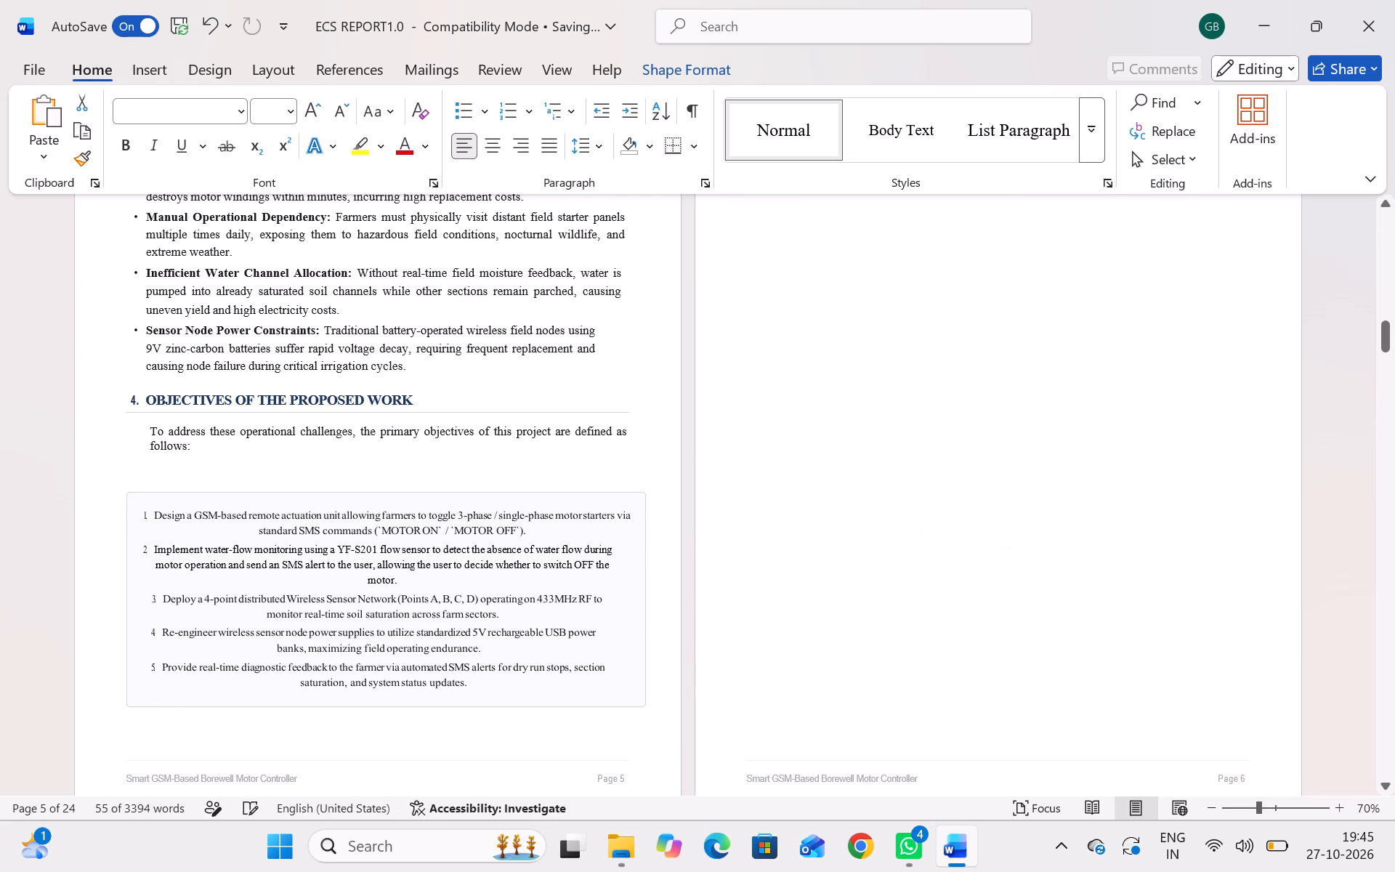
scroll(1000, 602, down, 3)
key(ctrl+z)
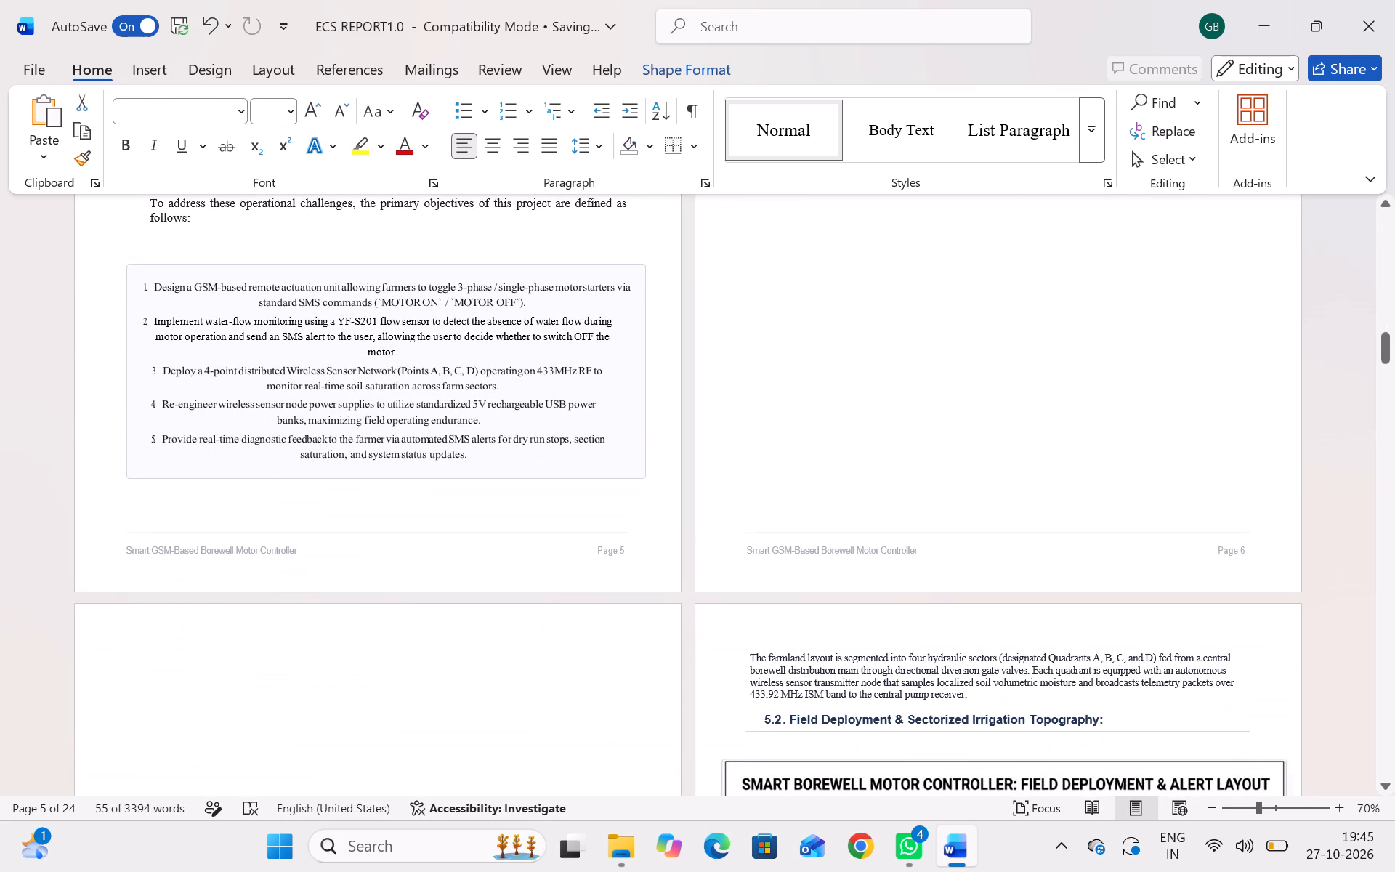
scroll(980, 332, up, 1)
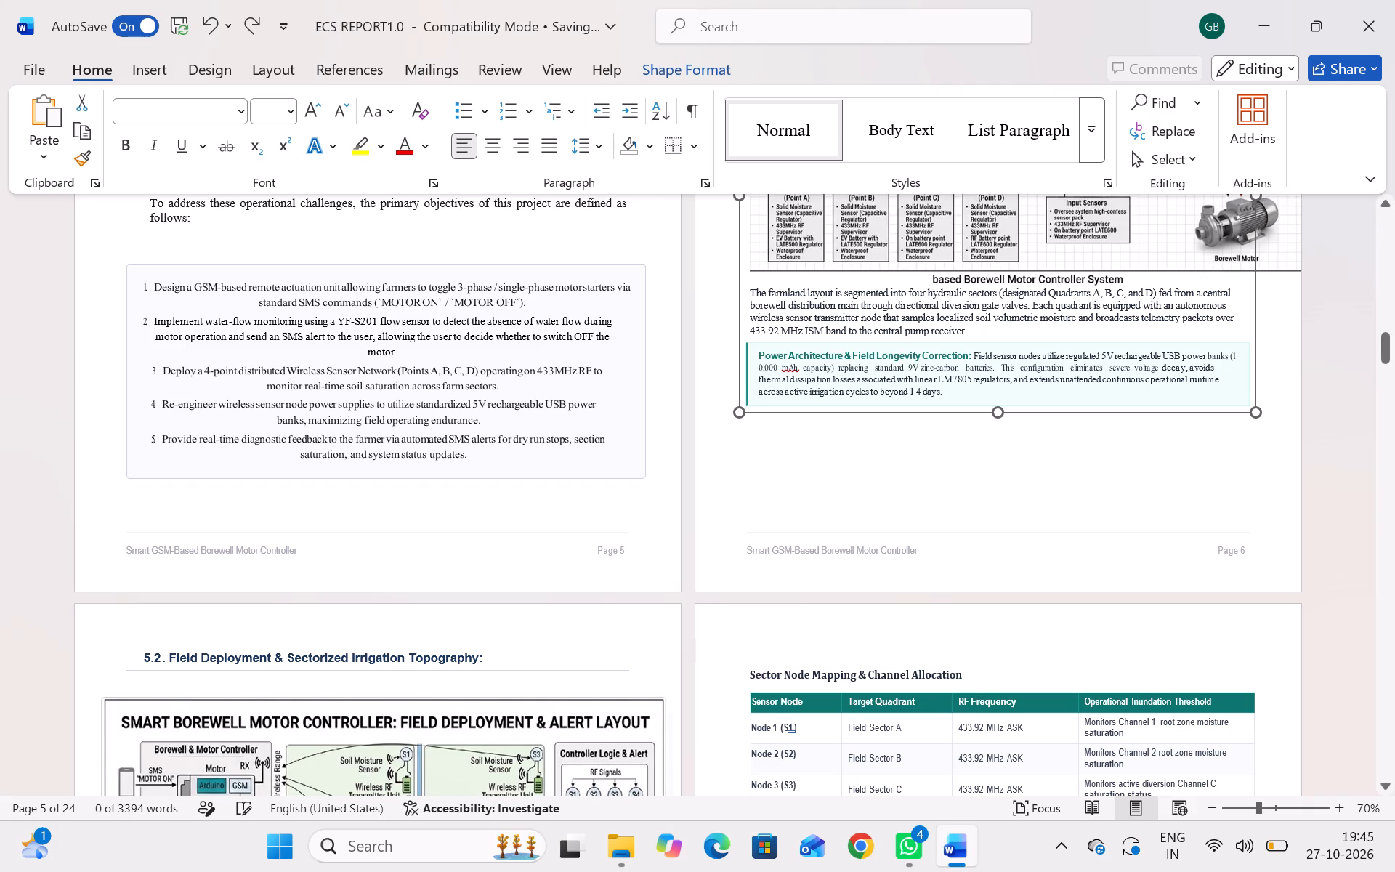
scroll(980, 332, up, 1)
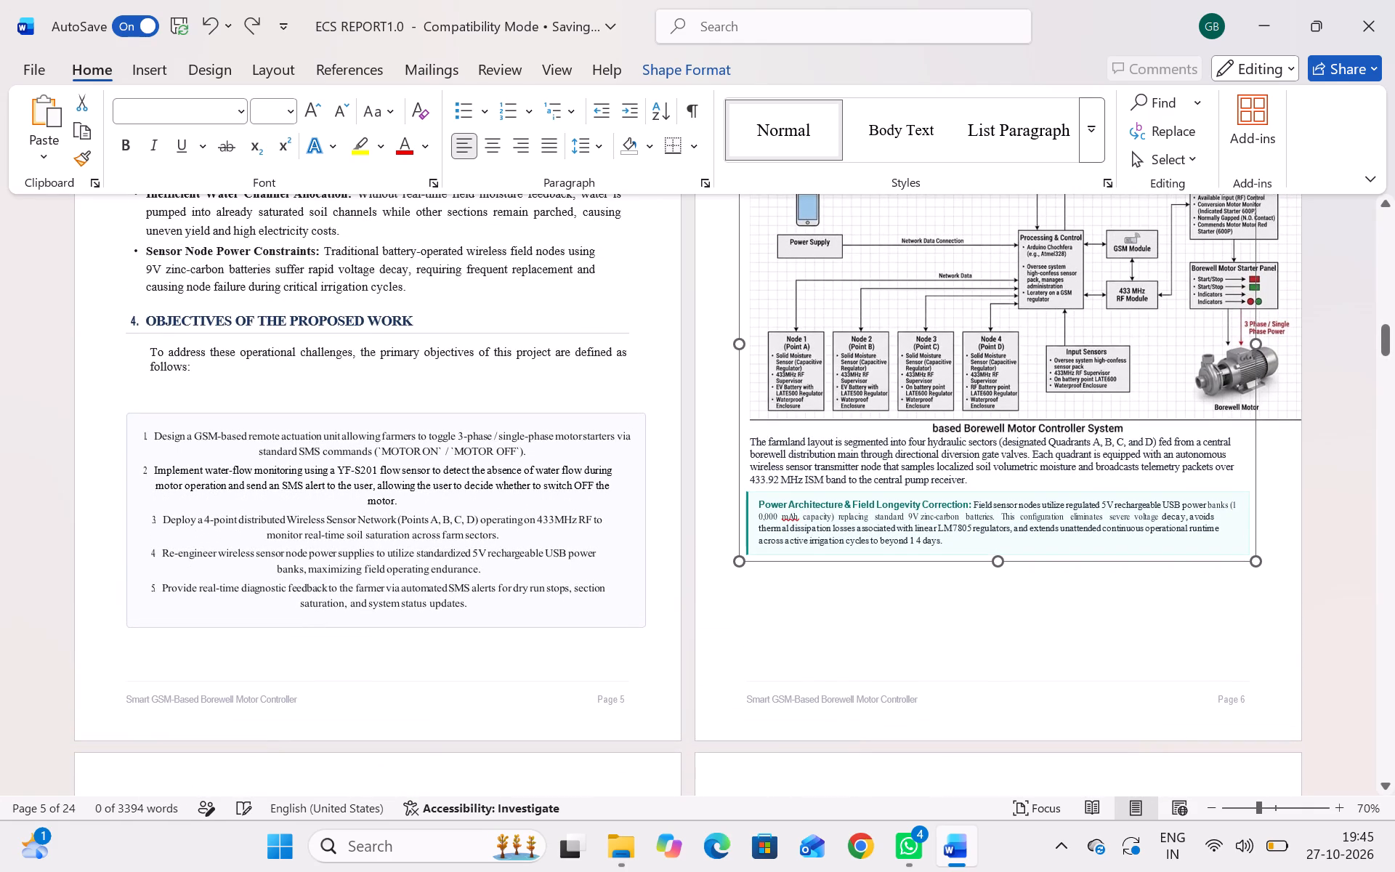
Change the system architecture diagram's layout from in line with text to Tight text wrapping.
click(747, 441)
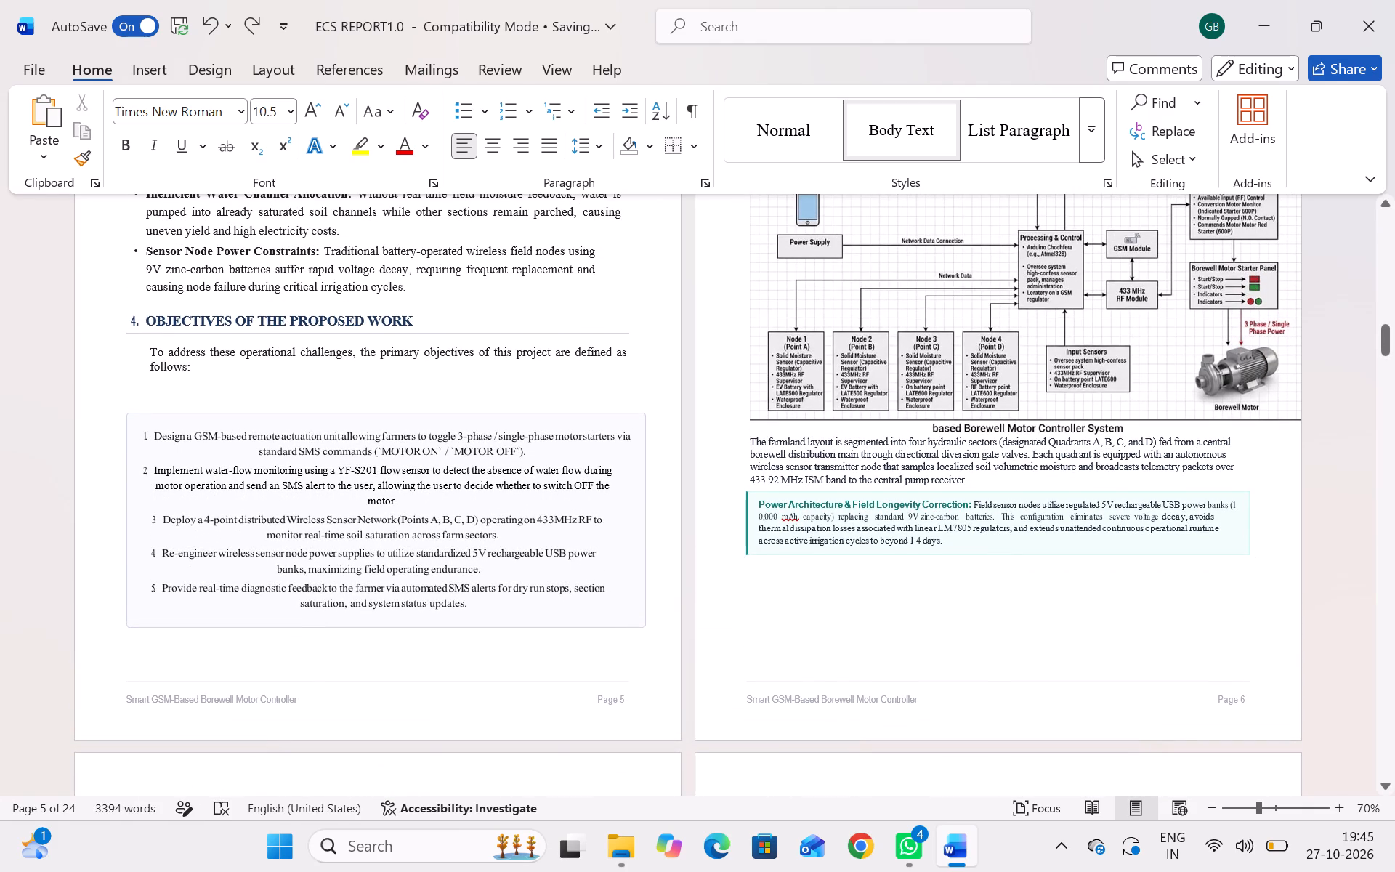
click(905, 279)
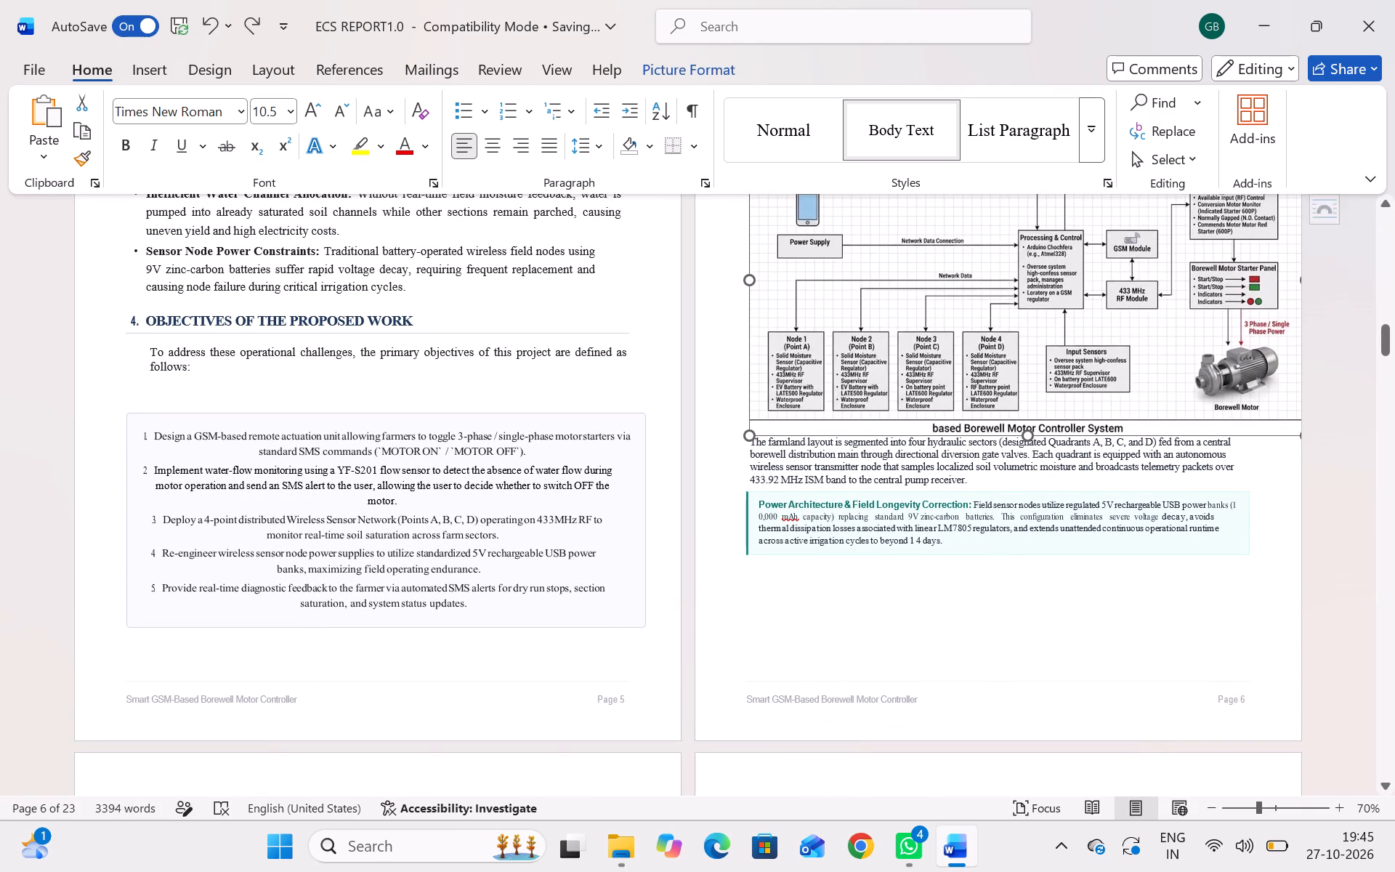
scroll(905, 279, up, 2)
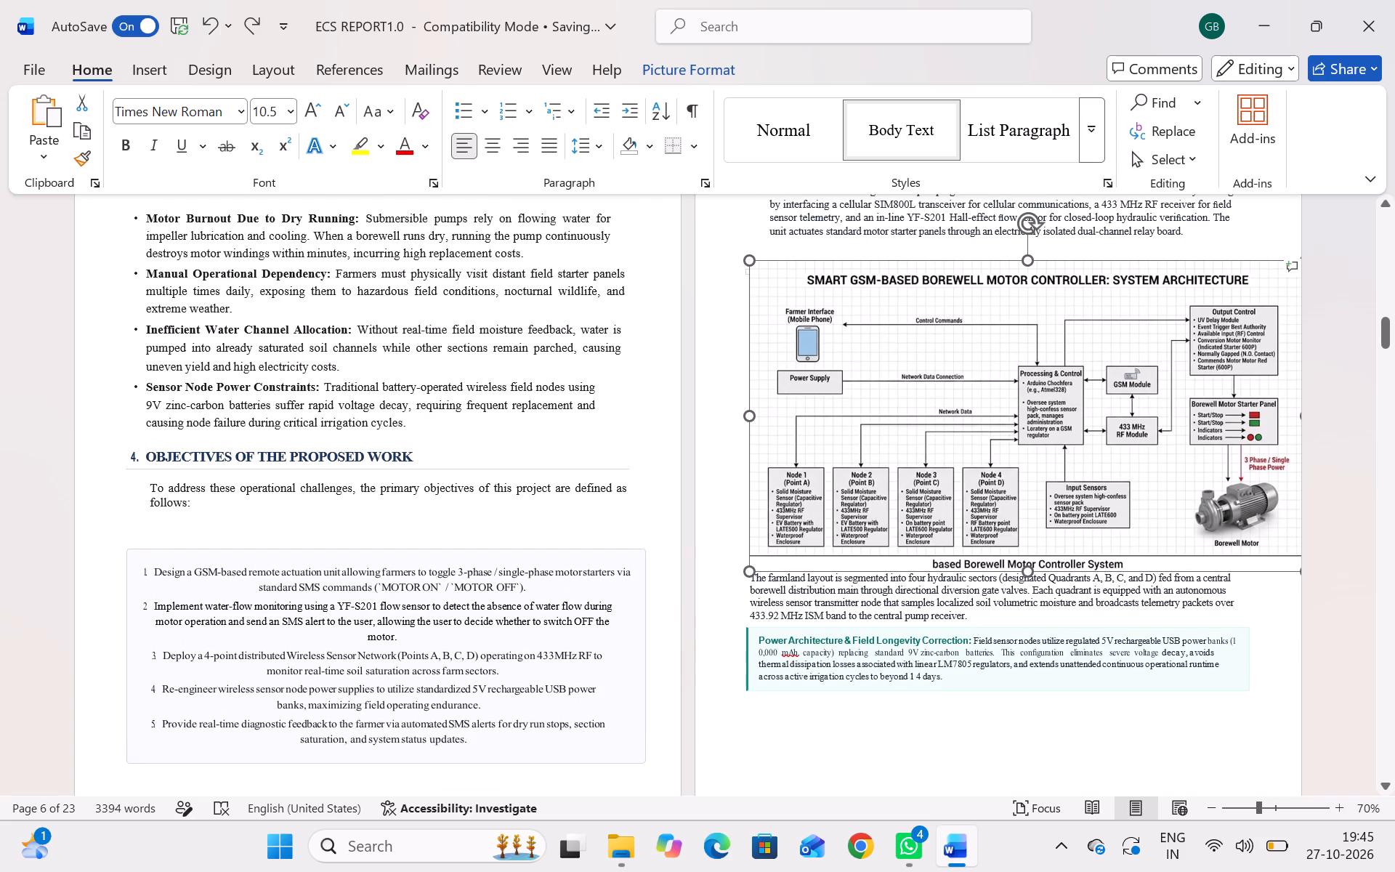
click(1332, 278)
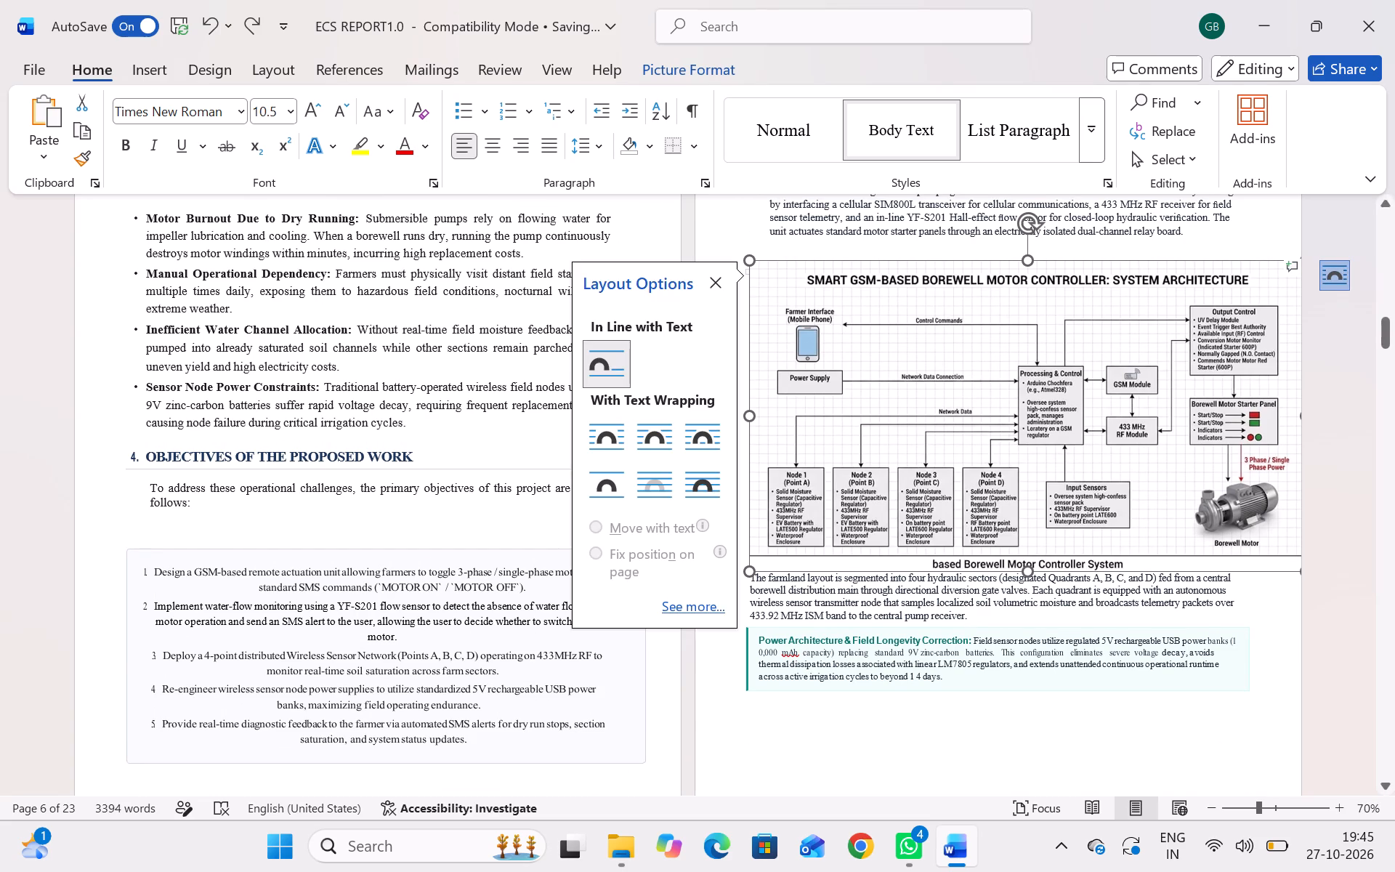
click(649, 440)
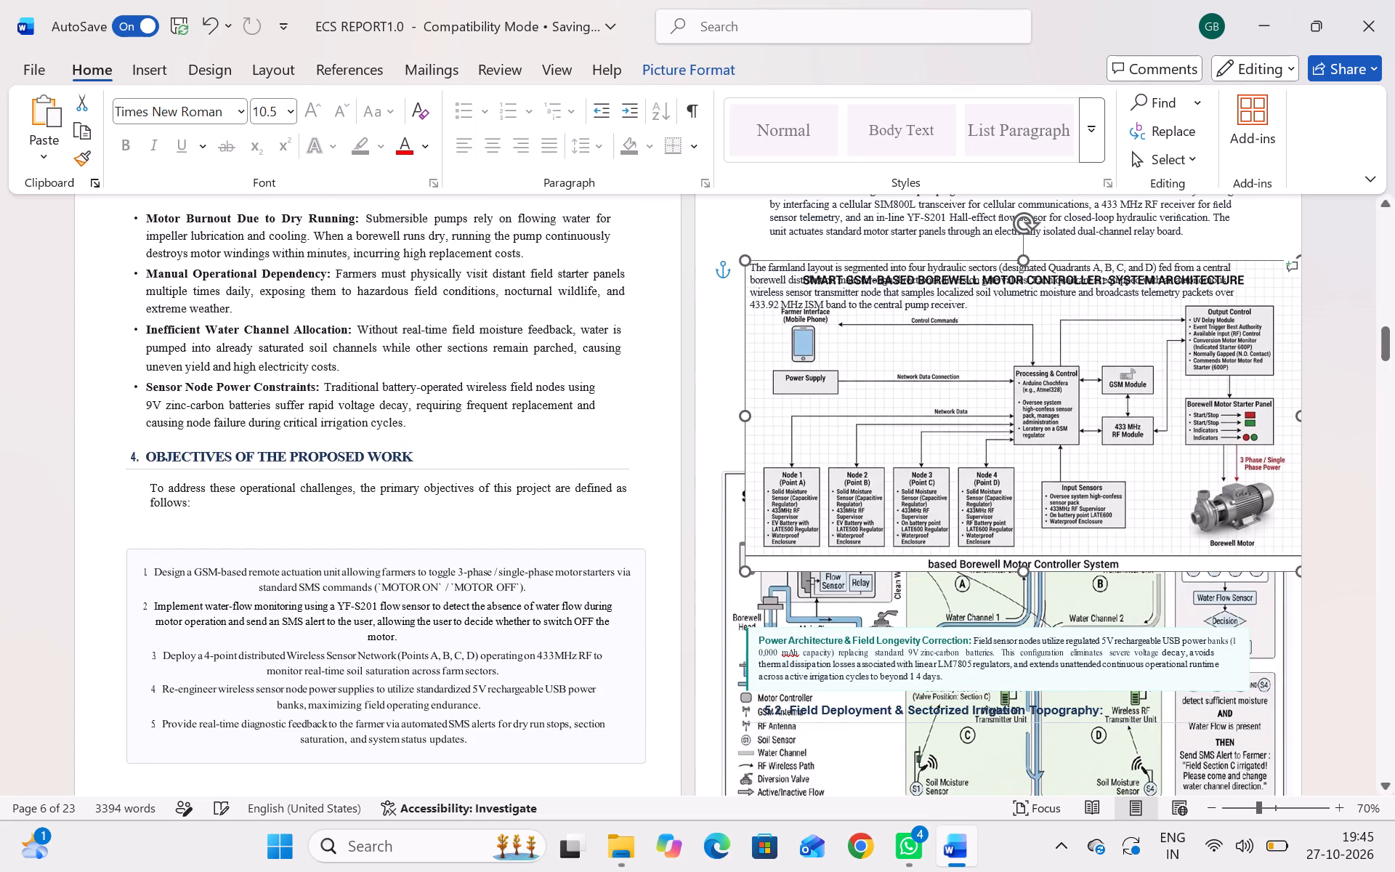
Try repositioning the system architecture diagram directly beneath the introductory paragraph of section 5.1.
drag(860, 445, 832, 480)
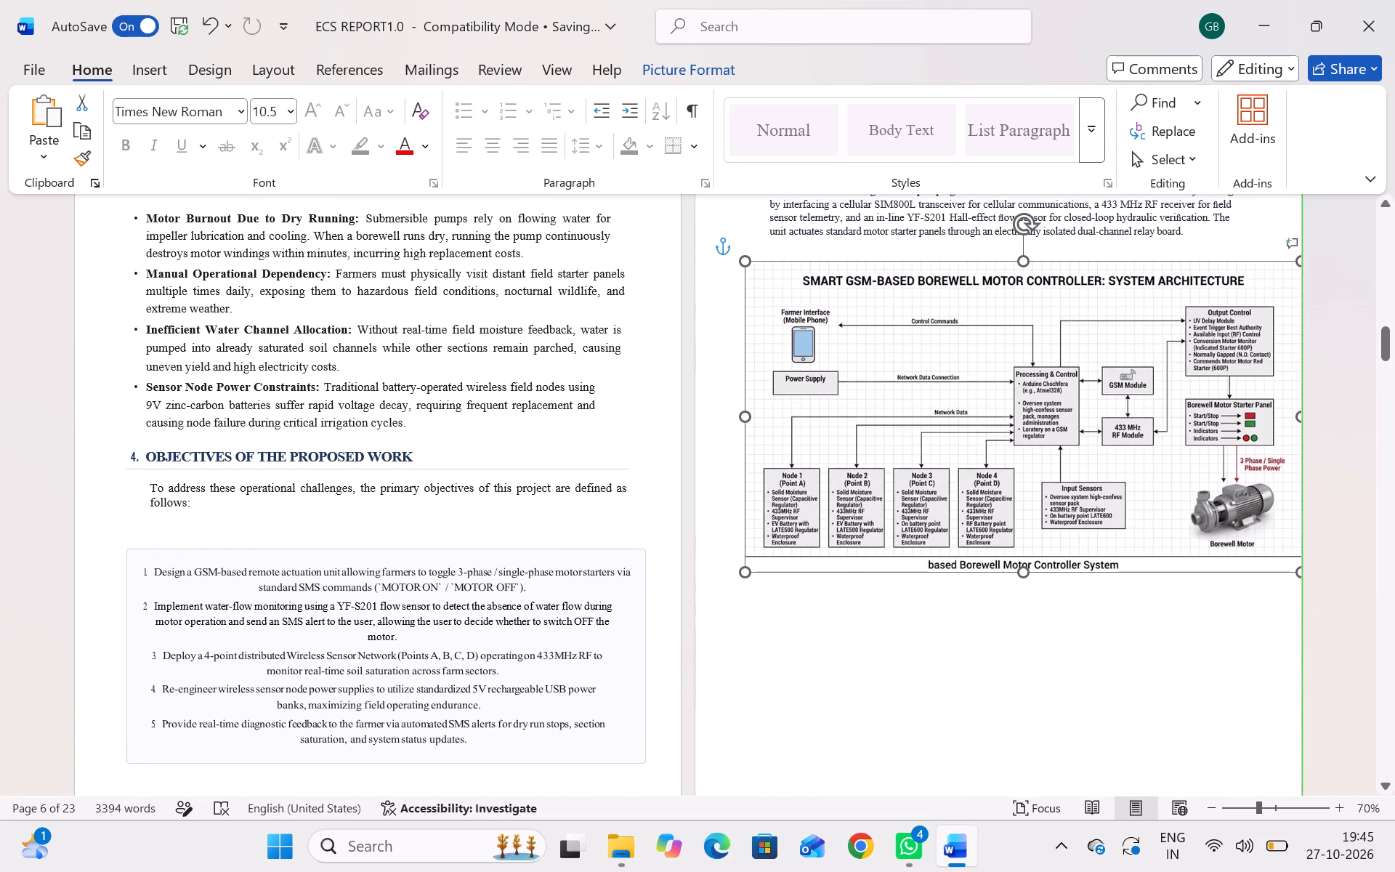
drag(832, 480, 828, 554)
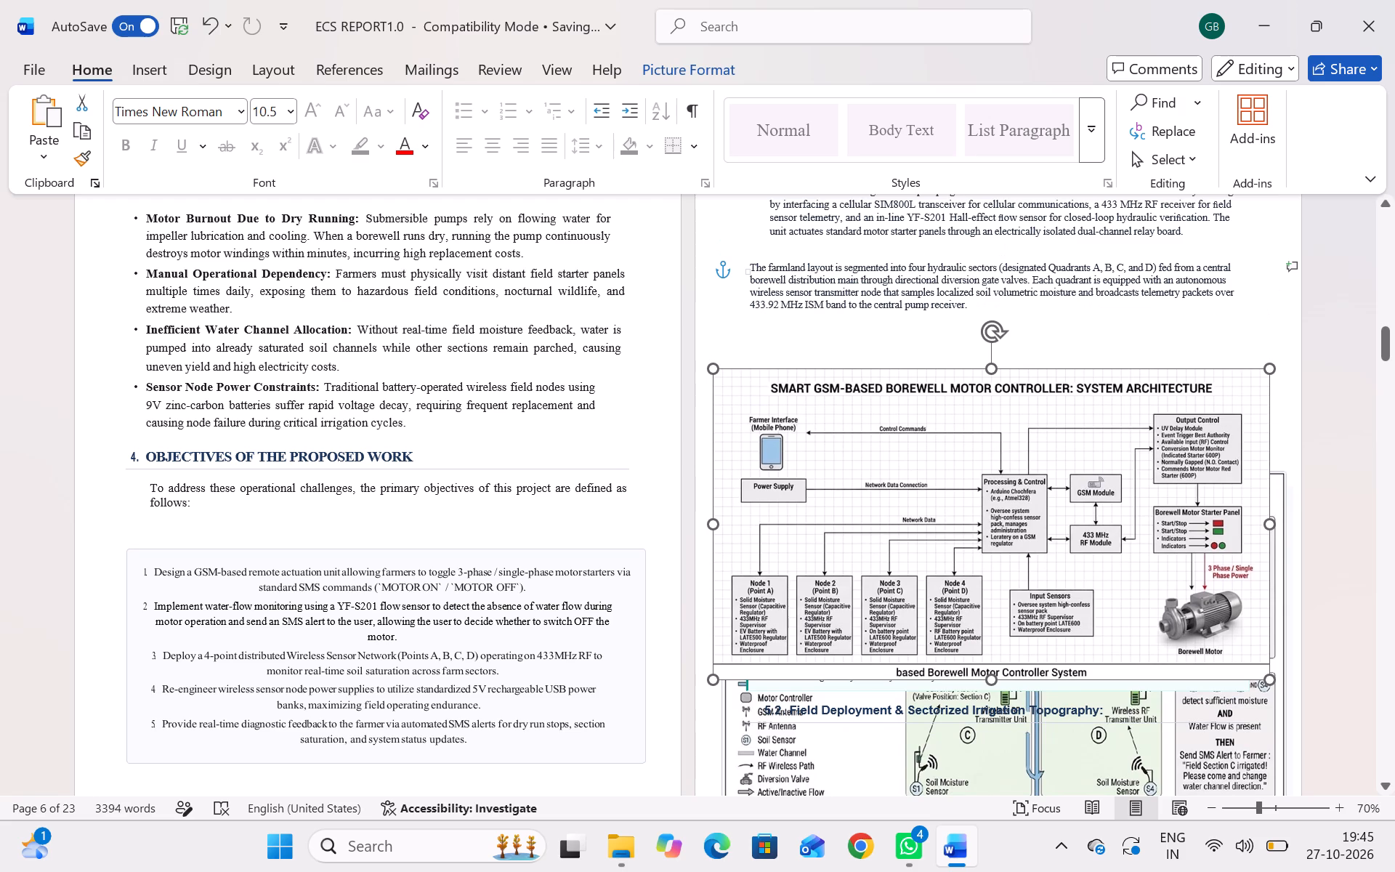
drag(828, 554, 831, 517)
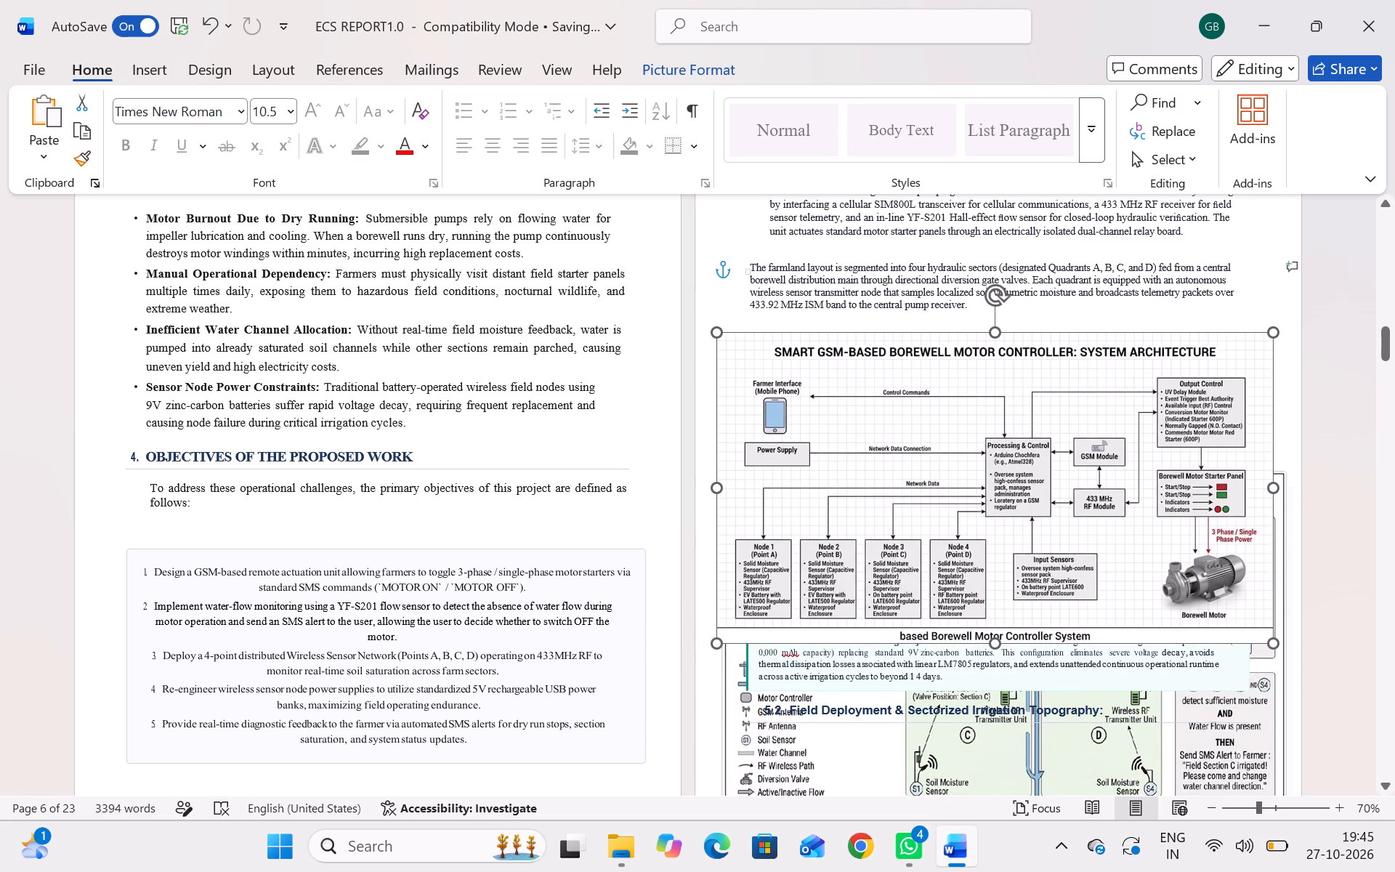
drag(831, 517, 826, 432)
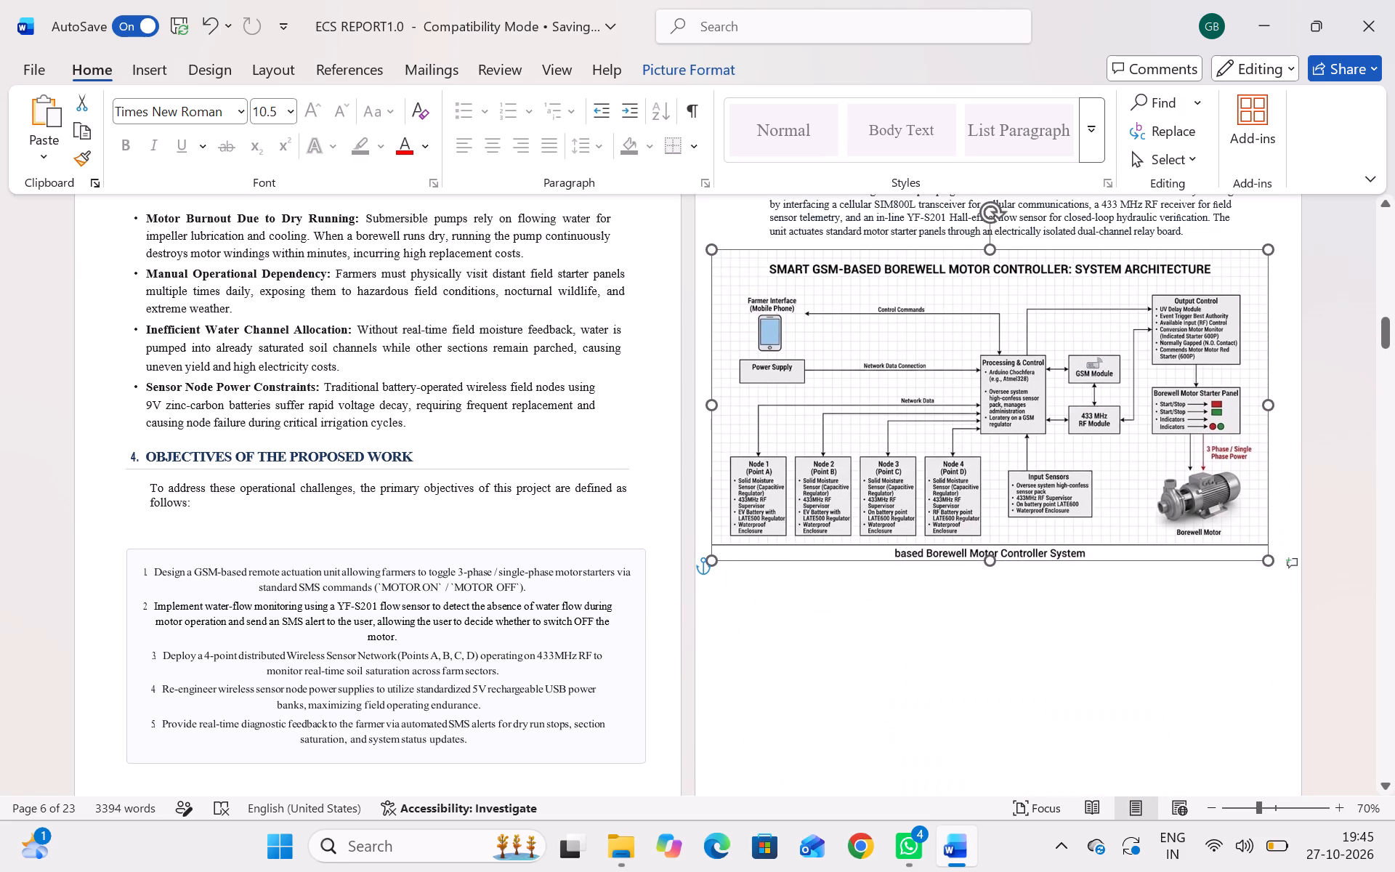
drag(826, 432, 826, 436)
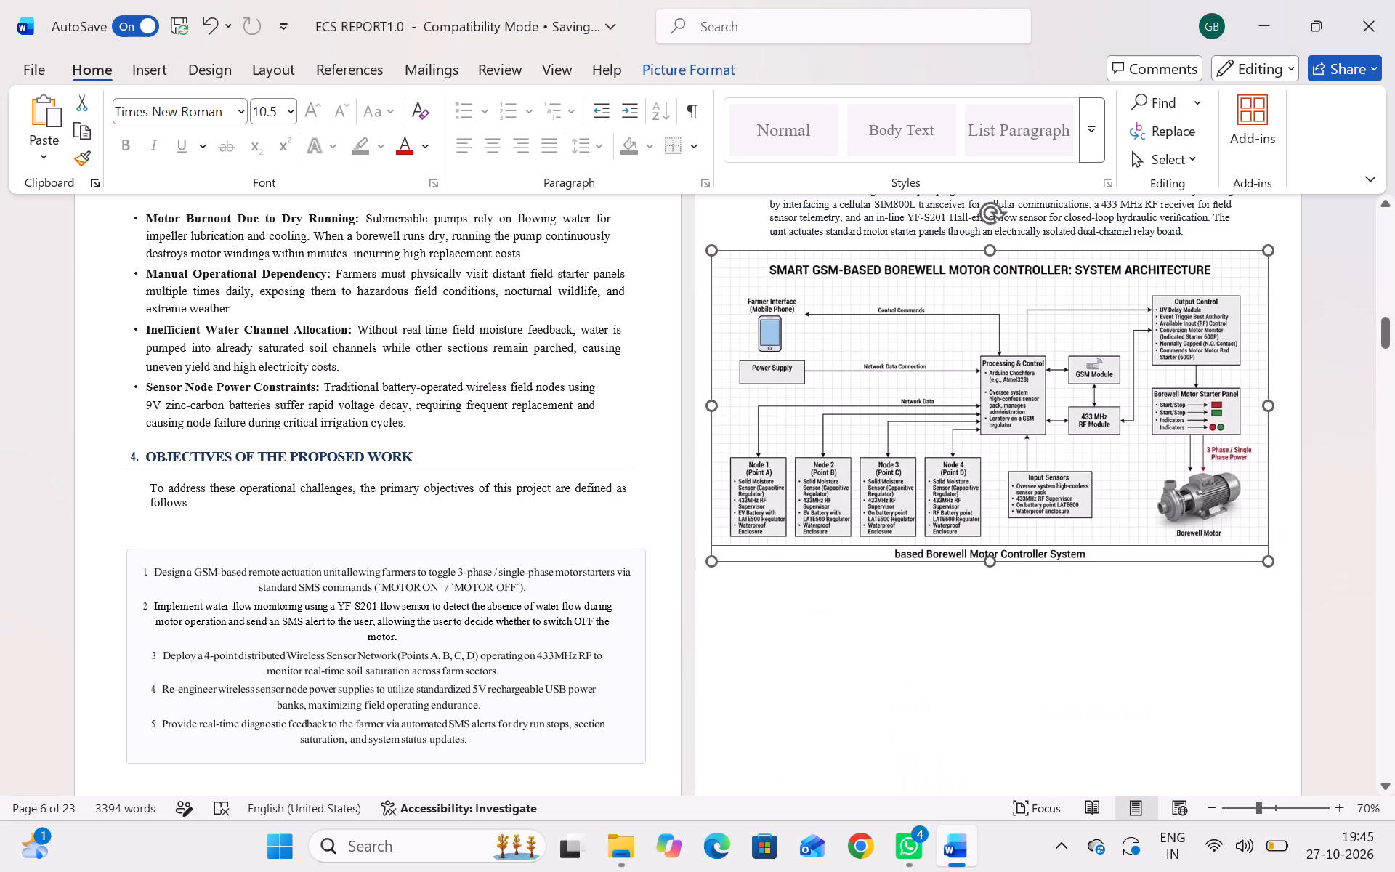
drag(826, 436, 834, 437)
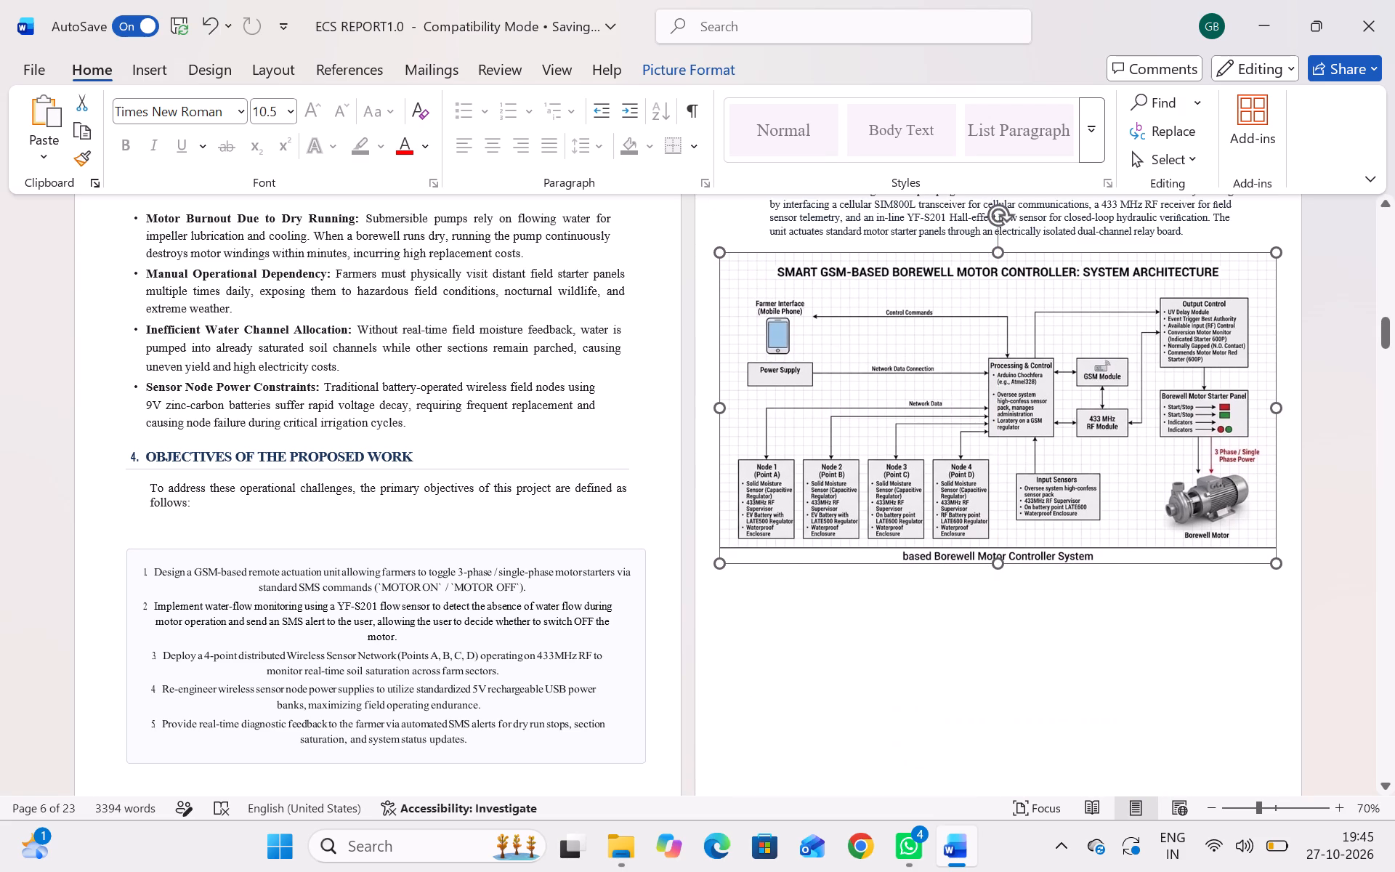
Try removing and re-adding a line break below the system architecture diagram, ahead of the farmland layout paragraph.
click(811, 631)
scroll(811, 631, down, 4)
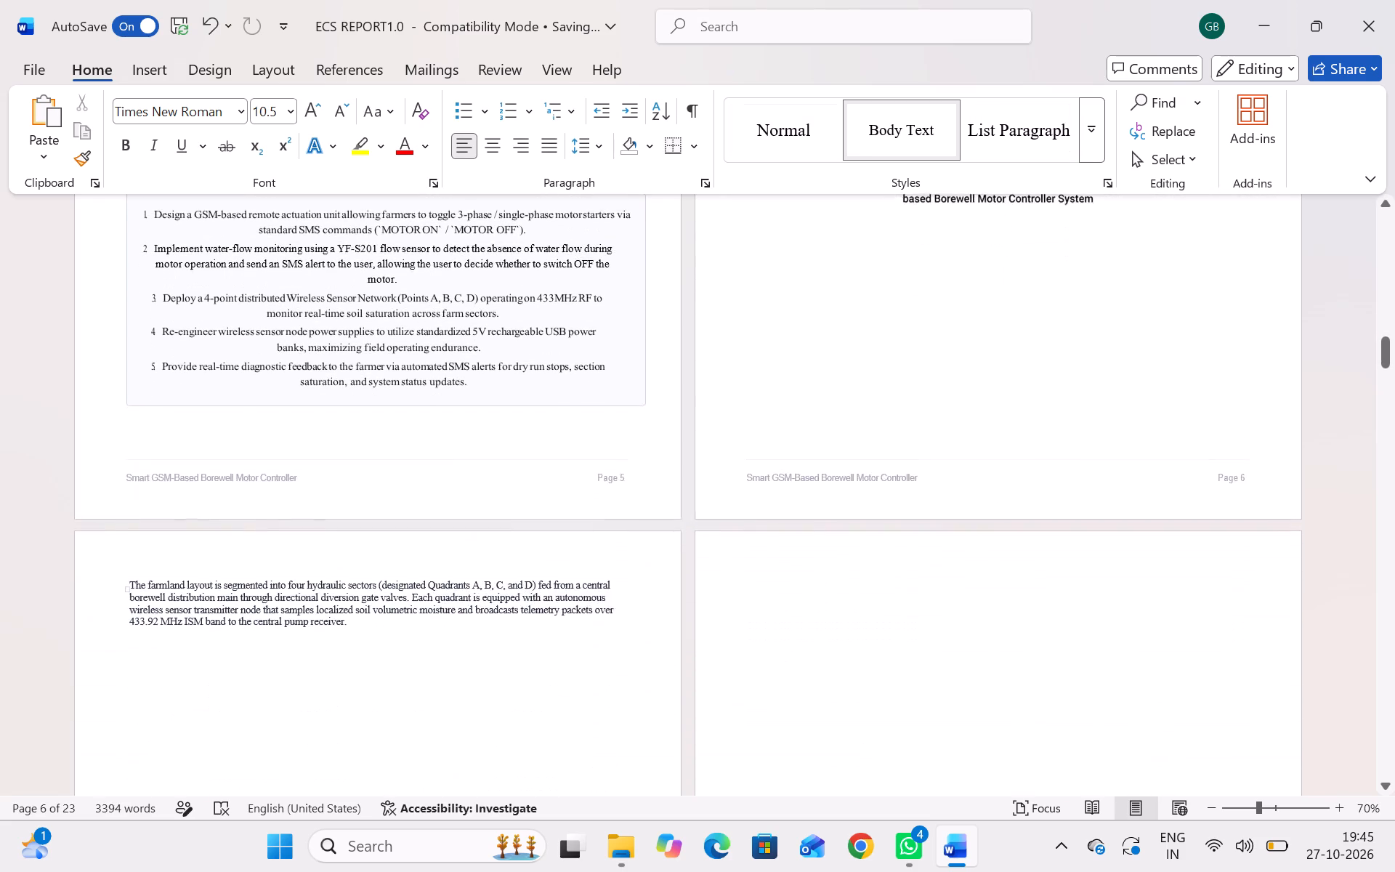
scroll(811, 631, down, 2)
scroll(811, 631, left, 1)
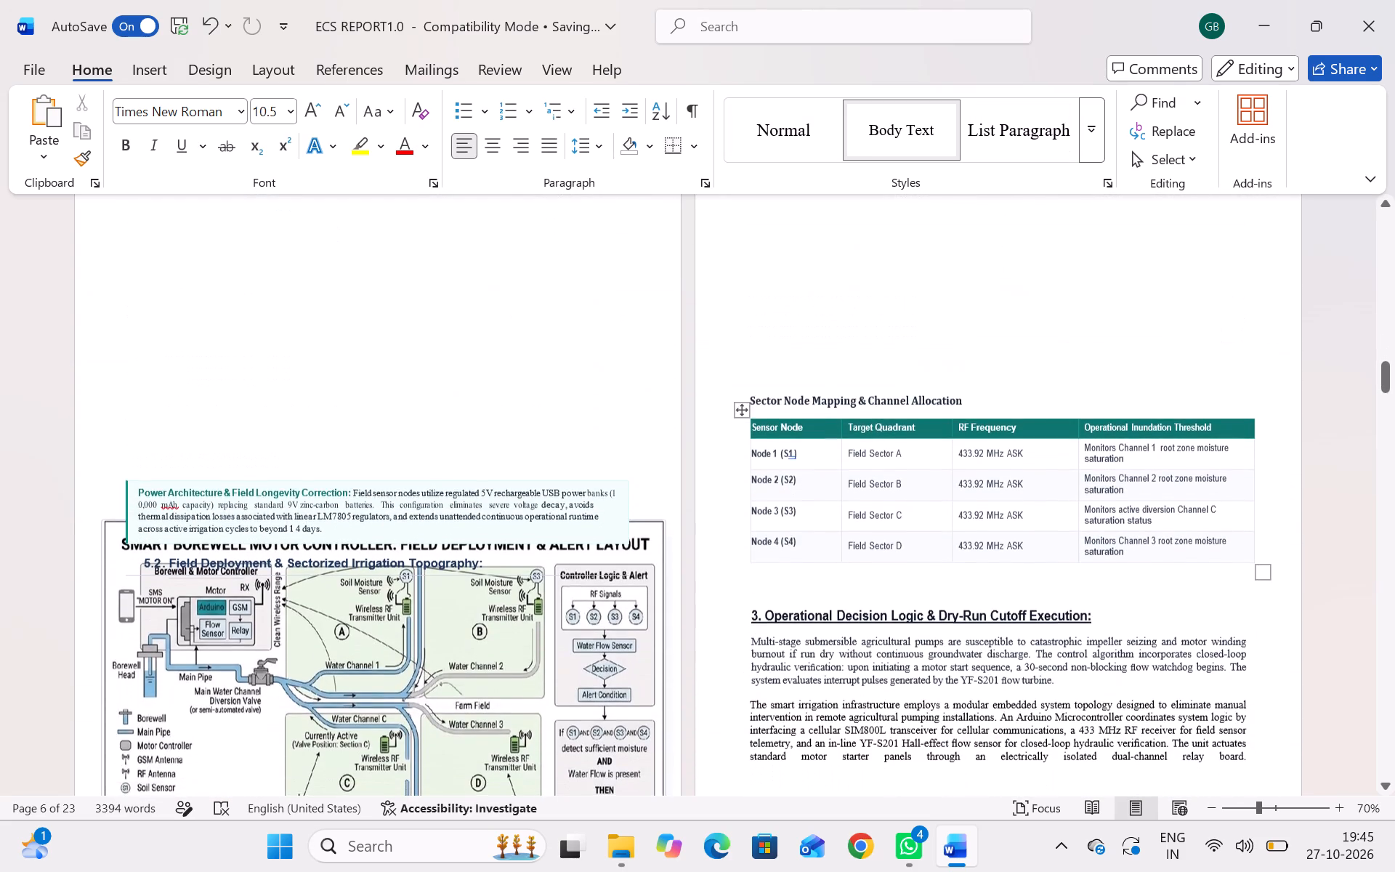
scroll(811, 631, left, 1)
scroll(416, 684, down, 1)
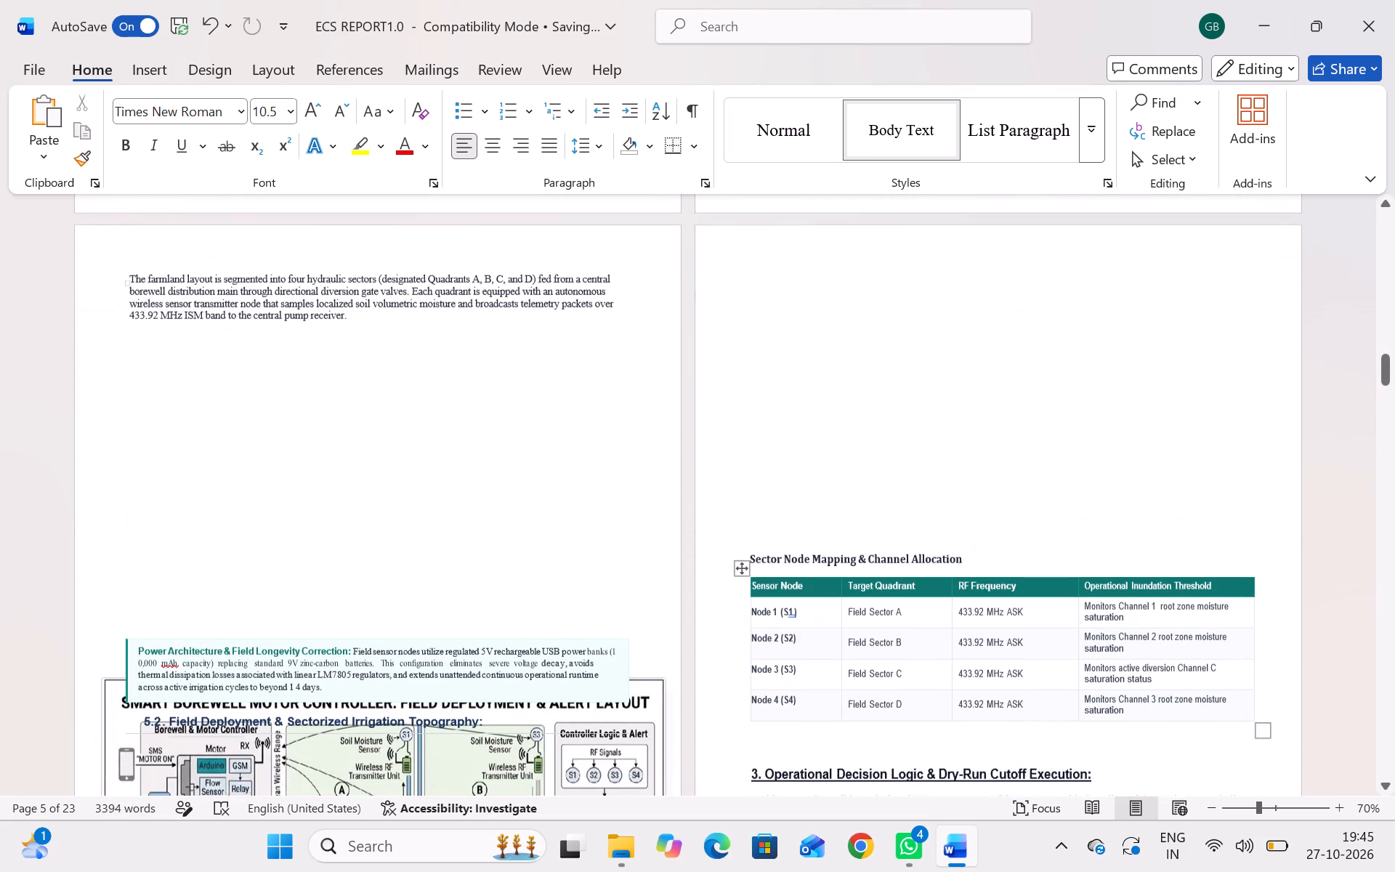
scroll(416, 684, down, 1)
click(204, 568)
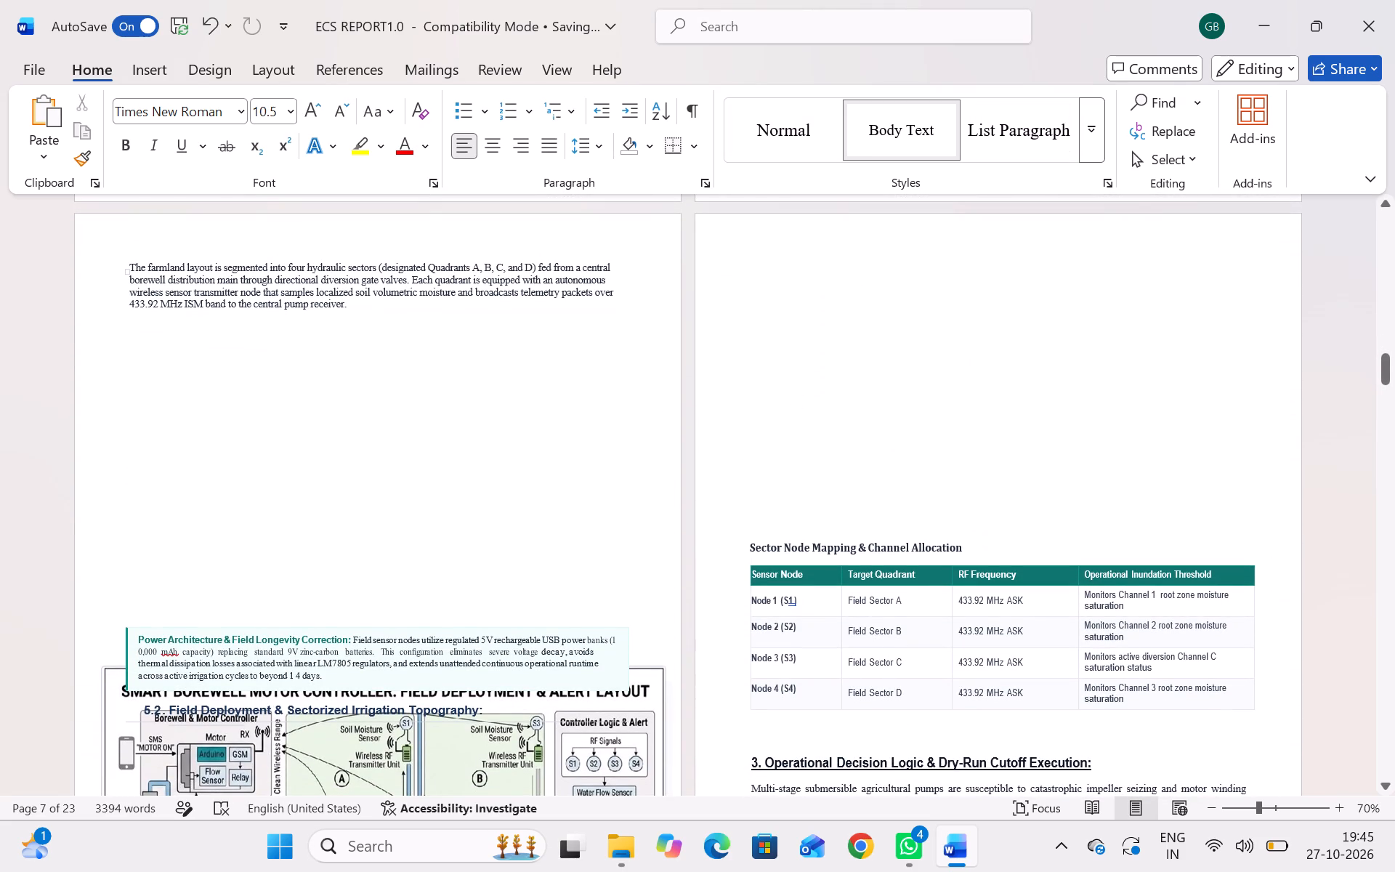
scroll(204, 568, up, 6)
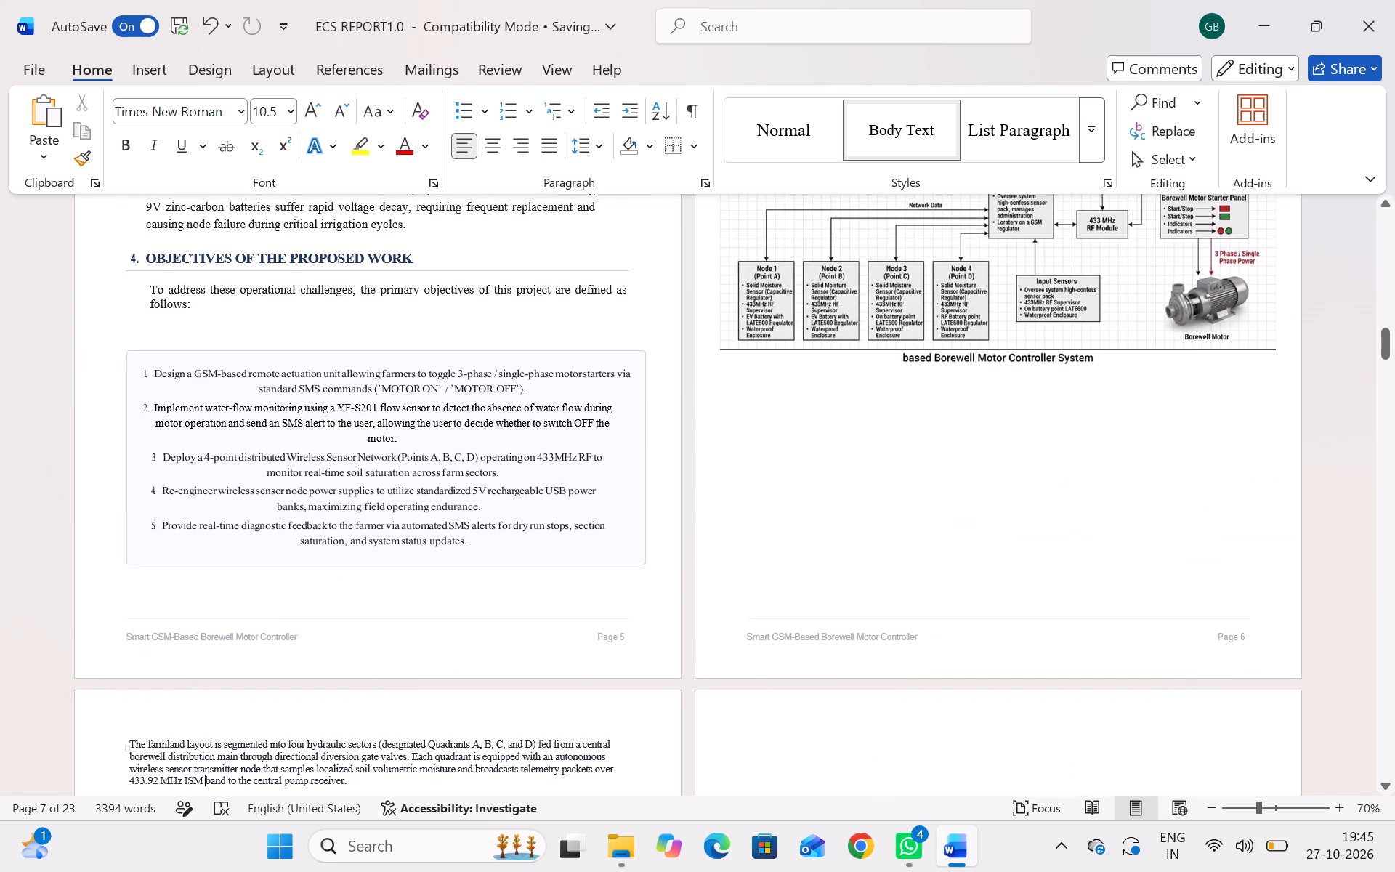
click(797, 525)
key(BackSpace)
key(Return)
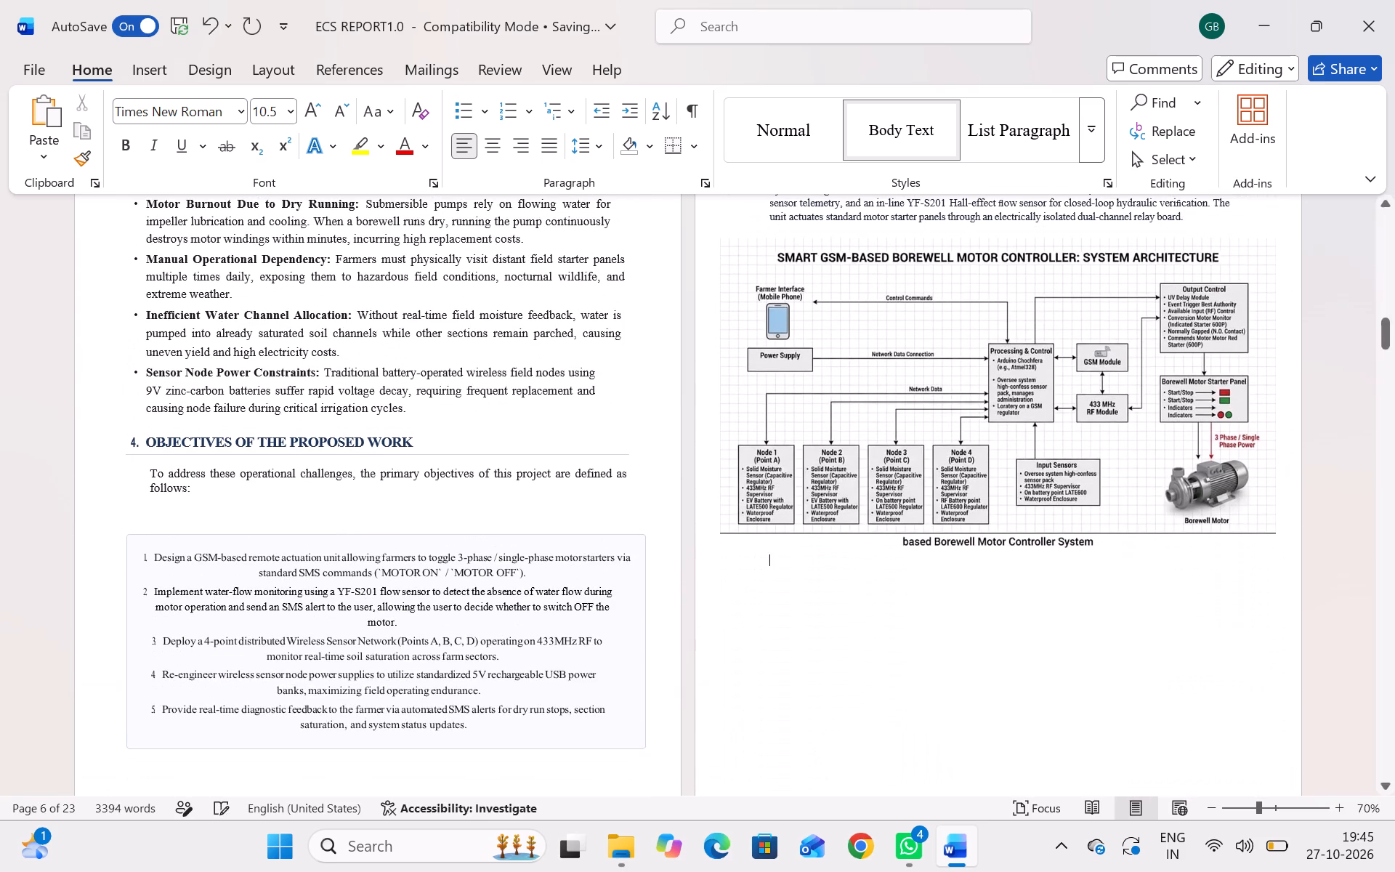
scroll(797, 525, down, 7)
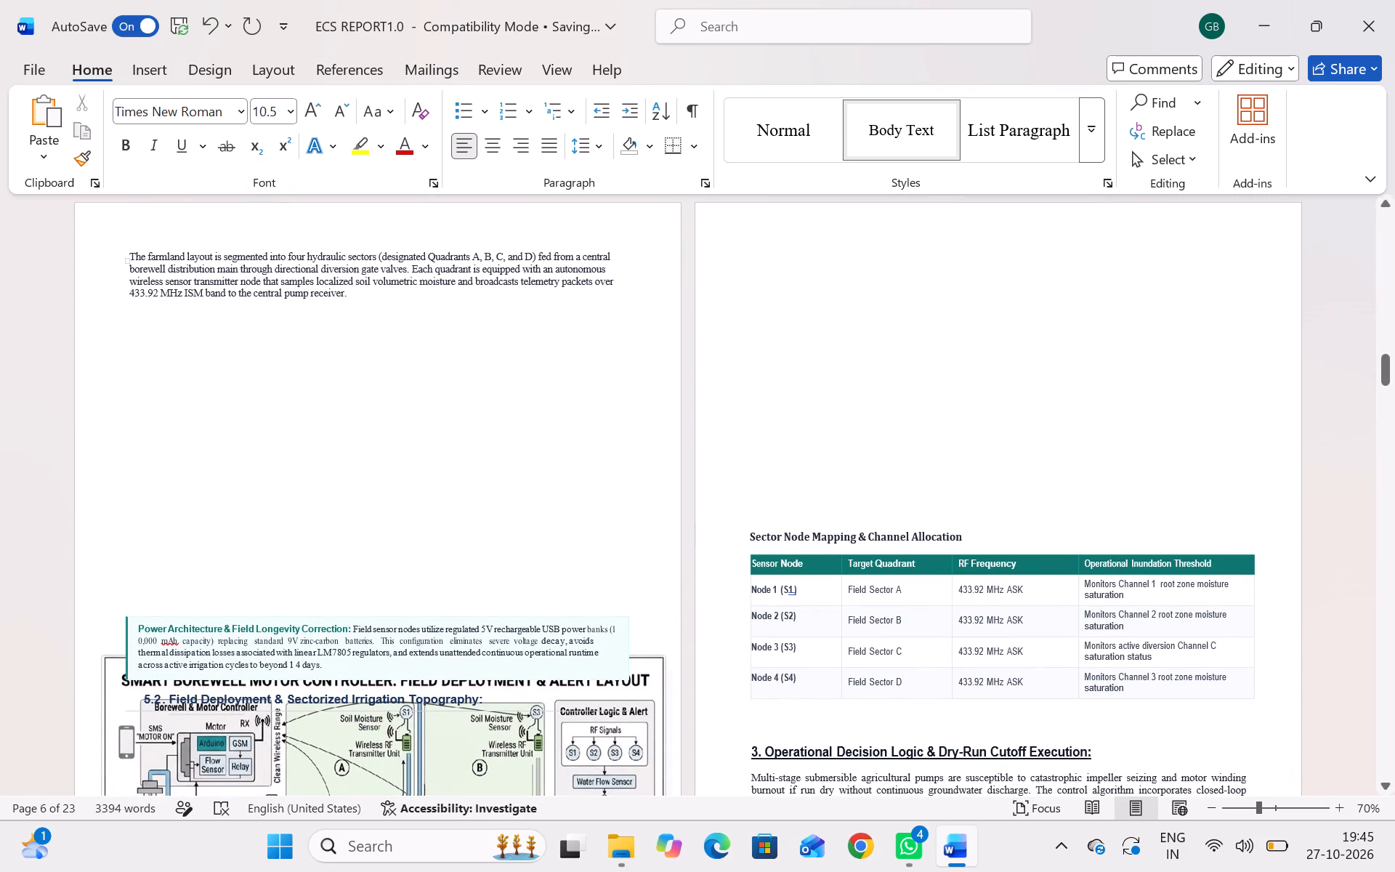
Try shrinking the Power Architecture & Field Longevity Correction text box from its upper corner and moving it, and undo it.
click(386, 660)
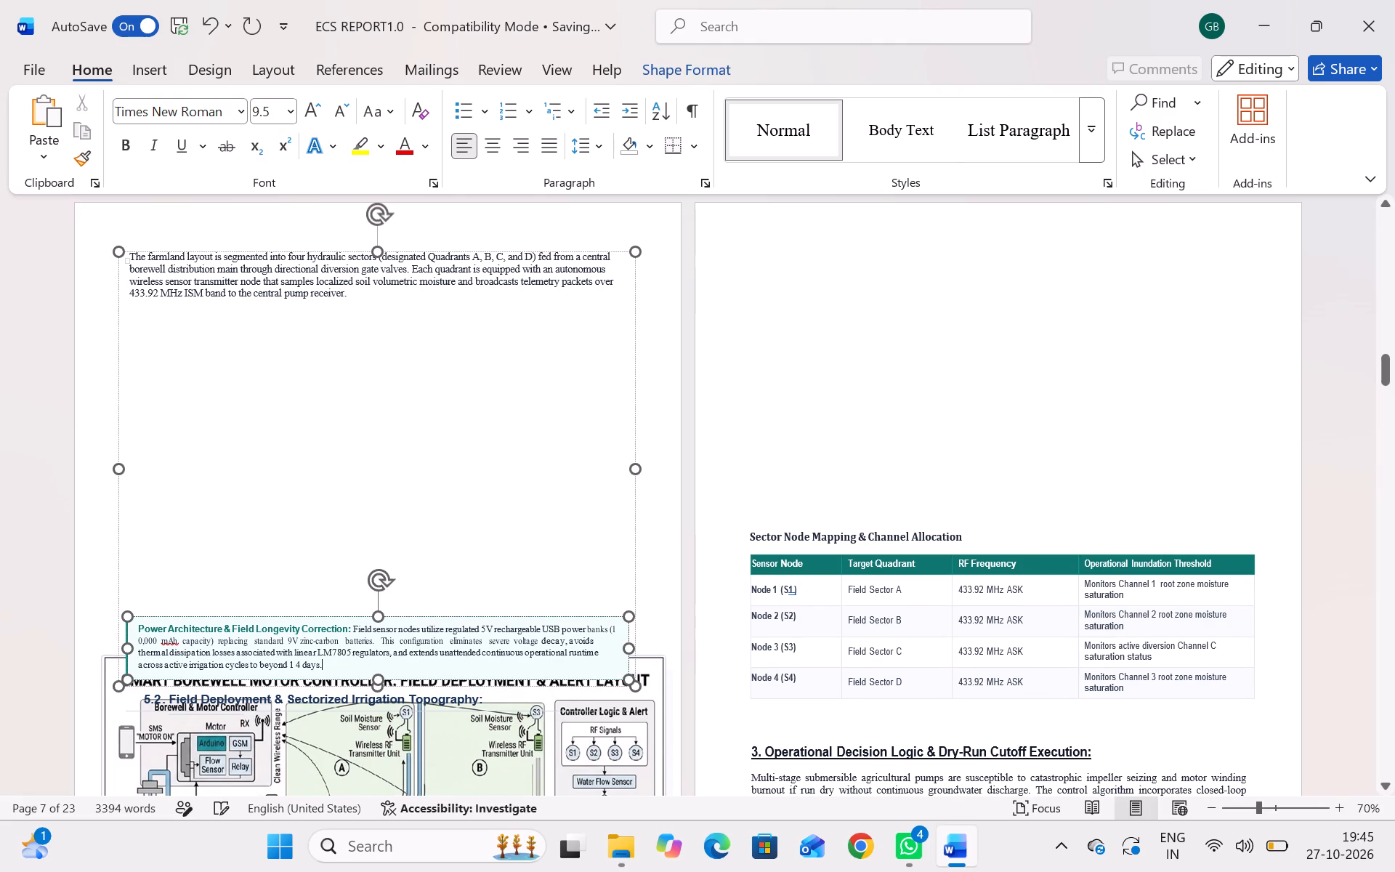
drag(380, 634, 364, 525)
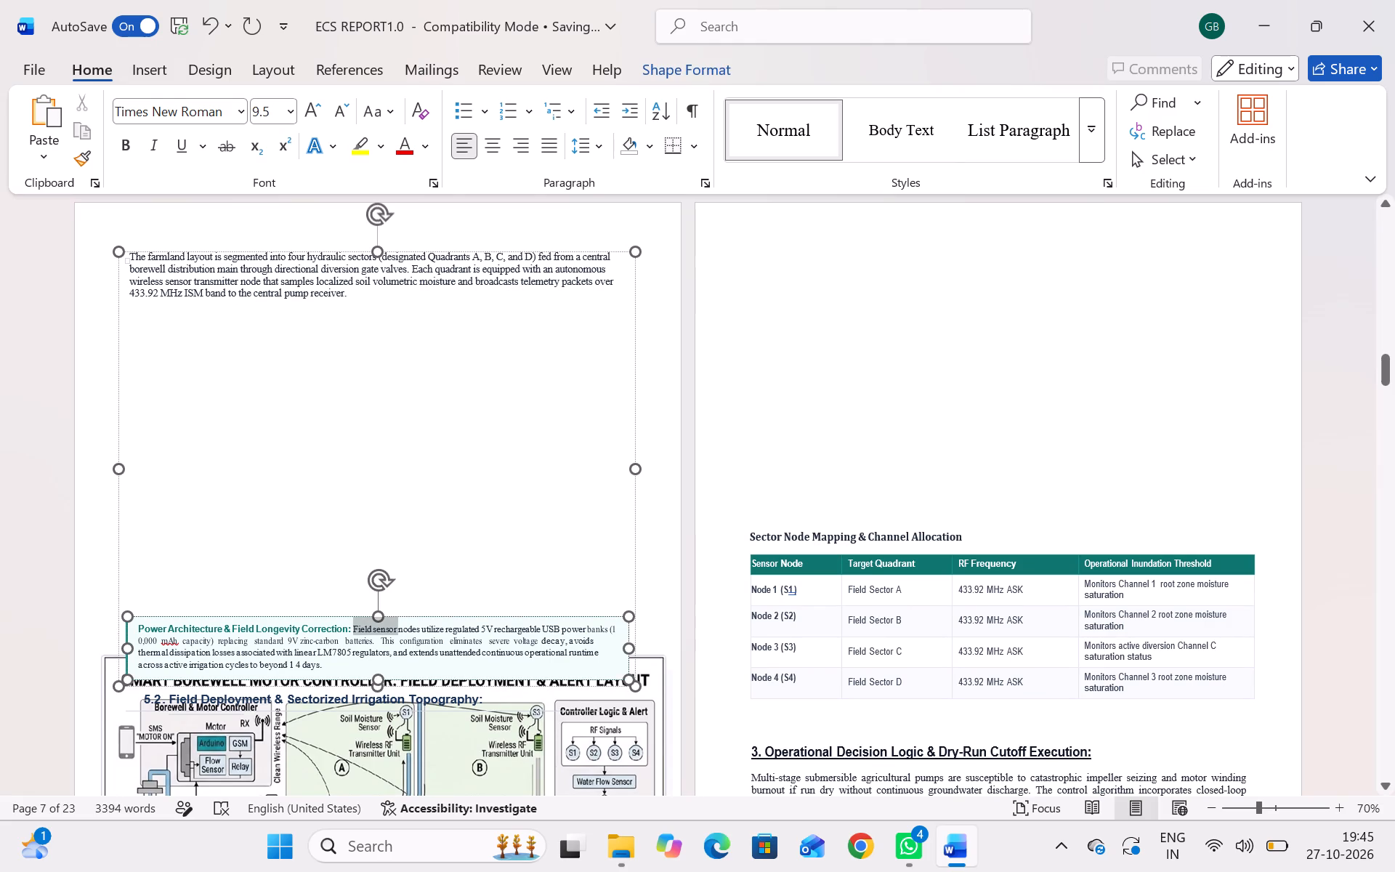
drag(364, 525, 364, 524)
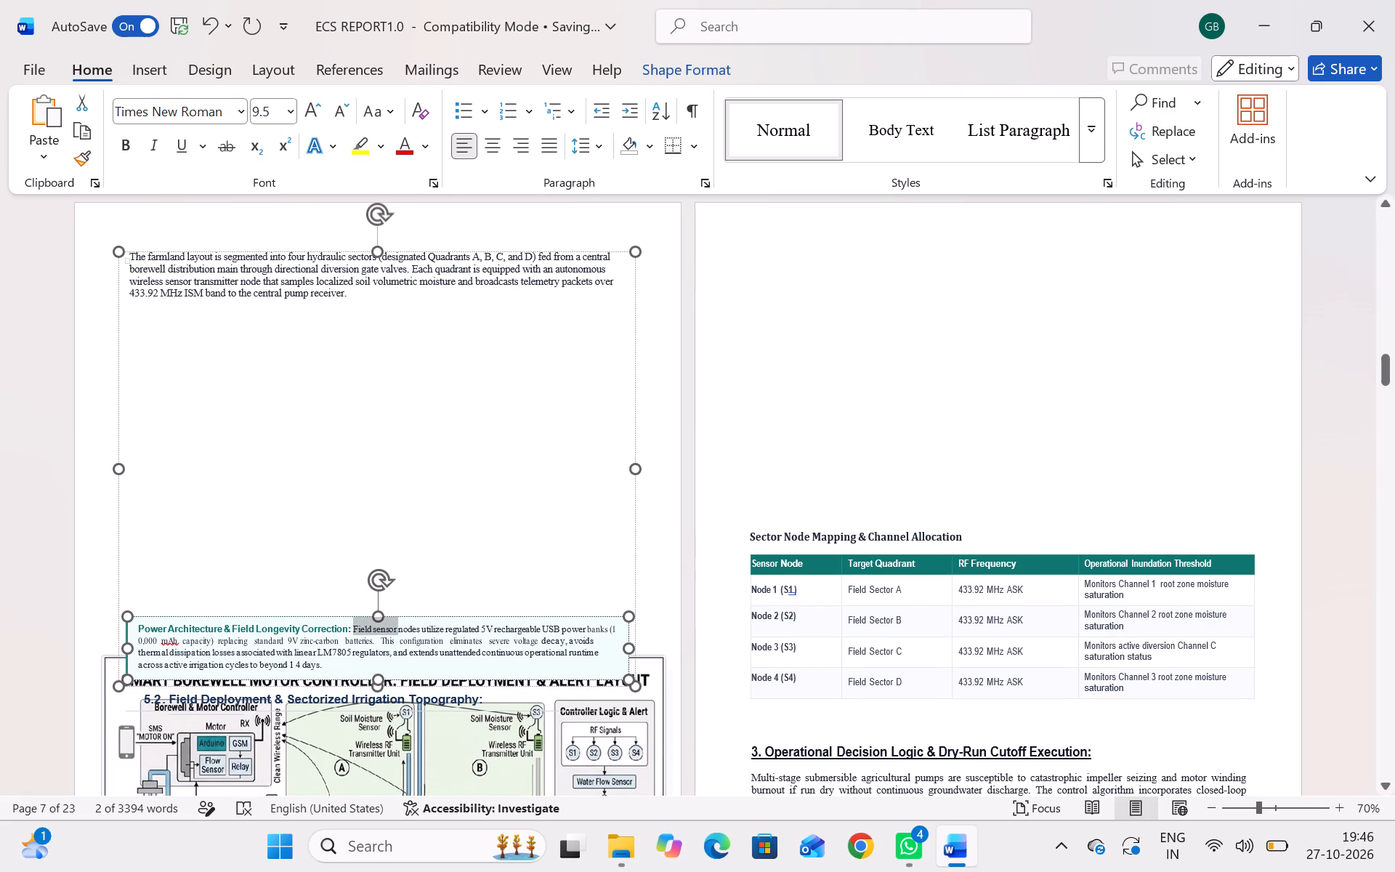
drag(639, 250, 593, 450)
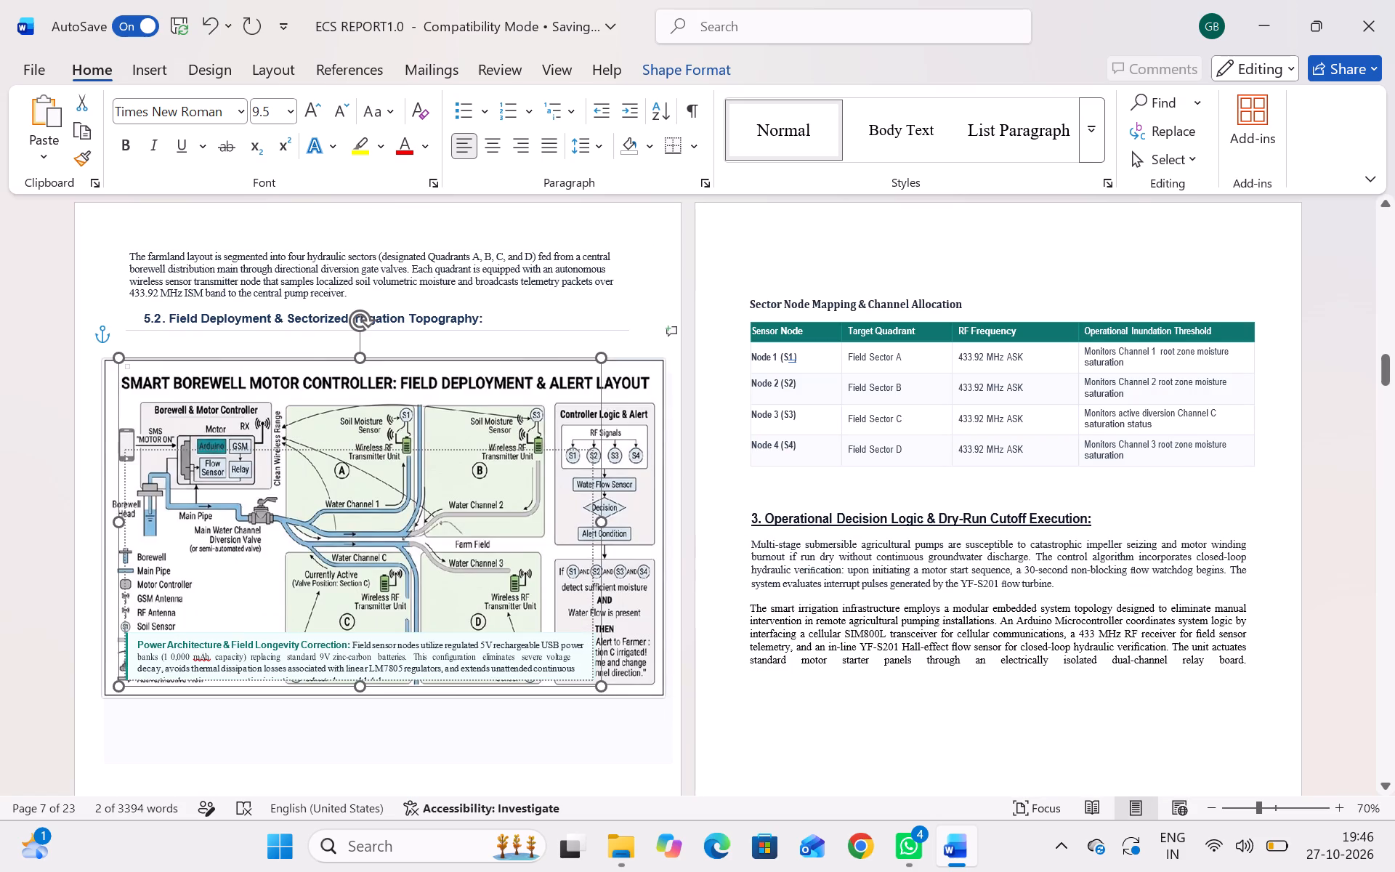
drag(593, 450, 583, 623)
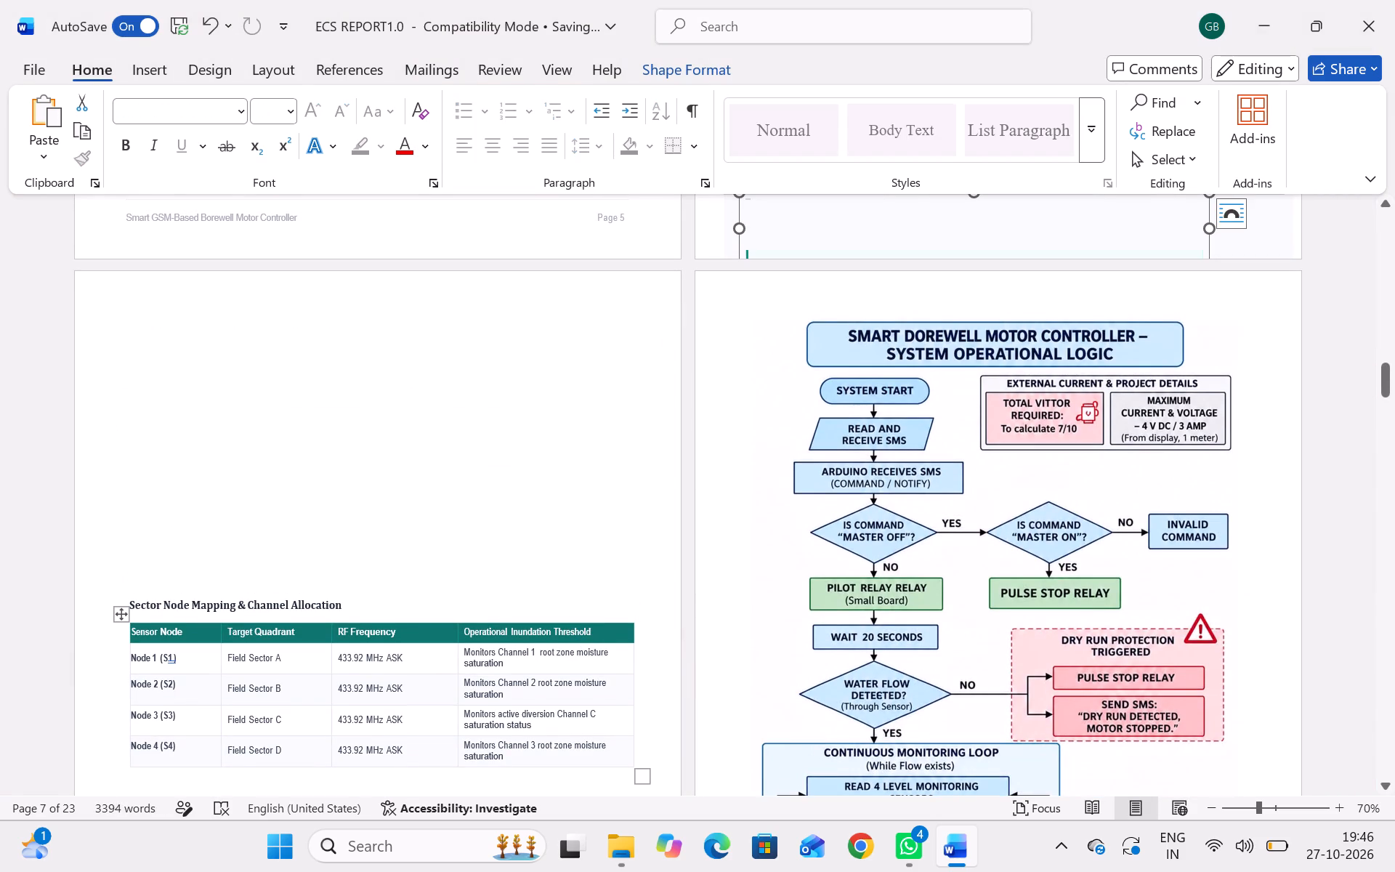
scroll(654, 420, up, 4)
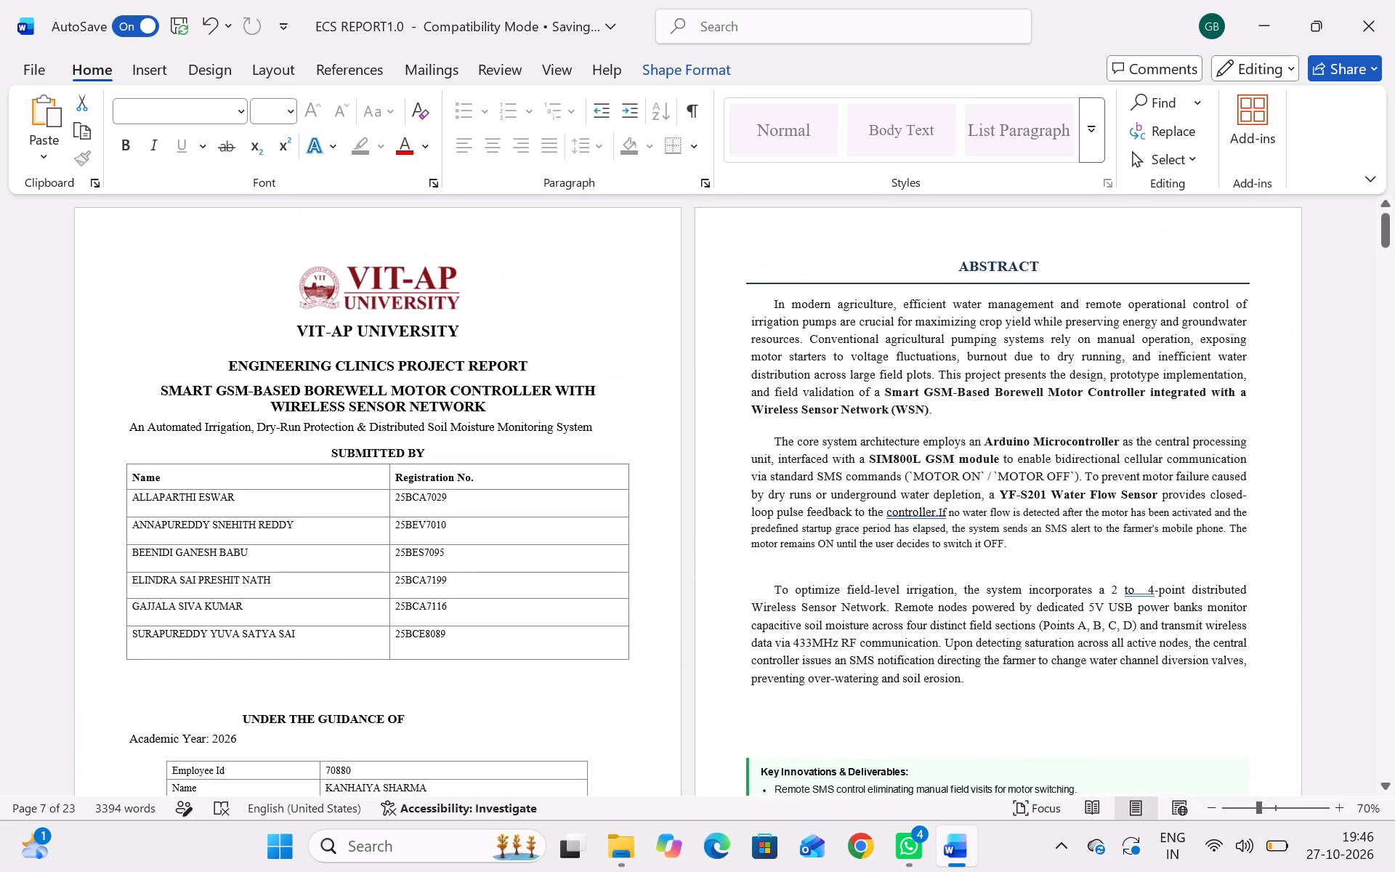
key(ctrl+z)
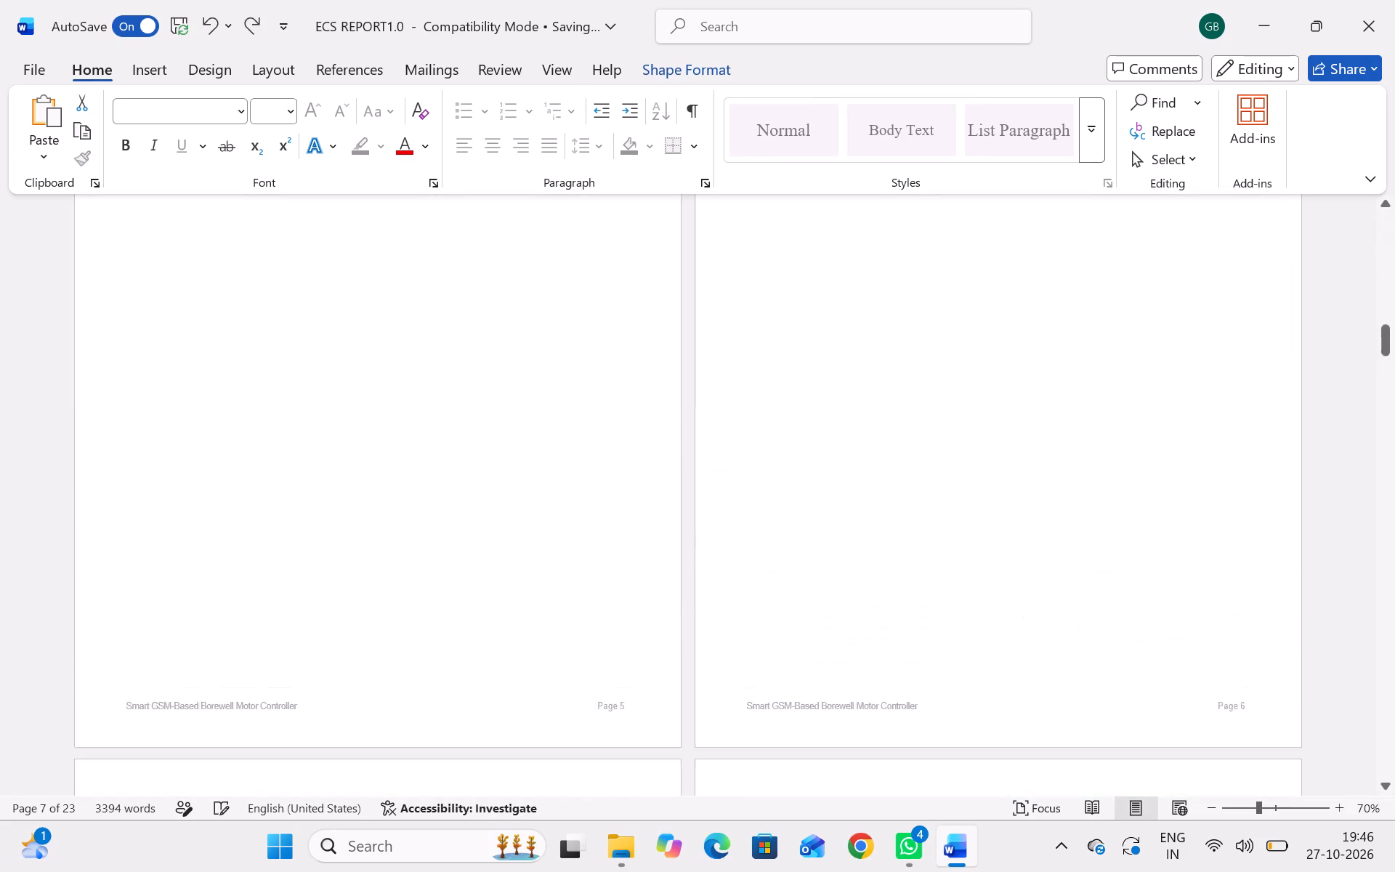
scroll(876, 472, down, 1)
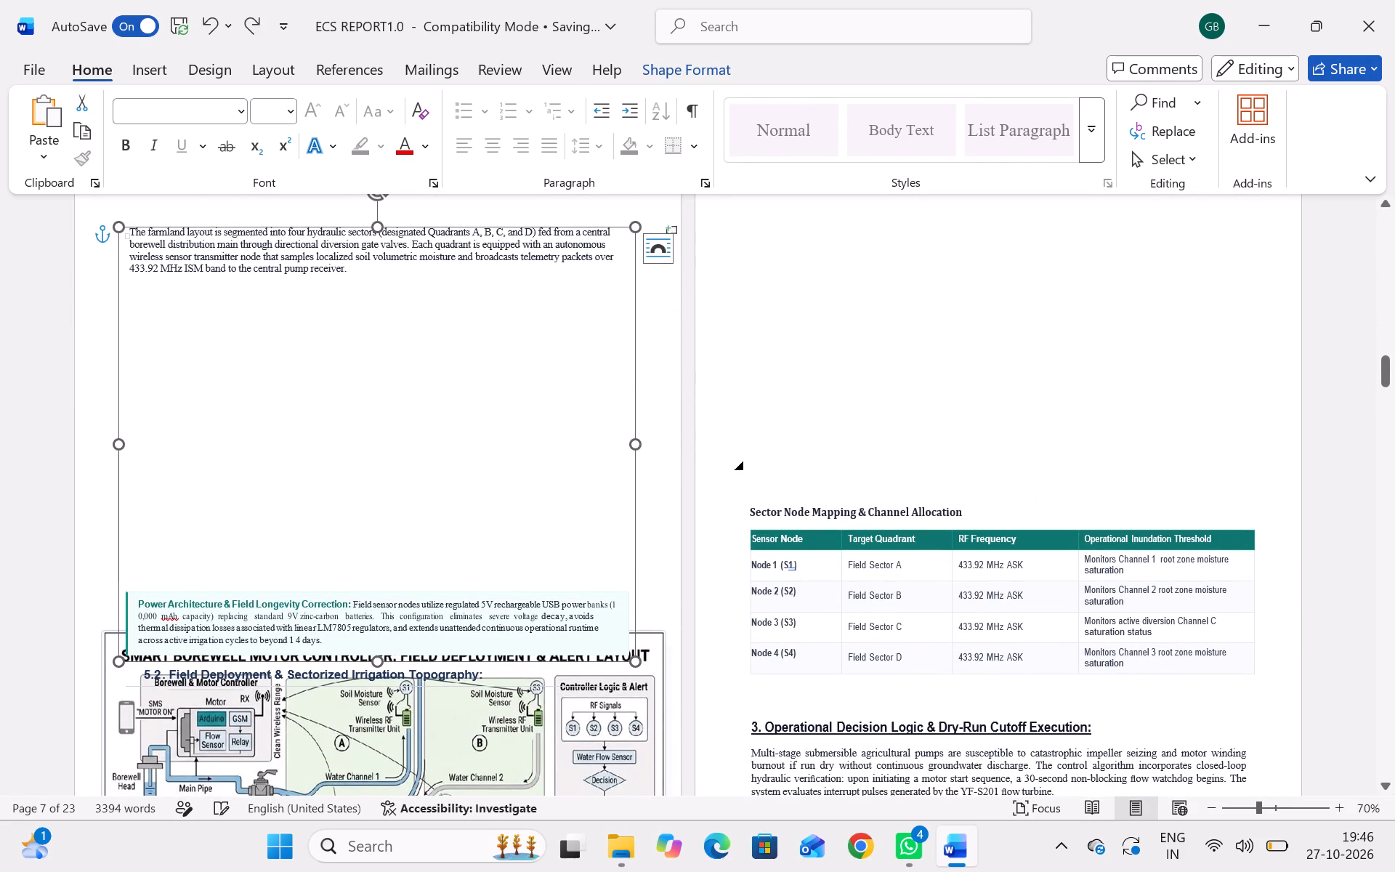
Undo the recent line-break and diagram edits until the system architecture diagram is back in line with text at its smaller size.
key(ctrl+z)
scroll(903, 449, up, 2)
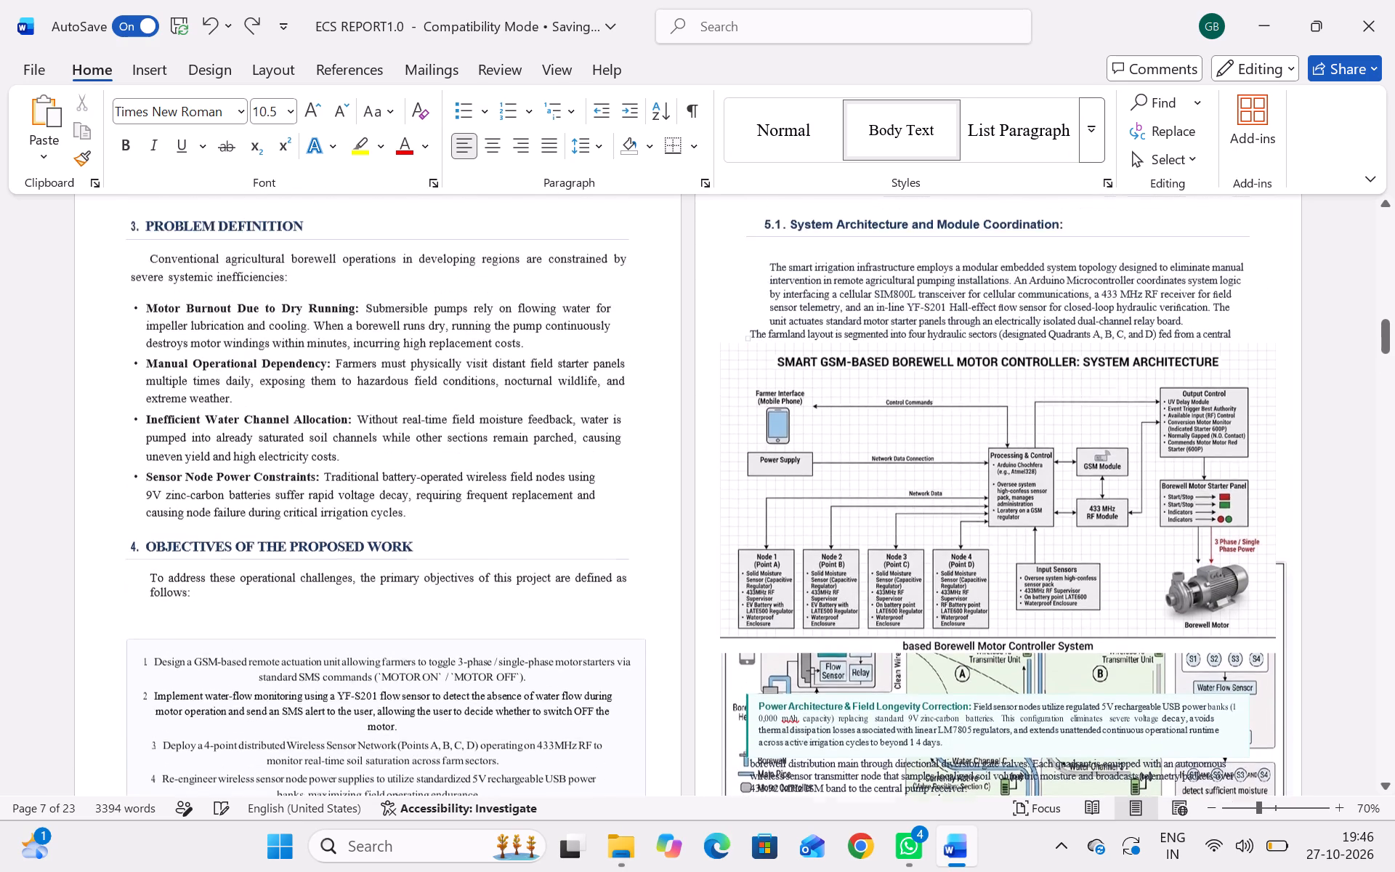
scroll(903, 449, up, 6)
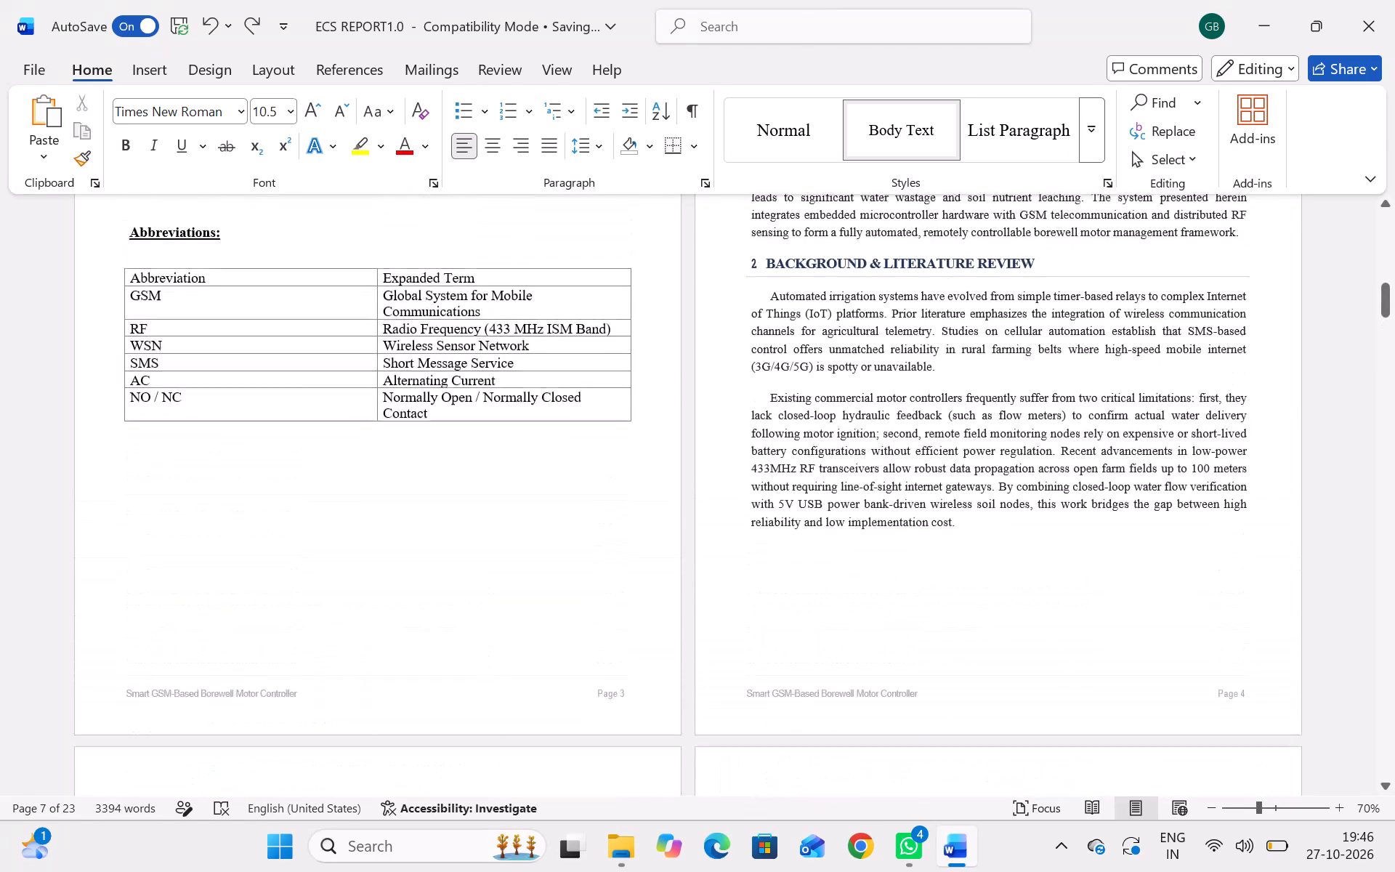
scroll(903, 449, up, 1)
scroll(903, 449, down, 10)
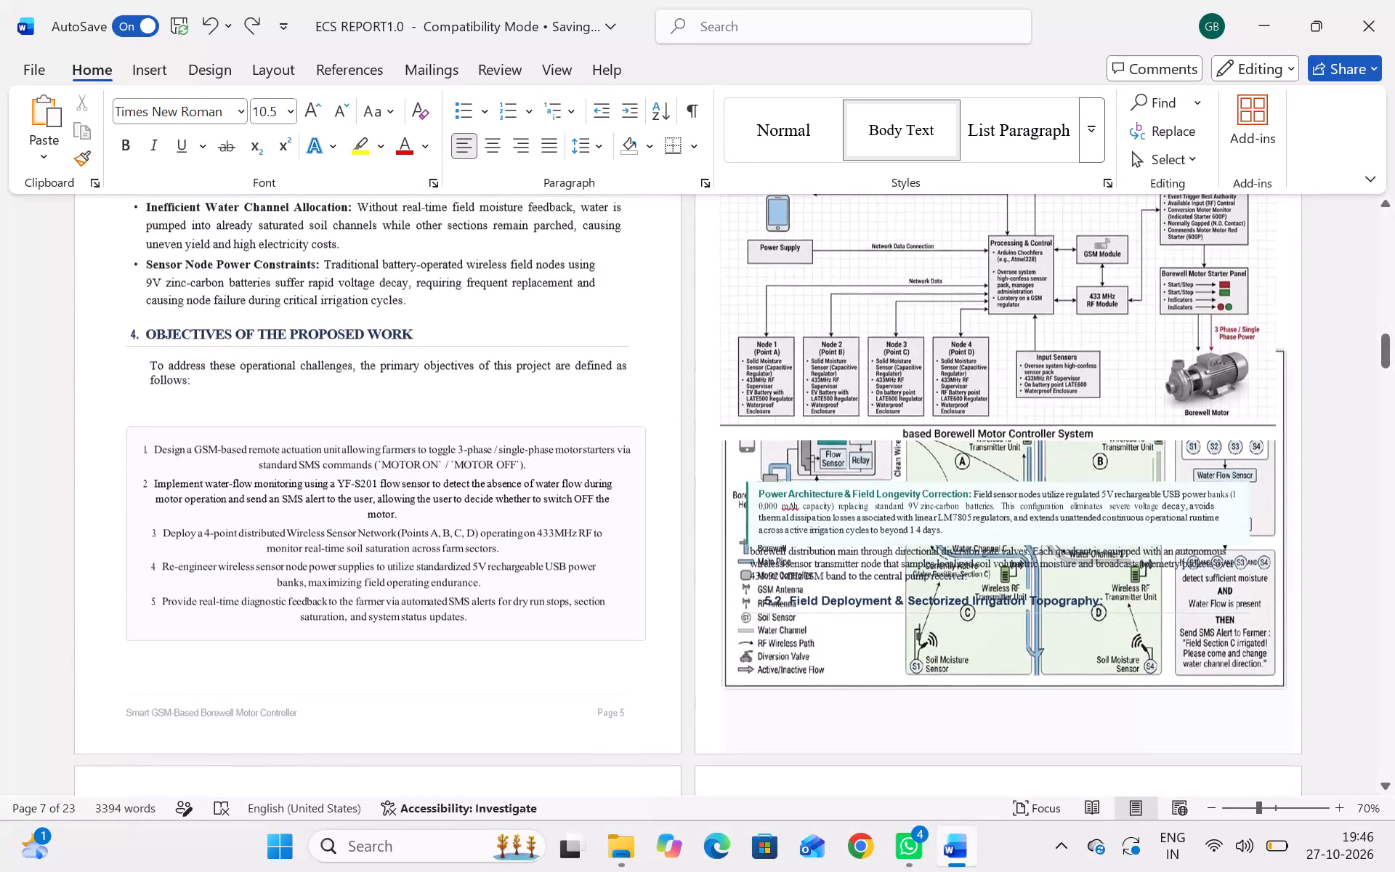
key(ctrl+z)
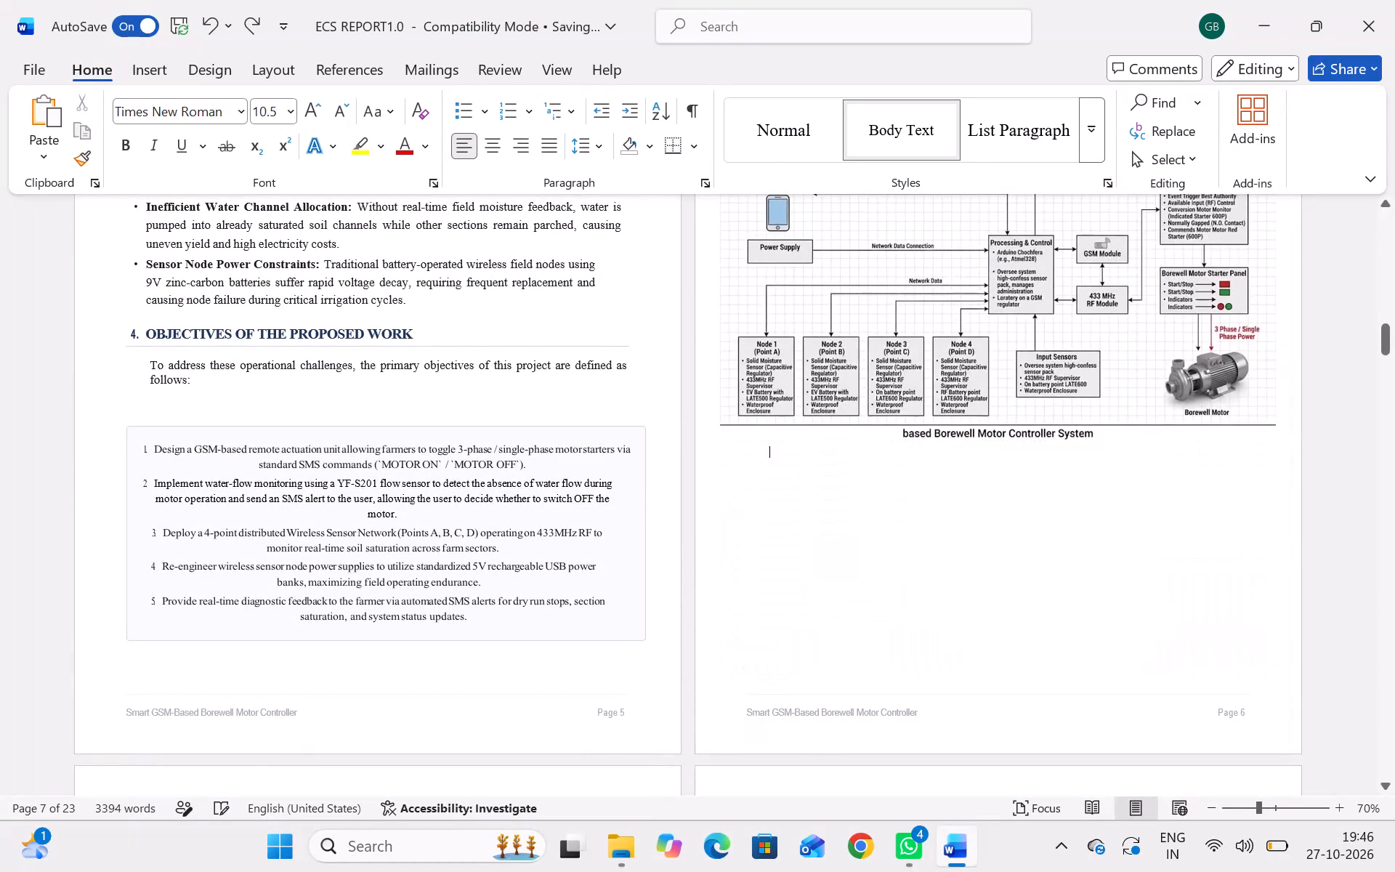
key(ctrl+z)
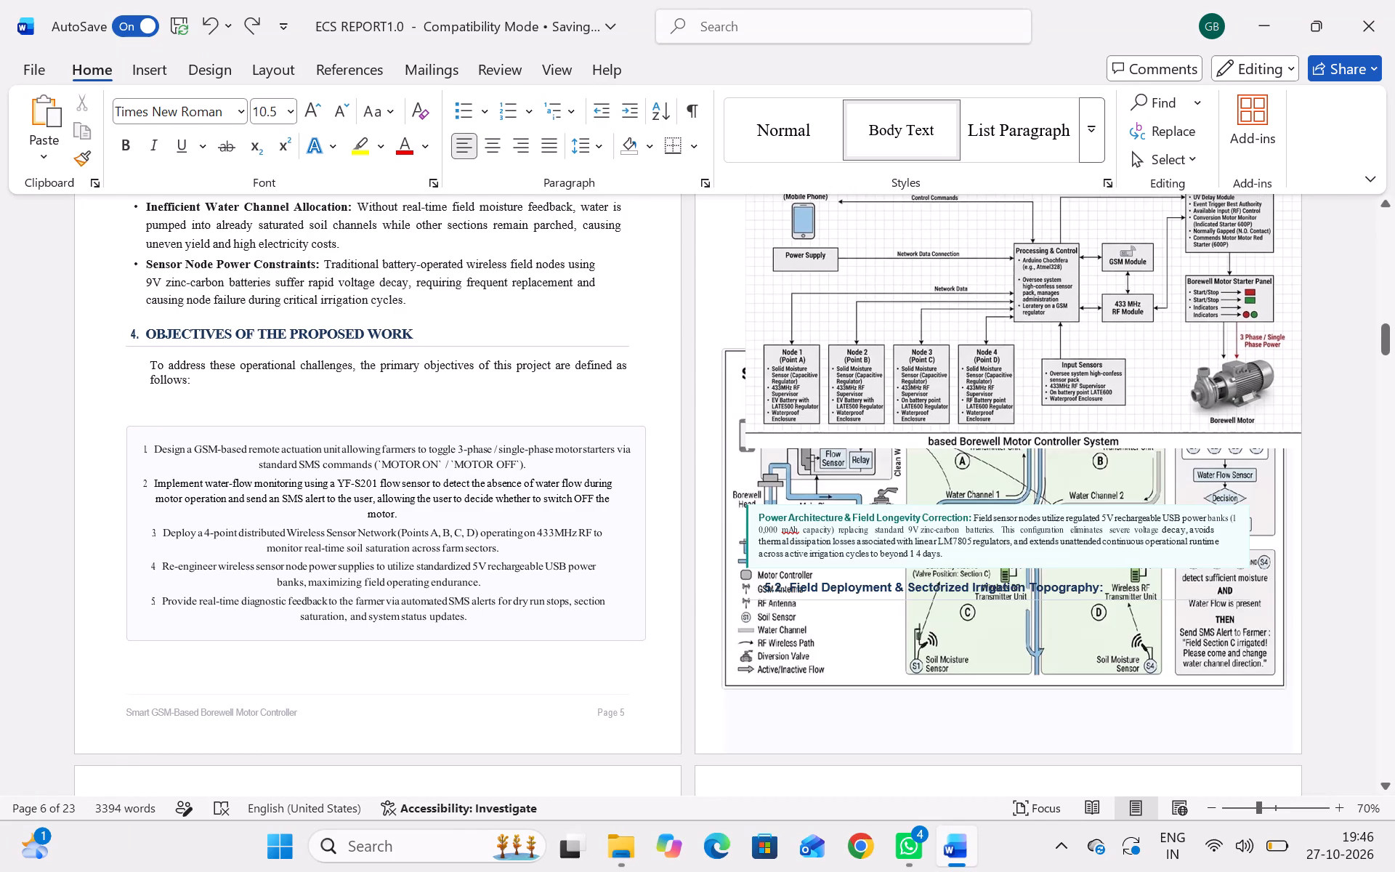
key(ctrl+z)
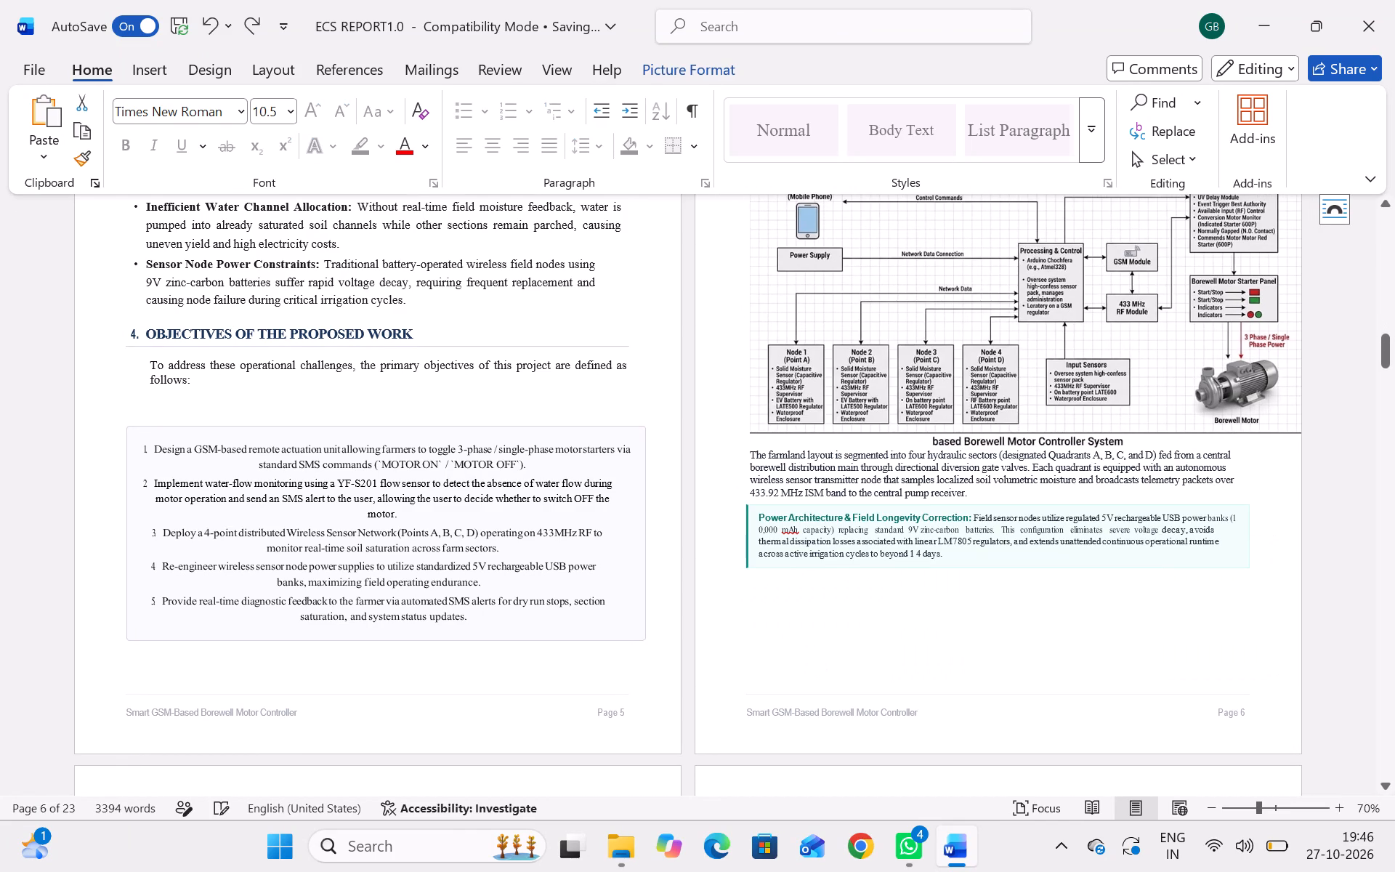
key(ctrl+z)
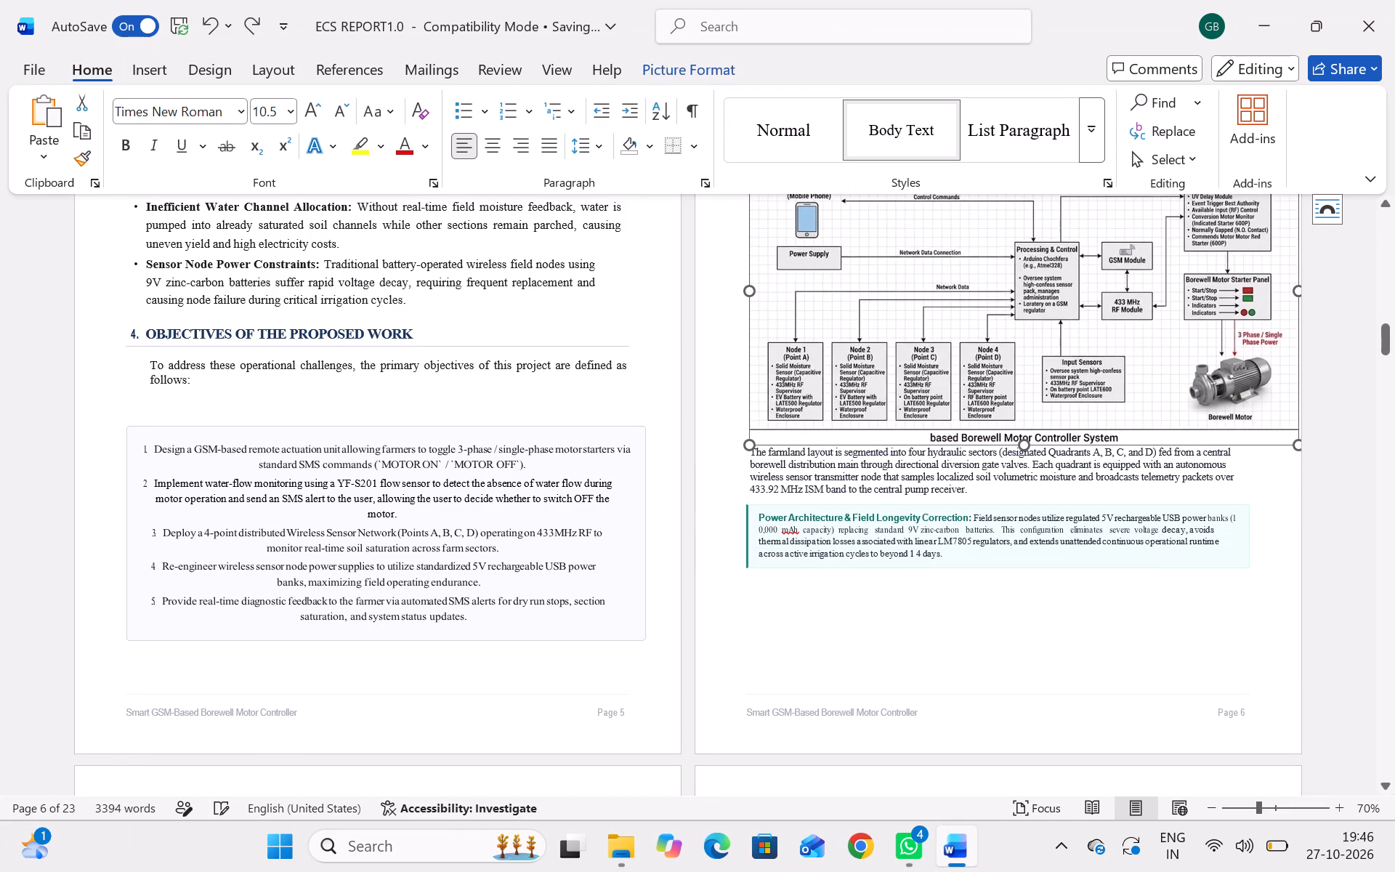
key(ctrl+z)
Insert a paragraph break before the farmland layout paragraph, just below the system architecture diagram, and check the following page.
scroll(886, 471, up, 1)
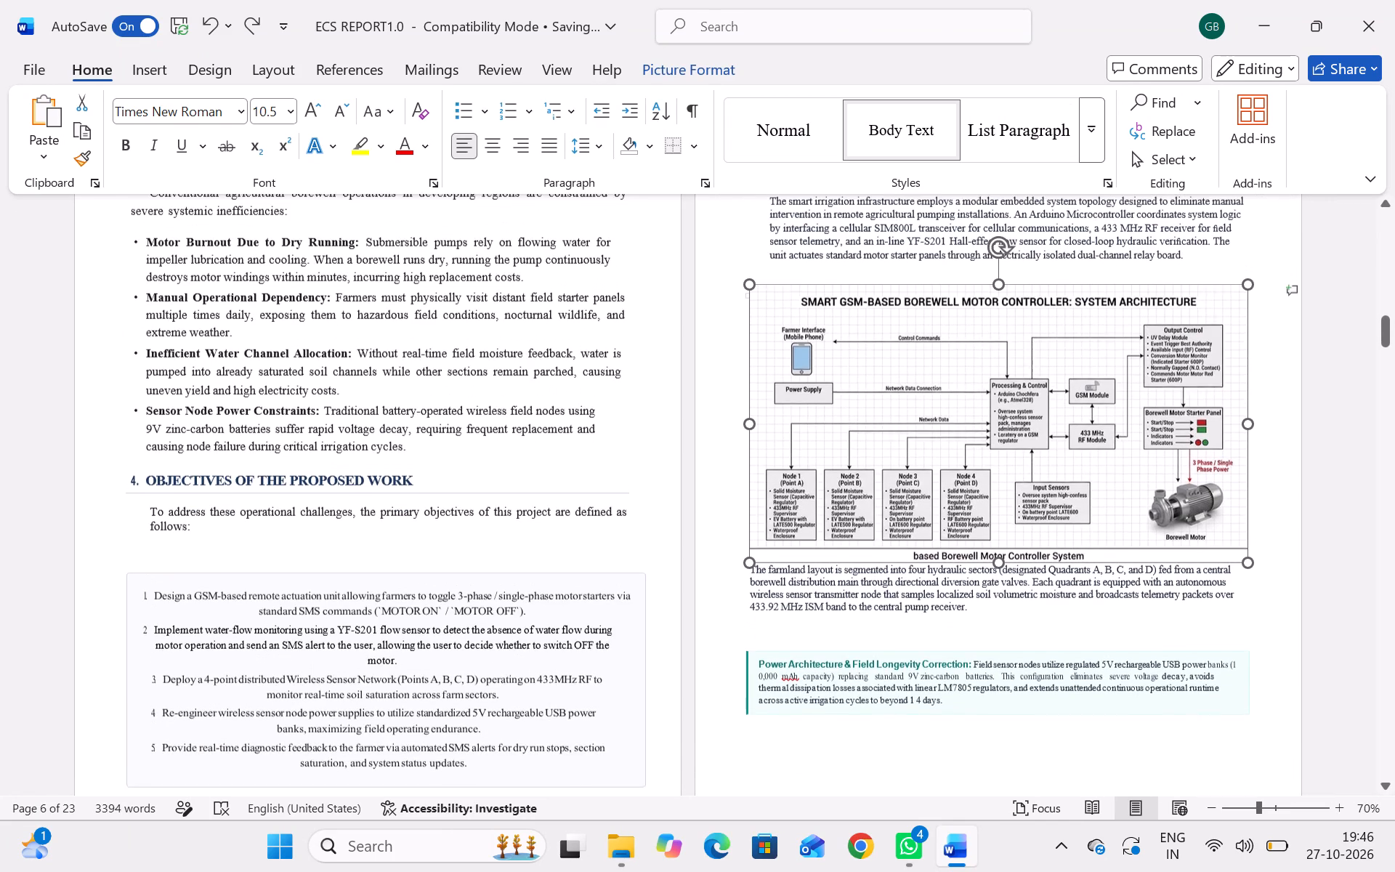
scroll(886, 471, up, 1)
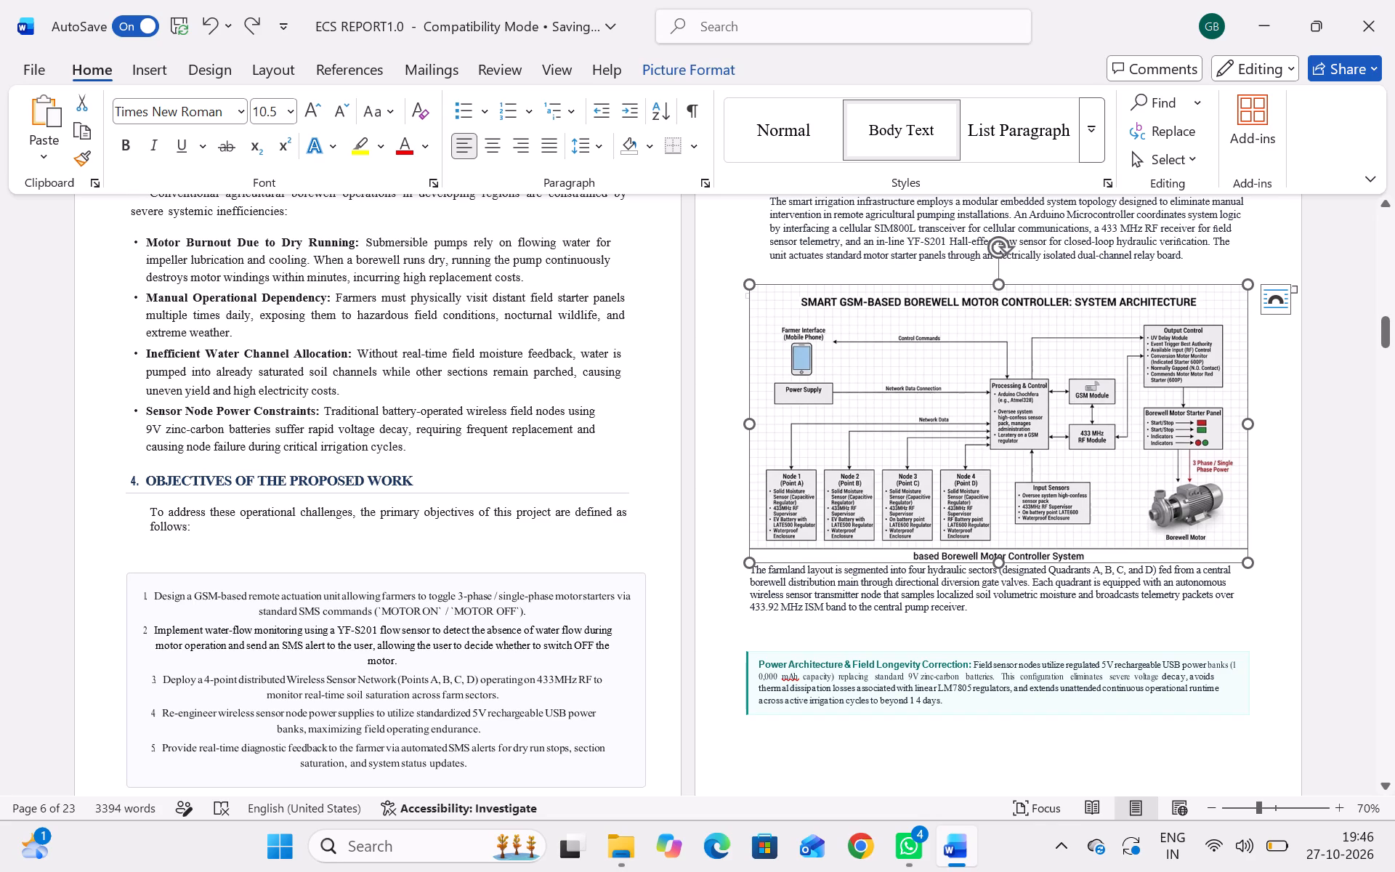
click(751, 574)
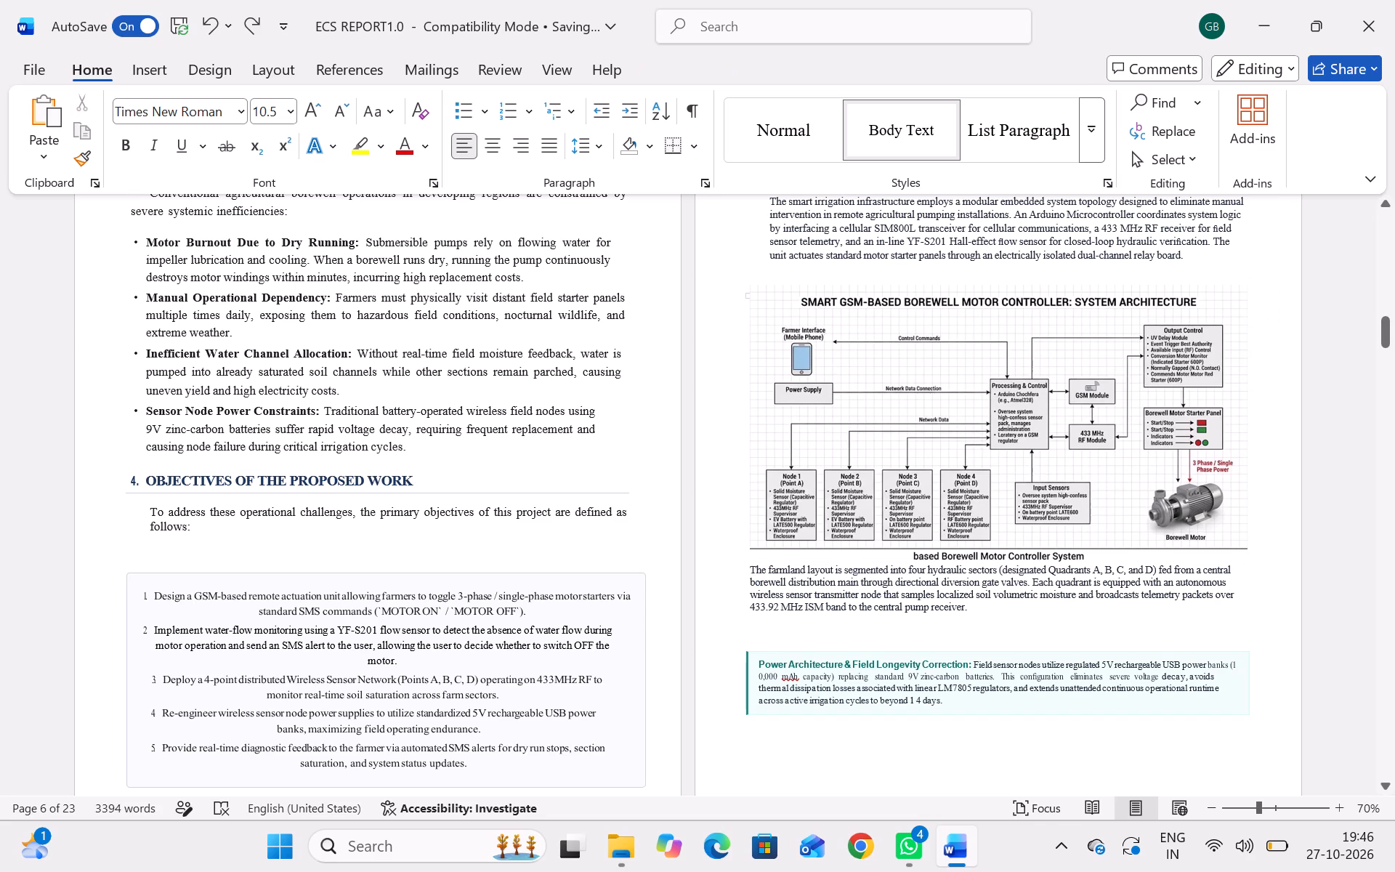
key(Return)
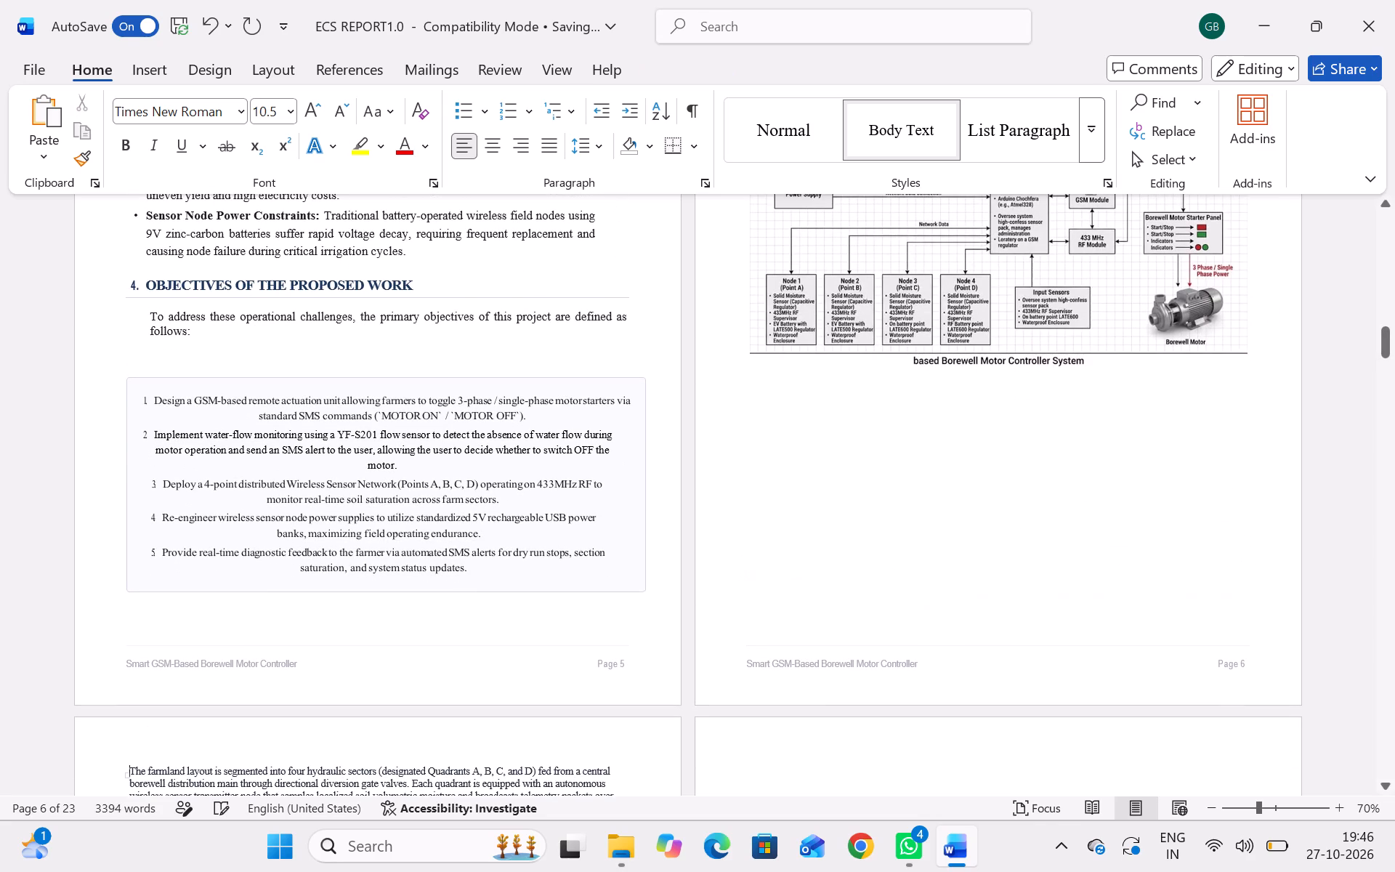
scroll(751, 574, down, 1)
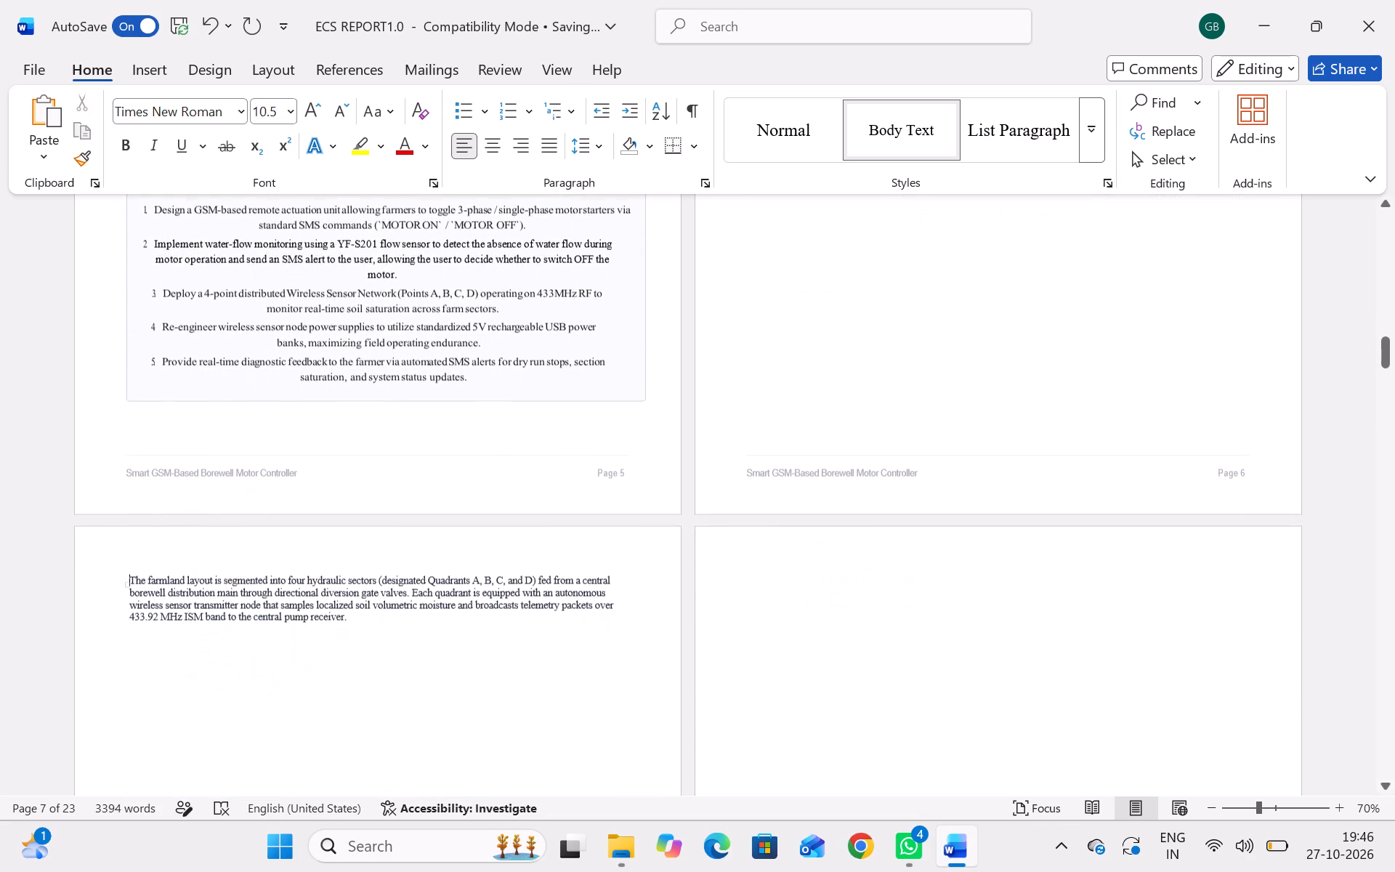
scroll(751, 574, down, 3)
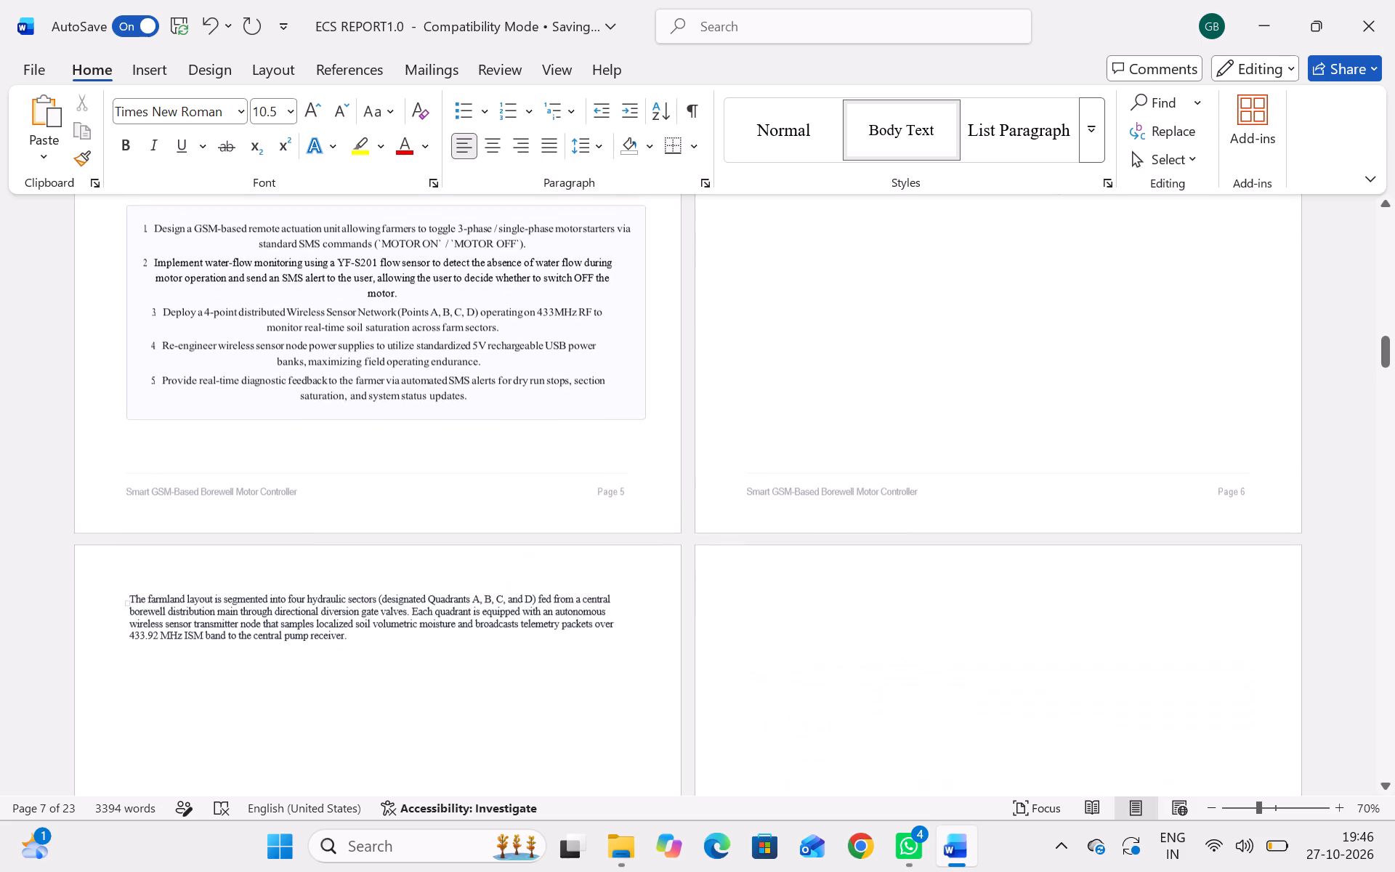
Shorten the frame of the Power Architecture & Field Longevity Correction text box by lowering its upper edge past the farmland layout paragraph.
scroll(751, 574, down, 1)
scroll(176, 725, down, 1)
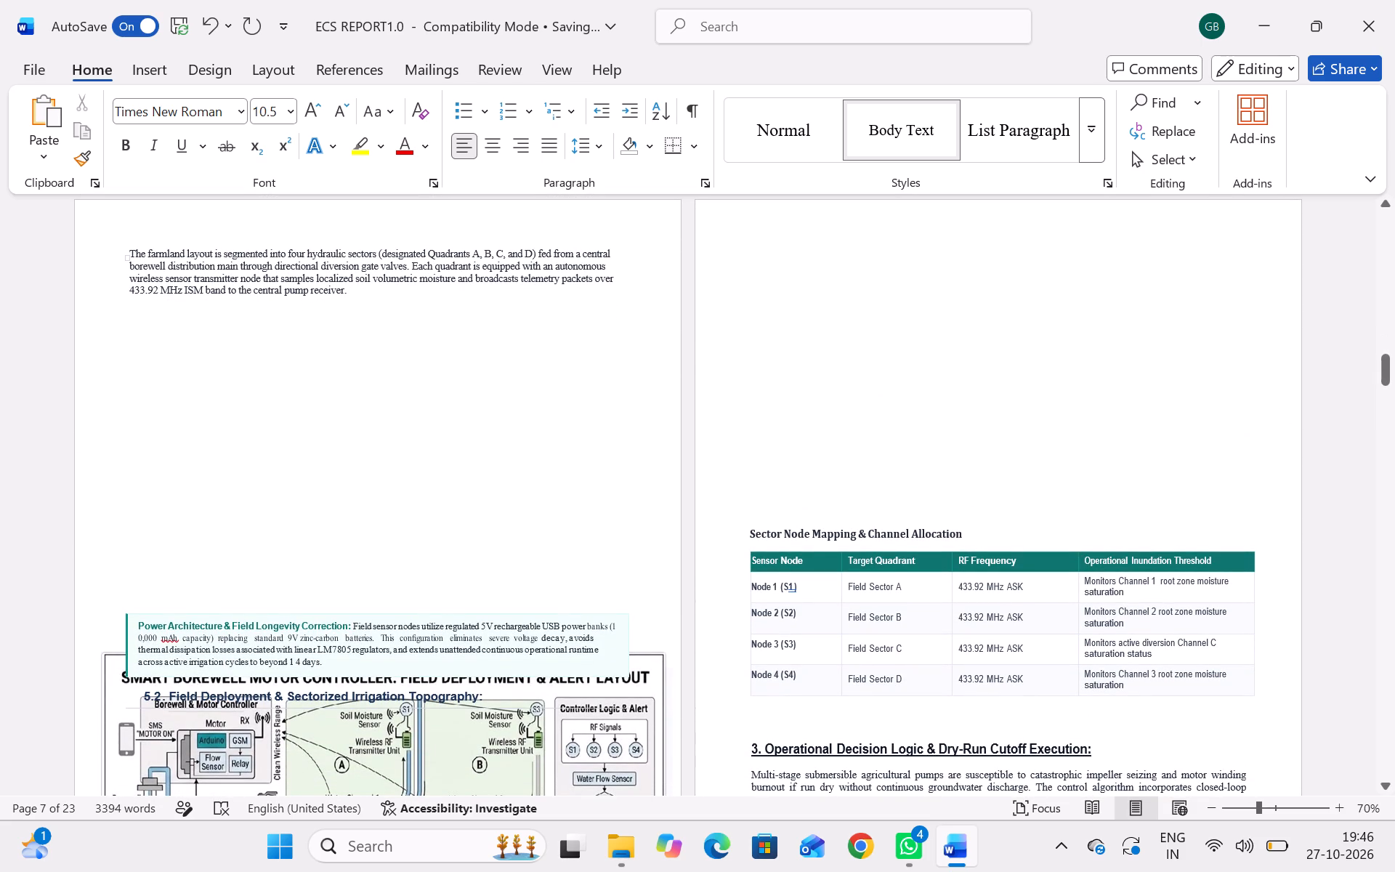
click(286, 629)
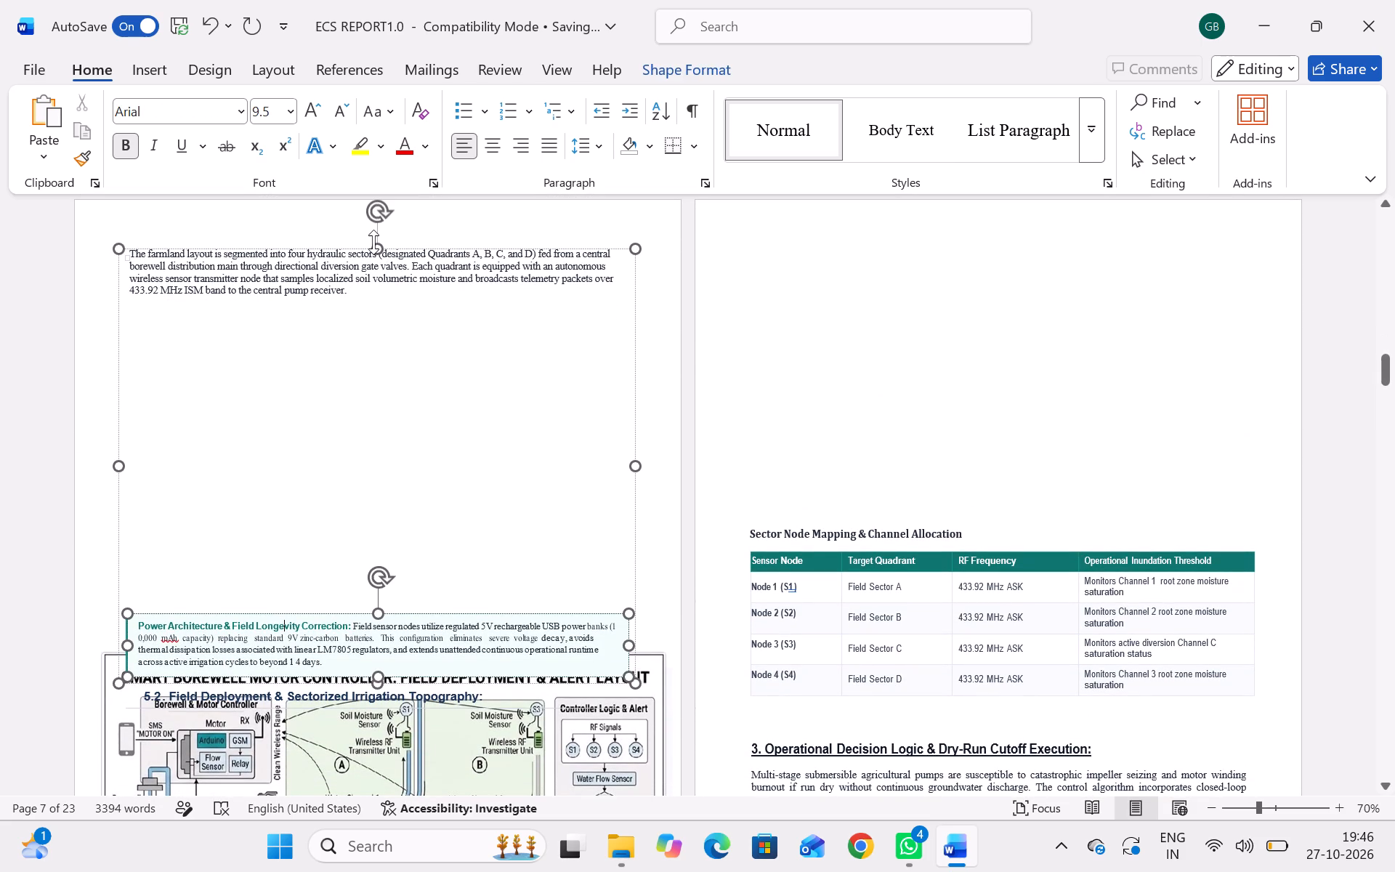
drag(376, 246, 372, 317)
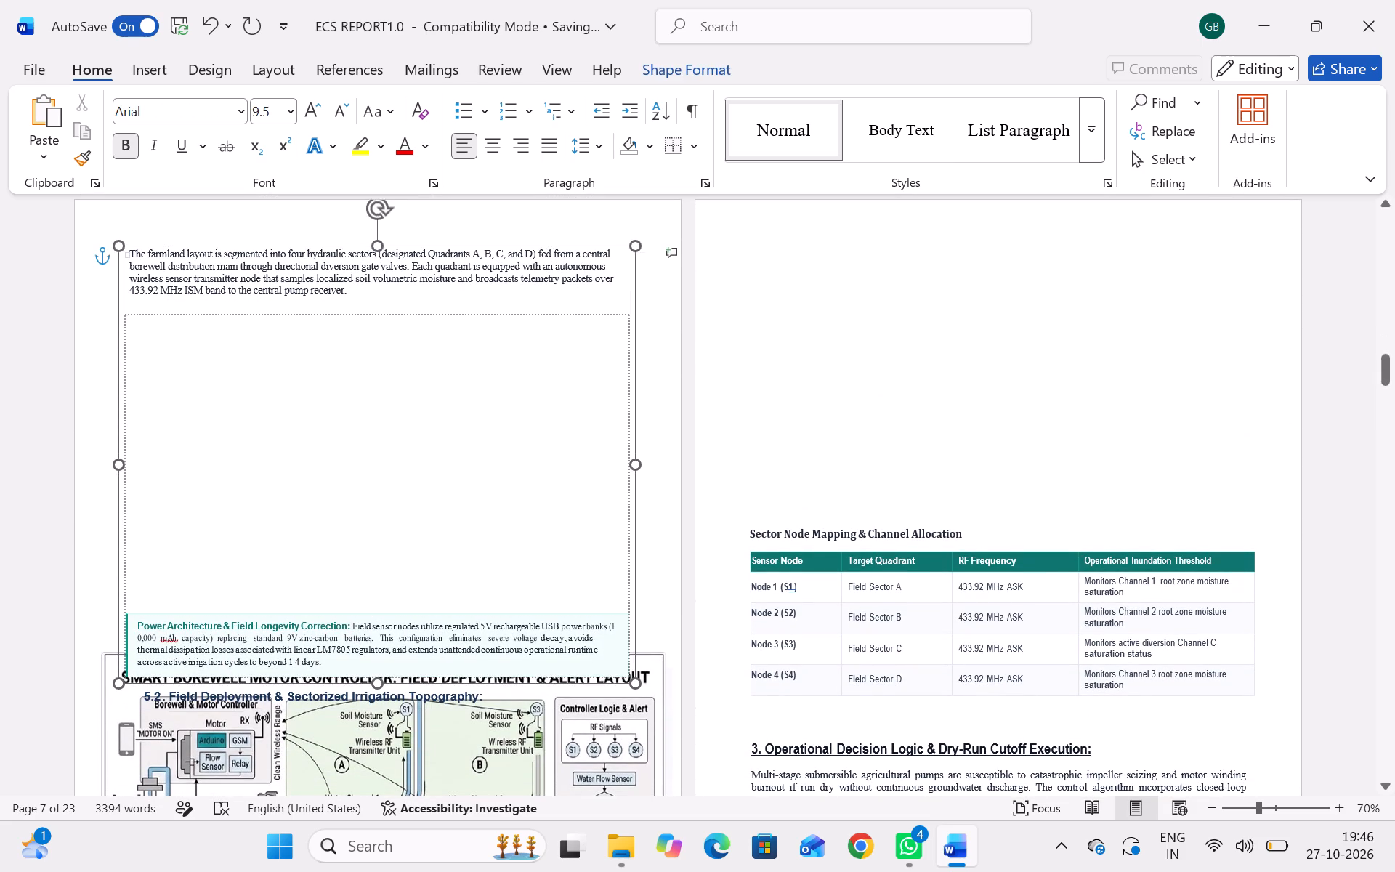
drag(372, 317, 370, 416)
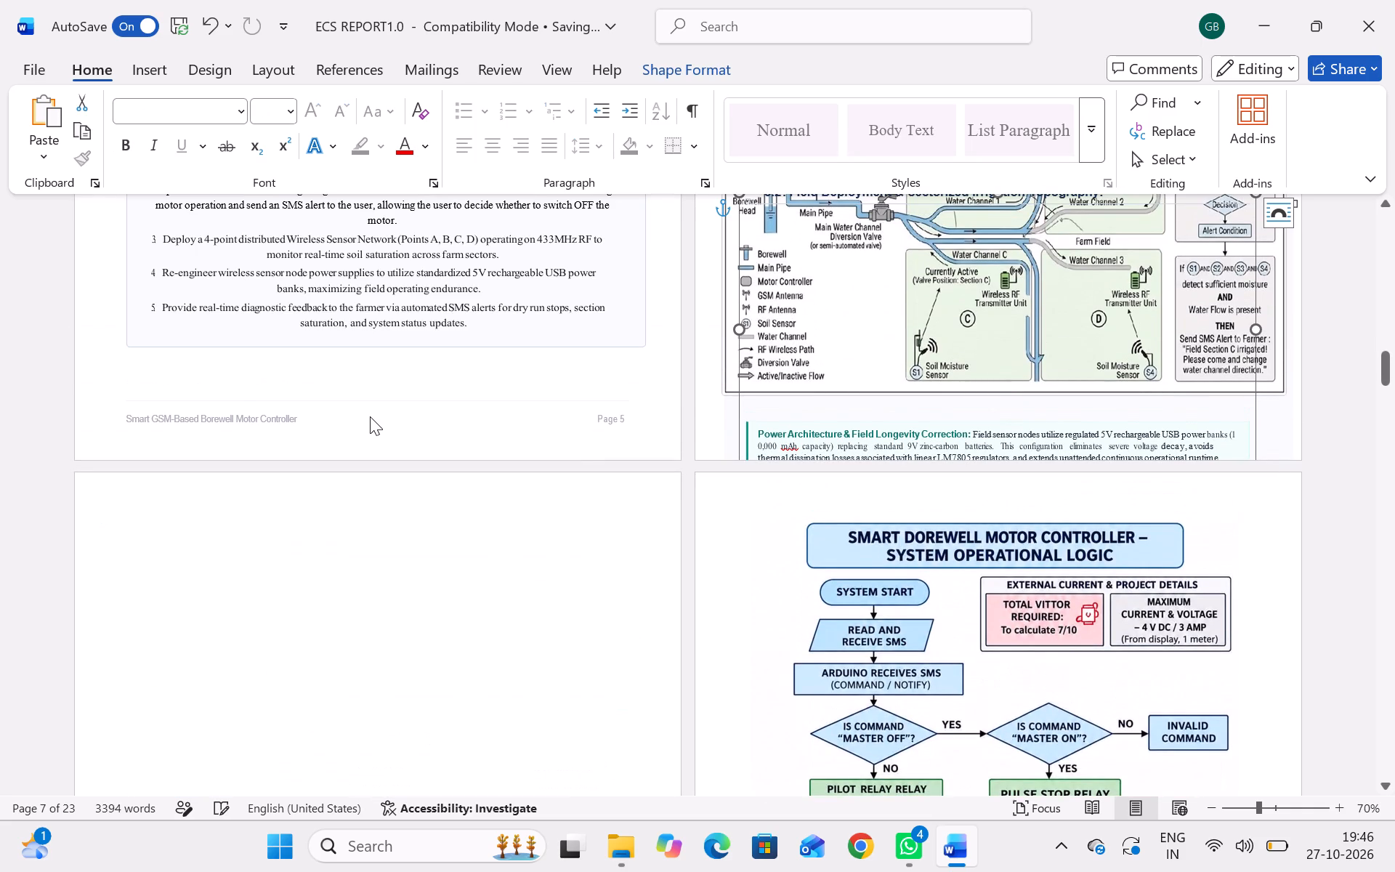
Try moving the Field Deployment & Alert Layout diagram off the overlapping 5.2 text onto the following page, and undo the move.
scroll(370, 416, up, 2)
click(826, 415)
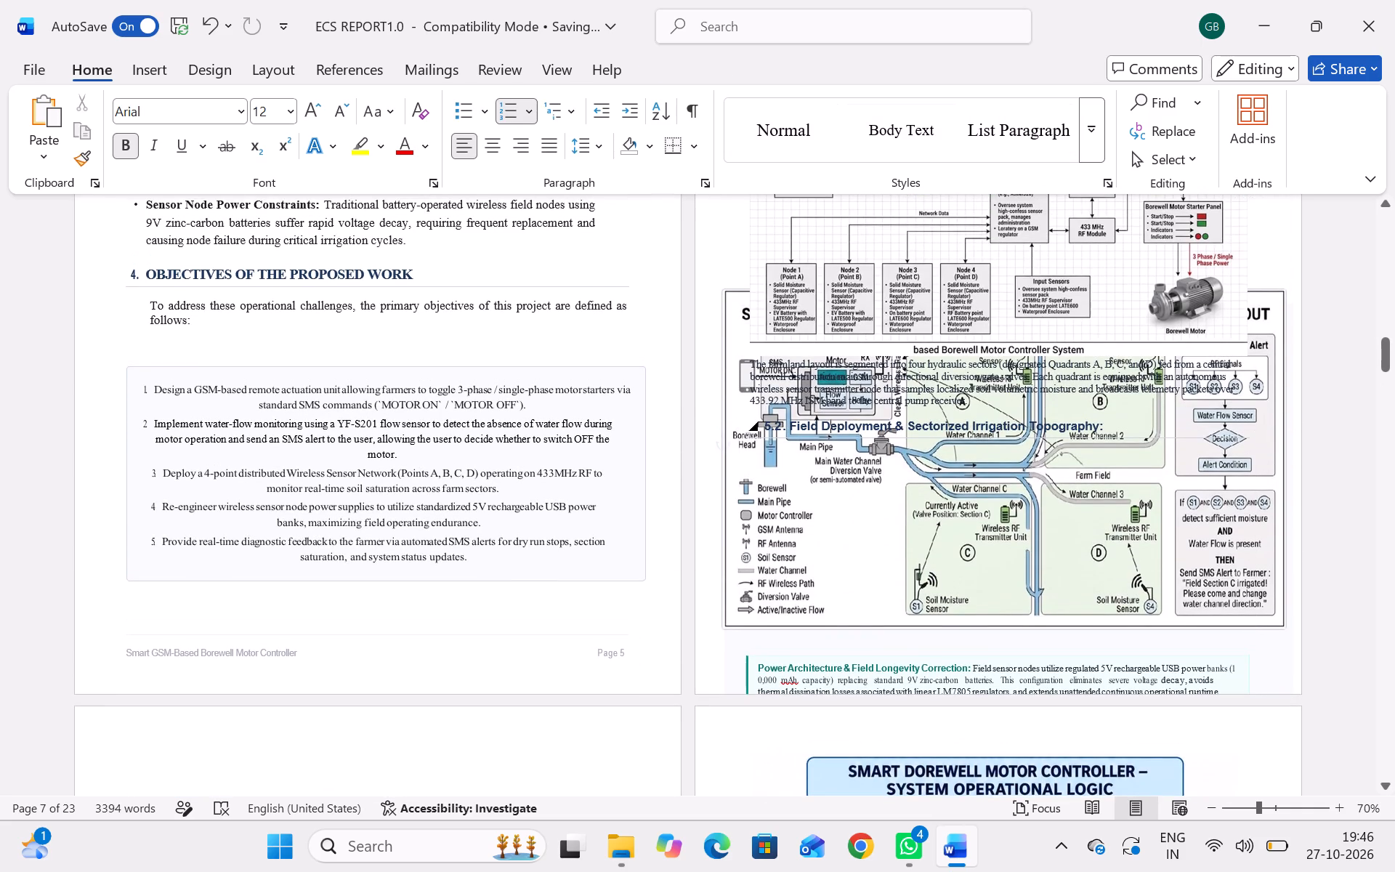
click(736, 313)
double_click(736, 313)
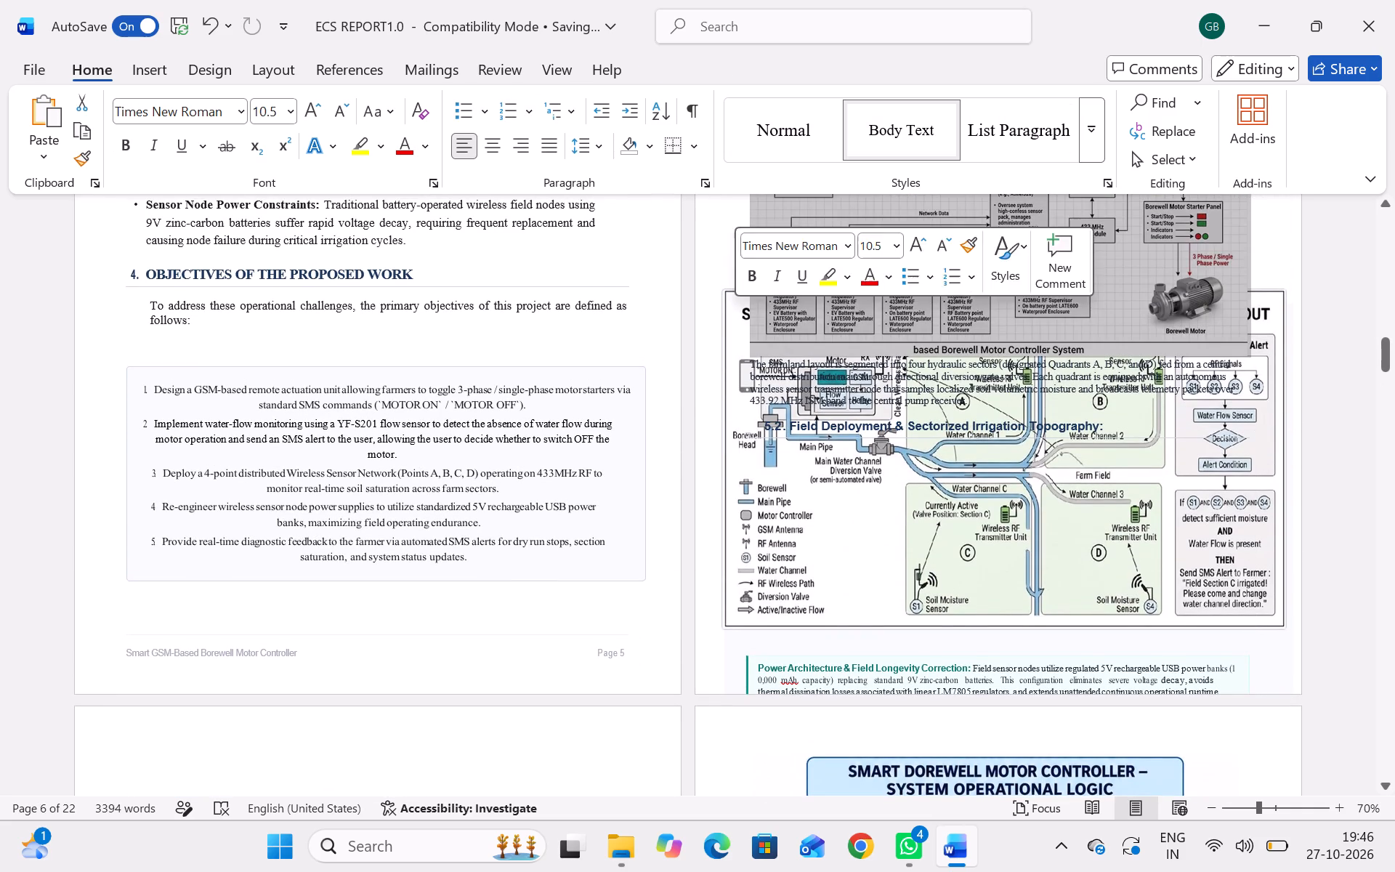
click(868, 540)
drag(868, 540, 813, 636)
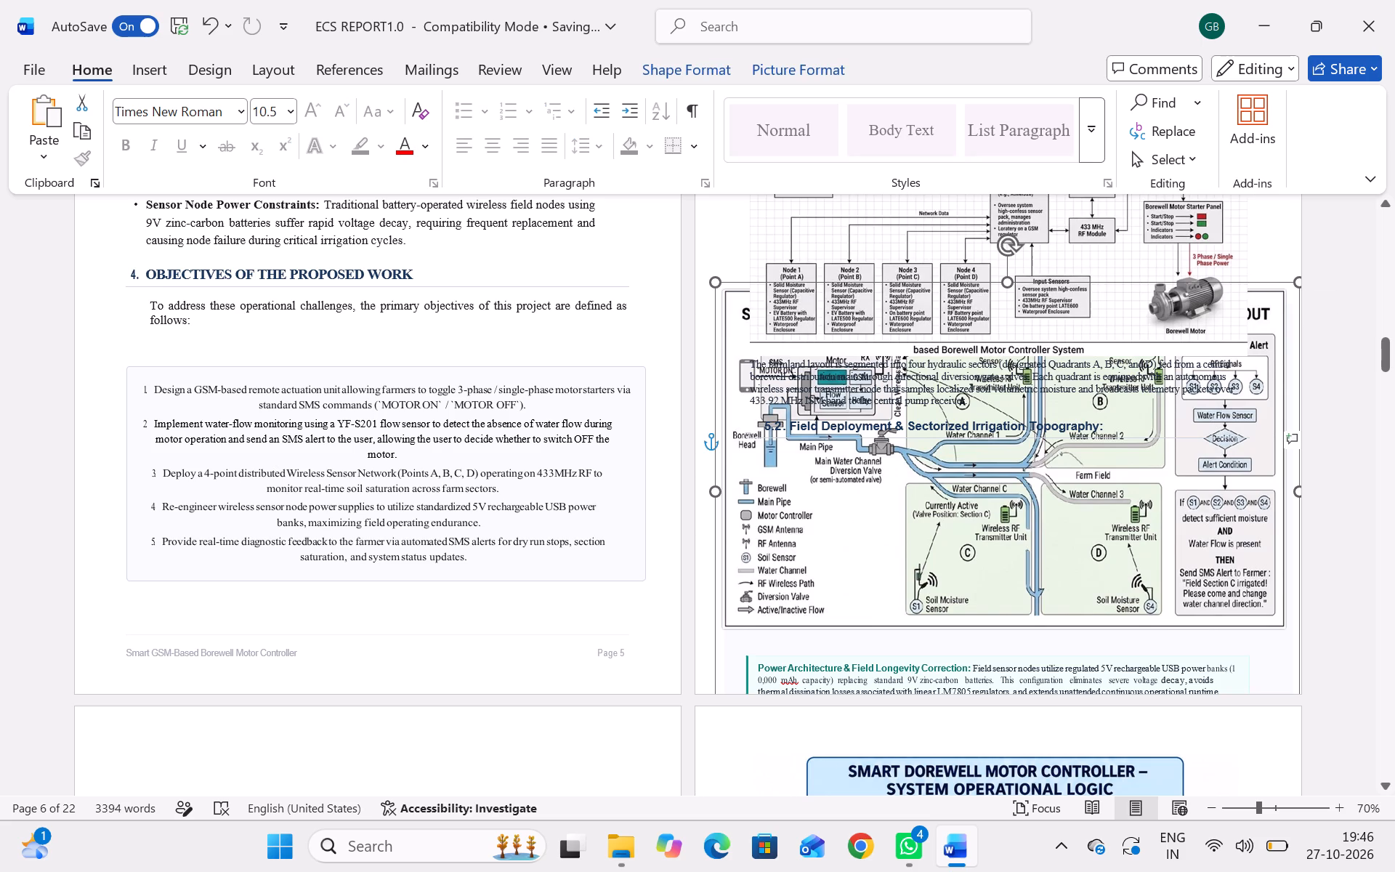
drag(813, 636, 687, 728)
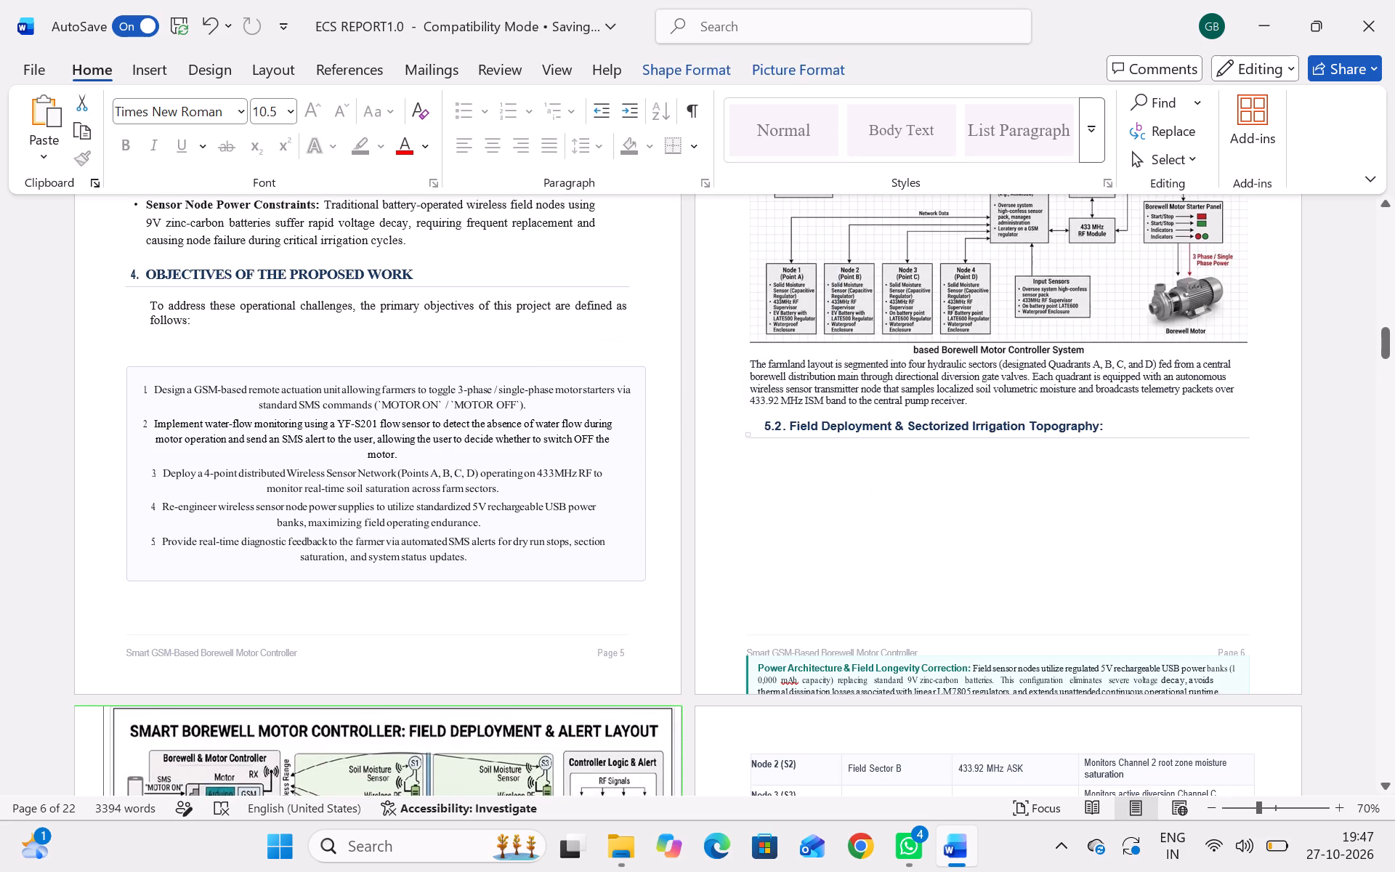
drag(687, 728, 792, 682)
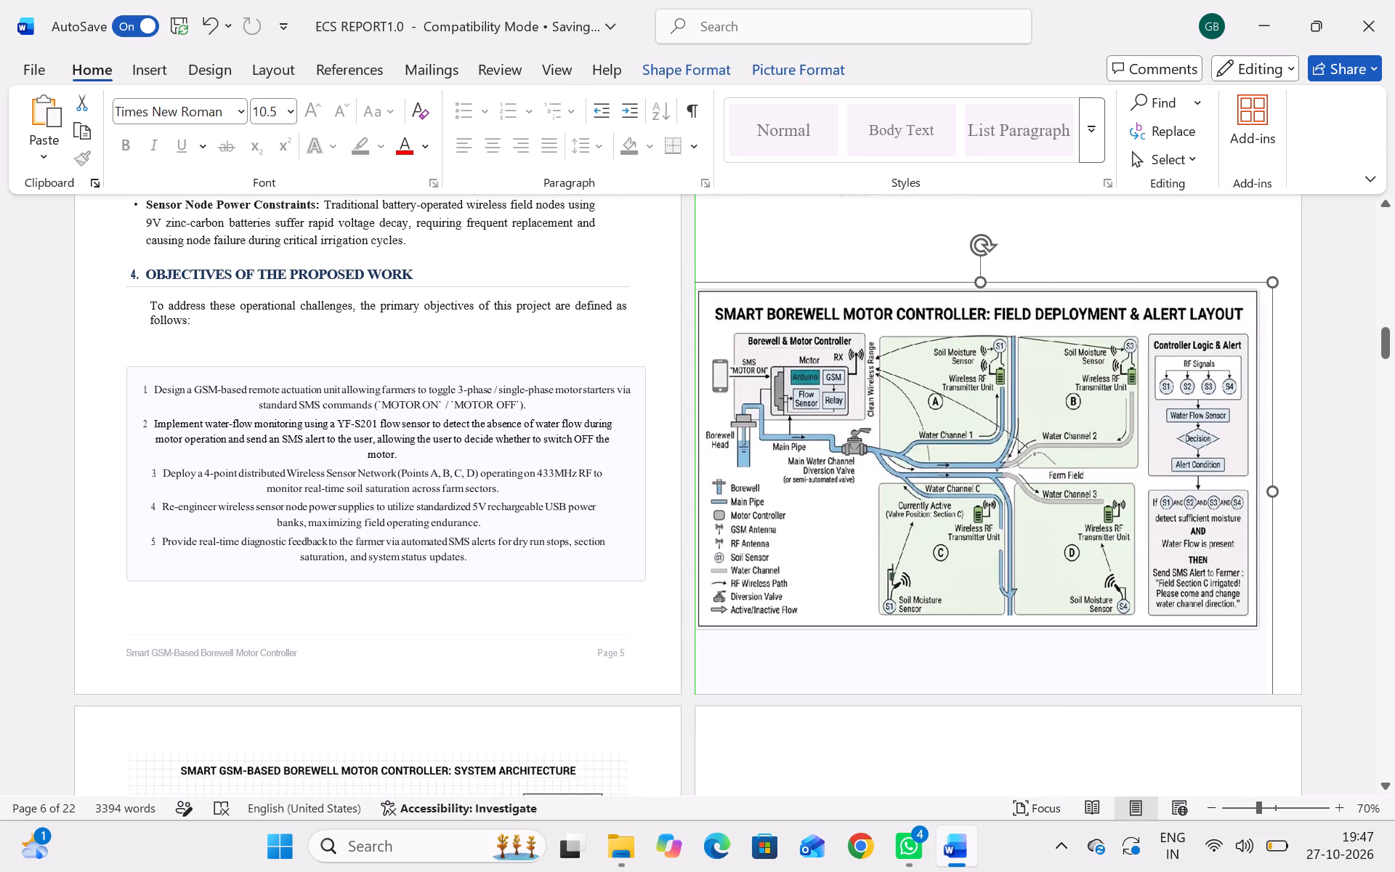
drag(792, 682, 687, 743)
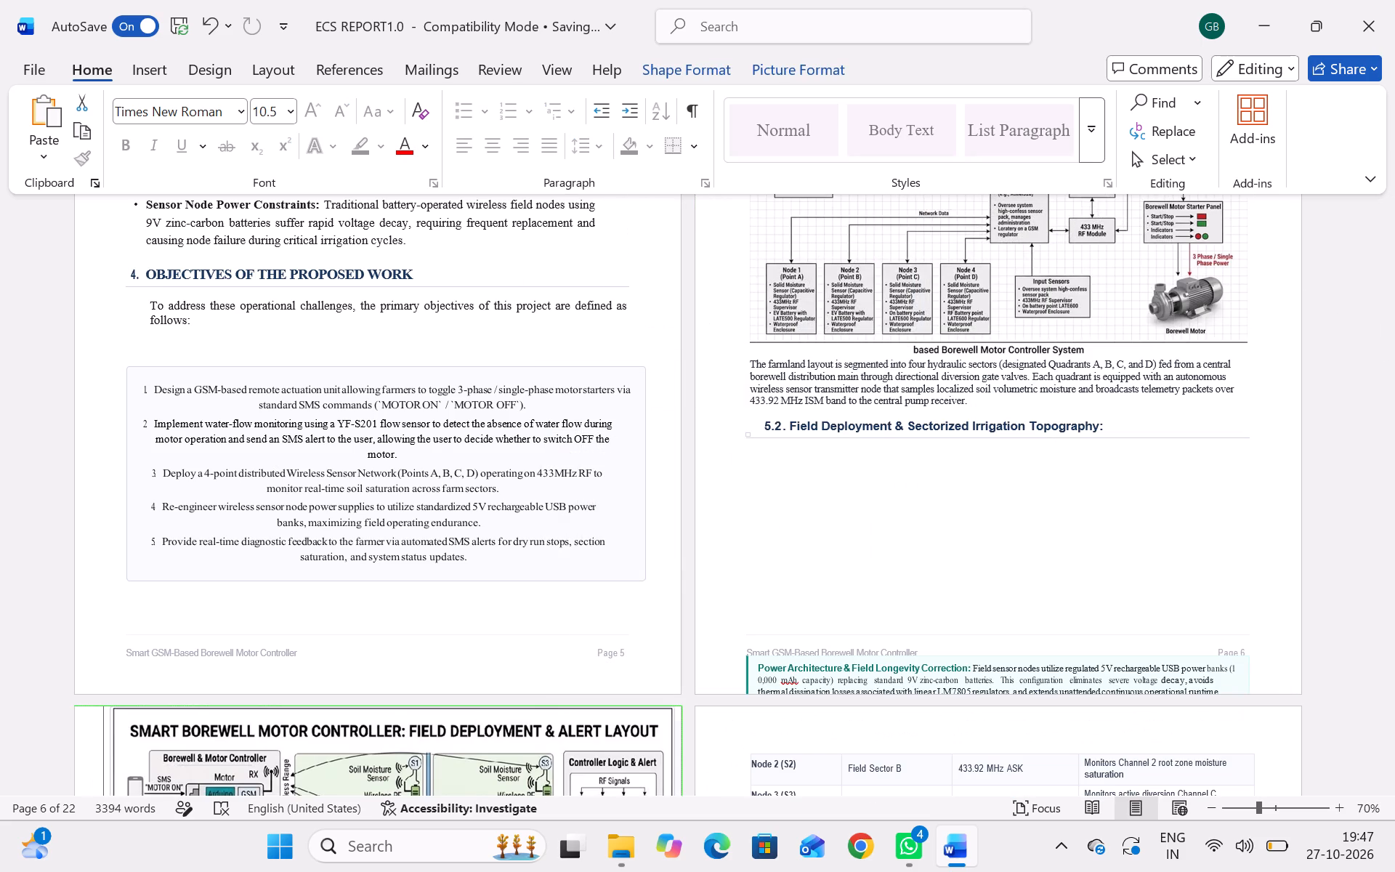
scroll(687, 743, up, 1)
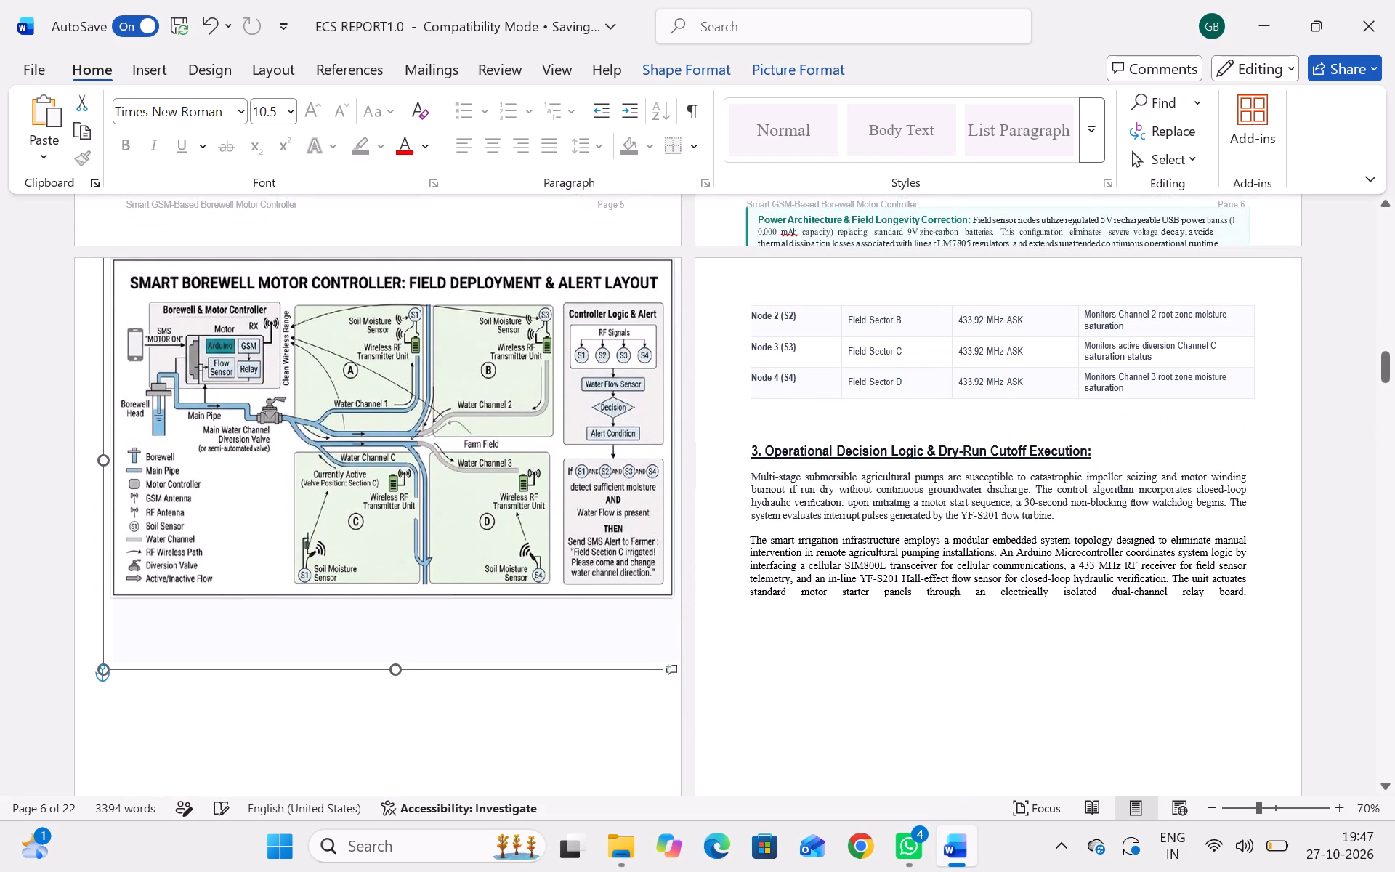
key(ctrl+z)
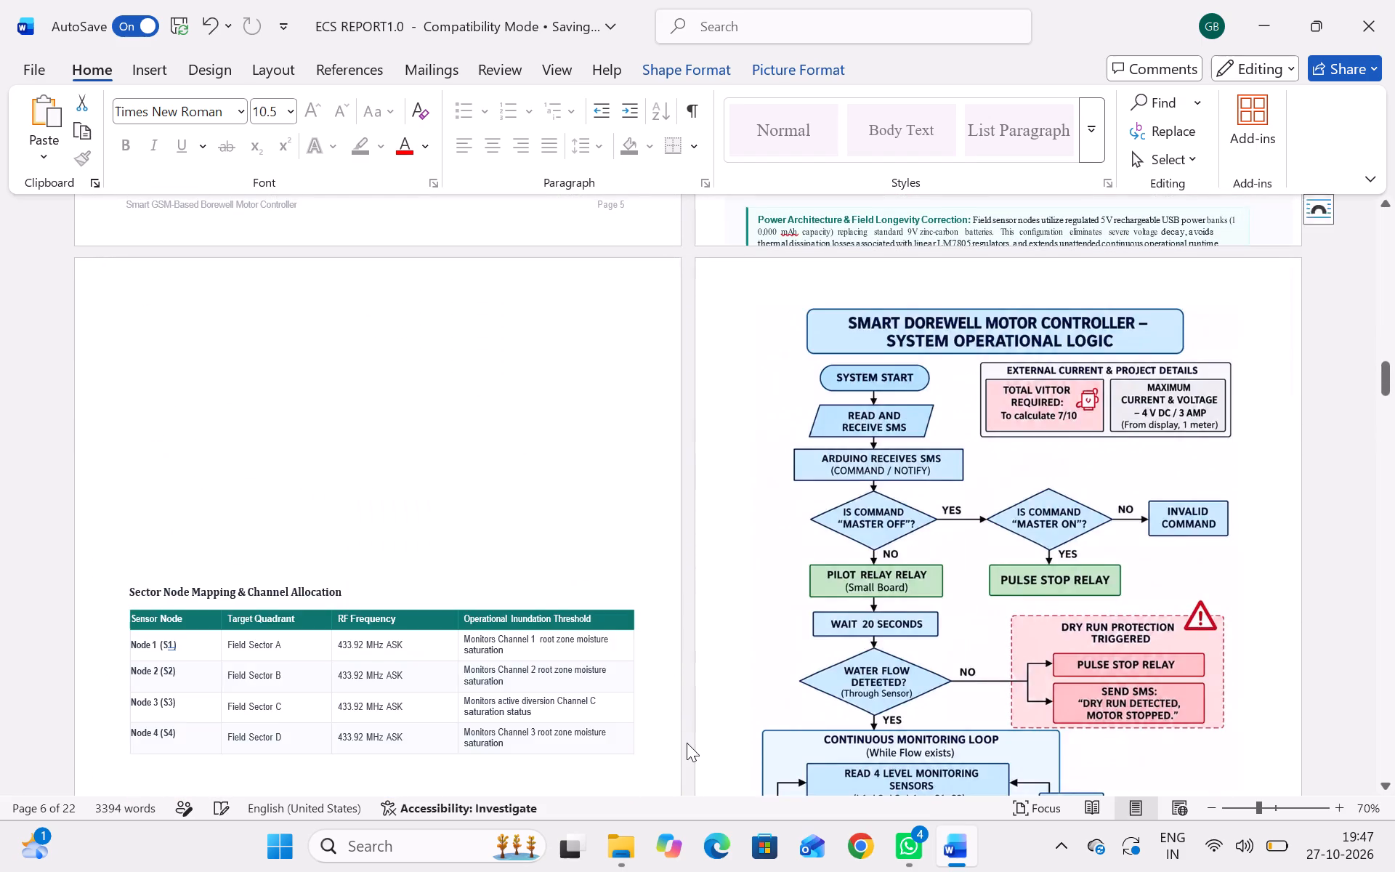
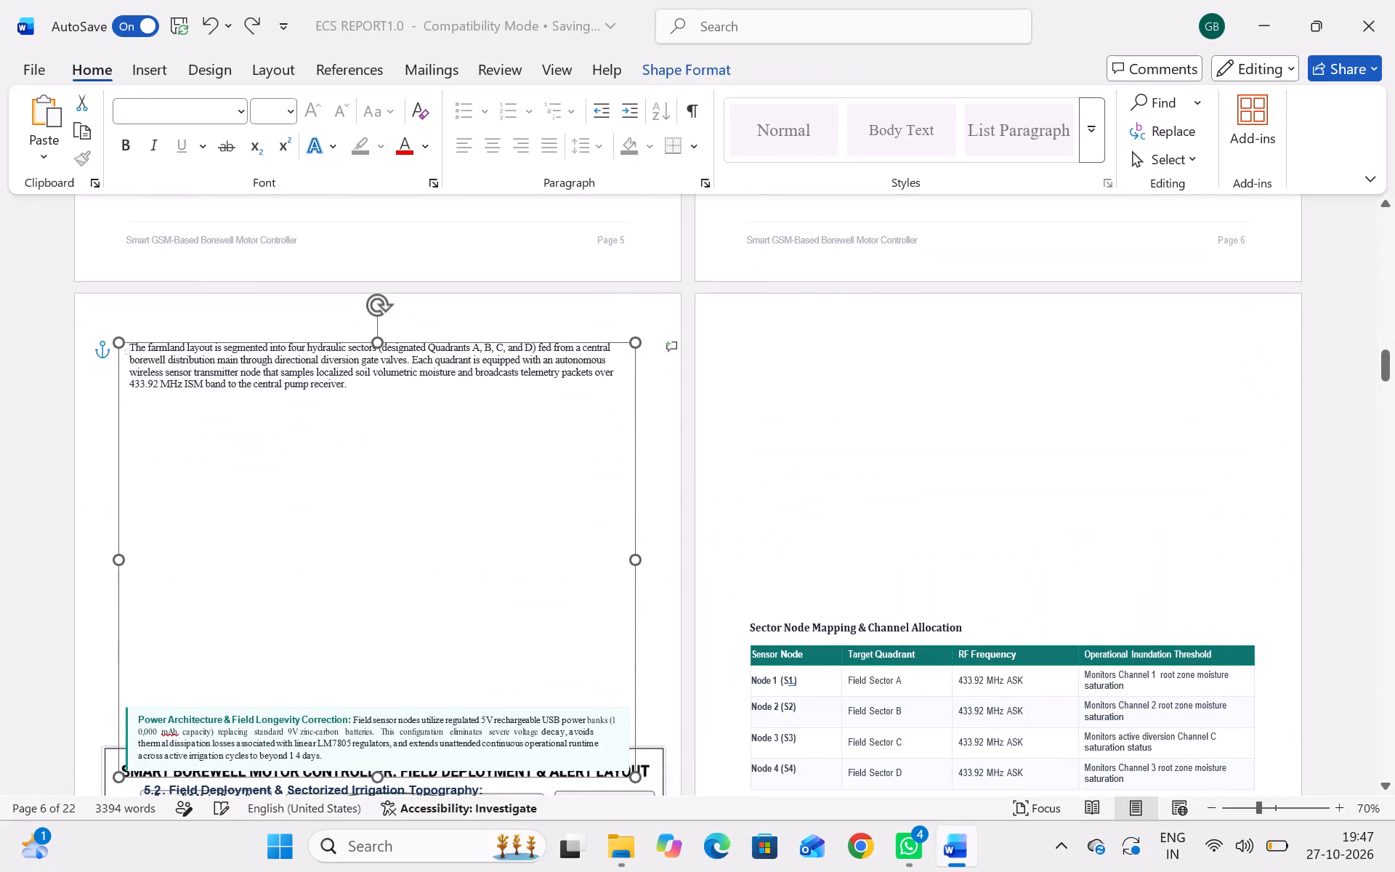
Undo the recent edits until the farmland layout paragraph and Power Architecture text box sit below the system architecture diagram again.
key(ctrl+z)
key(ctrl+z)
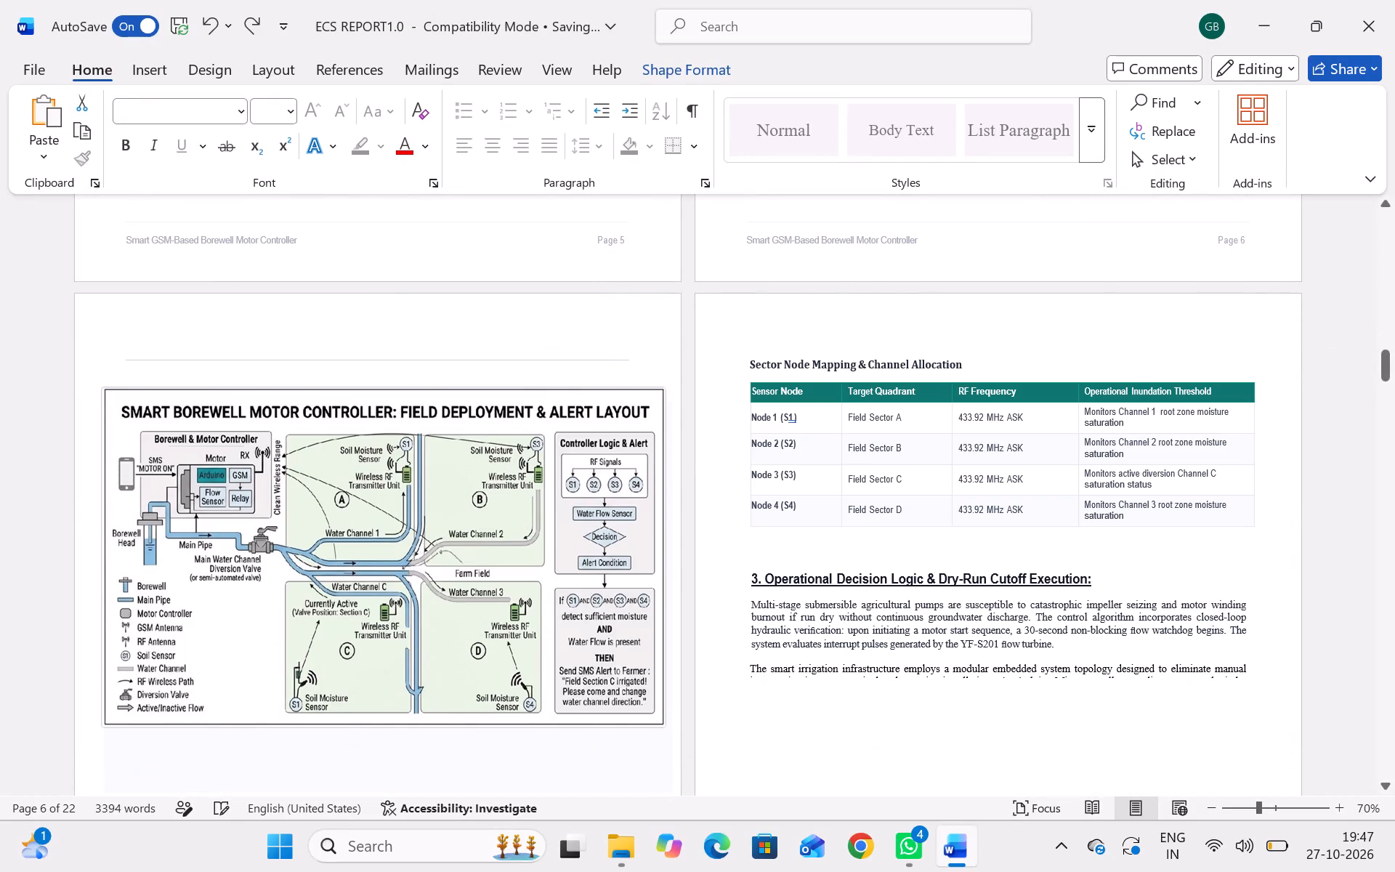
scroll(737, 588, down, 1)
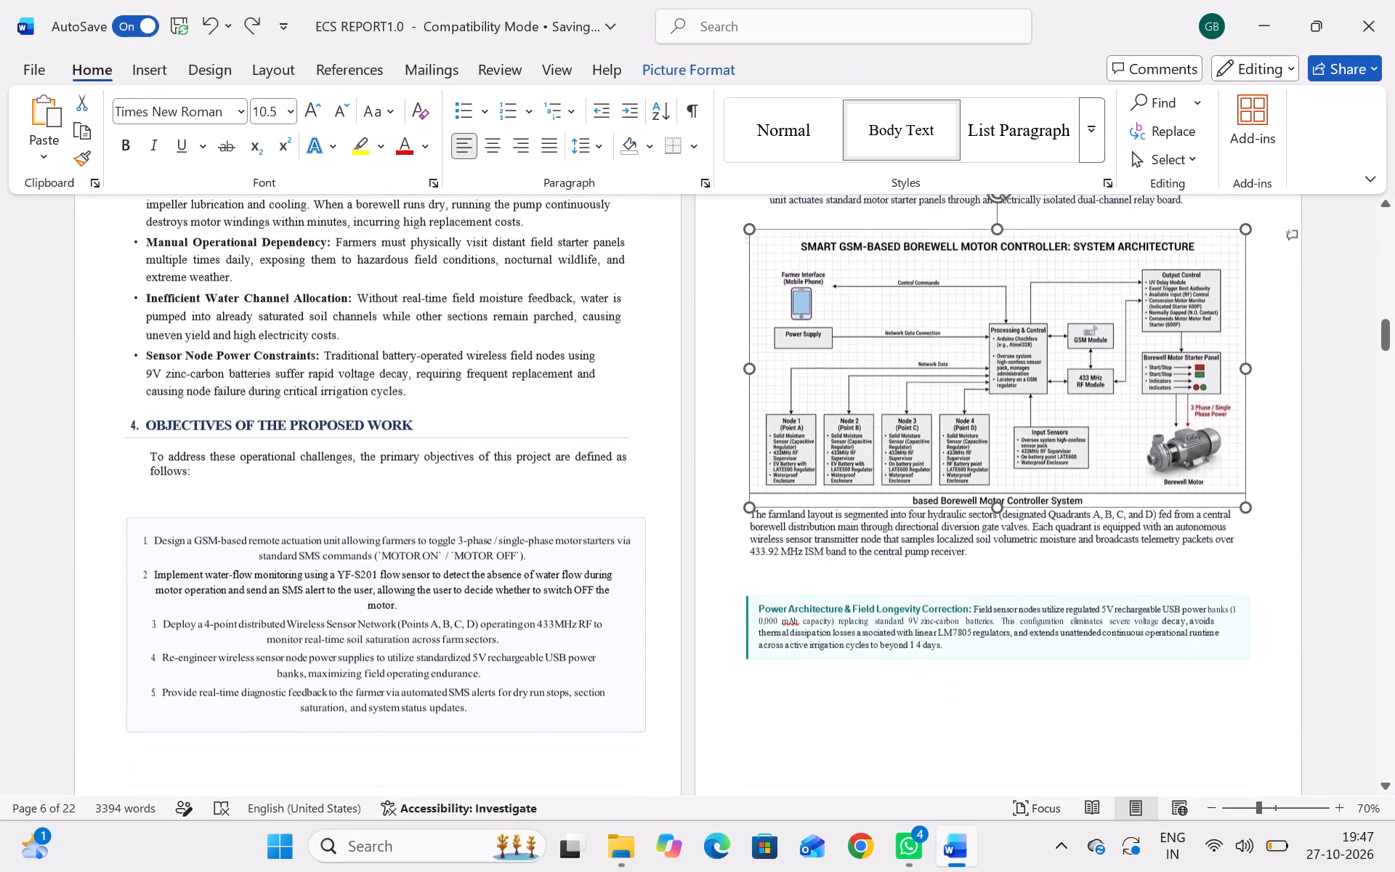
click(746, 563)
Stretch the Field Deployment & Alert Layout diagram slightly taller by lowering its bottom edge within its frame on page 7.
scroll(746, 563, down, 3)
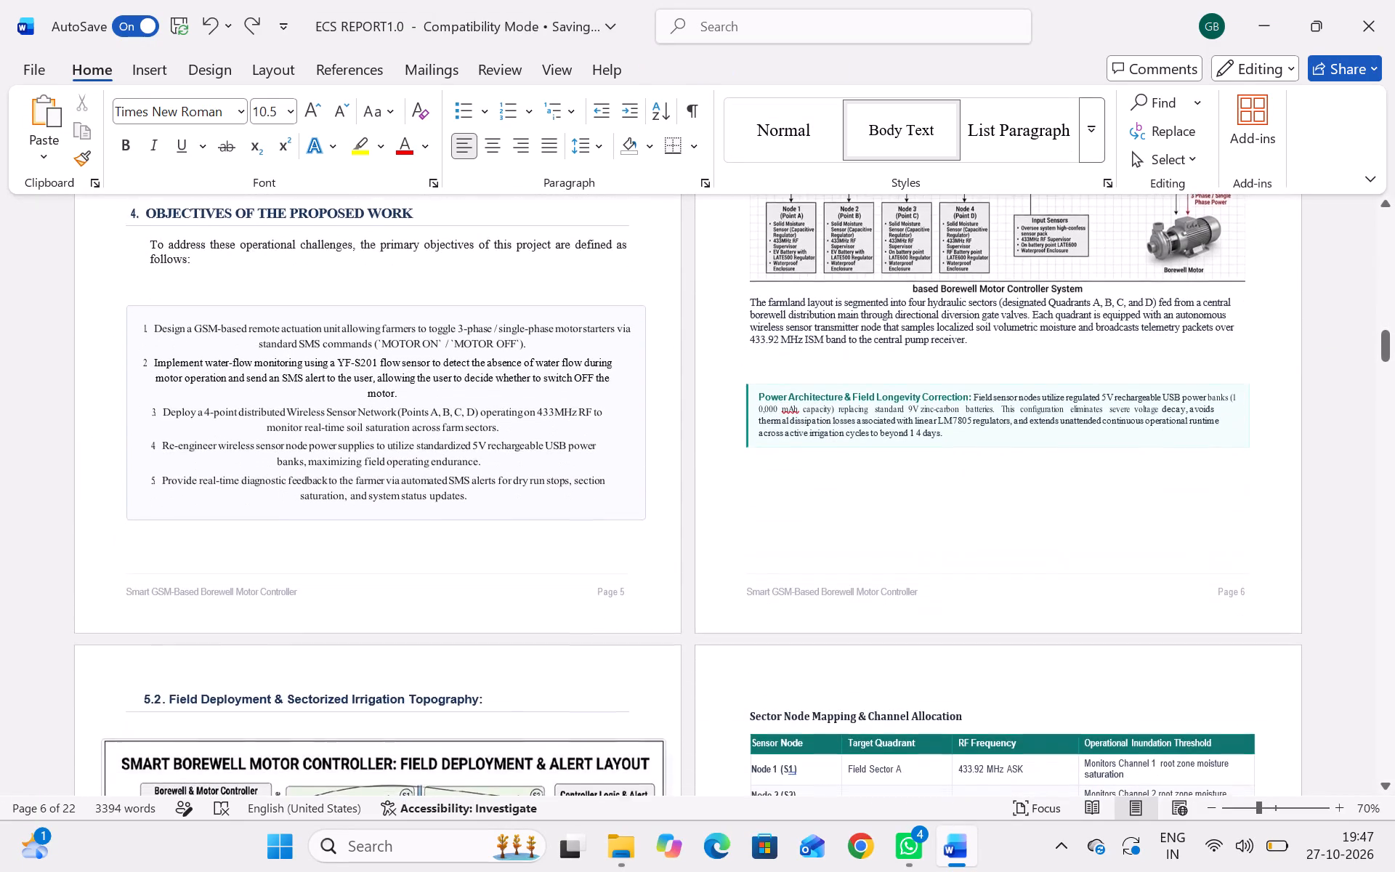
scroll(746, 563, down, 3)
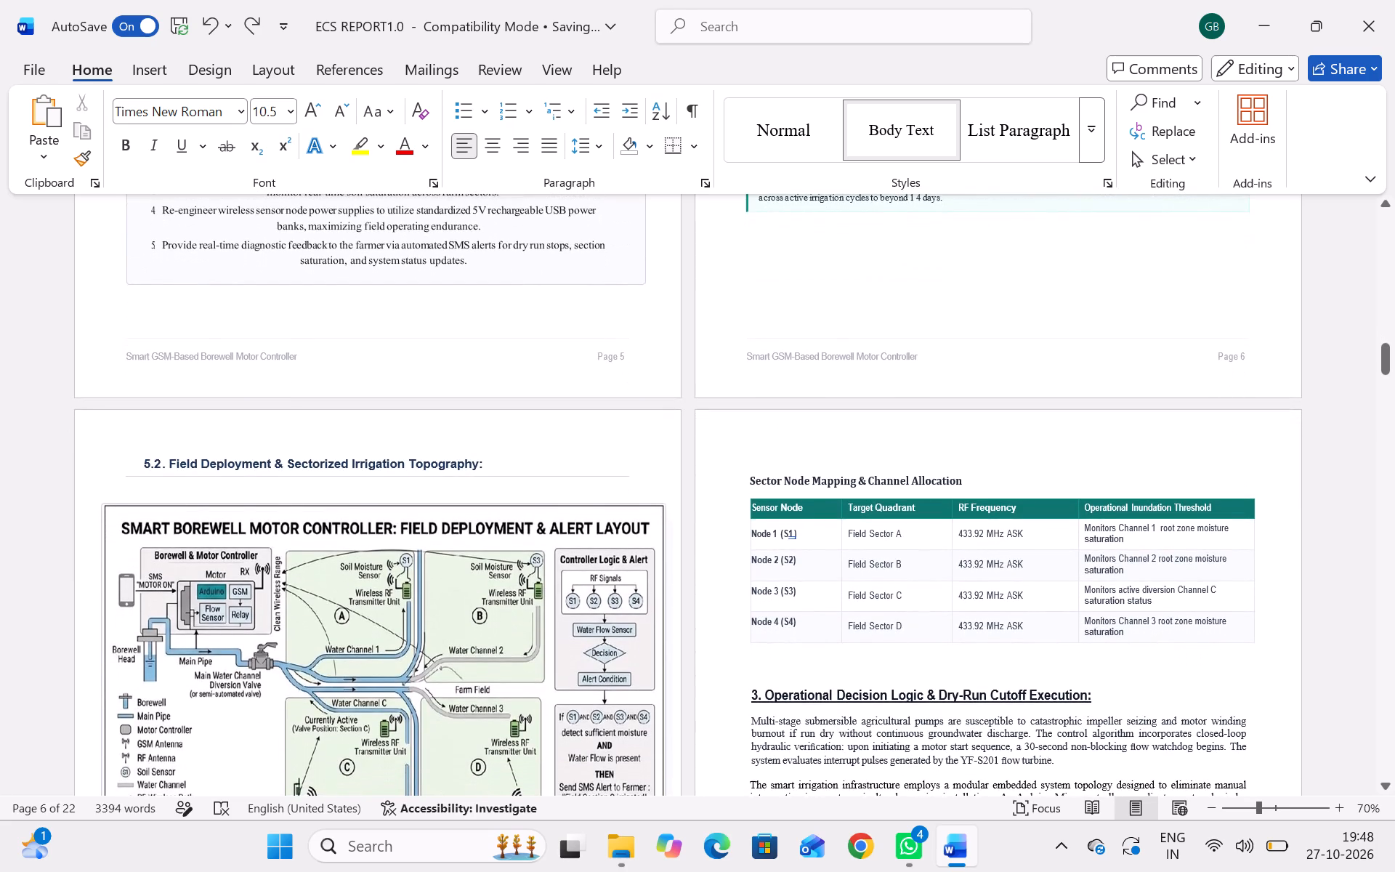
scroll(746, 563, down, 3)
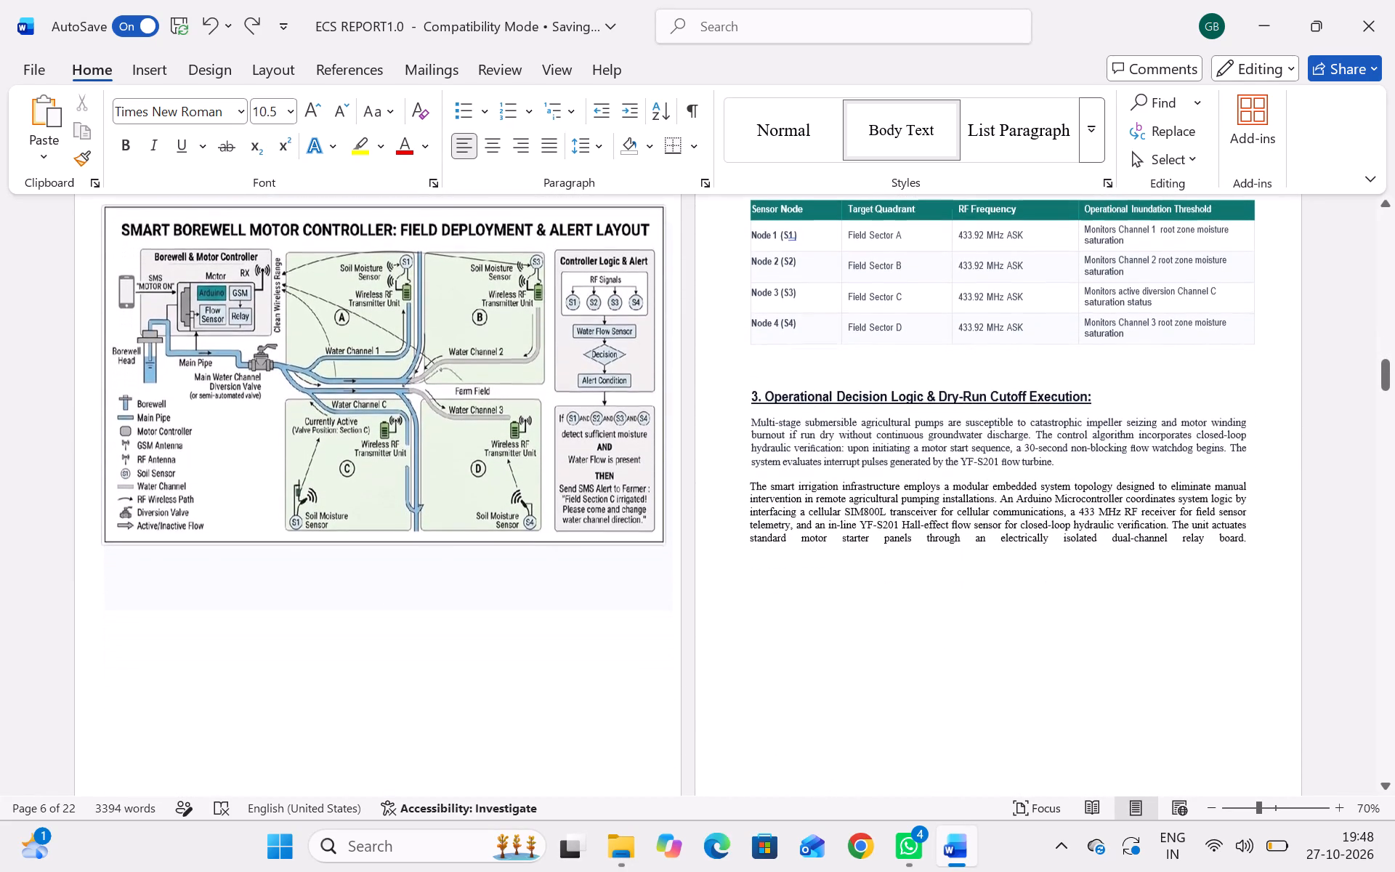
scroll(746, 563, down, 2)
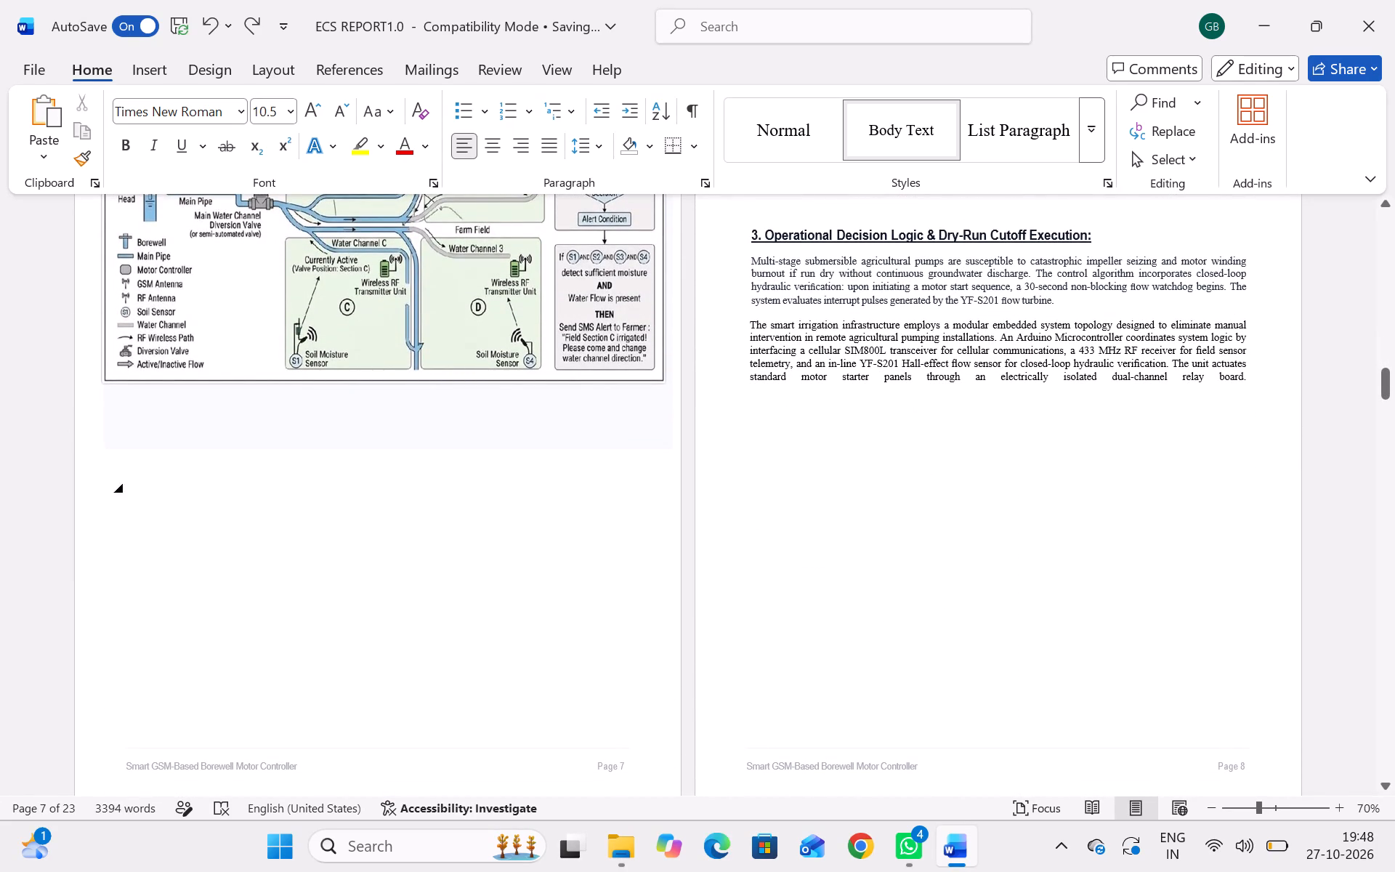
click(546, 411)
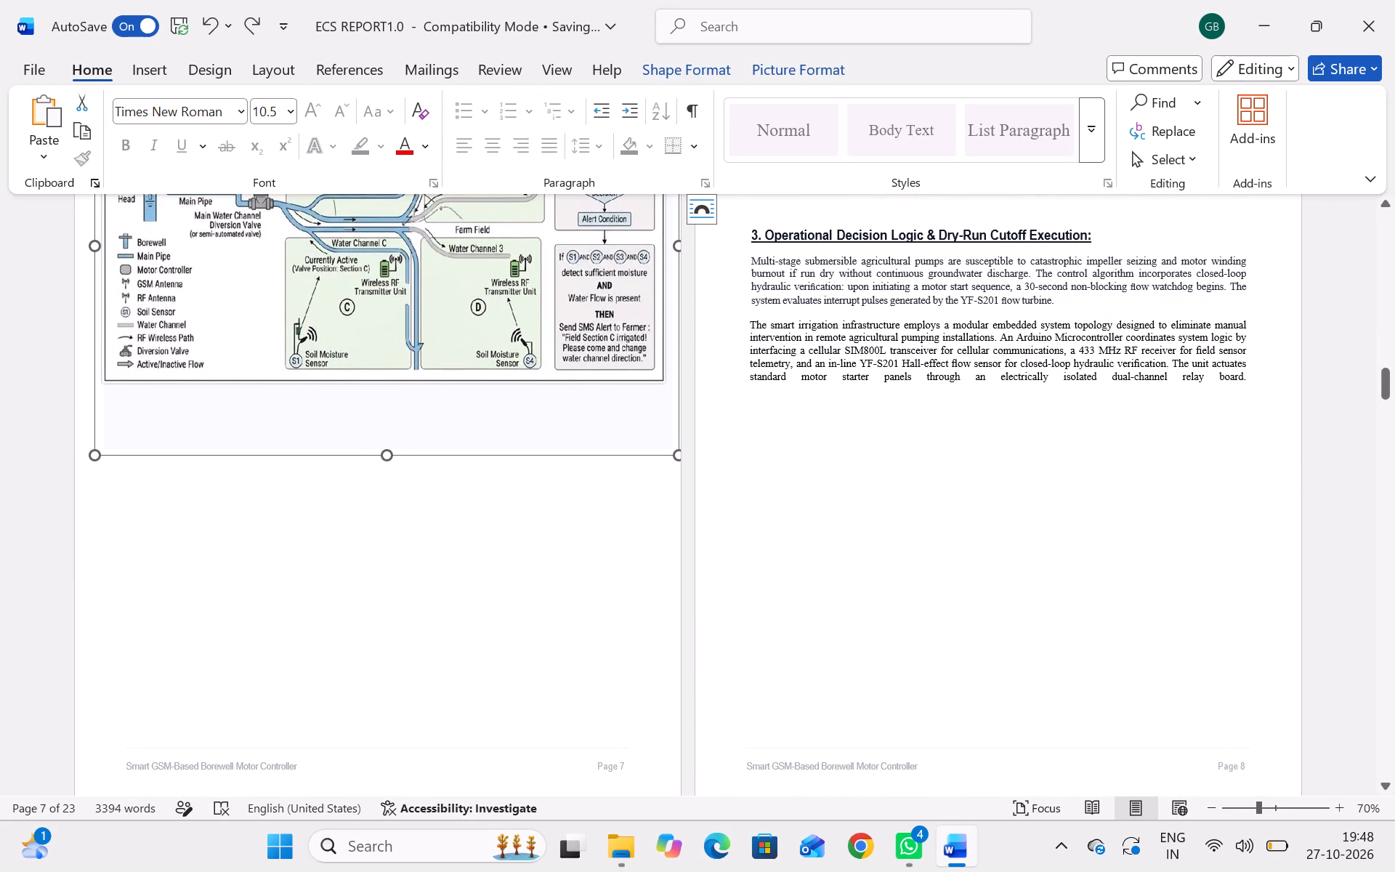
click(383, 453)
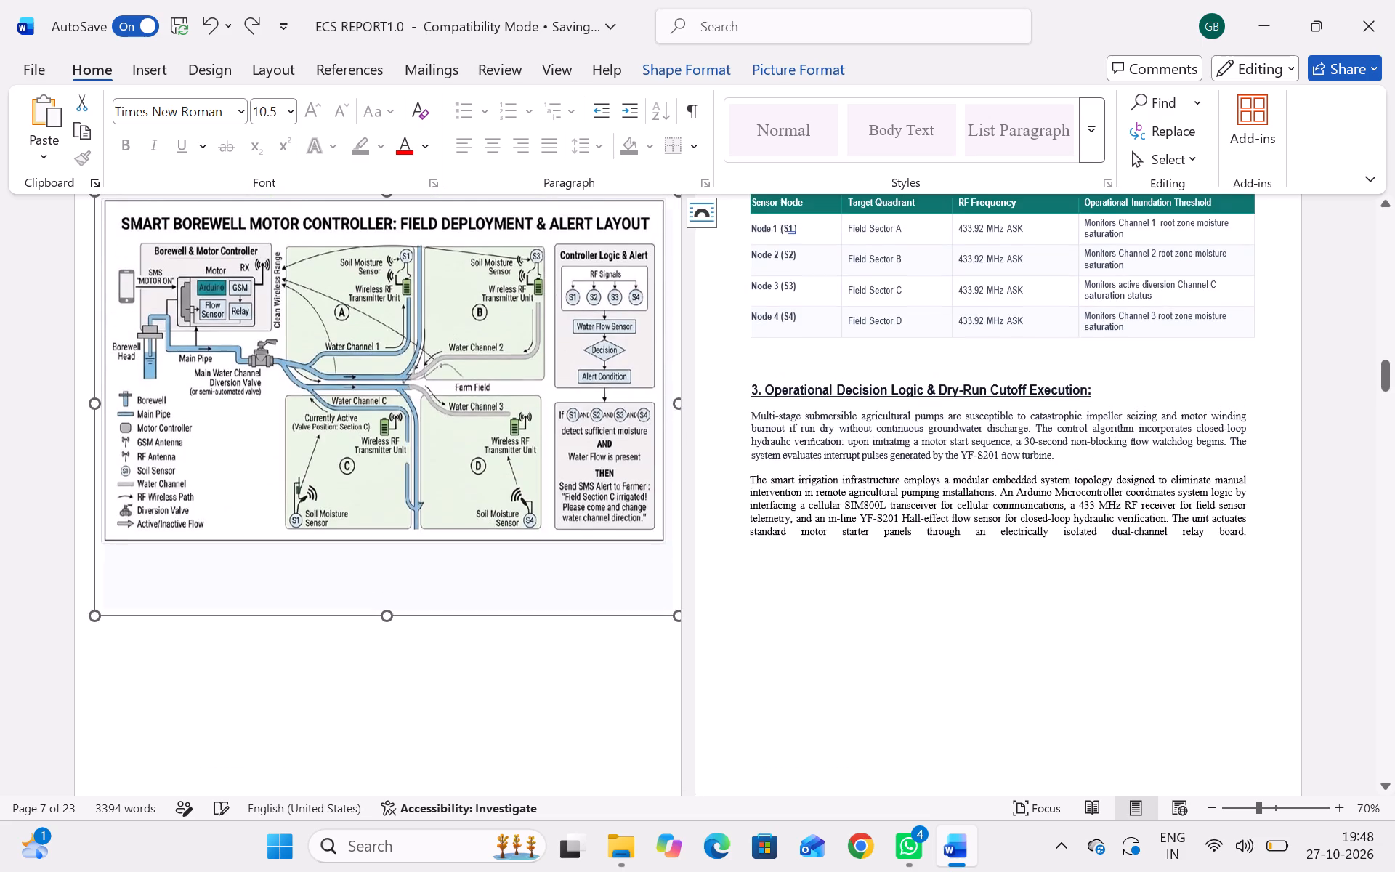
click(431, 494)
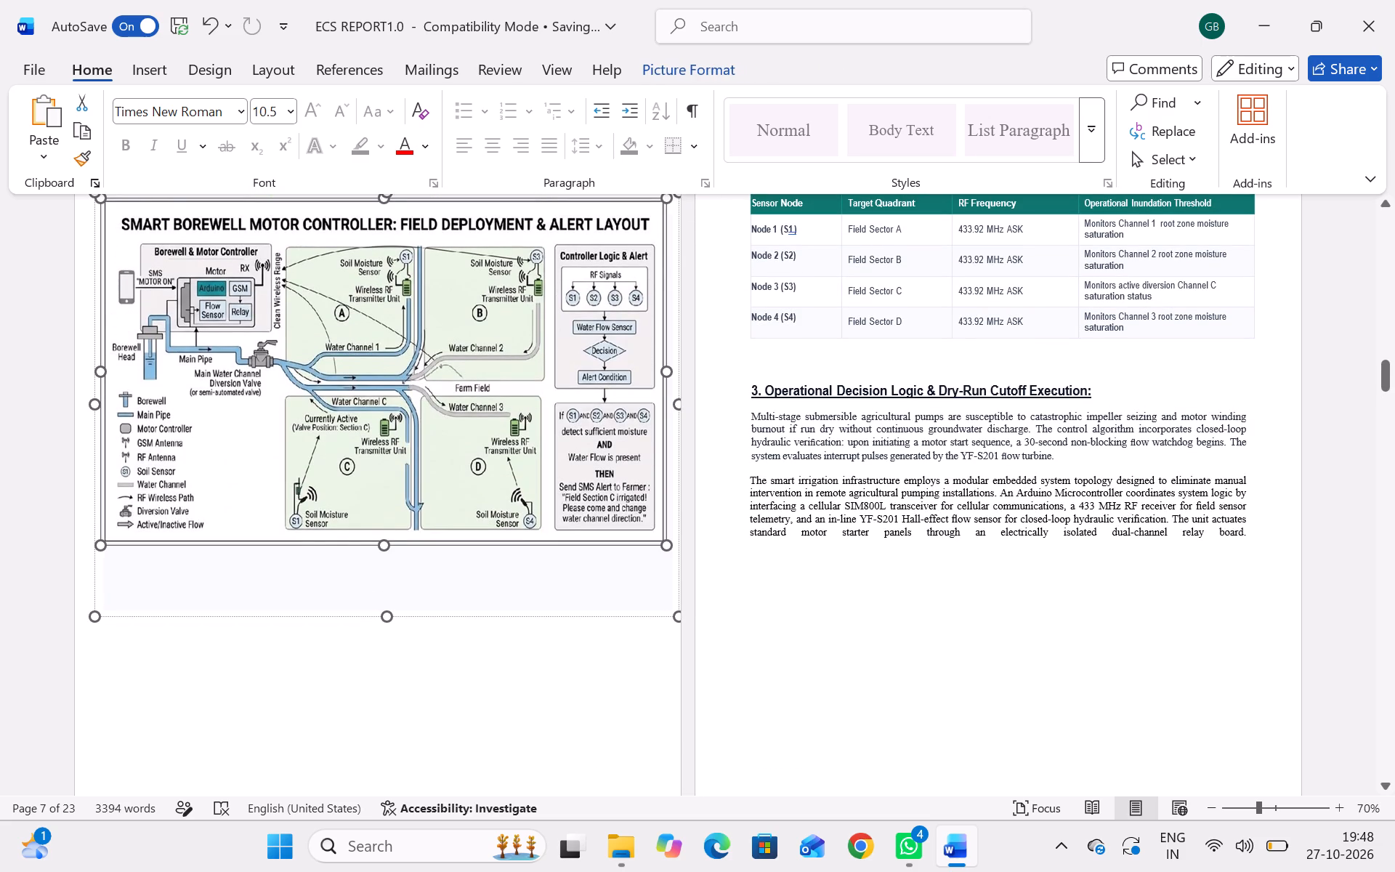
drag(387, 549, 386, 559)
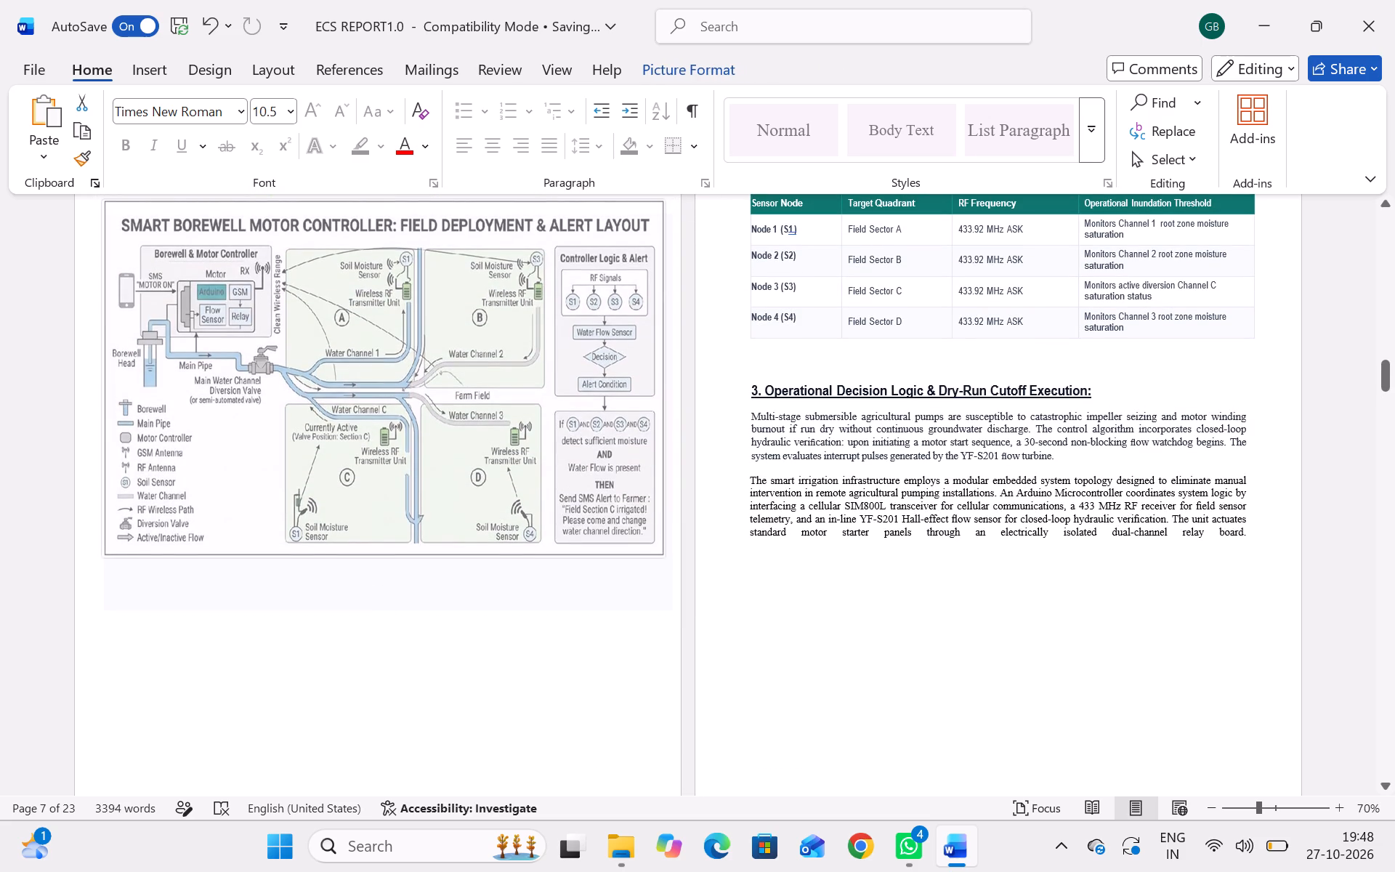
drag(386, 559, 385, 559)
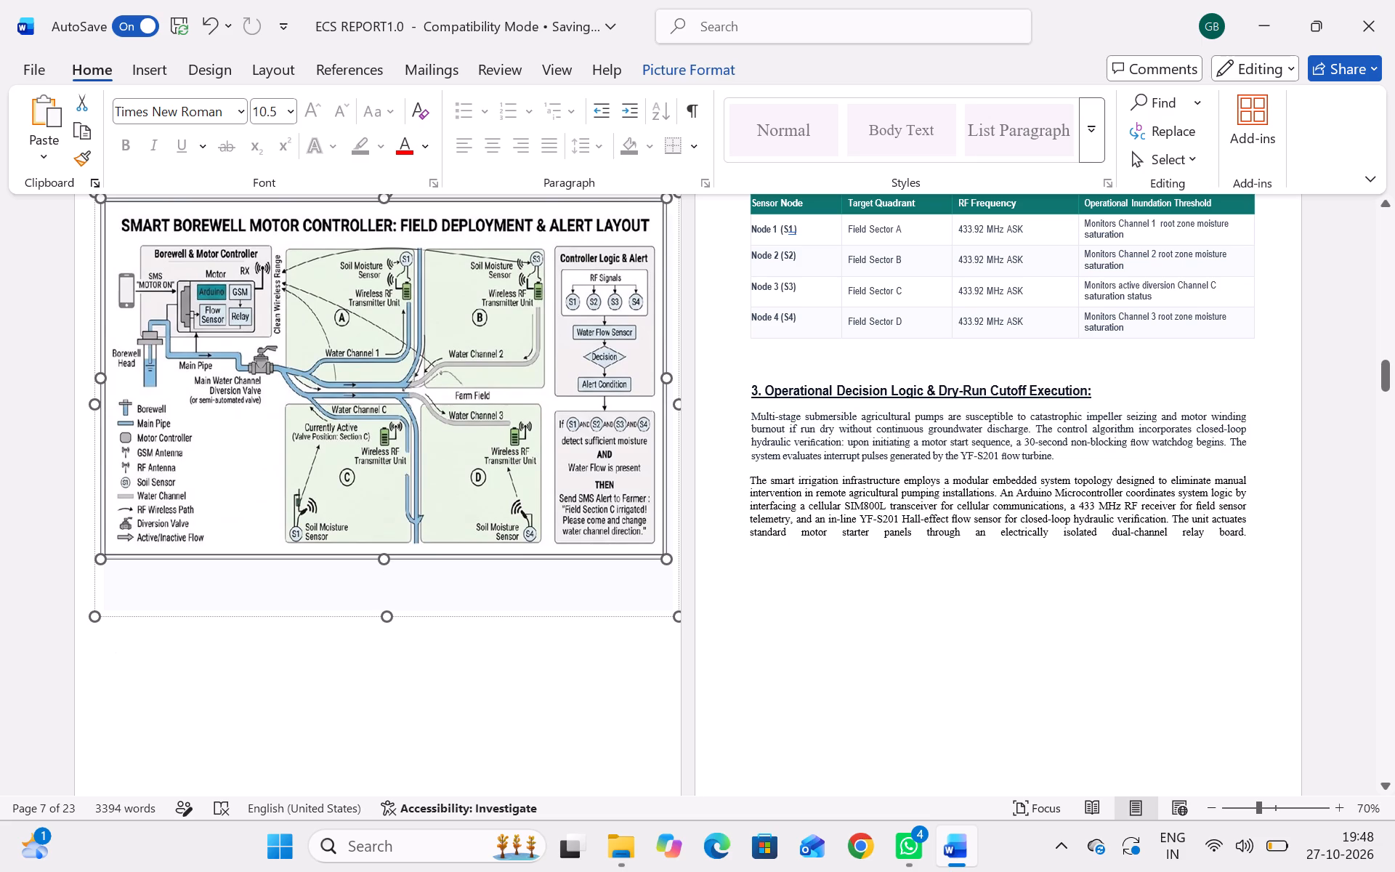
click(458, 684)
Review pages 5 to 8 to check the layout of the section headings, diagrams and sector node table.
scroll(458, 684, up, 1)
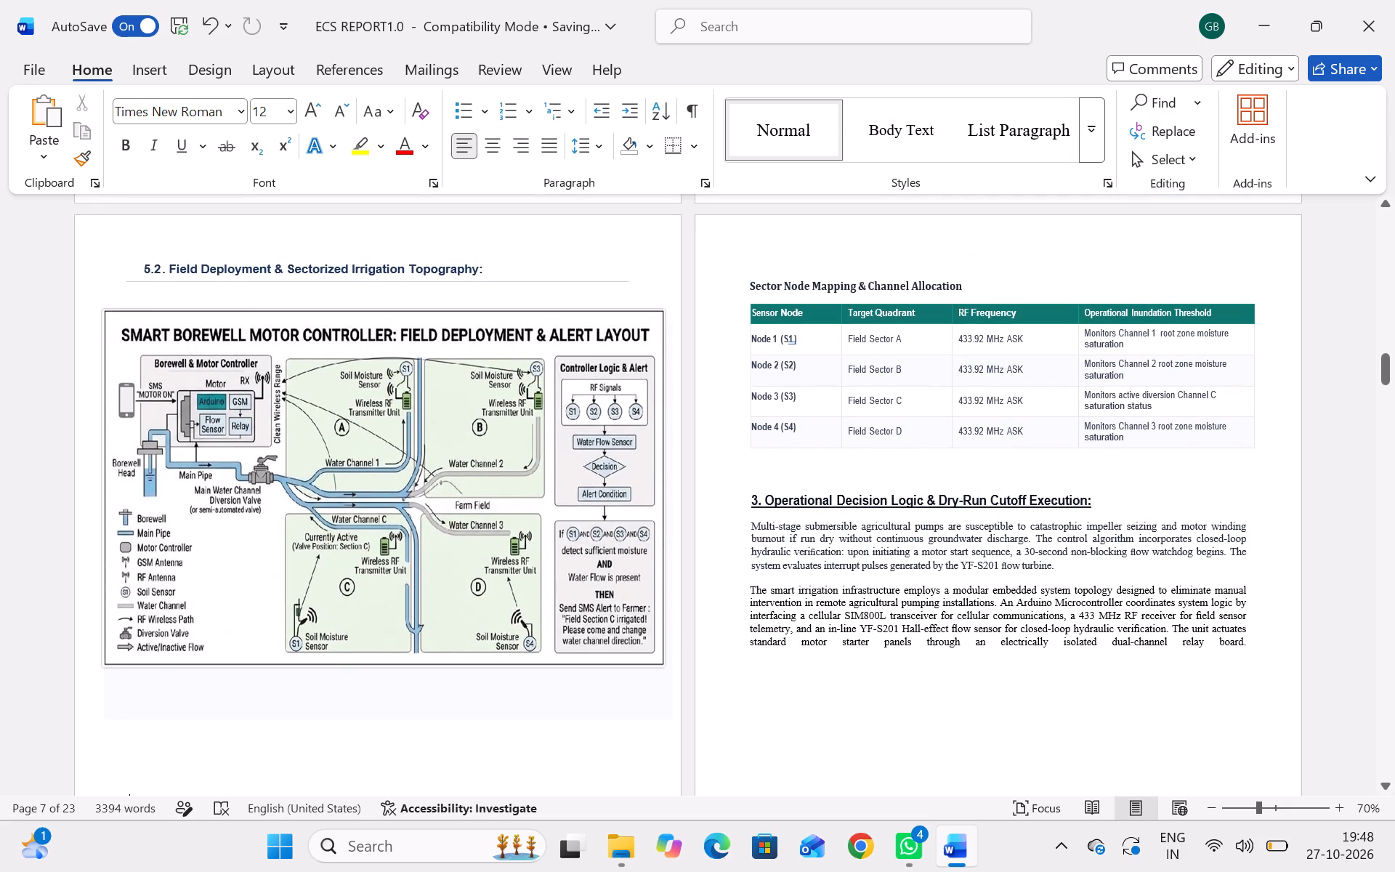
scroll(458, 684, up, 1)
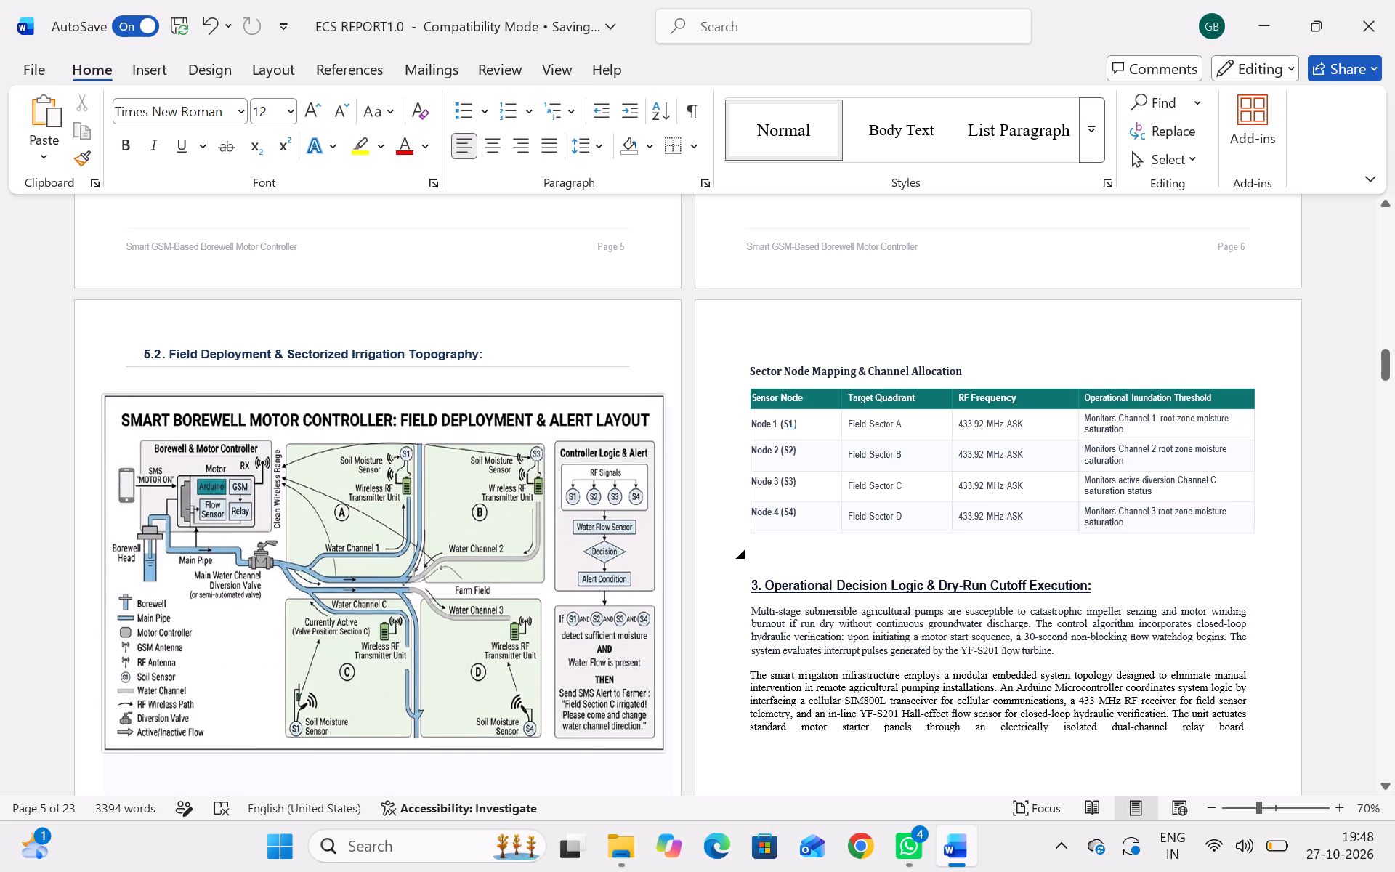
scroll(806, 585, up, 1)
scroll(806, 585, down, 1)
scroll(806, 585, up, 7)
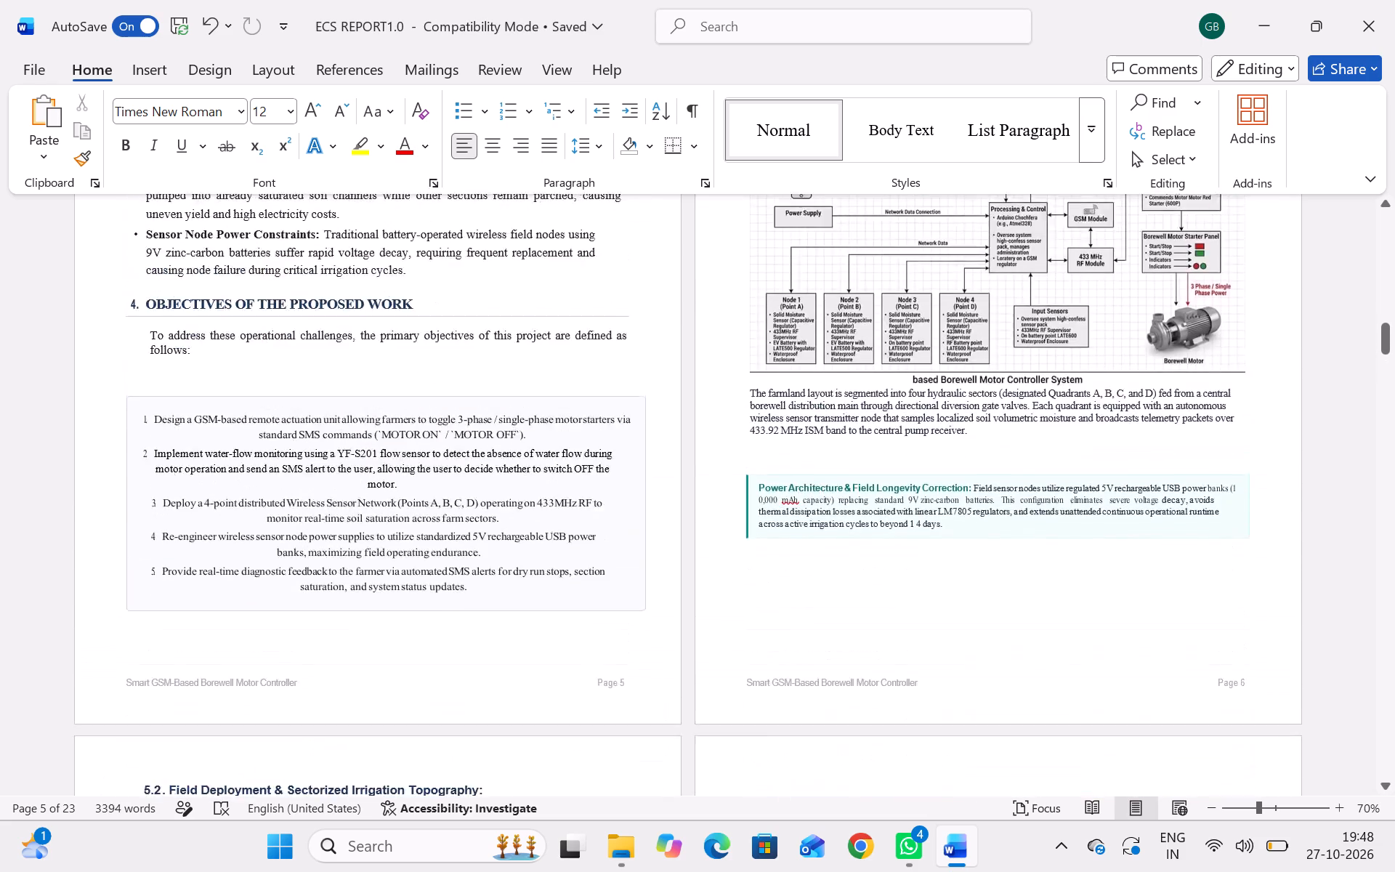
scroll(806, 585, up, 4)
scroll(806, 585, down, 1)
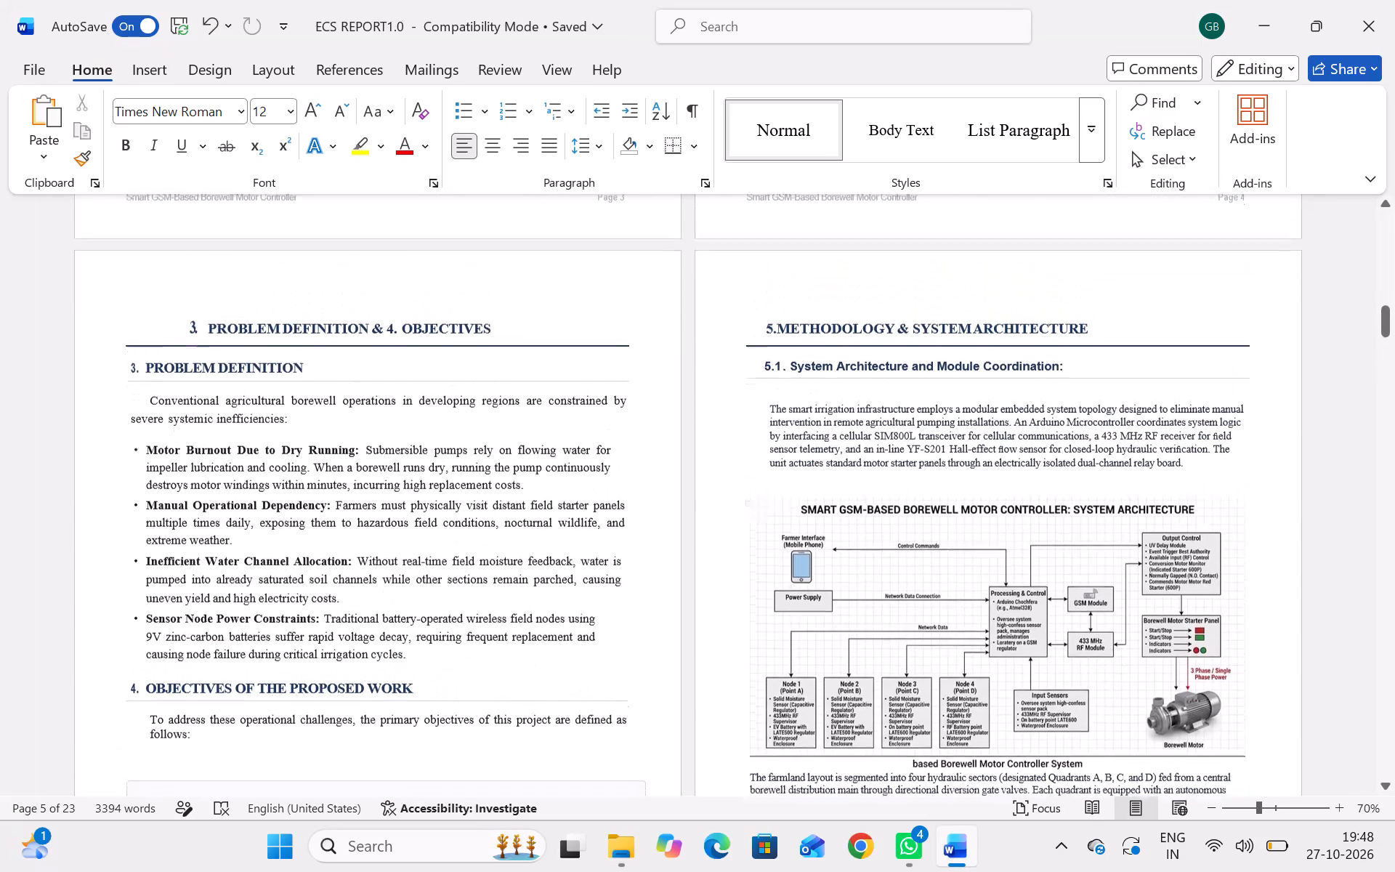
scroll(806, 585, down, 3)
scroll(806, 585, up, 2)
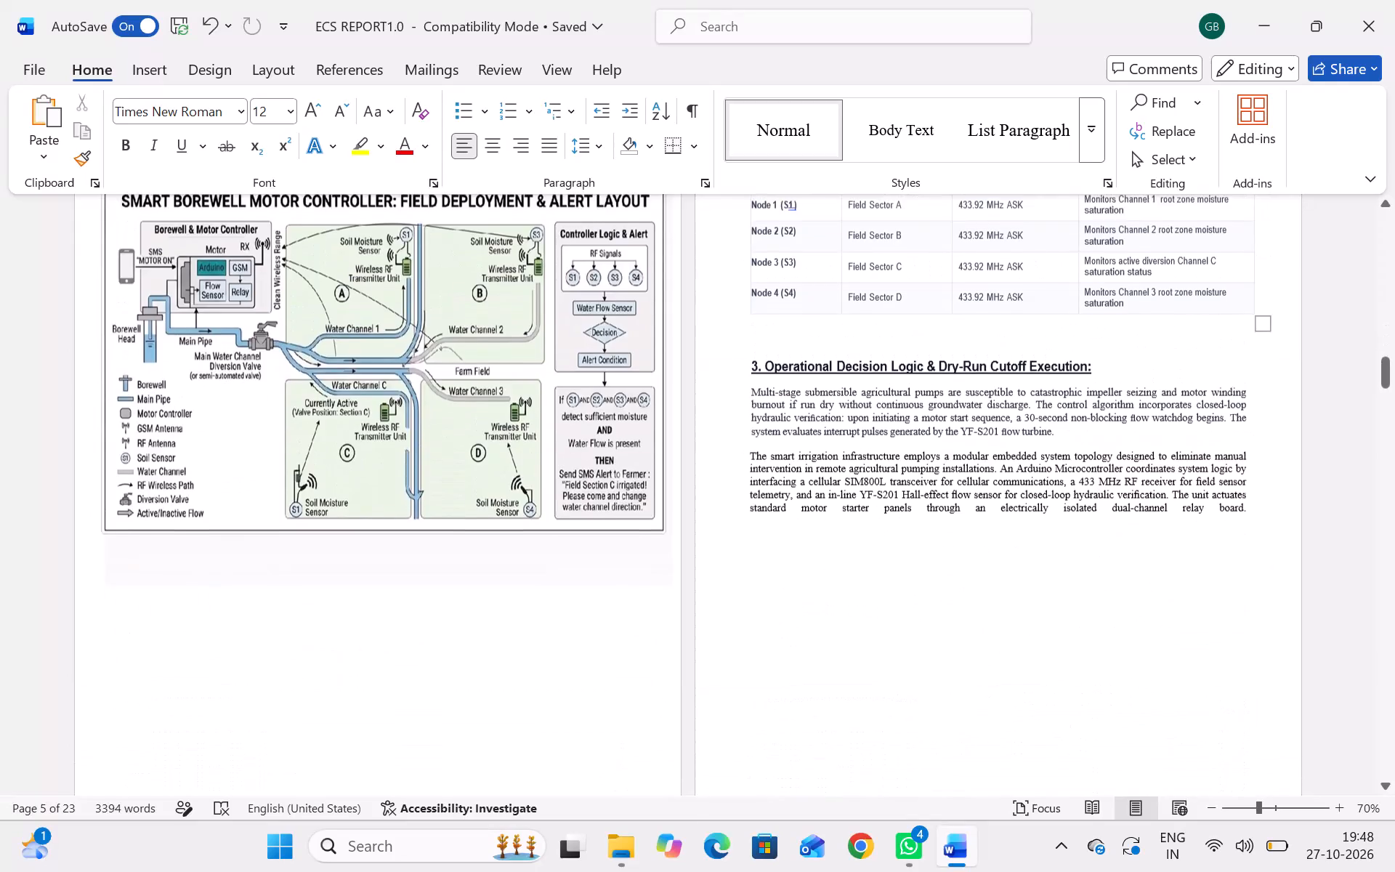
scroll(806, 585, up, 2)
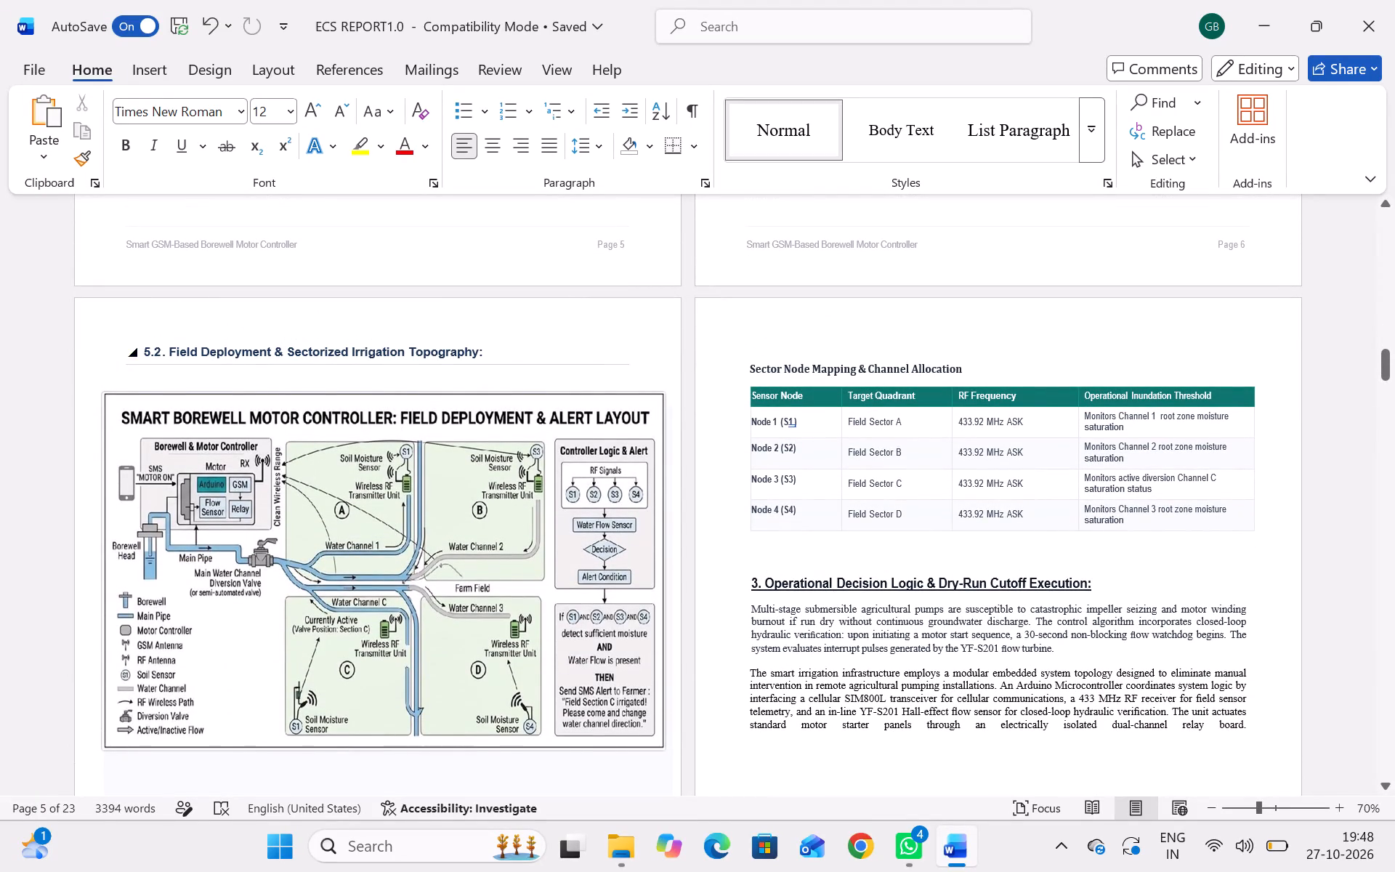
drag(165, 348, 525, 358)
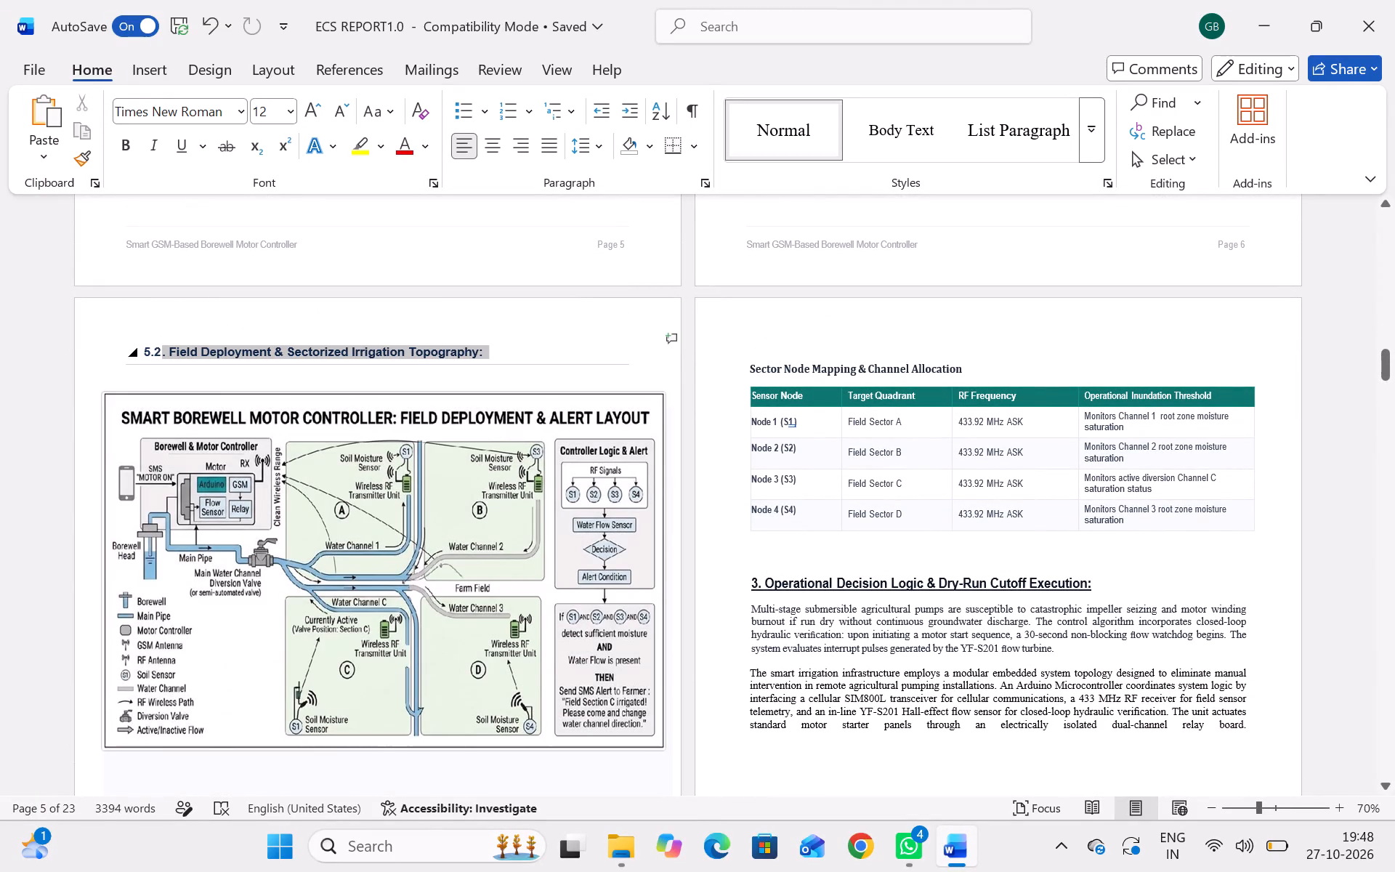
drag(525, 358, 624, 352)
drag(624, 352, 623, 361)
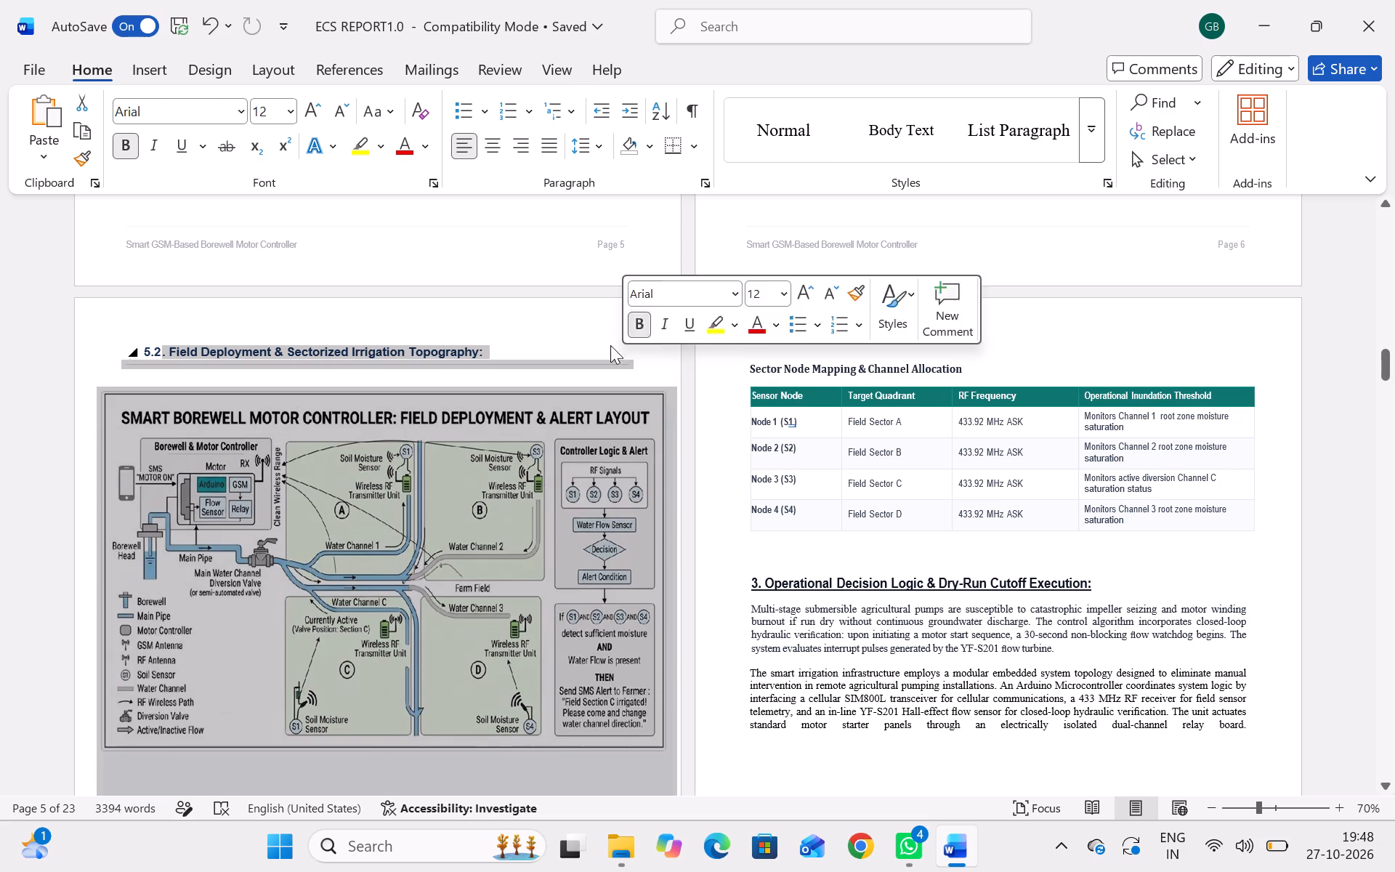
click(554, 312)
Copy the System Architecture and Module Coordination heading above 3. Operational Decision Logic & Dry-Run Cutoff Execution, with number and title on one line.
scroll(554, 312, up, 6)
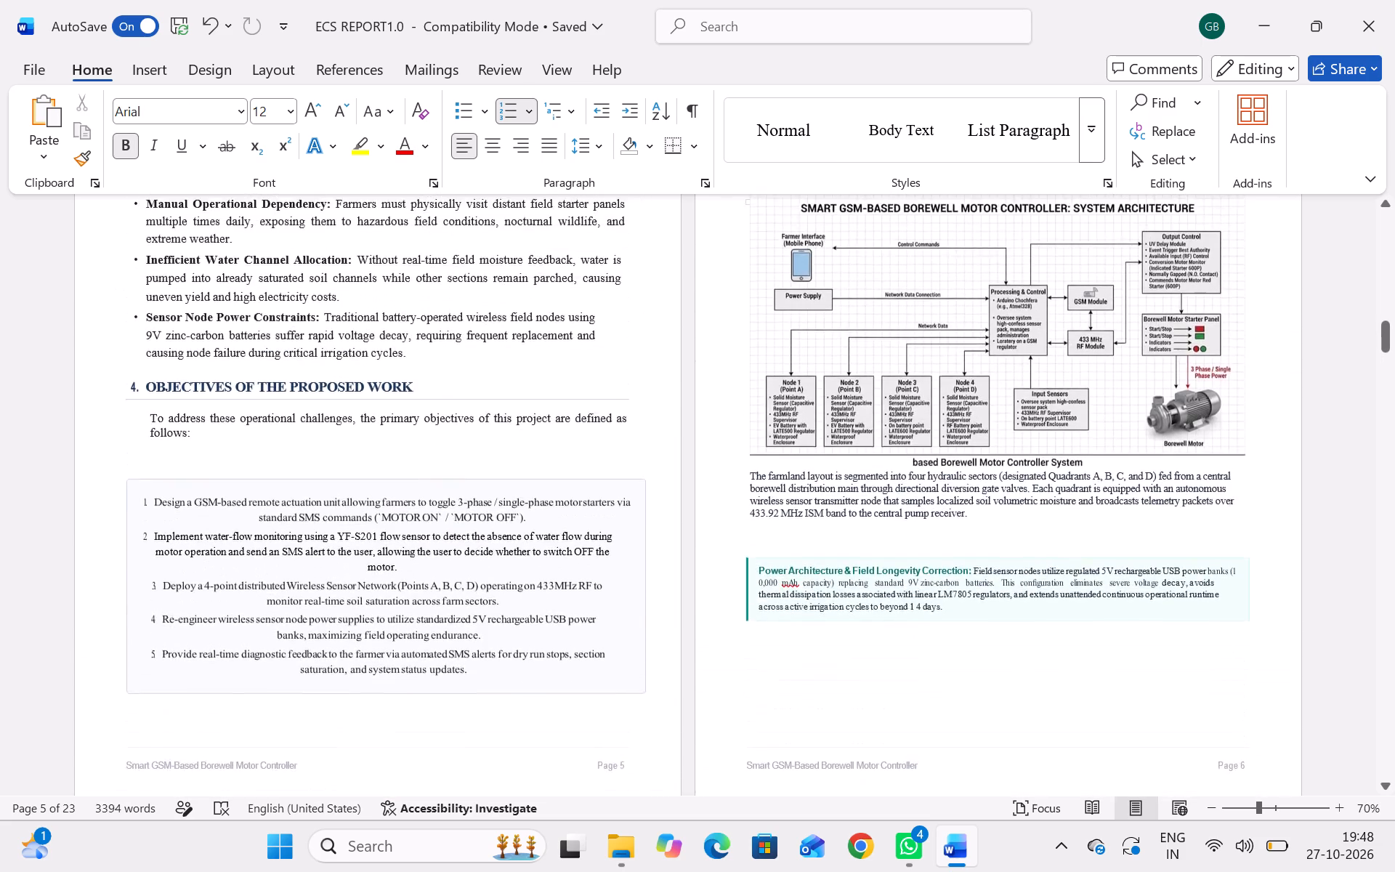
scroll(554, 312, up, 5)
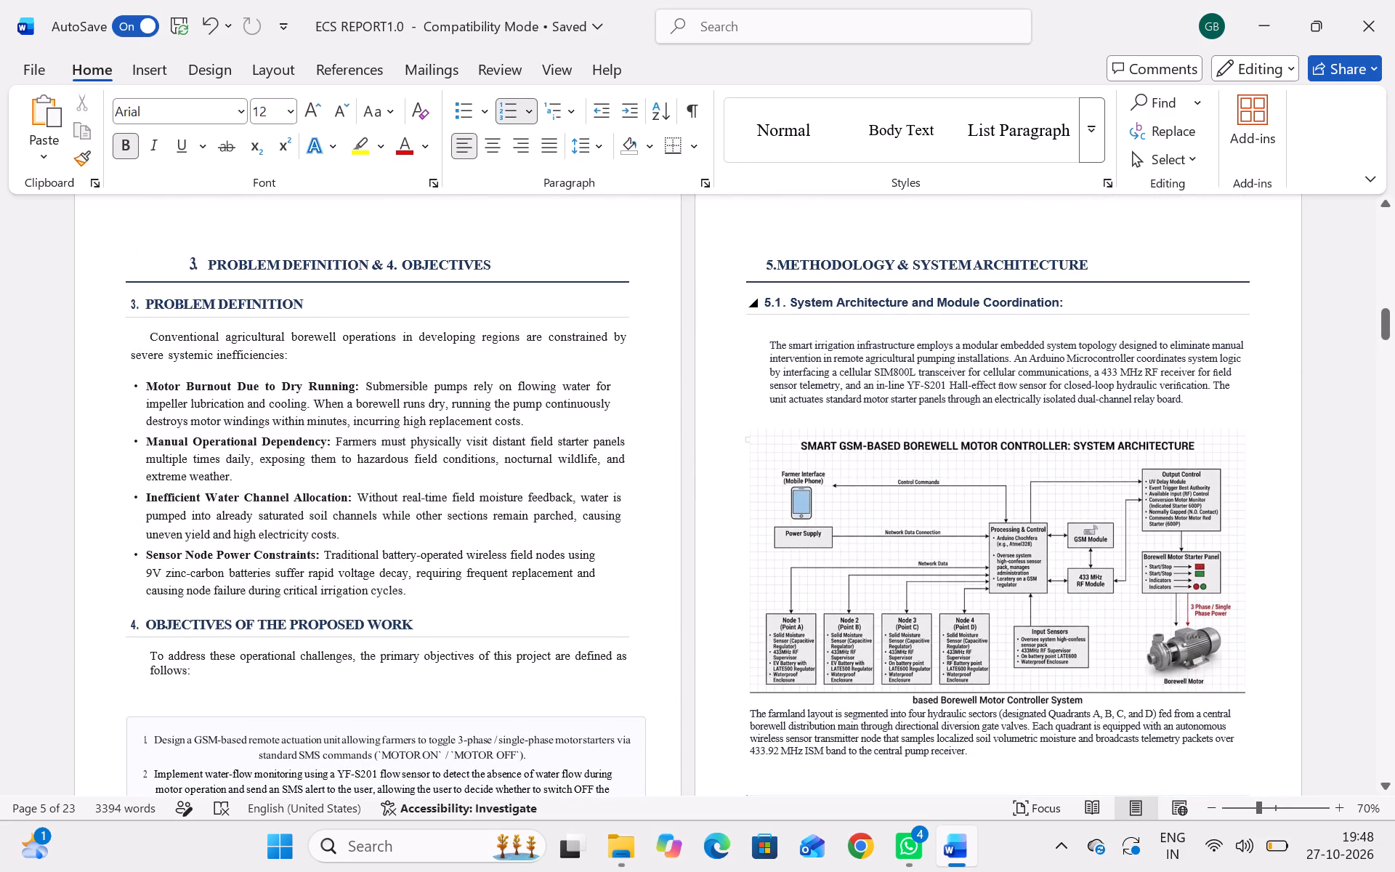
drag(788, 302, 836, 313)
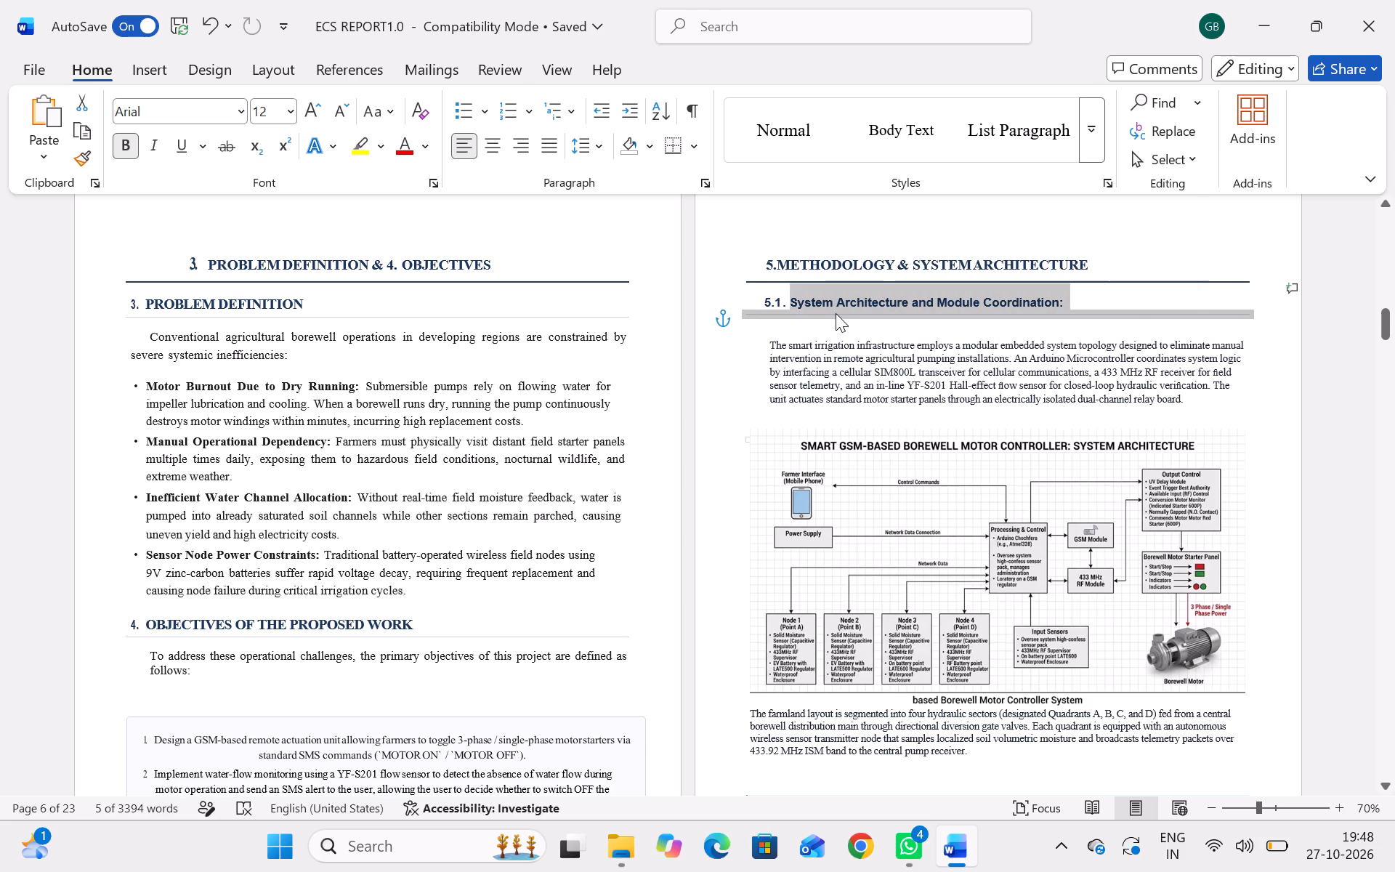
key(ctrl+c)
scroll(802, 377, down, 2)
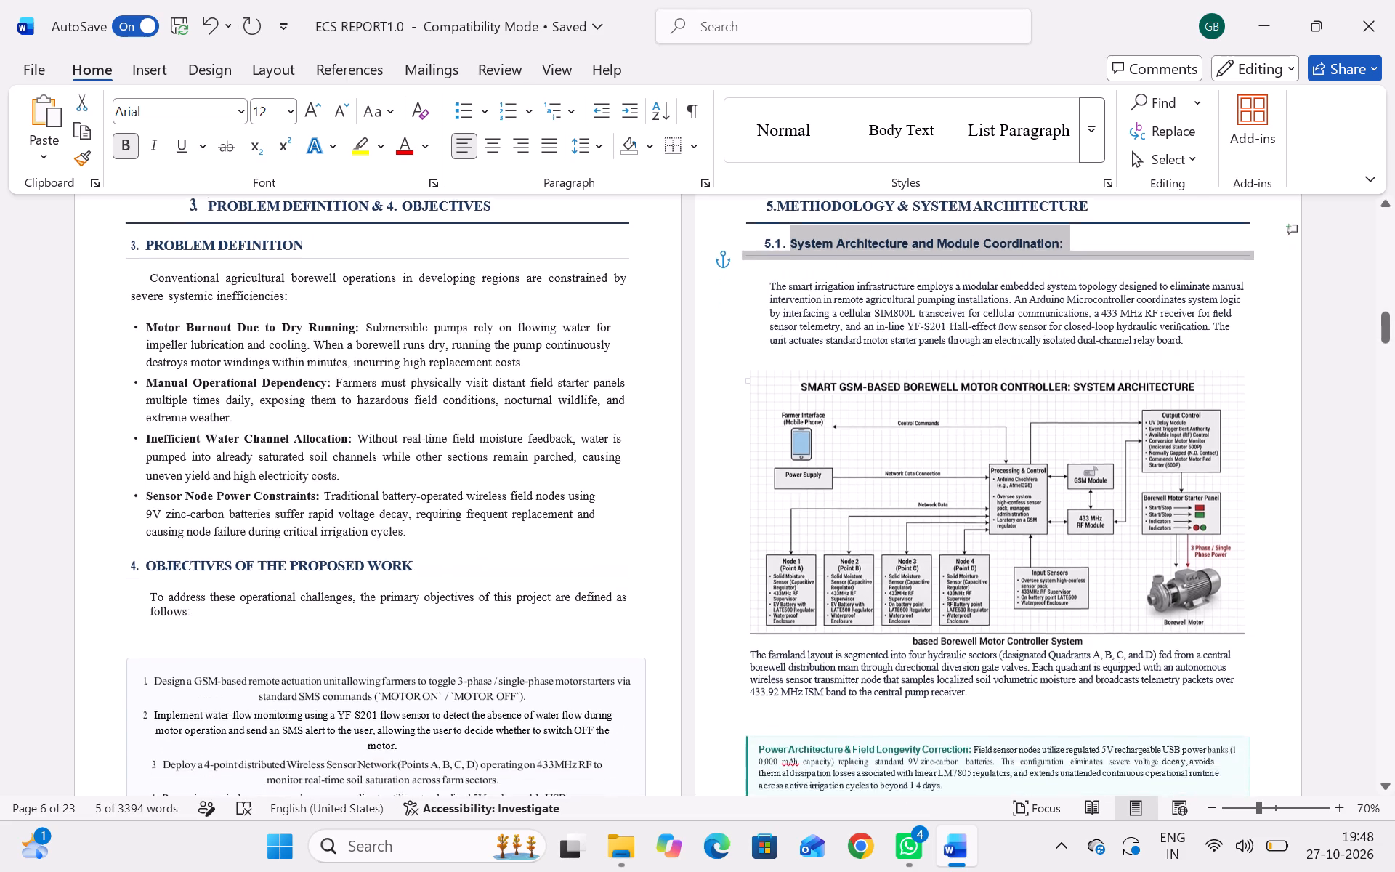
scroll(802, 377, down, 6)
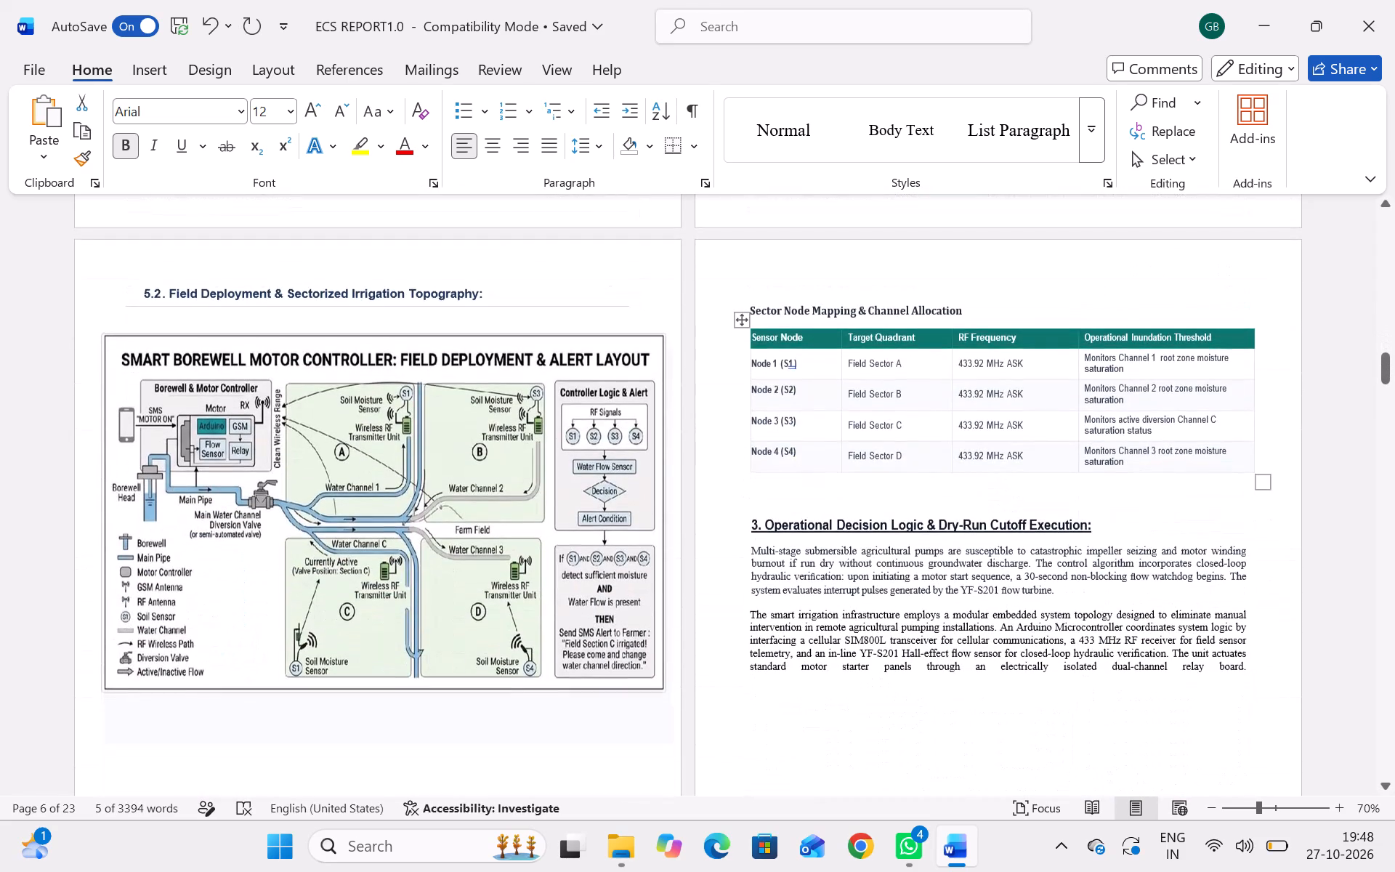
click(785, 505)
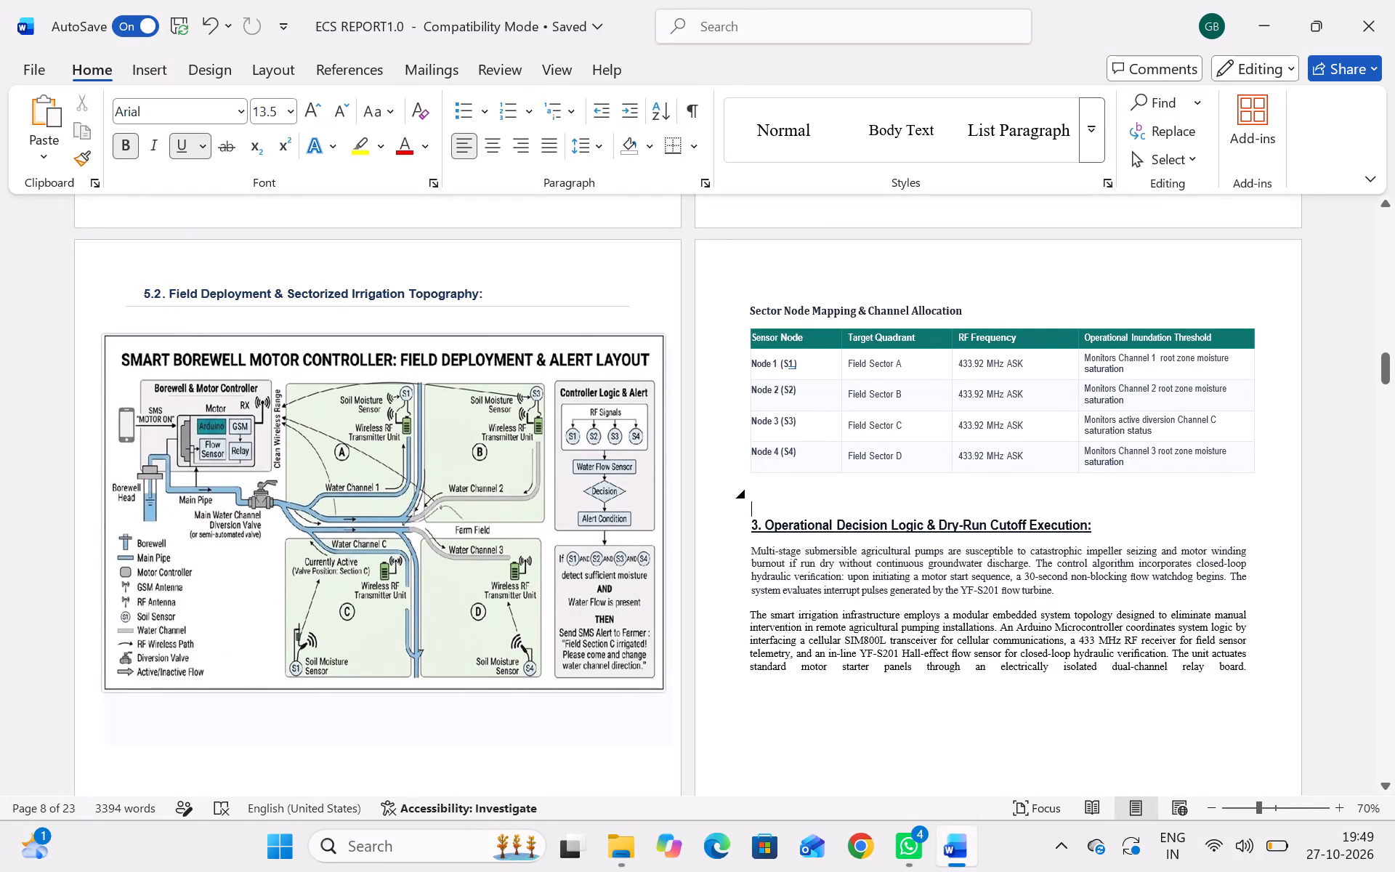
key(ctrl+v)
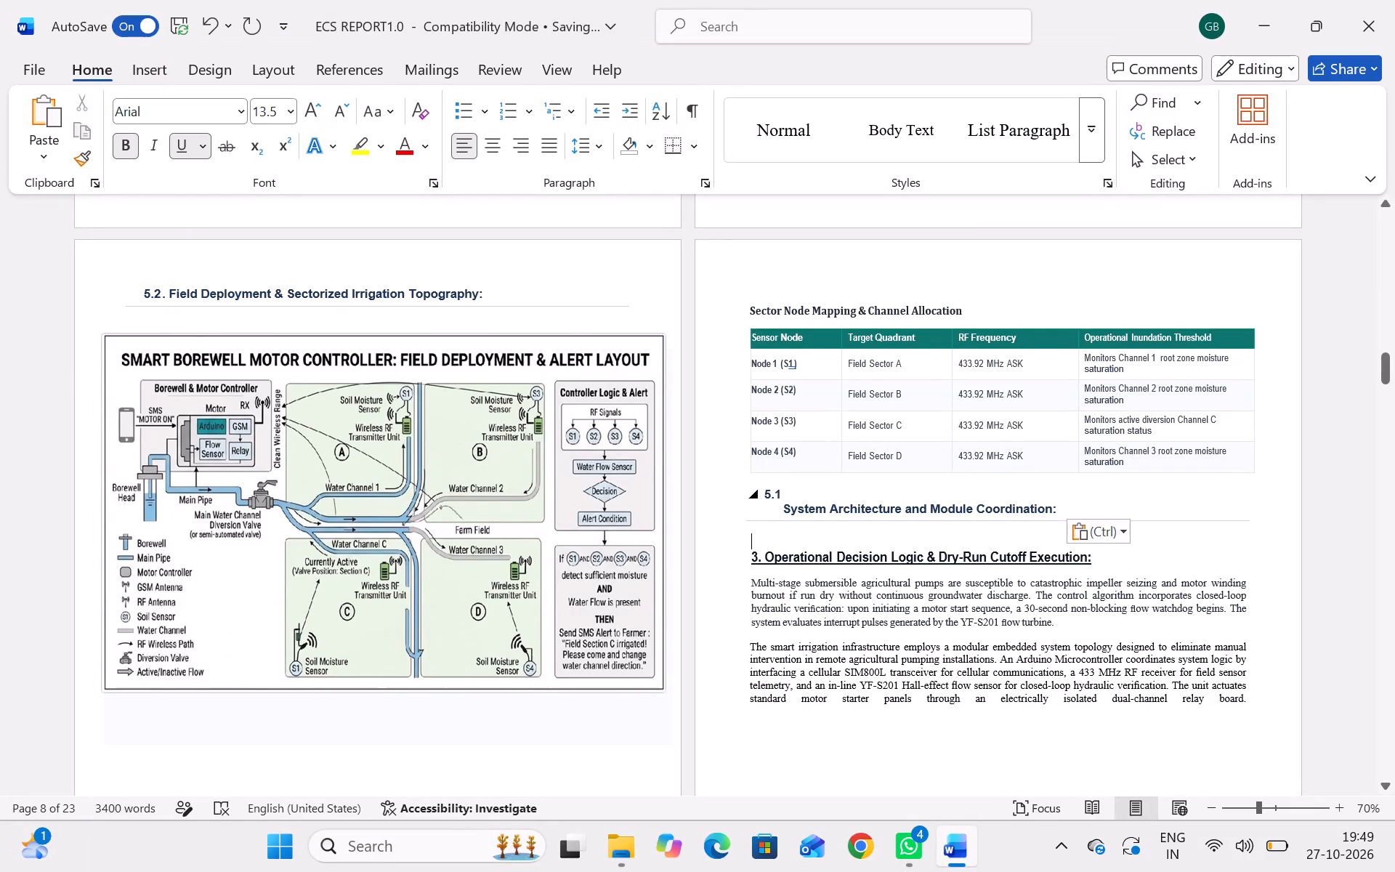
click(779, 506)
key(BackSpace)
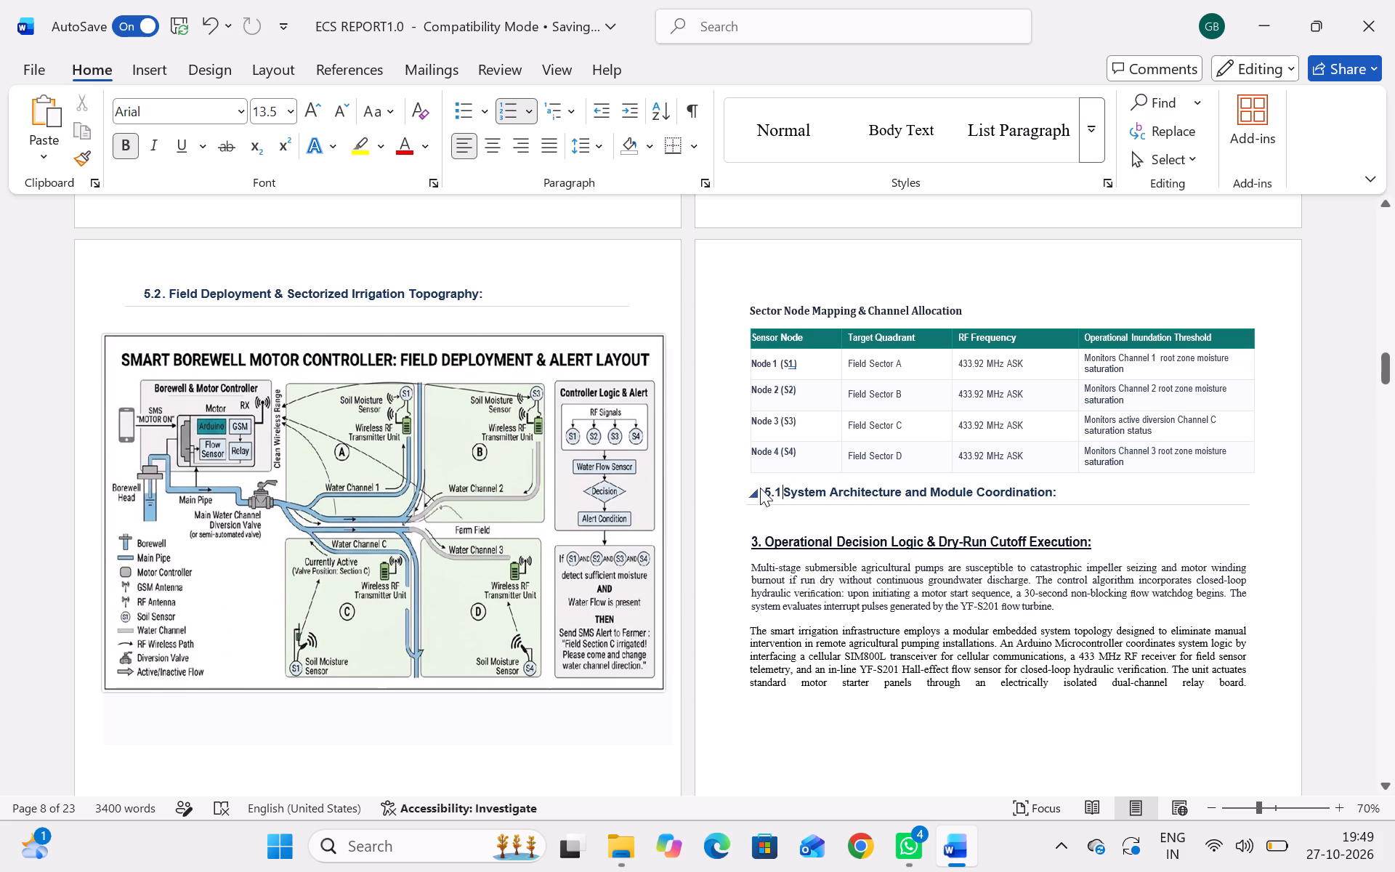
Insert an unnumbered blank line between the sector node table and the pasted 5.1 heading.
click(762, 479)
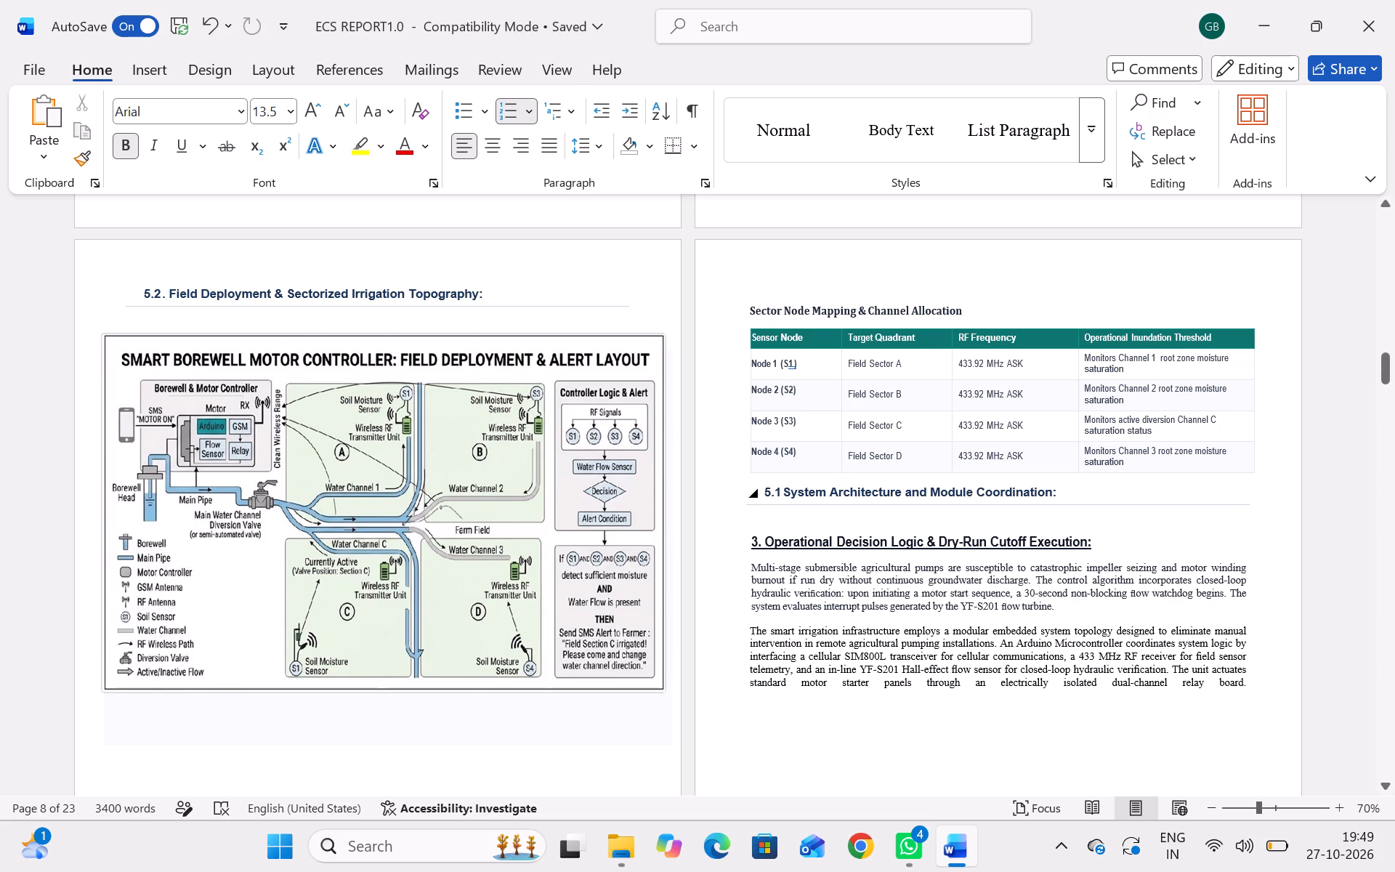
click(762, 490)
key(Return)
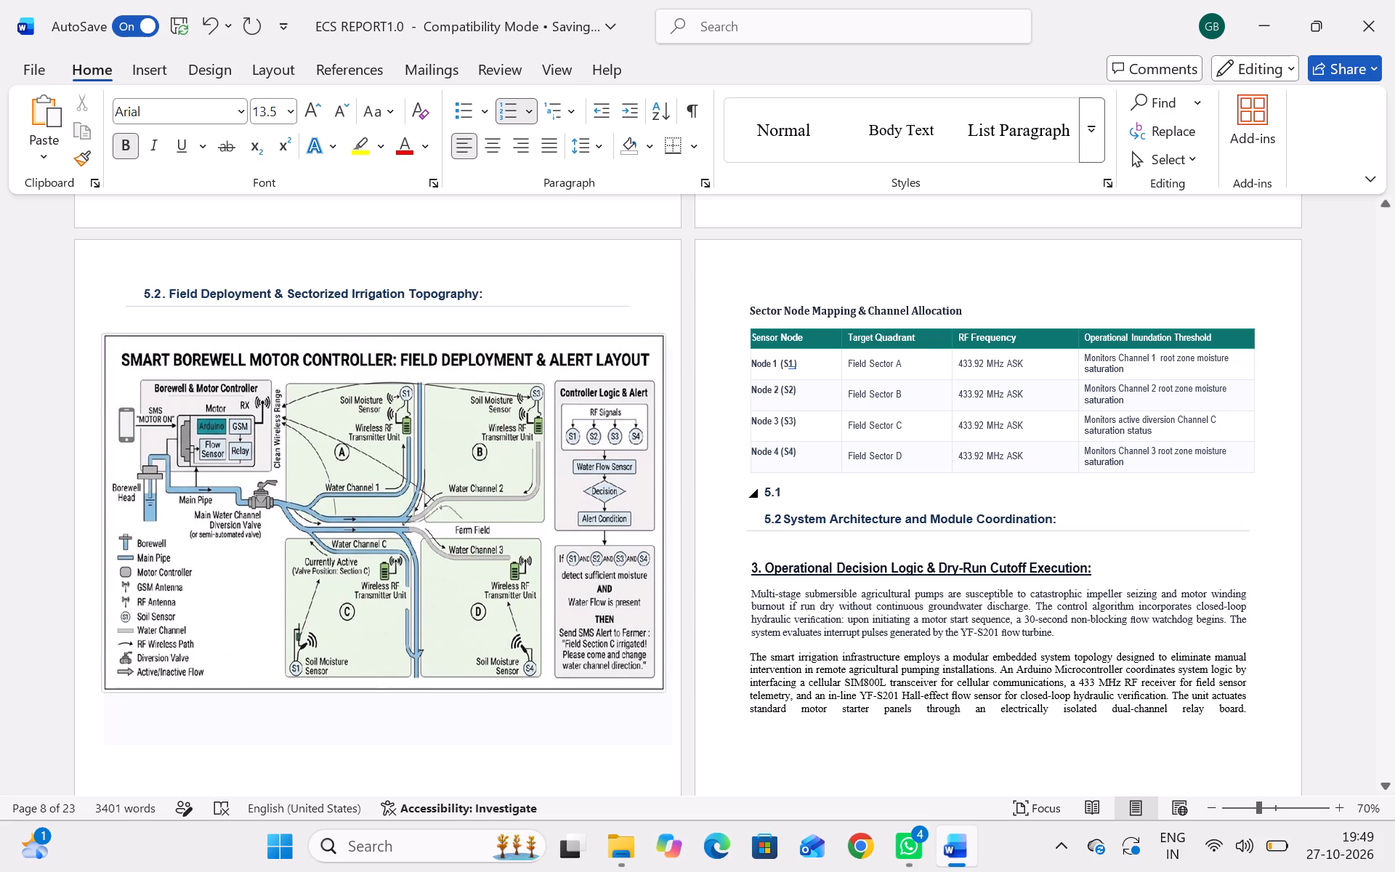
click(783, 499)
key(Up)
key(BackSpace)
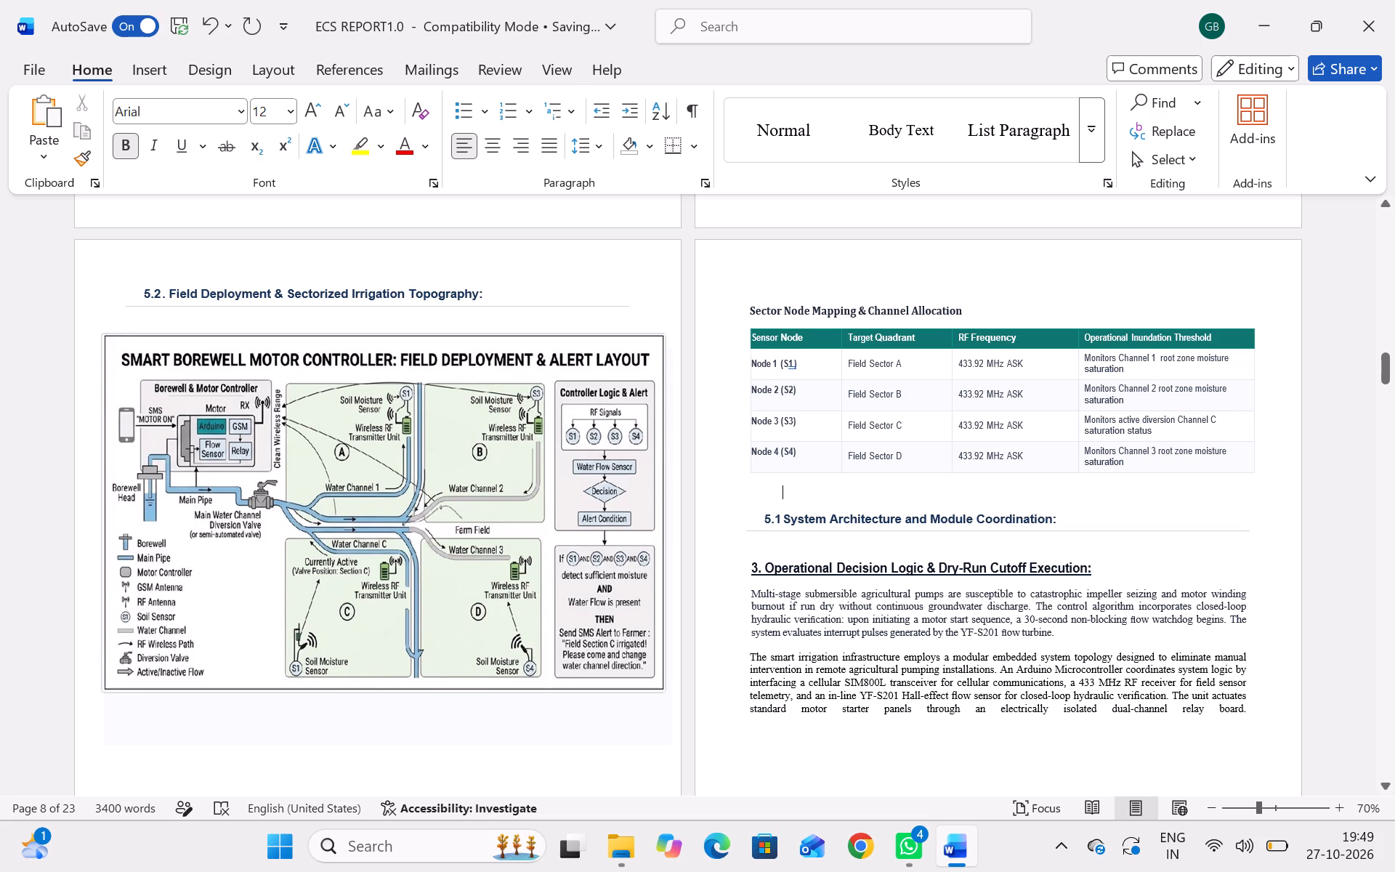
Renumber the pasted System Architecture and Module Coordination heading below the sector node table as 5.3., with a single space before the title.
scroll(175, 294, up, 1)
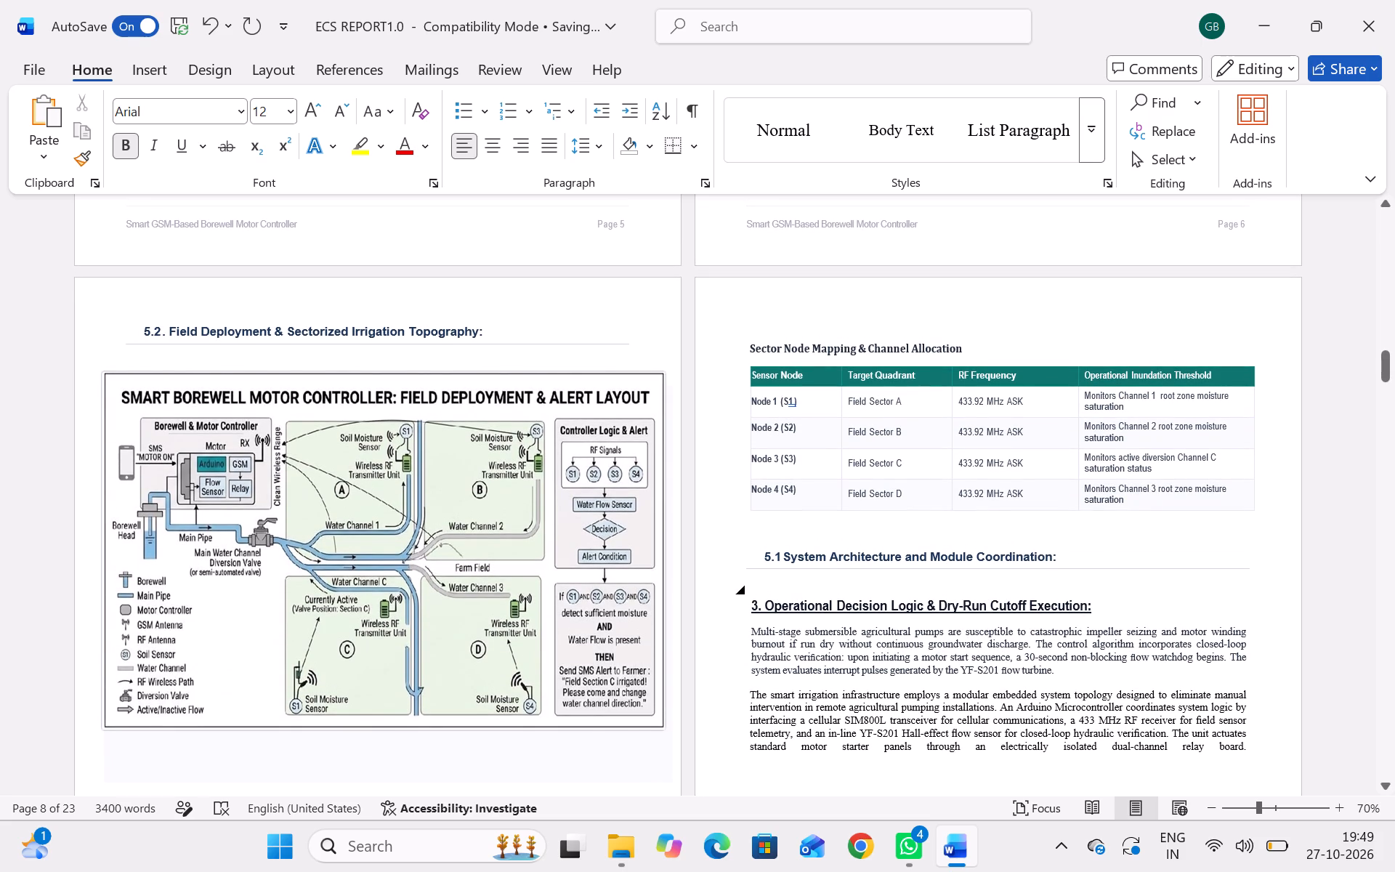
click(780, 562)
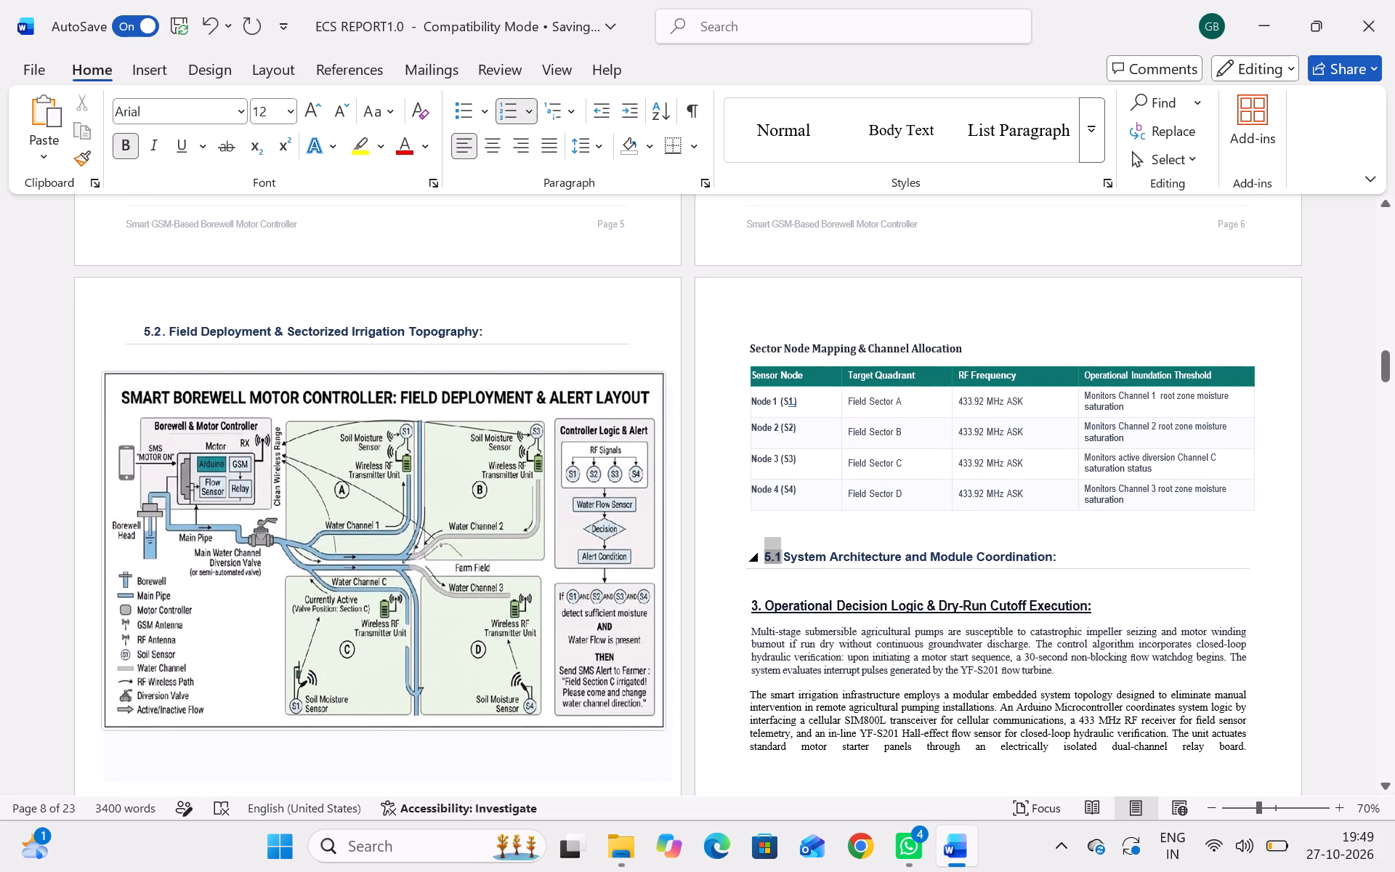
click(780, 562)
key(BackSpace)
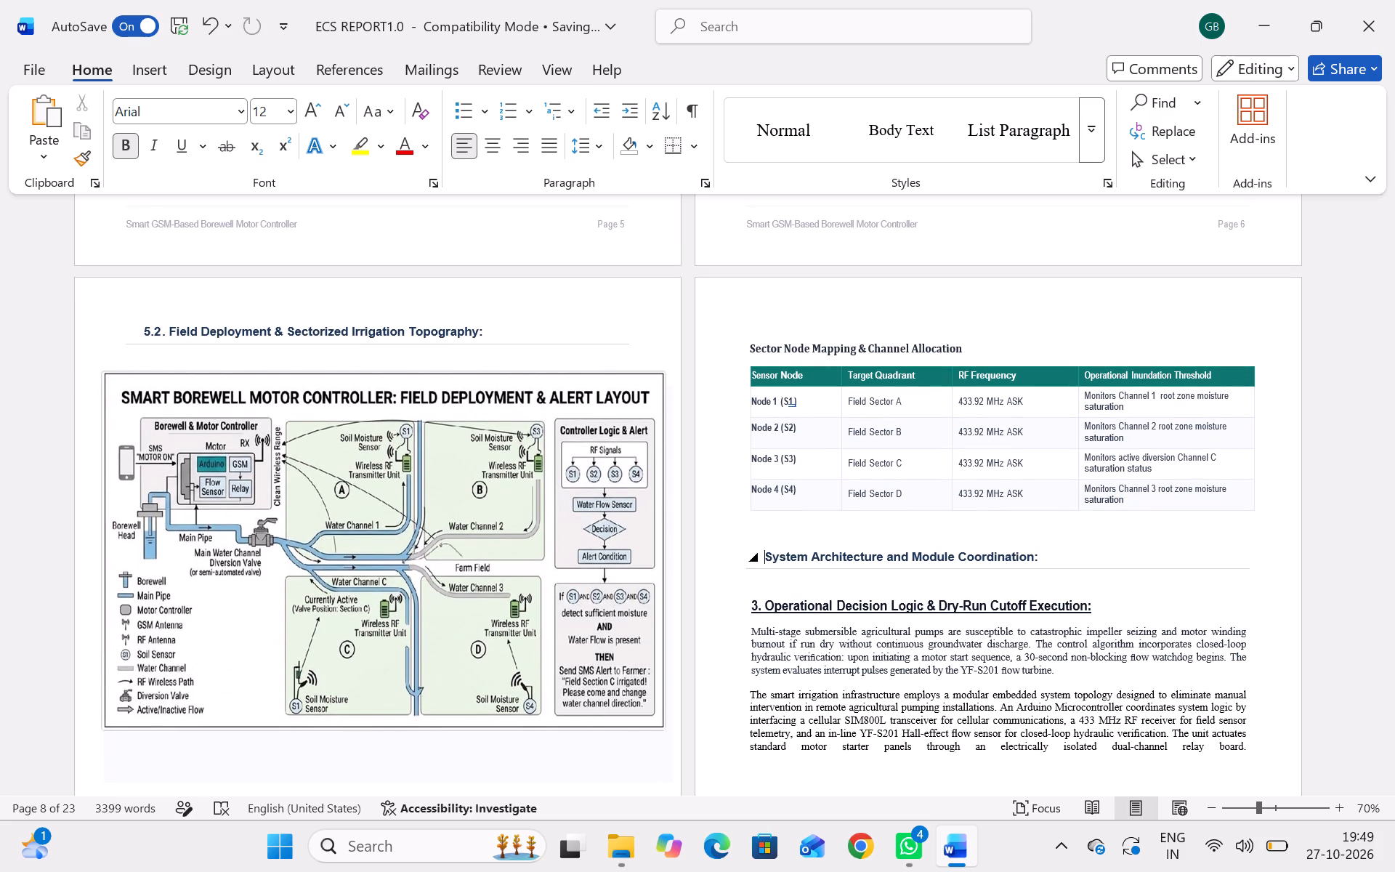
text(5.)
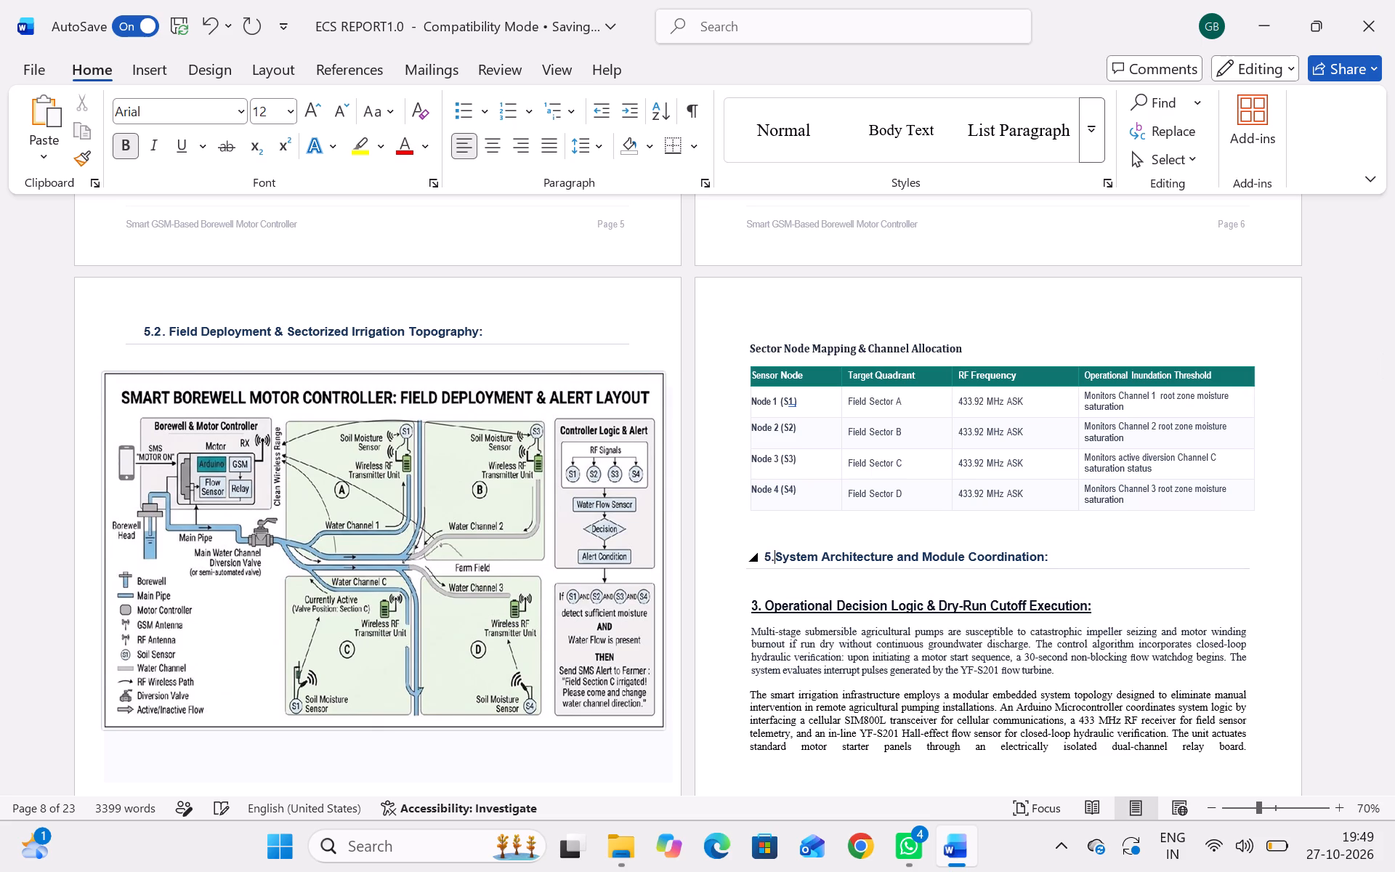
key(3)
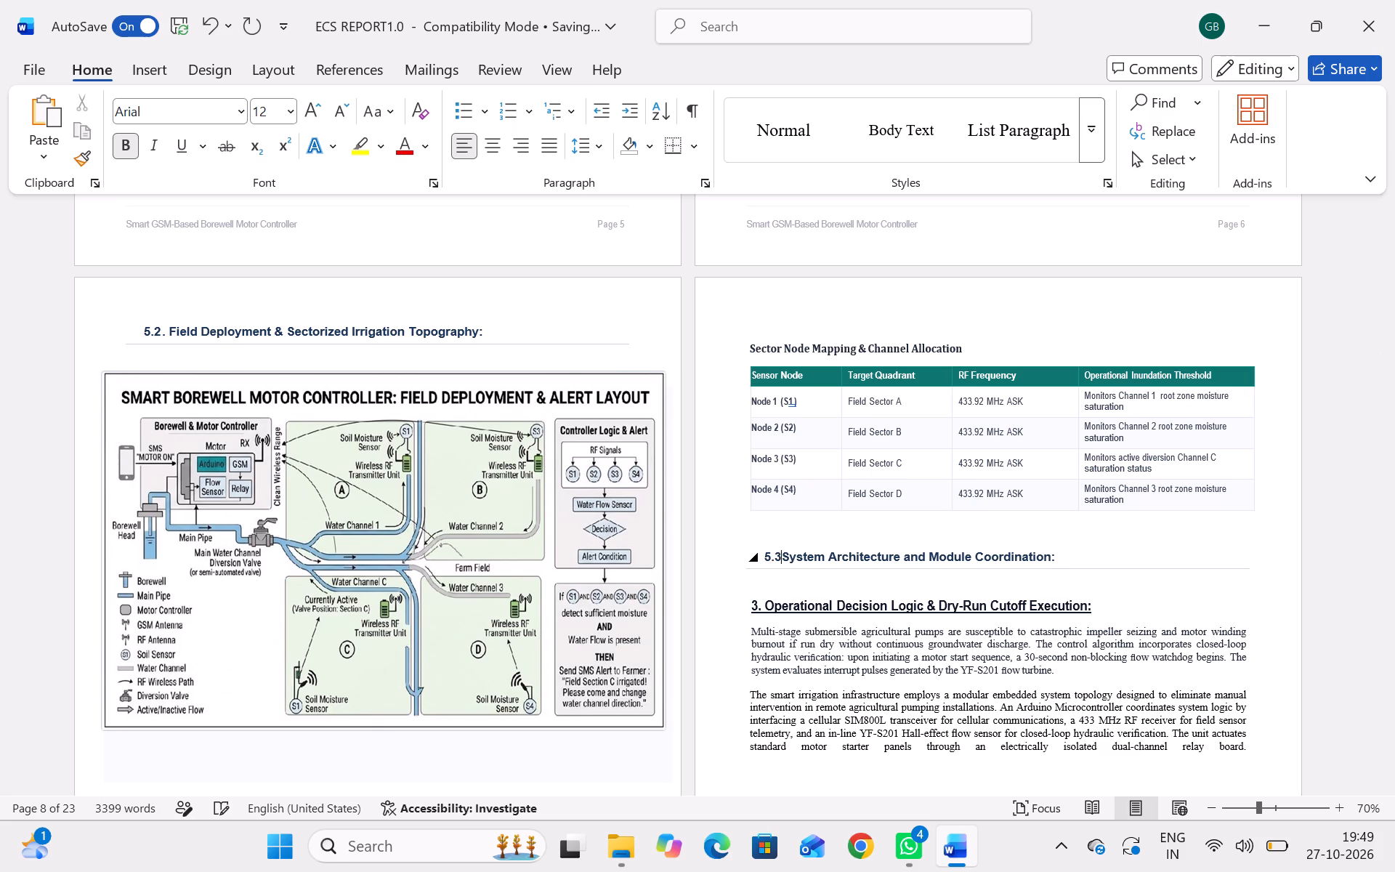
text(.)
key(space)
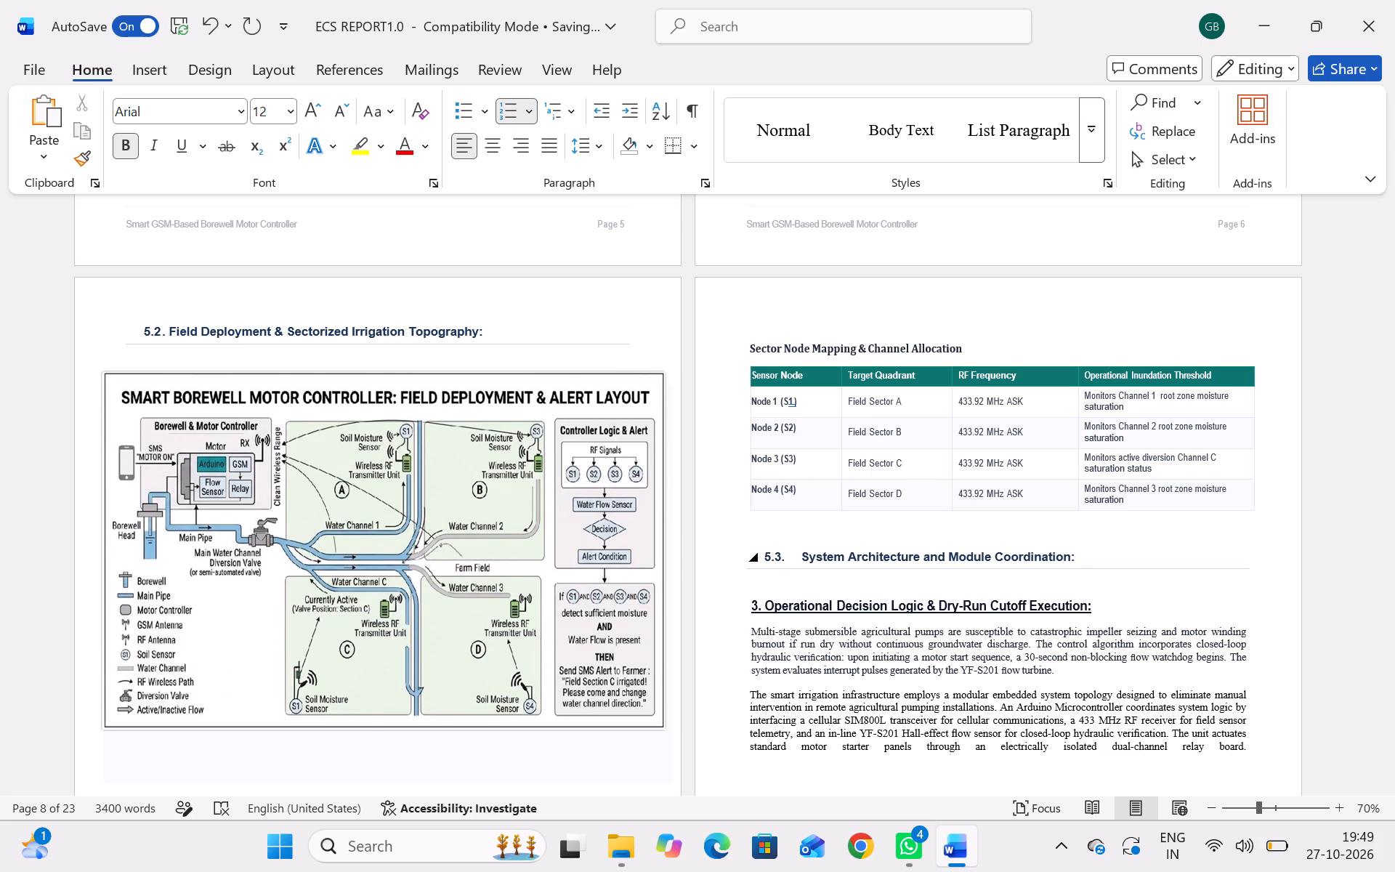
key(BackSpace)
key(ctrl+z)
key(ctrl+z)
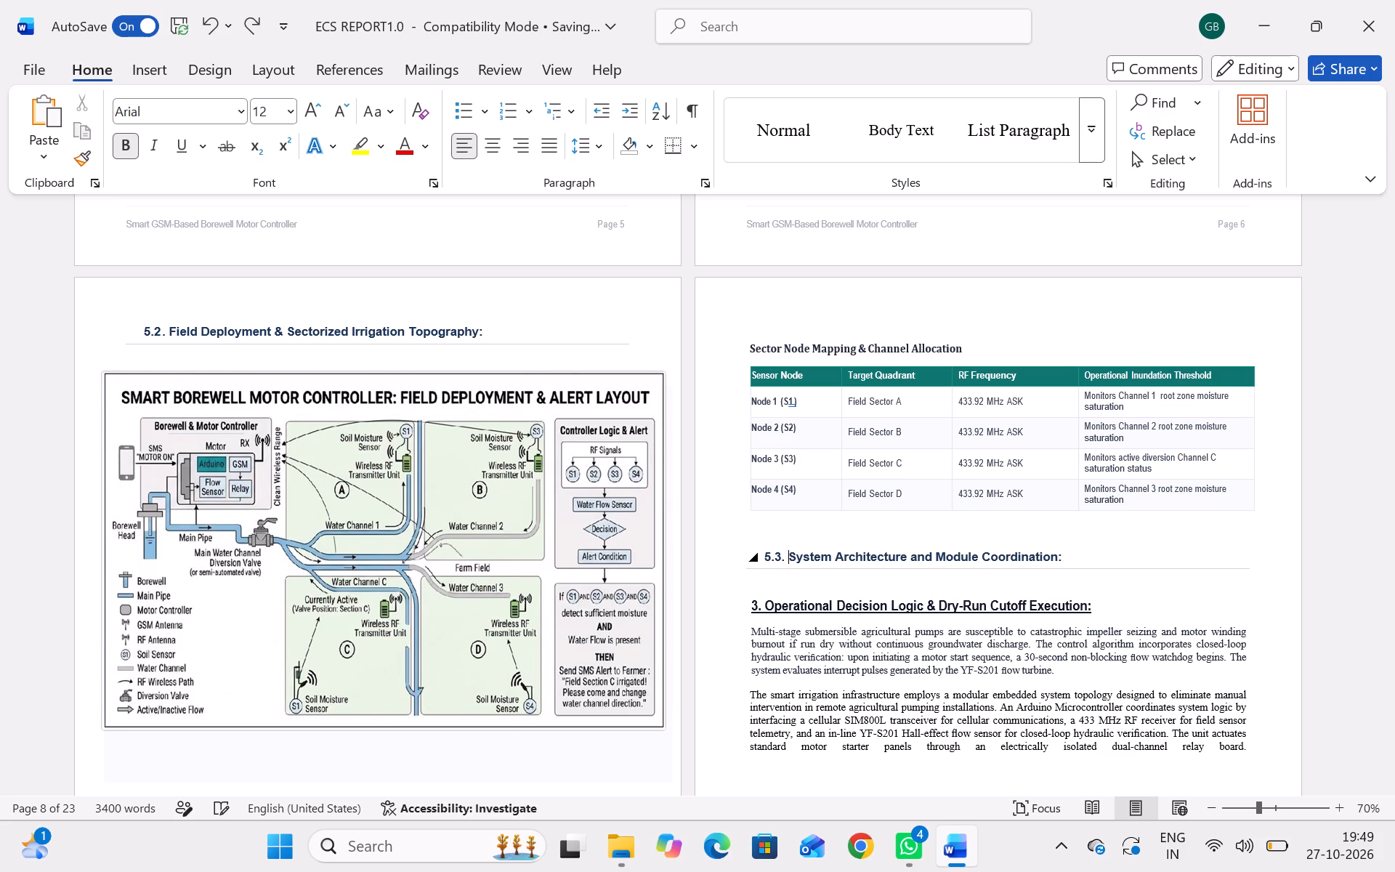
Replace the title of the 5.3. heading with "Operational Decision Logic & Dry-Run Cutoff Execution", keeping the closing colon.
click(1056, 558)
key(BackSpace)
key(BackSpace)
key(BackSpace)
key(BackSpace)
key(BackSpace)
key(BackSpace)
key(BackSpace)
key(BackSpace)
key(BackSpace)
key(BackSpace)
key(BackSpace)
key(BackSpace)
key(BackSpace)
key(BackSpace)
key(BackSpace)
key(BackSpace)
key(BackSpace)
key(BackSpace)
key(BackSpace)
key(BackSpace)
key(BackSpace)
key(BackSpace)
key(BackSpace)
key(BackSpace)
key(BackSpace)
key(BackSpace)
key(BackSpace)
key(BackSpace)
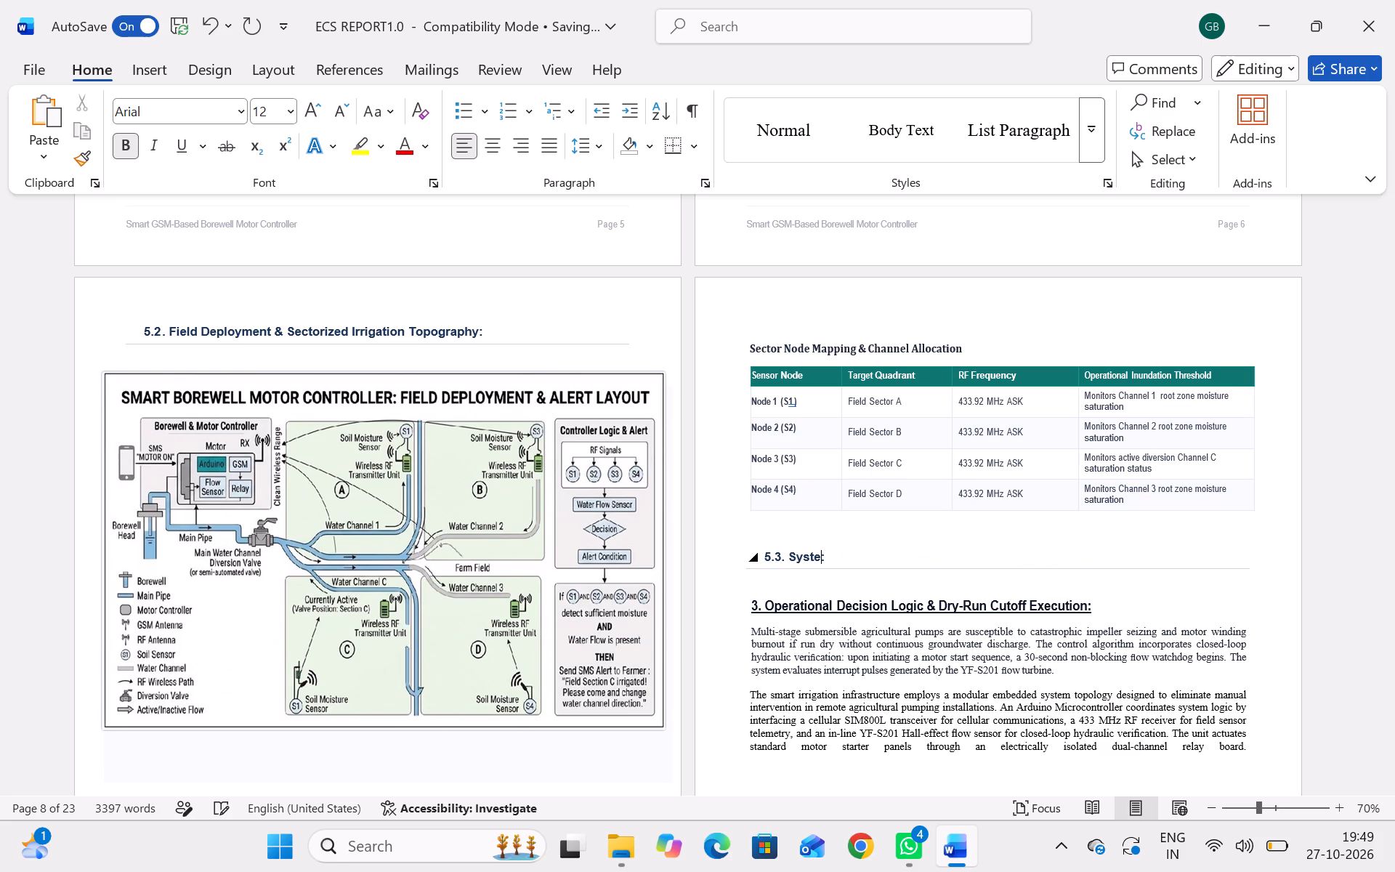
key(BackSpace)
key(BackSpace)
key(BackSpace)
key(BackSpace)
key(BackSpace)
text(al)
key(space)
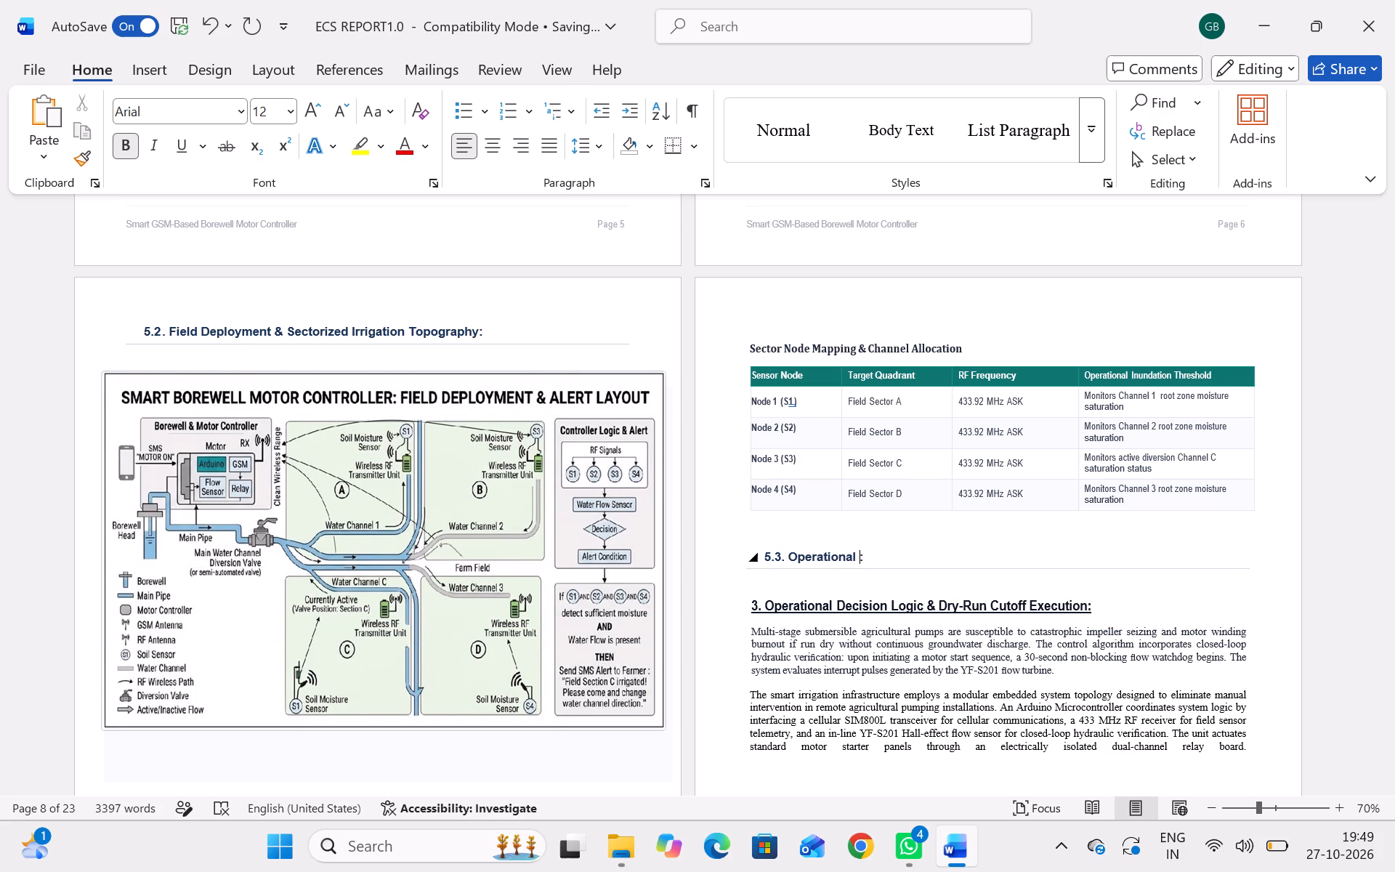
key(d)
key(e)
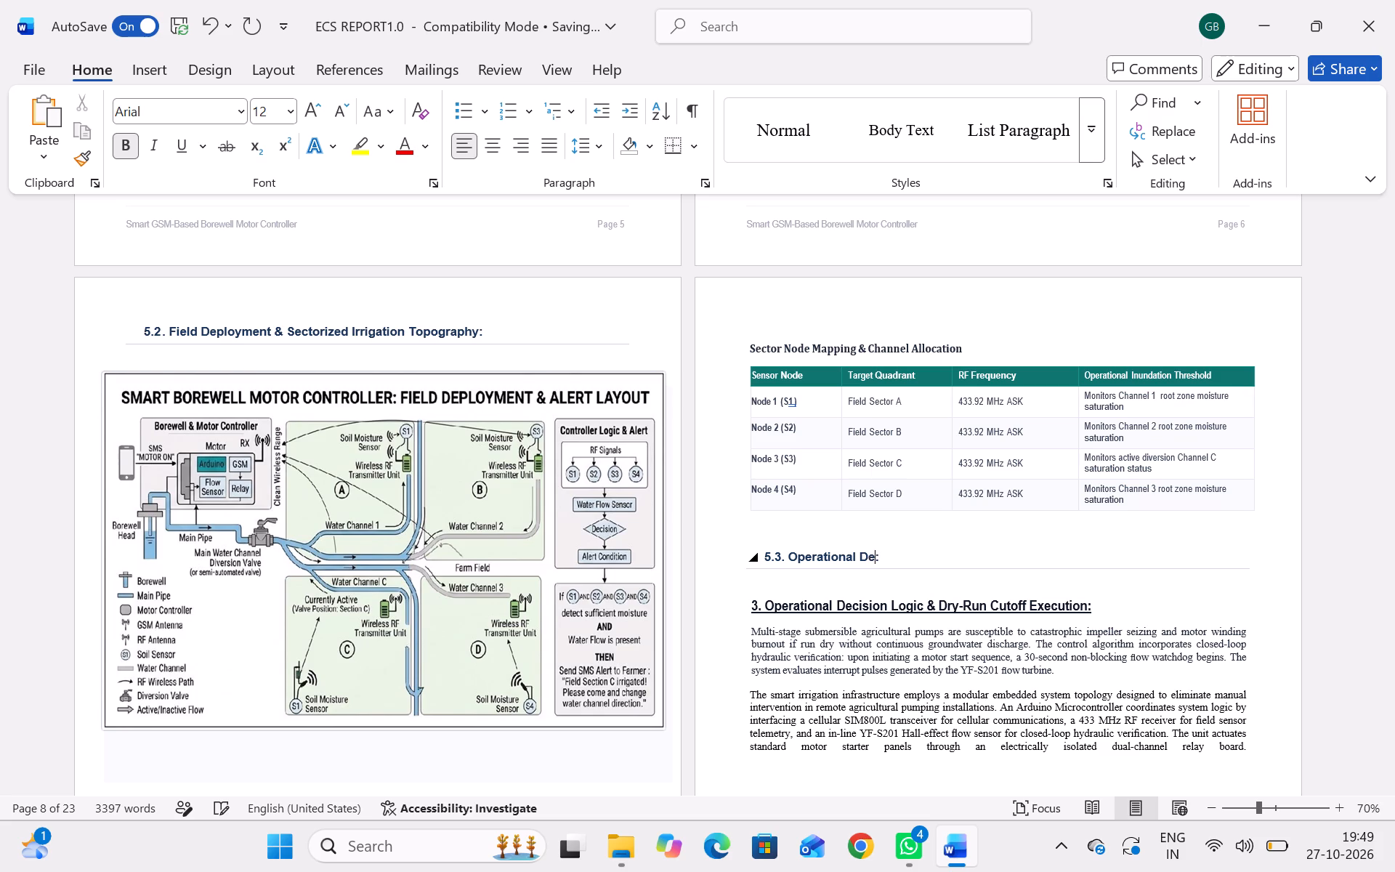
text(cision)
key(space)
key(shift+ampersand)
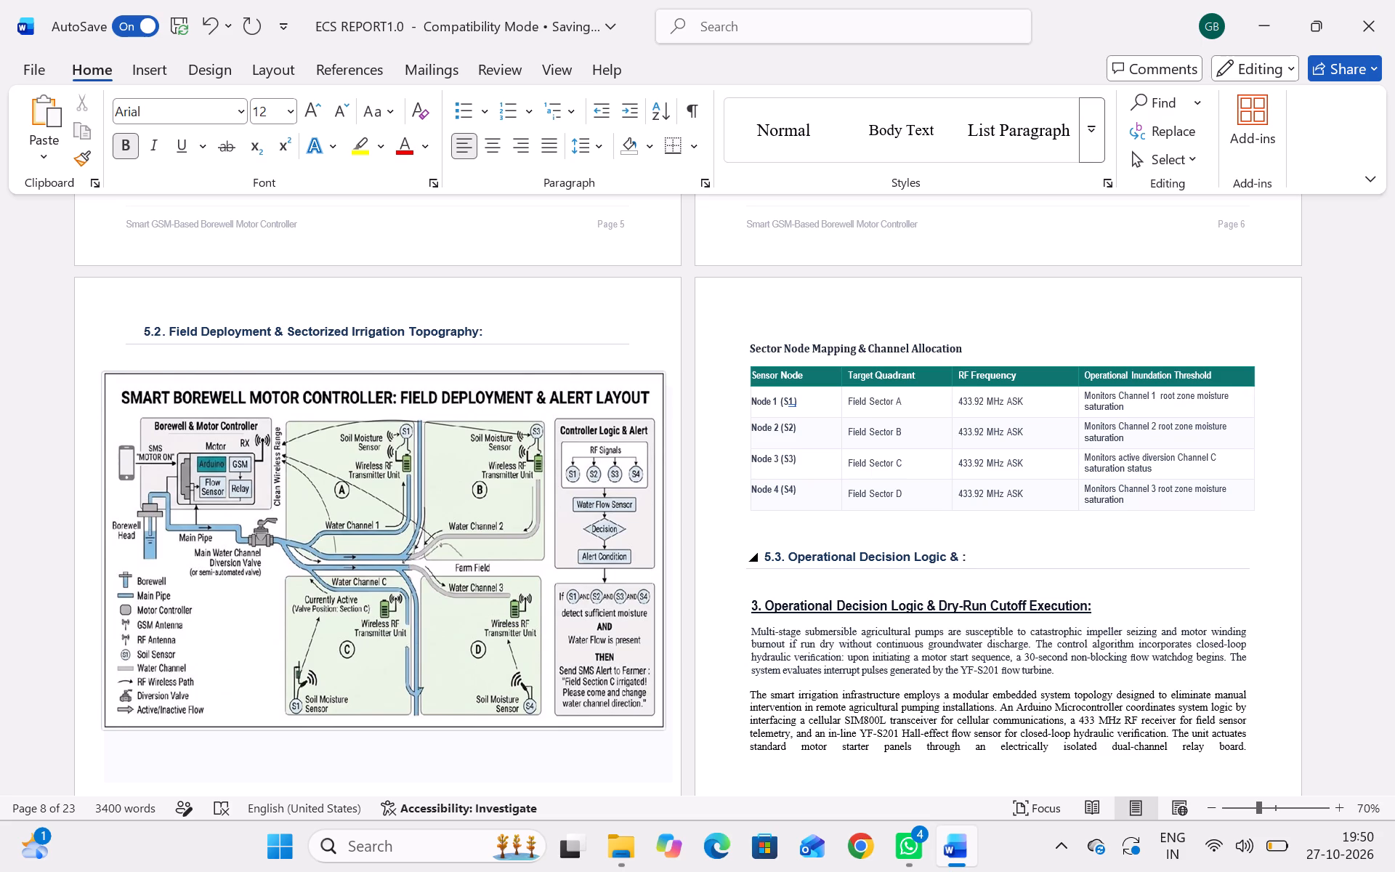
text(ry)
key(minus)
key(space)
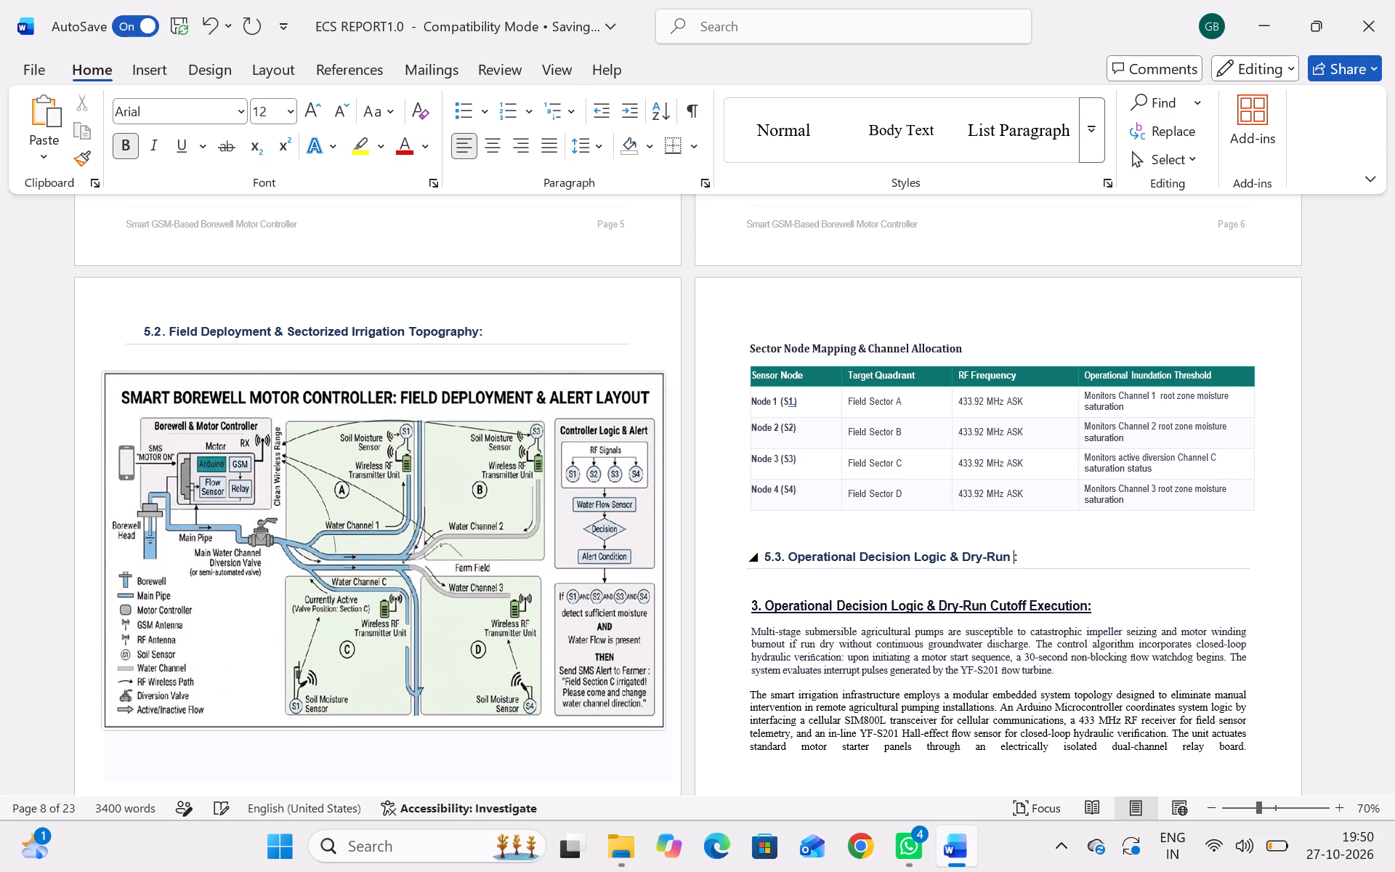
key(c)
key(BackSpace)
key(o)
text(ff)
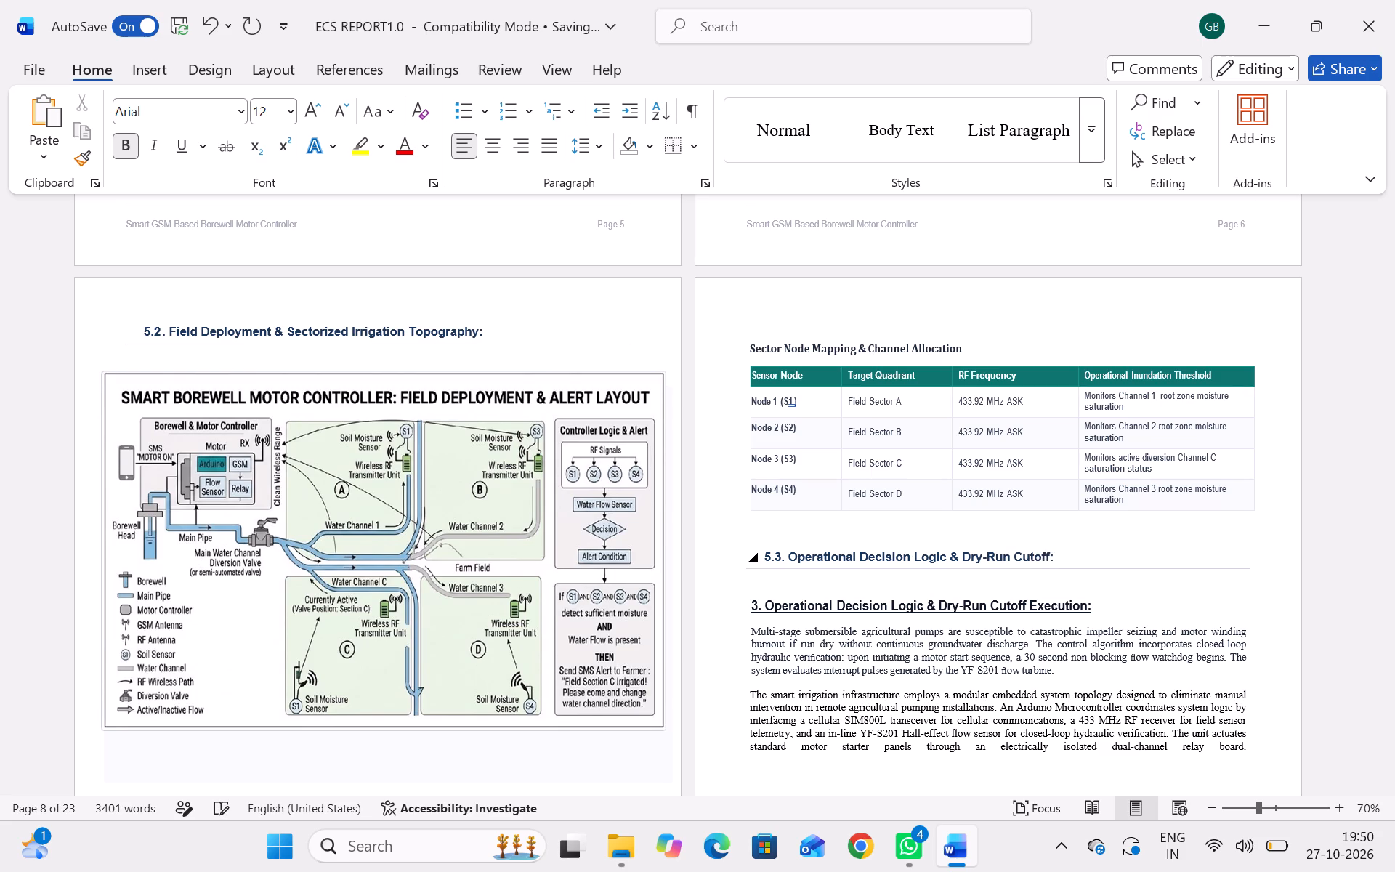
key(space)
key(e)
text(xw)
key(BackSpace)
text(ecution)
Delete the old heading "3. Operational Decision Logic & Dry-Run Cutoff Execution:" below the 5.3. heading, together with its leftover empty line.
drag(1116, 605, 754, 606)
key(BackSpace)
key(BackSpace)
key(BackSpace)
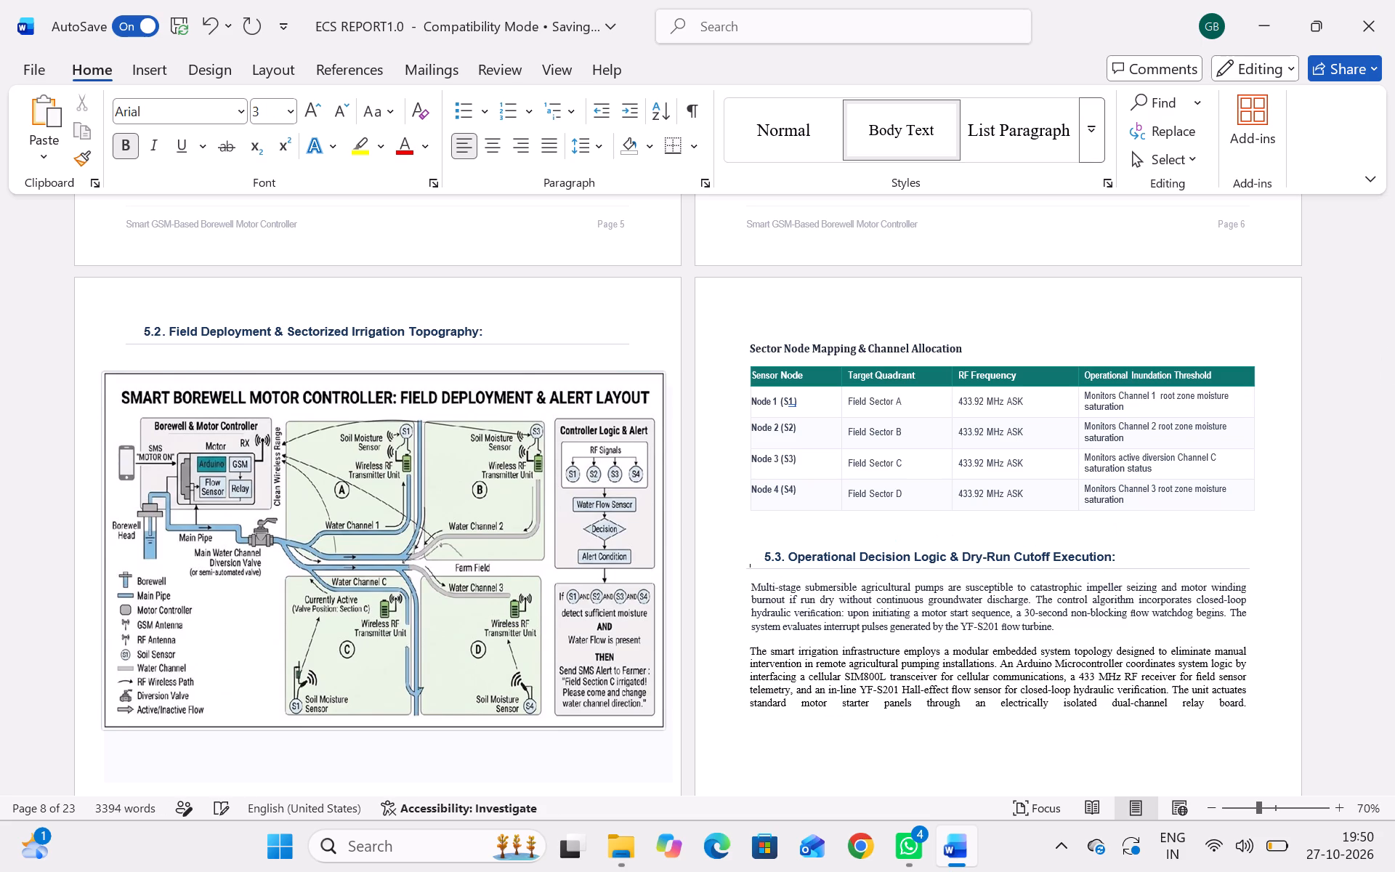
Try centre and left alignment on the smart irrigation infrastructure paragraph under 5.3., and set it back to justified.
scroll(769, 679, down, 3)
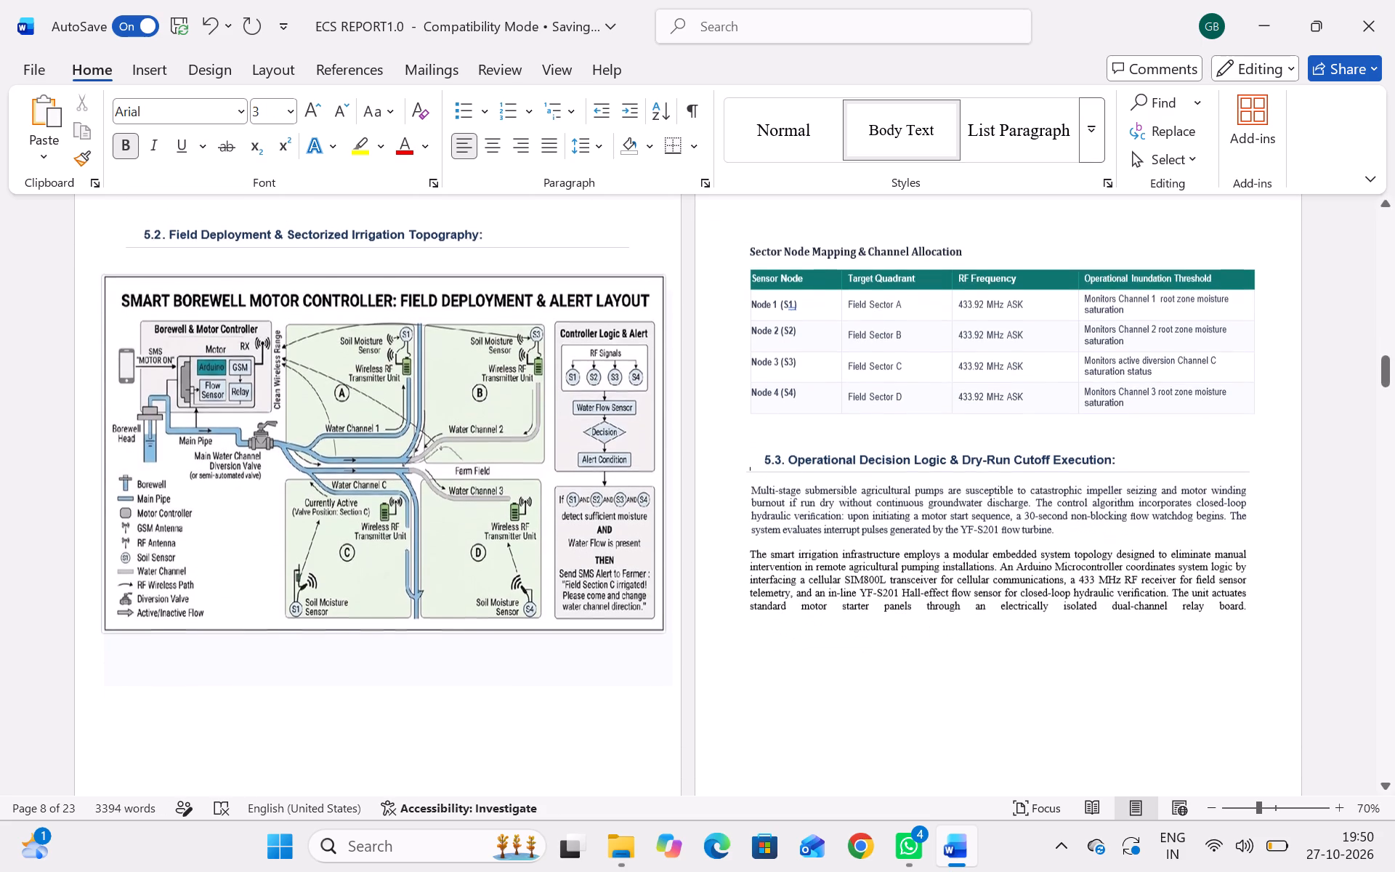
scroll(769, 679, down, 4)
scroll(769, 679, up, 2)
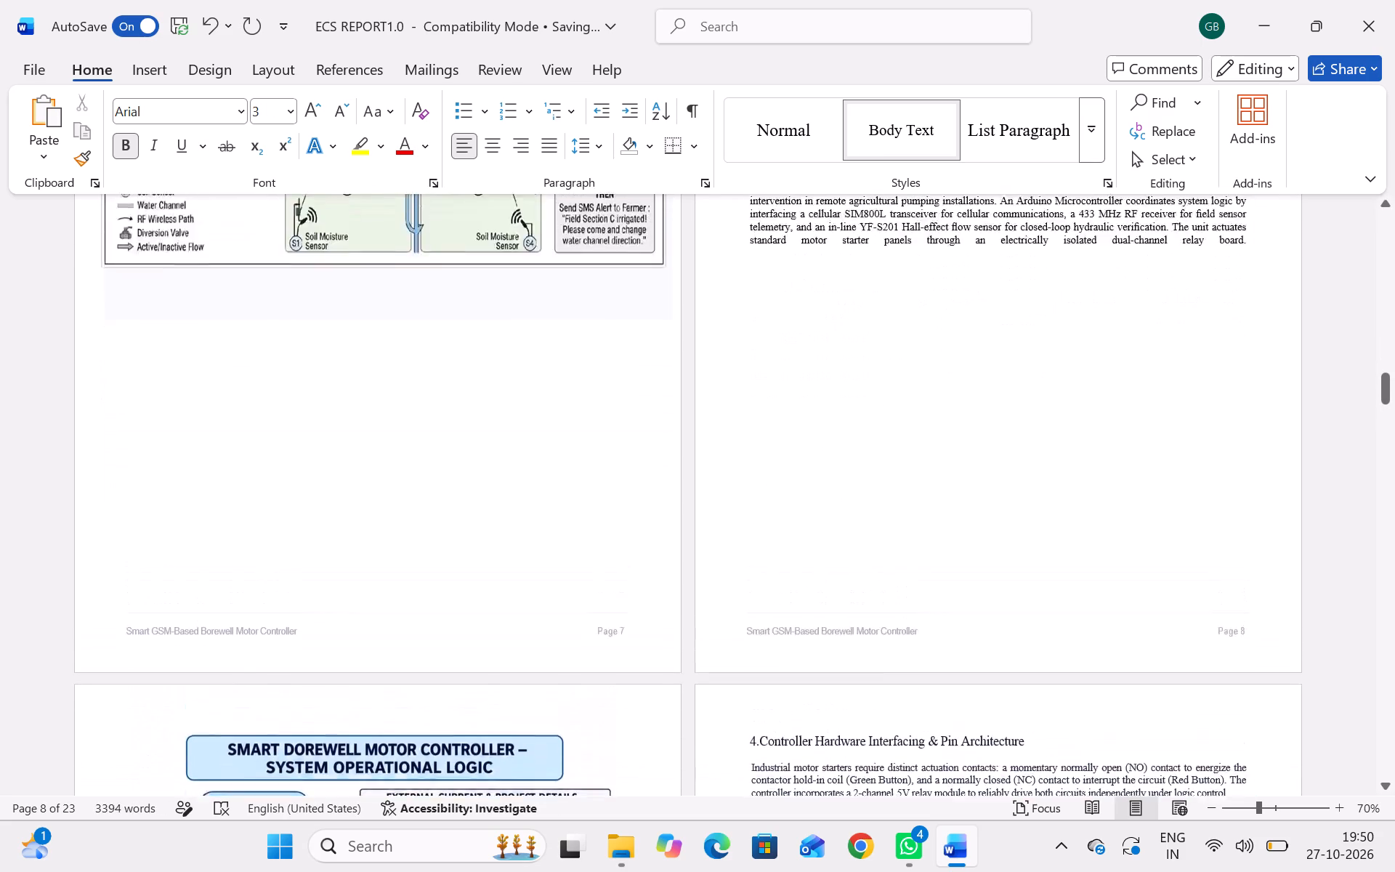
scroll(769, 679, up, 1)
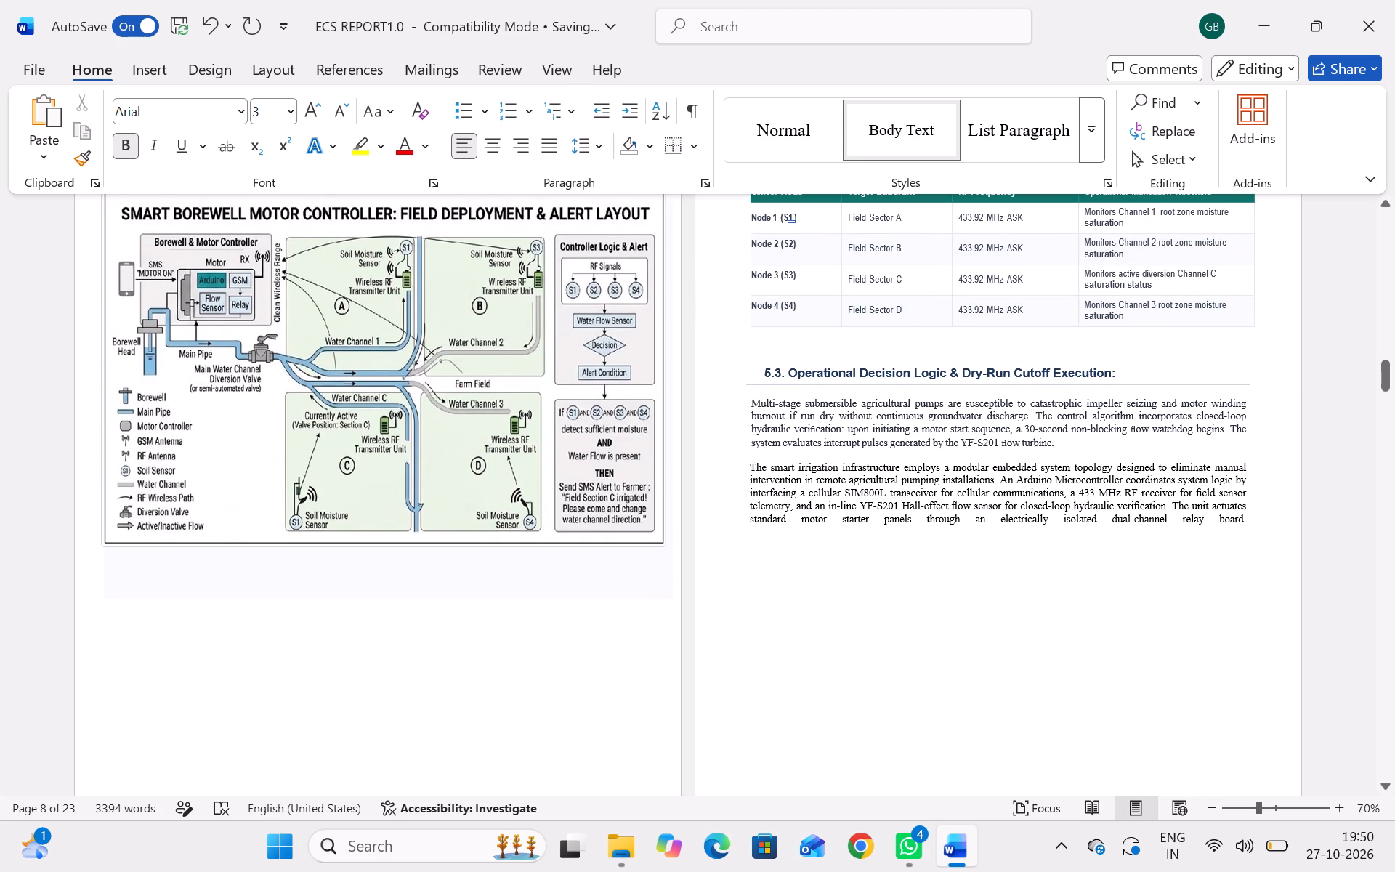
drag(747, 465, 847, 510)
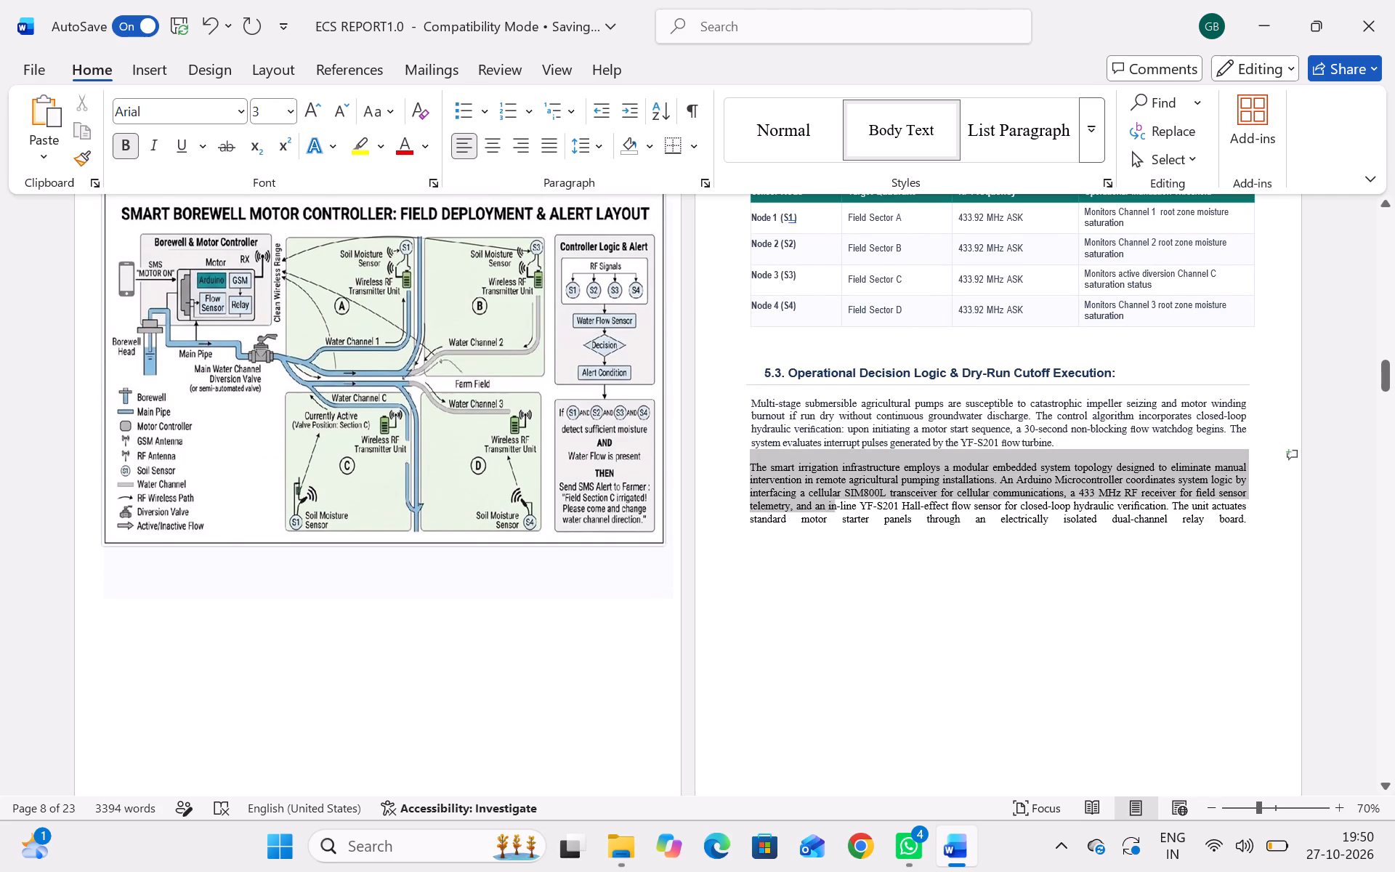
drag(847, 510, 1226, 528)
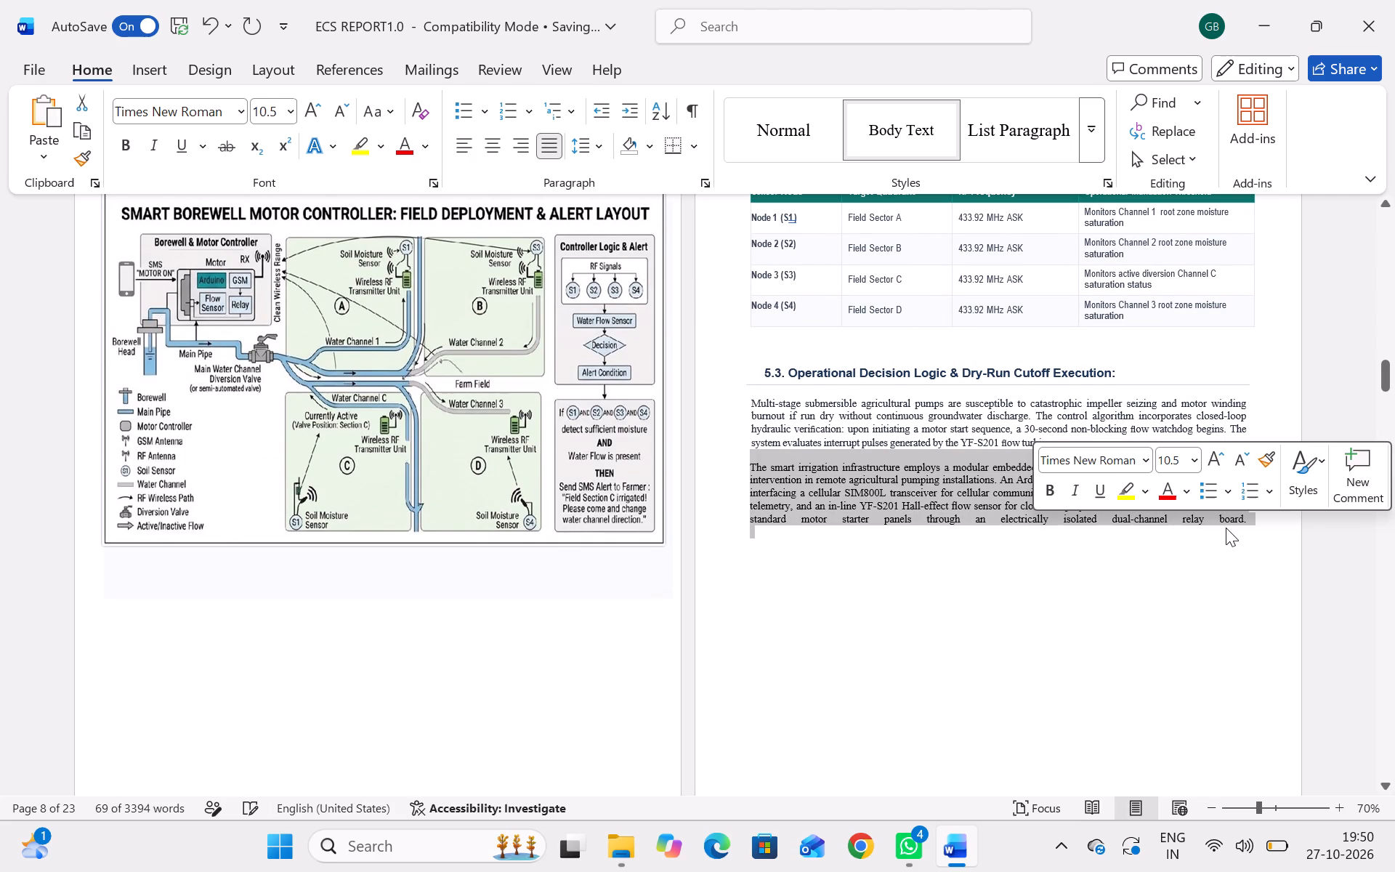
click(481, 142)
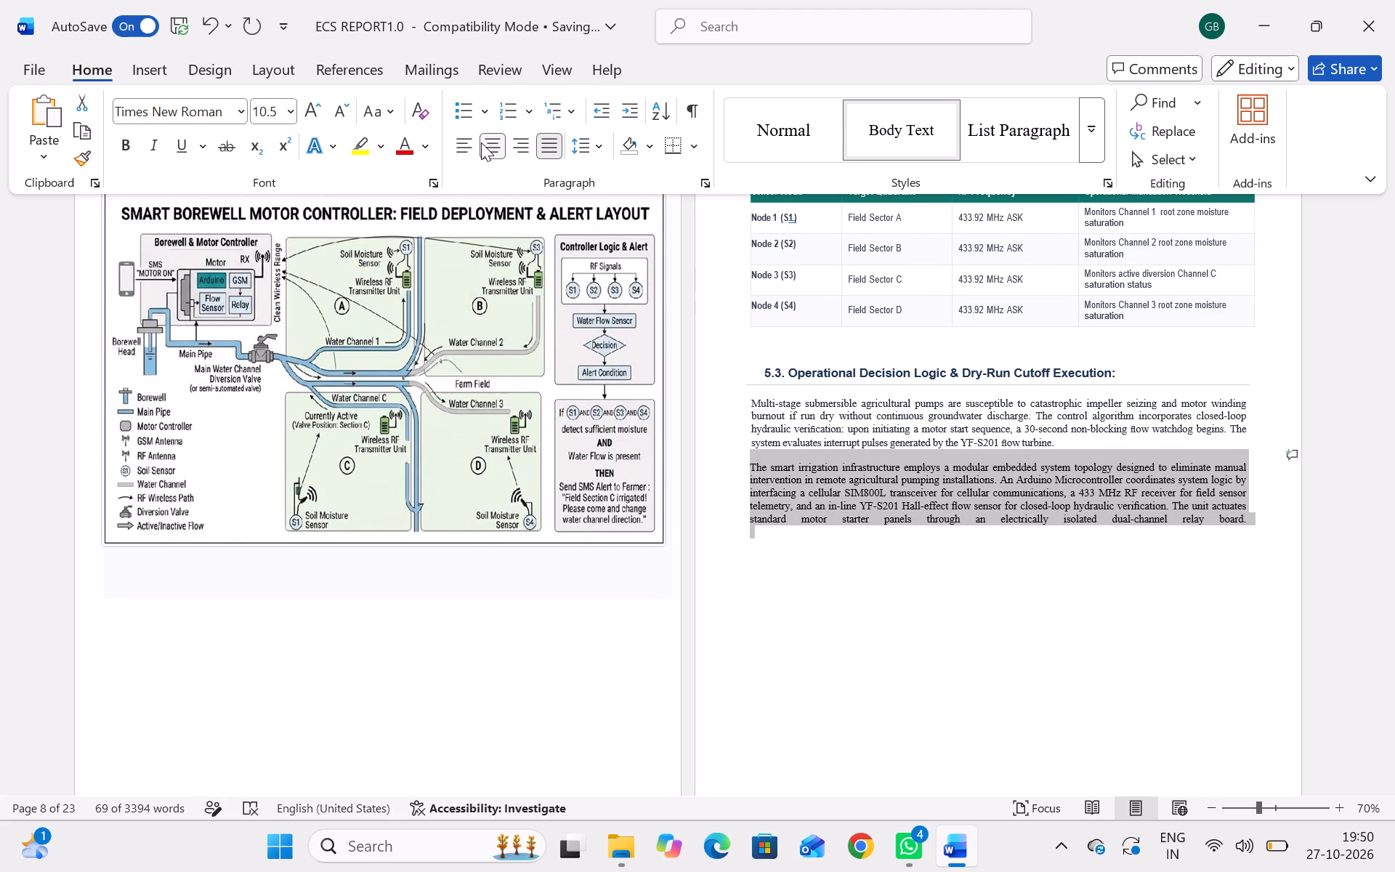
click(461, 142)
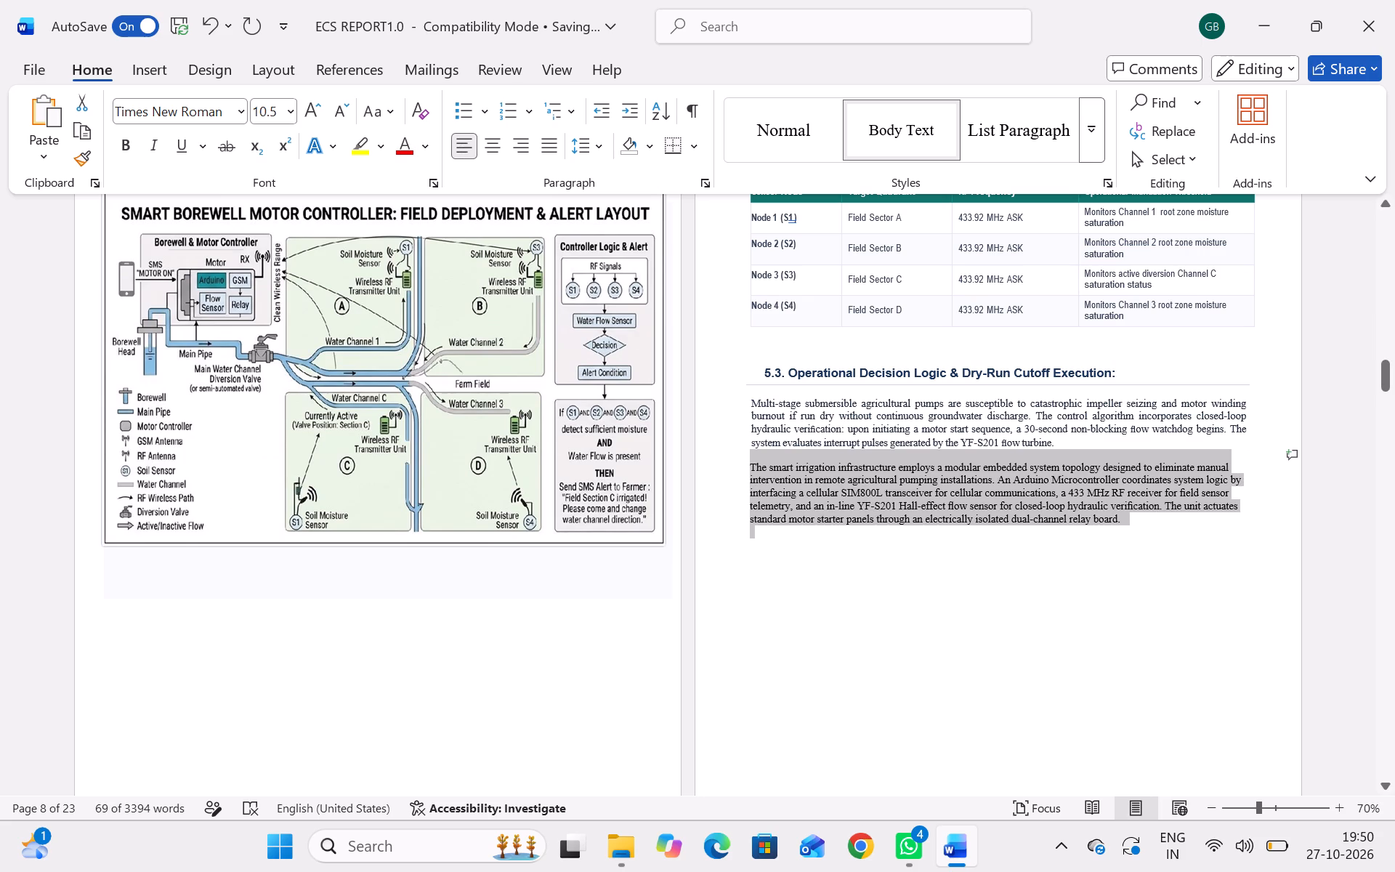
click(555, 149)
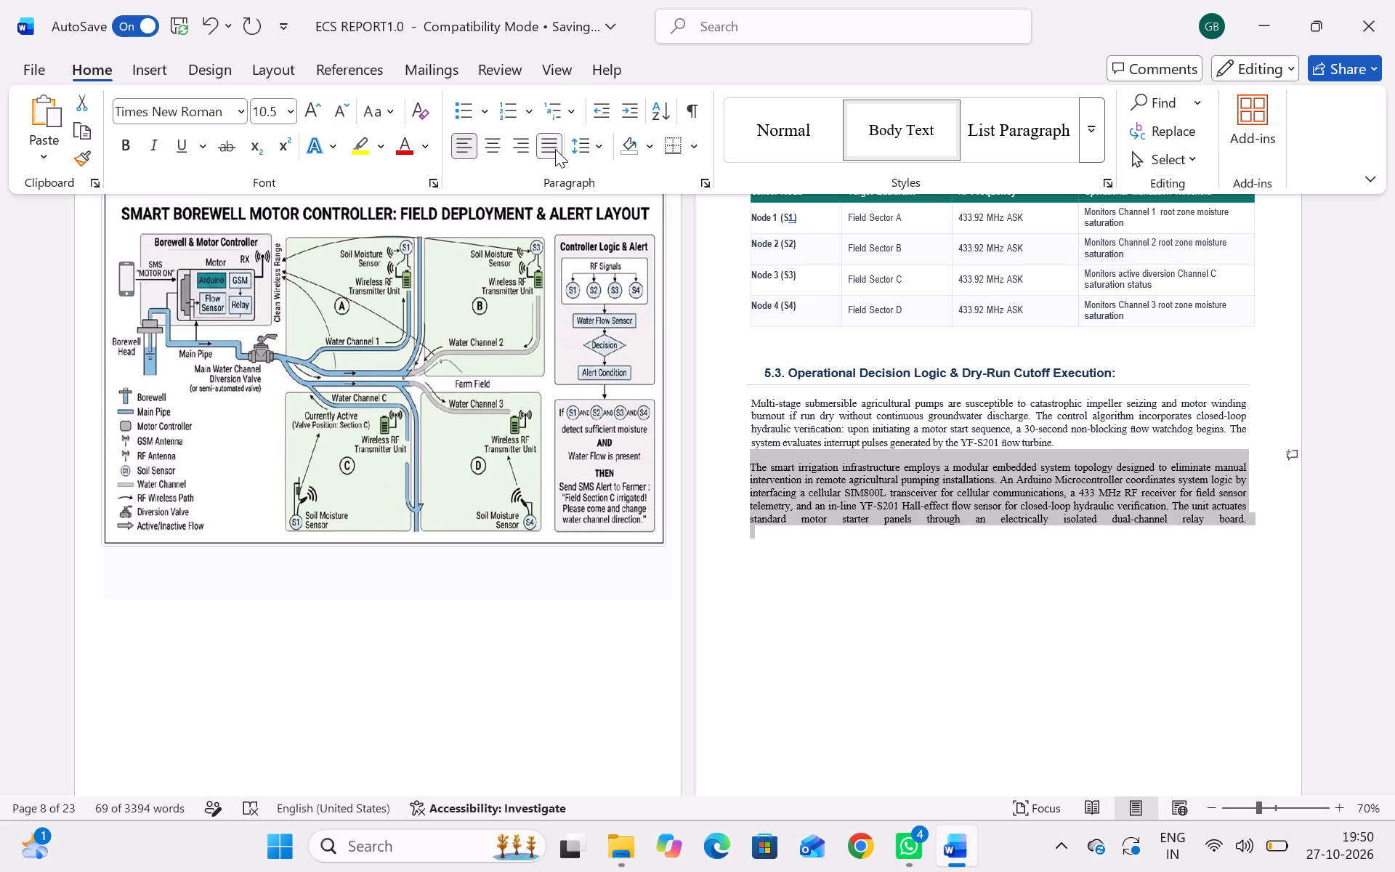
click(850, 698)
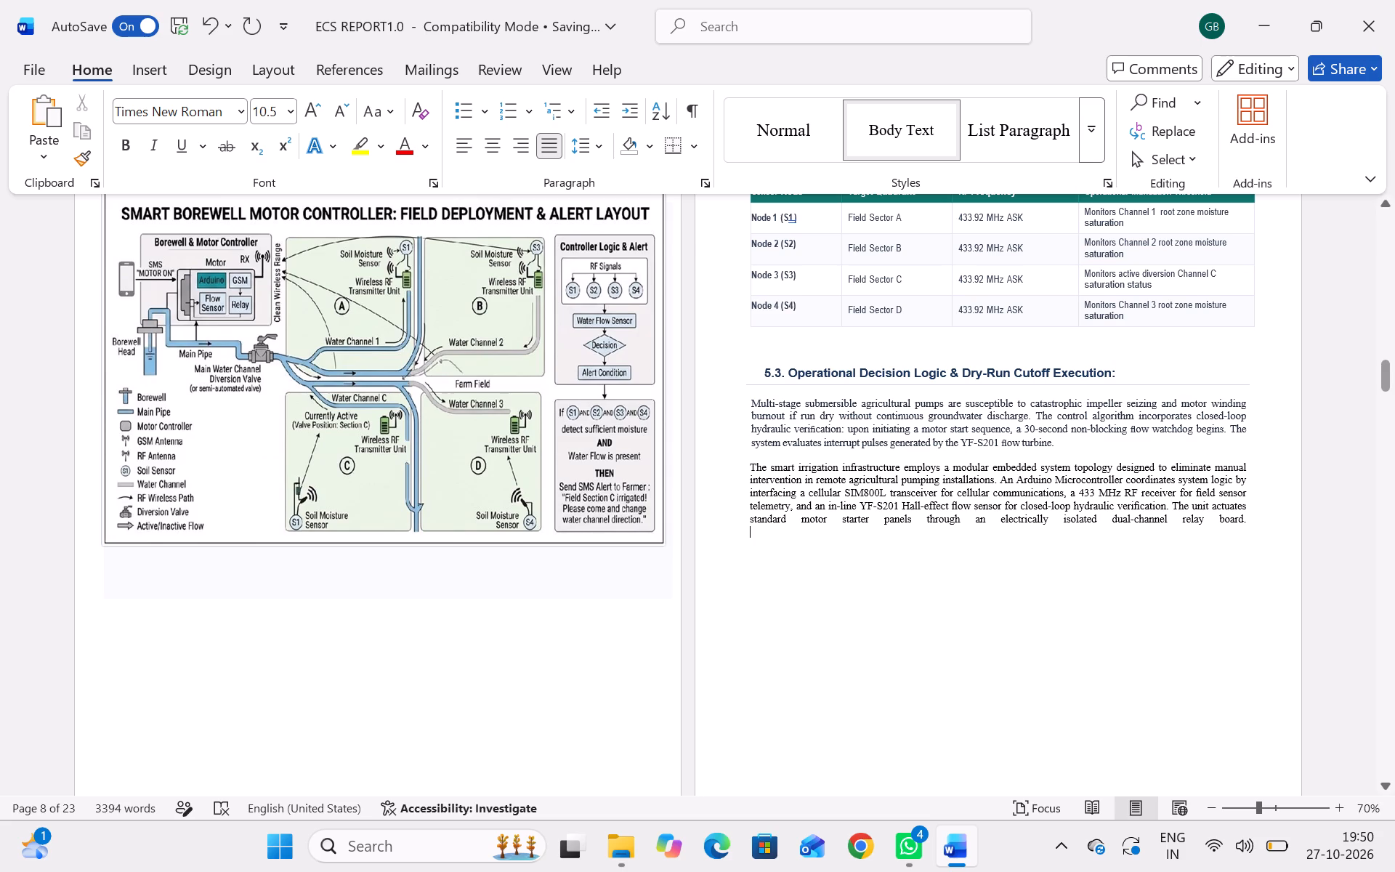
Place the text cursor before "motor" in the stretched last line of the smart irrigation infrastructure paragraph.
scroll(920, 621, down, 2)
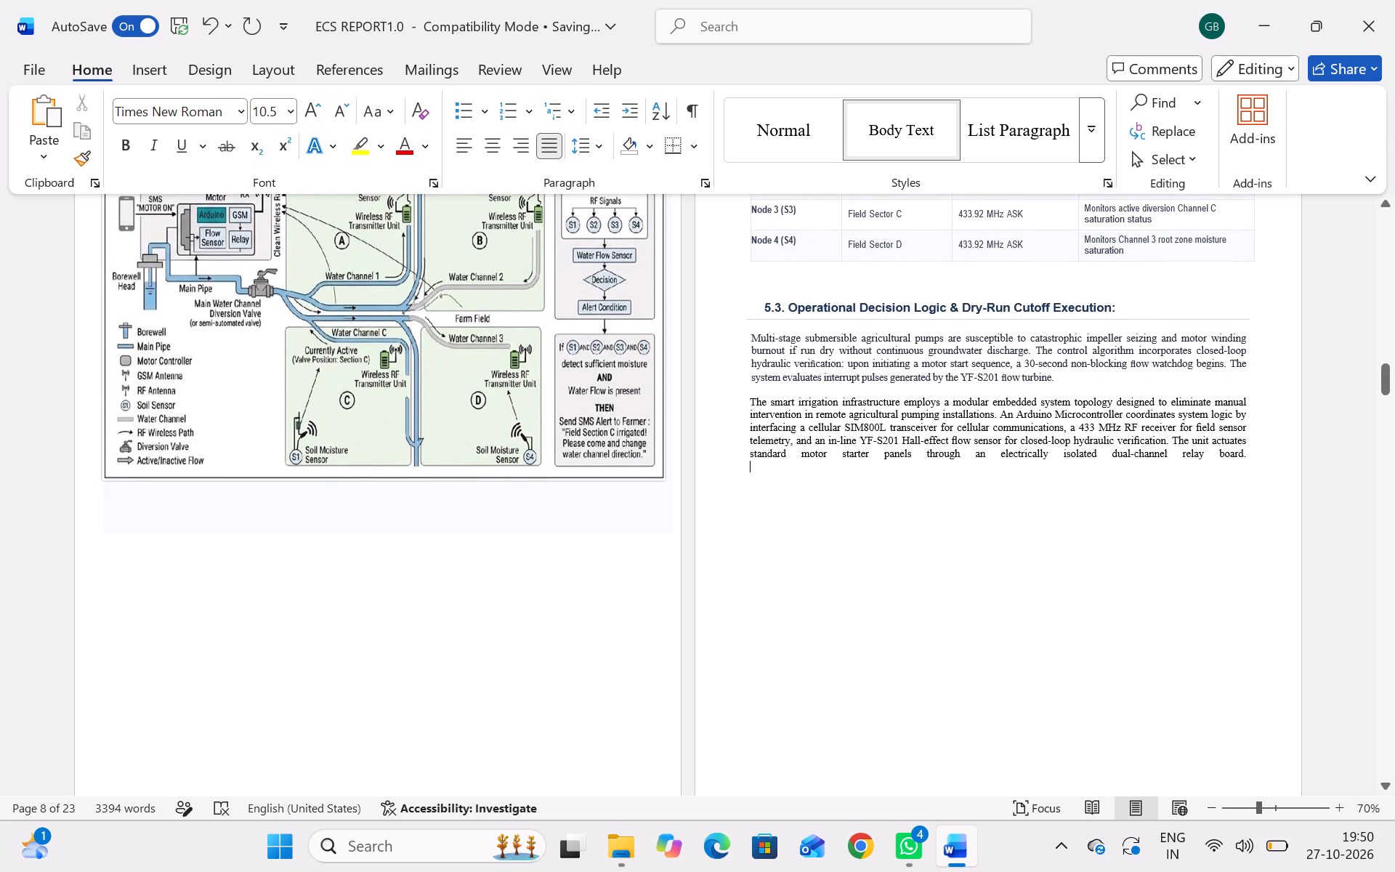
click(799, 457)
Left-align the paragraph beginning "The smart irrigation infrastructure" under 5.3 to close the wide word gaps in its last line.
key(BackSpace)
key(space)
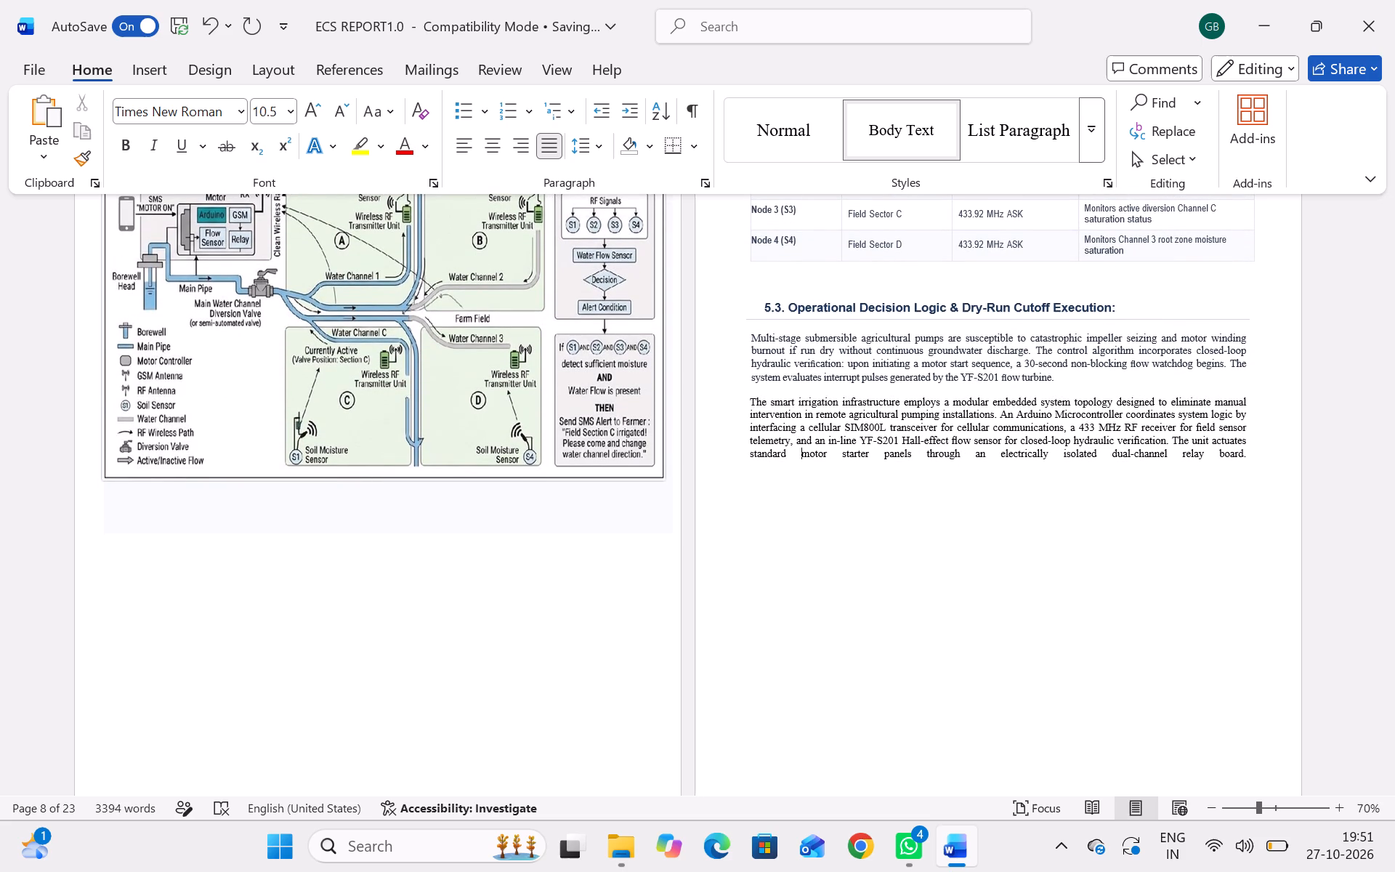
scroll(902, 544, down, 2)
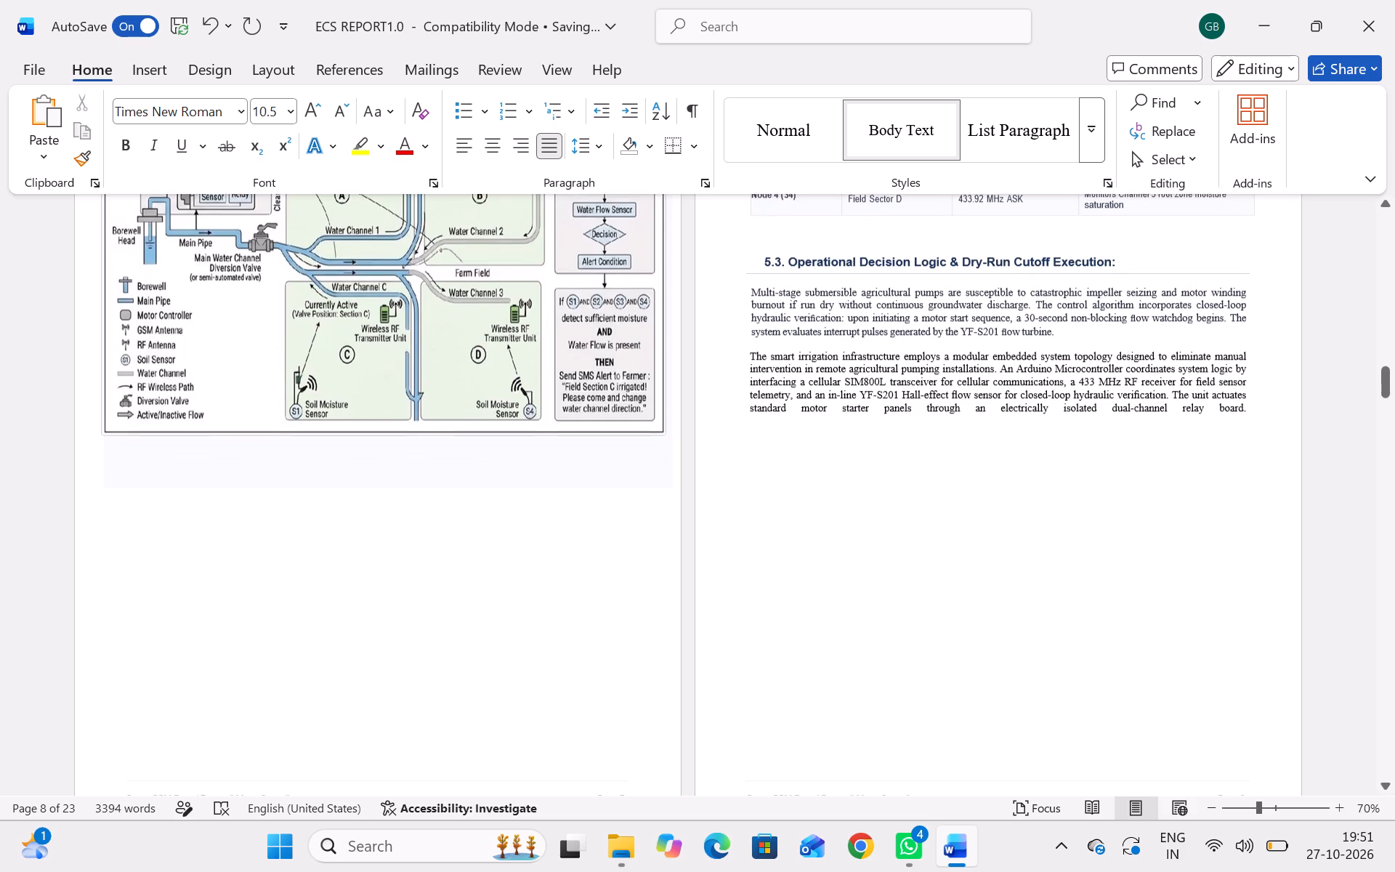
scroll(897, 521, down, 1)
scroll(897, 521, left, 1)
scroll(897, 521, up, 1)
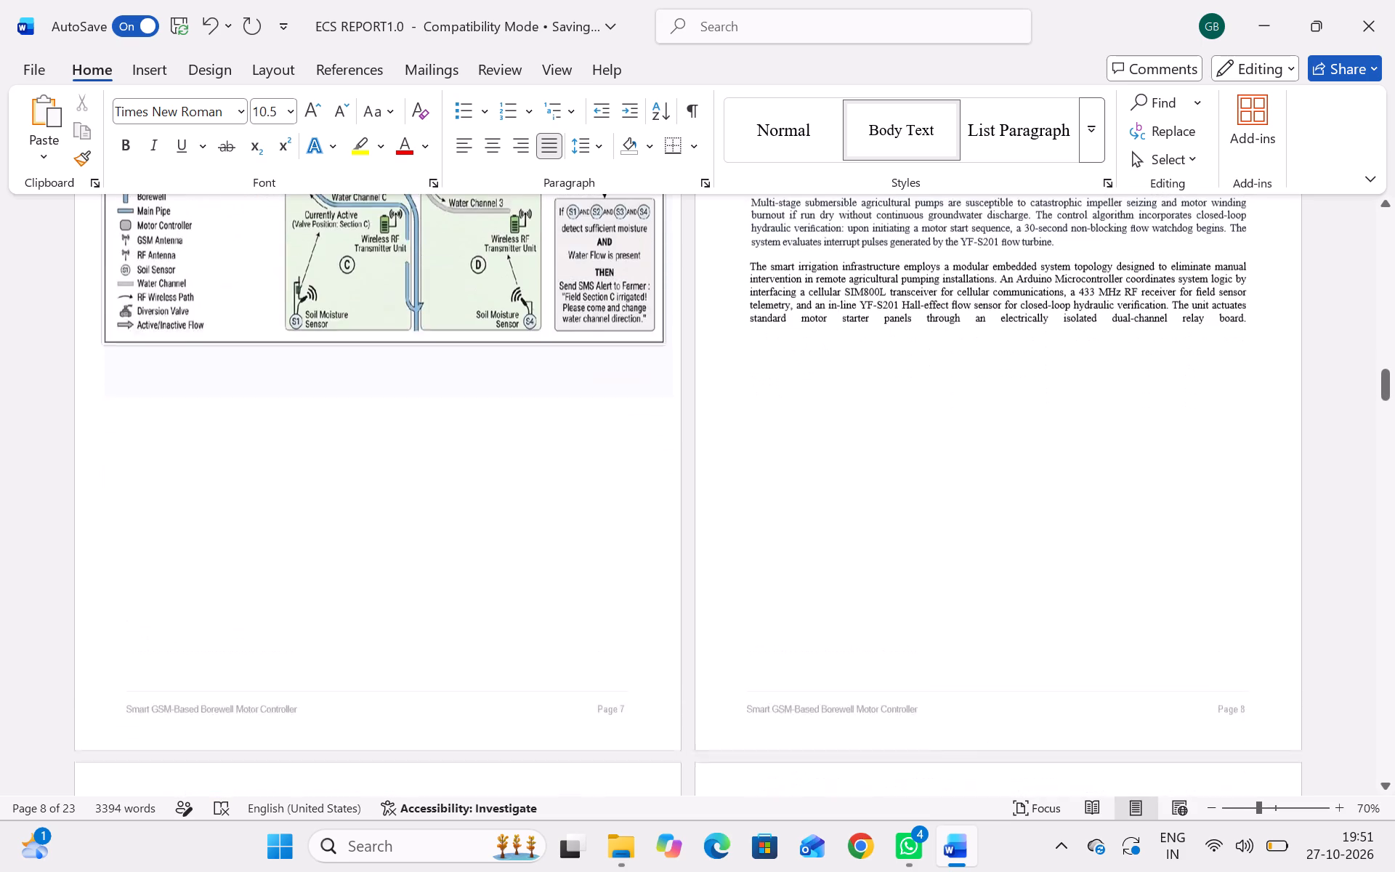
scroll(897, 521, up, 1)
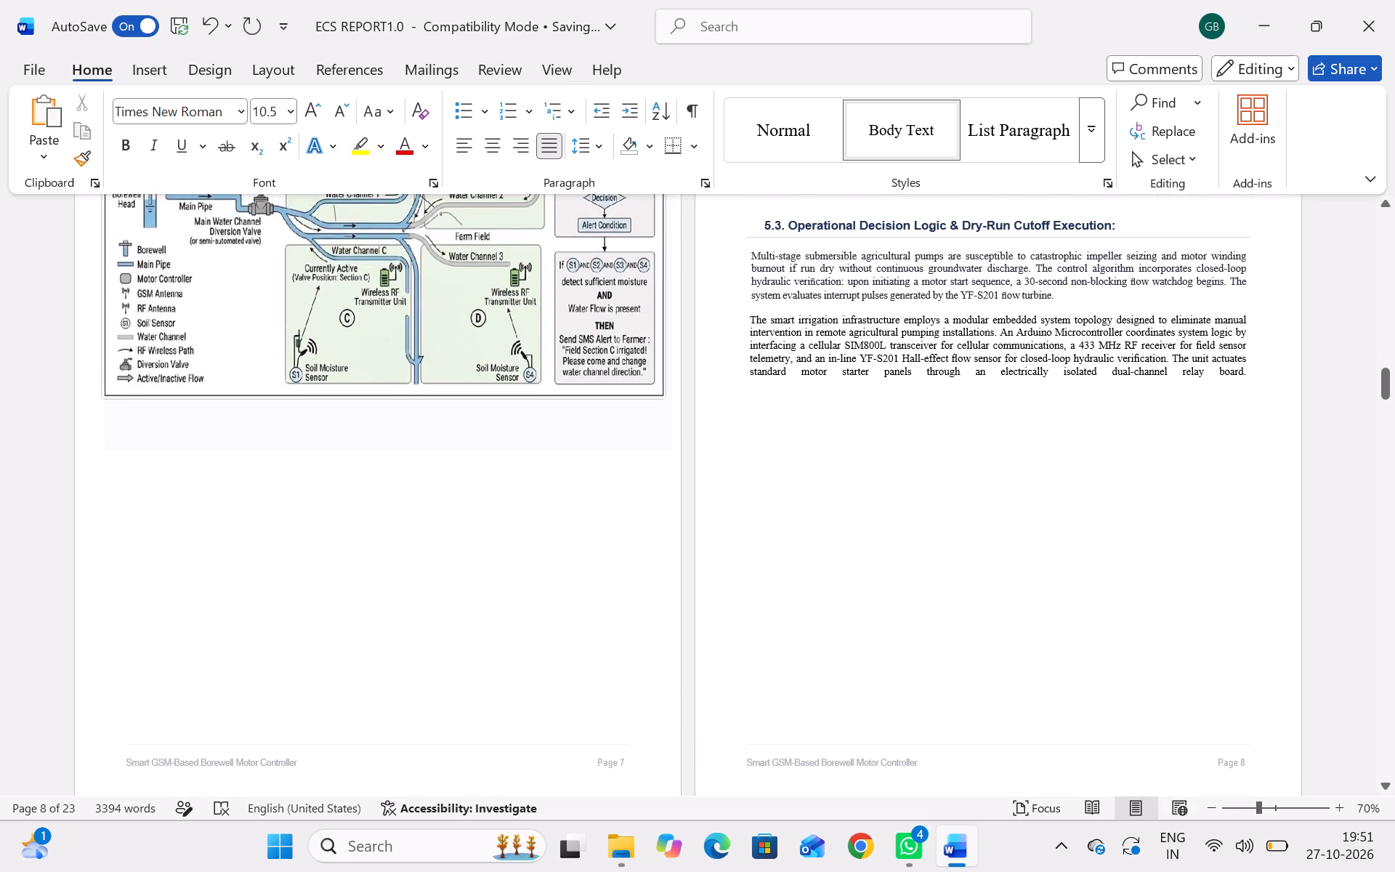
drag(749, 378, 836, 383)
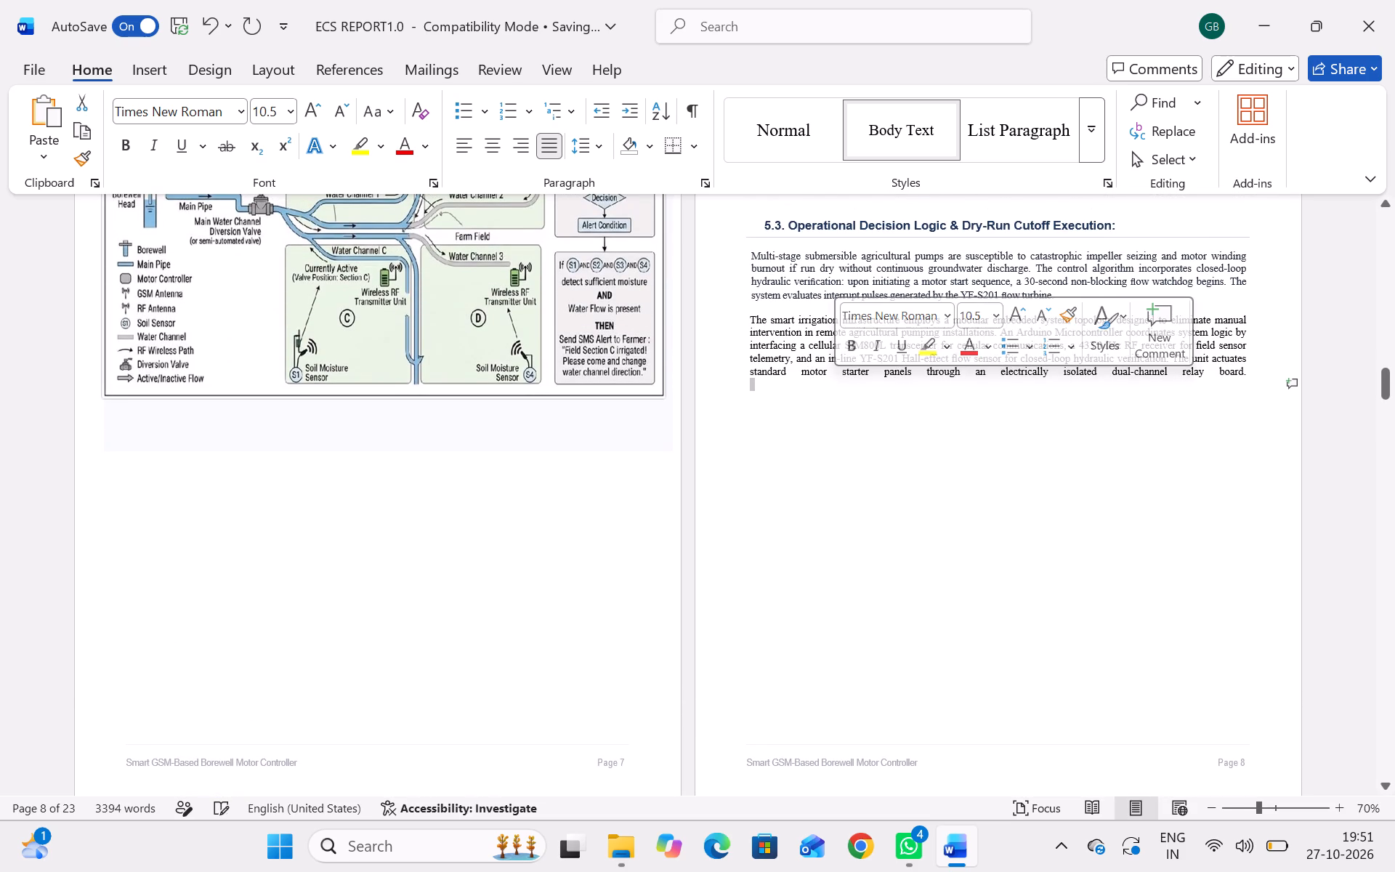
drag(1245, 375, 1044, 367)
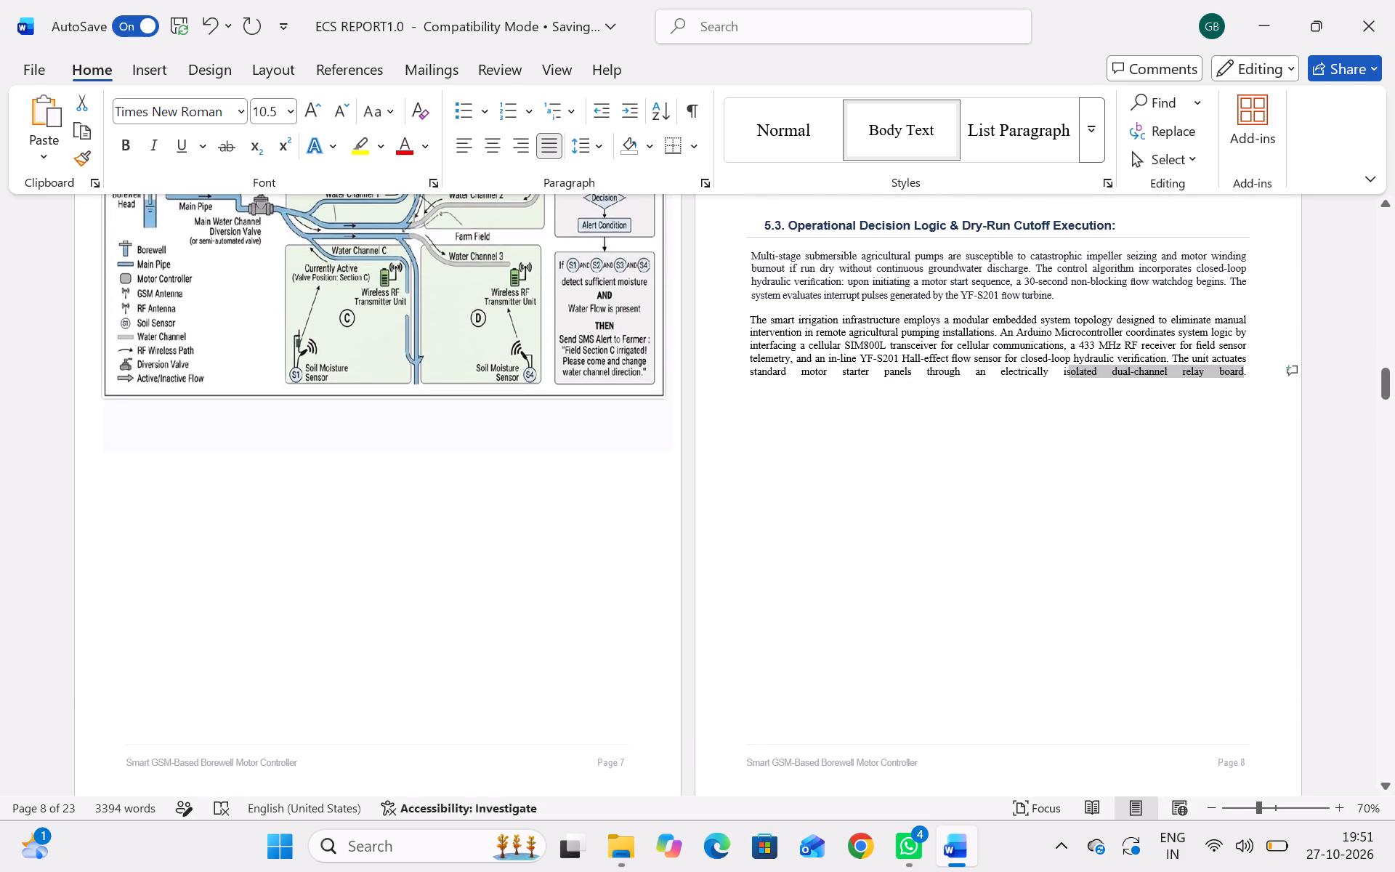
drag(1044, 367, 767, 370)
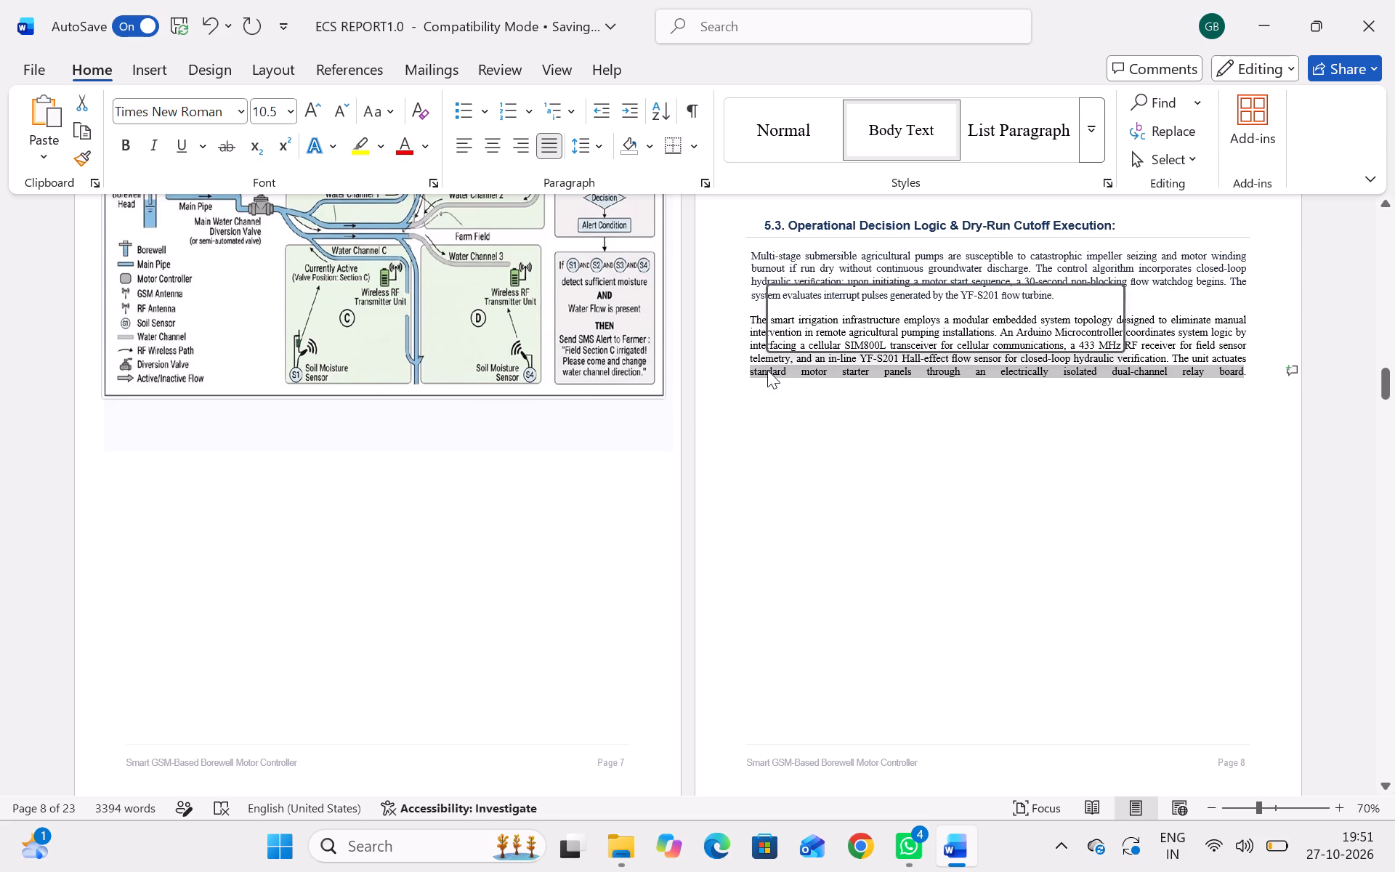
click(464, 152)
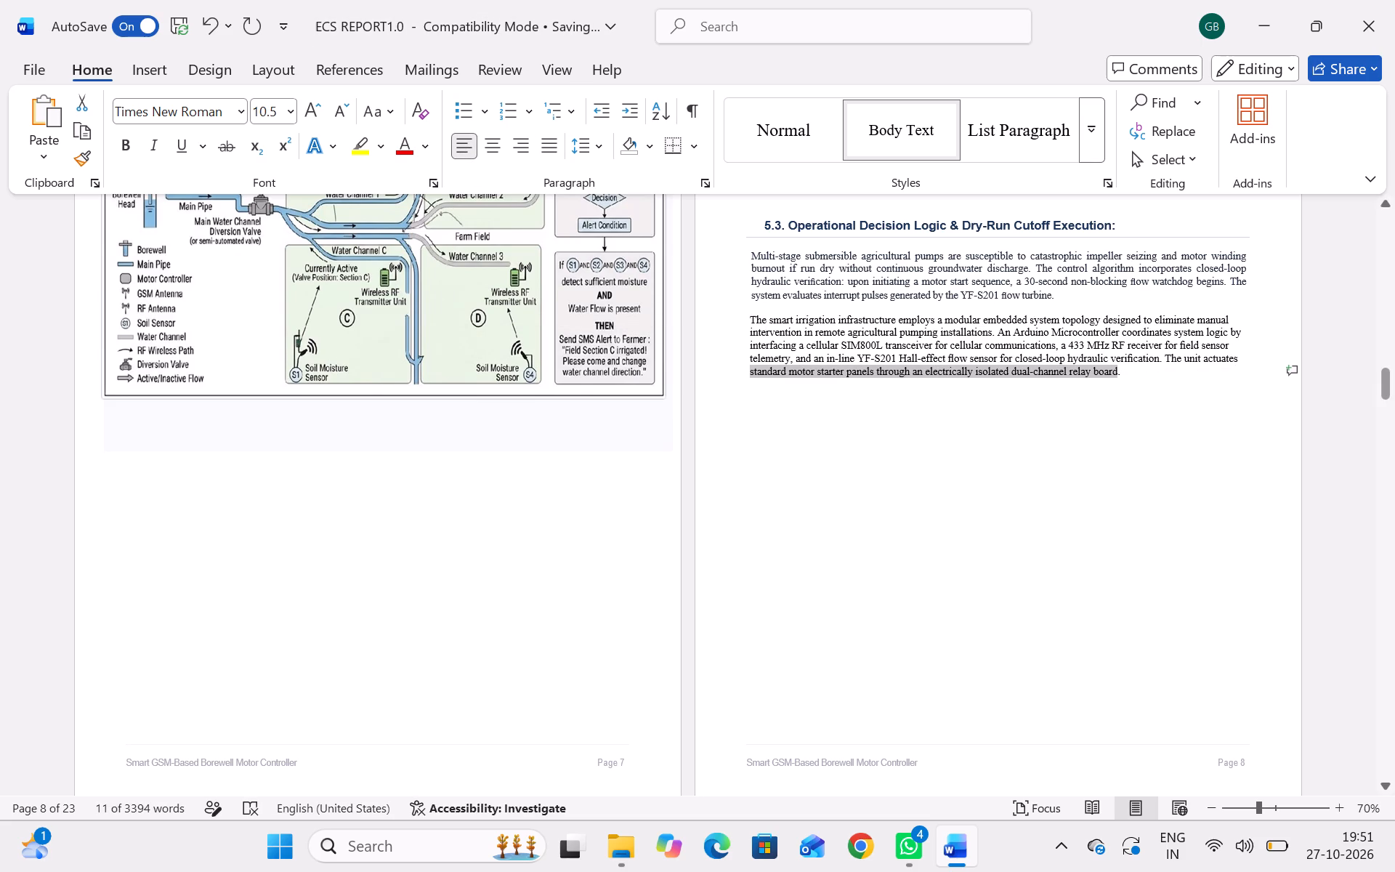
click(798, 486)
Review the layout from section 5.3 on page 8 to the operational logic flowchart and the Controller Hardware Interfacing section.
scroll(798, 486, down, 1)
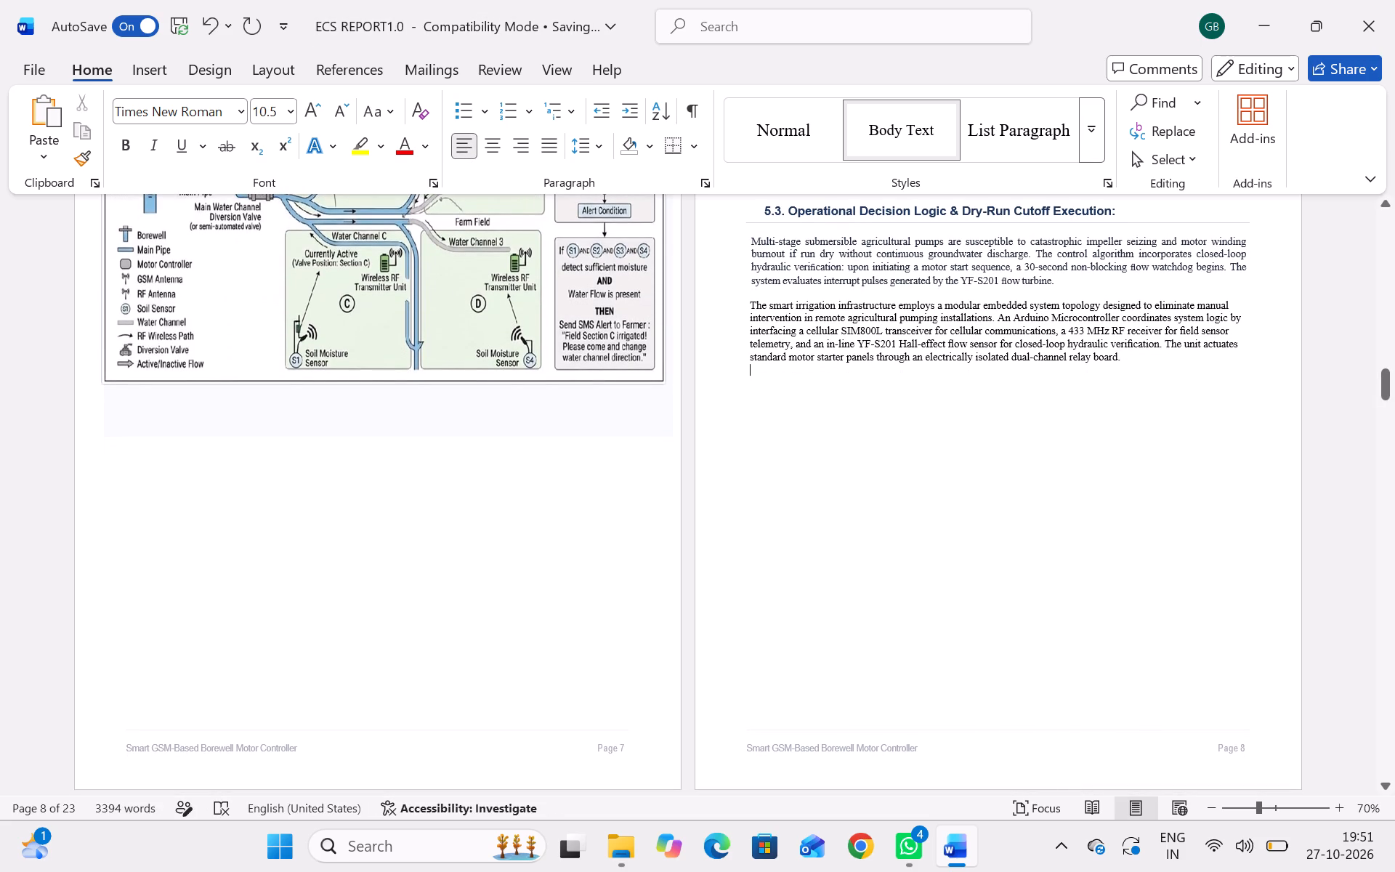
scroll(798, 486, down, 4)
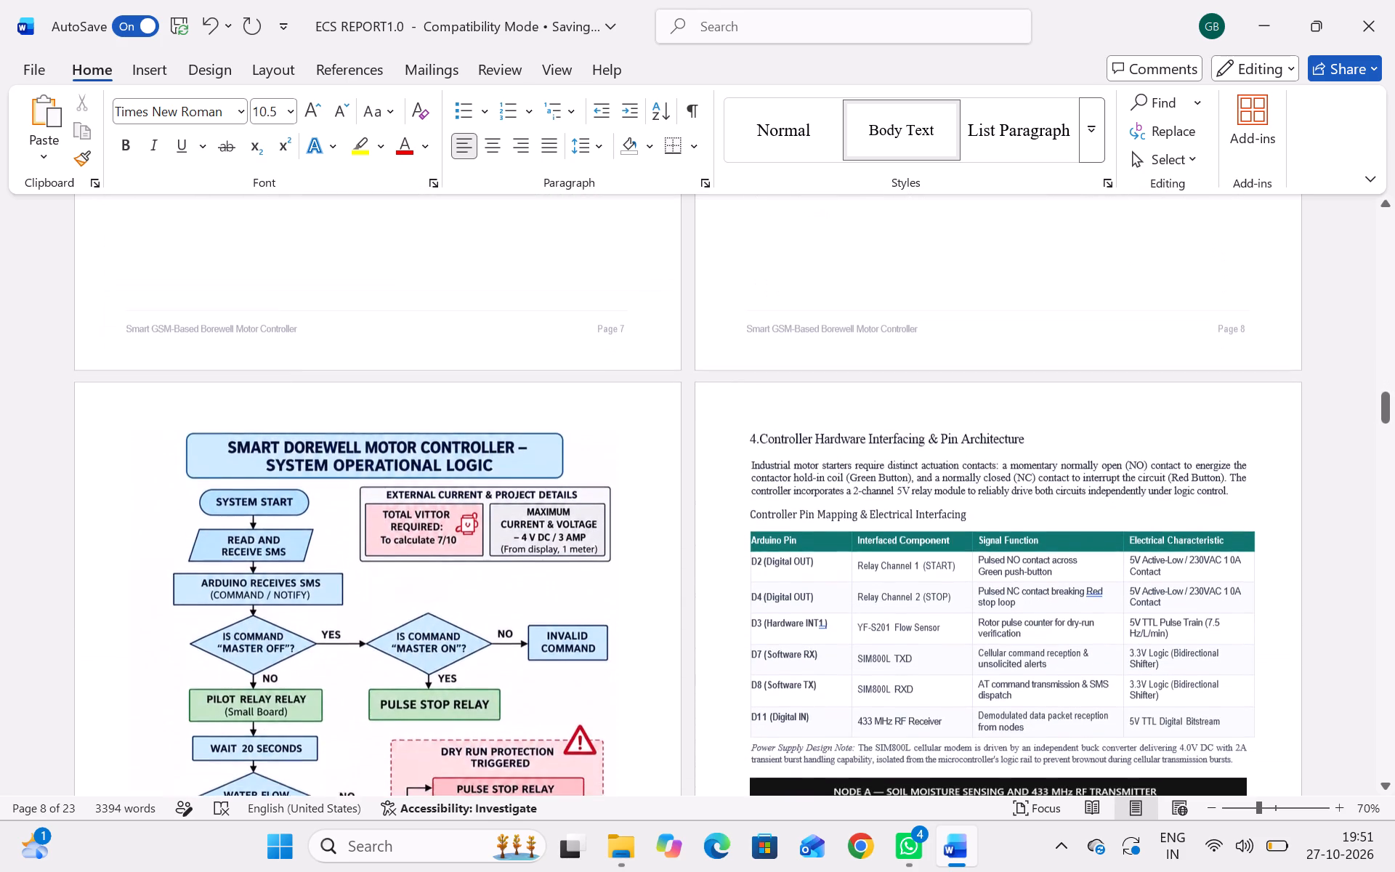
scroll(798, 486, up, 5)
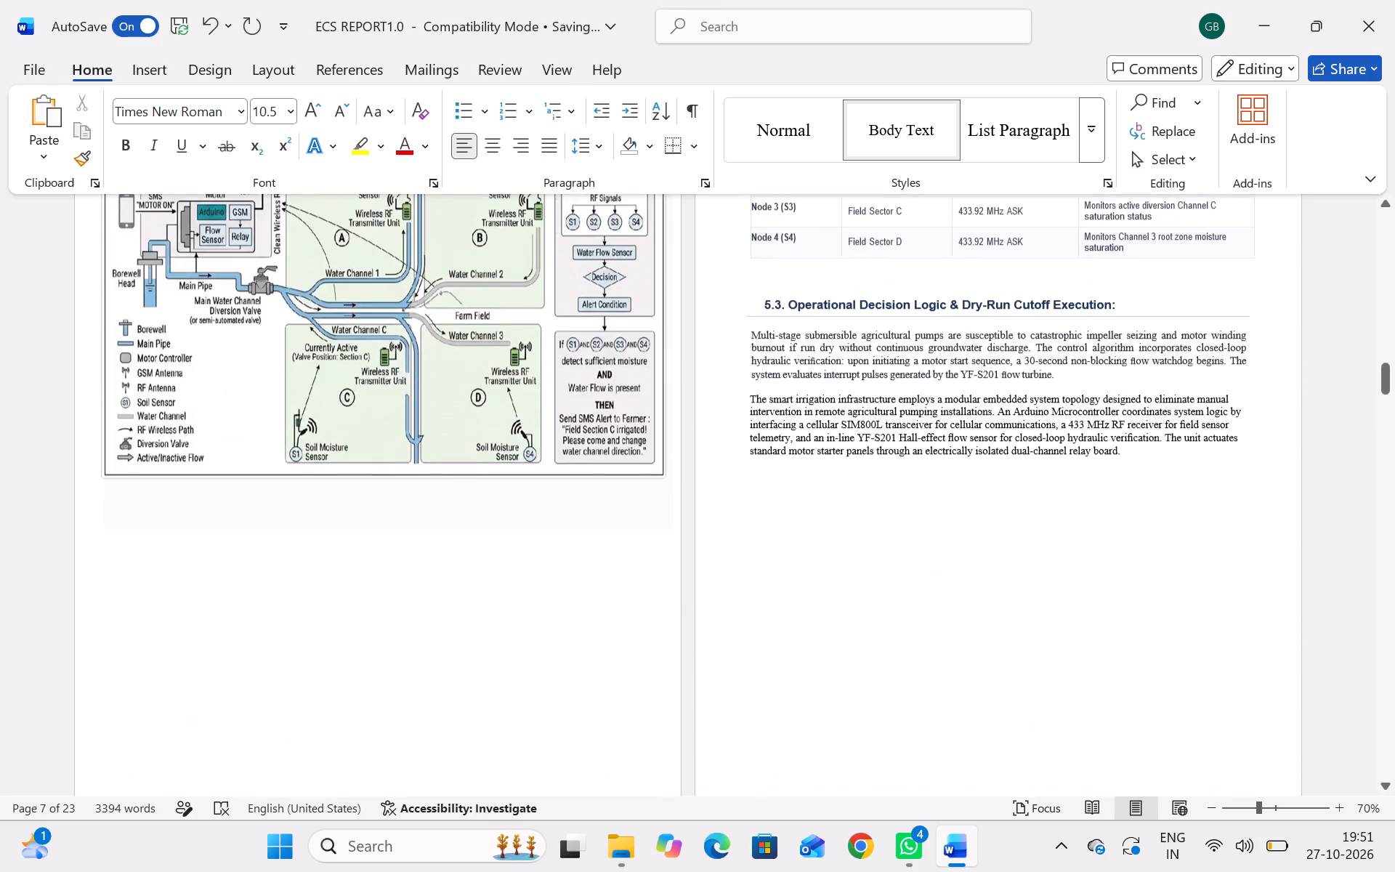
scroll(798, 486, up, 1)
scroll(765, 342, up, 1)
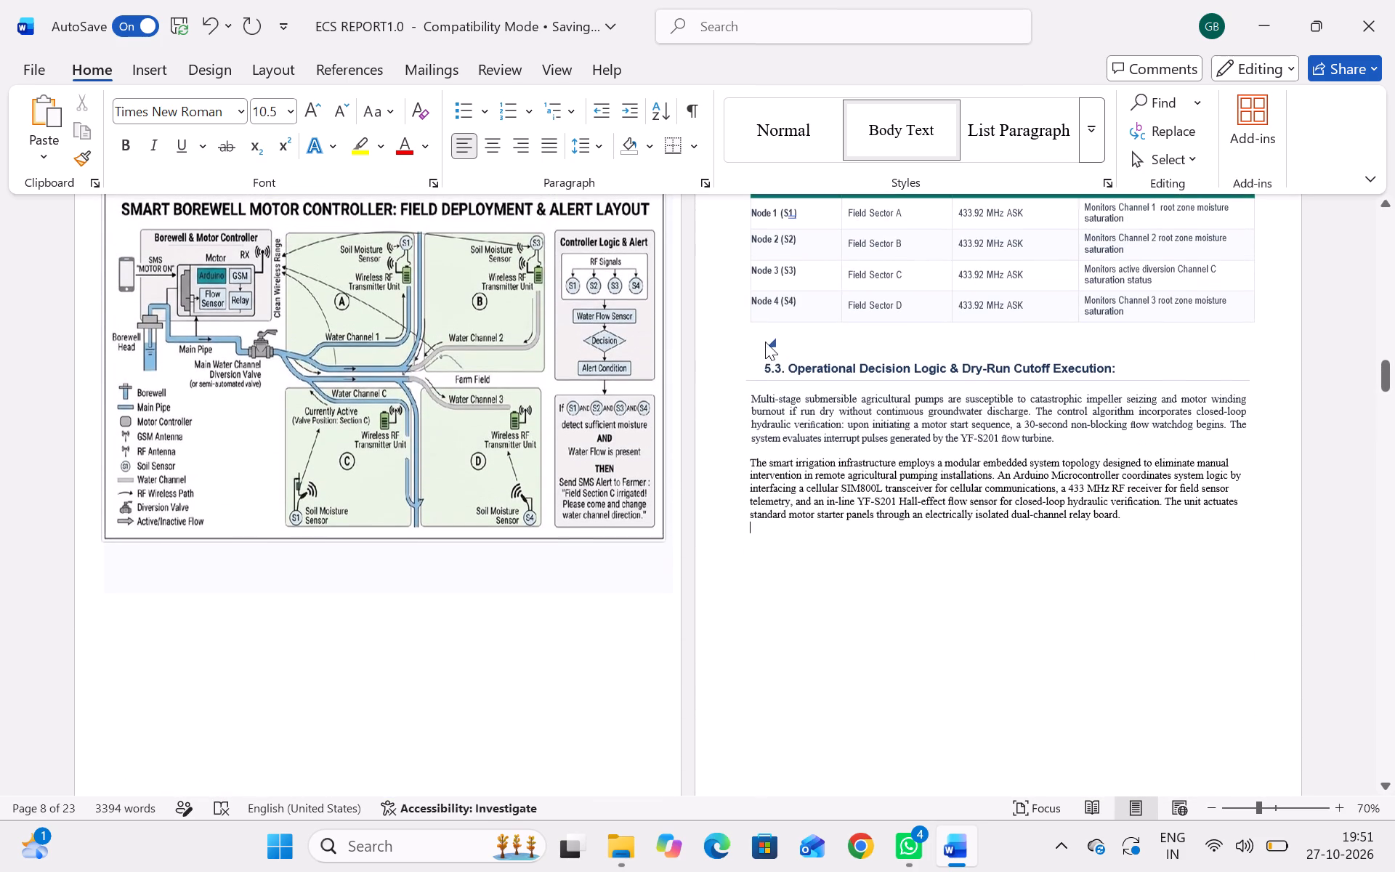
Review the layout around section 5.3, from the Objectives page through the operational logic flowchart to the controller hardware pages.
scroll(765, 342, up, 2)
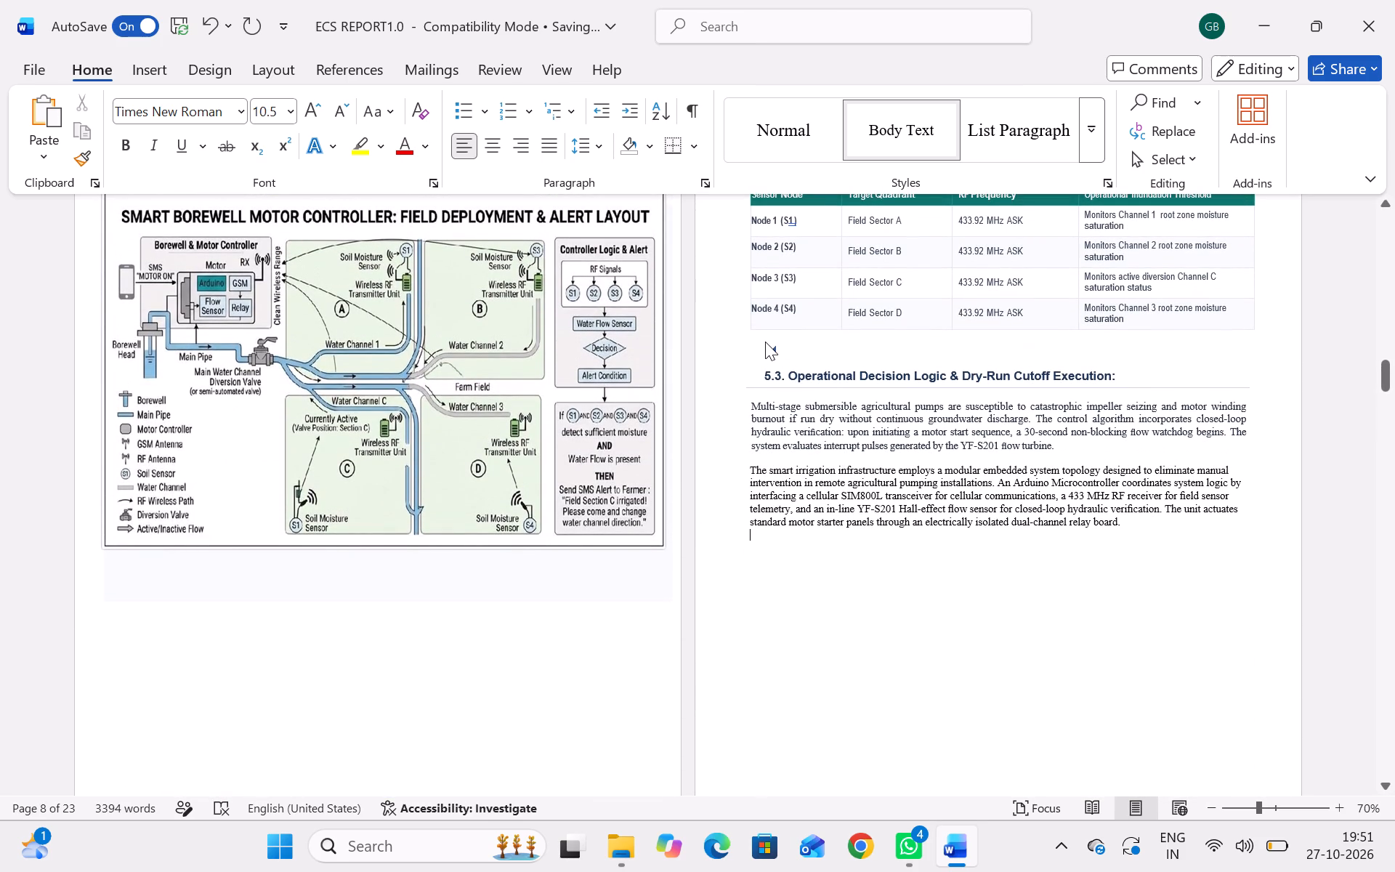
scroll(683, 504, down, 2)
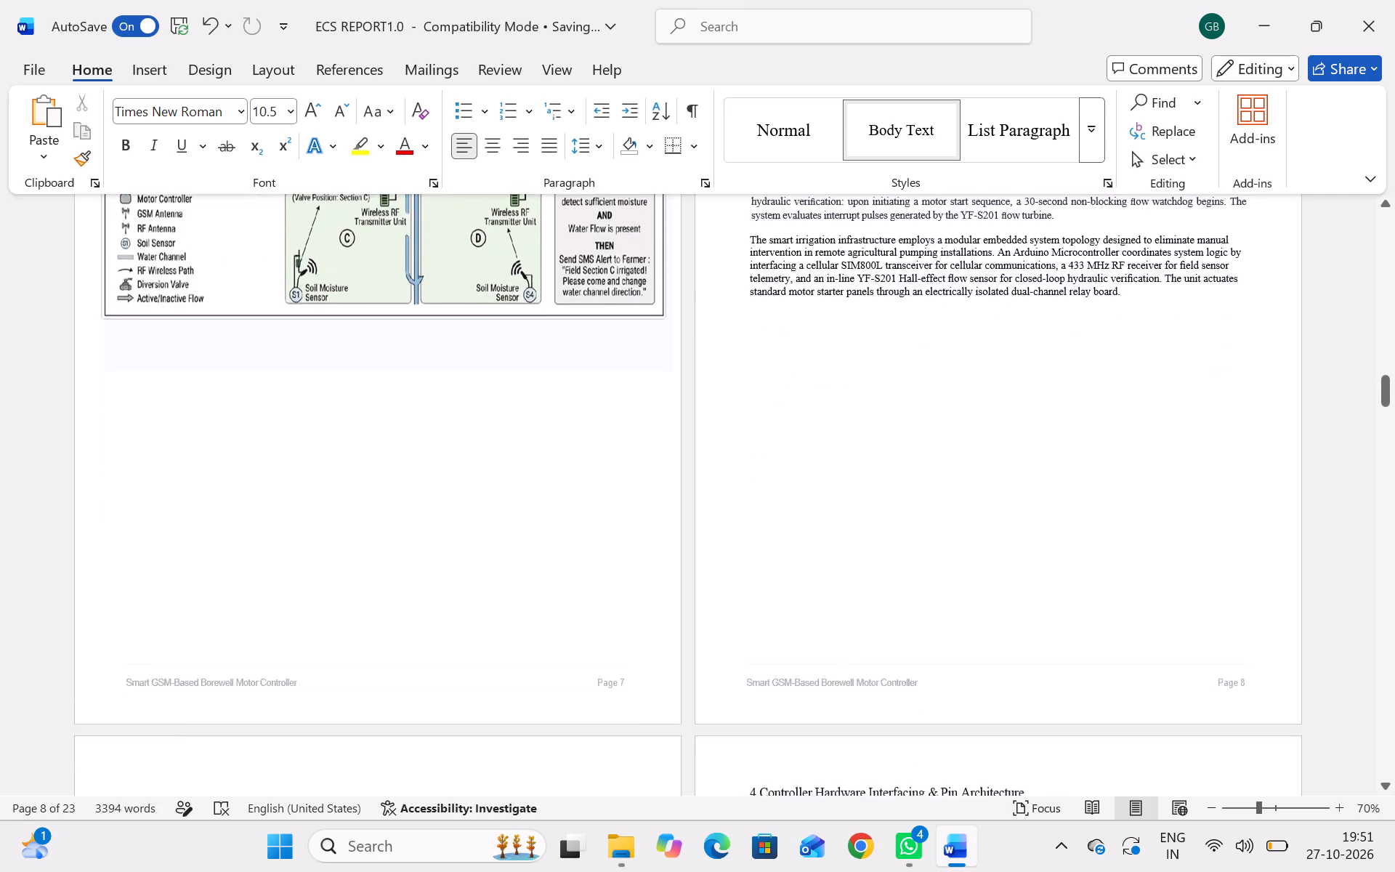
scroll(683, 504, down, 2)
scroll(475, 789, down, 1)
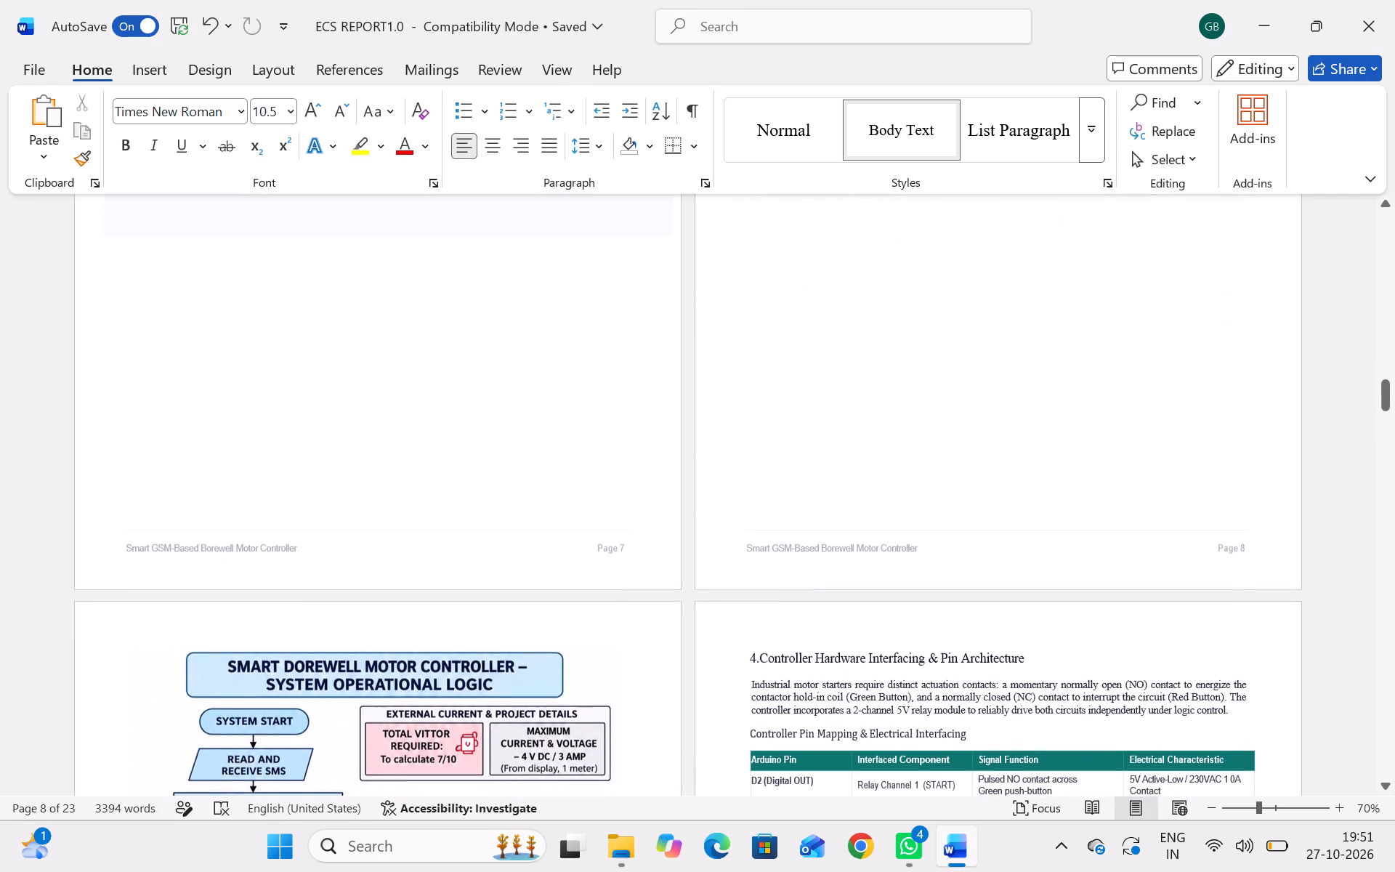
scroll(768, 511, up, 3)
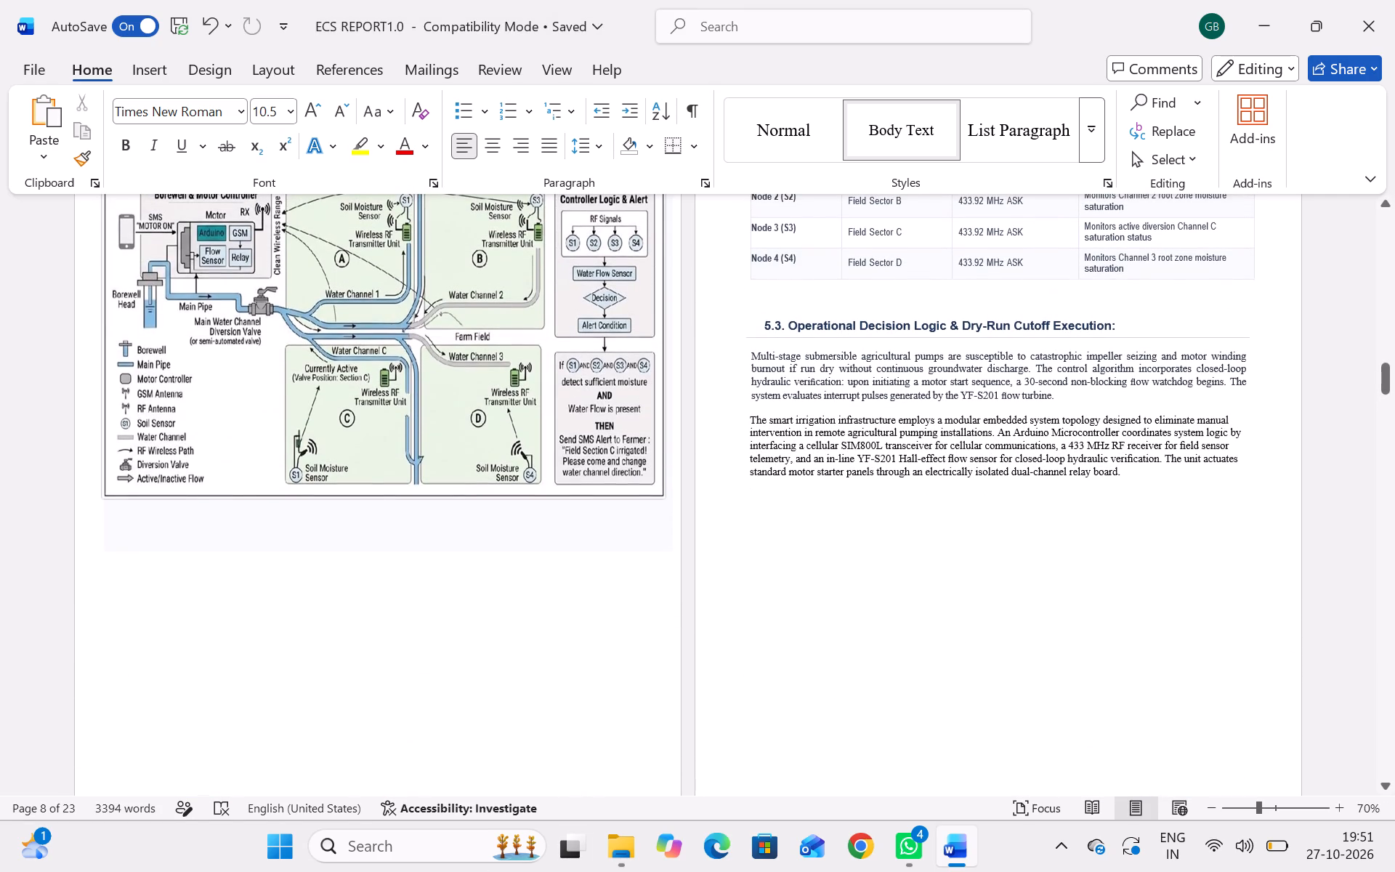
scroll(754, 349, down, 3)
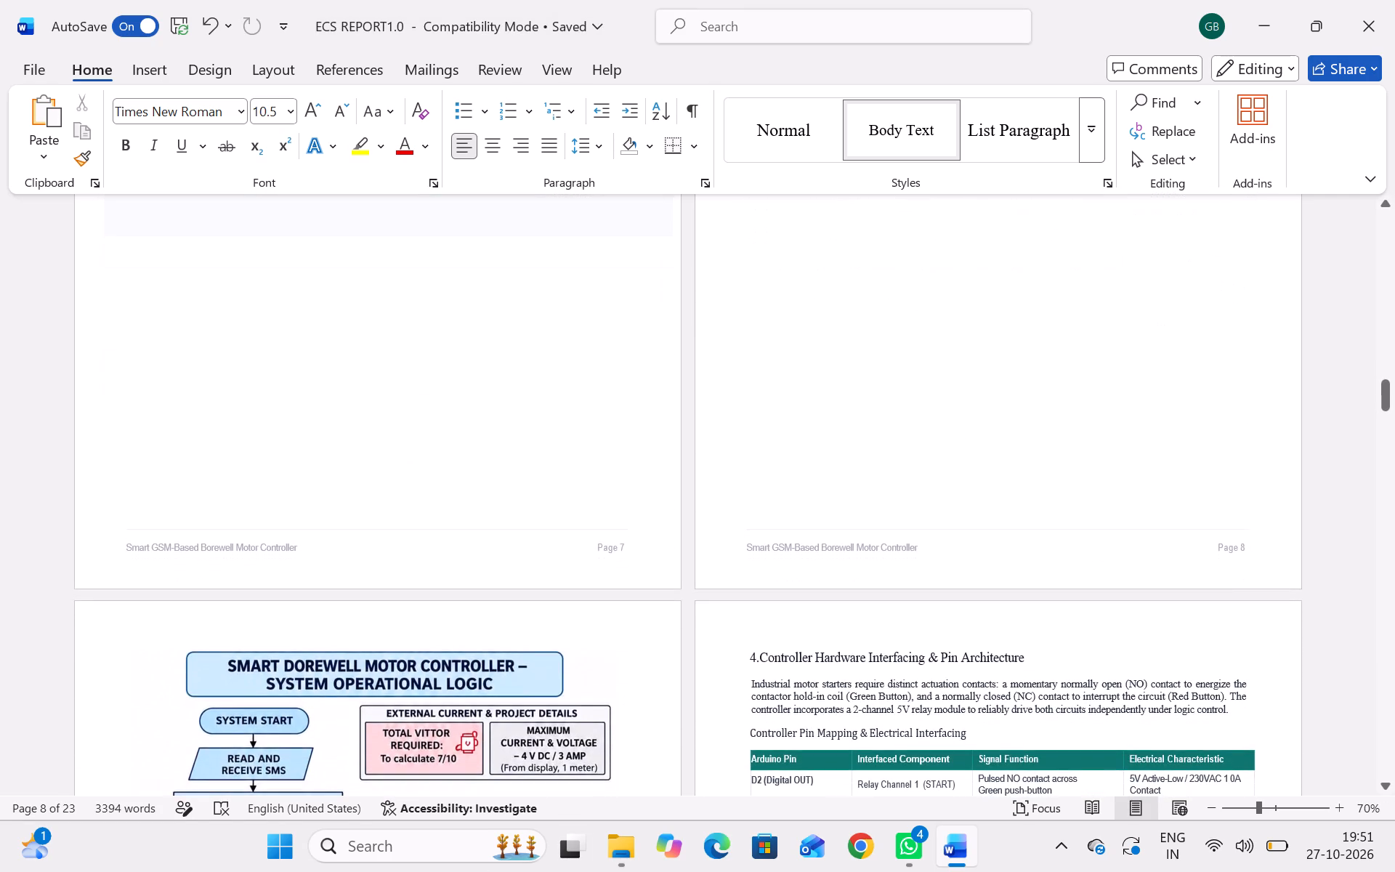
scroll(754, 349, up, 2)
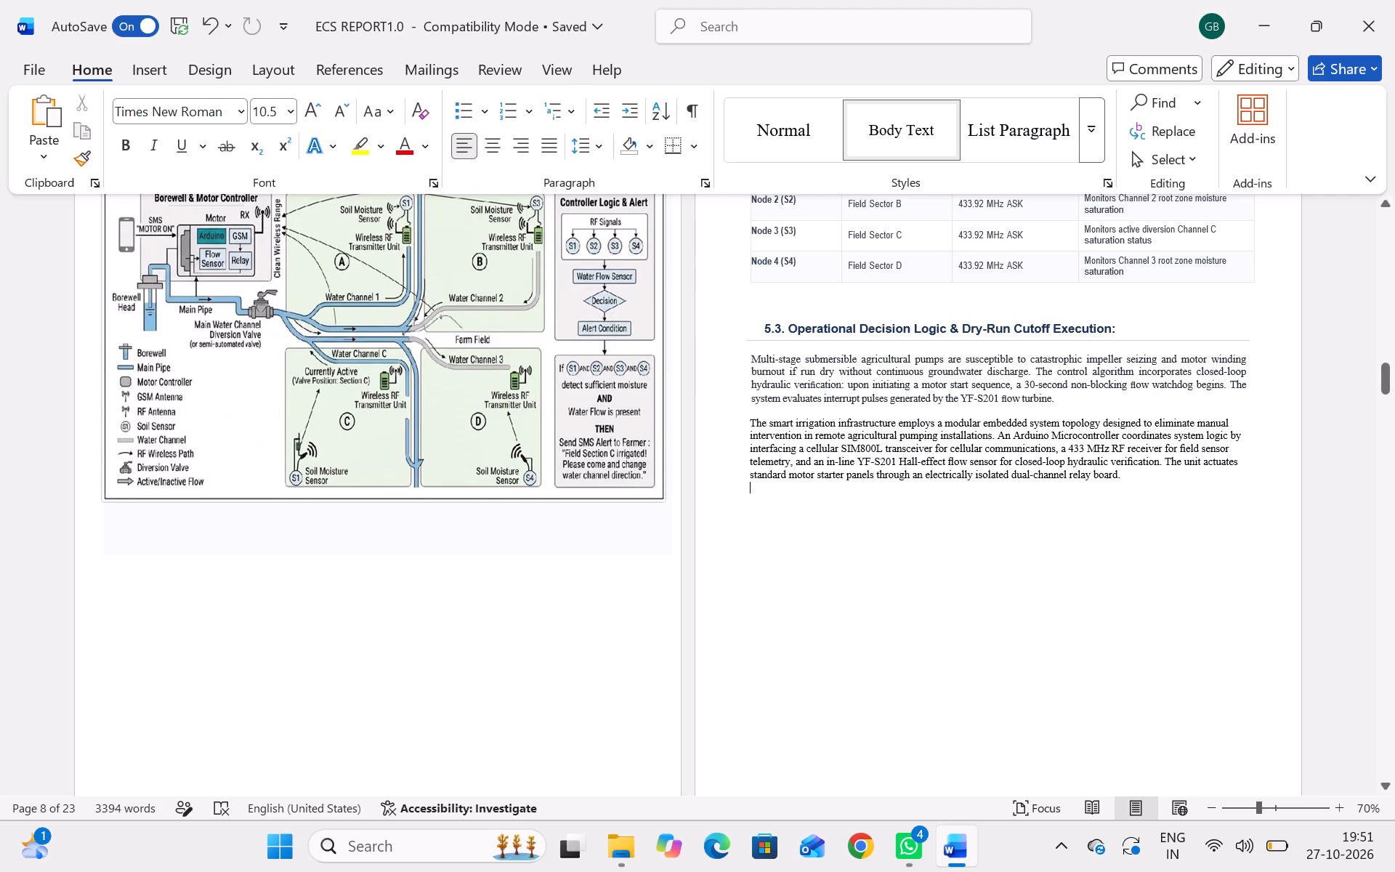
scroll(759, 336, down, 8)
scroll(759, 336, up, 3)
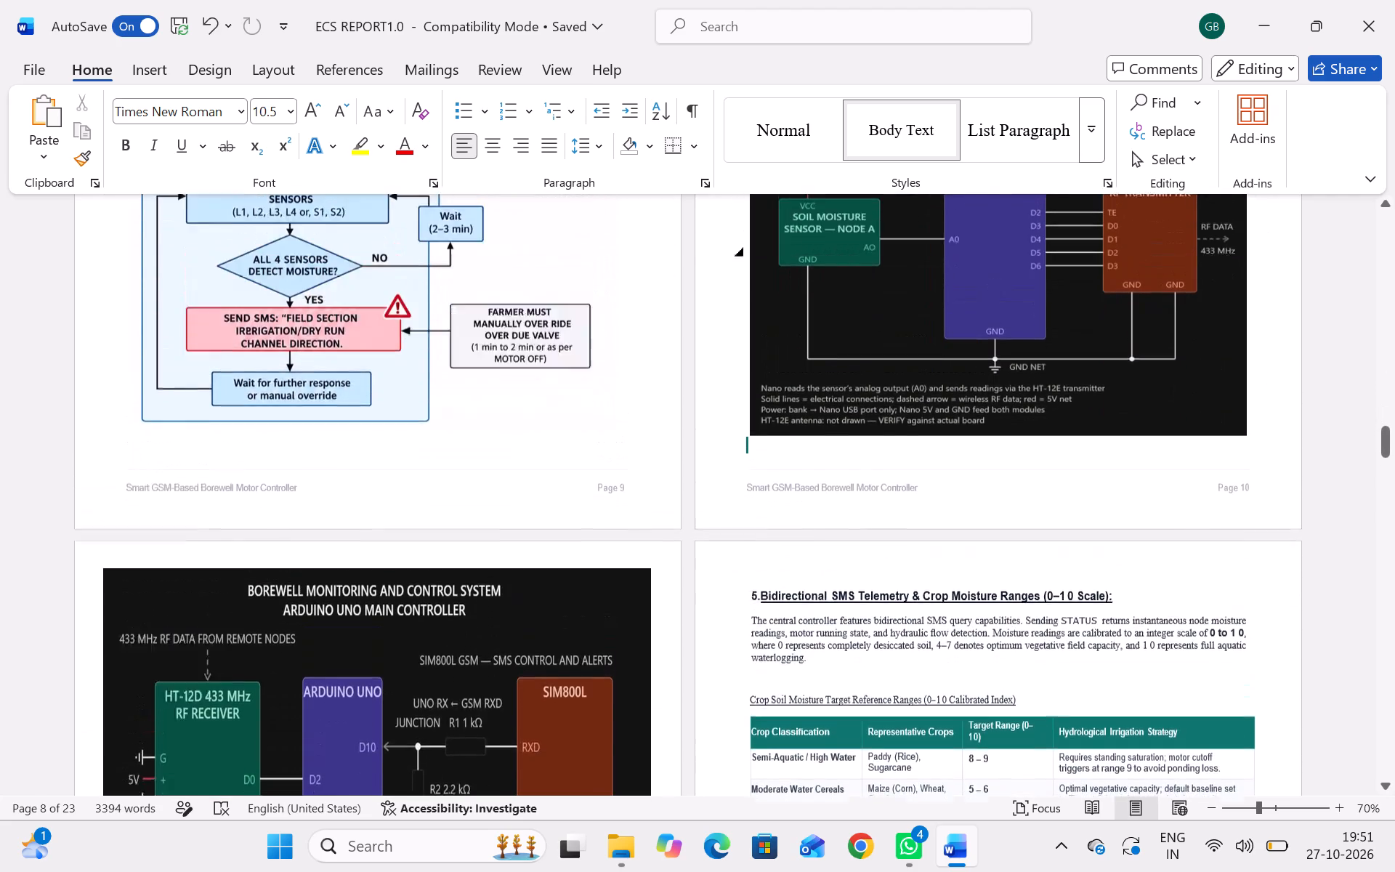
scroll(759, 336, up, 5)
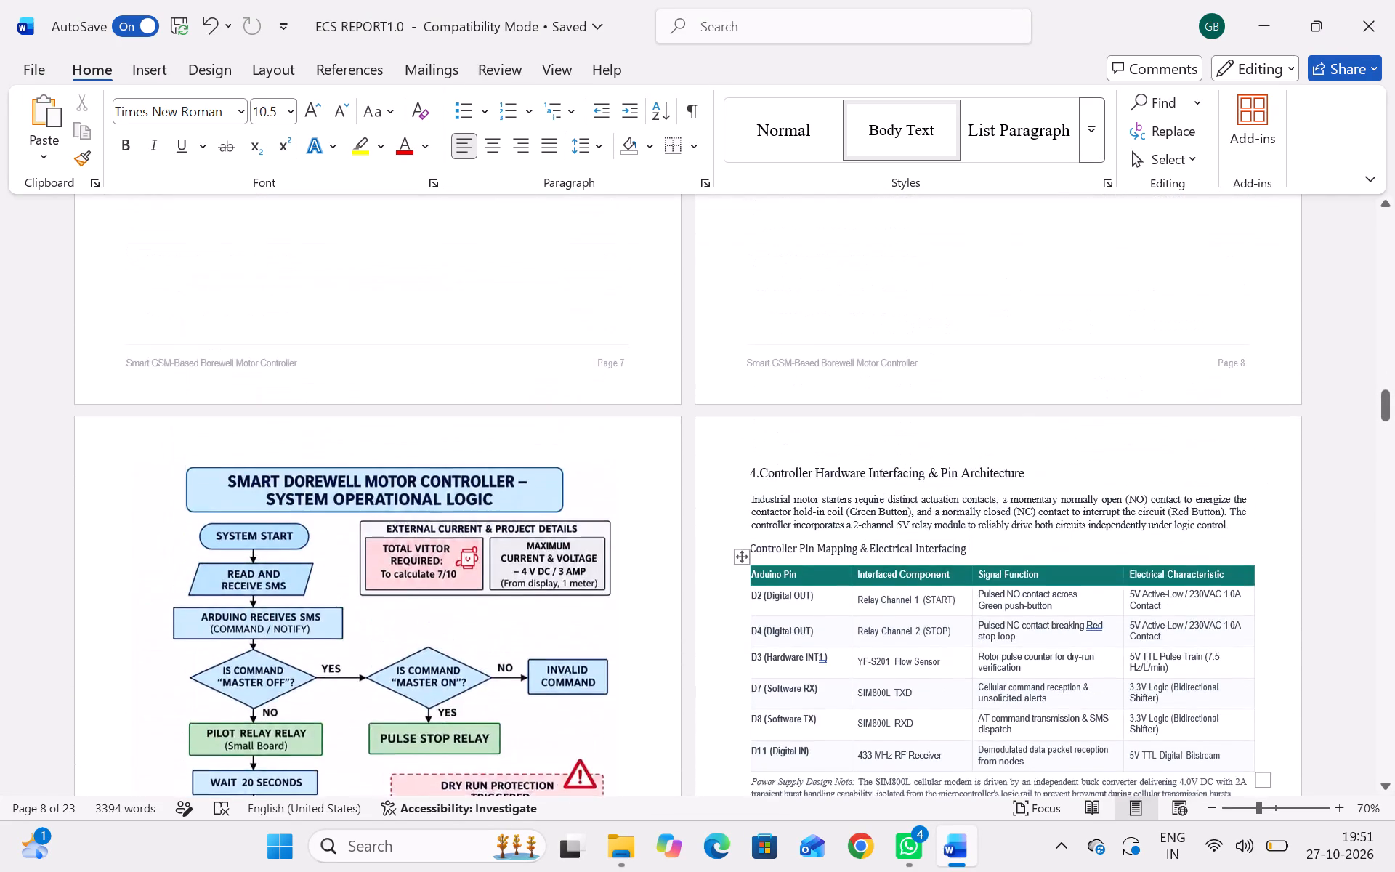
scroll(759, 336, up, 2)
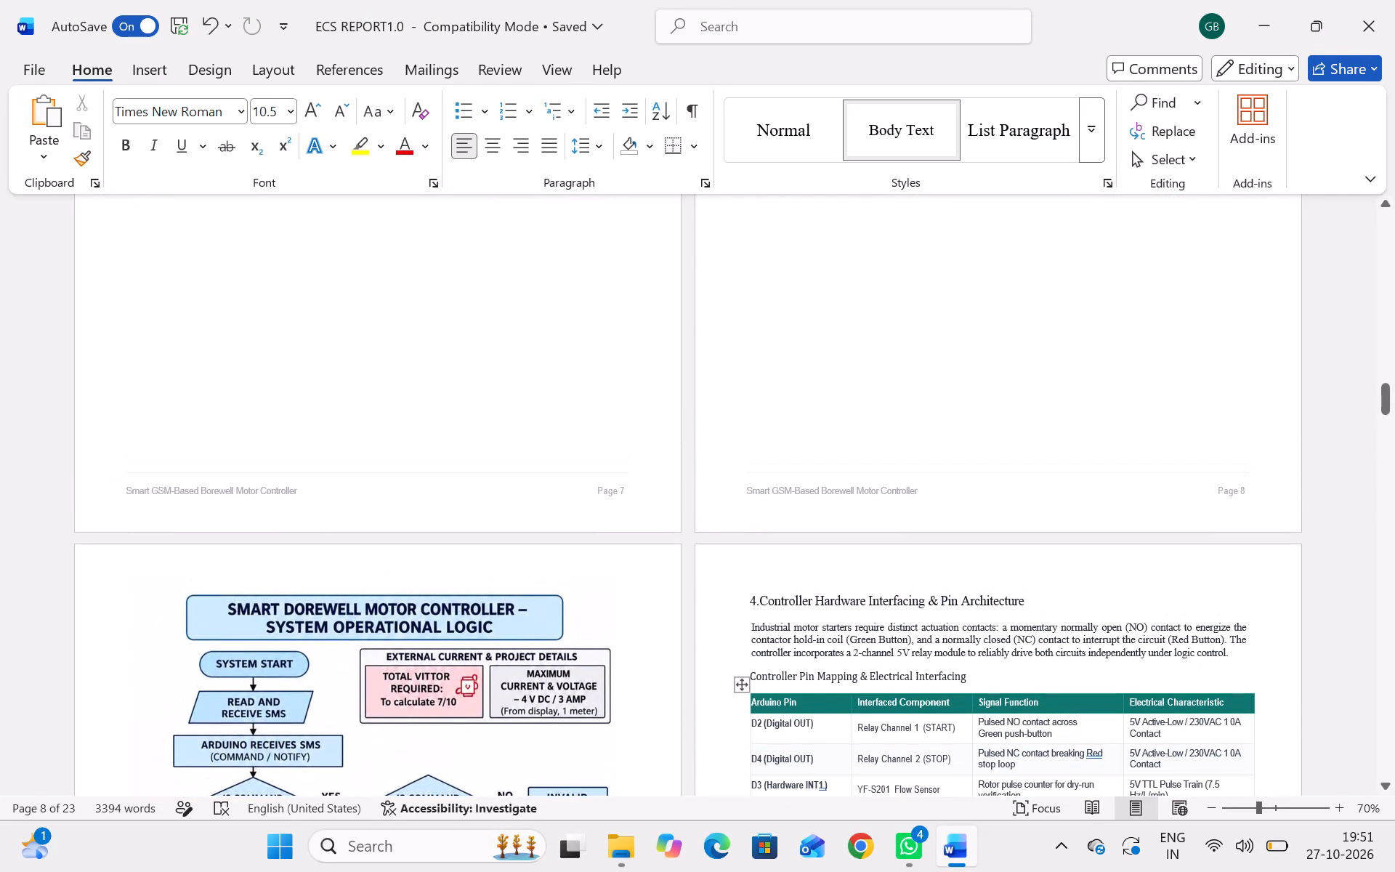
scroll(759, 336, left, 1)
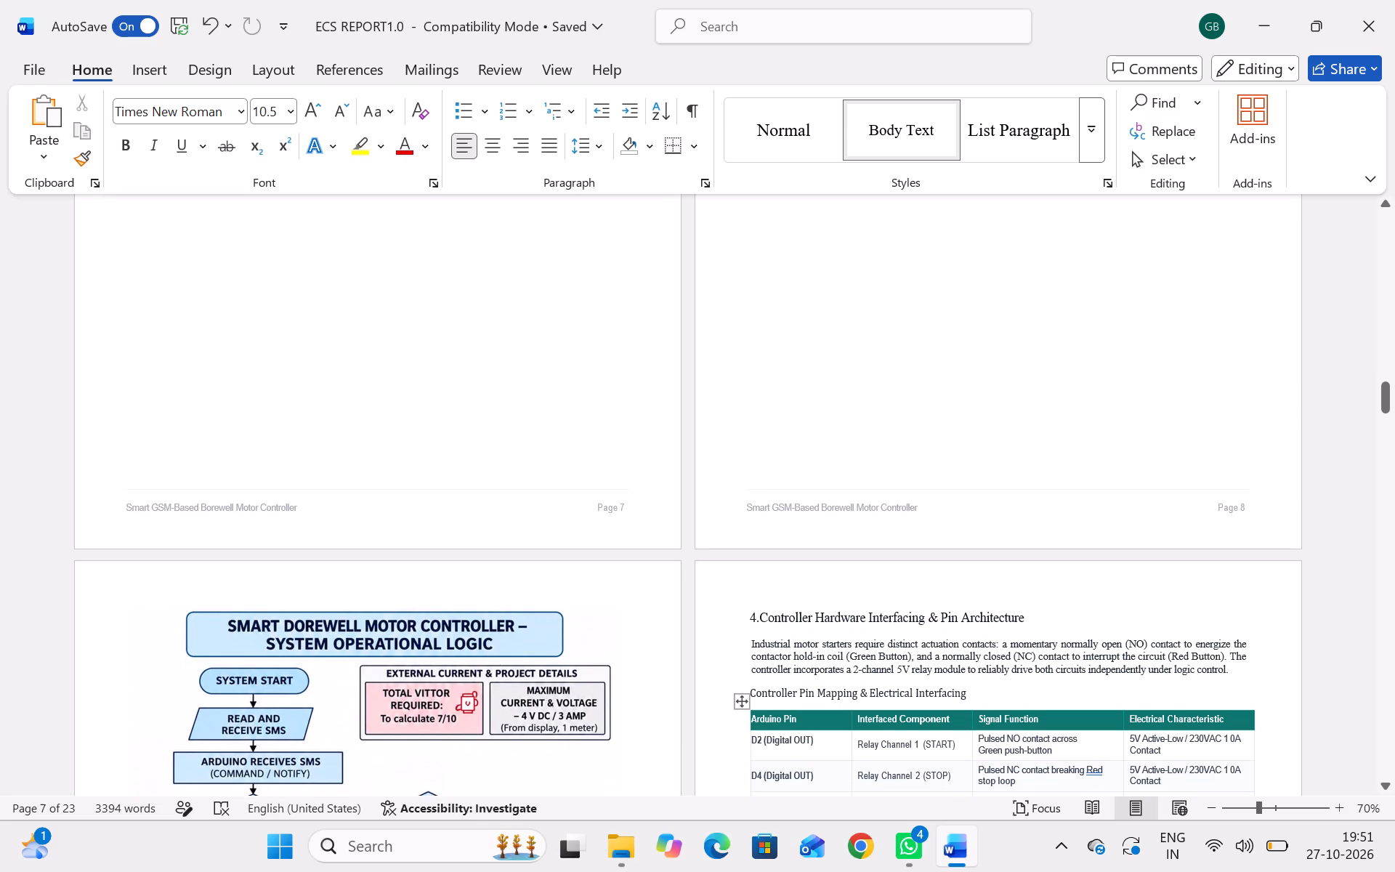
scroll(759, 336, down, 3)
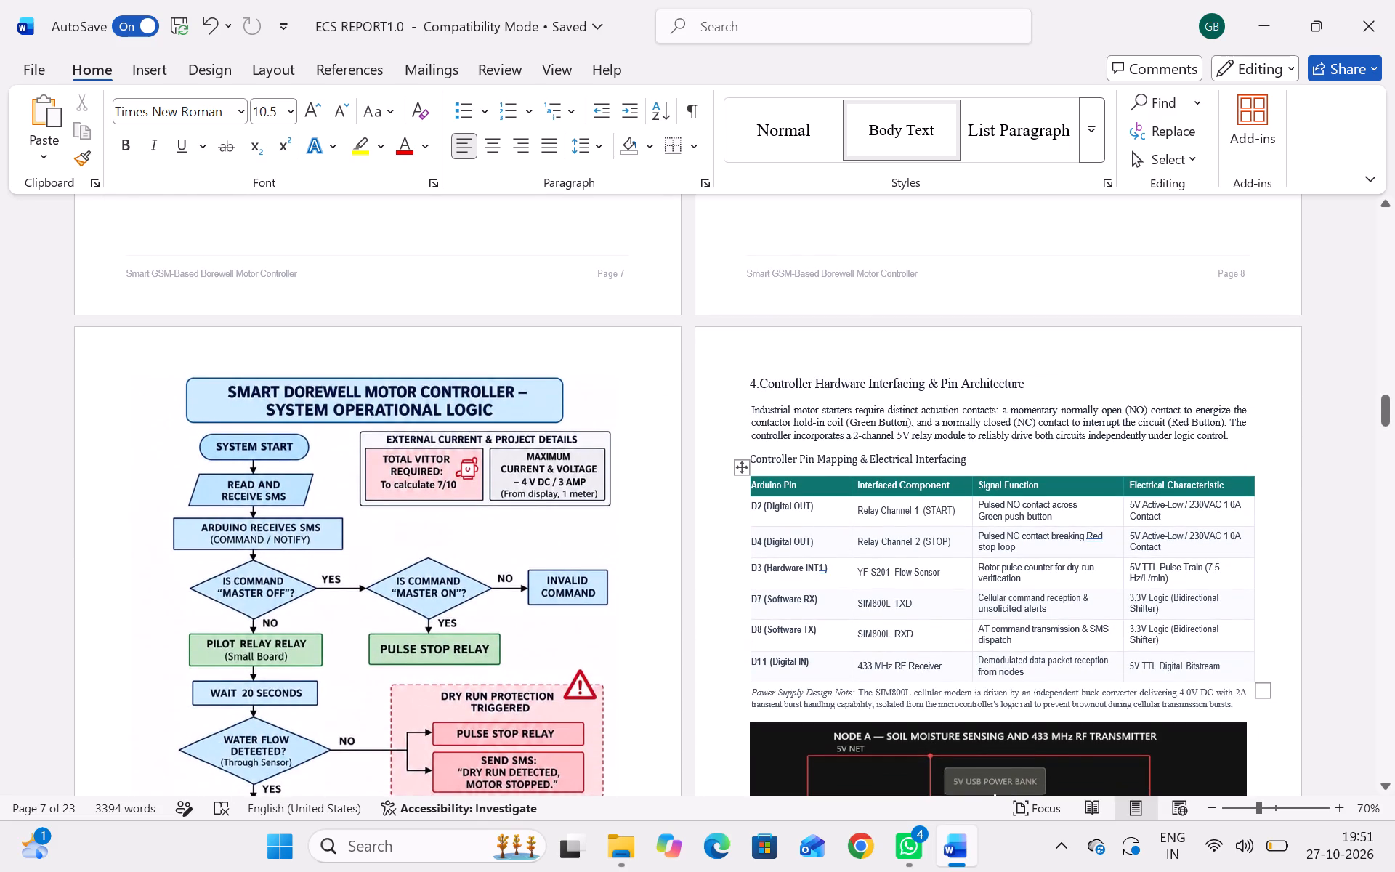
scroll(792, 270, up, 6)
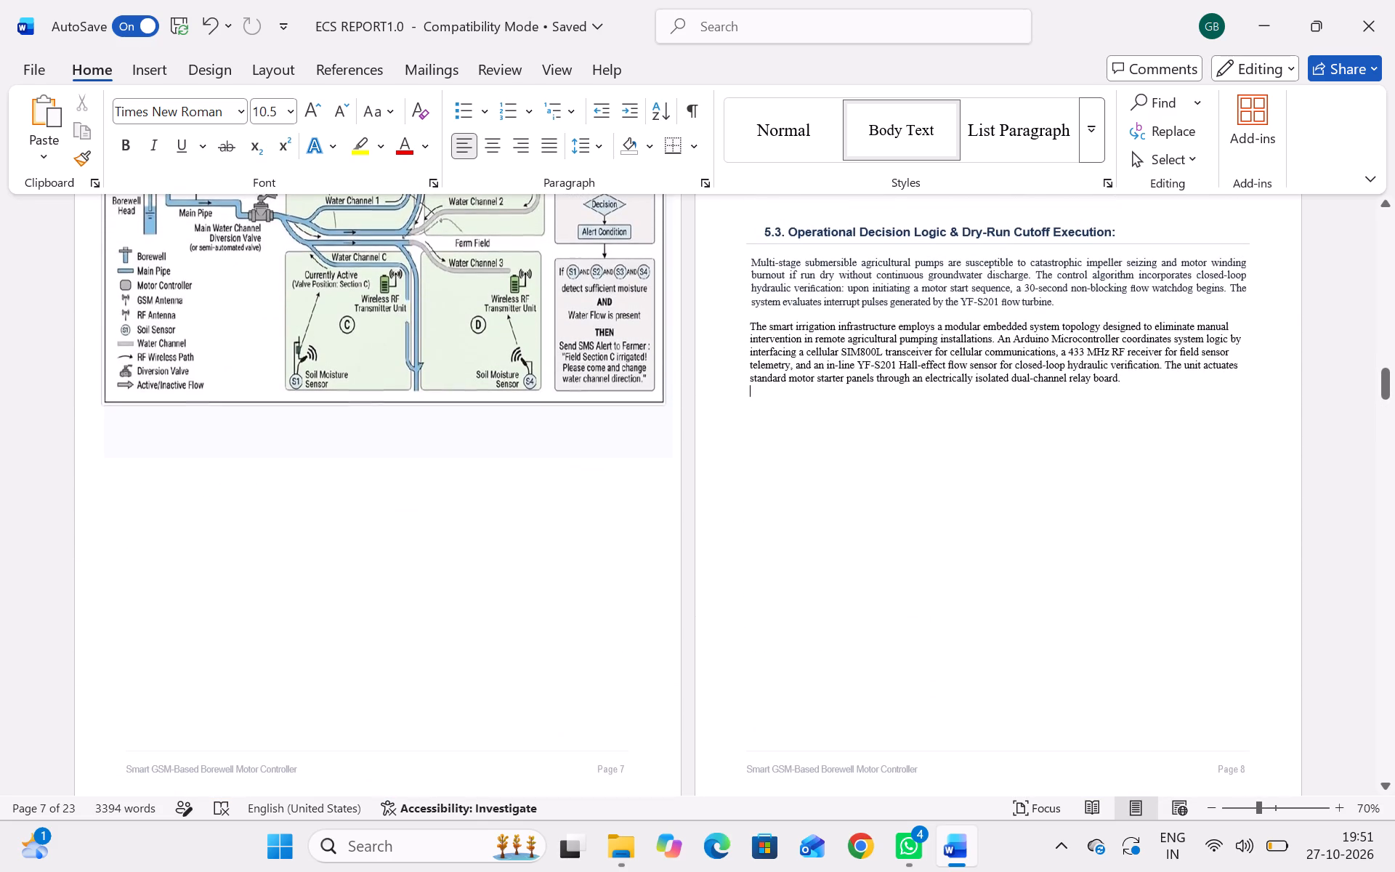
scroll(778, 225, up, 3)
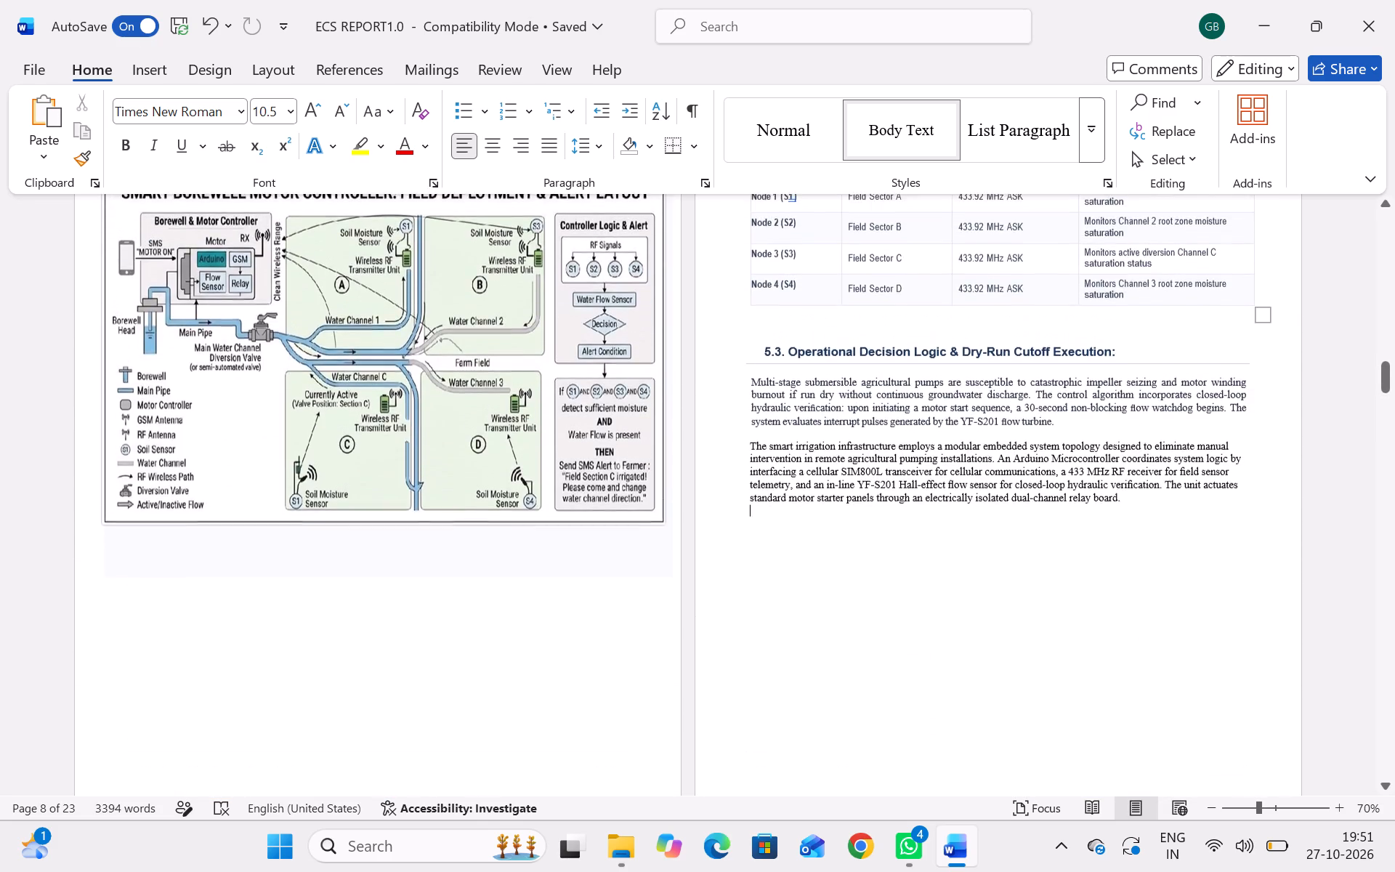
scroll(778, 225, up, 5)
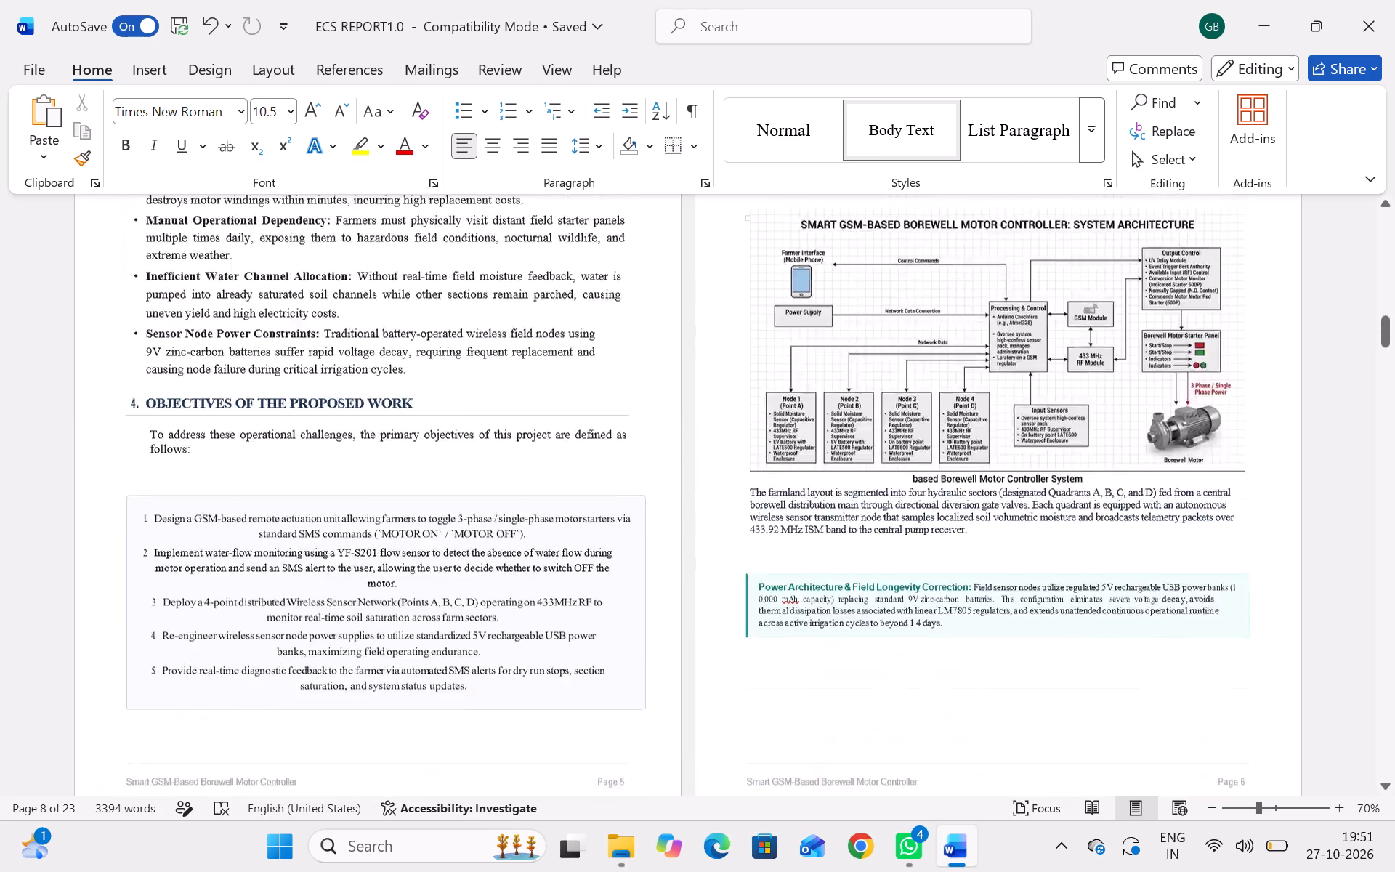
scroll(778, 225, up, 2)
scroll(778, 225, down, 6)
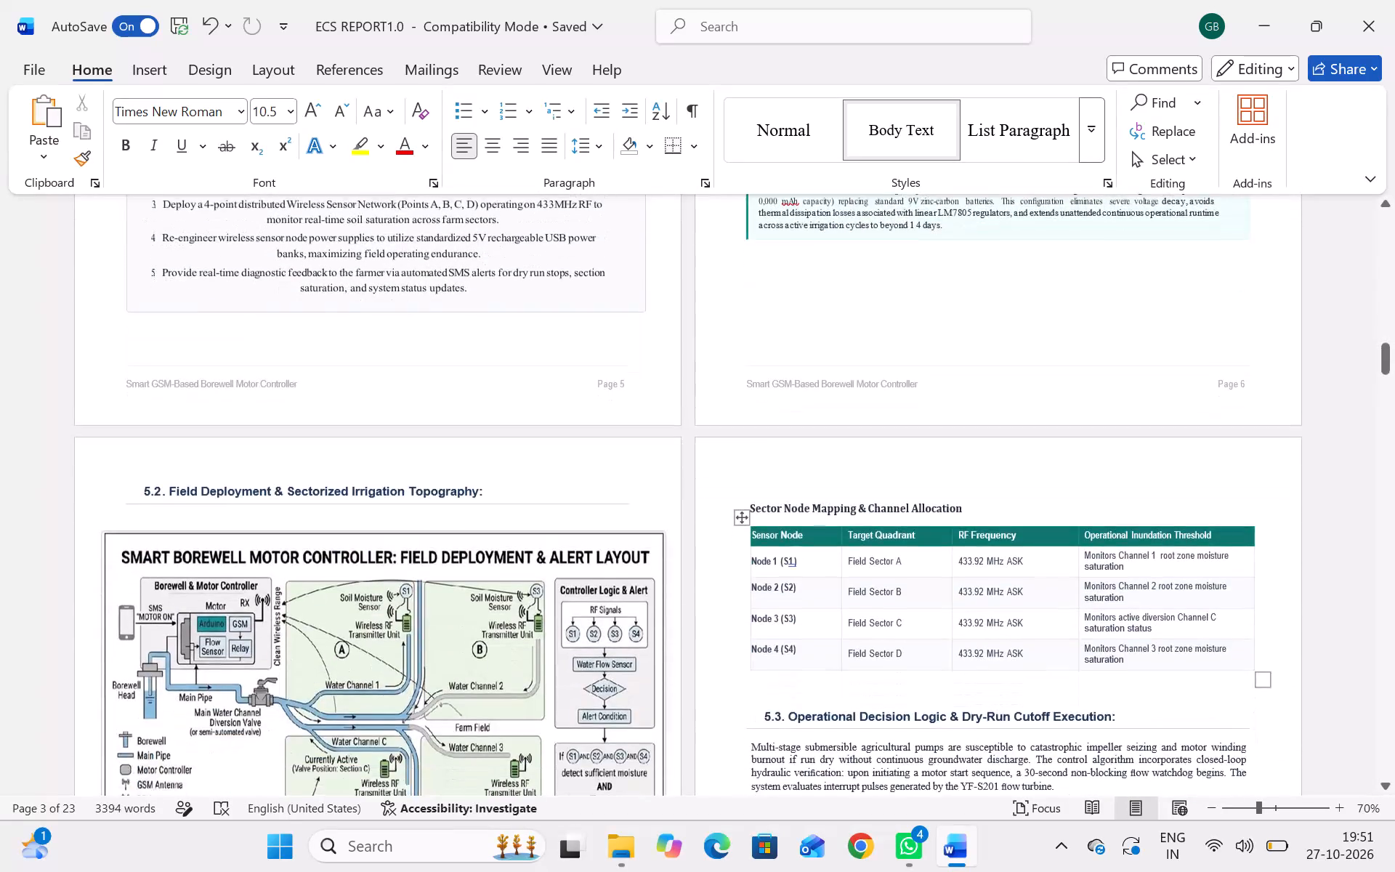
scroll(778, 225, down, 8)
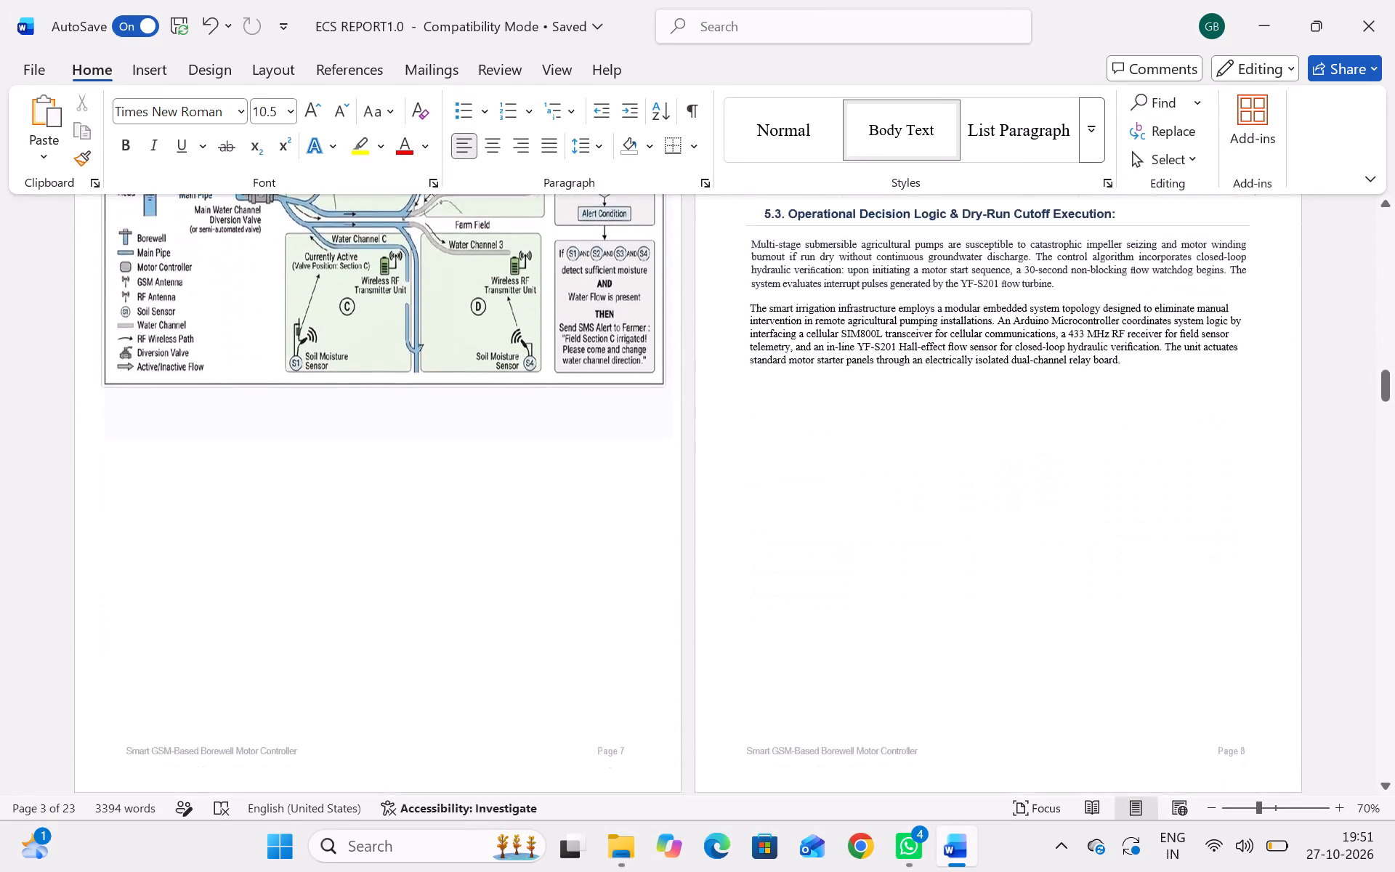
scroll(778, 225, down, 4)
scroll(778, 225, up, 1)
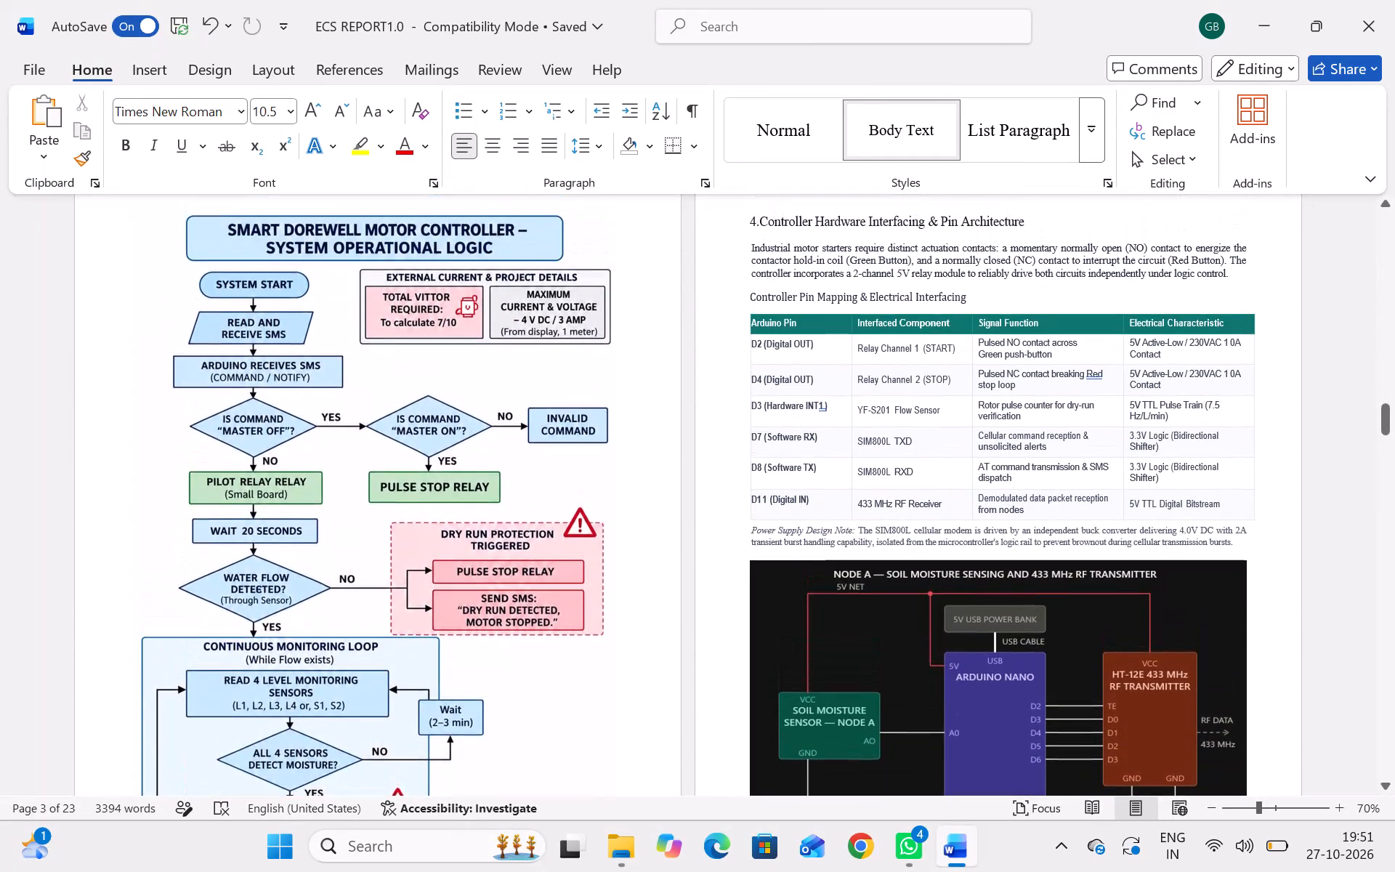
scroll(778, 225, up, 4)
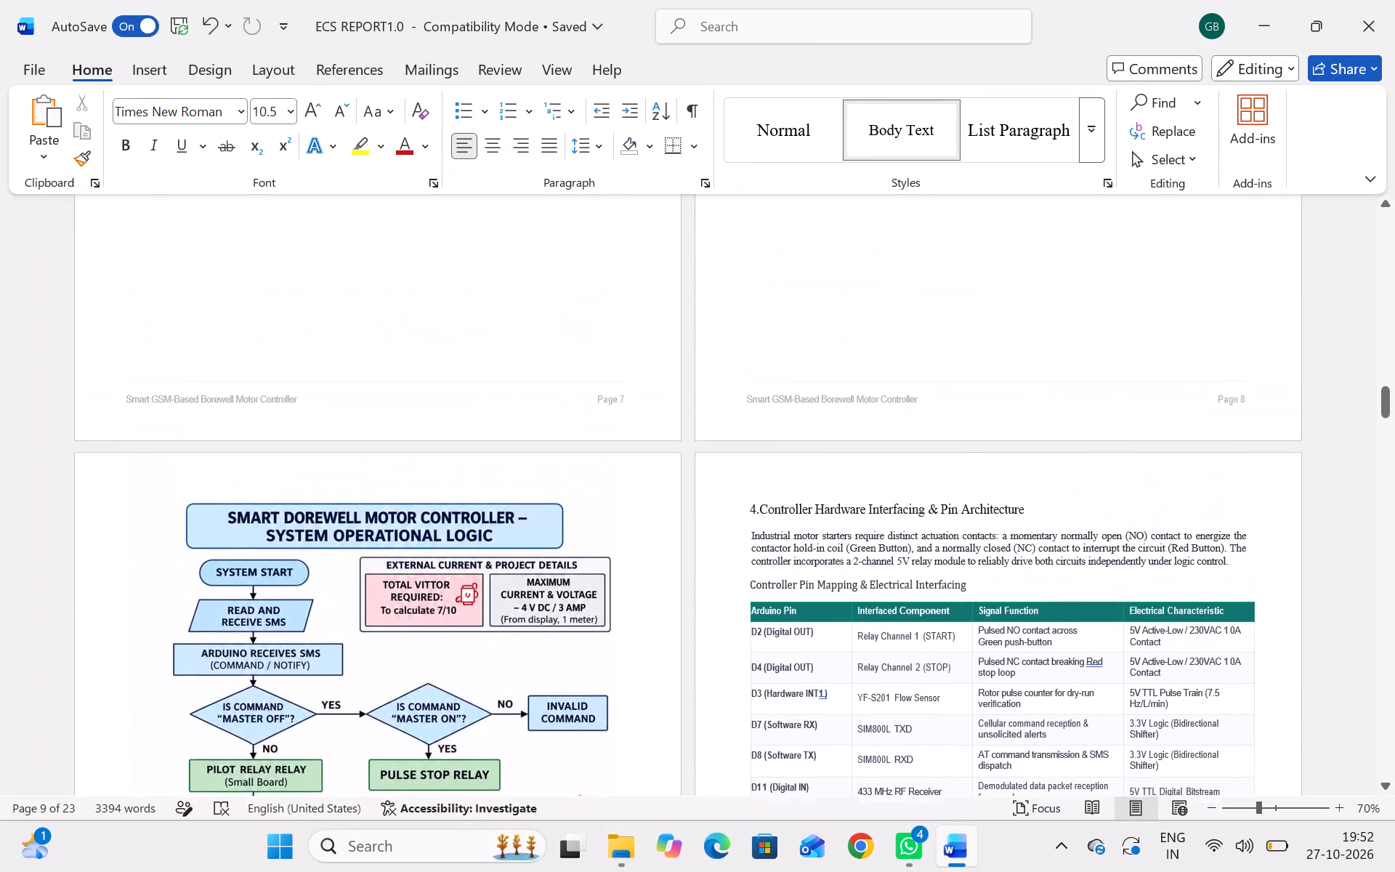
scroll(778, 225, up, 5)
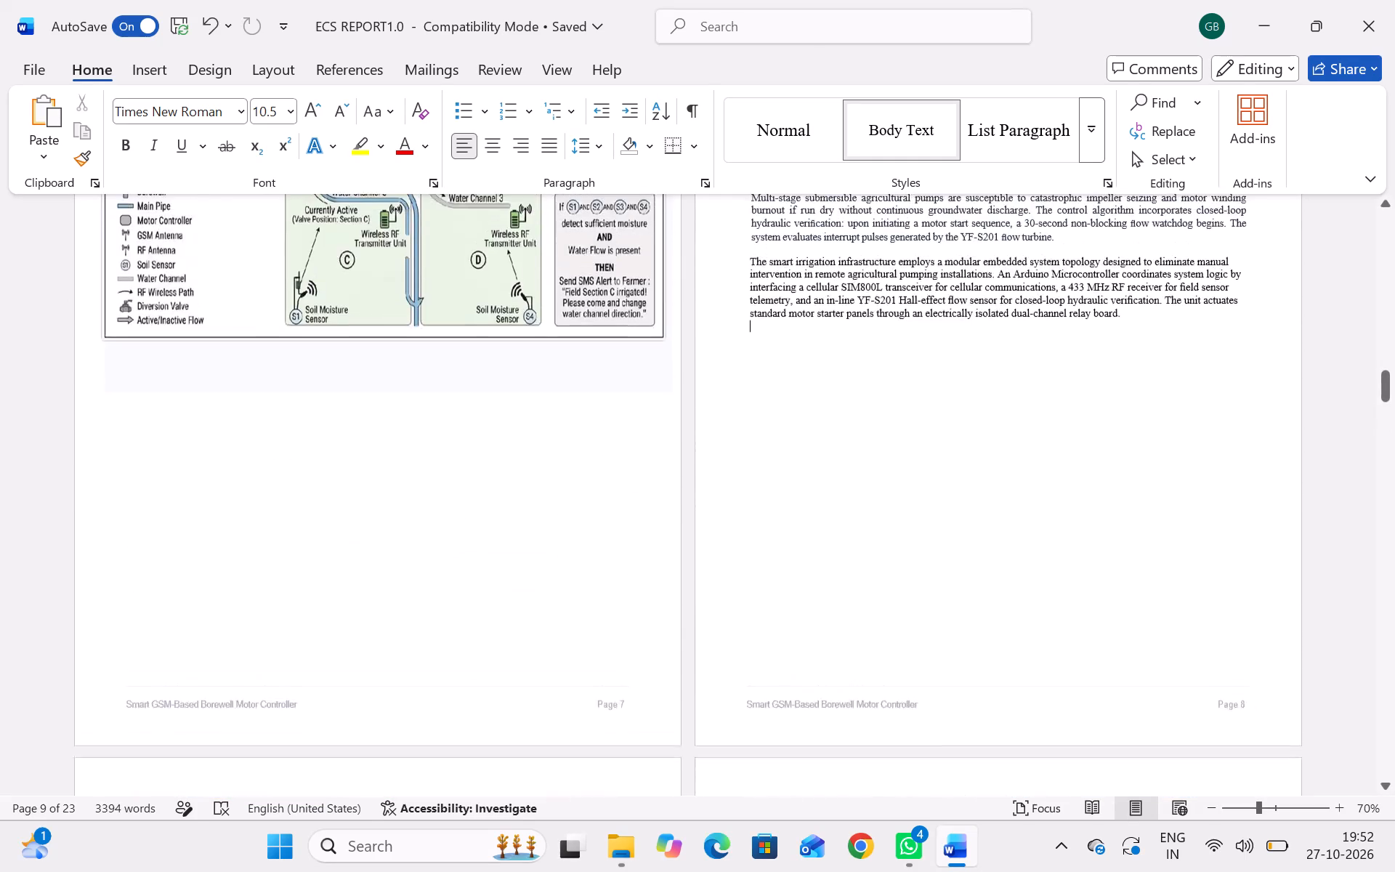
scroll(778, 225, up, 2)
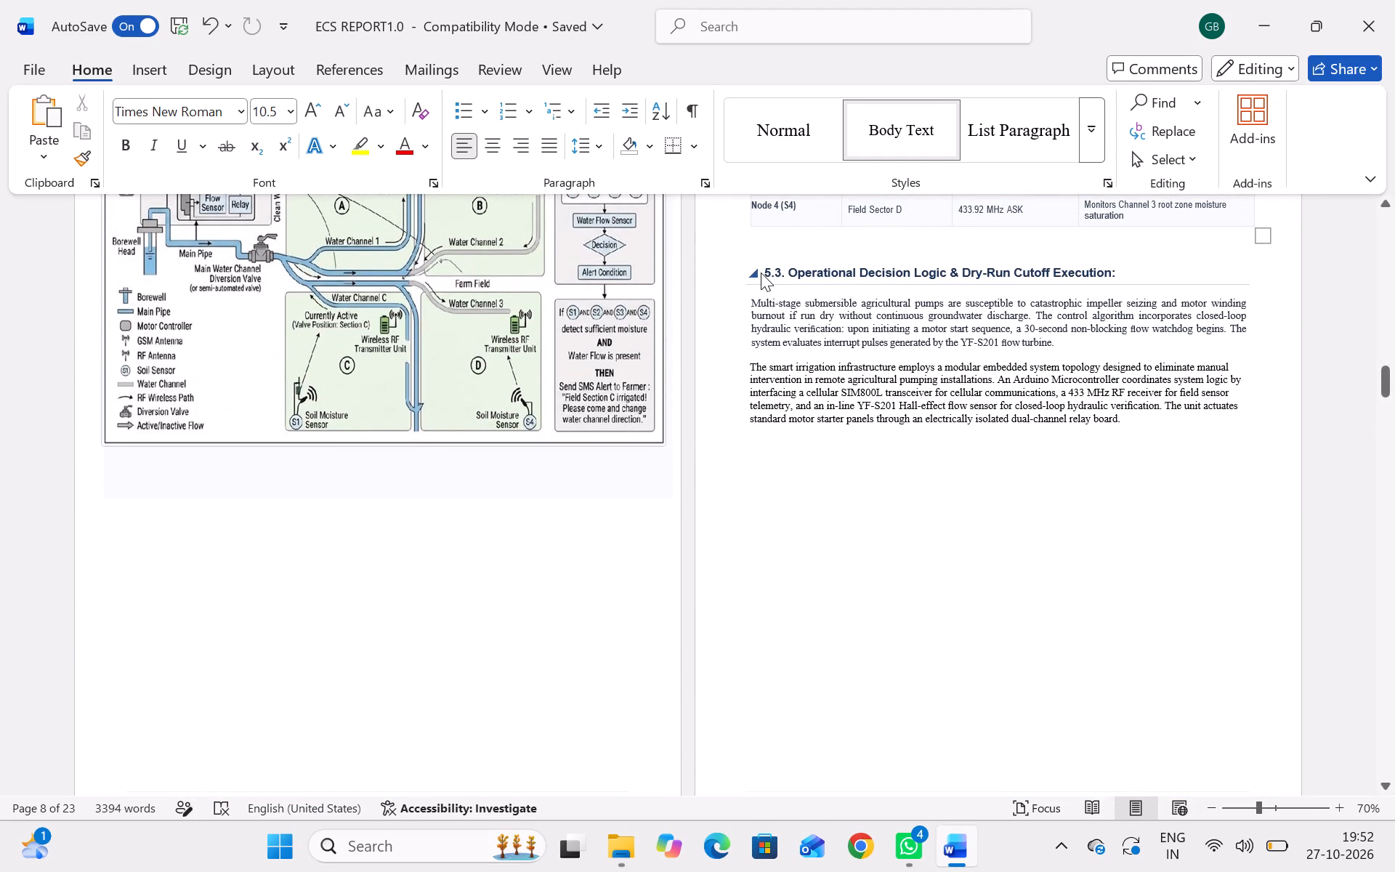
click(774, 248)
click(796, 615)
Paste the copied System Architecture and Module Coordination heading on a new line above "4.Controller Hardware Interfacing & Pin Architecture" on page 10.
scroll(796, 615, down, 1)
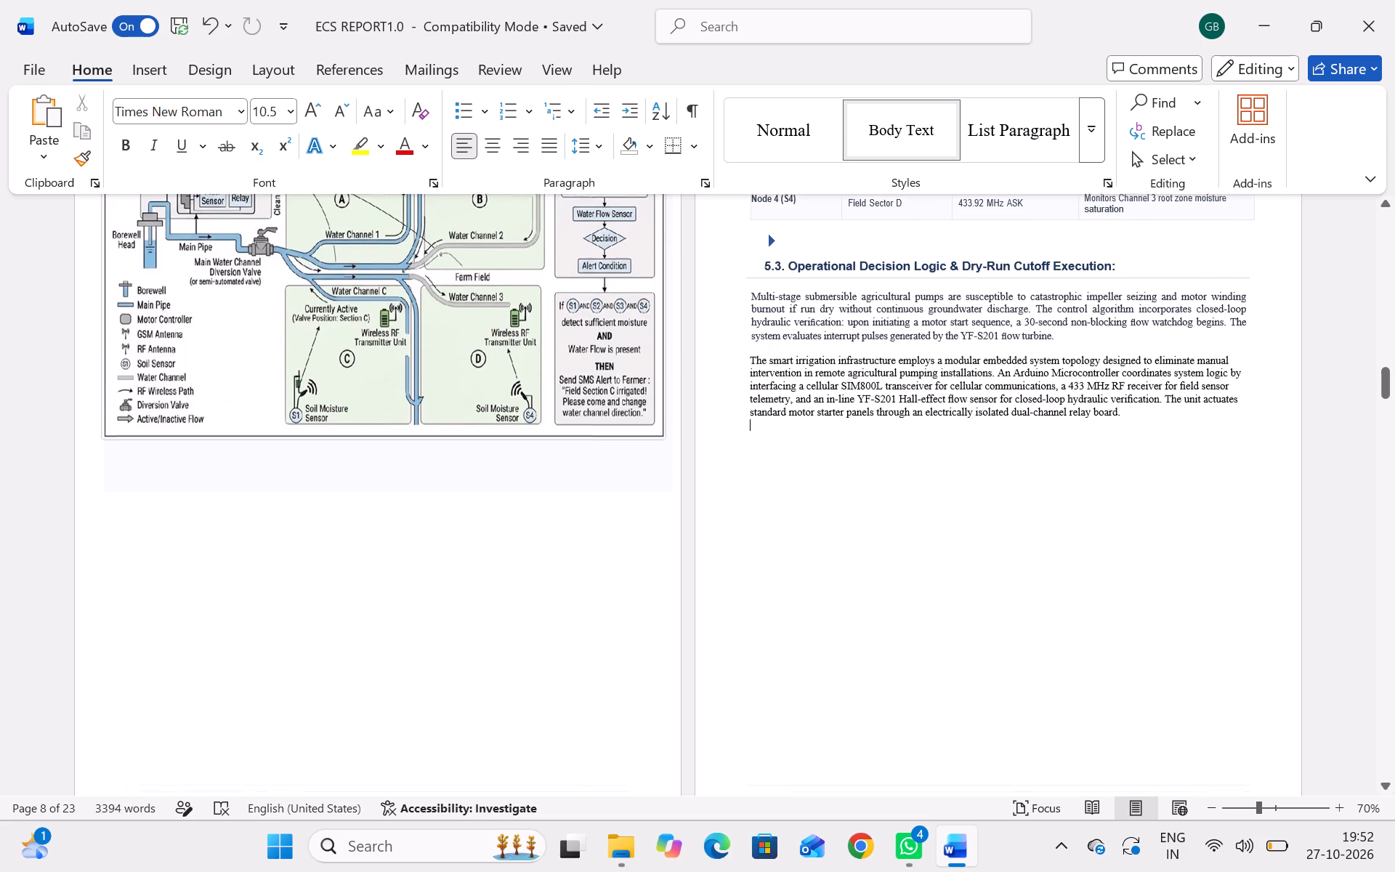
scroll(796, 615, down, 6)
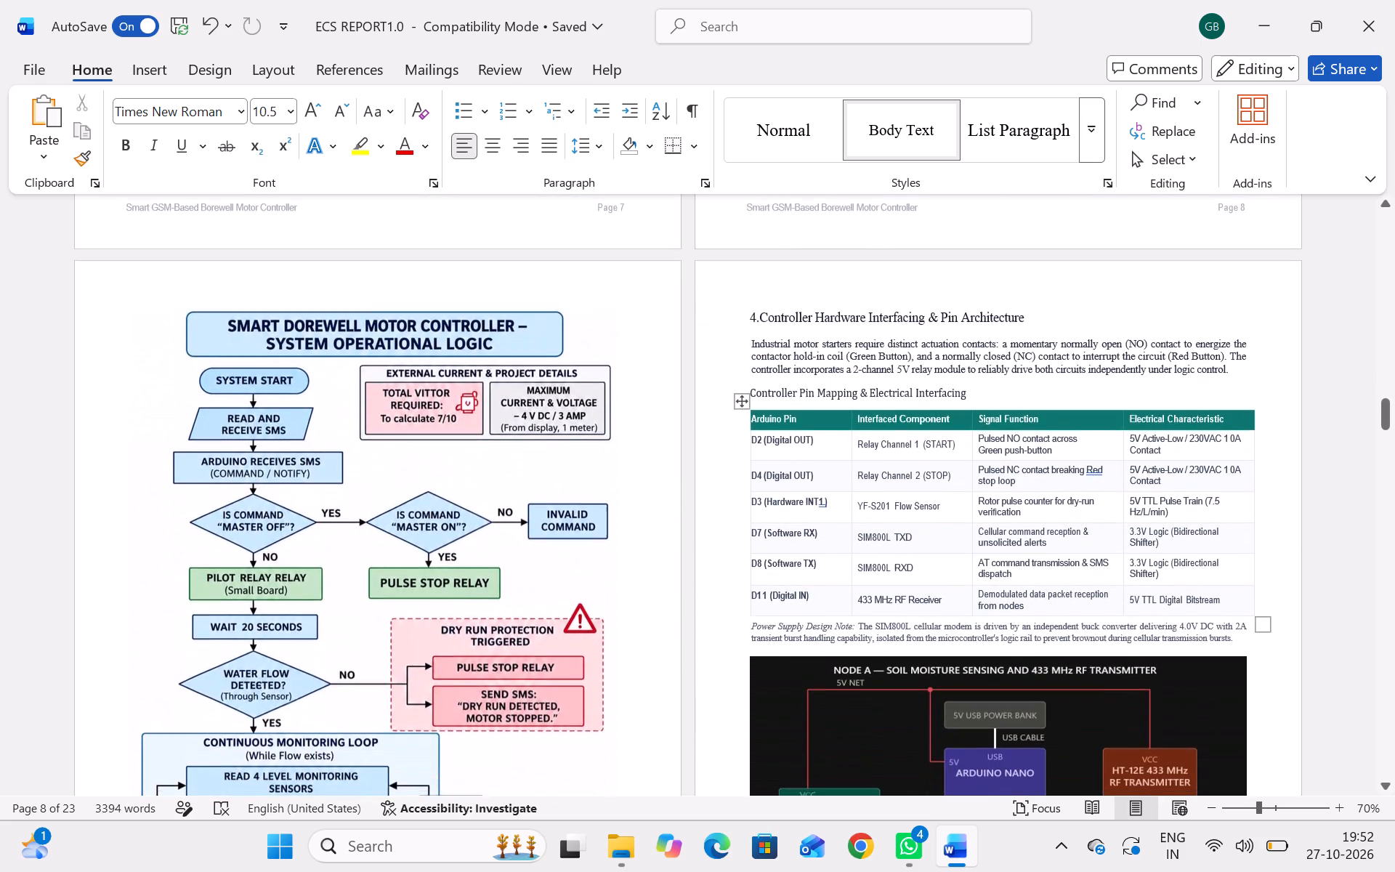
scroll(796, 615, down, 1)
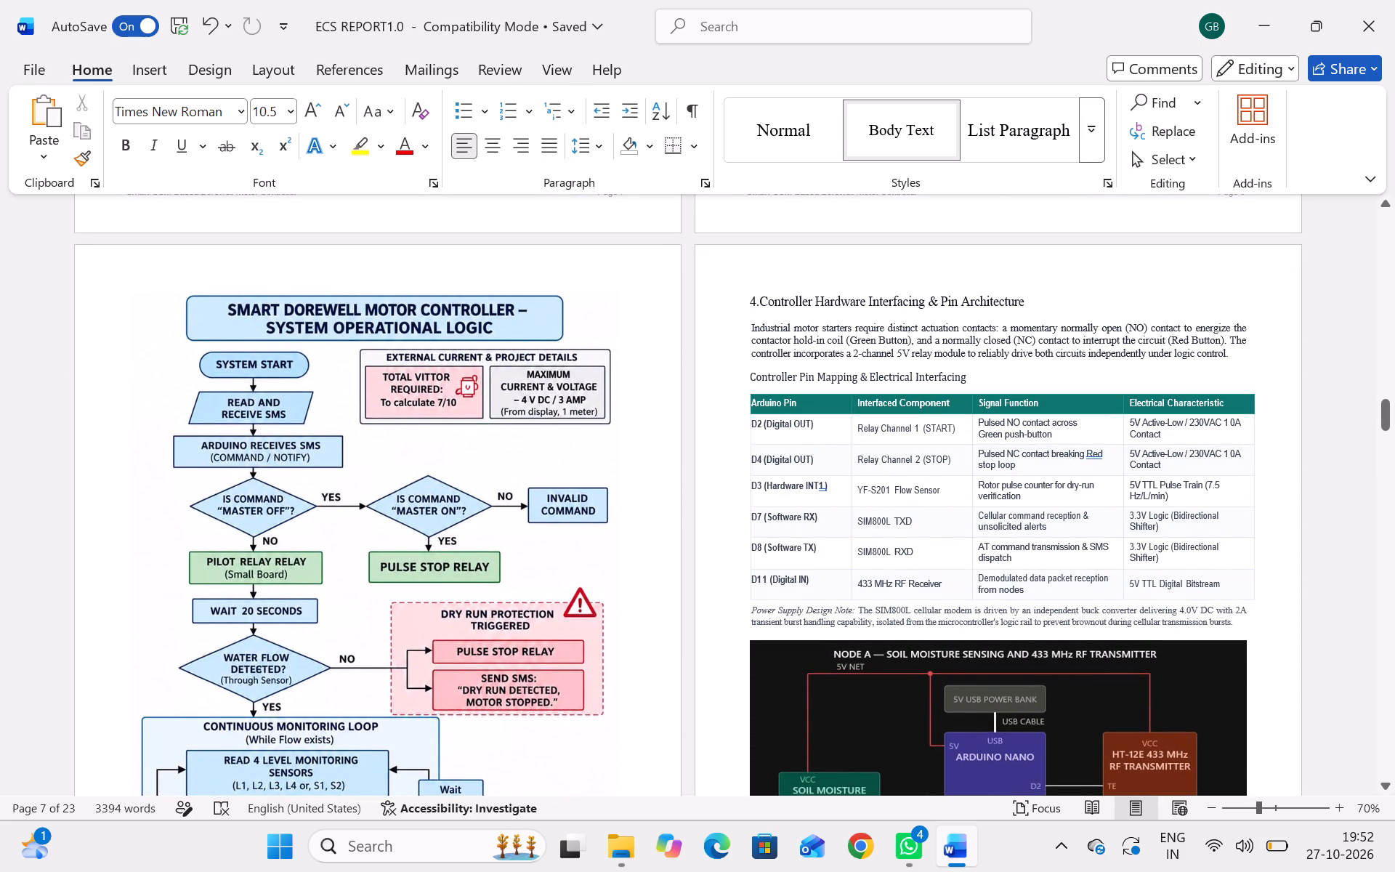
click(771, 283)
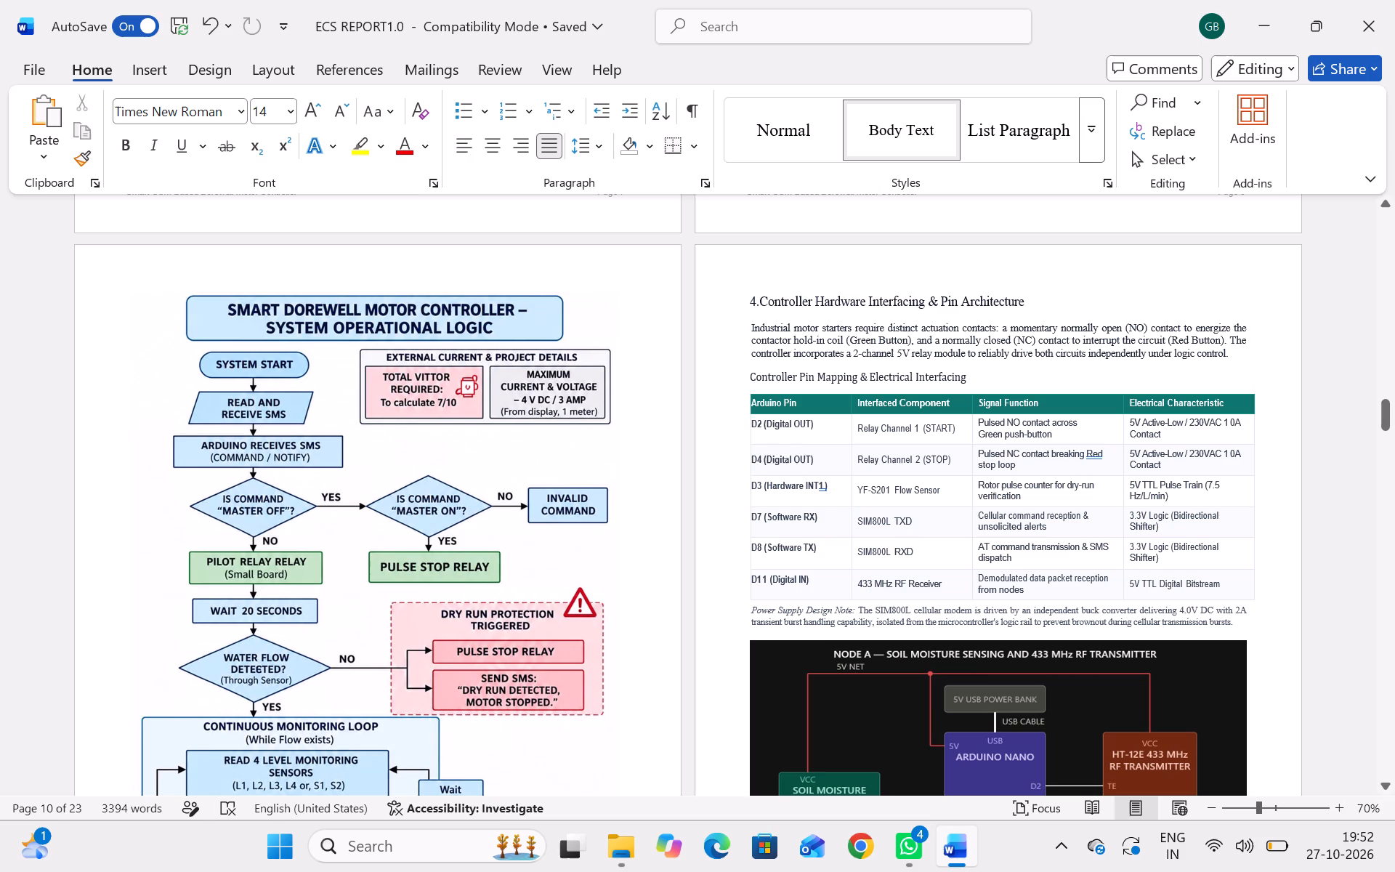
key(Left)
key(Left)
key(Left)
key(Return)
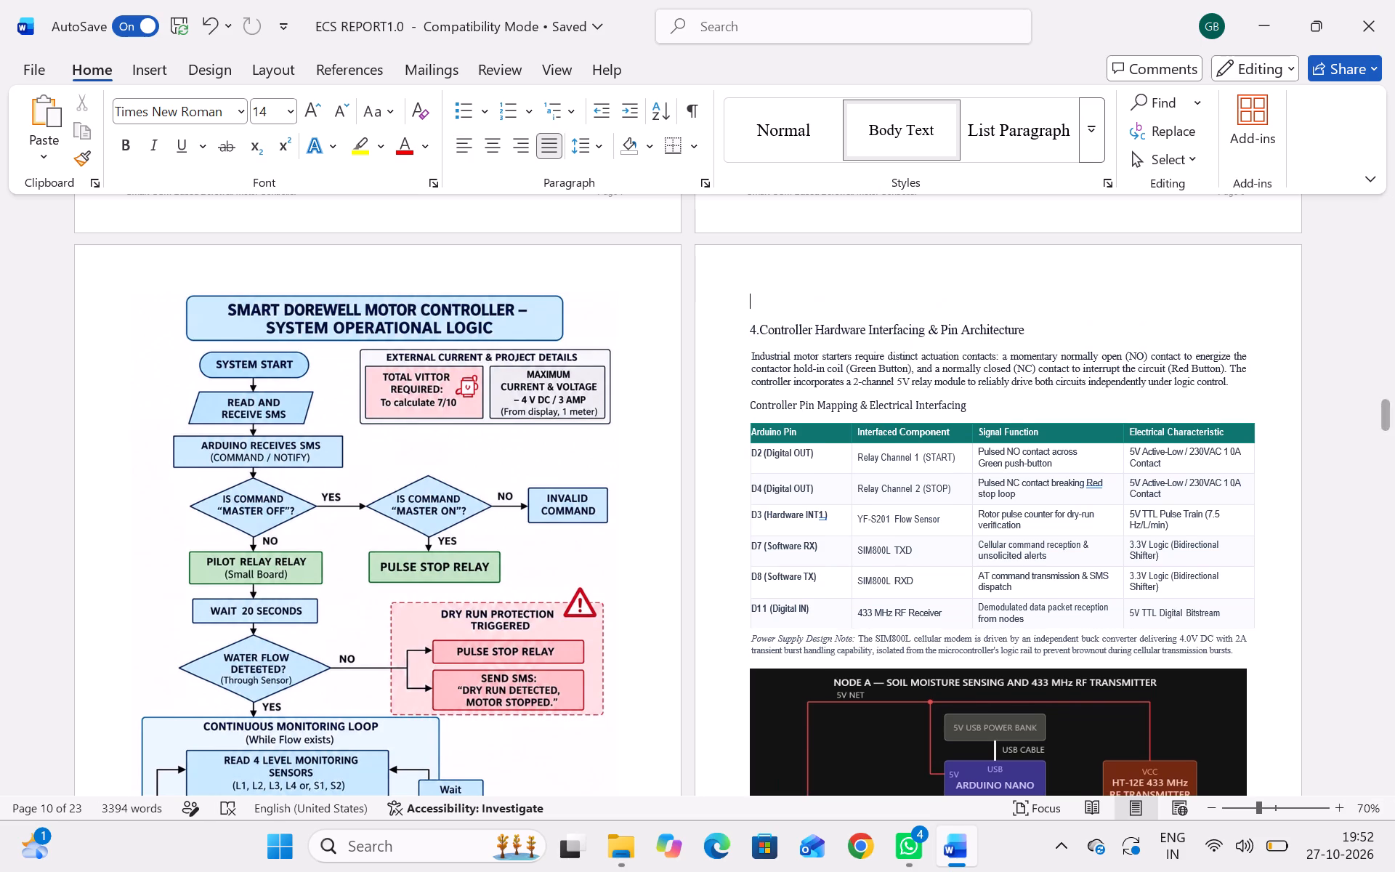
key(Up)
key(ctrl+v)
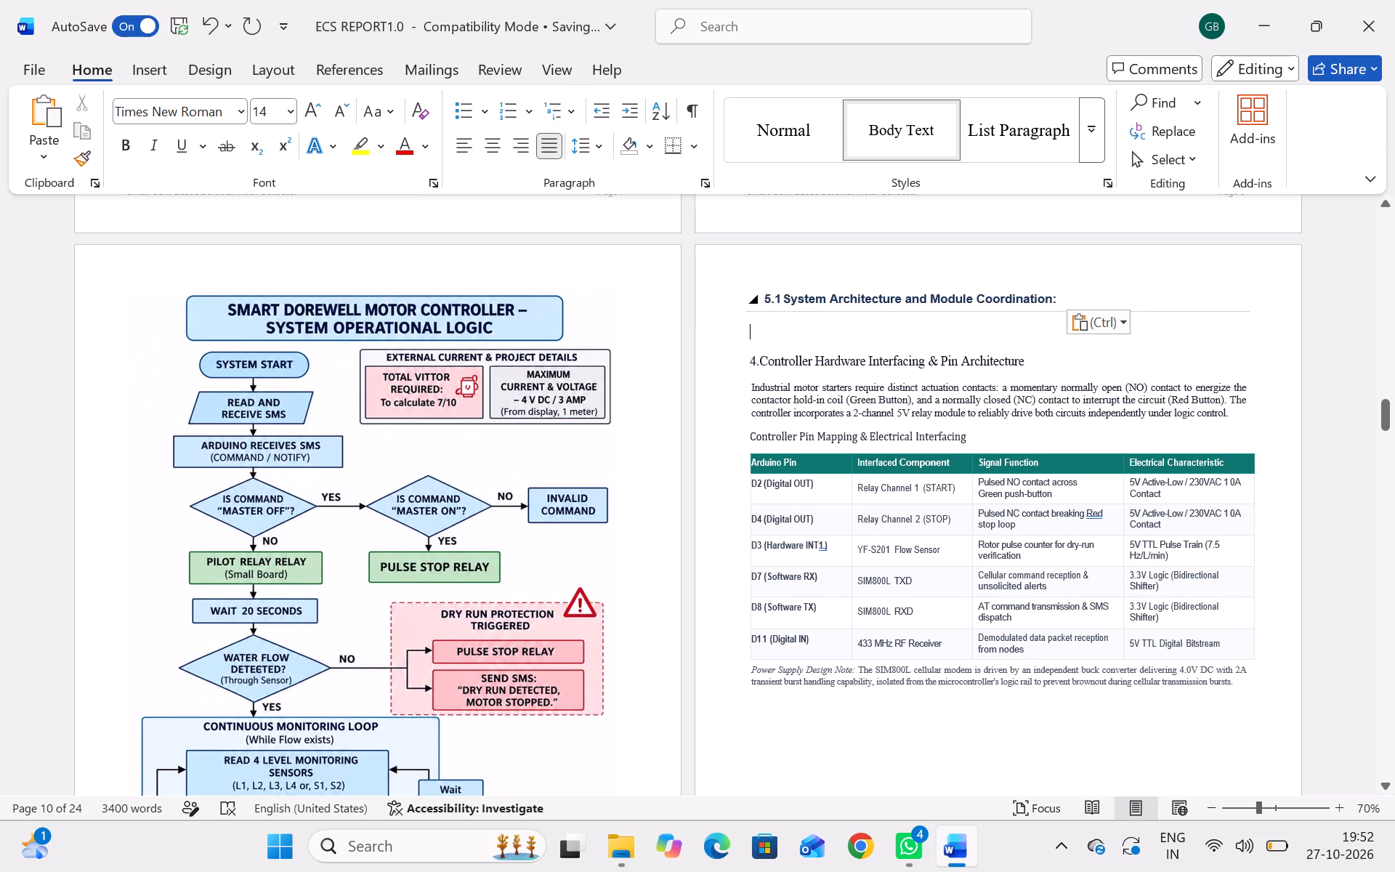
Renumber the System Architecture and Module Coordination heading above the Controller Hardware Interfacing title as 5.4., followed by a space.
click(781, 295)
key(Left)
key(BackSpace)
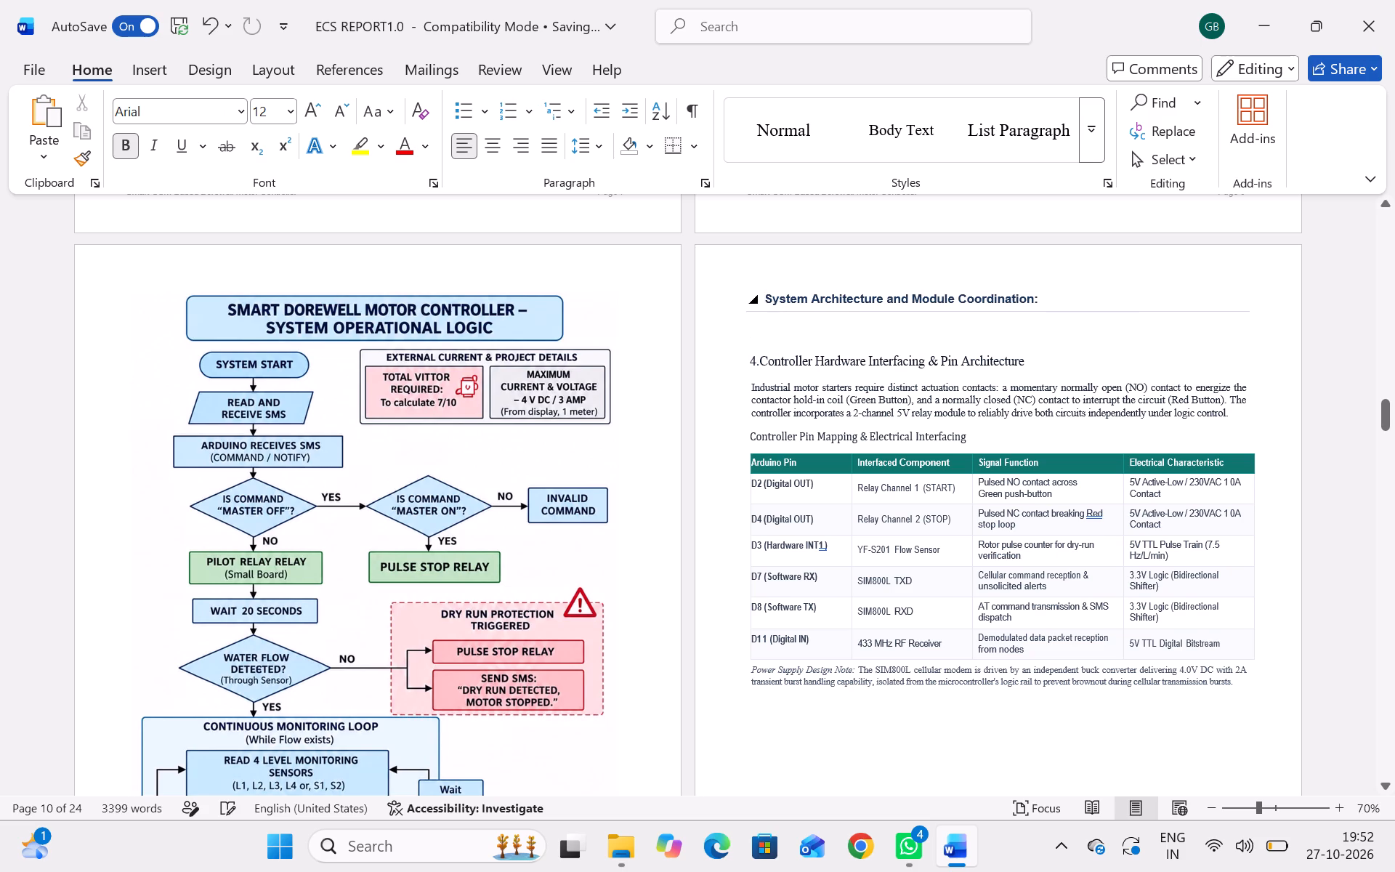
key(4)
key(BackSpace)
text(5.4)
key(space)
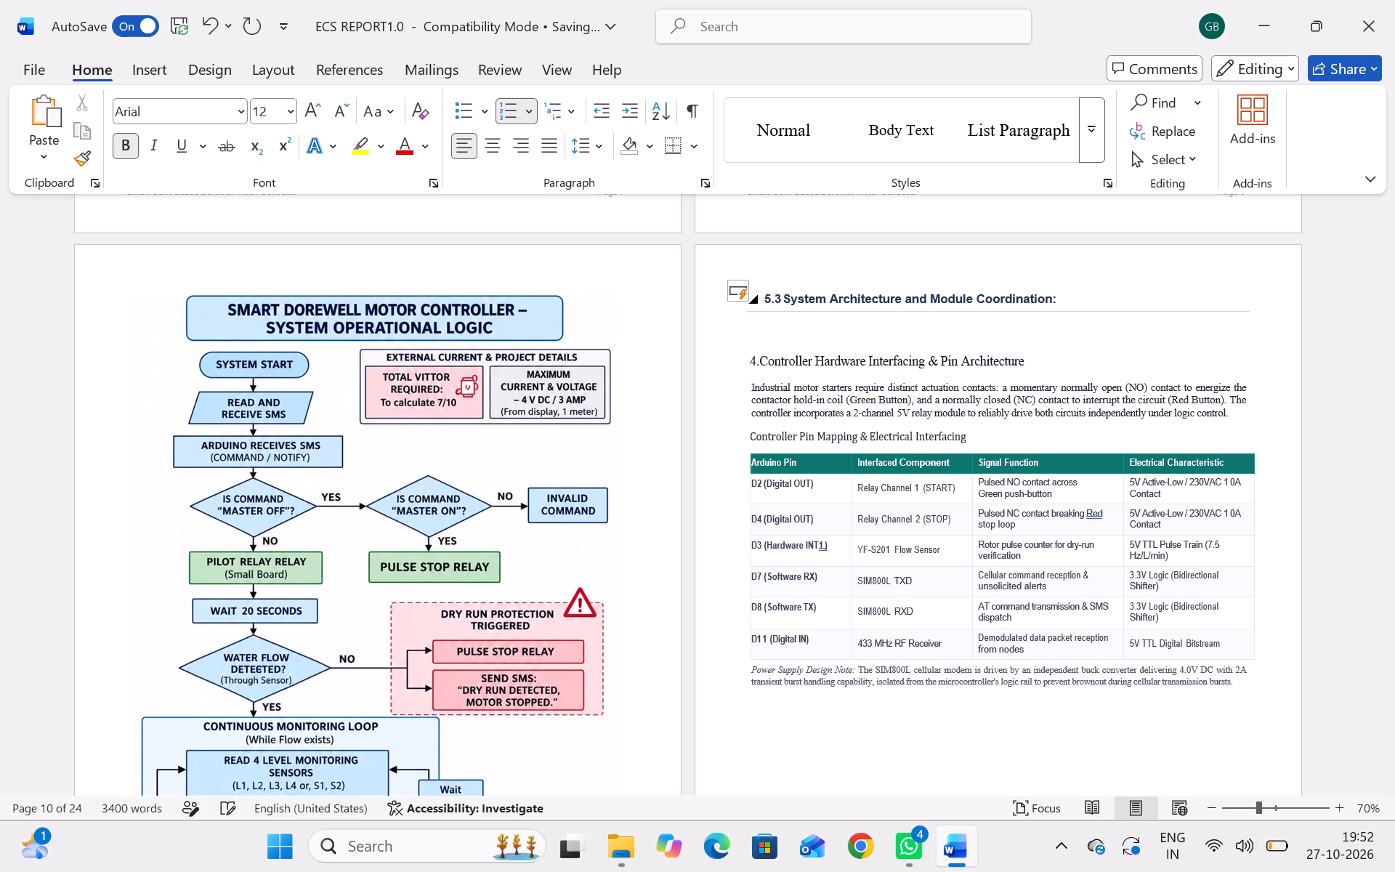
key(BackSpace)
text(5.4)
key(space)
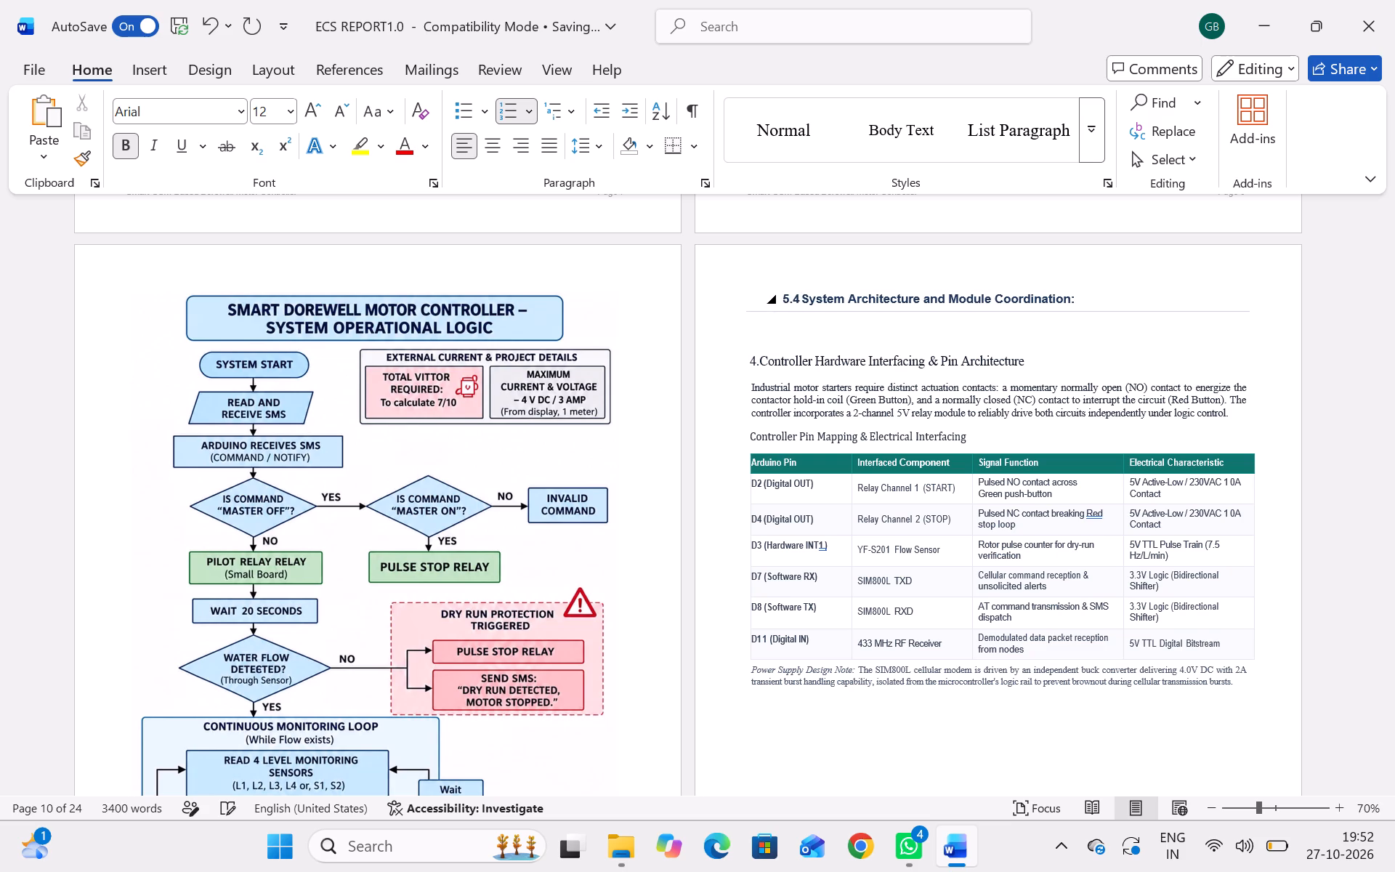
text(.)
key(space)
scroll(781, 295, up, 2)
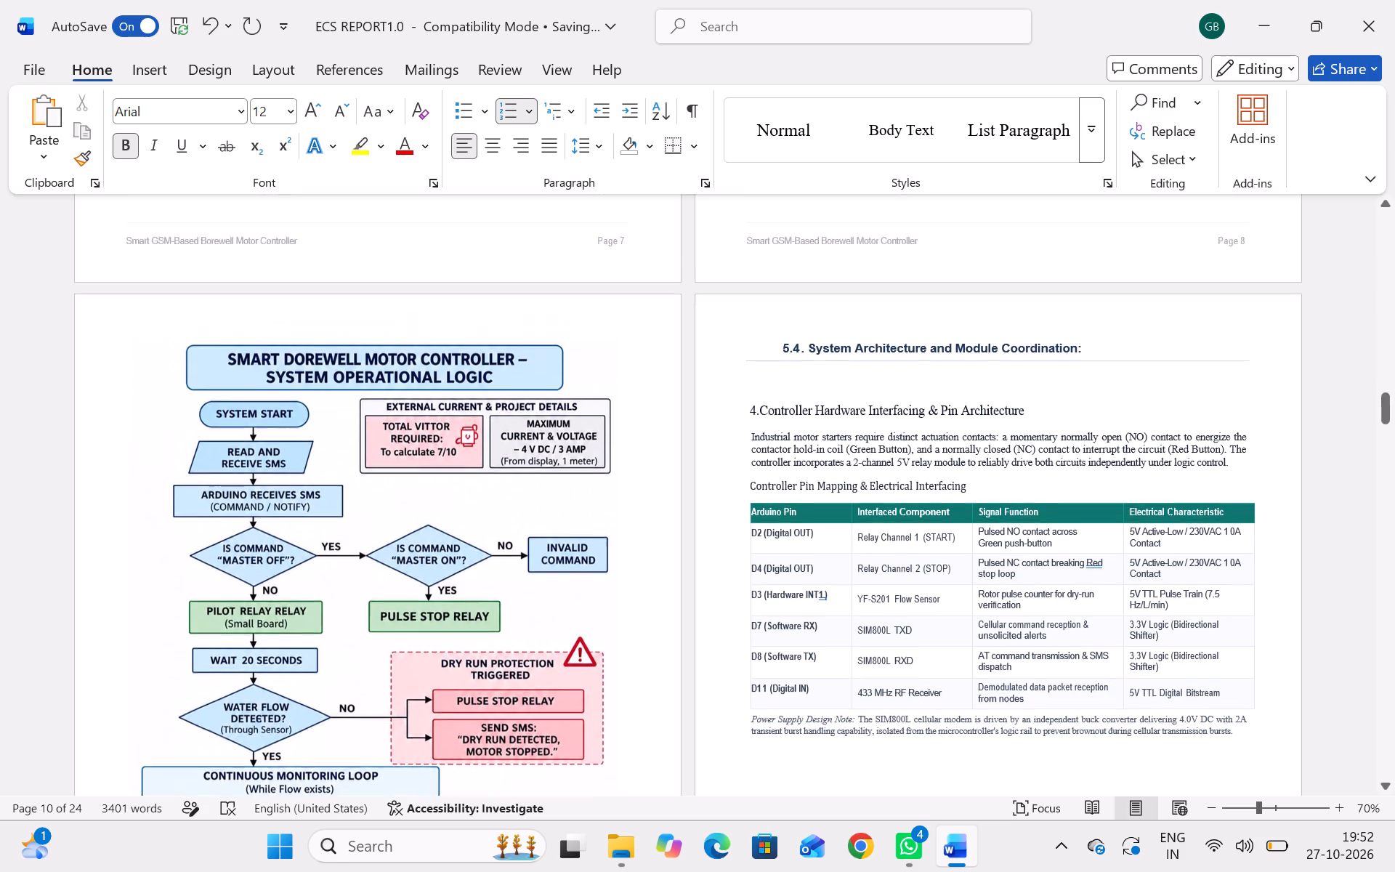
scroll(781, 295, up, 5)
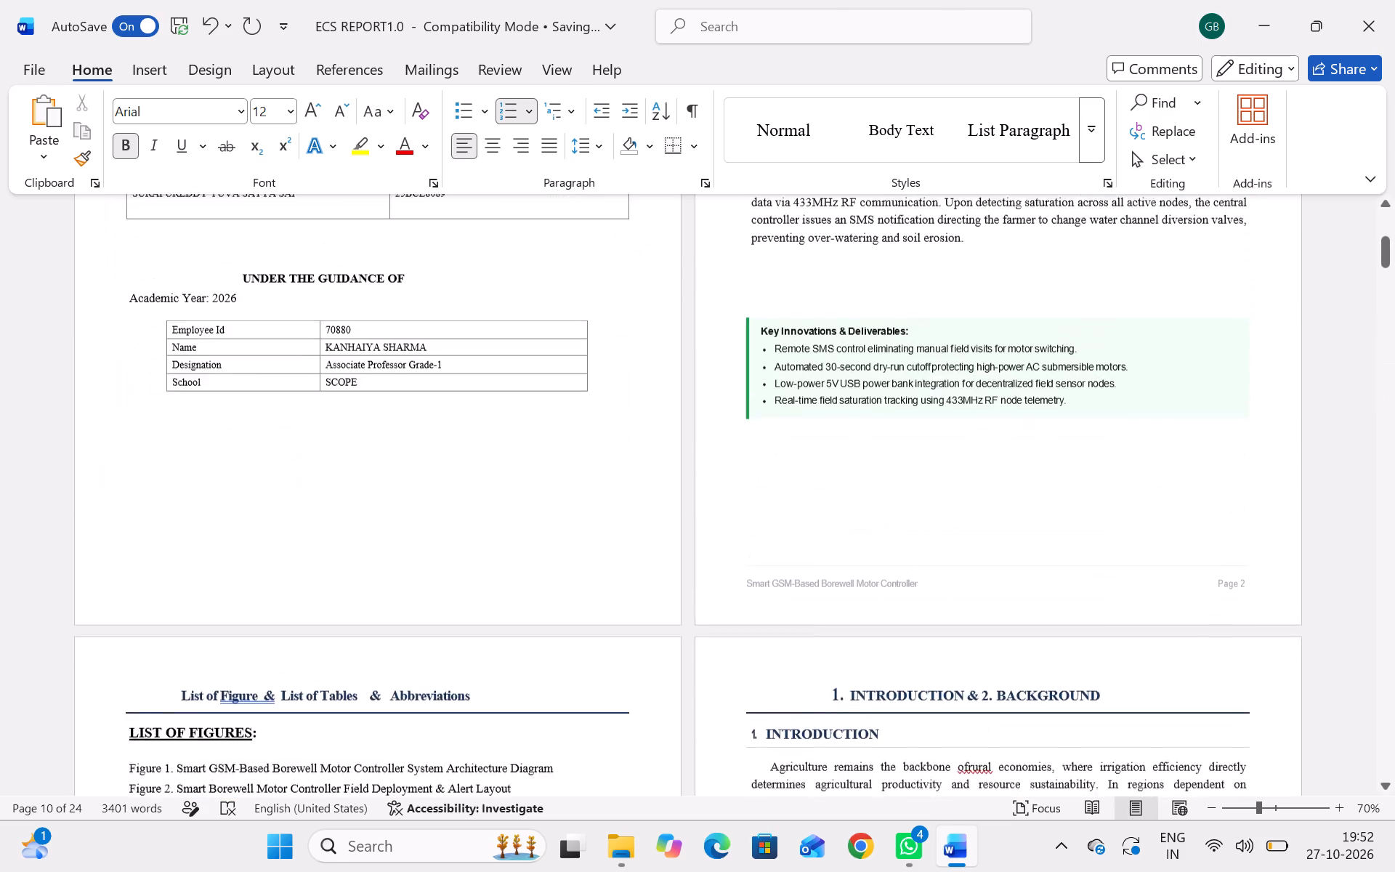
Replace the text of the 5.4. heading on page 10 with "Controller Hardware Interfacing & Pin Architecture", keeping the closing colon.
scroll(781, 295, up, 1)
scroll(781, 295, down, 12)
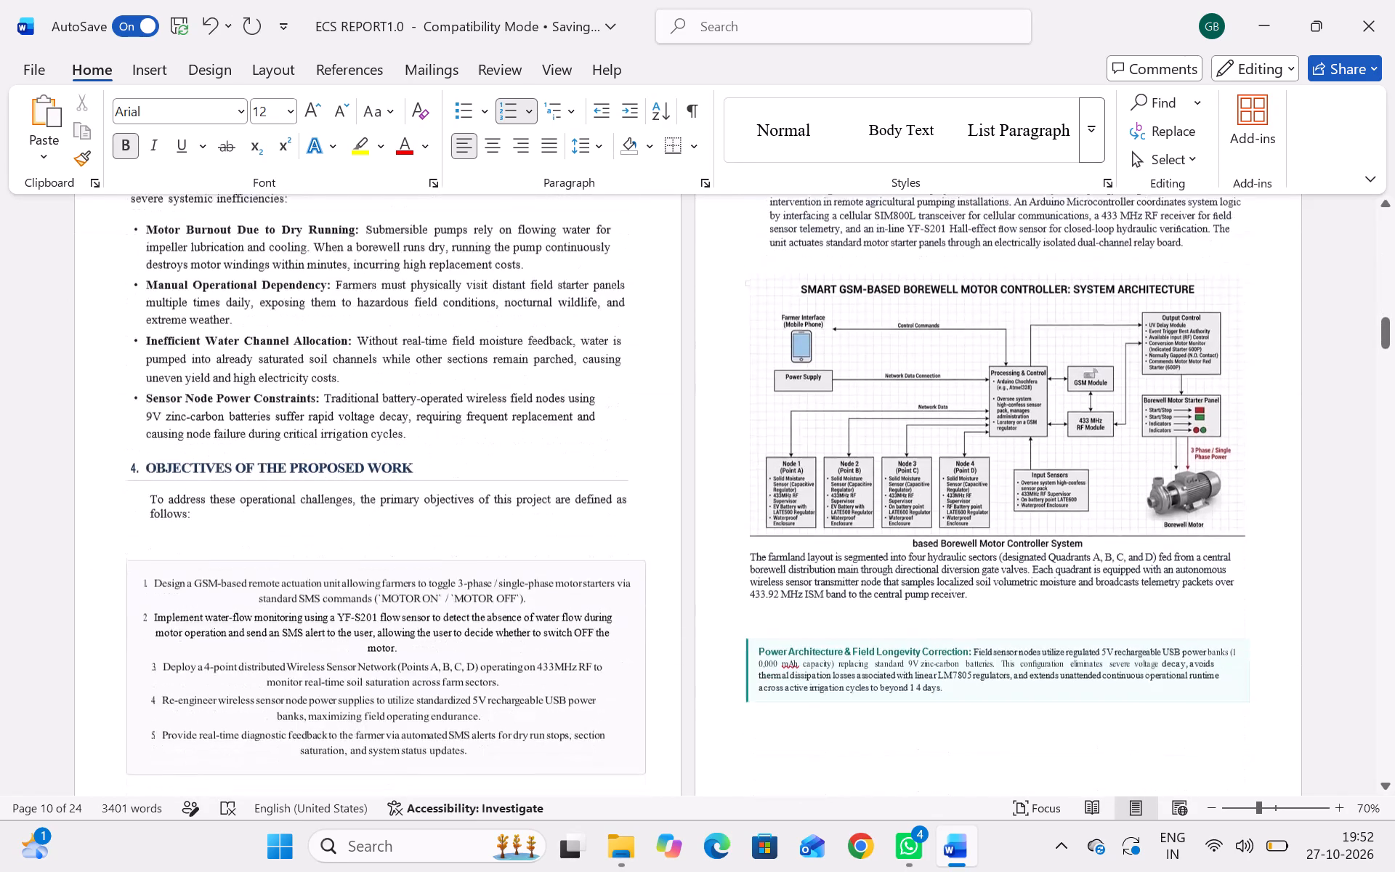
scroll(781, 295, up, 3)
scroll(781, 295, down, 8)
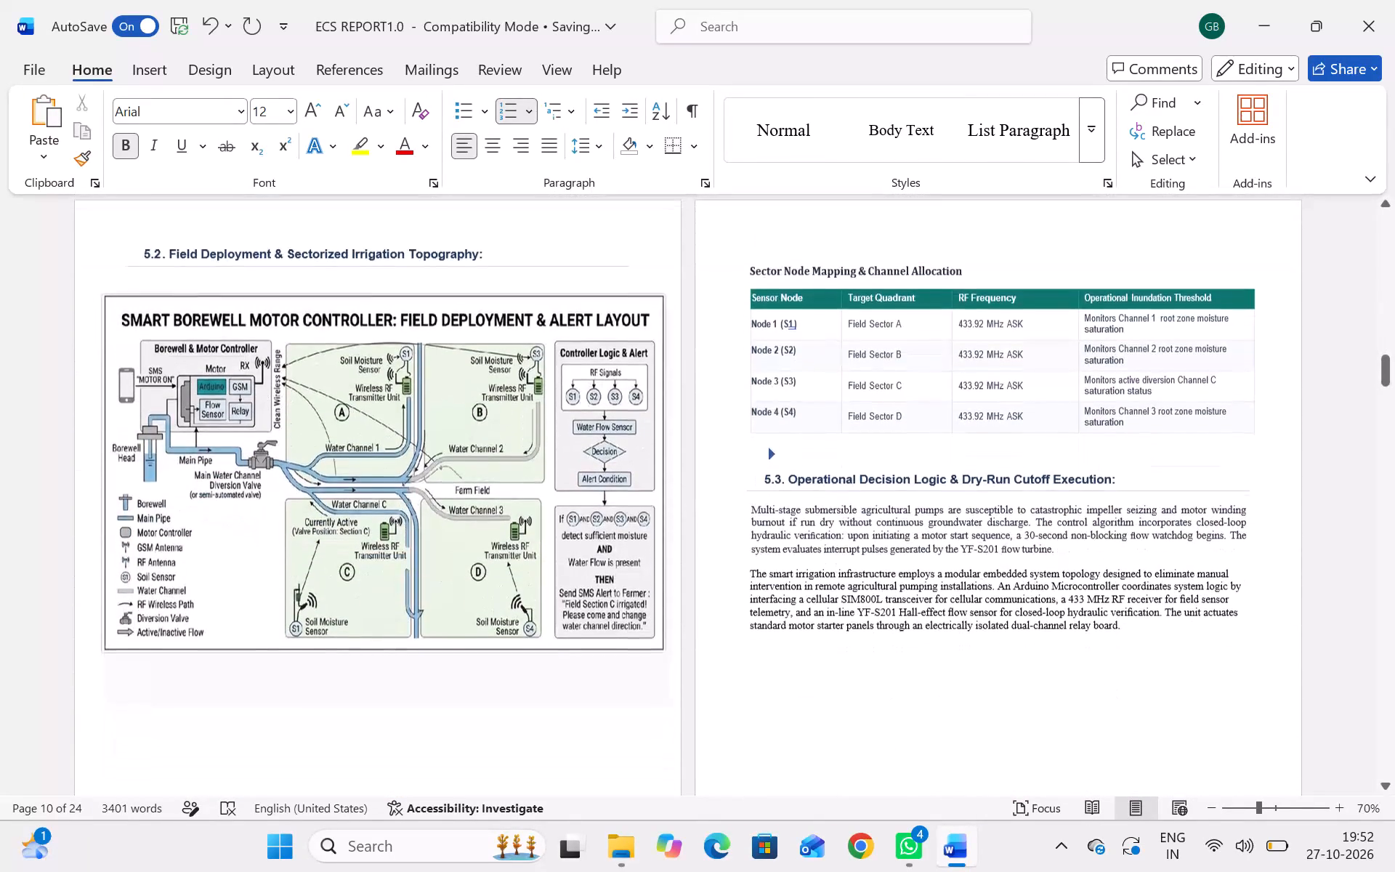
scroll(781, 295, down, 7)
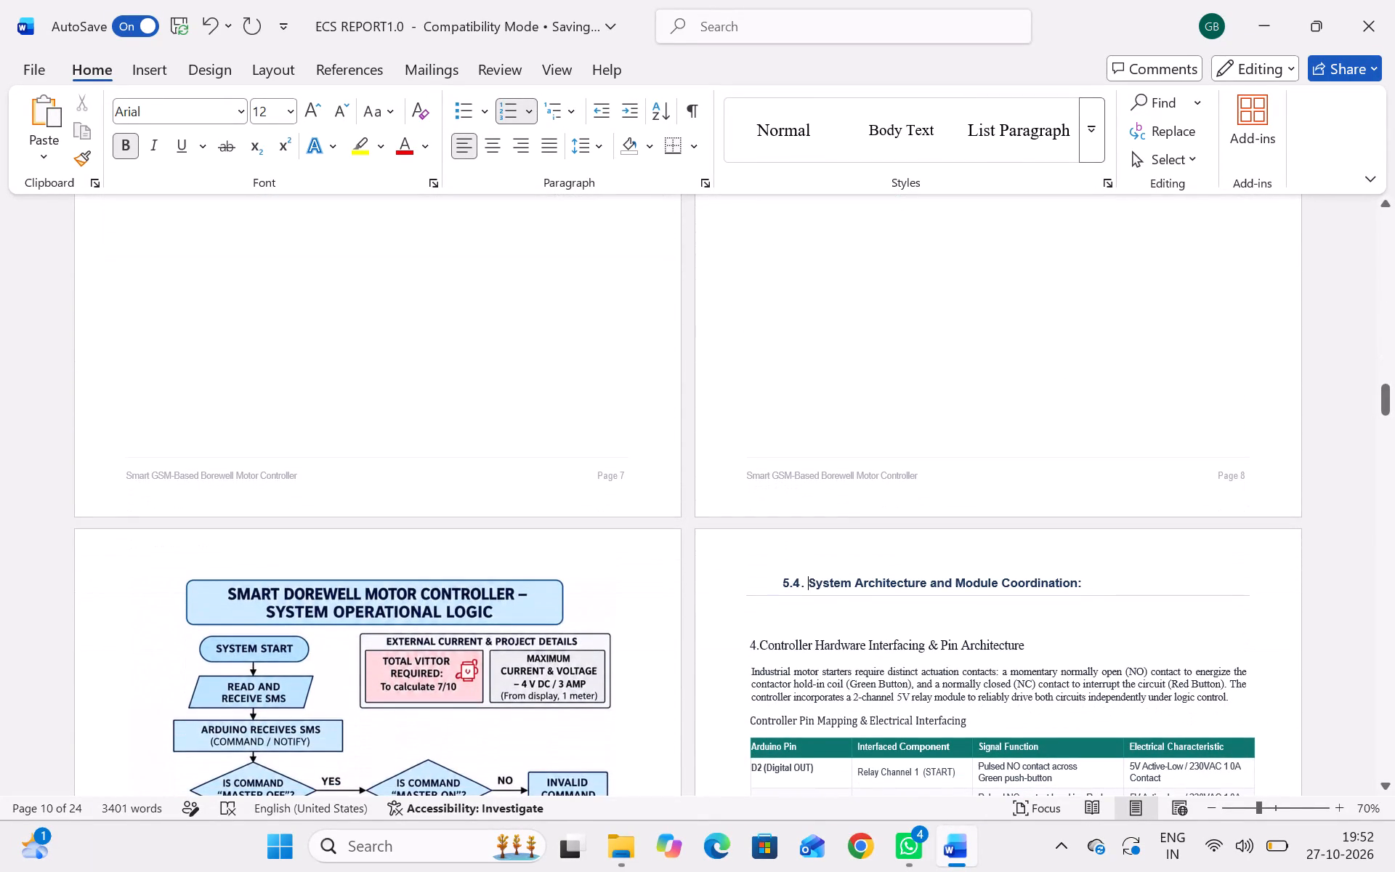
click(1073, 584)
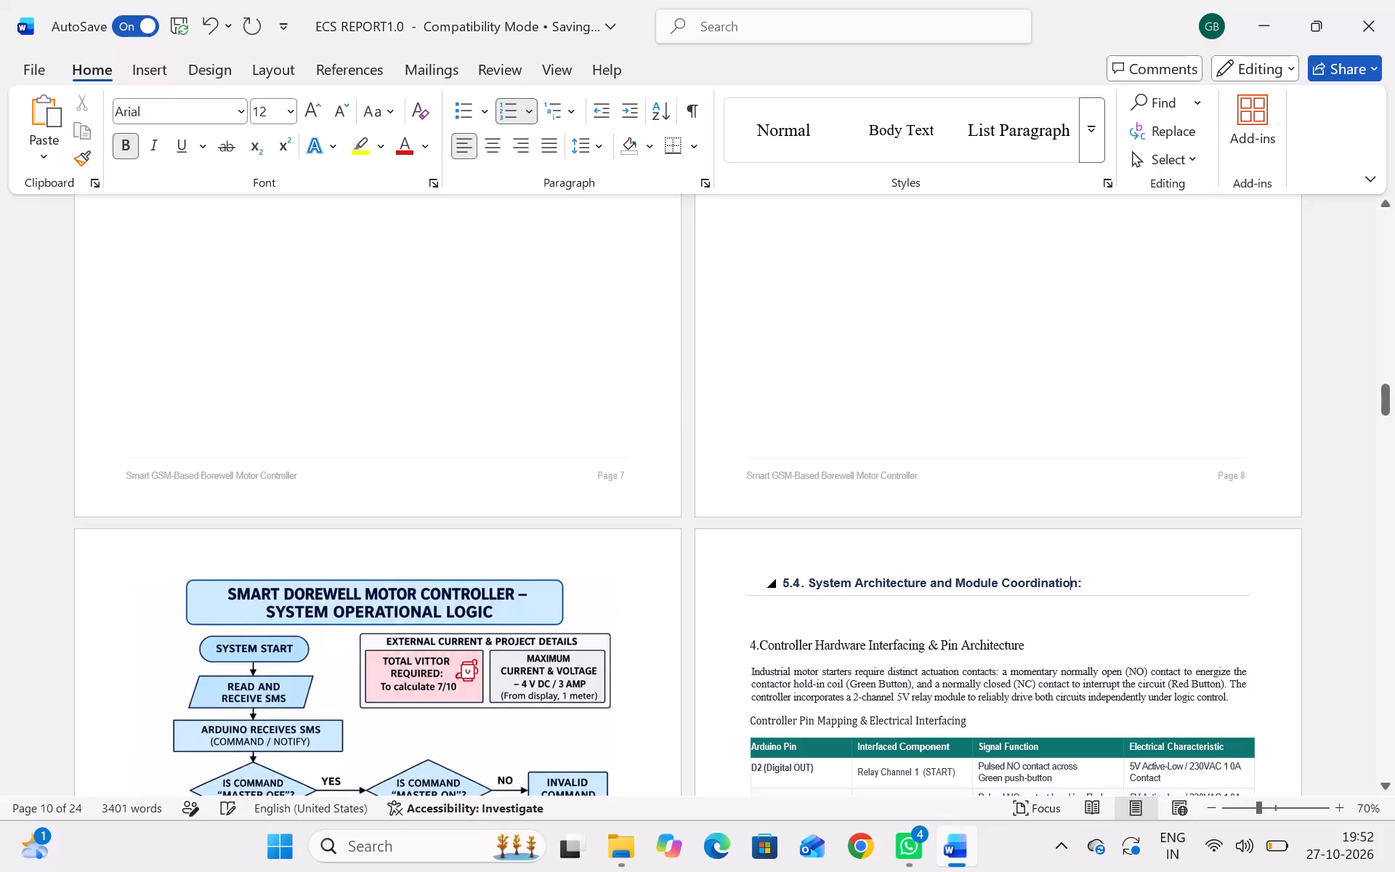
key(Right)
key(BackSpace)
key(BackSpace)
key(BackSpace)
key(BackSpace)
key(BackSpace)
key(BackSpace)
key(BackSpace)
key(BackSpace)
key(BackSpace)
key(BackSpace)
key(BackSpace)
key(BackSpace)
key(BackSpace)
key(BackSpace)
key(BackSpace)
key(BackSpace)
key(BackSpace)
key(BackSpace)
key(BackSpace)
key(BackSpace)
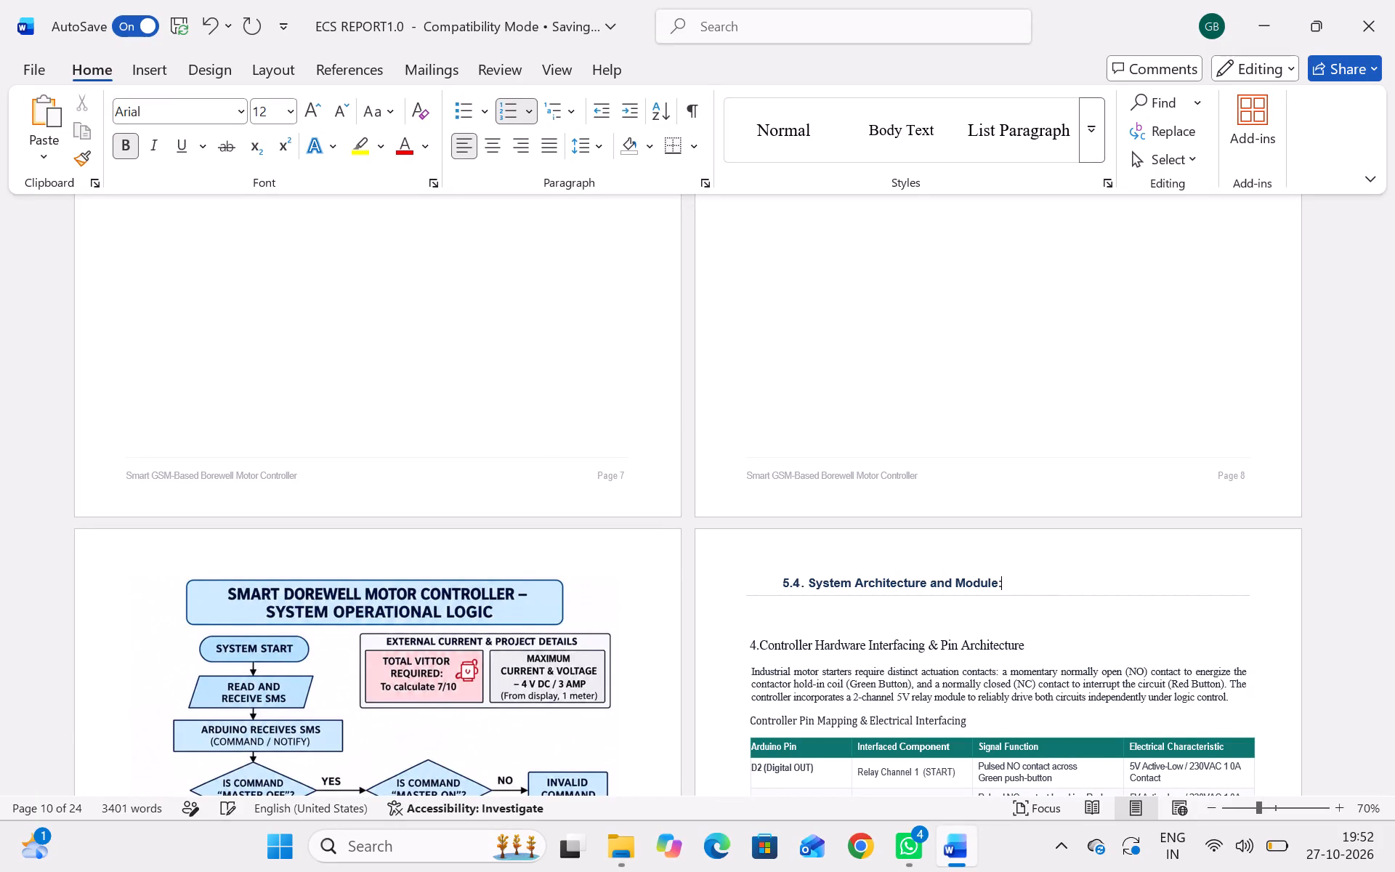
key(BackSpace)
key(BackSpace)
key(BackSpace)
key(BackSpace)
key(BackSpace)
key(BackSpace)
key(BackSpace)
key(BackSpace)
key(BackSpace)
key(BackSpace)
key(BackSpace)
key(BackSpace)
key(BackSpace)
key(BackSpace)
key(BackSpace)
key(BackSpace)
key(BackSpace)
key(BackSpace)
key(BackSpace)
key(BackSpace)
key(BackSpace)
key(BackSpace)
key(BackSpace)
key(BackSpace)
key(BackSpace)
key(BackSpace)
key(BackSpace)
key(BackSpace)
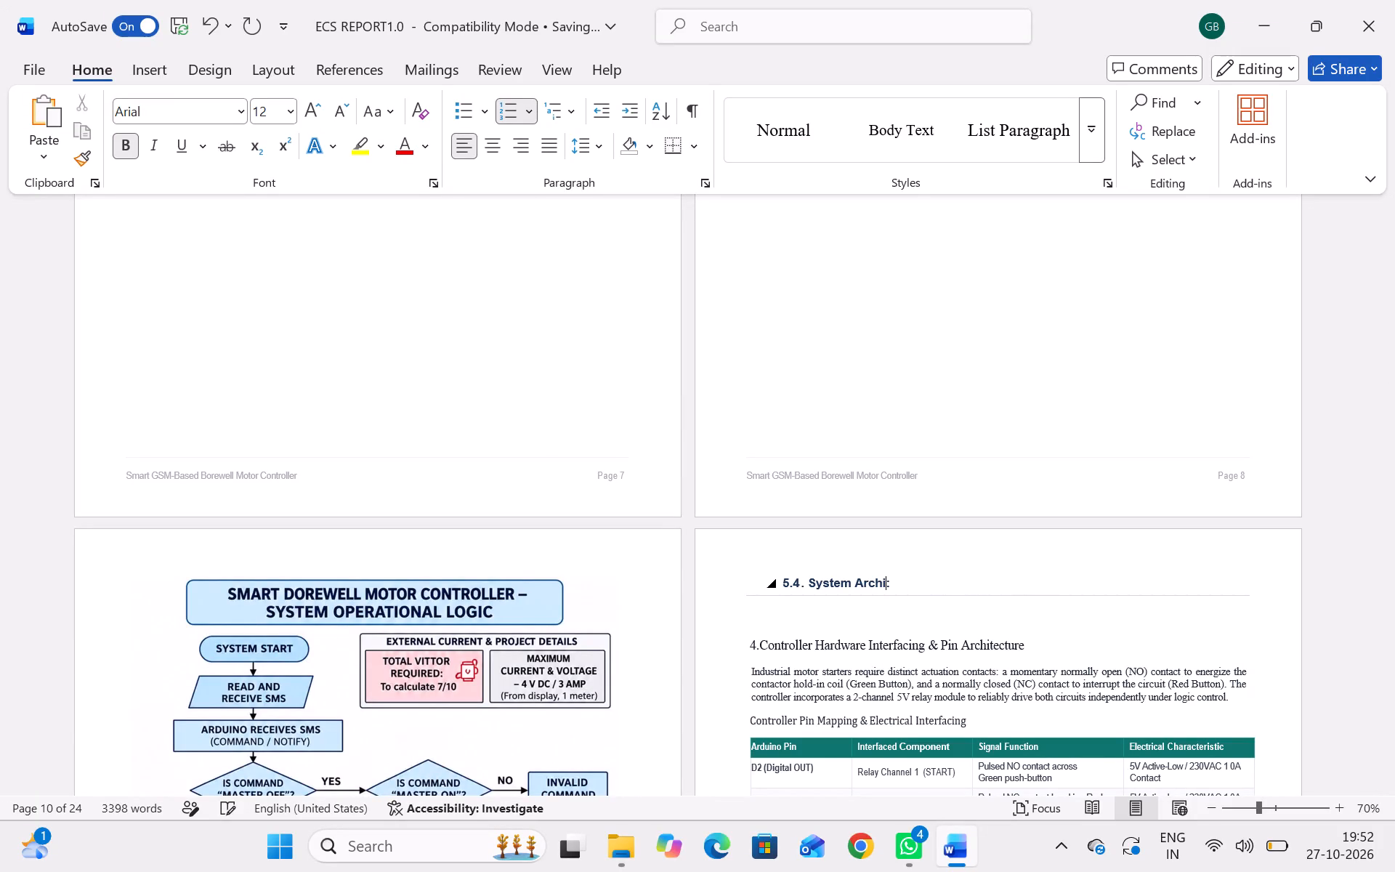
key(BackSpace)
key(BackSpace)
key(BackSpace)
key(BackSpace)
key(BackSpace)
key(BackSpace)
key(c)
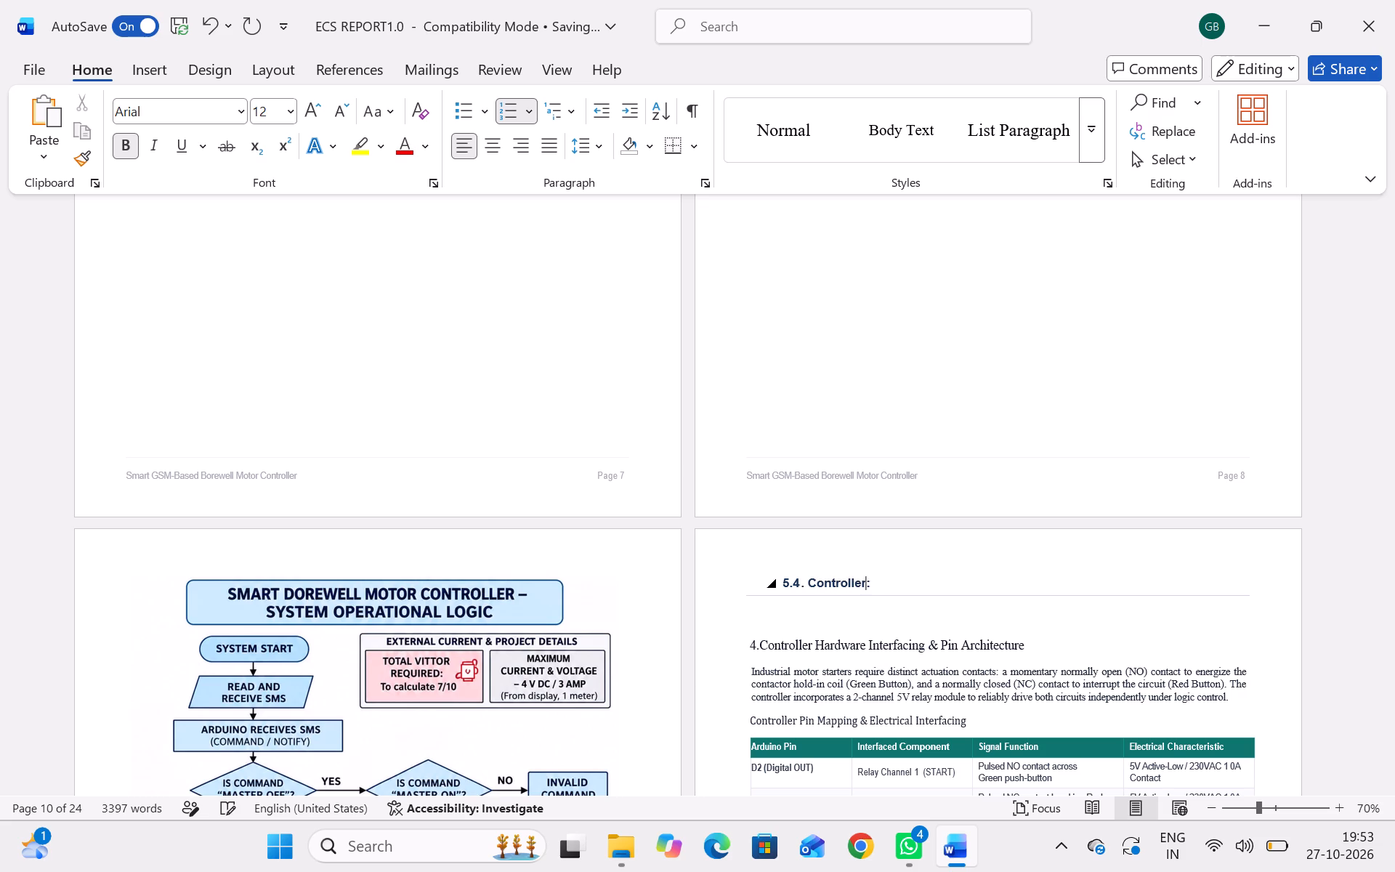
key(space)
text(ard)
text(ware)
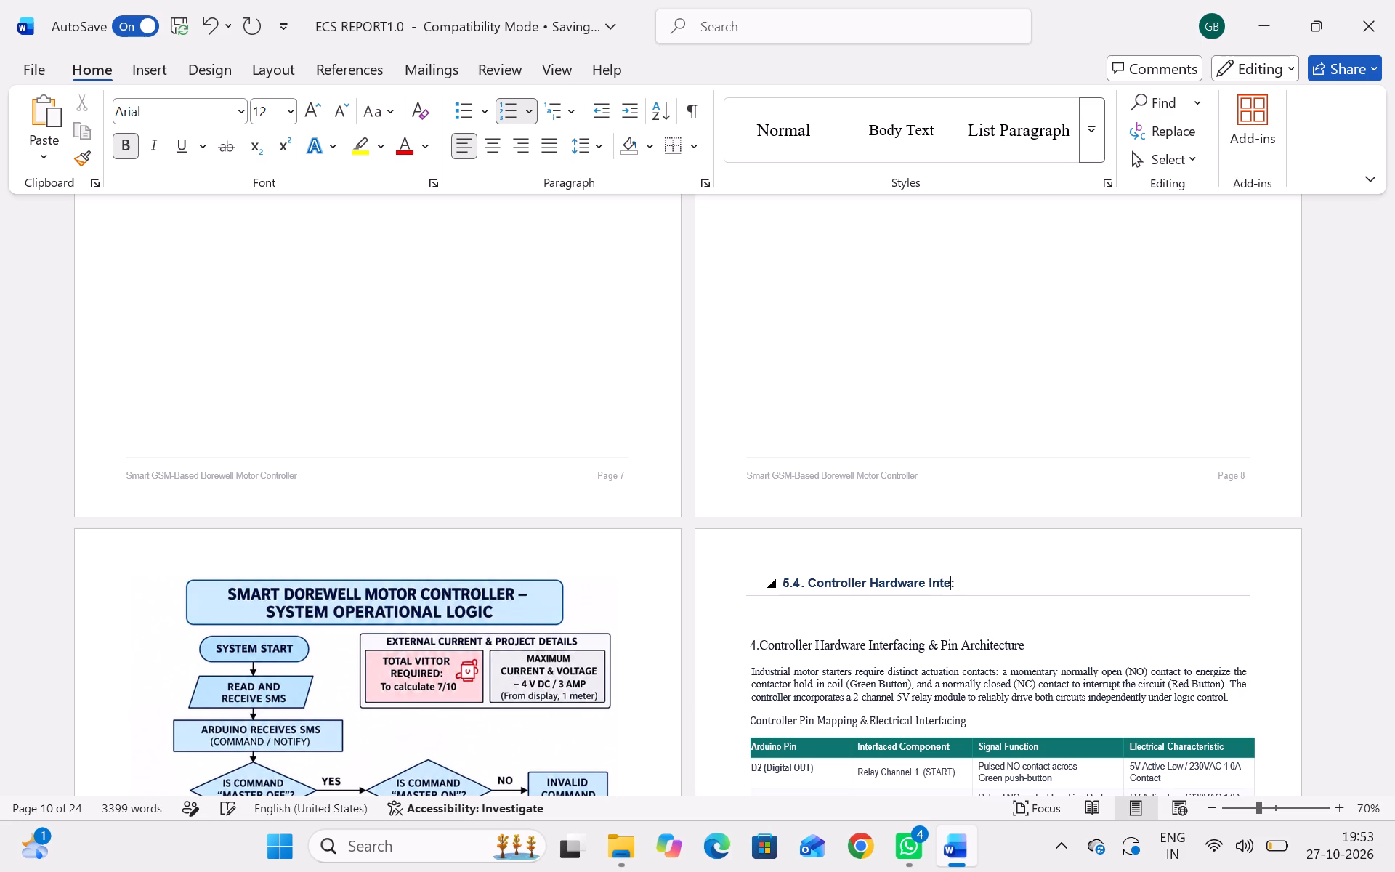
text(facing)
key(space)
key(shift+ampersand)
key(space)
text(rch)
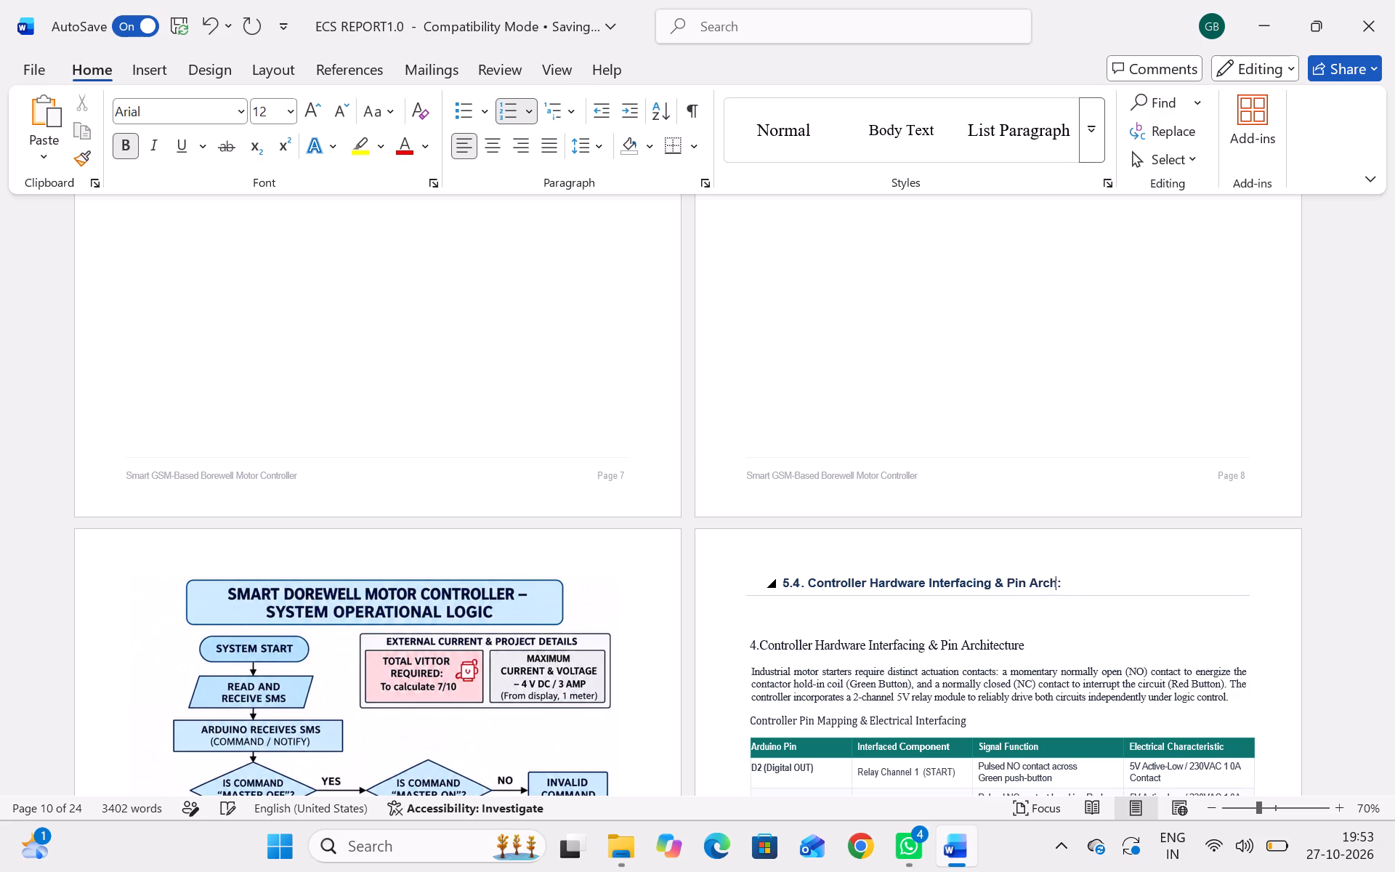
text(itecture)
key(space)
Reduce the indent of the 5.4. Controller Hardware Interfacing & Pin Architecture heading so its number starts near the left page margin.
scroll(1073, 584, down, 1)
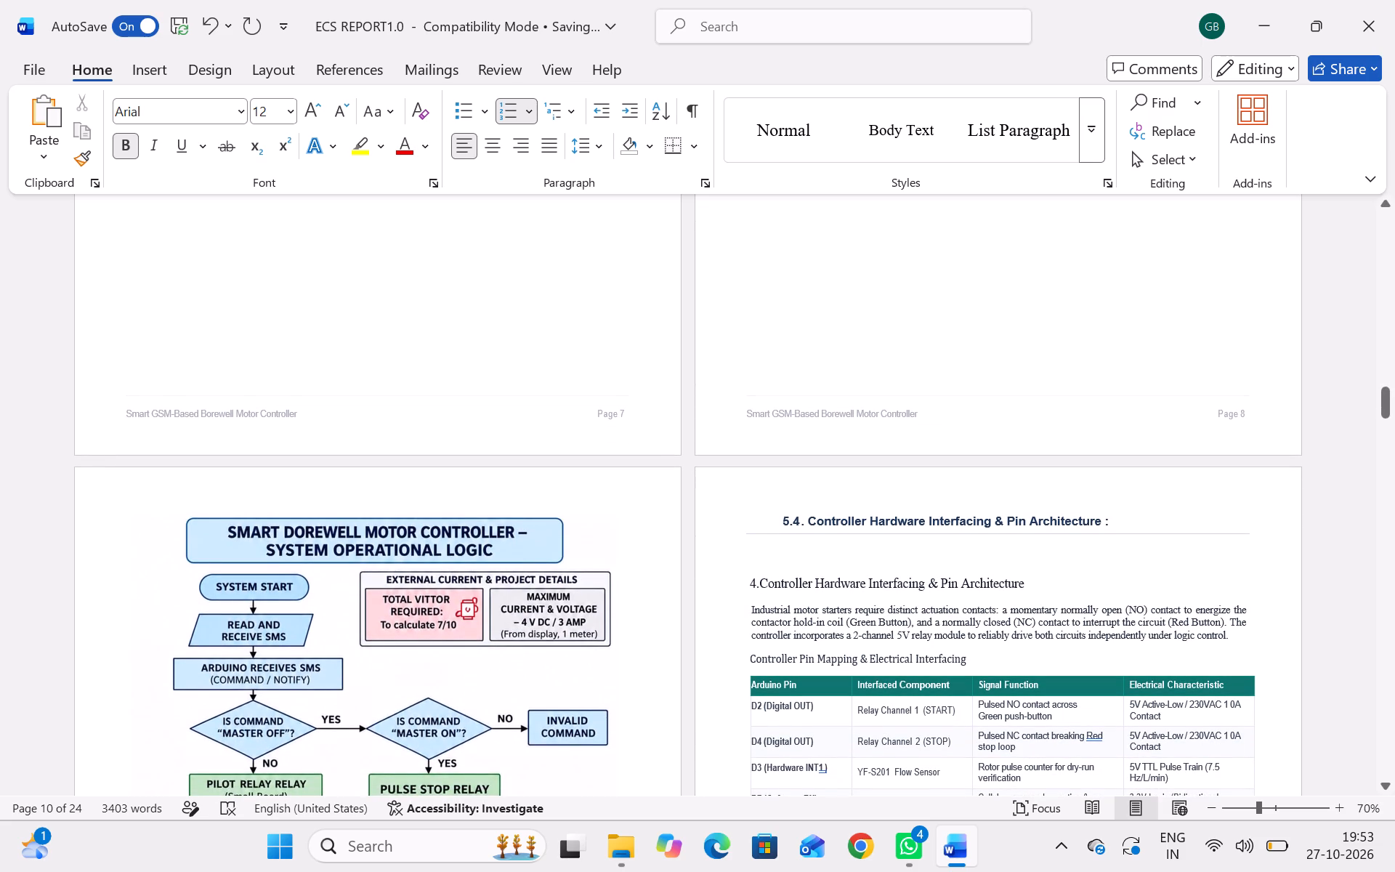
drag(786, 518, 756, 520)
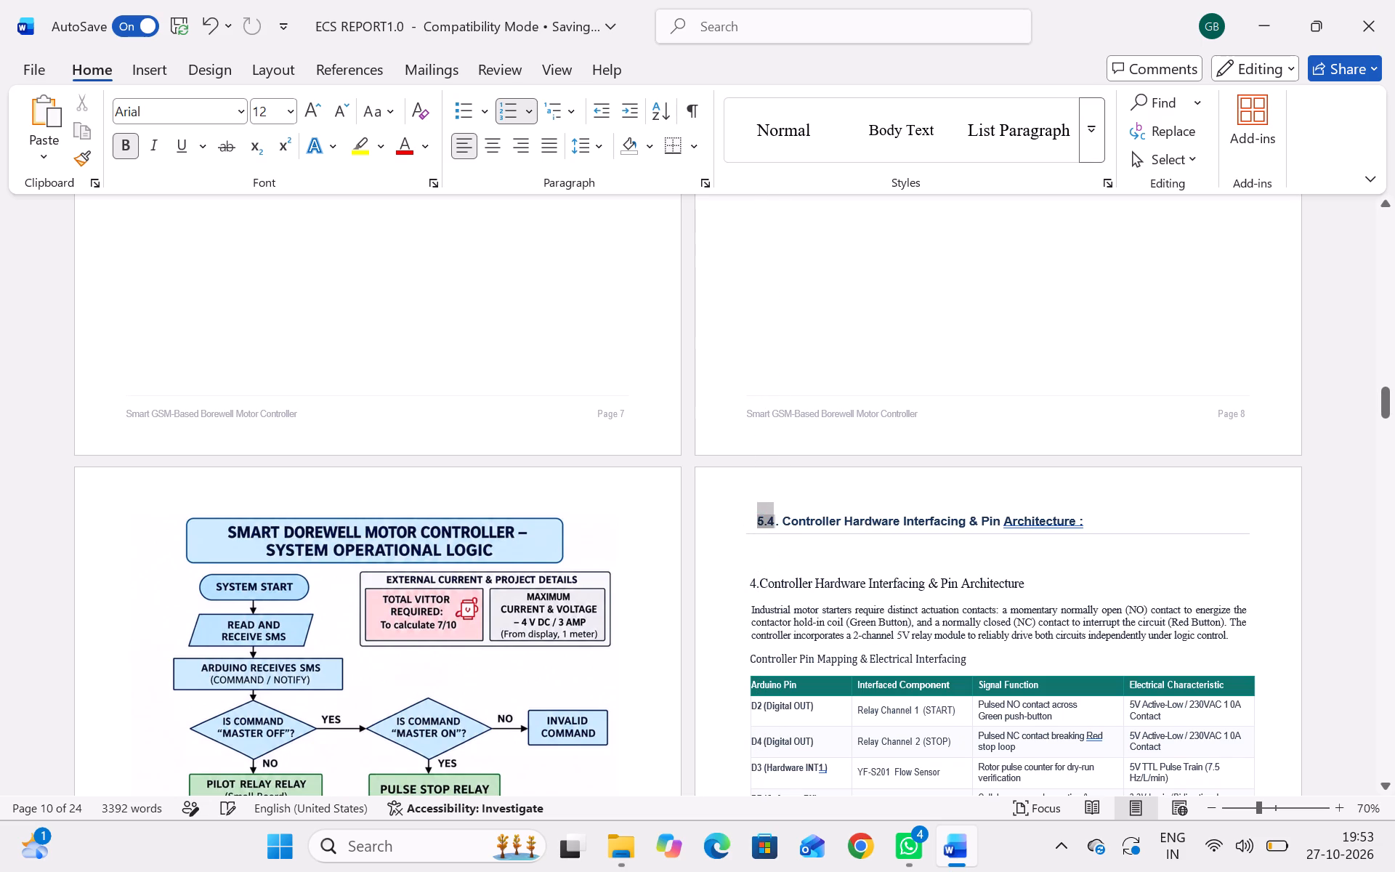
Delete the old "4.Controller Hardware Interfacing & Pin Architecture" title and the empty line beneath the 5.4. heading.
drag(745, 584, 1030, 578)
key(BackSpace)
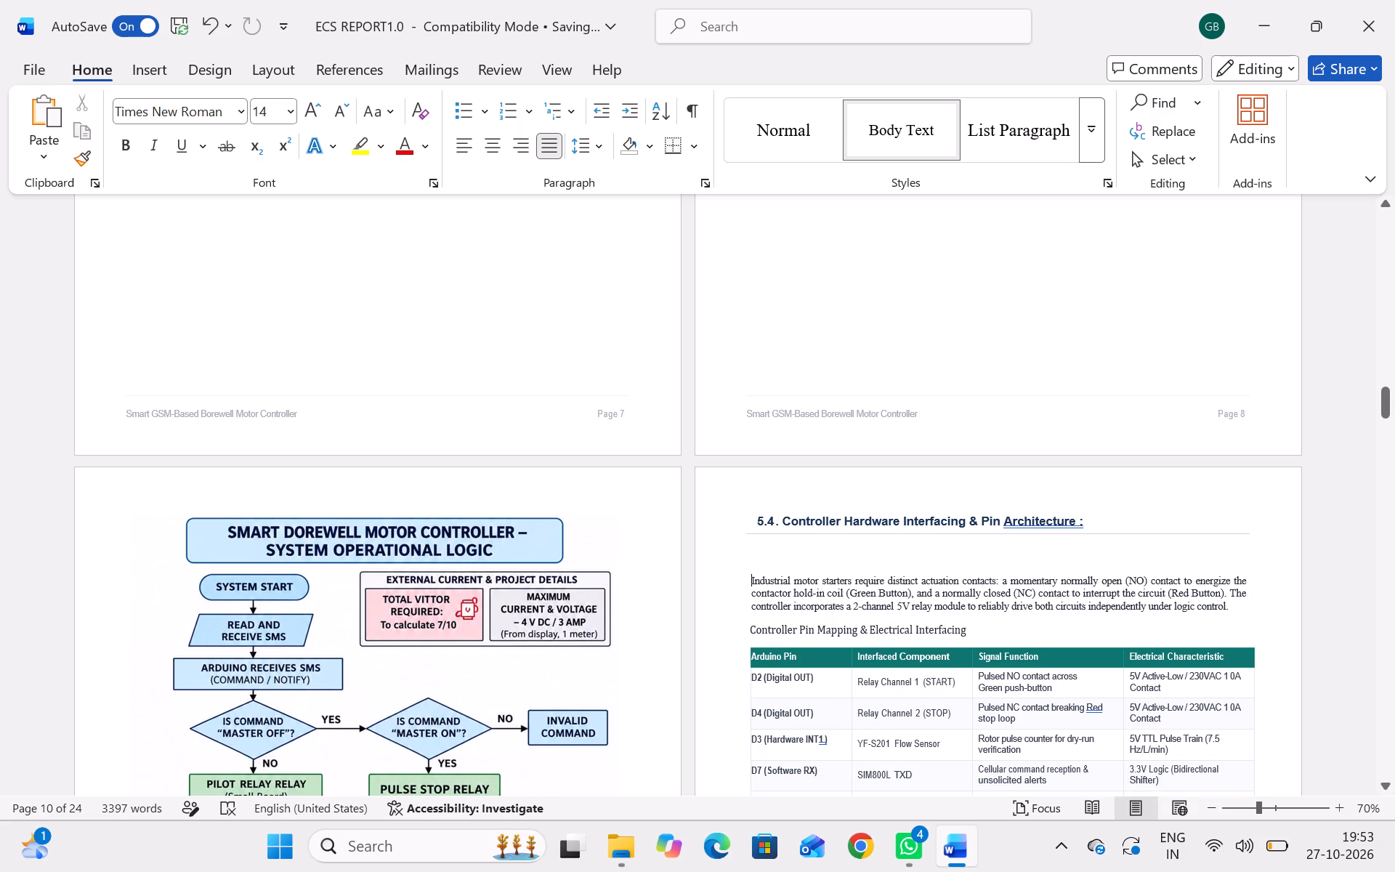
key(Up)
key(BackSpace)
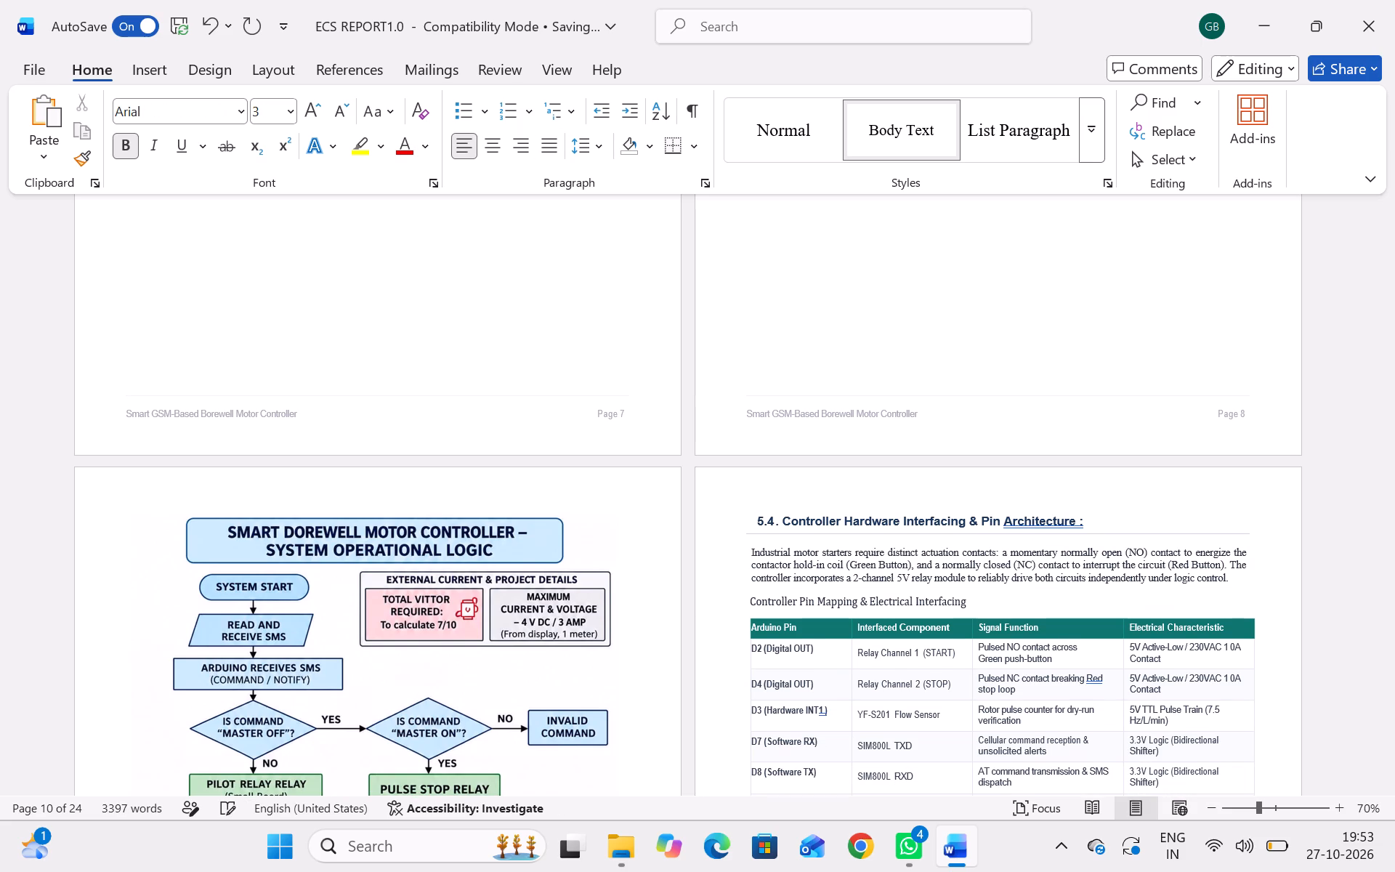
Examine the layout of section 5.4, from its pin mapping table and Node A circuit diagram to the start of the following pages.
scroll(1030, 578, down, 2)
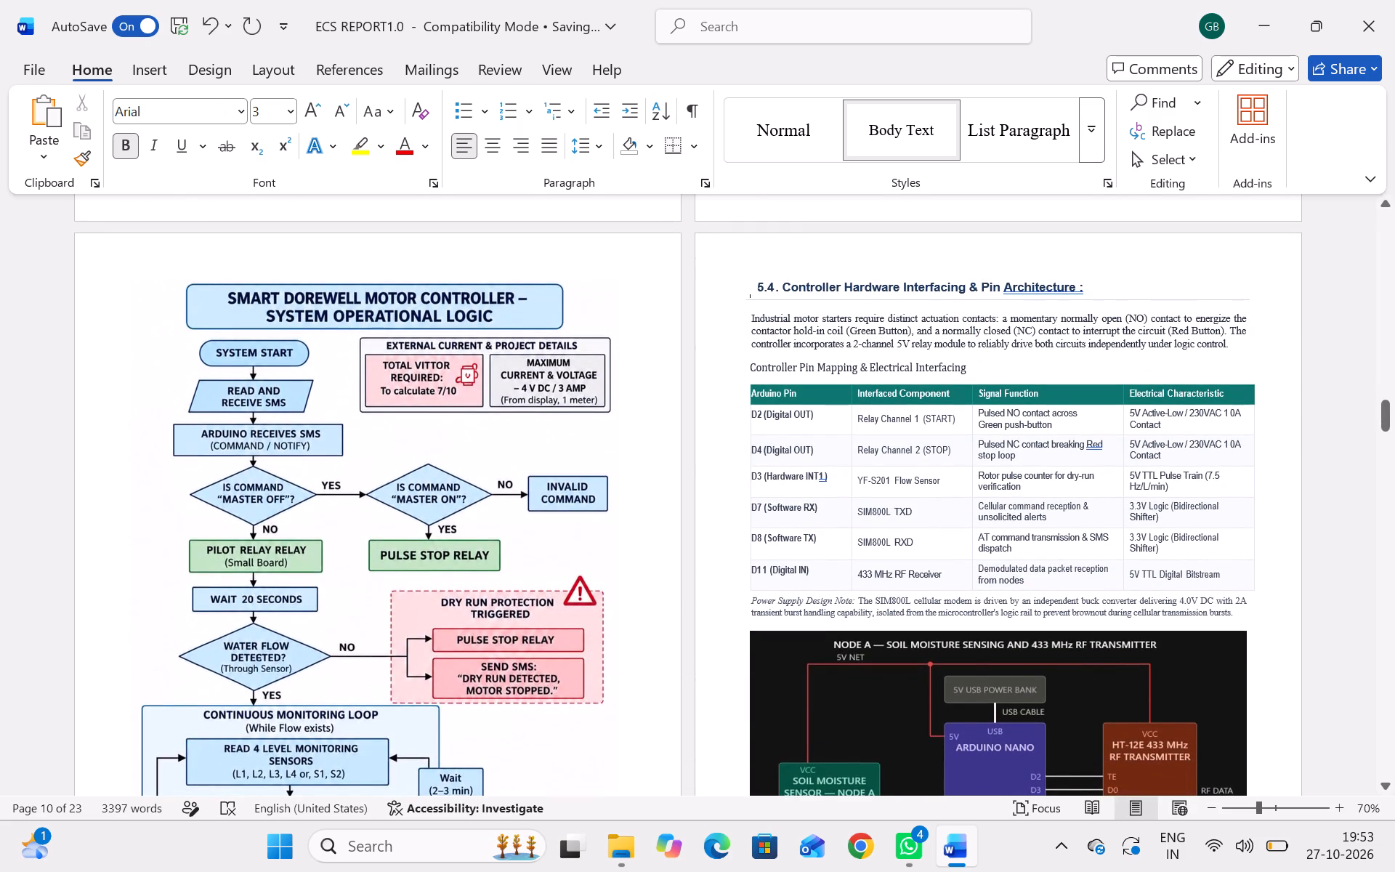
scroll(1030, 578, down, 2)
scroll(1030, 578, up, 1)
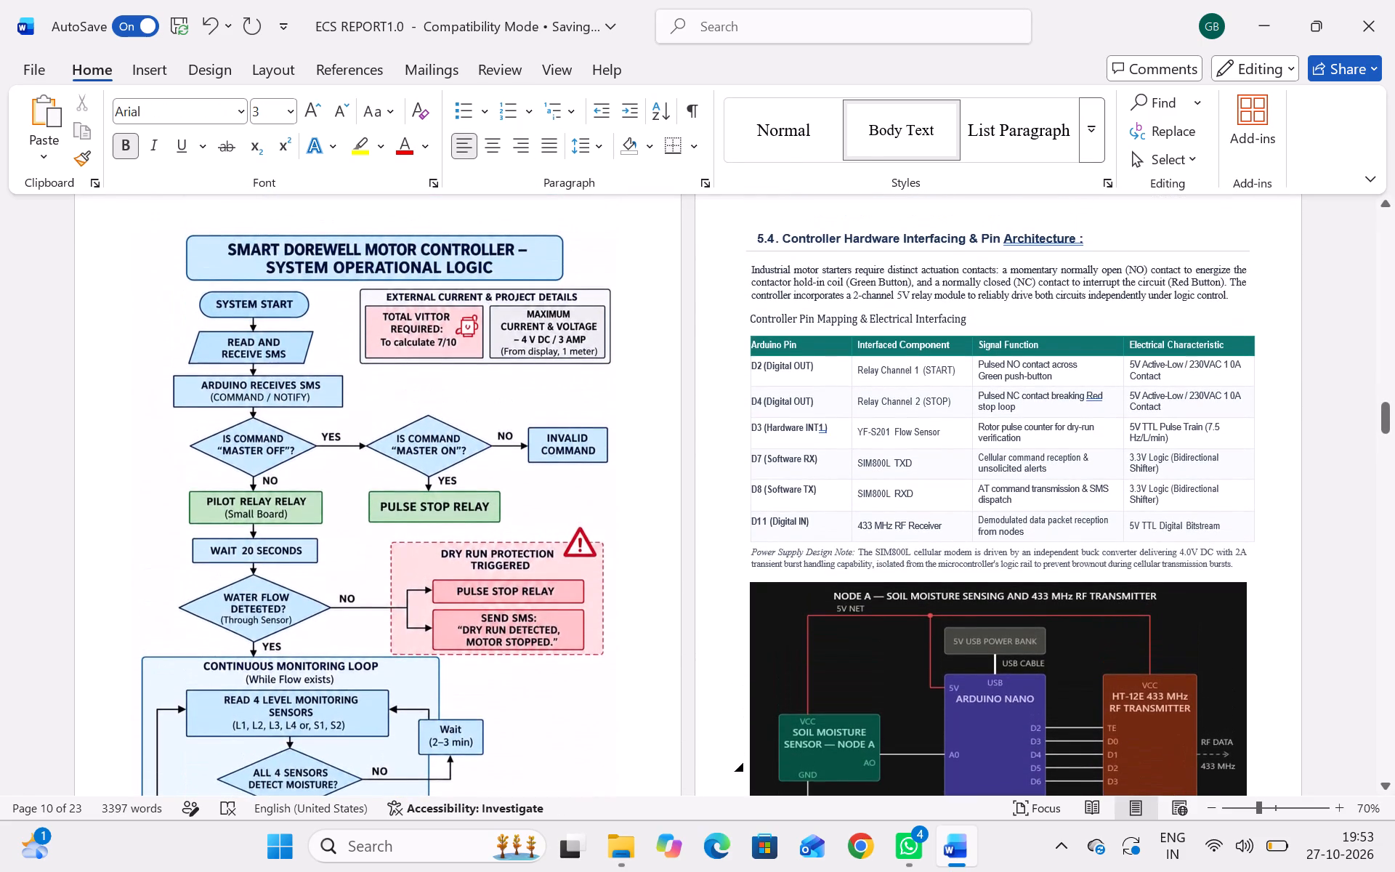
scroll(1030, 578, down, 3)
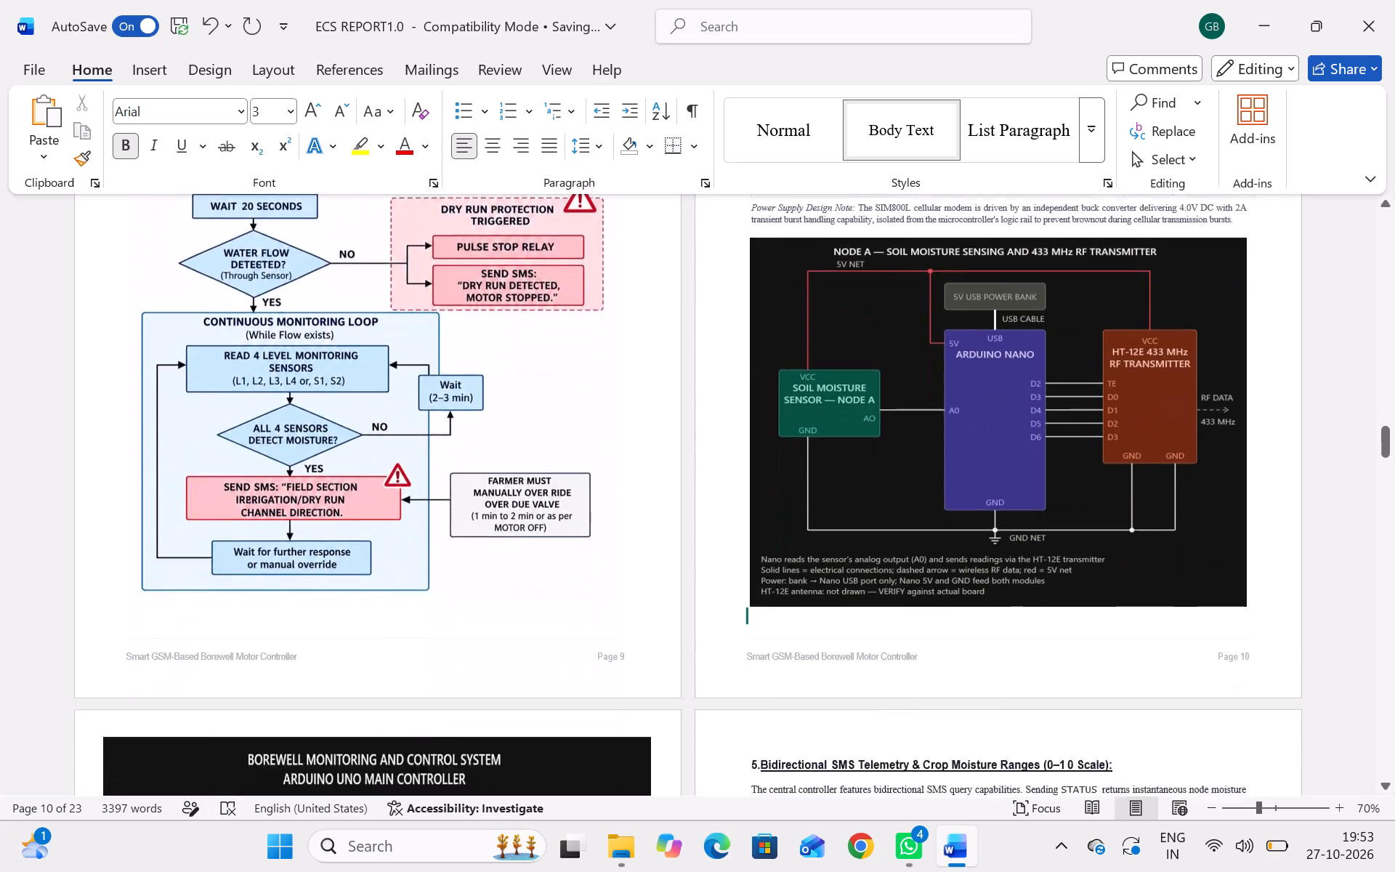
scroll(1030, 578, down, 1)
scroll(1030, 578, up, 1)
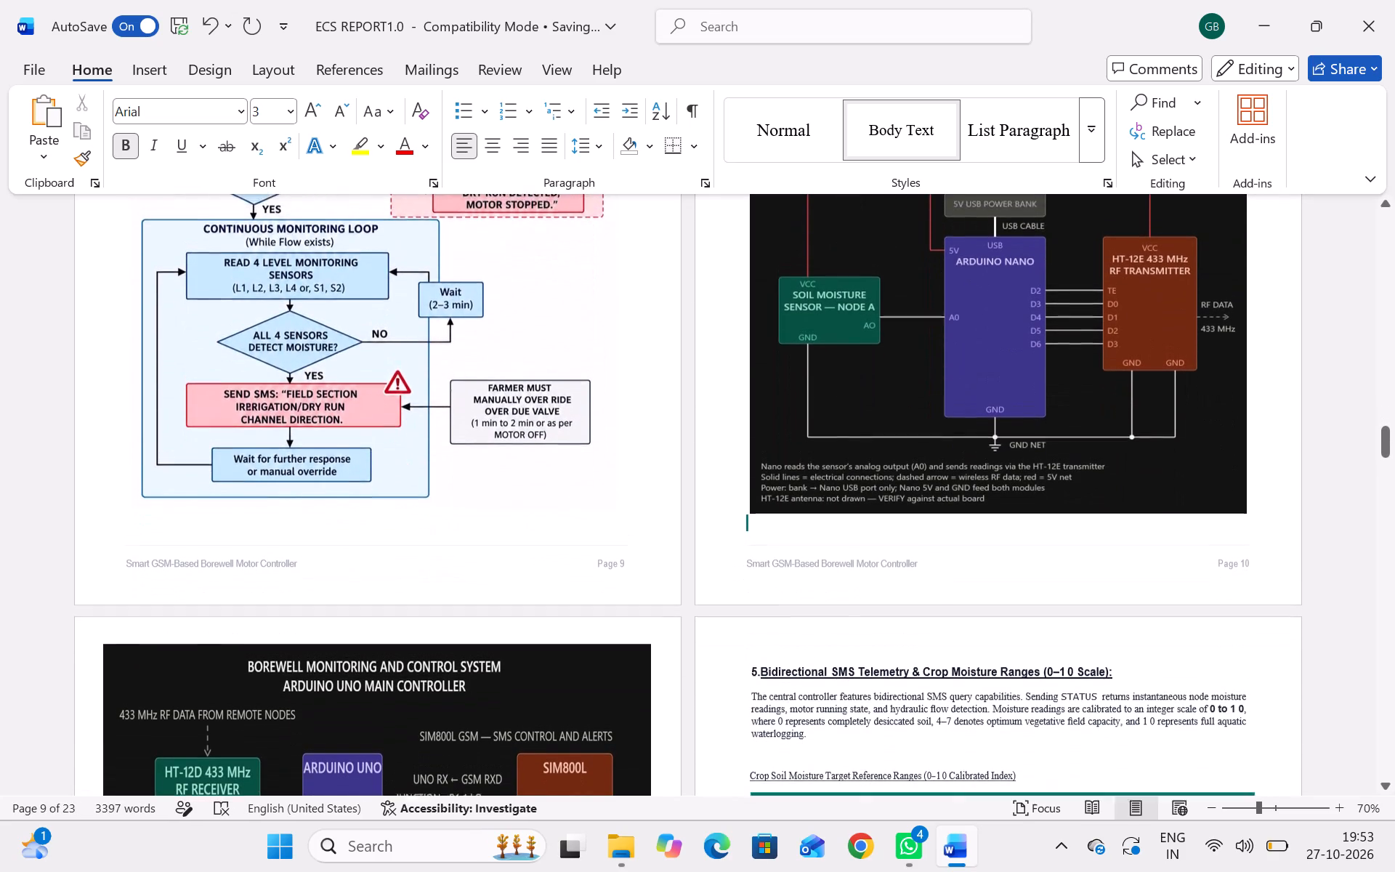
scroll(1030, 578, up, 1)
scroll(1030, 578, left, 1)
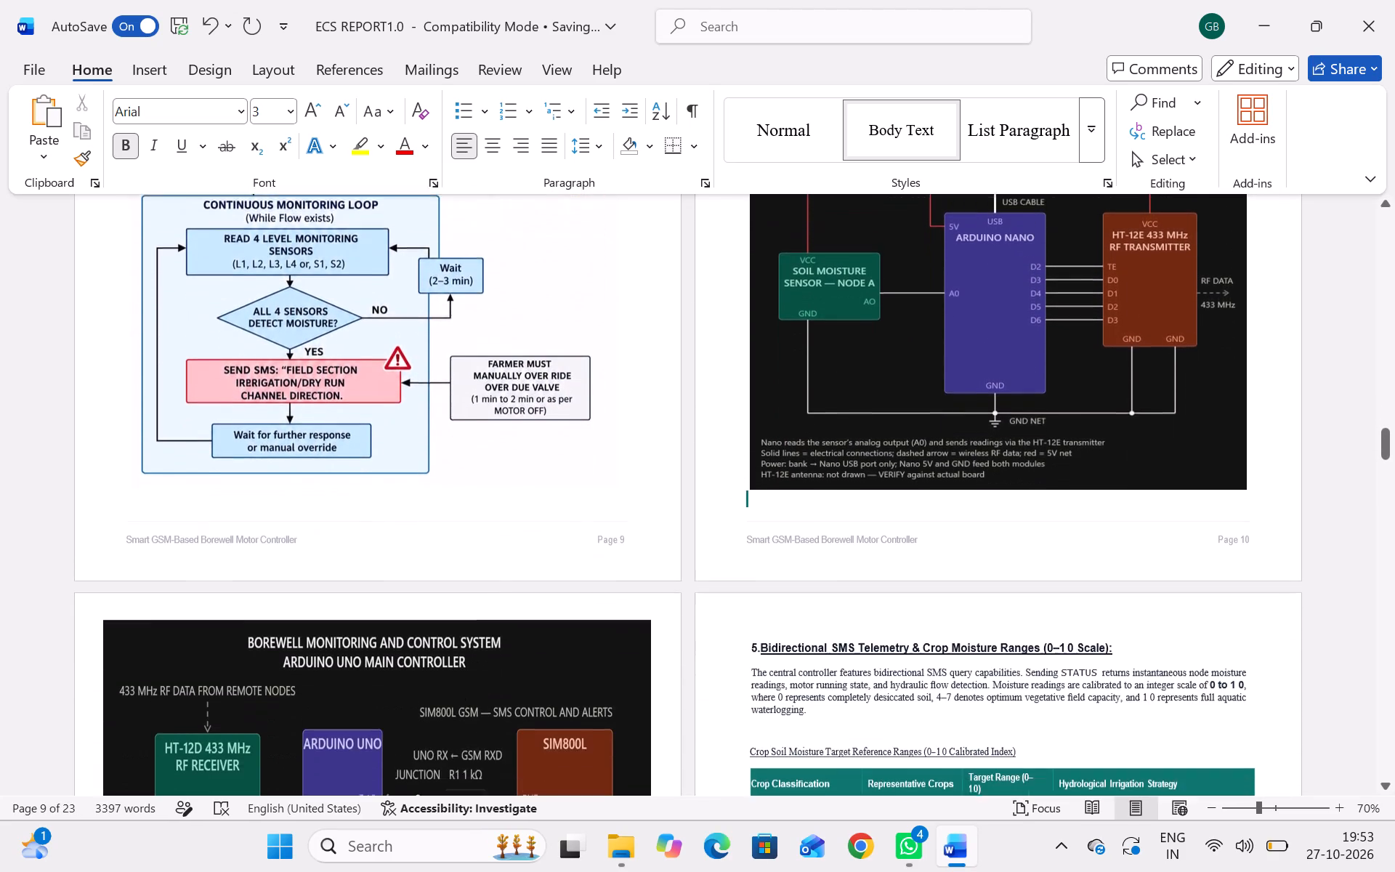
scroll(1030, 578, left, 1)
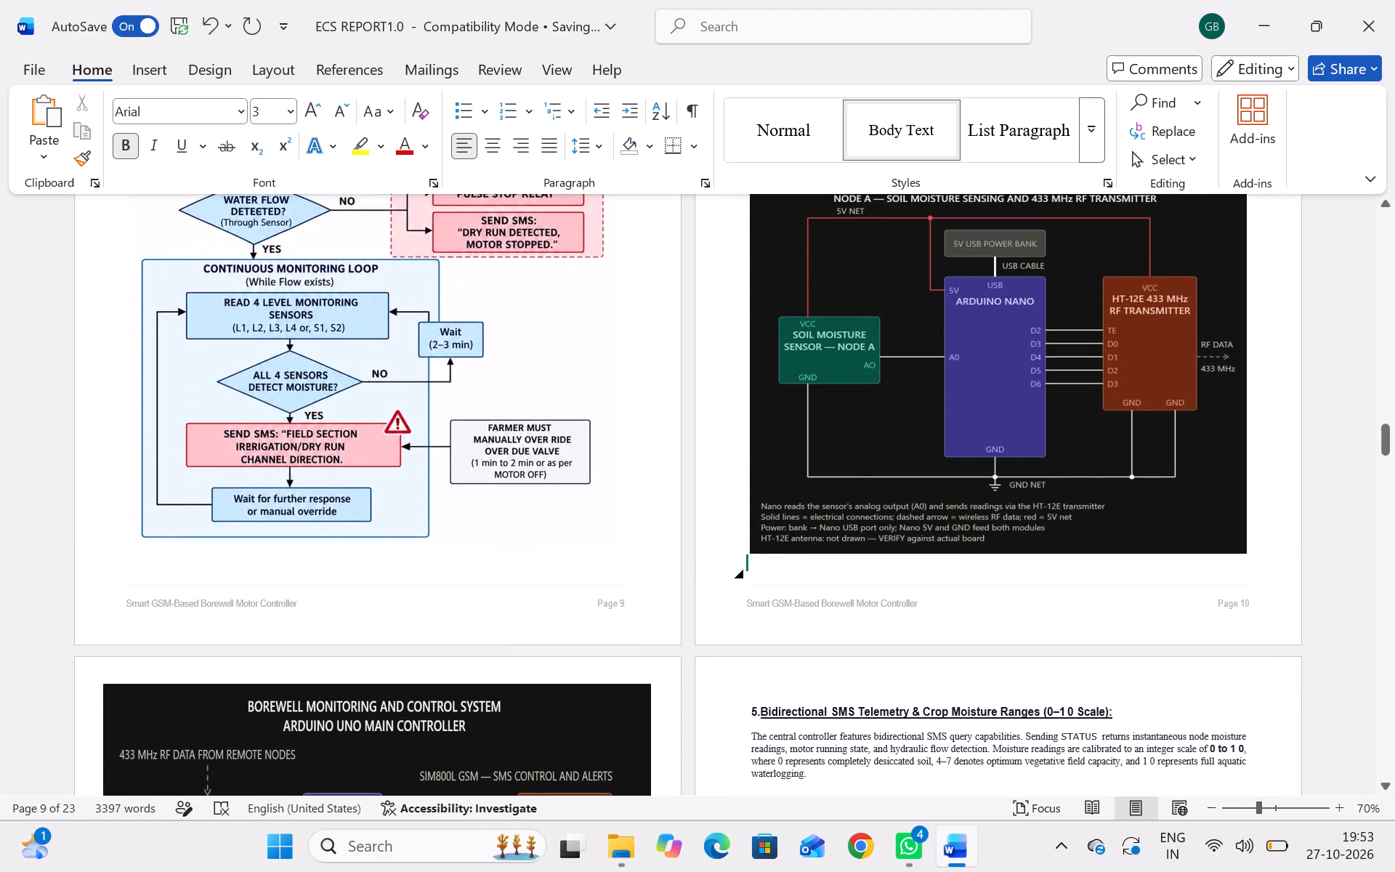
Make the "Controller Pin Mapping & Electrical Interfacing" table title in section 5.4 bold.
scroll(1030, 578, up, 4)
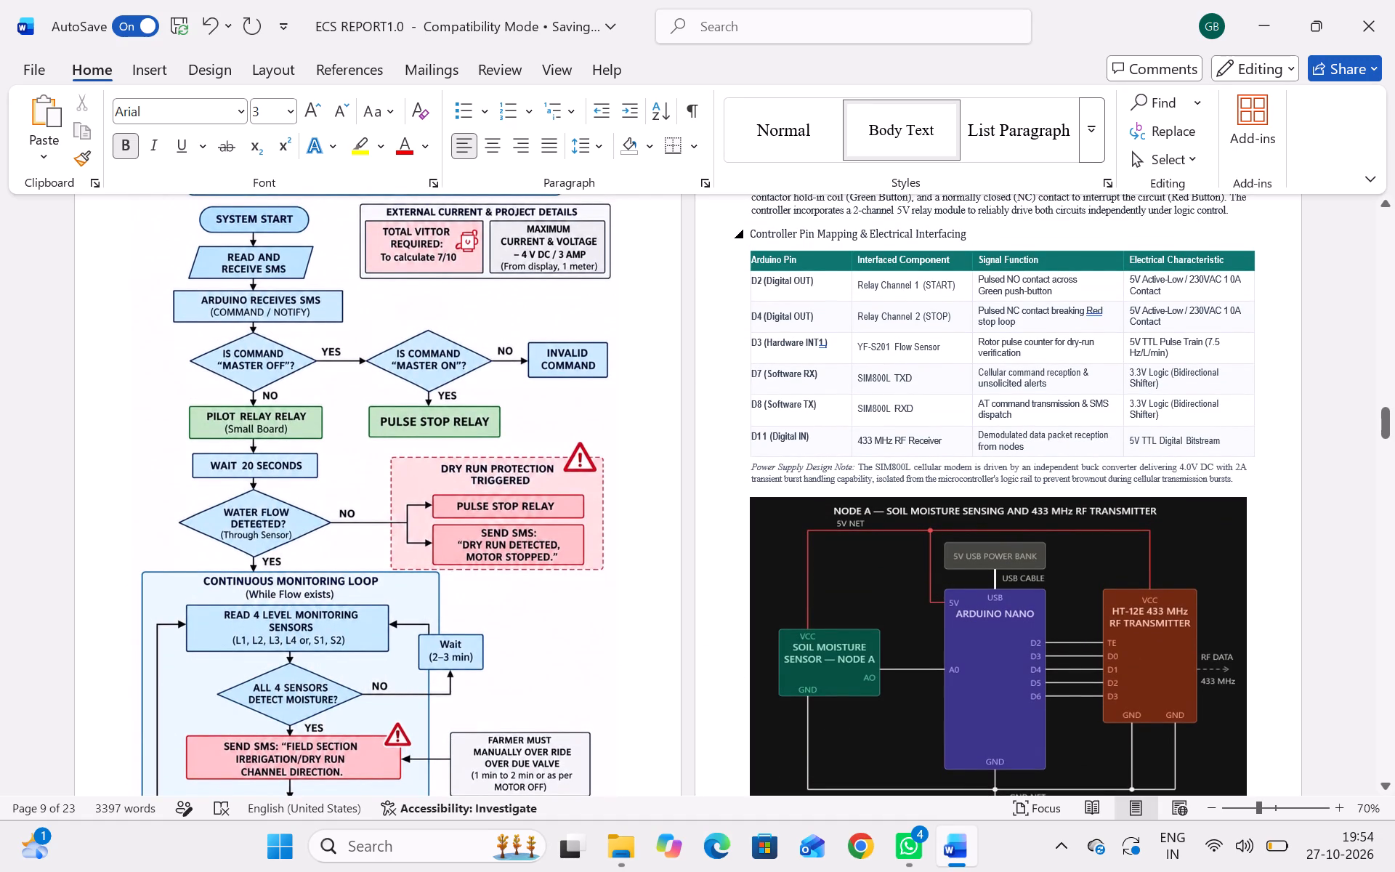
drag(750, 232, 876, 234)
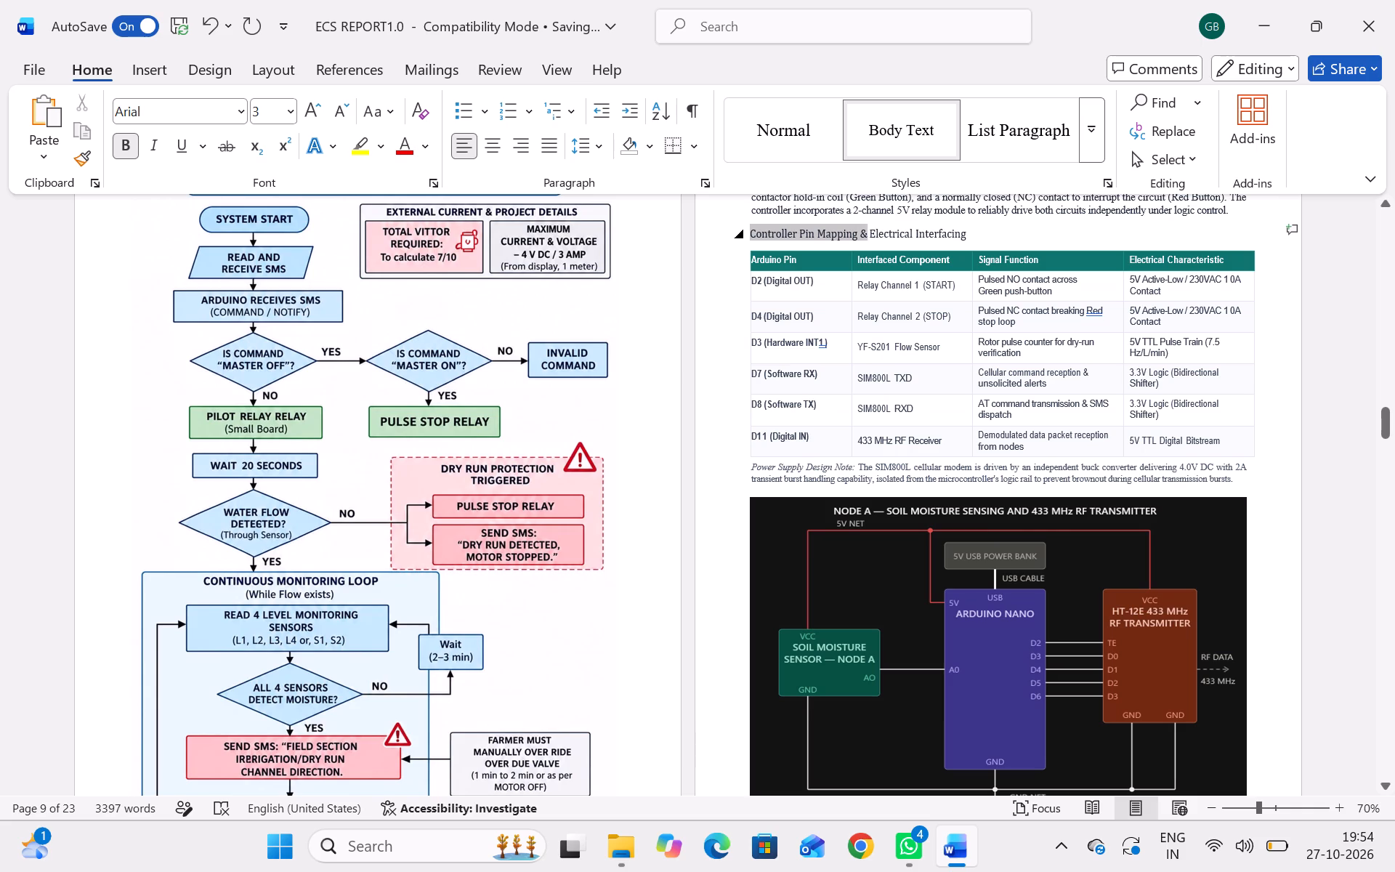
drag(876, 234, 970, 235)
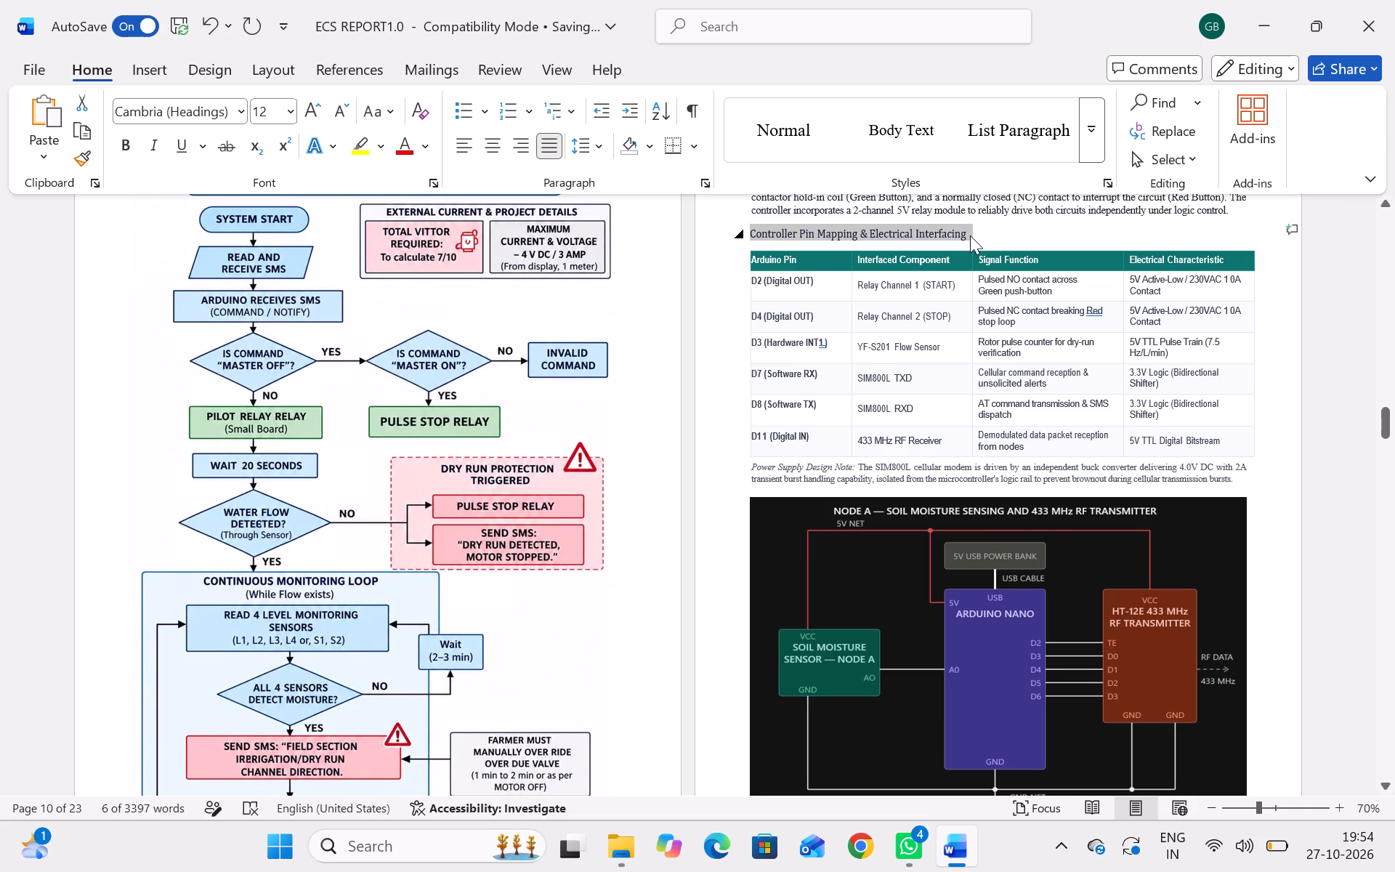
key(ctrl+b)
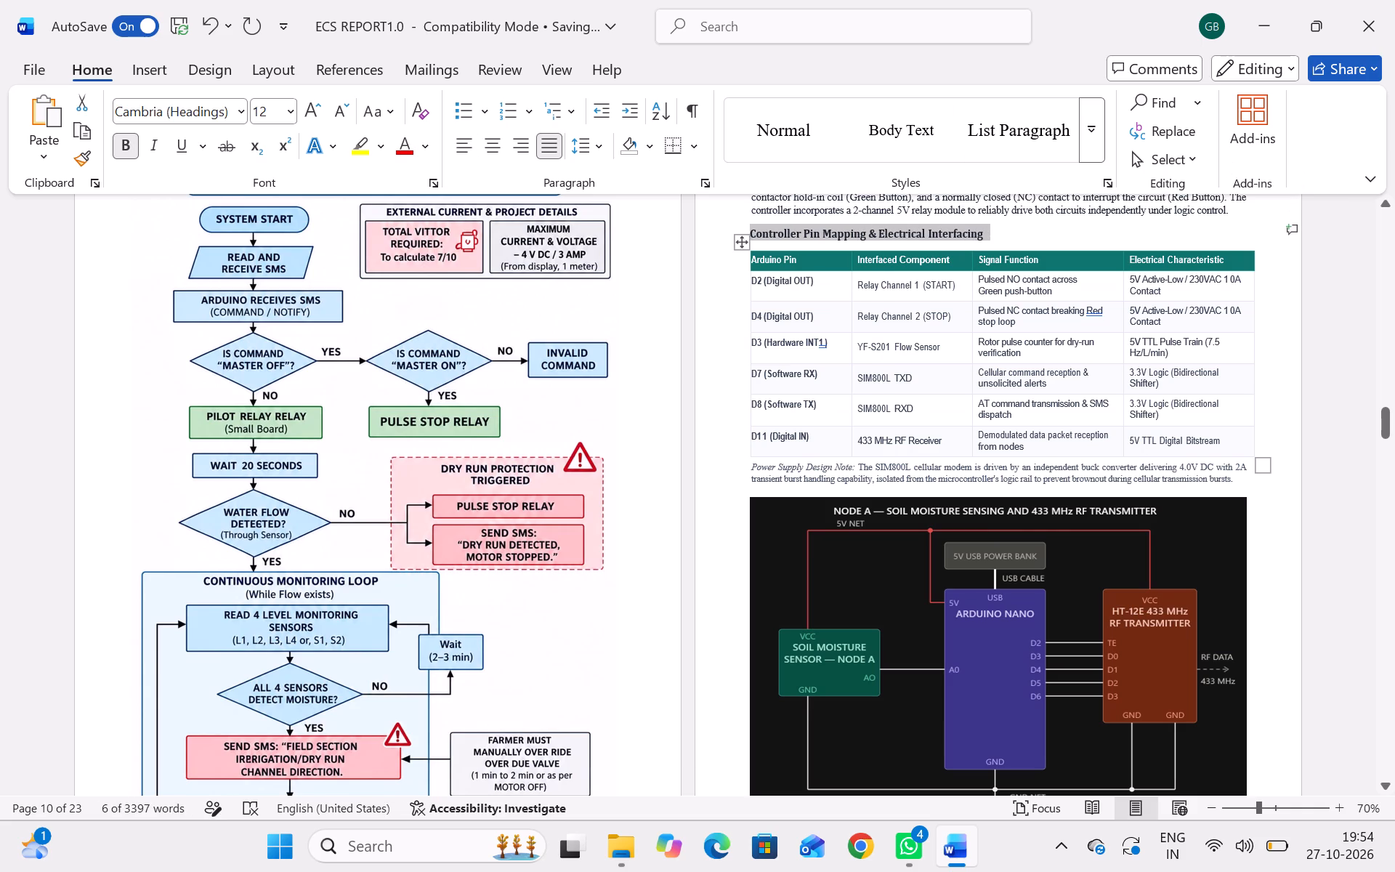
click(947, 291)
Examine the layout from section 5.4 through the circuit diagrams to the Bidirectional SMS Telemetry & Crop Moisture Ranges section.
scroll(947, 291, up, 1)
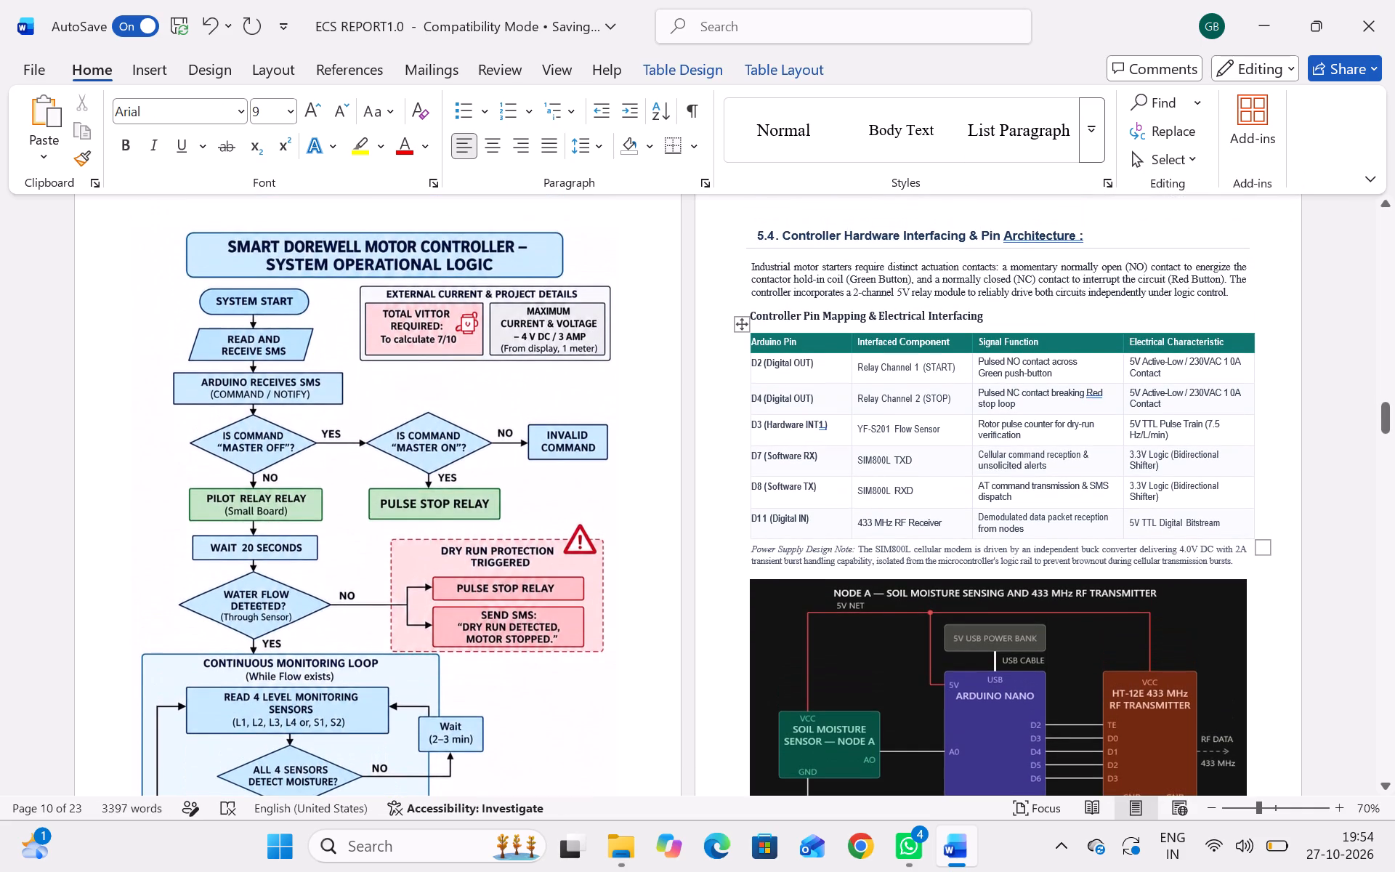
scroll(1006, 365, down, 2)
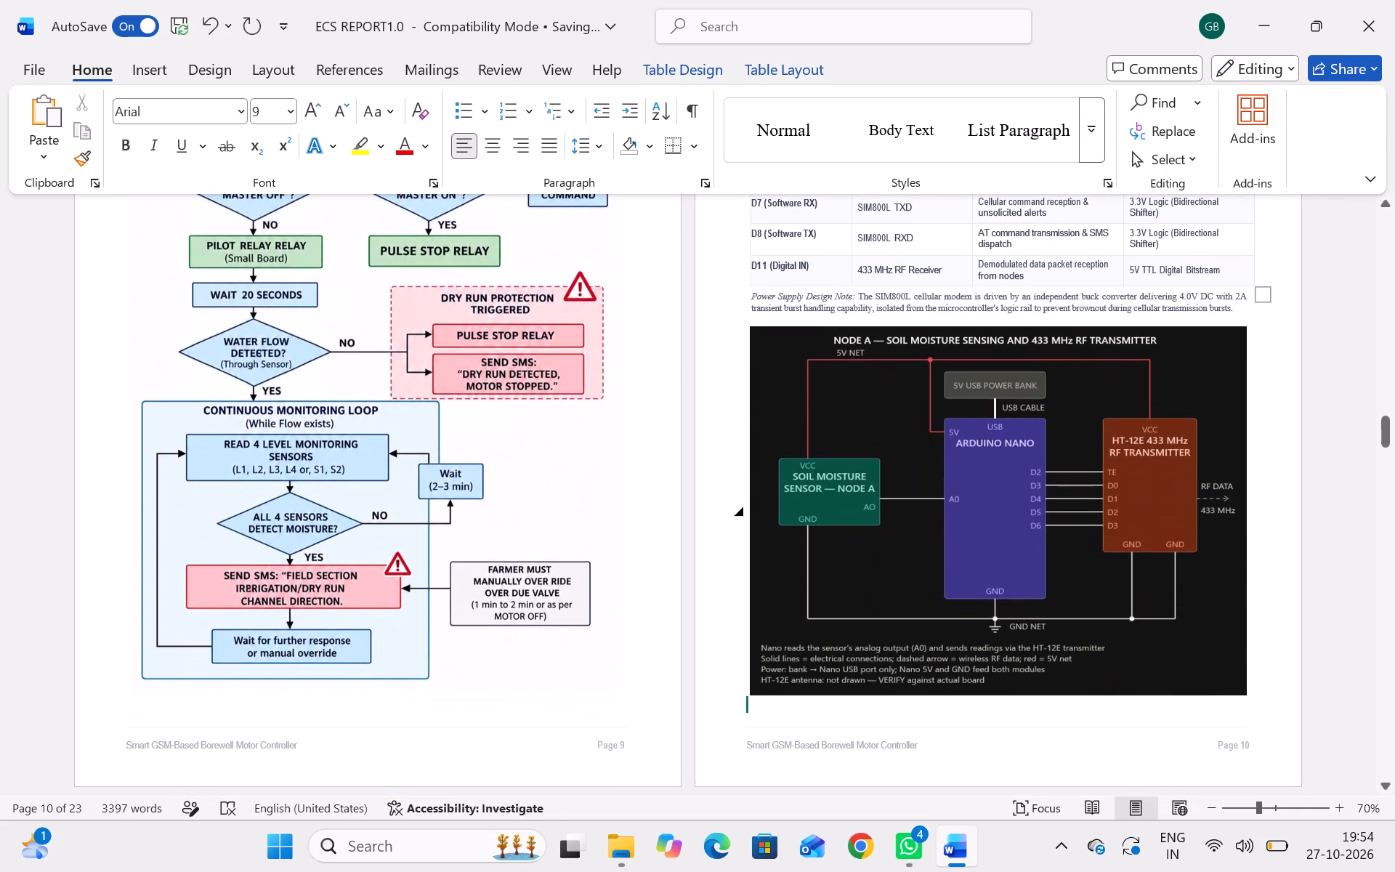
scroll(1006, 365, down, 3)
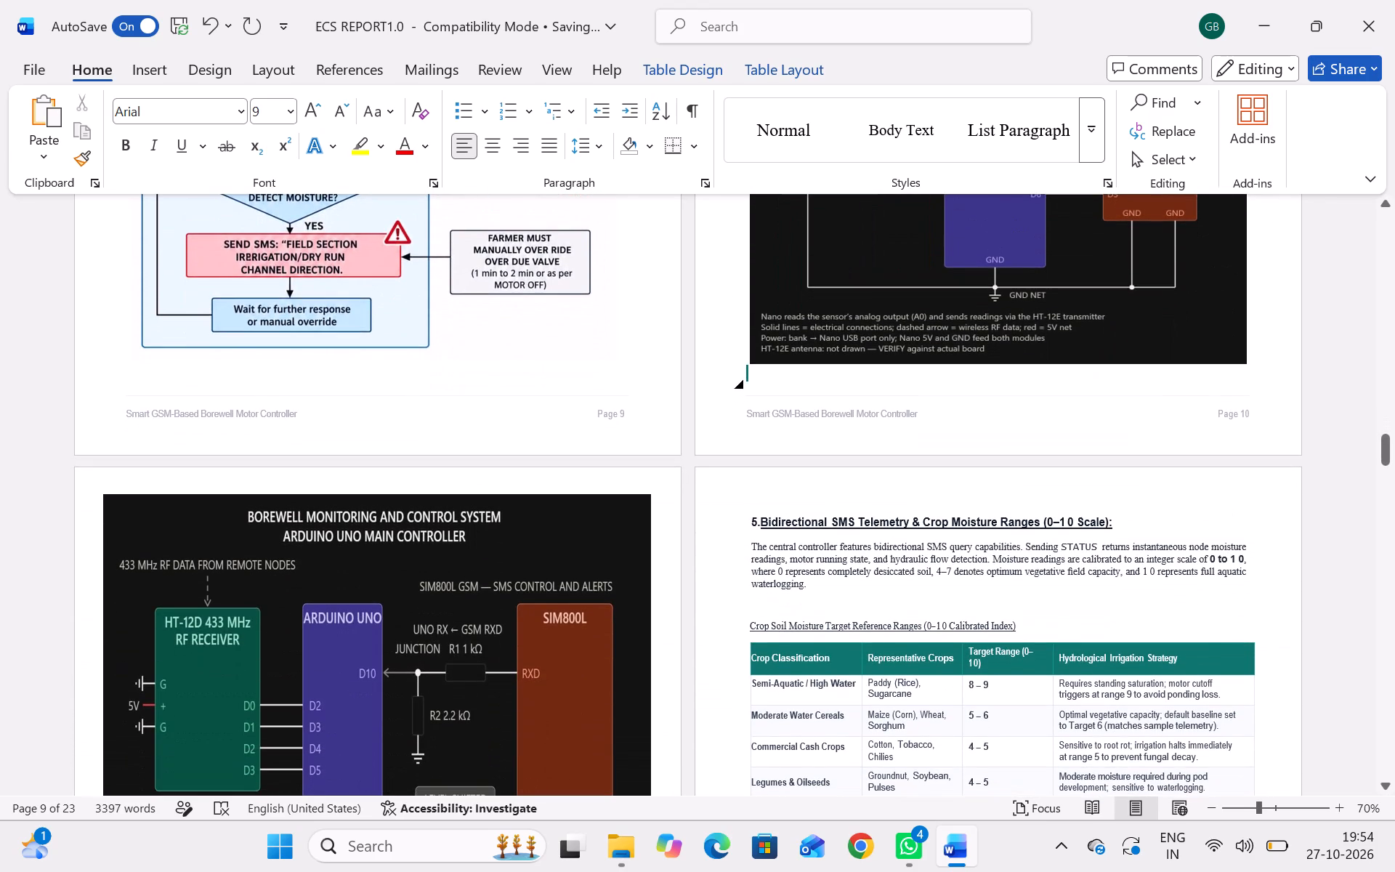
scroll(1006, 365, down, 1)
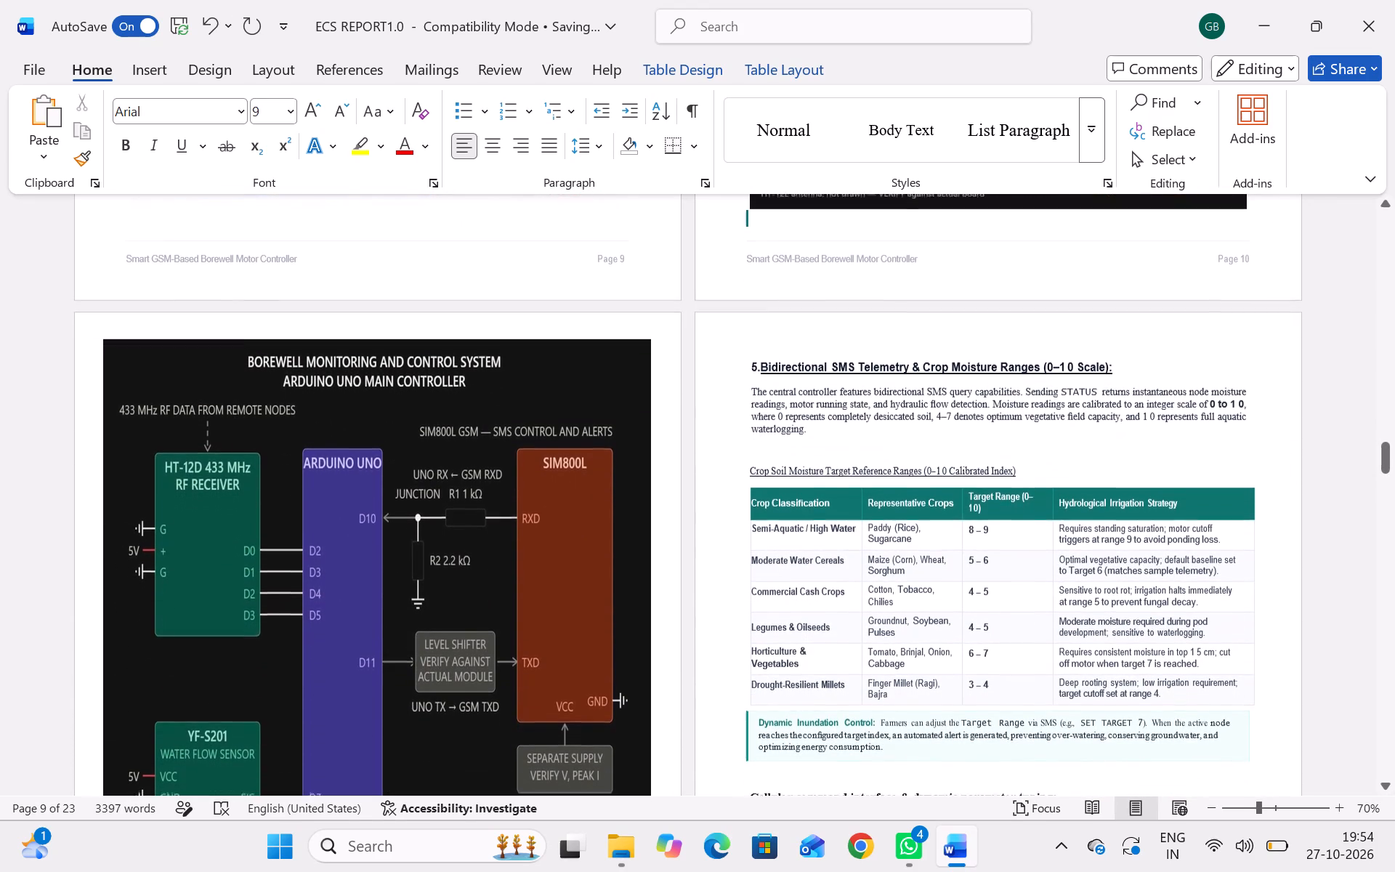
scroll(1006, 365, down, 1)
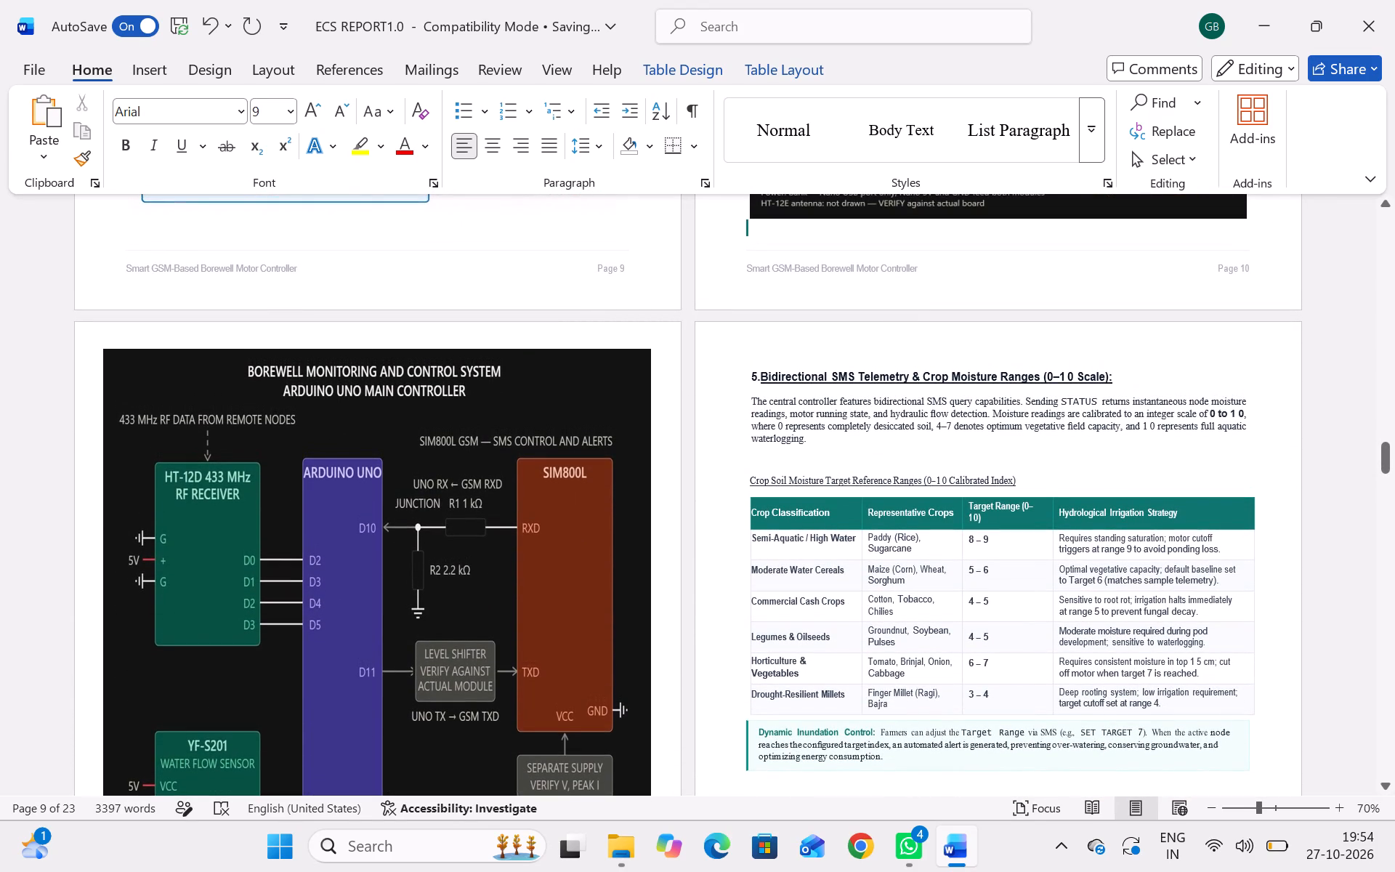
scroll(1006, 365, down, 1)
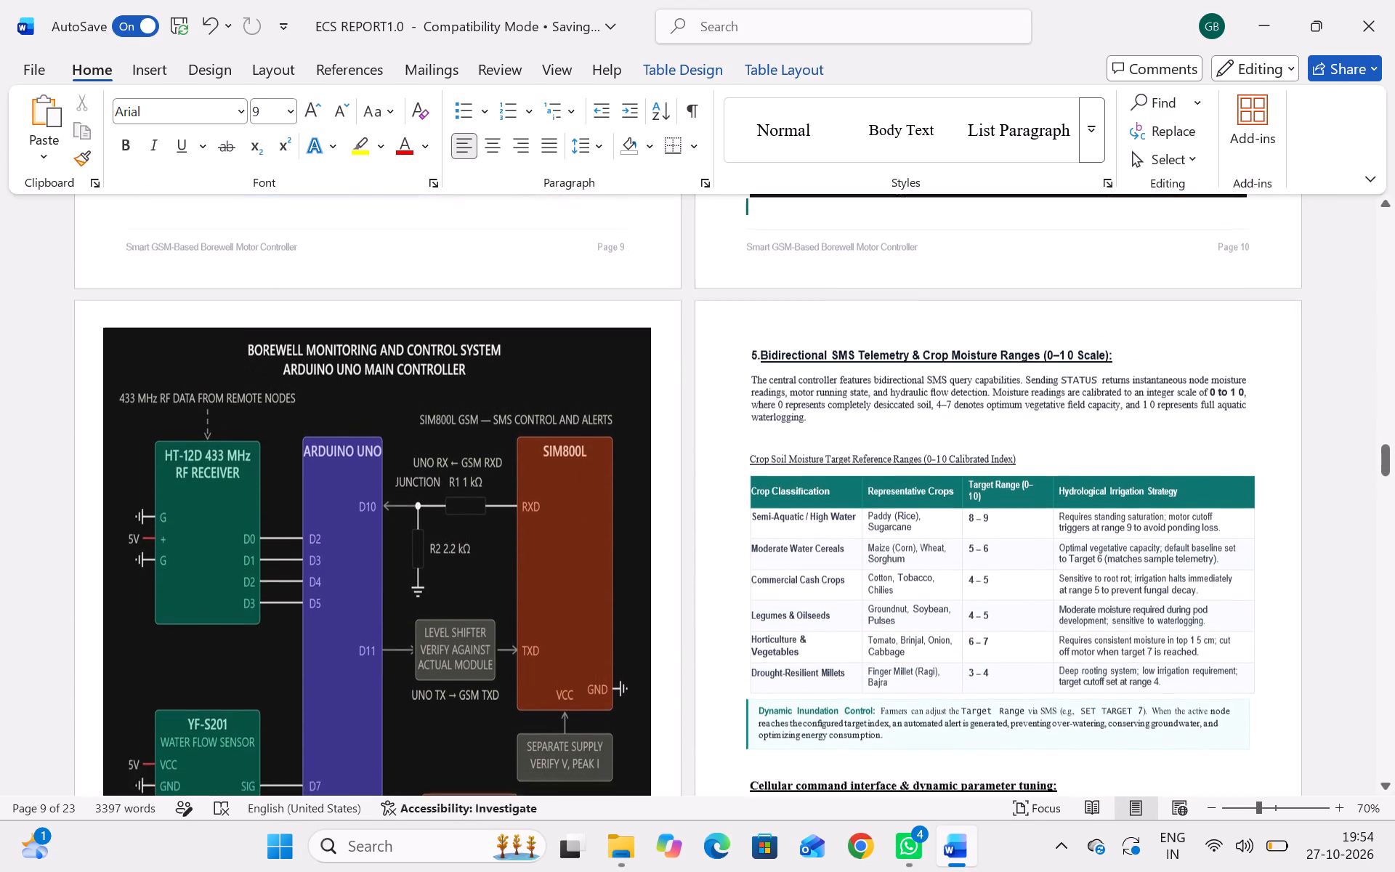
scroll(1006, 365, down, 1)
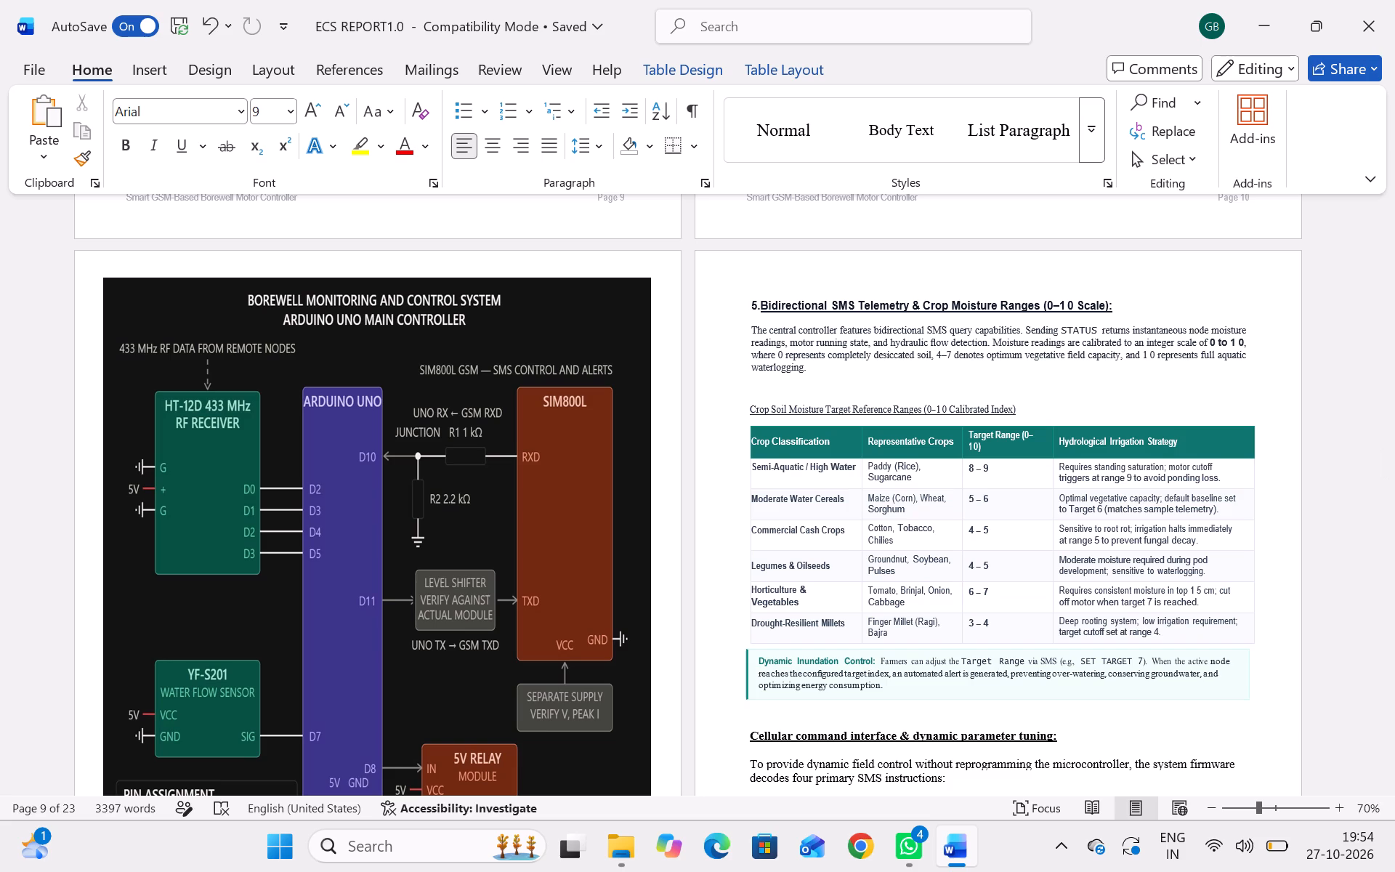
scroll(924, 431, down, 1)
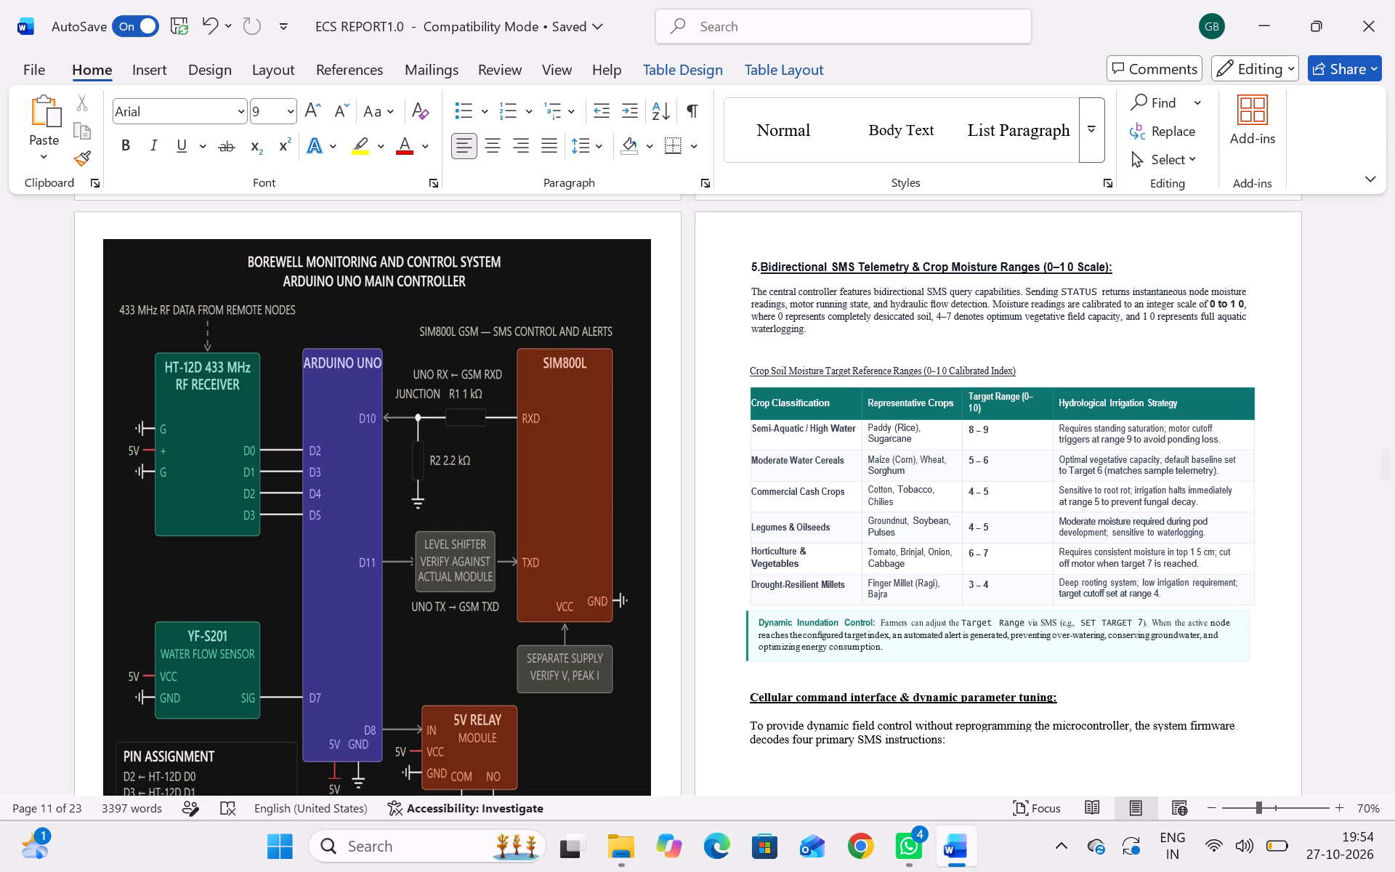
scroll(924, 431, down, 1)
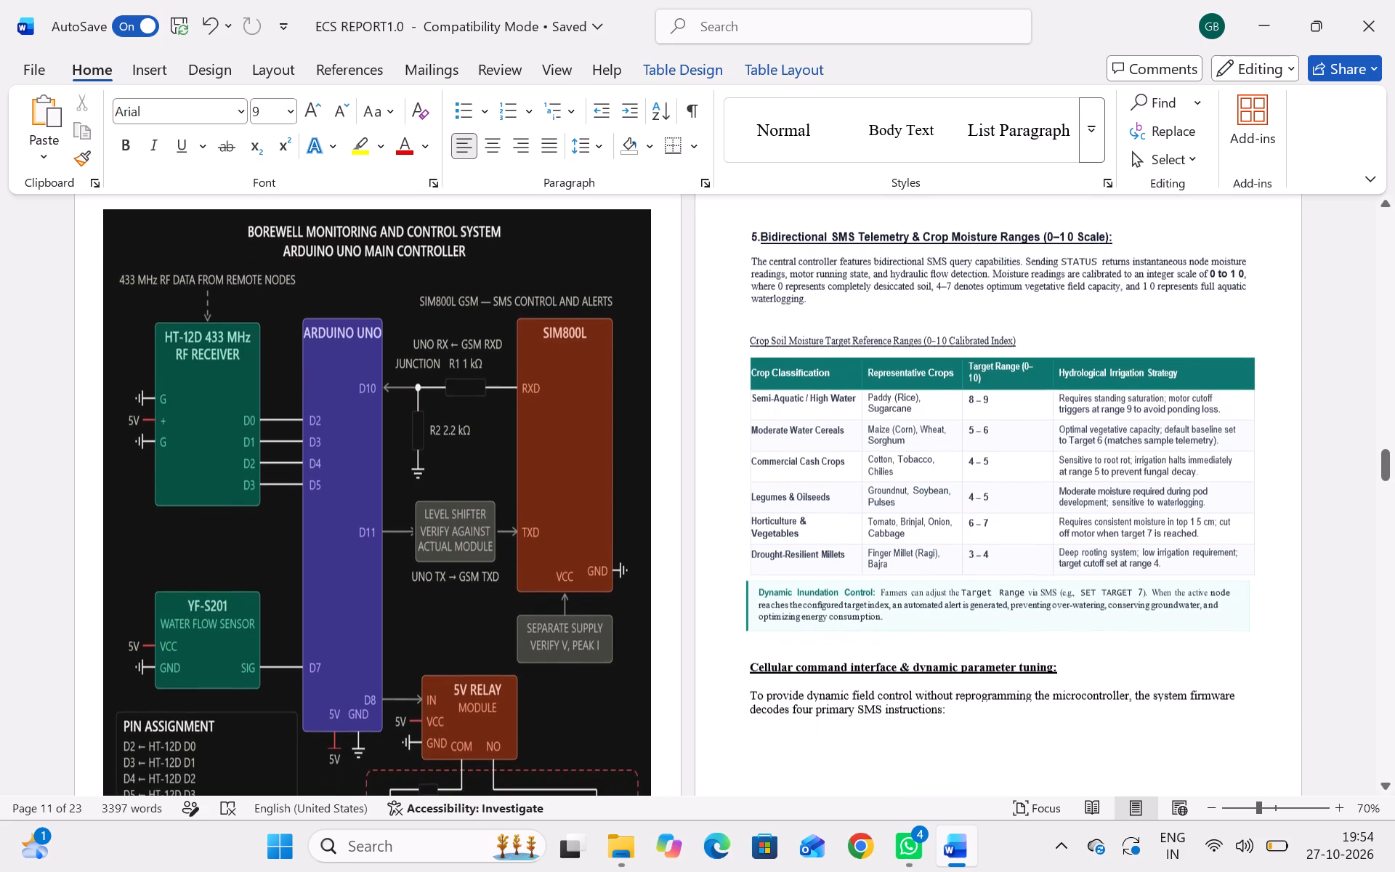
scroll(924, 431, up, 7)
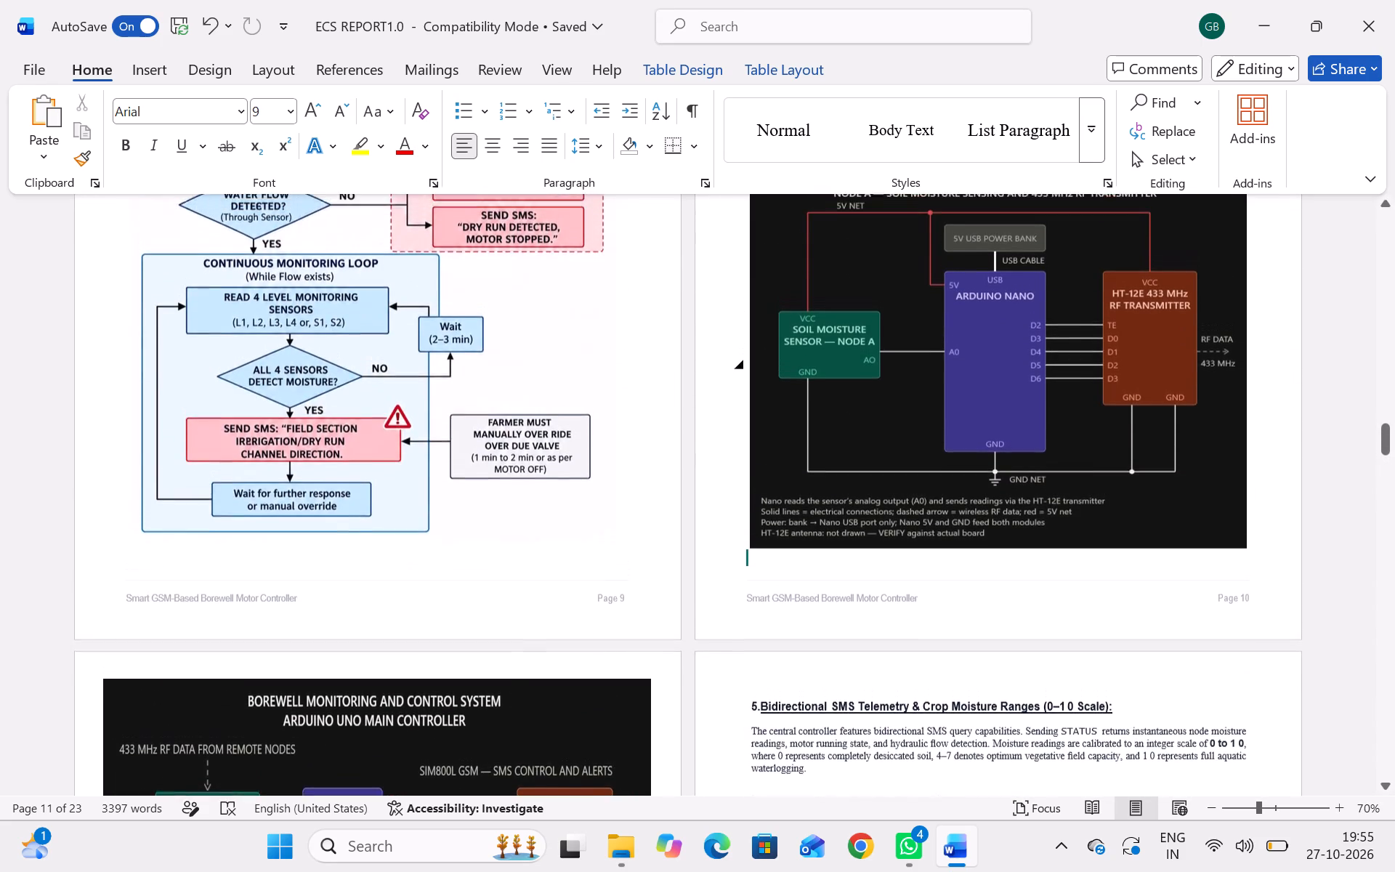
scroll(924, 431, up, 1)
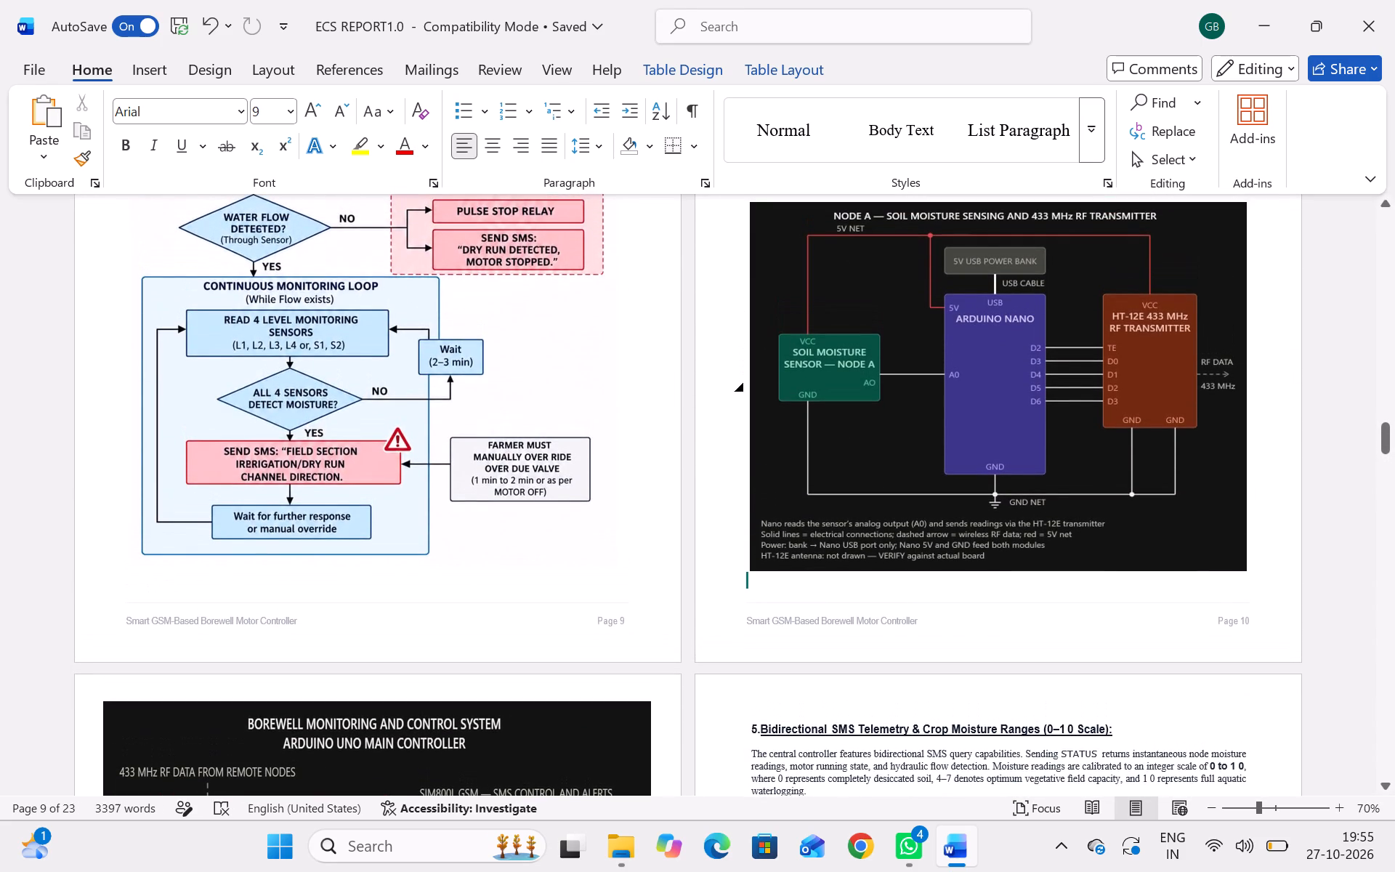
scroll(924, 431, up, 4)
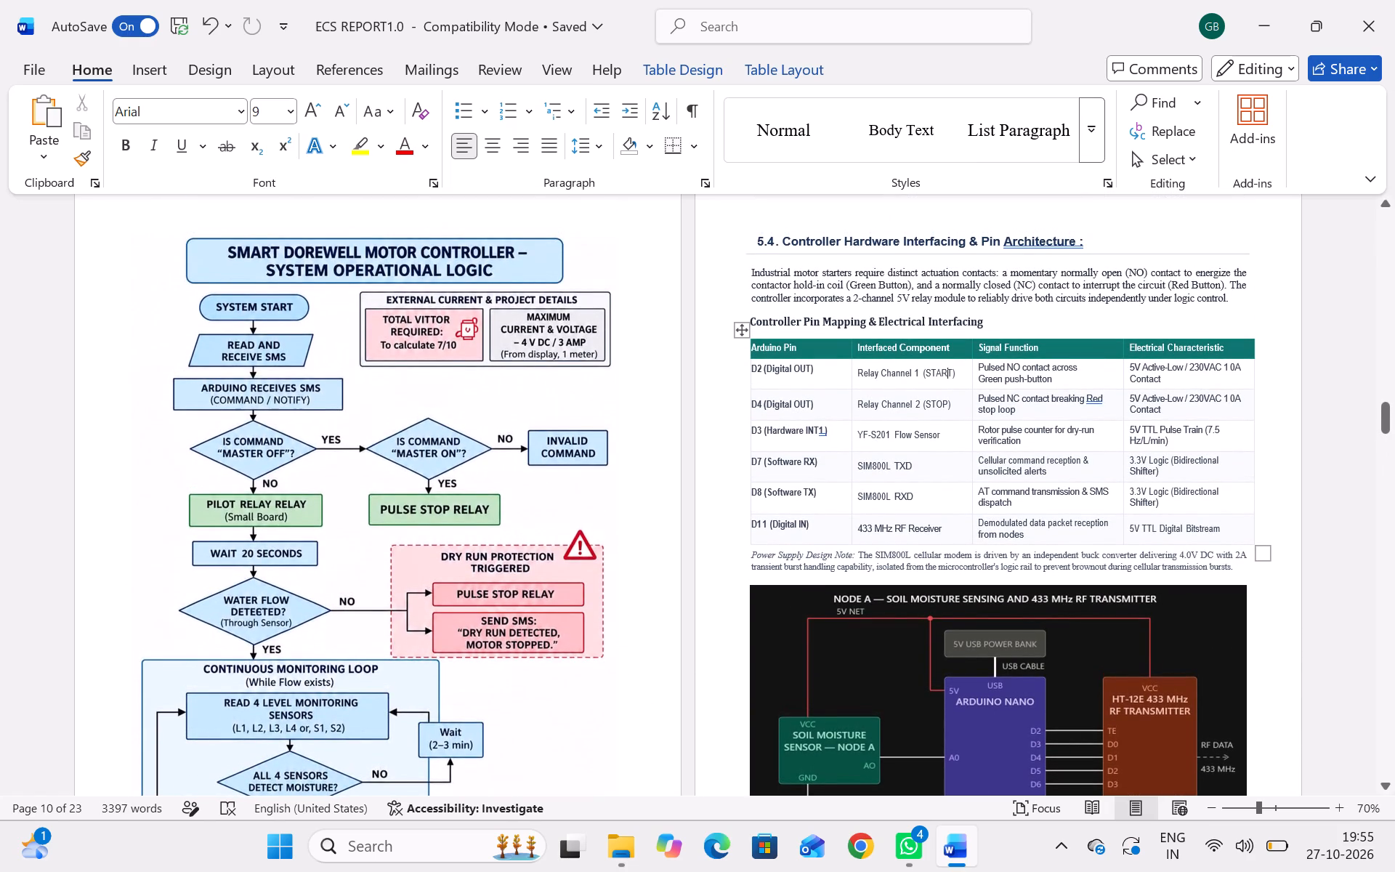
scroll(924, 431, down, 4)
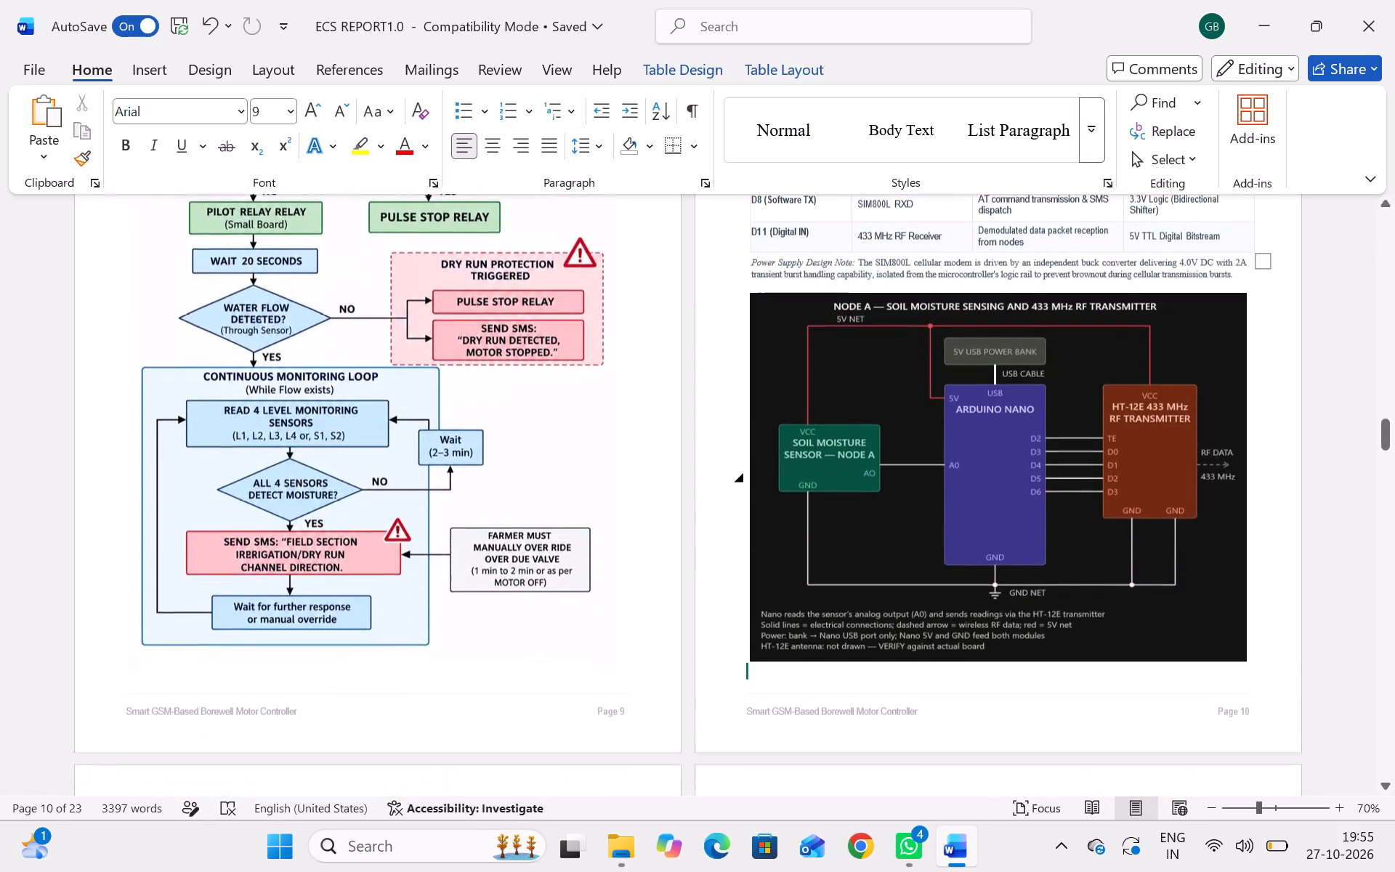
scroll(924, 431, down, 2)
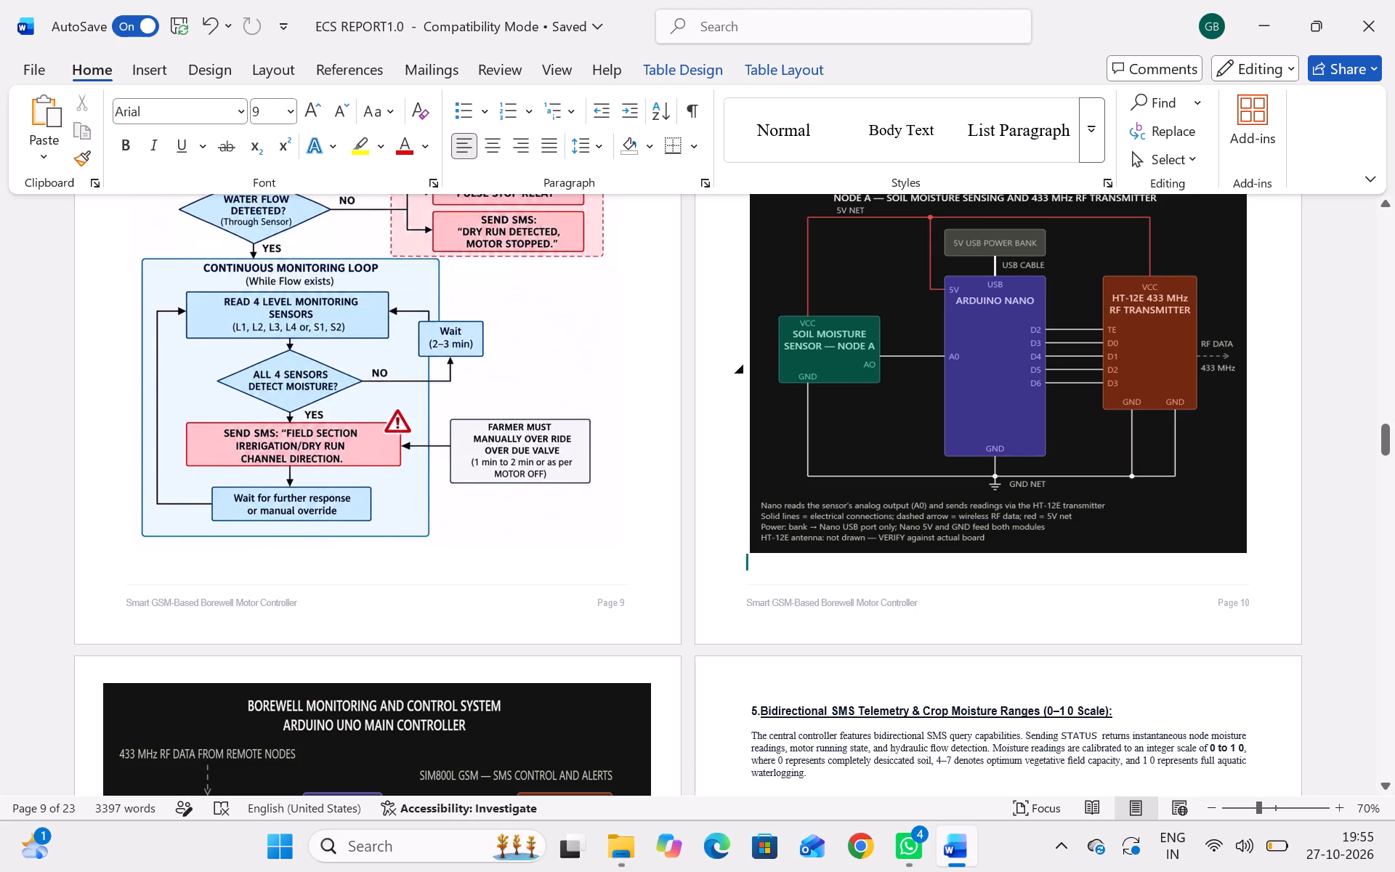
scroll(922, 497, up, 1)
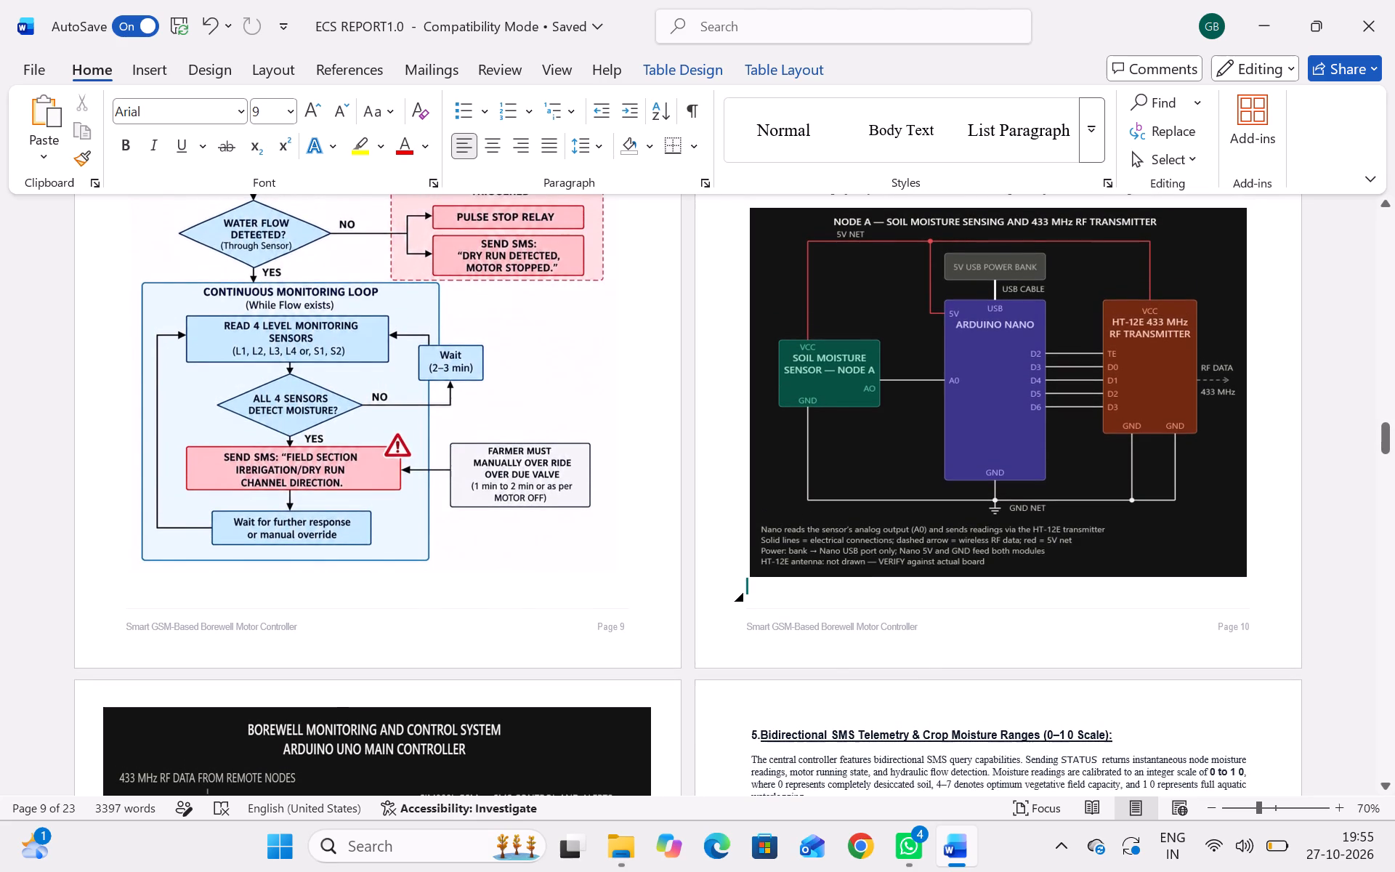
Paste the copied "5.1 System Architecture and Module Coordination:" heading on a new line above the "5.Bidirectional SMS Telemetry & Crop Moisture Ranges" title.
click(802, 720)
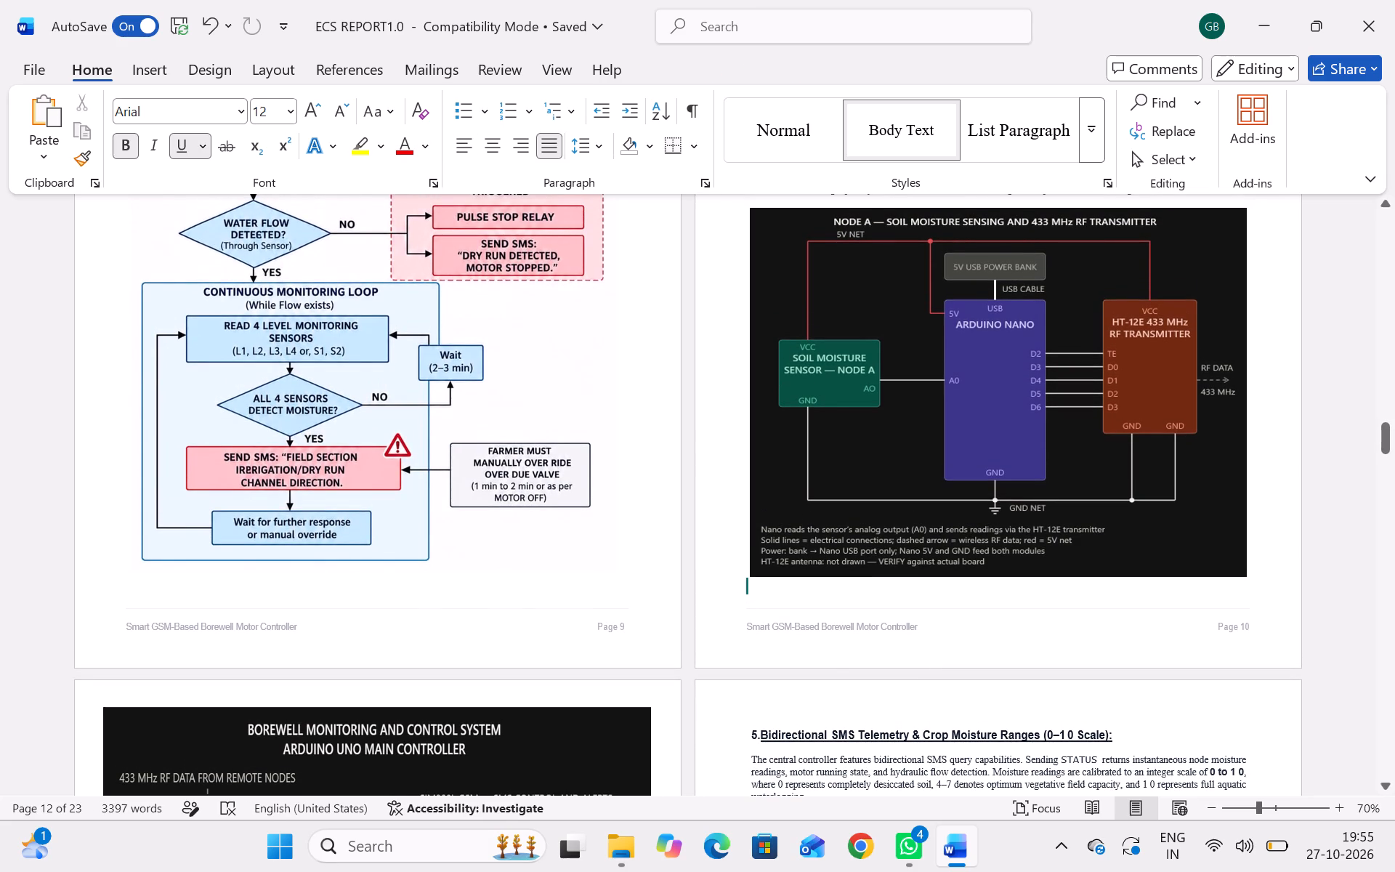
click(747, 732)
key(Return)
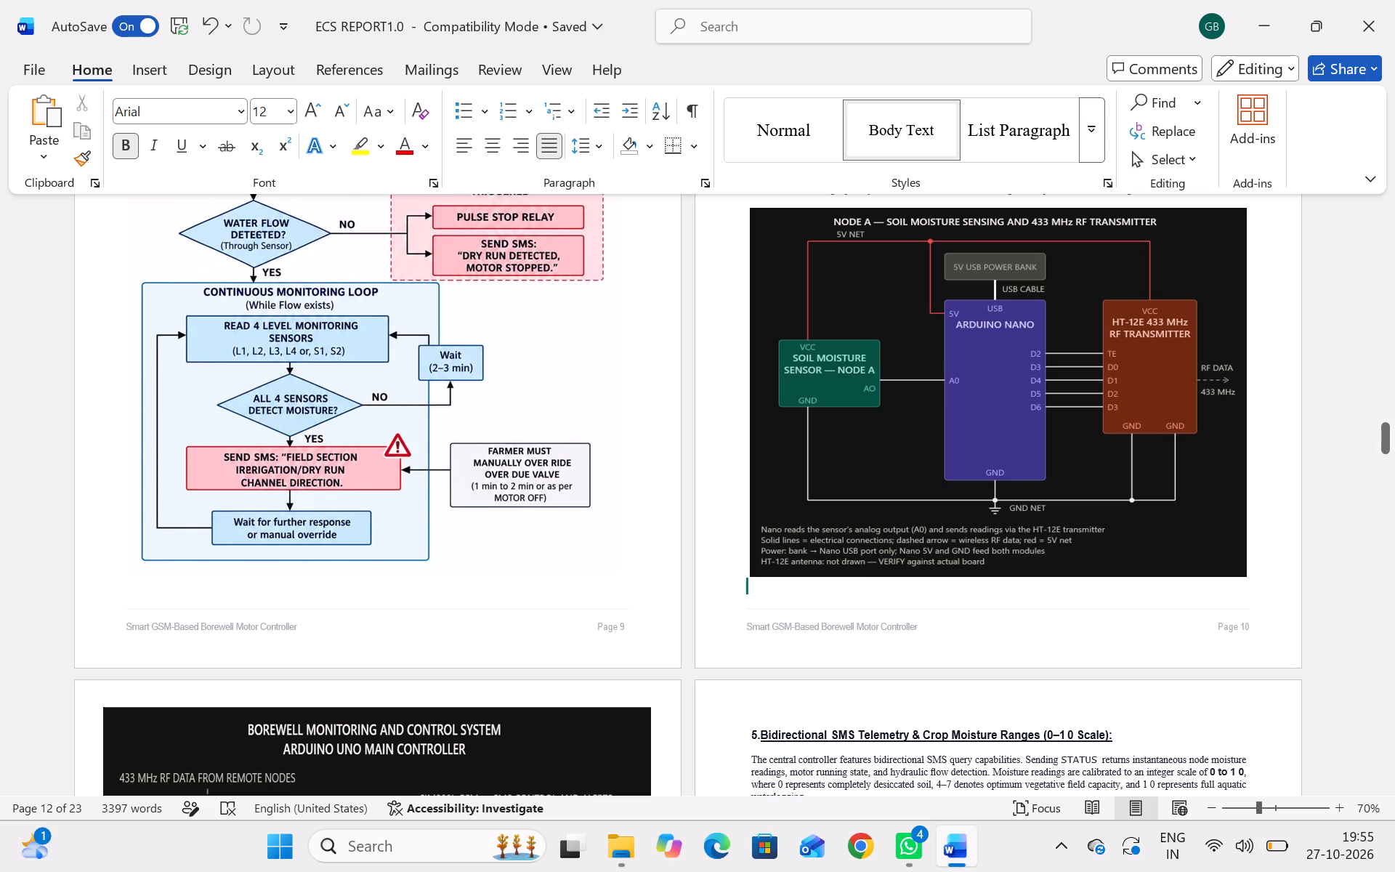
key(Up)
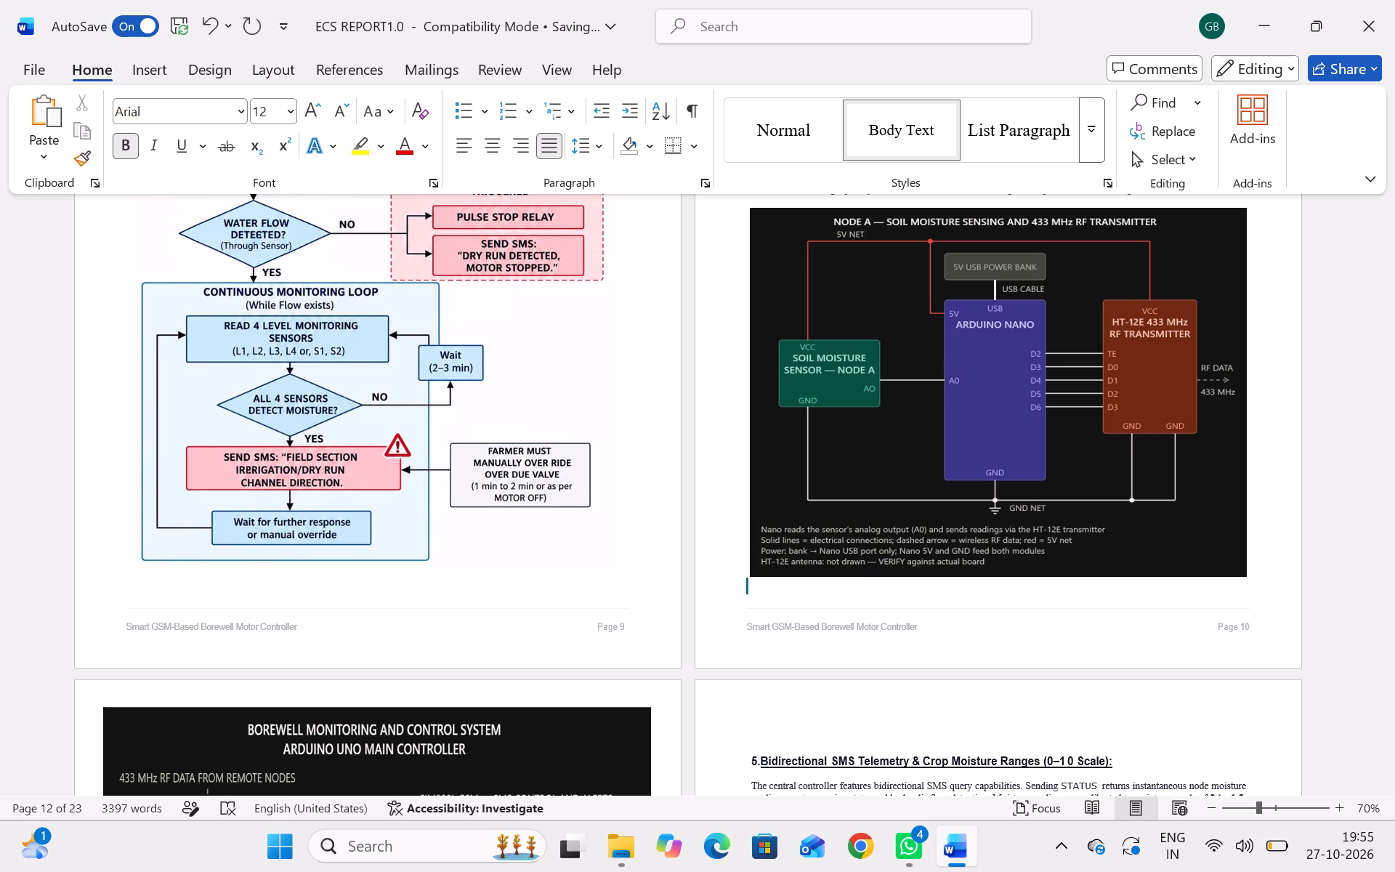
key(ctrl+v)
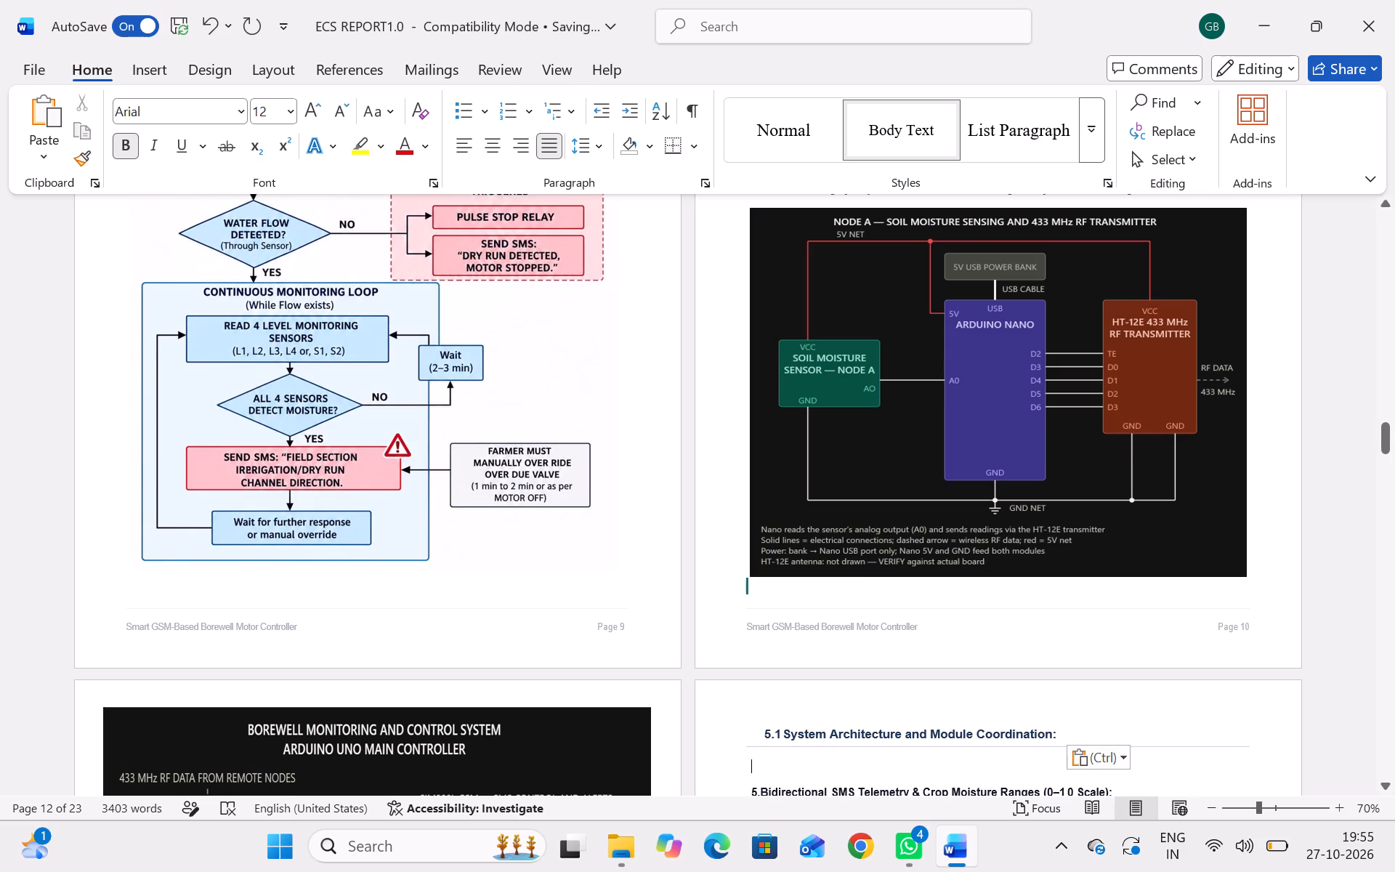
Replace the pasted heading's number and title with "5.5." and a space, keeping its closing colon.
scroll(824, 746, down, 1)
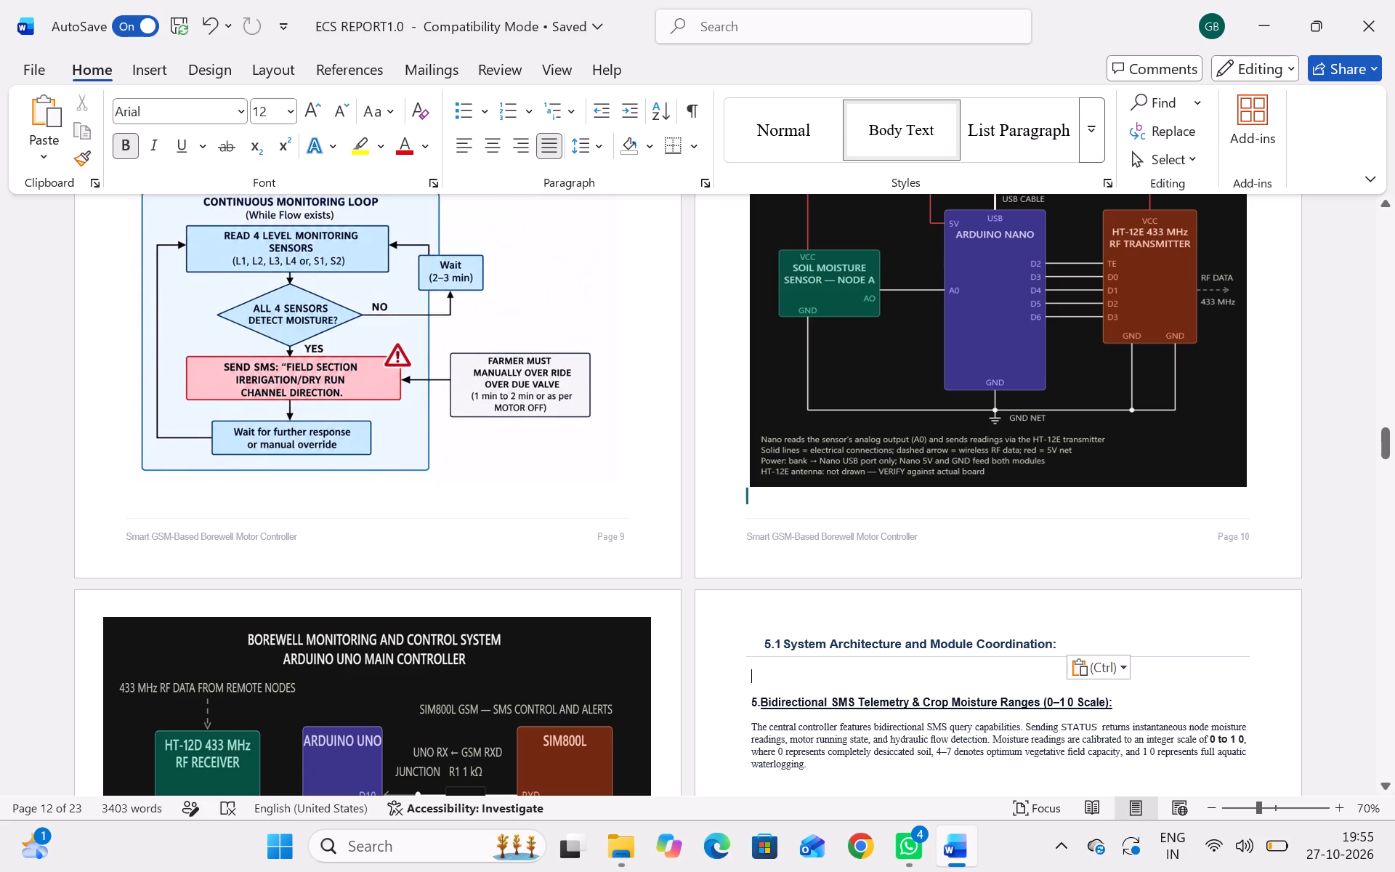
click(1048, 647)
key(Right)
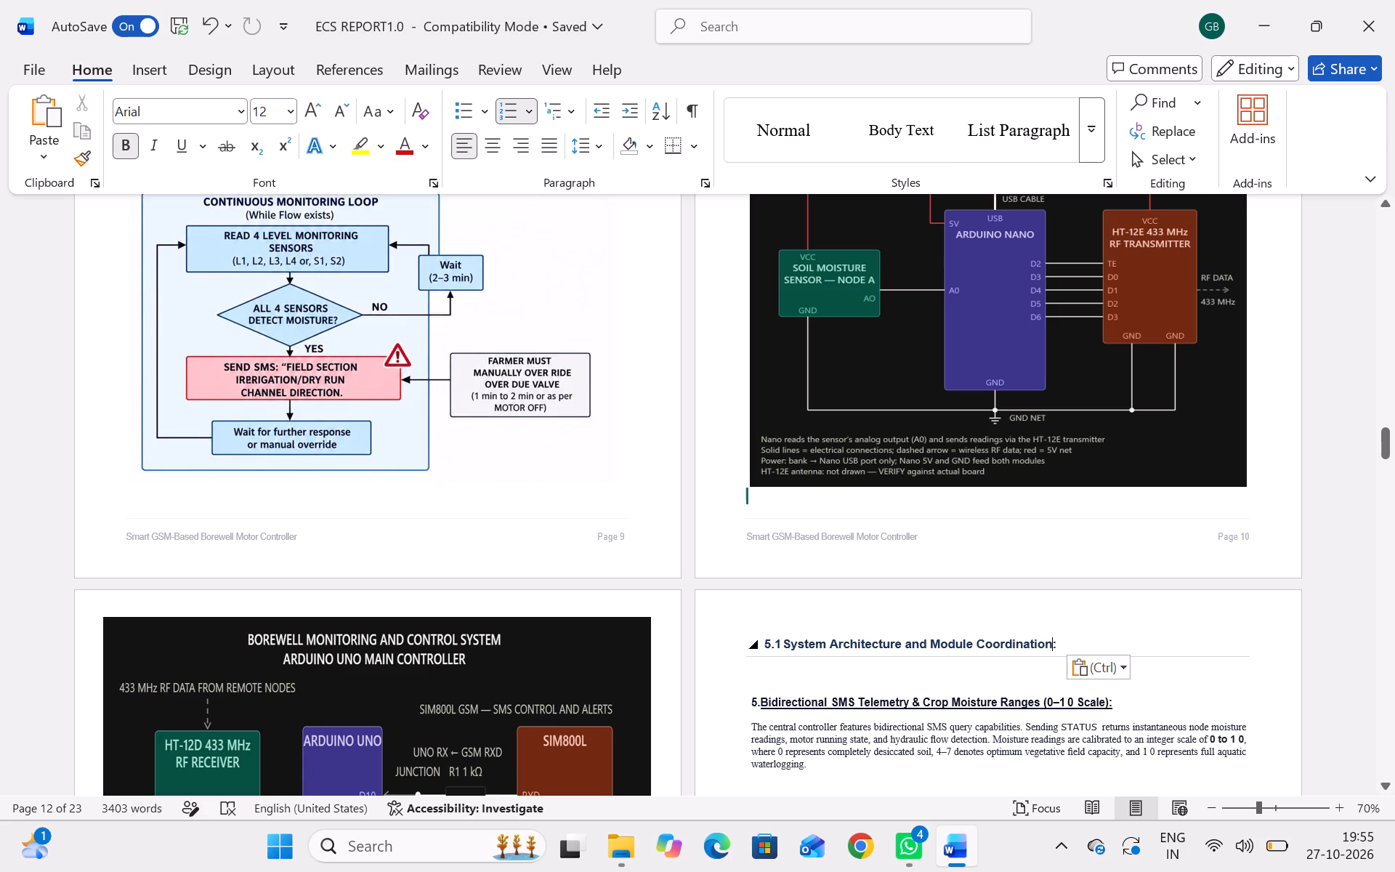
key(BackSpace)
key(BackSpace)
key(BackSpace)
key(BackSpace)
key(BackSpace)
key(BackSpace)
key(BackSpace)
key(BackSpace)
key(BackSpace)
key(BackSpace)
key(BackSpace)
key(BackSpace)
key(BackSpace)
key(BackSpace)
key(BackSpace)
key(BackSpace)
key(BackSpace)
key(BackSpace)
key(BackSpace)
key(BackSpace)
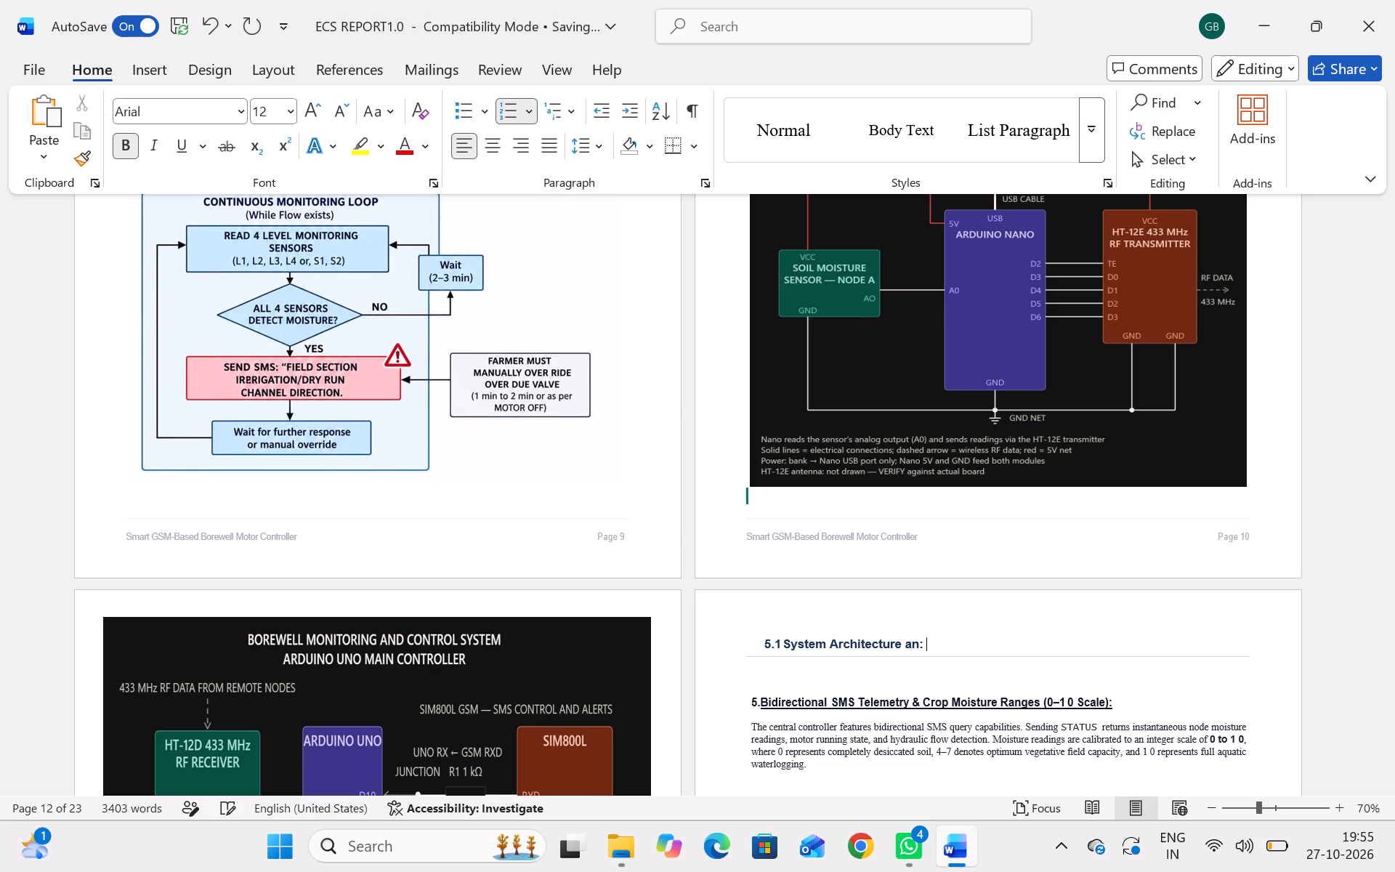
key(BackSpace)
key(BackSpace)
key(BackSpace)
key(BackSpace)
key(BackSpace)
key(BackSpace)
key(BackSpace)
key(BackSpace)
key(BackSpace)
key(BackSpace)
key(BackSpace)
key(BackSpace)
key(BackSpace)
key(BackSpace)
key(BackSpace)
key(BackSpace)
key(BackSpace)
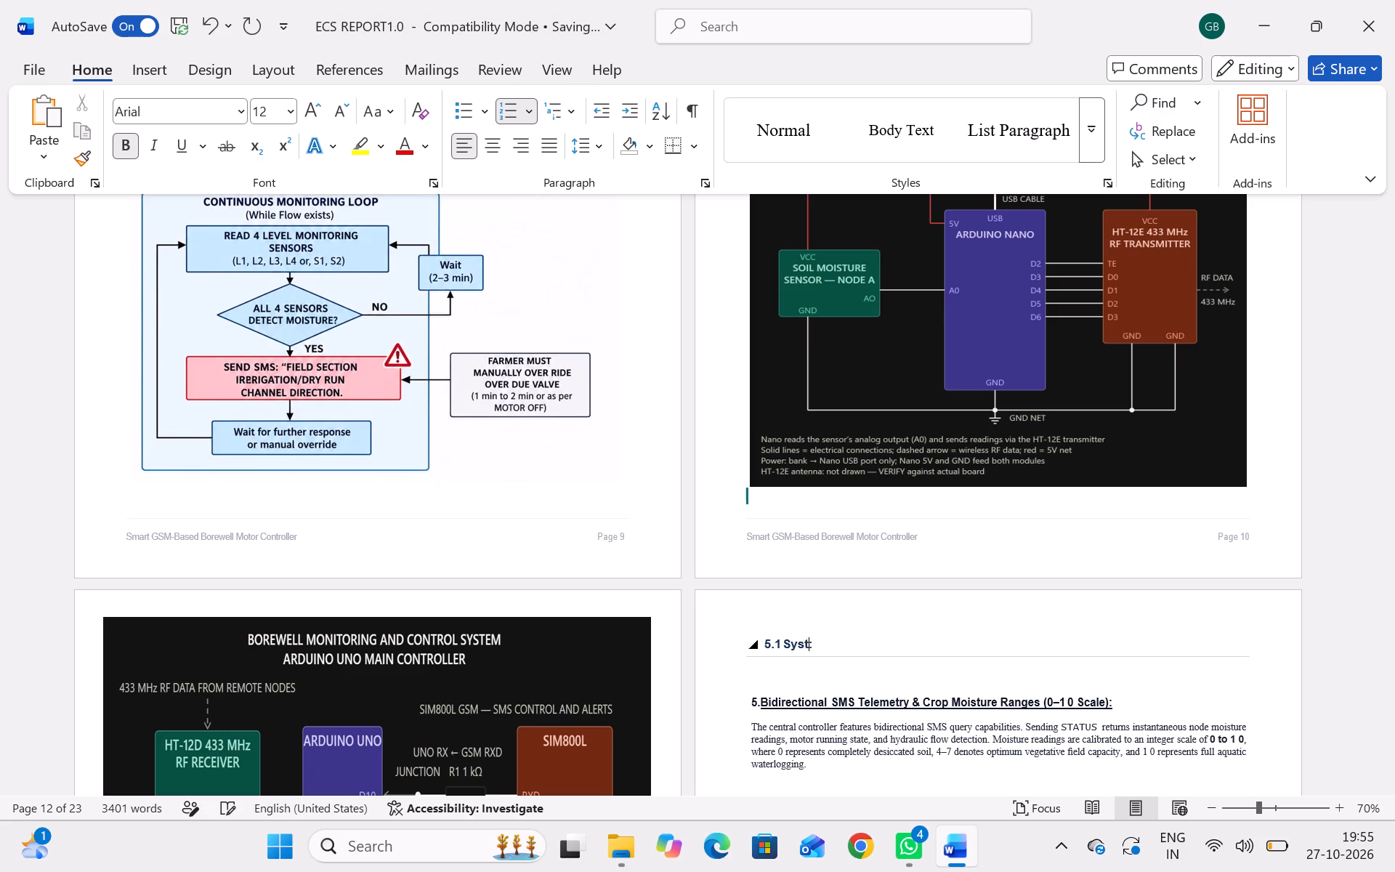
key(BackSpace)
key(BackSpace)
key(BackSpace)
key(BackSpace)
key(BackSpace)
text(5.5)
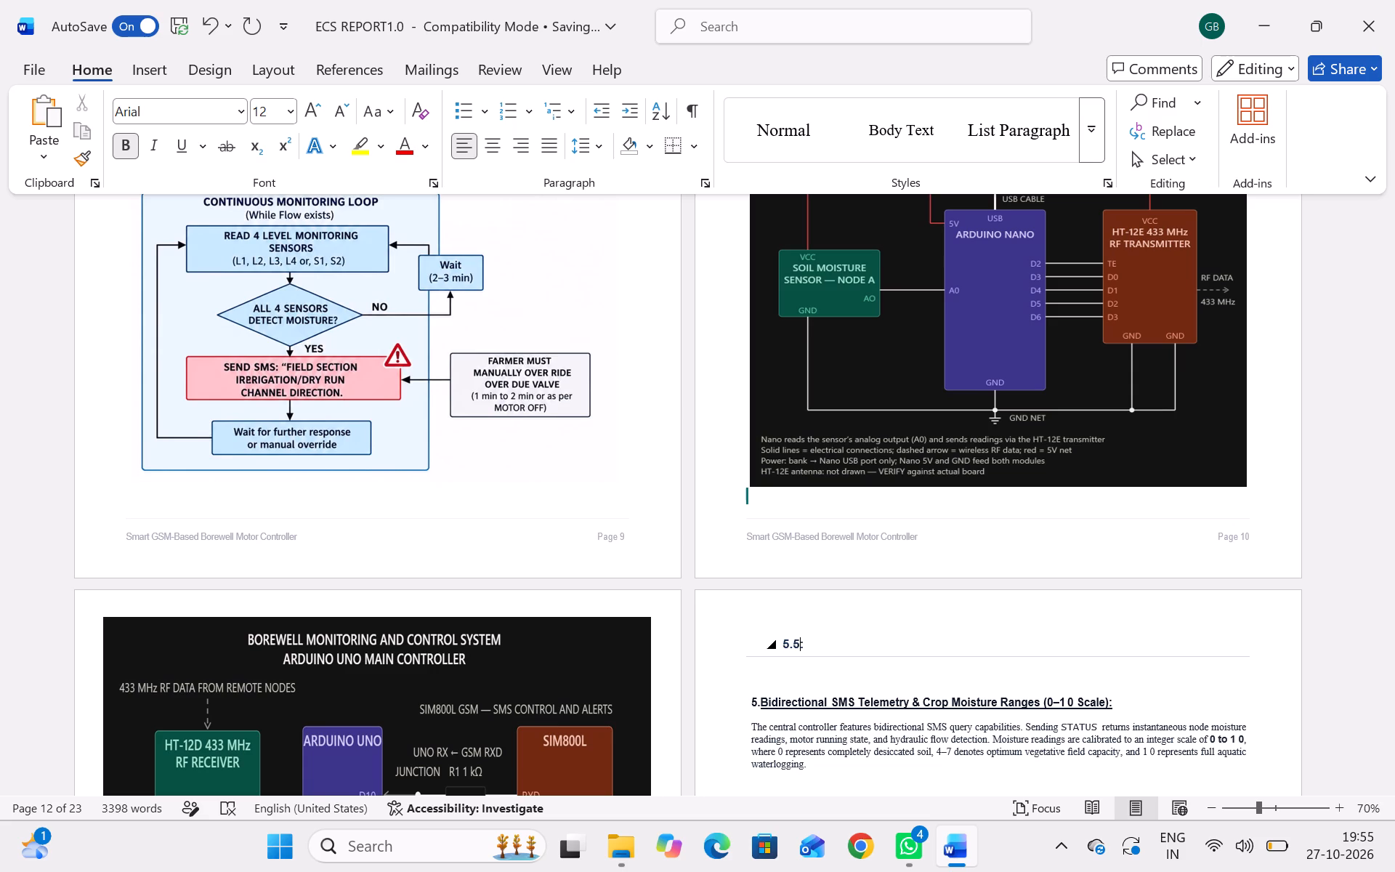
text(.)
key(space)
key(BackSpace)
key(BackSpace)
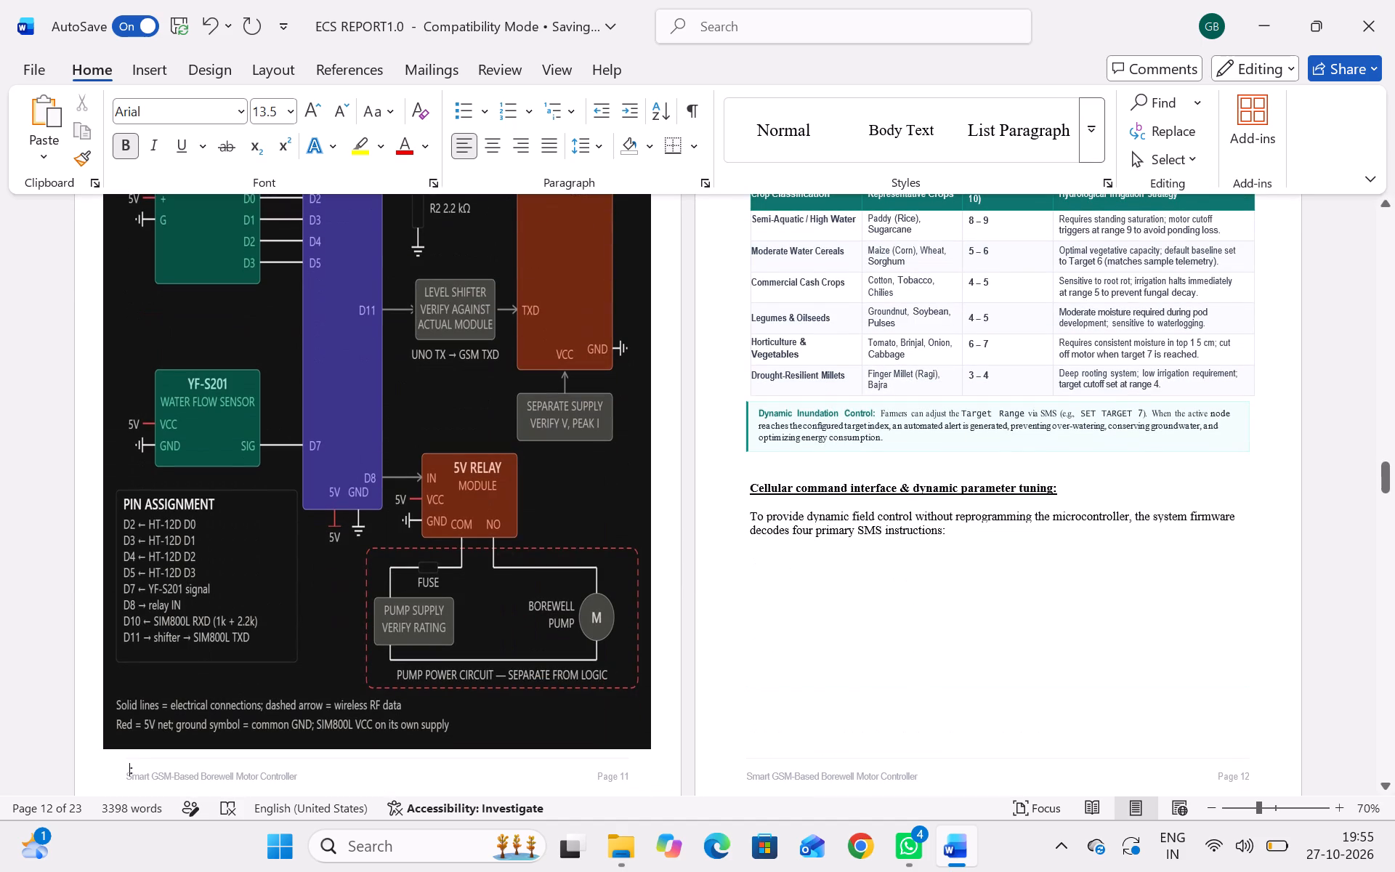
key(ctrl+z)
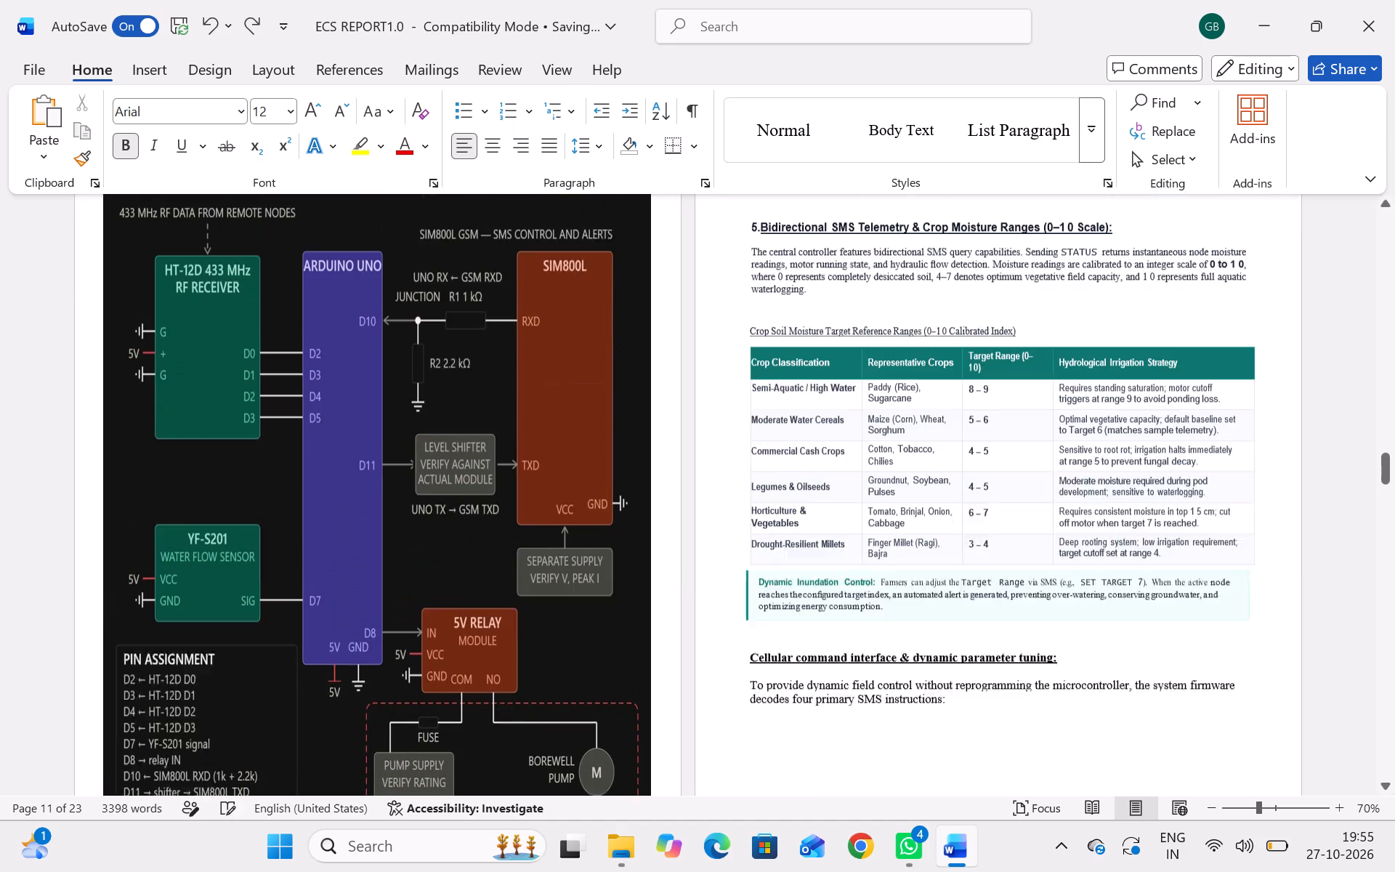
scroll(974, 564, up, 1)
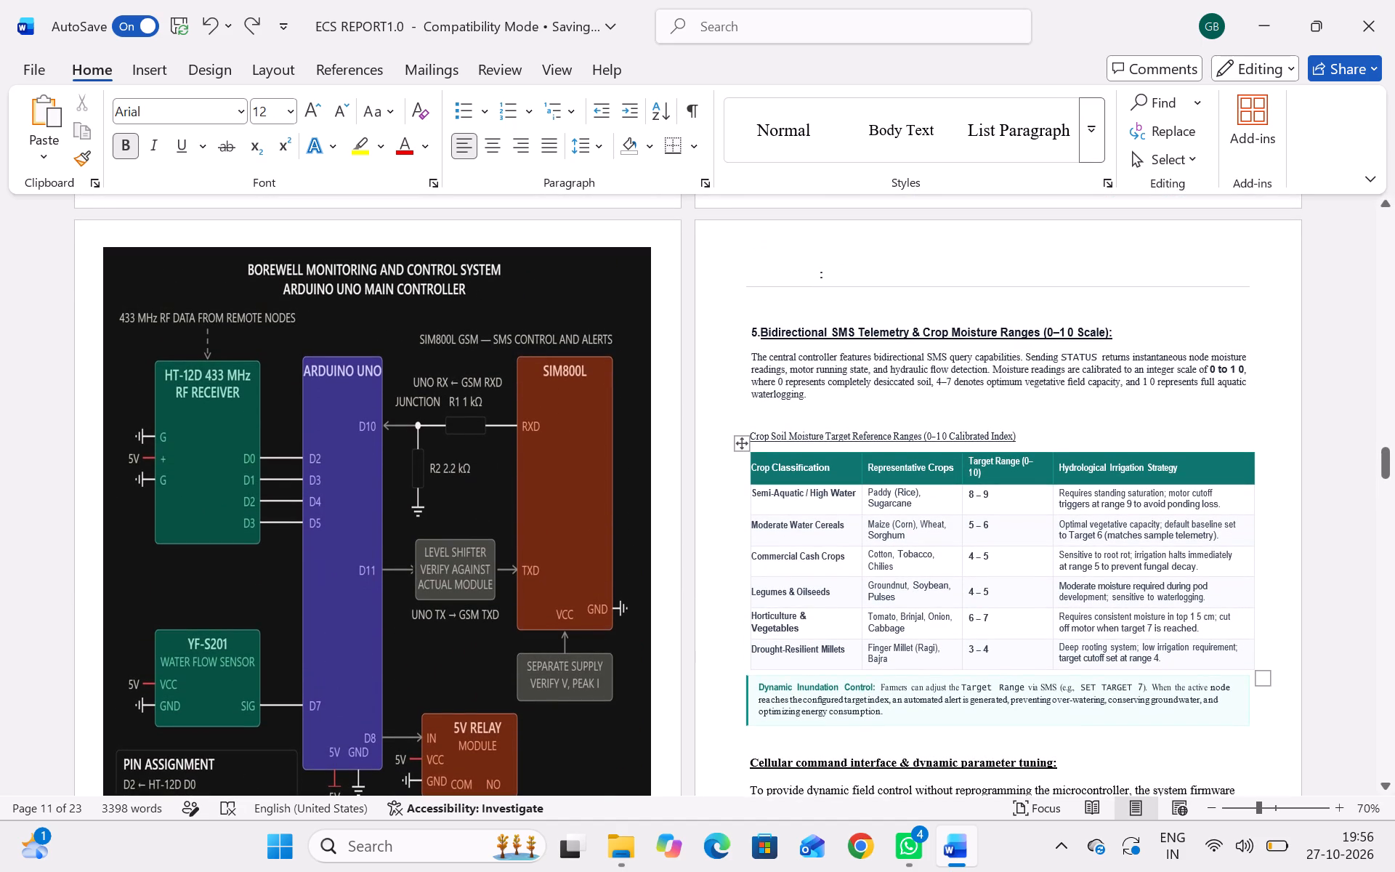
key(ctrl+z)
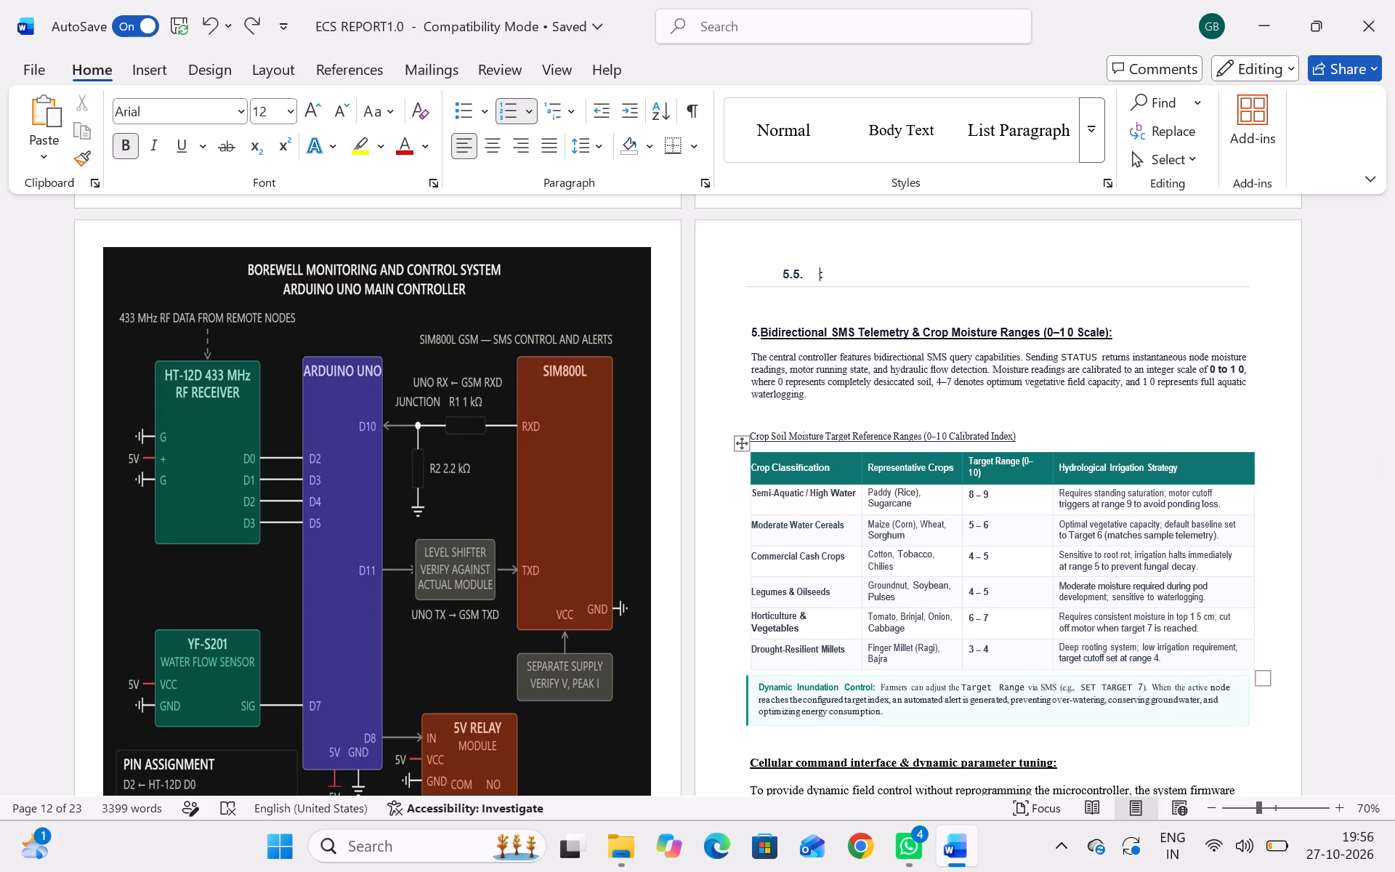
Undo the automatic list numbering on the 5.5. heading line and delete the colon and space after the number.
key(ctrl+z)
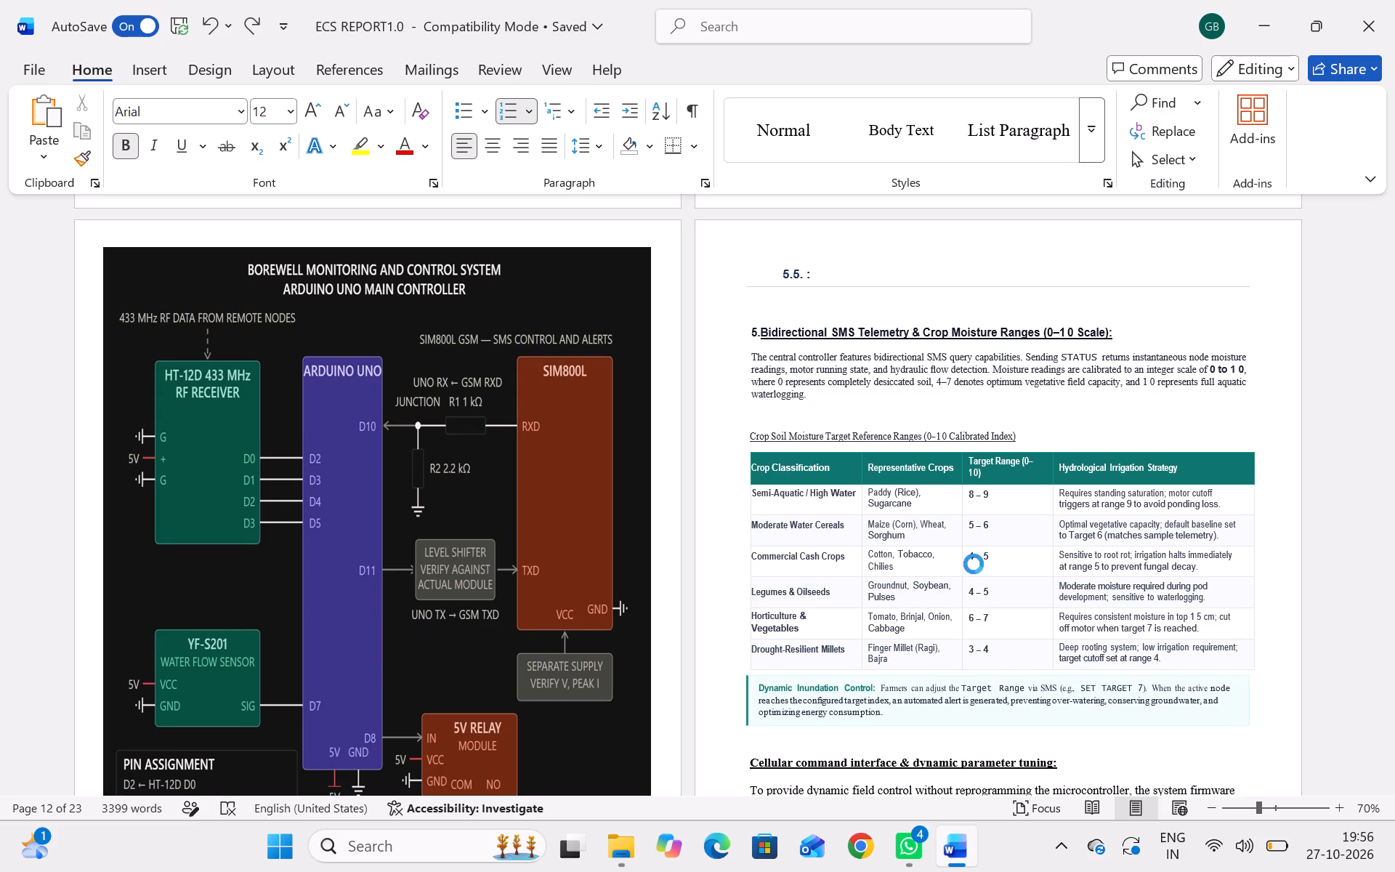
click(811, 270)
key(BackSpace)
key(BackSpace)
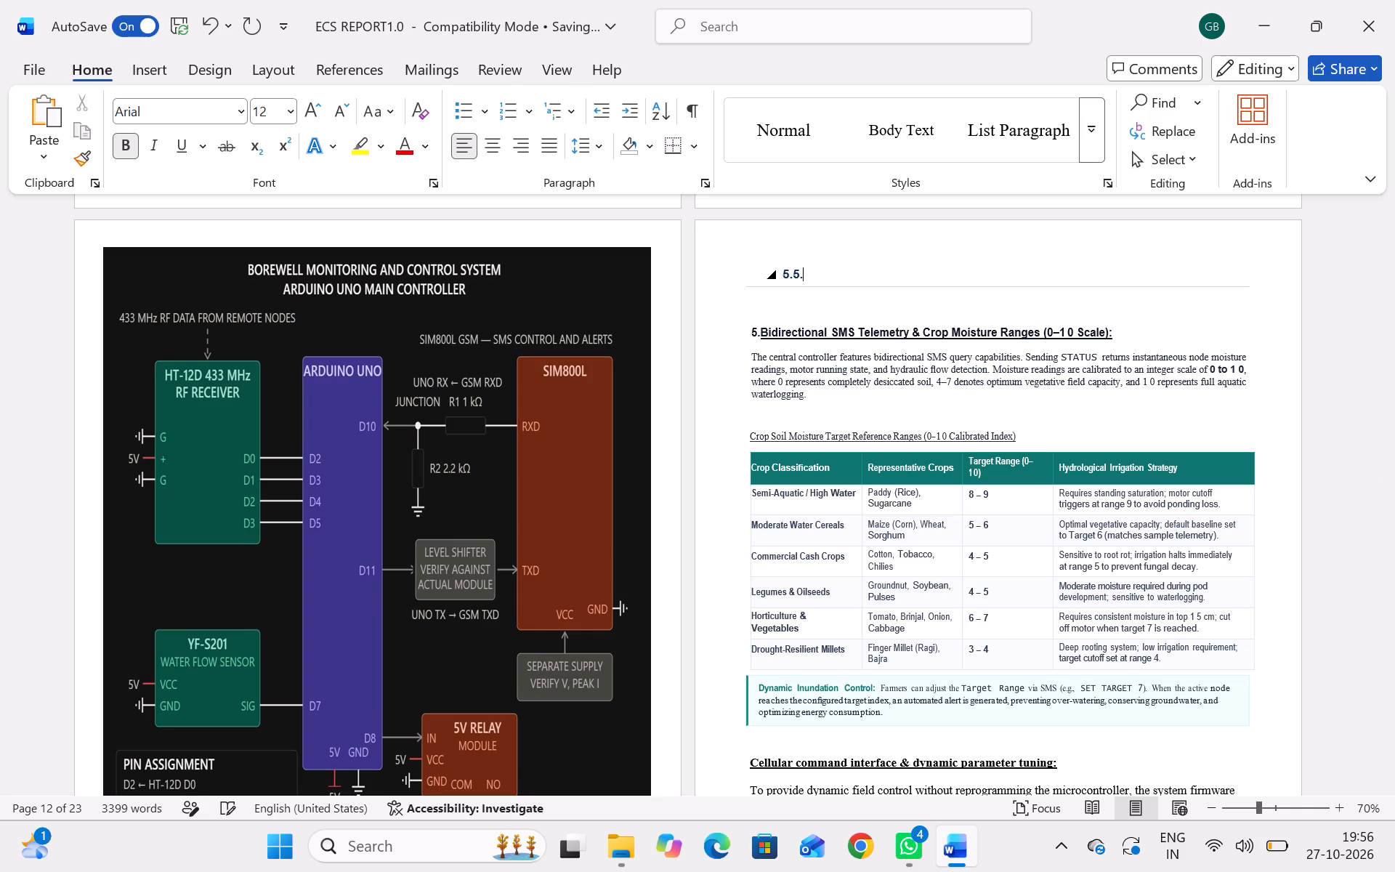
Replace the heading number above the Bidirectional SMS Telemetry section with "5.5" and a space, without a dot after it.
key(BackSpace)
key(BackSpace)
key(BackSpace)
key(BackSpace)
text(5.5)
key(space)
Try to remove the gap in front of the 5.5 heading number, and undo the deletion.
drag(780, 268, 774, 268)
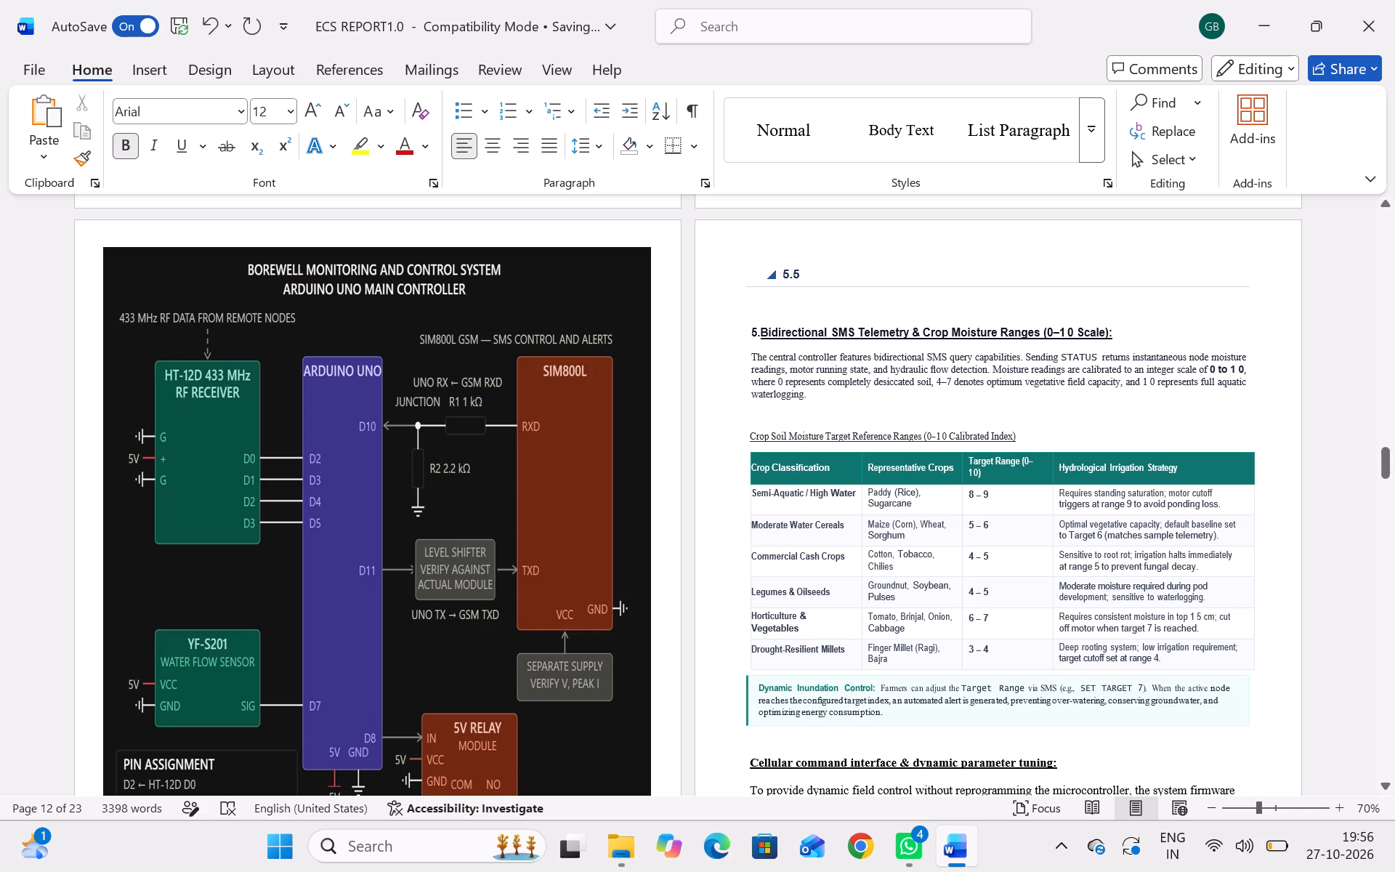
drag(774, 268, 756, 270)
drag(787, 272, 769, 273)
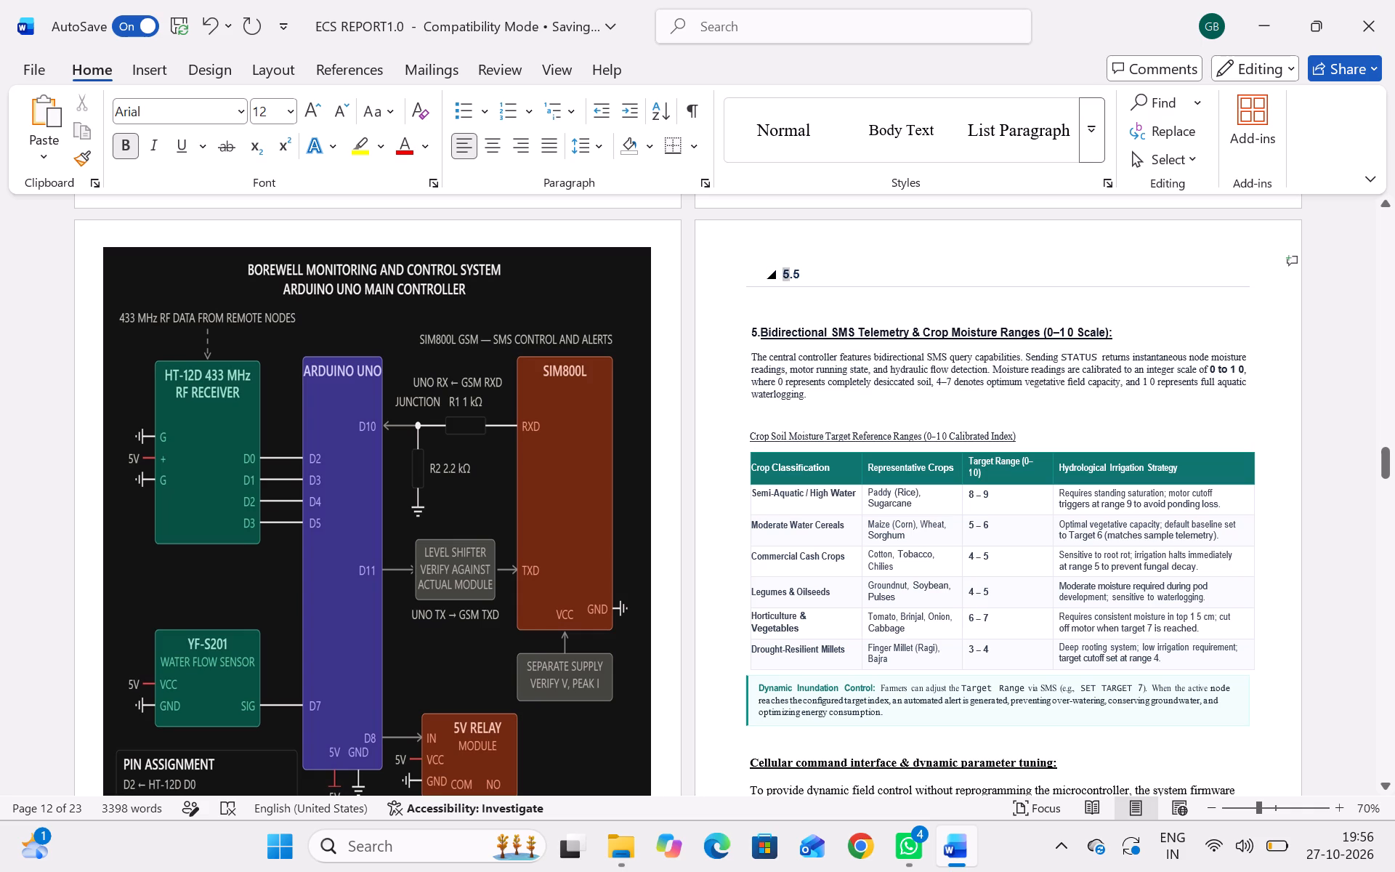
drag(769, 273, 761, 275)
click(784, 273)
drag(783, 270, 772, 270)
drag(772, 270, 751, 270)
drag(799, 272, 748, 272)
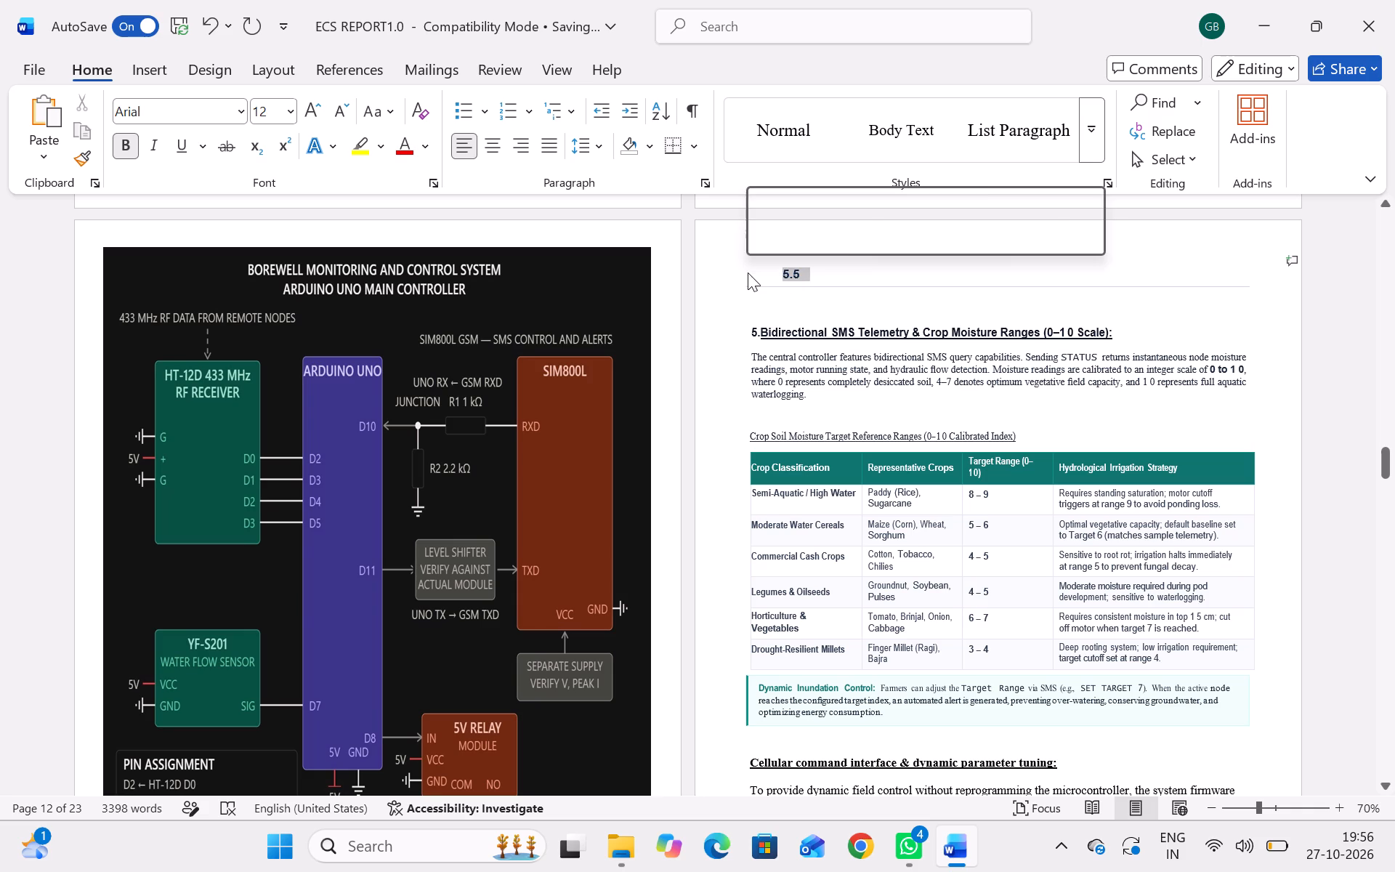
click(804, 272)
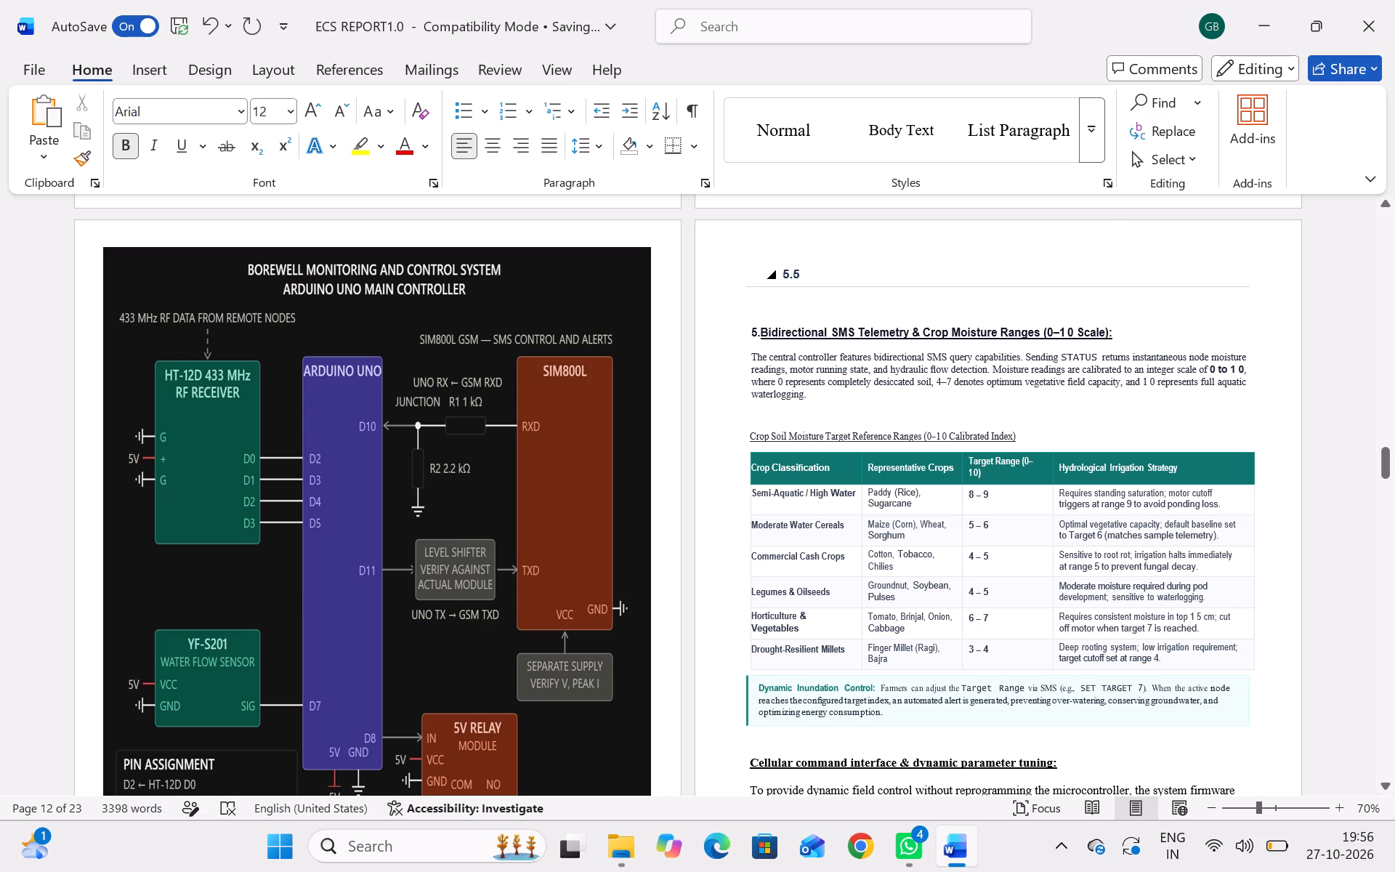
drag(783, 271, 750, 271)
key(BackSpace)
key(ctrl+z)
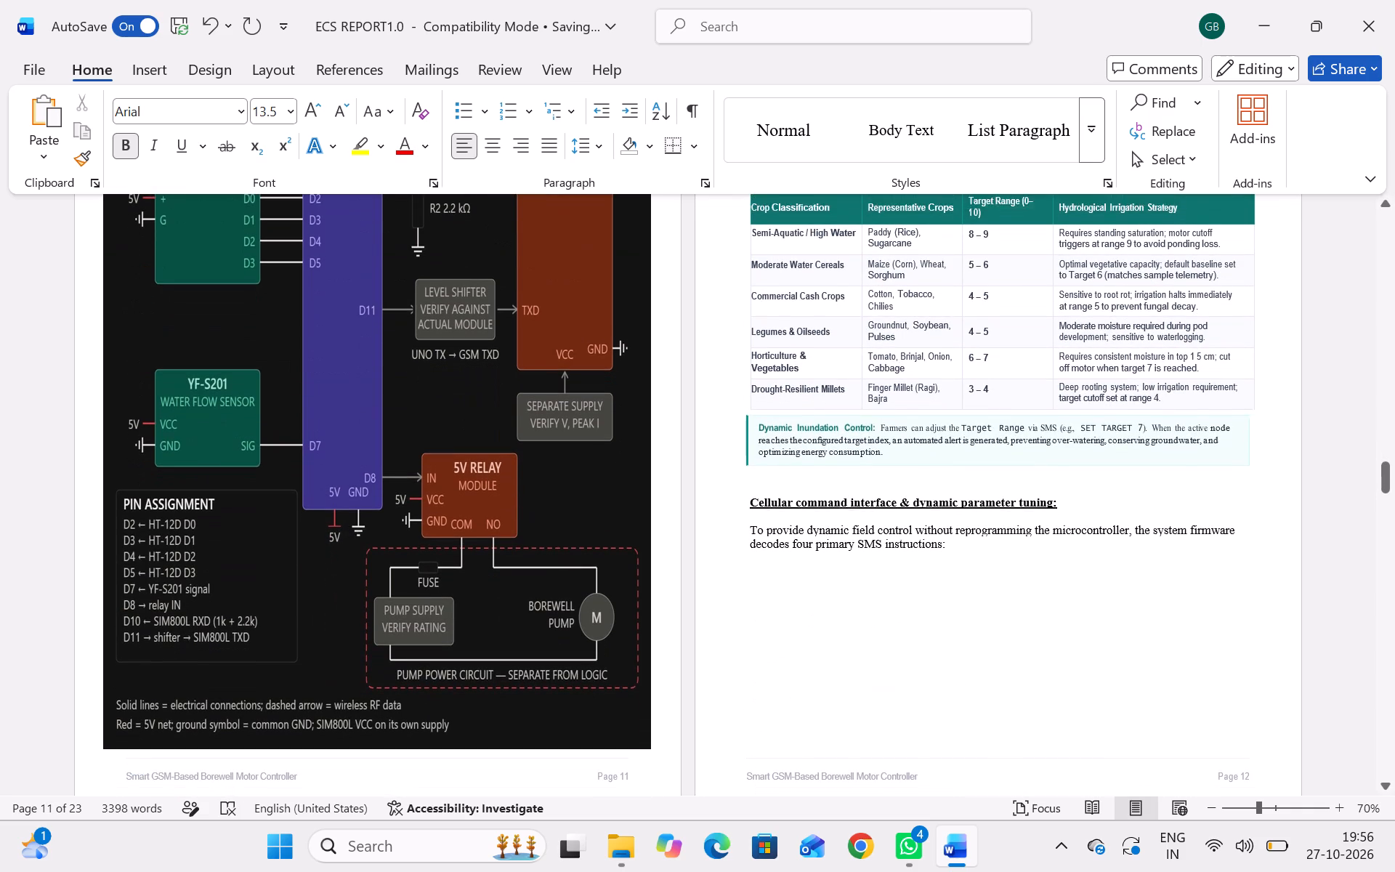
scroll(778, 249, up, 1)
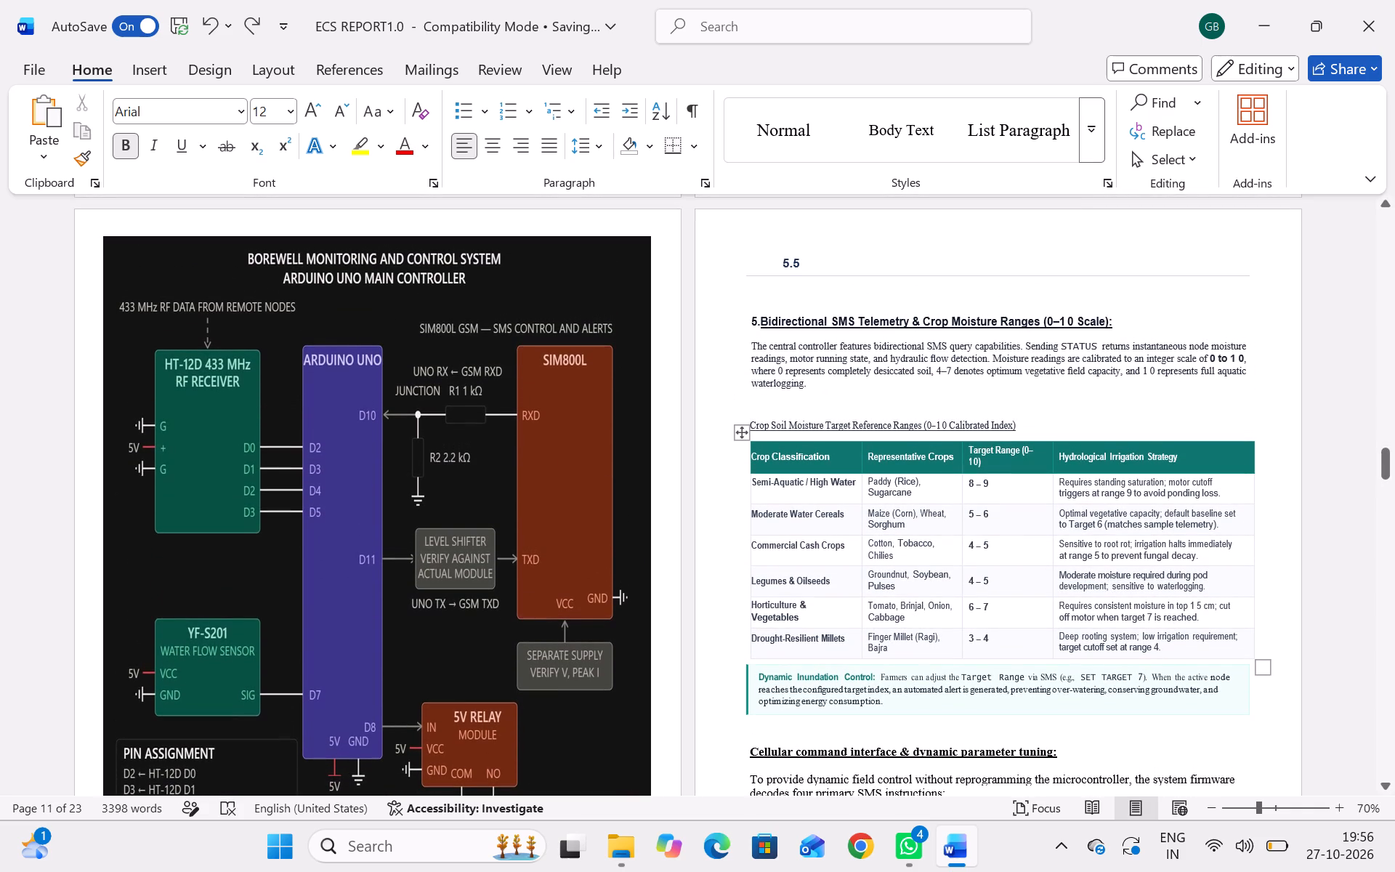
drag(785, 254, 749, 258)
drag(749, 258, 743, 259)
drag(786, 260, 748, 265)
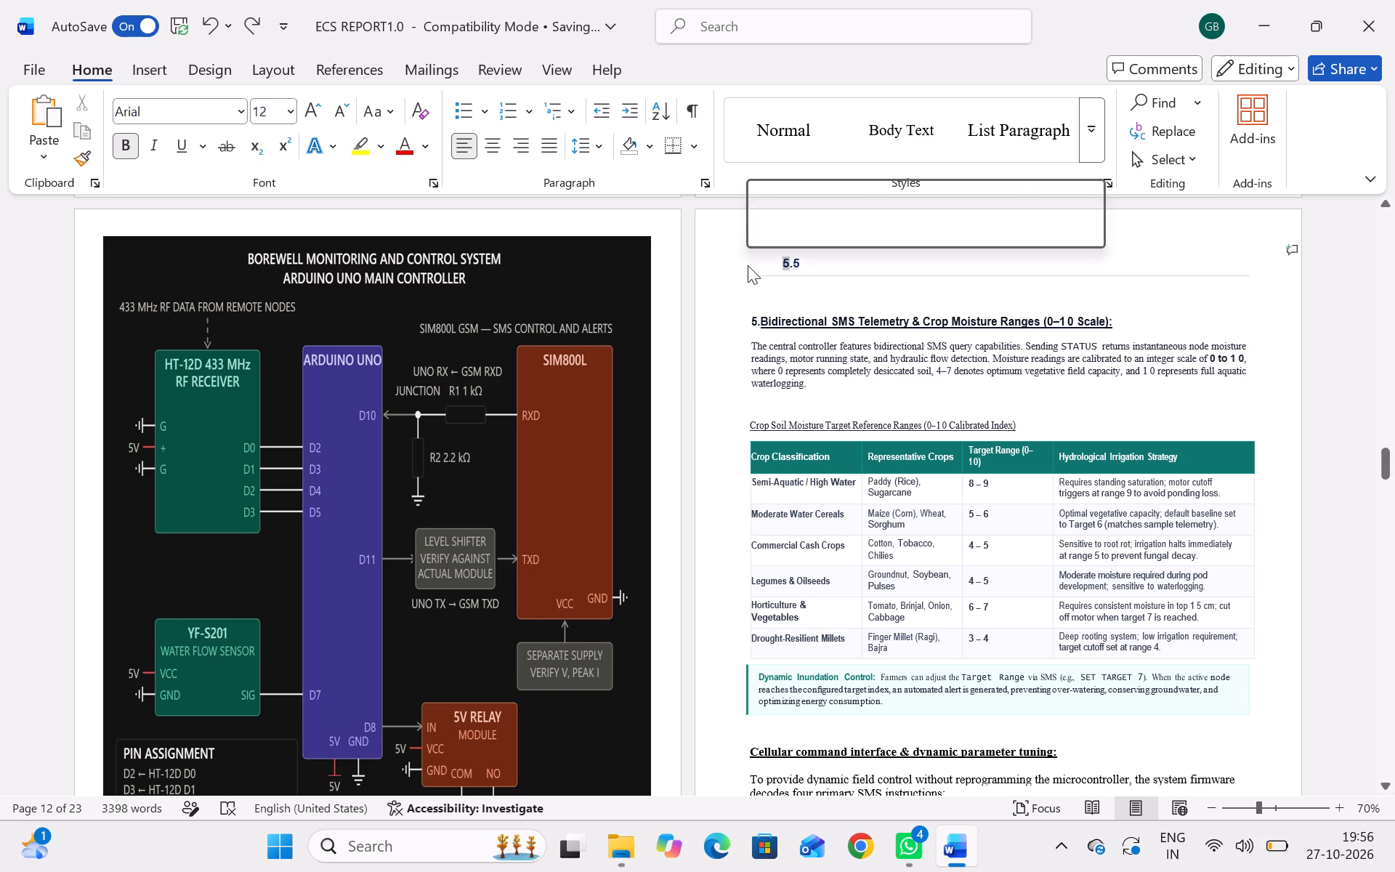
Enter the title "Bidirectional SMS Telementary & Crop Moisture Range (0-10 Scale):" after the 5.5 heading number.
click(799, 261)
key(space)
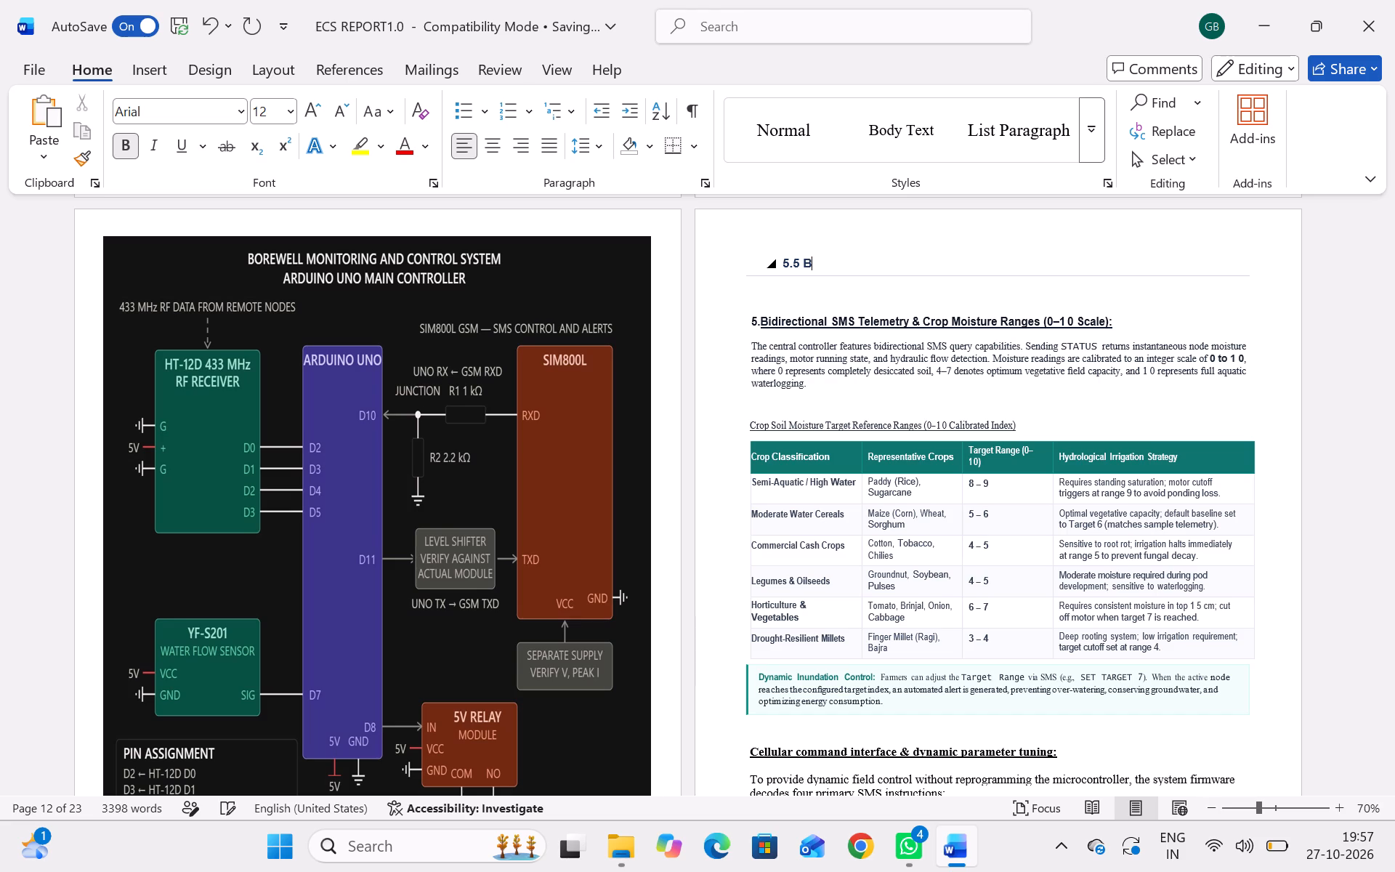
key(i)
text(directional)
key(space)
text(SMS)
key(space)
key(t)
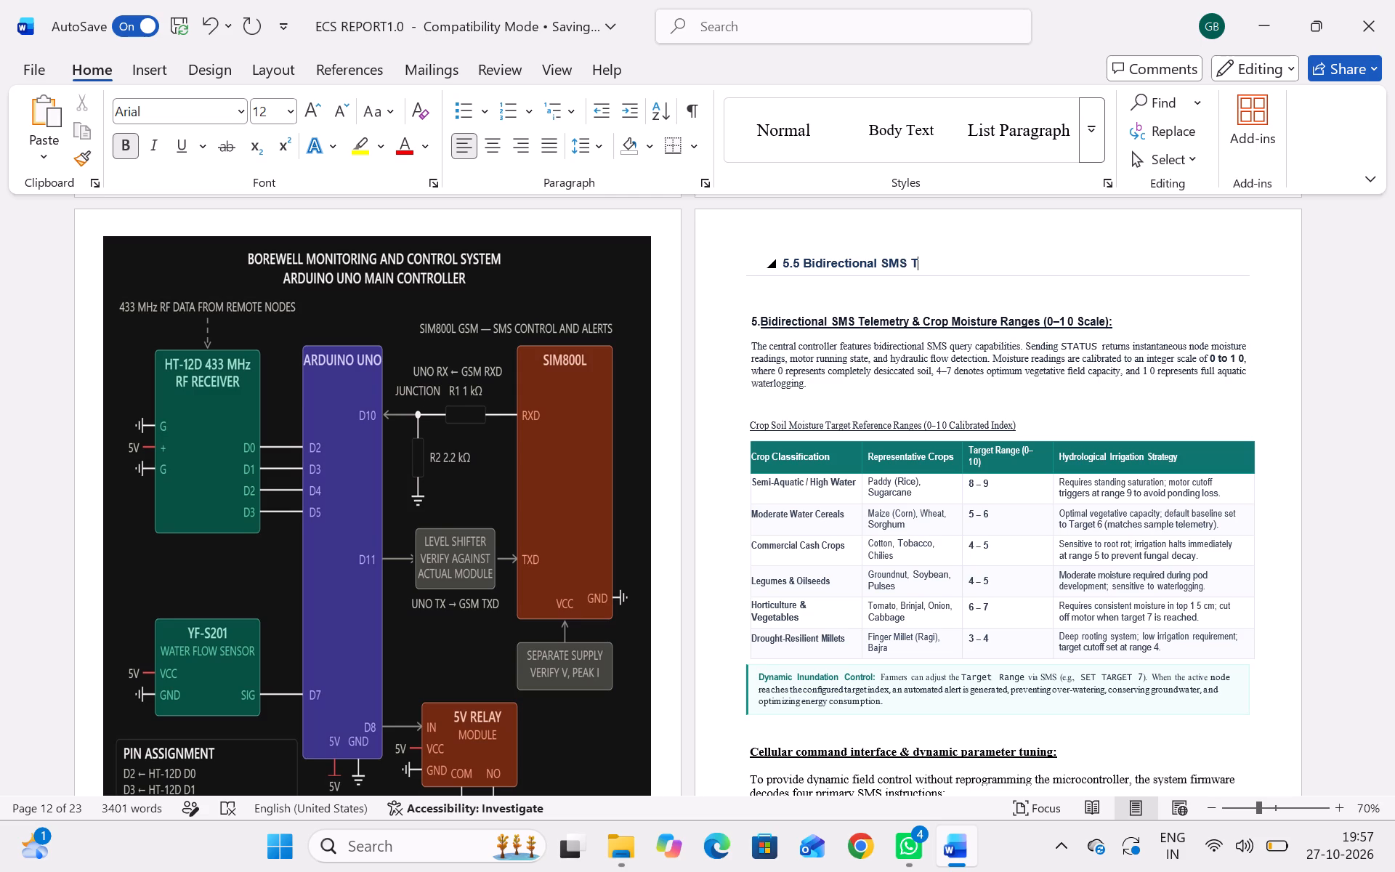
text(ele)
text(mentary)
key(space)
text(&)
key(space)
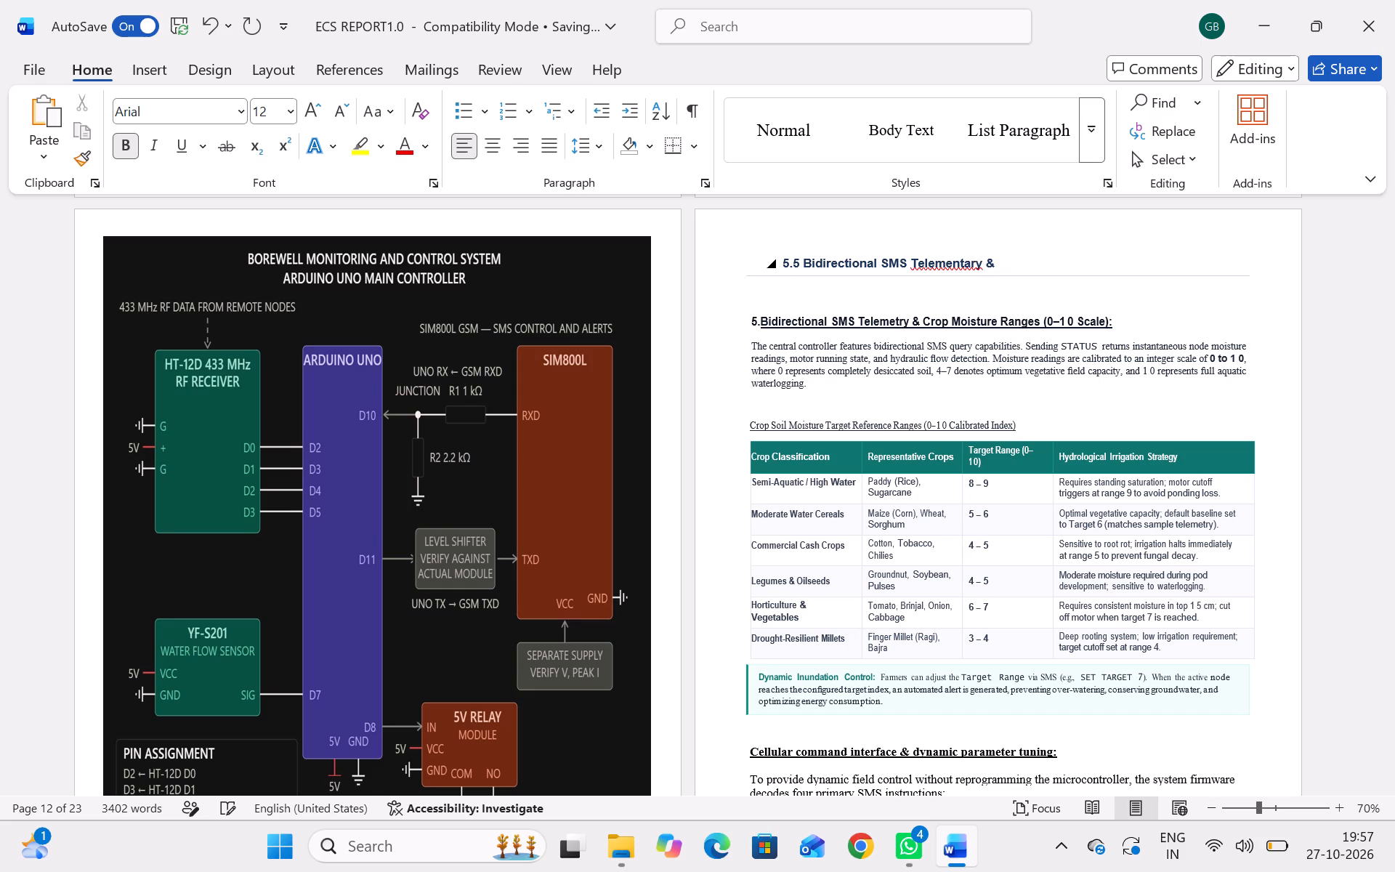
key(c)
text(ro)
text(p)
key(space)
text(oi)
text(sture)
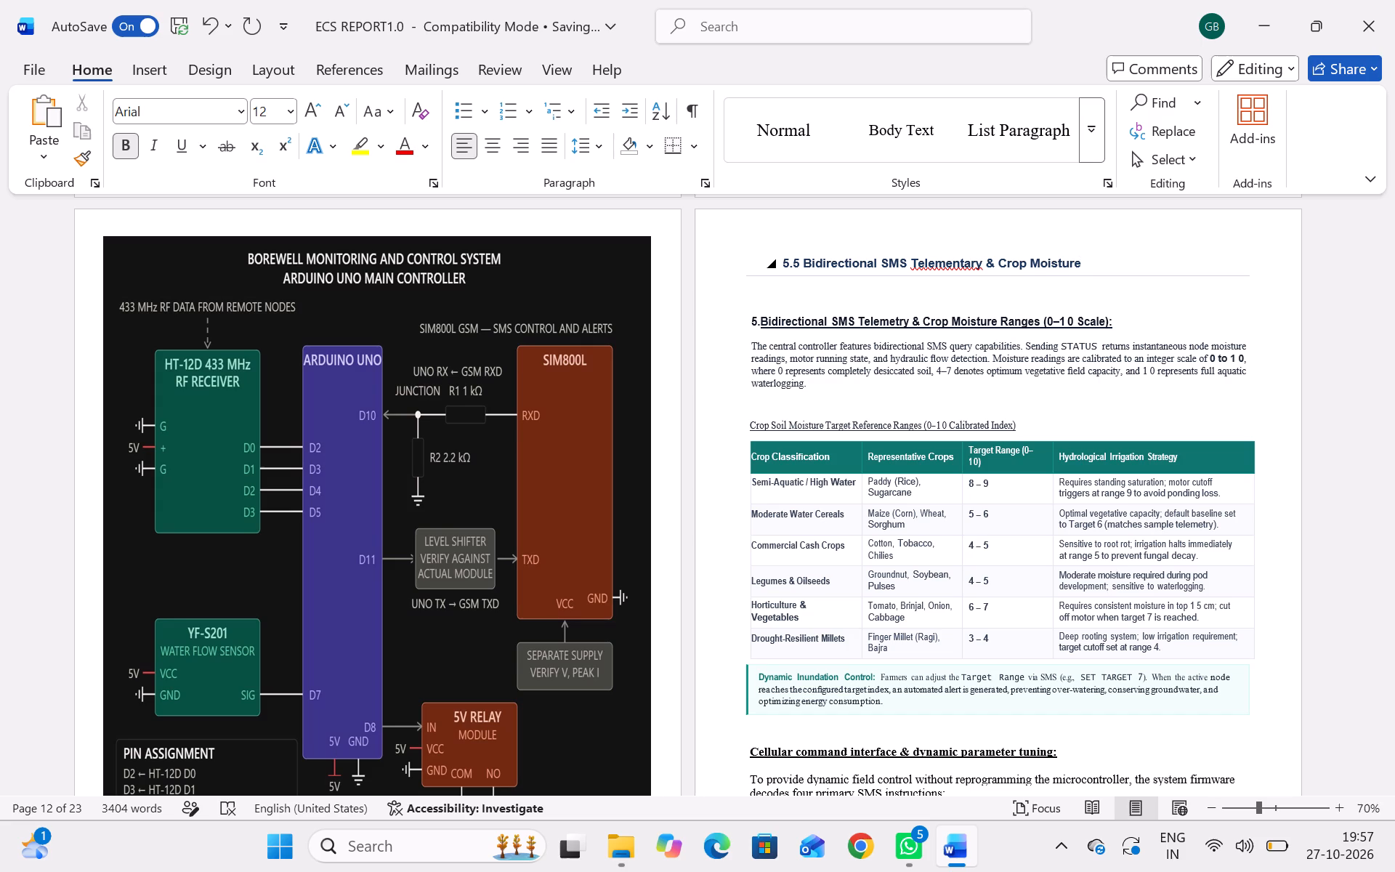
key(space)
key(r)
text(an)
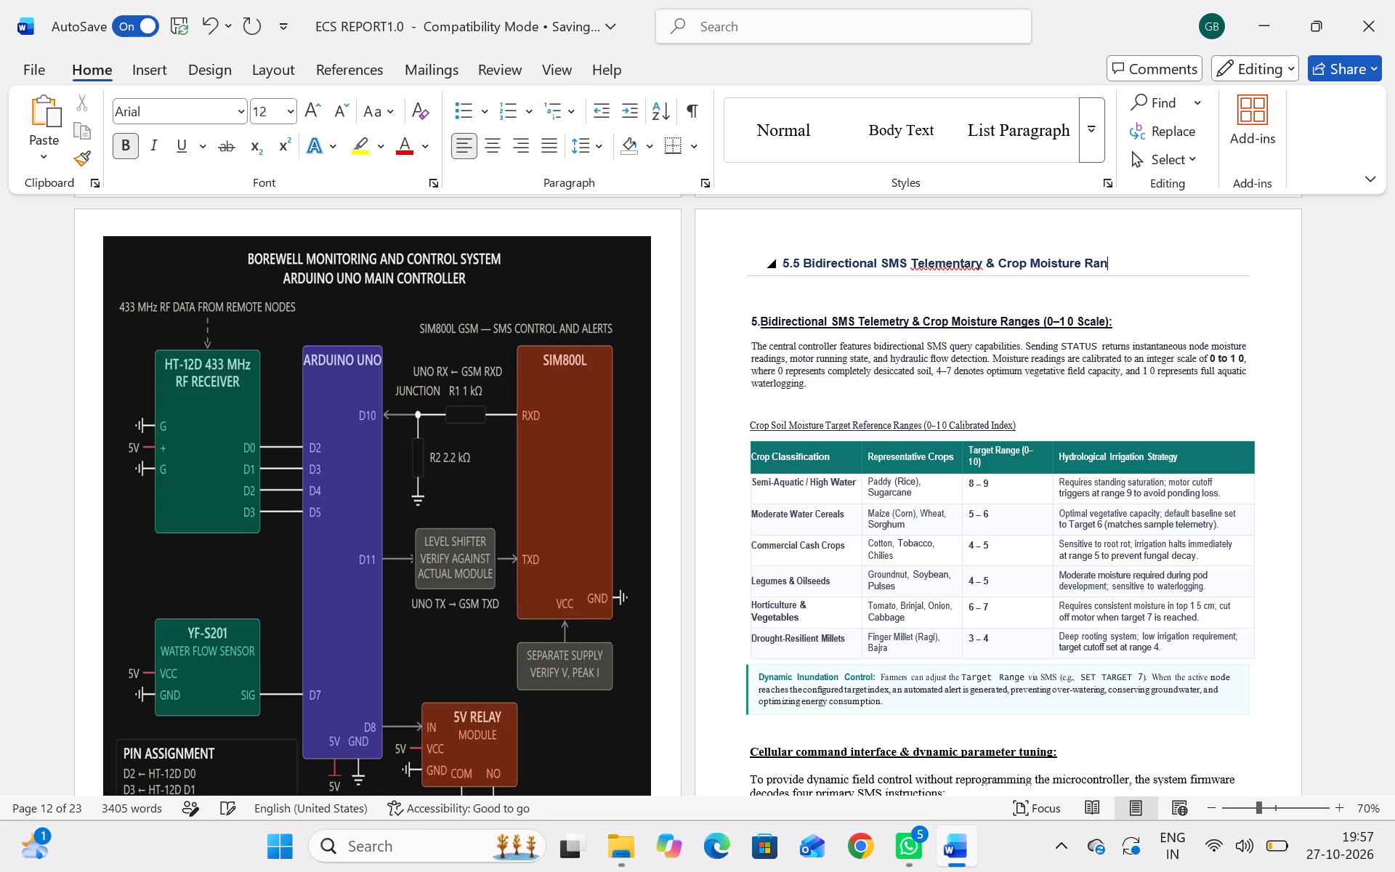
text(ge)
key(space)
key(shift+parenleft)
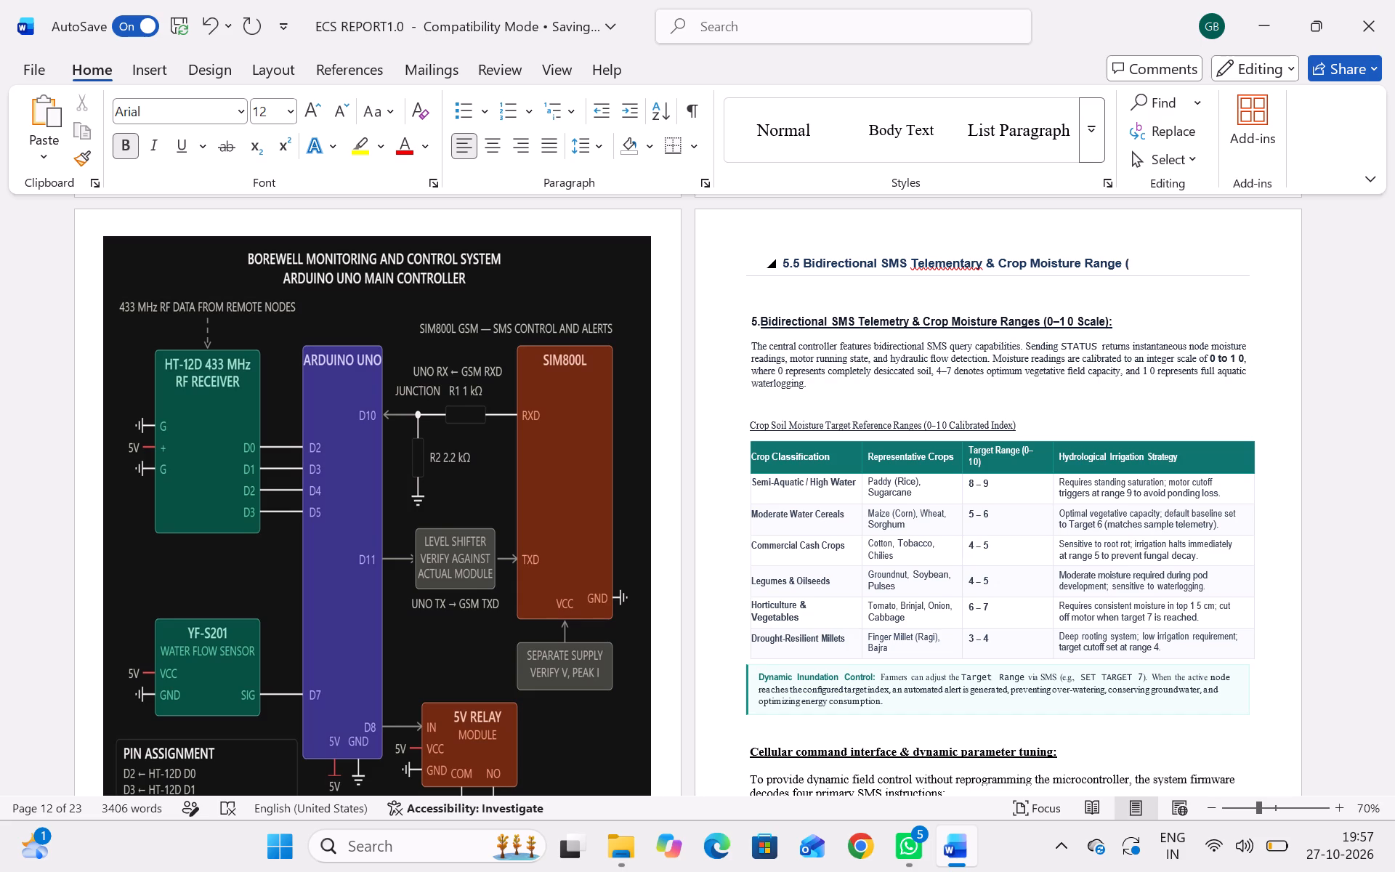
text(0-10)
key(space)
key(s)
text(cale)
key(shift+parenright)
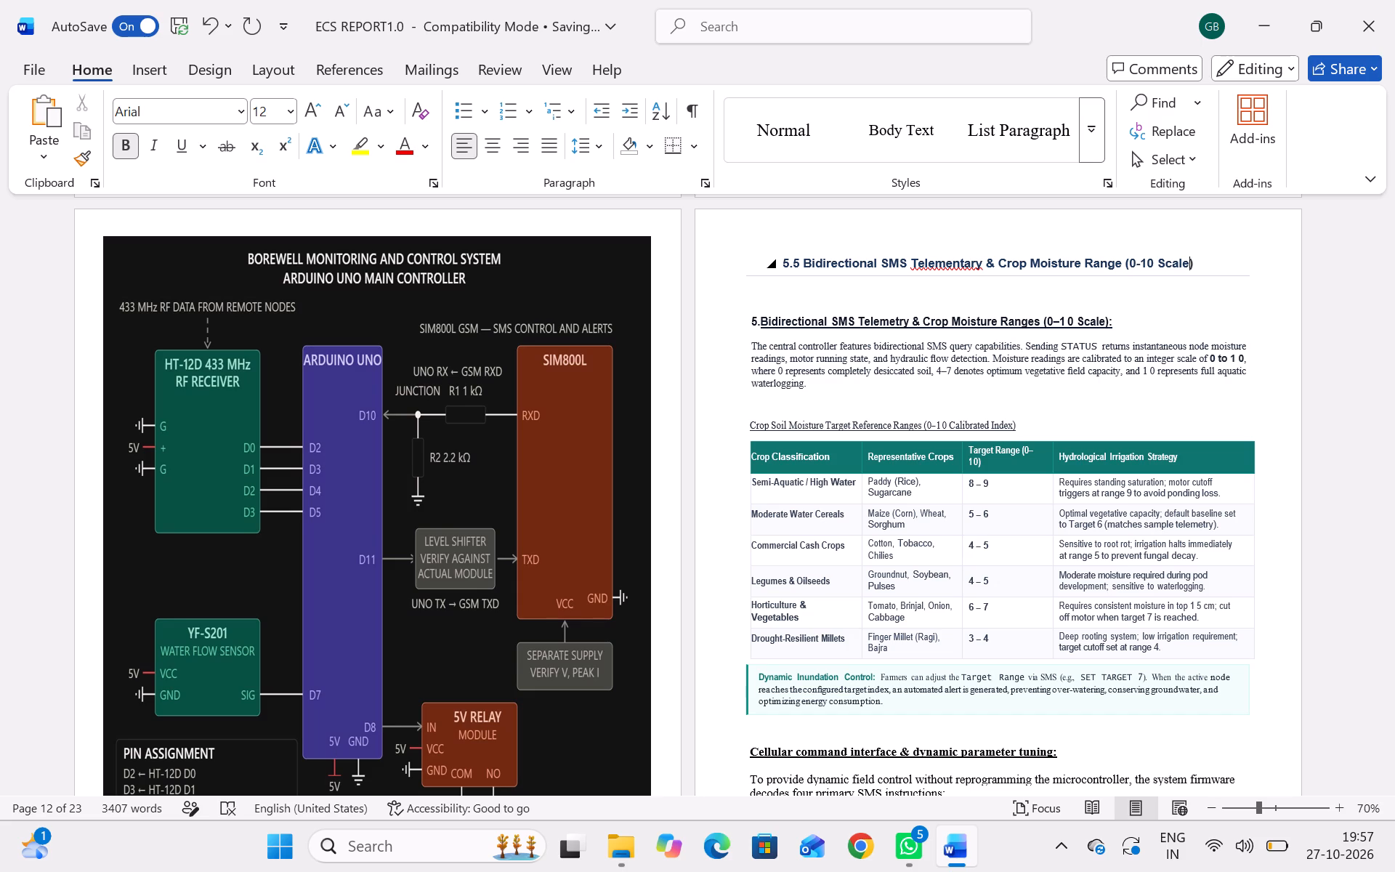
key(shift+colon)
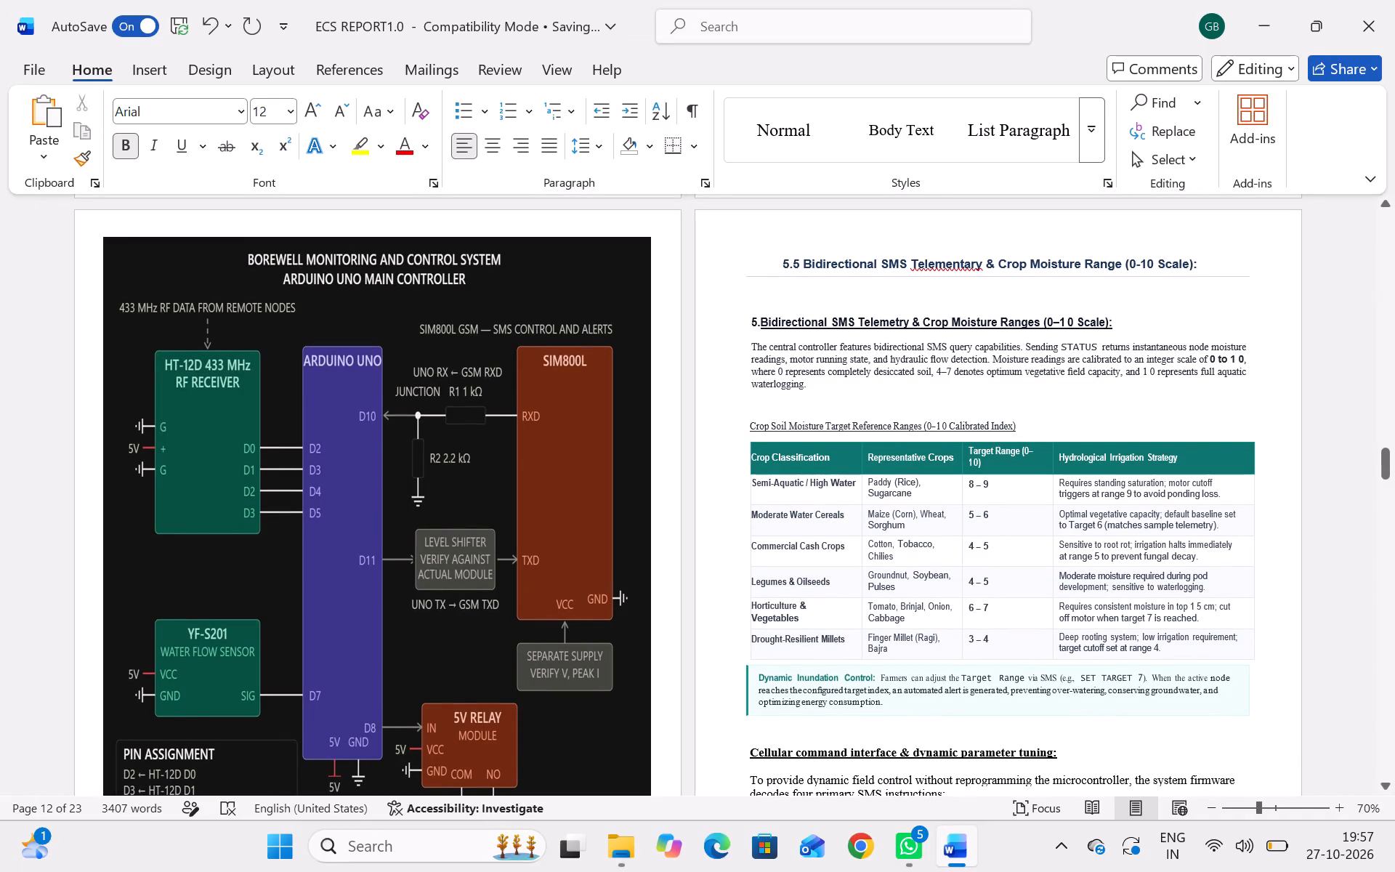
Delete the old underlined "5.Bidirectional SMS Telemetry & Crop Moisture Ranges" heading line and the blank space below the new 5.5 heading.
drag(1115, 320, 787, 311)
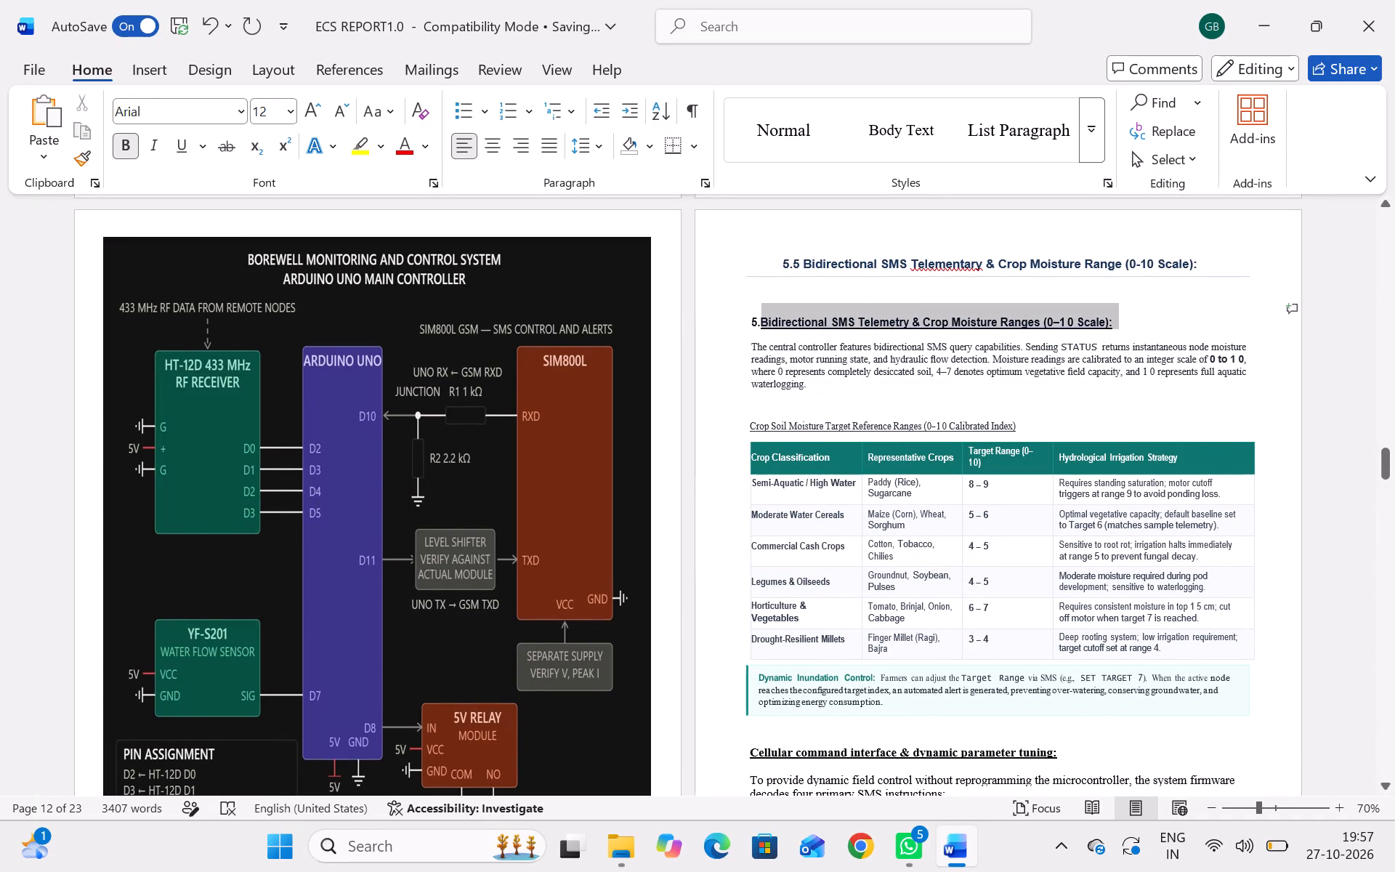
drag(787, 311, 781, 311)
key(BackSpace)
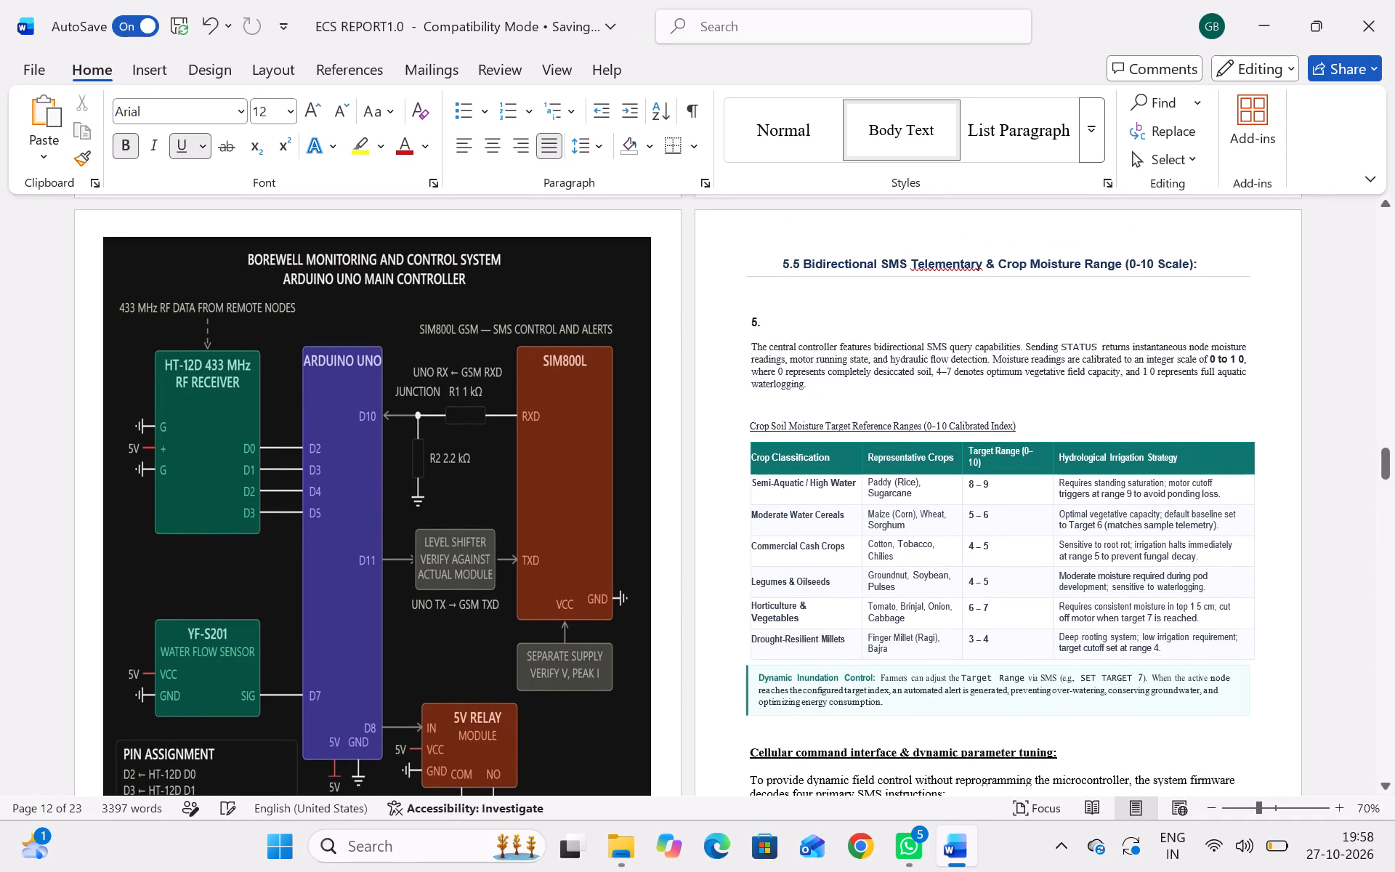
key(BackSpace)
key(BackSpace)
key(BackSpace)
key(BackSpace)
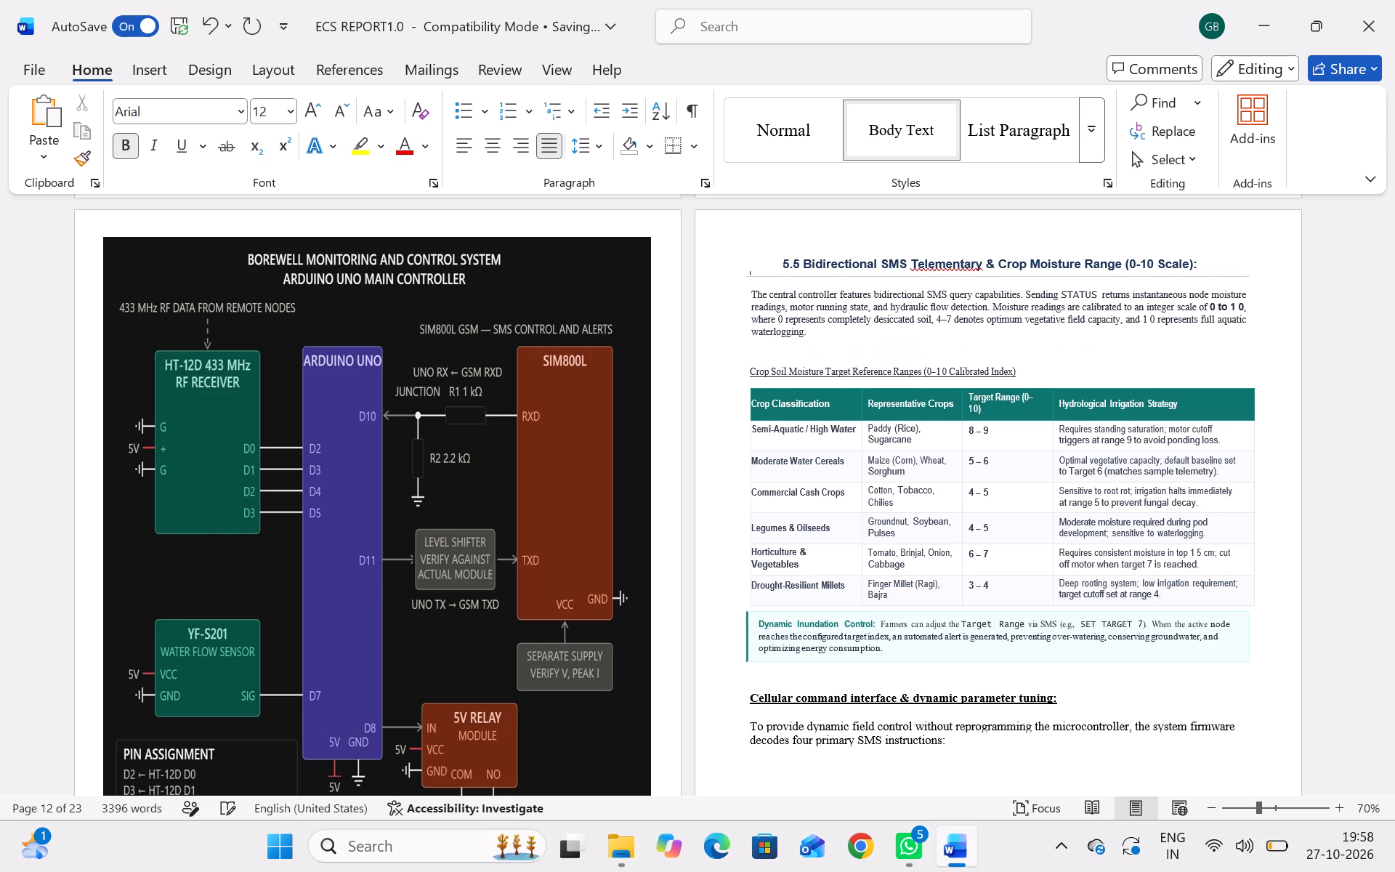
Make the whole "Crop Soil Moisture Target Reference Ranges (0–10 Calibrated Index)" caption bold and set its font size to 12.
scroll(902, 432, down, 1)
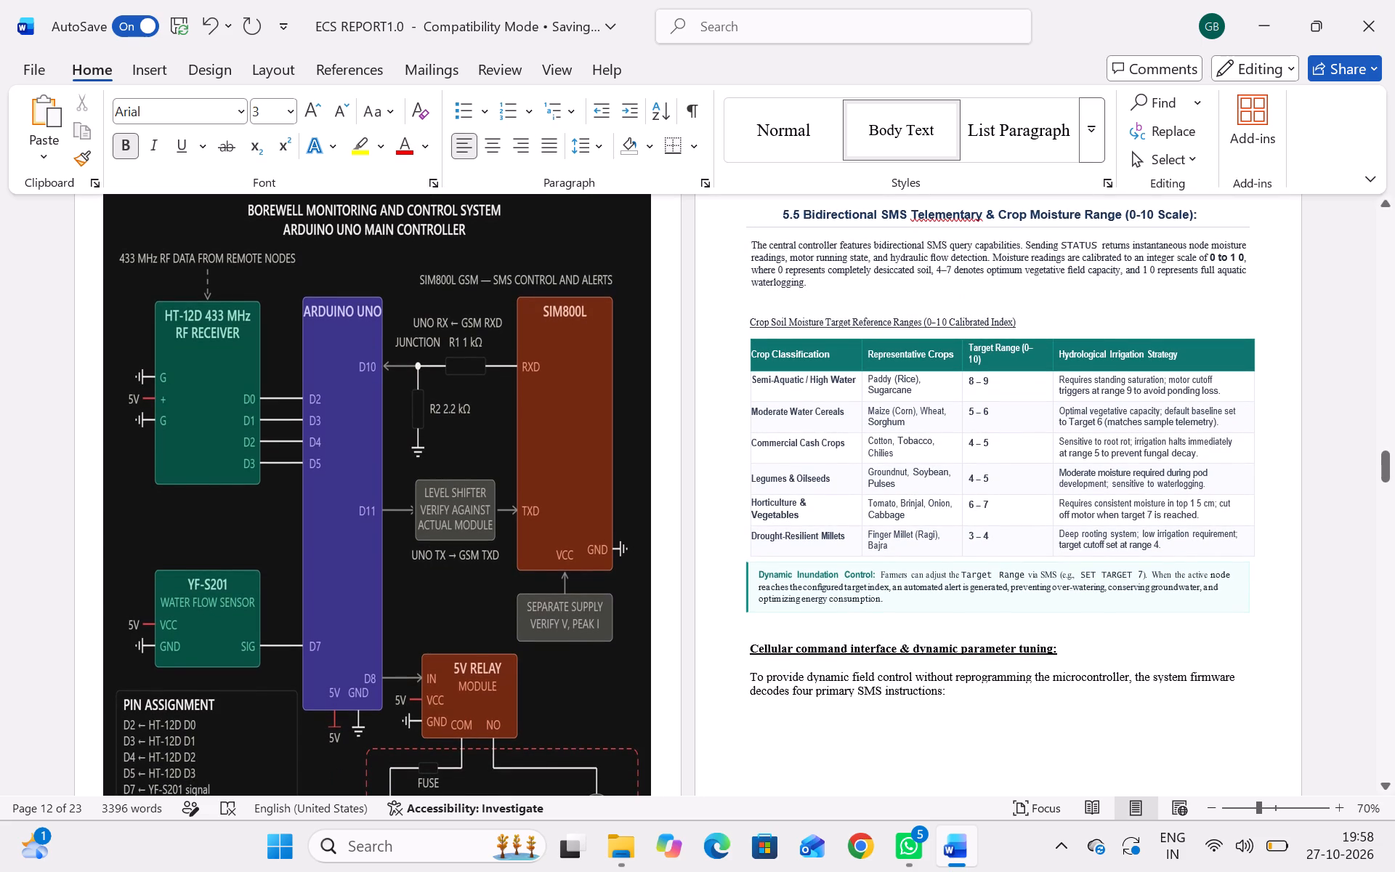
drag(1022, 320, 905, 320)
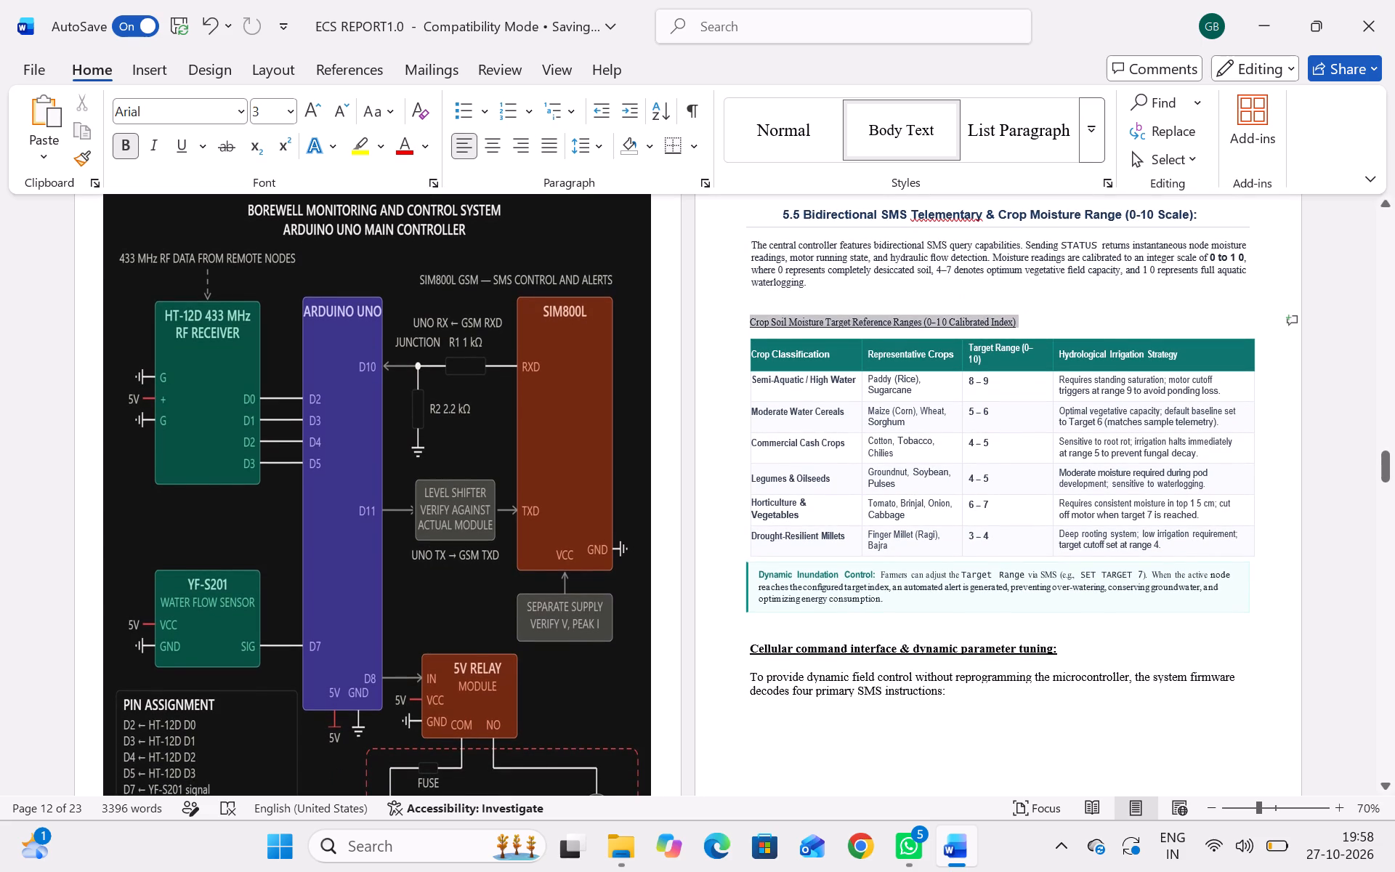
drag(905, 320, 884, 324)
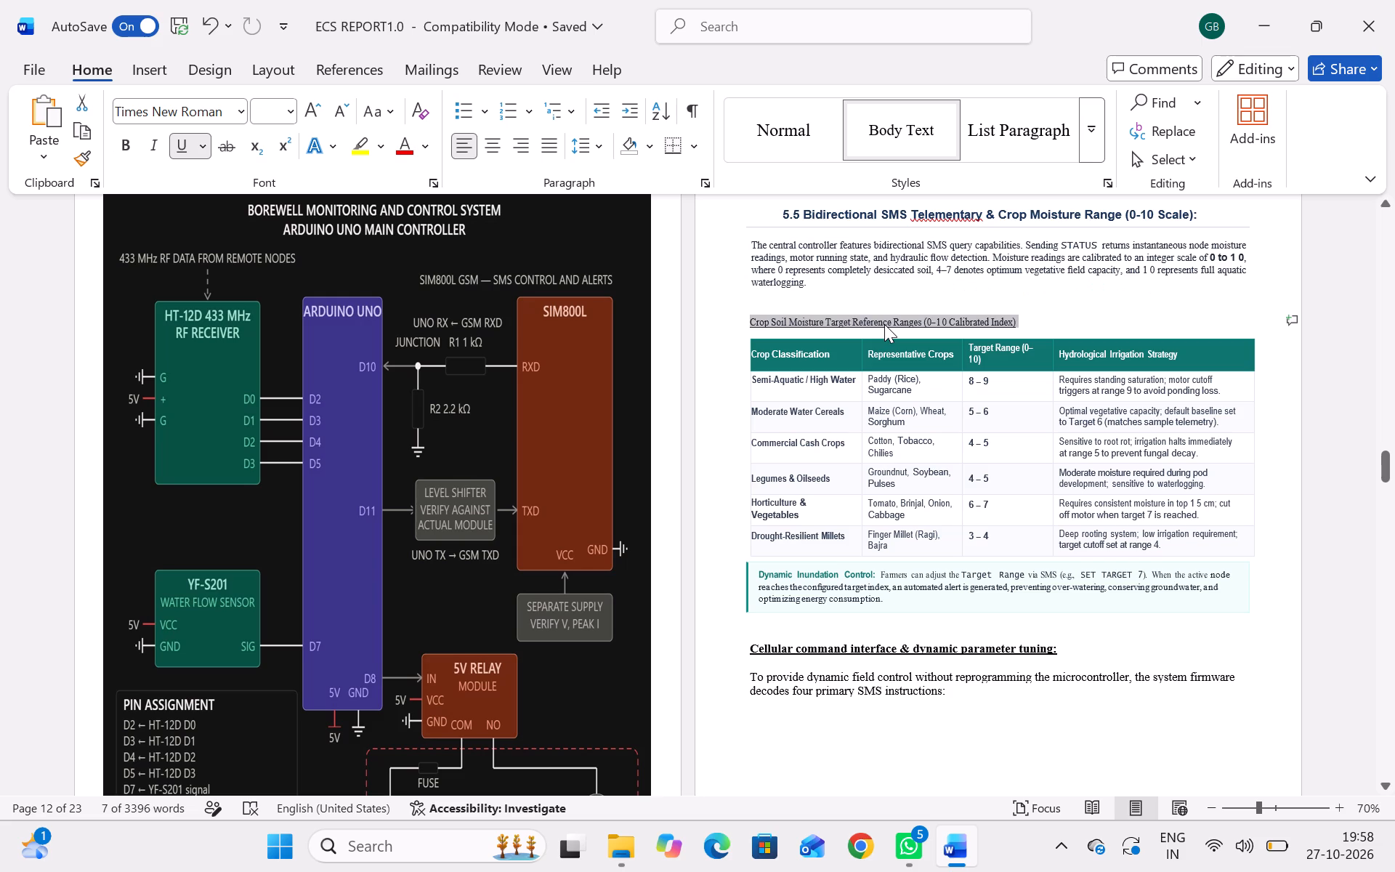
key(ctrl+b)
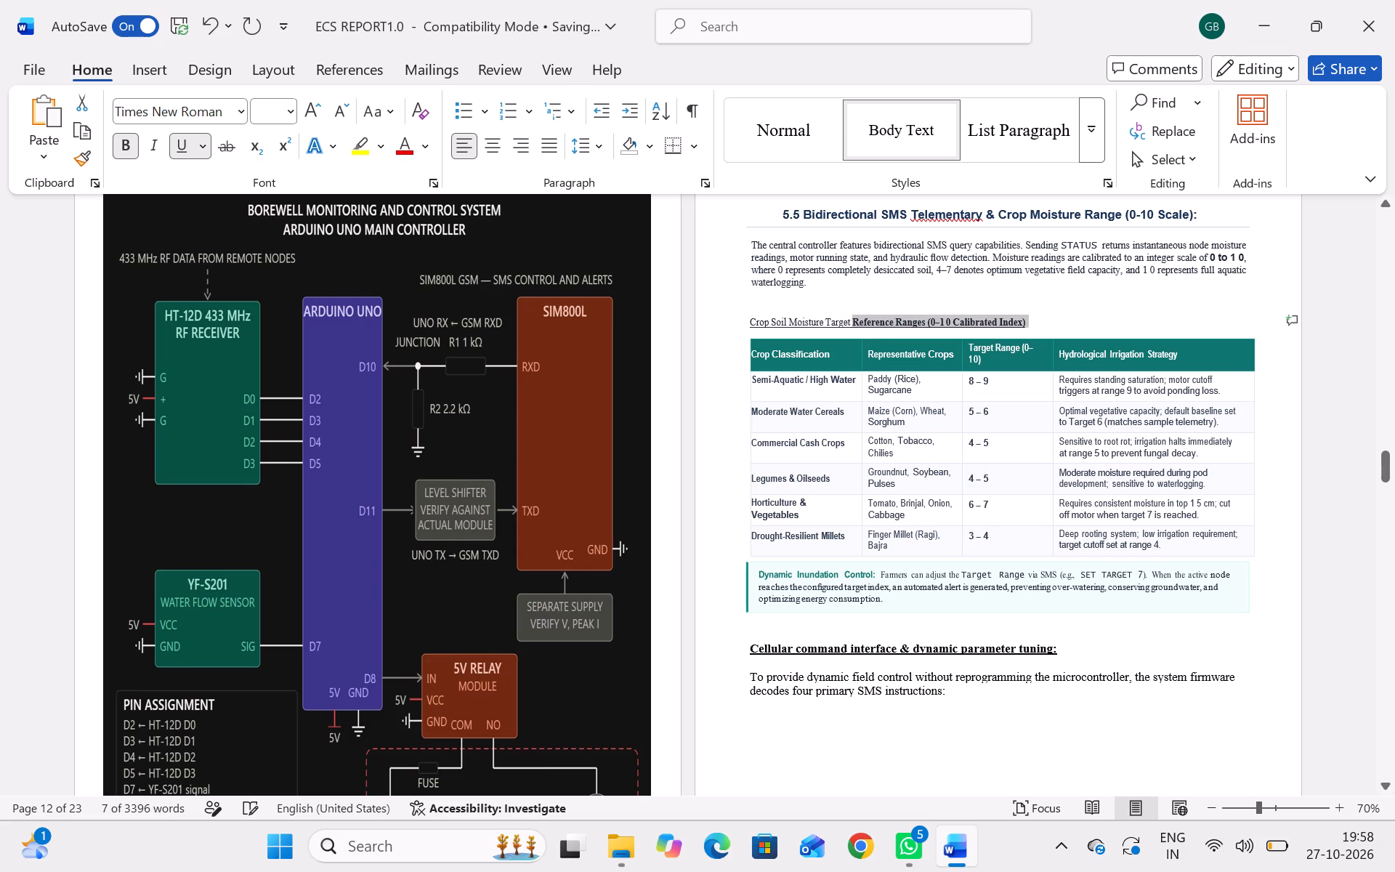
drag(748, 324, 899, 323)
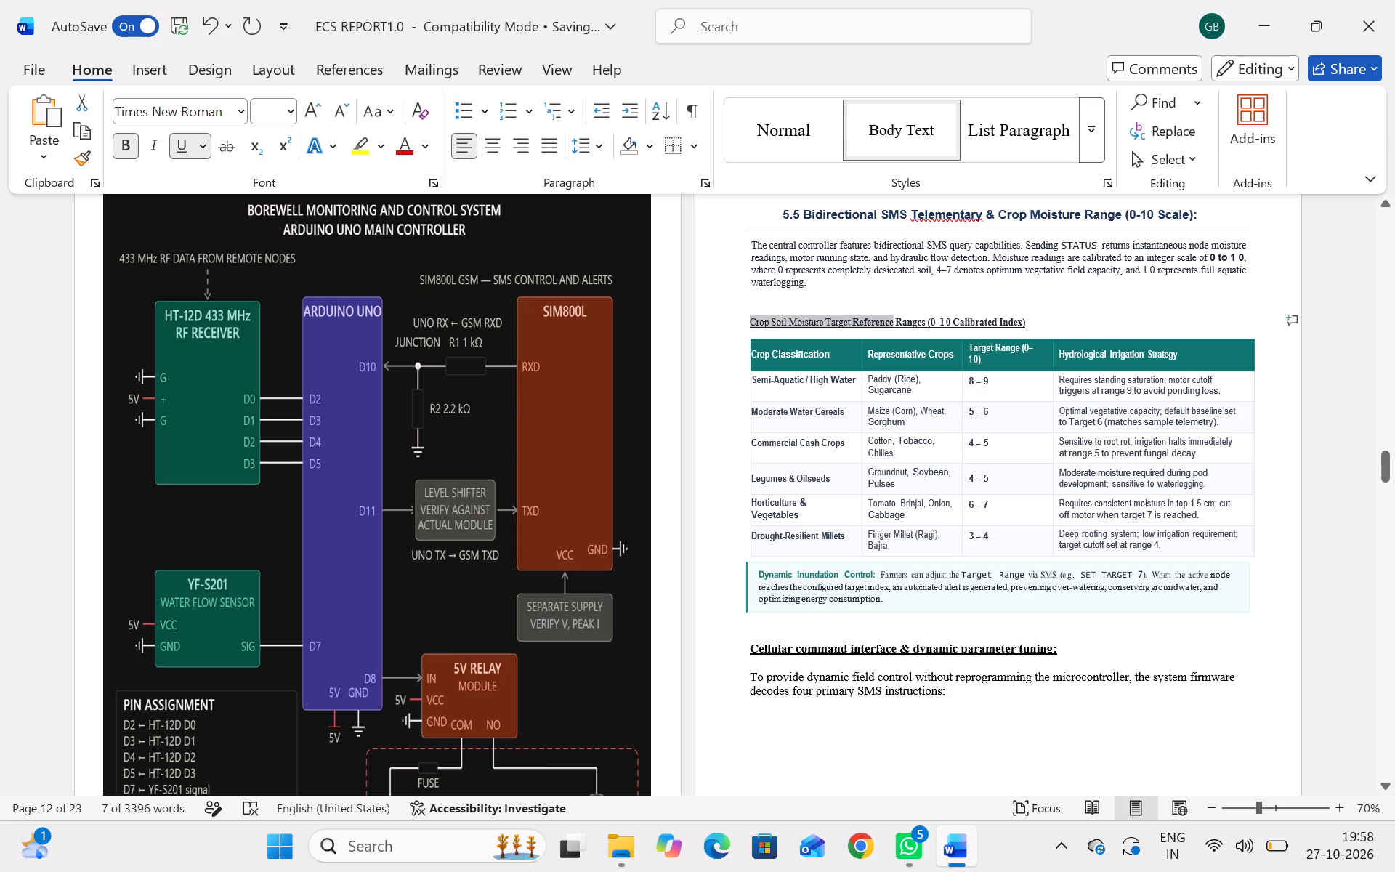
drag(899, 323, 1028, 320)
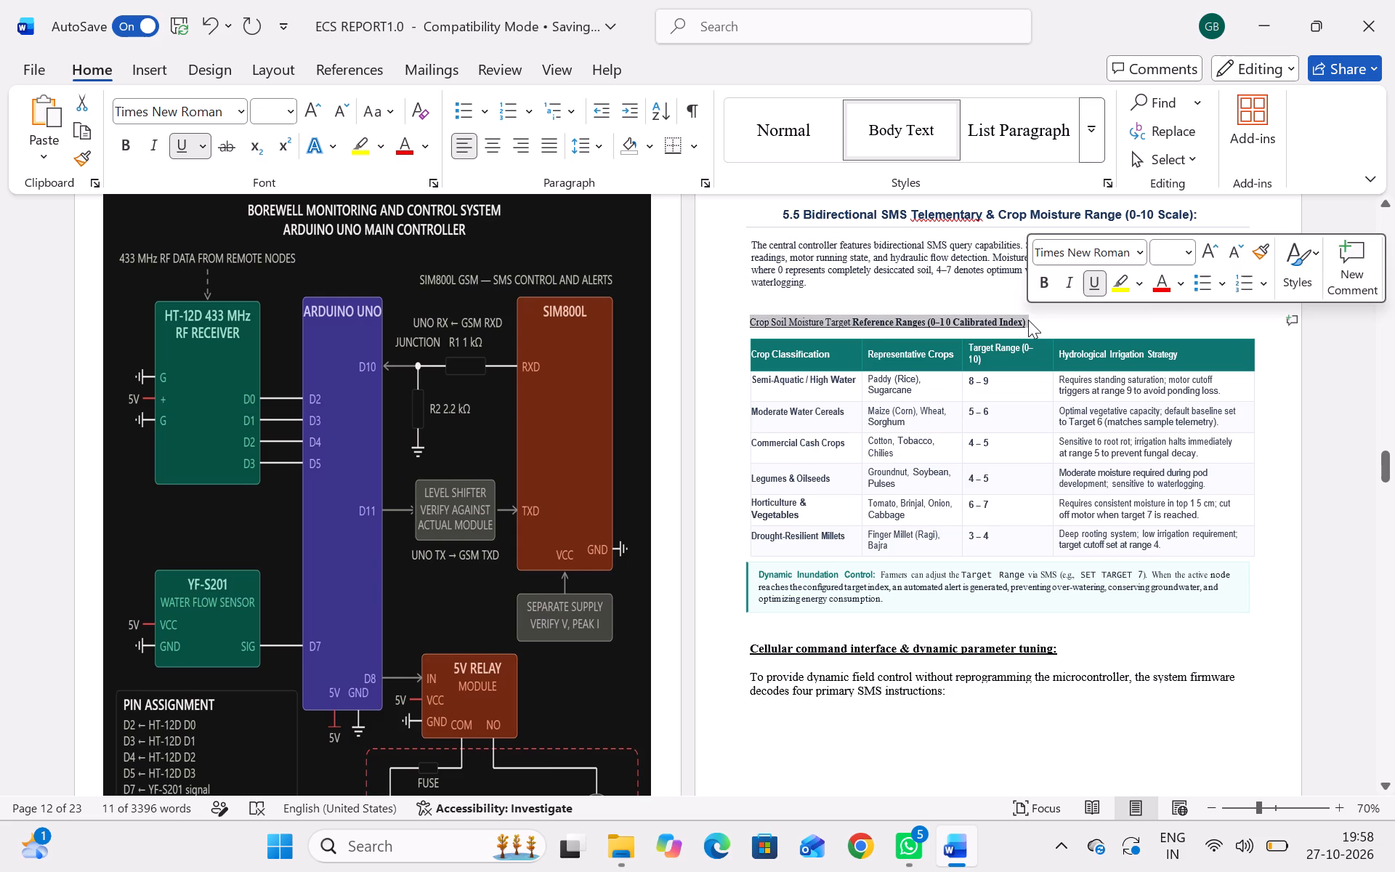
key(ctrl+b)
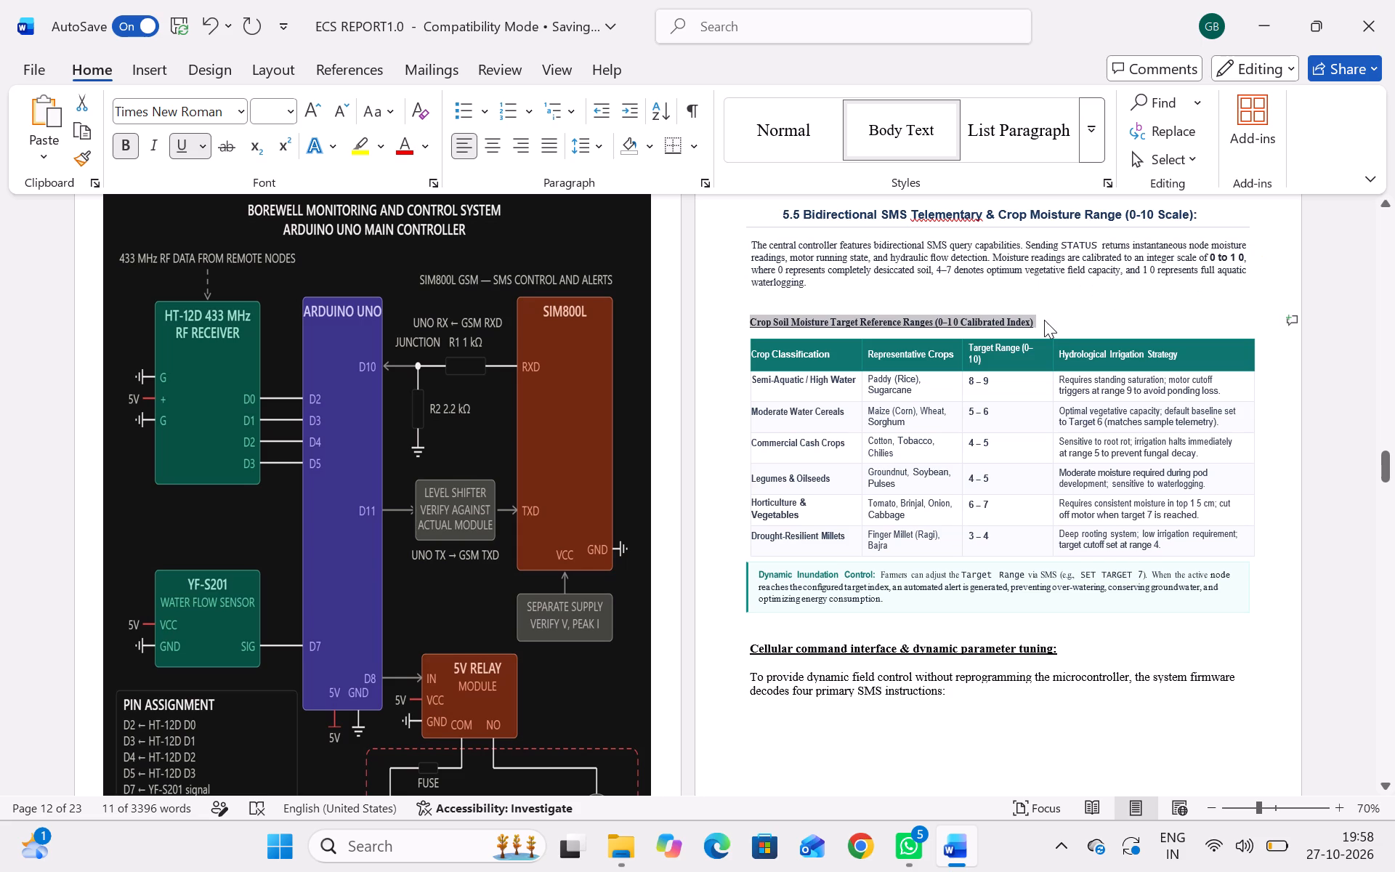
click(1032, 318)
drag(1032, 318, 743, 318)
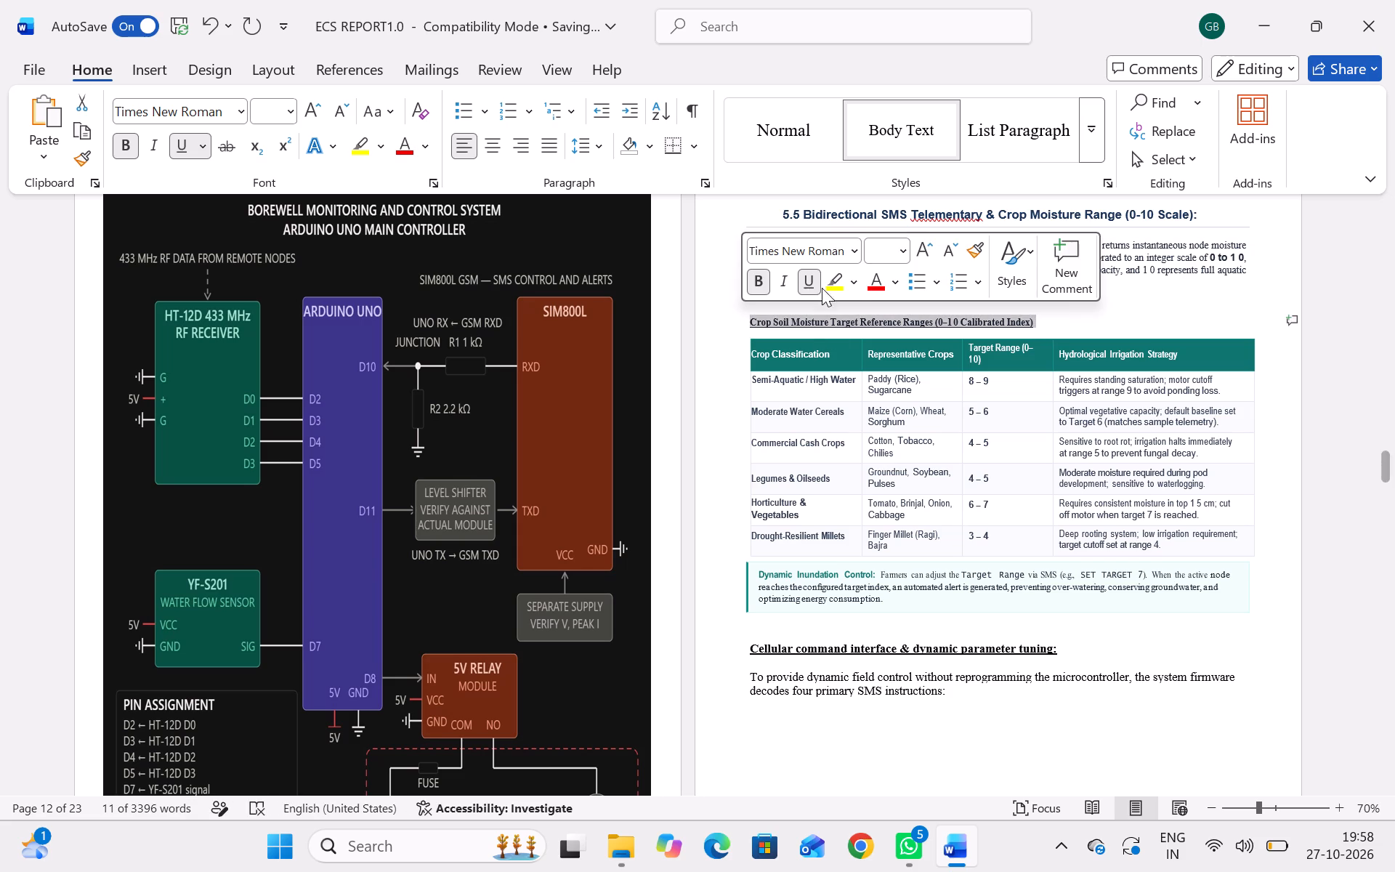
click(899, 249)
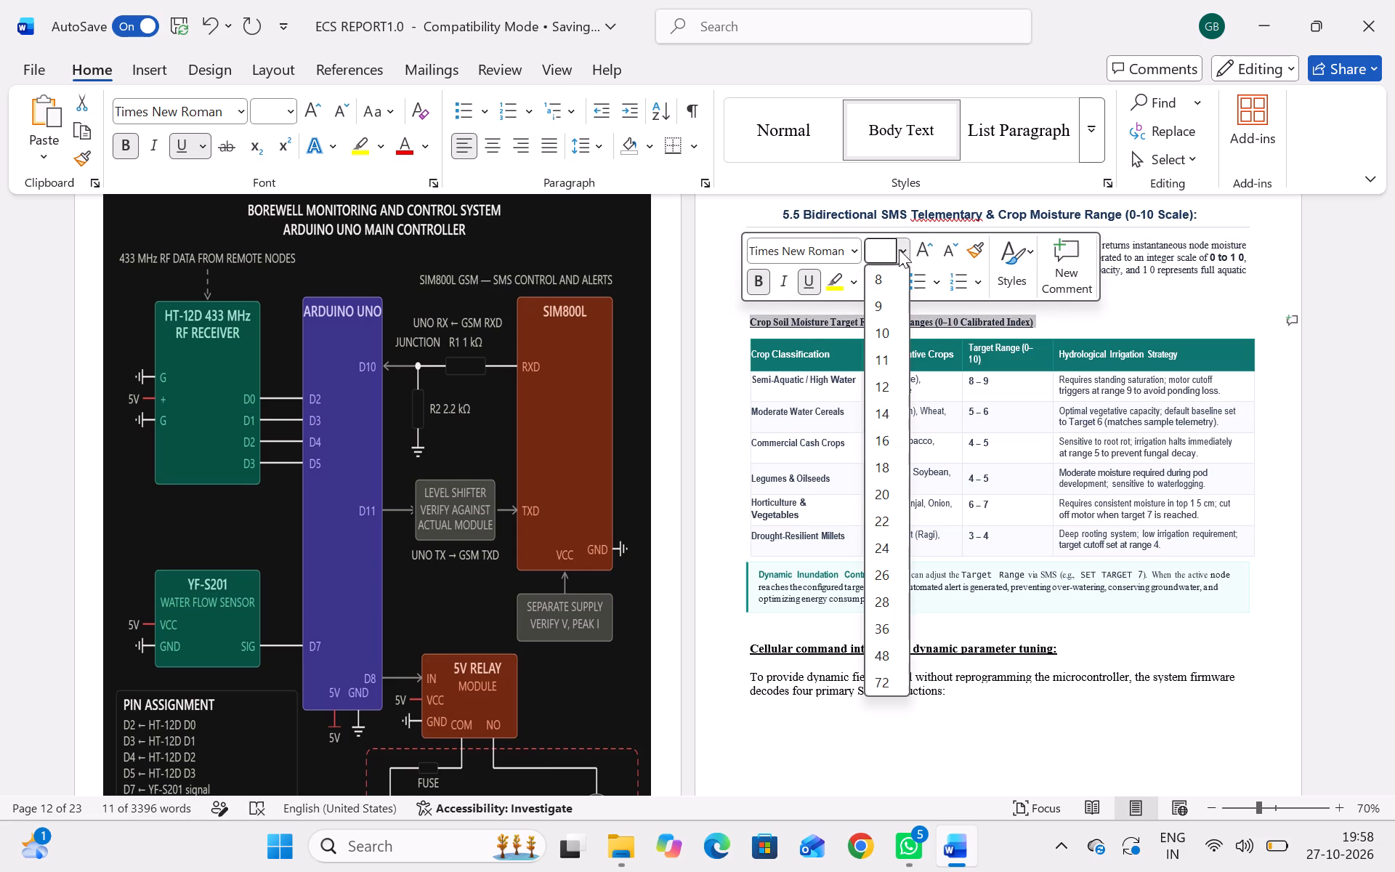
click(886, 387)
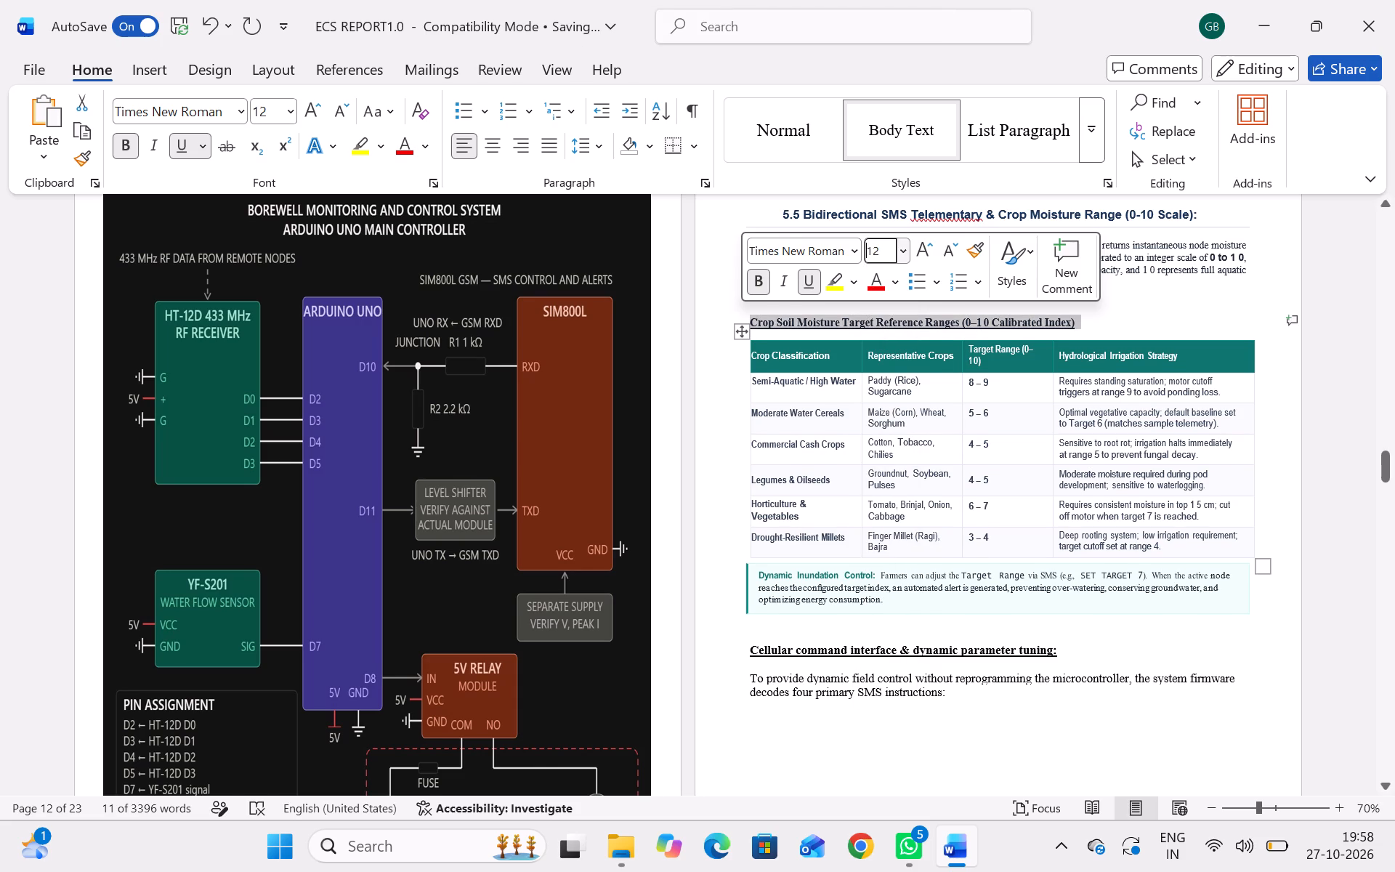
click(1131, 666)
Insert blank lines above the "Cellular command interface & dynamic parameter tuning:" heading to push it and its paragraph onto page 13.
scroll(1085, 579, down, 1)
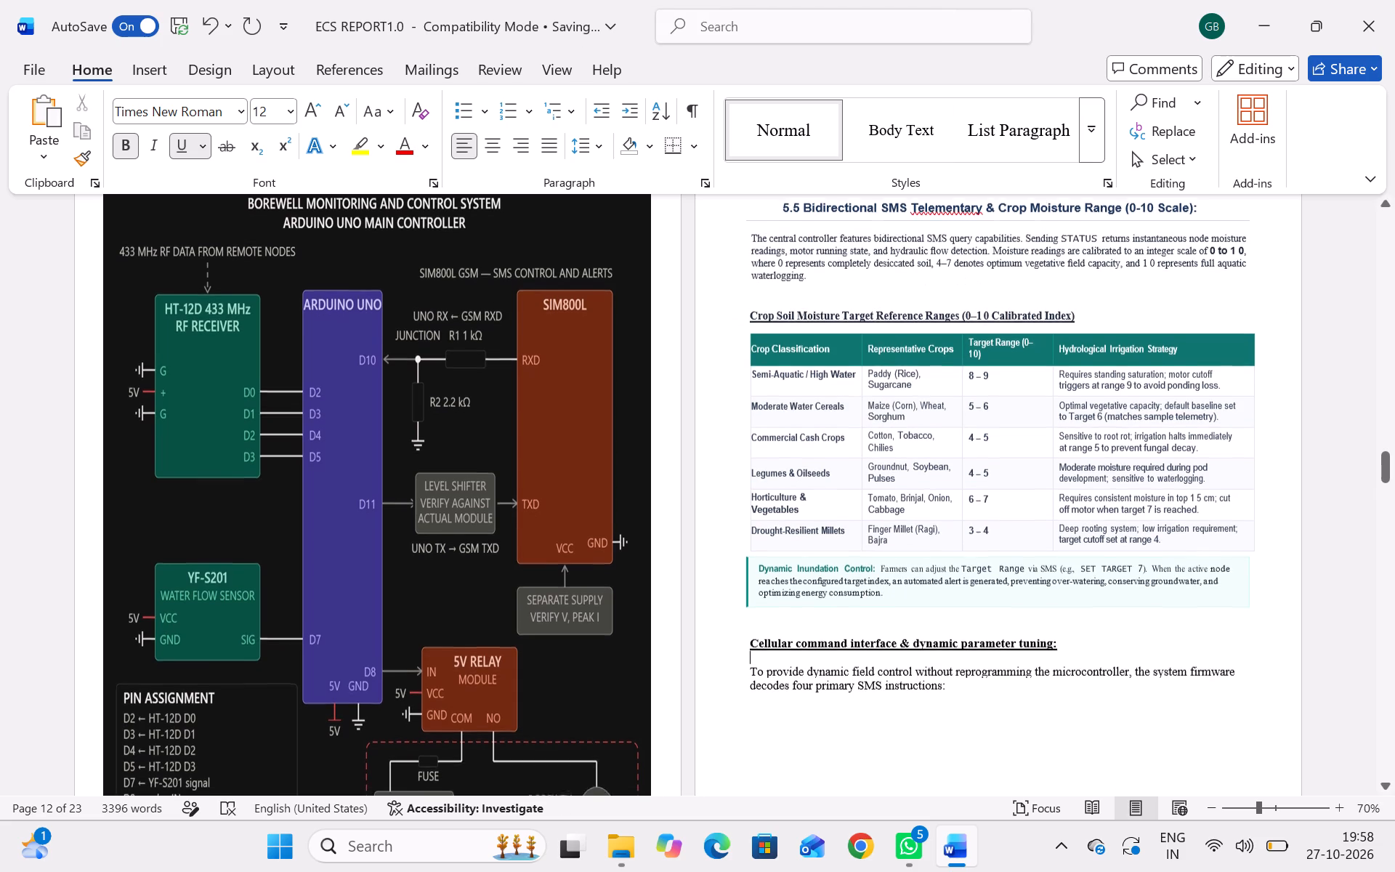
scroll(1085, 579, down, 1)
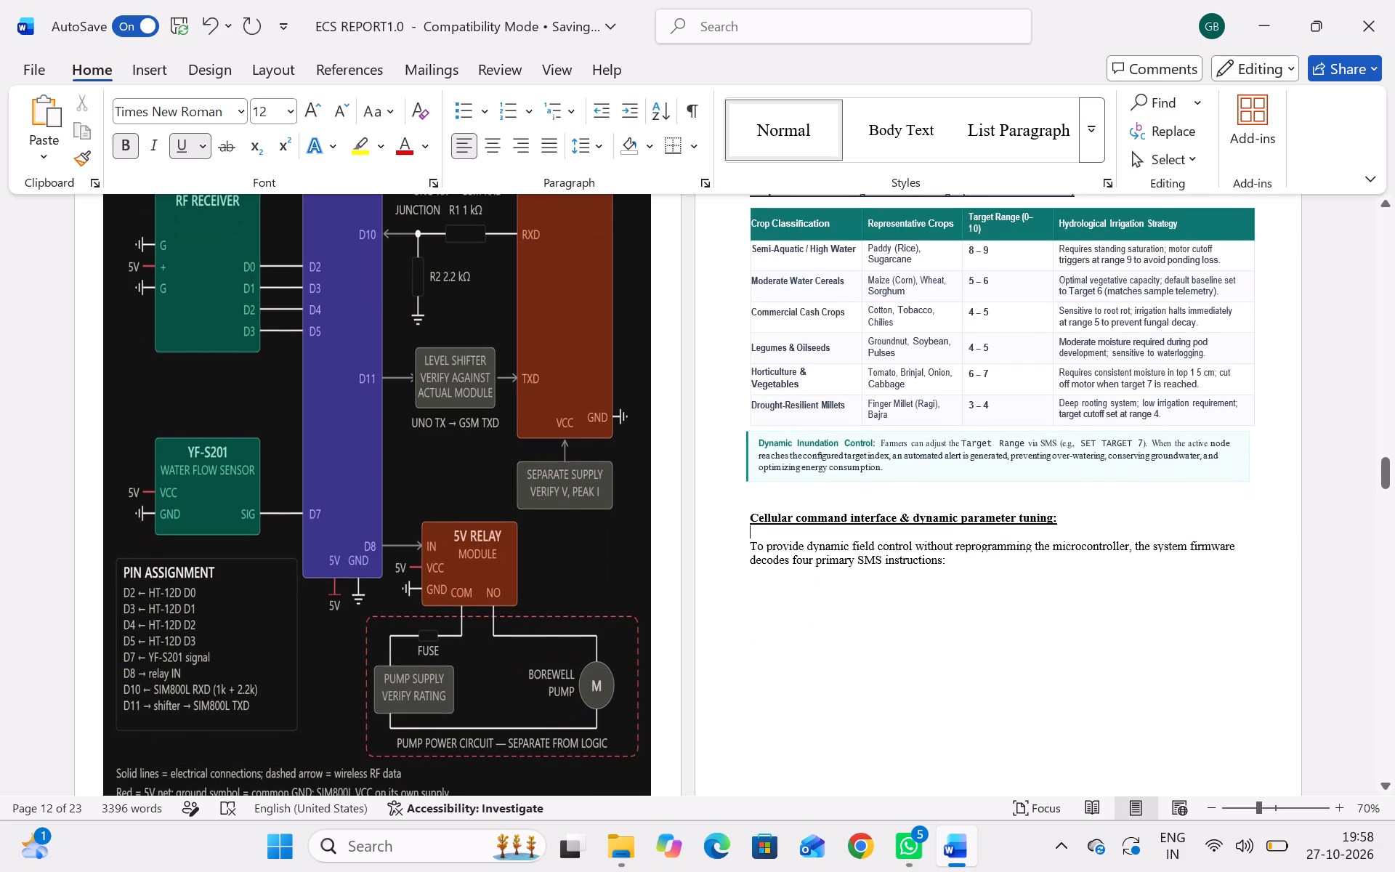
scroll(1025, 422, down, 3)
scroll(1025, 422, up, 1)
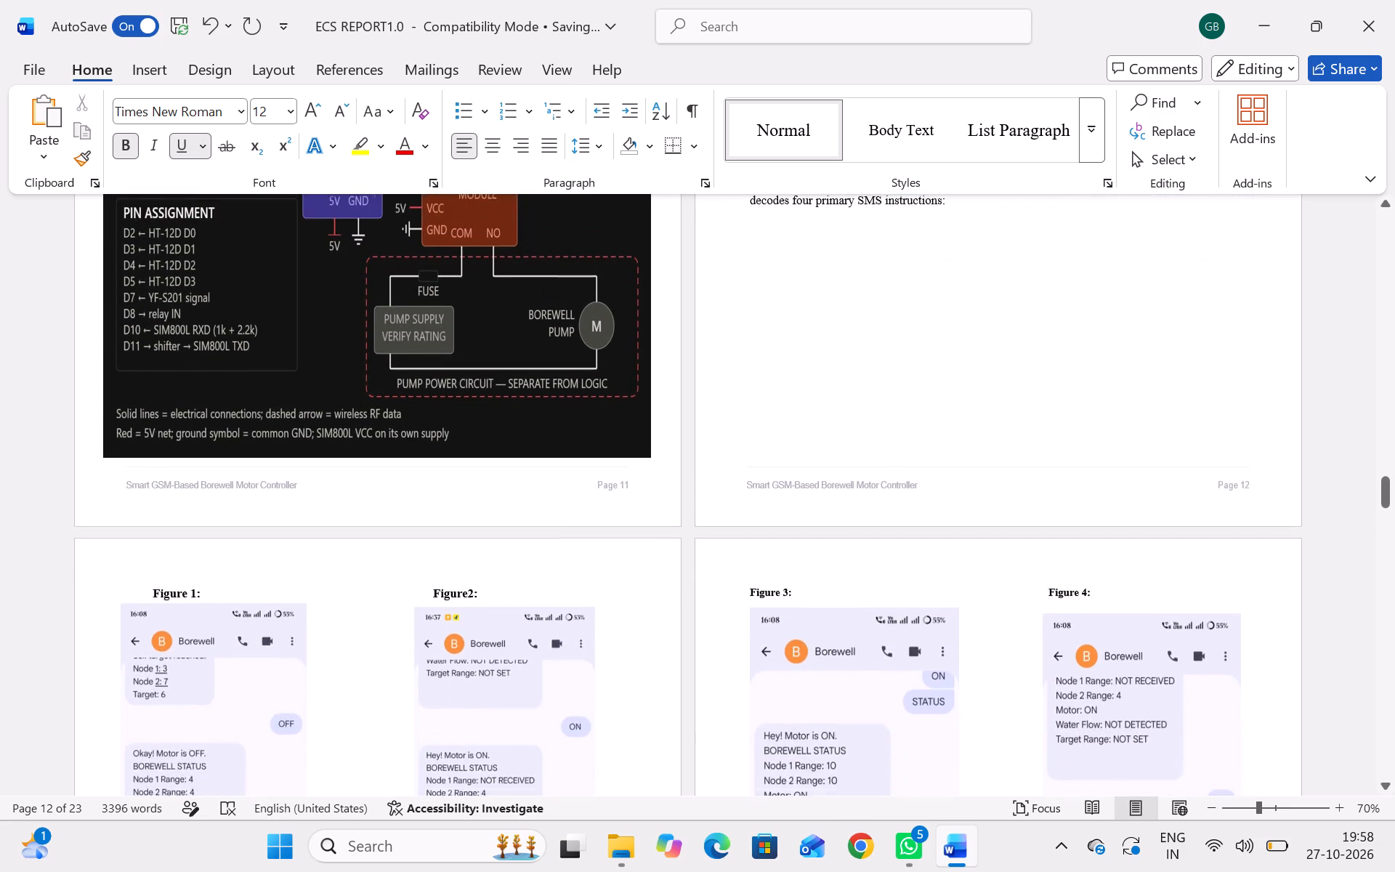
scroll(1025, 422, up, 1)
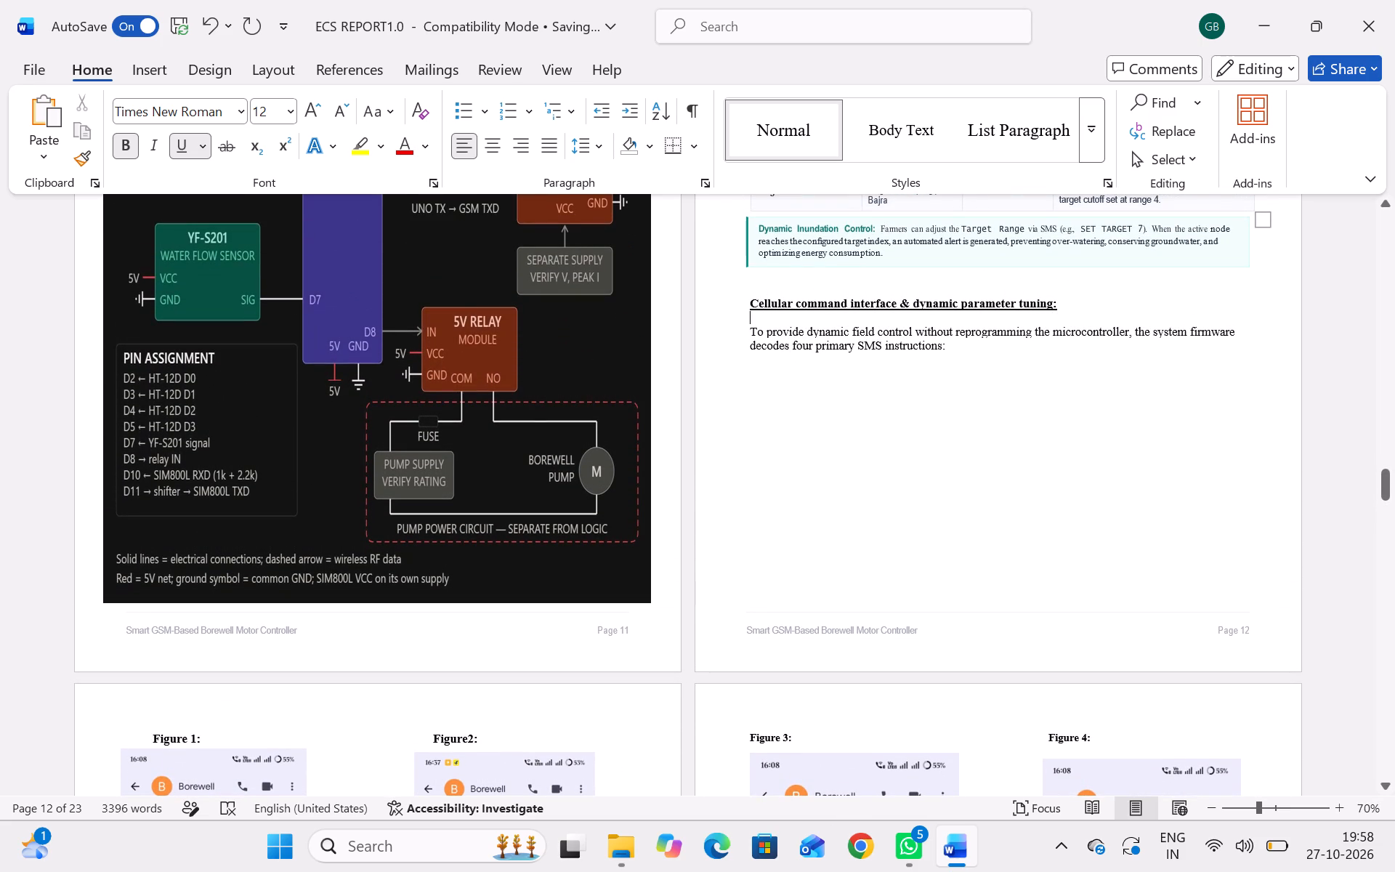
click(759, 275)
key(Down)
key(Return)
key(Return)
key(Return)
key(Return)
key(Return)
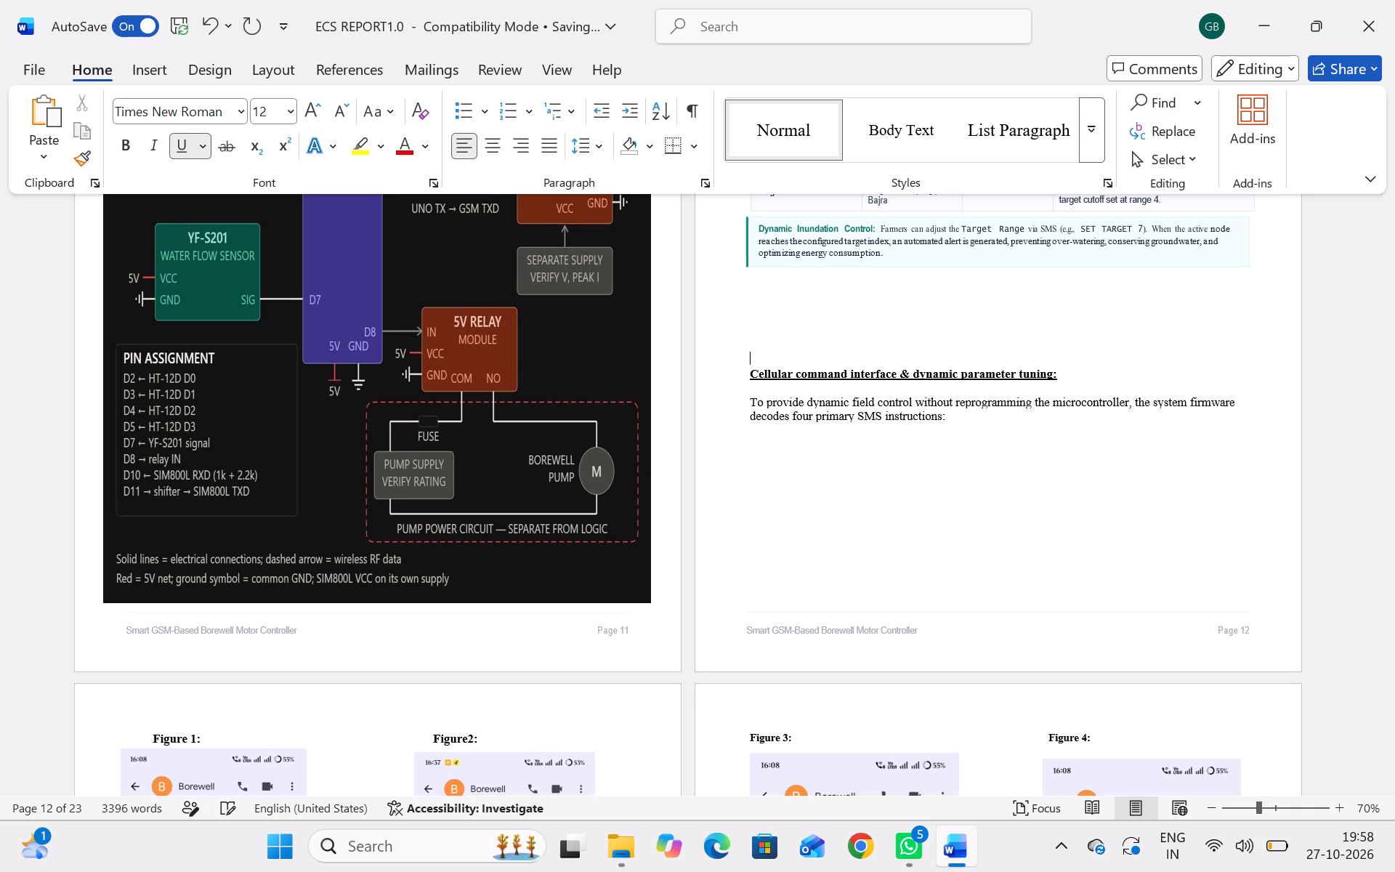
key(Return)
key(Return)
key(Return)
key(Return)
key(Return)
key(Return)
key(Return)
key(Return)
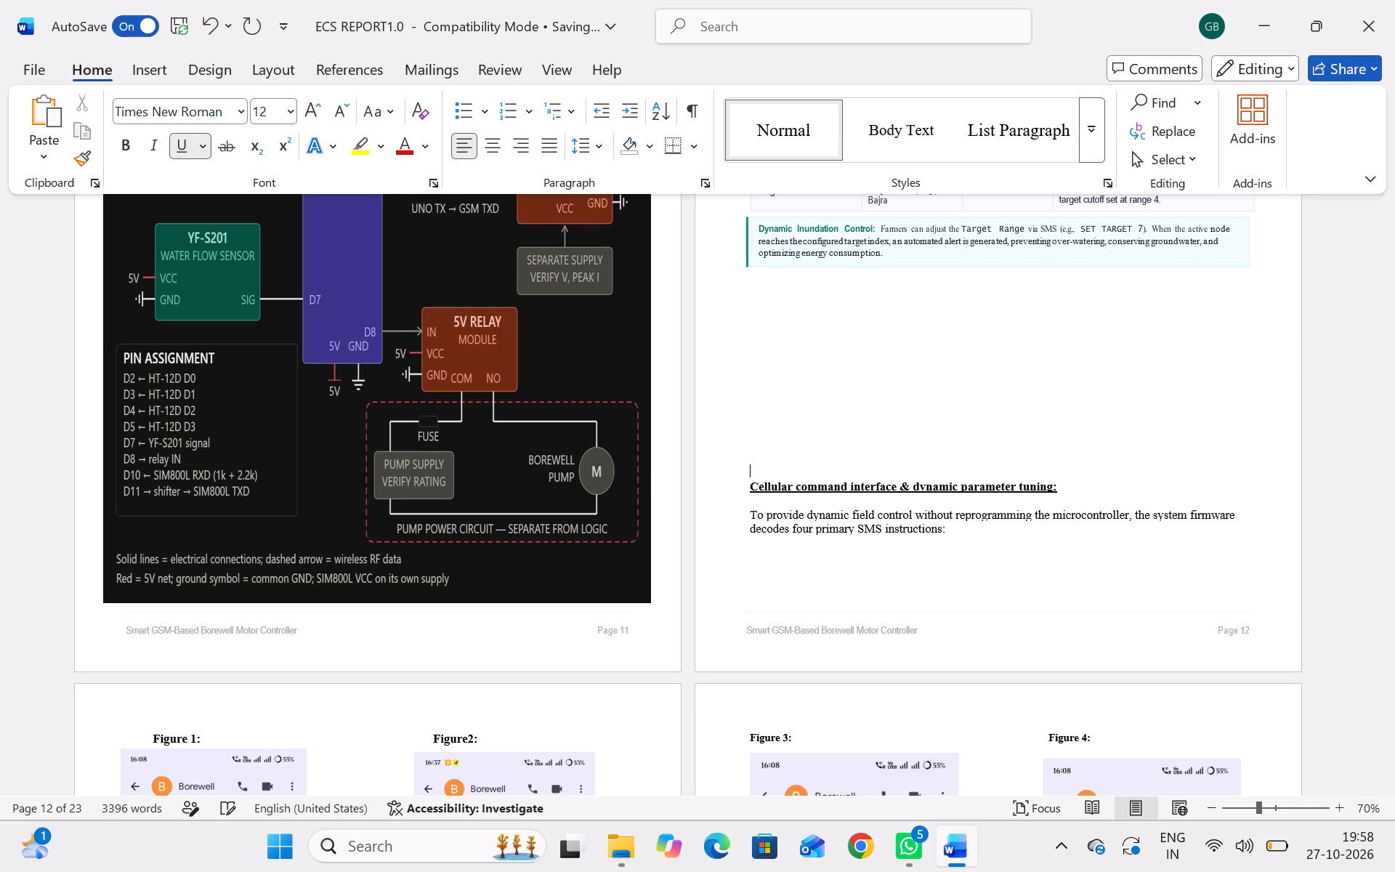
key(Return)
key(Return)
key(Return)
key(Return)
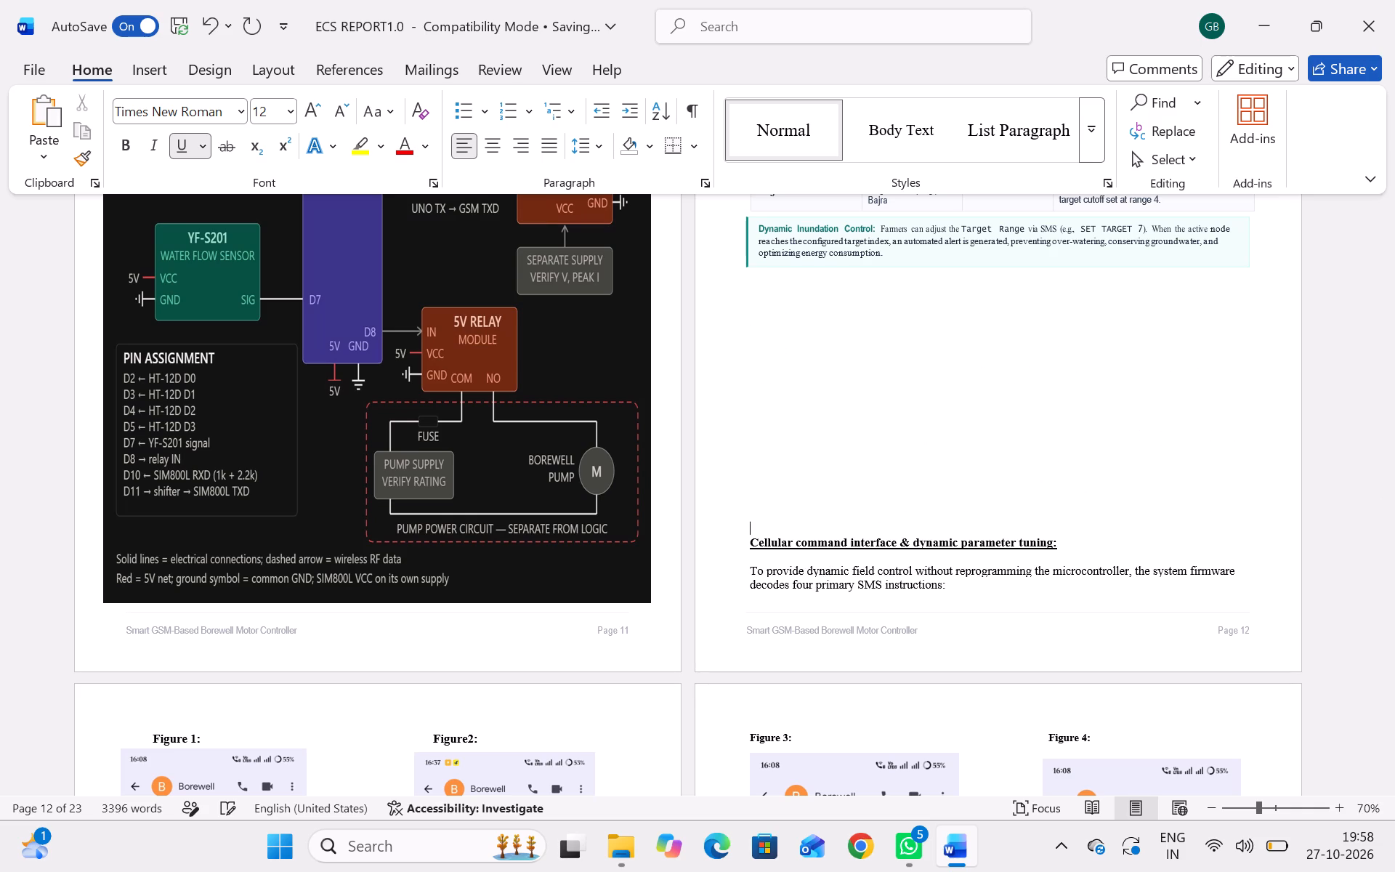
key(Return)
key(Return)
key(Return)
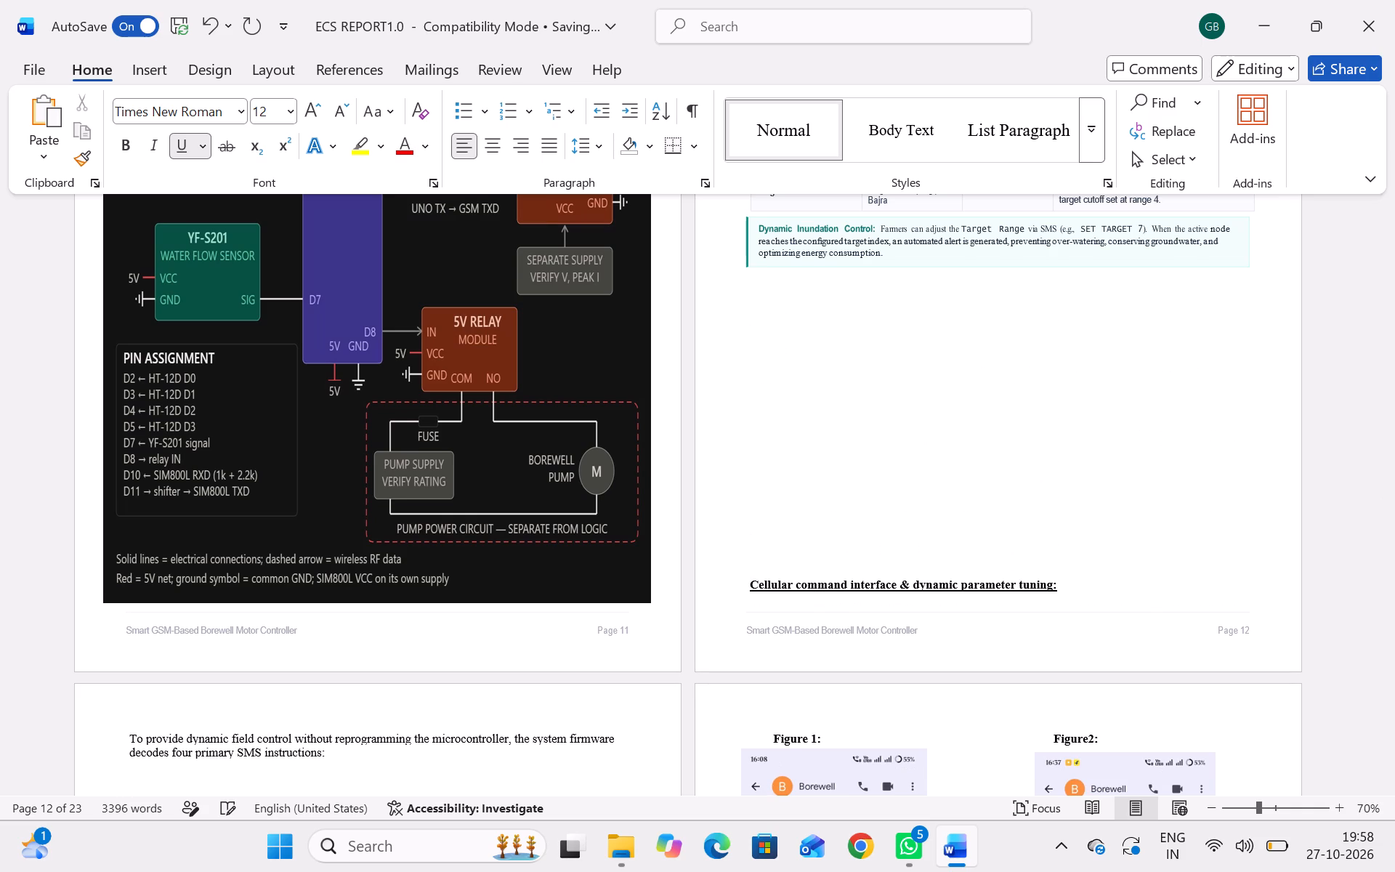
key(Return)
key(Return)
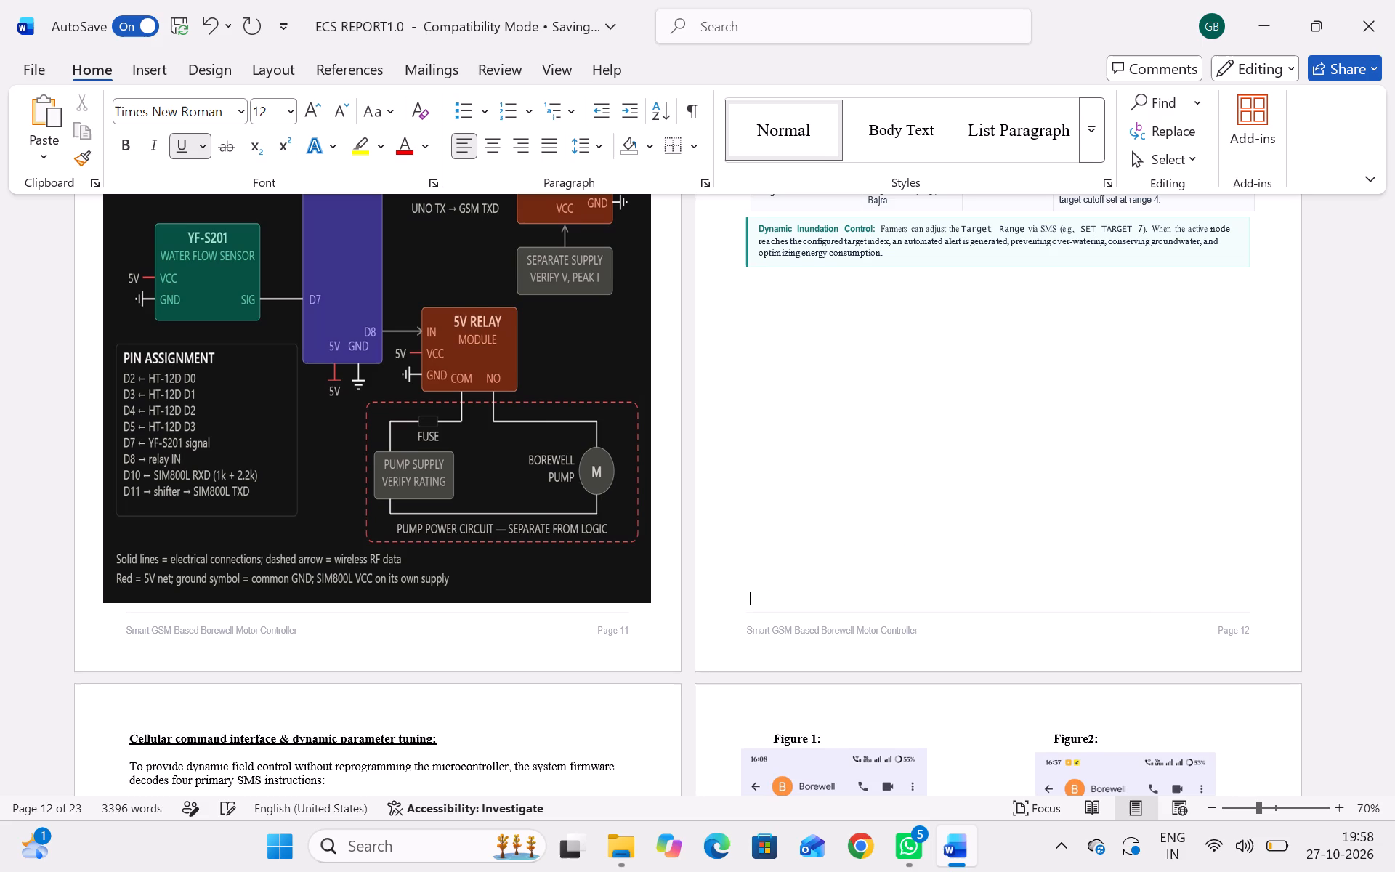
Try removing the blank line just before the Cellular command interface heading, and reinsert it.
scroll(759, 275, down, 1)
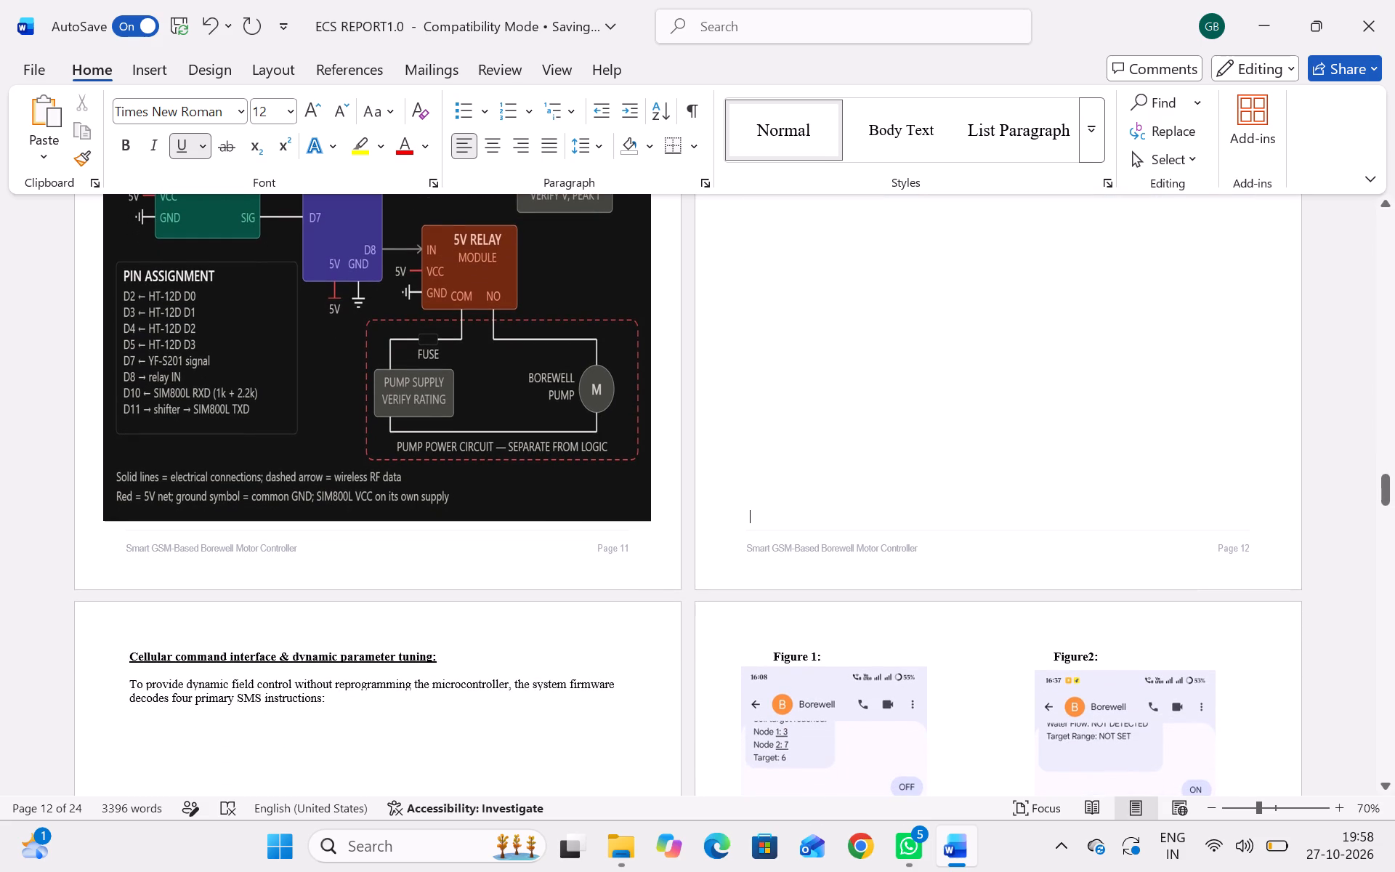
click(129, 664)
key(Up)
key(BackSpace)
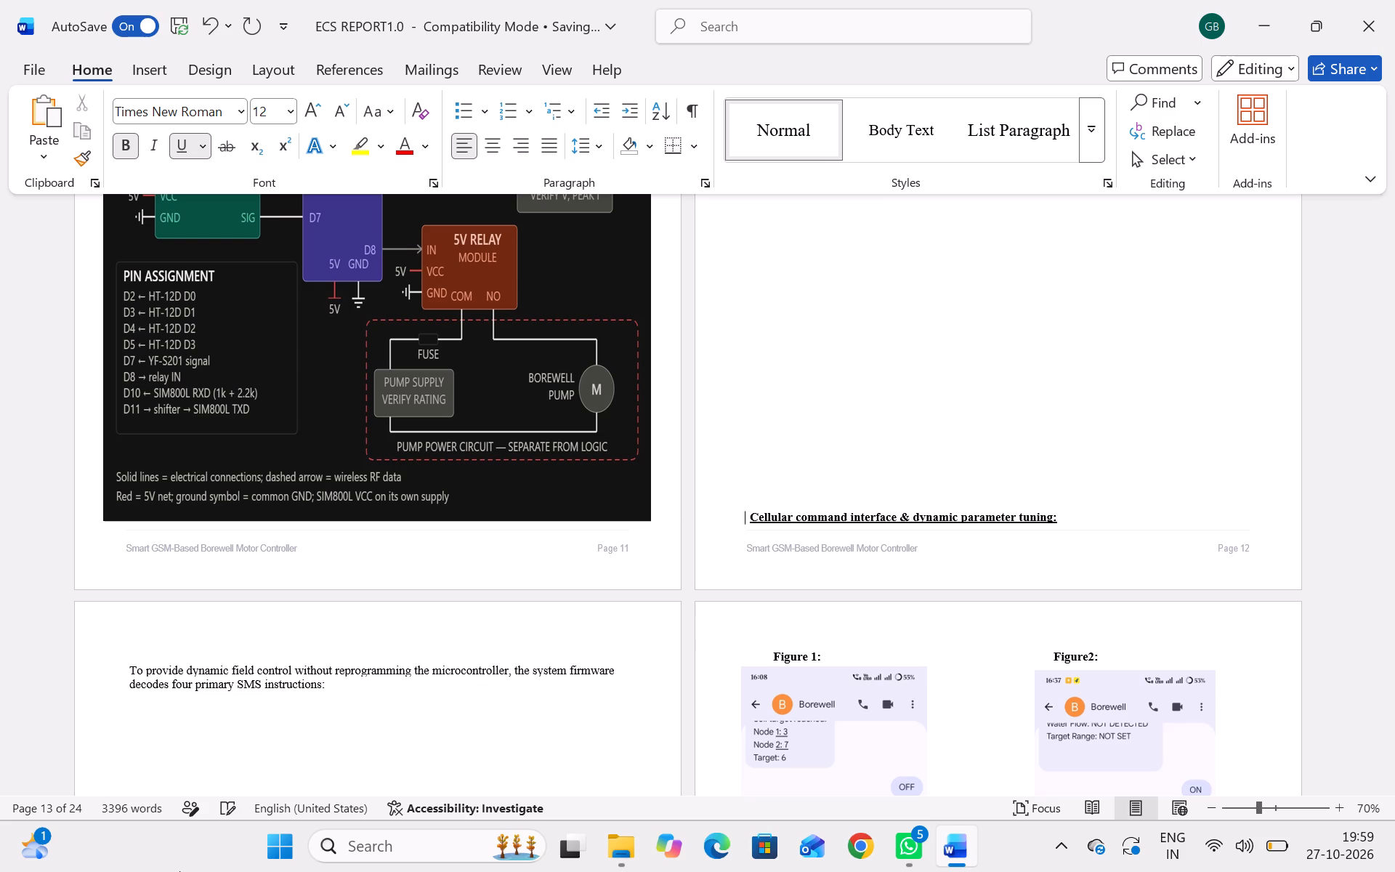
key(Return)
Examine the layout of the Cellular command interface page and the following page with the Figure 1 and Figure 2 screenshots.
scroll(179, 871, down, 1)
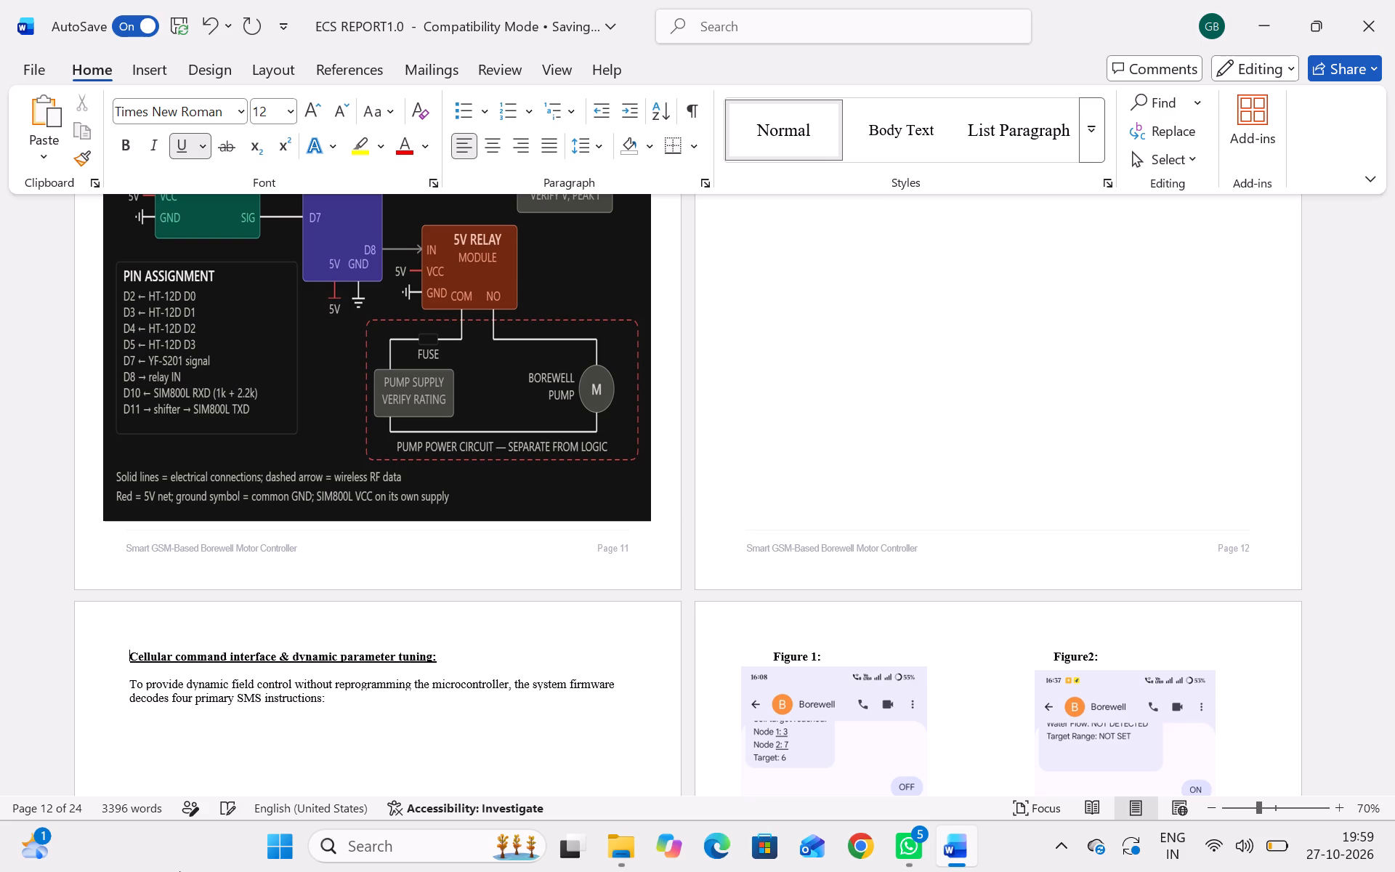
scroll(179, 871, down, 1)
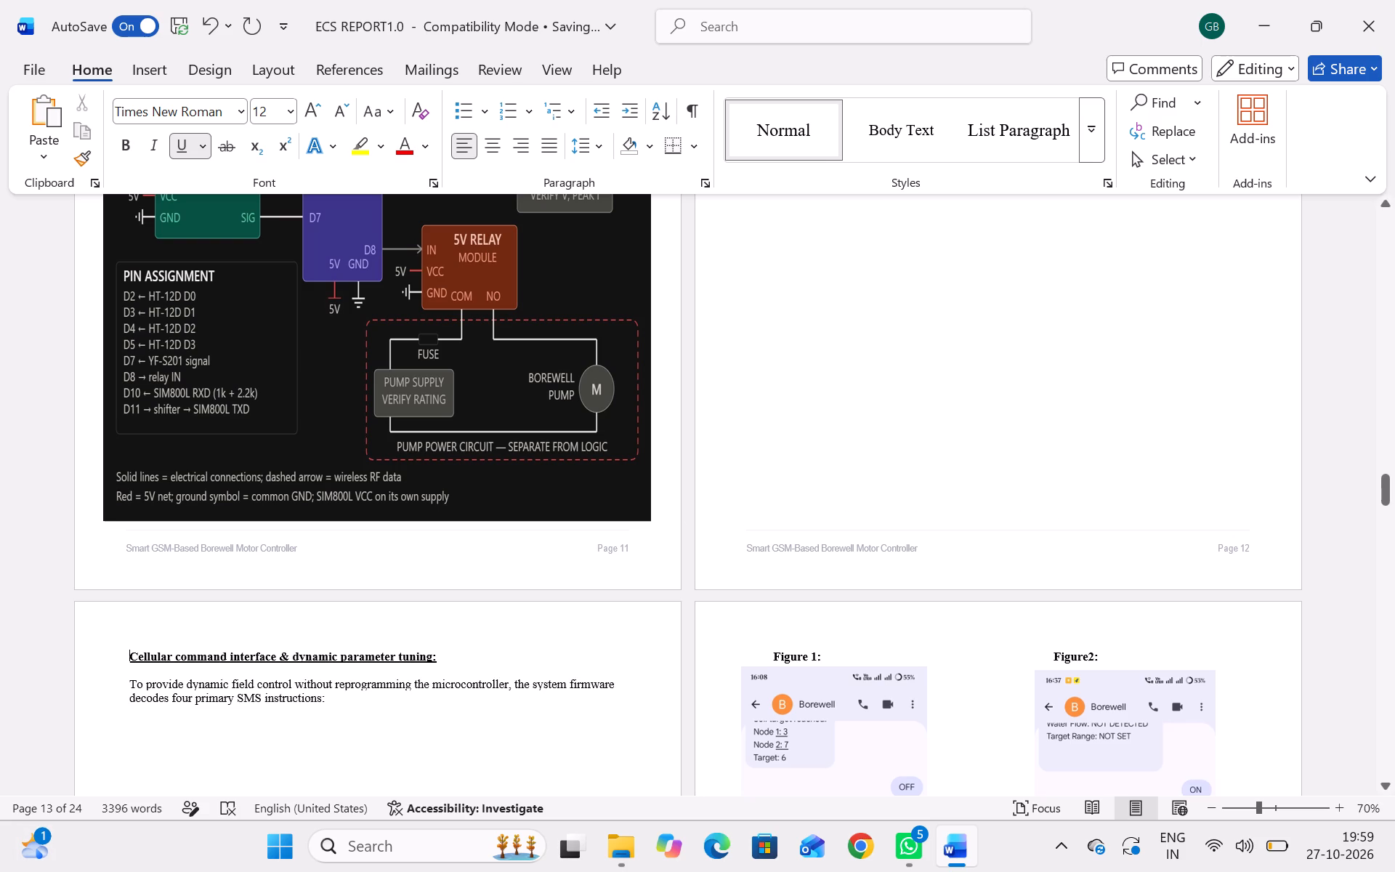
click(280, 678)
scroll(280, 678, down, 2)
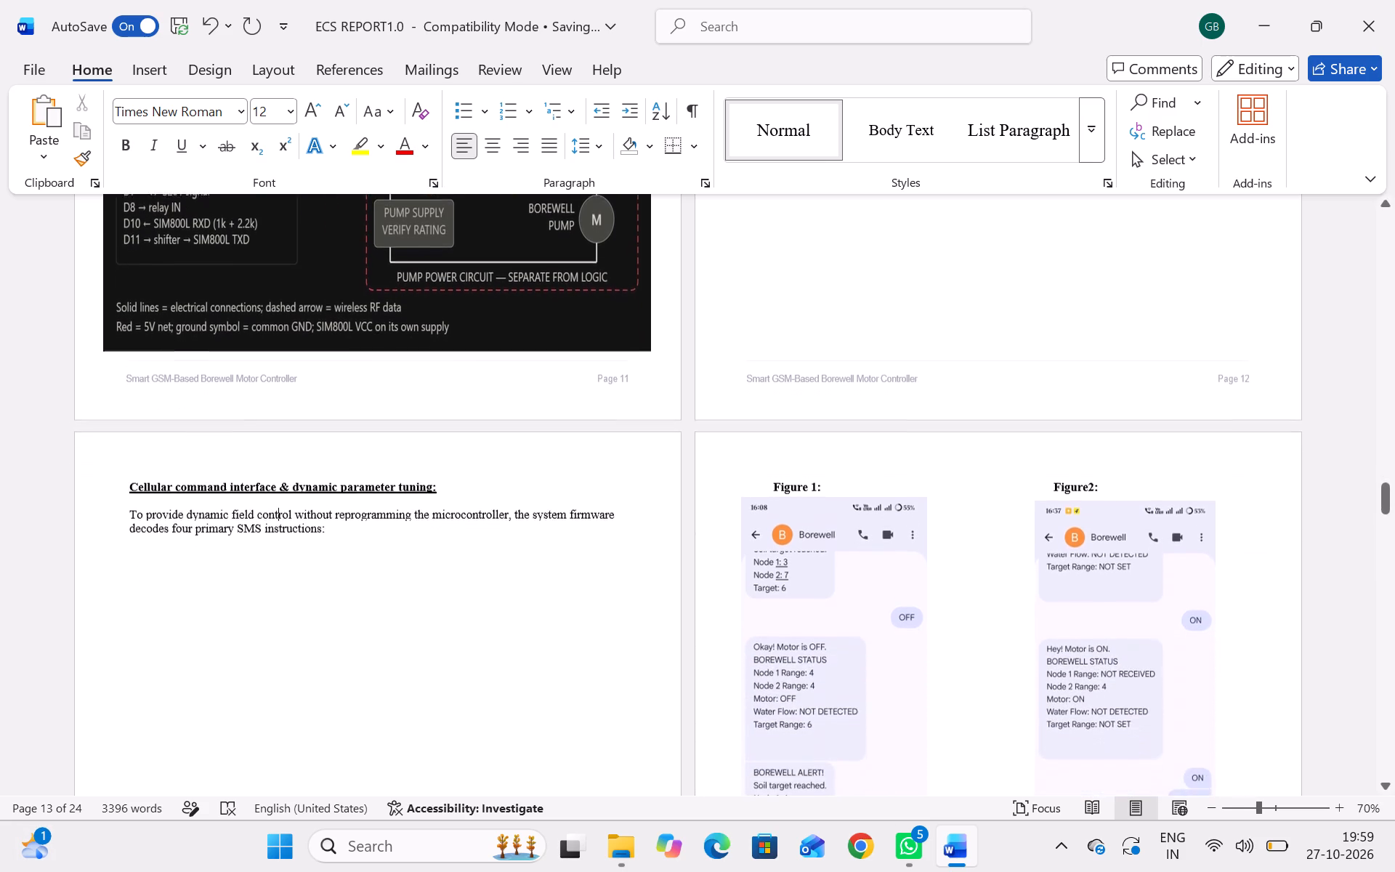
scroll(280, 678, down, 4)
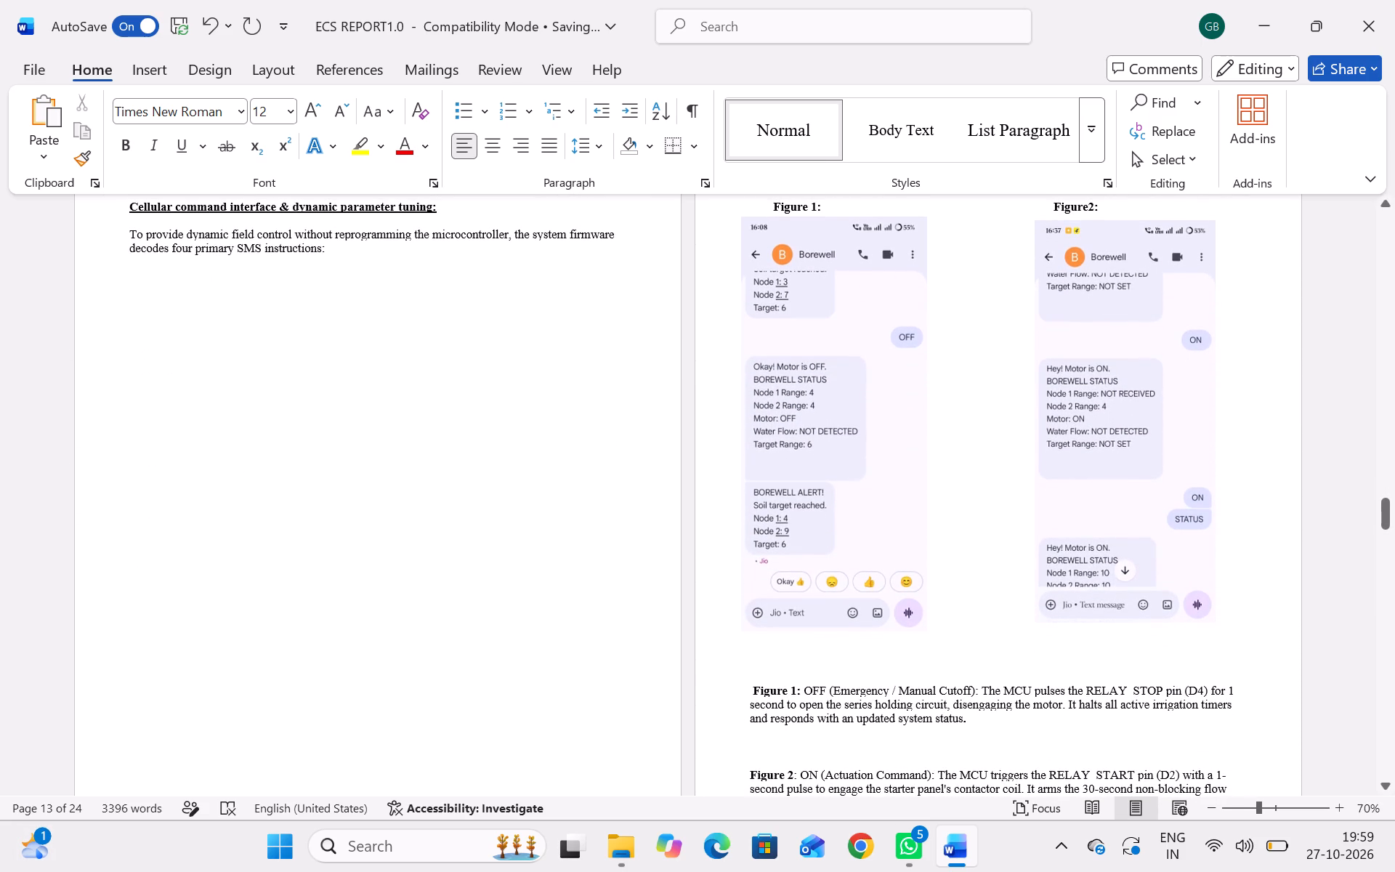
scroll(394, 643, up, 1)
scroll(394, 643, down, 3)
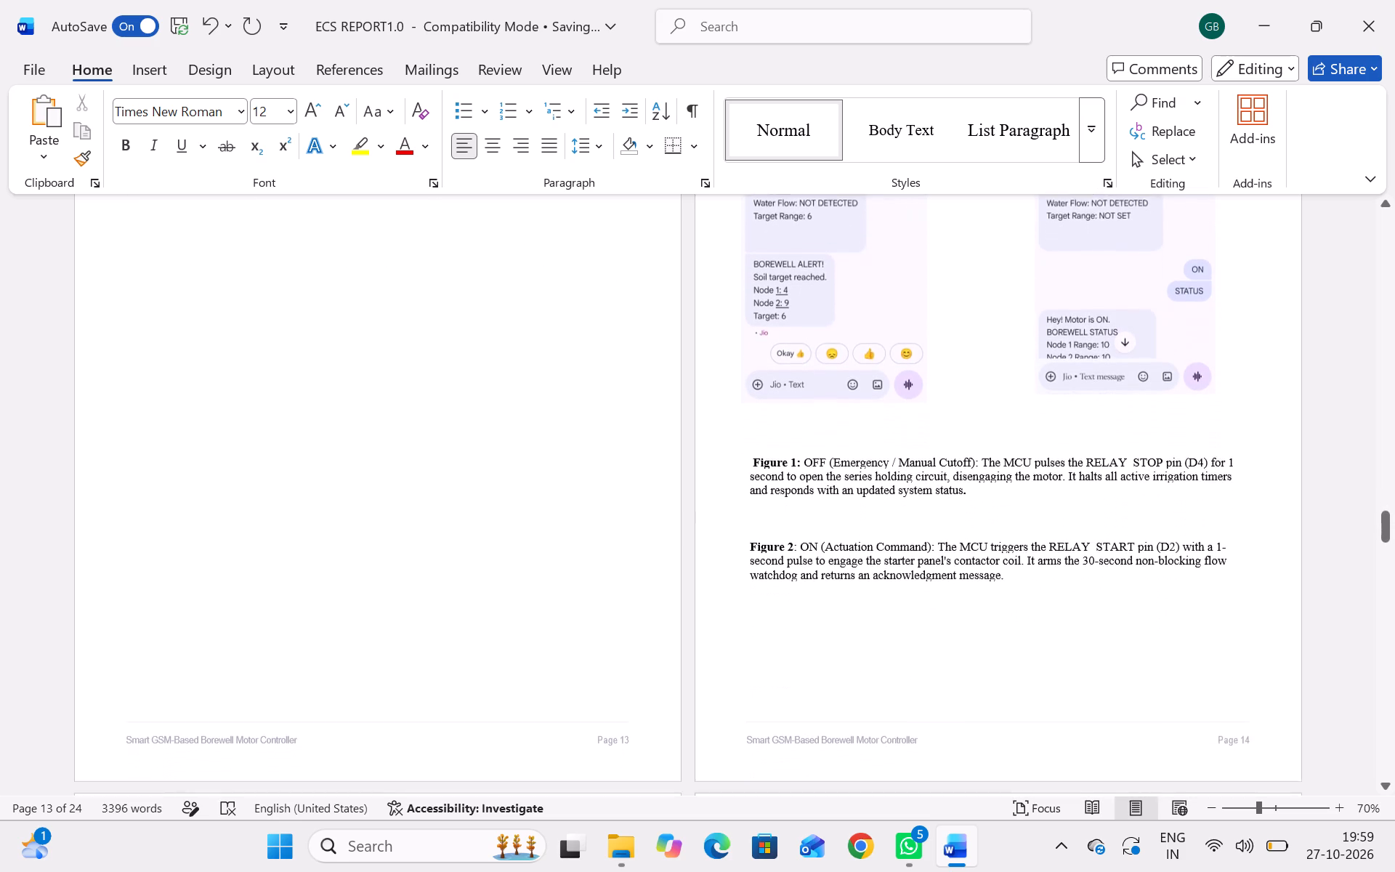
scroll(394, 643, down, 1)
click(361, 648)
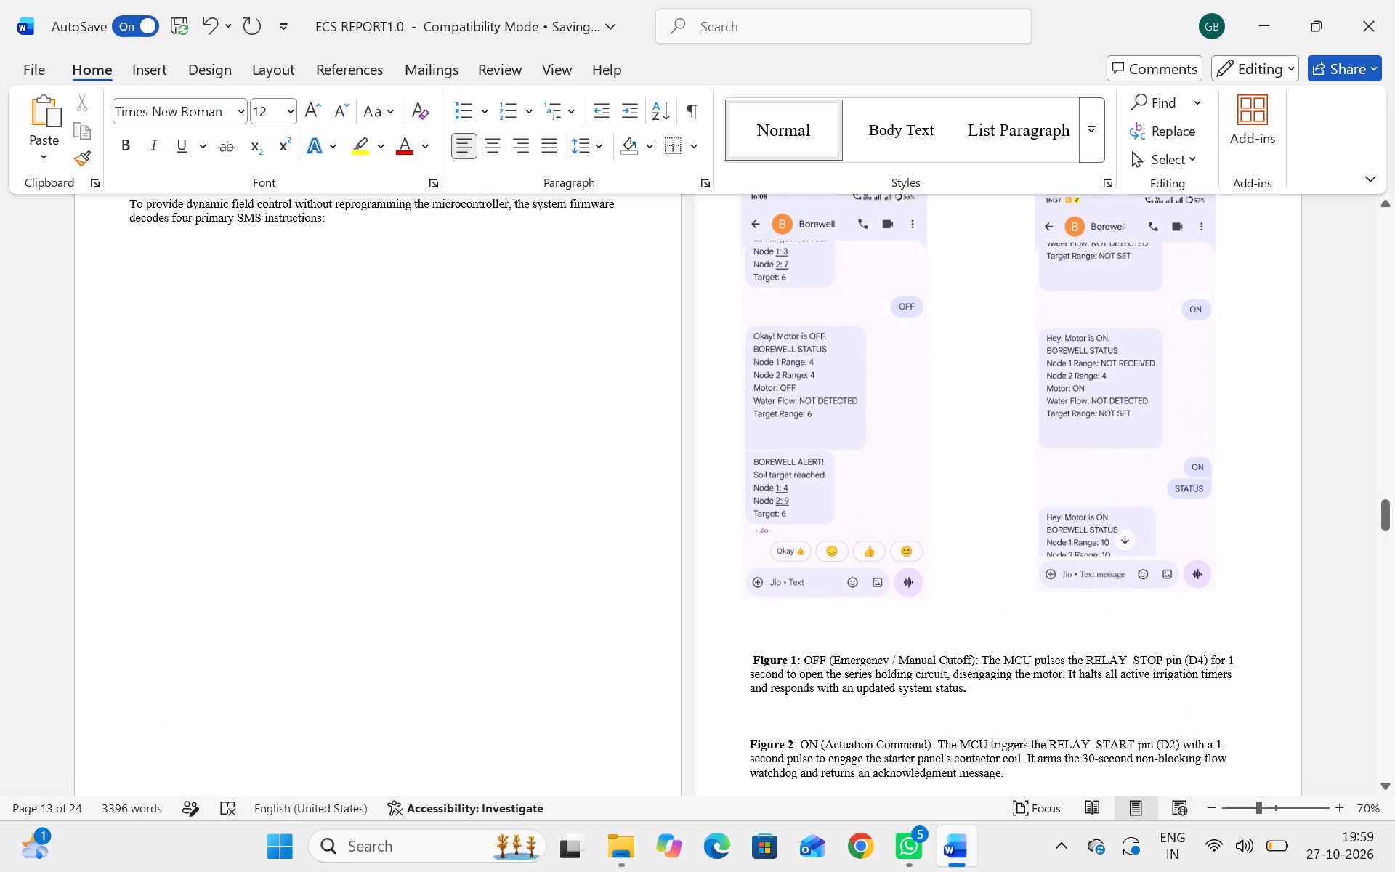
scroll(361, 648, up, 1)
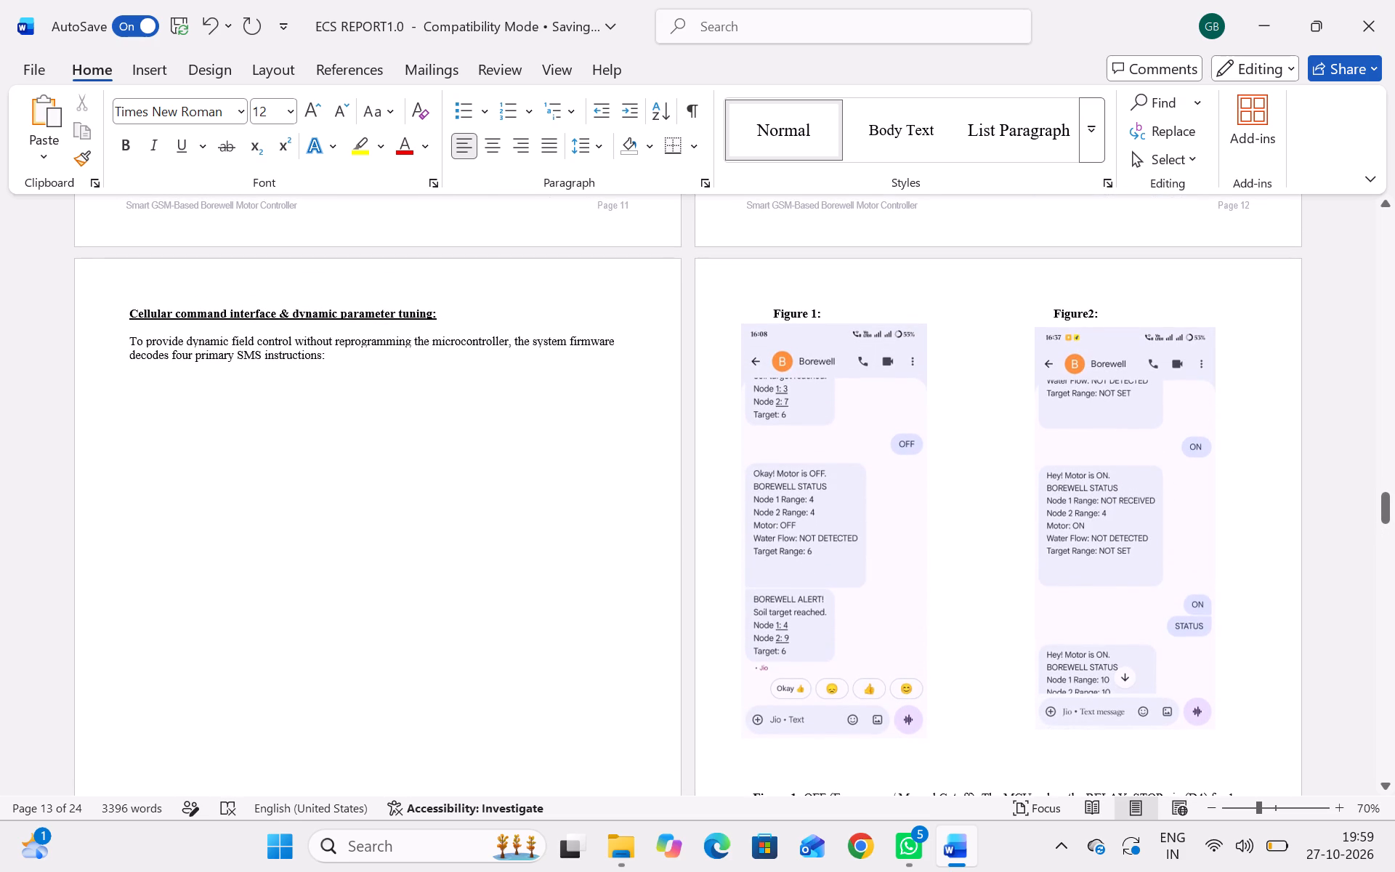
scroll(831, 603, down, 1)
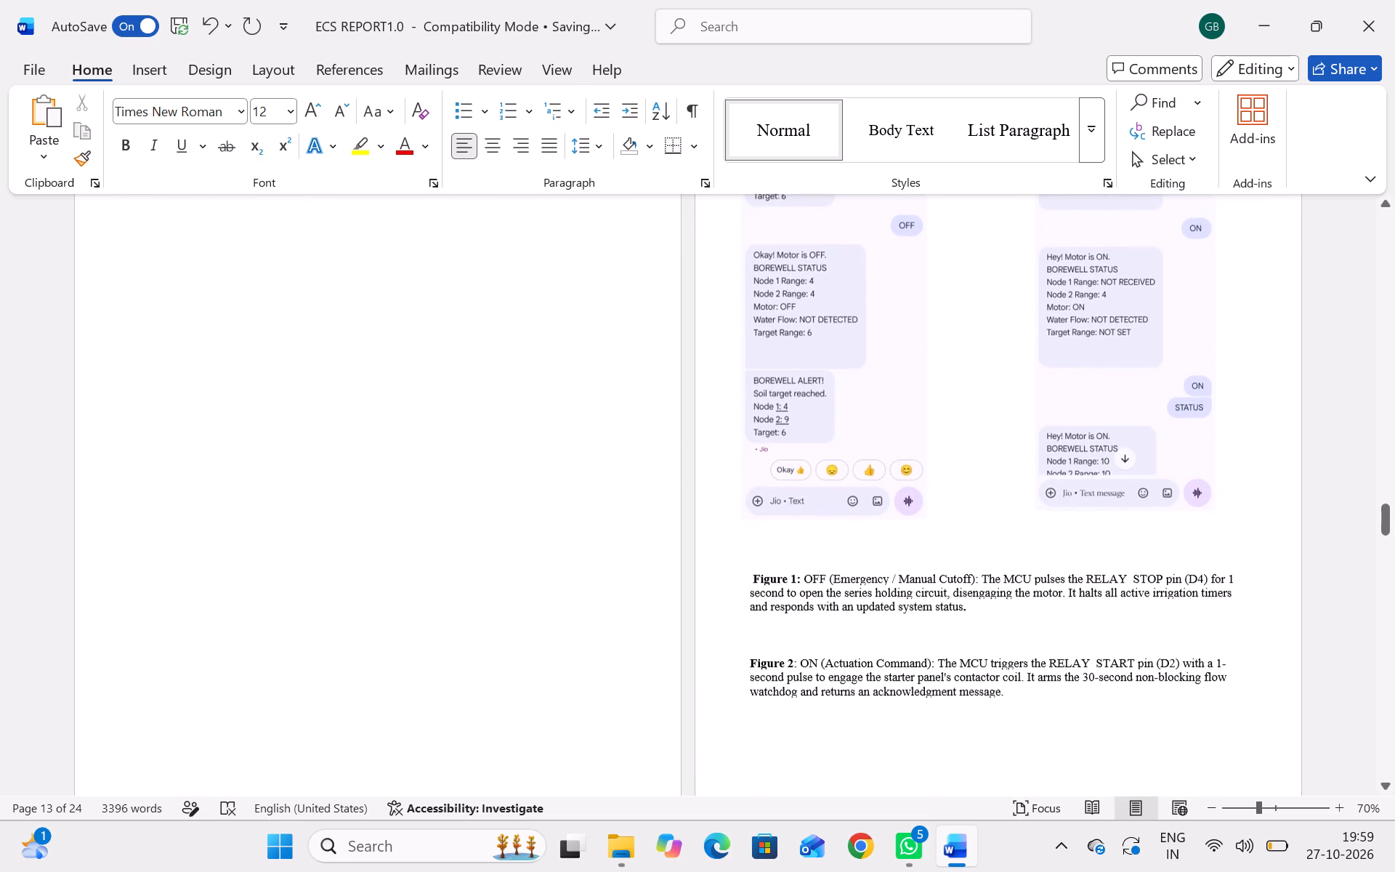
Shrink the Figure 1 screenshot slightly in both width and height.
scroll(831, 603, down, 1)
click(902, 495)
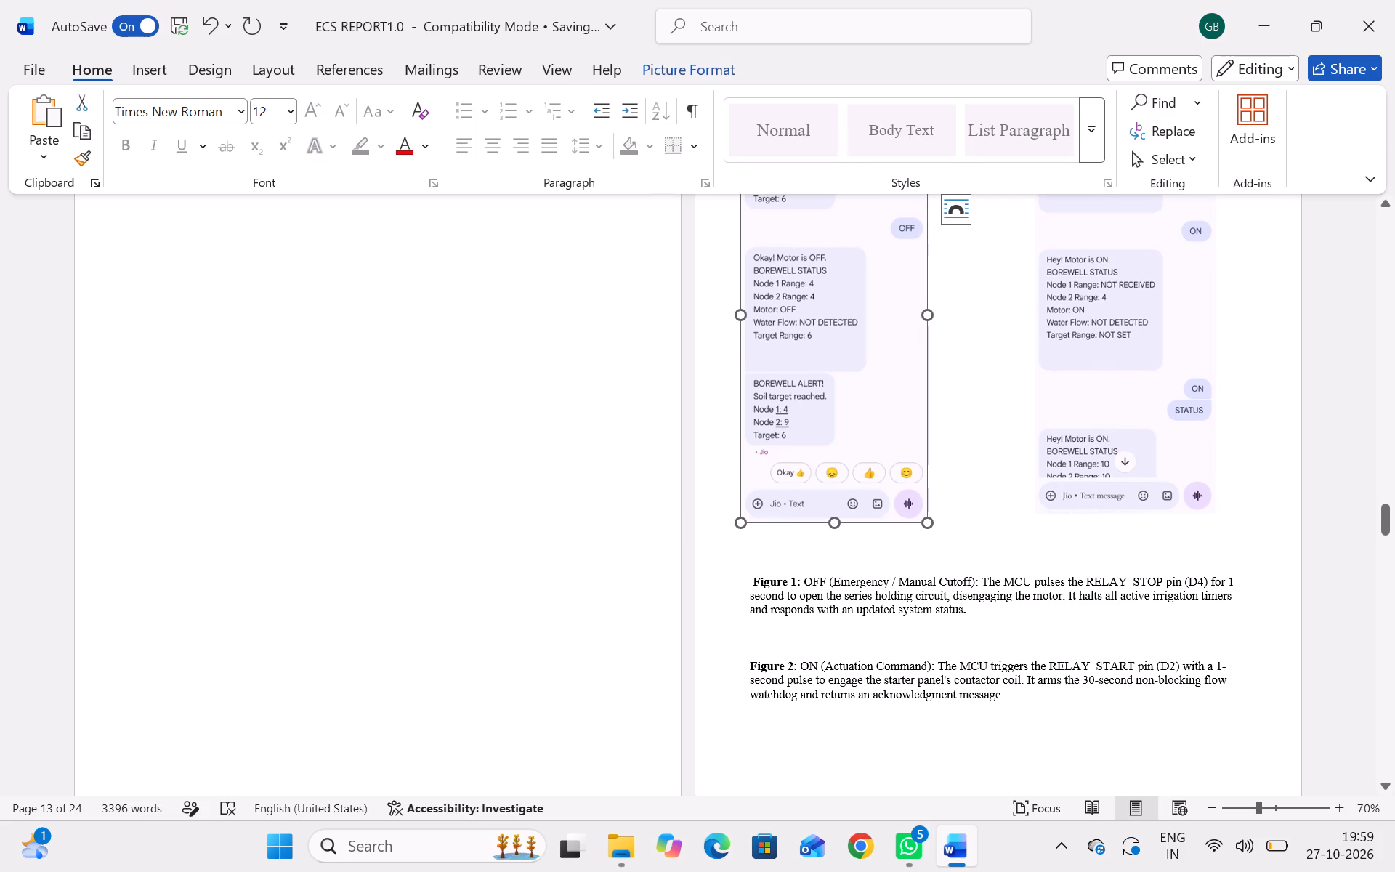
drag(924, 522, 921, 511)
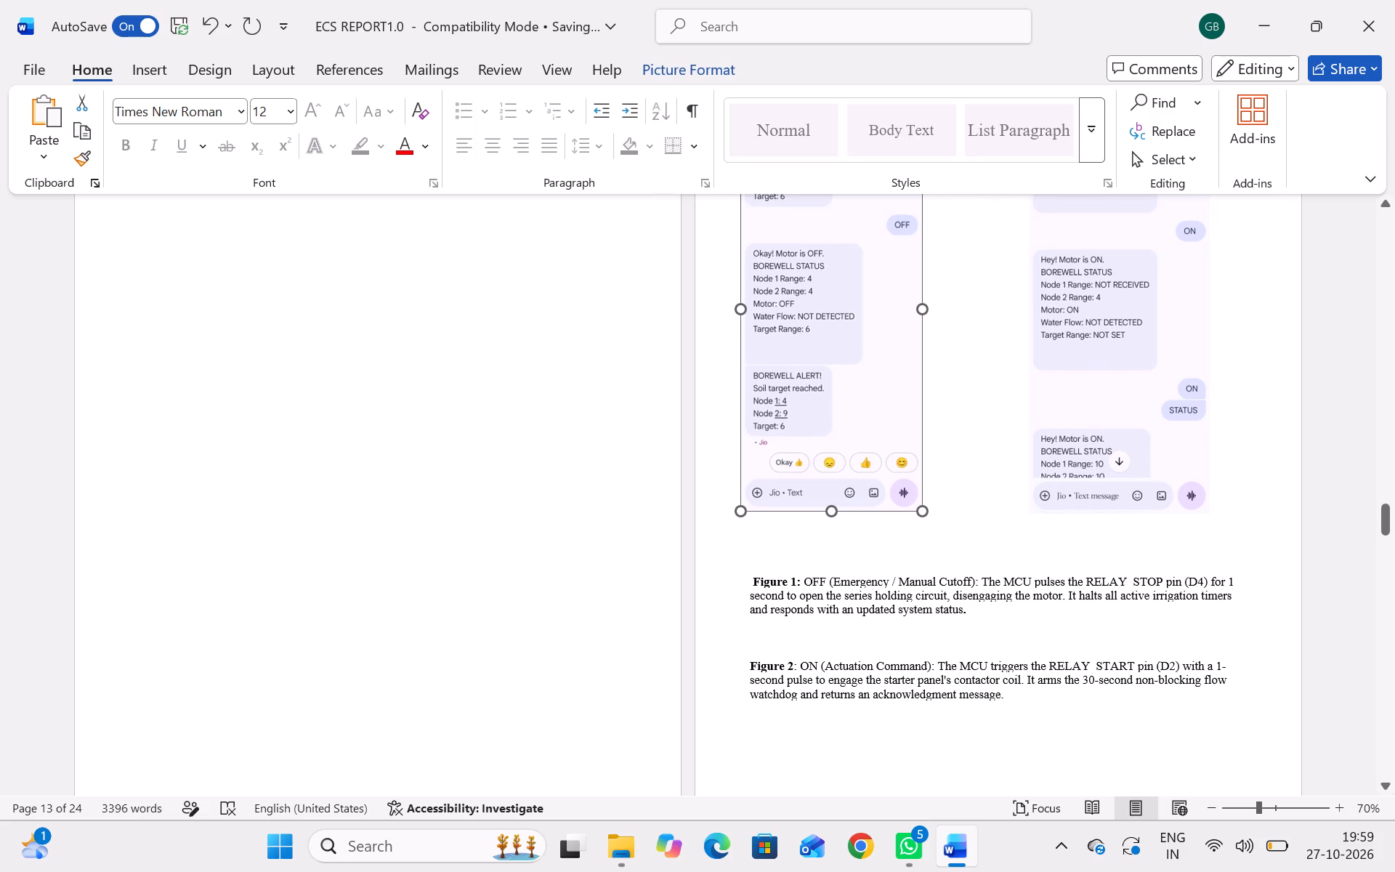
drag(921, 511, 921, 512)
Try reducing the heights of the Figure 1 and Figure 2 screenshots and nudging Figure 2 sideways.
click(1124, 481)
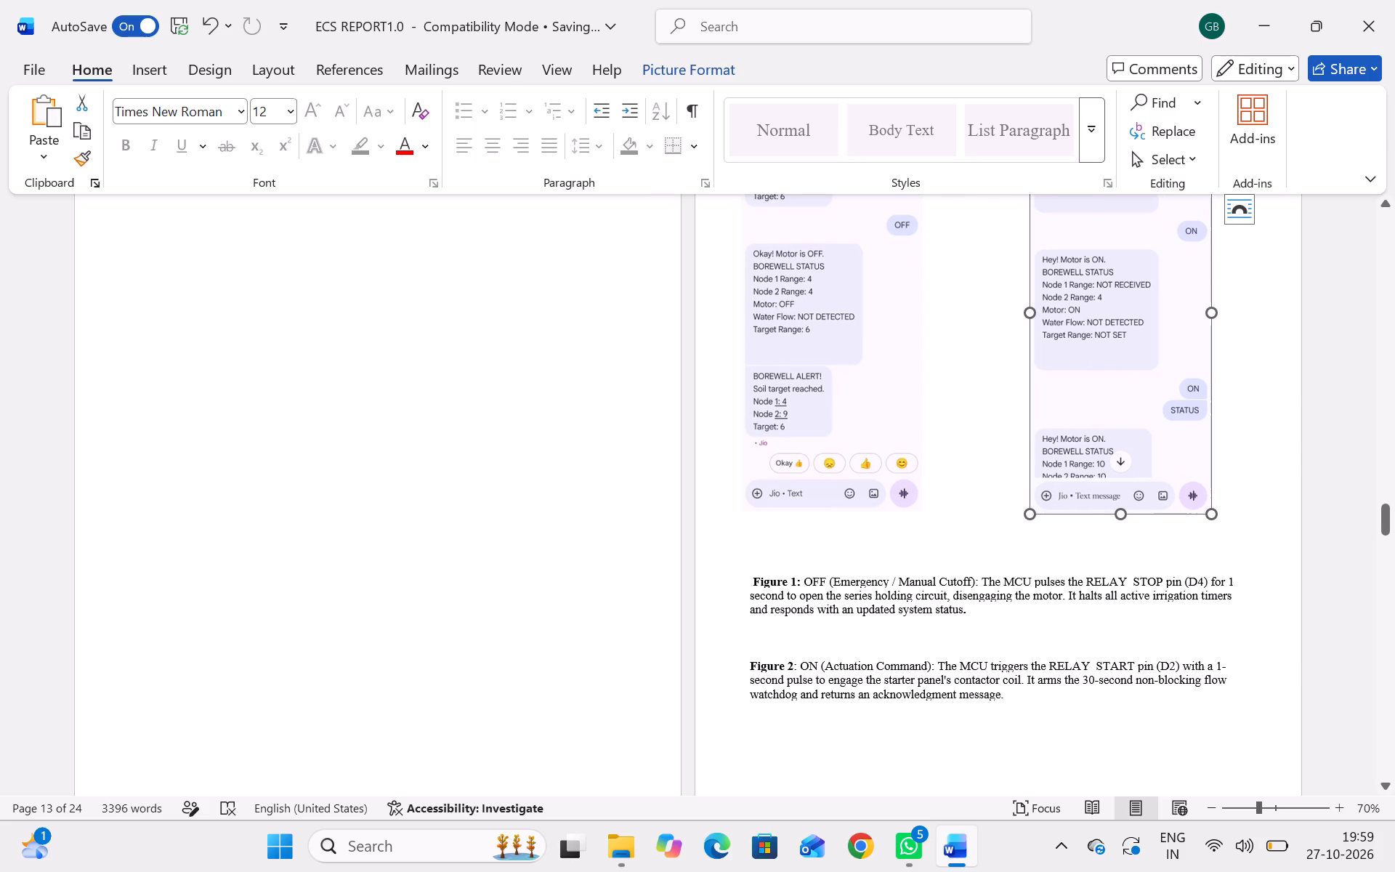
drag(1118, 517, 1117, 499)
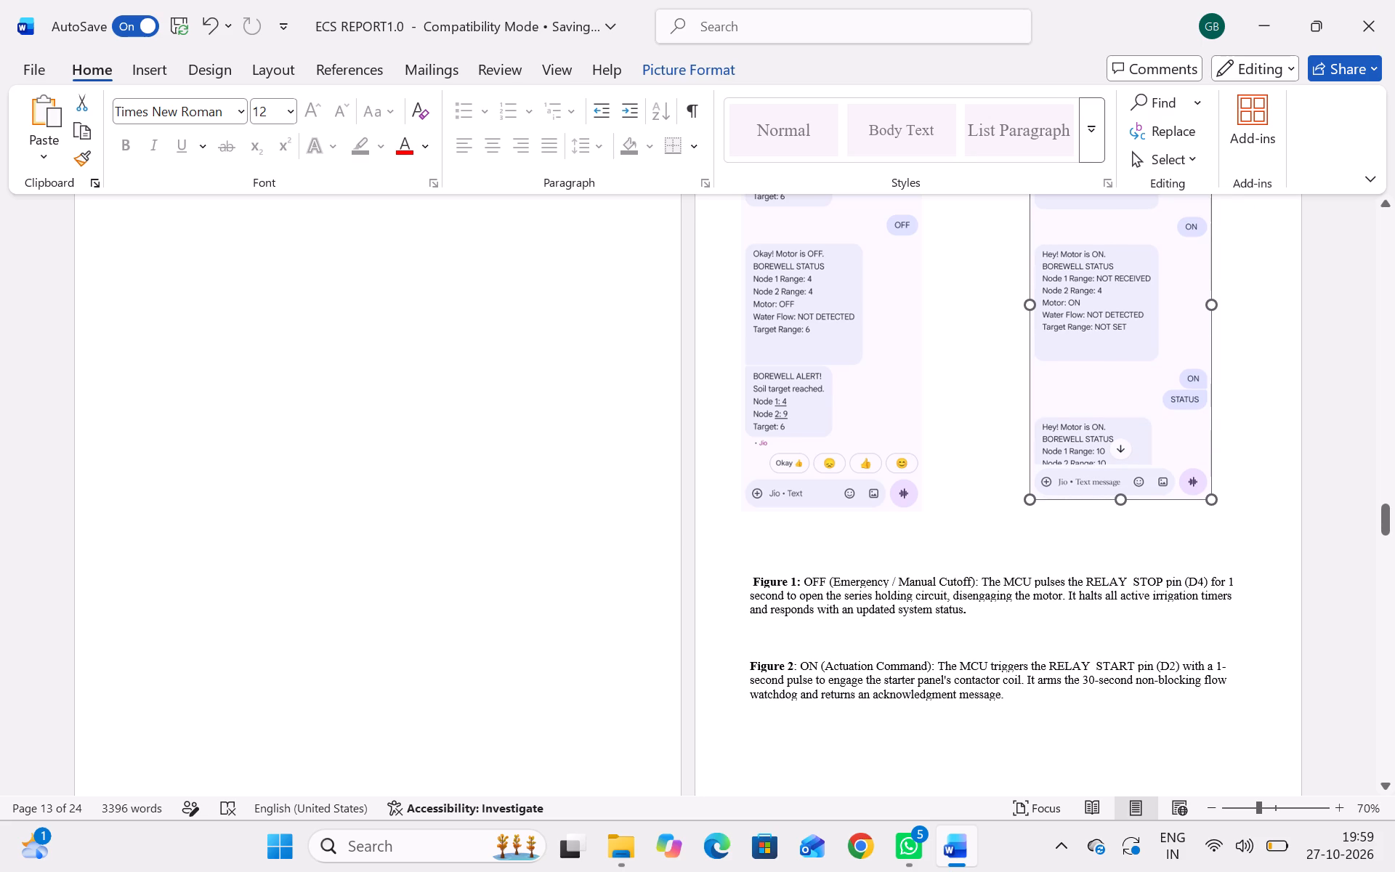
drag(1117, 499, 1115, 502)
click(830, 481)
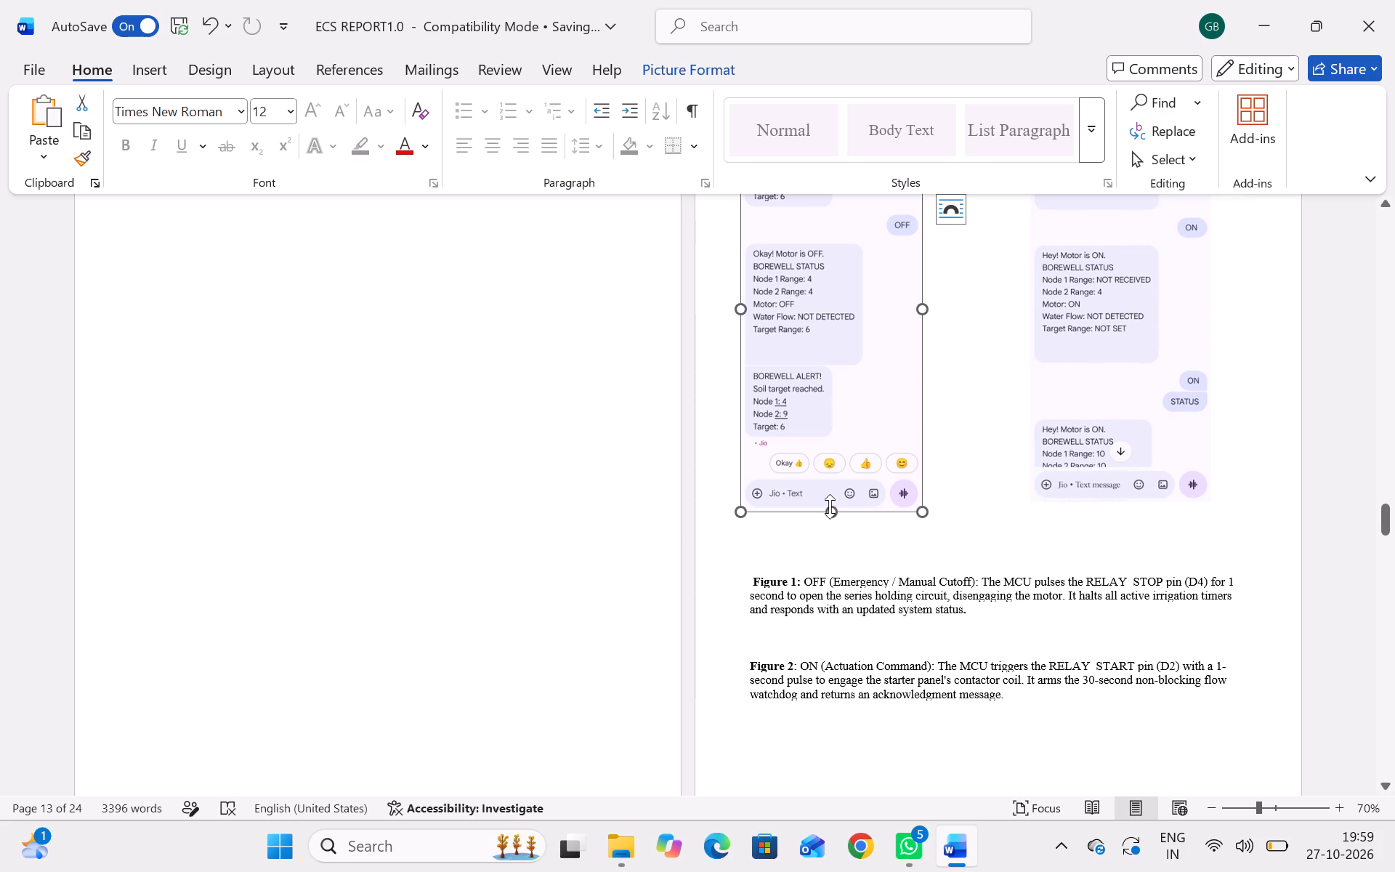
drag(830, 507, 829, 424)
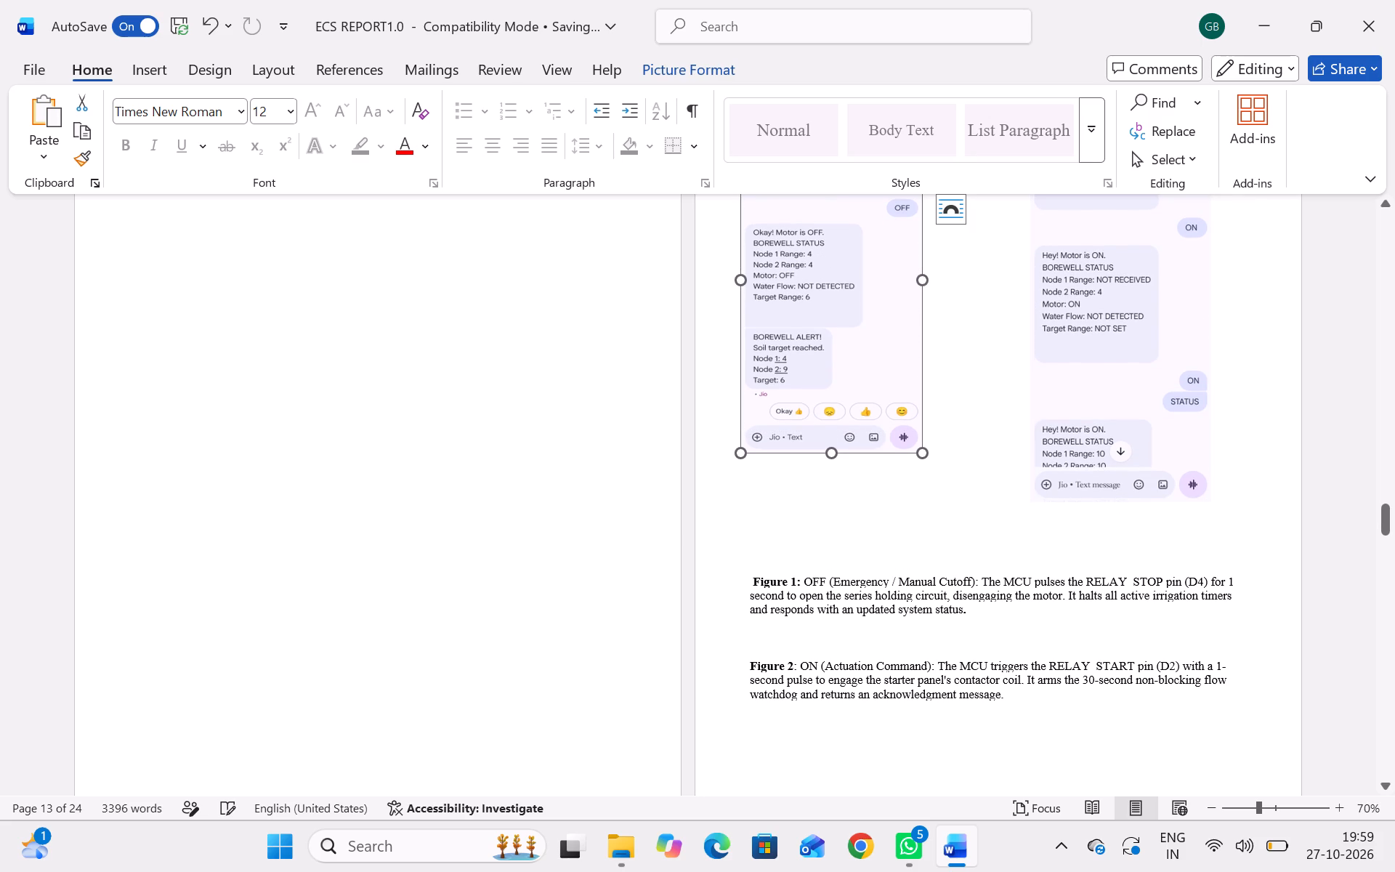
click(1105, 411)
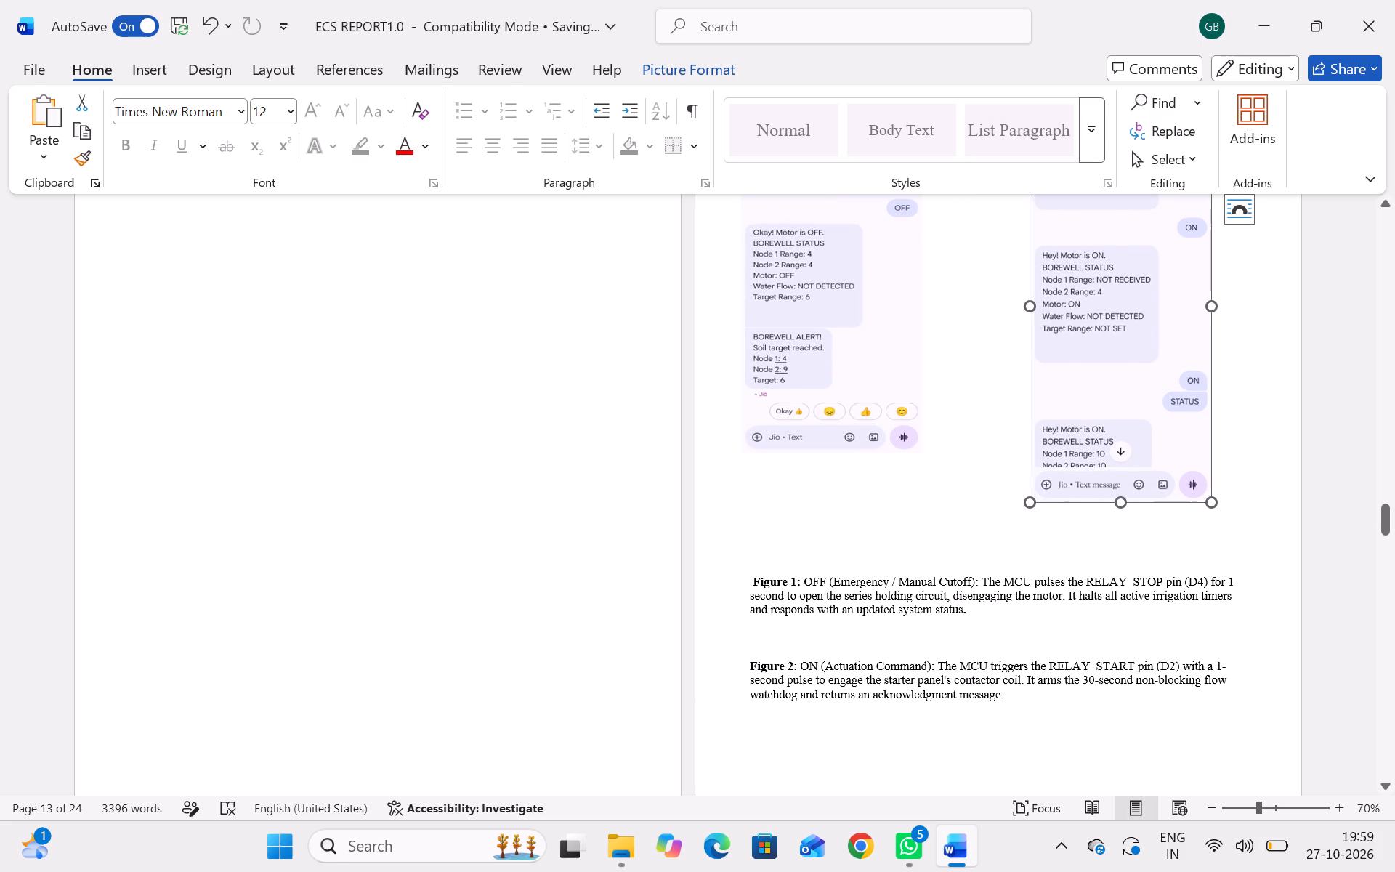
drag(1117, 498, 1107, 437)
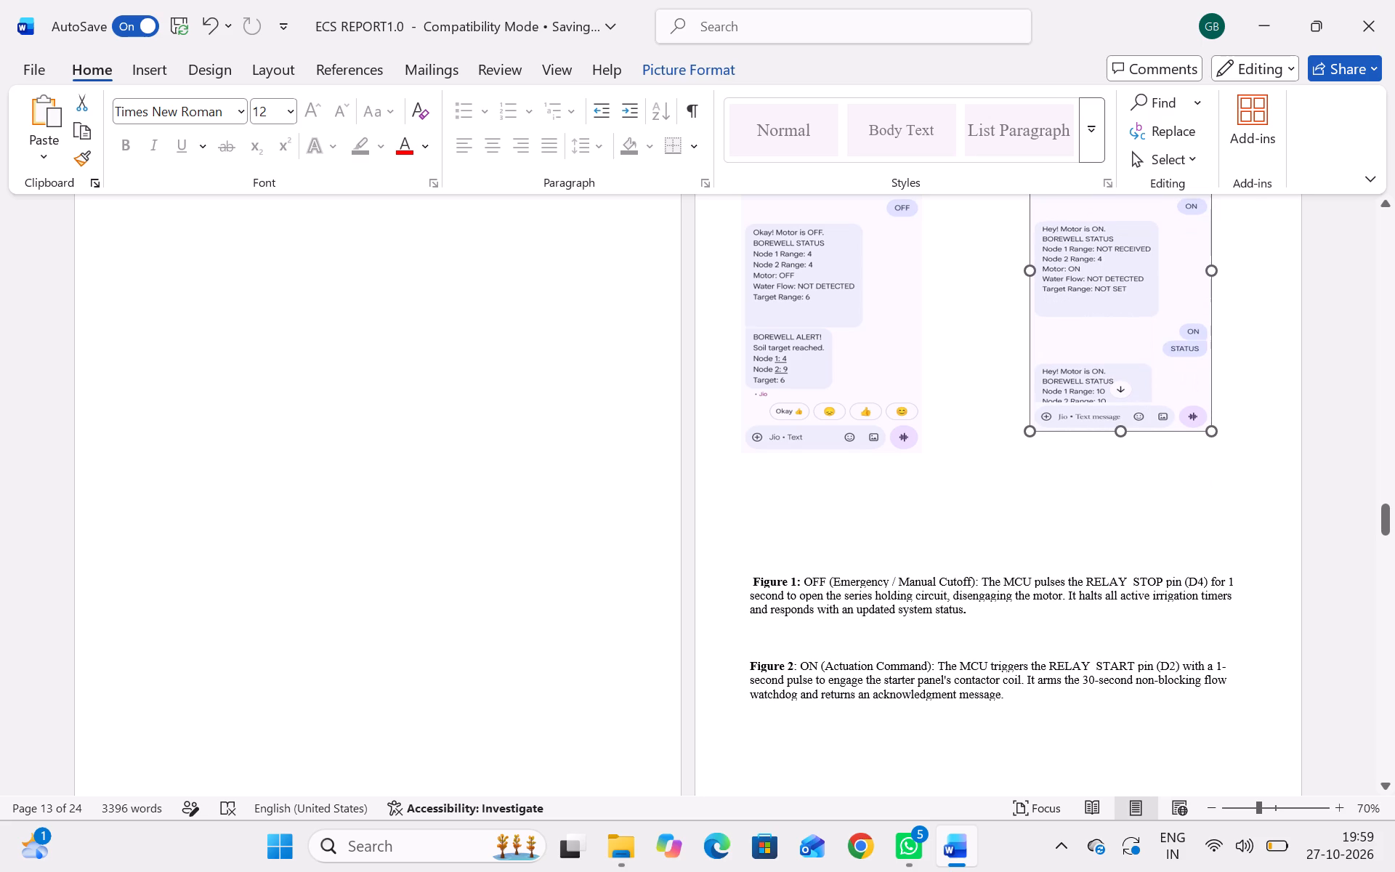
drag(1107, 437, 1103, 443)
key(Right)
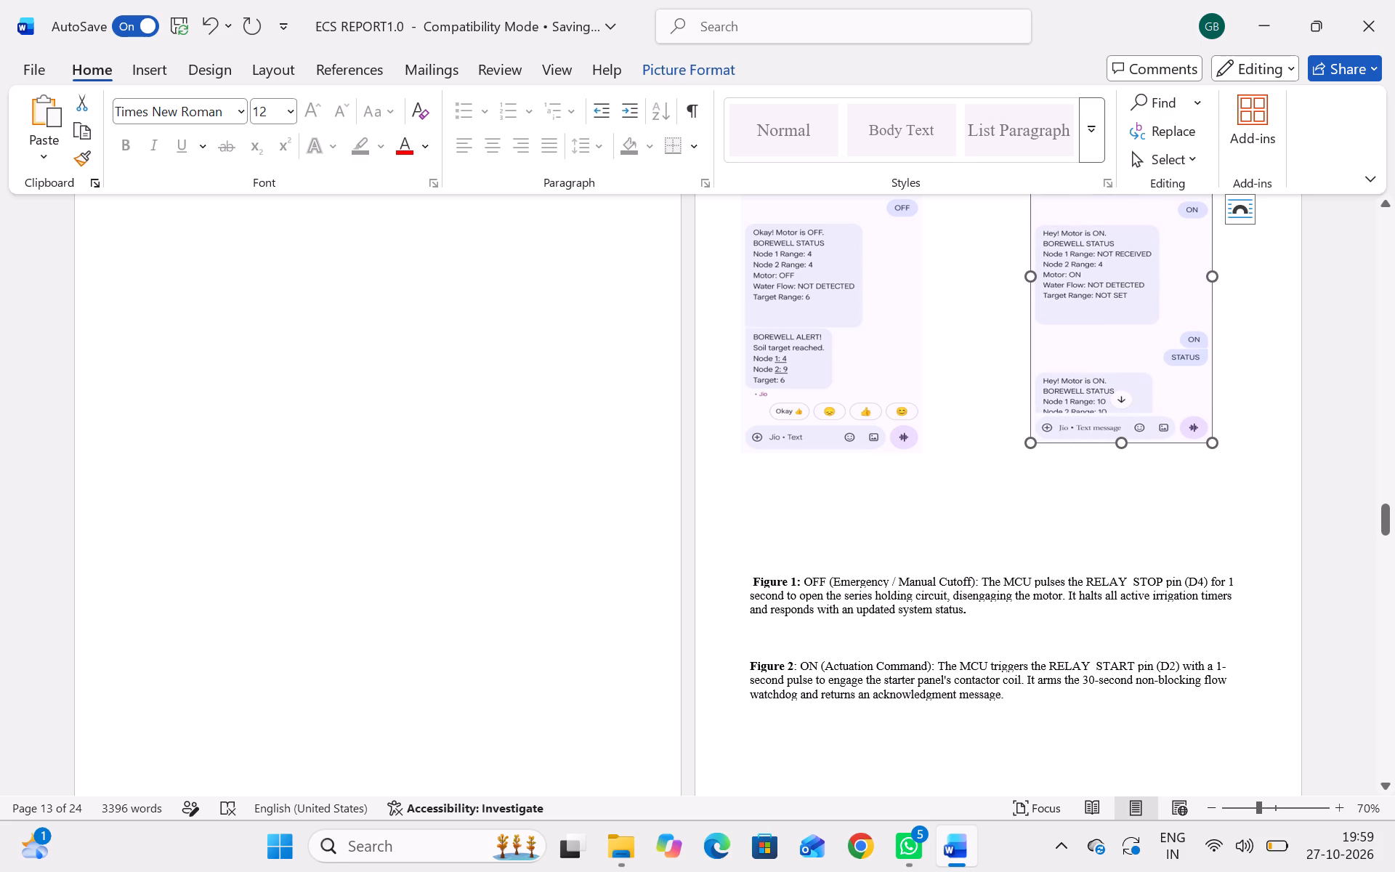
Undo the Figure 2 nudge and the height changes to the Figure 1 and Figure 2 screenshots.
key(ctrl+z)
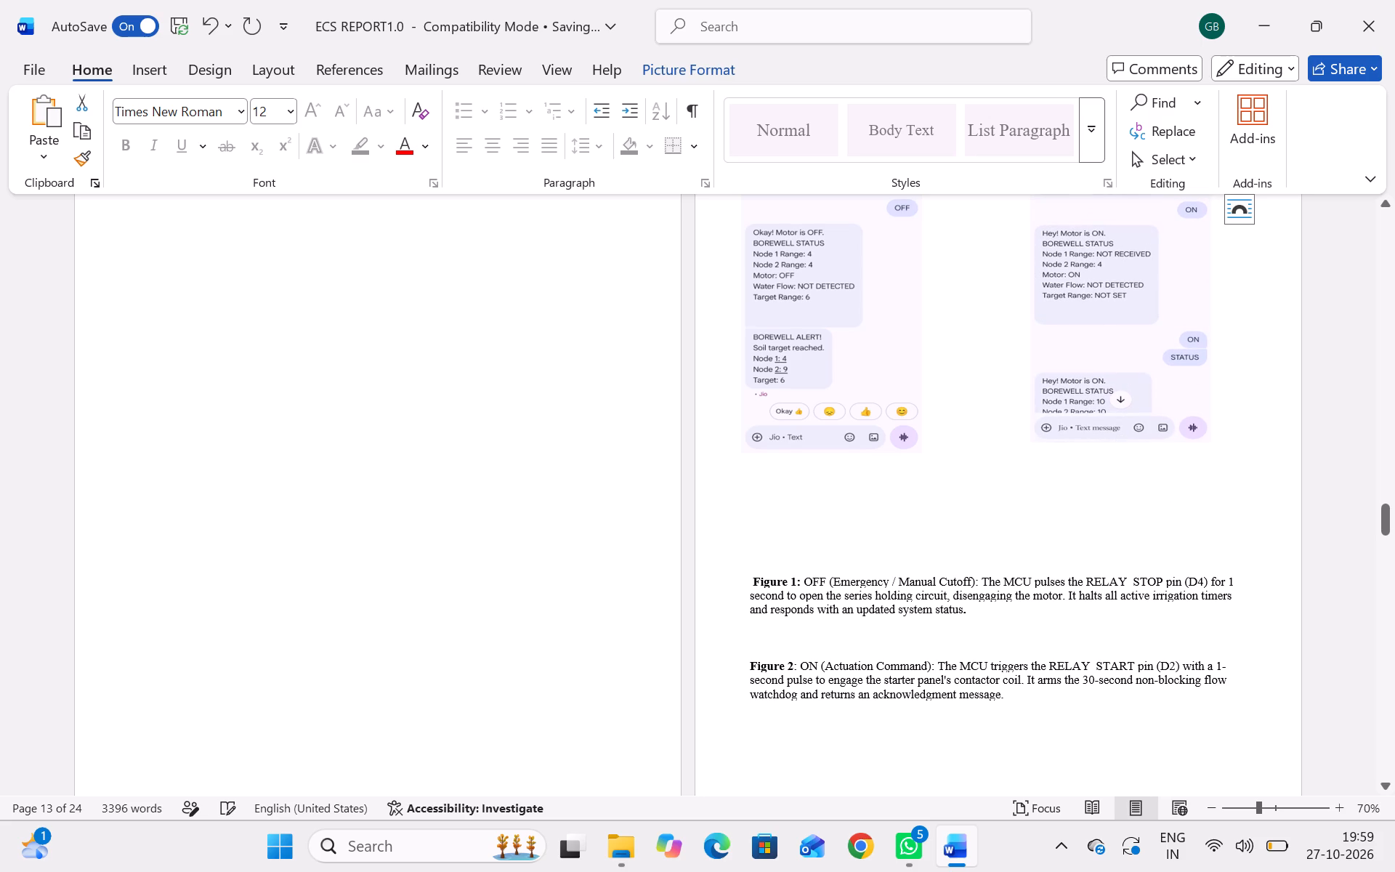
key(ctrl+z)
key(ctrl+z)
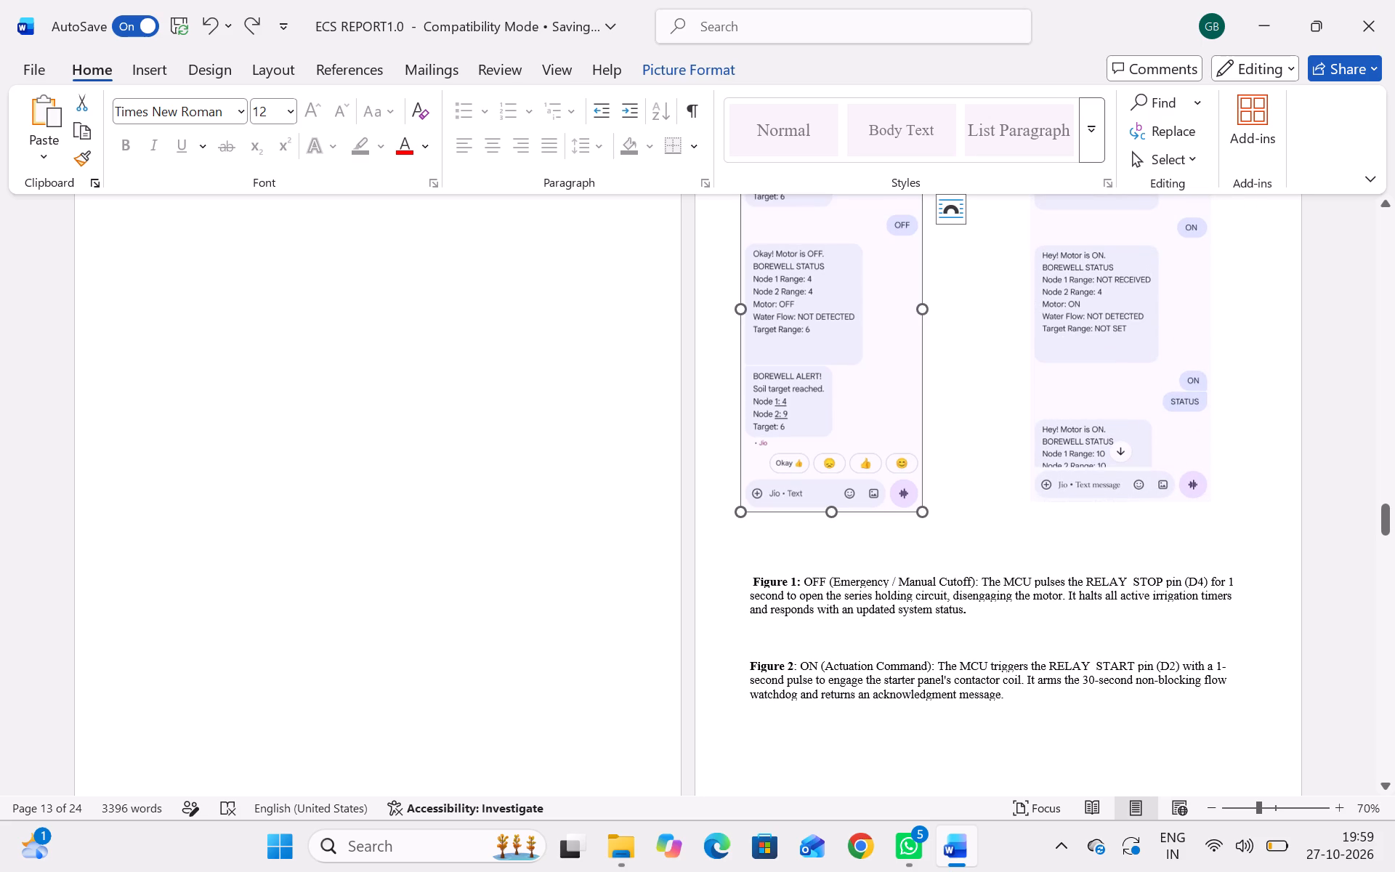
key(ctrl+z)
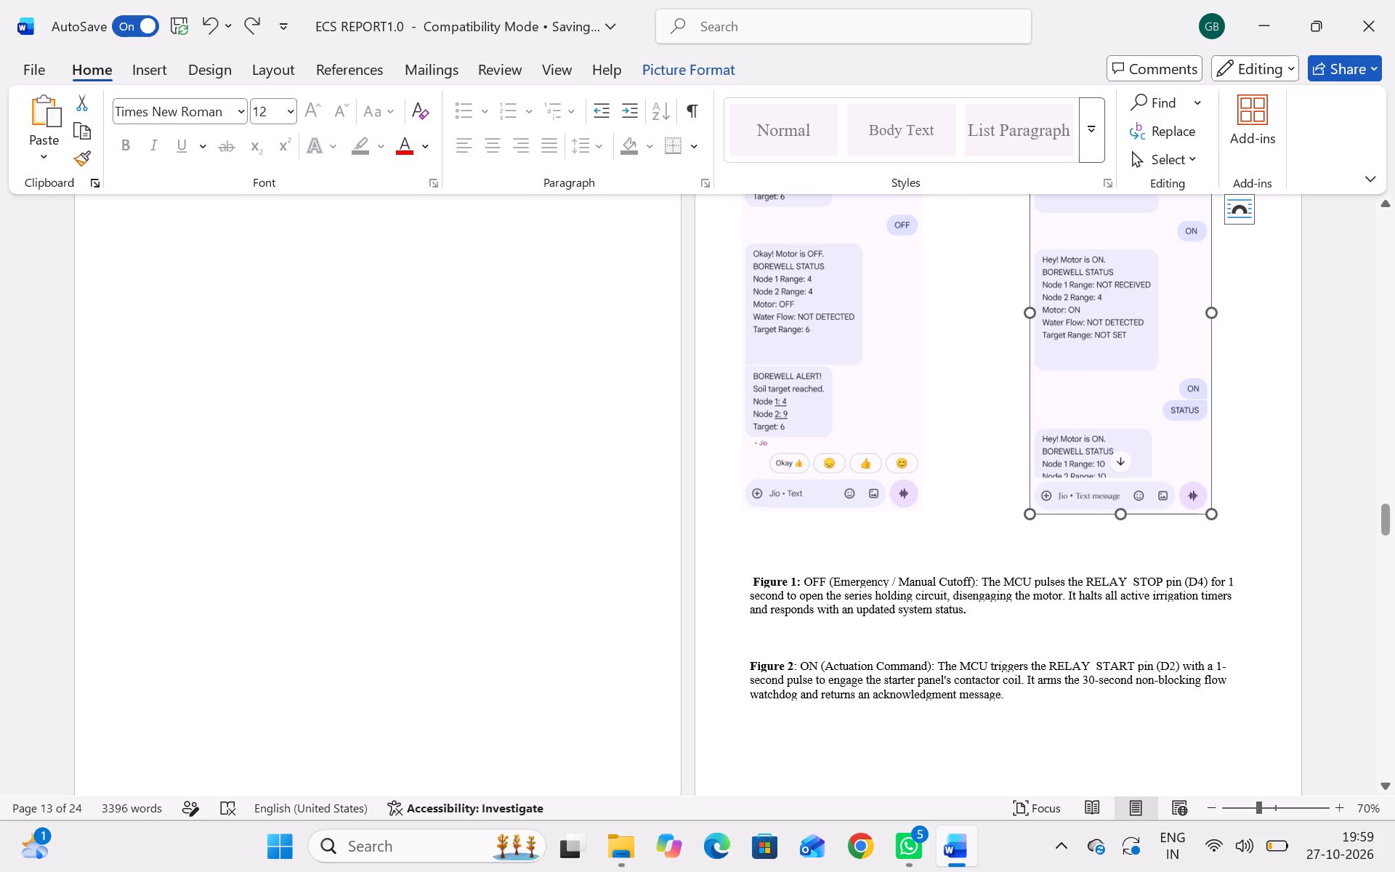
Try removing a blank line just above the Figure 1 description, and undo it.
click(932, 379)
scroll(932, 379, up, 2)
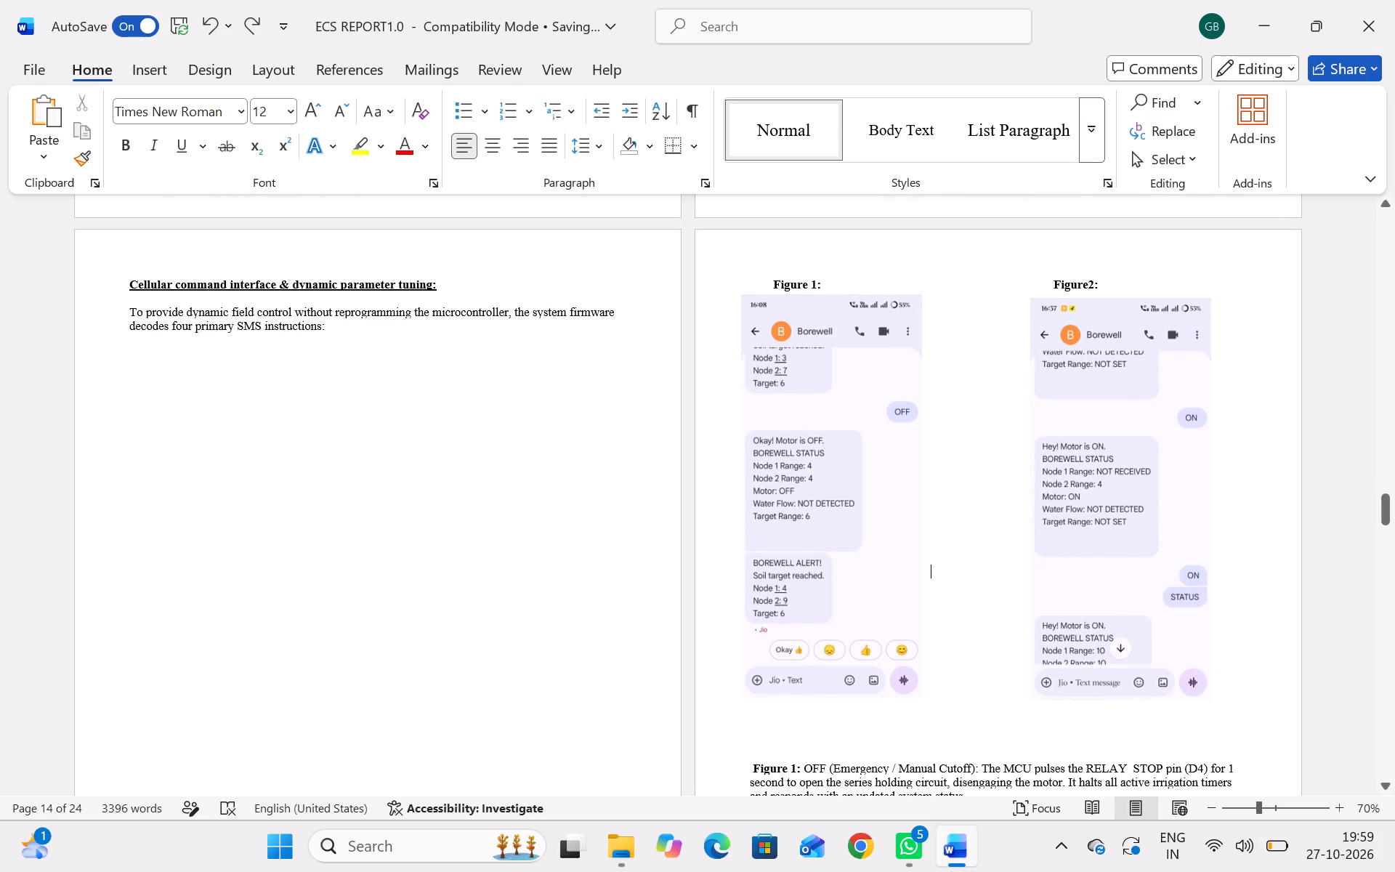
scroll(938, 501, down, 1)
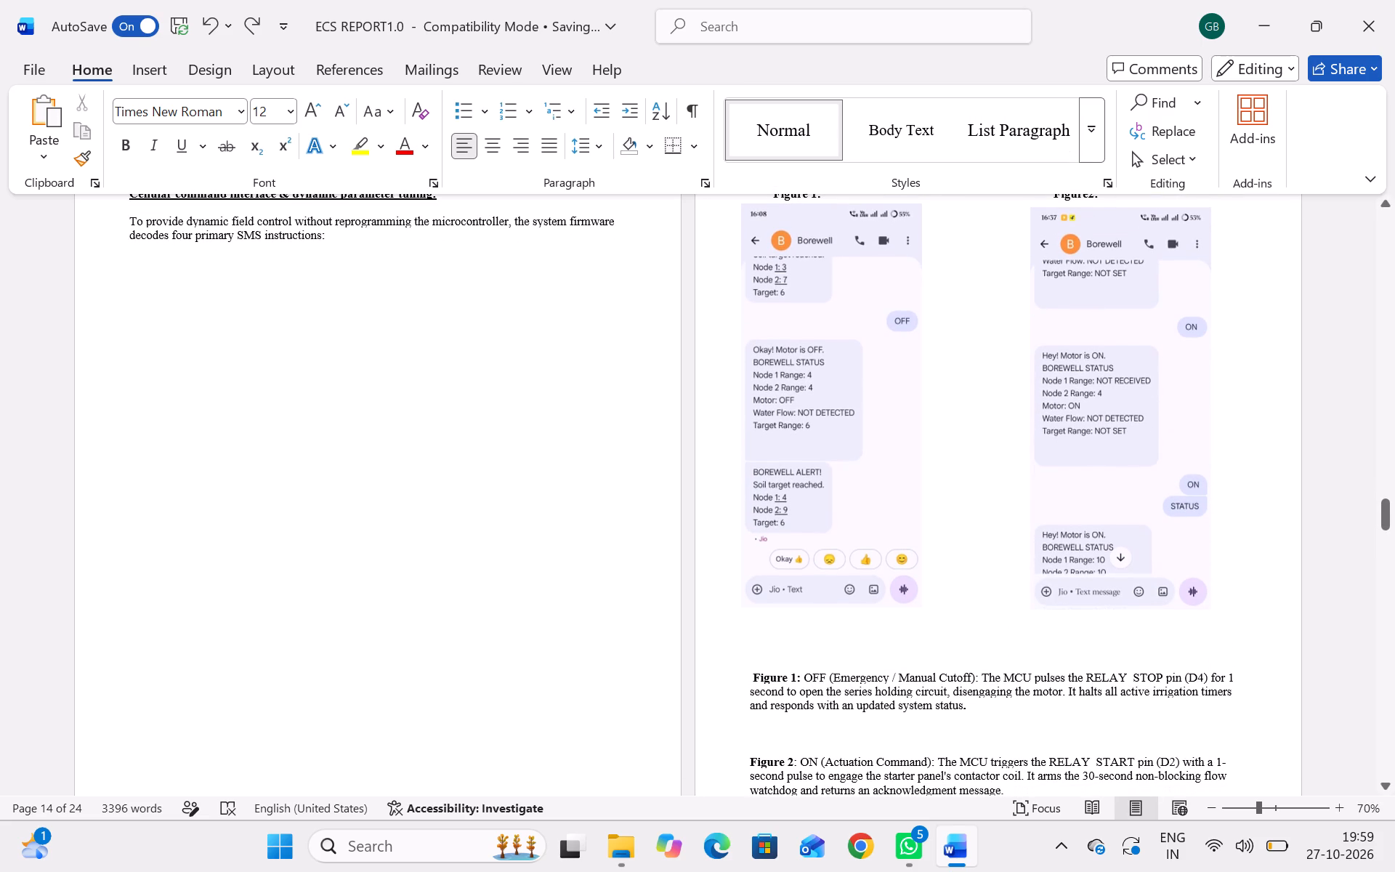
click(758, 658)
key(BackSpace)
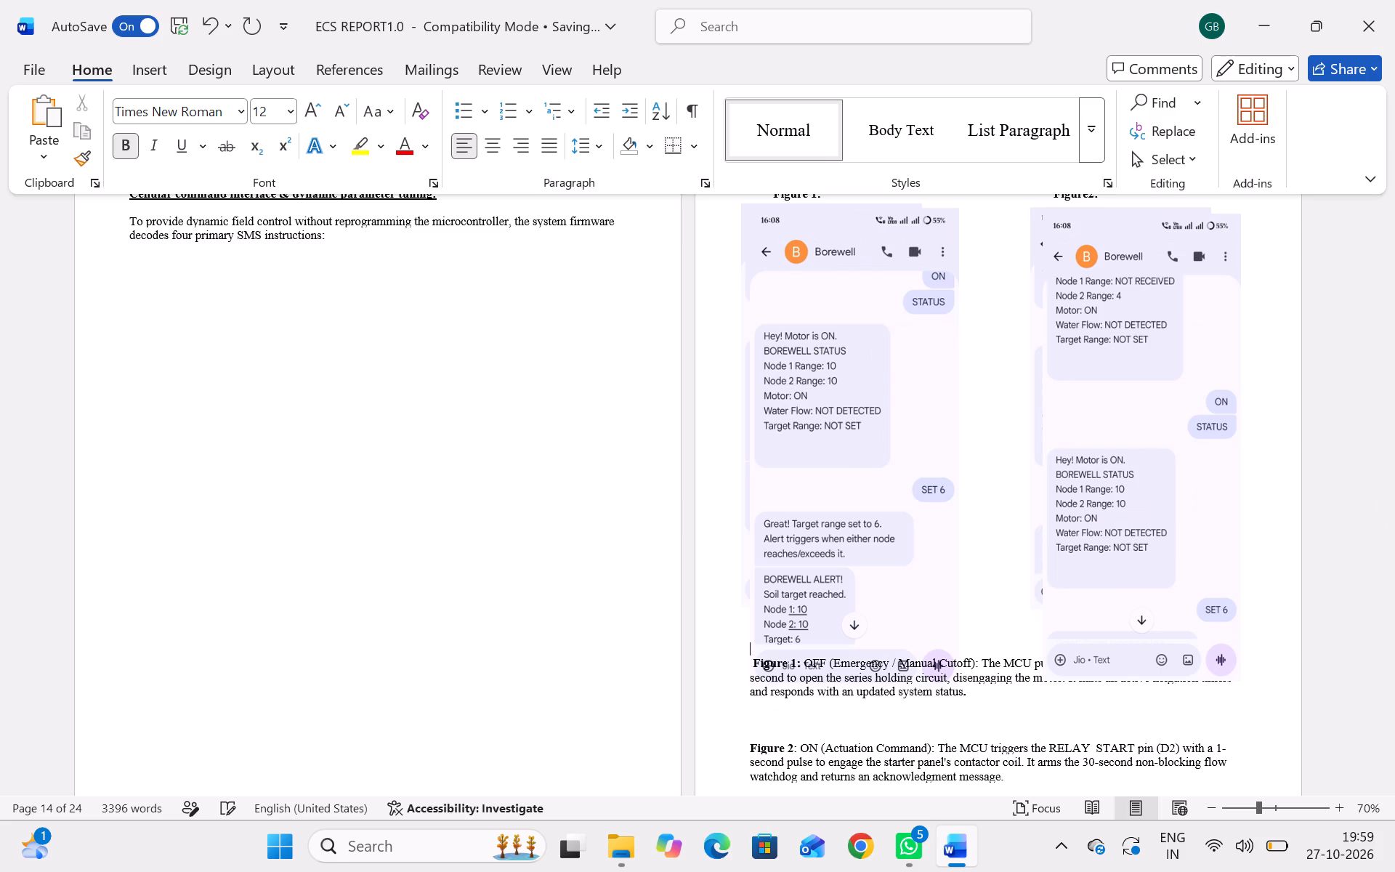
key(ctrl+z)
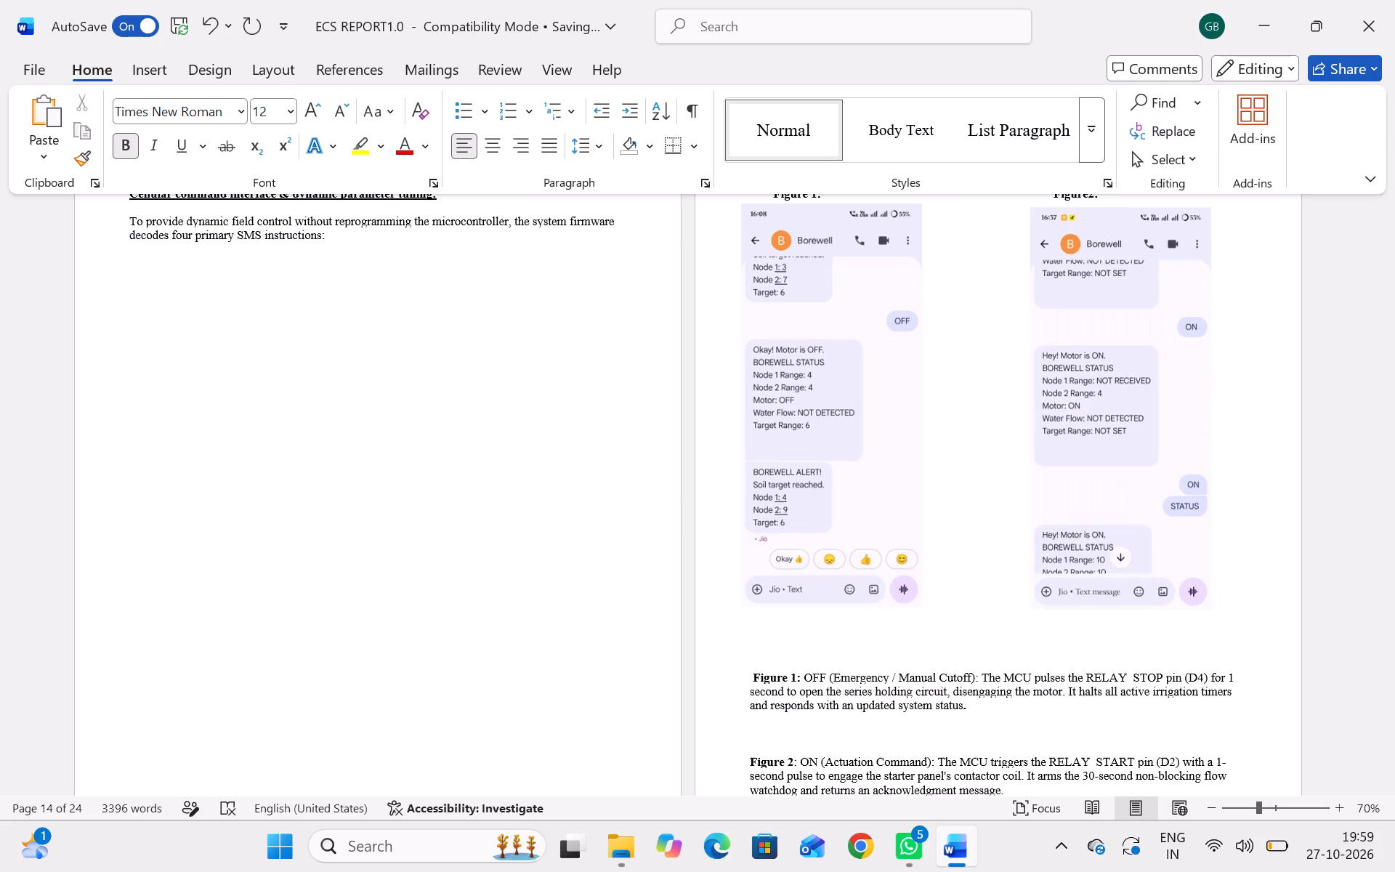
Examine the empty space around the Cellular command interface paragraph and across pages 12 to 14.
scroll(758, 658, up, 1)
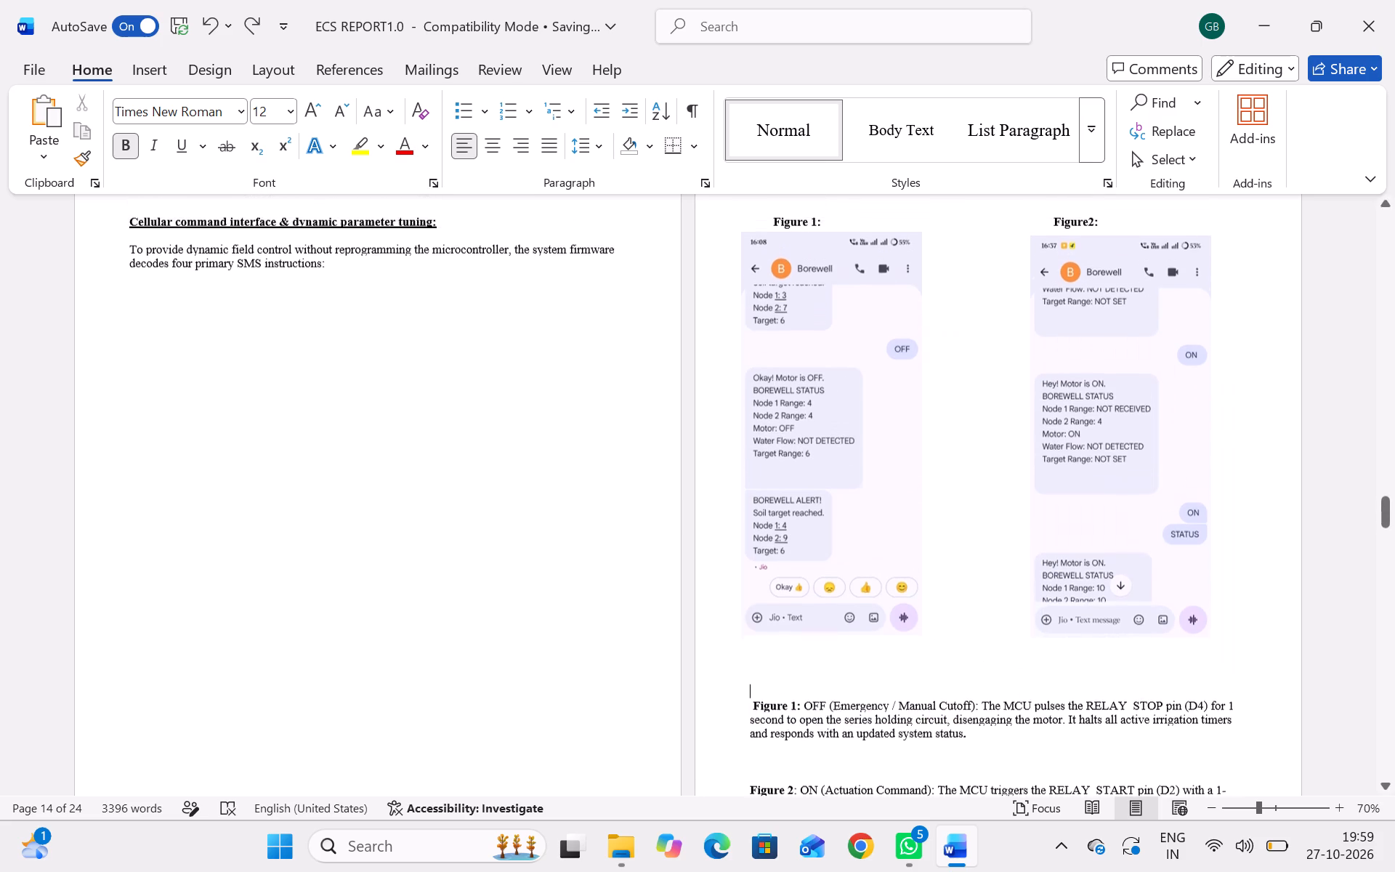
scroll(758, 658, up, 1)
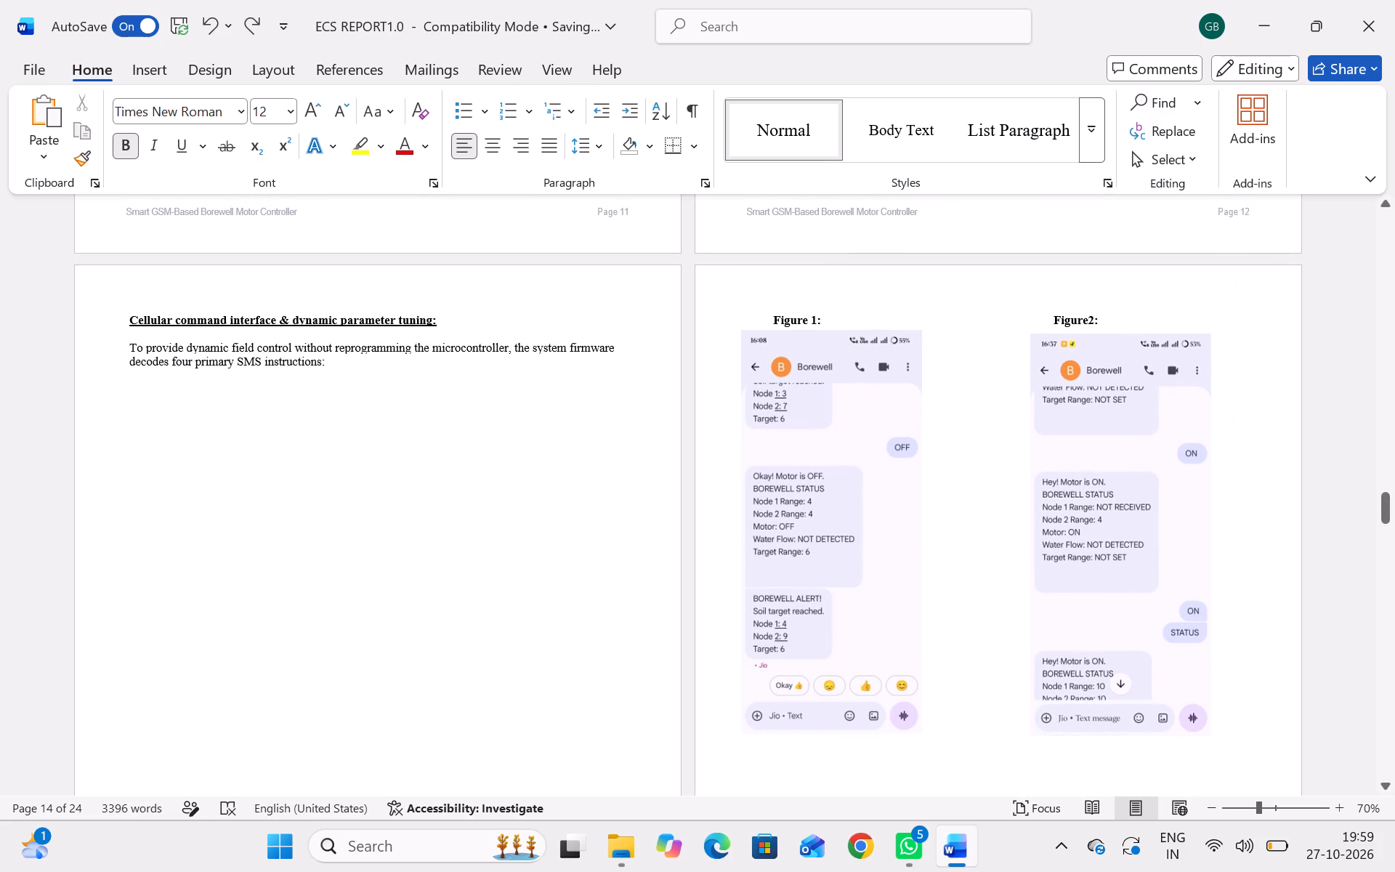
click(178, 334)
scroll(174, 311, up, 4)
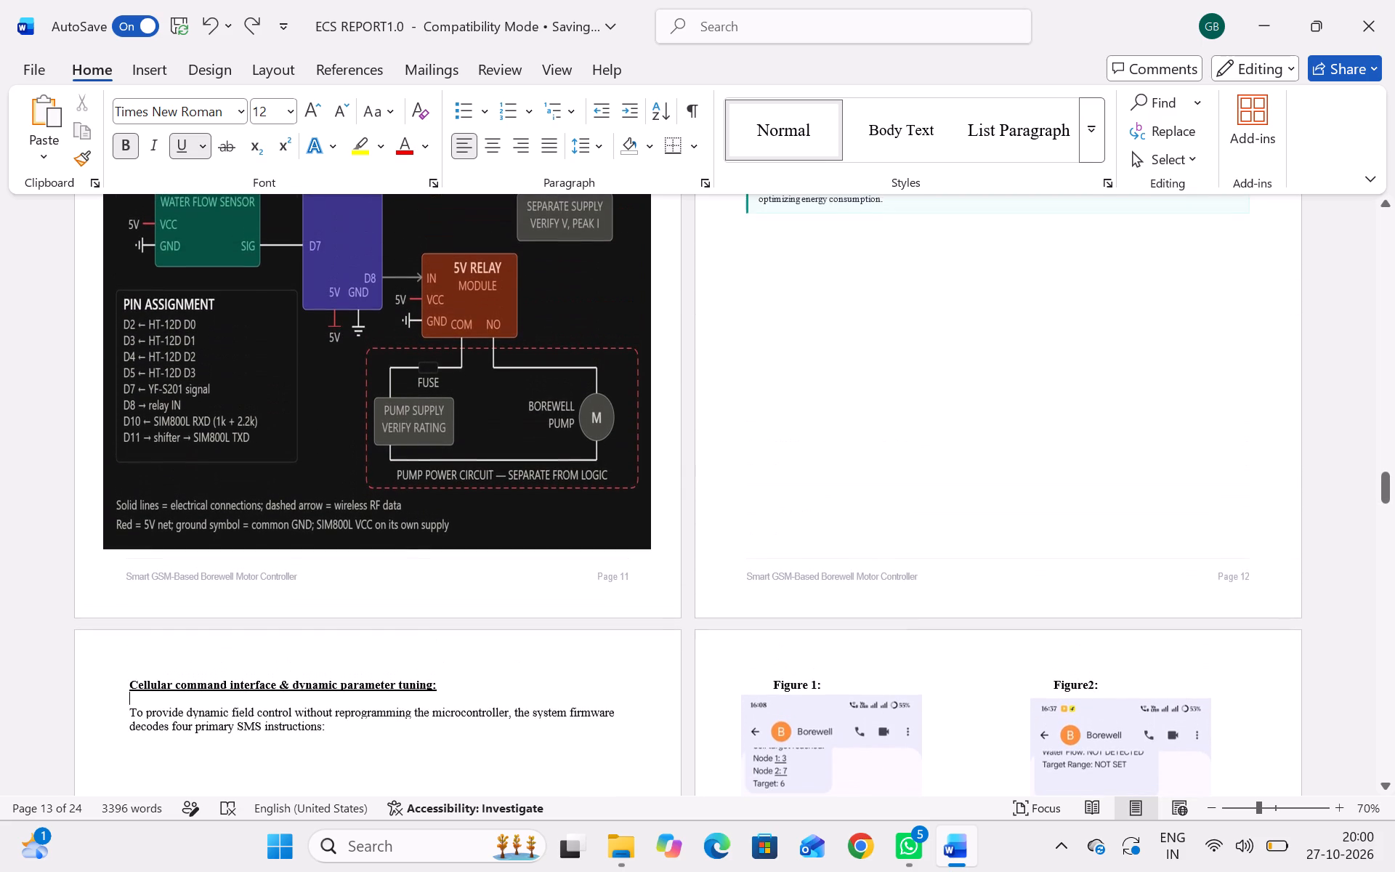
scroll(174, 311, down, 3)
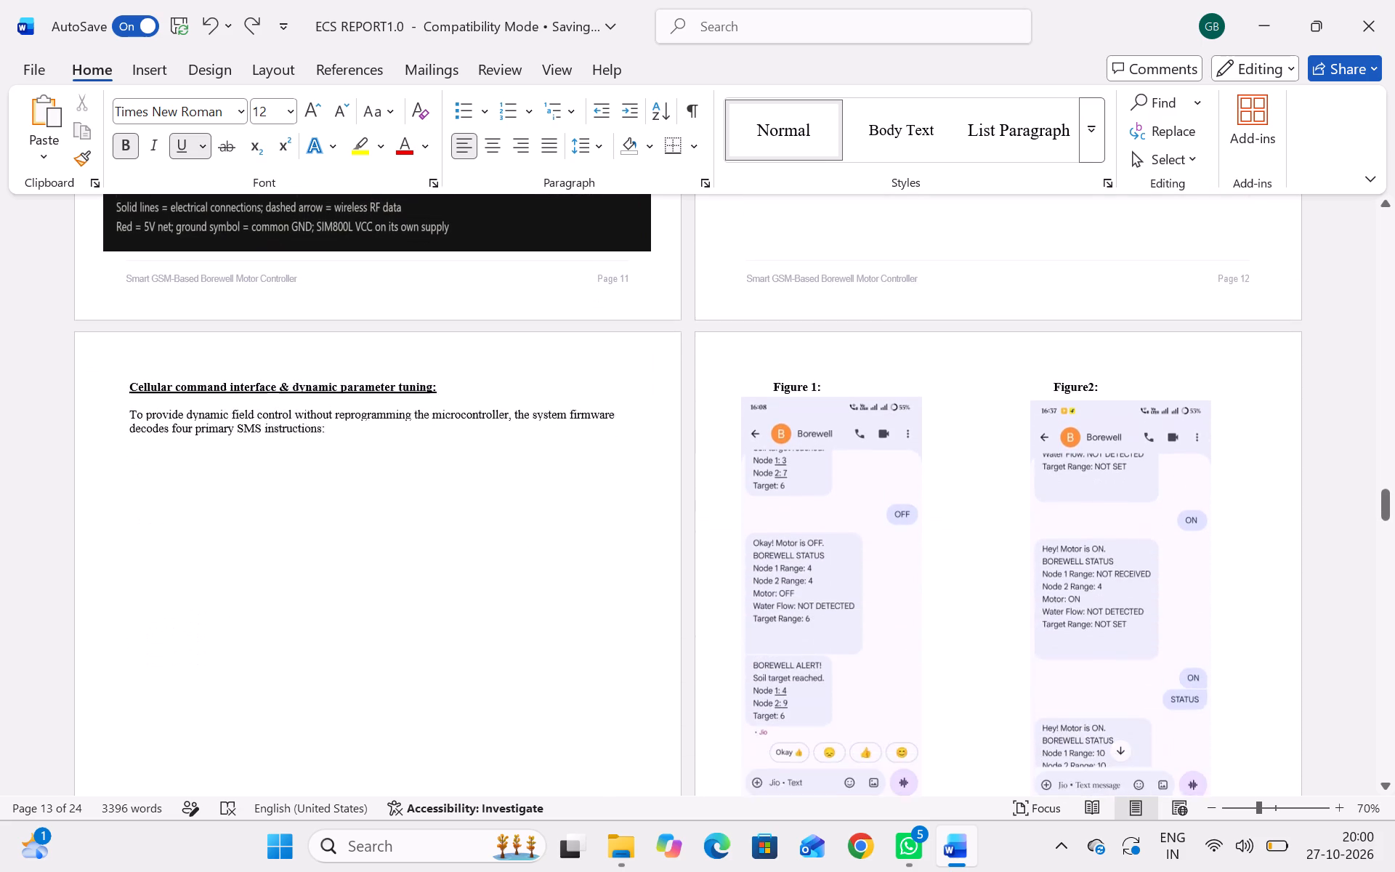
scroll(174, 311, down, 5)
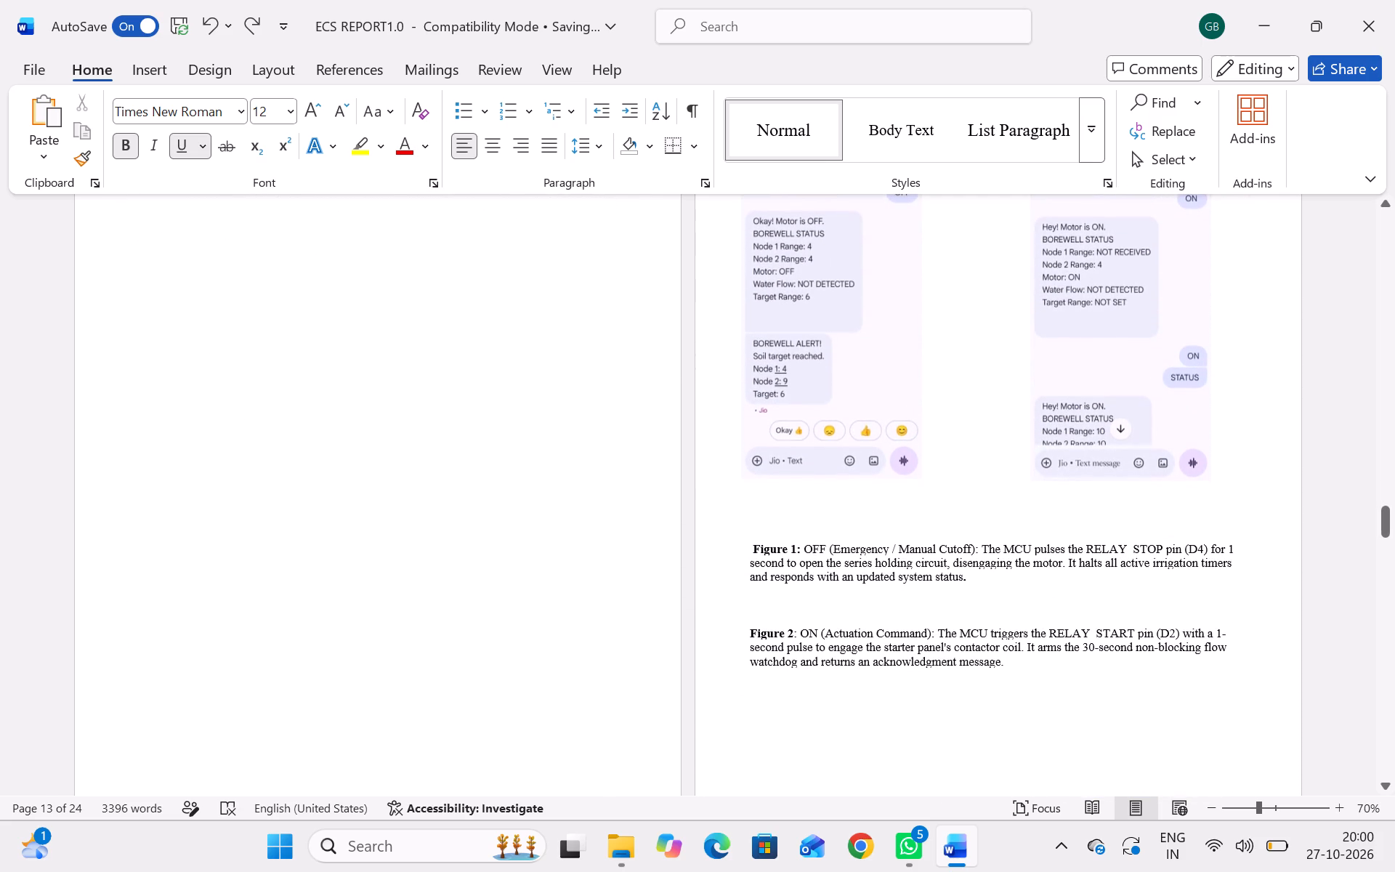
click(139, 564)
scroll(139, 564, down, 1)
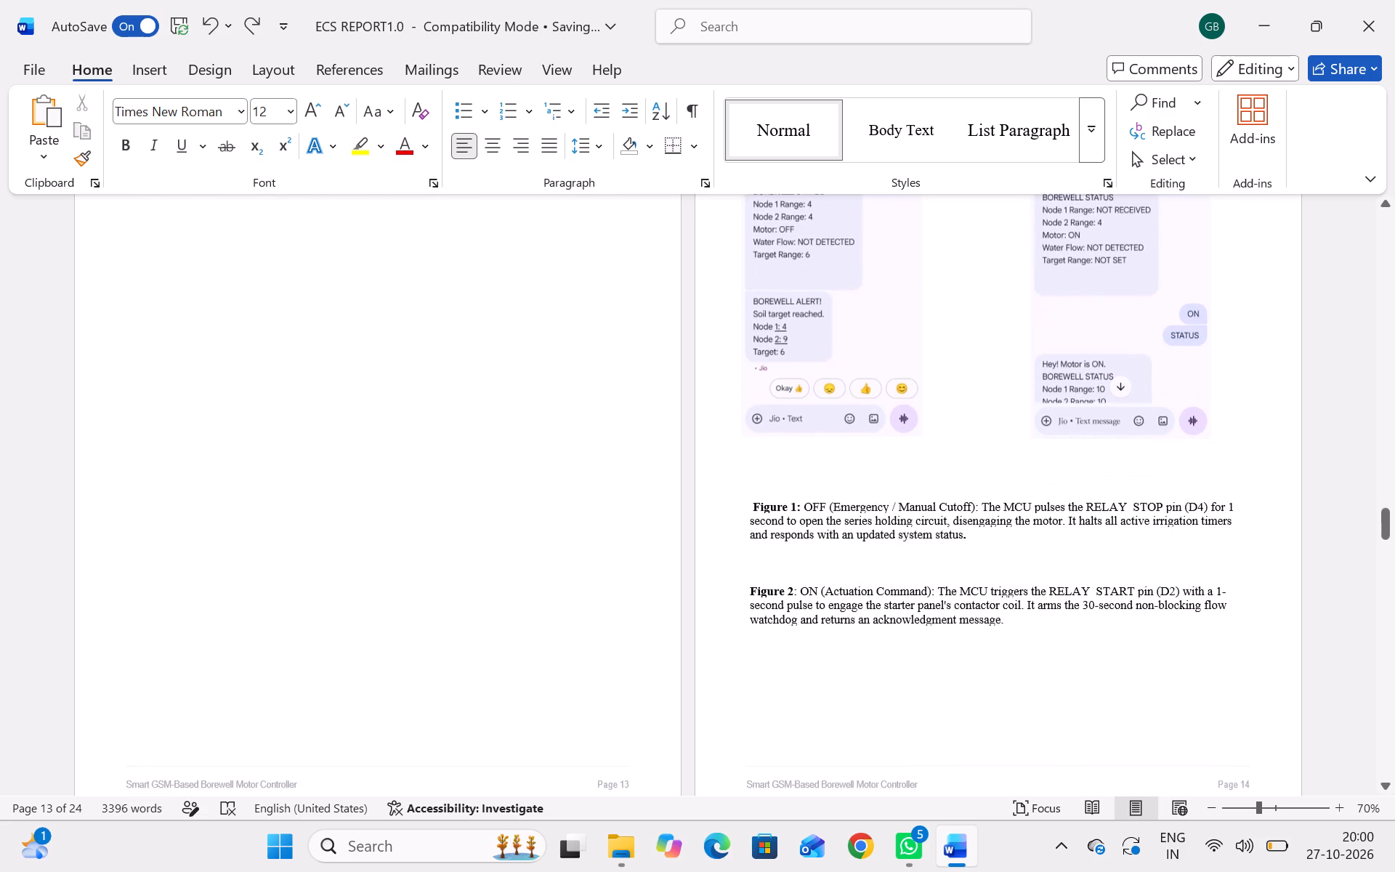
scroll(139, 564, down, 1)
click(153, 653)
scroll(153, 653, up, 1)
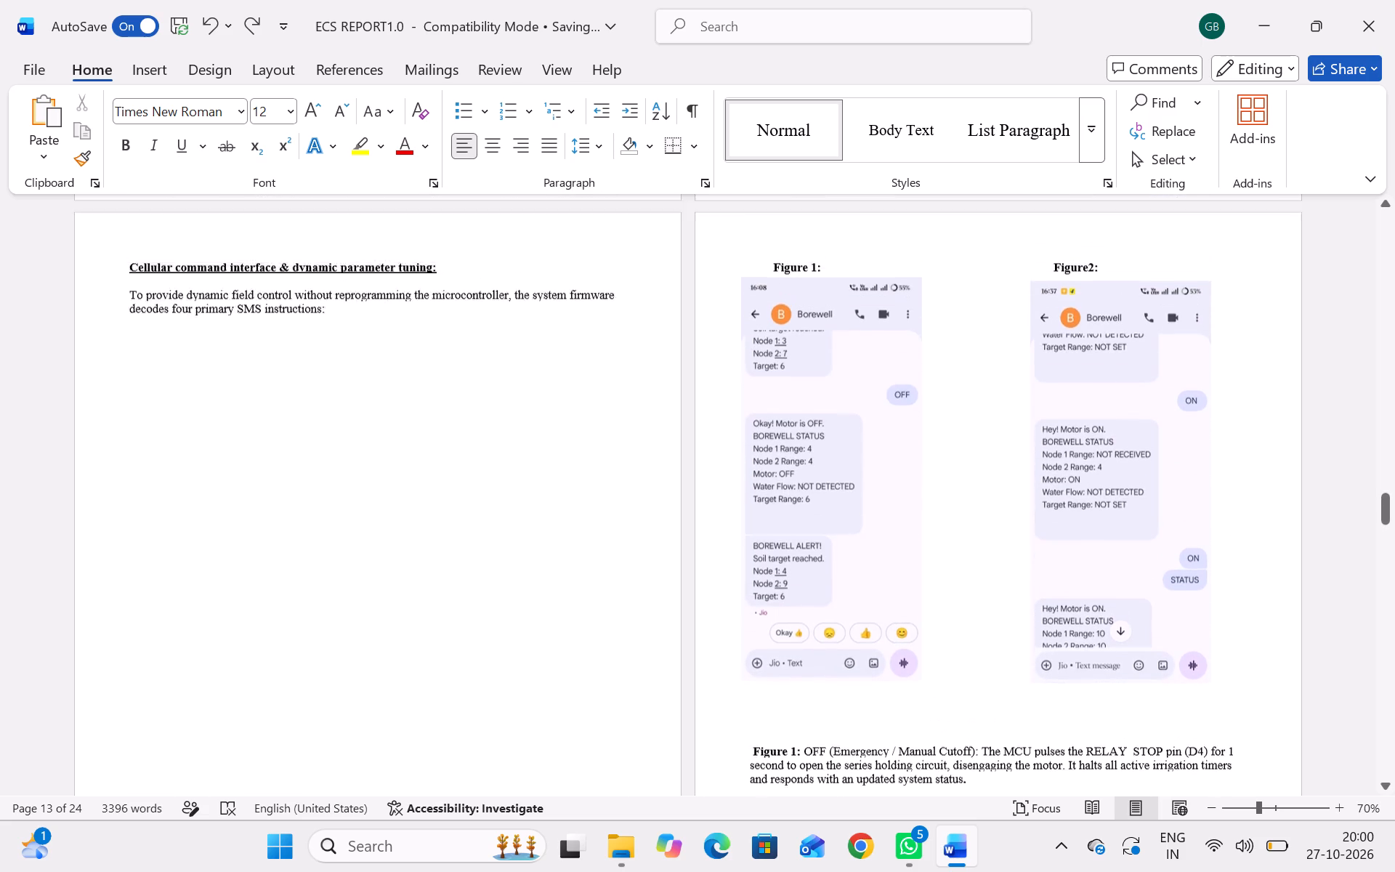
scroll(153, 653, up, 1)
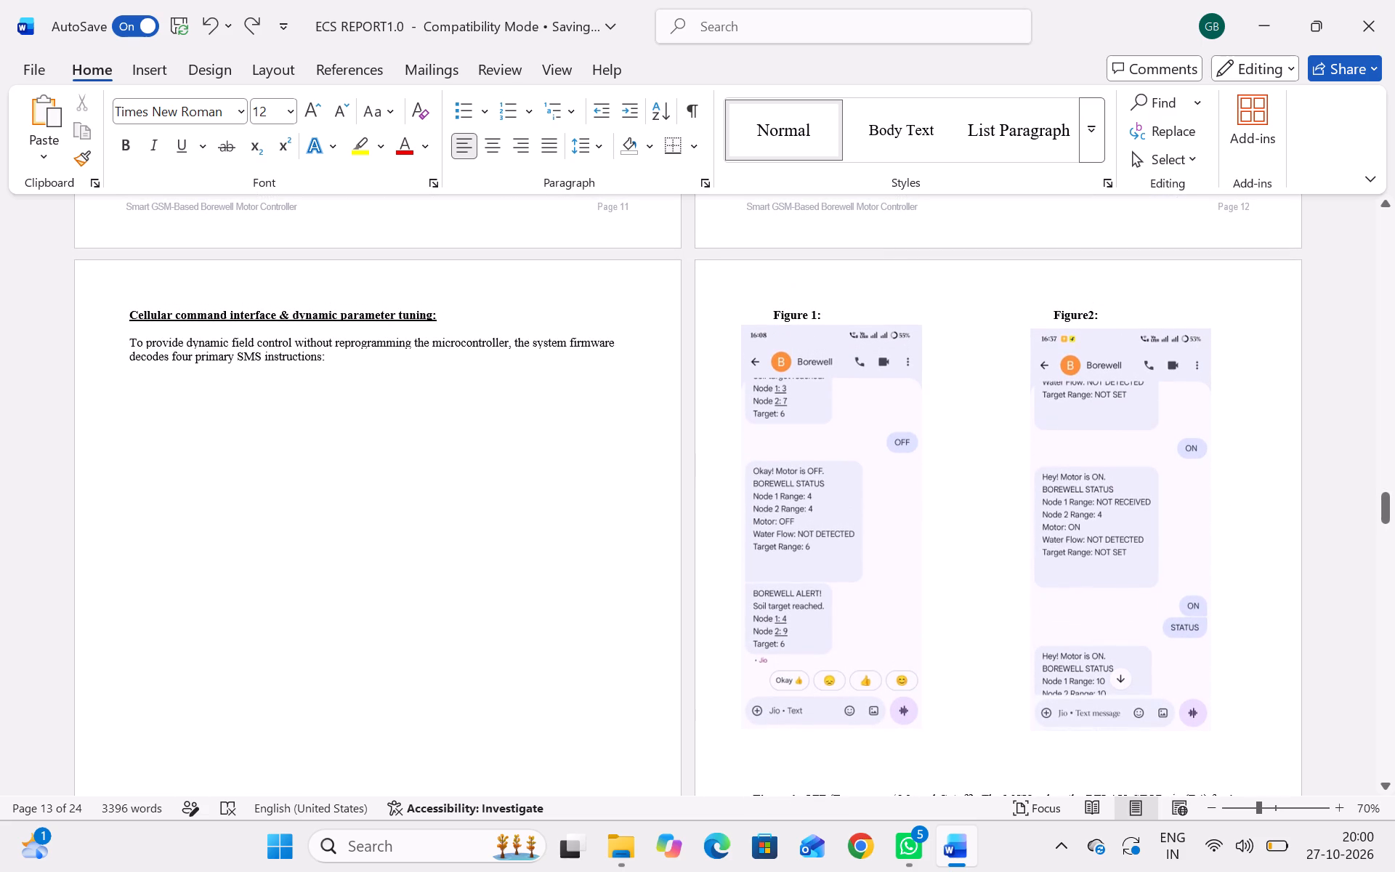
Delete blank lines before the "Cellular command interface & dynamic parameter tuning:" heading to pull it and its paragraph back onto page 12.
click(129, 310)
key(BackSpace)
key(BackSpace)
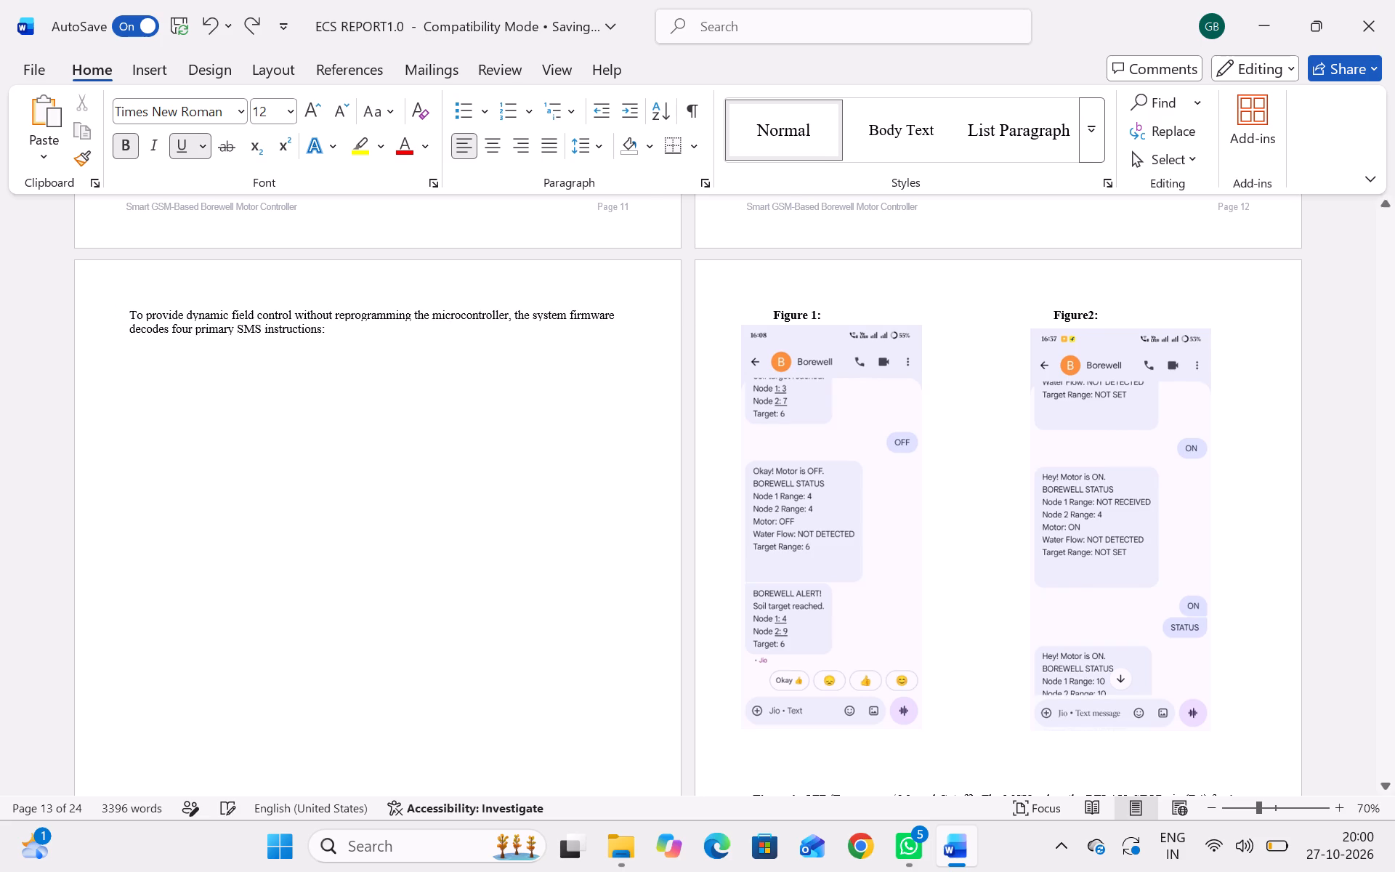
key(BackSpace)
key(BackSpace)
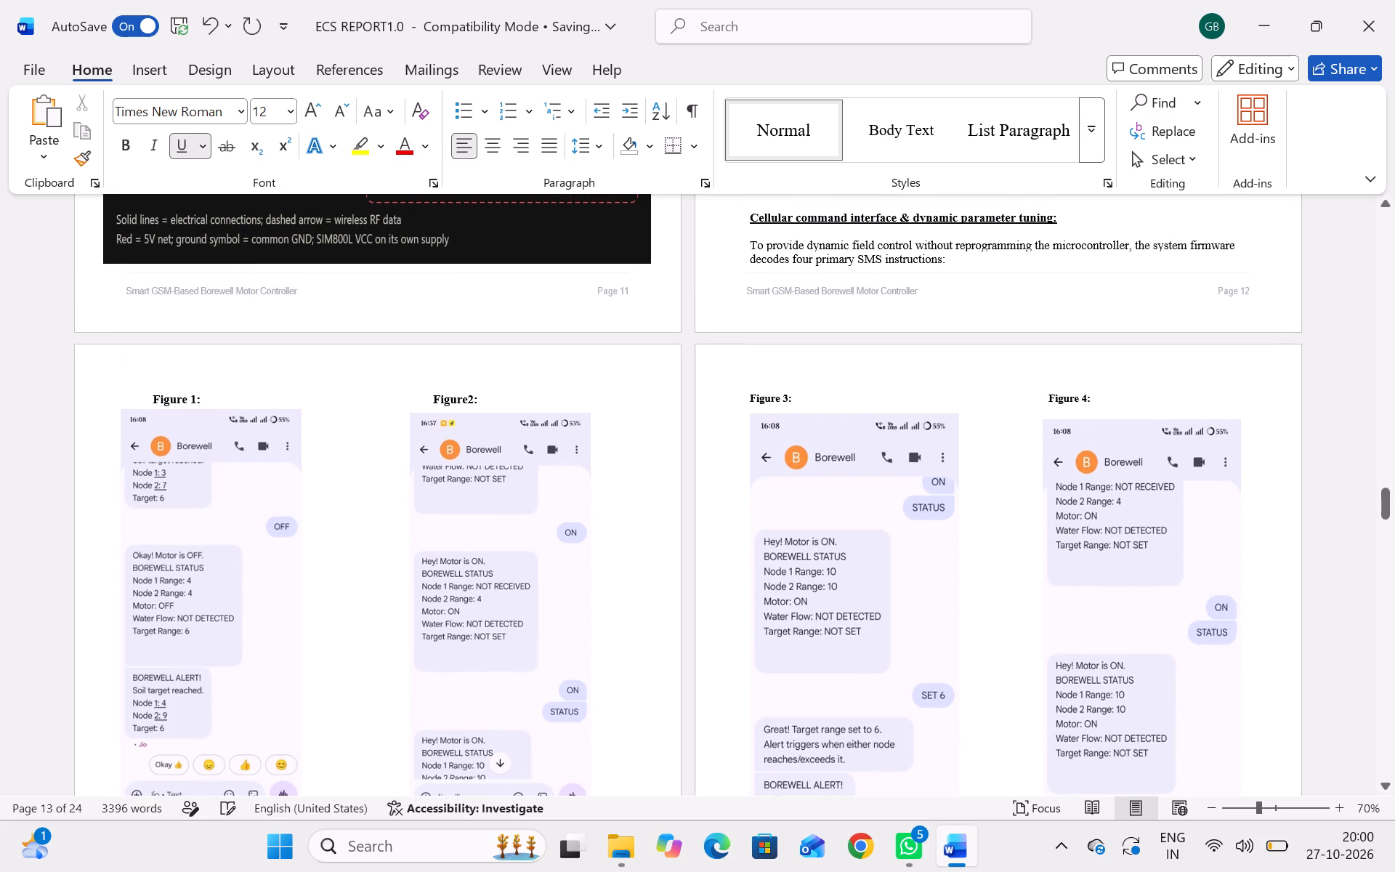
Examine the reflowed pages from the Cellular command interface heading through the Figure 1 to Figure 4 descriptions.
scroll(129, 310, down, 1)
scroll(129, 310, up, 1)
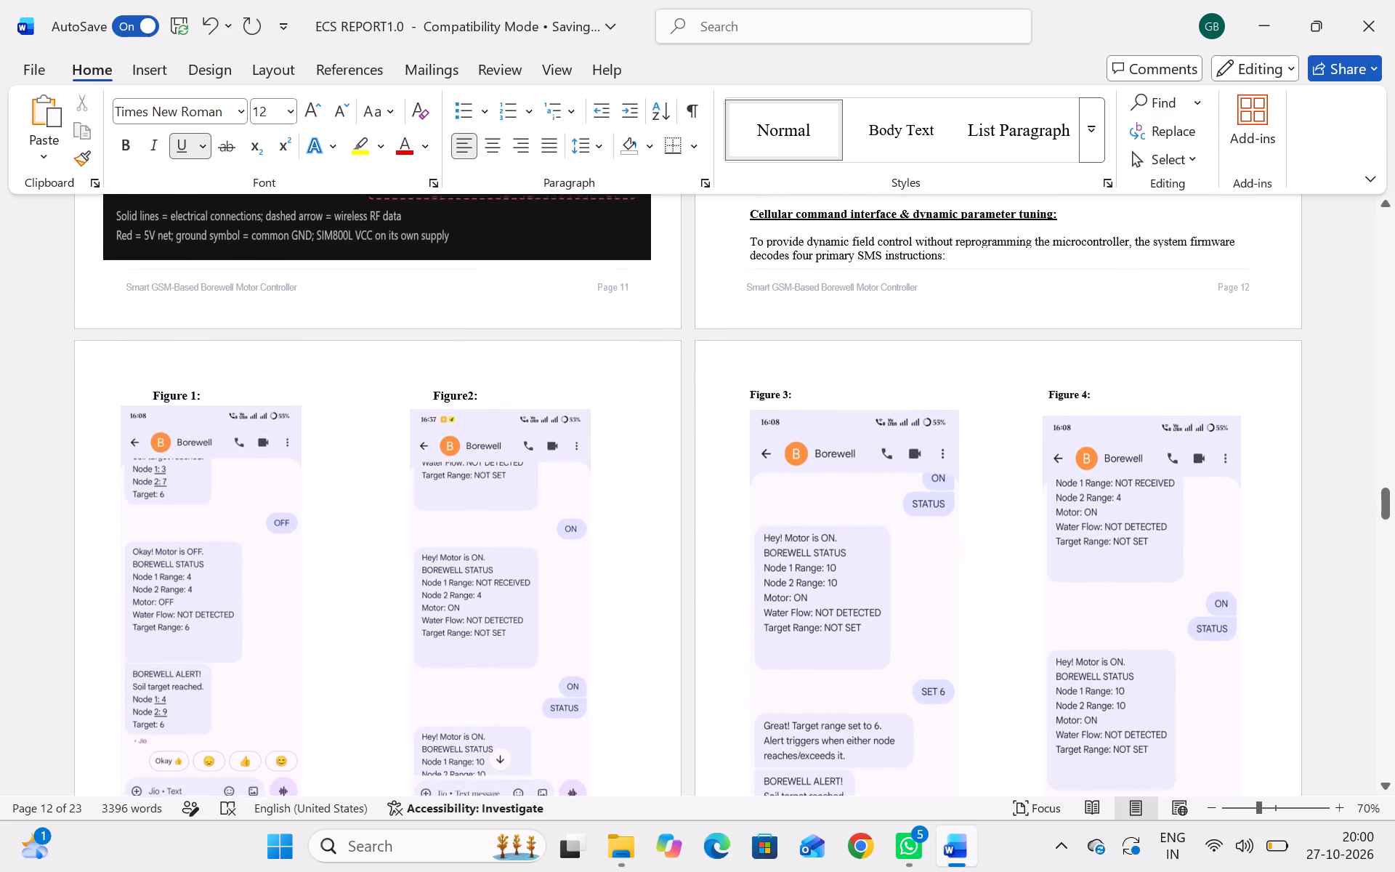
scroll(129, 310, up, 2)
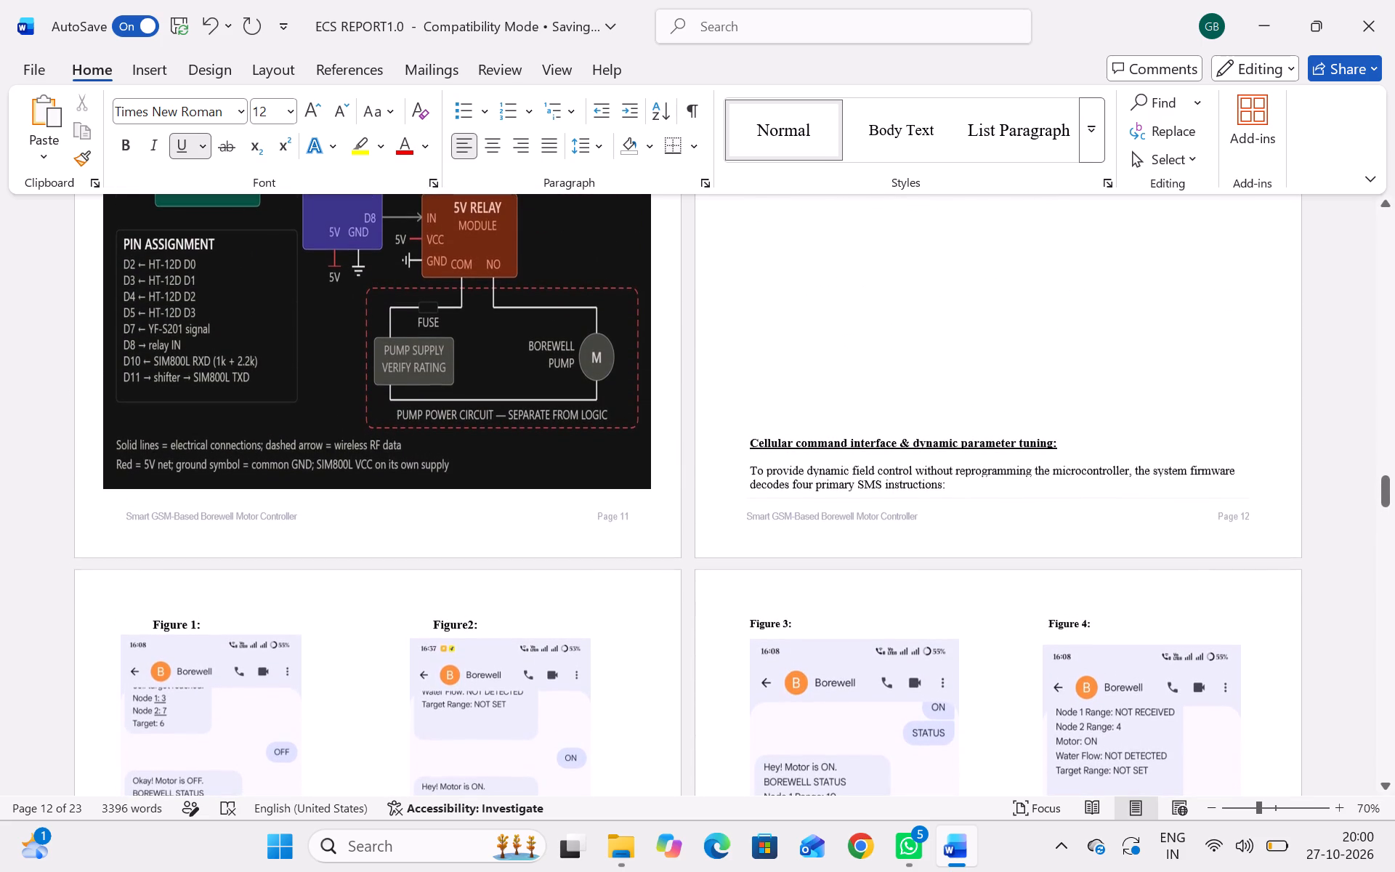
scroll(129, 310, down, 6)
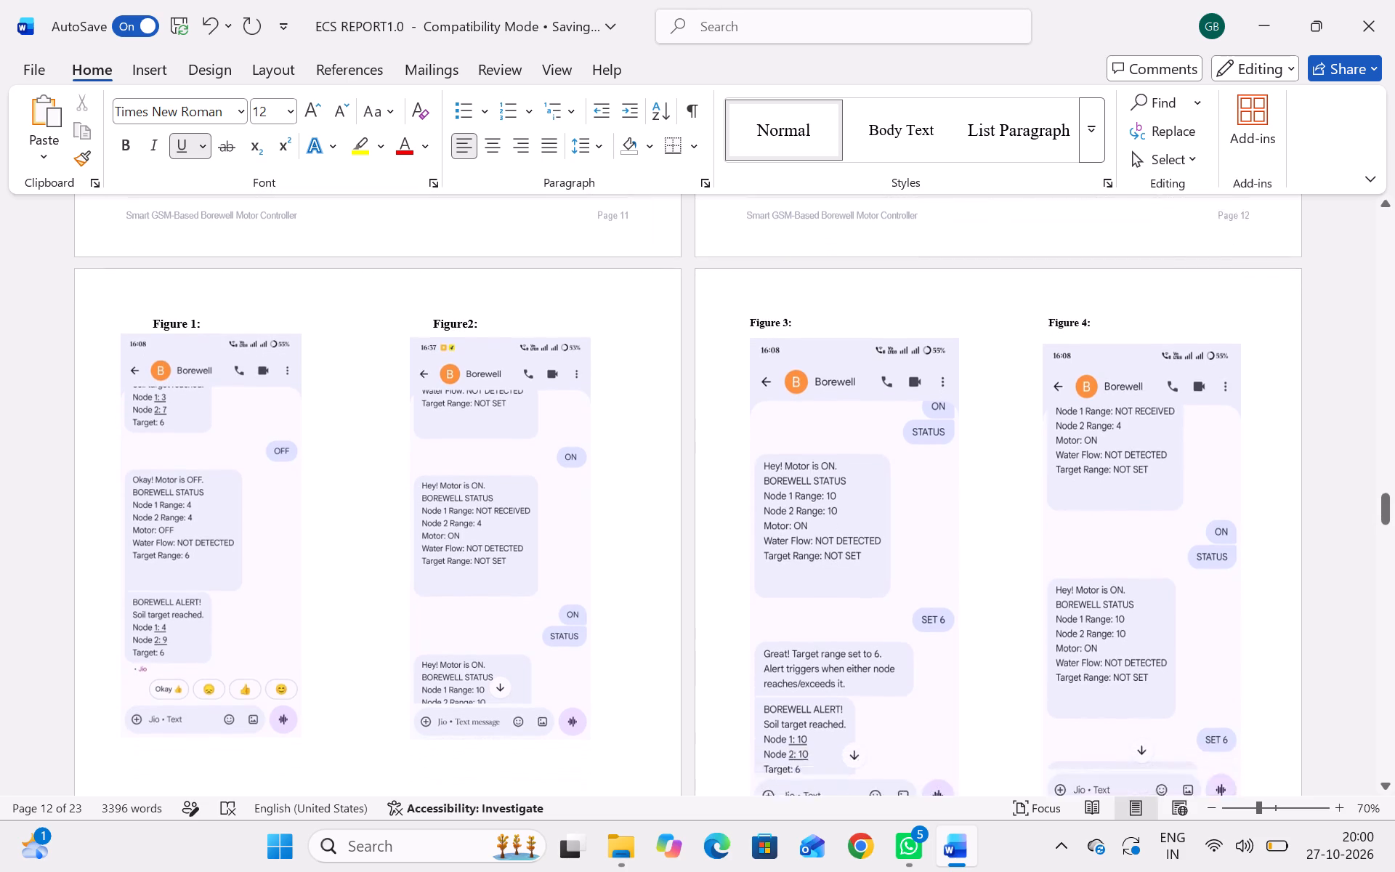
scroll(129, 310, down, 4)
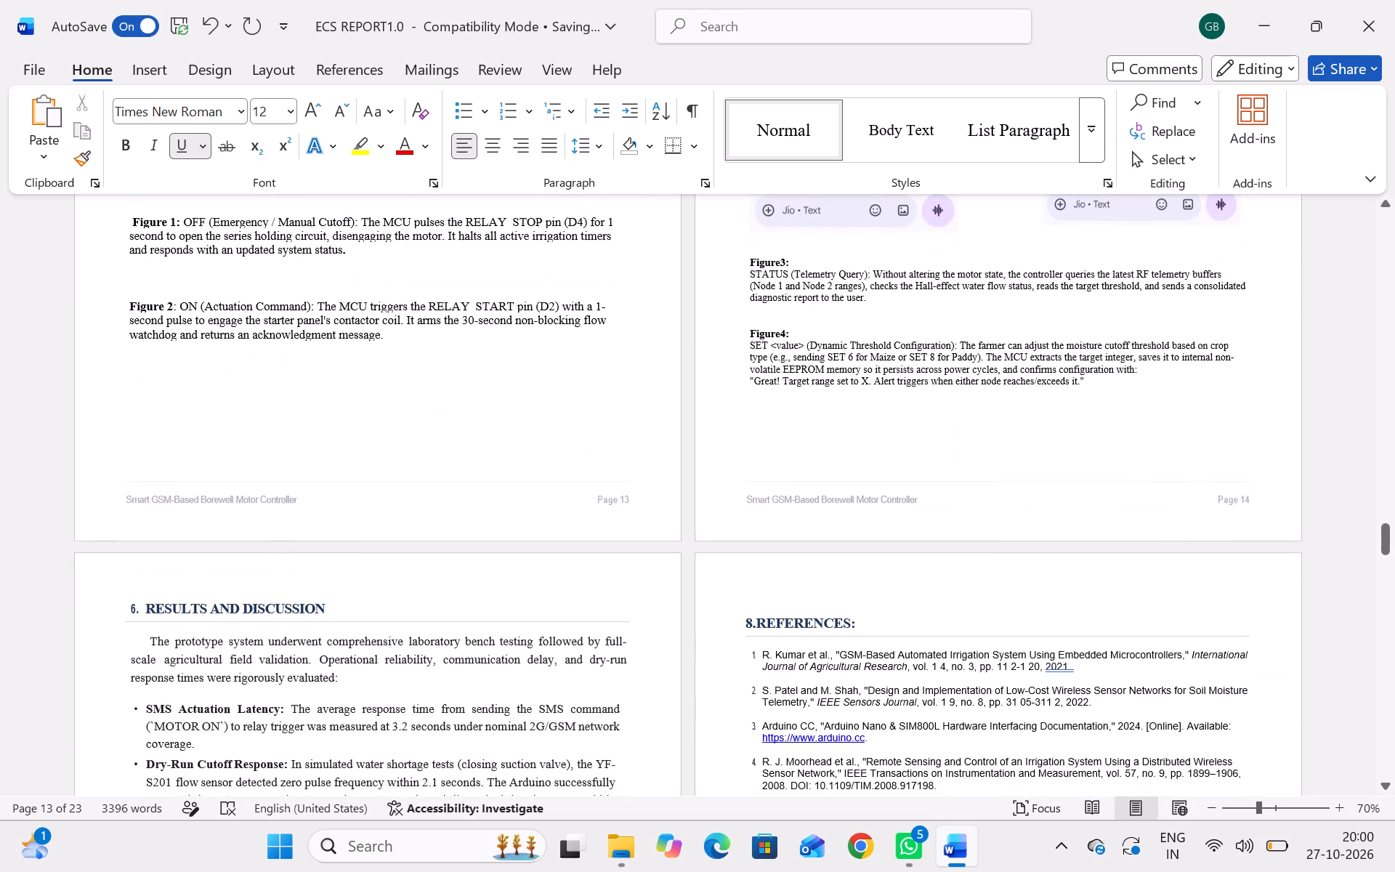
Remove the break or blank line below the Figure 2 description on page 13.
scroll(129, 310, up, 1)
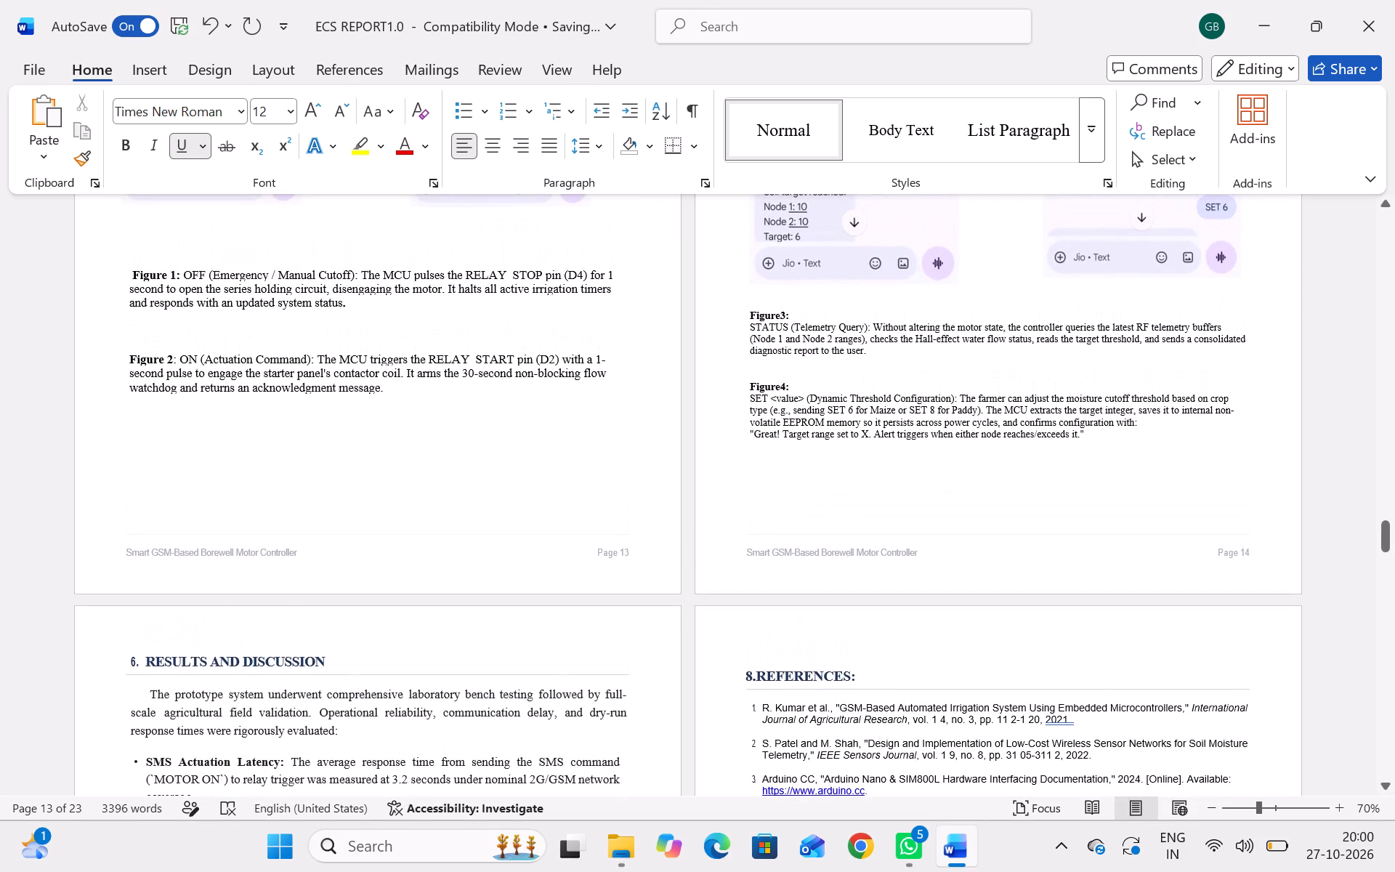
click(194, 498)
key(BackSpace)
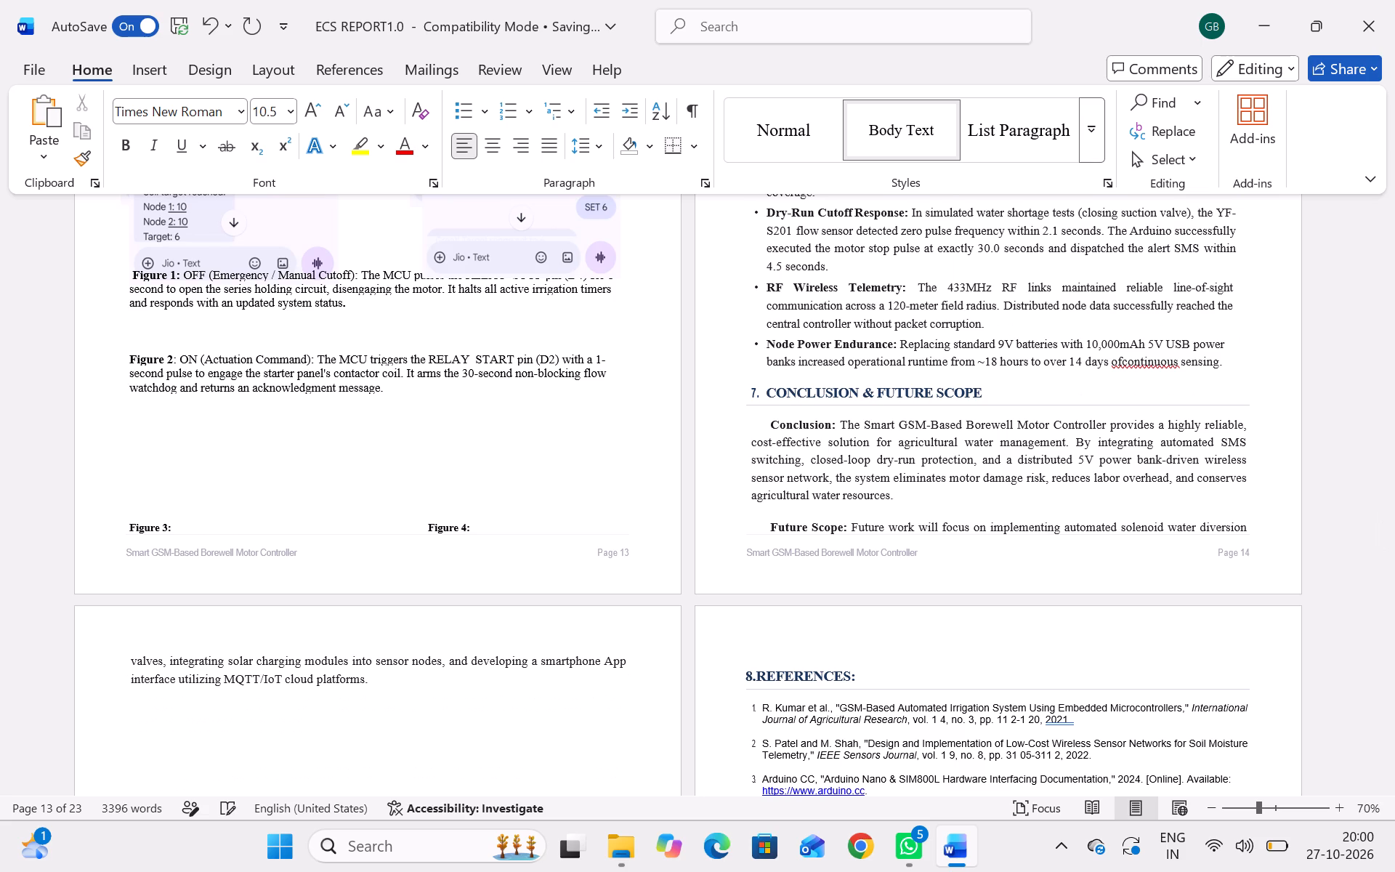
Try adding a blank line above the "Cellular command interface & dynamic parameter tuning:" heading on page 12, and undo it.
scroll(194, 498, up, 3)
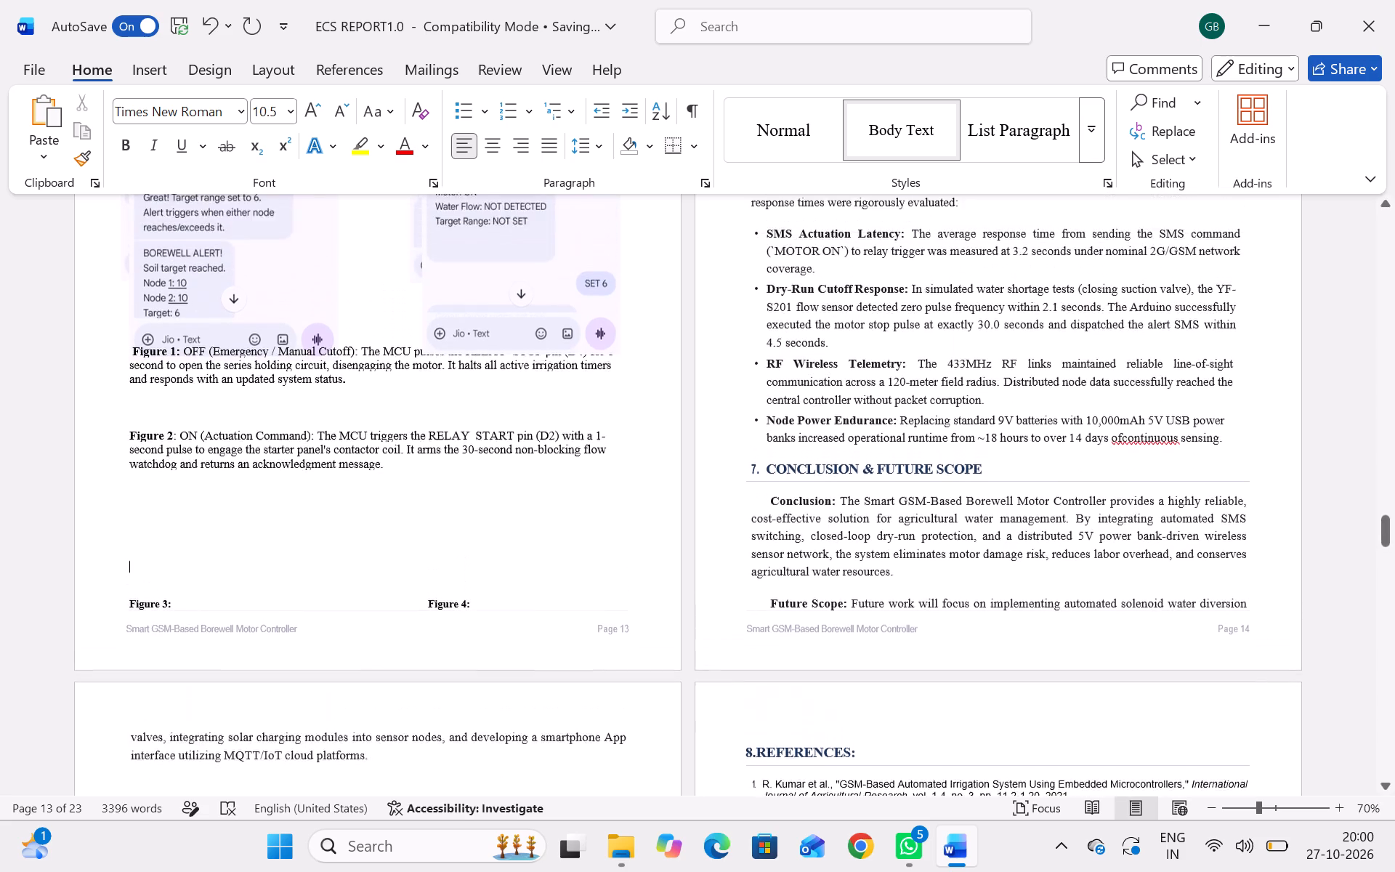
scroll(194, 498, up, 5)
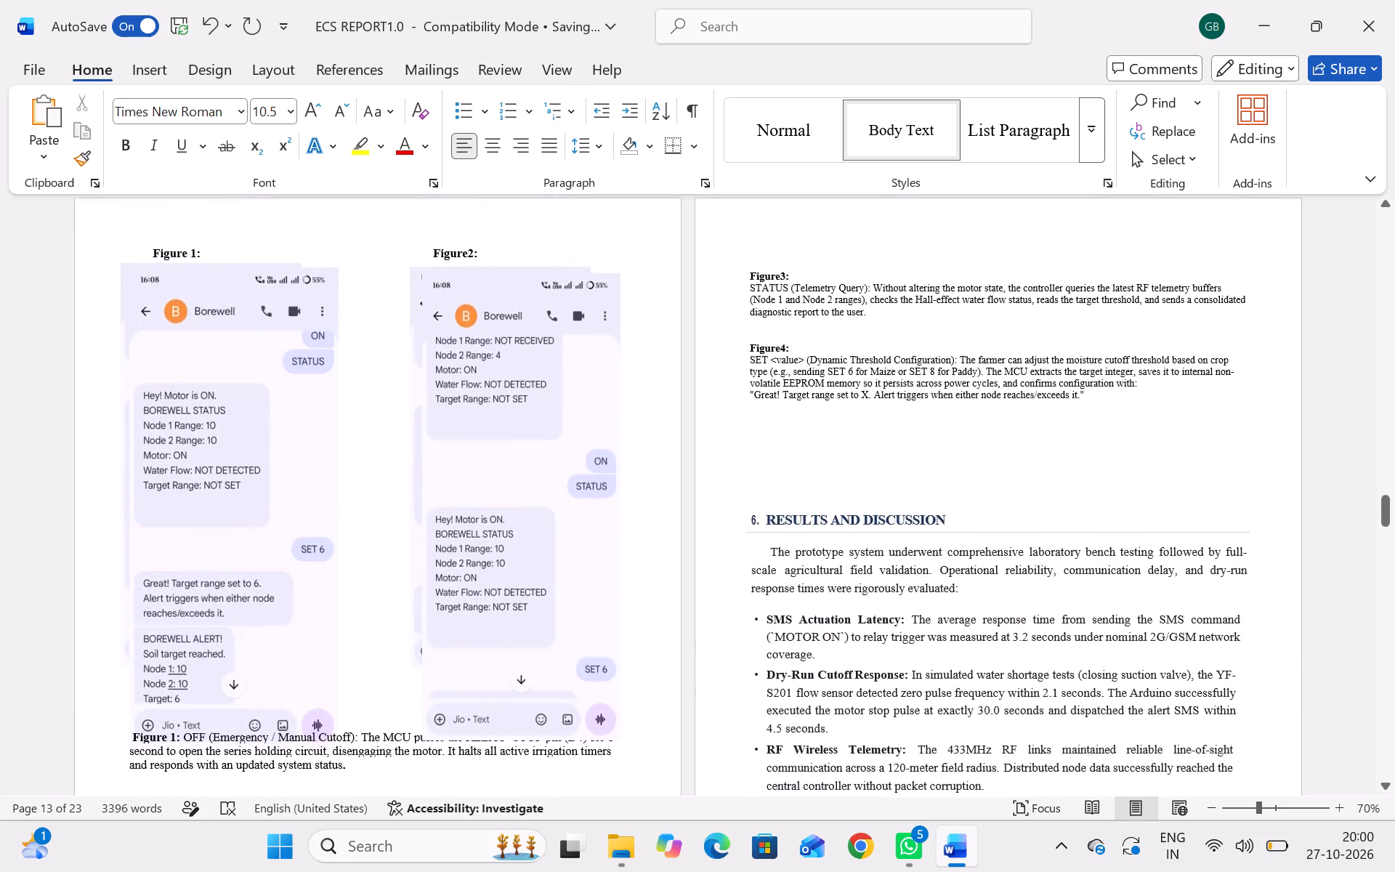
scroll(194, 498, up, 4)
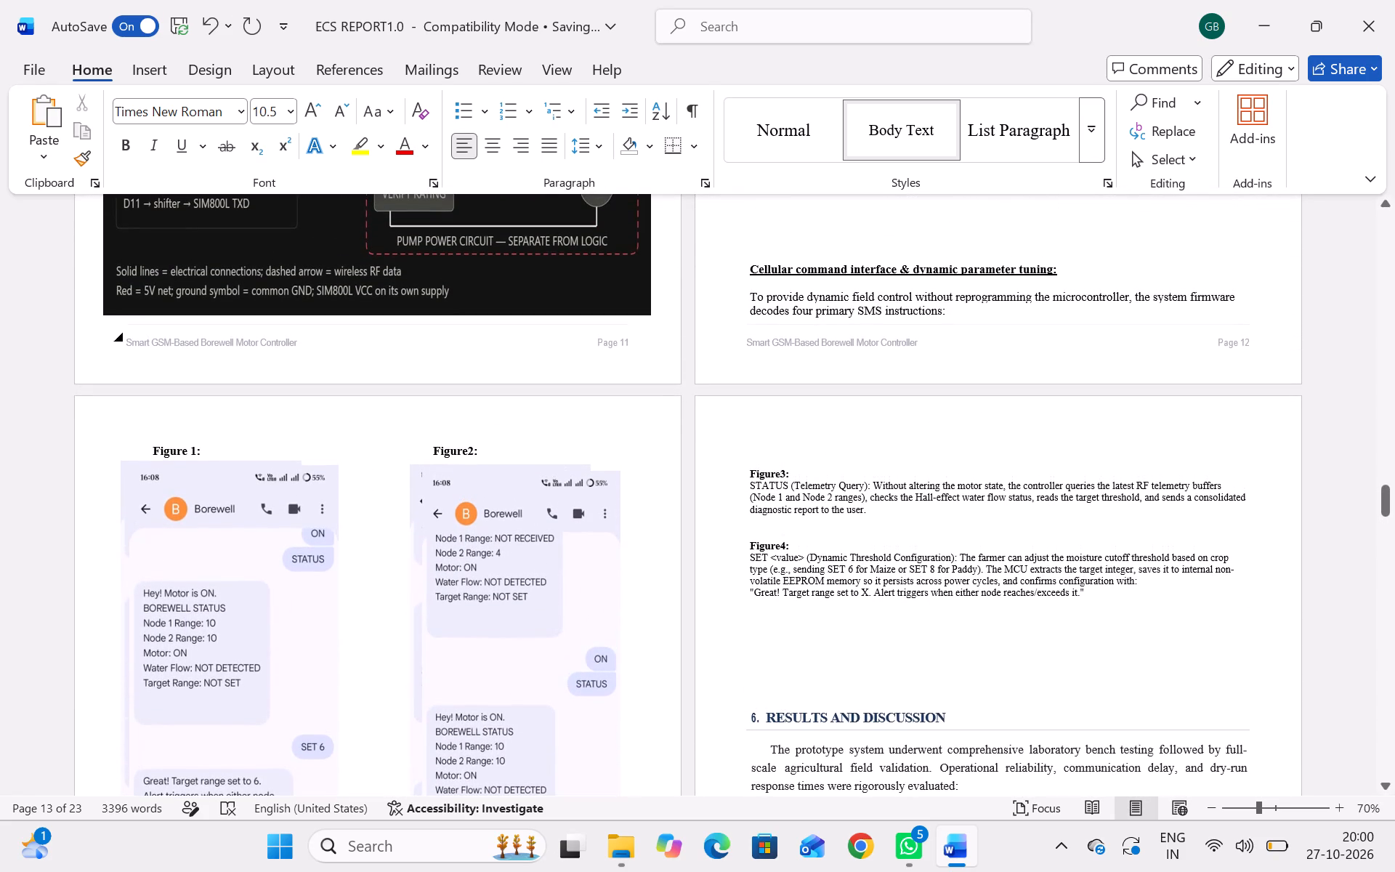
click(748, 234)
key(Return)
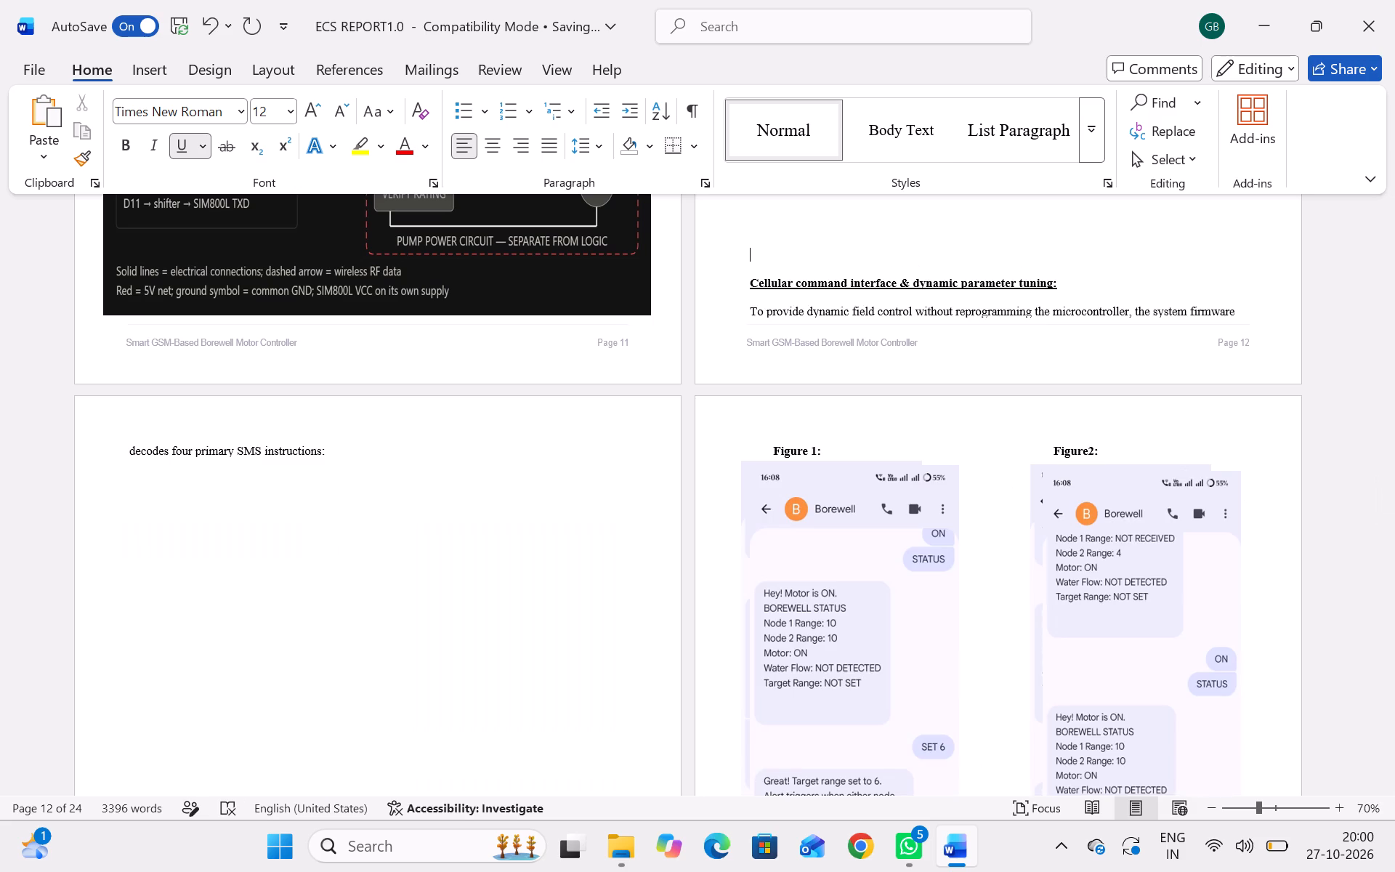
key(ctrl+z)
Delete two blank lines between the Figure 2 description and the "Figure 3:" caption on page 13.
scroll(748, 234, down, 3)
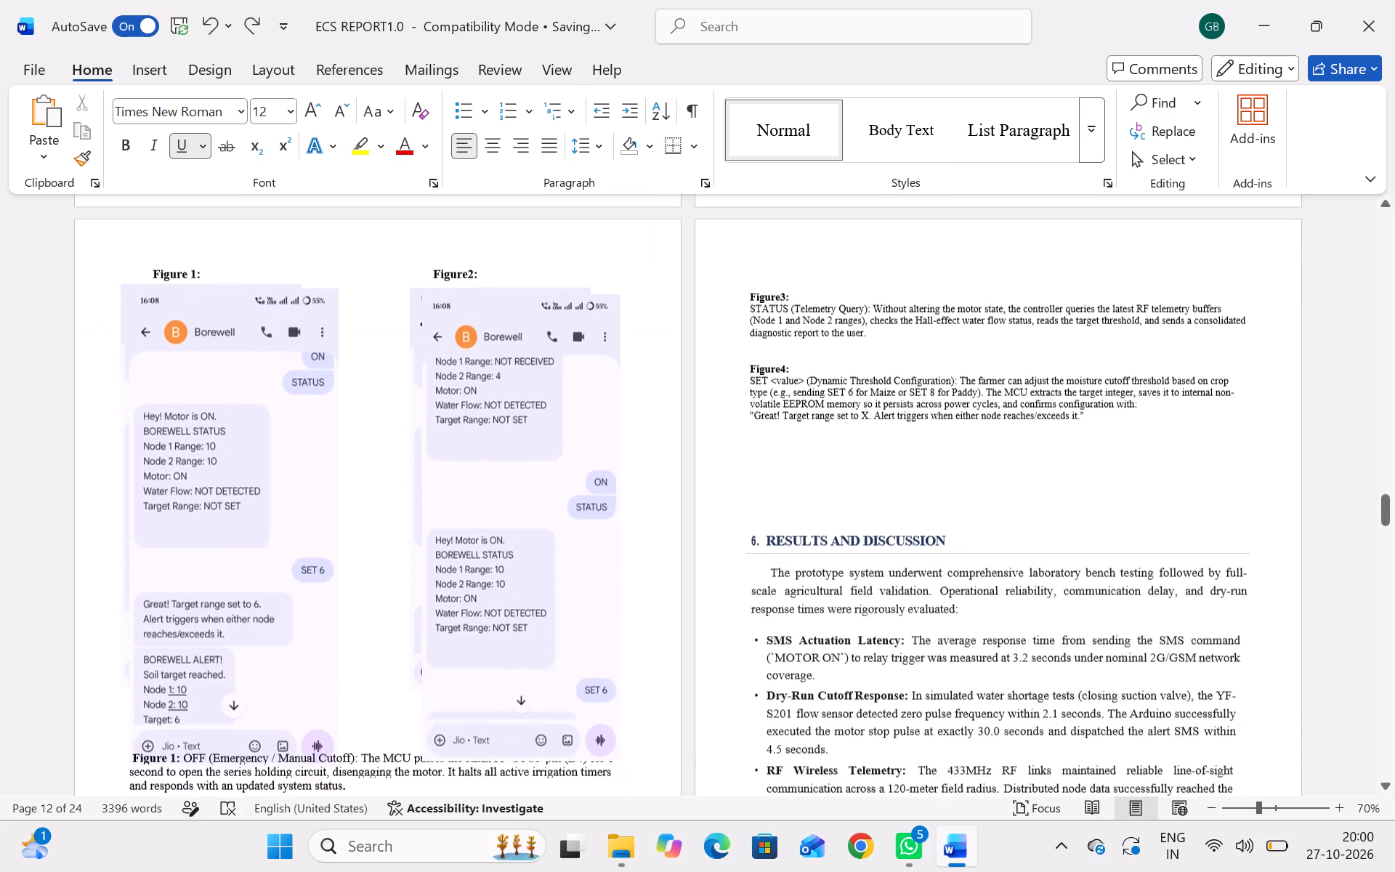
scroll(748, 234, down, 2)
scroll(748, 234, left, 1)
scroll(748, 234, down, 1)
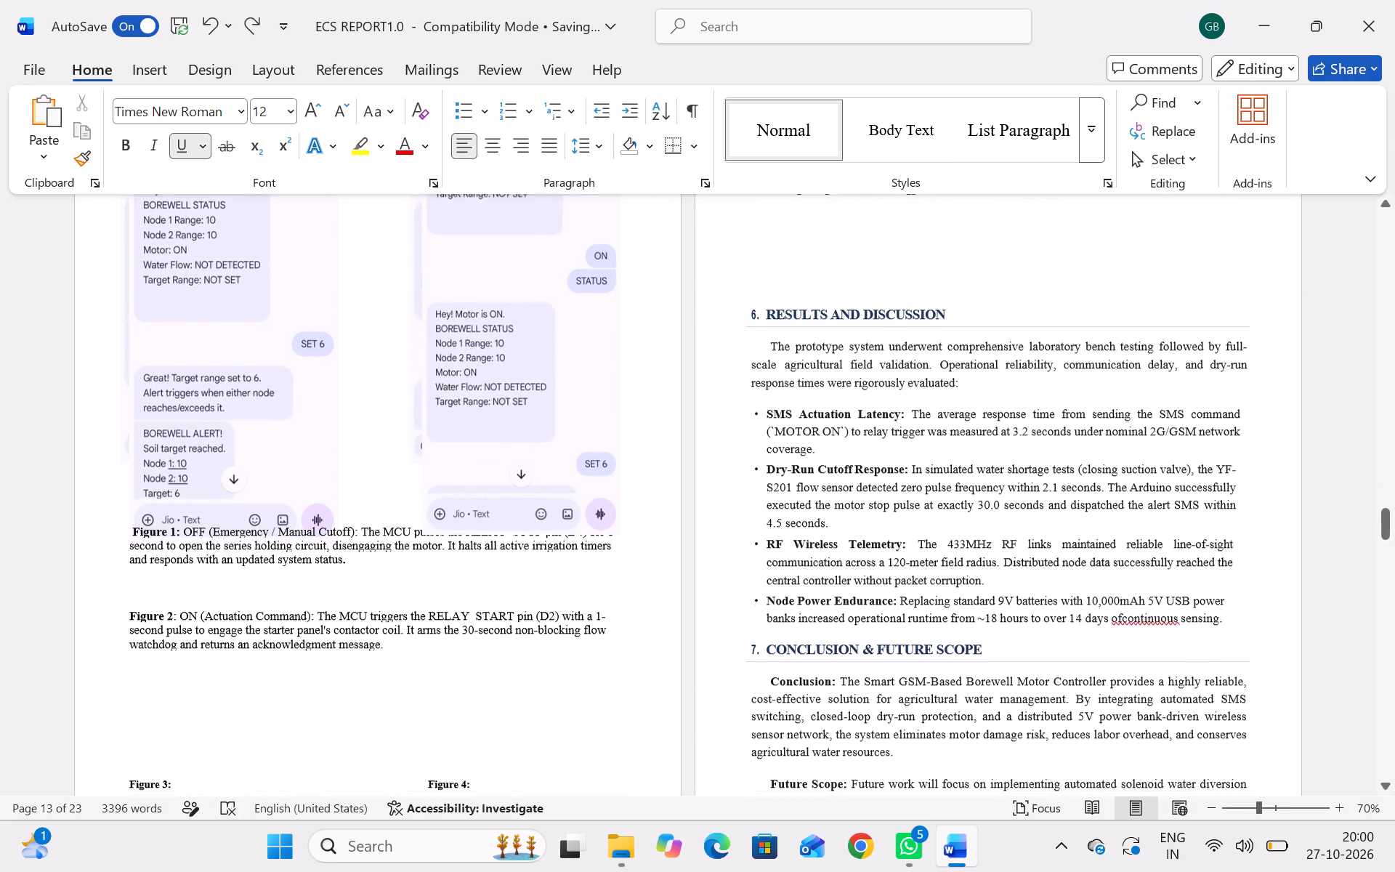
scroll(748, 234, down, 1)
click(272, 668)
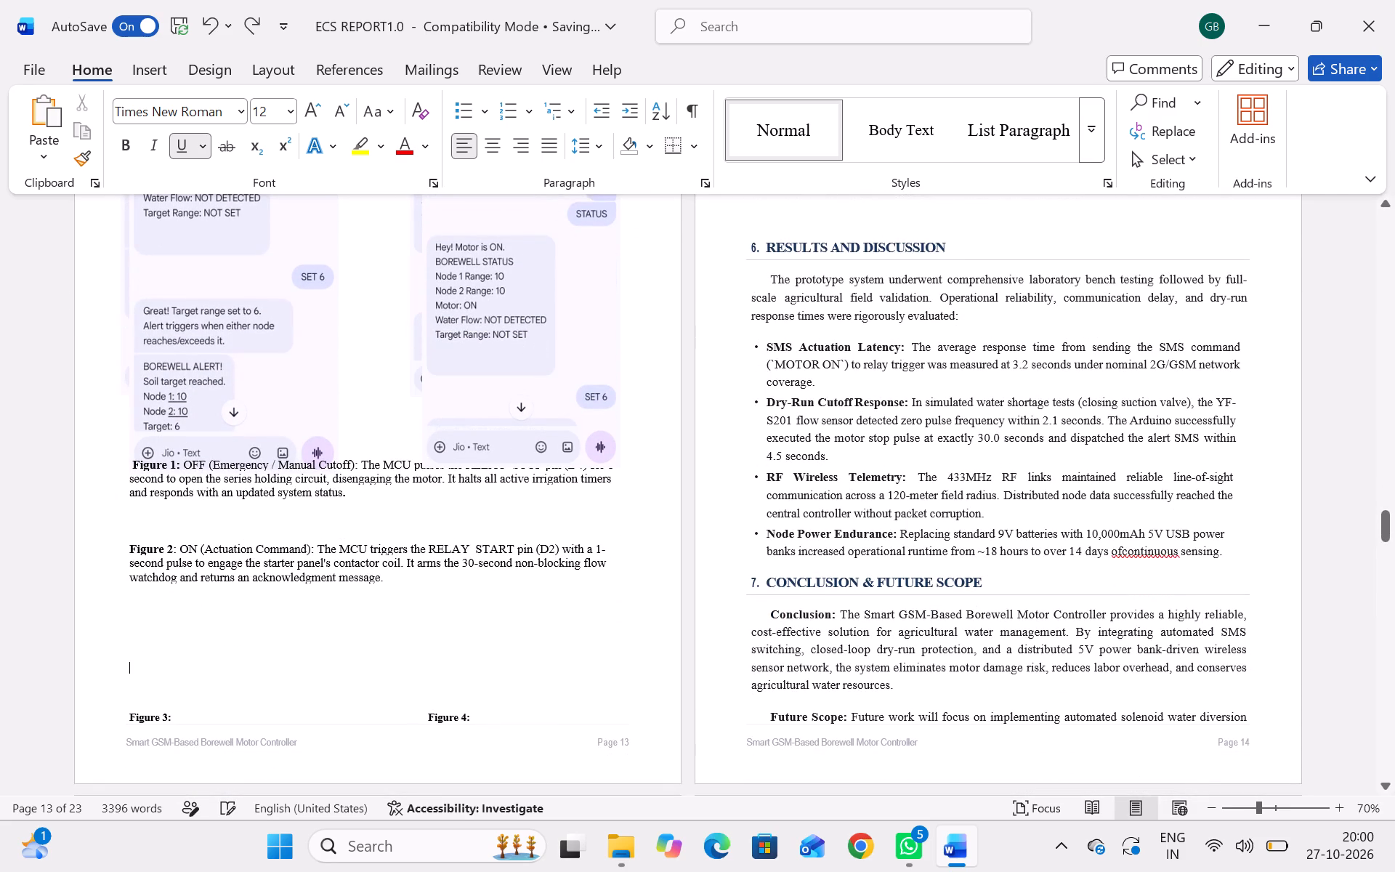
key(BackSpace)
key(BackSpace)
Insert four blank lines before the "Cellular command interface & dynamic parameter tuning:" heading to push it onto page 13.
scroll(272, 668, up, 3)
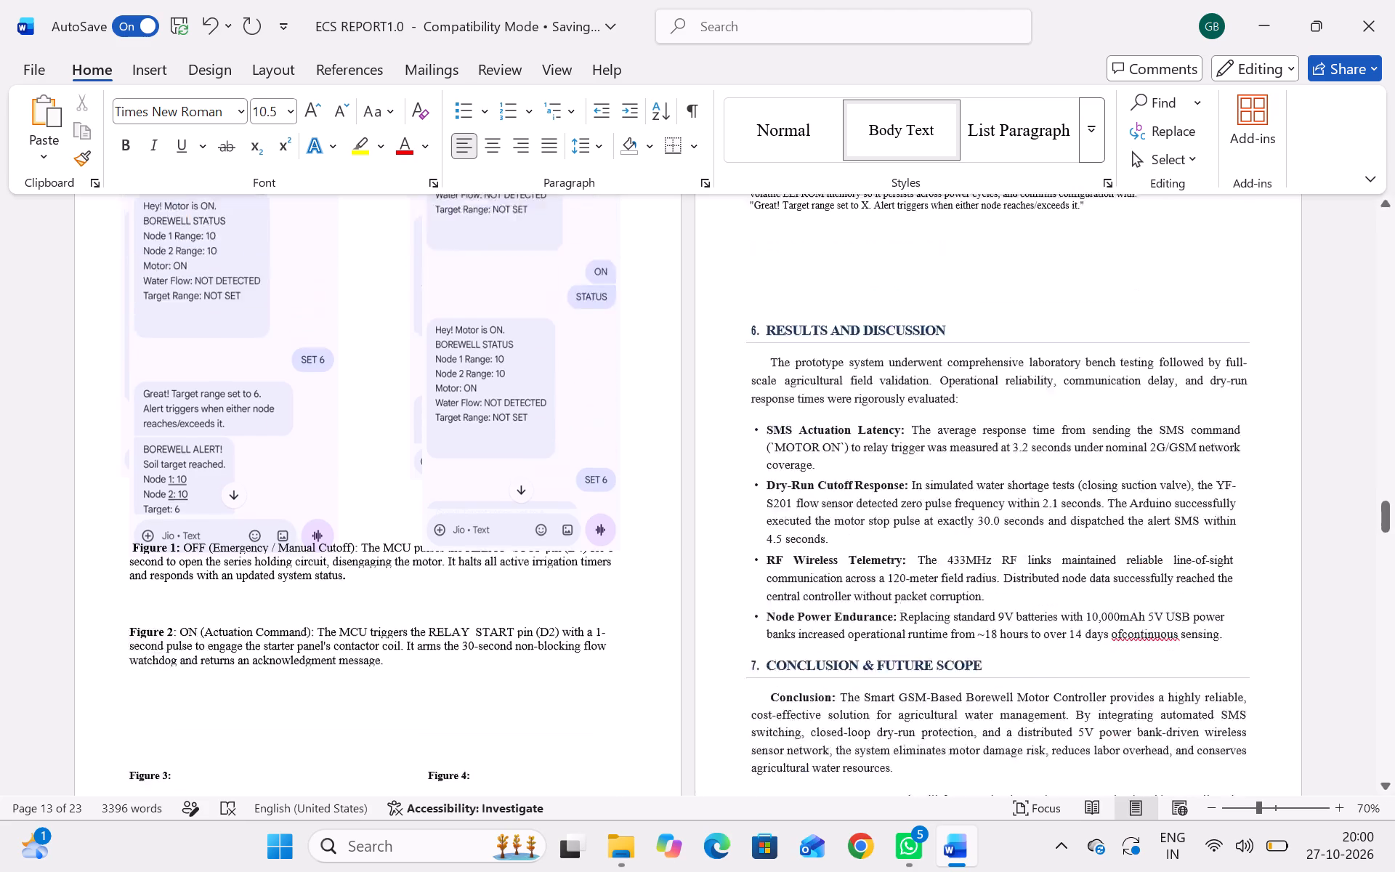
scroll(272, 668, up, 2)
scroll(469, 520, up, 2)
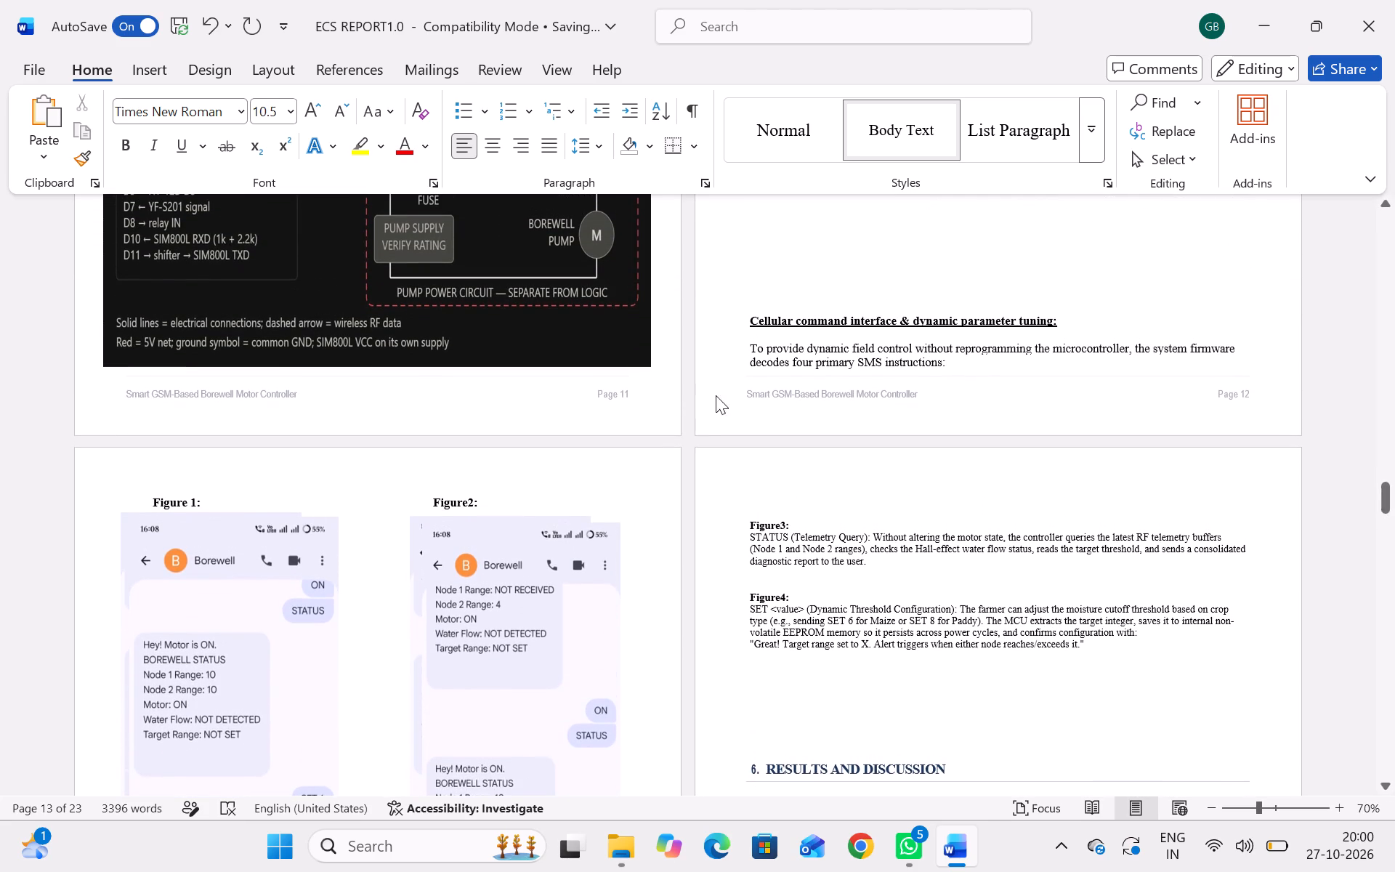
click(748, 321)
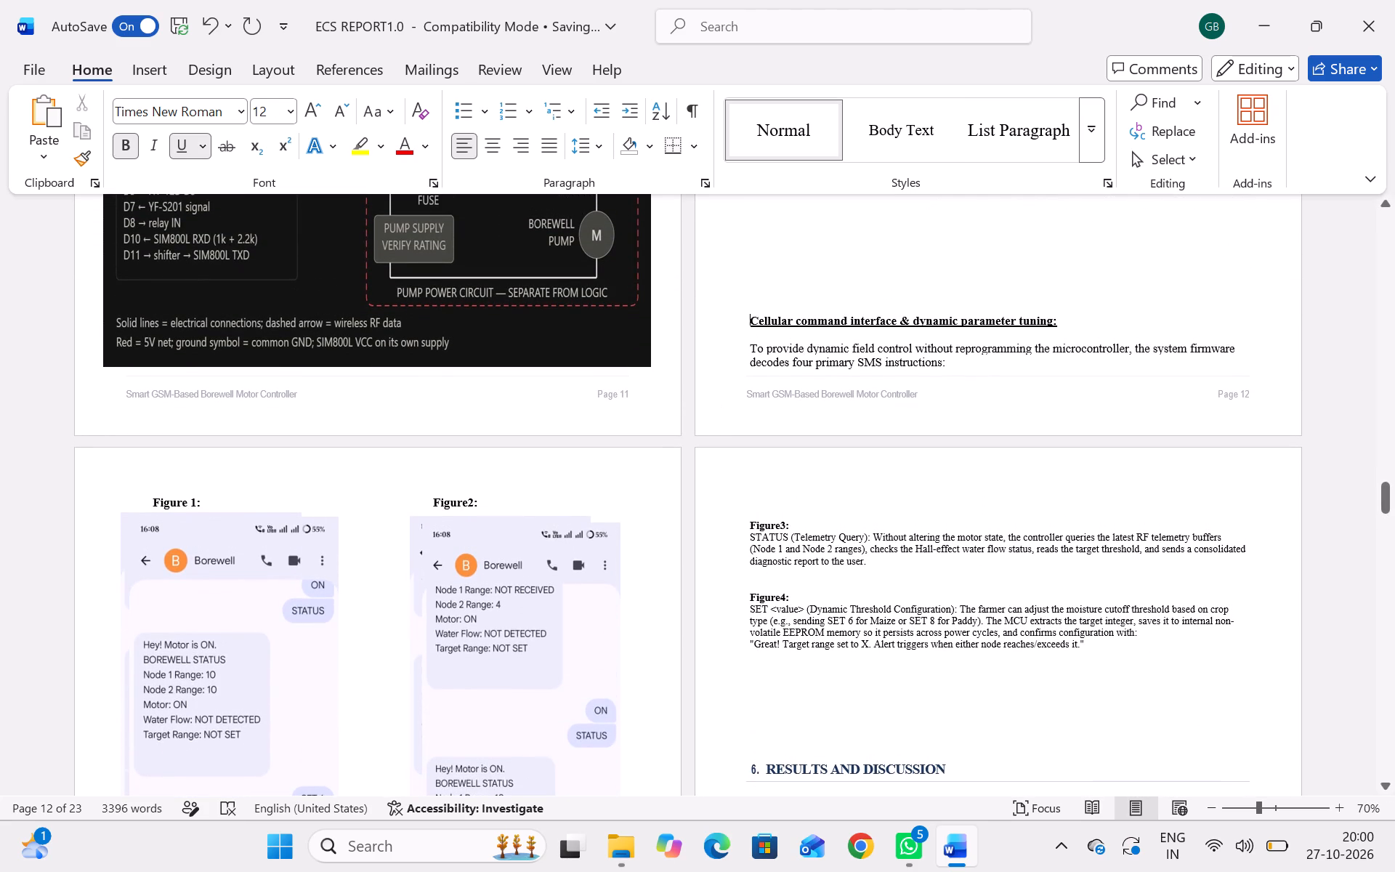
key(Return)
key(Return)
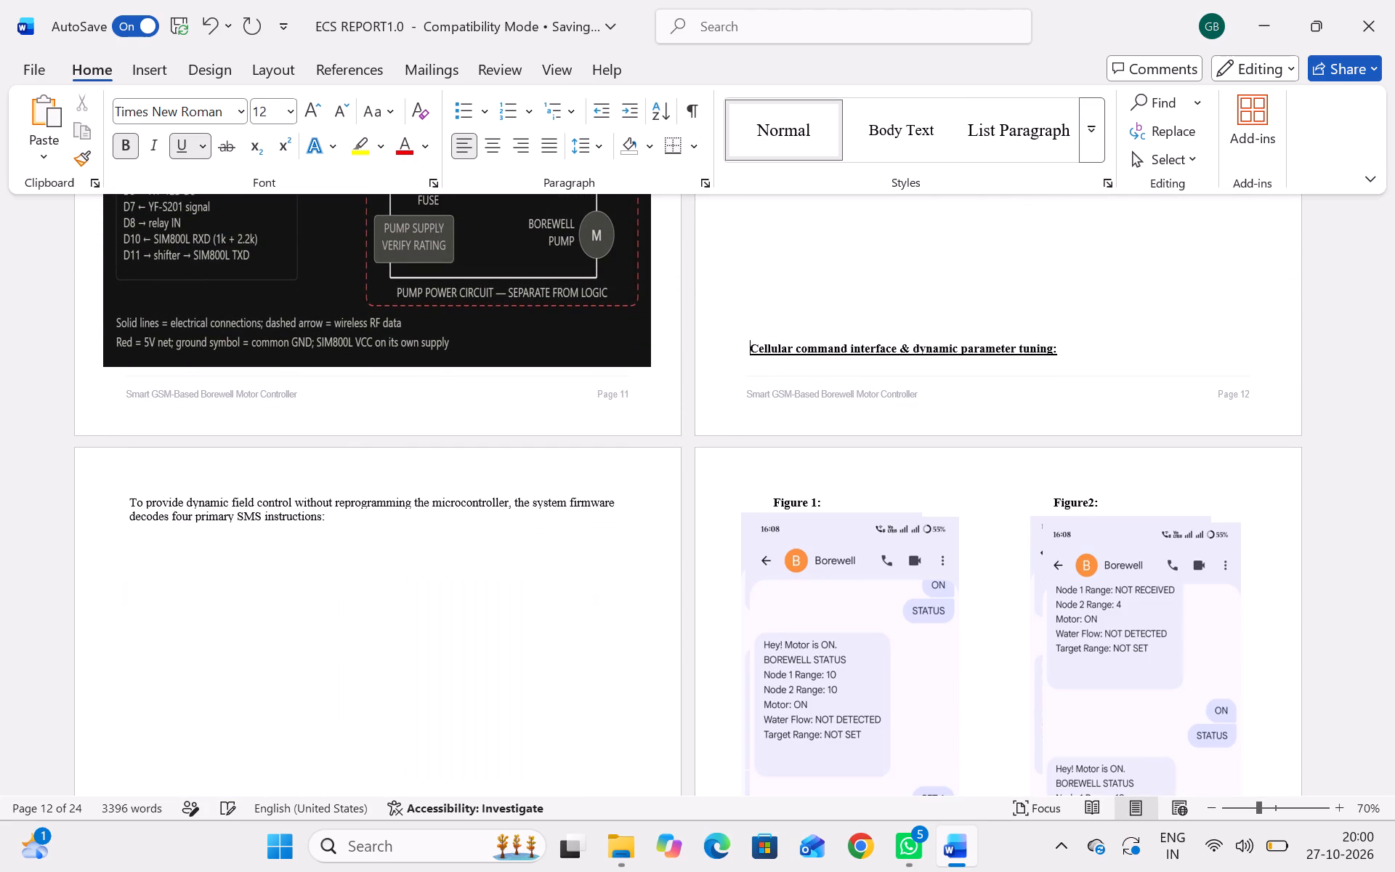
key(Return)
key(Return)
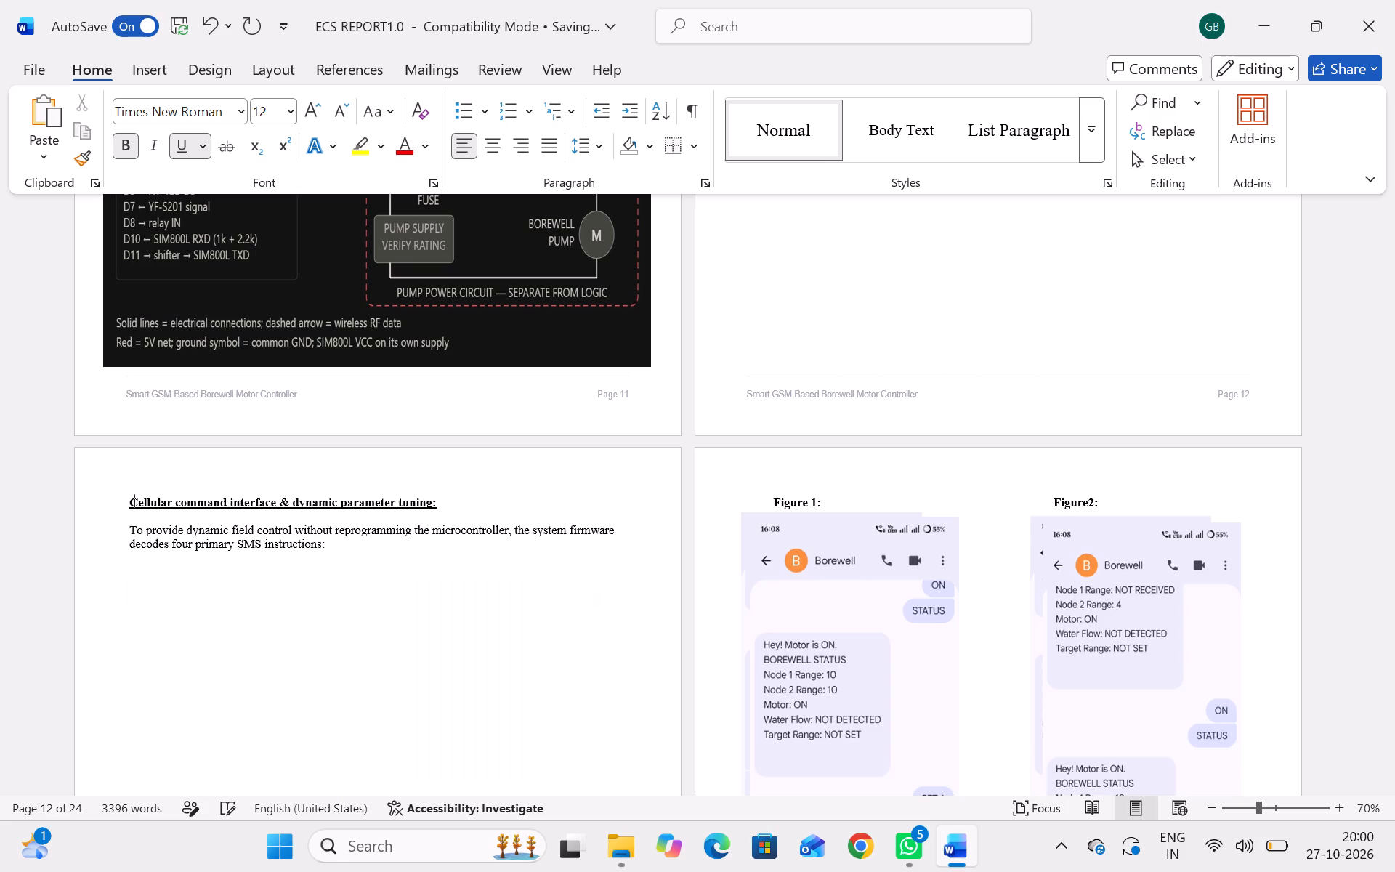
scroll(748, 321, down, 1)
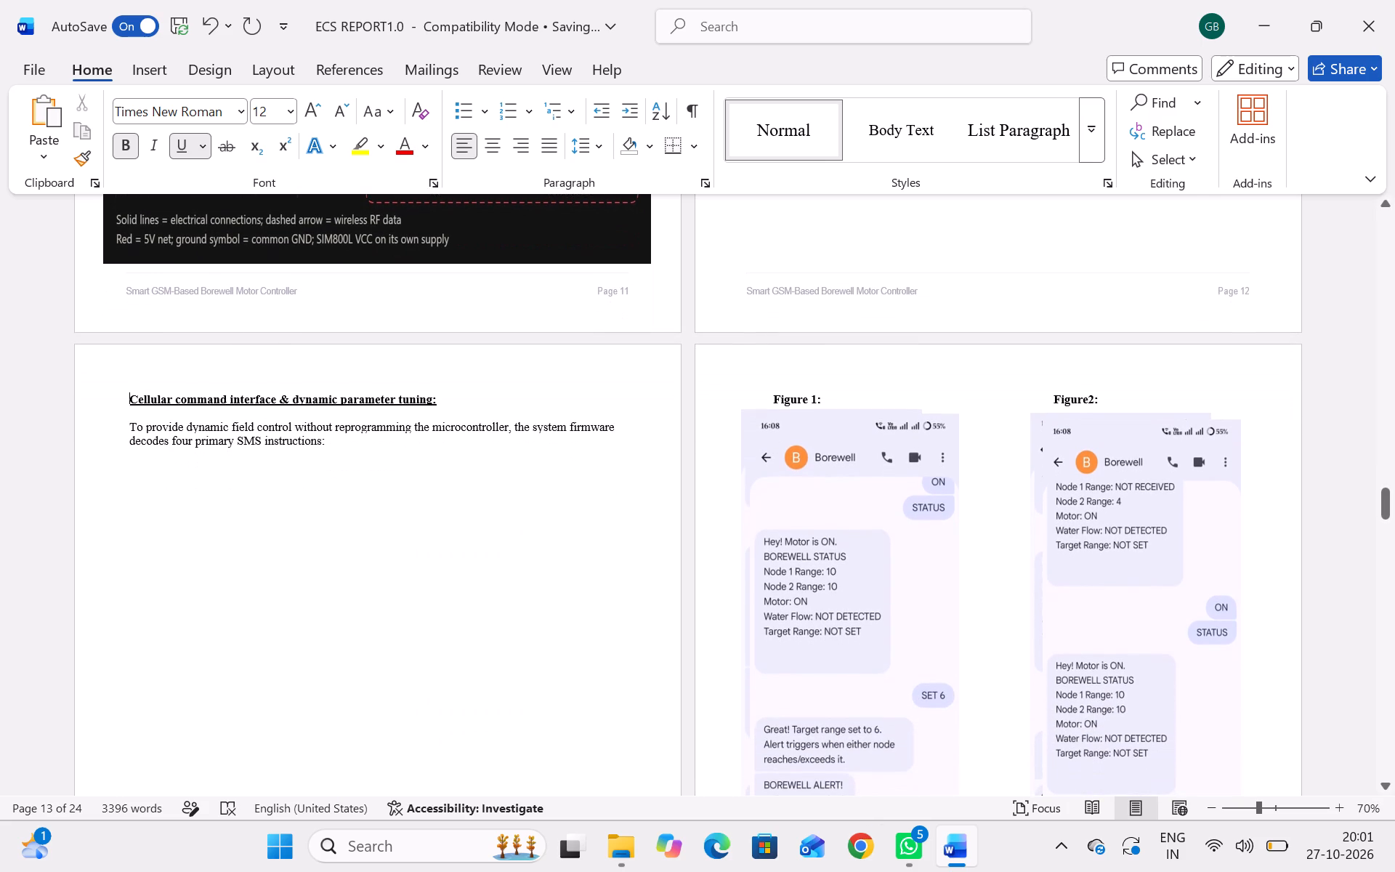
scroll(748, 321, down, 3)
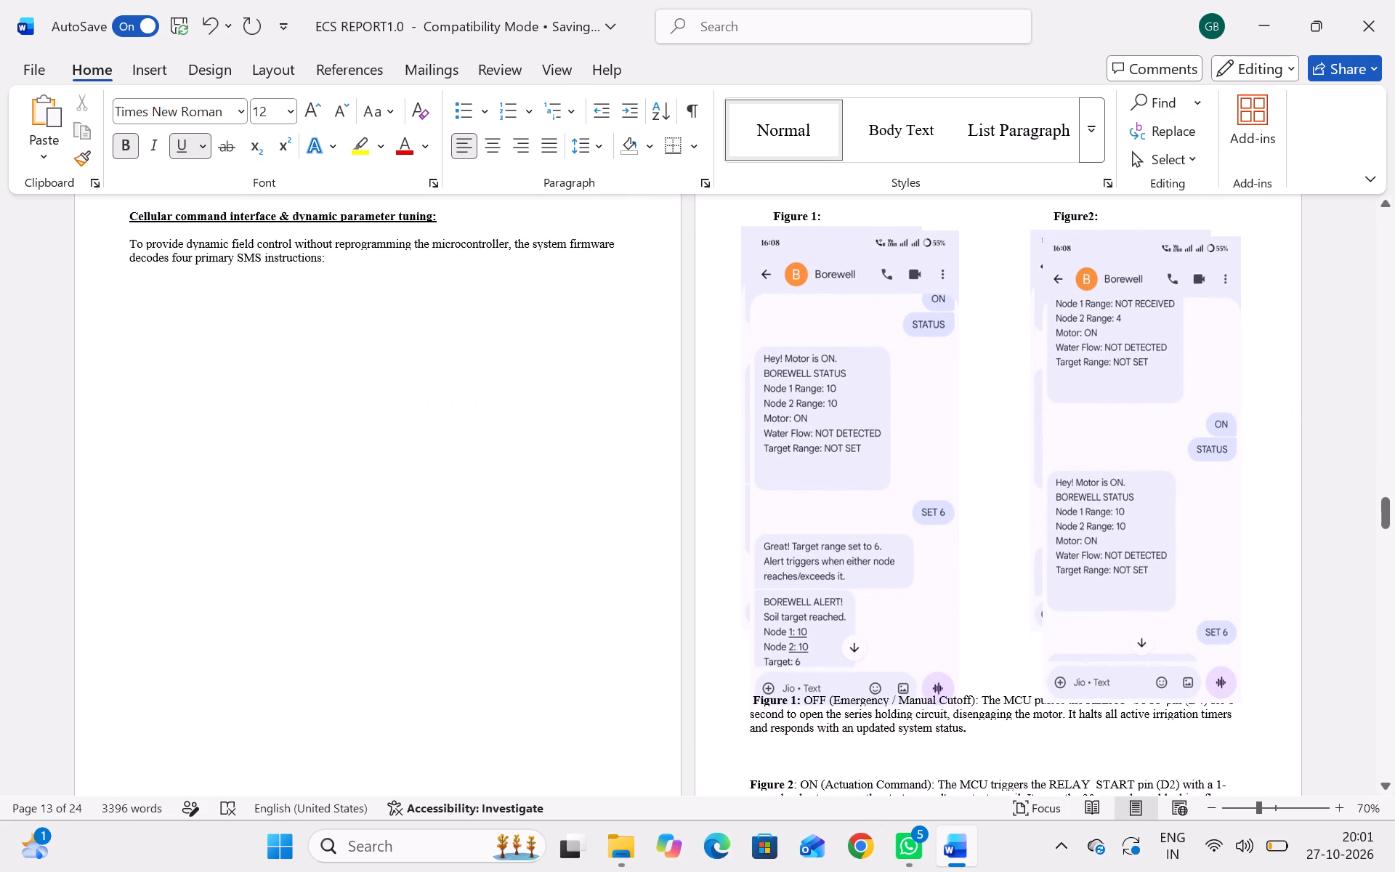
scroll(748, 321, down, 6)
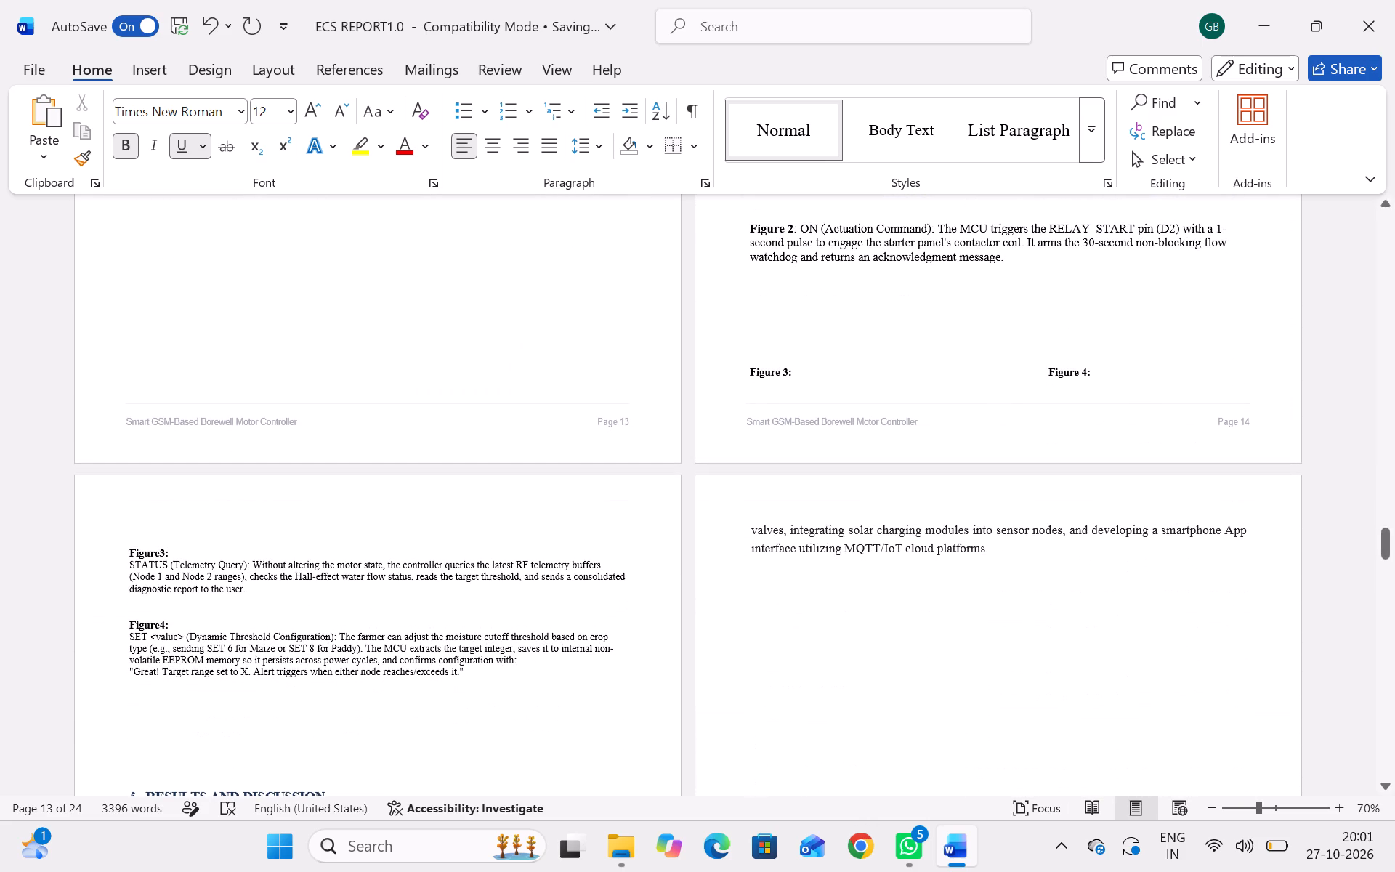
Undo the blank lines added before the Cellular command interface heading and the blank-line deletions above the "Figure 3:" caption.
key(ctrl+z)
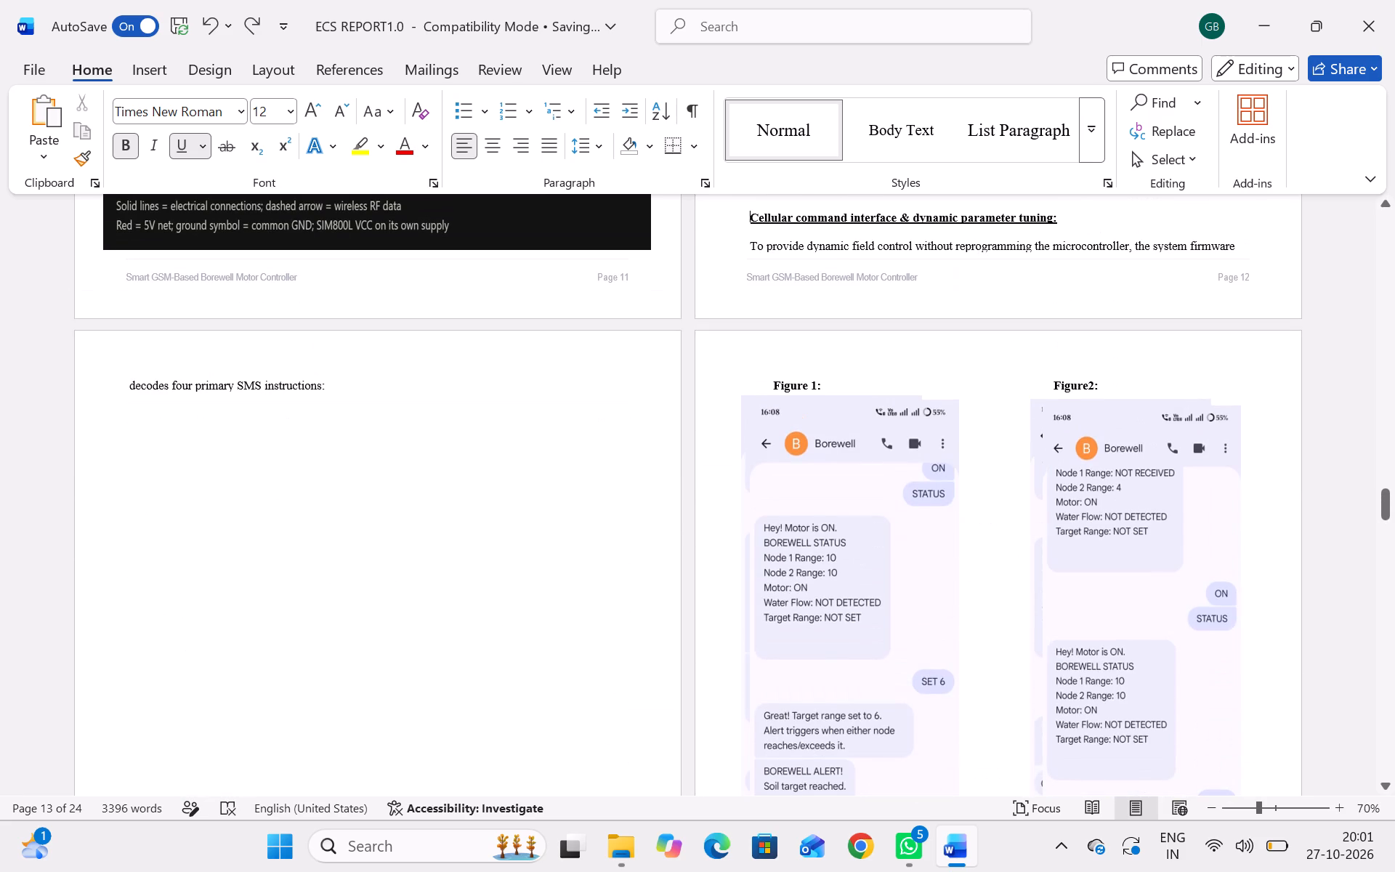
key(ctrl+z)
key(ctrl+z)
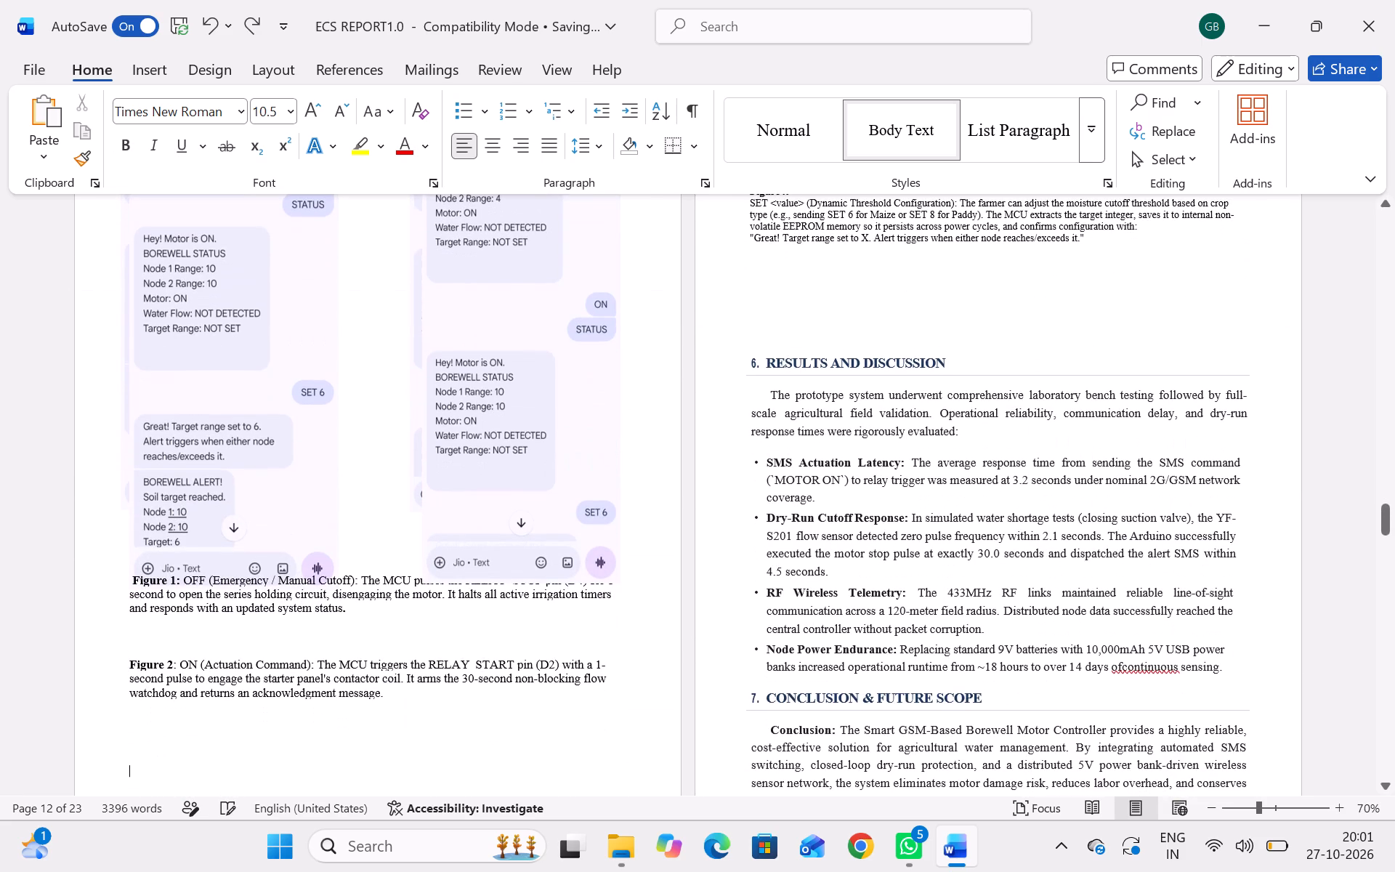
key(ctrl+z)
Undo the earlier removal below the Figure 2 description to put the Figure 3 and Figure 4 captions back on page 14.
scroll(748, 321, up, 5)
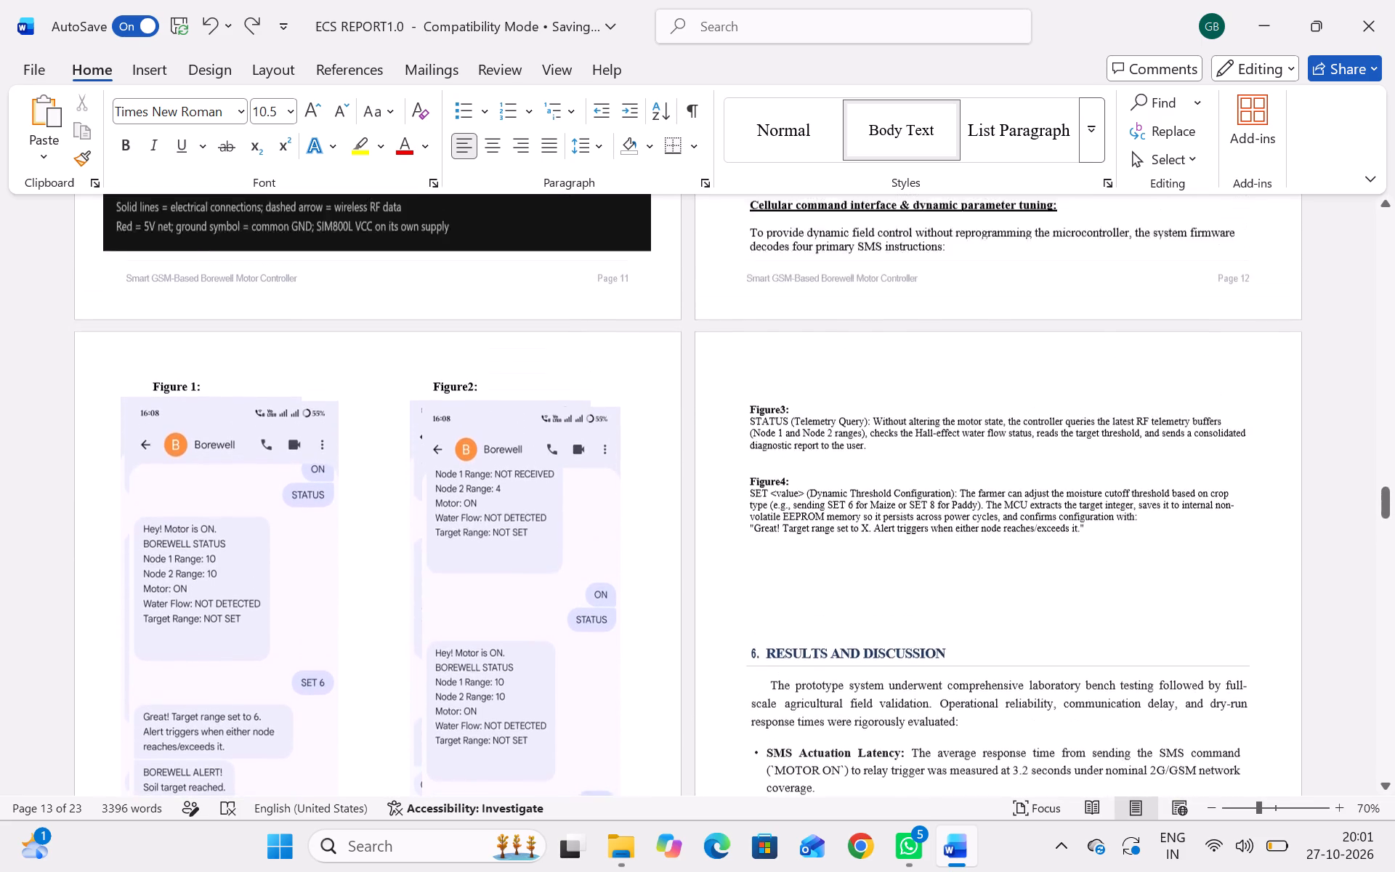
scroll(748, 321, up, 2)
scroll(748, 321, down, 3)
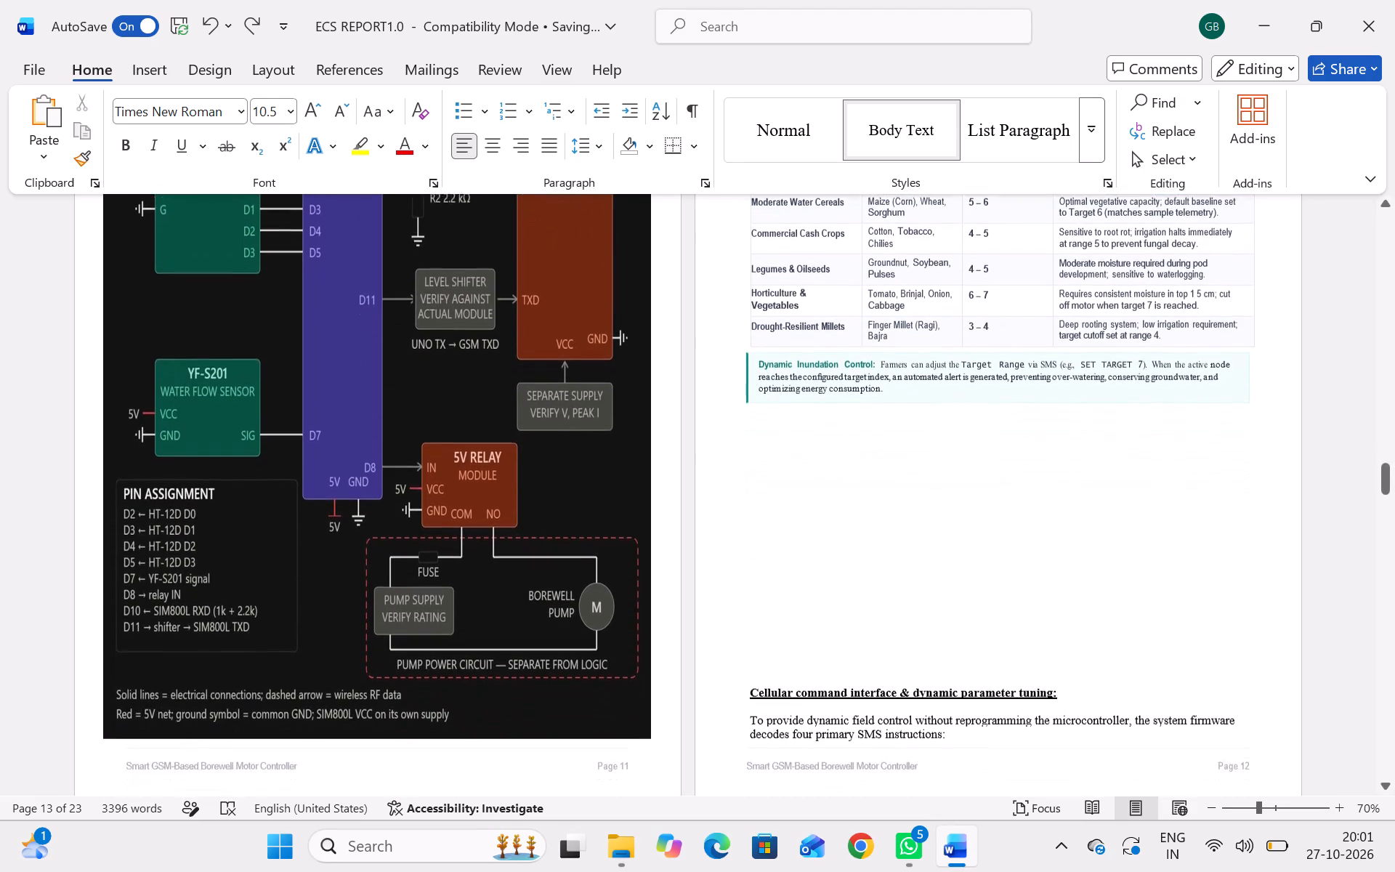
scroll(748, 321, down, 2)
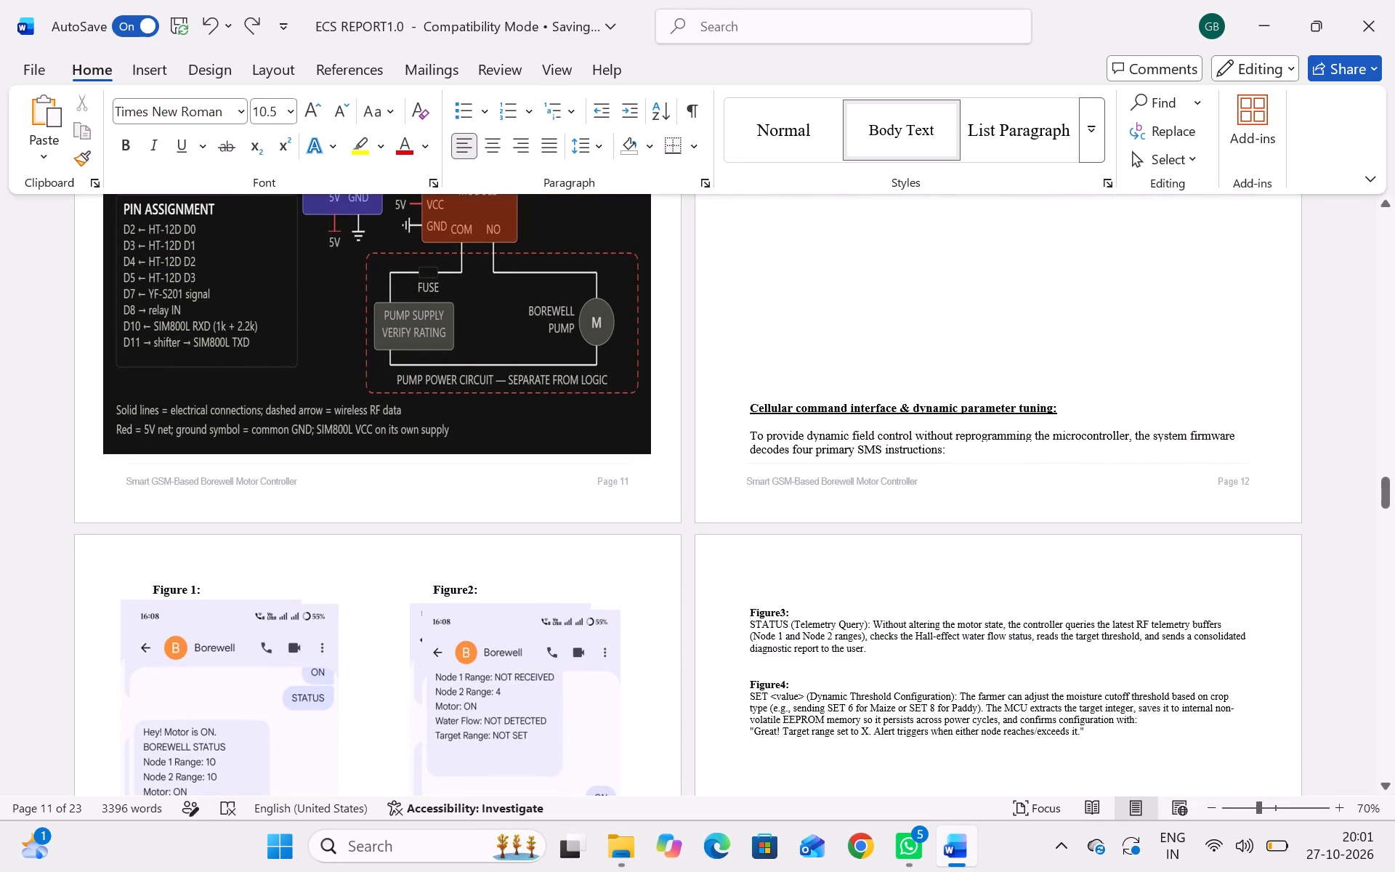
key(ctrl+z)
Examine the restored layout from the Cellular command interface heading on page 12 through the Figure 1 to Figure 4 descriptions.
scroll(780, 461, up, 1)
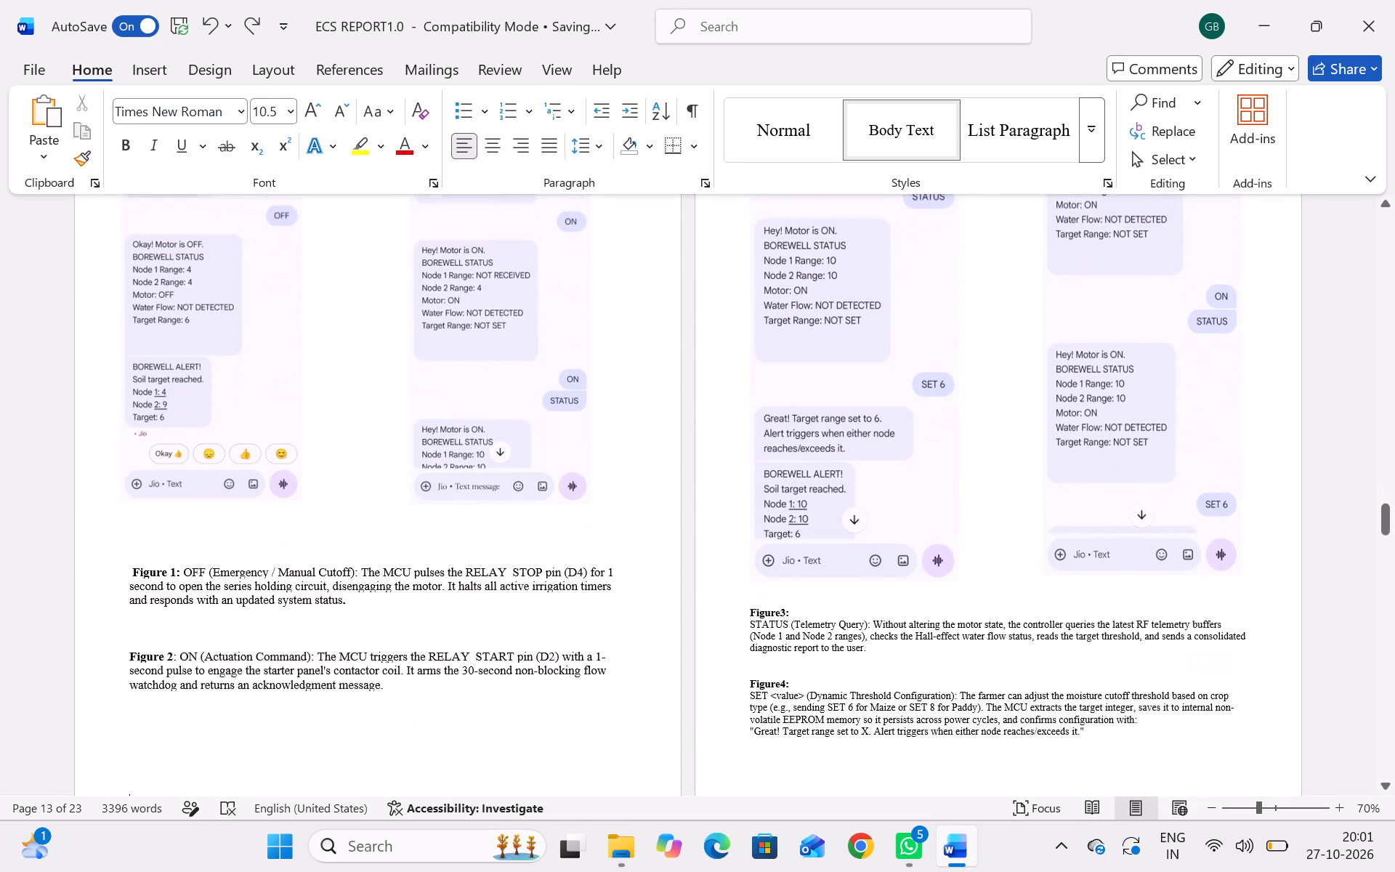
scroll(780, 461, up, 3)
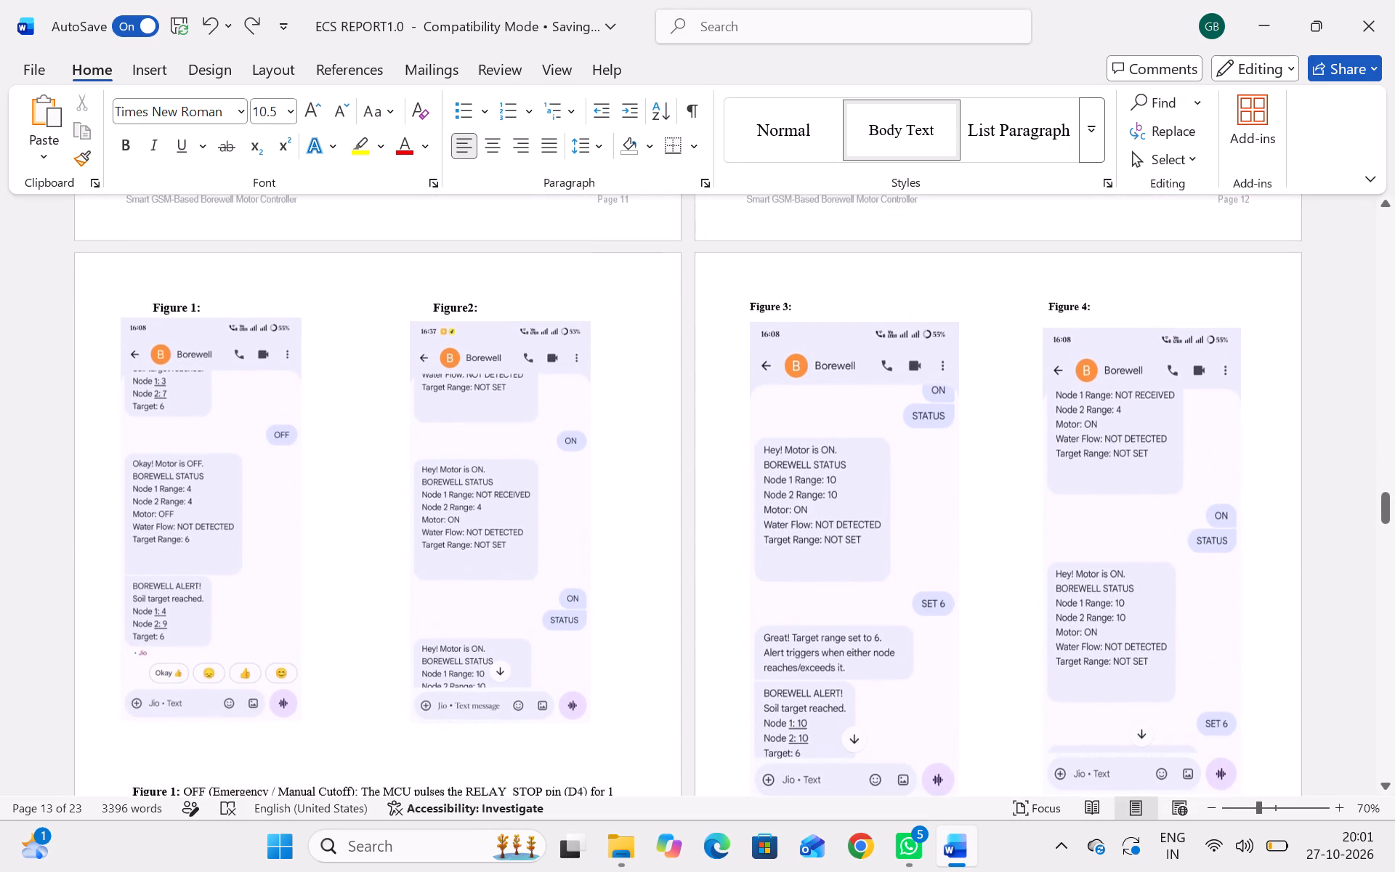
scroll(780, 461, up, 3)
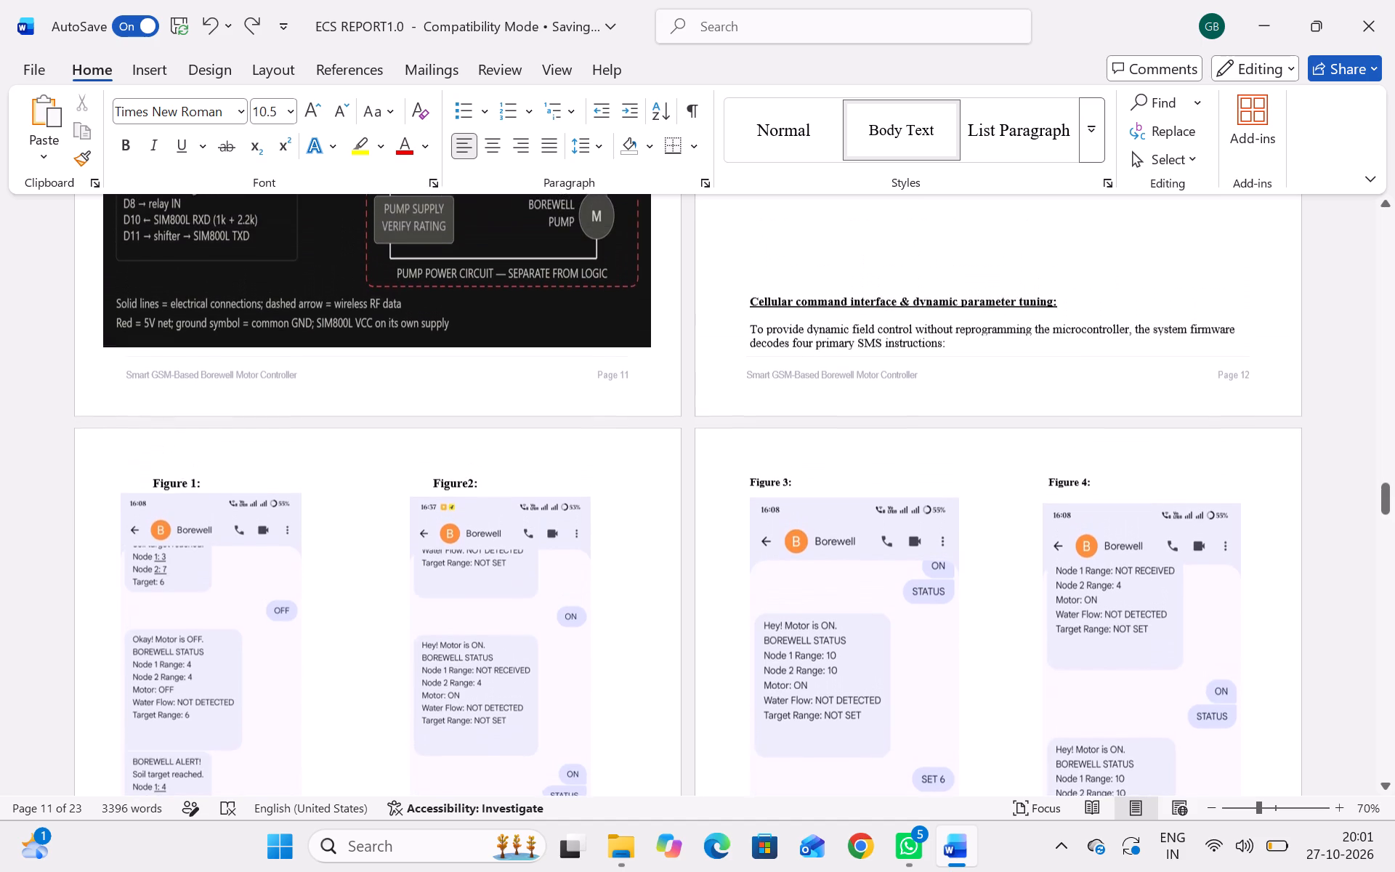
scroll(780, 461, up, 1)
scroll(780, 461, down, 1)
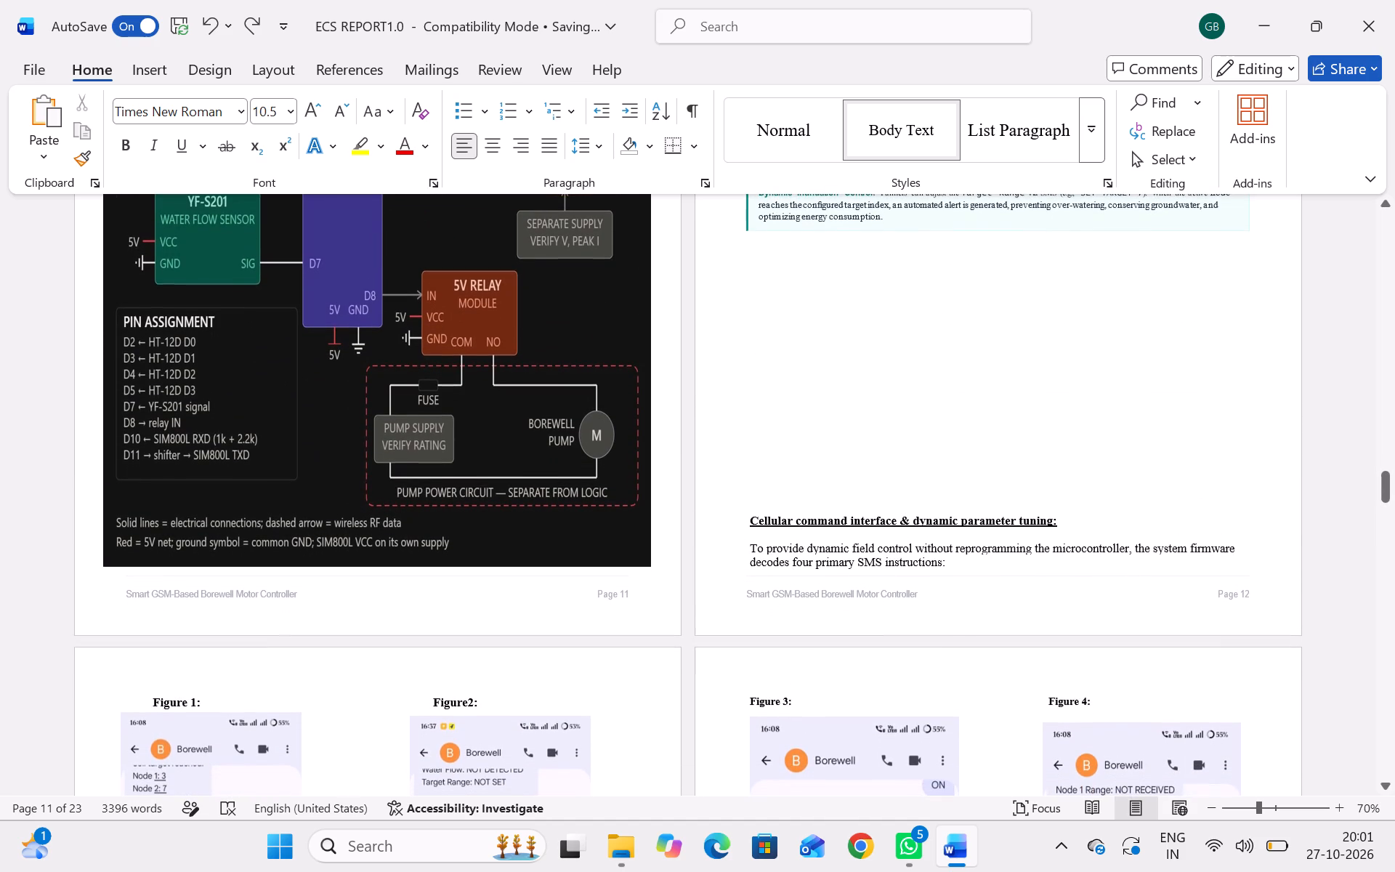
click(764, 506)
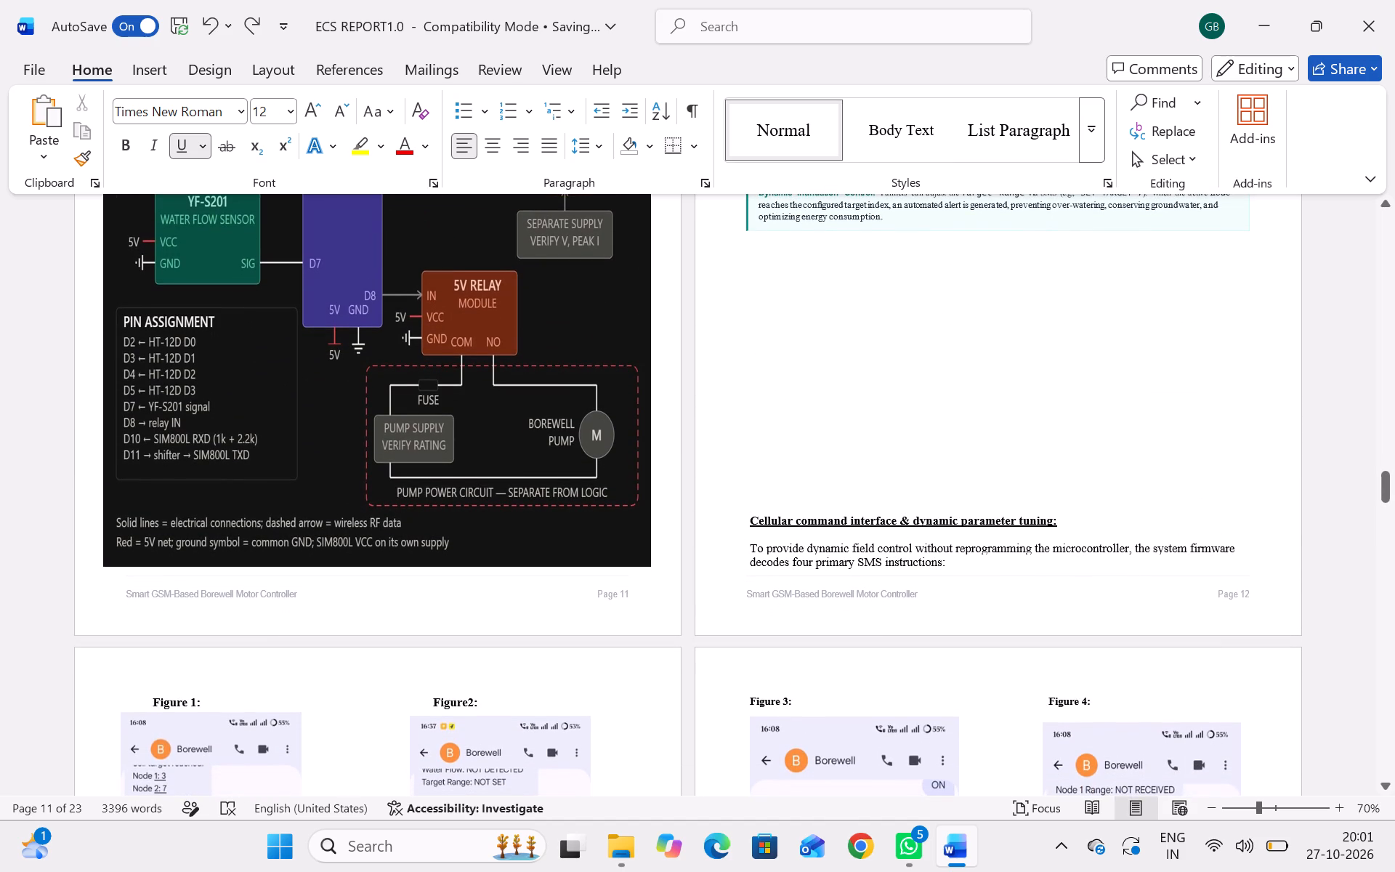
scroll(764, 506, down, 5)
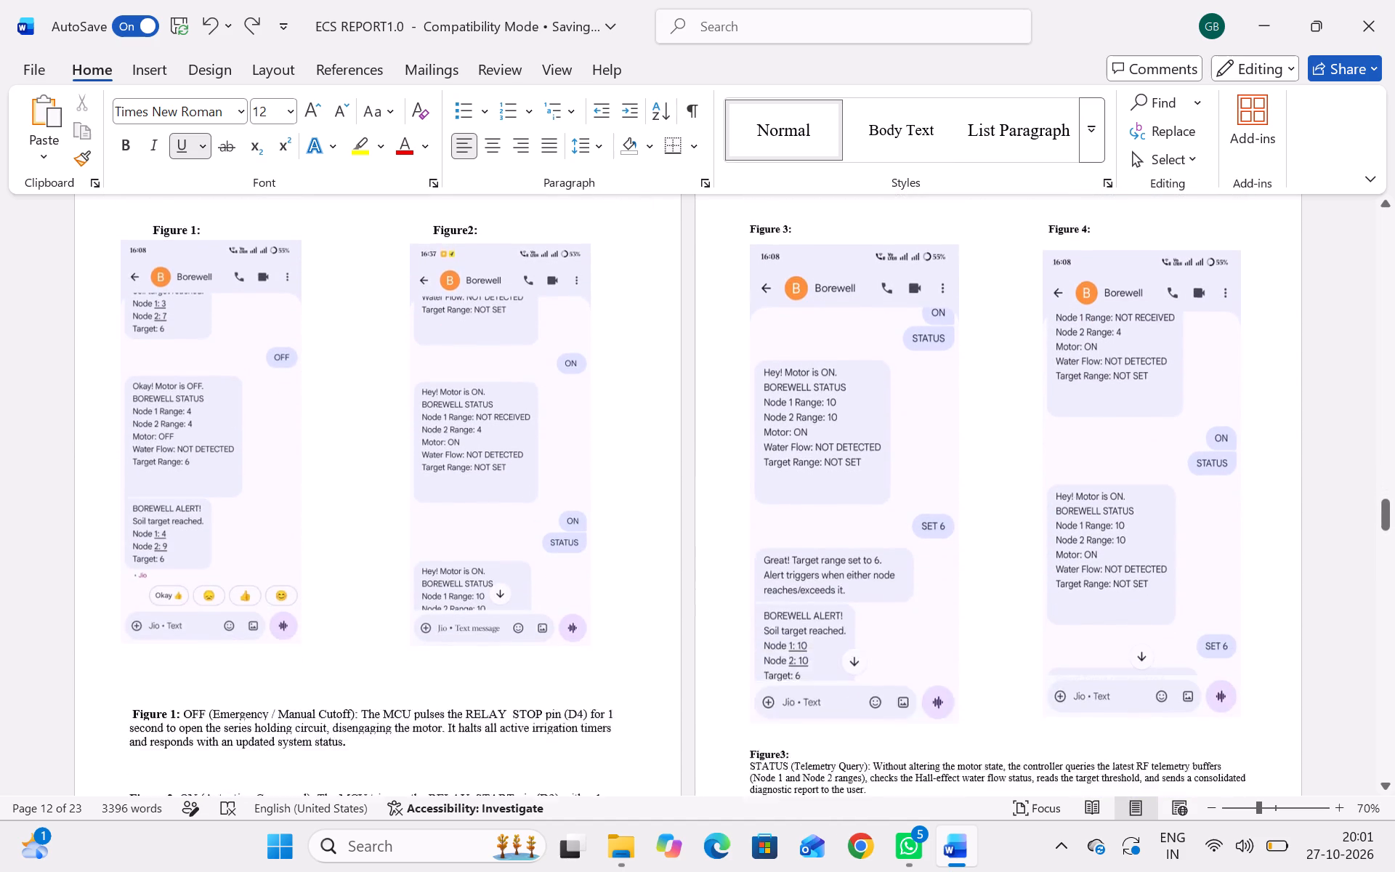
scroll(764, 506, down, 4)
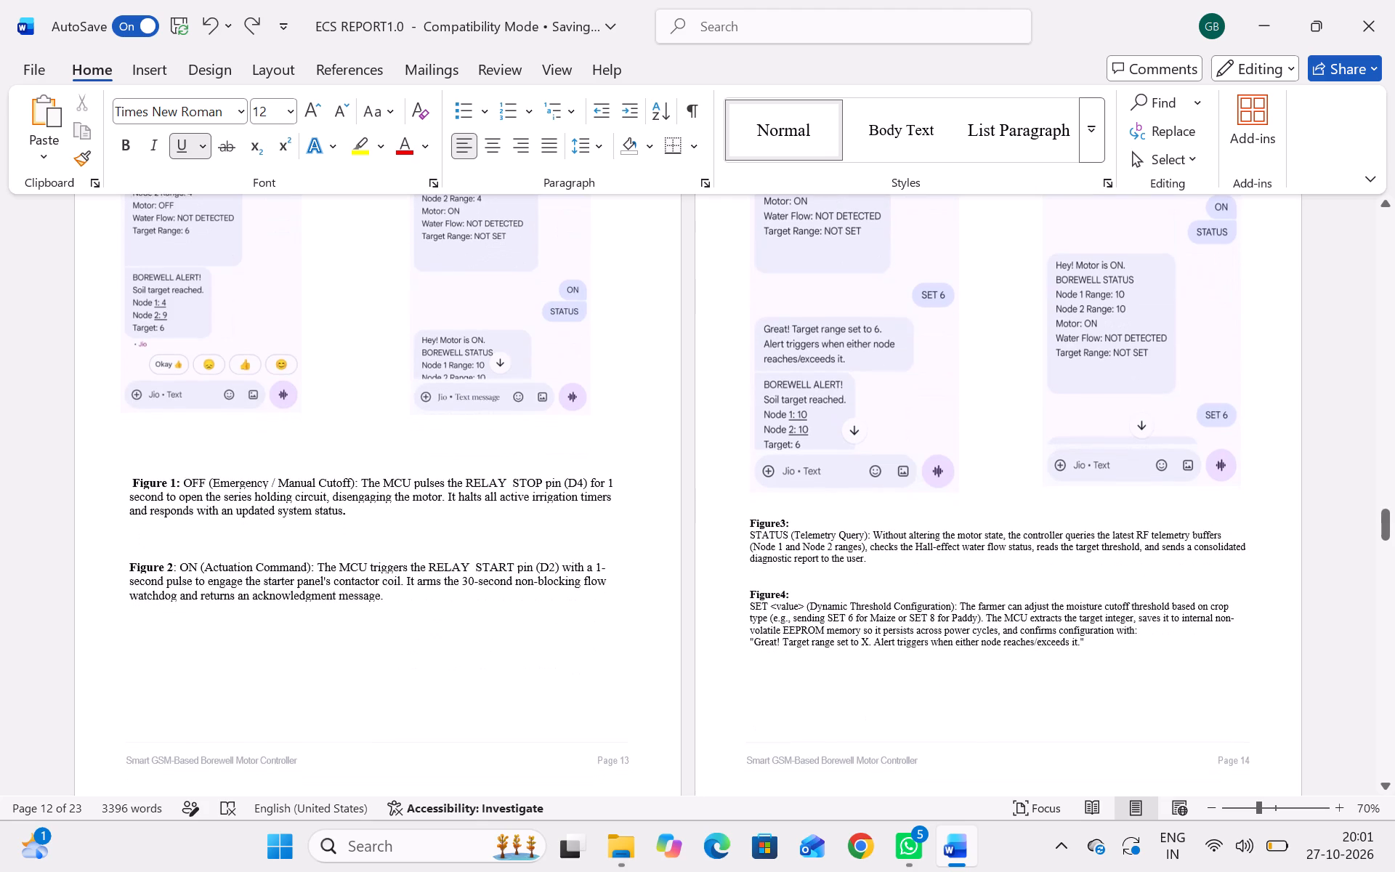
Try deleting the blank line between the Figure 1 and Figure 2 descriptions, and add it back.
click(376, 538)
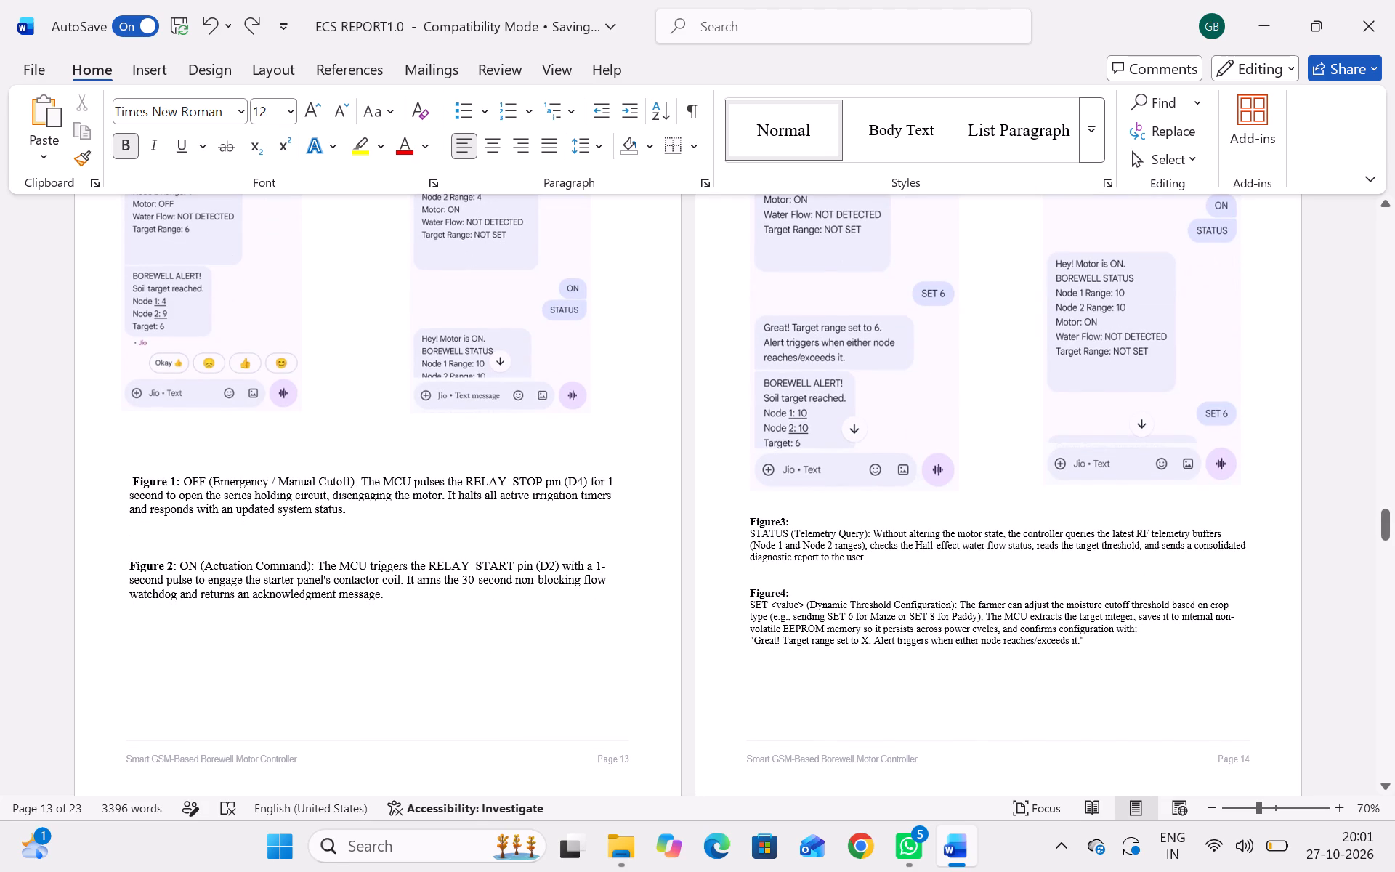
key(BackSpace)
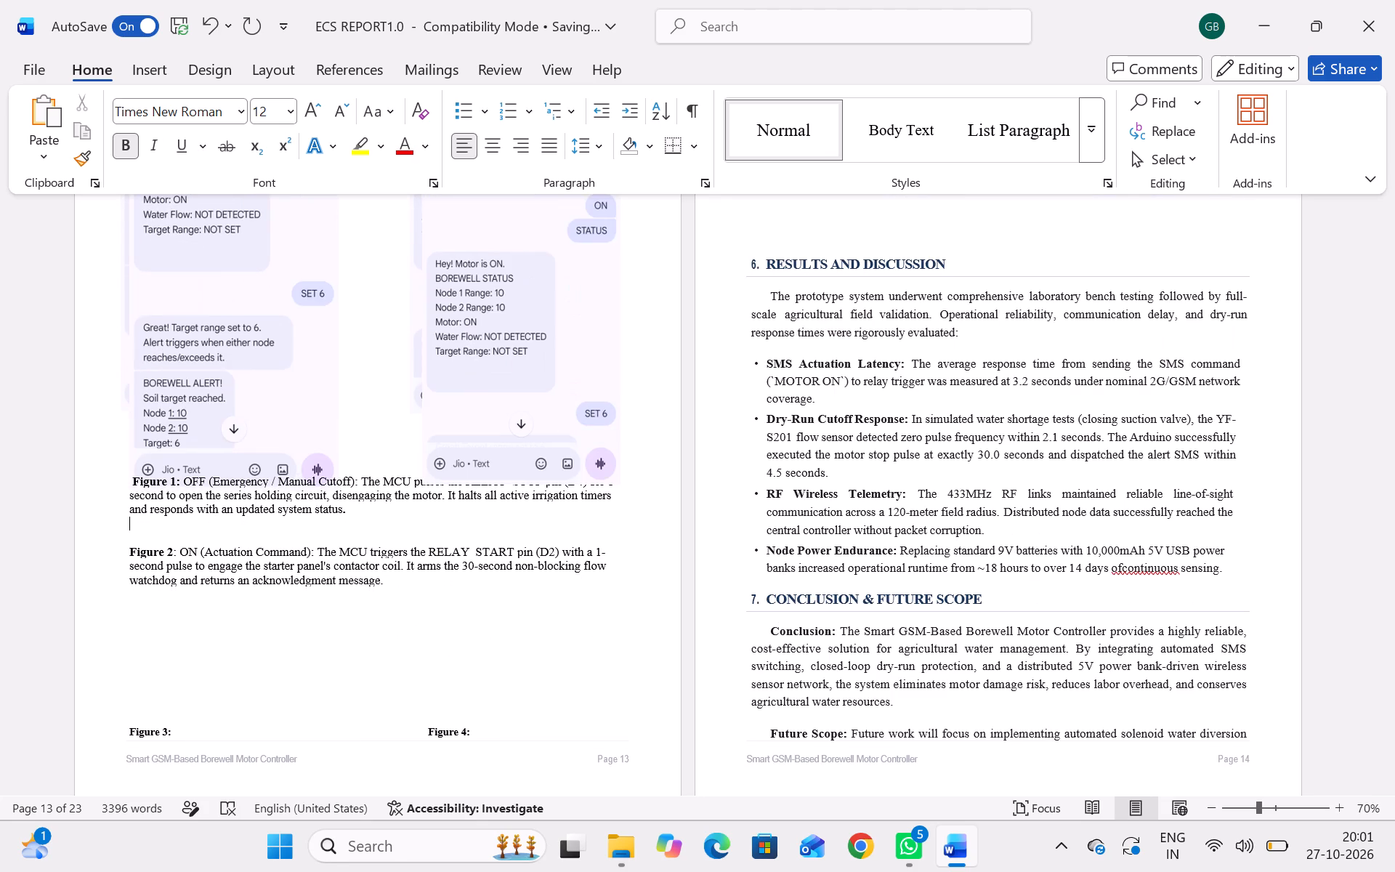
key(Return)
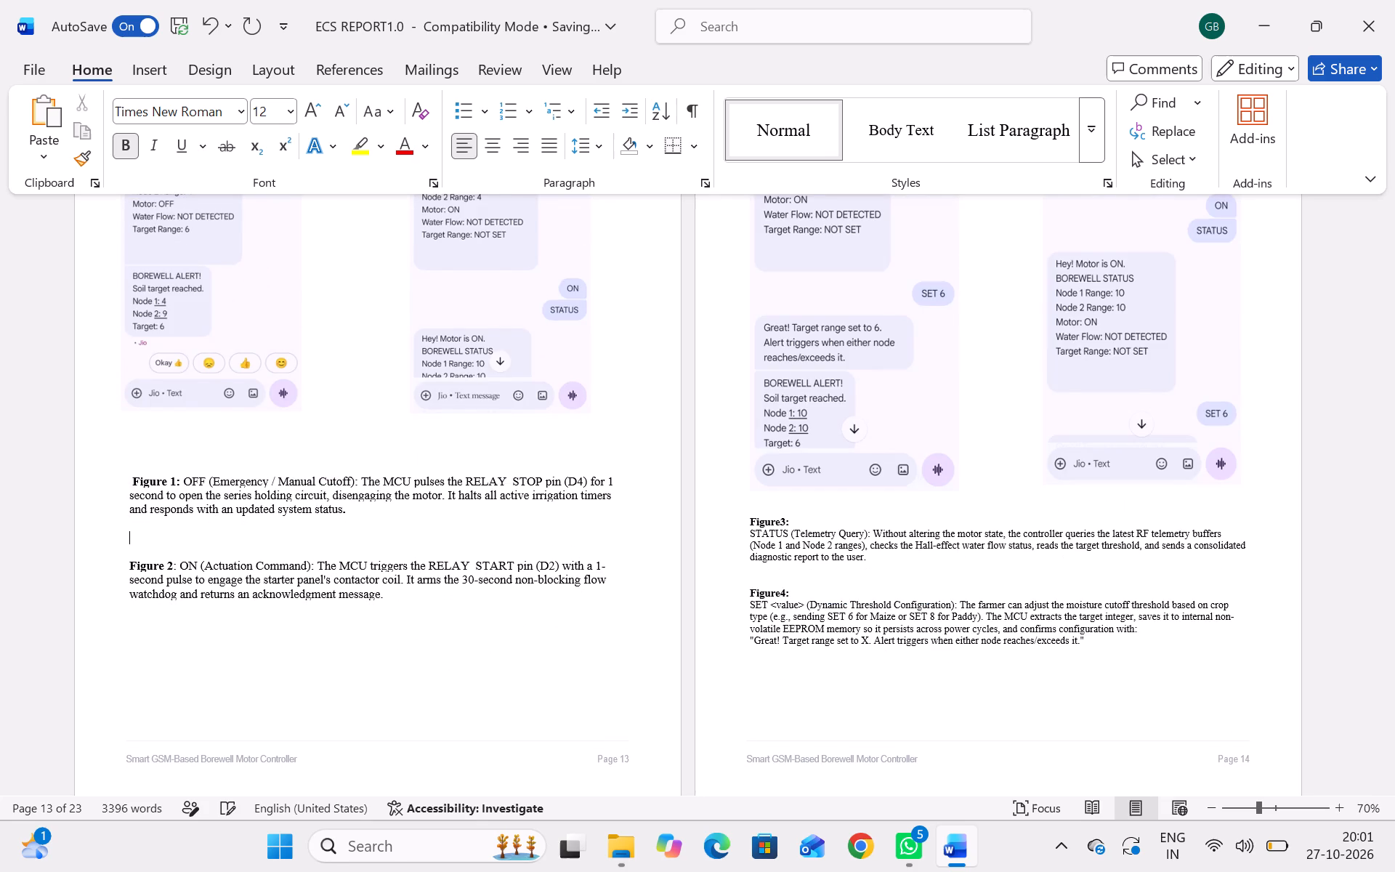
Examine the spacing around the Cellular command interface heading and the Figure 1 to Figure 4 screenshots on pages 12 to 14.
scroll(376, 538, up, 6)
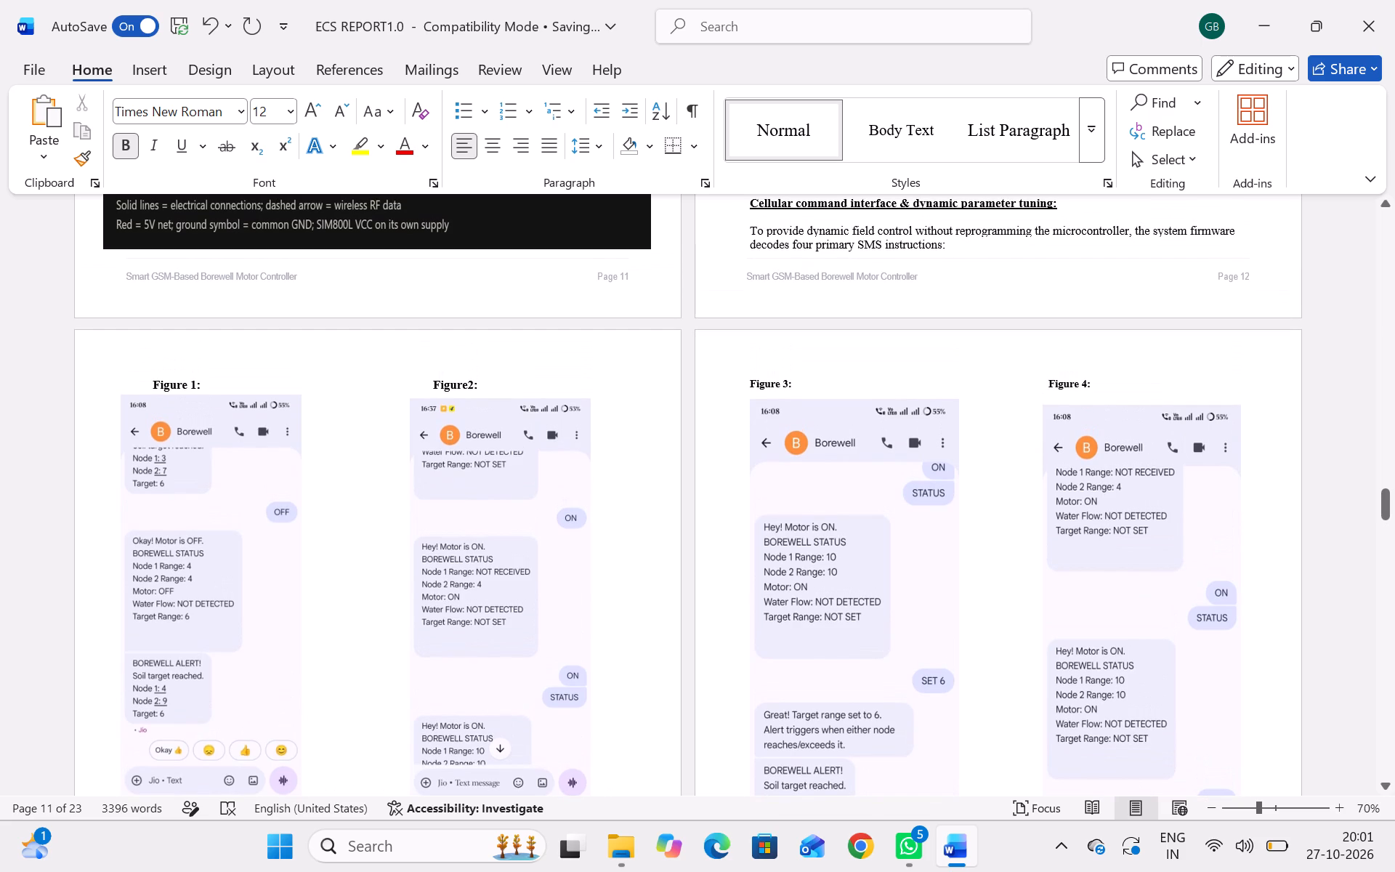
scroll(376, 538, down, 1)
scroll(376, 538, up, 1)
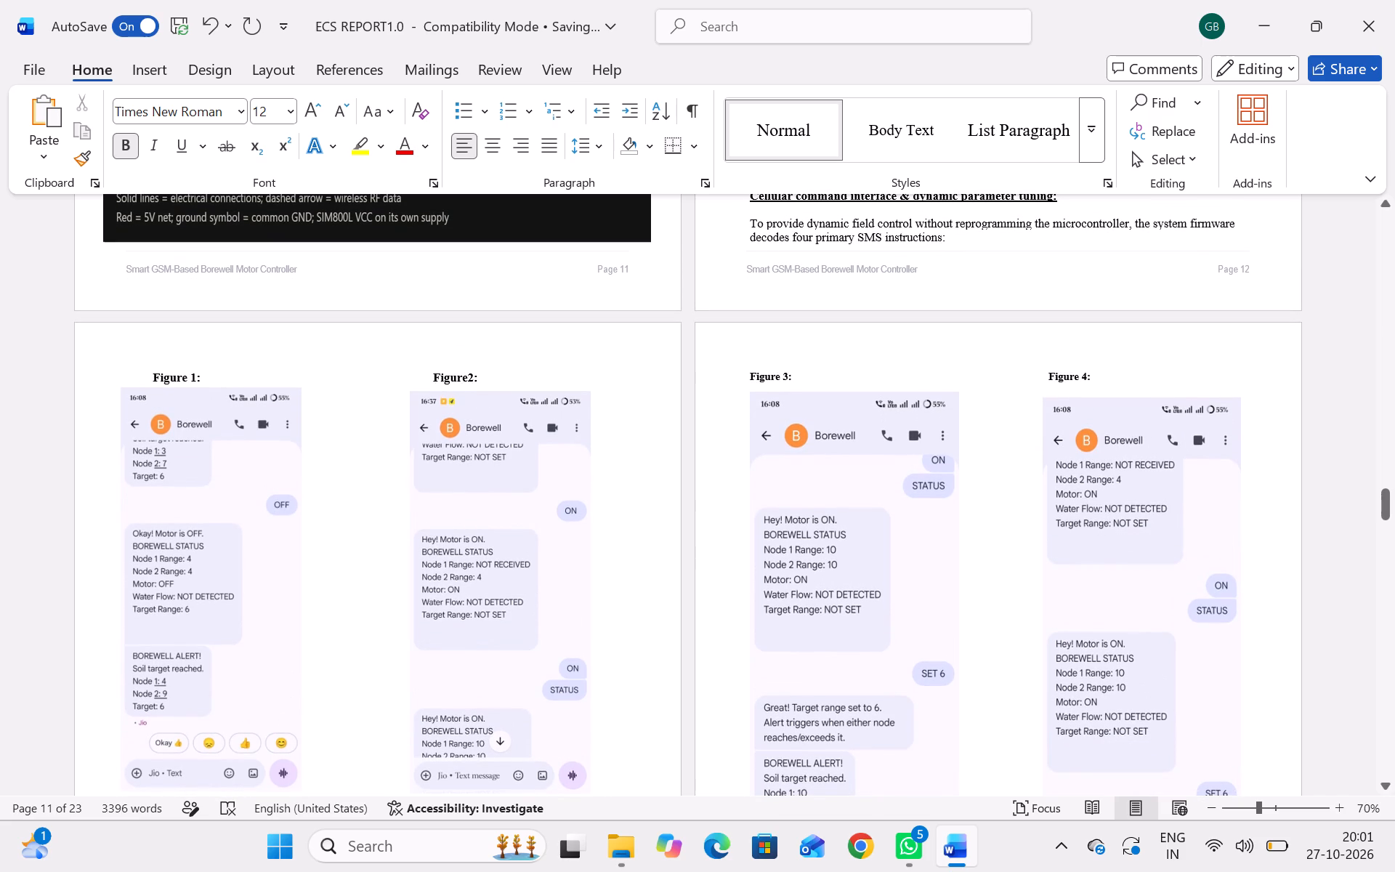
scroll(376, 538, up, 3)
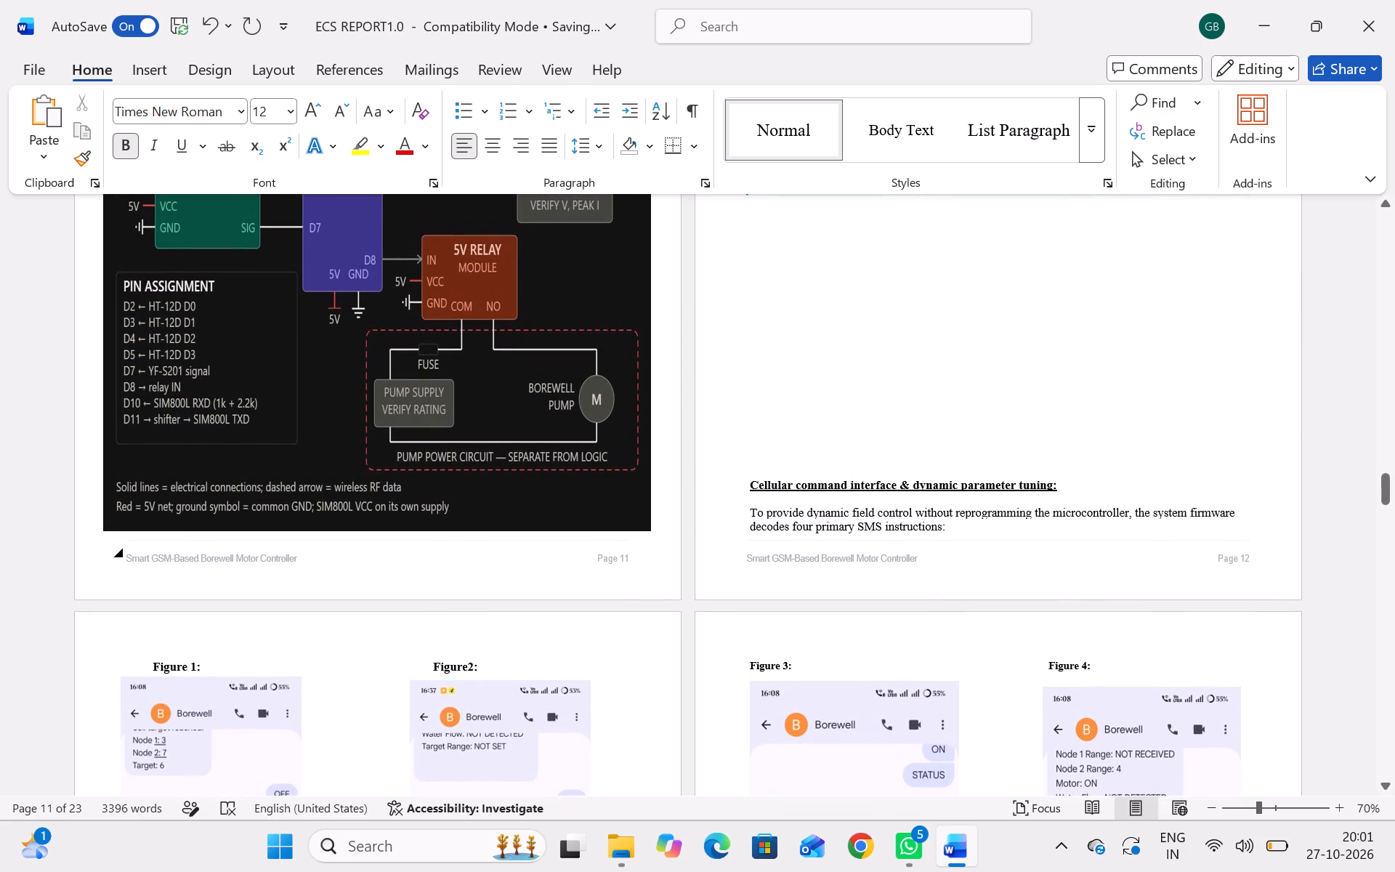
scroll(376, 538, down, 1)
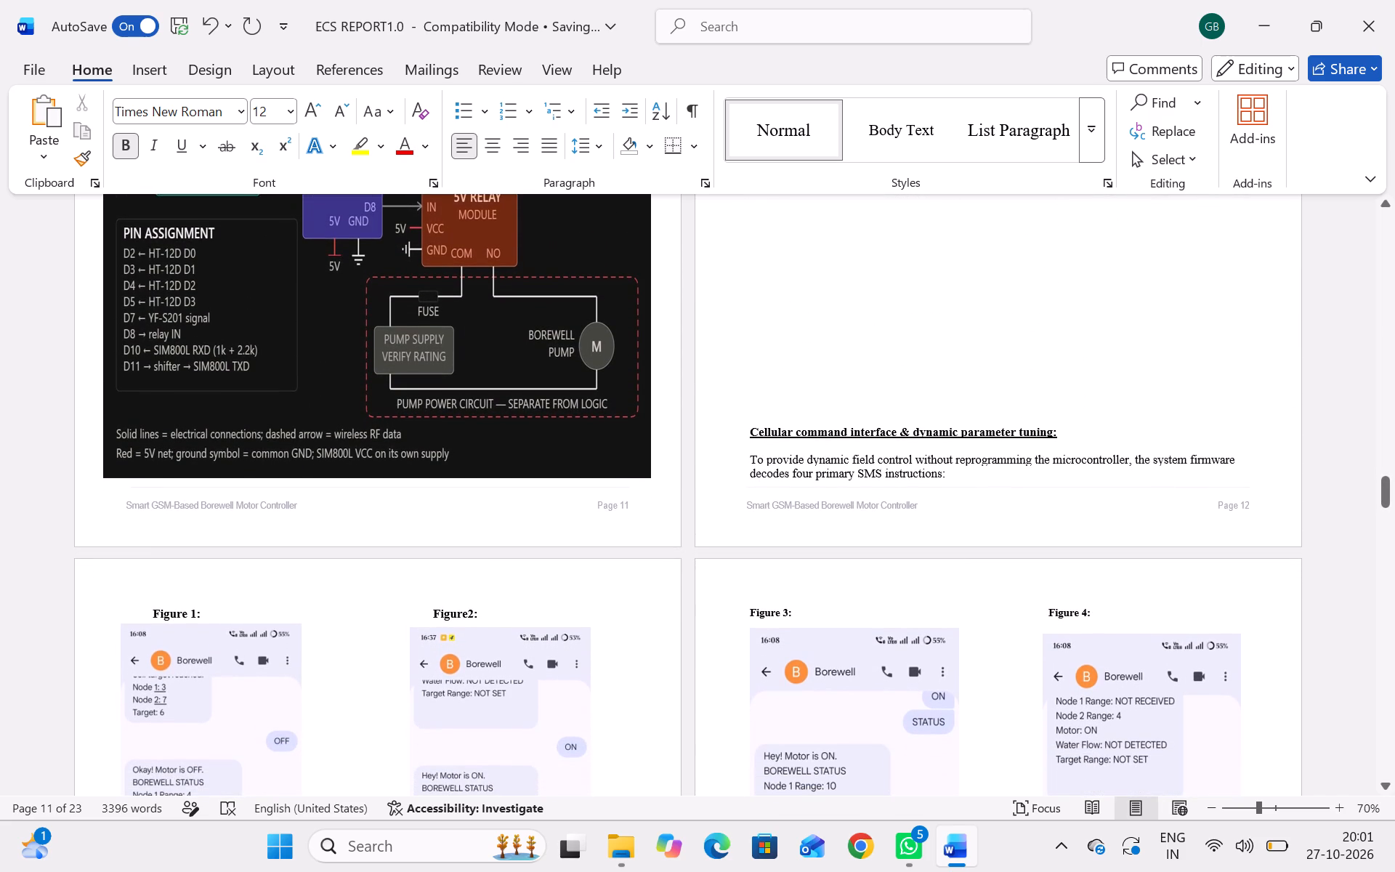
Enlarge the Figure 2 screenshot on page 13 slightly from its corner, keeping its proportions.
scroll(376, 538, down, 3)
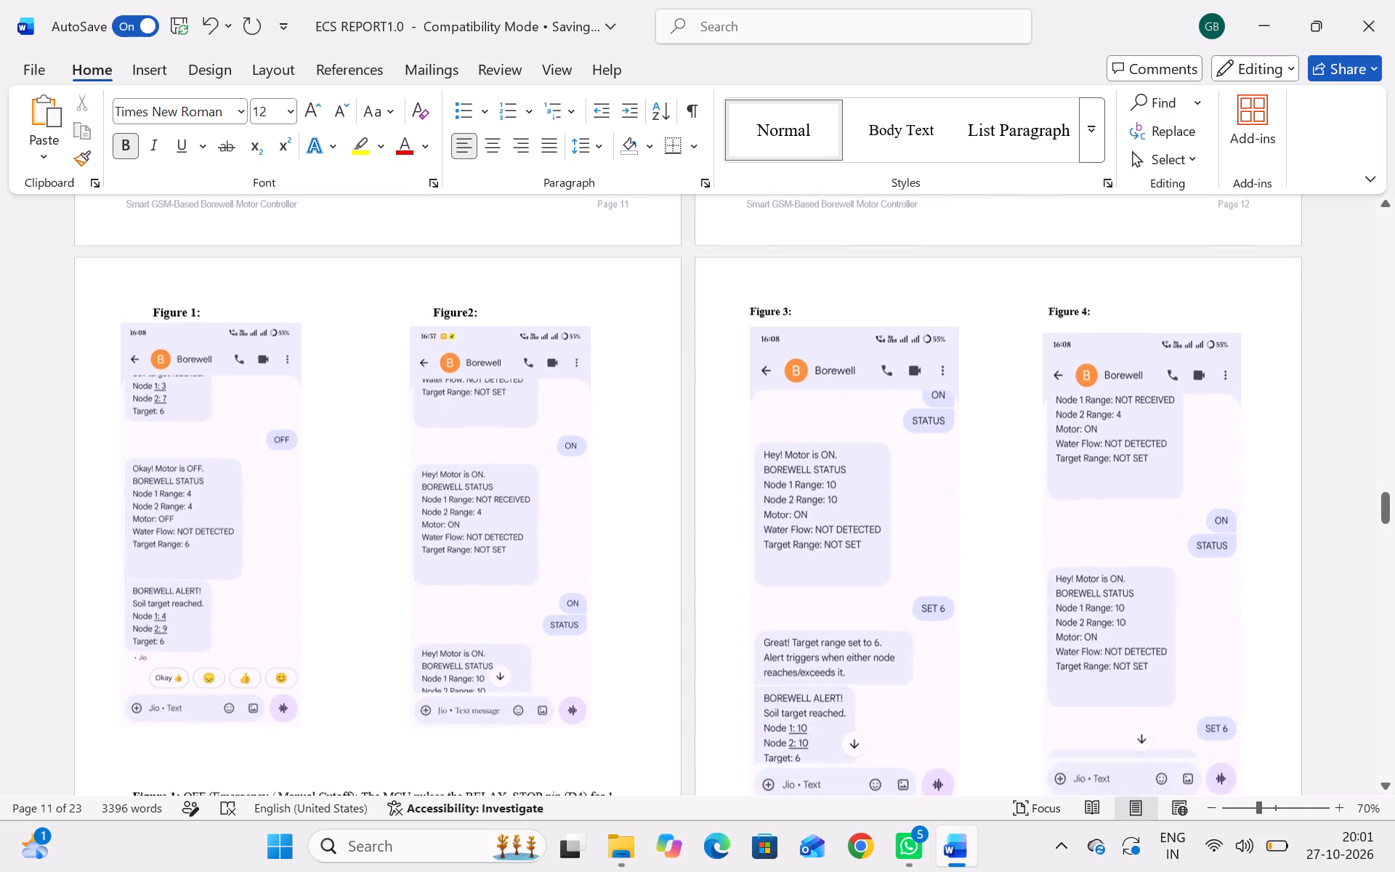
scroll(376, 538, down, 4)
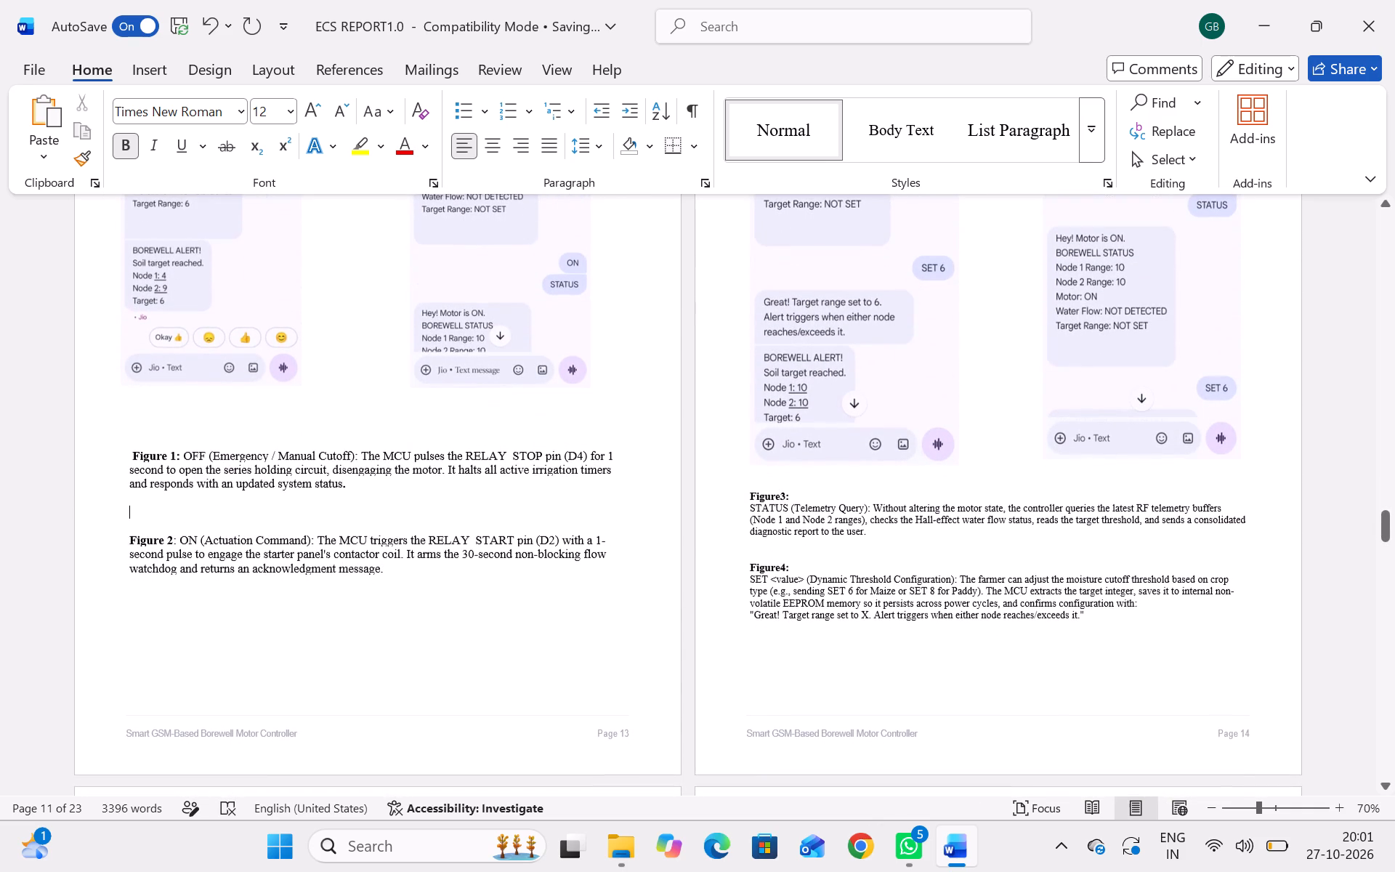
click(480, 337)
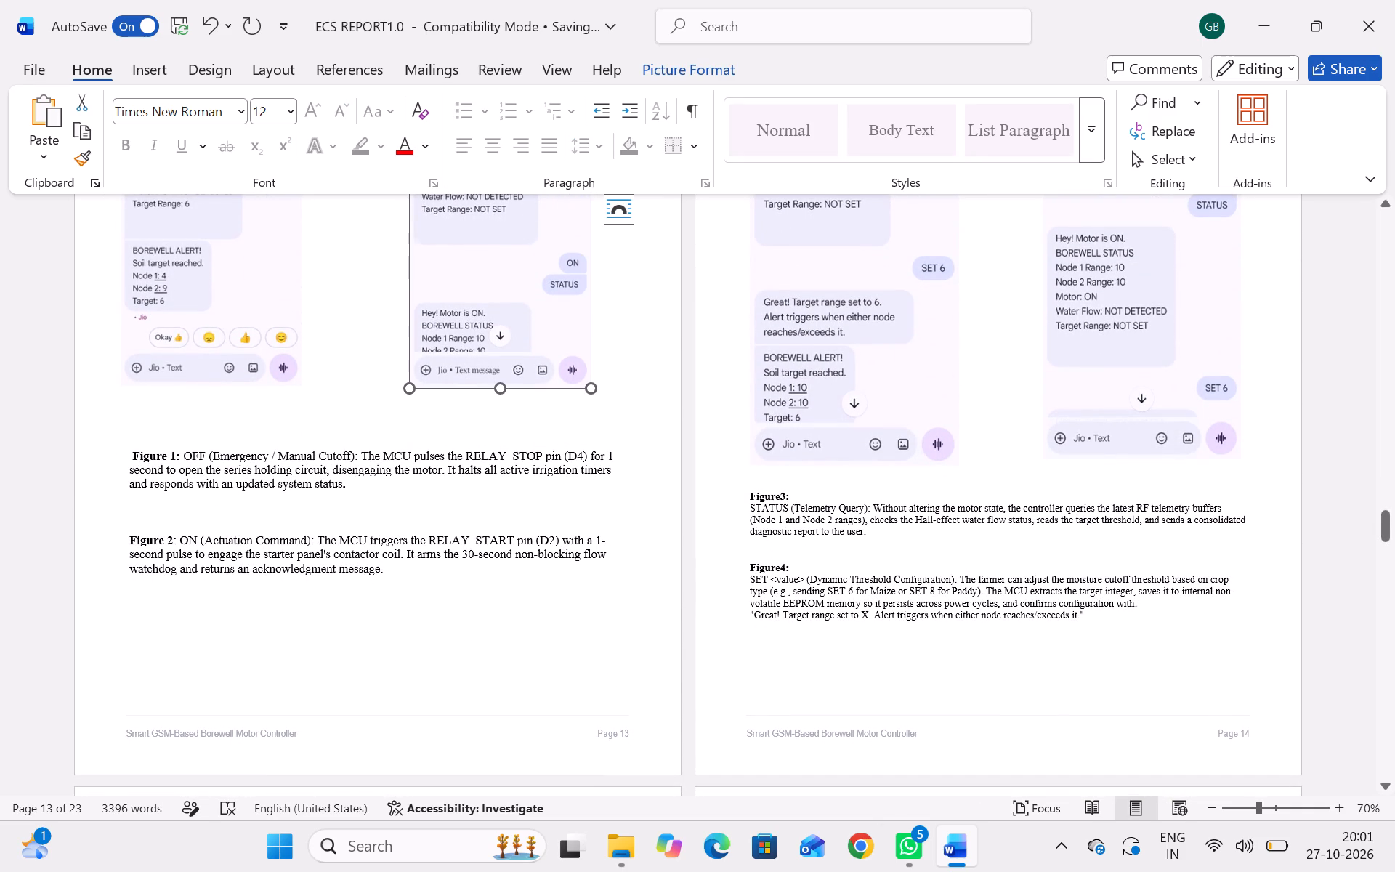
drag(588, 385, 589, 390)
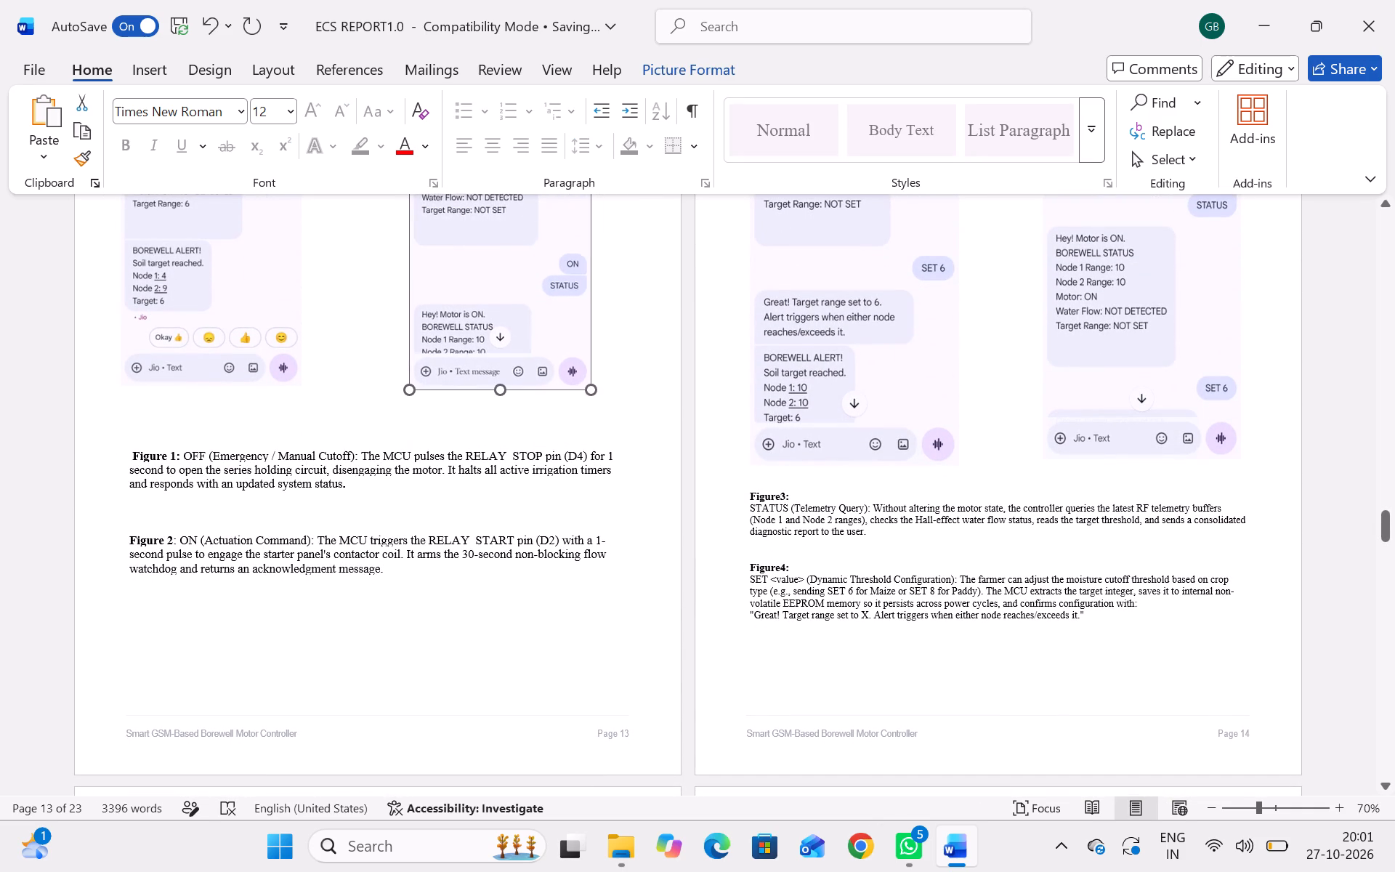
drag(589, 390, 601, 400)
Enlarge the Figure 1 screenshot on page 13 so its bottom edge lines up with the Figure 2 screenshot.
click(256, 421)
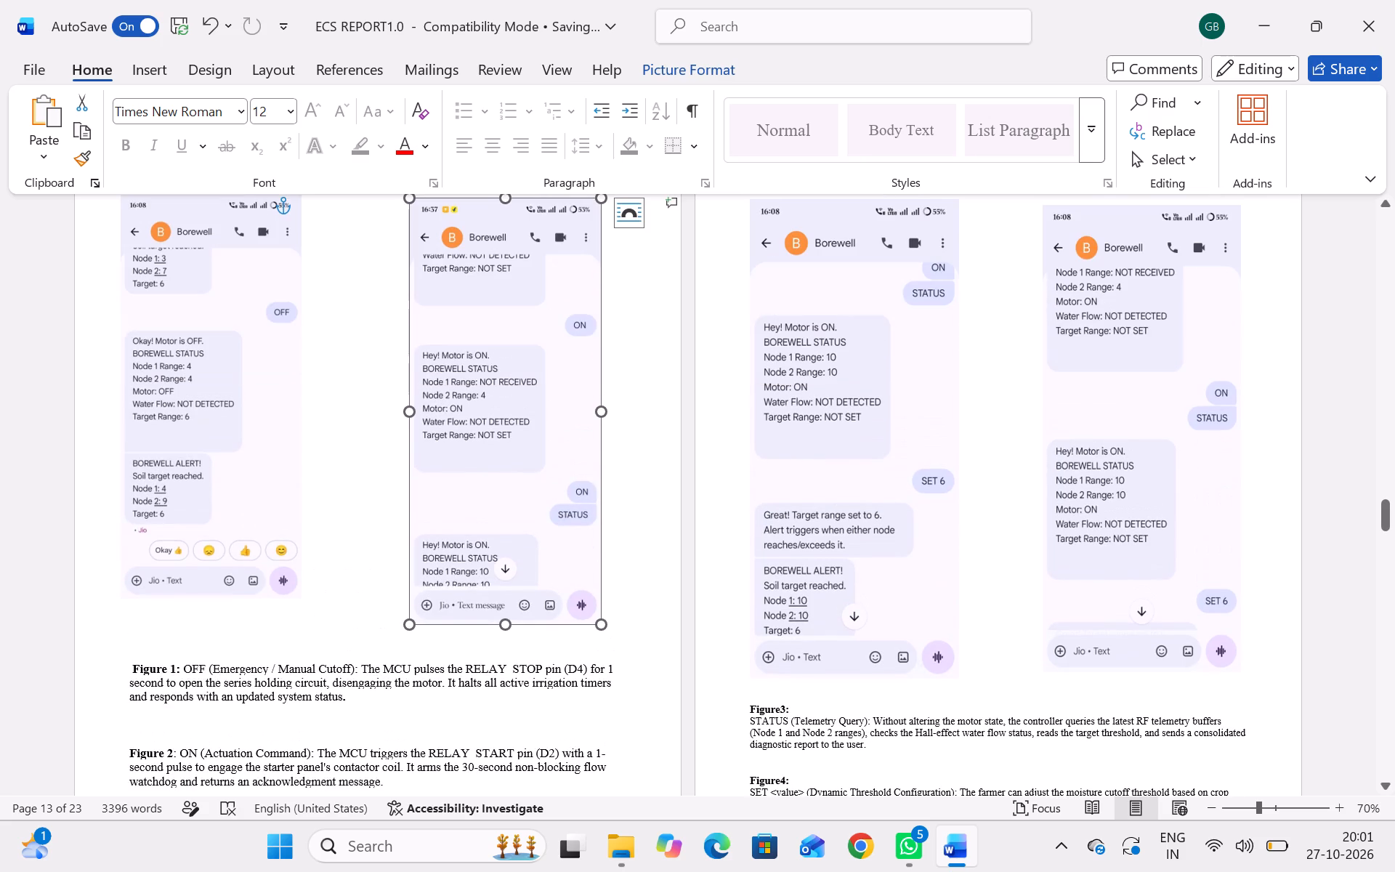
drag(297, 597, 299, 600)
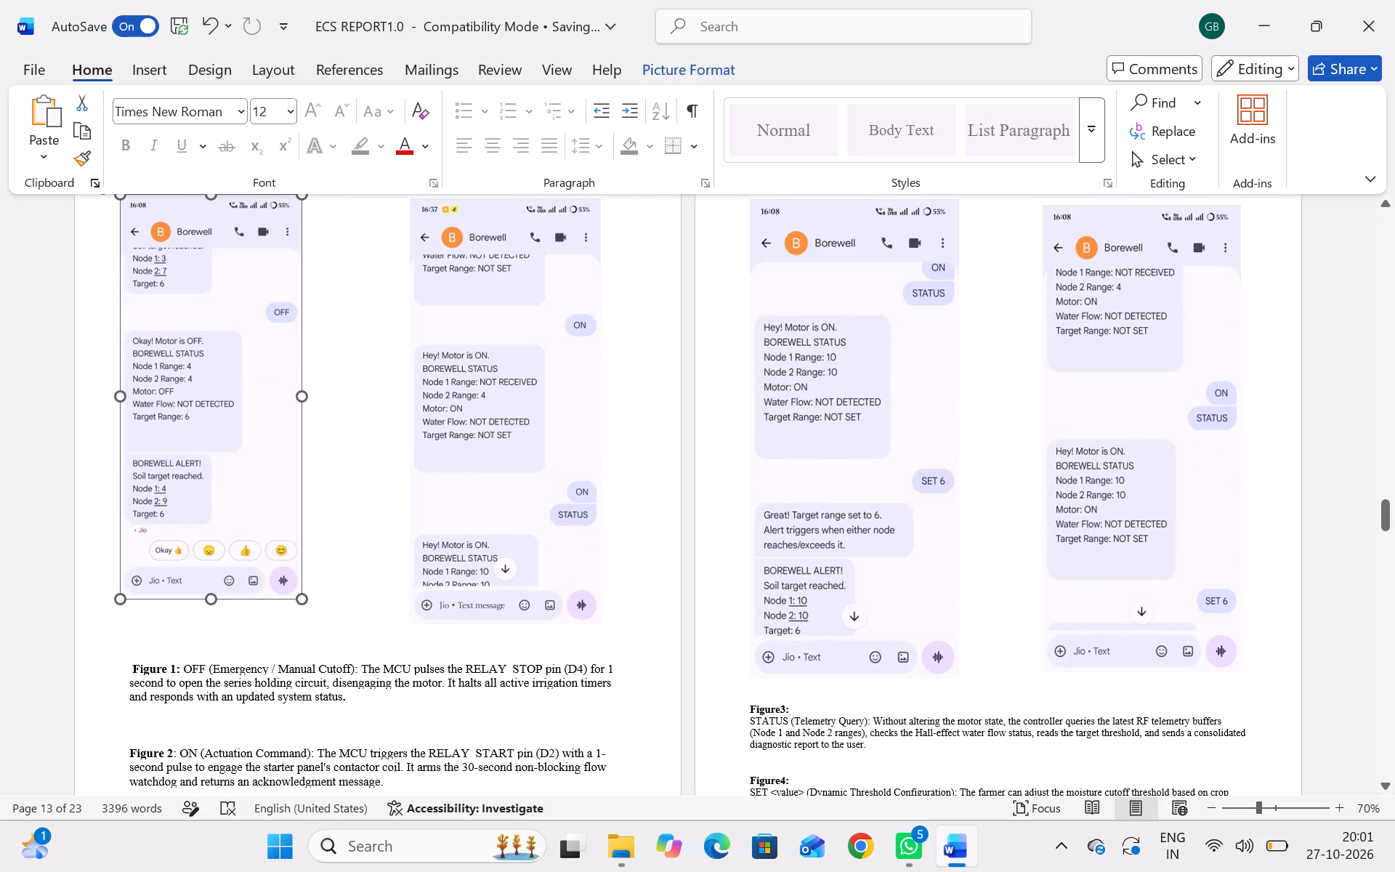
drag(299, 600, 312, 621)
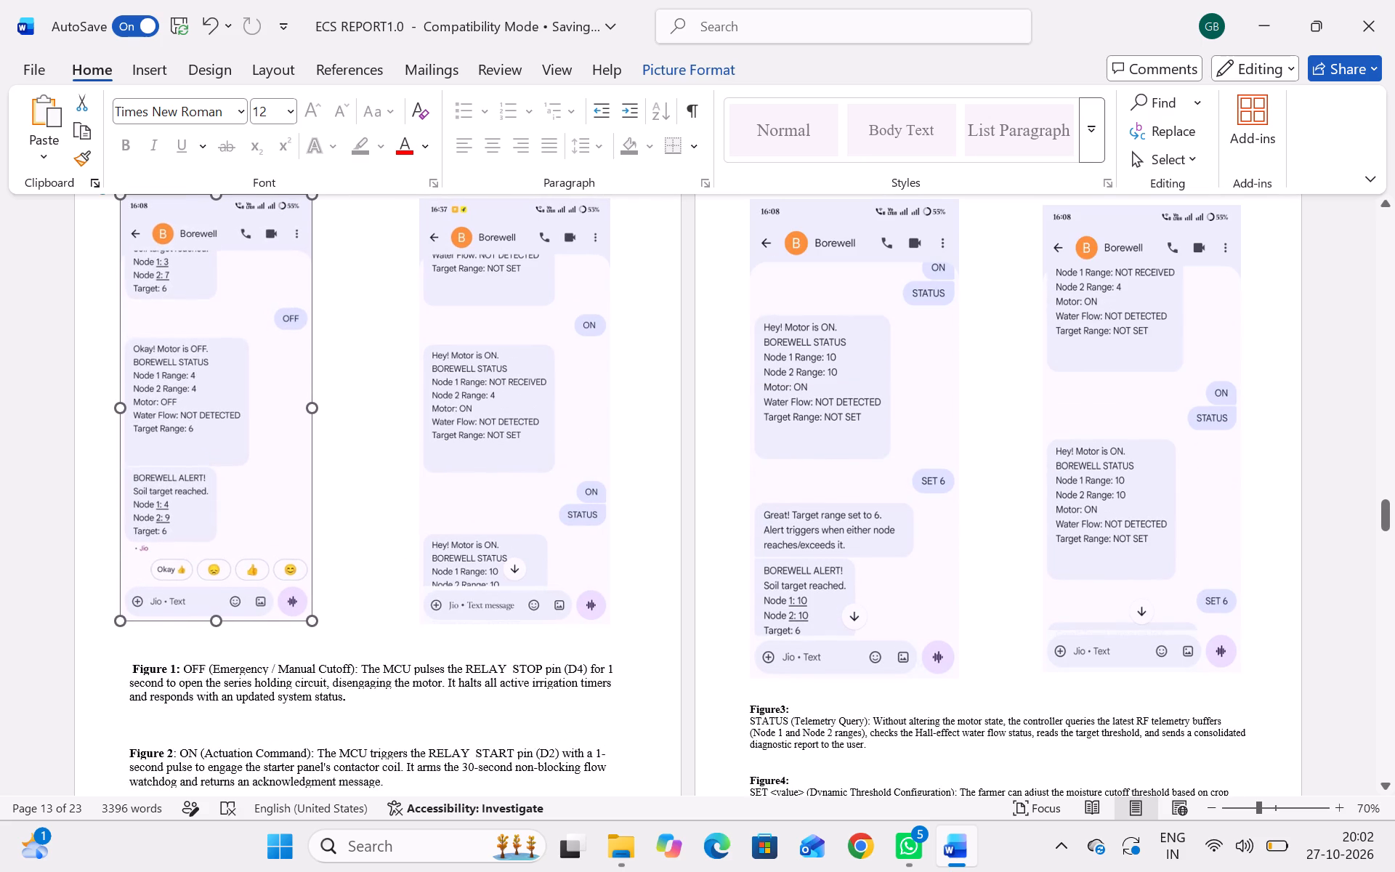
drag(312, 621, 313, 623)
Nudge the Figure 2 screenshot slightly towards Figure 1, beneath its caption.
click(532, 525)
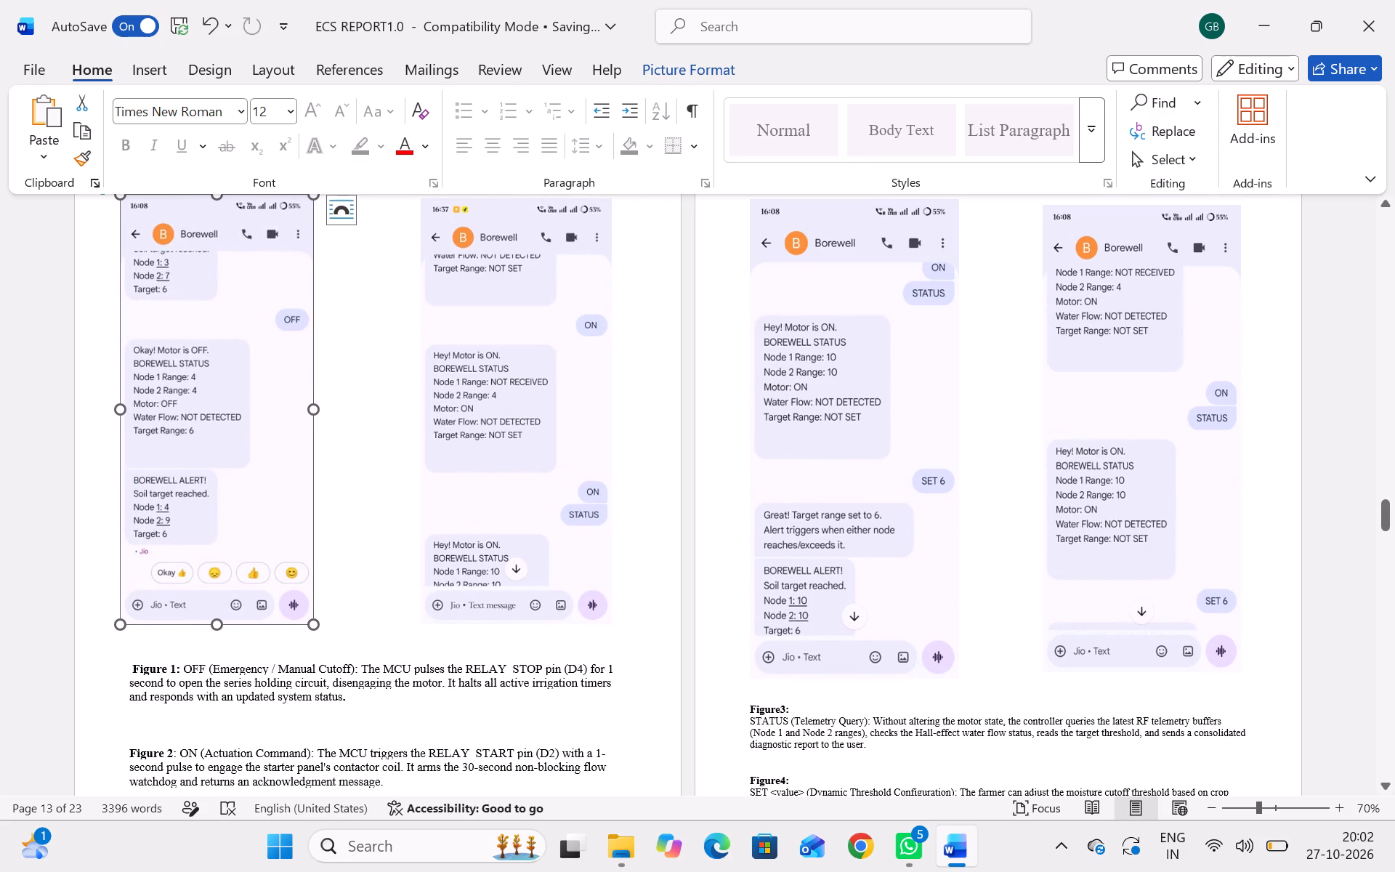
scroll(532, 525, up, 1)
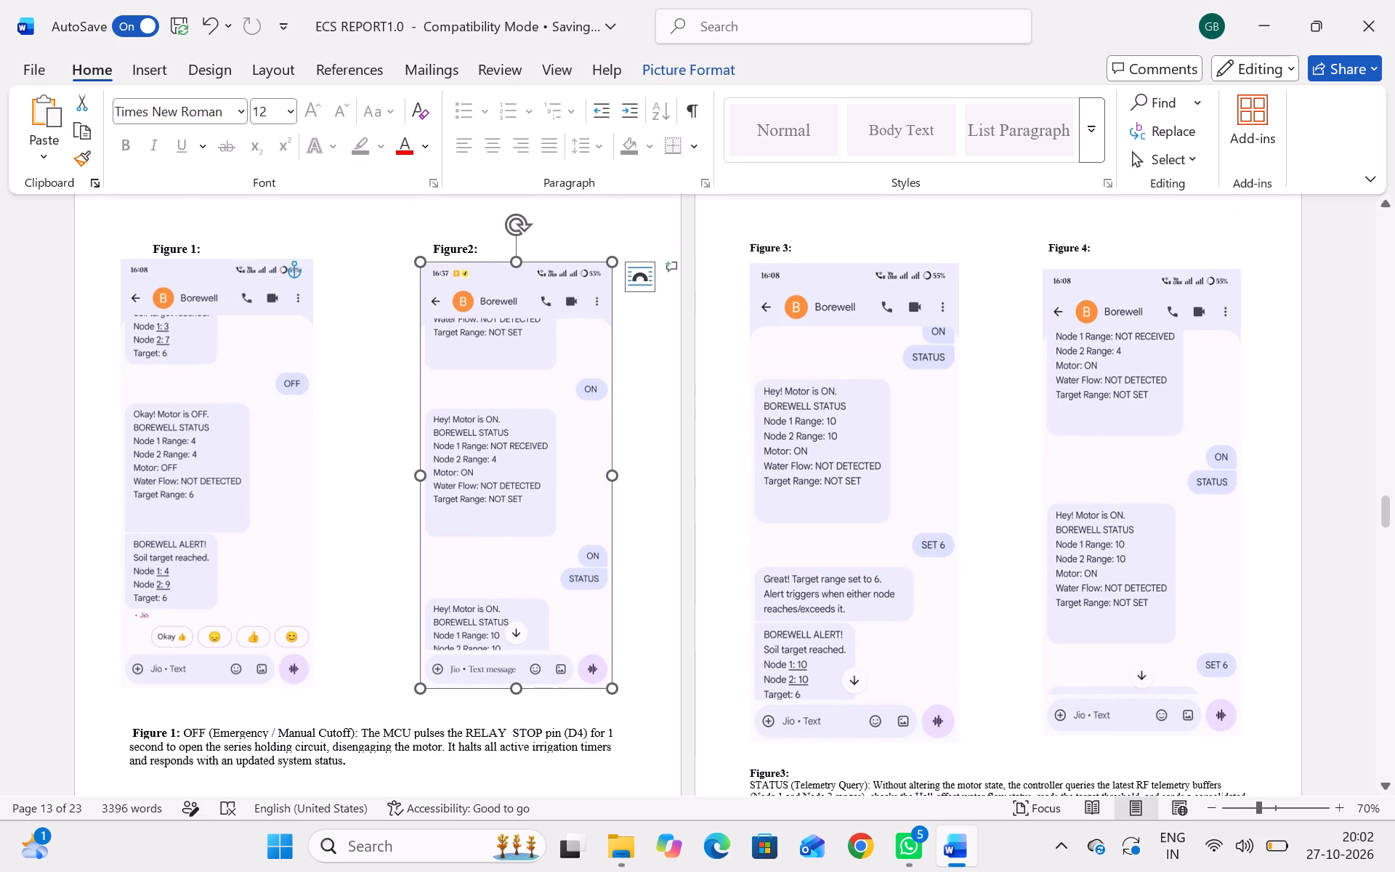
click(644, 274)
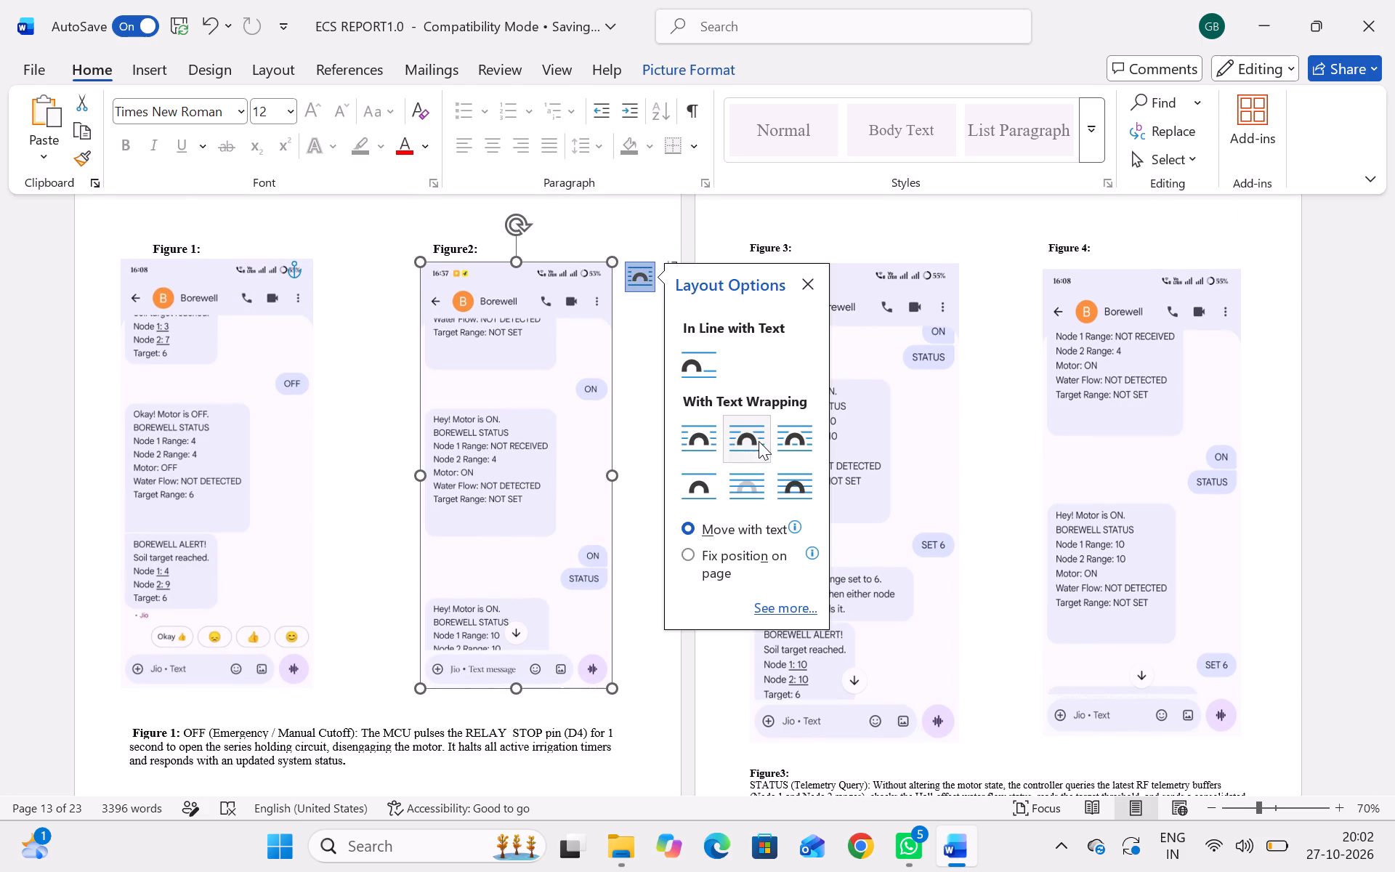
click(543, 408)
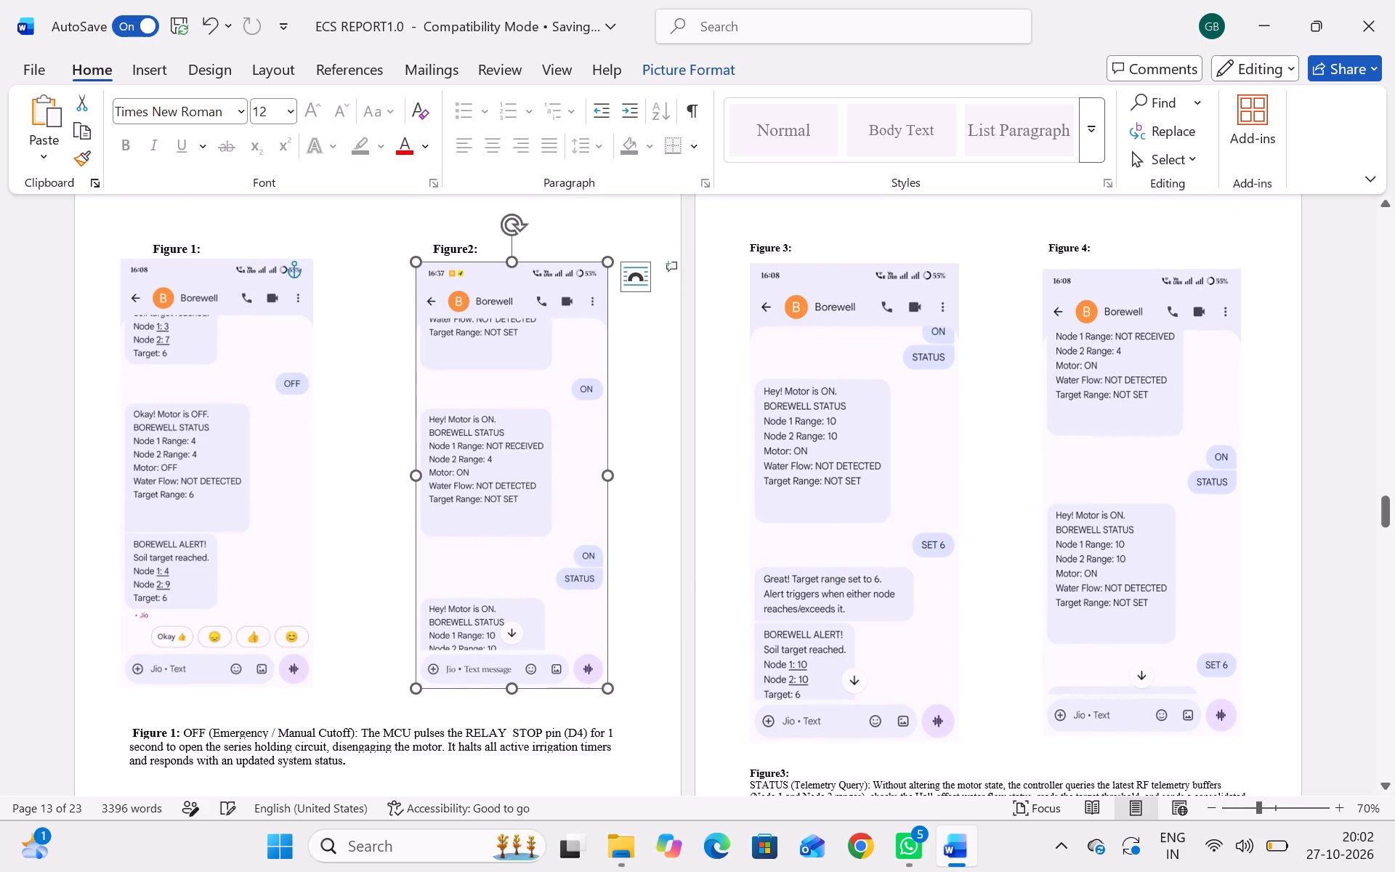
click(376, 384)
Examine the page layout around the resized screenshots, from section 5.5 on page 12 to the Results and Discussion heading.
scroll(376, 384, down, 1)
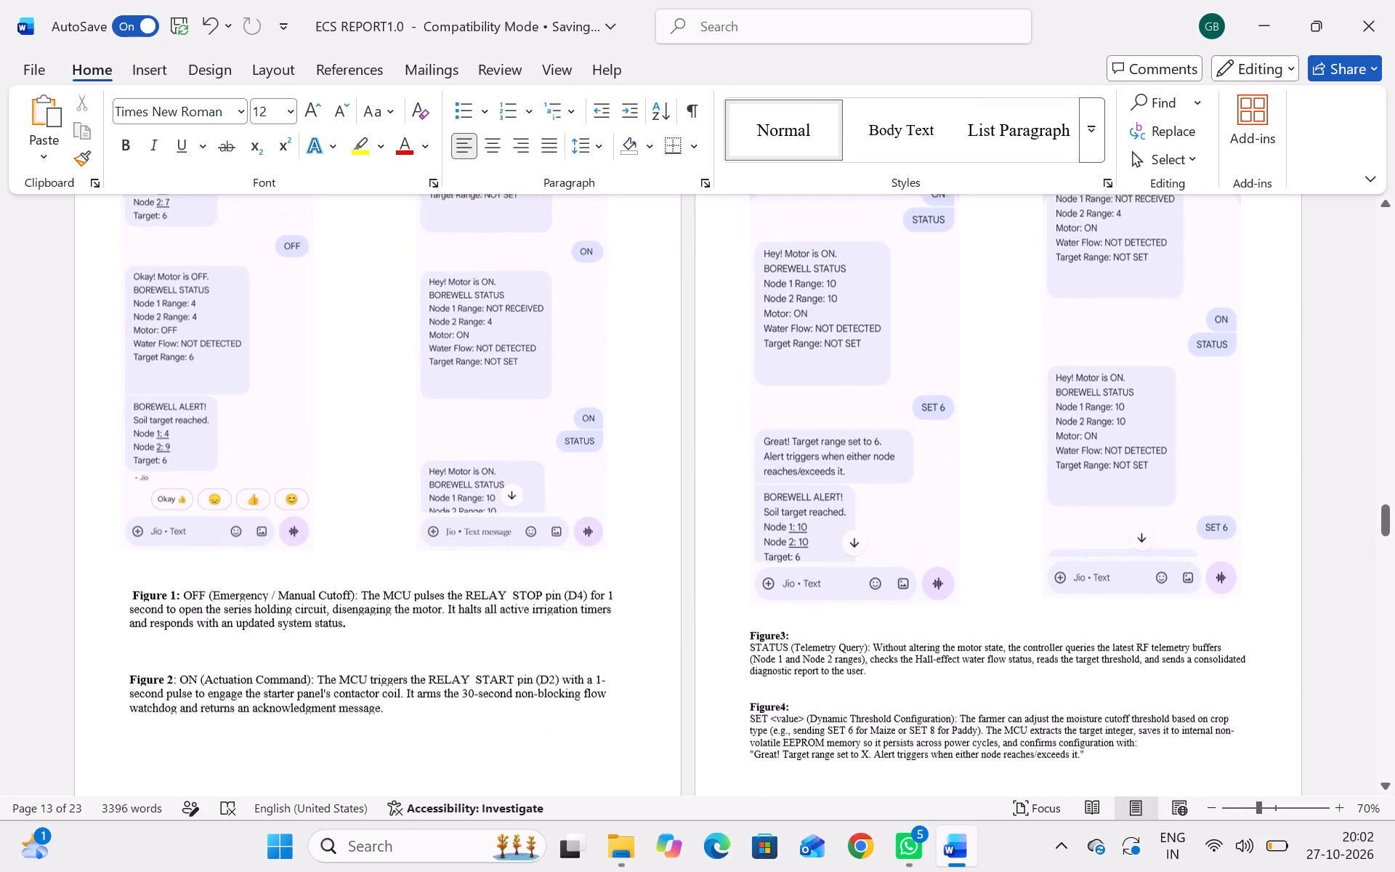
scroll(376, 384, down, 3)
scroll(376, 384, up, 1)
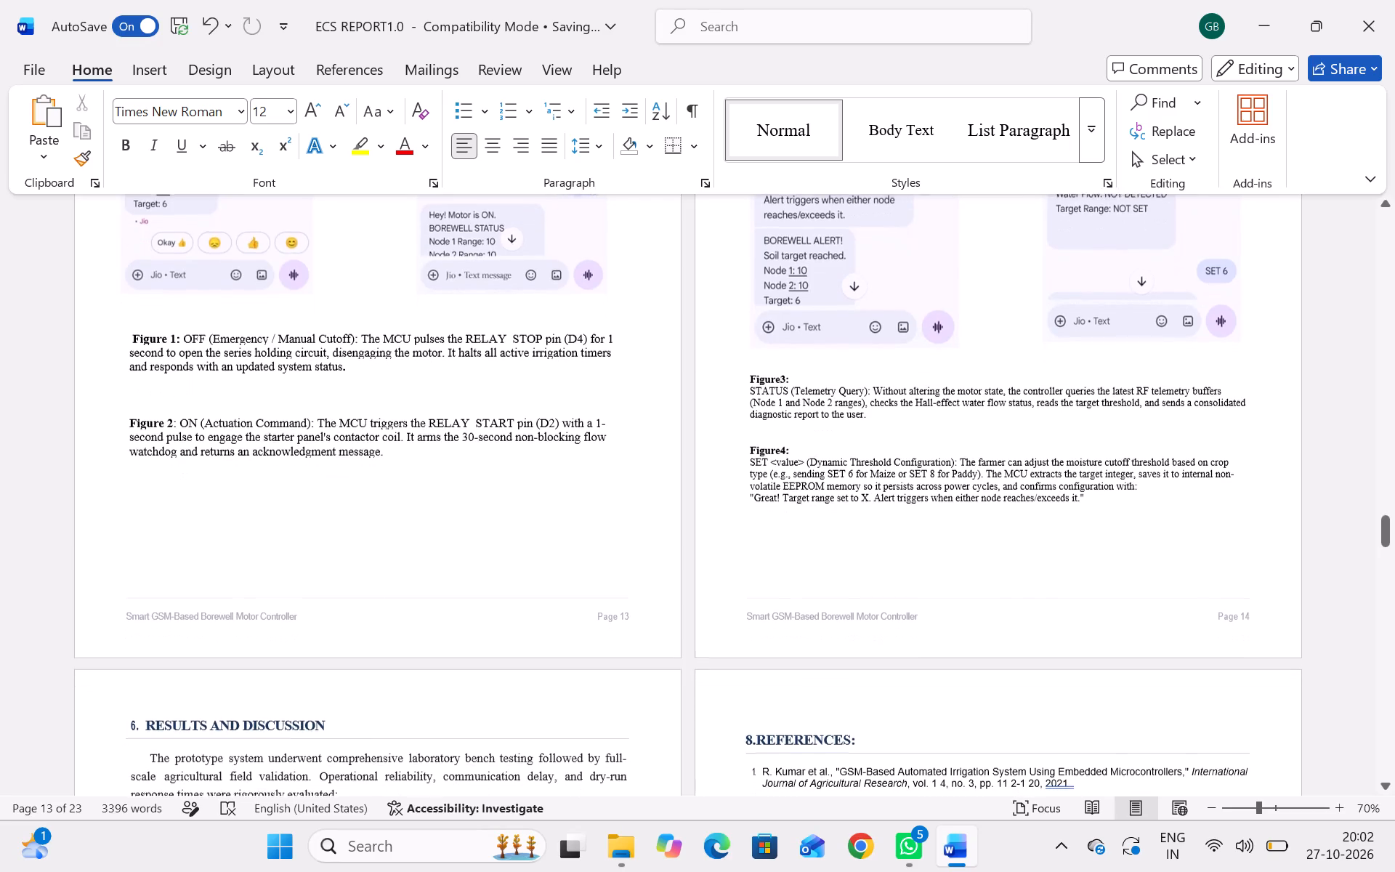
scroll(376, 384, up, 11)
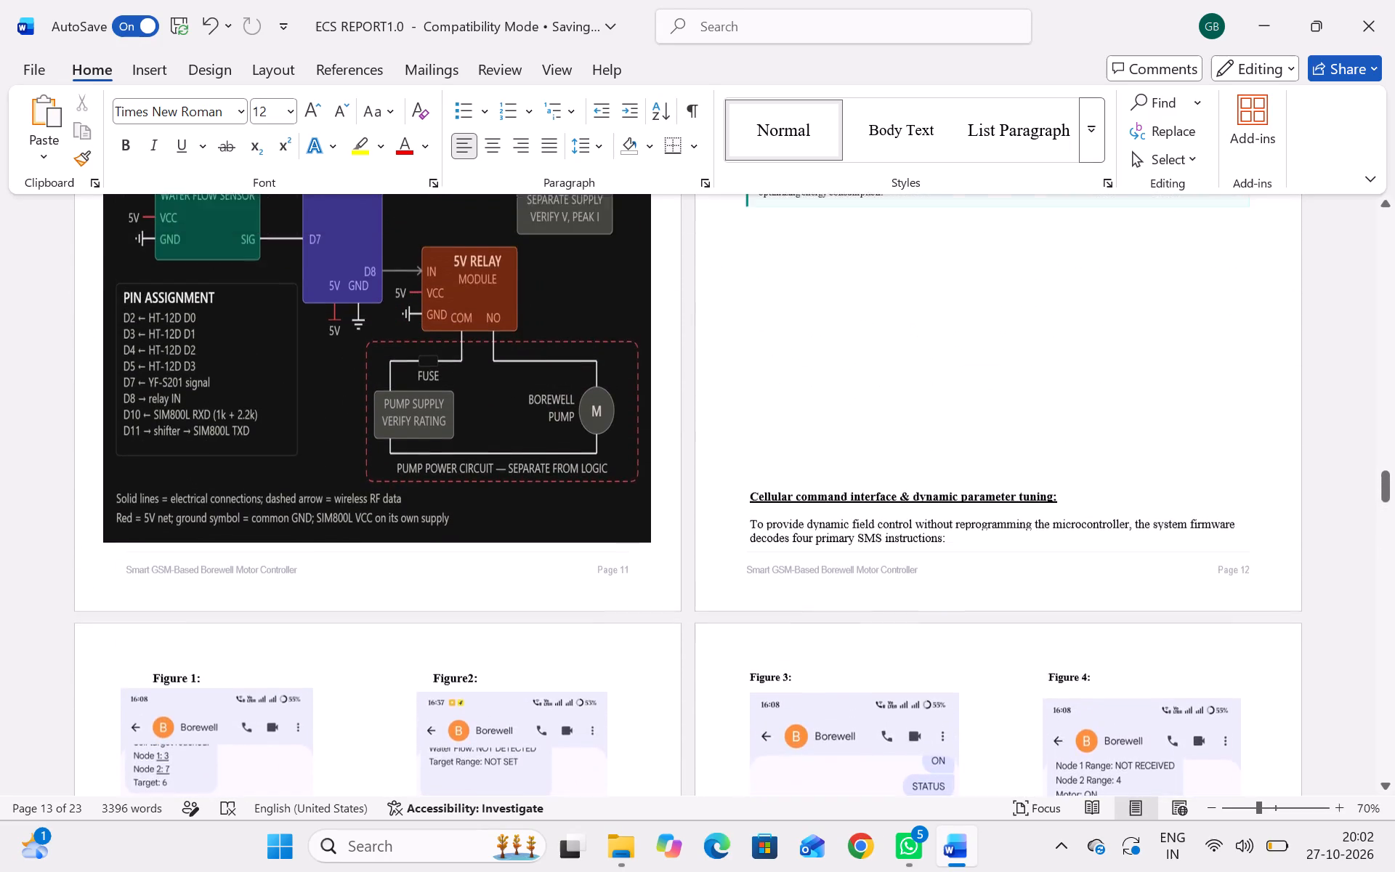
scroll(376, 384, up, 3)
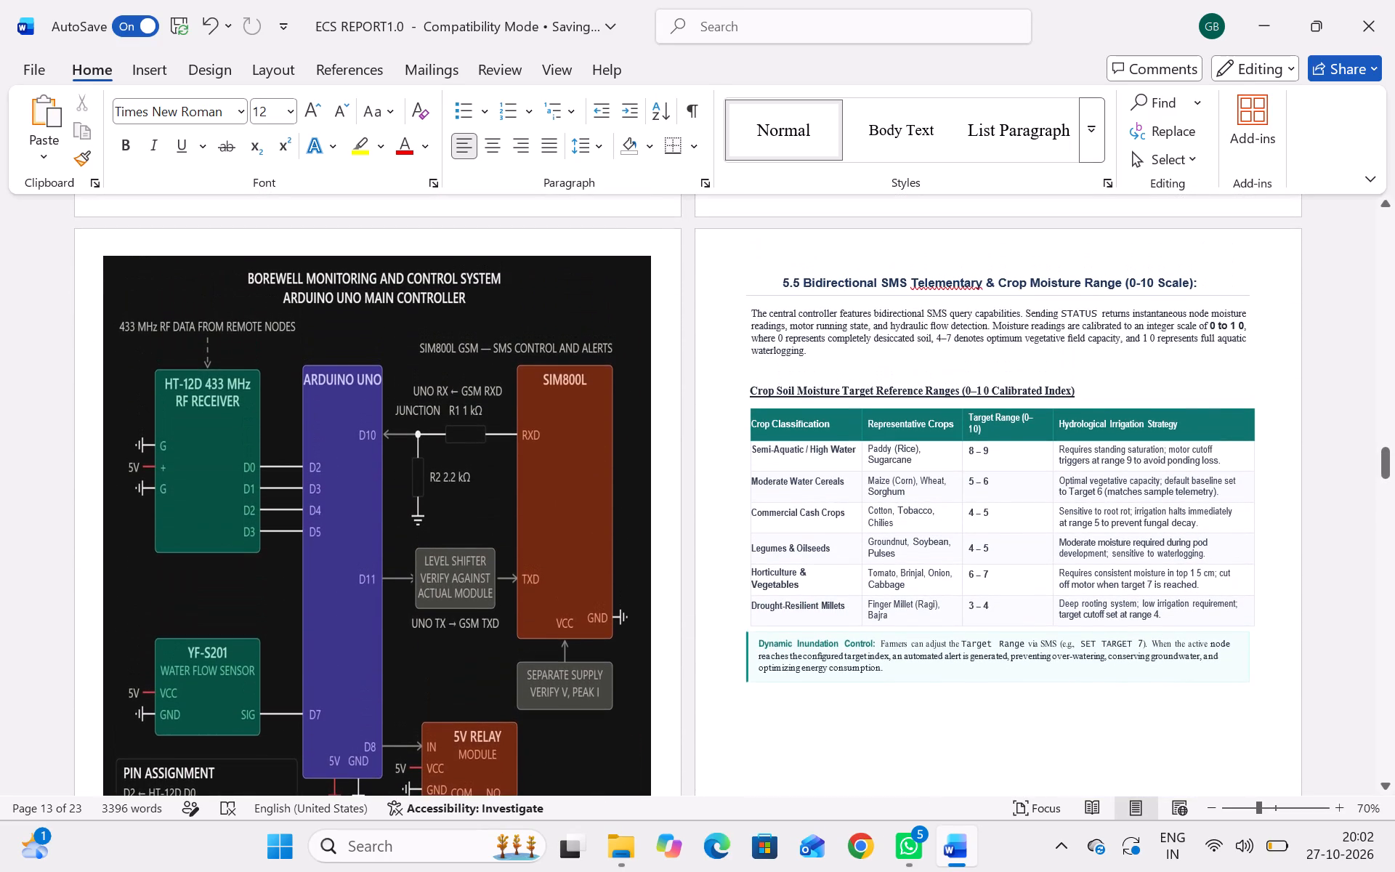
scroll(376, 384, down, 2)
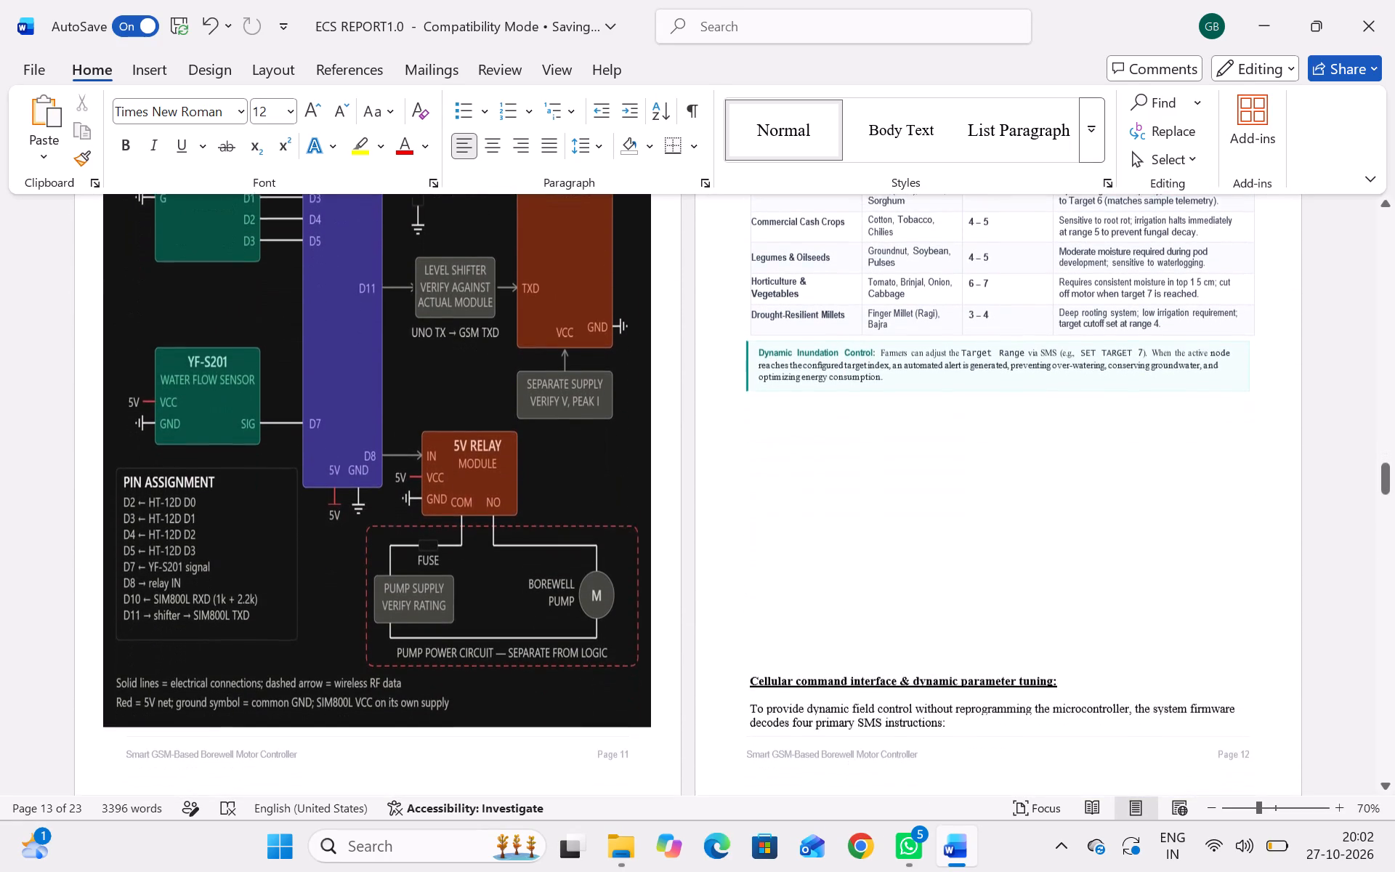
scroll(376, 384, down, 3)
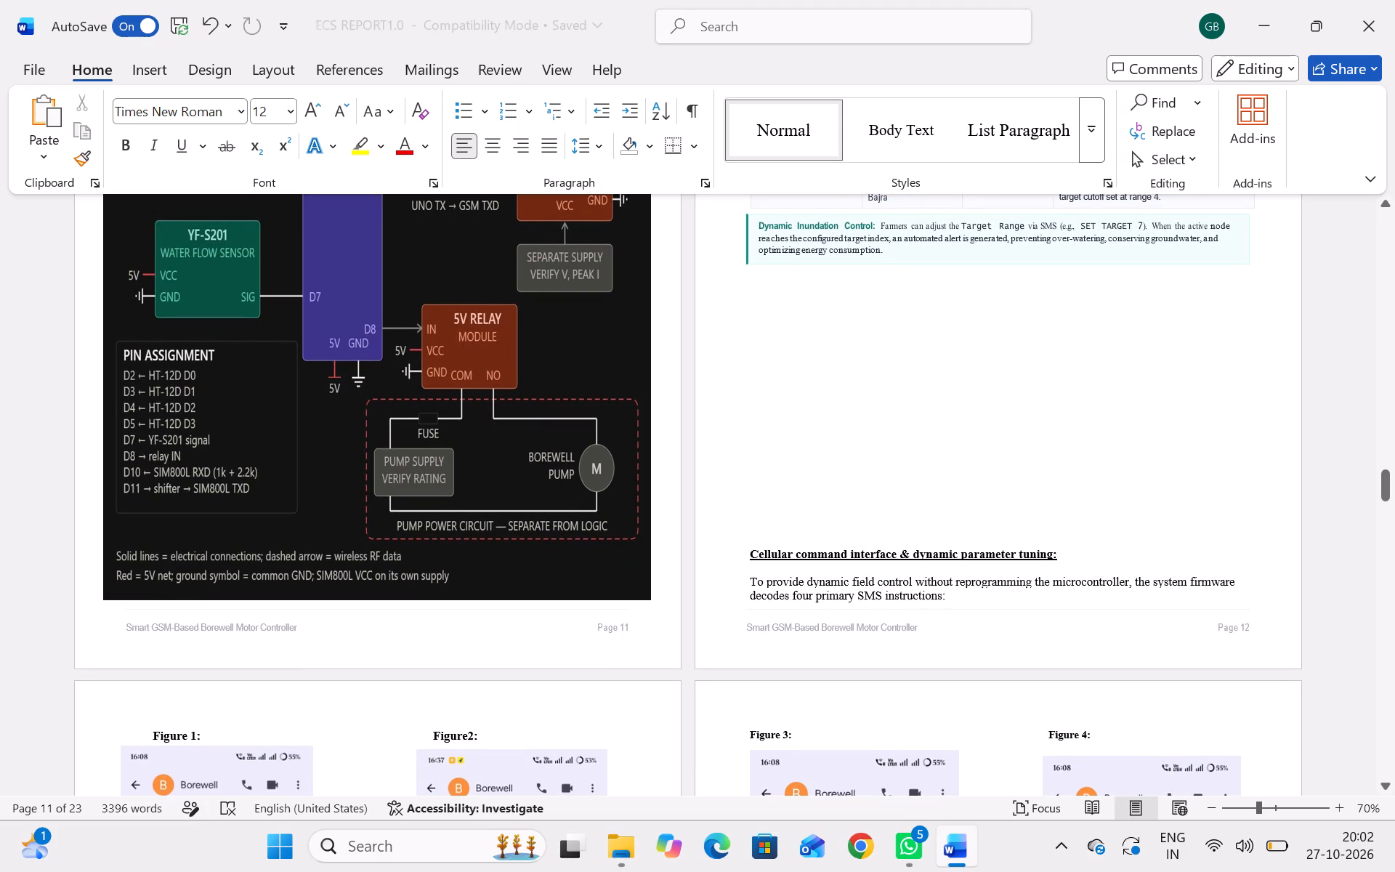
scroll(748, 550, down, 2)
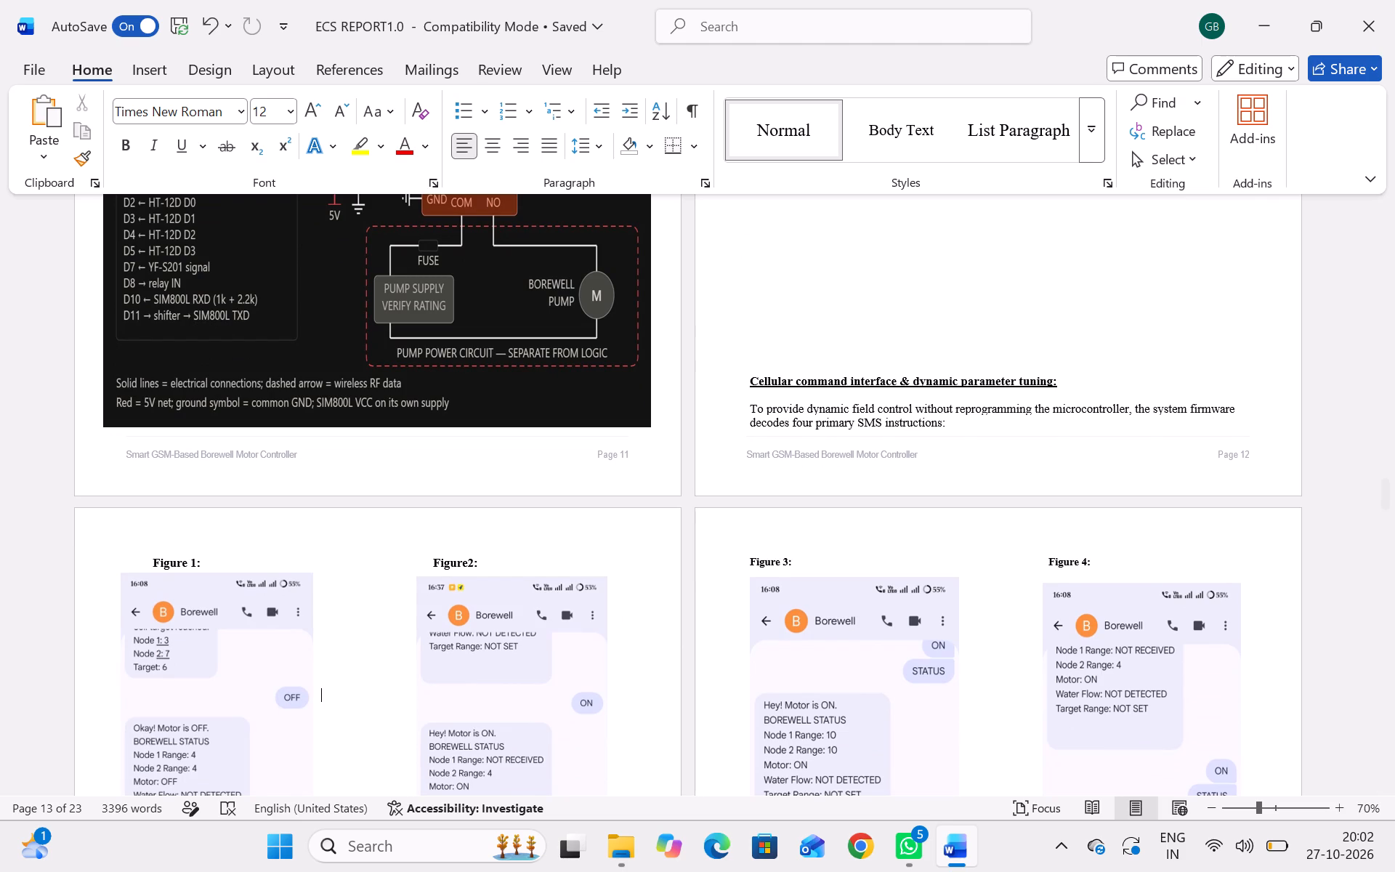
Examine the blank space above the Cellular command interface heading and below the Figure 2 description on pages 12 and 13.
click(775, 363)
scroll(775, 363, up, 1)
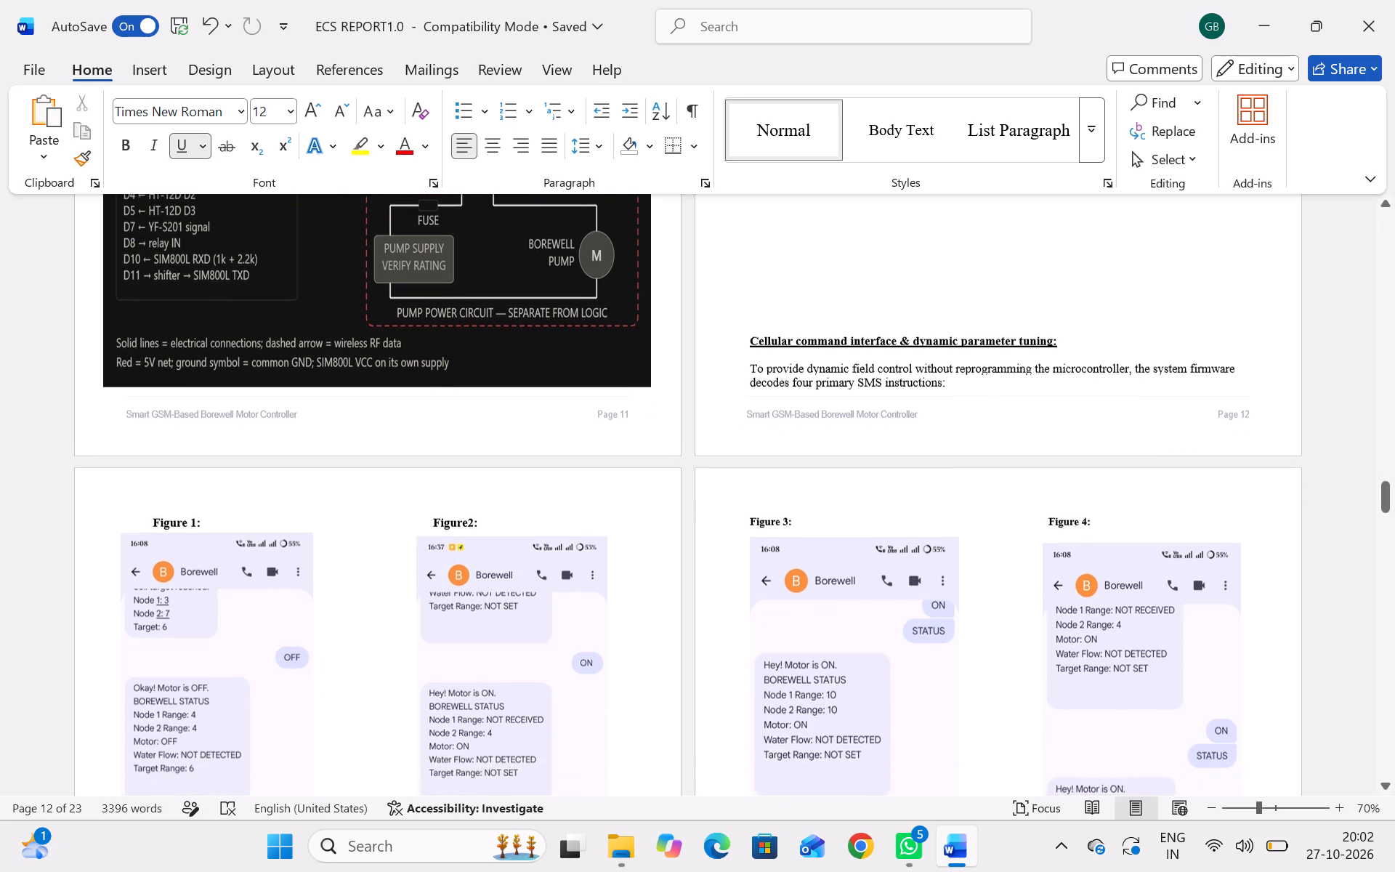
scroll(775, 363, up, 2)
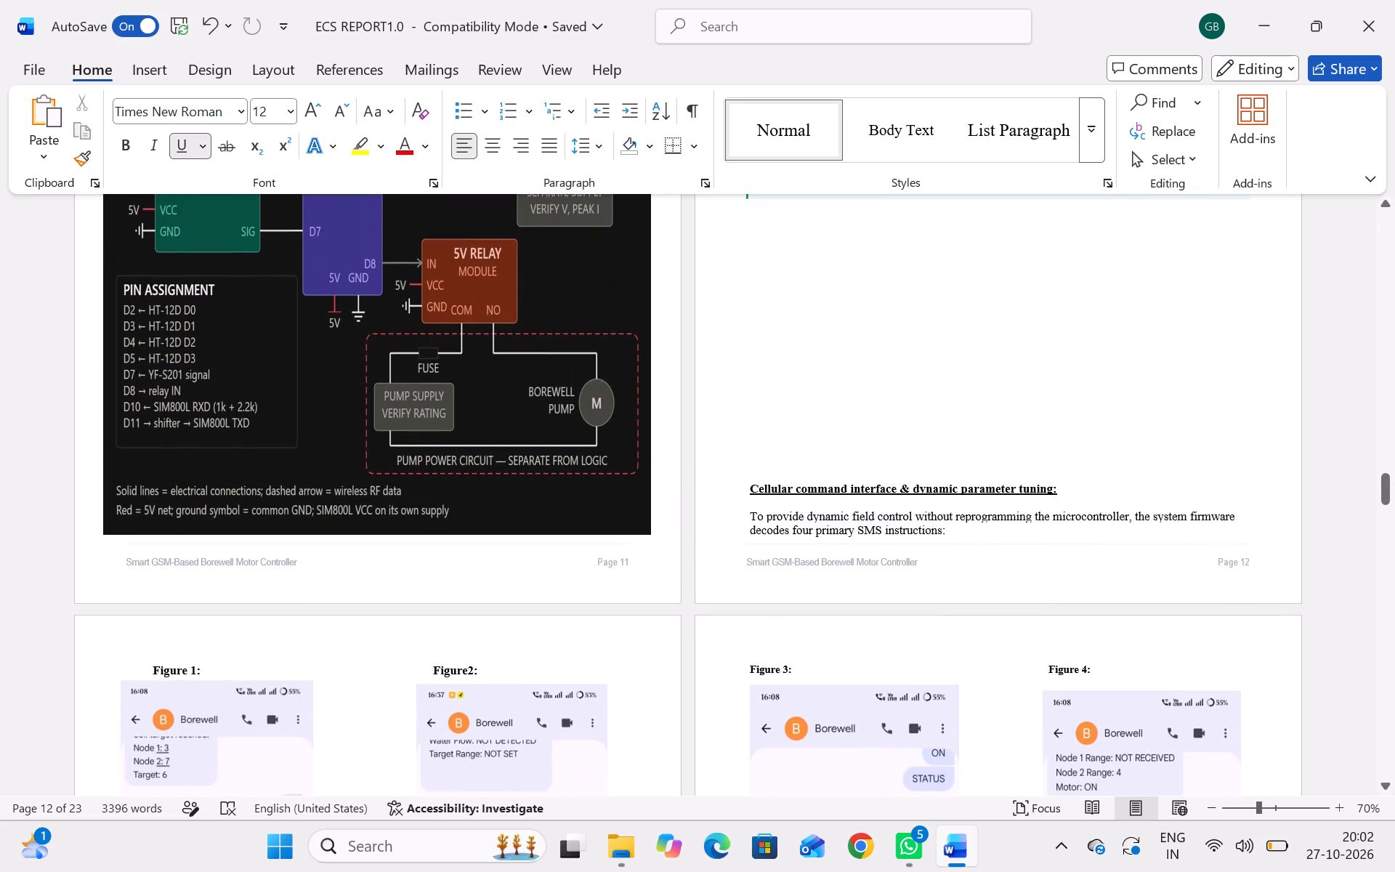
scroll(775, 363, down, 2)
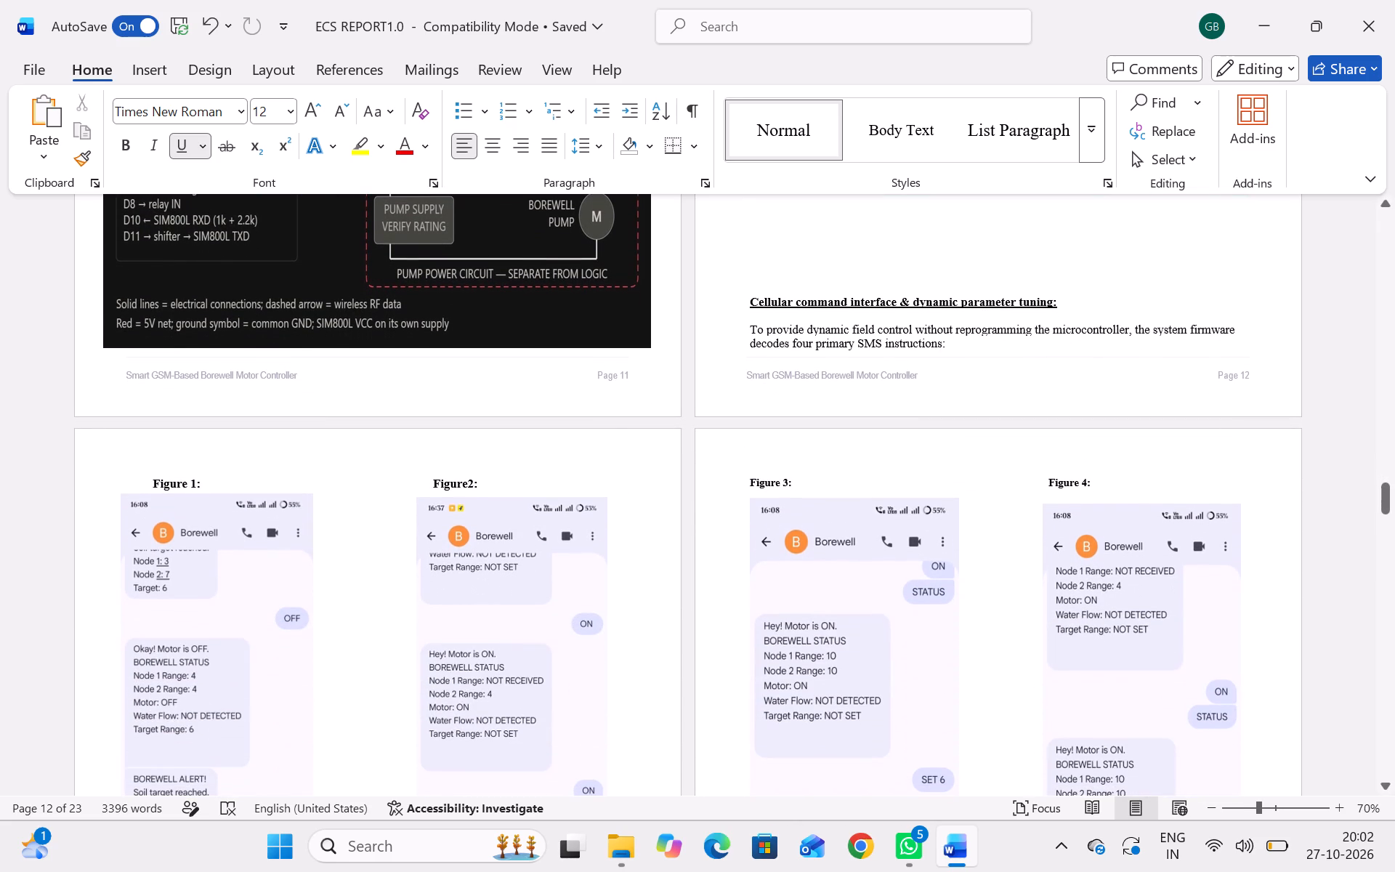
scroll(775, 363, down, 2)
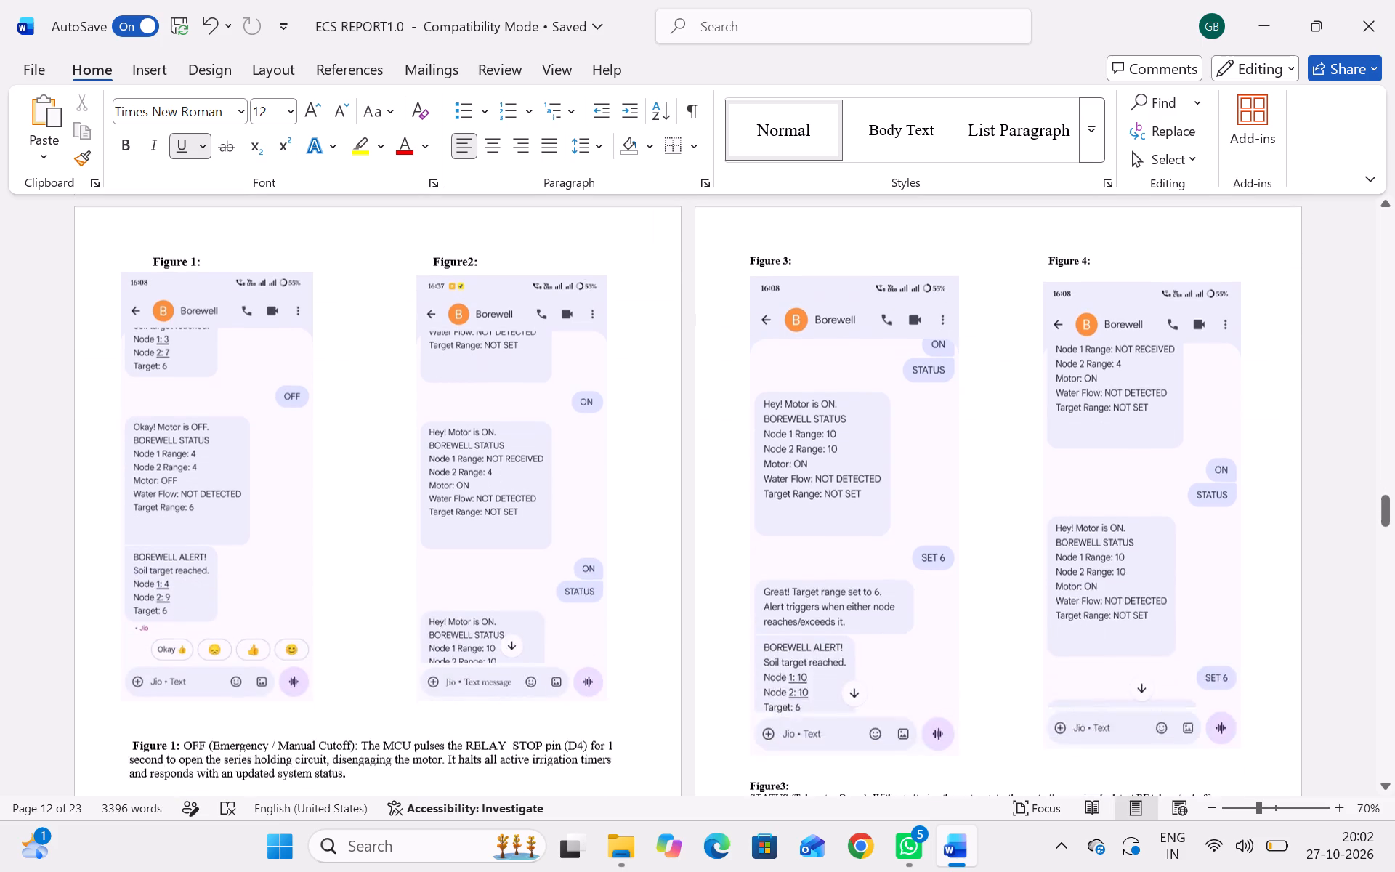
scroll(775, 363, down, 4)
click(350, 698)
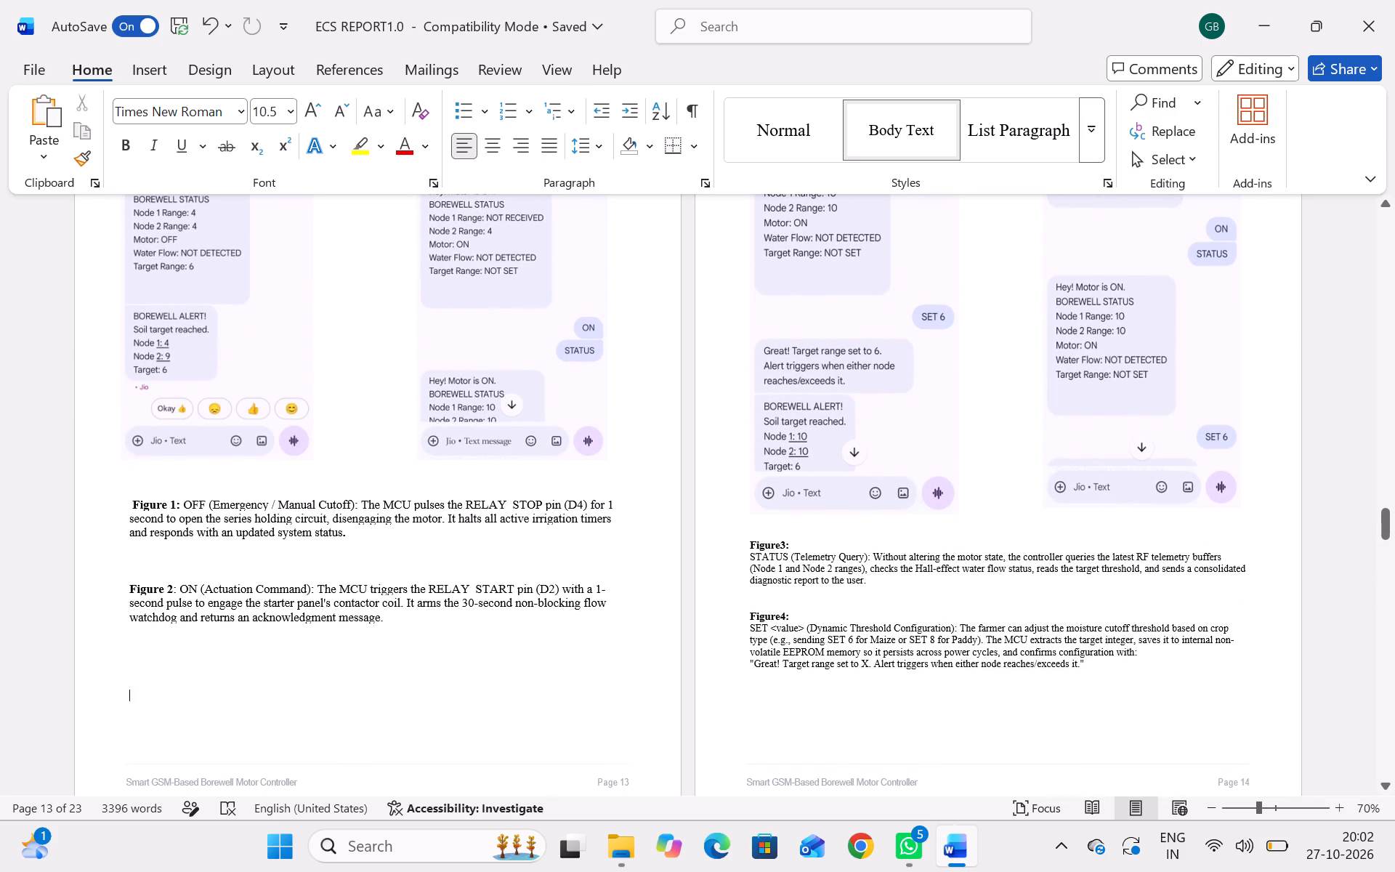
scroll(350, 698, up, 5)
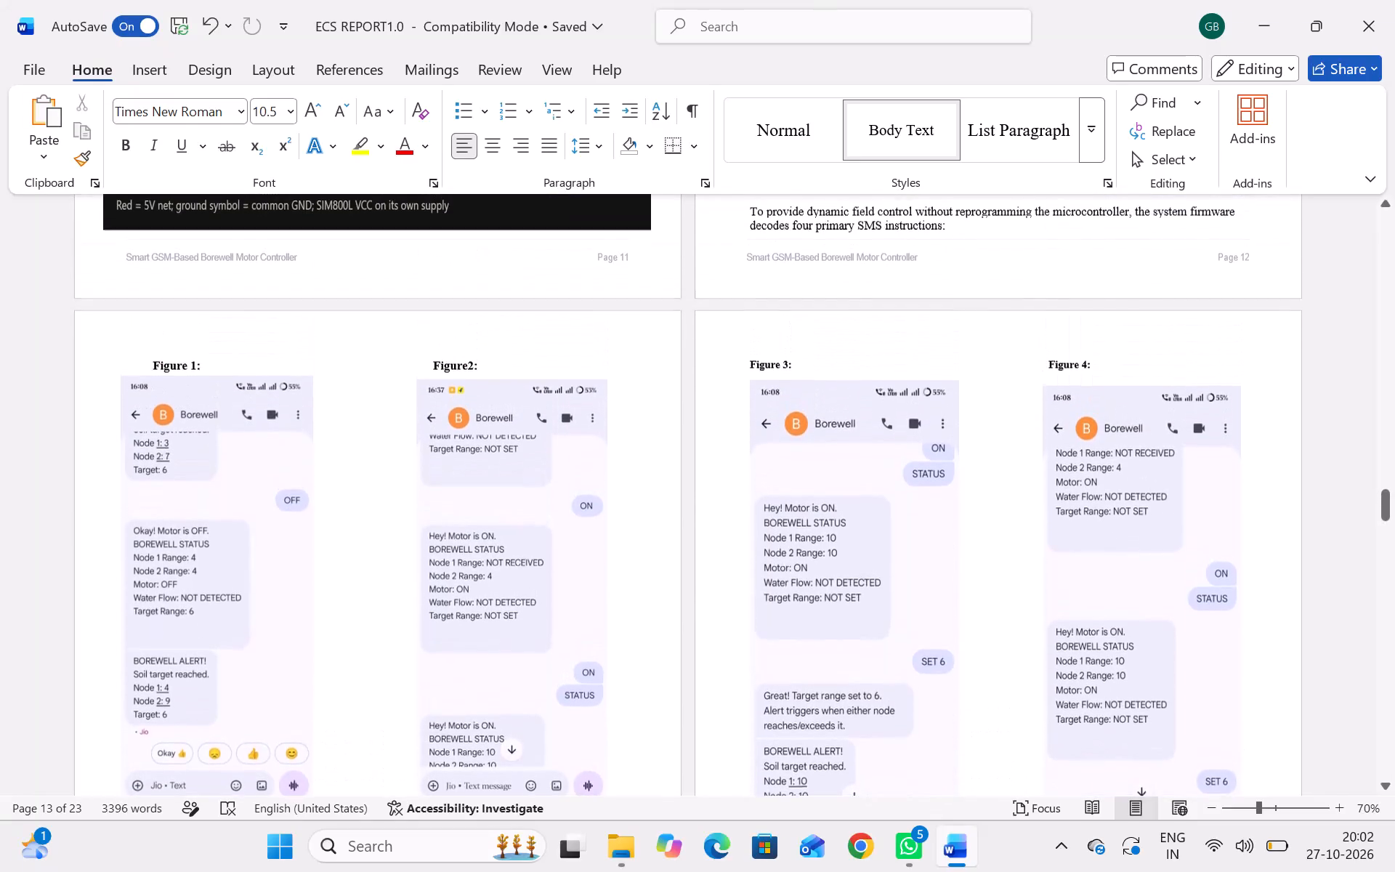
scroll(350, 698, up, 4)
scroll(350, 698, down, 3)
scroll(350, 698, up, 1)
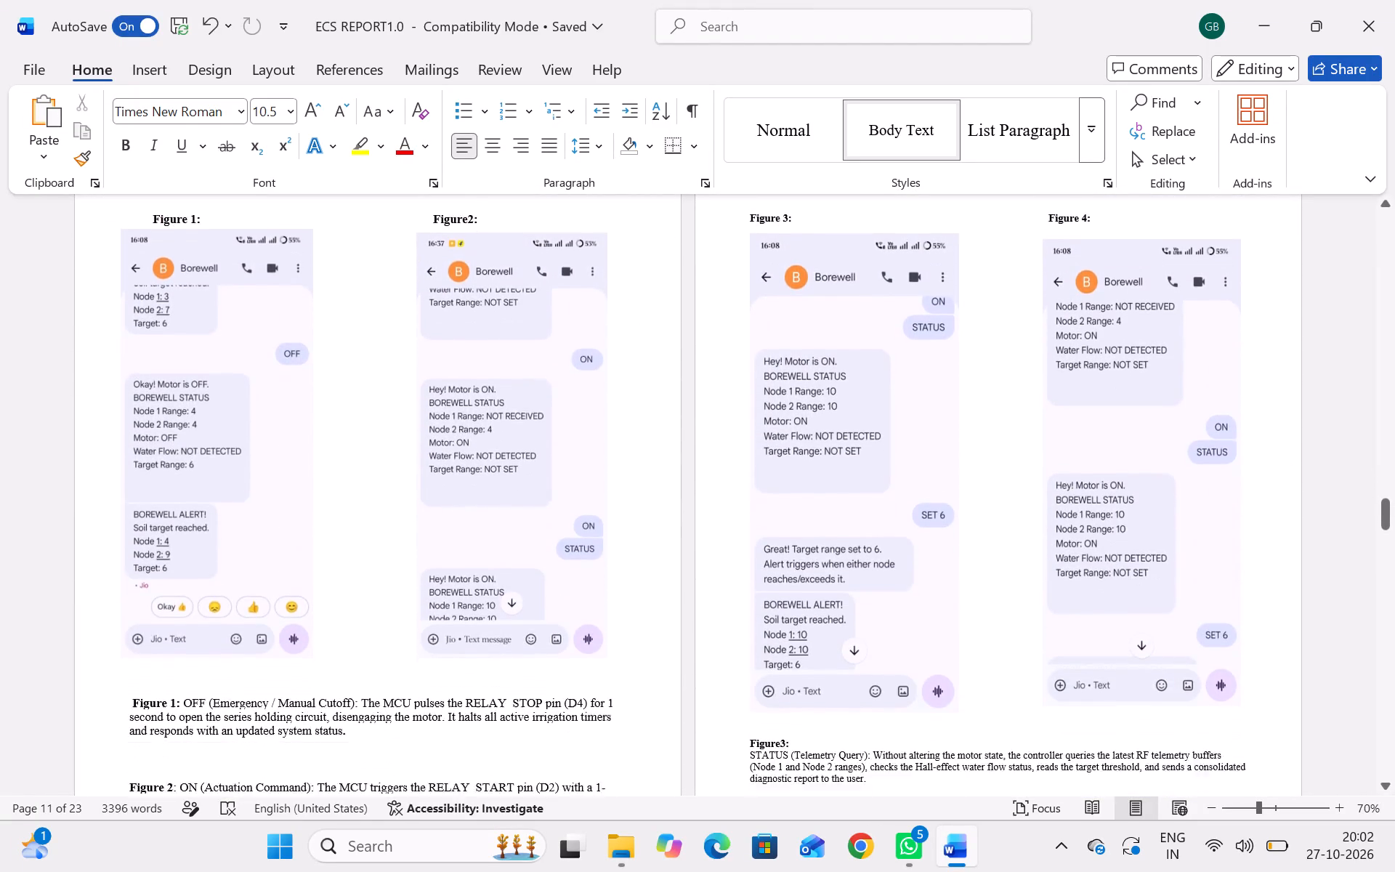
scroll(350, 698, up, 4)
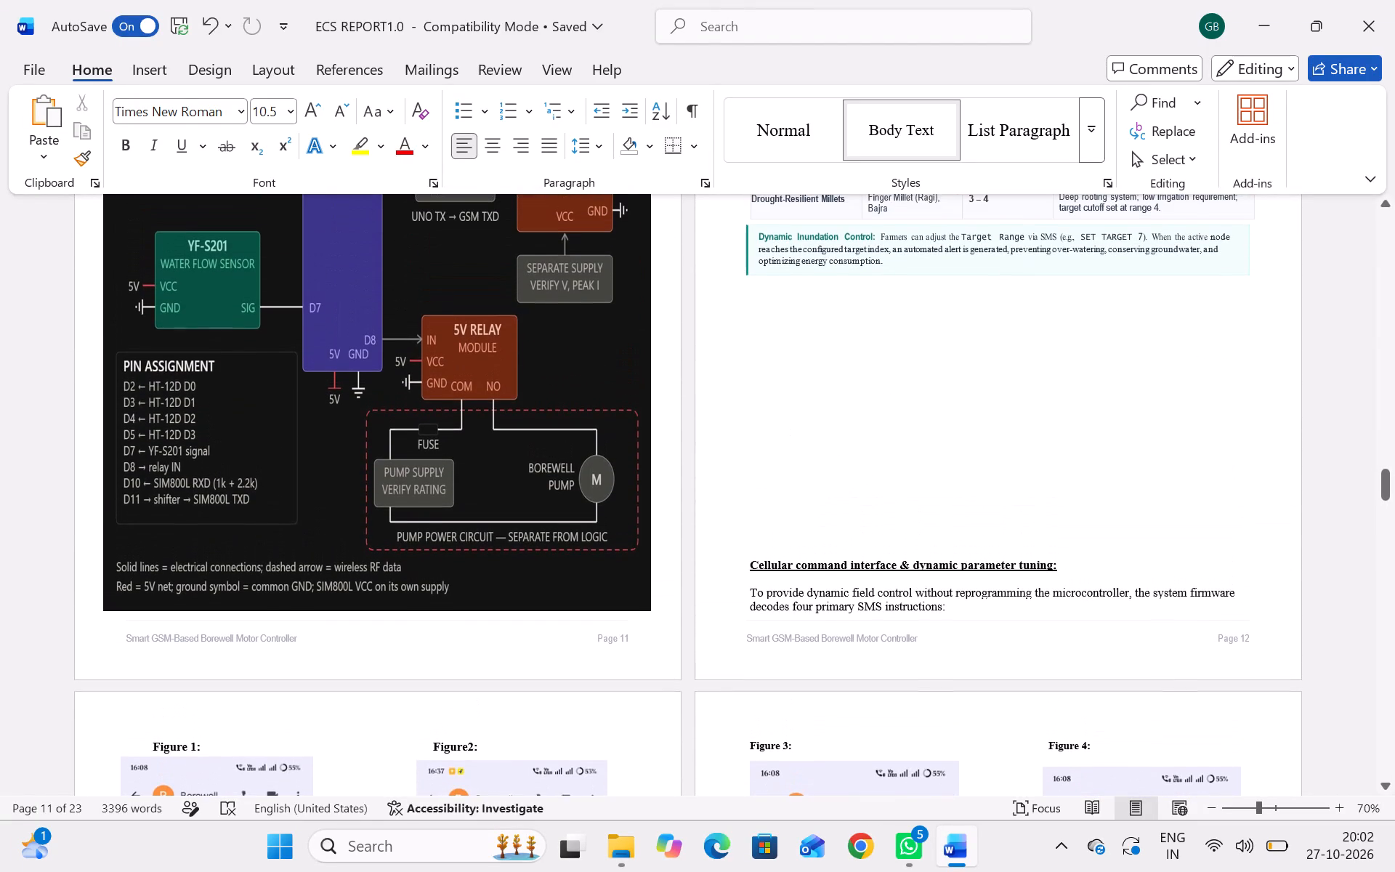
Delete the surplus blank lines above the Cellular command interface heading on page 12, moving it up towards the Dynamic Inundation Control note.
click(773, 527)
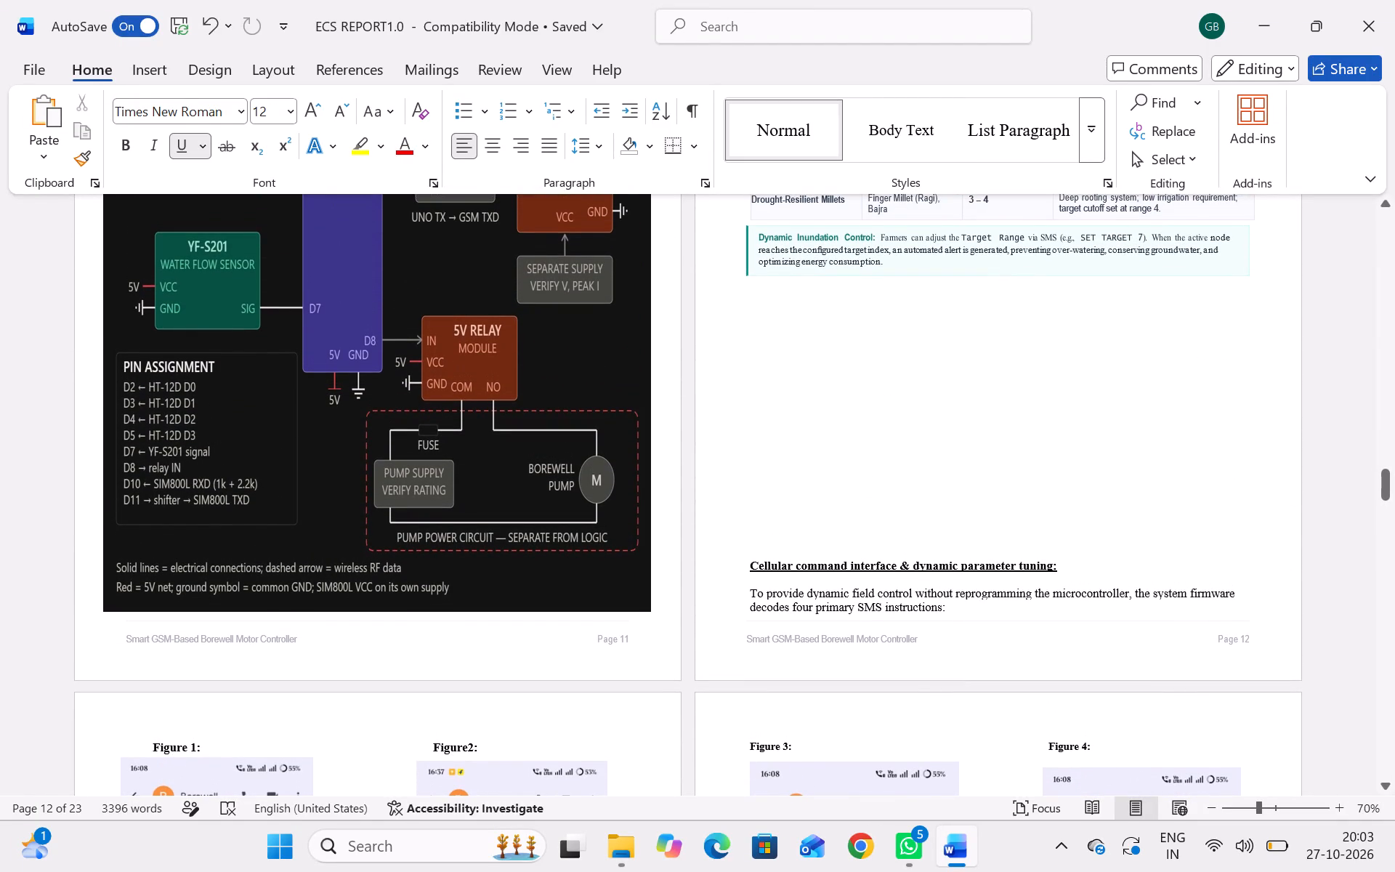
key(BackSpace)
key(BackSpace)
key(BackSpace)
key(BackSpace)
key(BackSpace)
key(BackSpace)
key(BackSpace)
key(BackSpace)
key(BackSpace)
key(BackSpace)
key(BackSpace)
key(BackSpace)
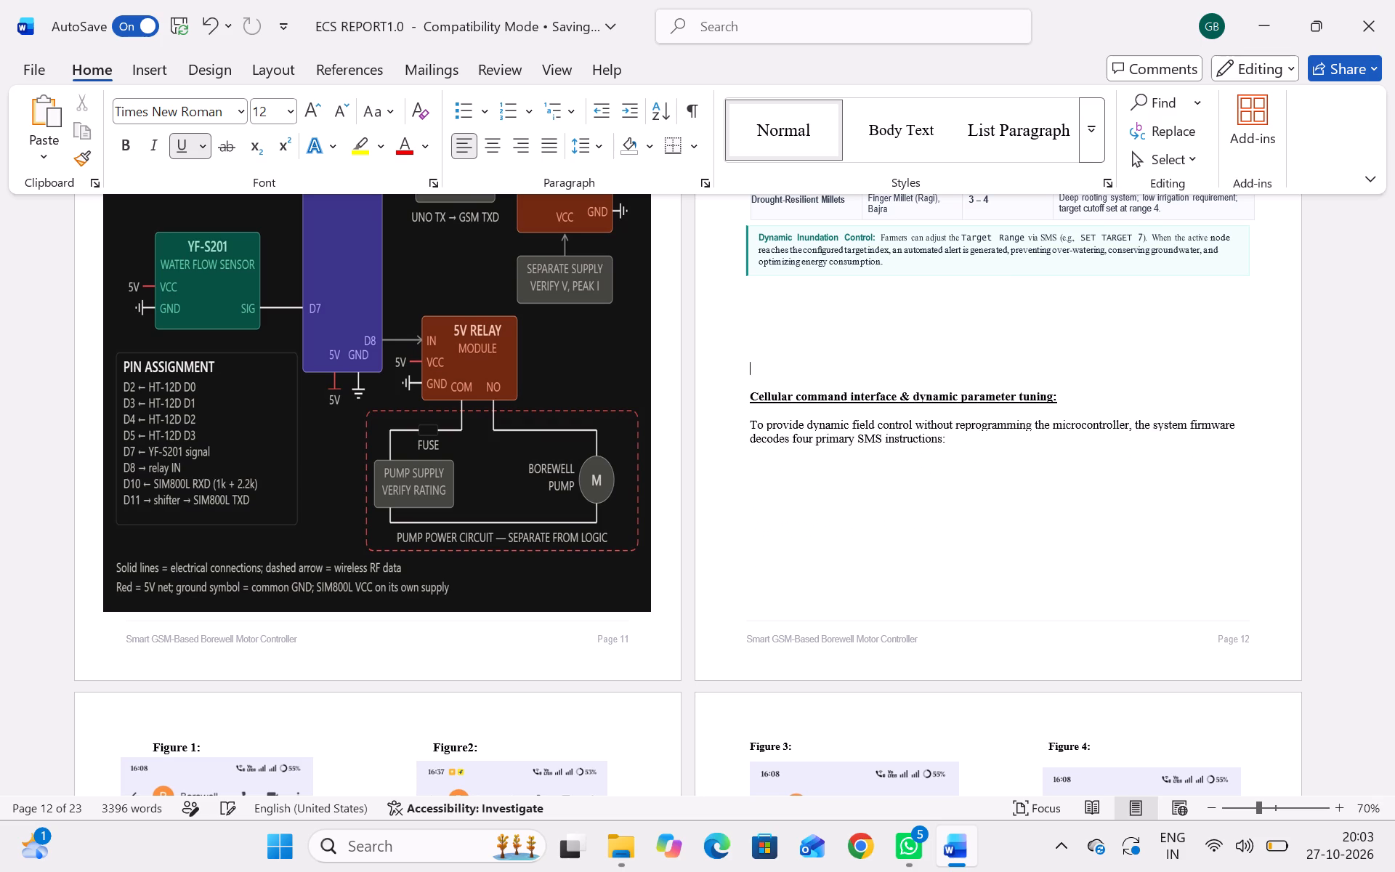
key(BackSpace)
key(BackSpace)
key(BackSpace)
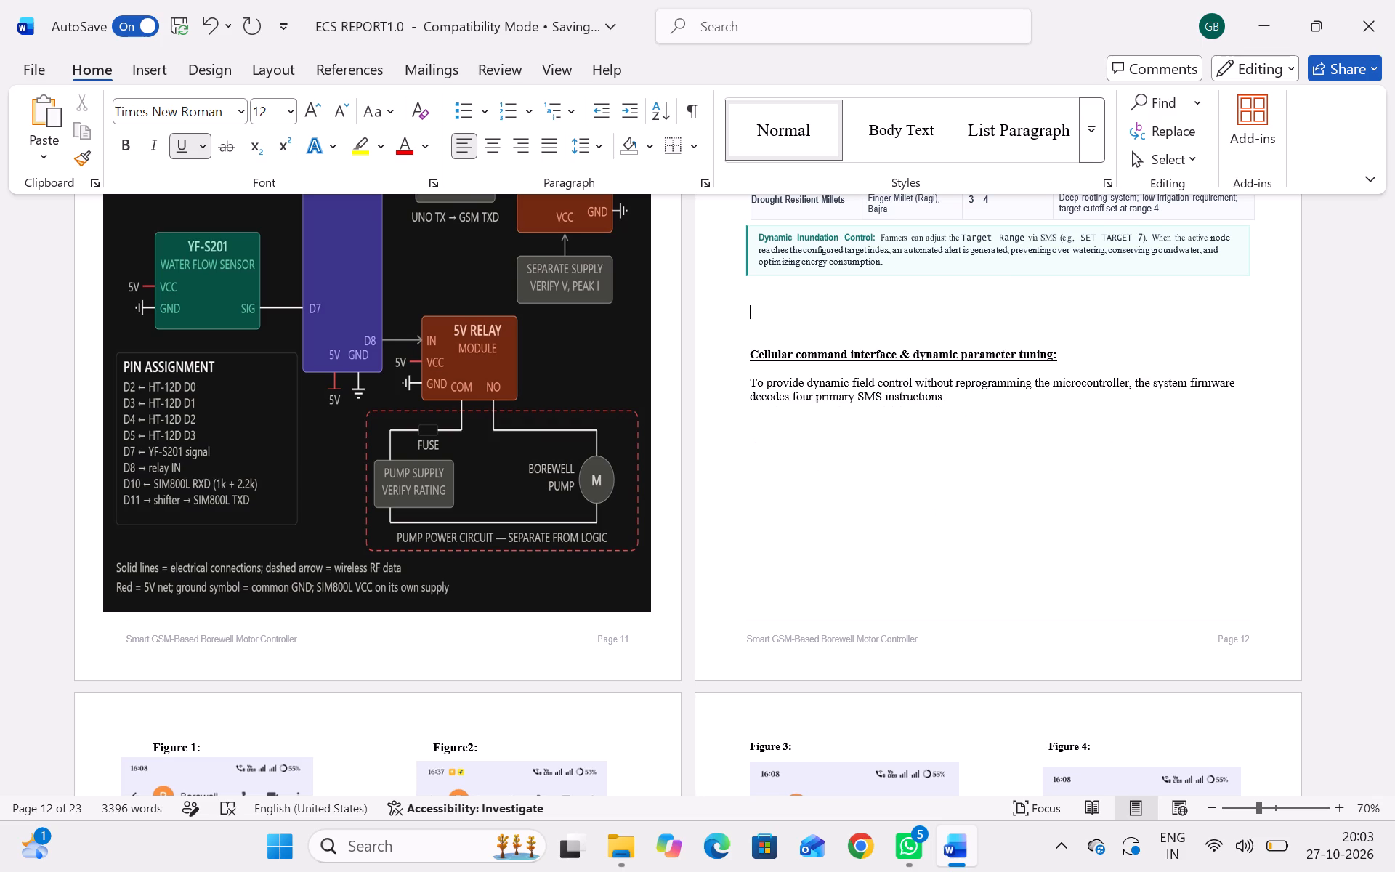
Examine the layout of the Figure 1 to Figure 4 pages and the Results and Discussion and References pages that follow.
scroll(773, 527, down, 3)
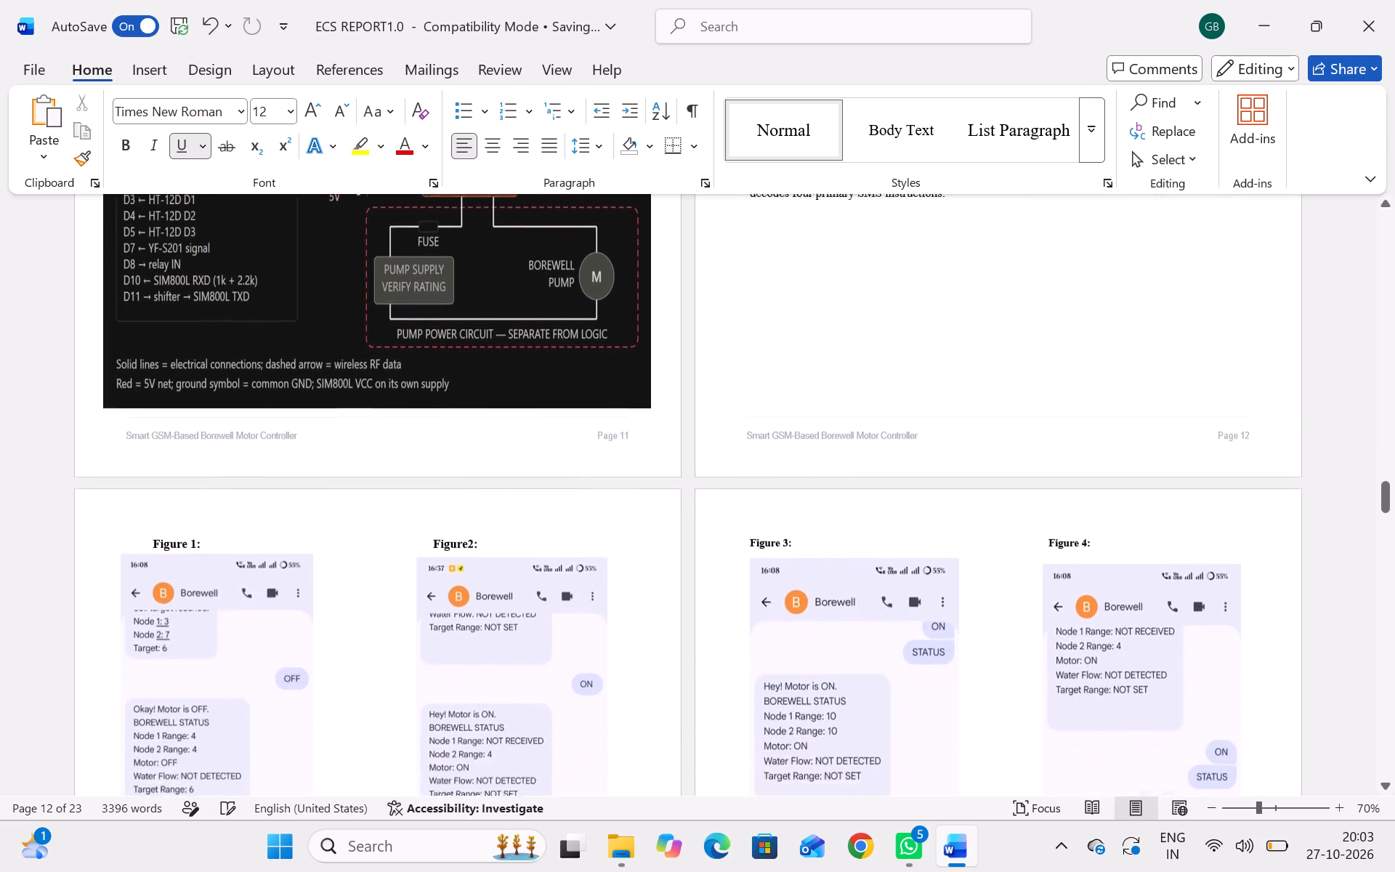
scroll(773, 527, down, 5)
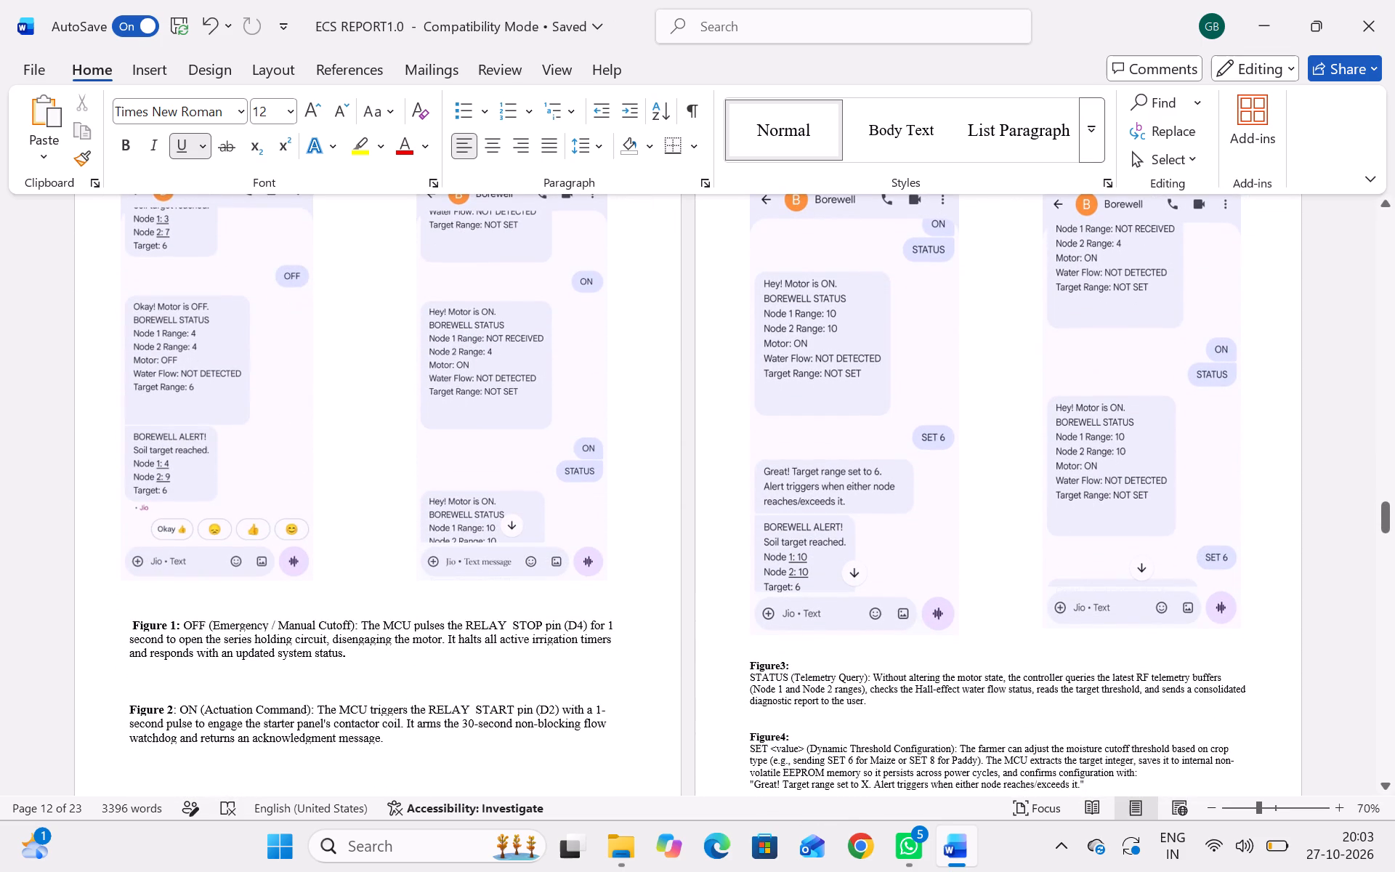
scroll(773, 527, down, 2)
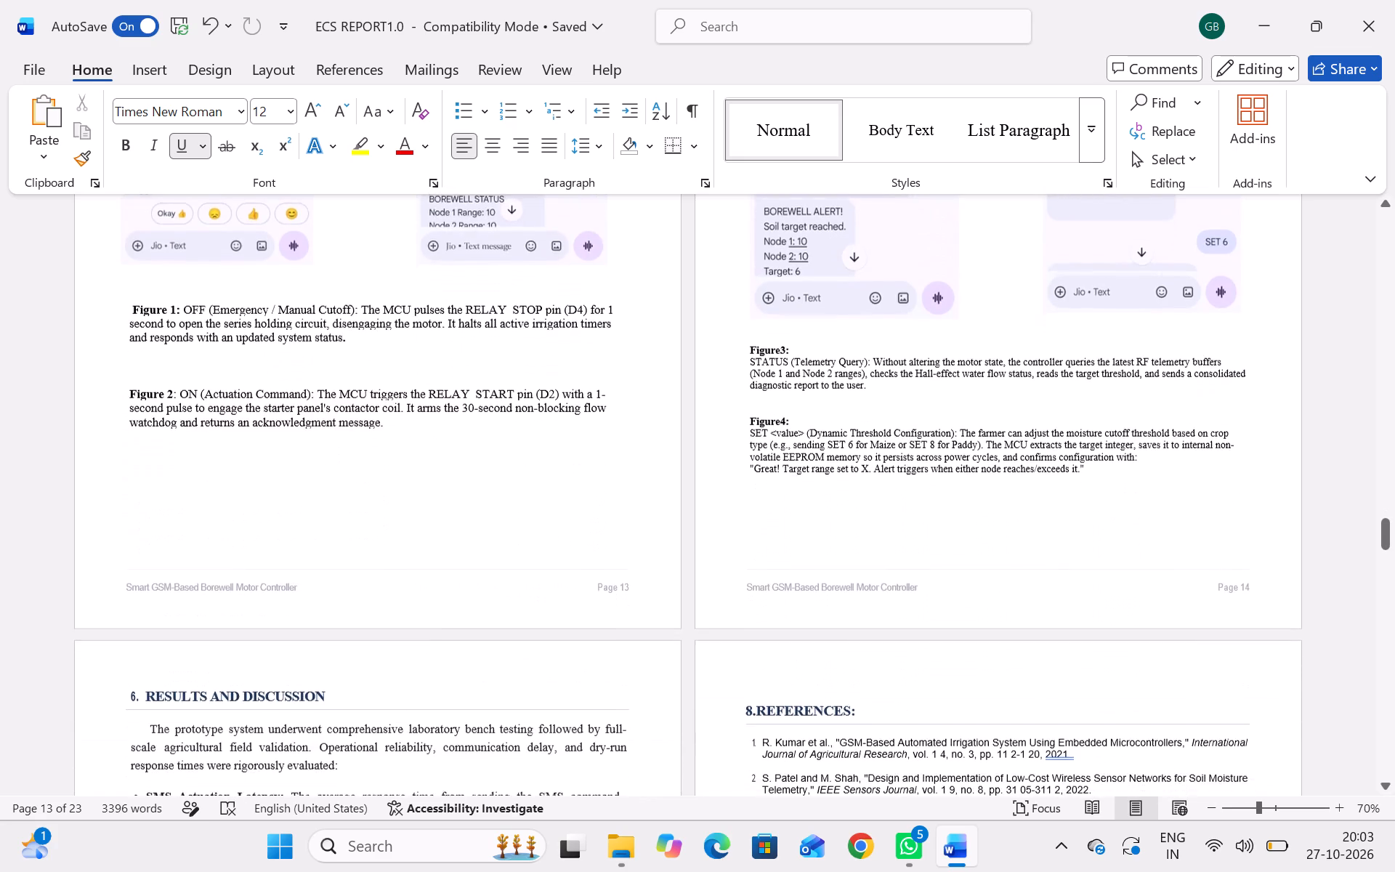
scroll(773, 527, down, 3)
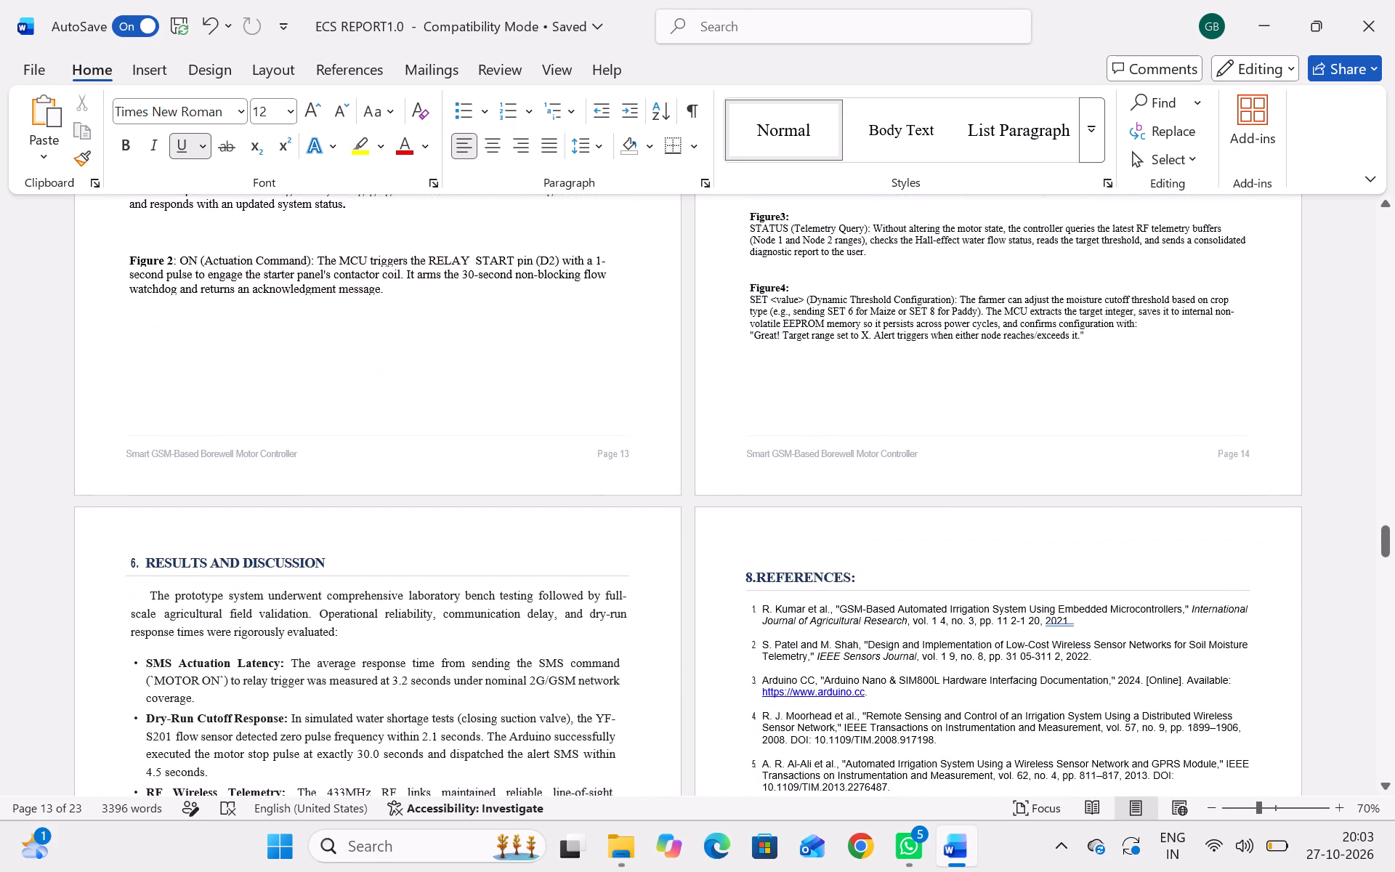
scroll(773, 527, down, 2)
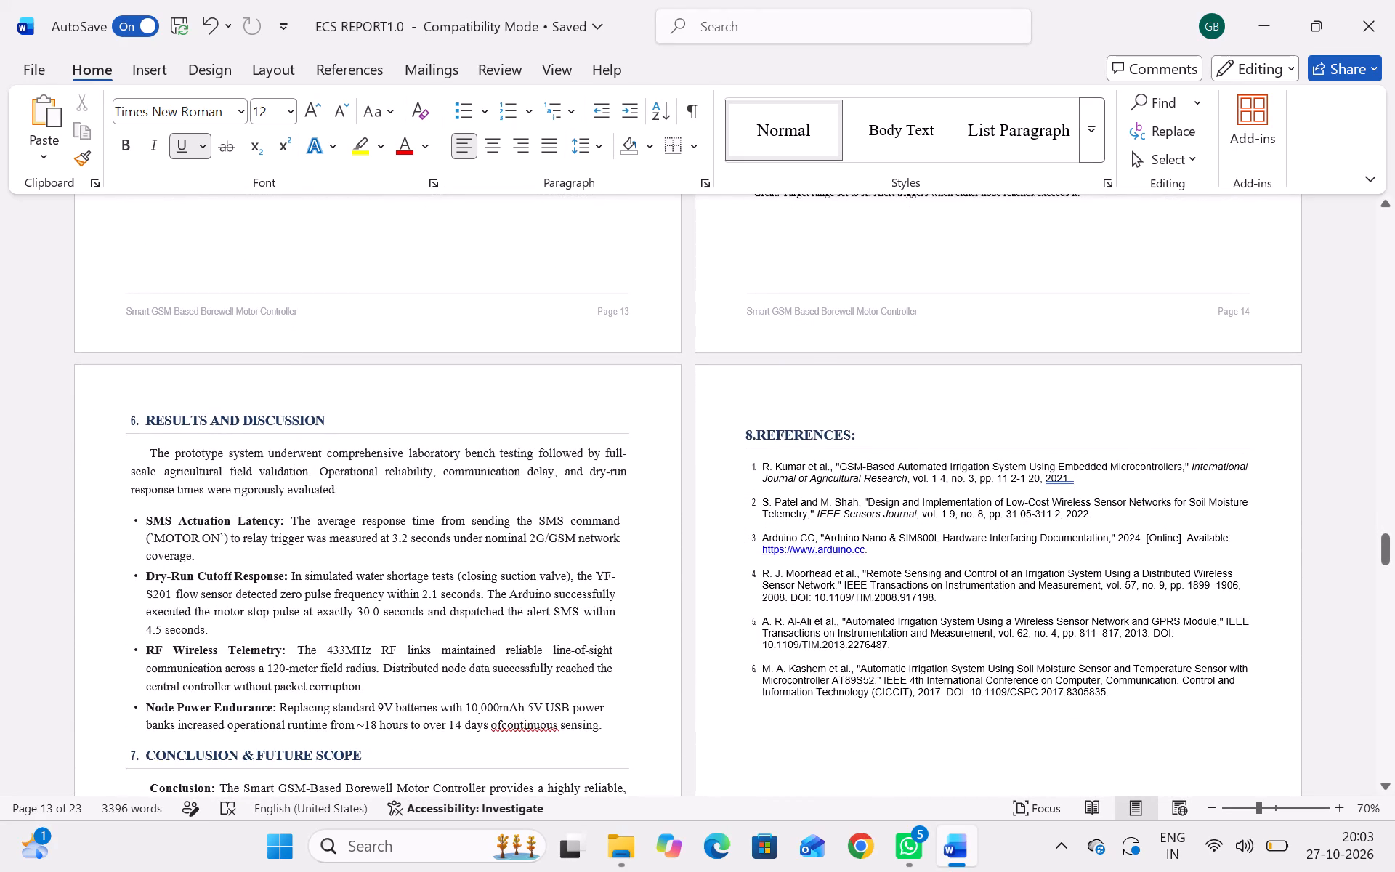
Examine the layout of the References heading and list beside the Results and Discussion and Conclusion & Future Scope sections.
click(751, 416)
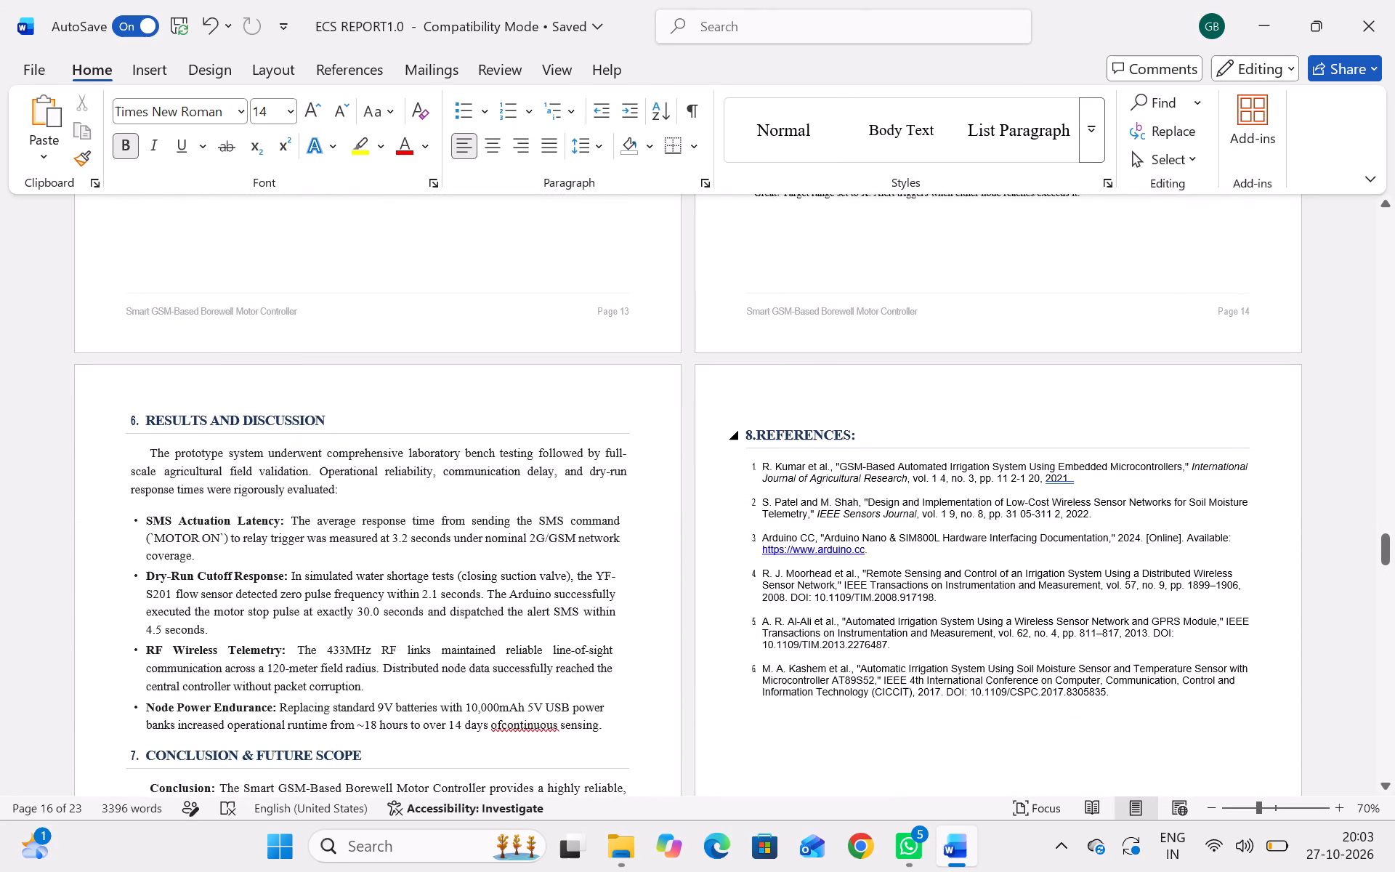
scroll(748, 537, down, 2)
scroll(748, 537, up, 1)
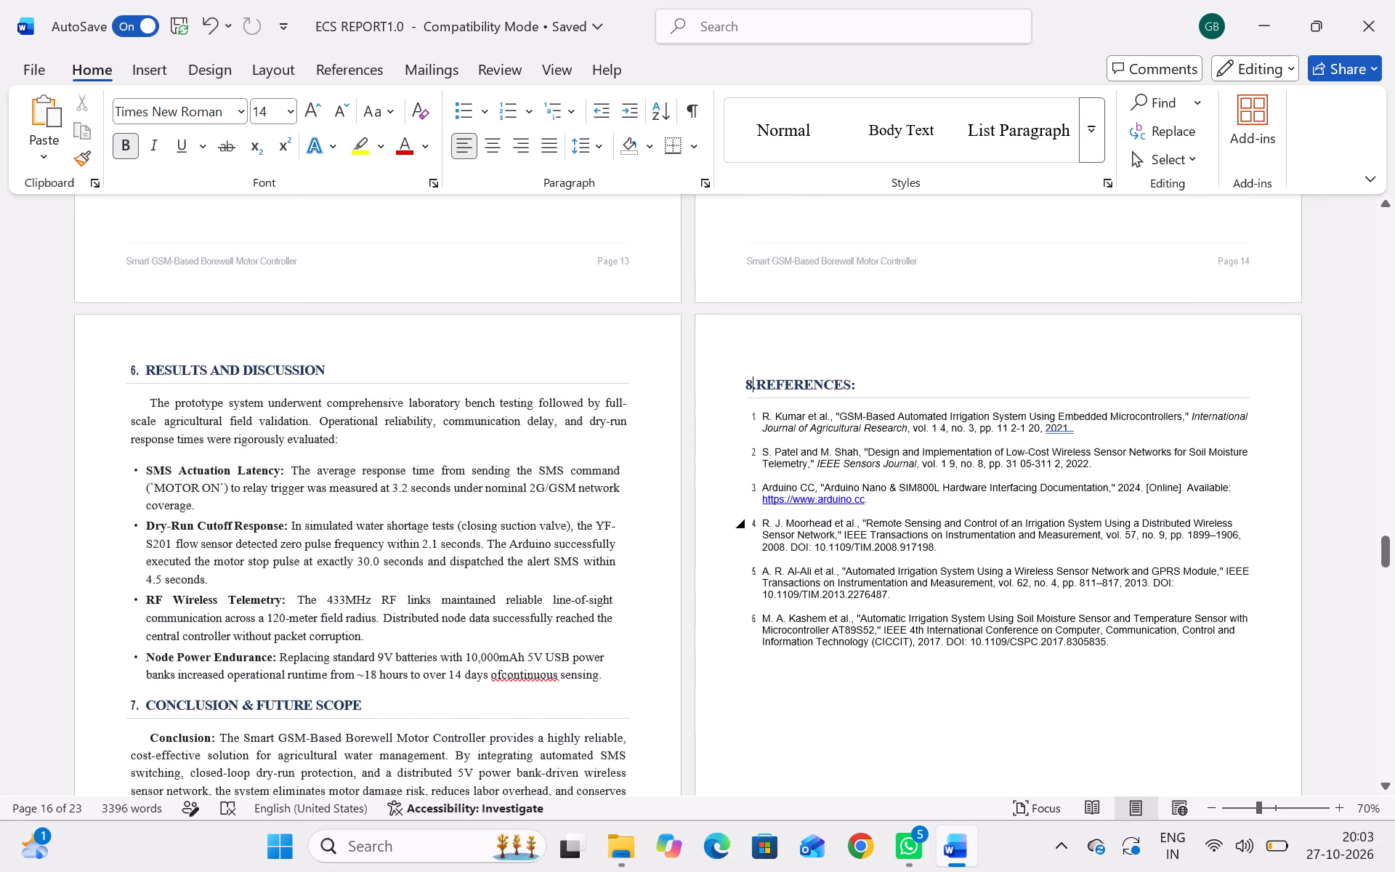
scroll(748, 537, up, 4)
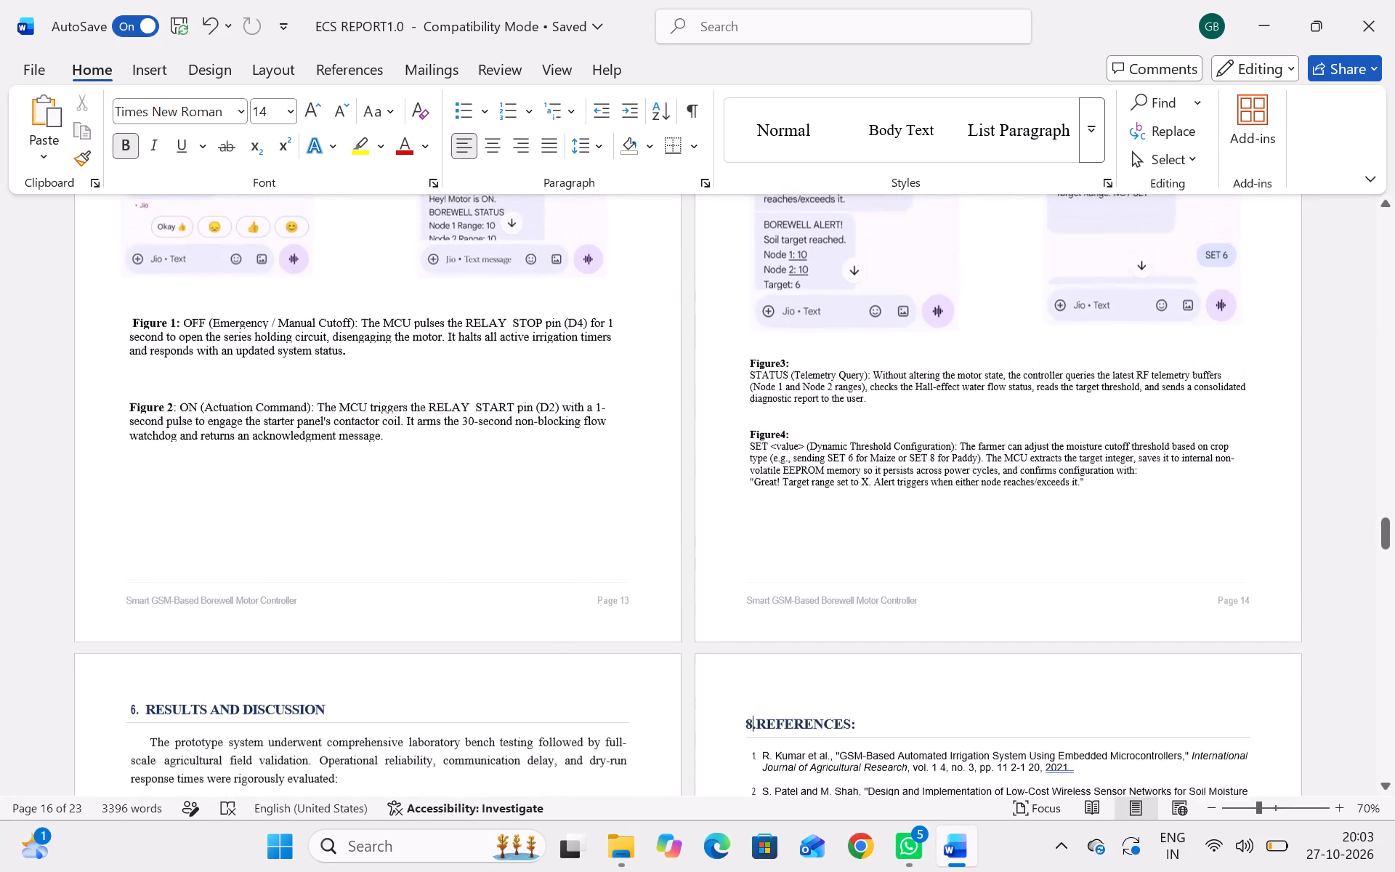
scroll(748, 537, down, 1)
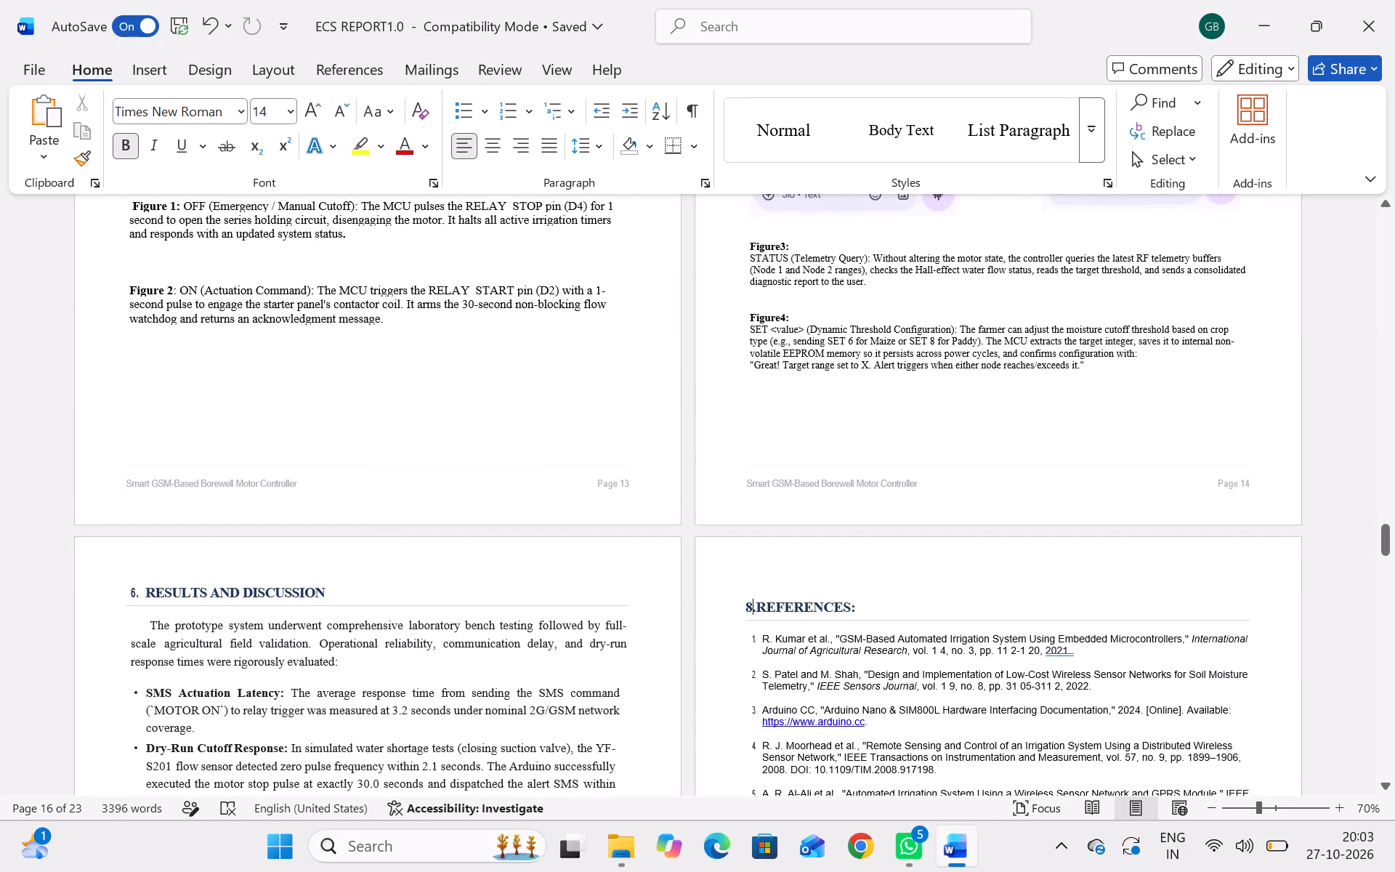
scroll(748, 537, down, 2)
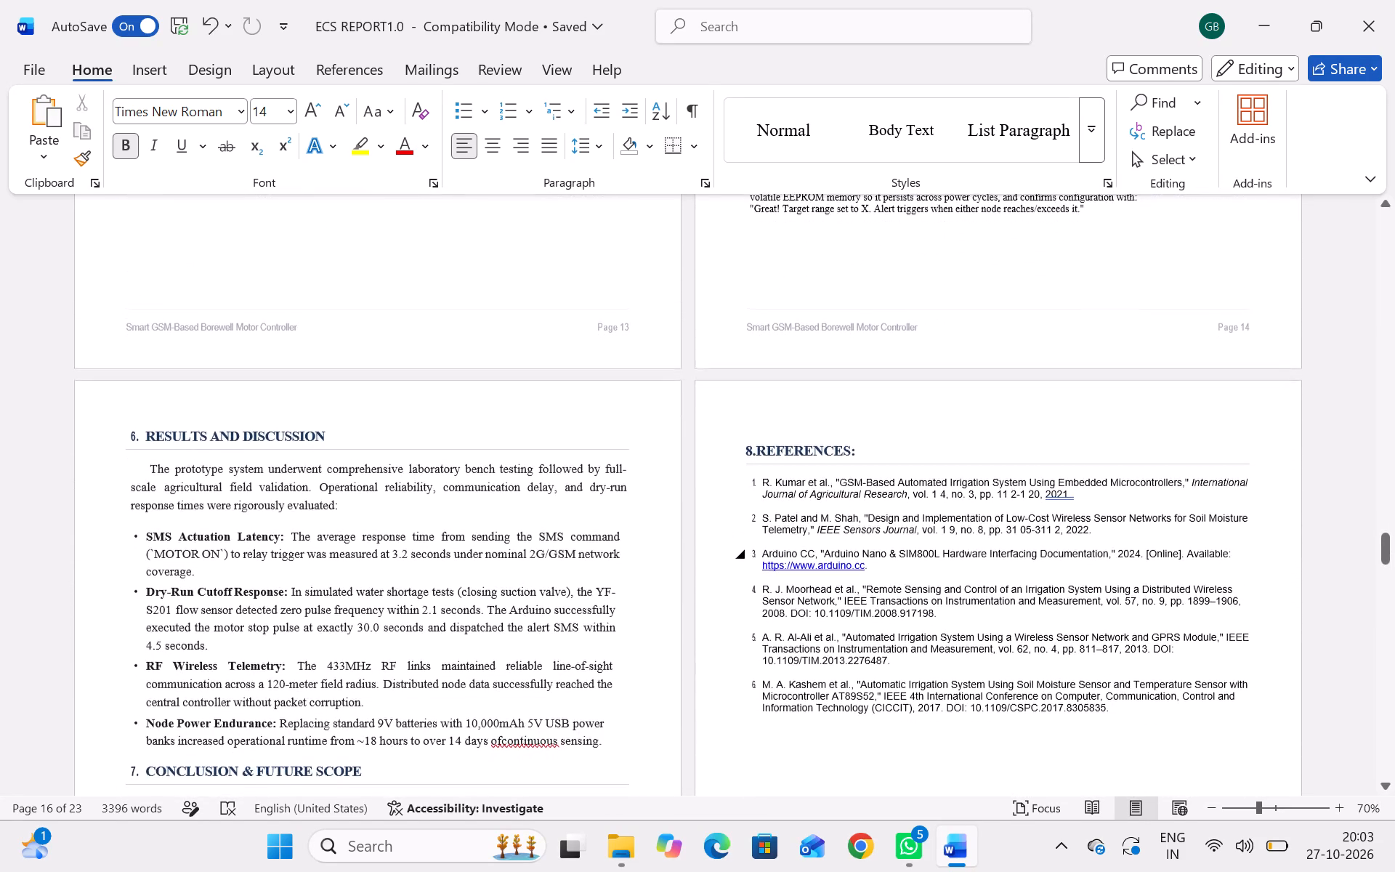
scroll(748, 537, down, 3)
scroll(748, 537, up, 1)
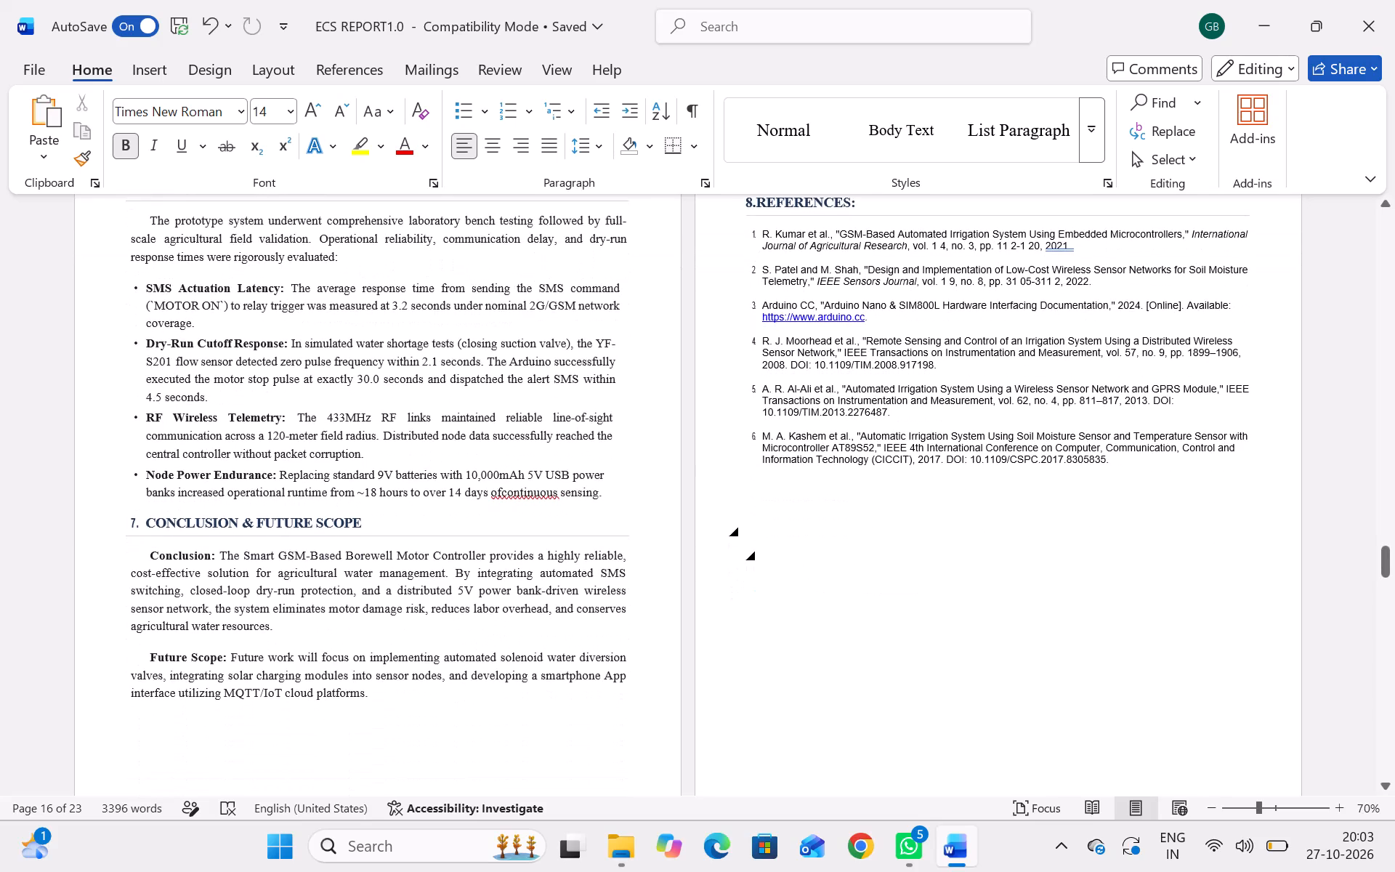
scroll(748, 537, up, 1)
scroll(748, 537, down, 1)
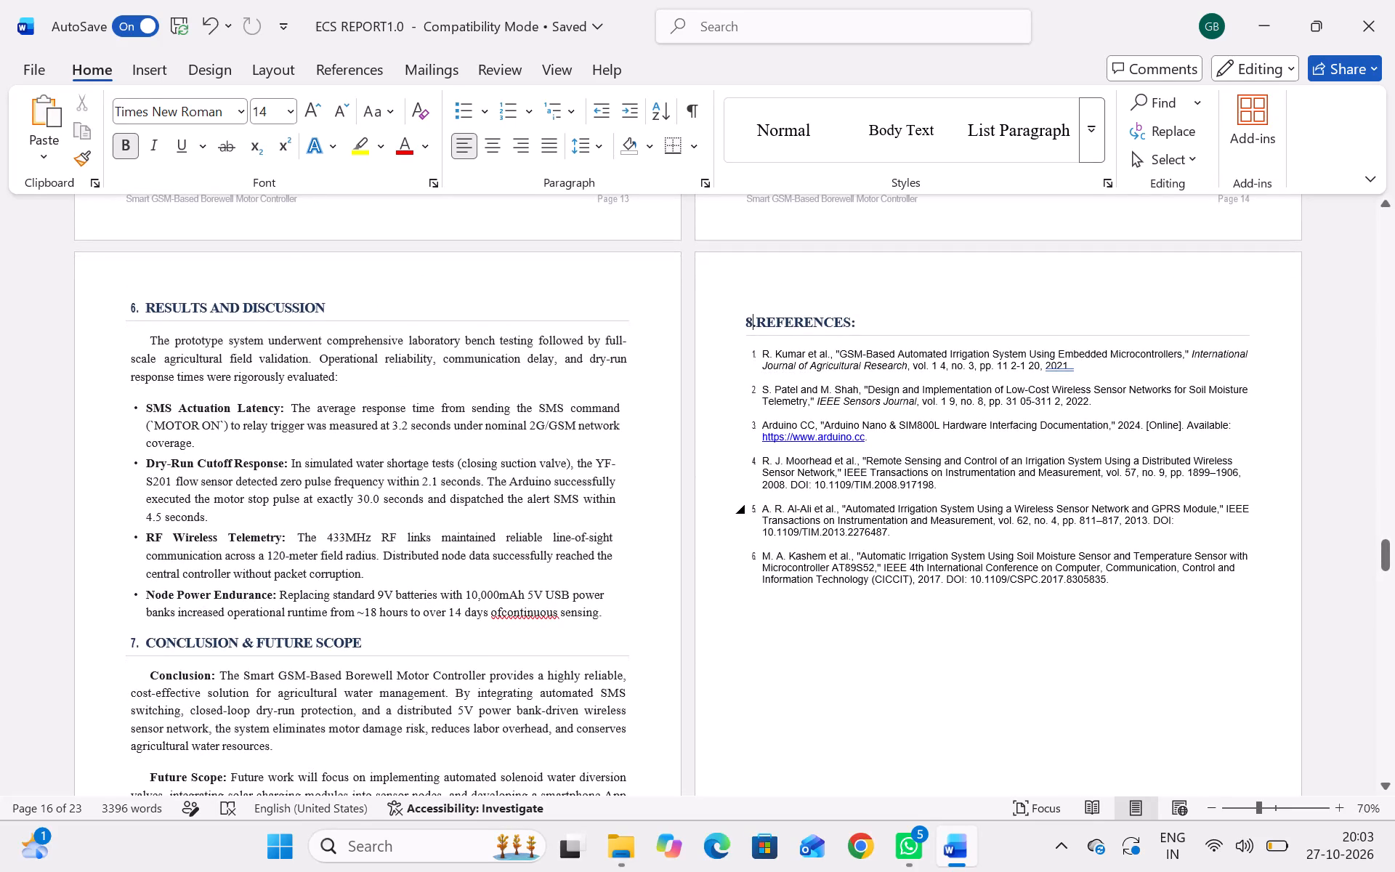
scroll(748, 537, down, 2)
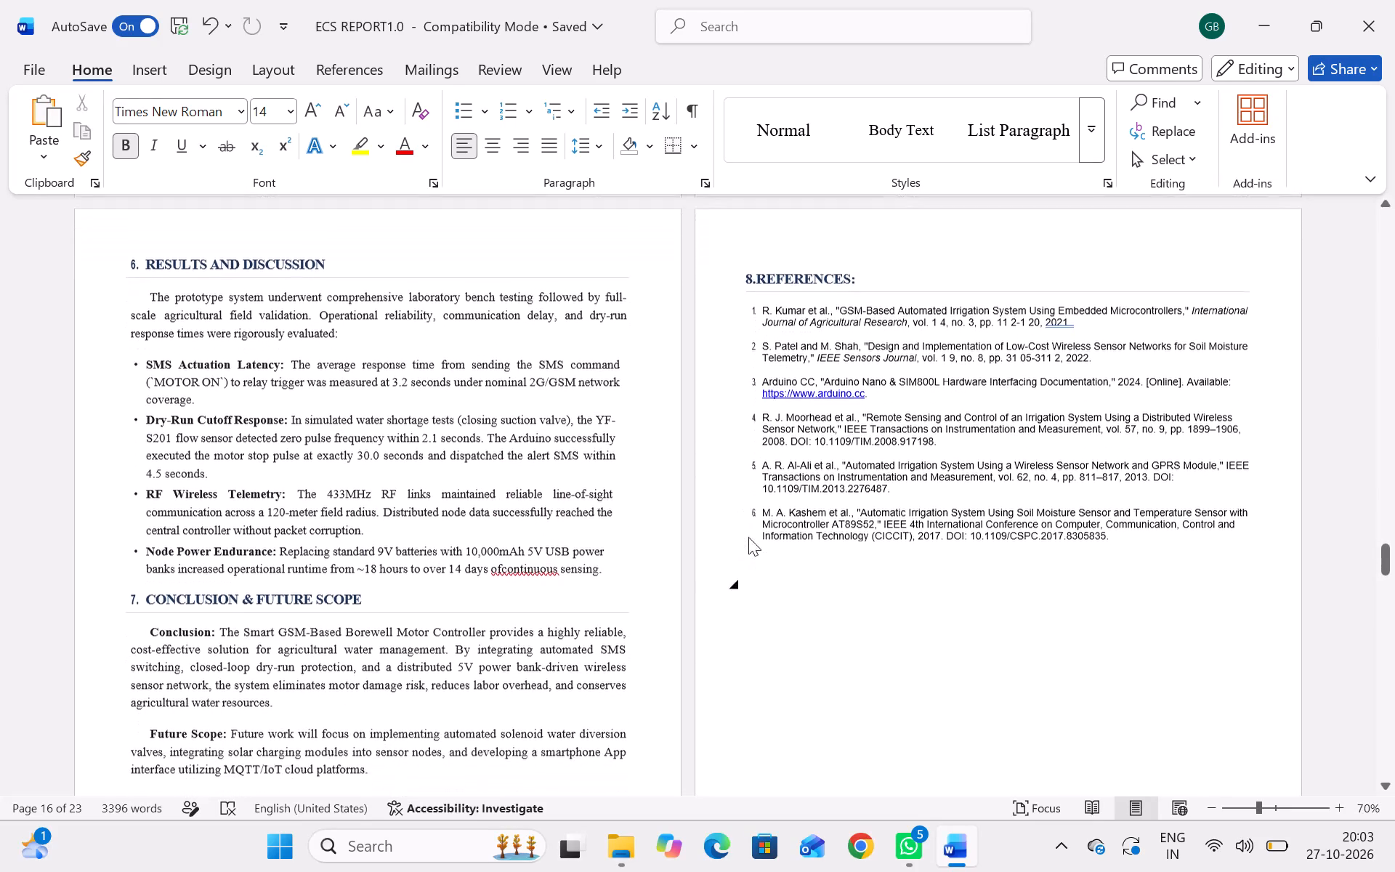
scroll(748, 537, down, 2)
Examine the Nano and Uno code listings in the Codes in Appendix section through to the document's last page.
scroll(748, 537, down, 4)
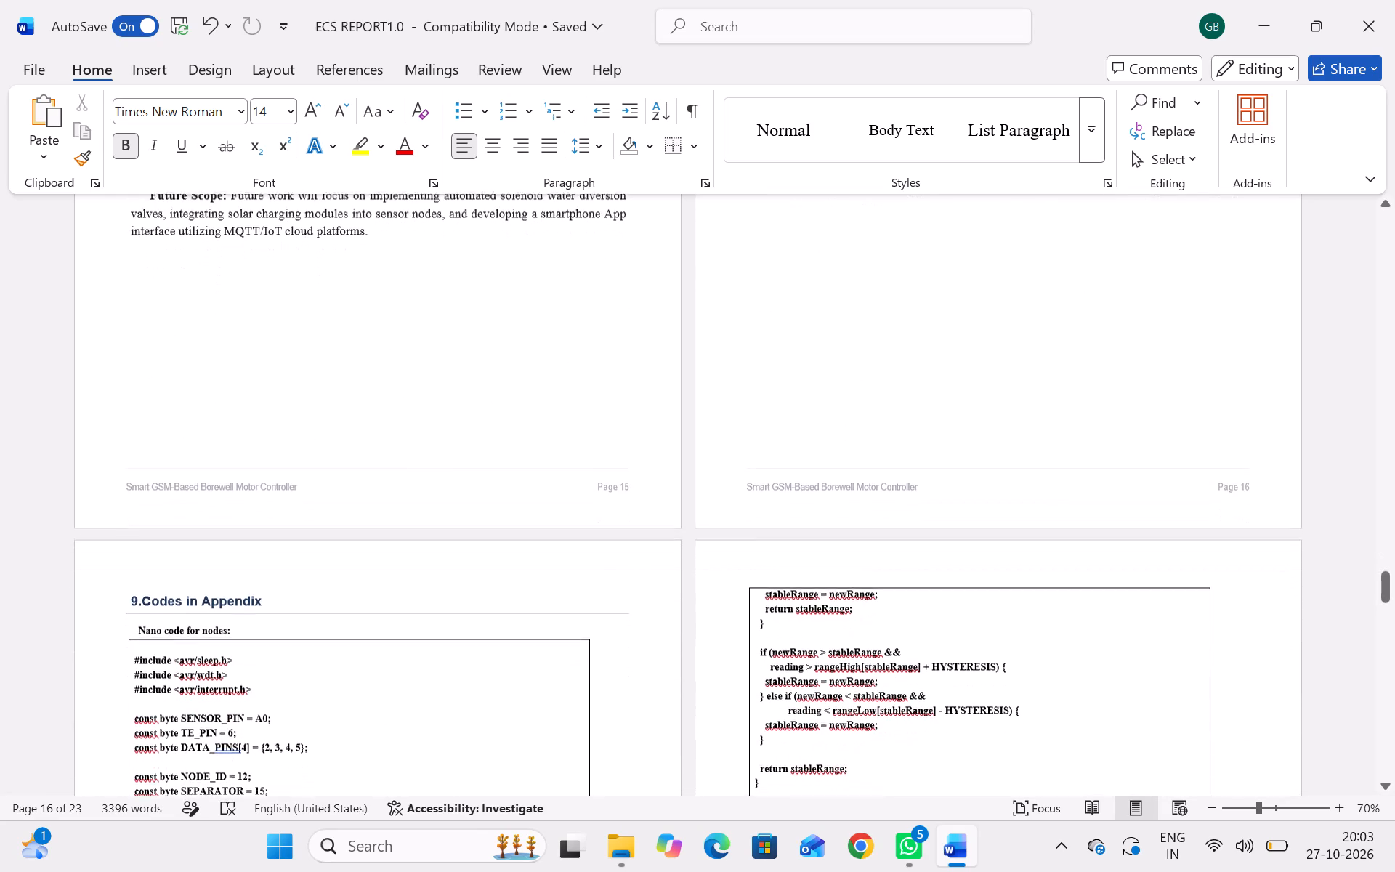
scroll(748, 537, down, 1)
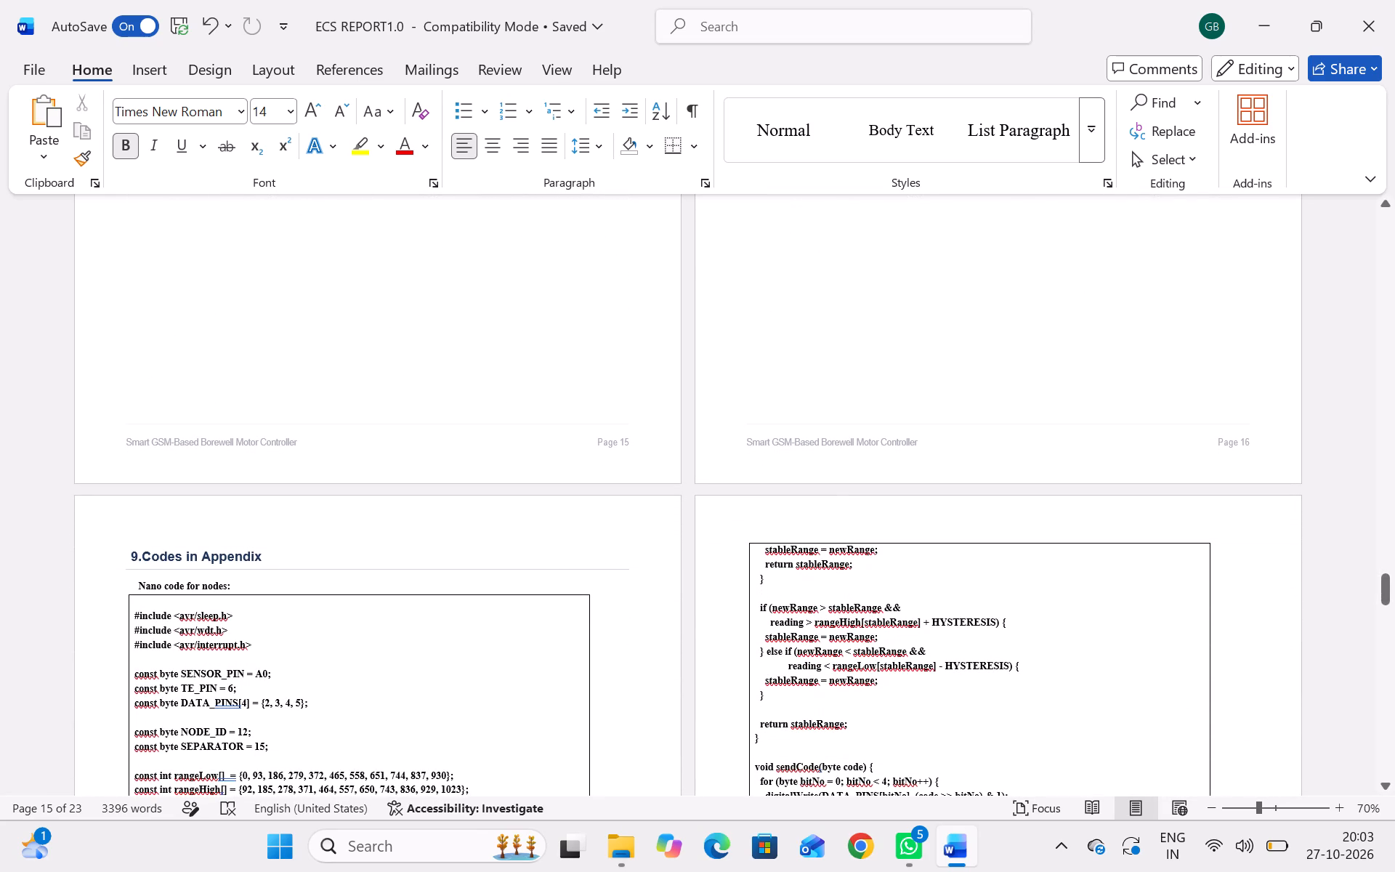
scroll(558, 592, down, 1)
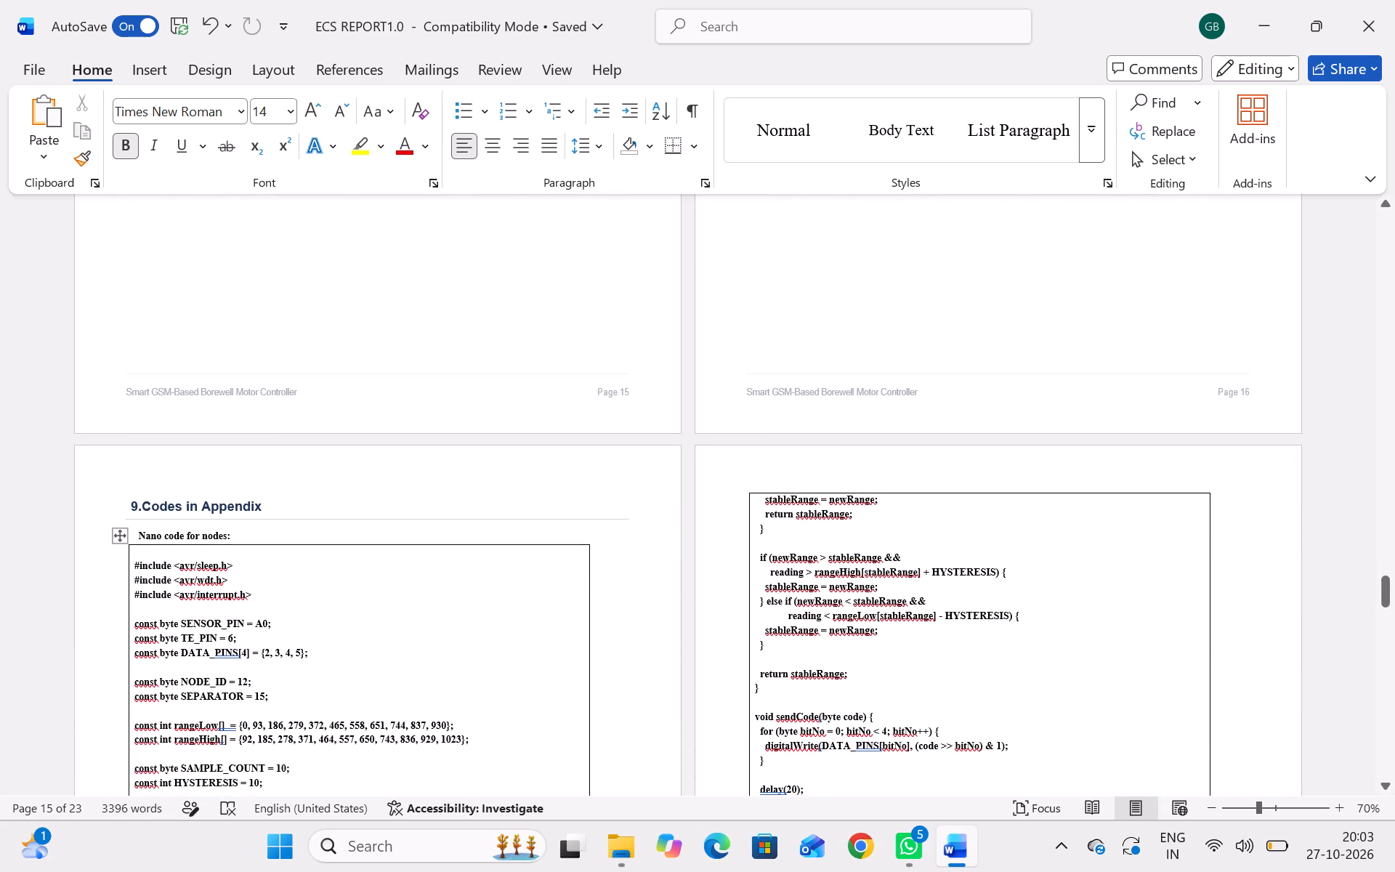
scroll(558, 592, down, 7)
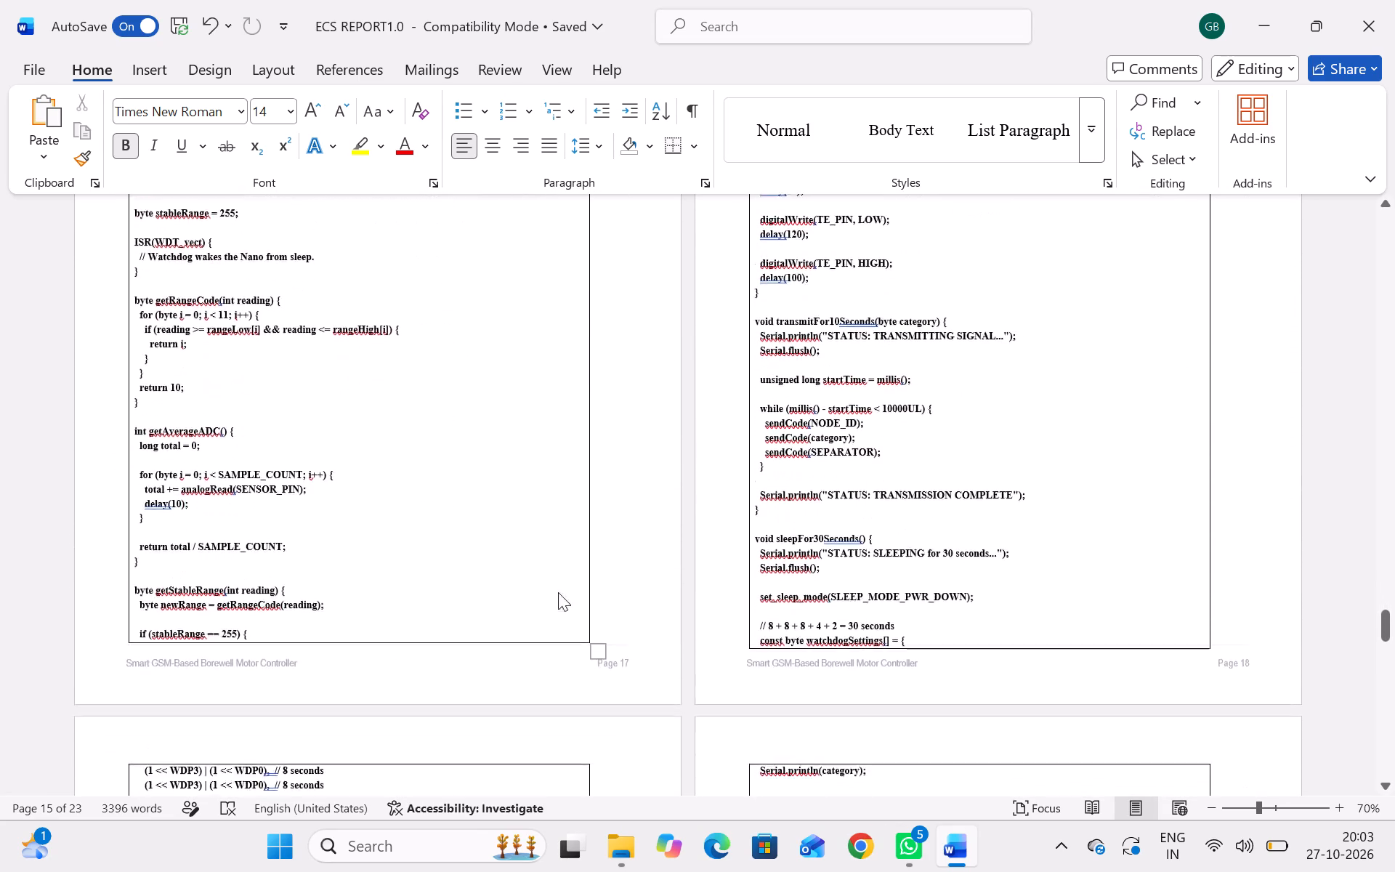
scroll(558, 592, down, 3)
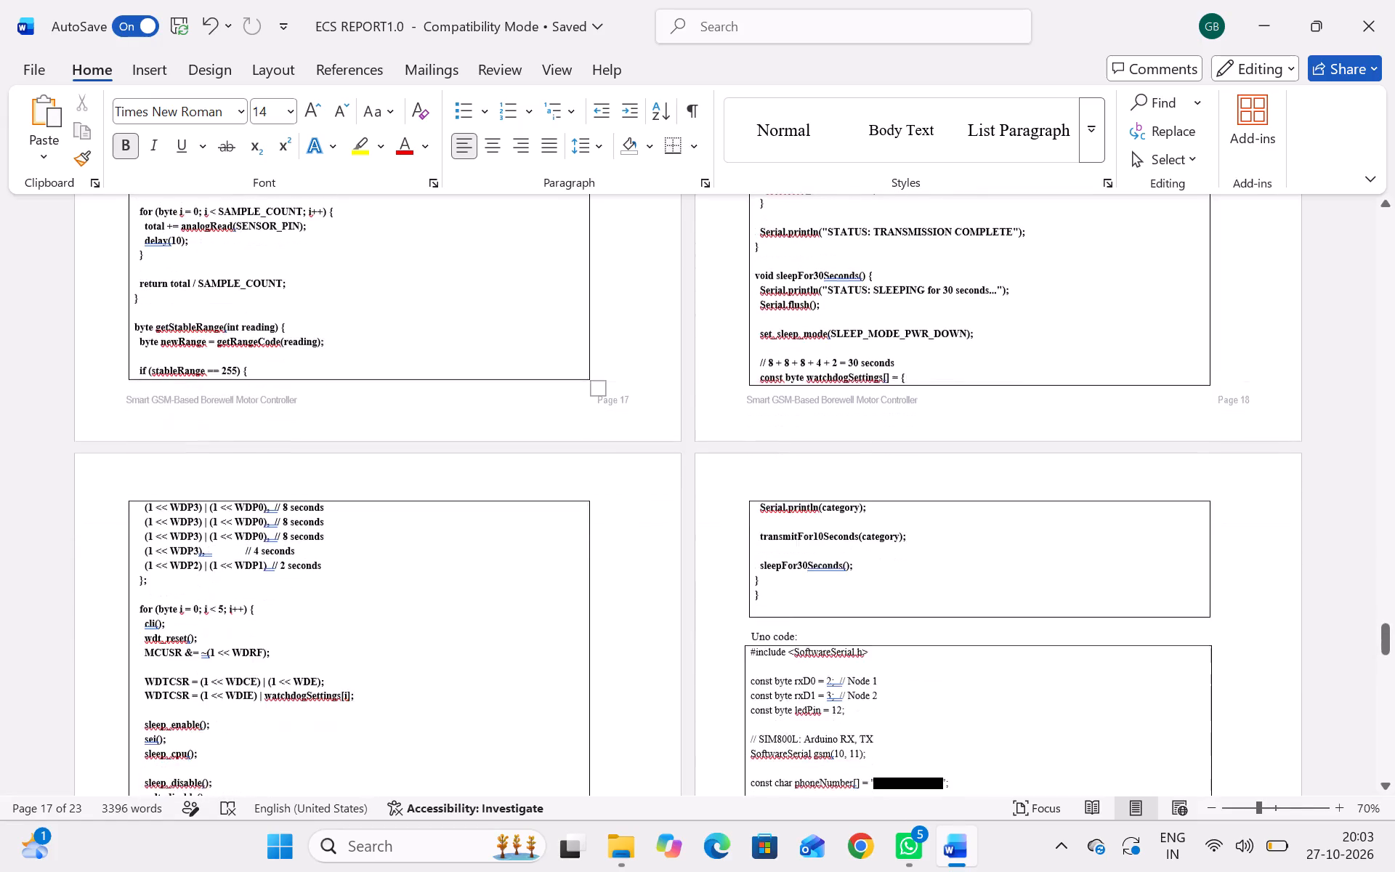
scroll(558, 592, down, 2)
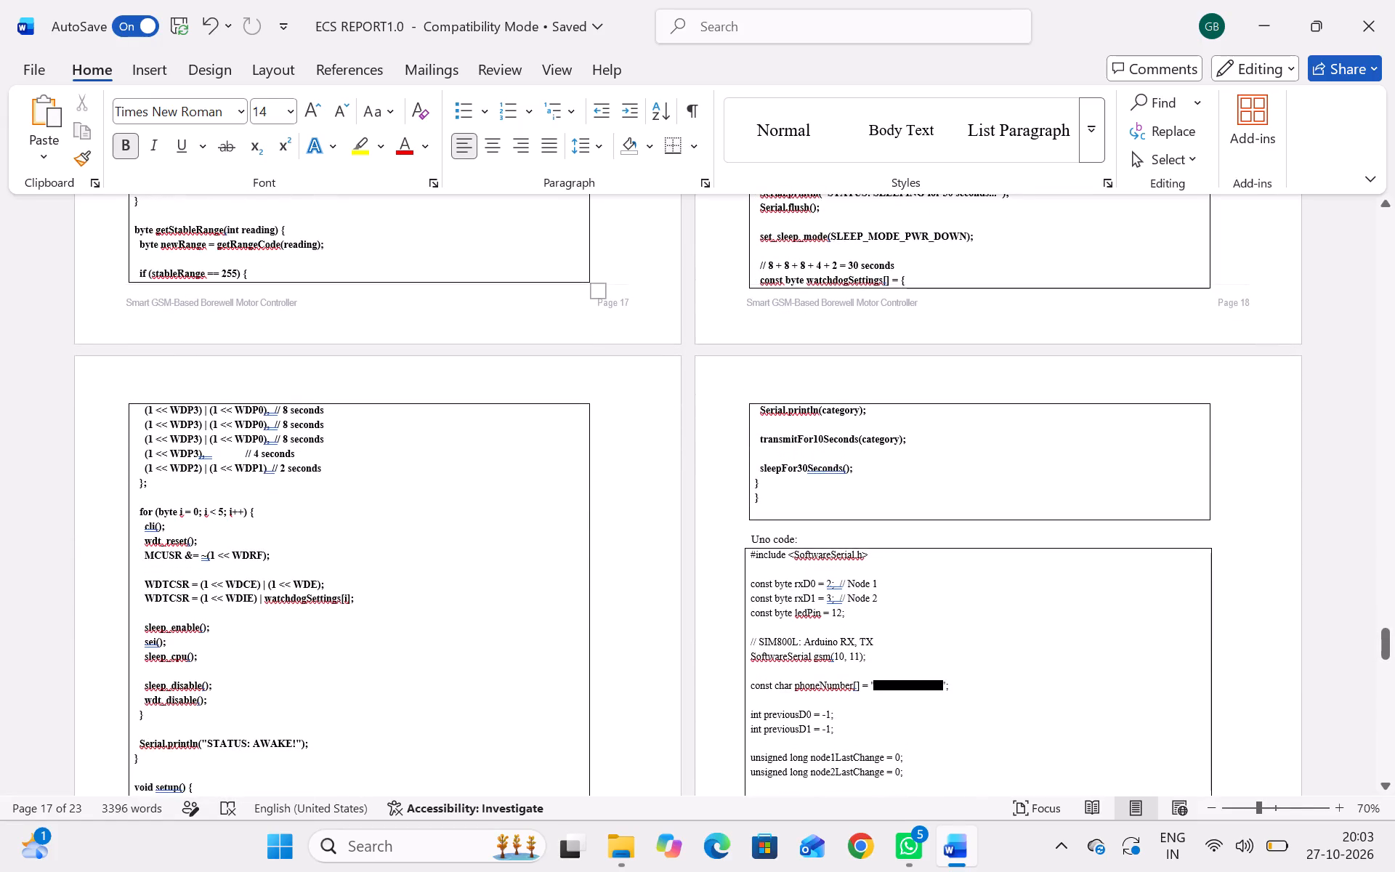
scroll(558, 592, down, 2)
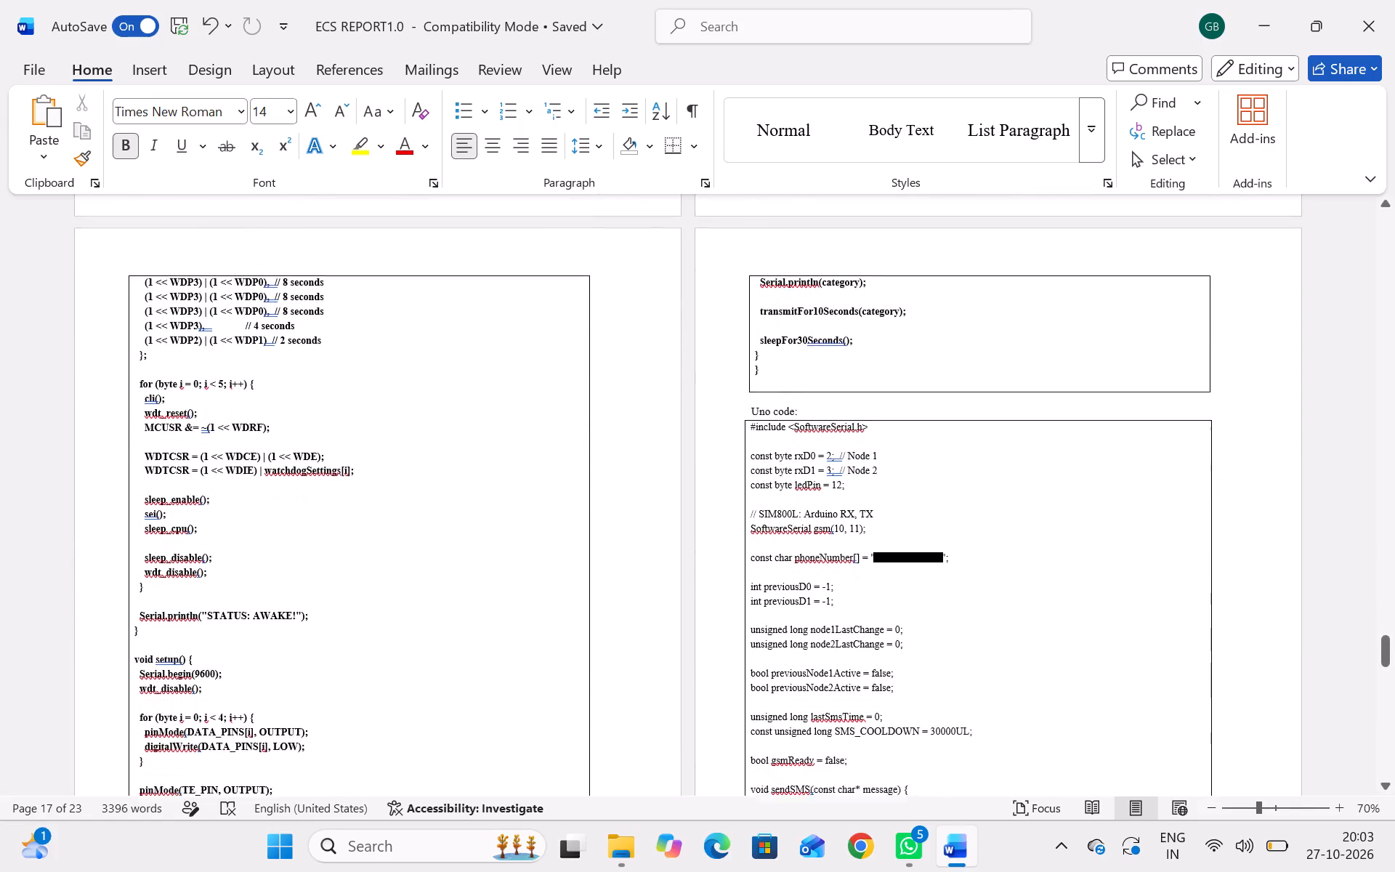
scroll(558, 592, down, 3)
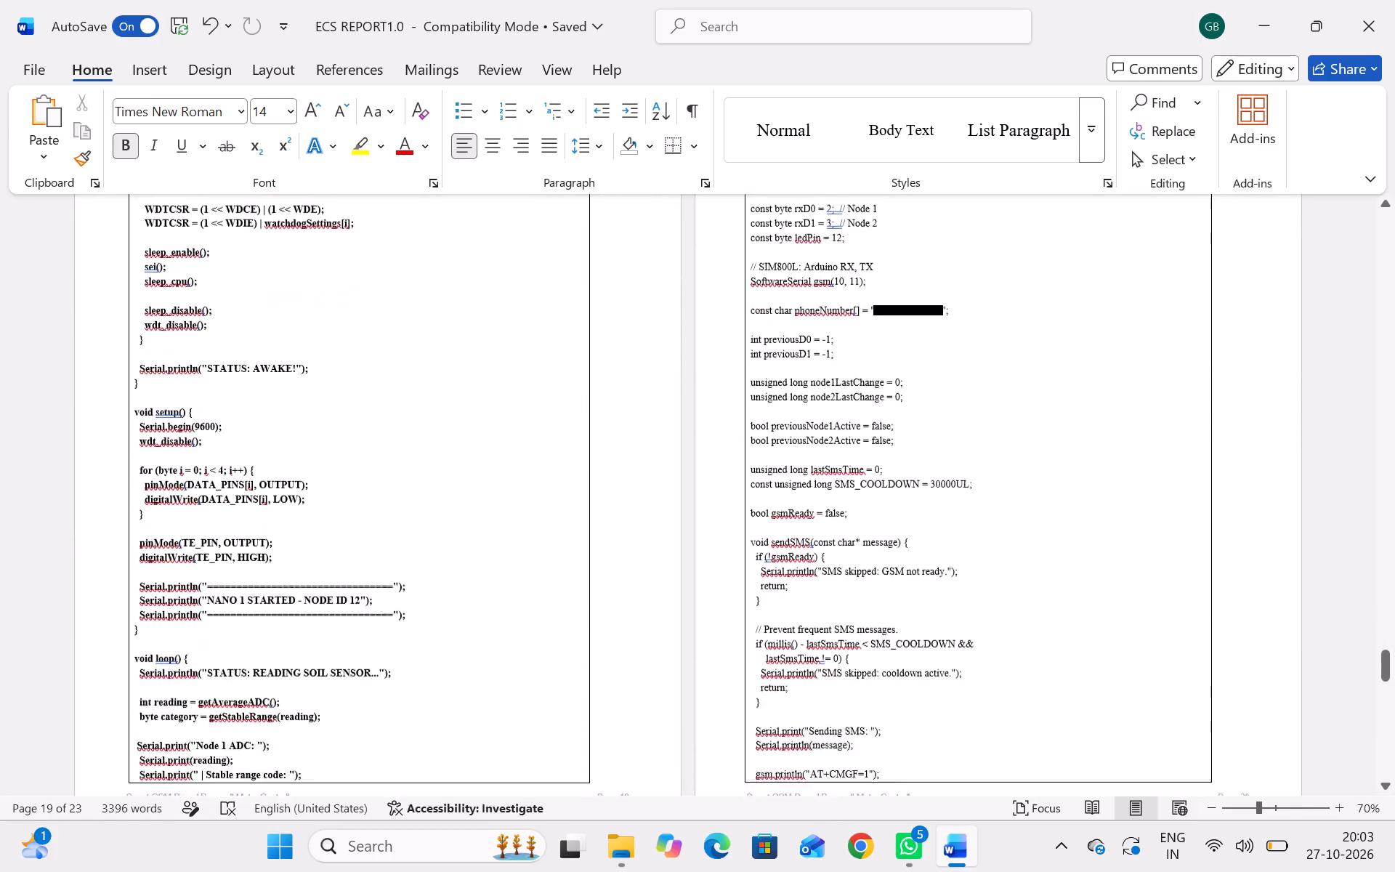
scroll(558, 592, down, 2)
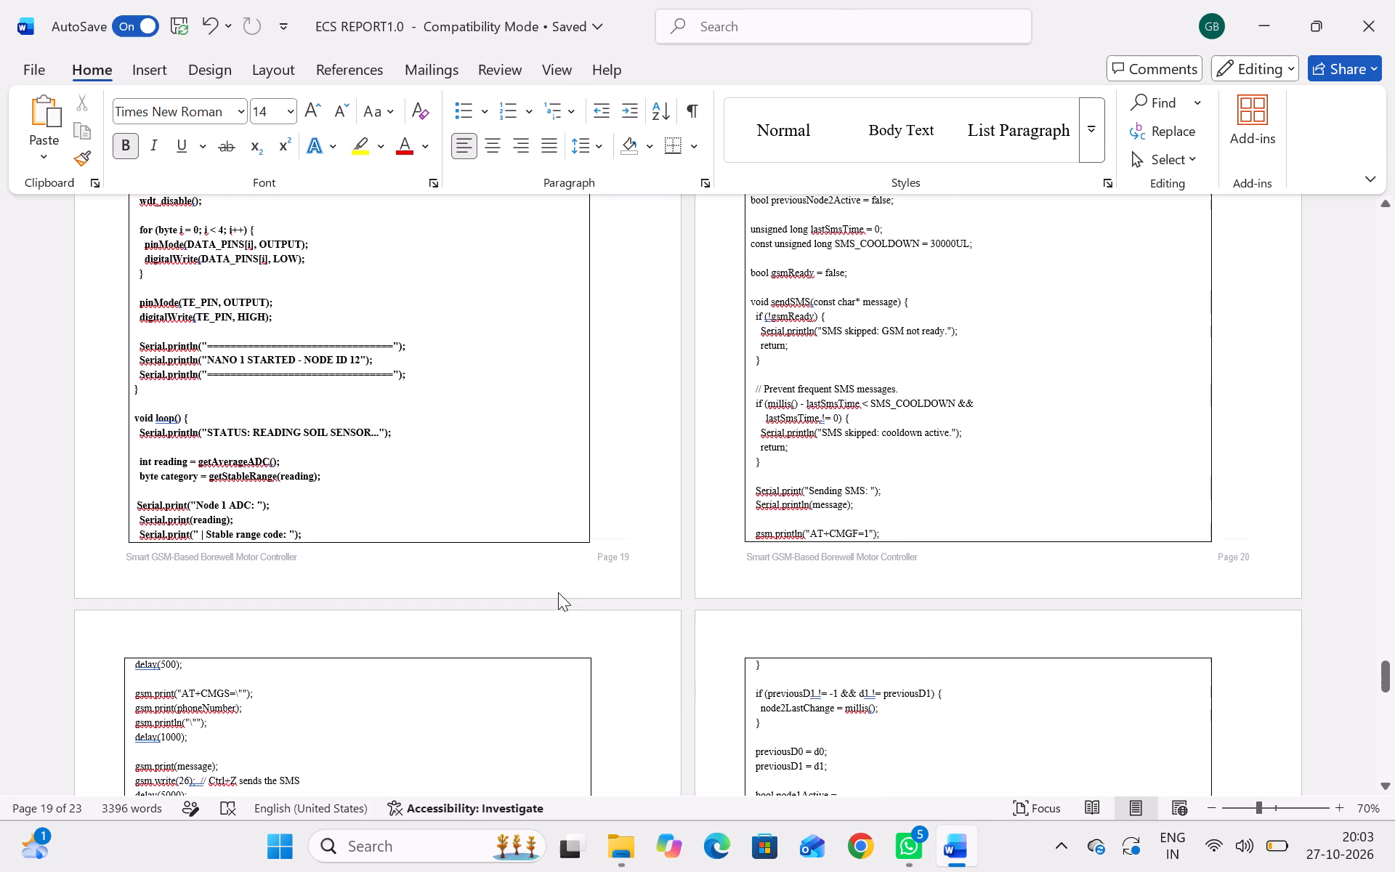
scroll(558, 592, down, 4)
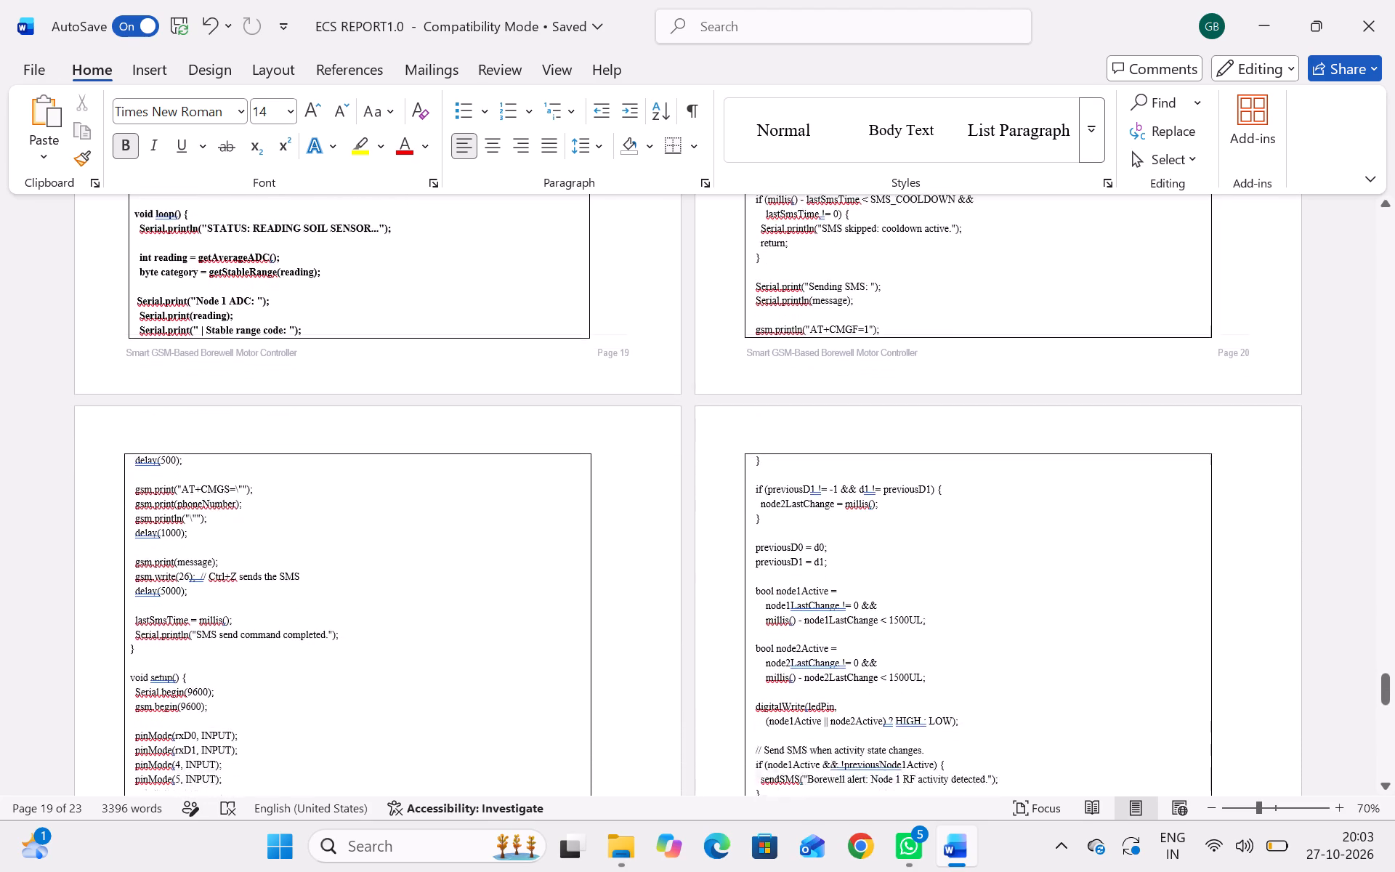
scroll(558, 592, down, 4)
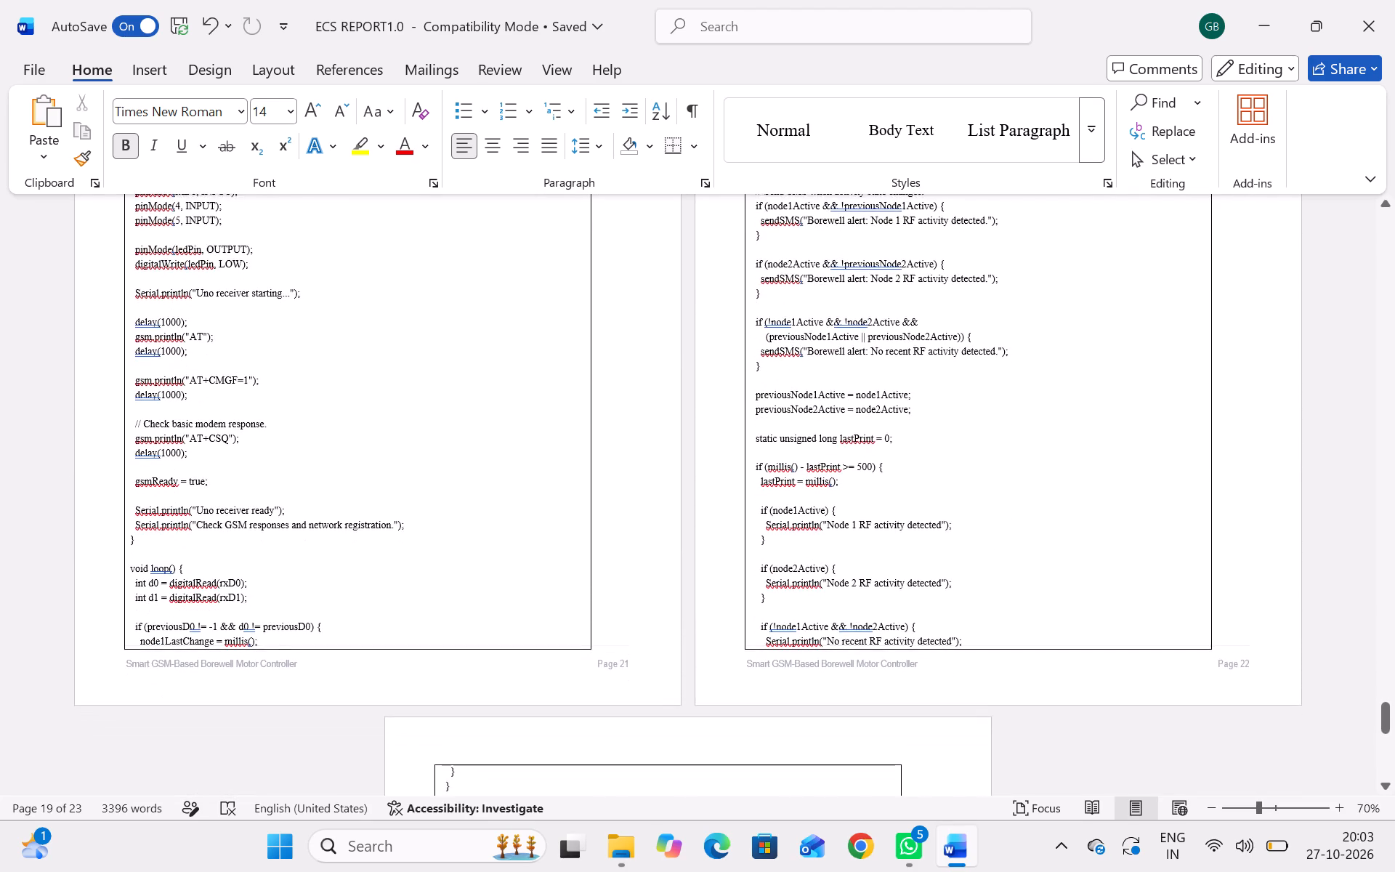
scroll(558, 592, down, 3)
Review the appendix code boxes again, from the end of the Uno code back to the Codes in Appendix heading.
scroll(558, 592, up, 5)
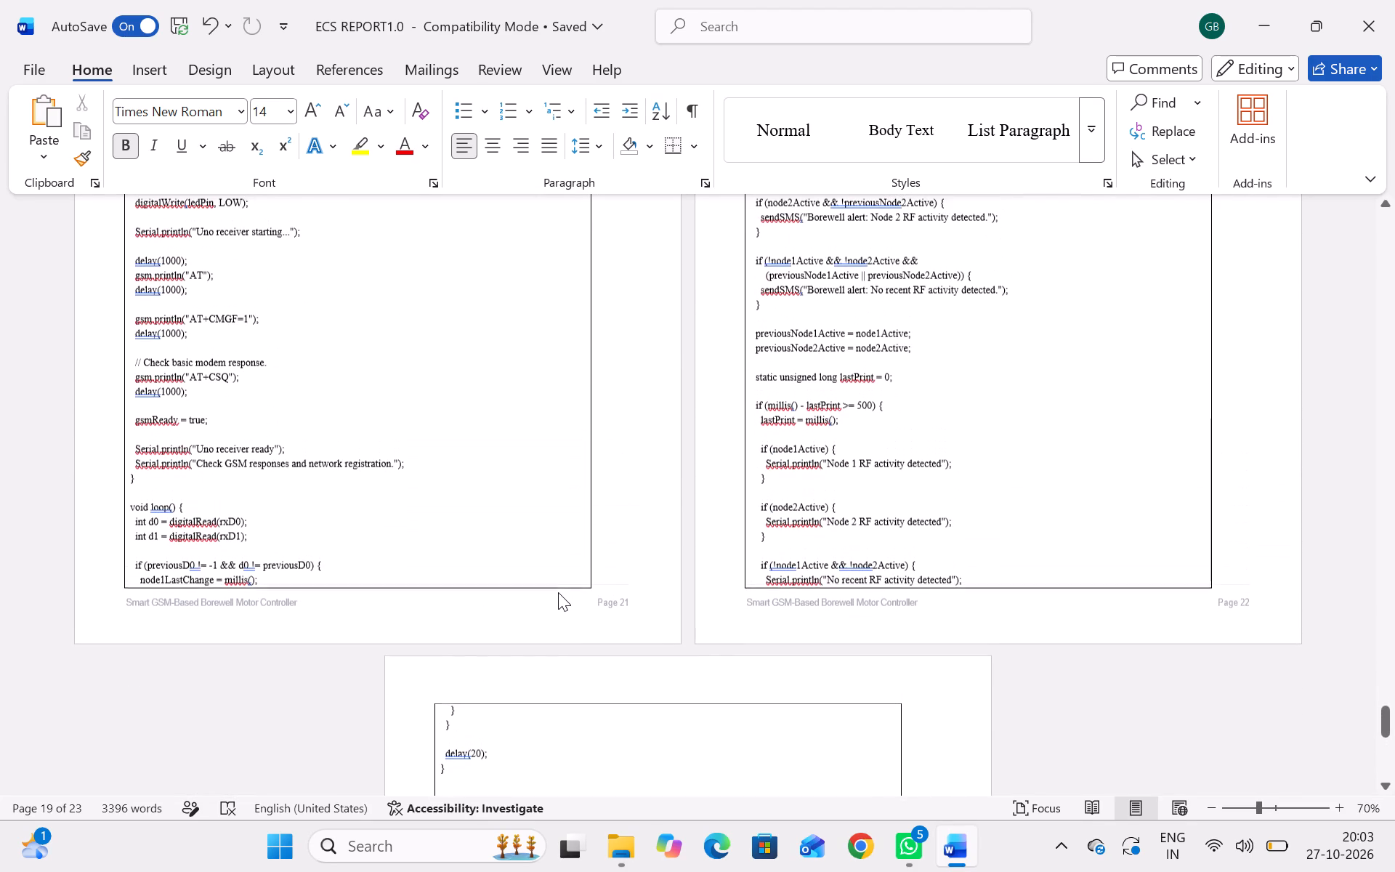
scroll(558, 592, up, 5)
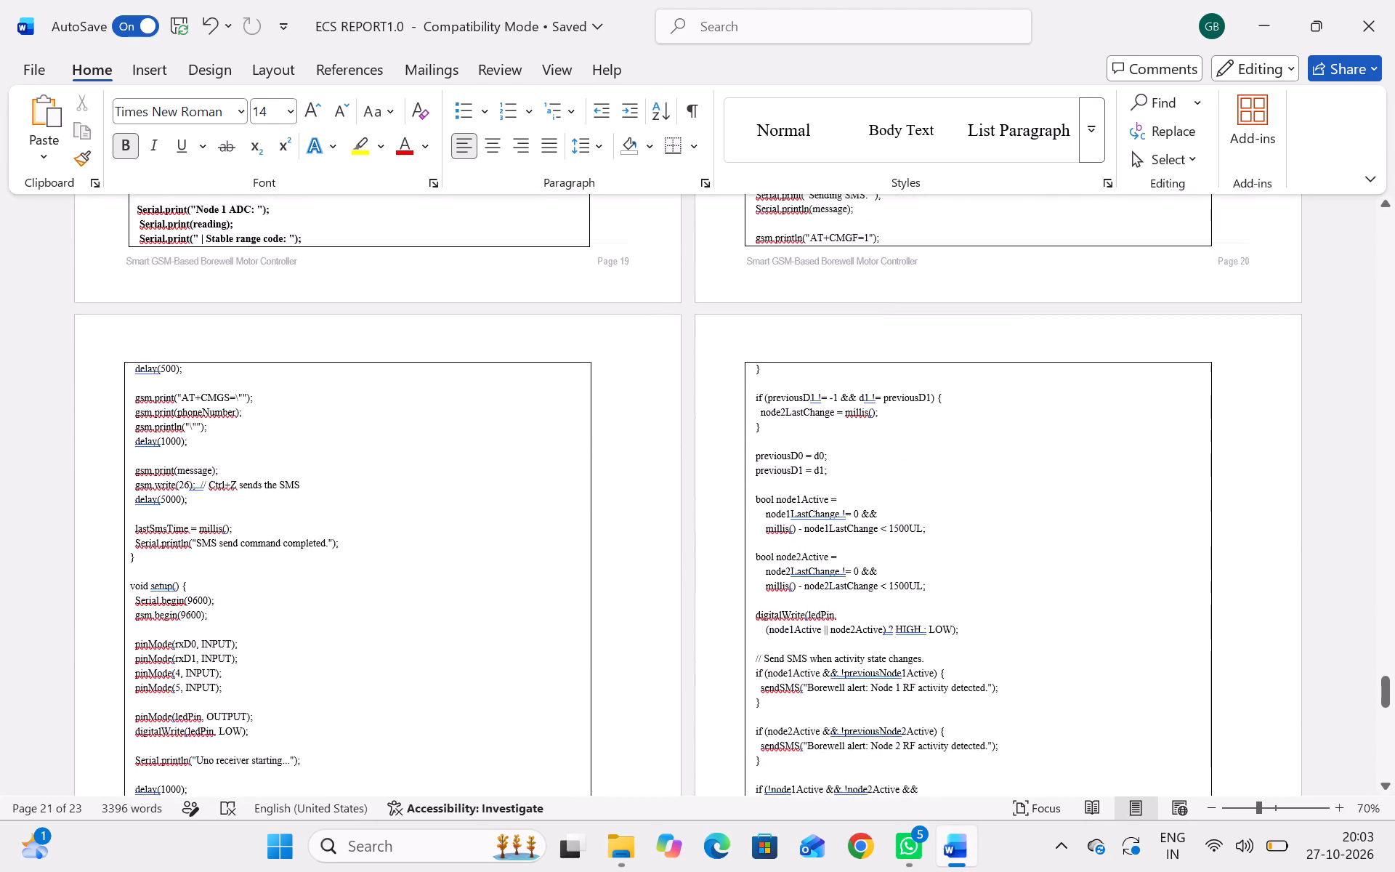
scroll(558, 592, up, 3)
scroll(558, 592, down, 2)
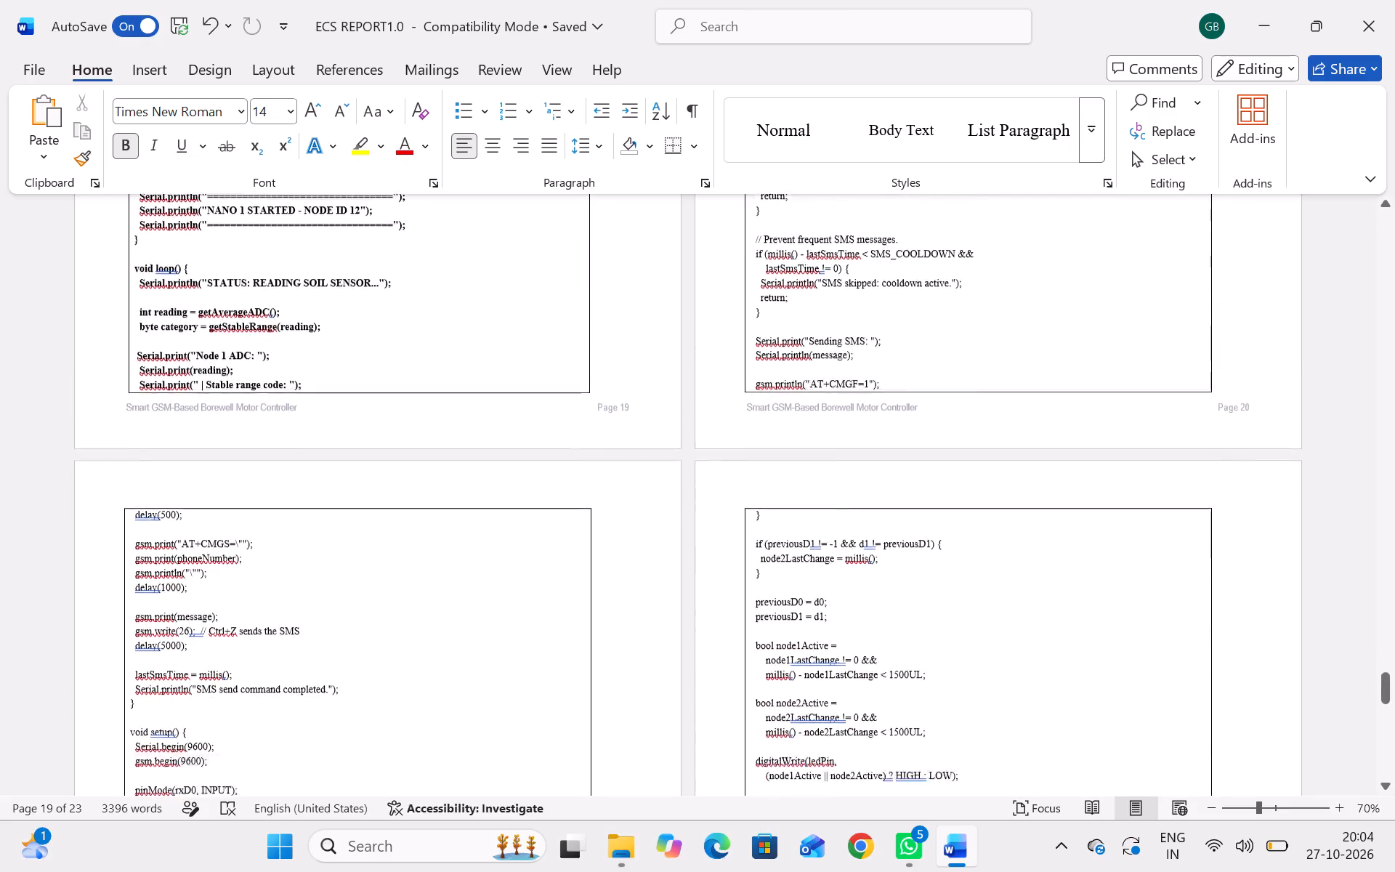
scroll(558, 592, down, 8)
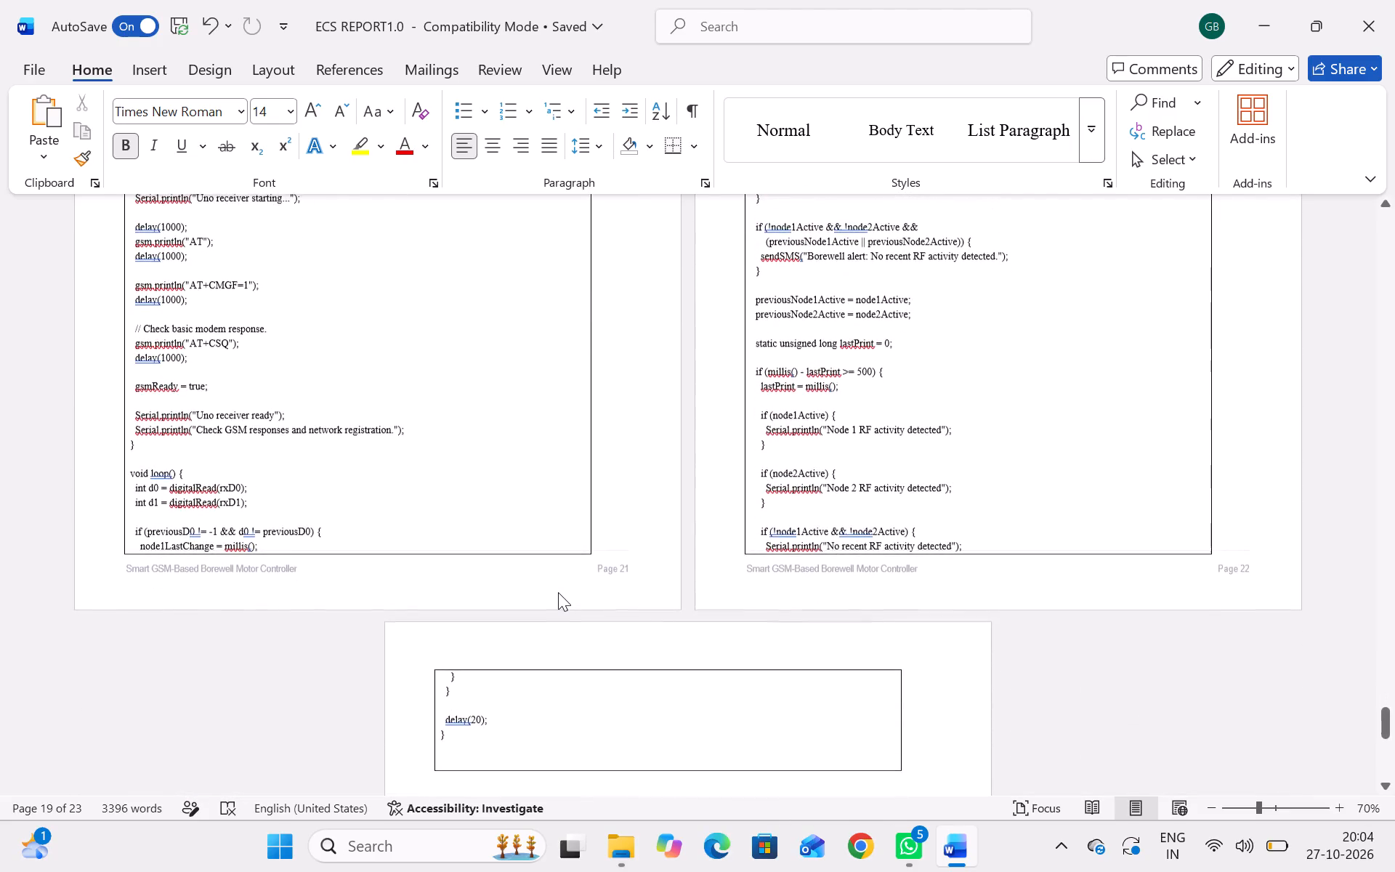
scroll(558, 592, up, 8)
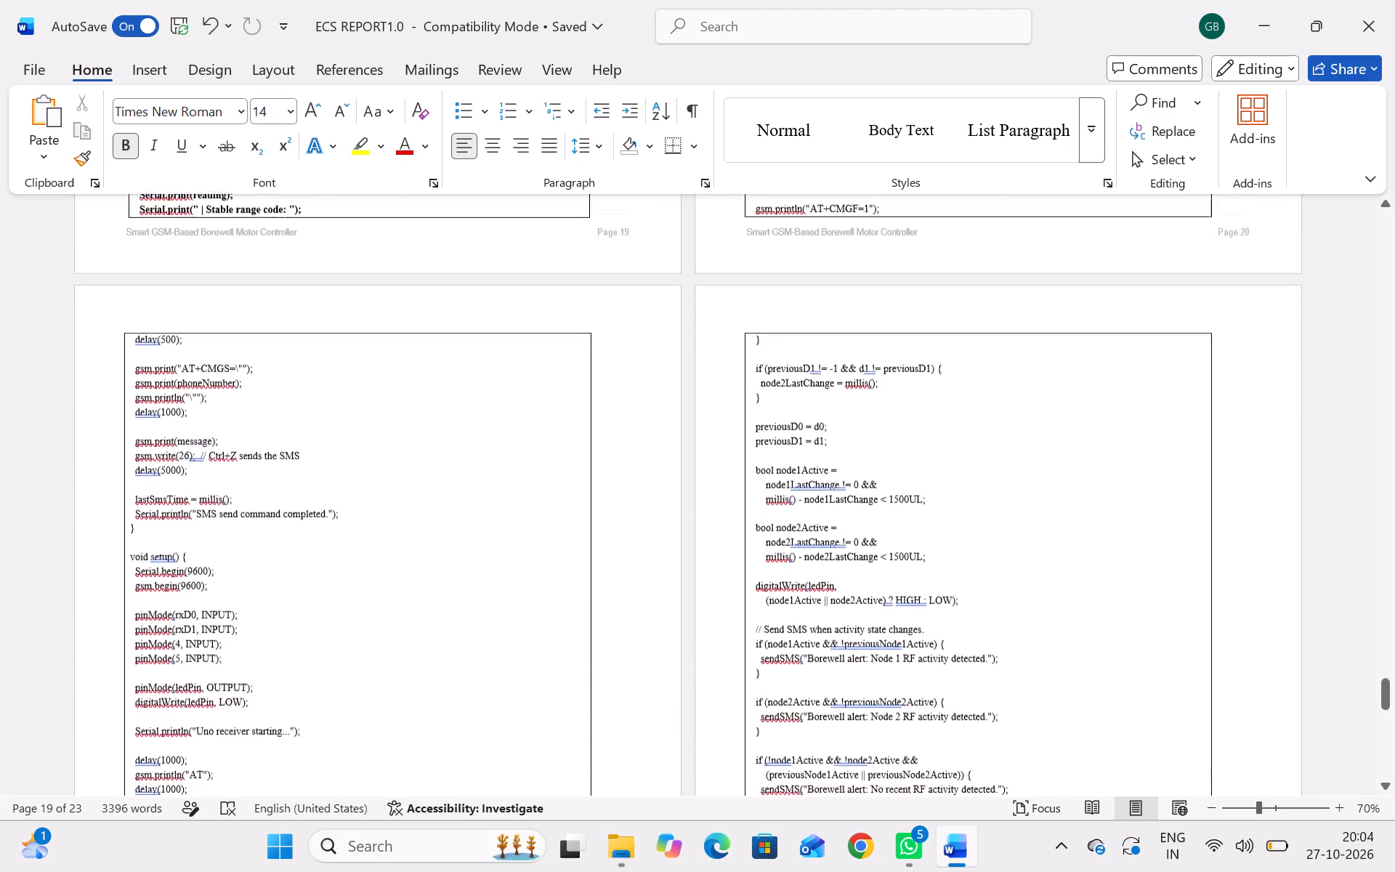
scroll(558, 592, up, 8)
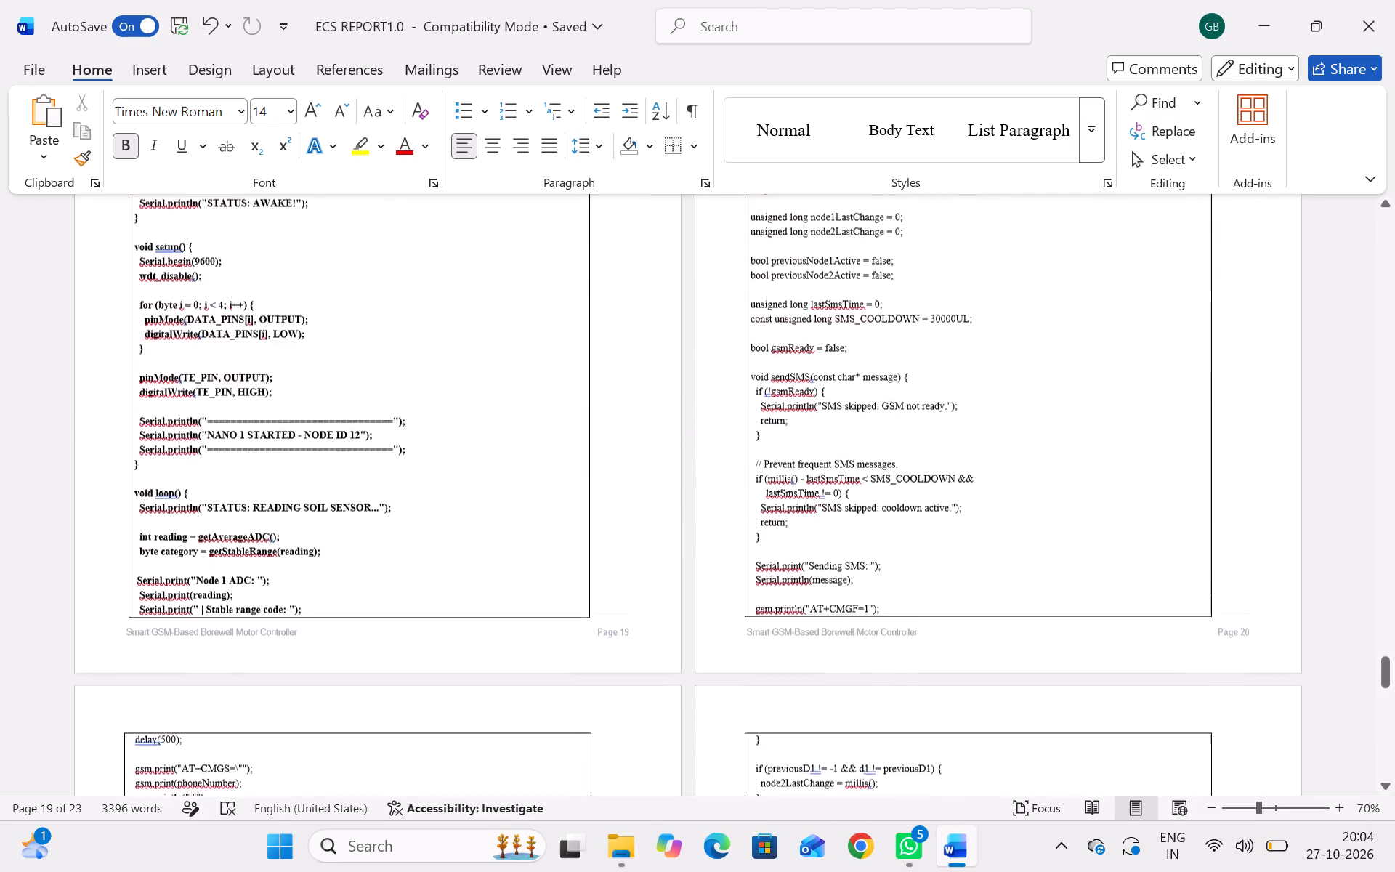
scroll(558, 592, up, 5)
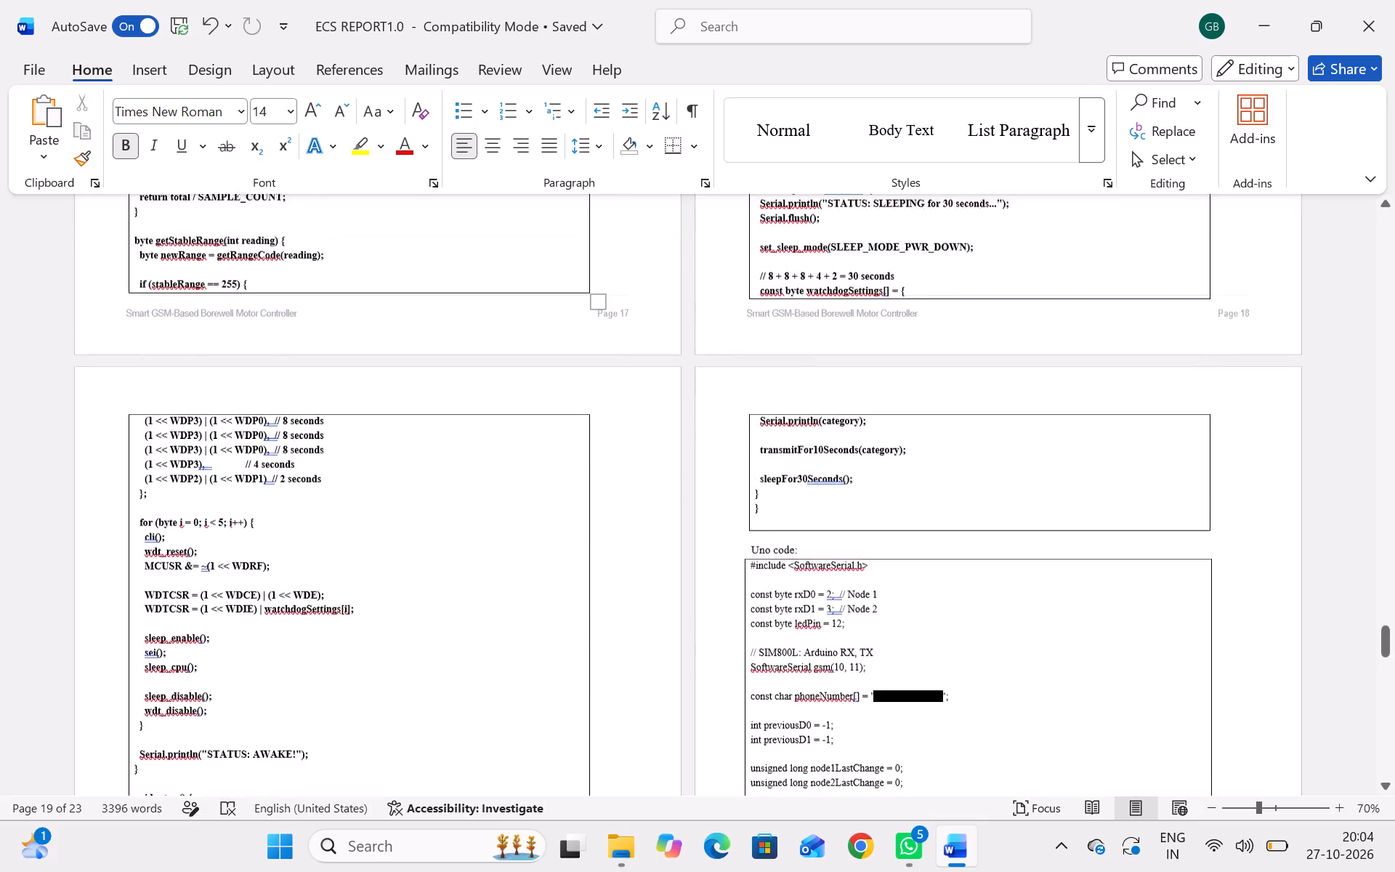
scroll(558, 592, up, 3)
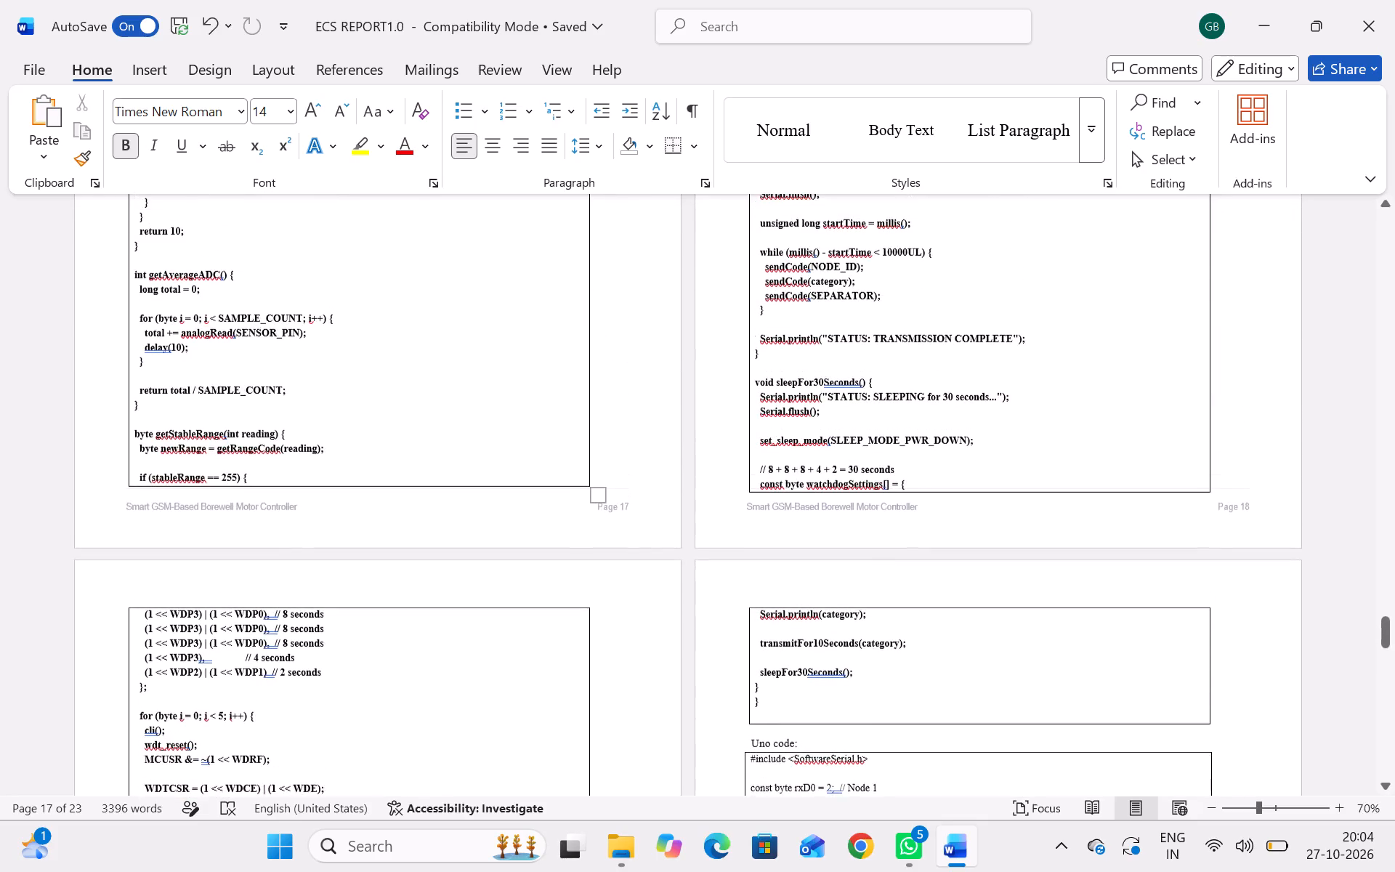
scroll(558, 592, up, 2)
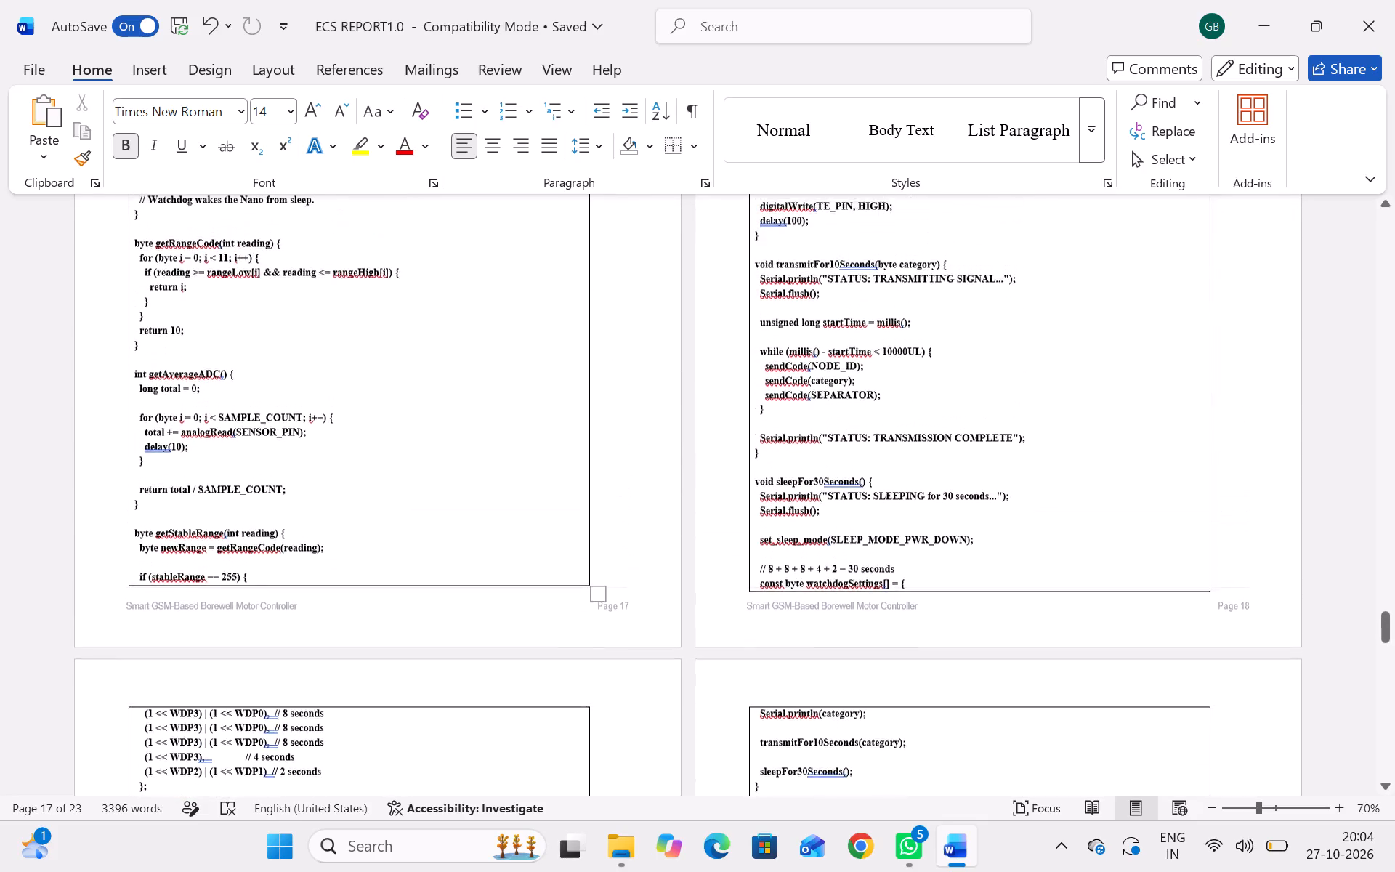
scroll(558, 592, up, 4)
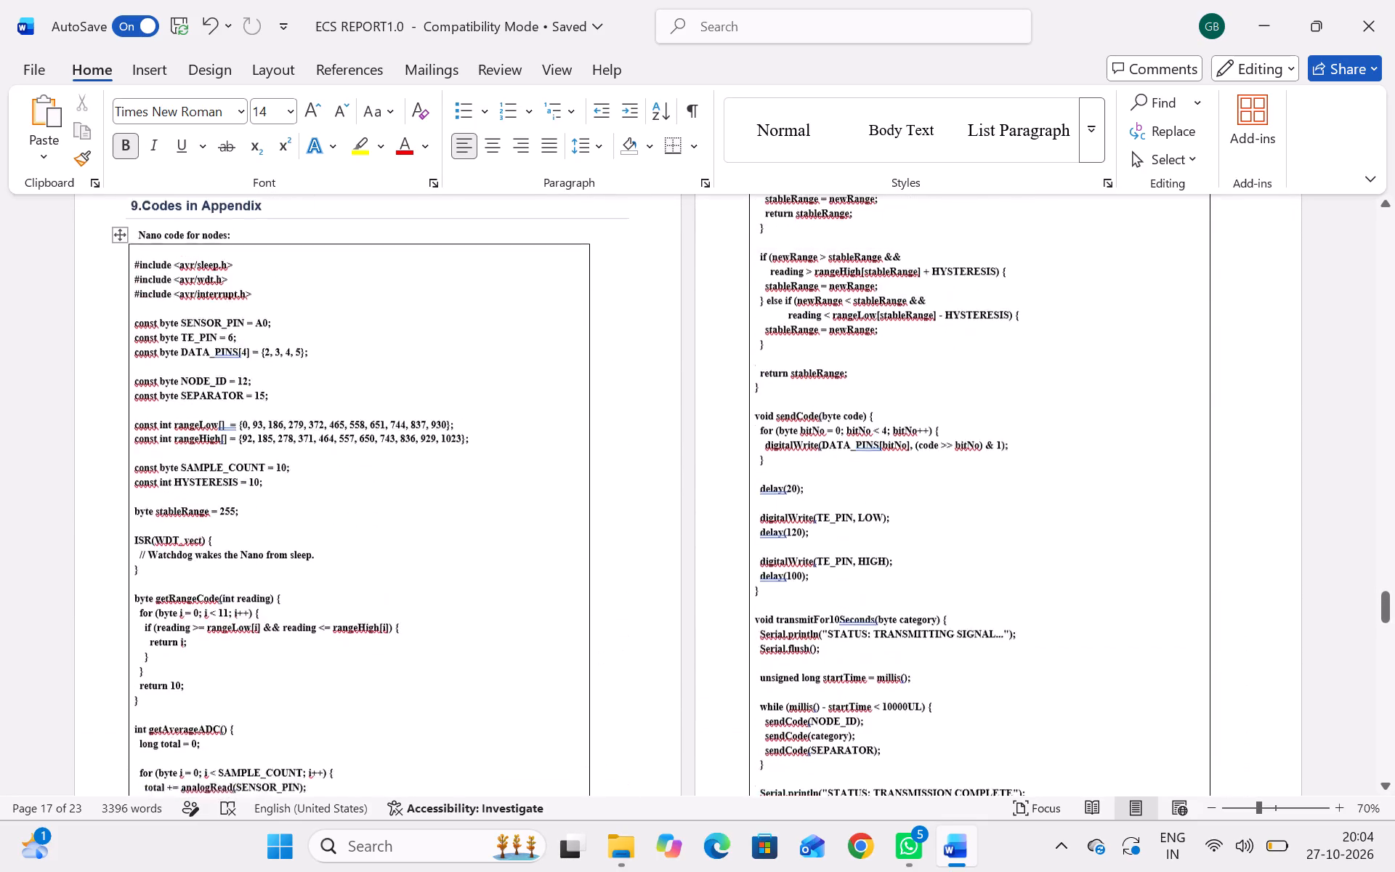
scroll(558, 592, up, 1)
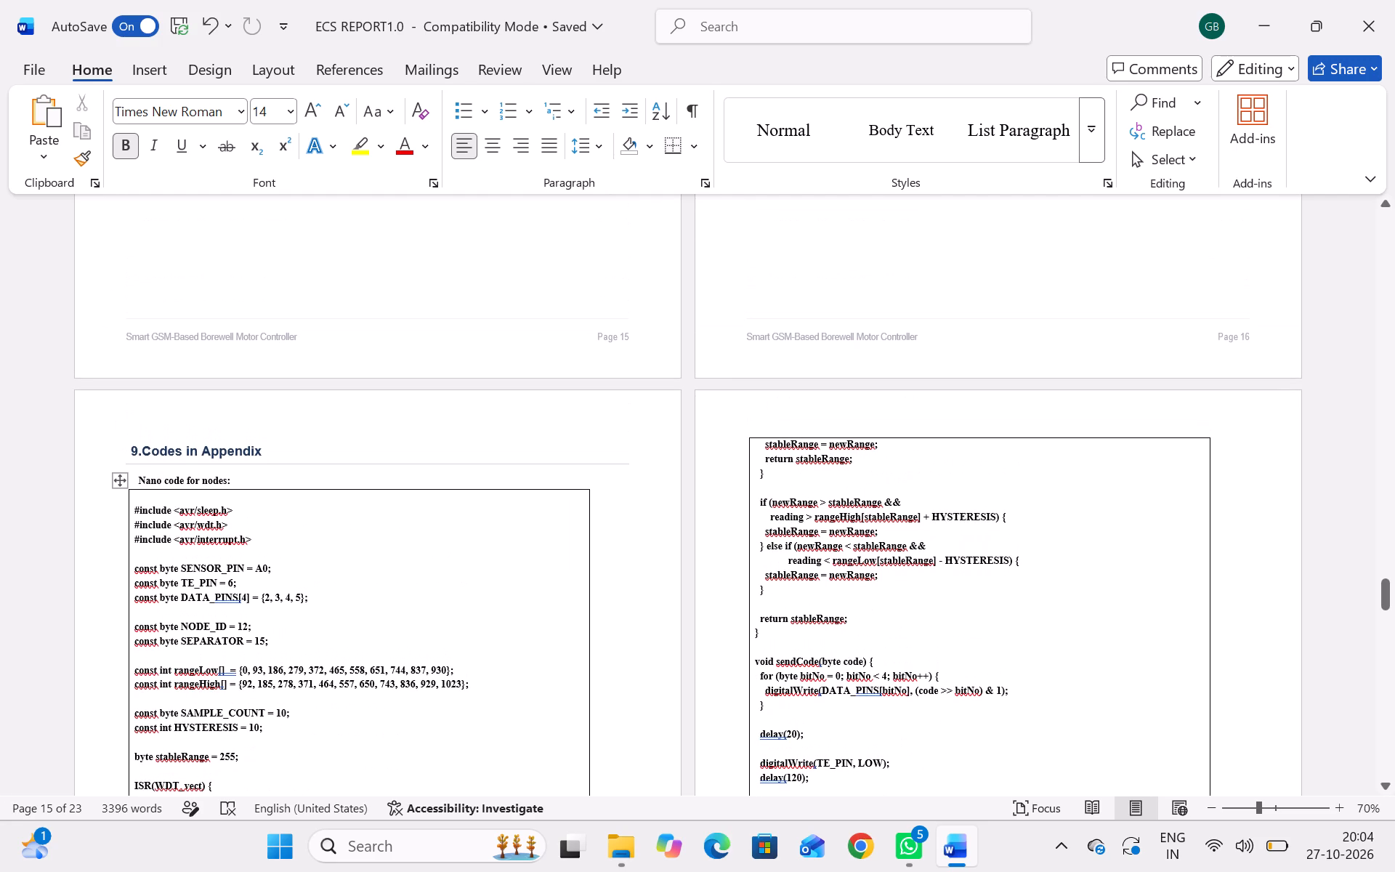
Check the text formatting of the "Nano code for nodes:" label and the 8. References heading.
drag(262, 478, 180, 470)
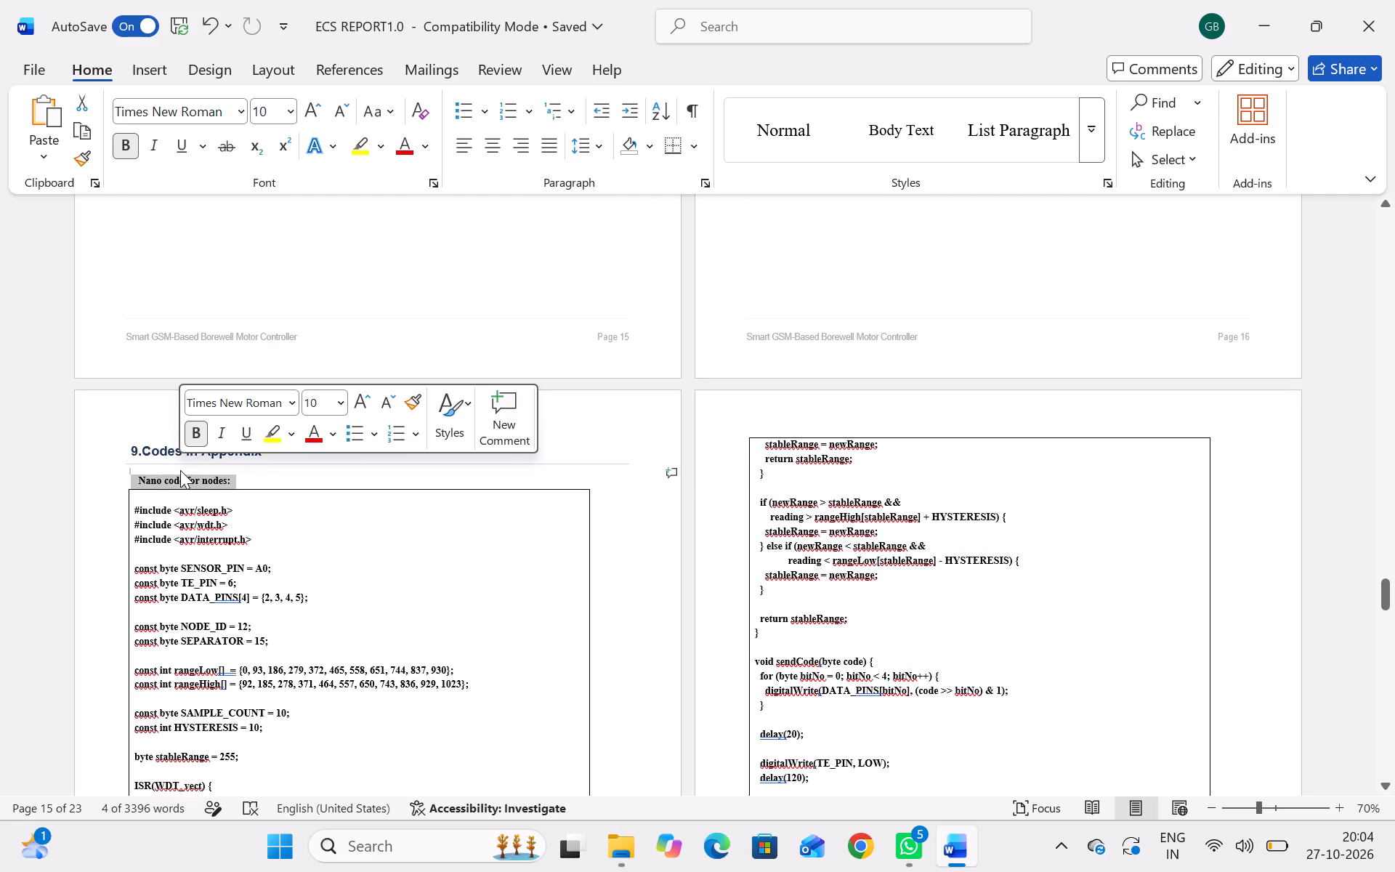
scroll(320, 480, up, 4)
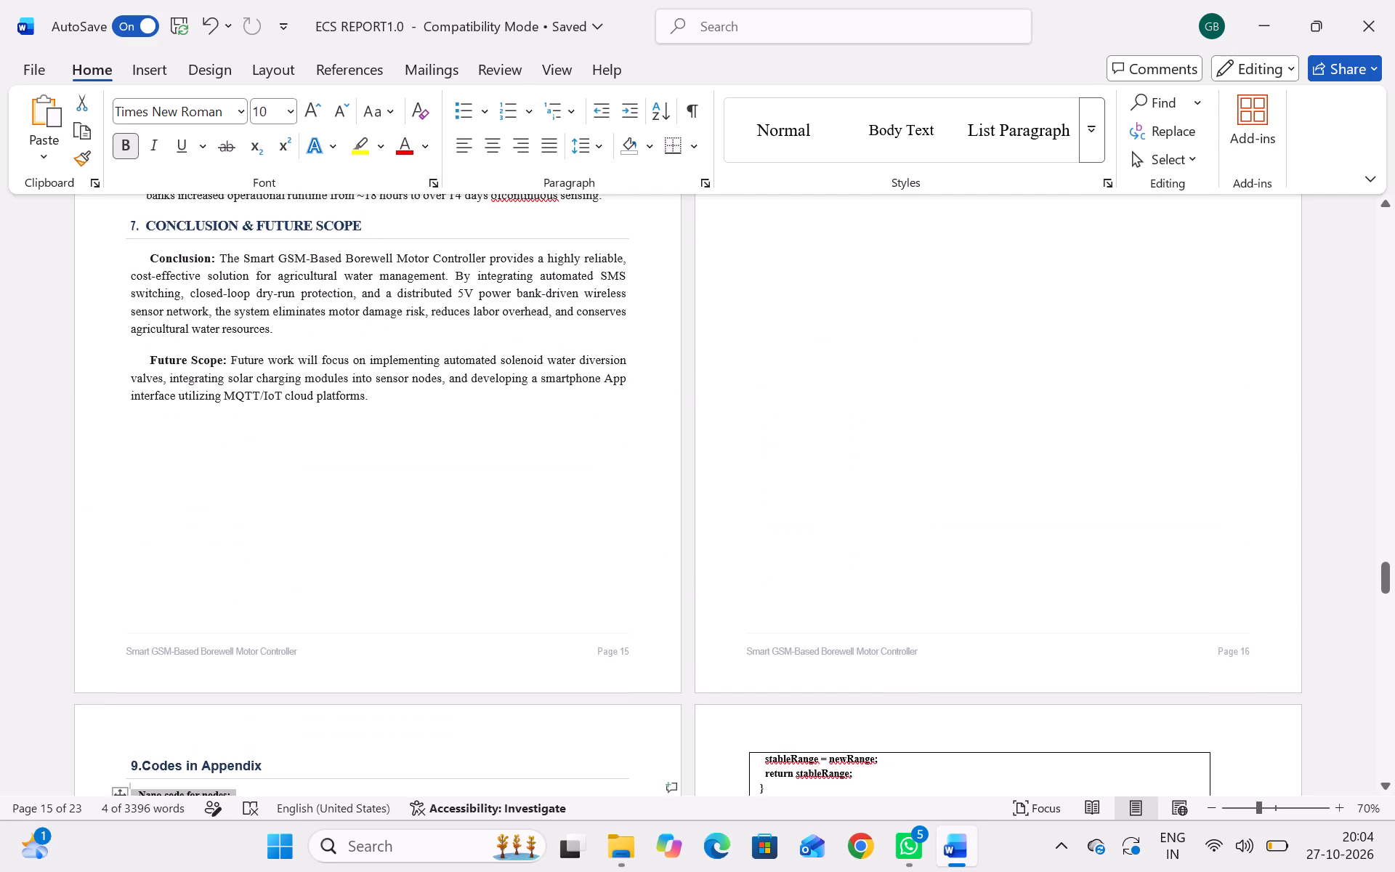
scroll(320, 480, up, 3)
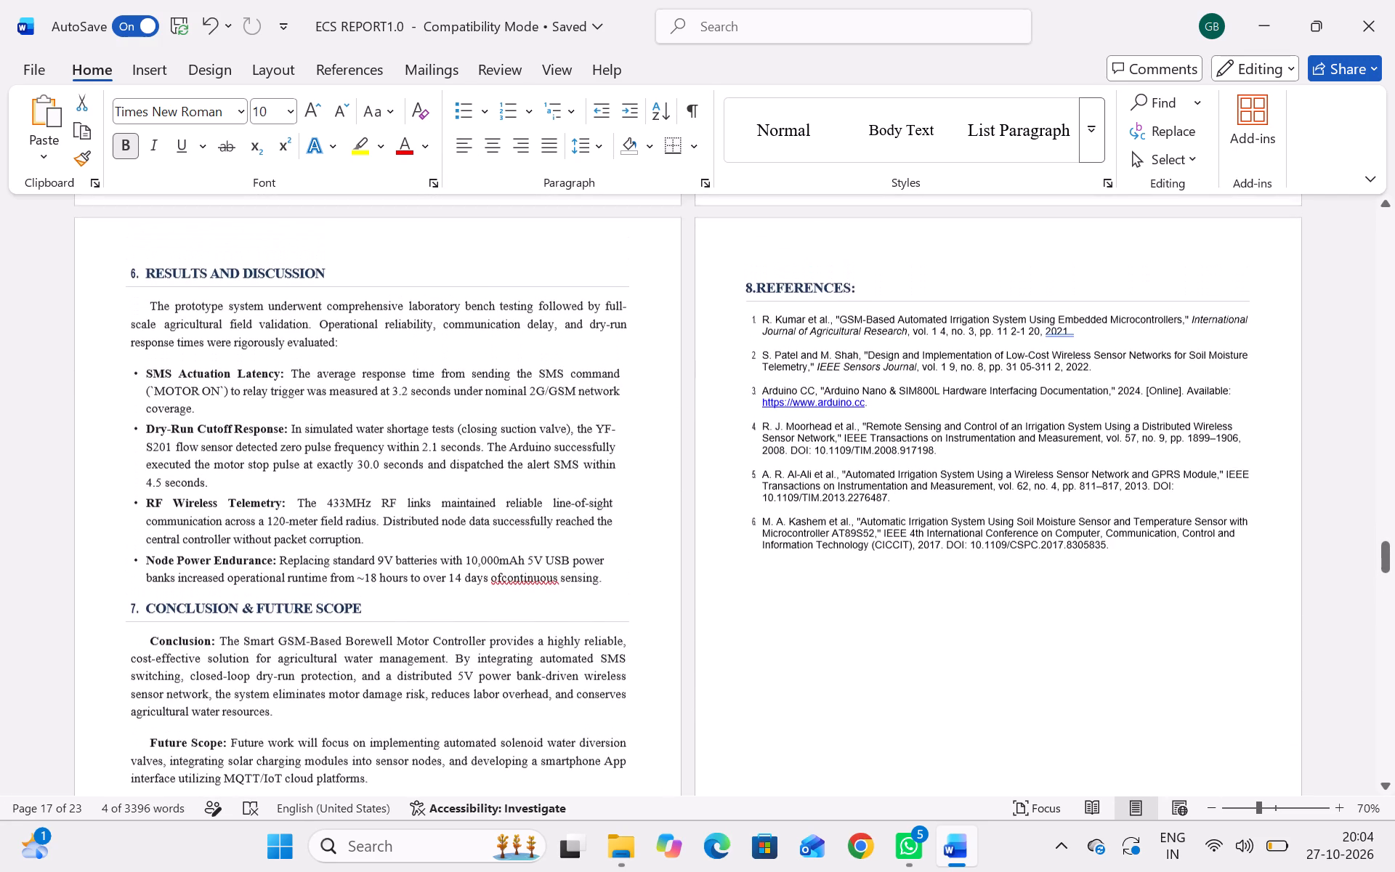
scroll(320, 480, up, 1)
scroll(320, 480, right, 1)
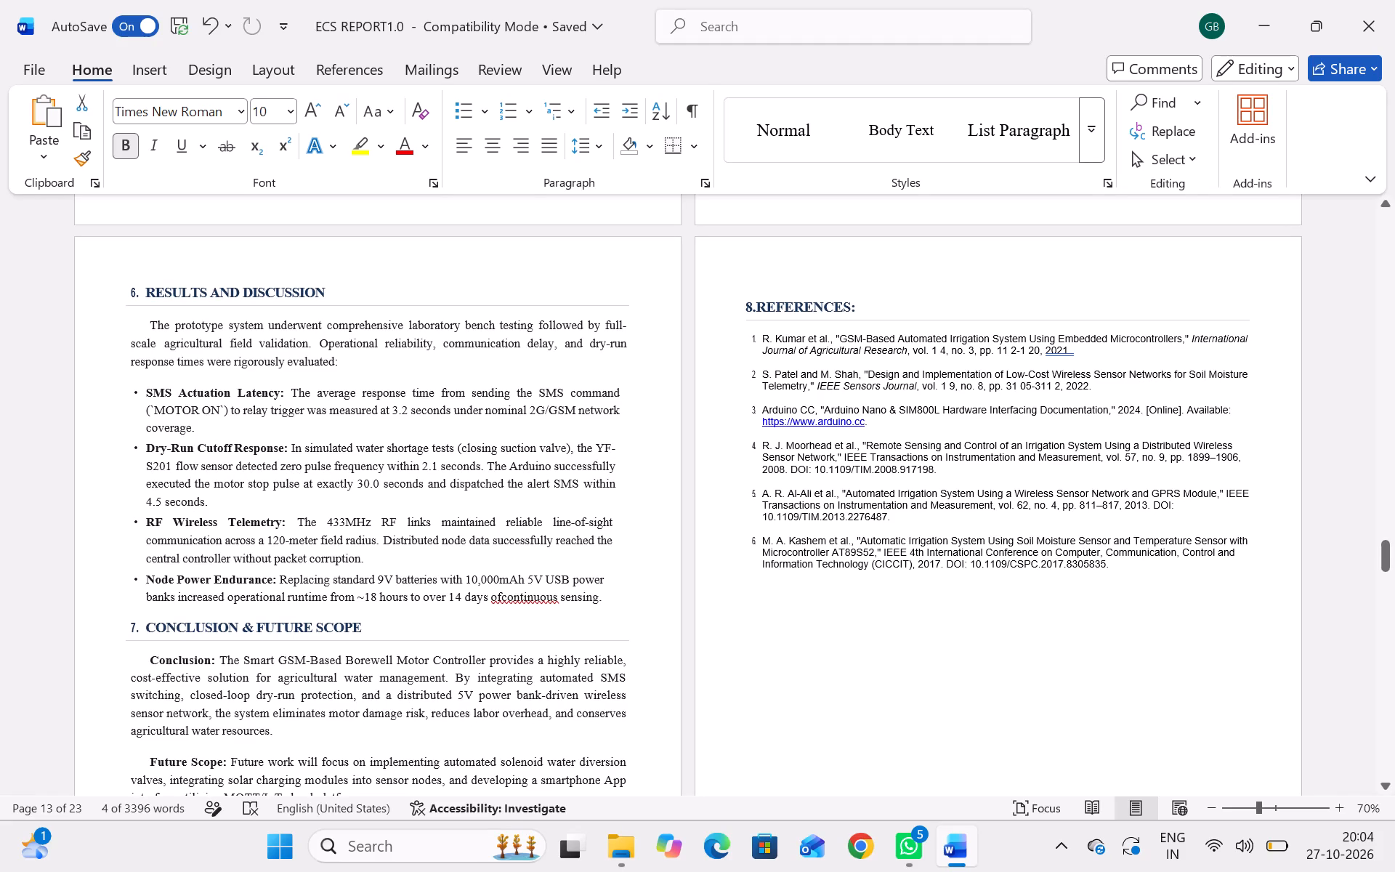
click(756, 281)
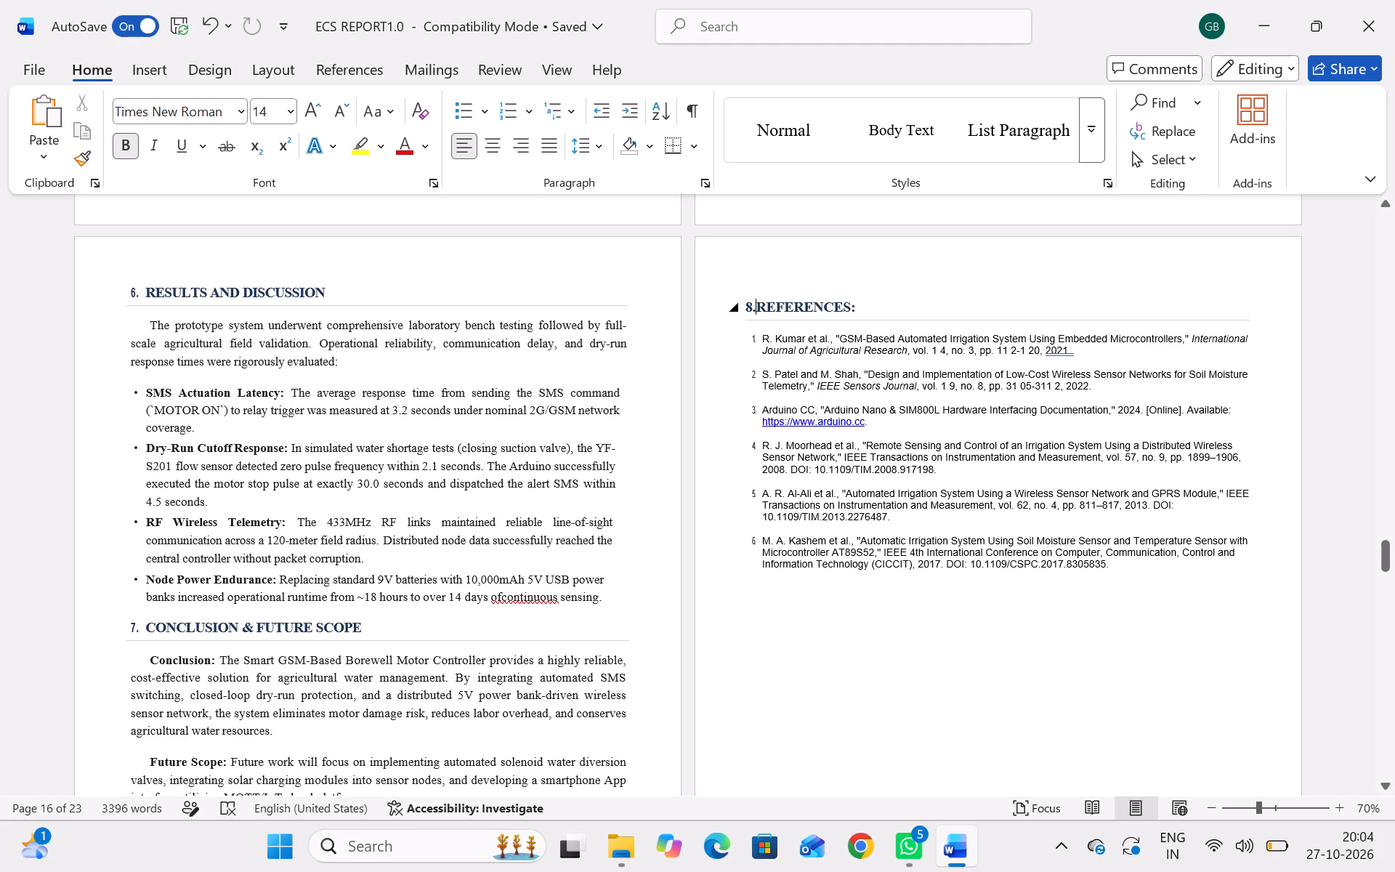
Check the text formatting and placement of the 8. References heading against the end of the Conclusion & Future Scope section.
click(745, 307)
scroll(745, 307, down, 3)
click(355, 622)
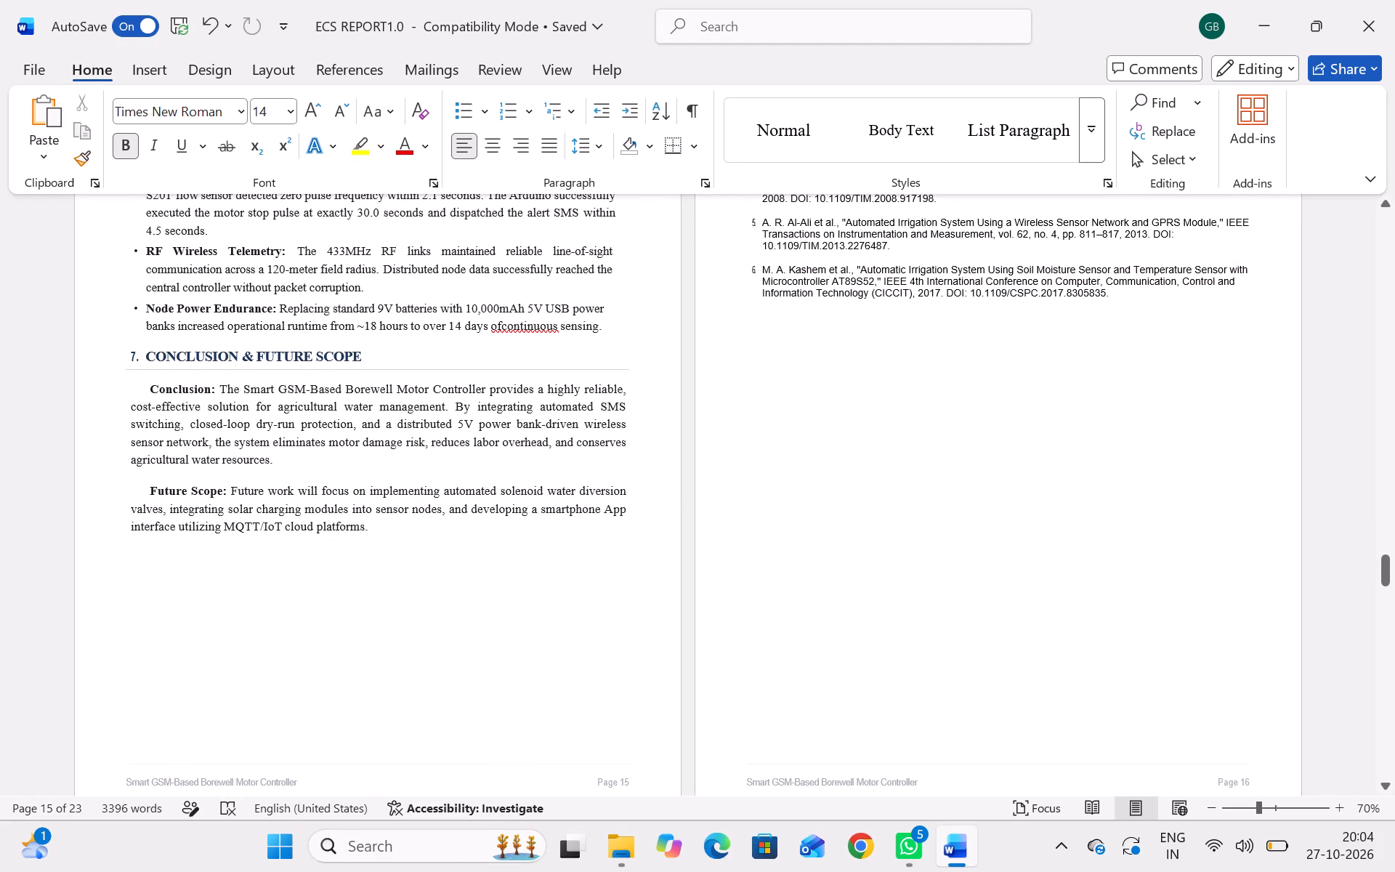
click(251, 637)
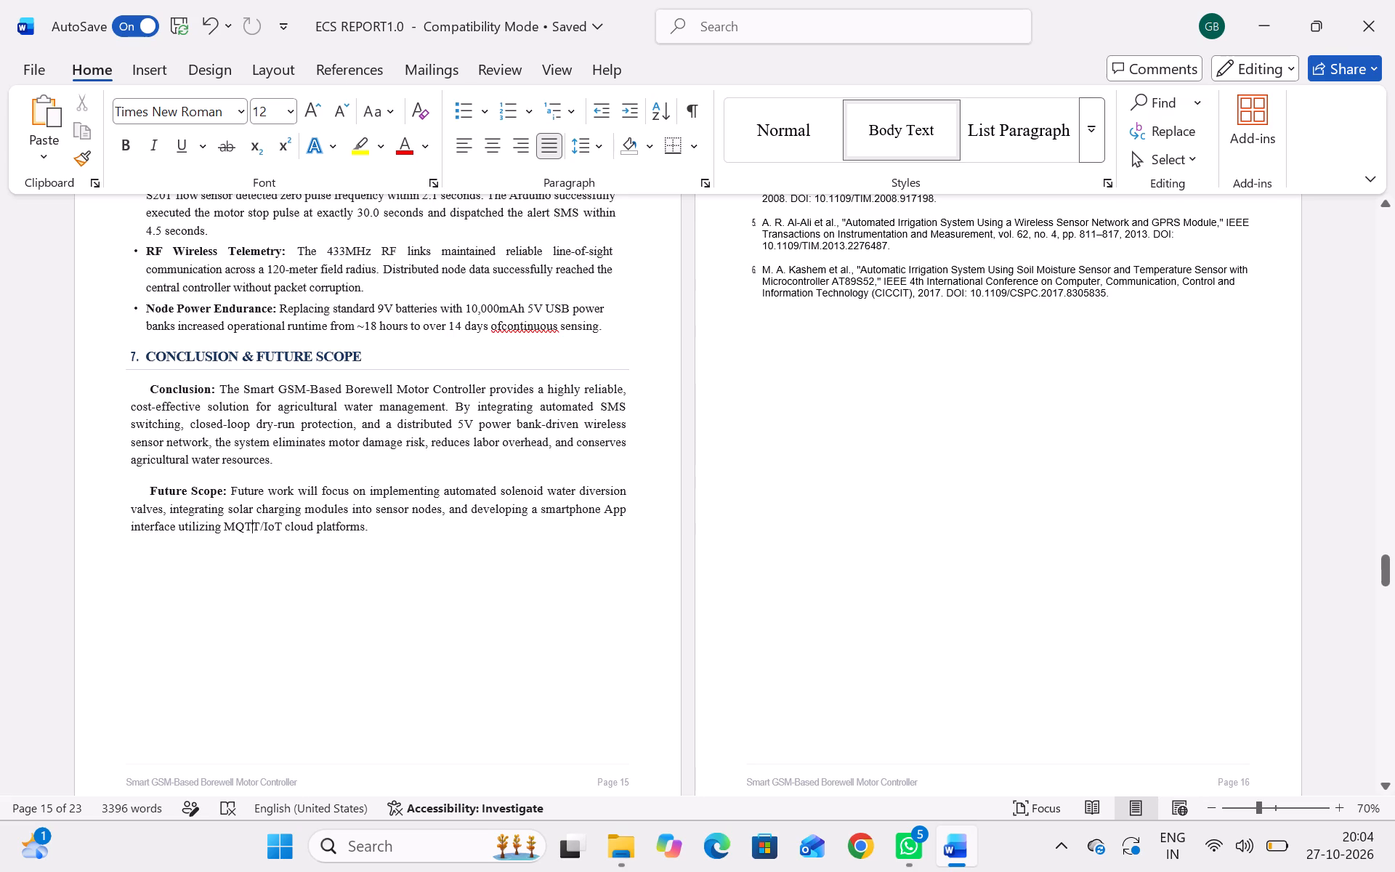
click(418, 528)
scroll(418, 528, up, 5)
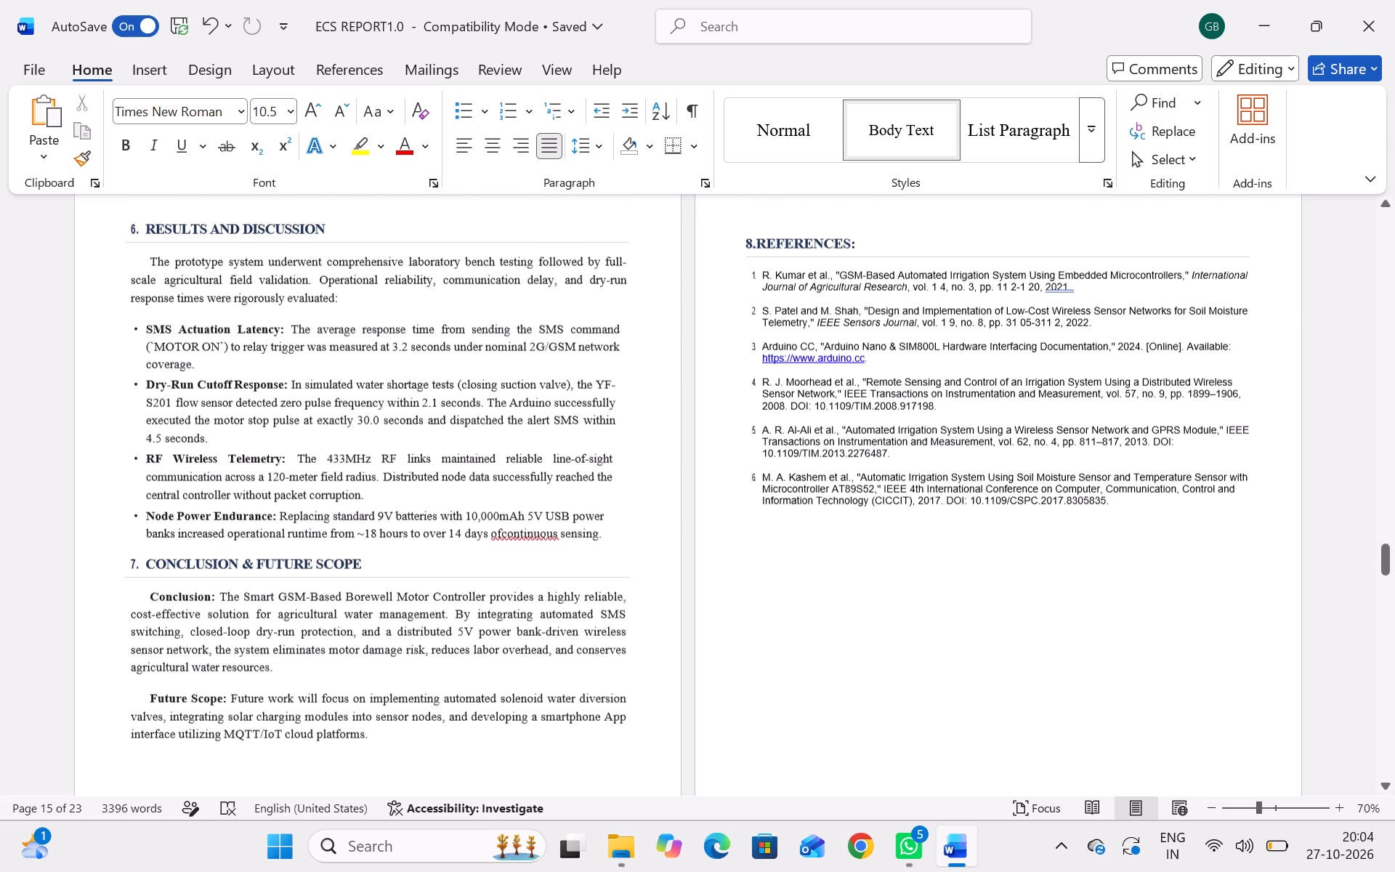
scroll(418, 528, up, 1)
click(753, 372)
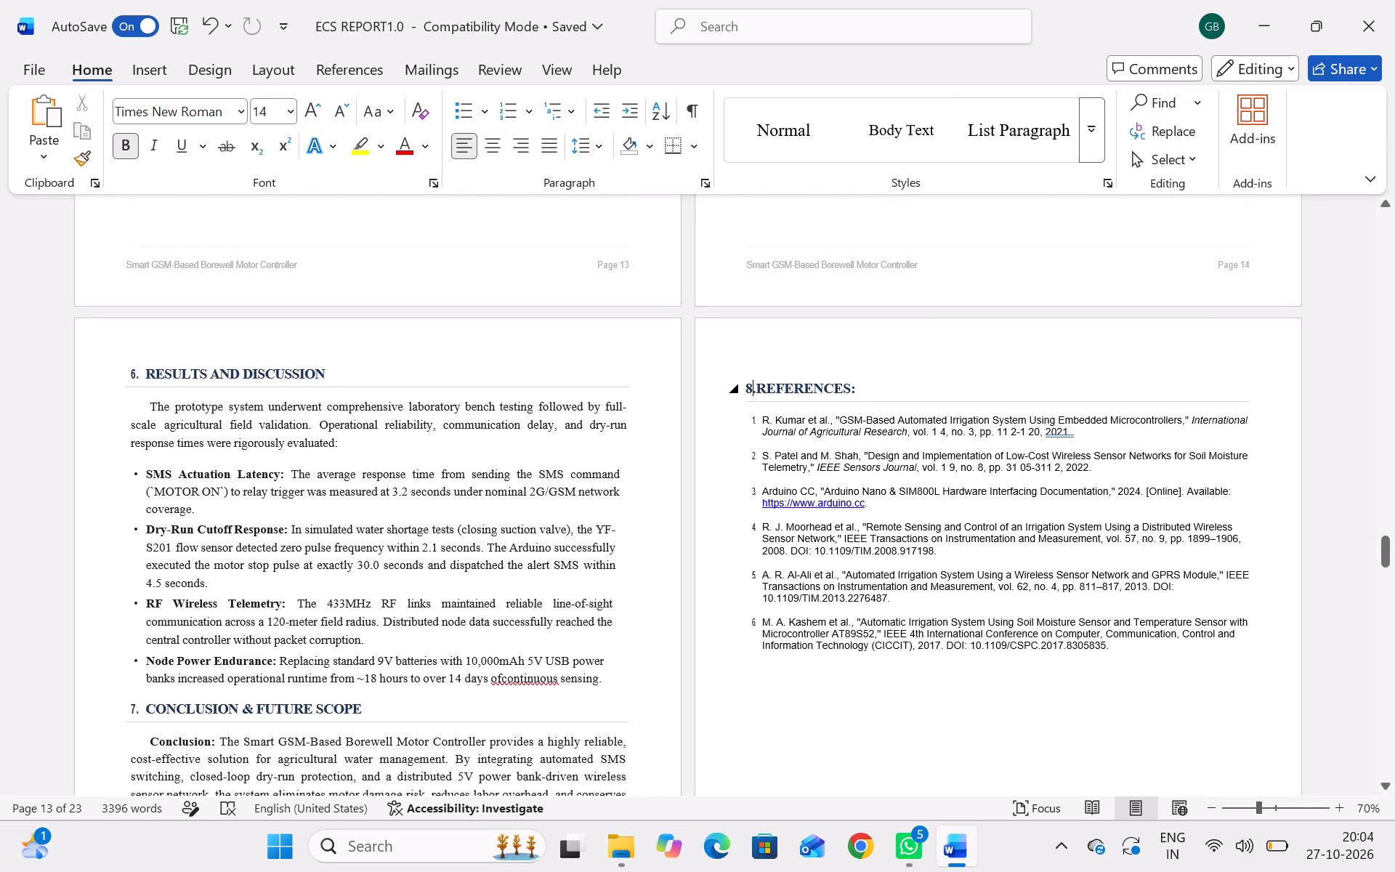
key(Up)
key(Down)
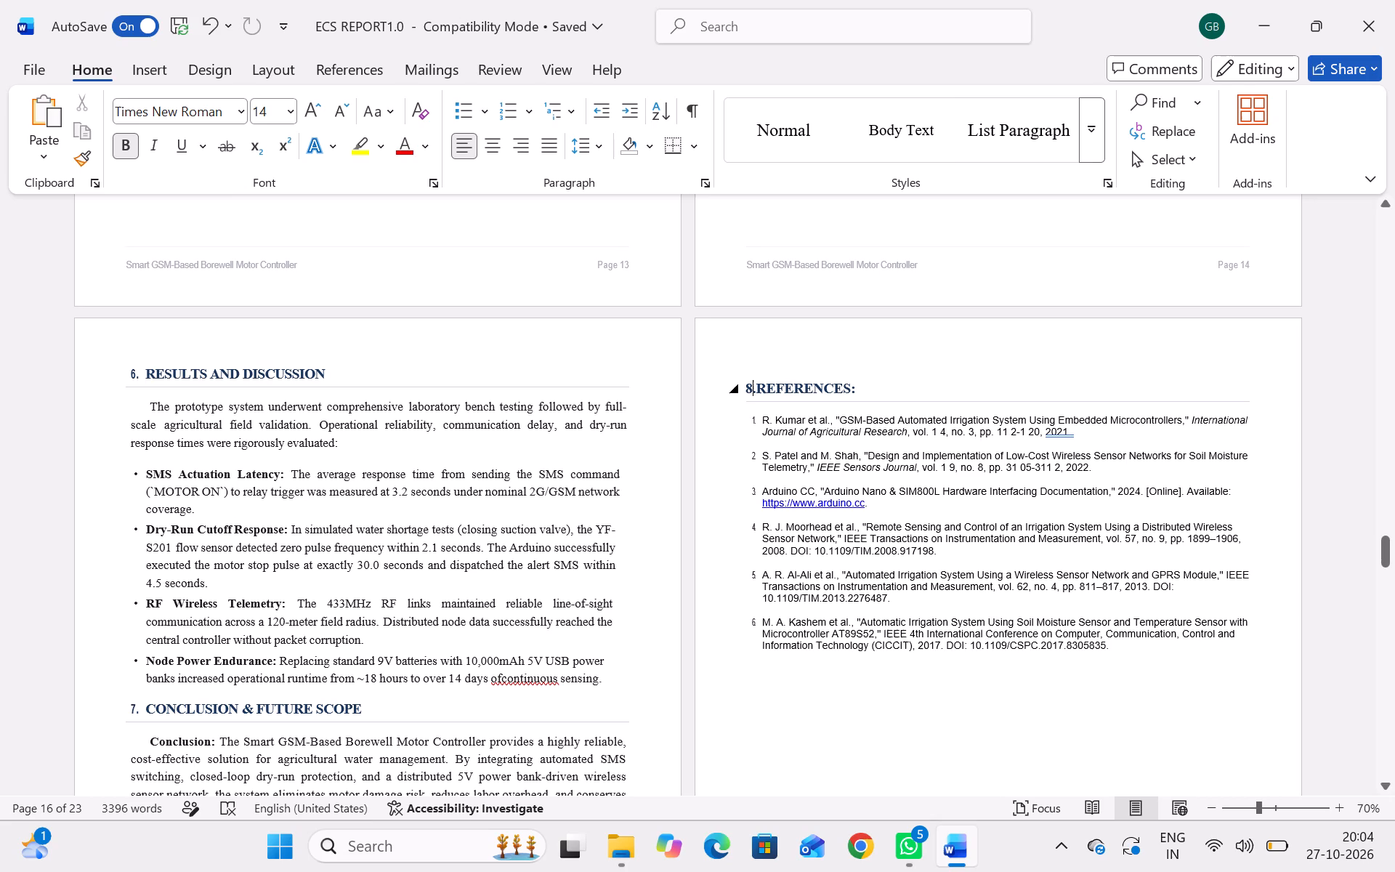
scroll(753, 372, down, 1)
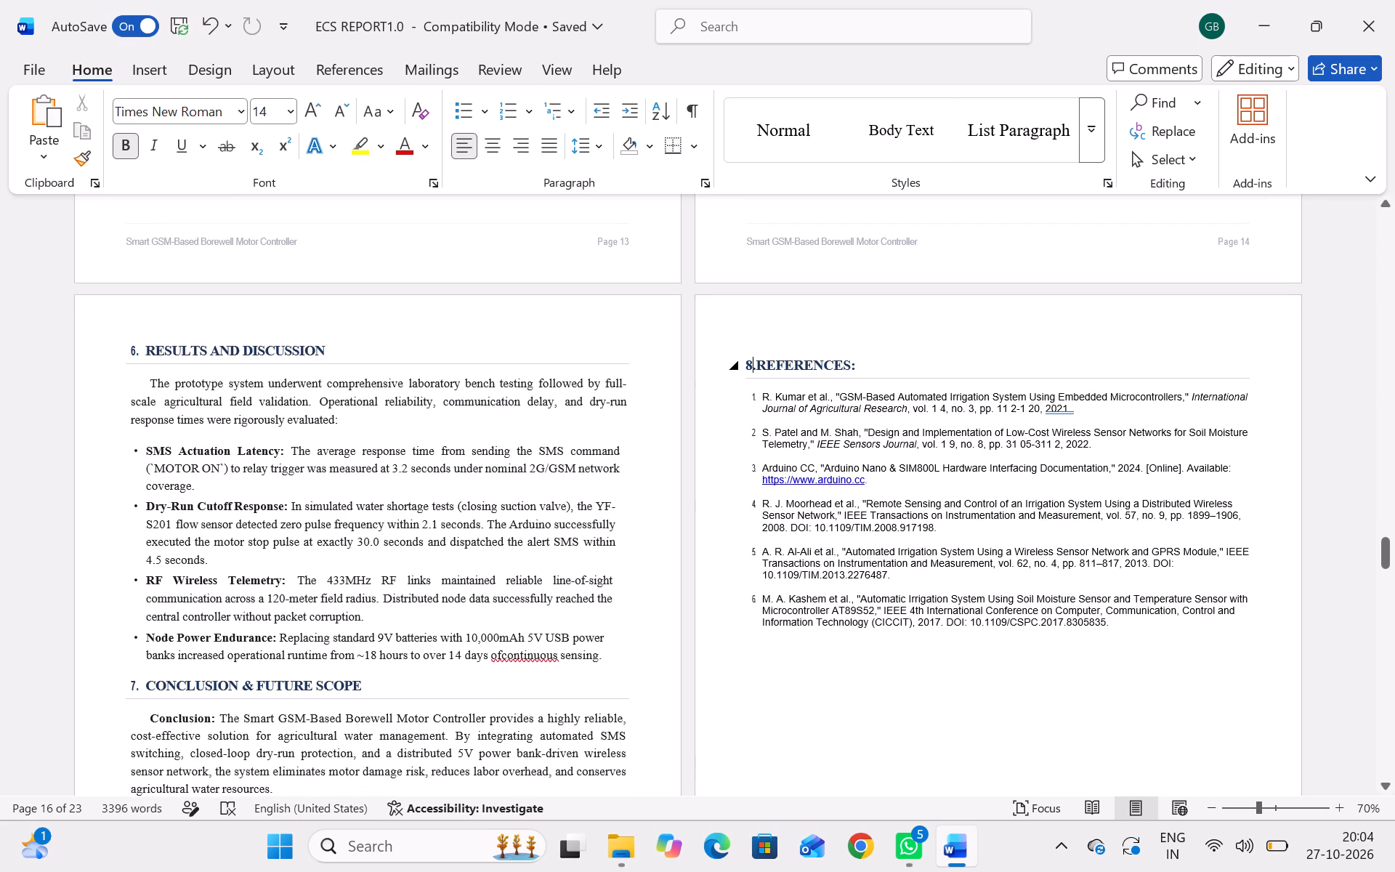
scroll(828, 350, down, 2)
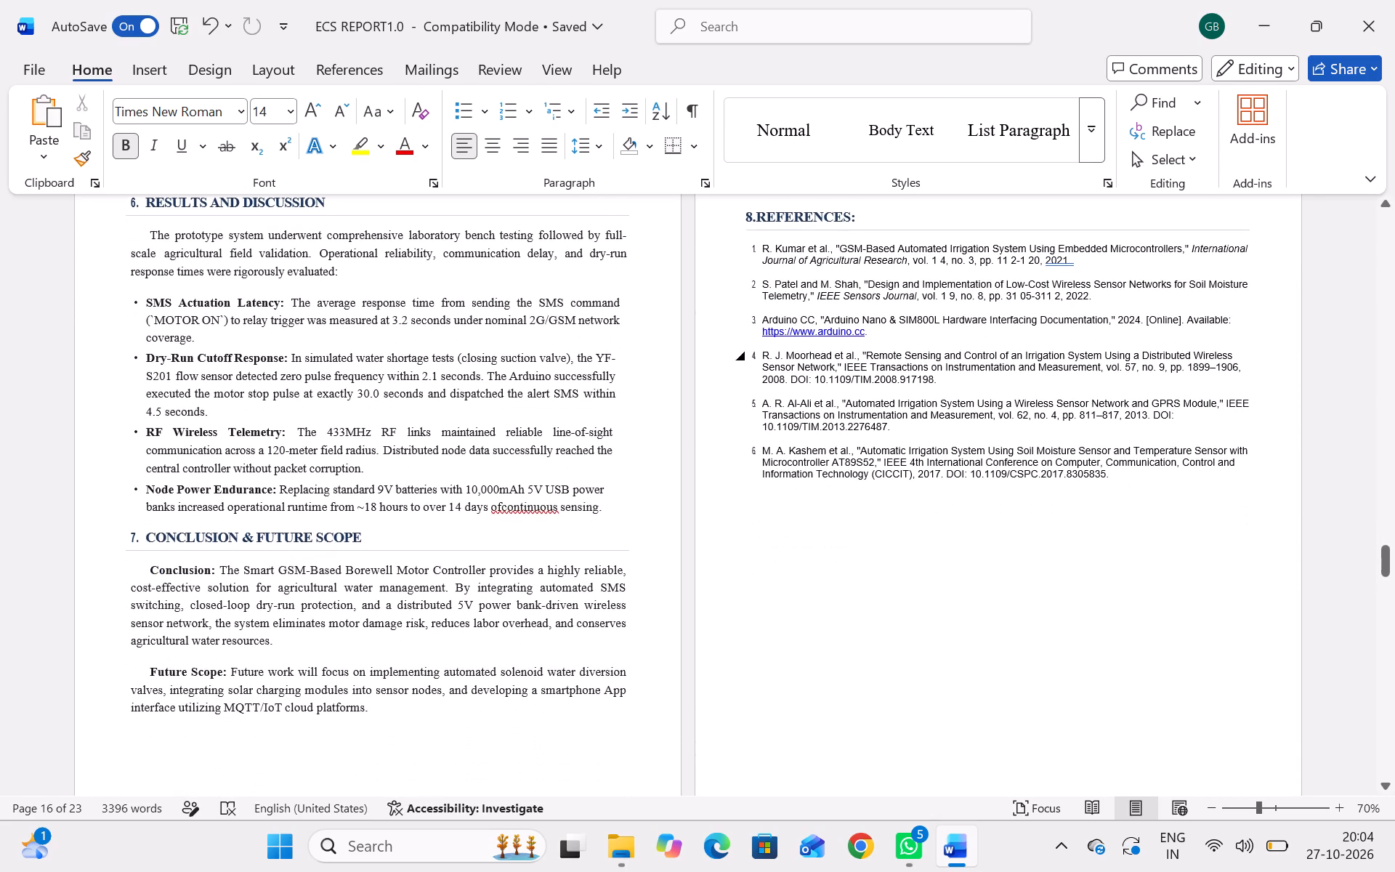
scroll(828, 350, down, 5)
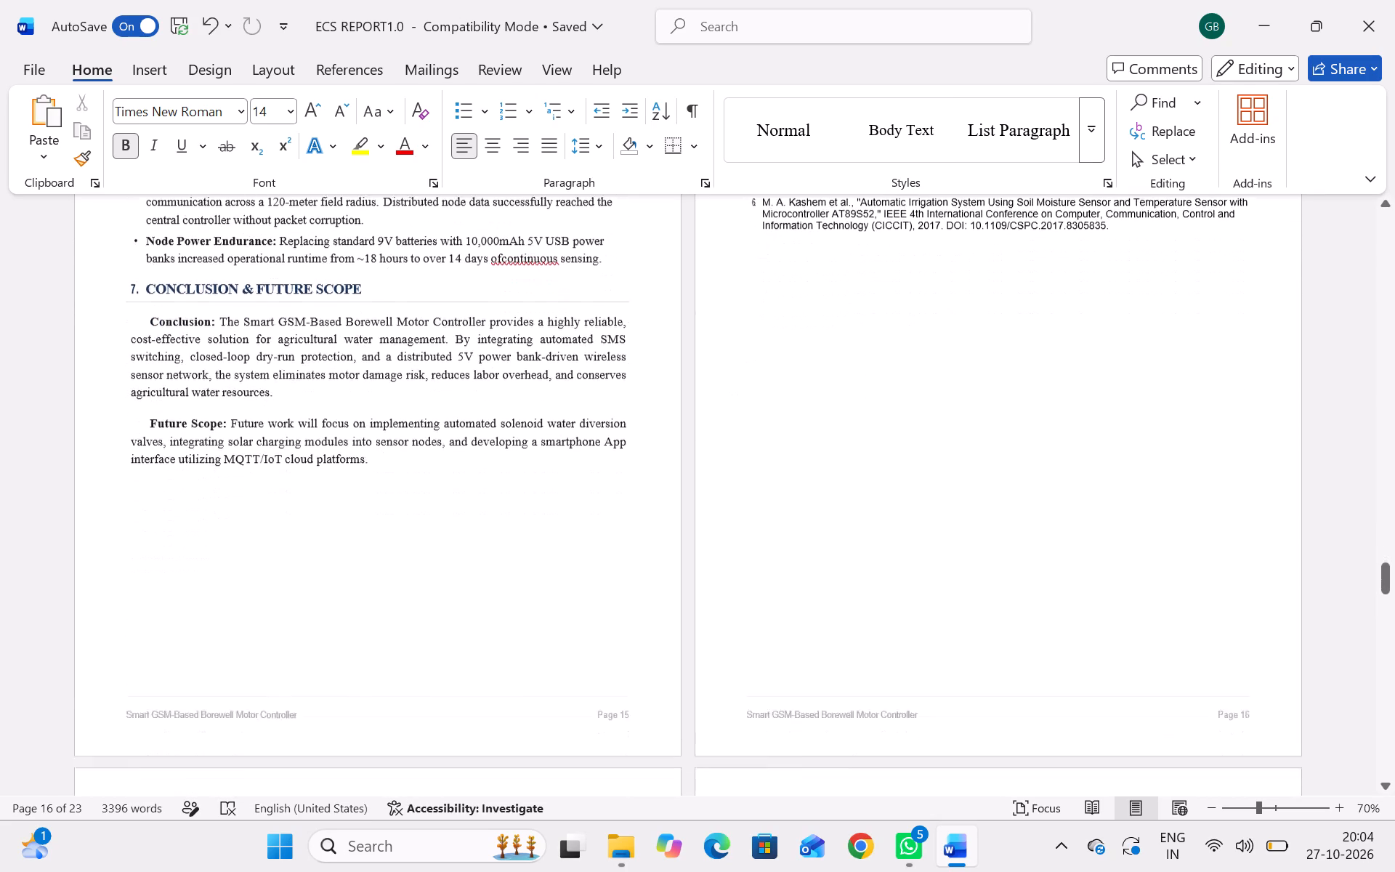
scroll(828, 350, down, 1)
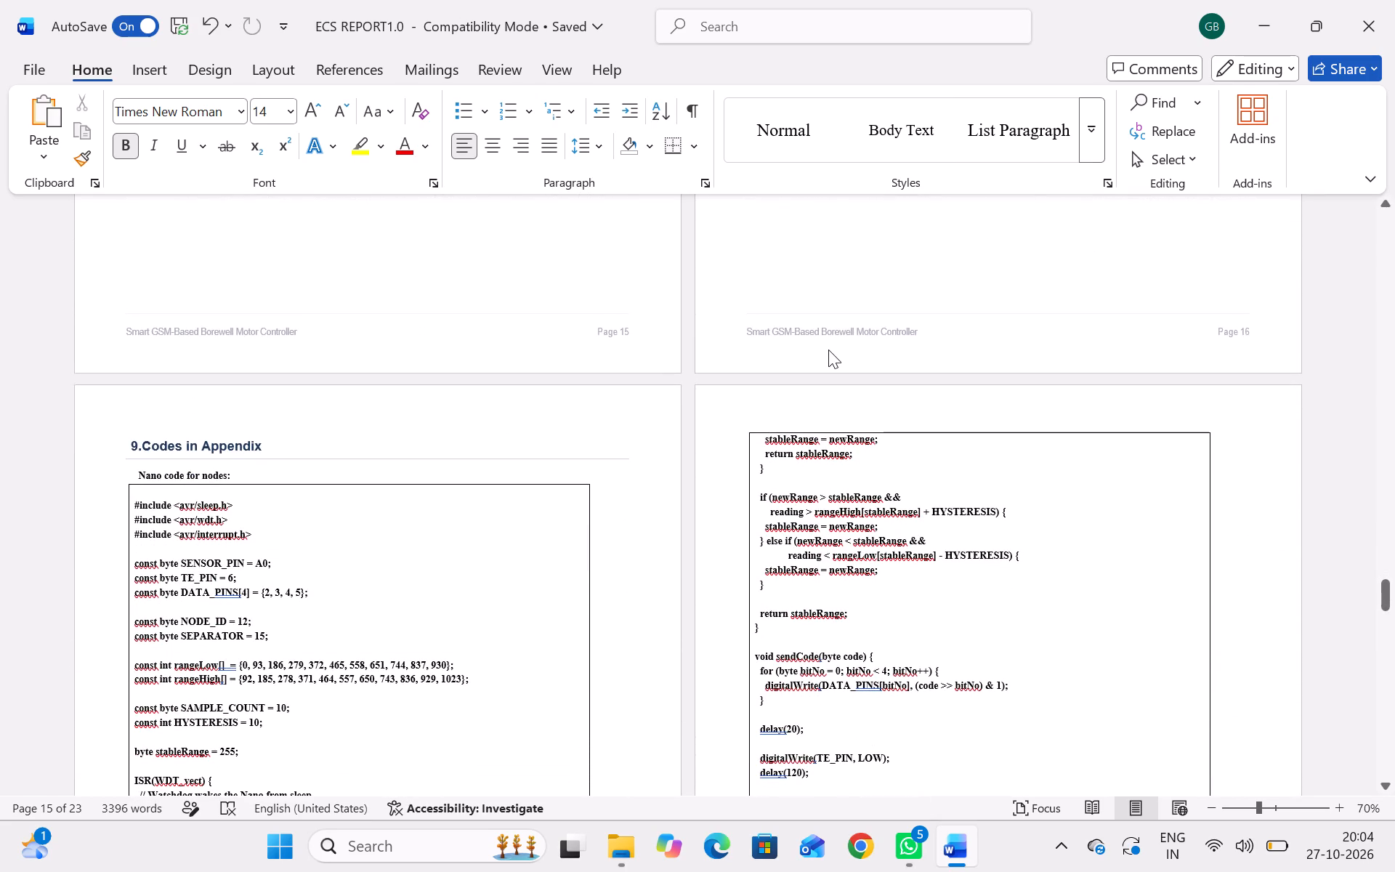
Review the report's pages backwards from References to the Problem Definition & Objectives page, comparing headings and their divider lines.
scroll(517, 343, up, 5)
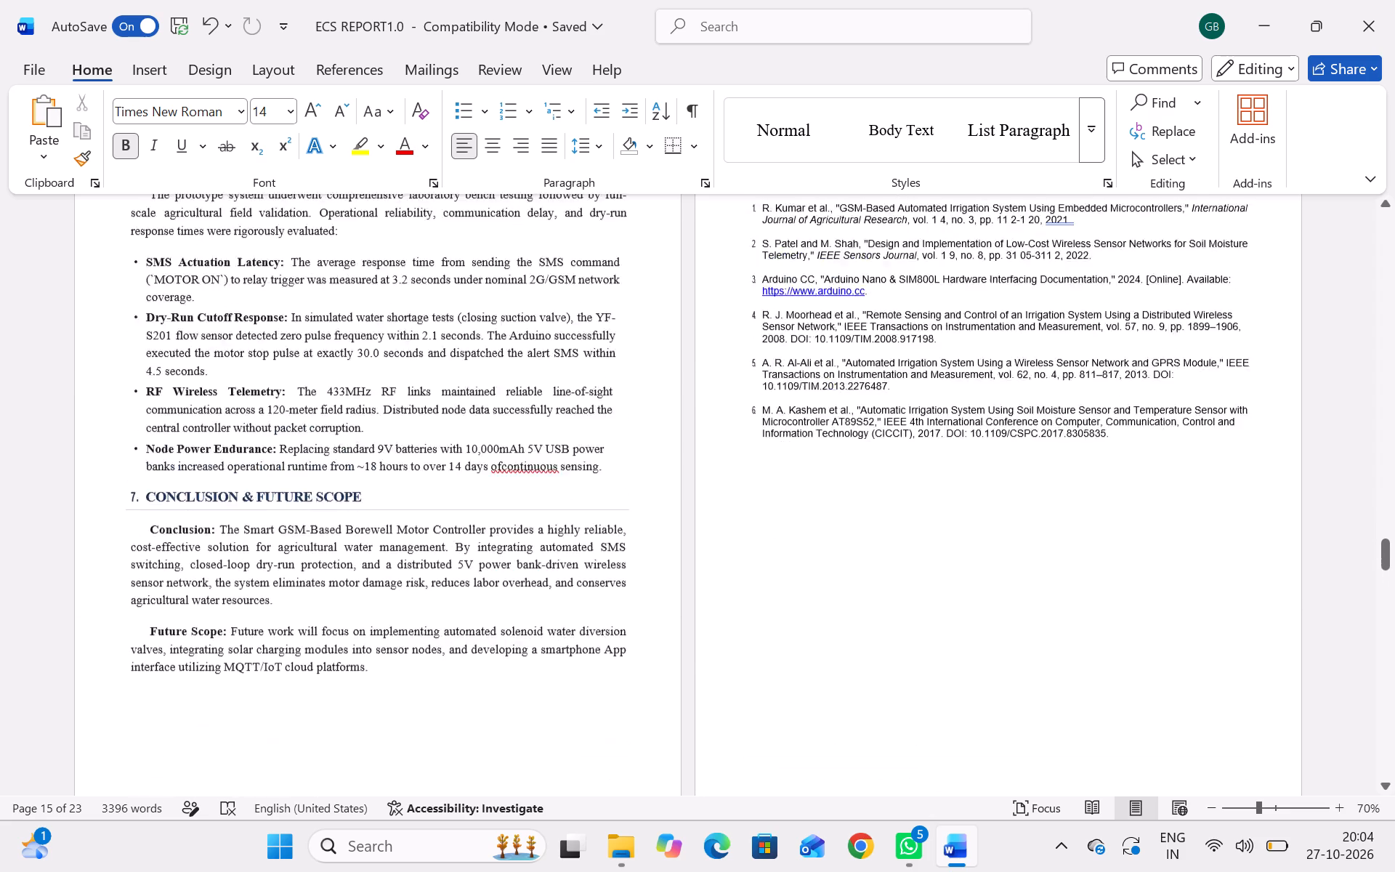
scroll(517, 343, up, 9)
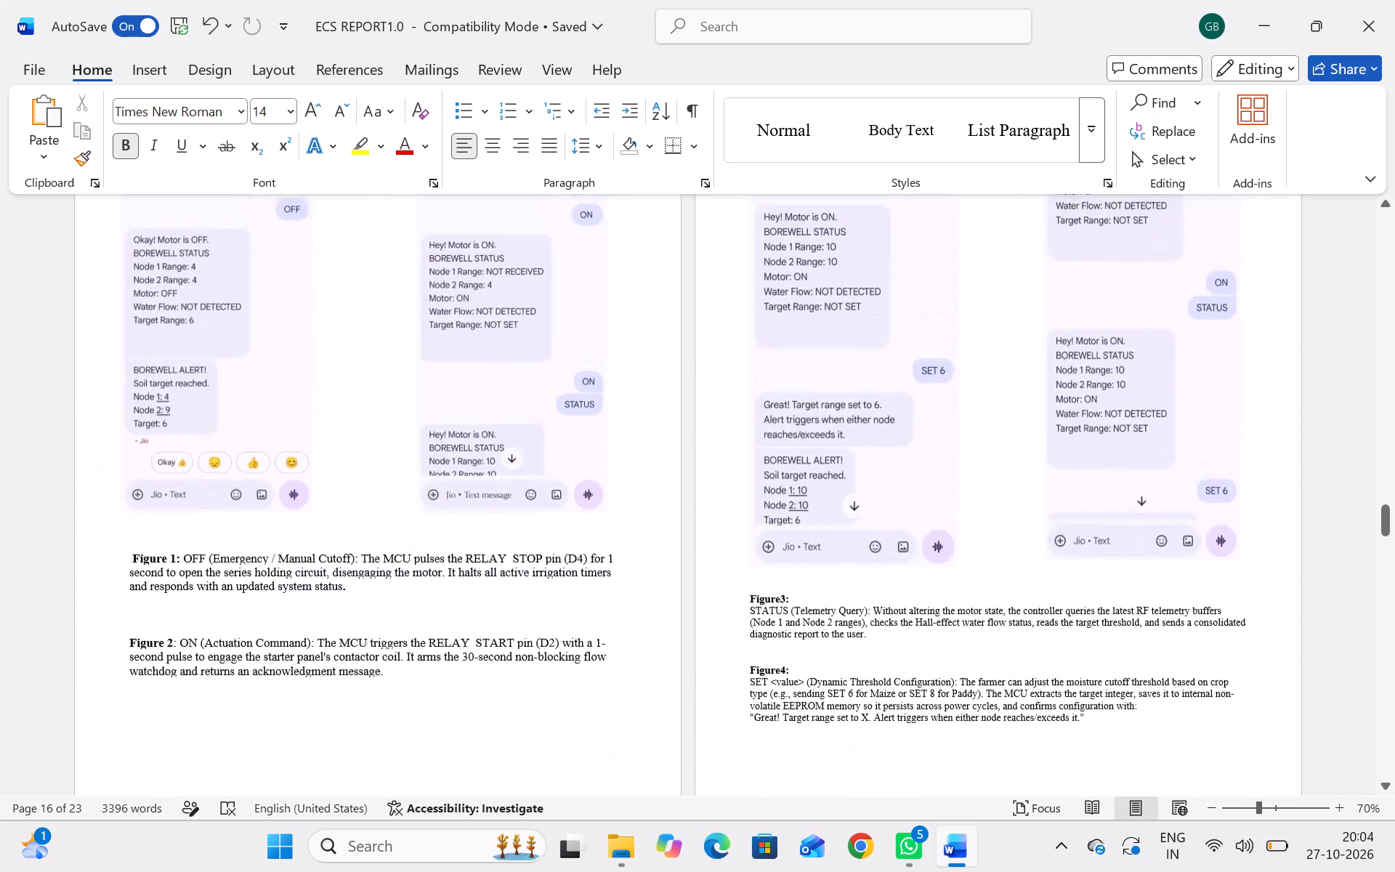
scroll(517, 343, up, 12)
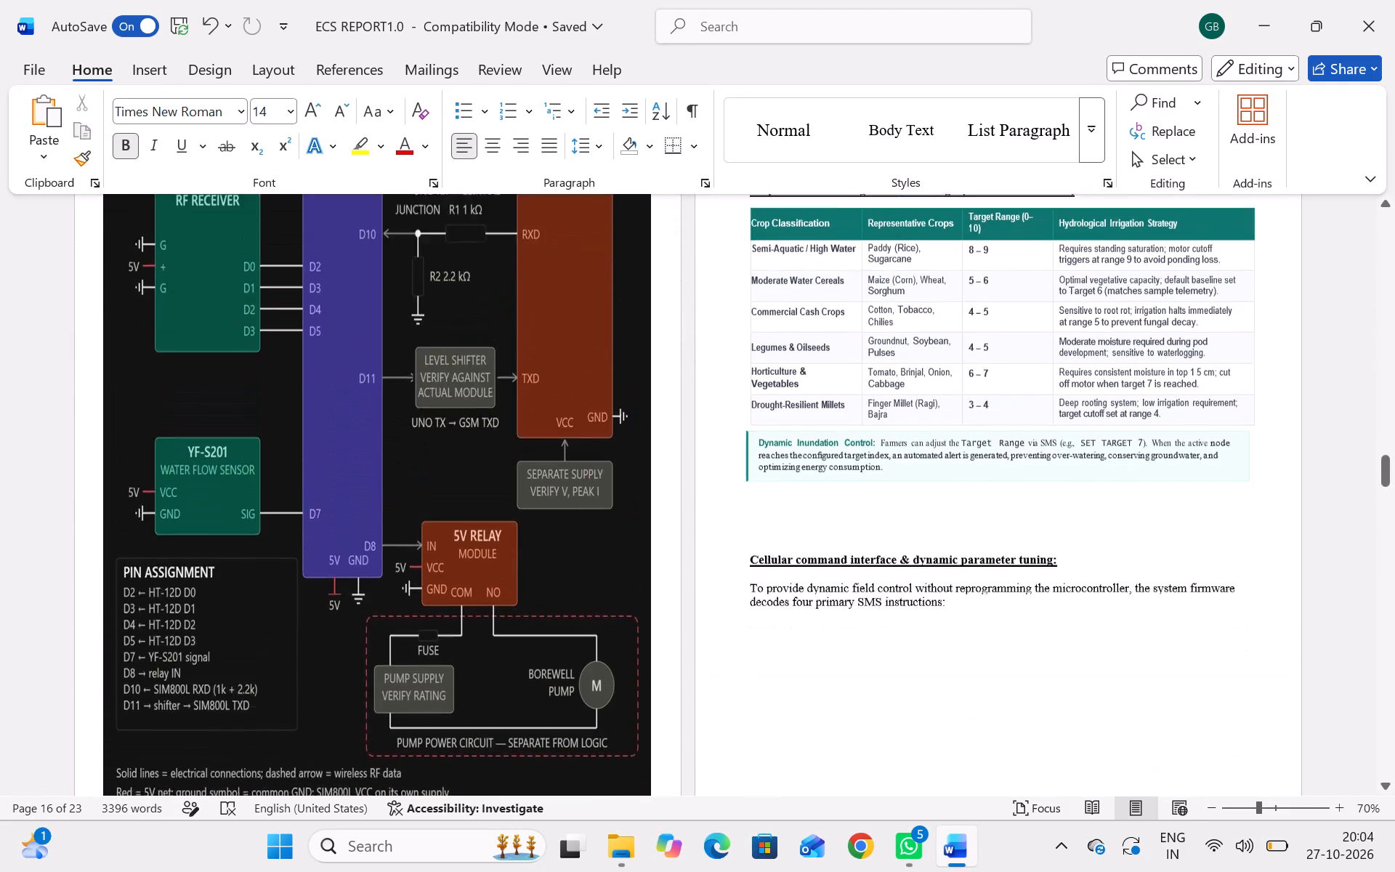
scroll(517, 343, up, 4)
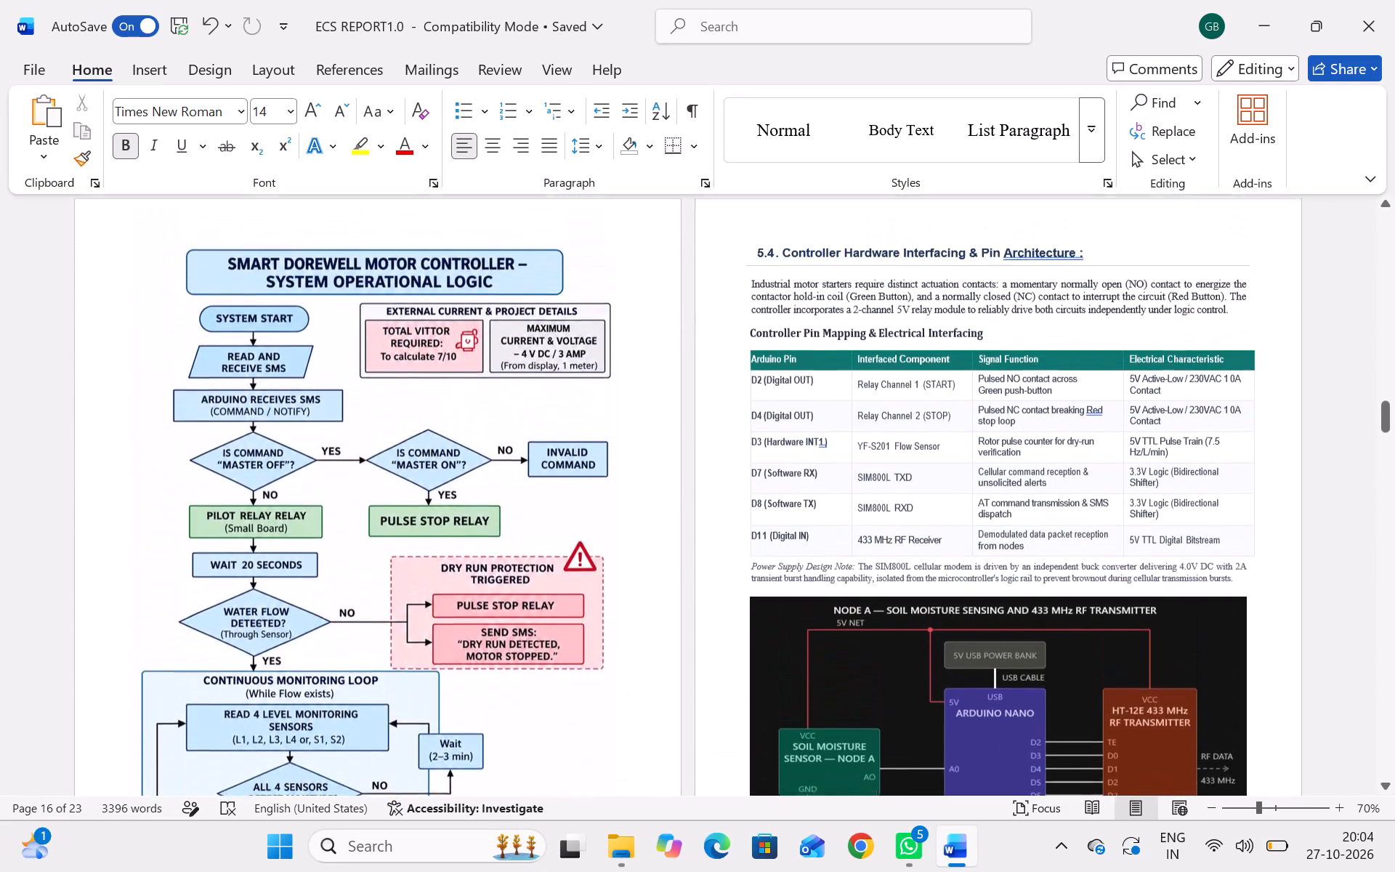
scroll(517, 343, up, 8)
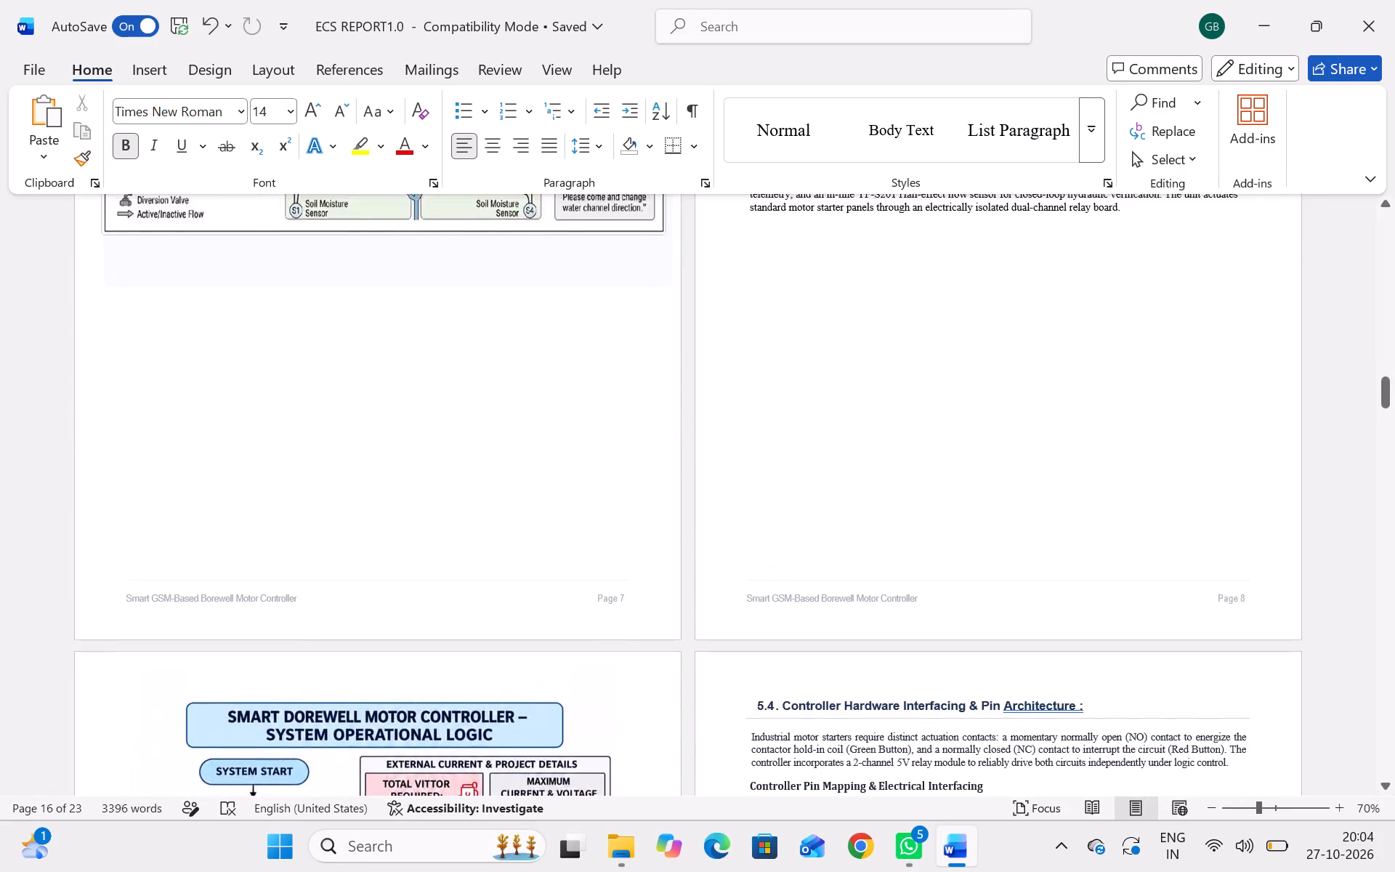
scroll(517, 343, up, 7)
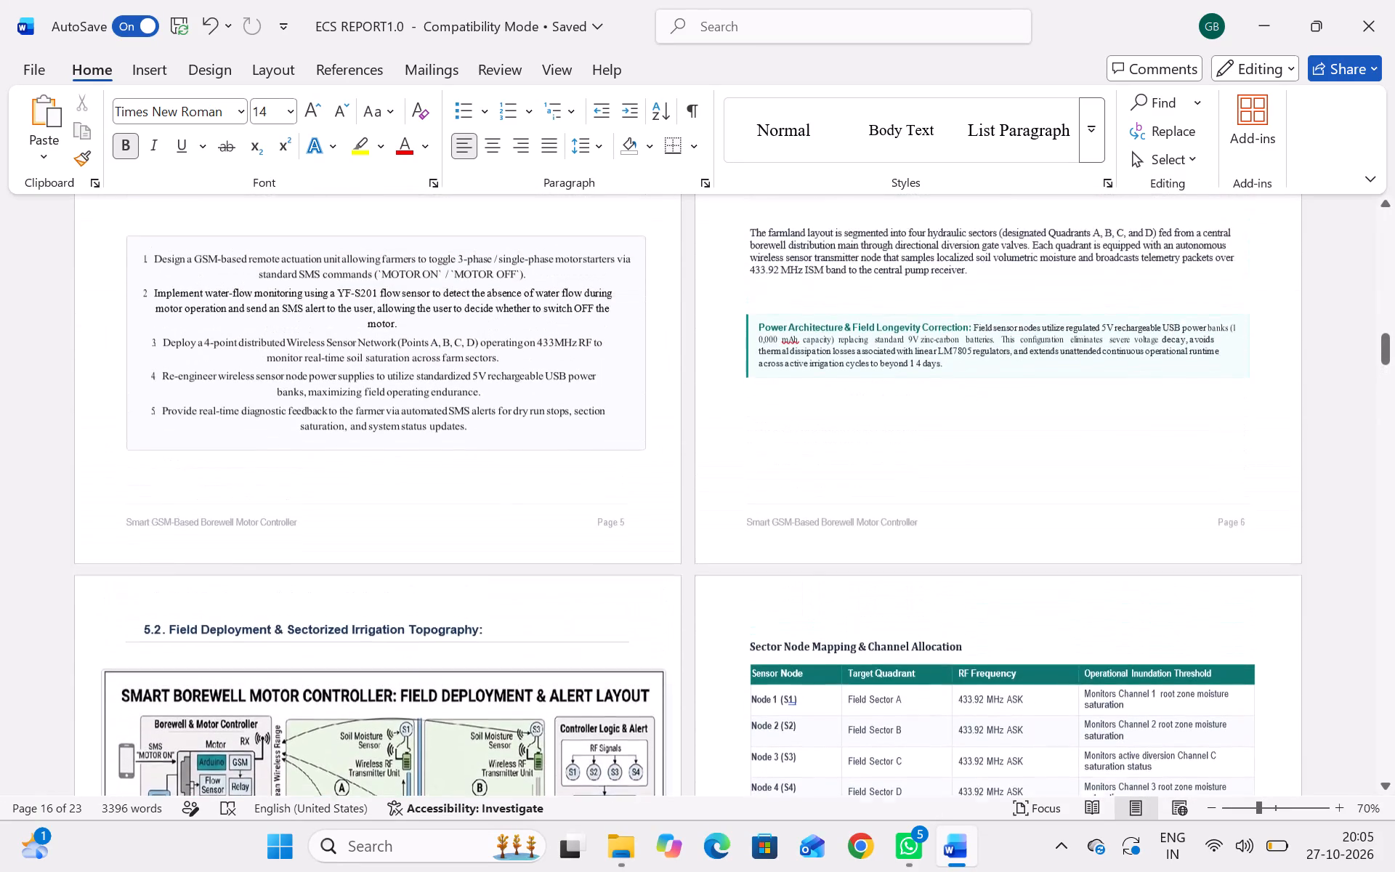
scroll(517, 343, up, 4)
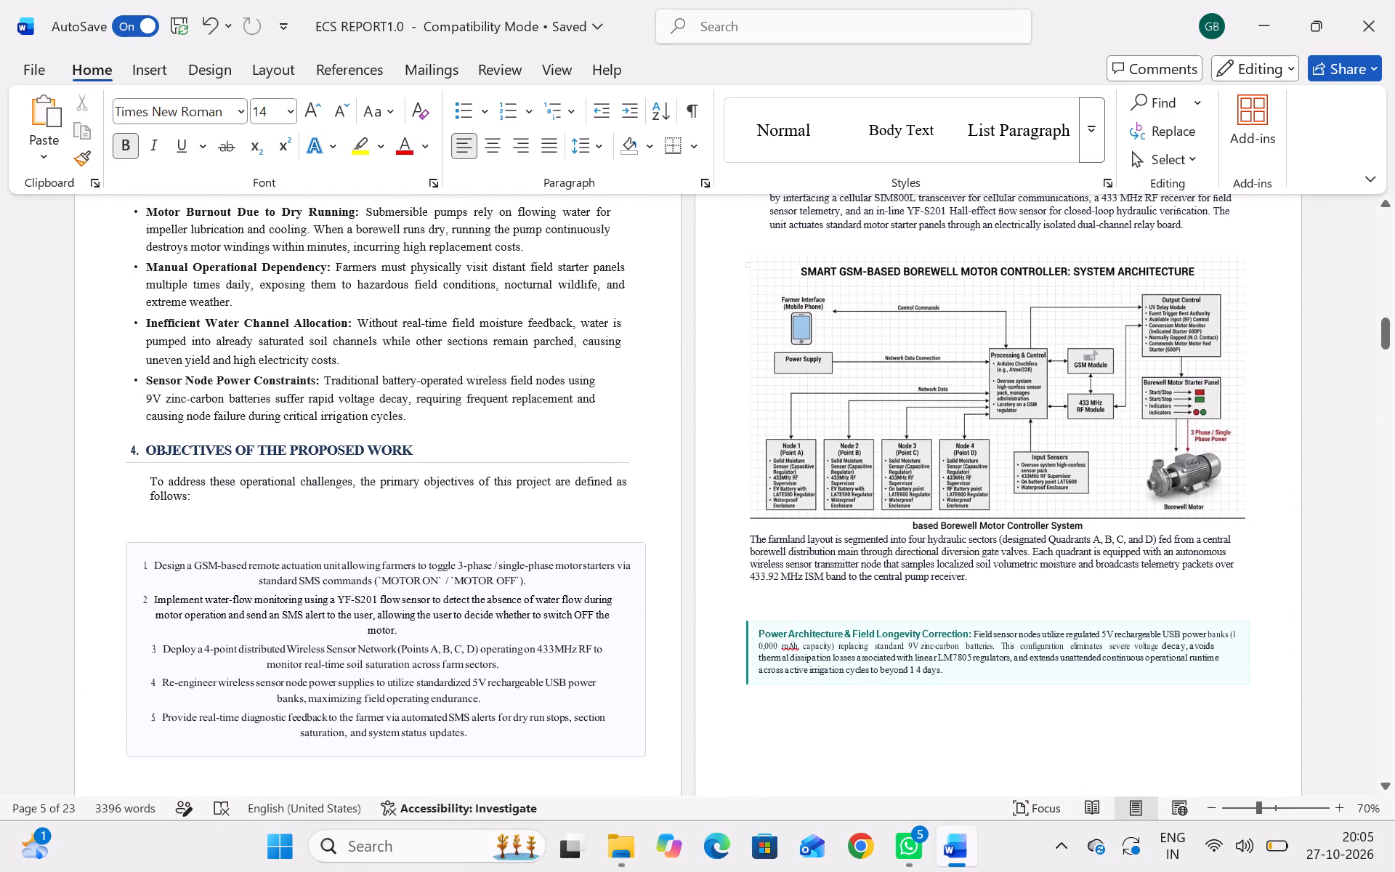
scroll(278, 434, up, 3)
scroll(278, 434, down, 1)
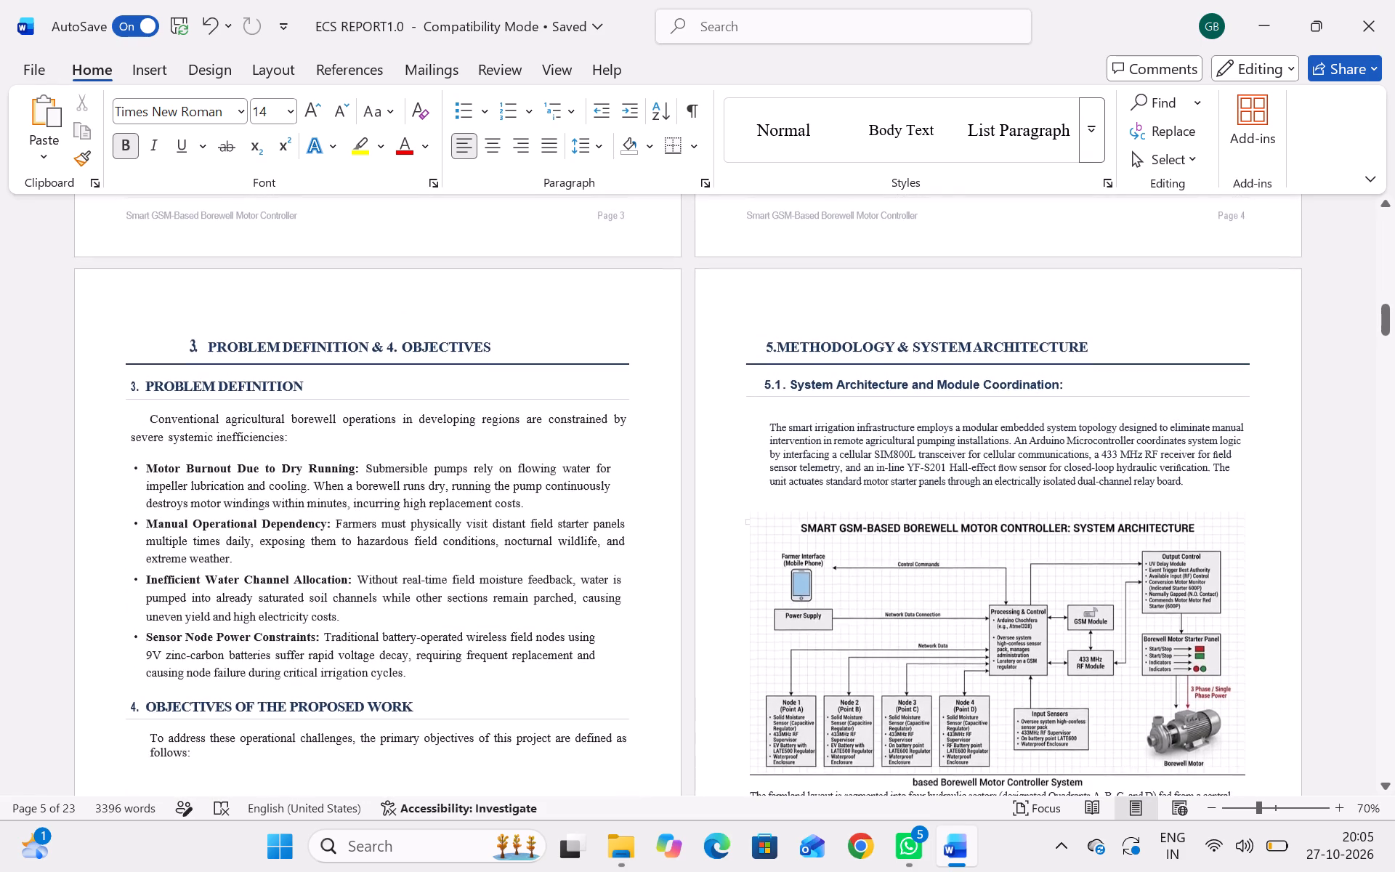
scroll(278, 434, down, 1)
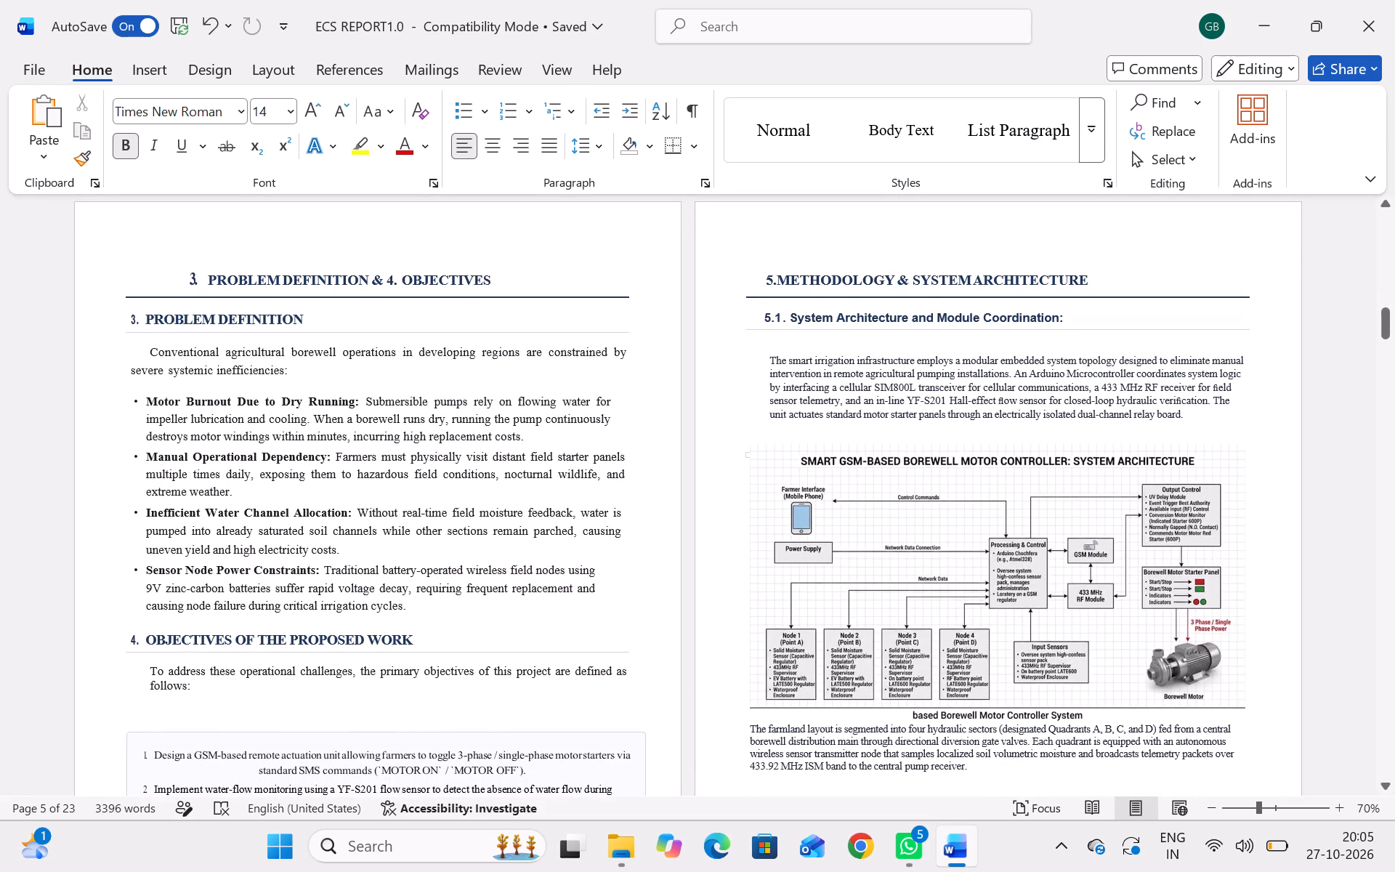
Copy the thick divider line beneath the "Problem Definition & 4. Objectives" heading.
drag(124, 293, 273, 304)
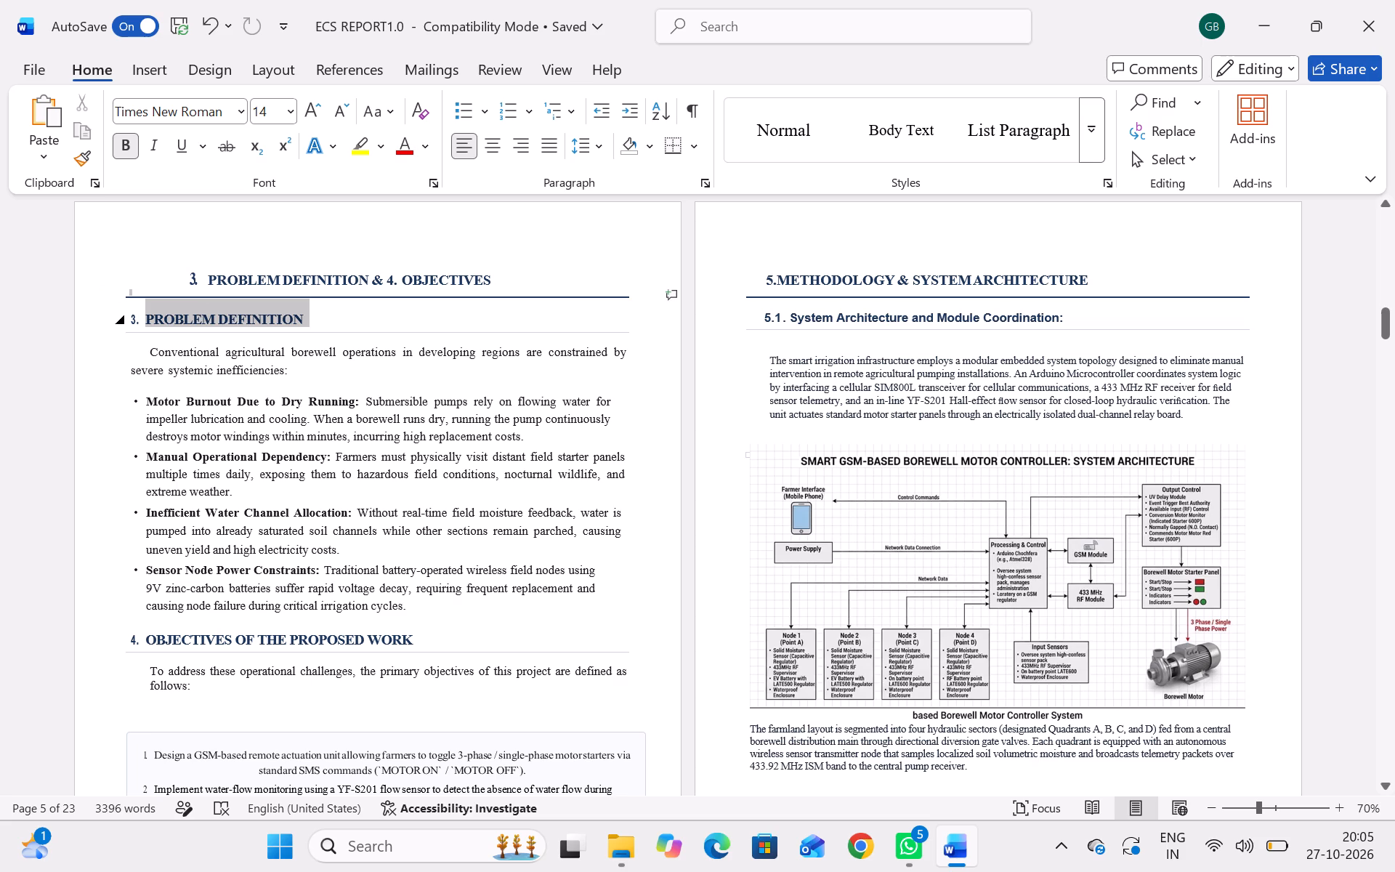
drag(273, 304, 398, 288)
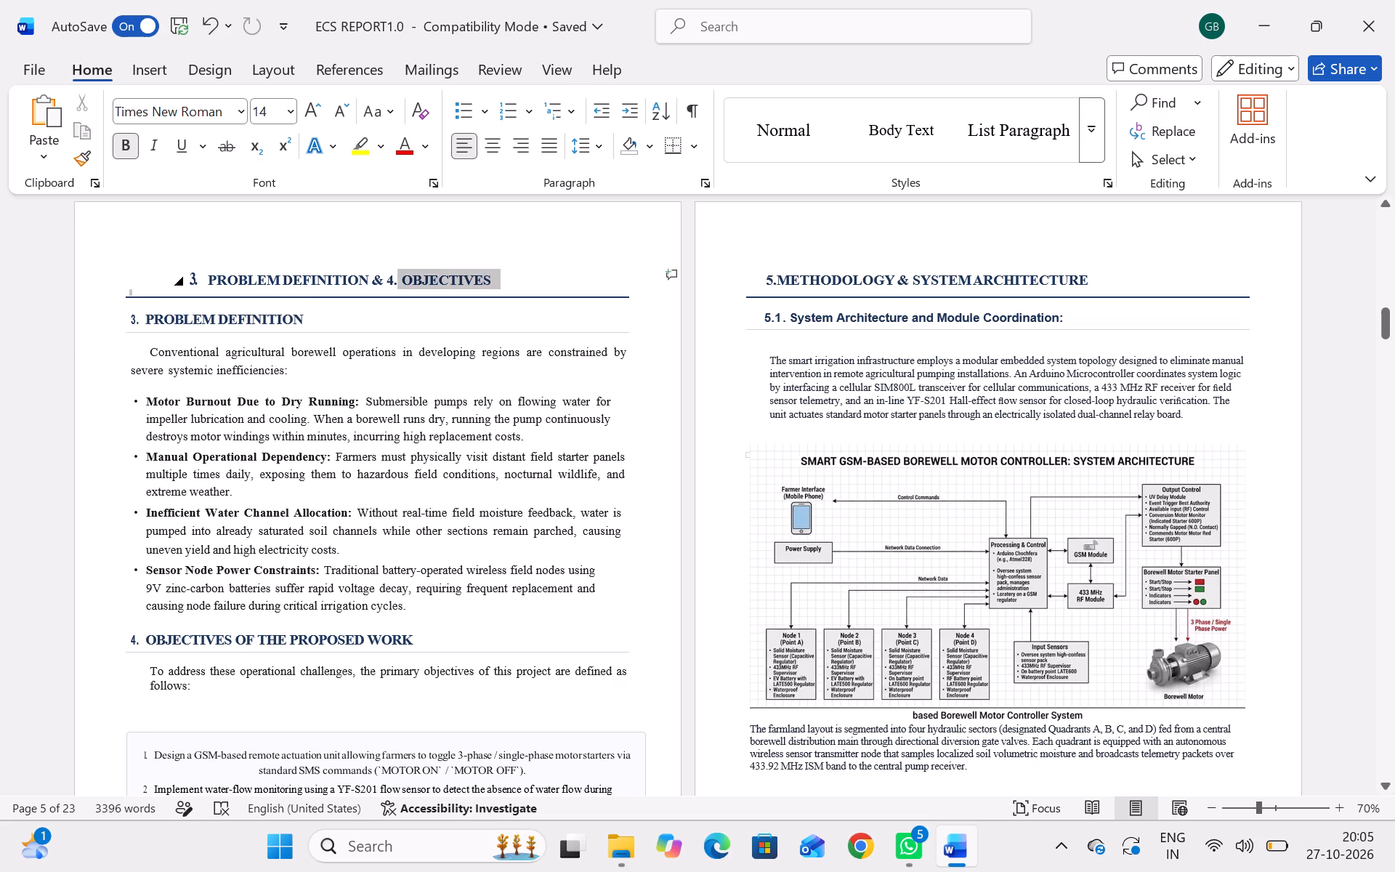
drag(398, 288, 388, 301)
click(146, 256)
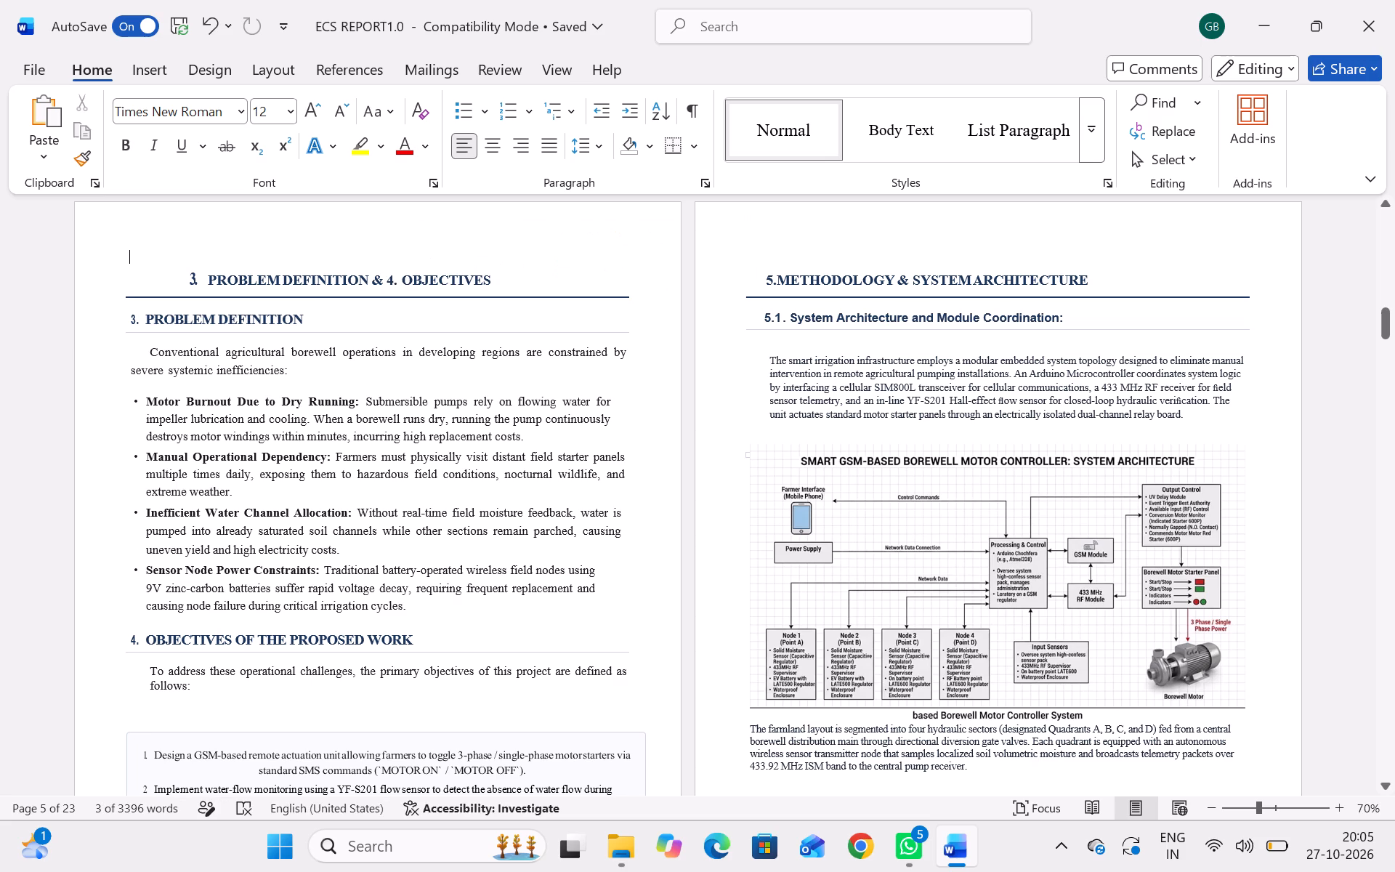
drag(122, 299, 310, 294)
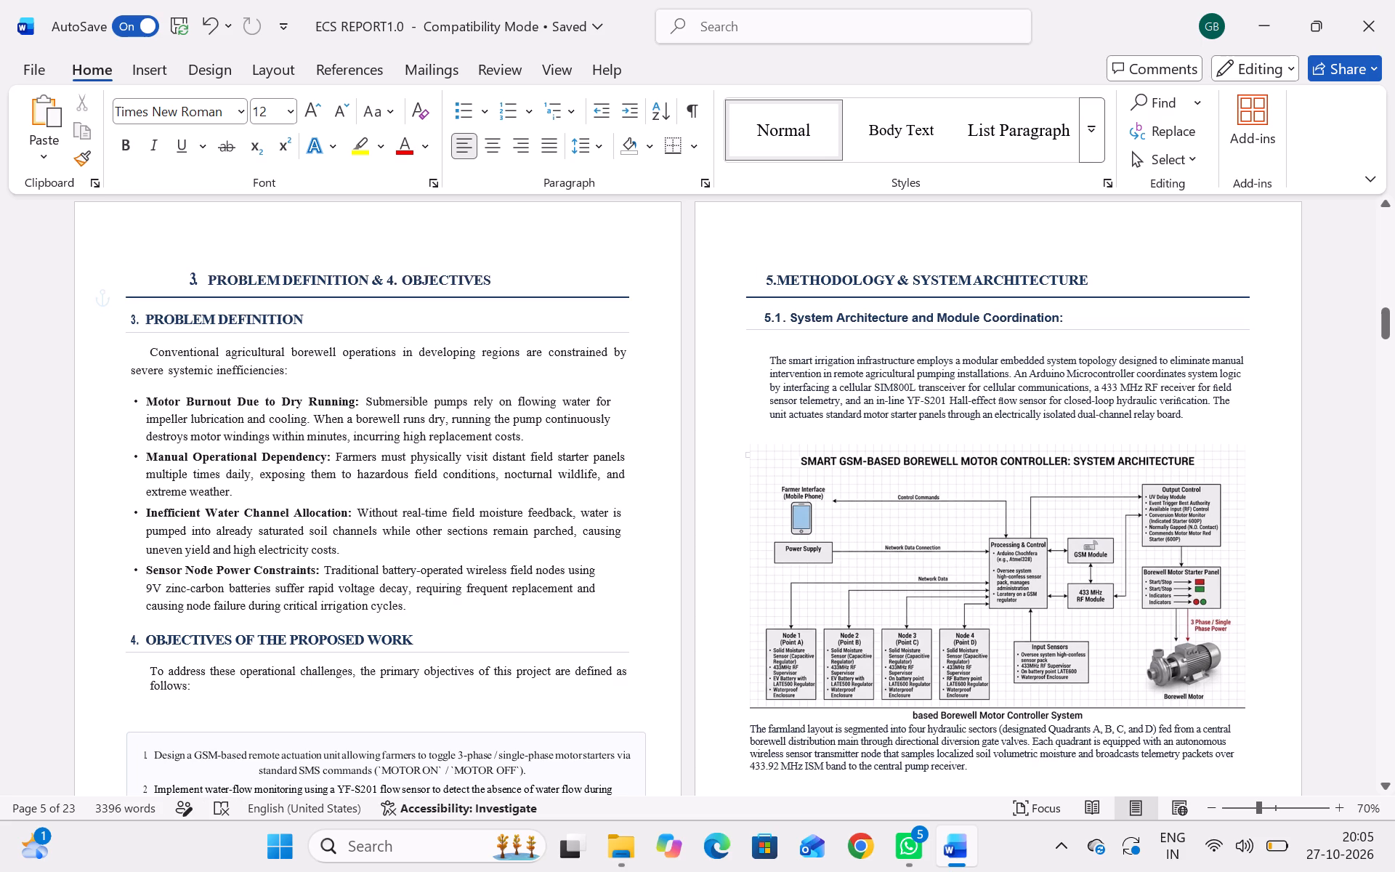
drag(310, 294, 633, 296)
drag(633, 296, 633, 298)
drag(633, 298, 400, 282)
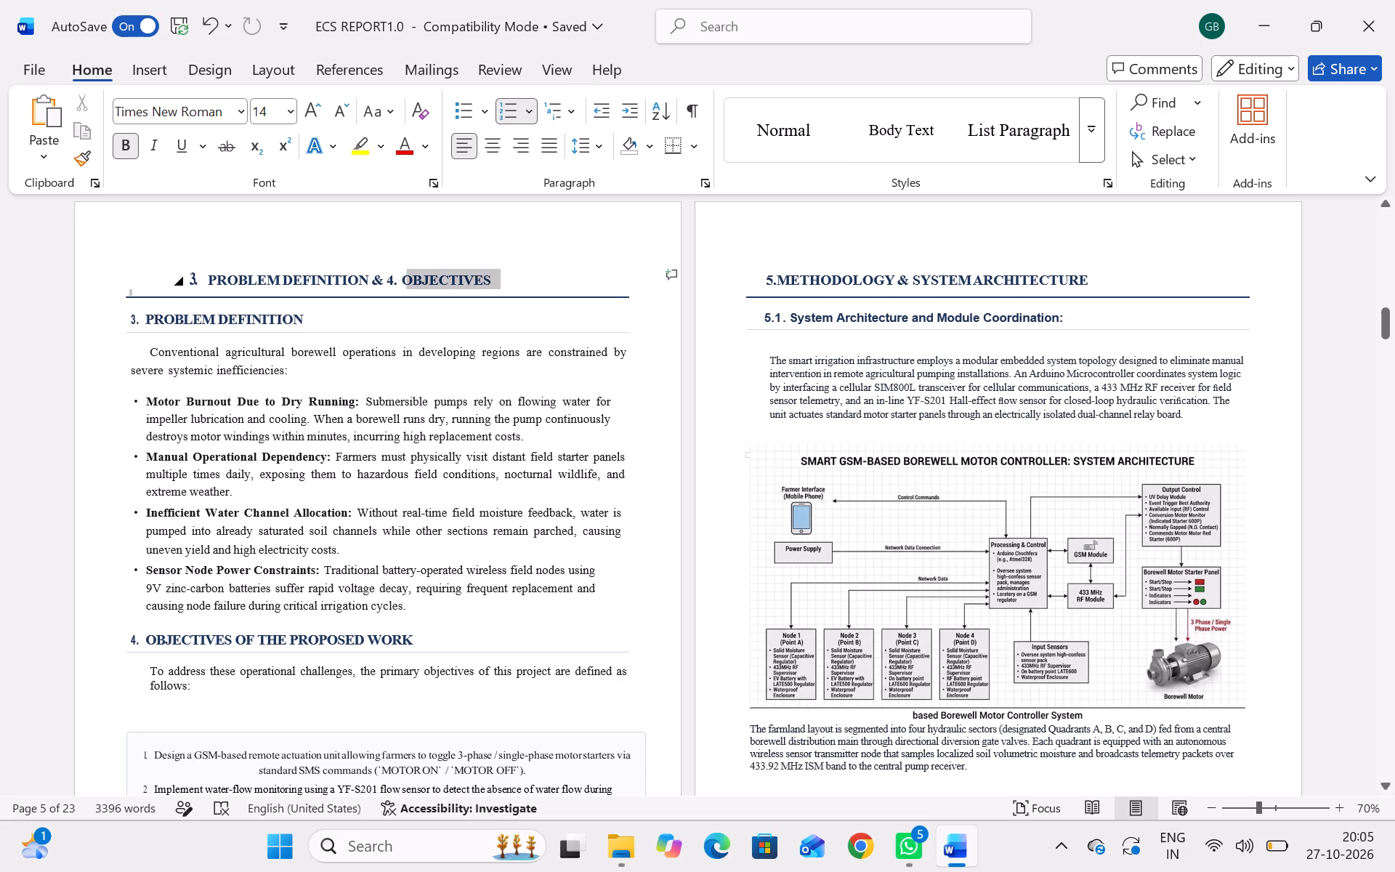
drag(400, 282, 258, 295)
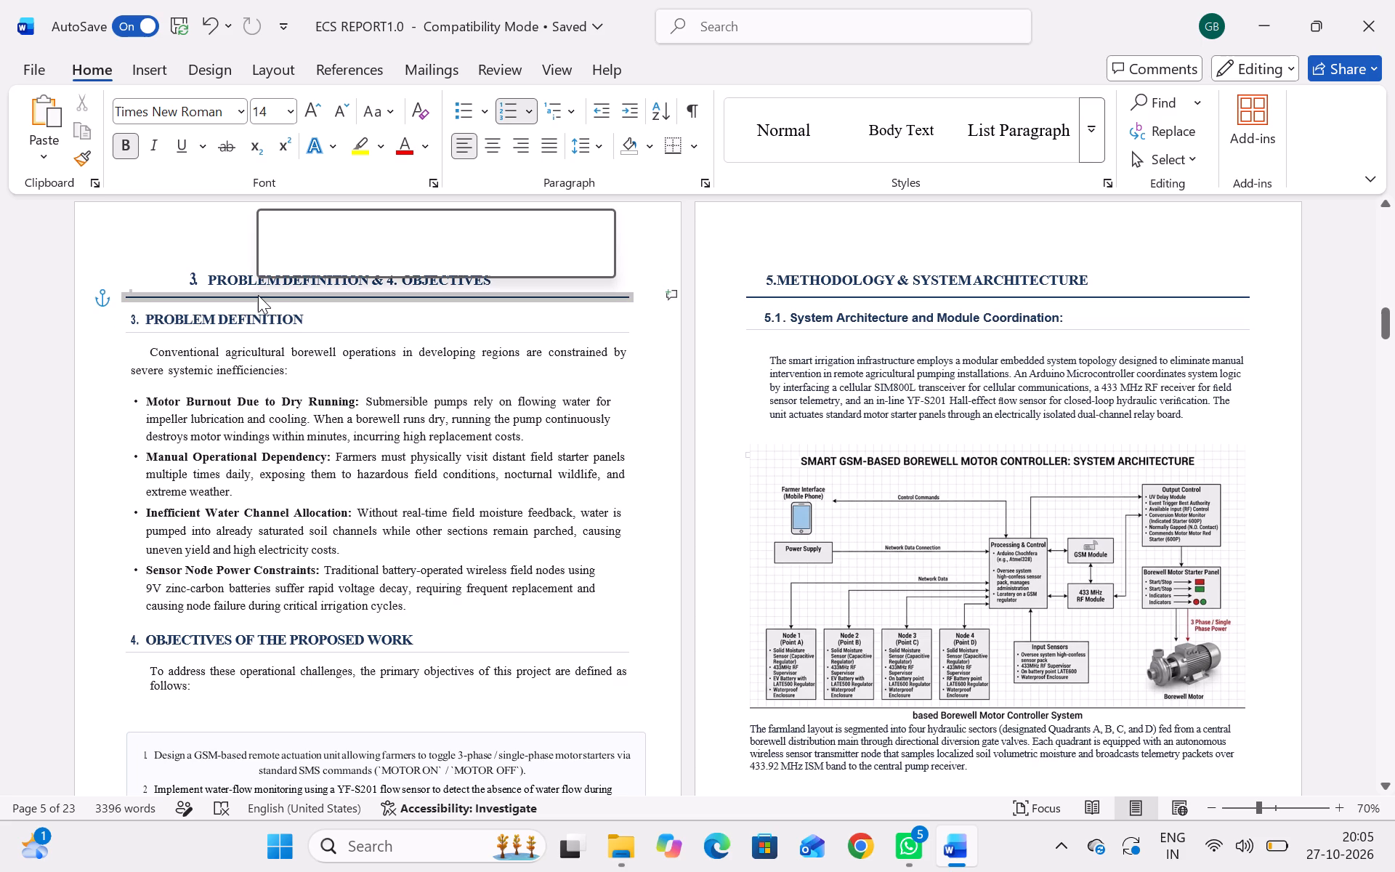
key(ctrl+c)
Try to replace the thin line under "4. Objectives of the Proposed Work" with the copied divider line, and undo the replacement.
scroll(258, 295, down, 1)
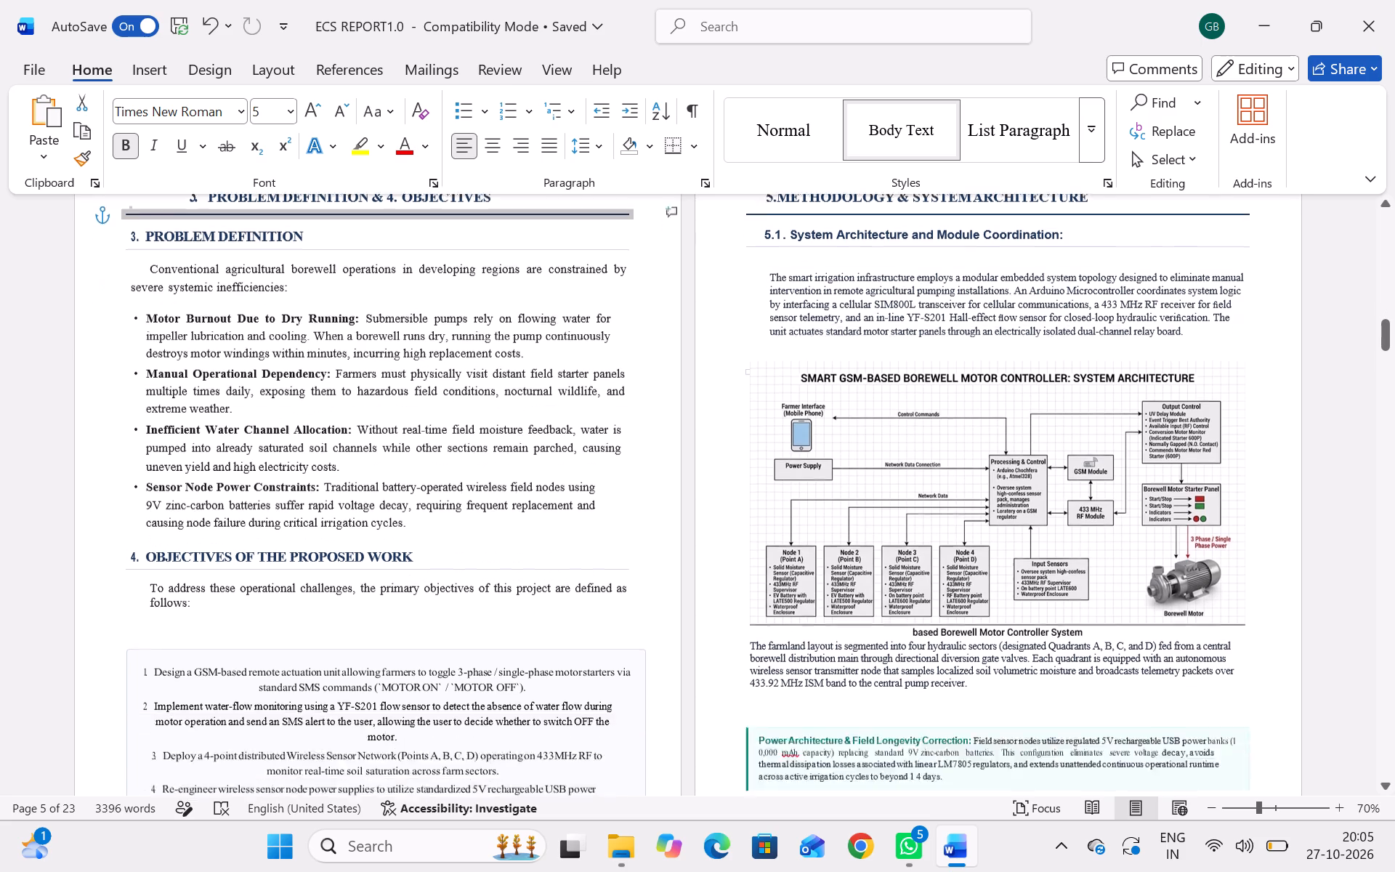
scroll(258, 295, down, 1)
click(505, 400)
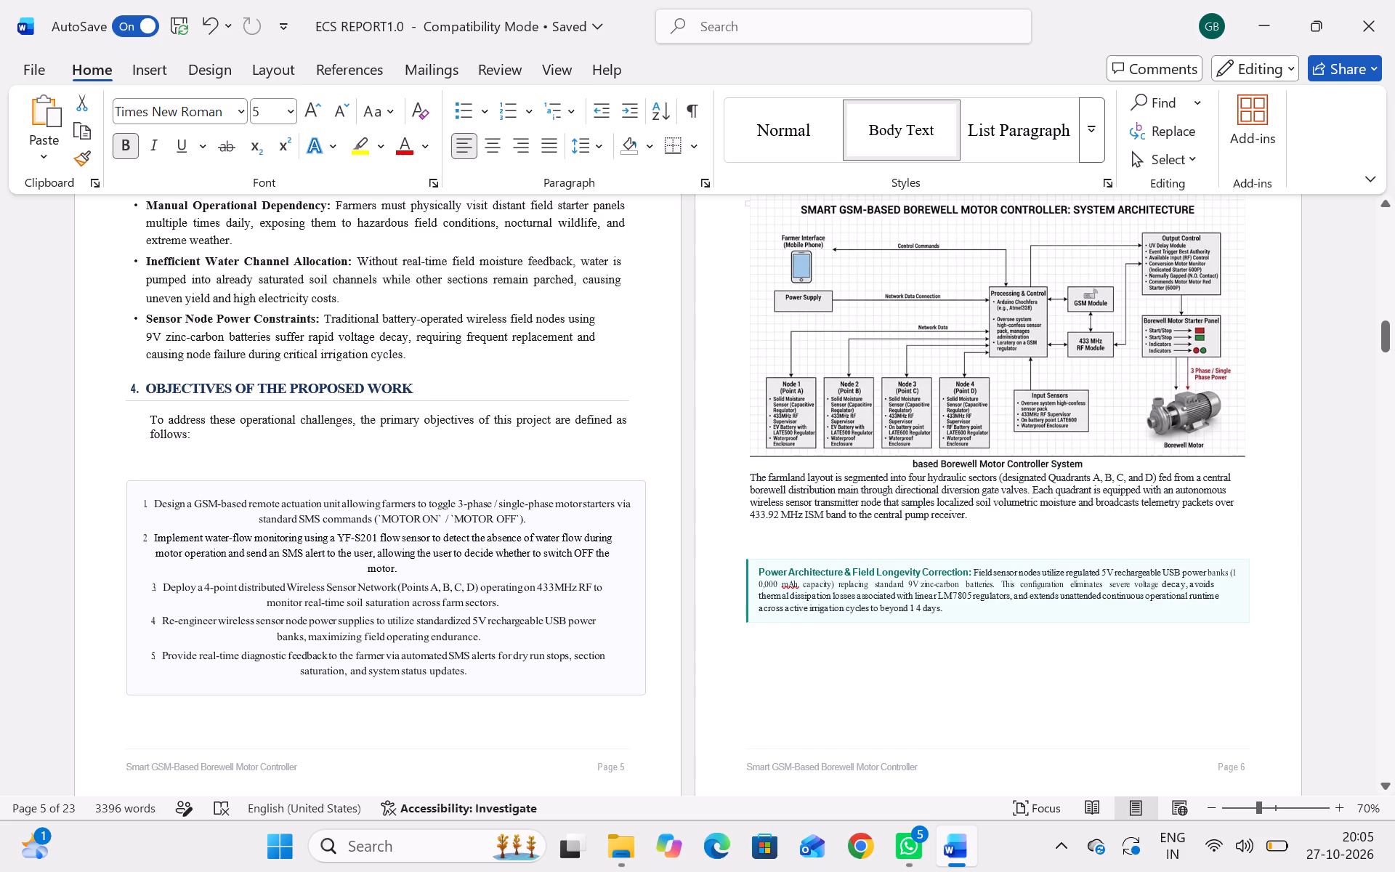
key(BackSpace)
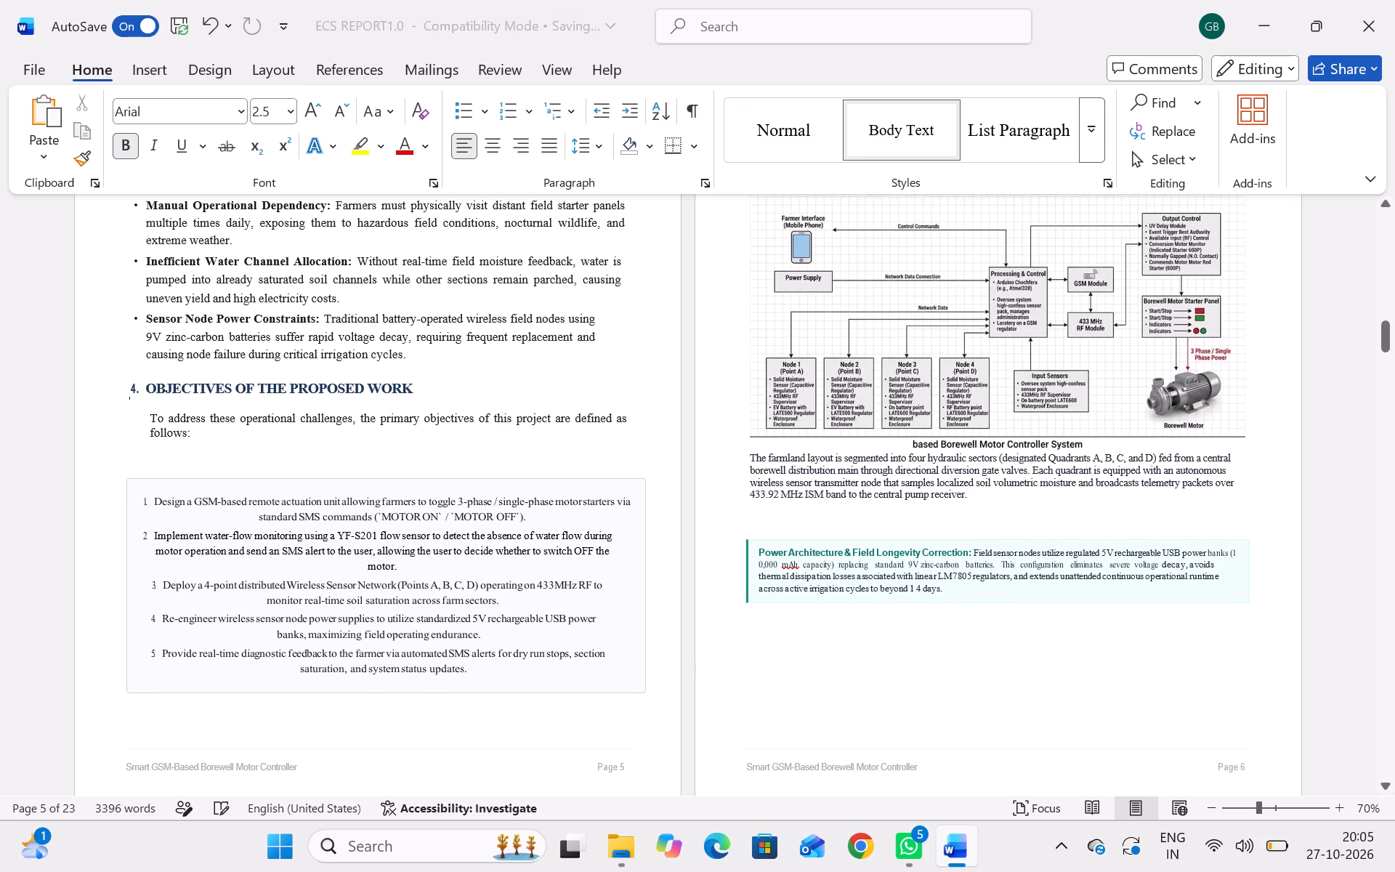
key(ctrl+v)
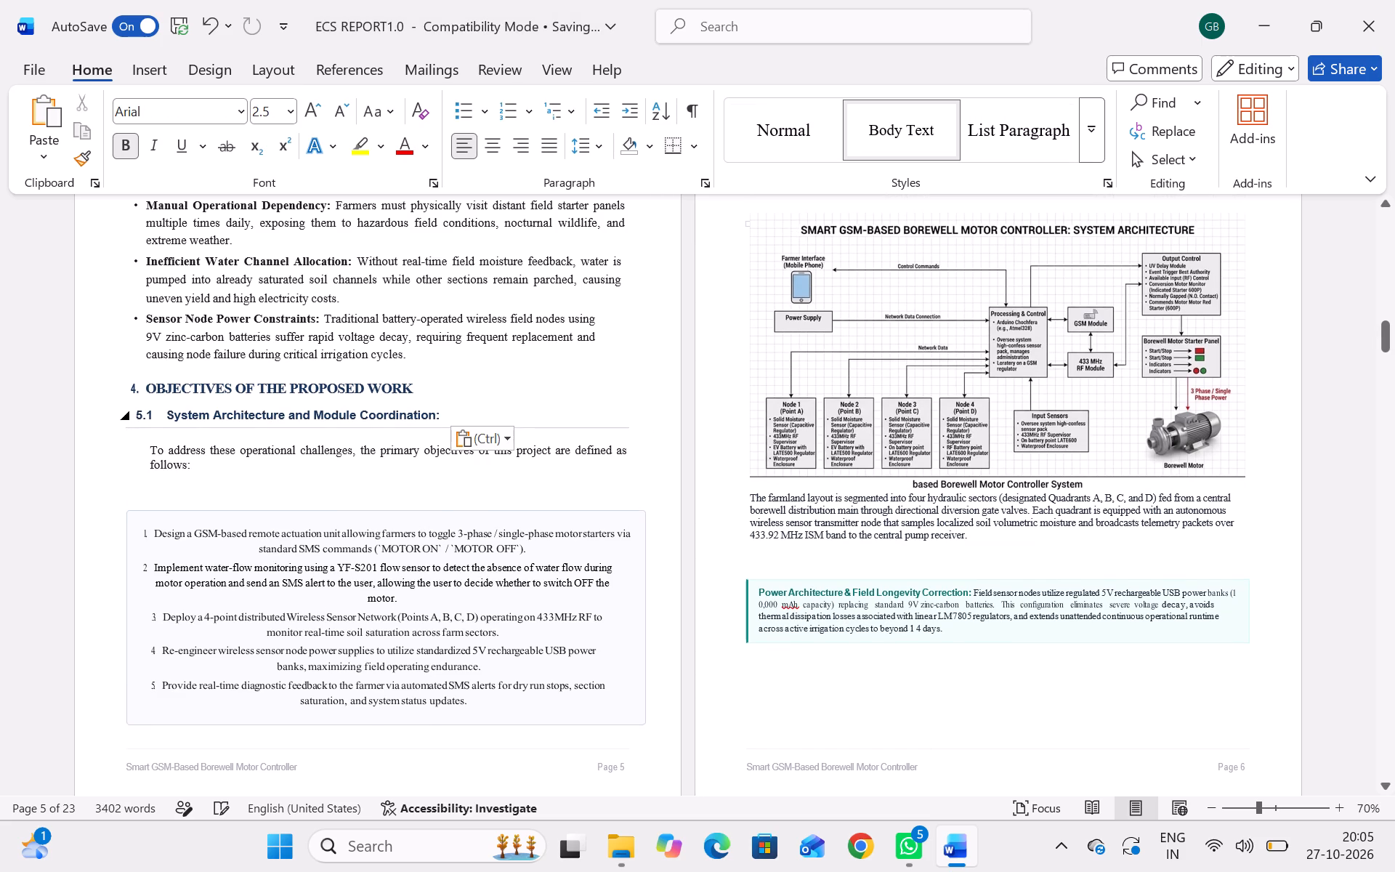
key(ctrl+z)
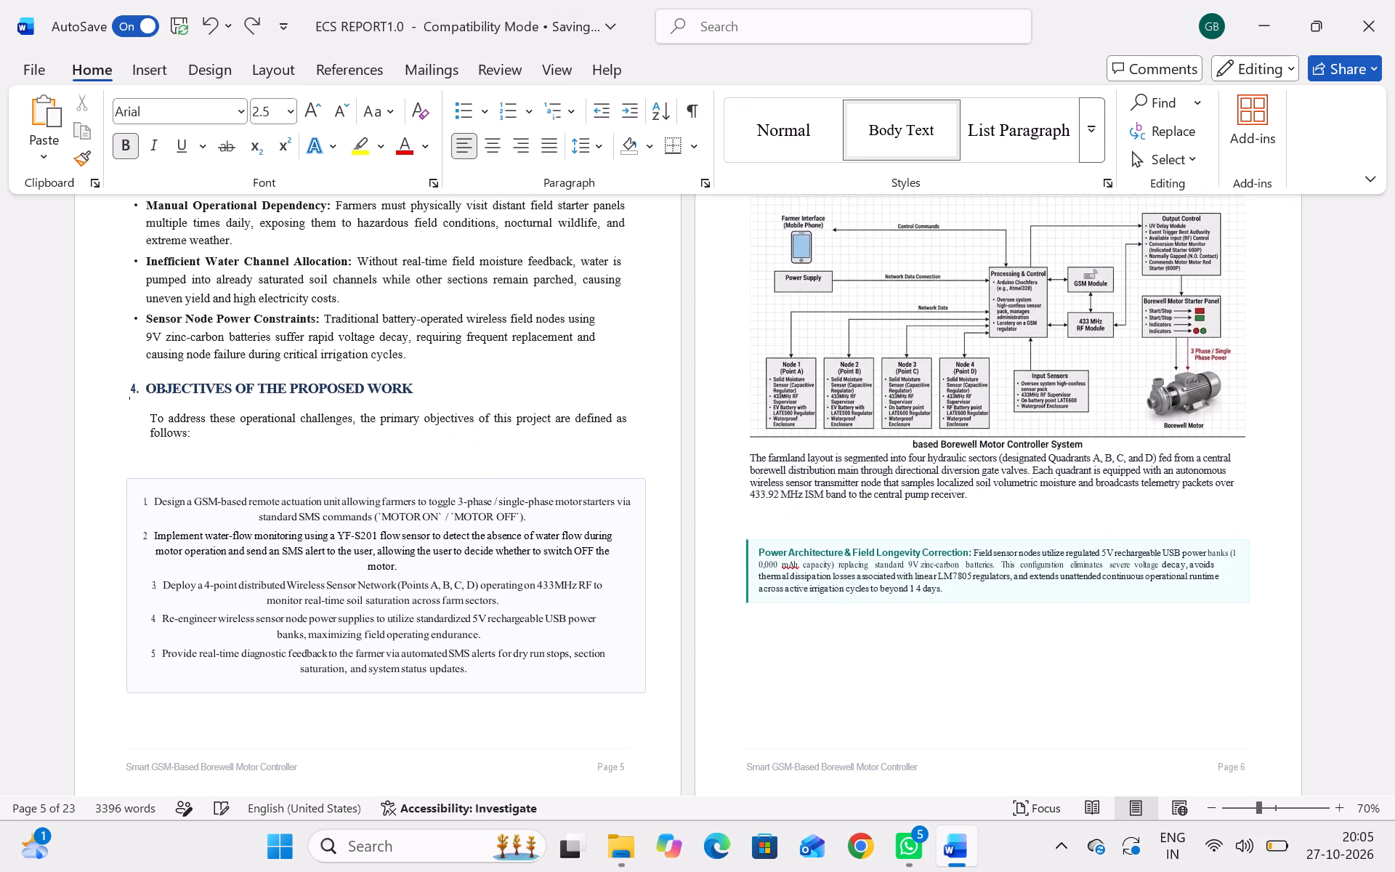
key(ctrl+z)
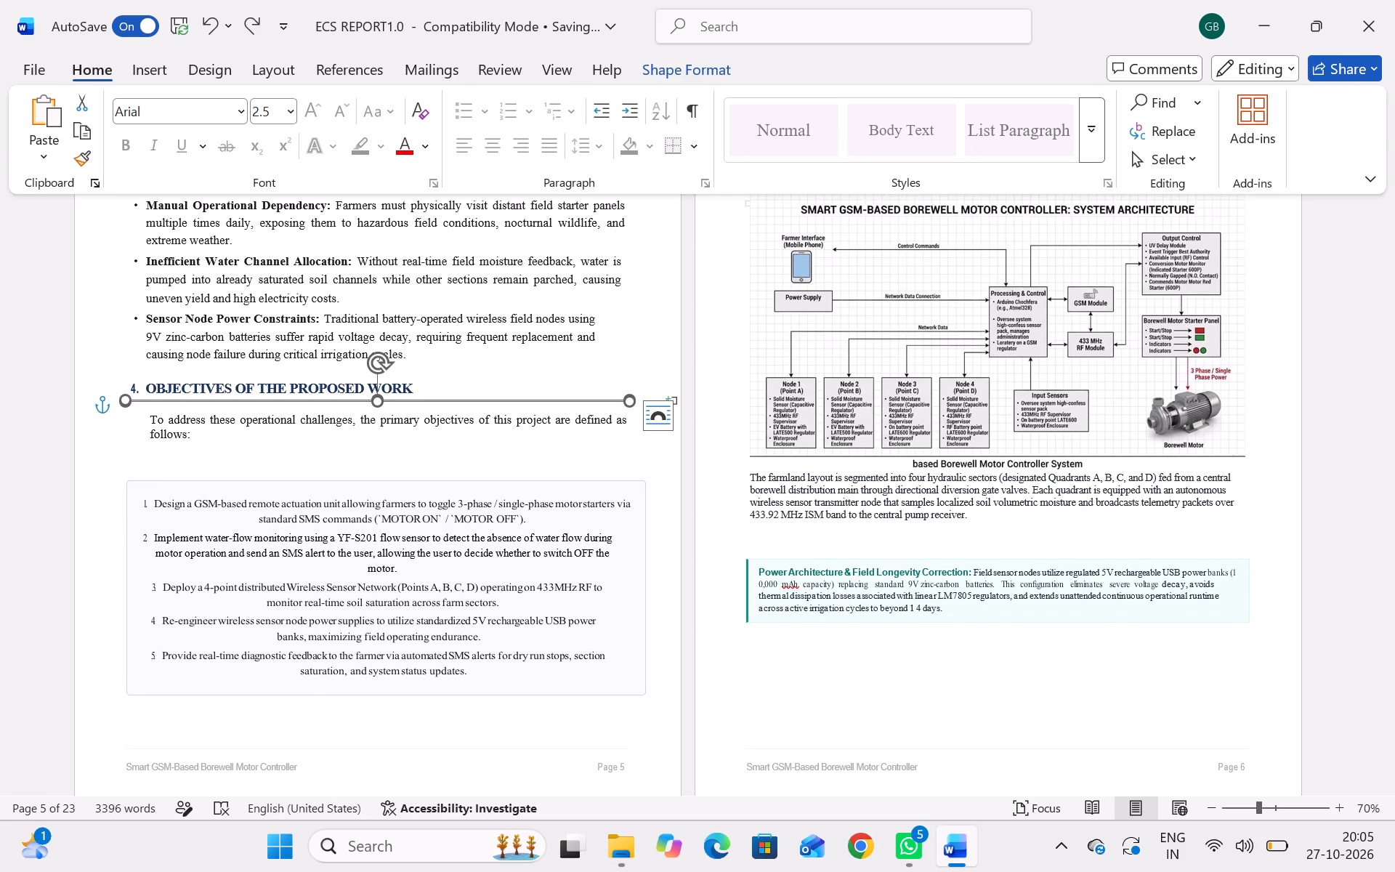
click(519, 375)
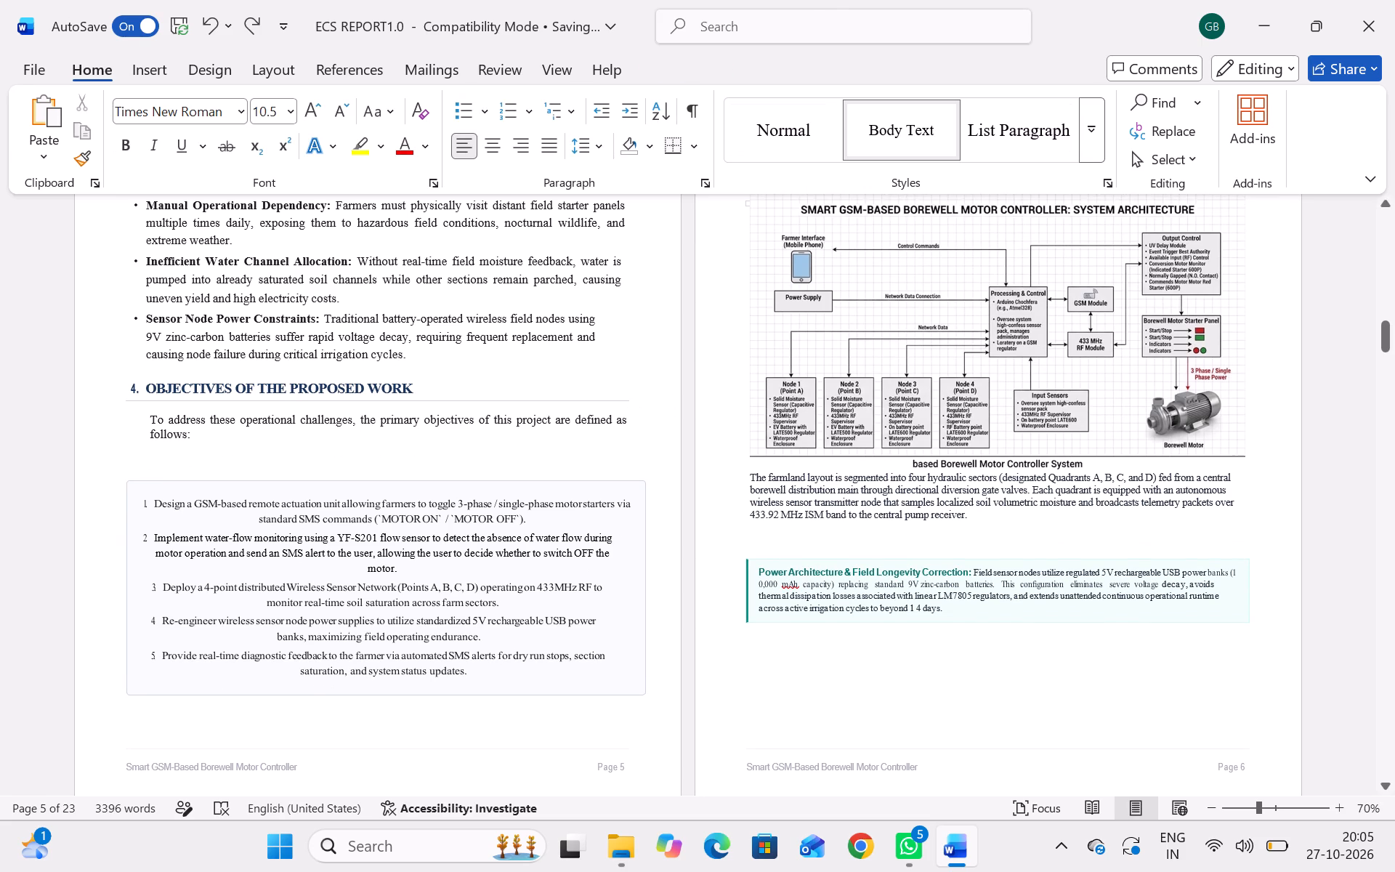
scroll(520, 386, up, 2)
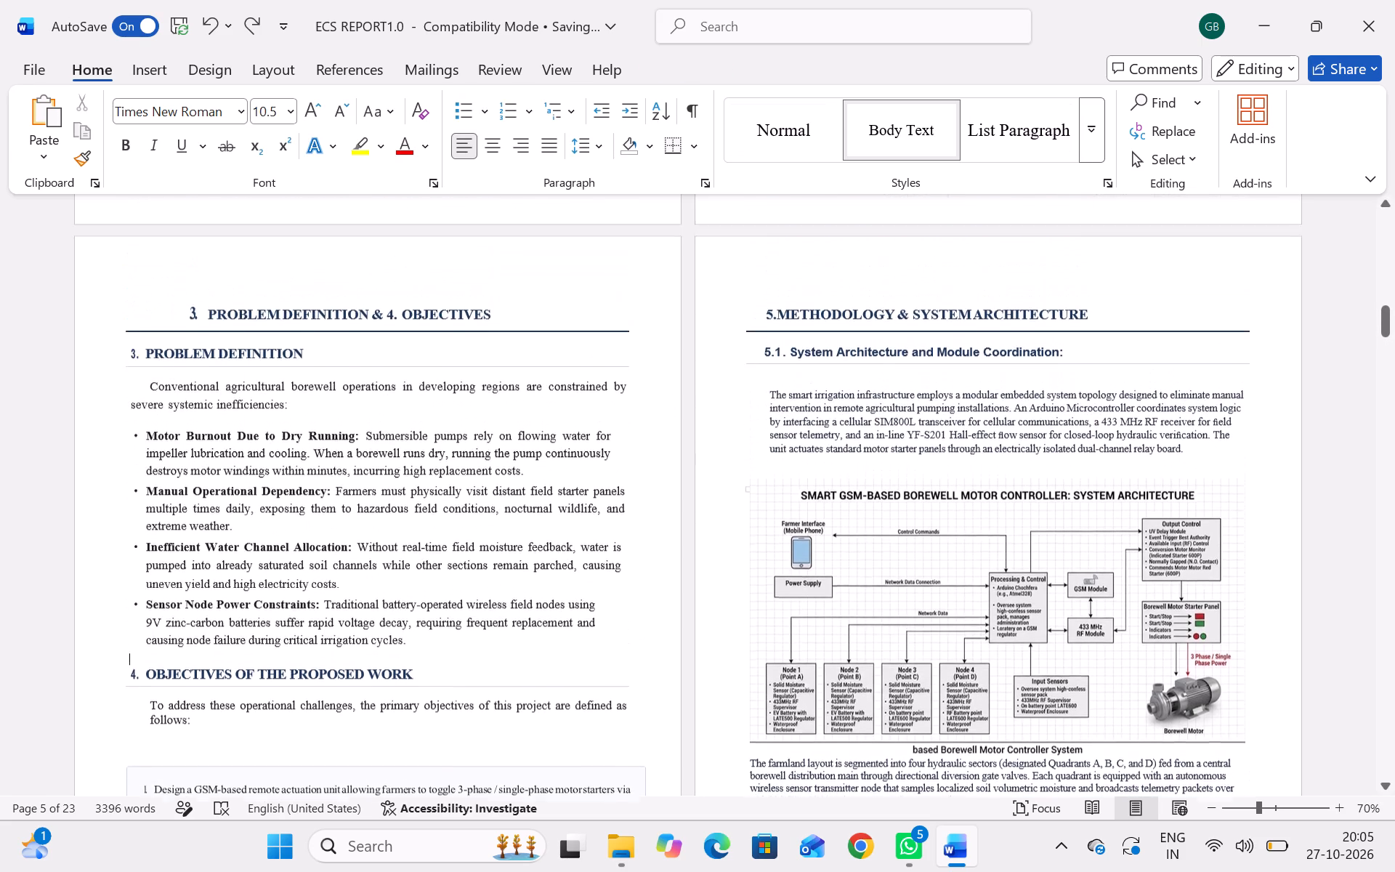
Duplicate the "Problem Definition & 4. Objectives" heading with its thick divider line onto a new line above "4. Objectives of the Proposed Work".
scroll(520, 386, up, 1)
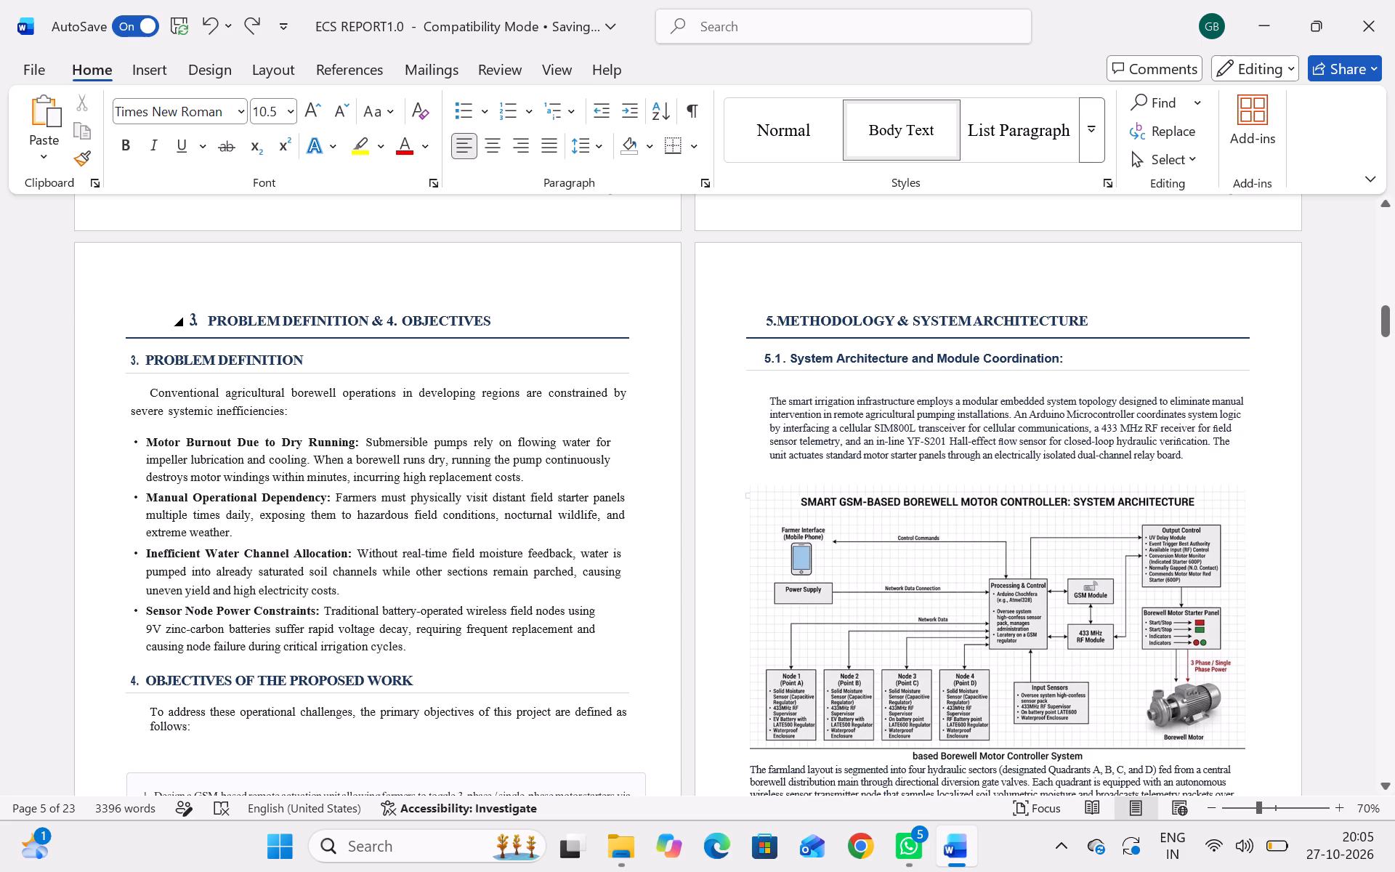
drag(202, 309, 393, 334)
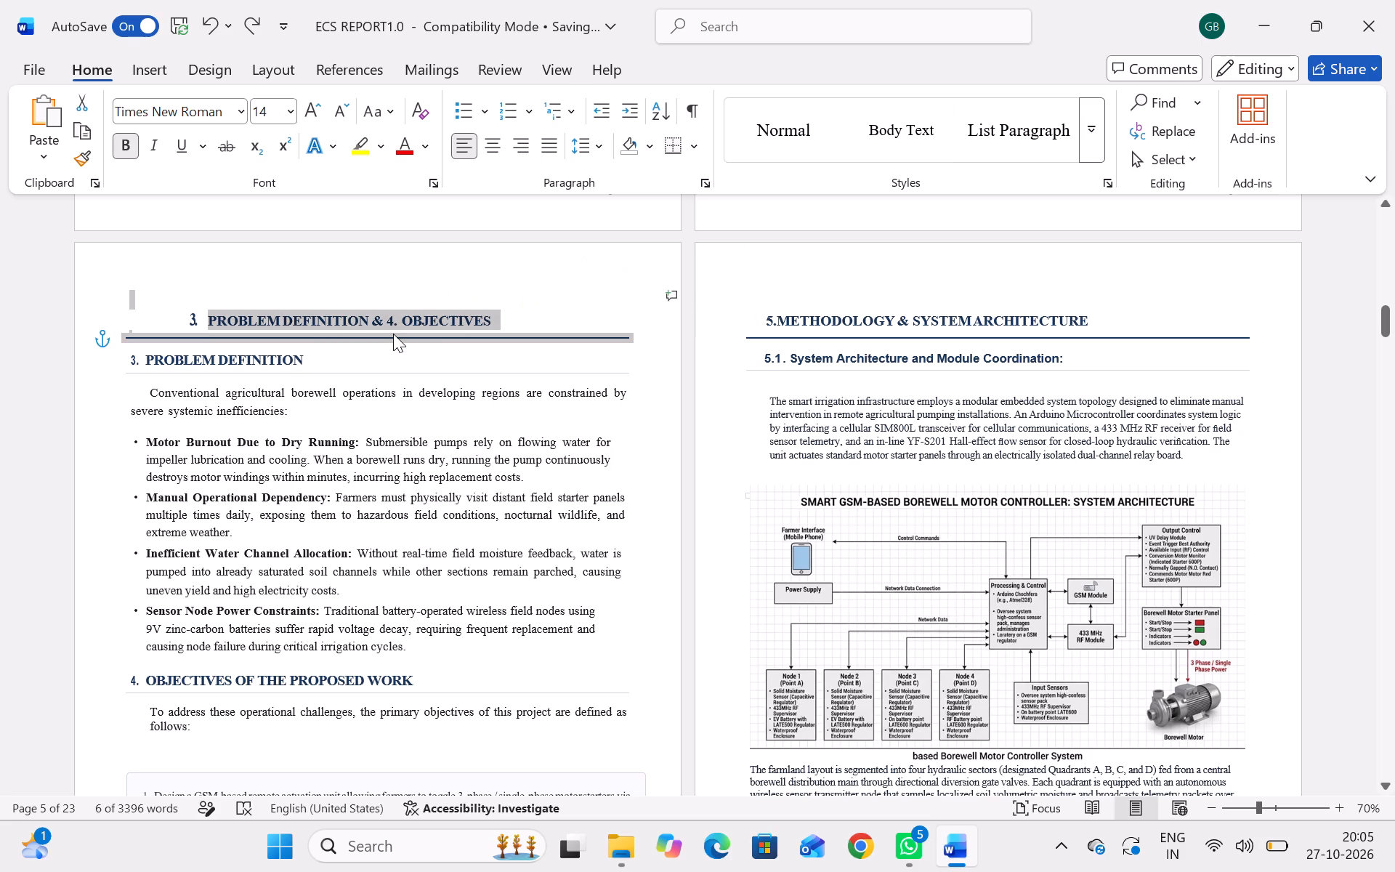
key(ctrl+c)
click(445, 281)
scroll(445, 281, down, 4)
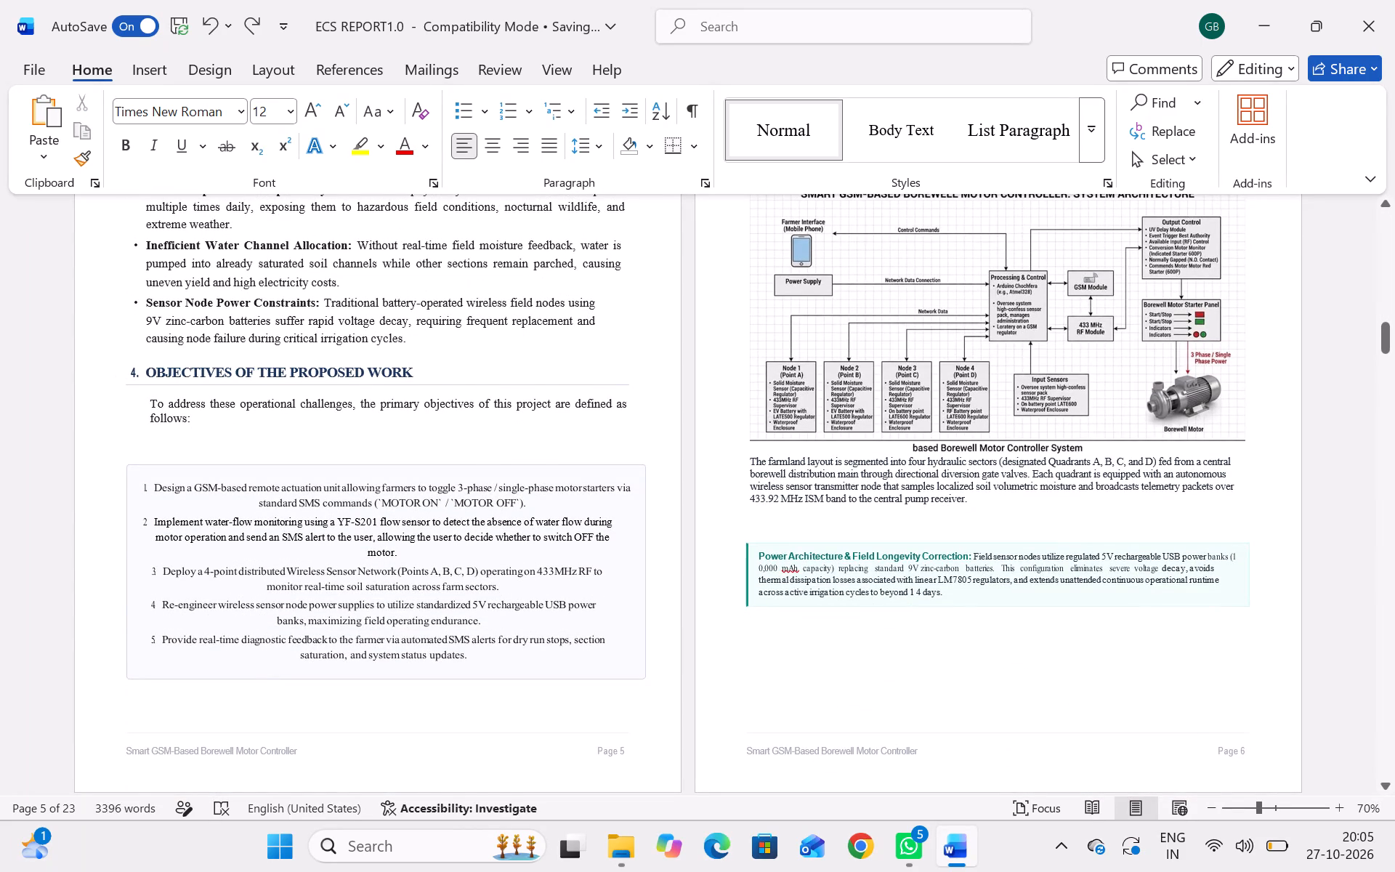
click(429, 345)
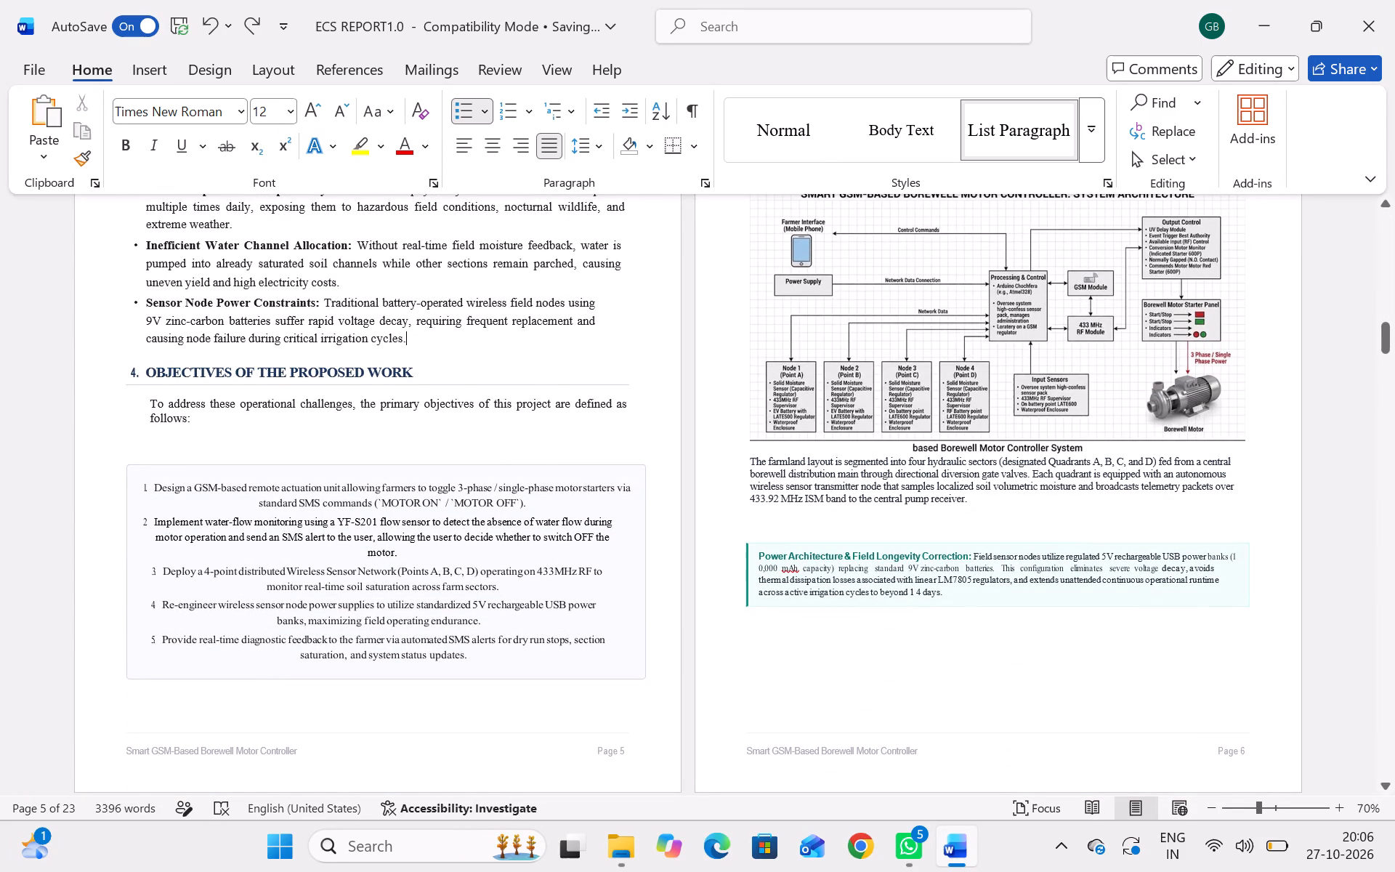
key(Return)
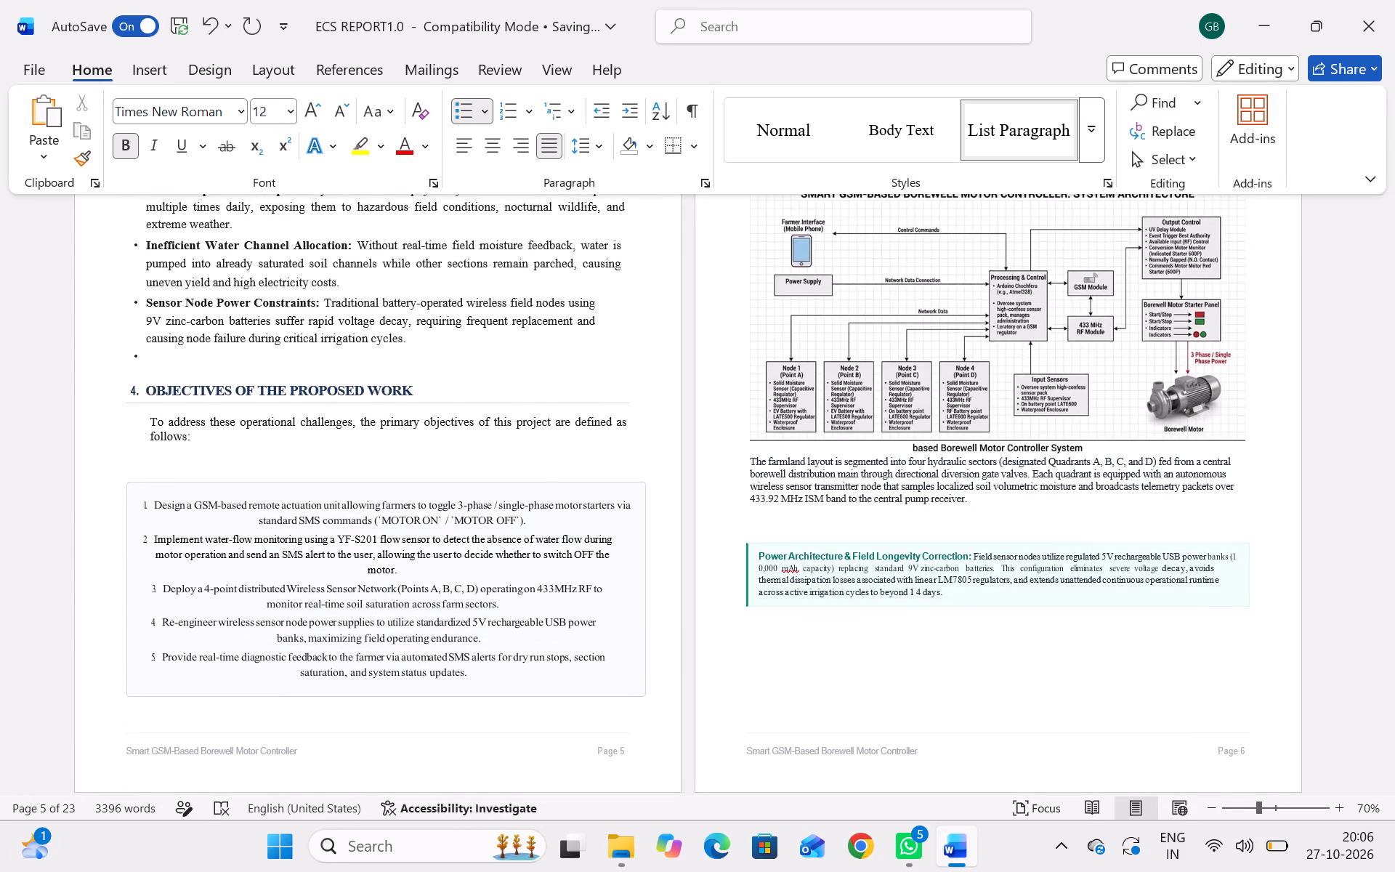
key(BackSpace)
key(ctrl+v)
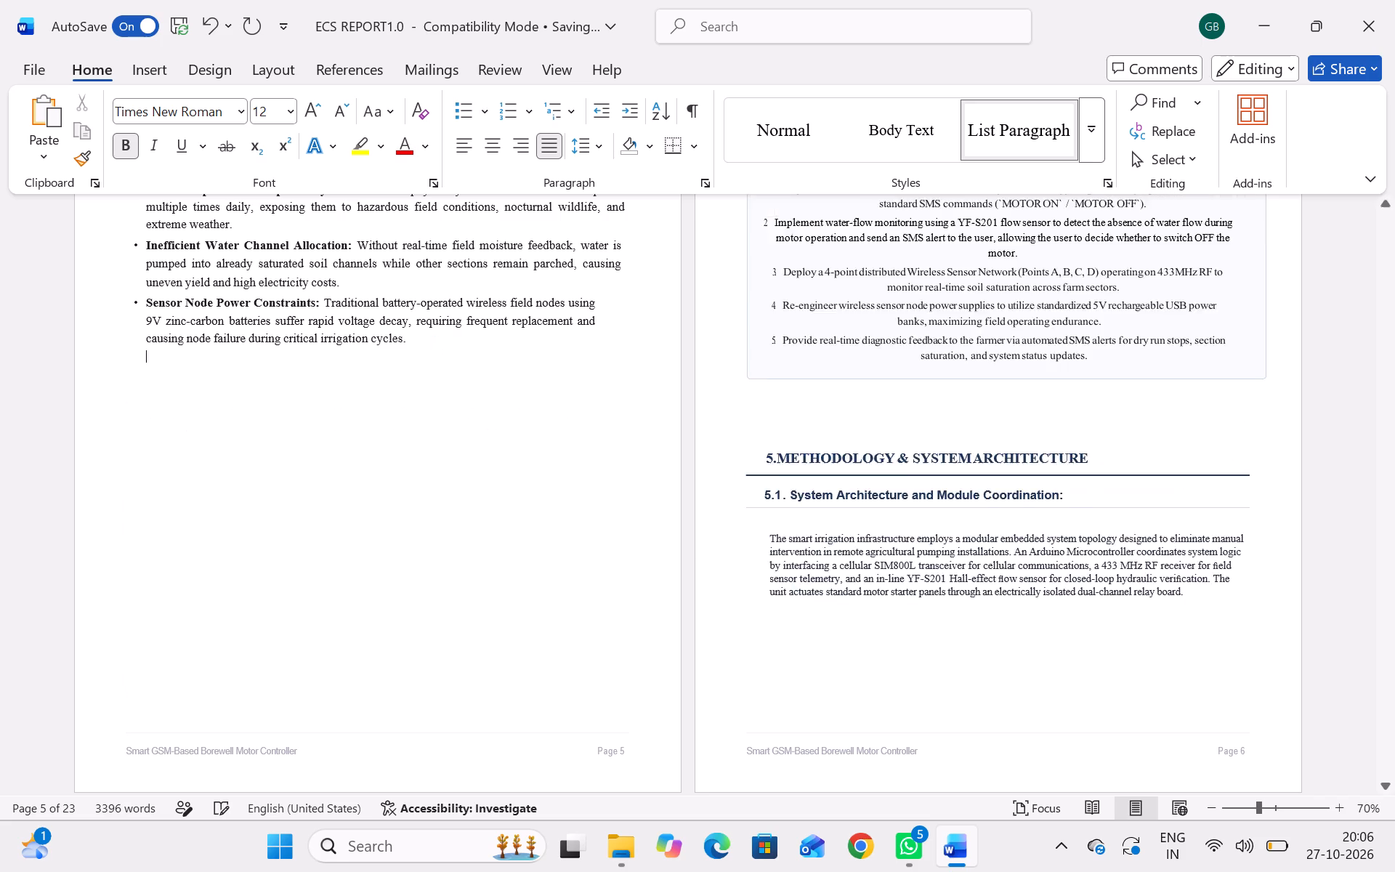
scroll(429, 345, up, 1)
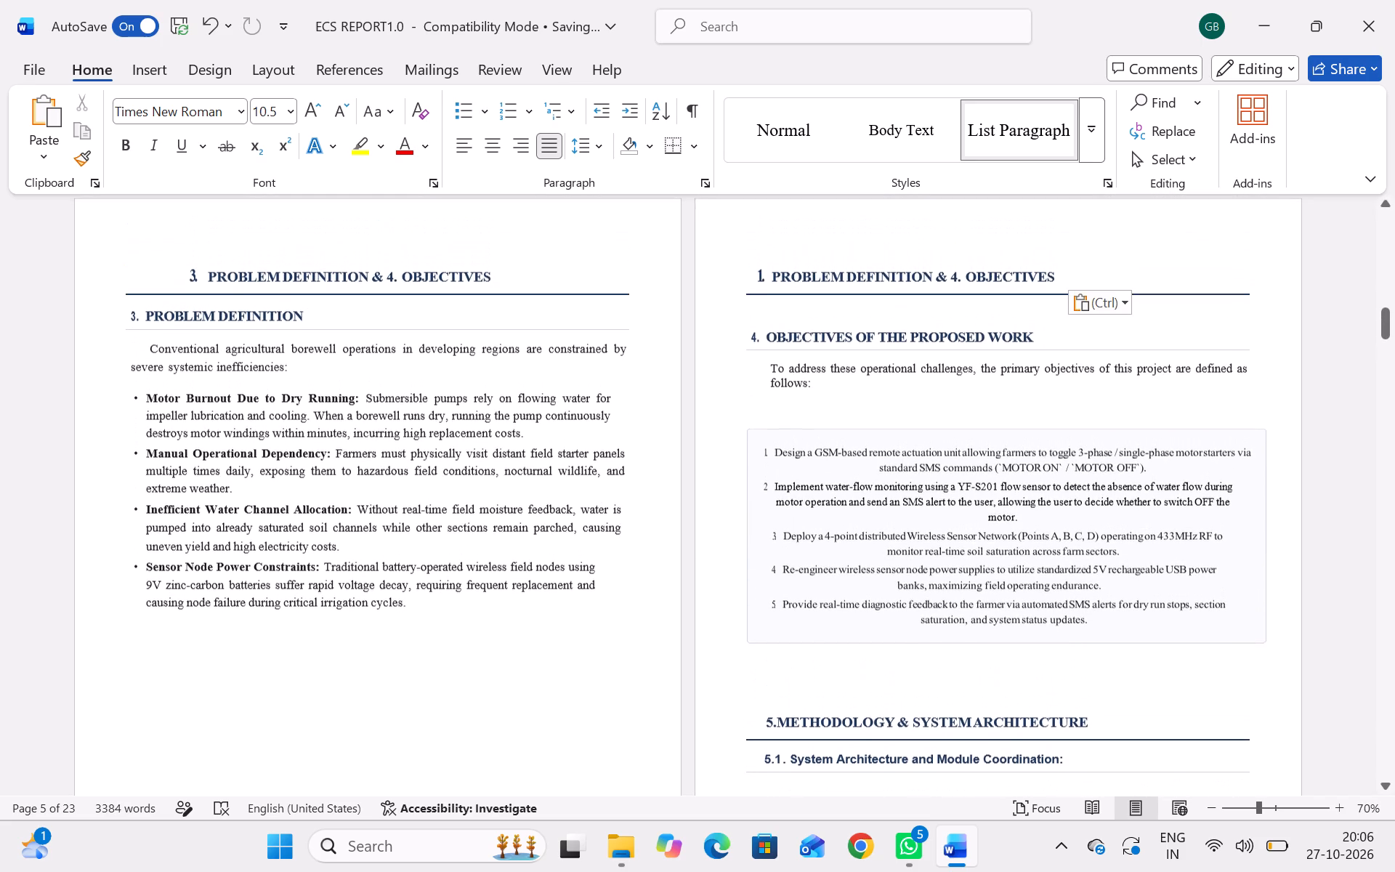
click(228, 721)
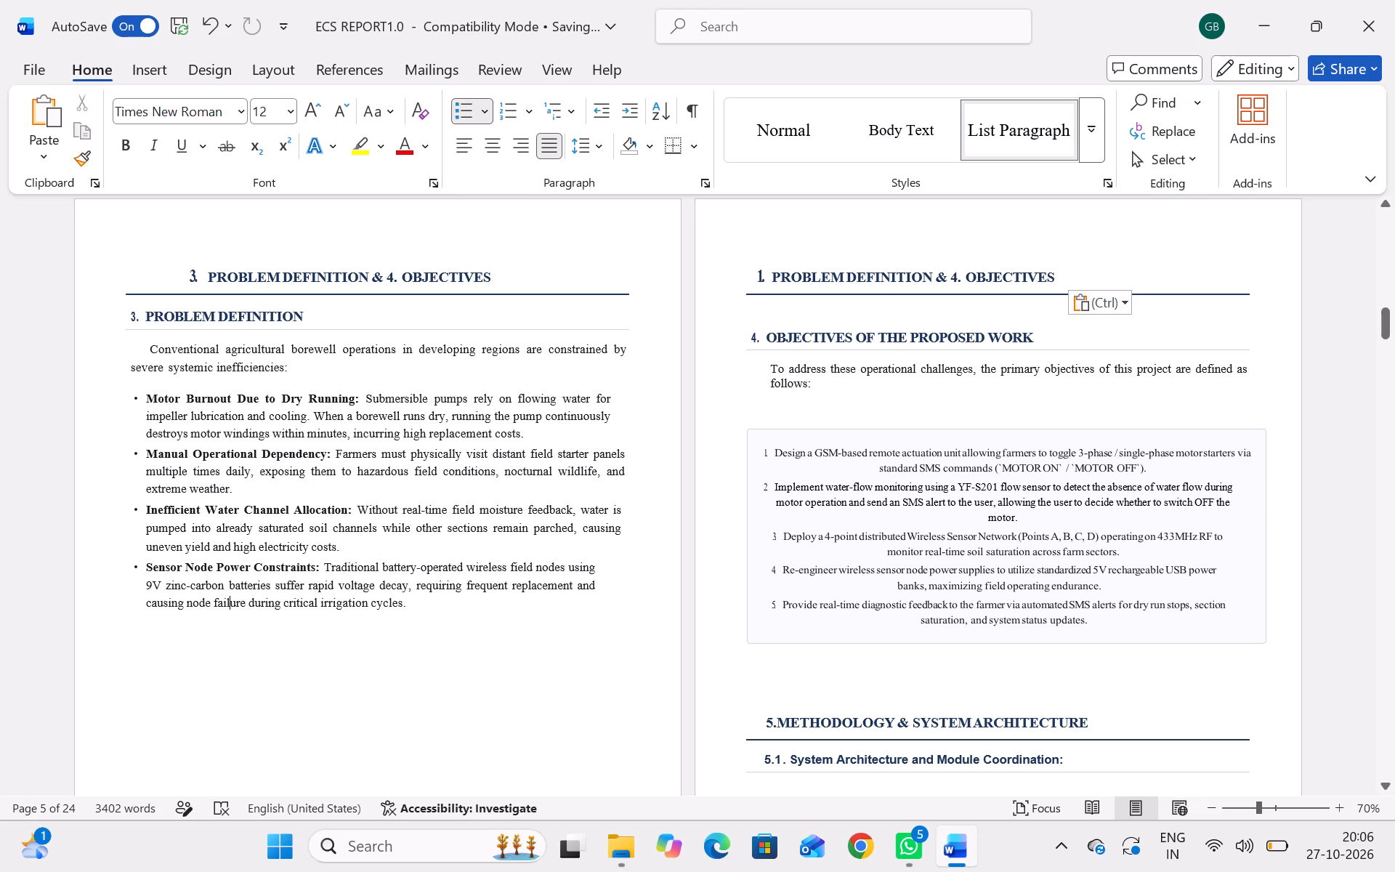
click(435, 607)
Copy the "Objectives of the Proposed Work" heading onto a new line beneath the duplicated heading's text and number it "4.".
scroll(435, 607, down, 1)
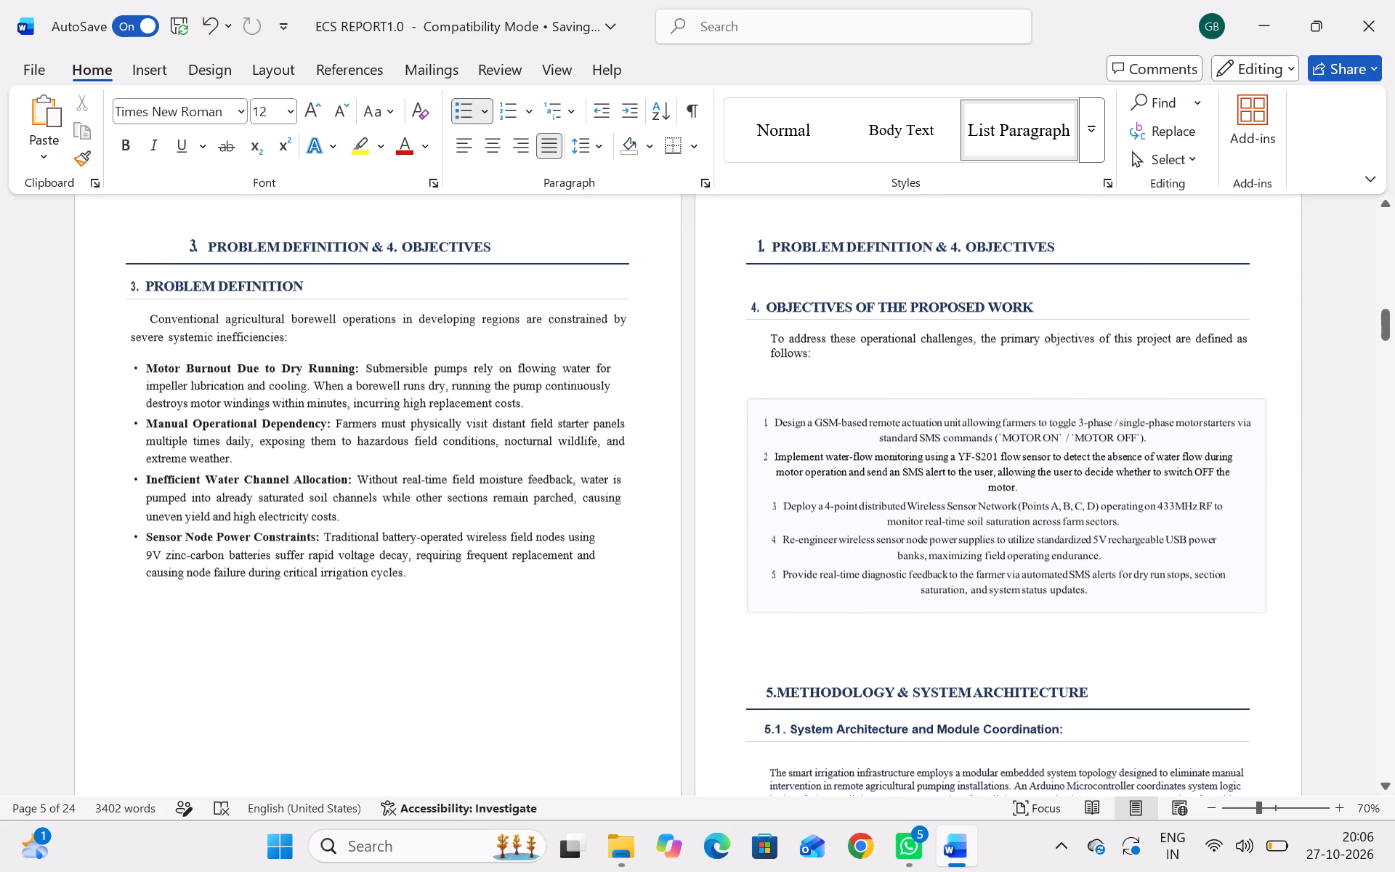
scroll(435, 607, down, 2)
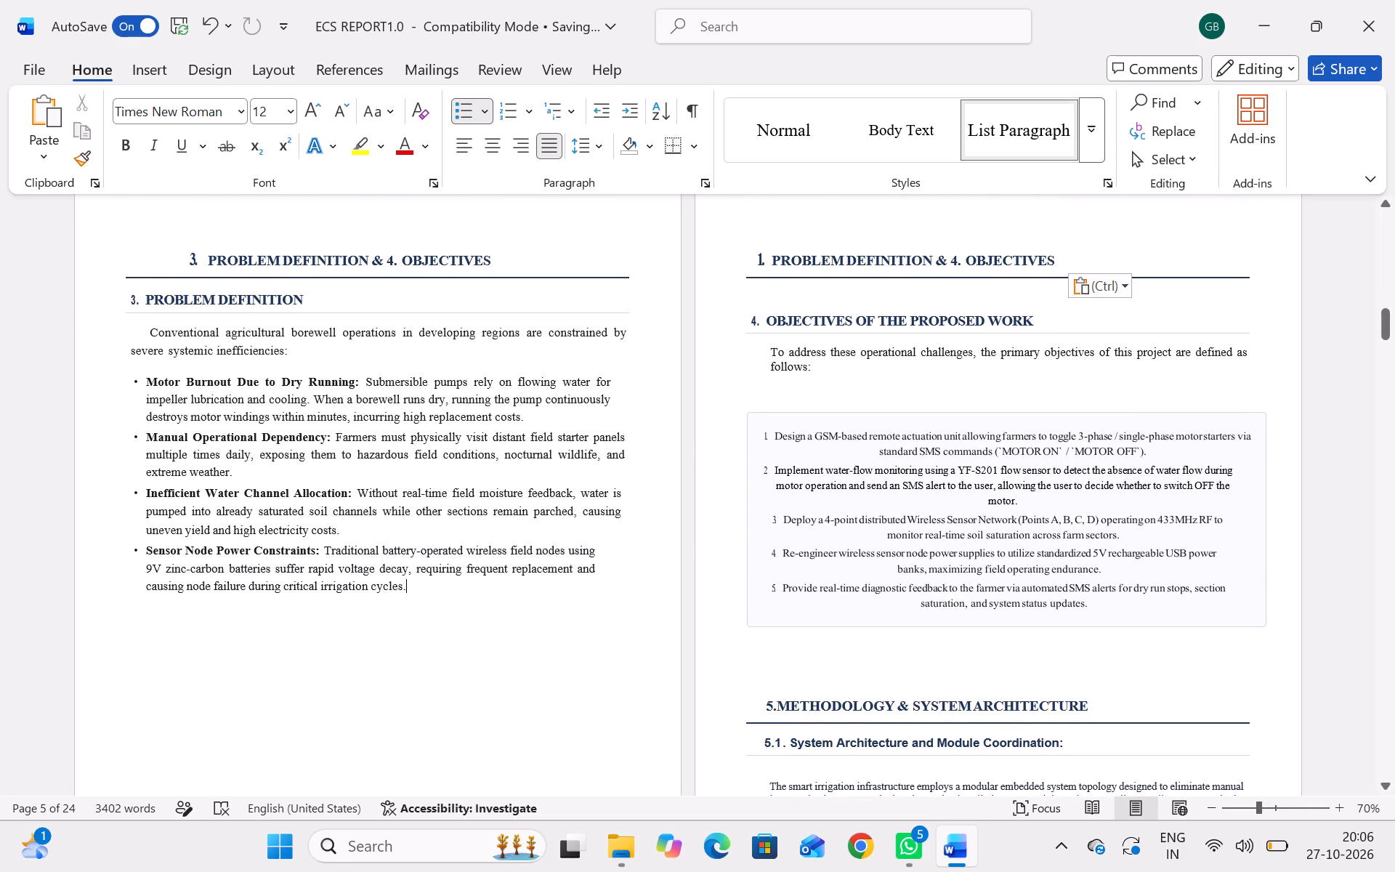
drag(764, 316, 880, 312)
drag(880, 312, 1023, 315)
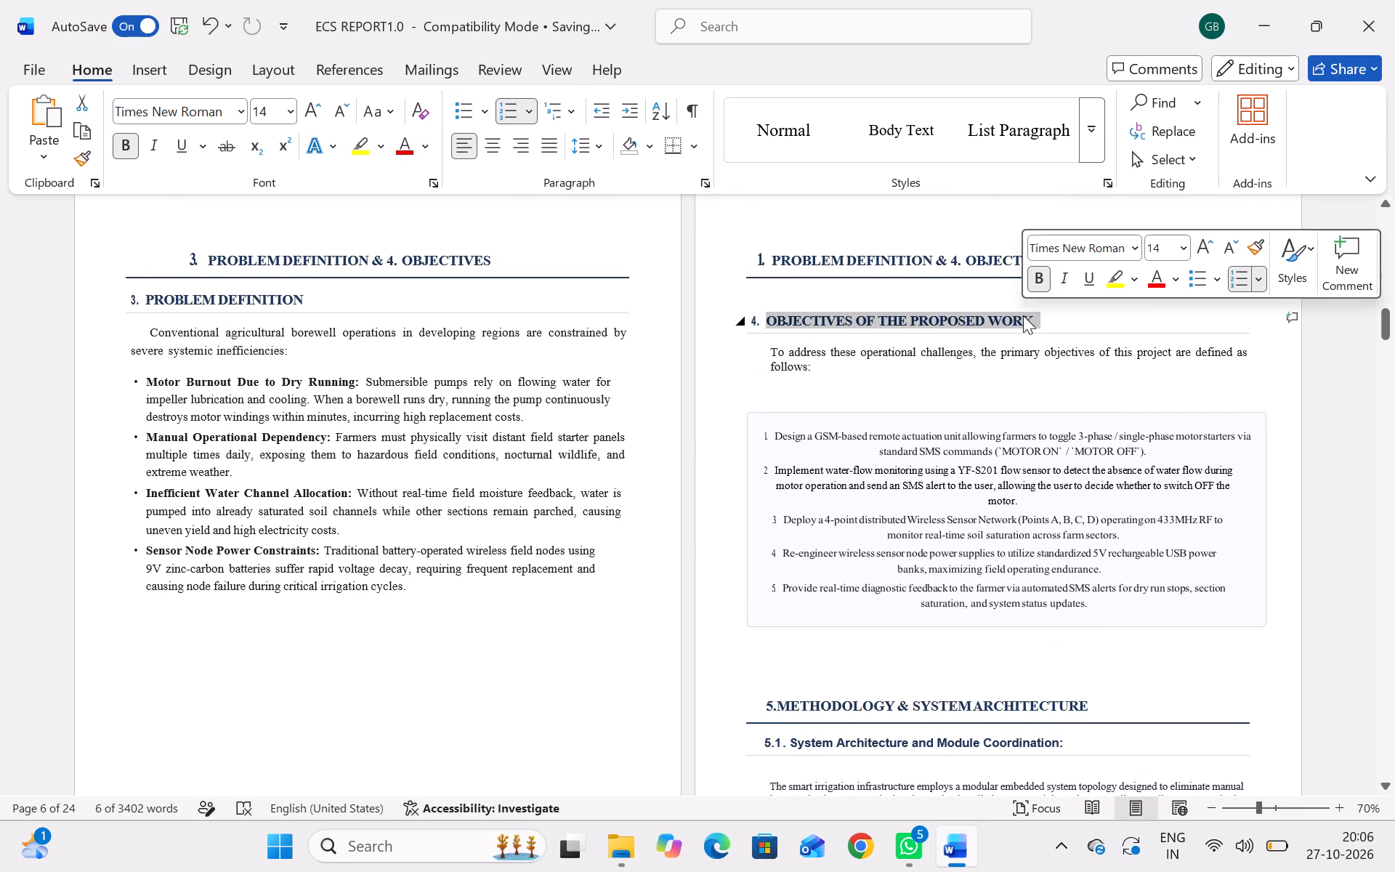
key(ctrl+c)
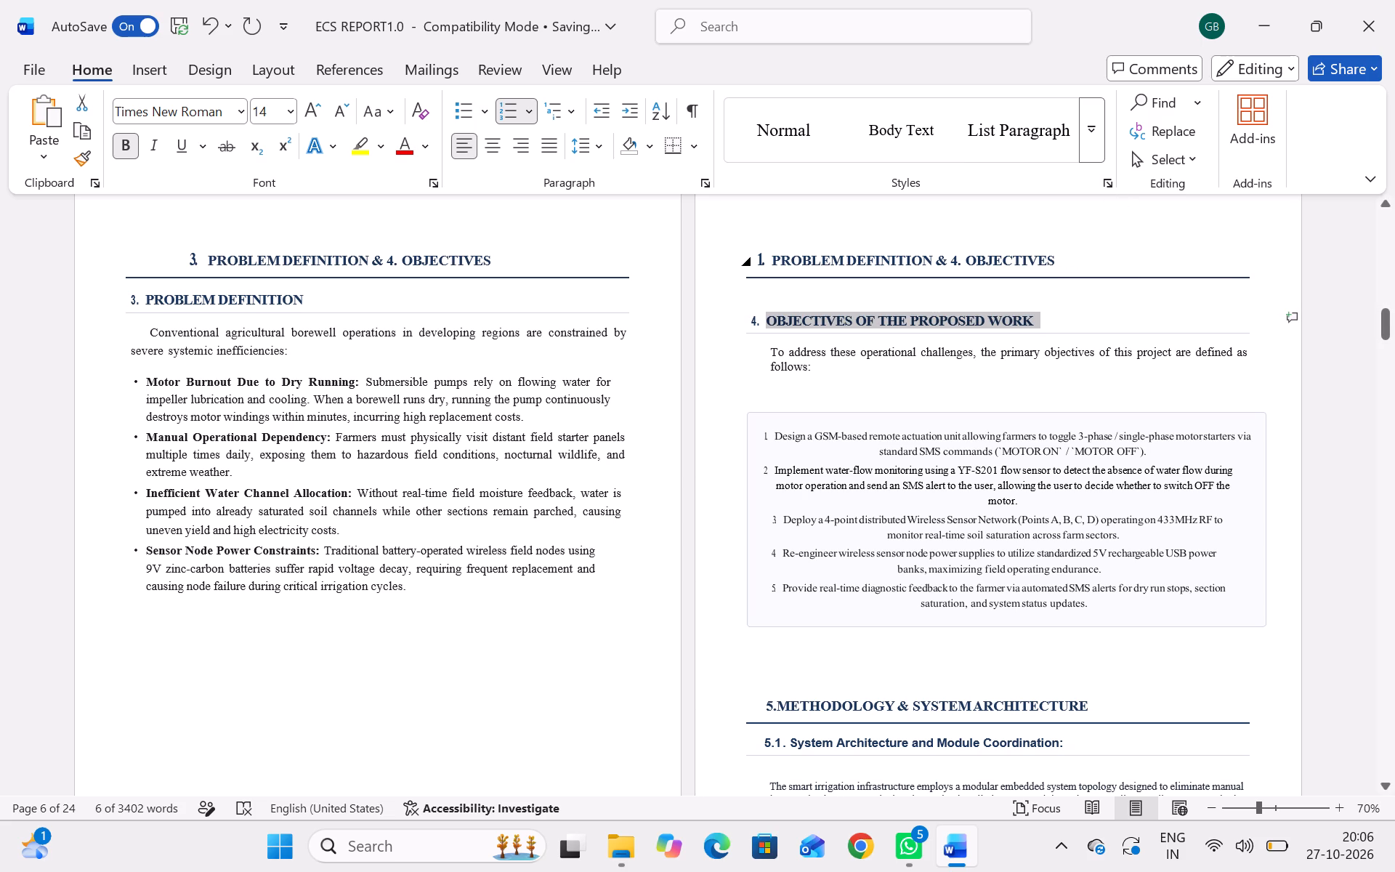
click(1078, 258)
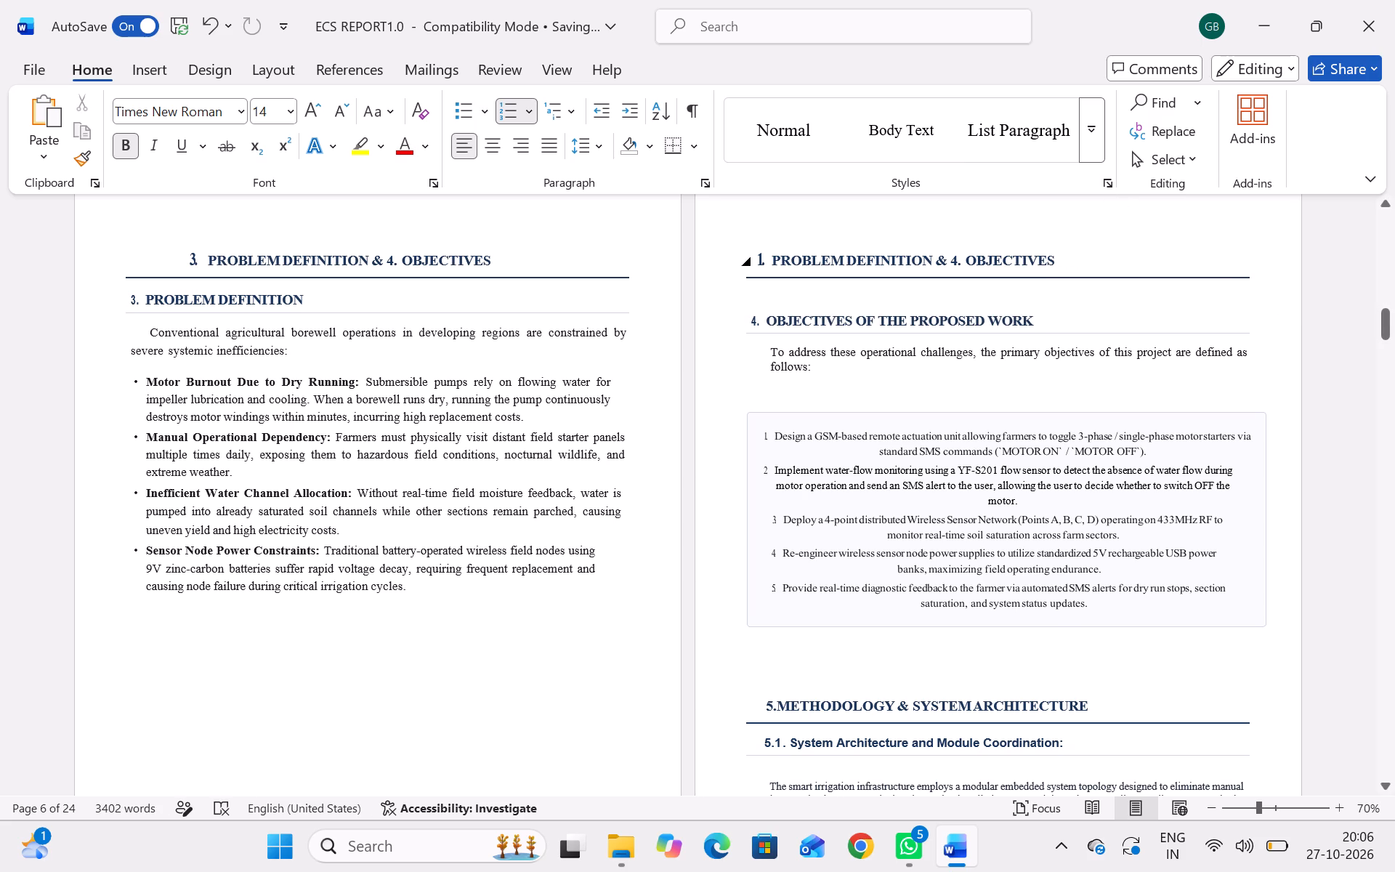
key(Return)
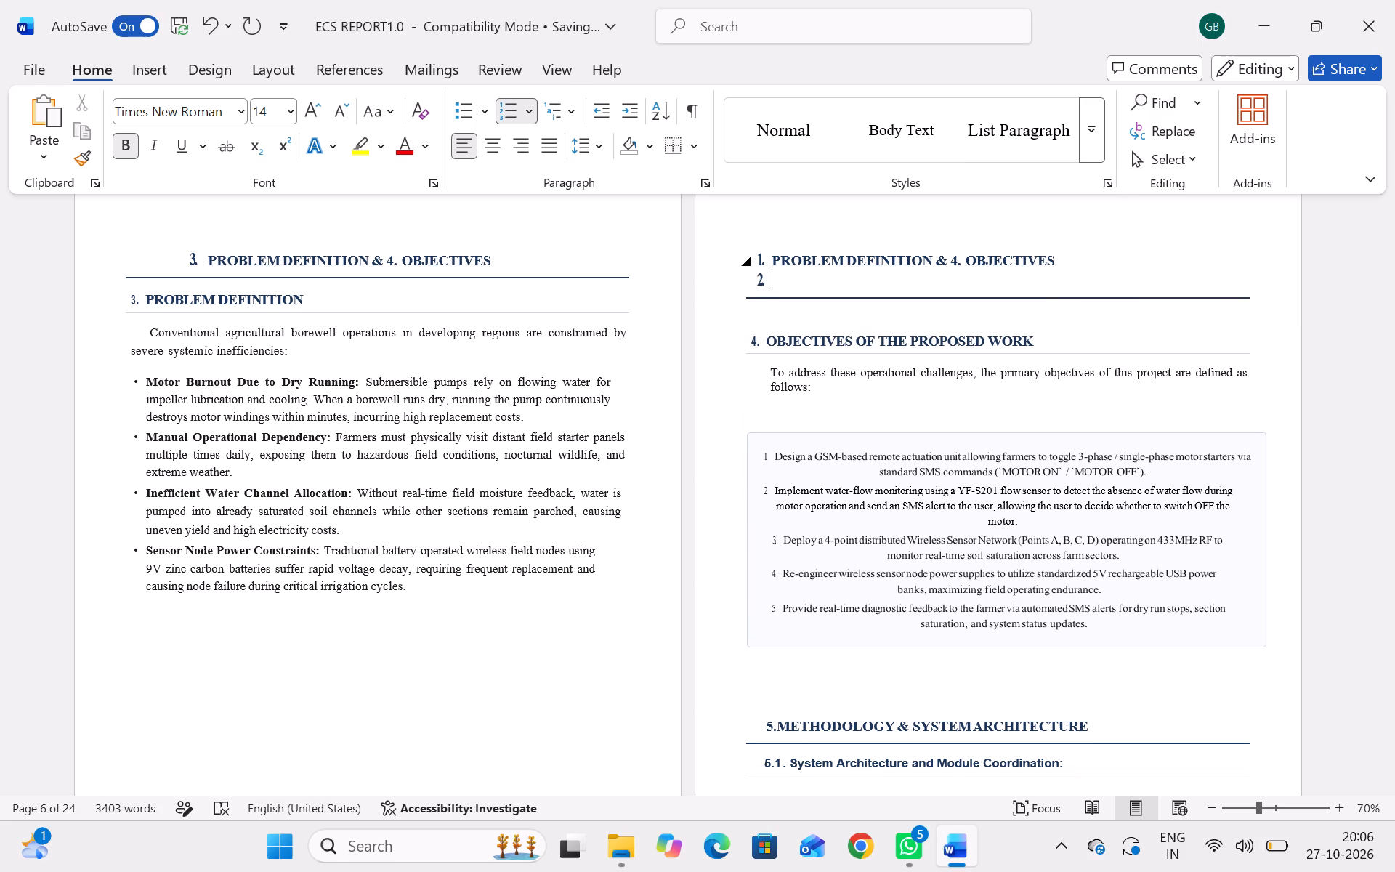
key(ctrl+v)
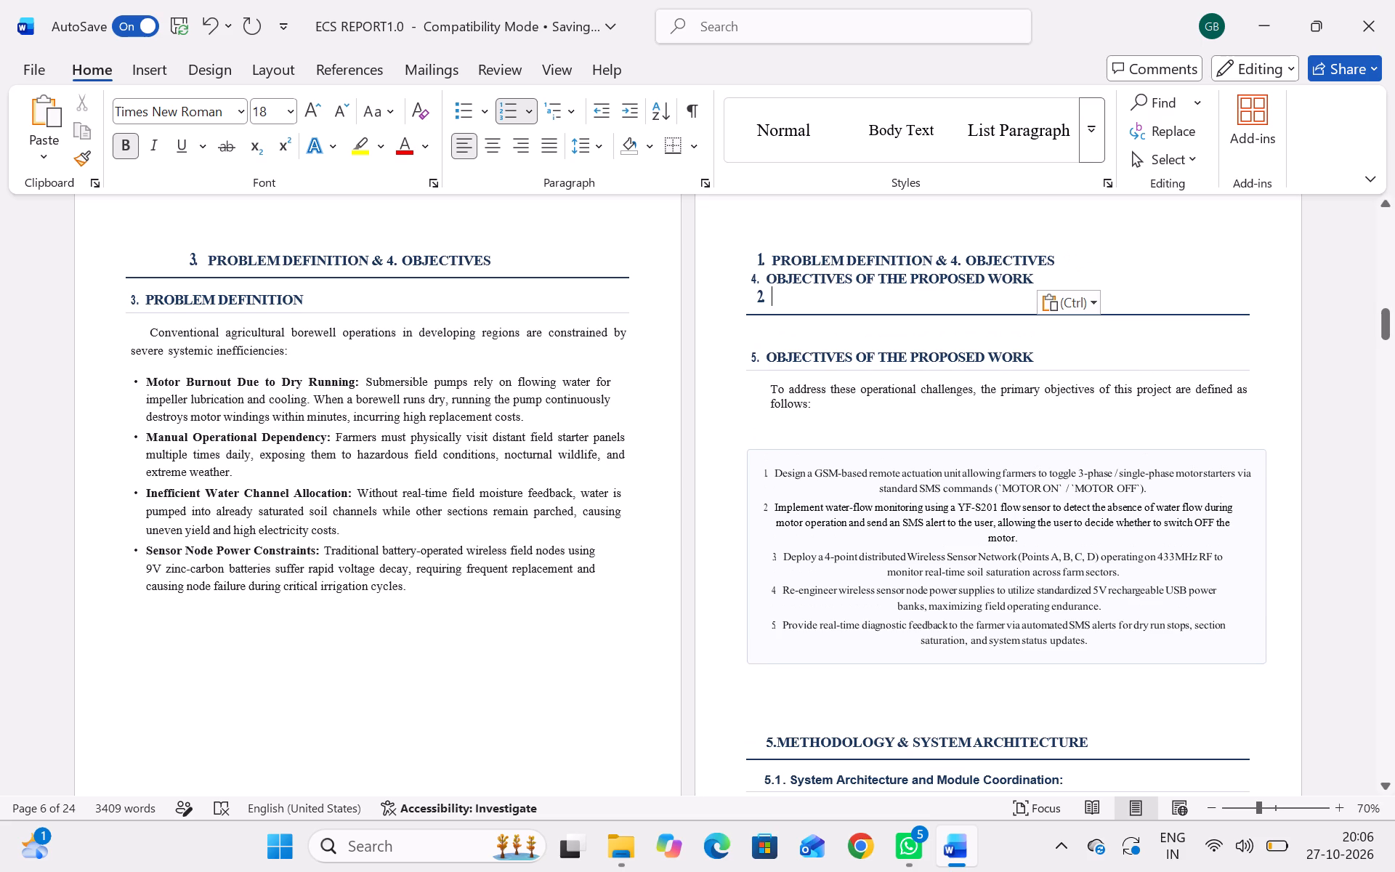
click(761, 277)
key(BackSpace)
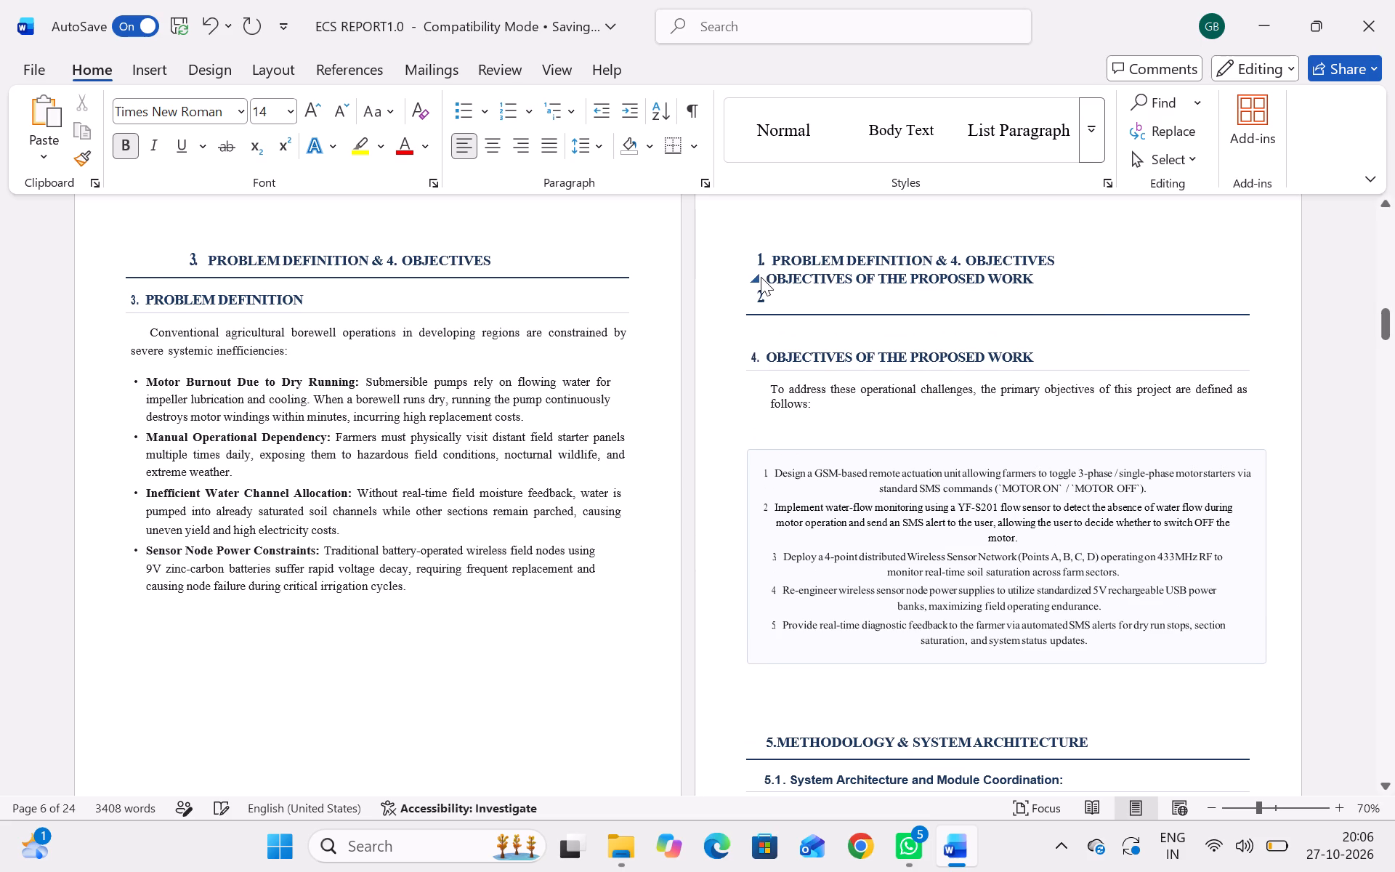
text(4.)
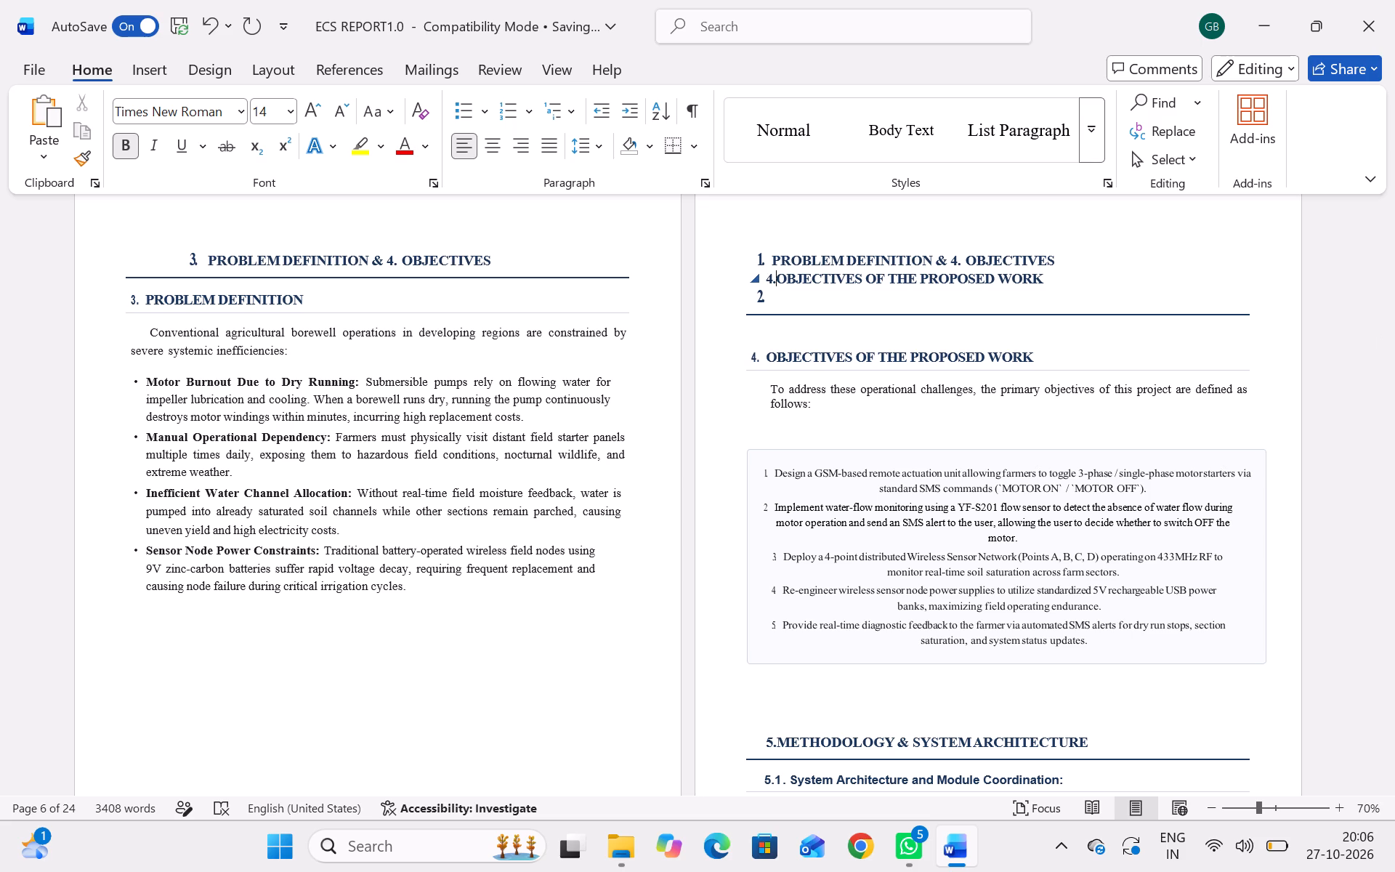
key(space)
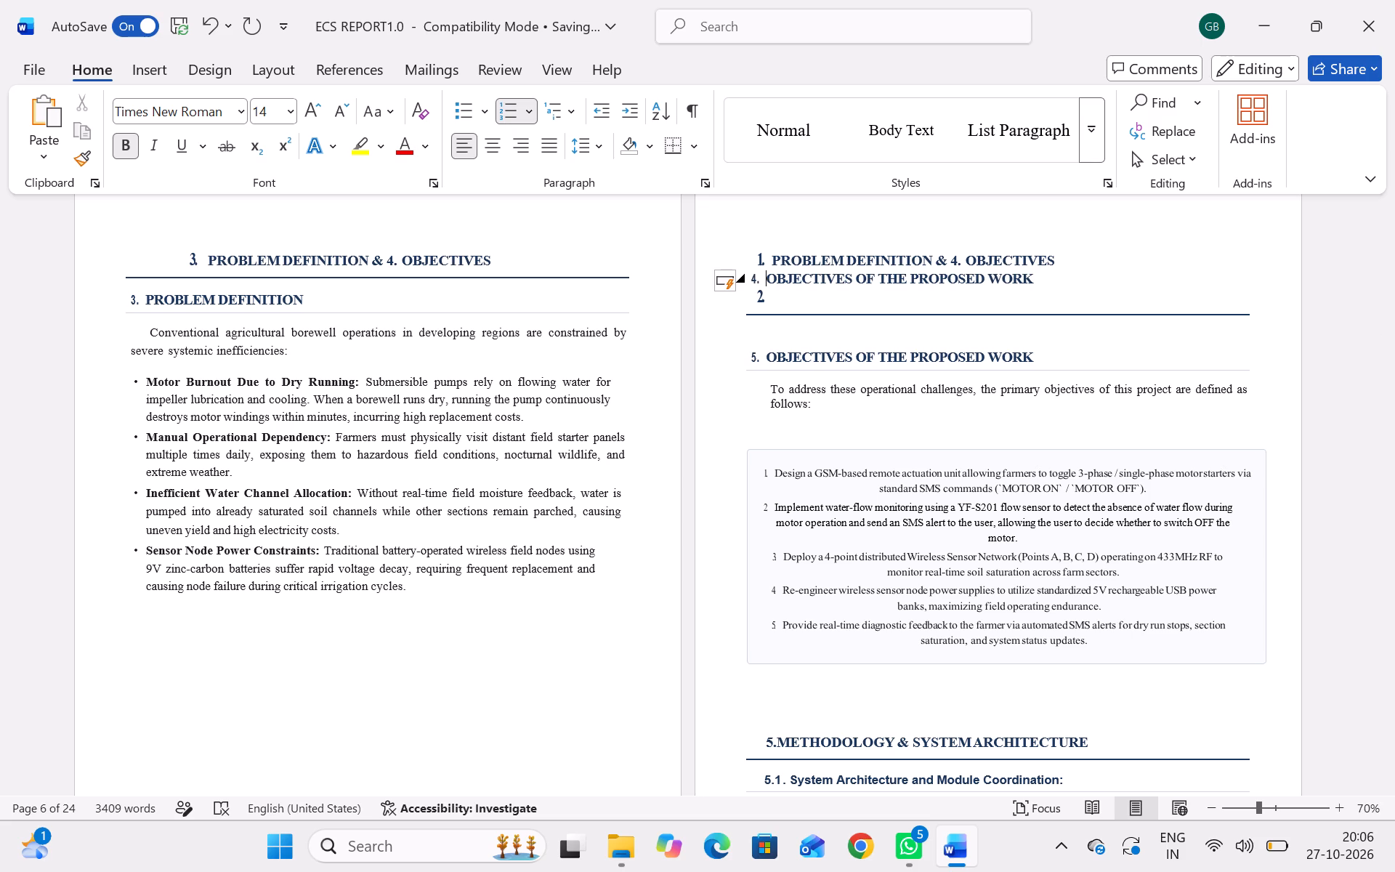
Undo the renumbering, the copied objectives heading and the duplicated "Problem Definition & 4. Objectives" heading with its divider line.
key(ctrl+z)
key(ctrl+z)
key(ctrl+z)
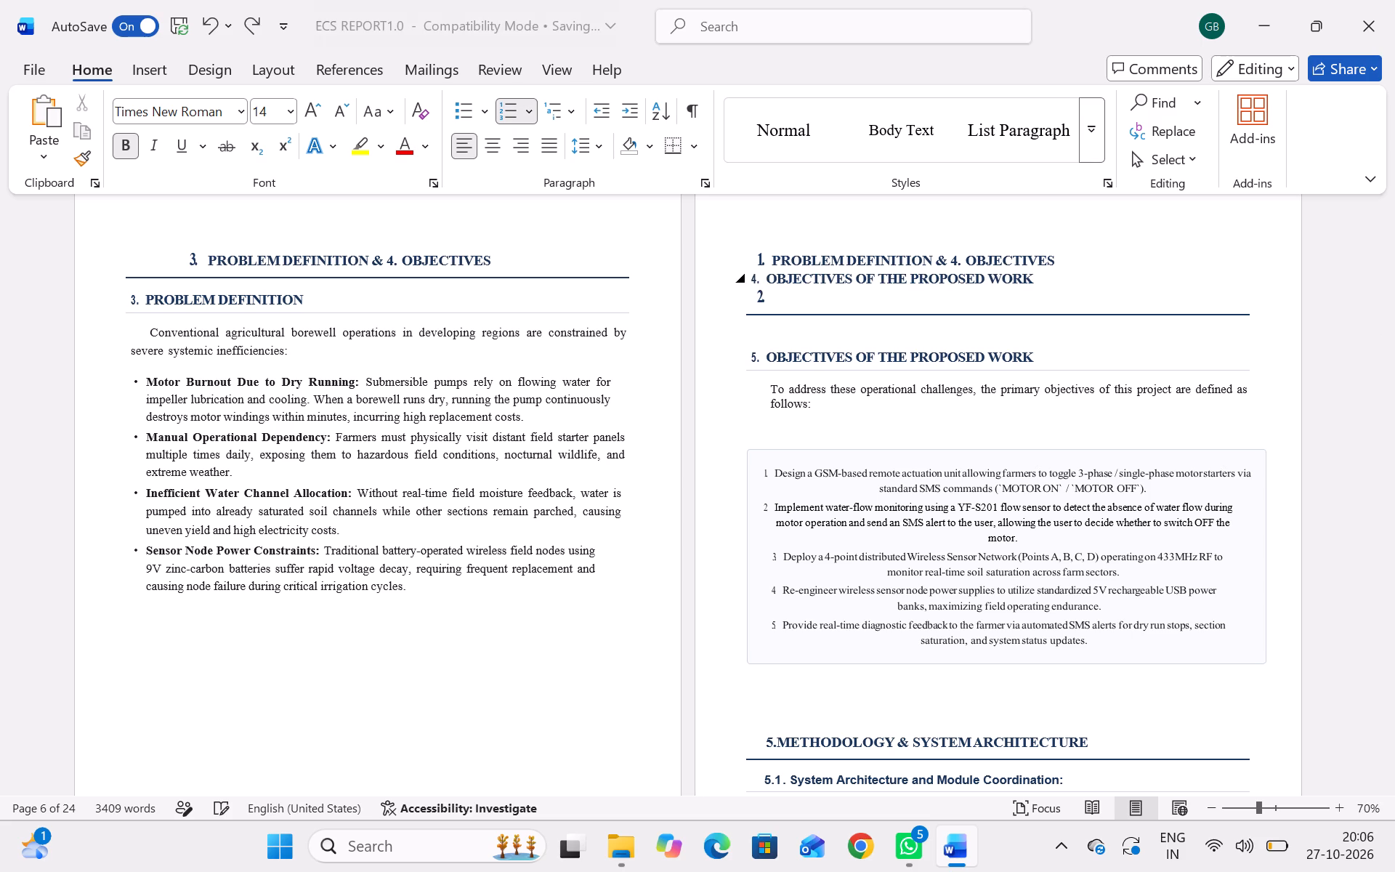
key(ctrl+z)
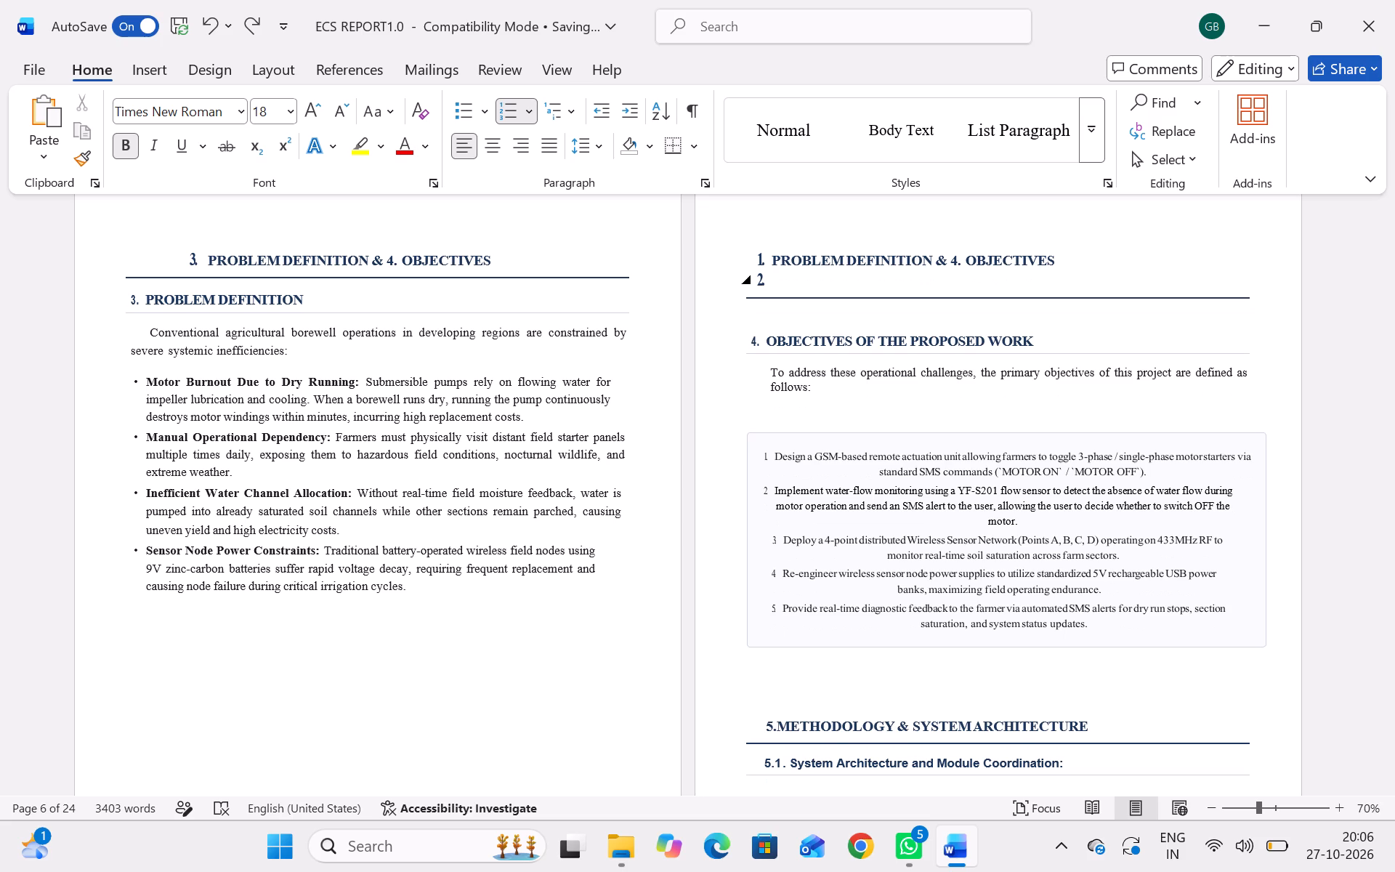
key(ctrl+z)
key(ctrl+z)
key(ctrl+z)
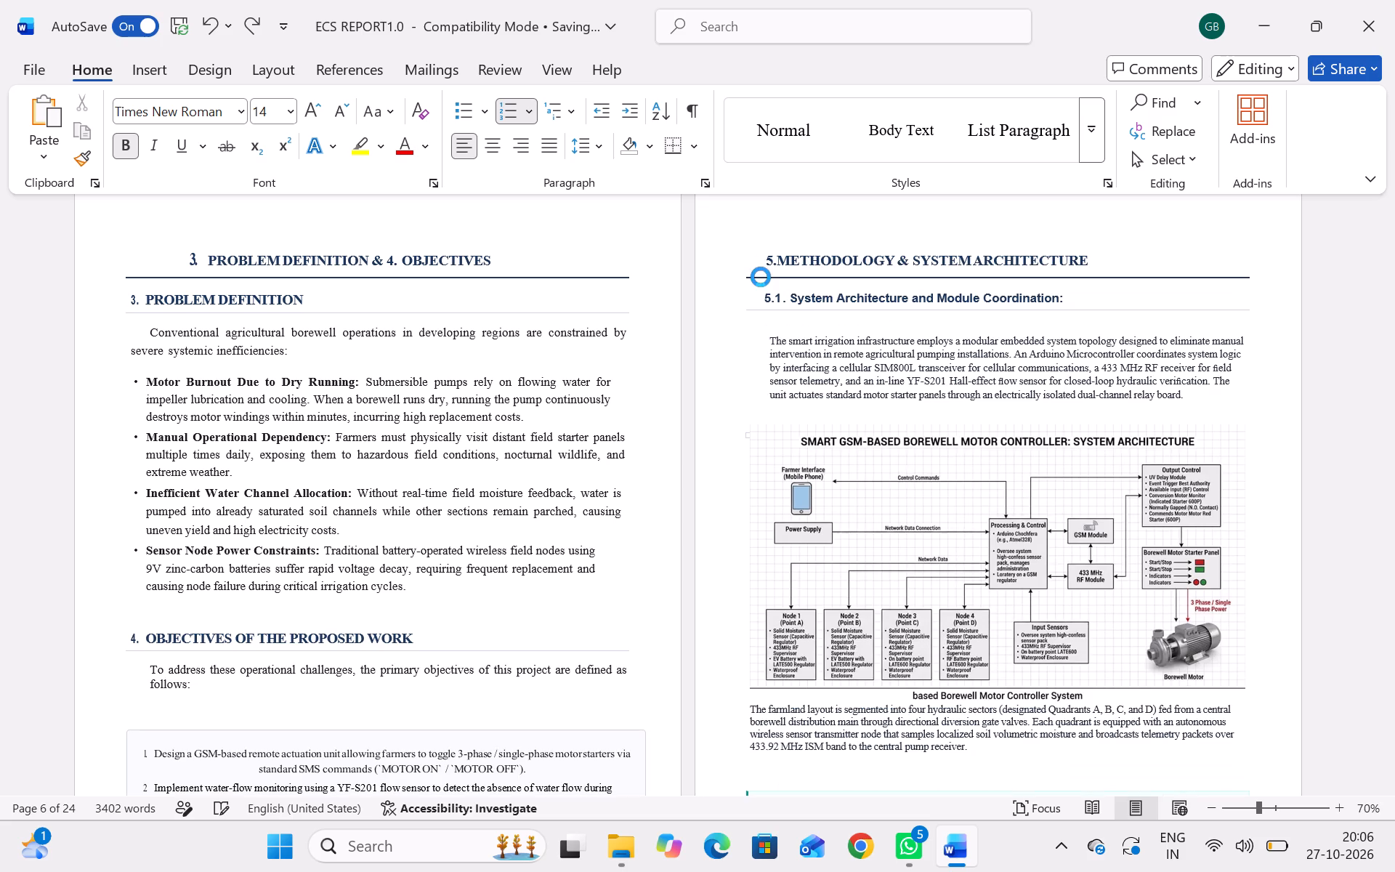
Examine the Problem Definition & Objectives page, checking the headings, their divider lines and the spacing before "4. Objectives of the Proposed Work".
scroll(761, 277, down, 1)
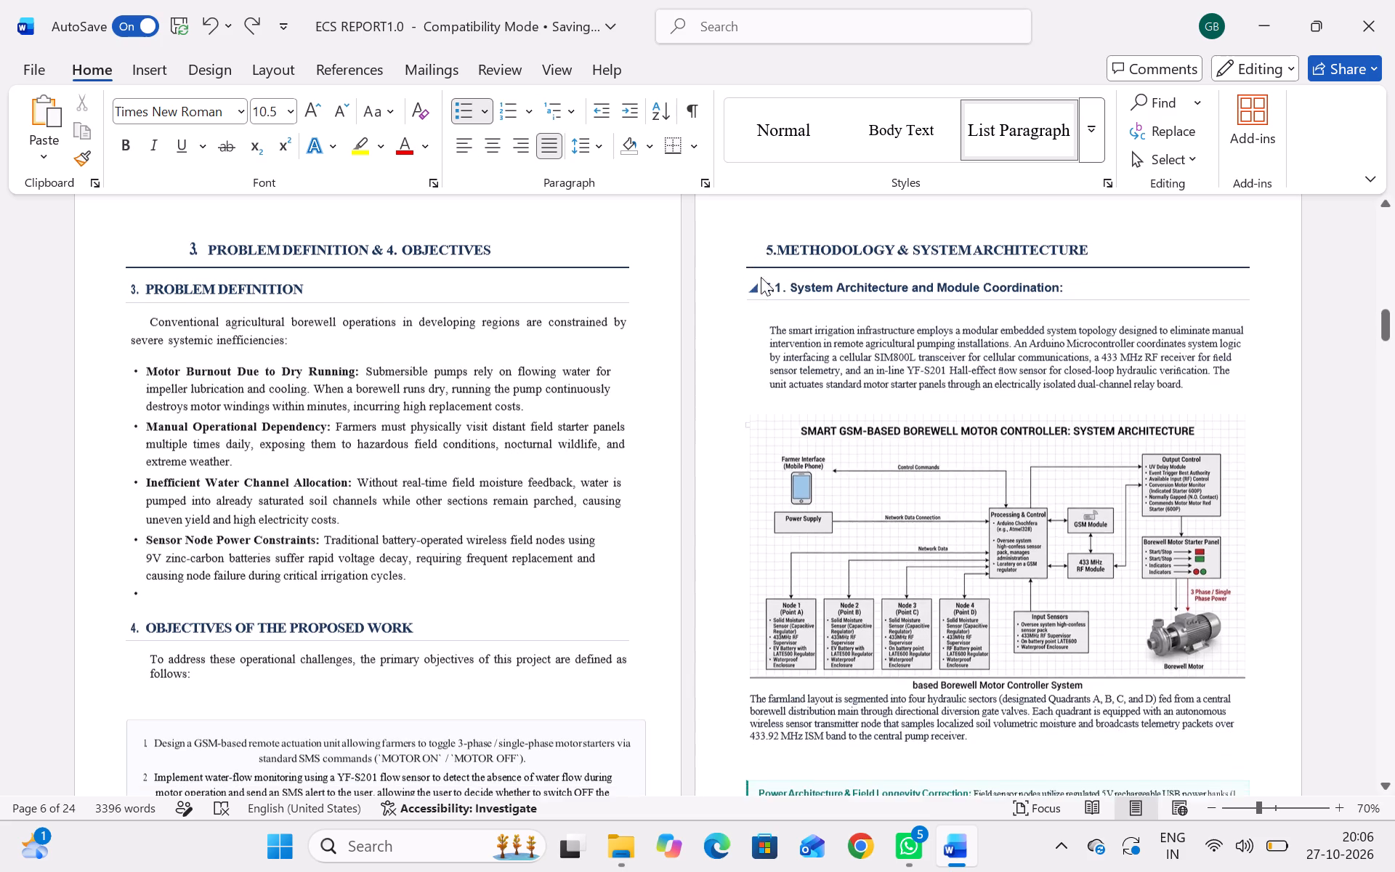
scroll(761, 277, down, 1)
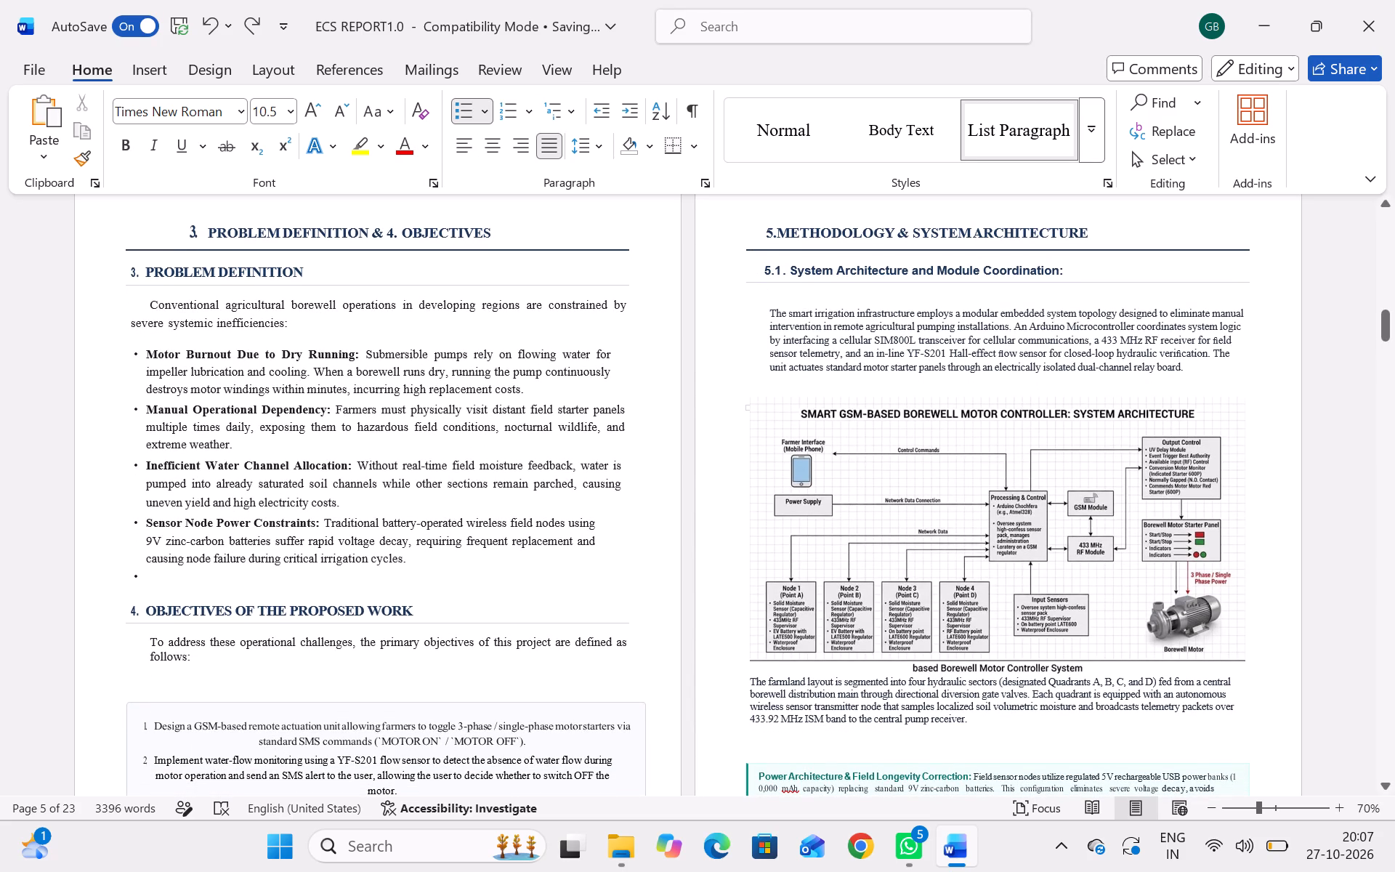
click(166, 586)
scroll(166, 586, down, 1)
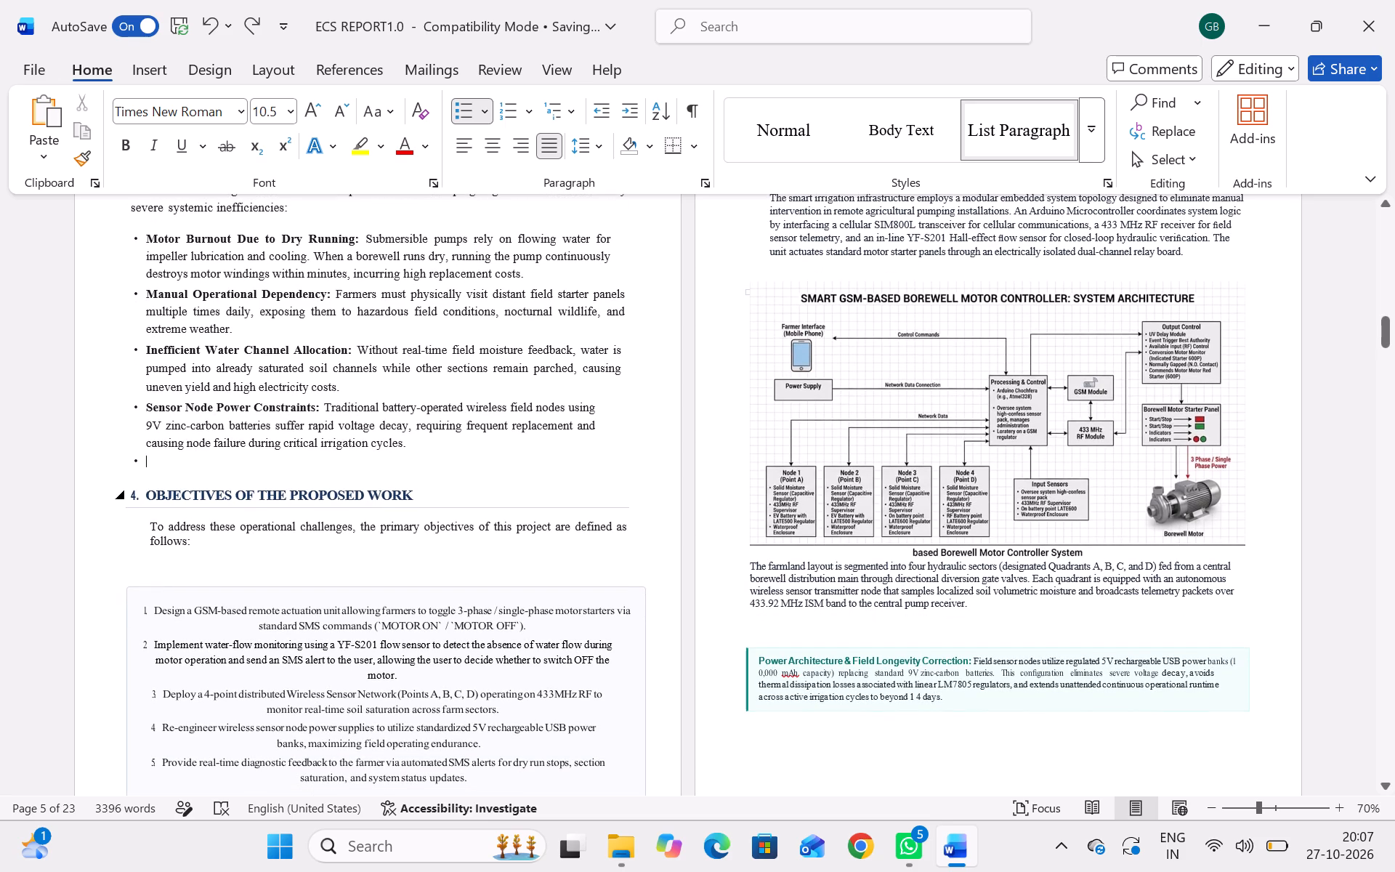
scroll(226, 482, up, 1)
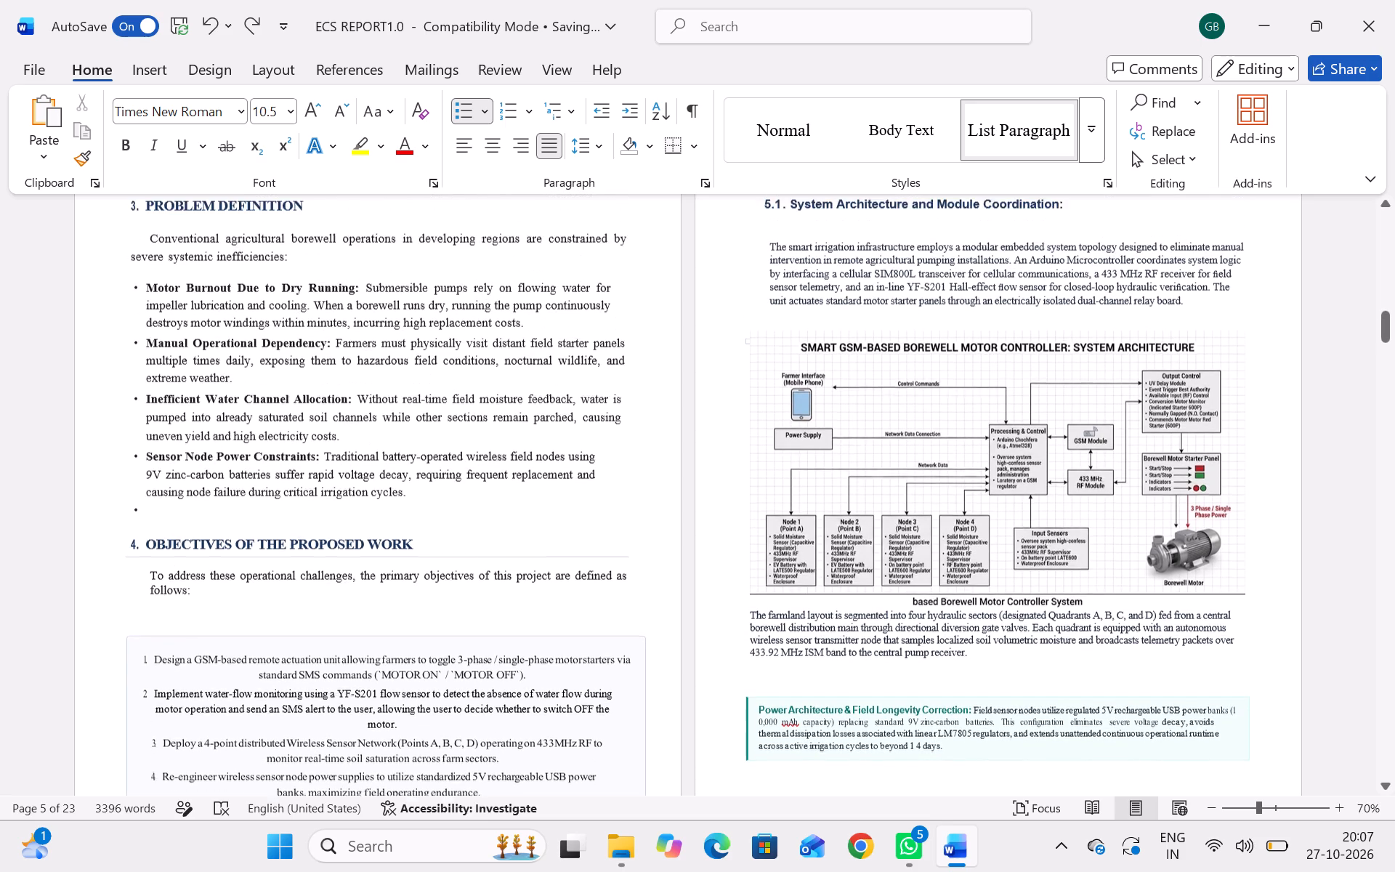
scroll(226, 482, up, 1)
scroll(226, 482, down, 1)
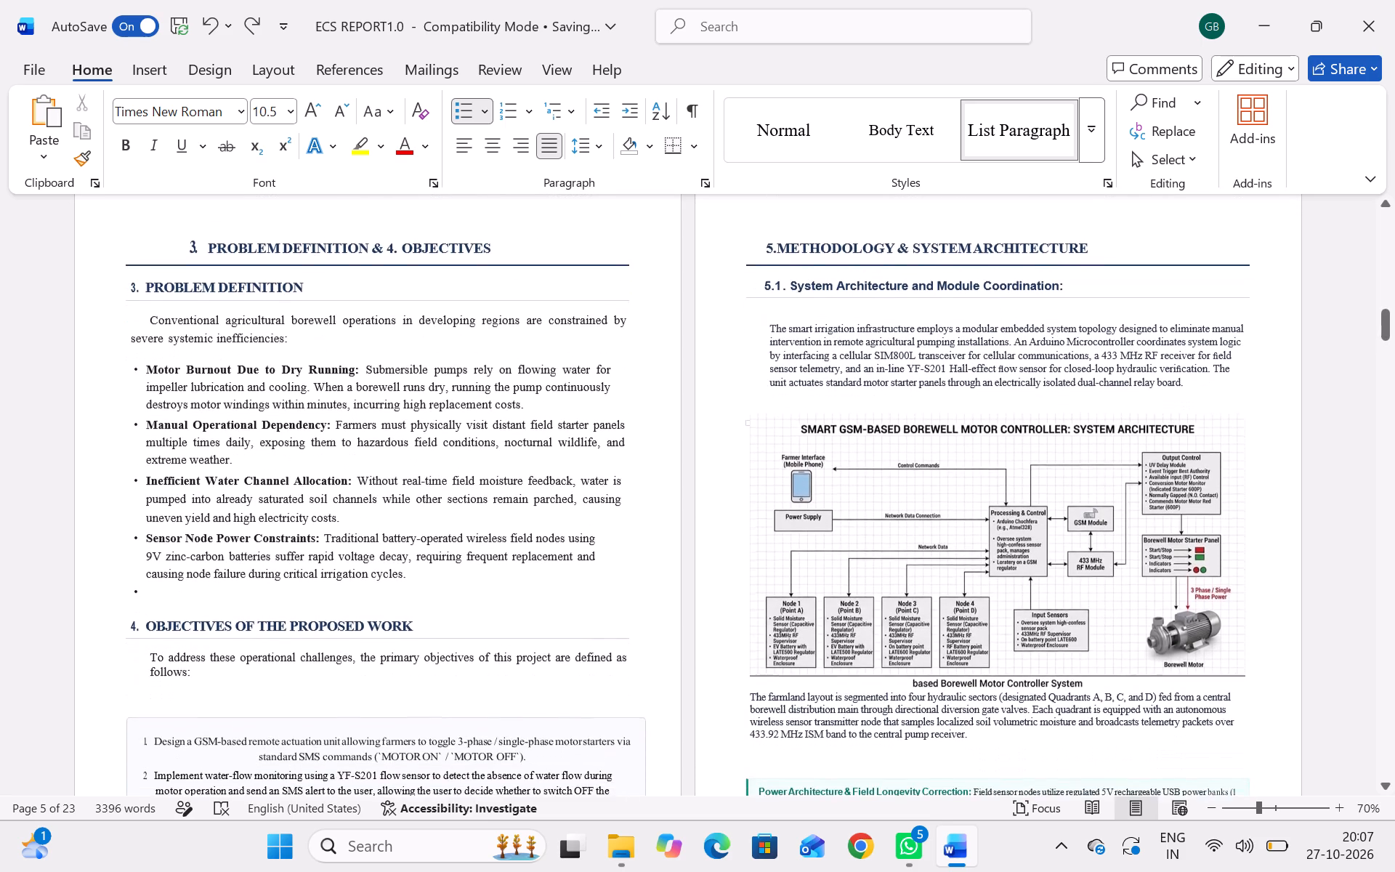
scroll(226, 482, down, 1)
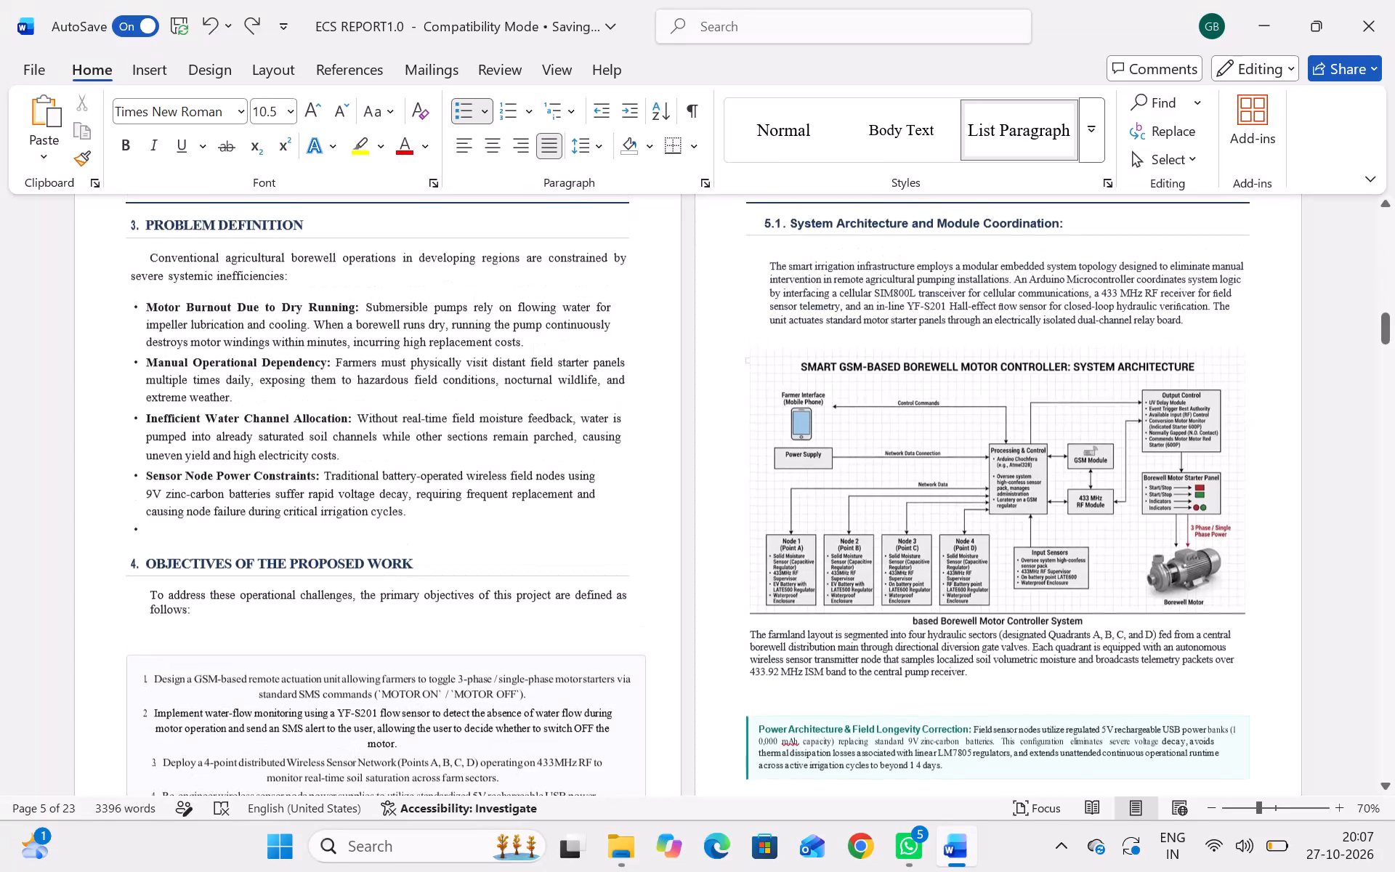
scroll(226, 482, up, 1)
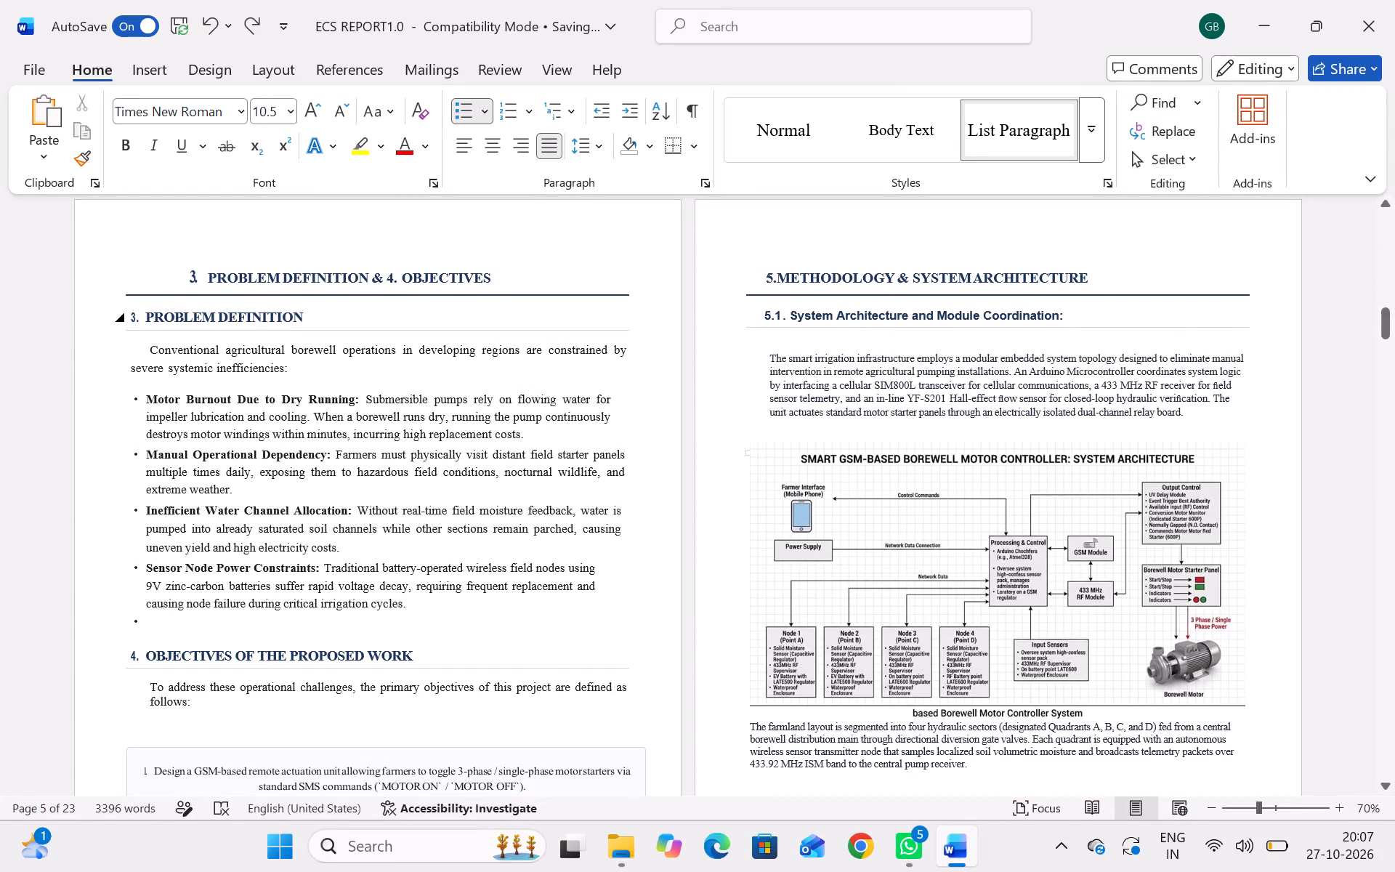
Delete the "3. Problem Definition" subheading together with its thin divider line beneath the "Problem Definition & 4. Objectives" heading.
drag(633, 327, 502, 330)
drag(502, 330, 91, 318)
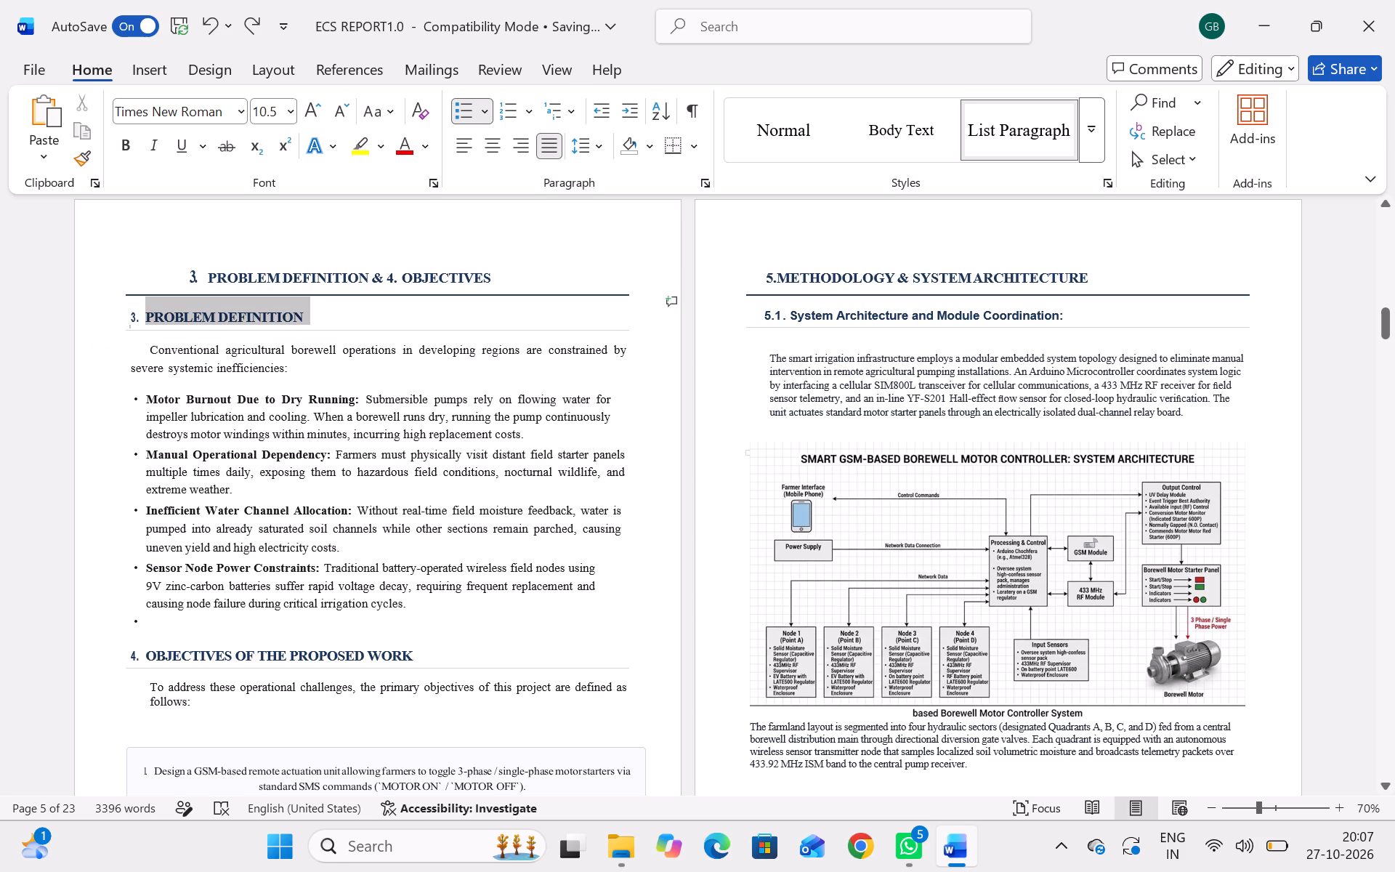
drag(91, 318, 133, 330)
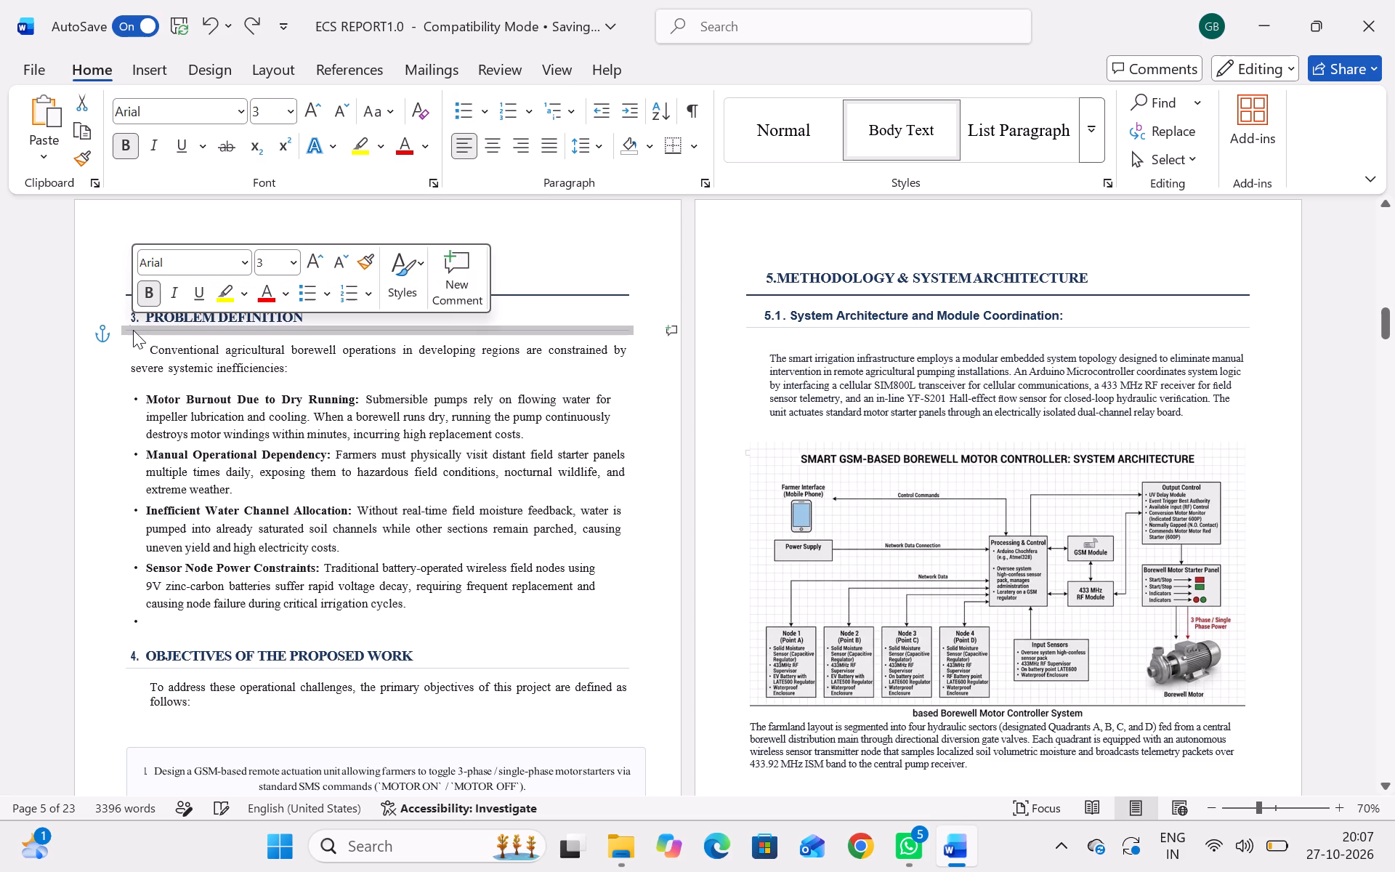
click(325, 325)
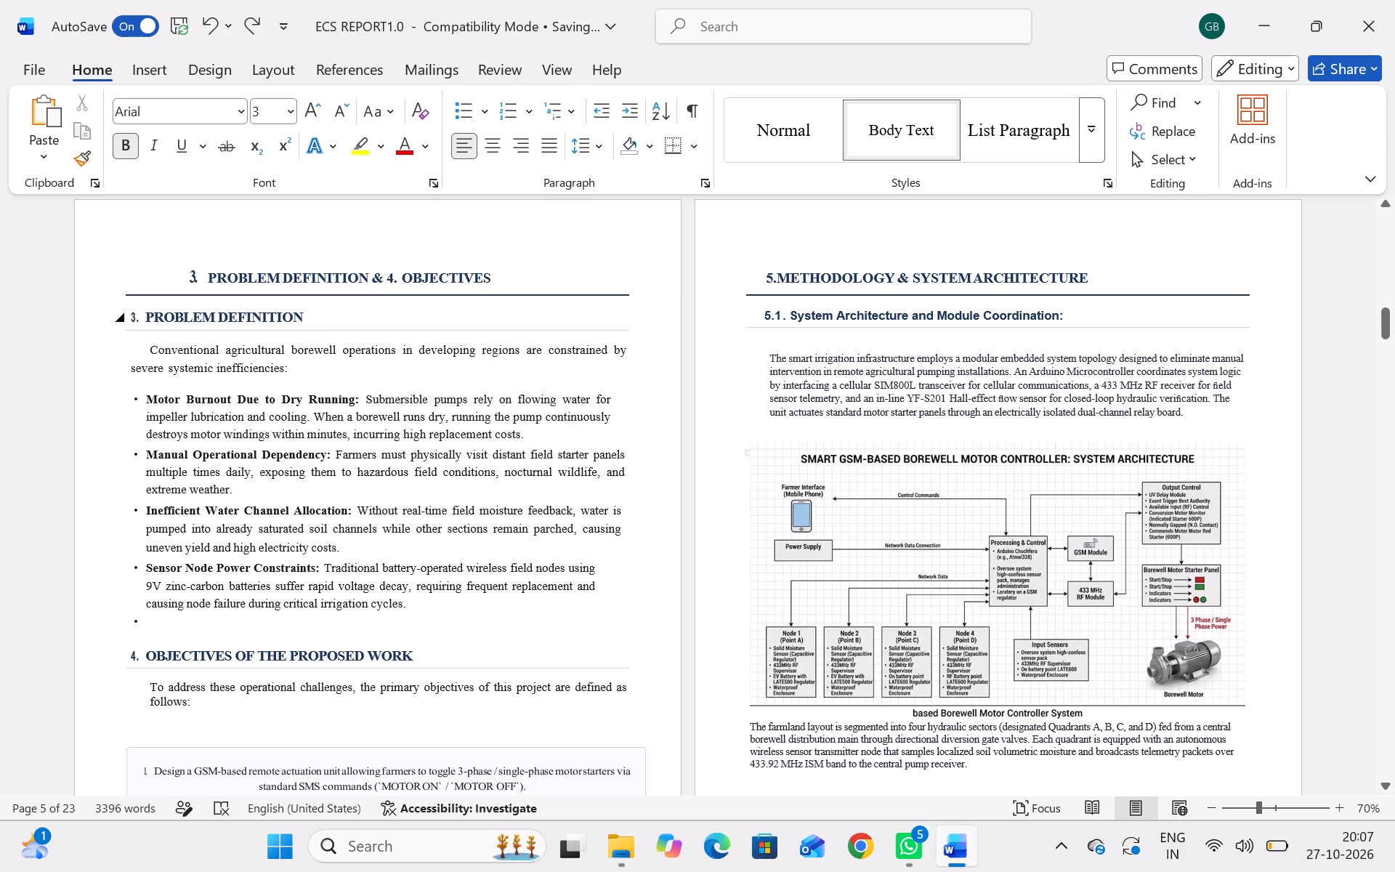
drag(139, 312, 219, 330)
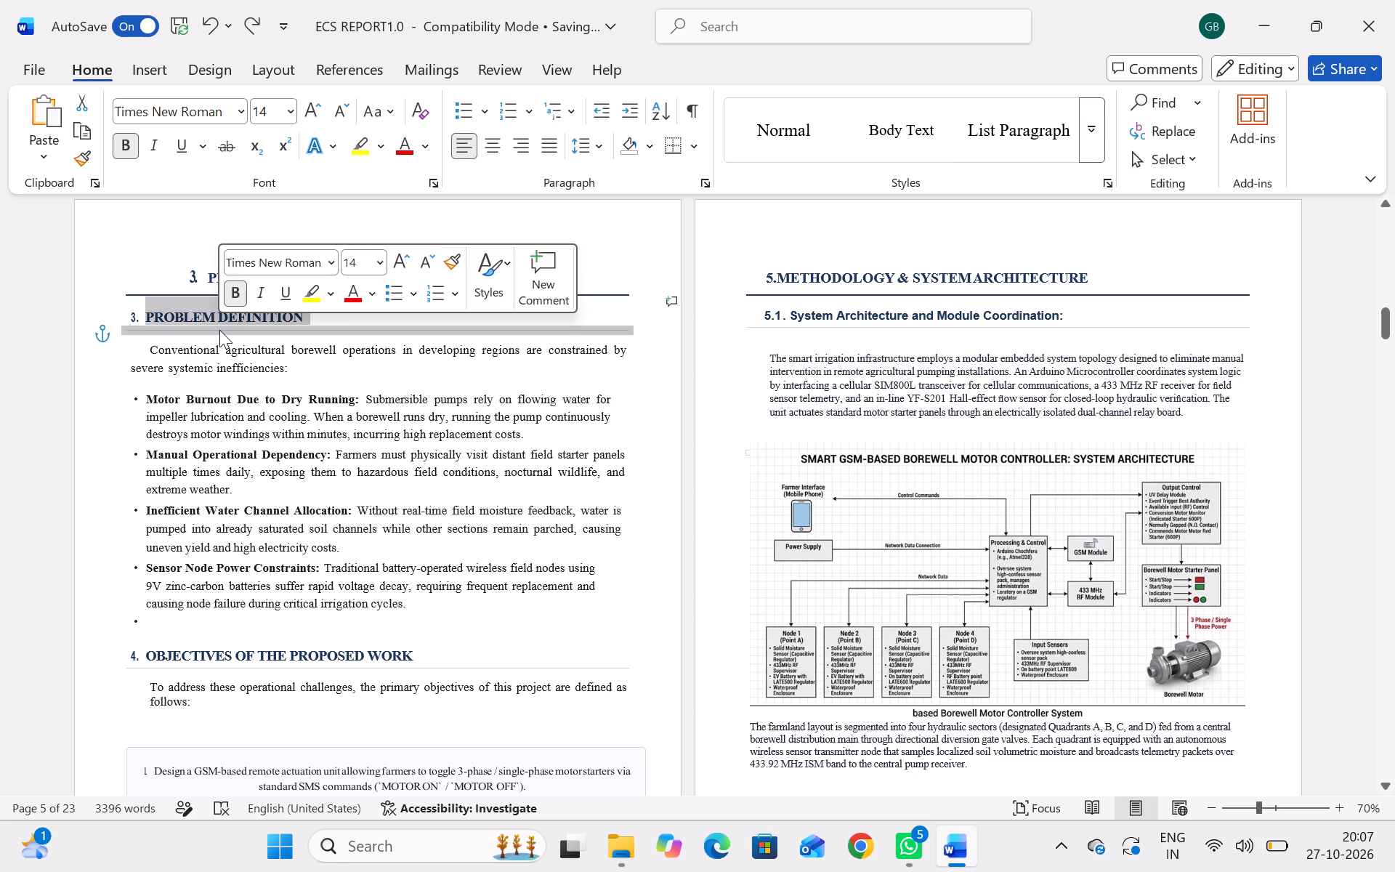
key(BackSpace)
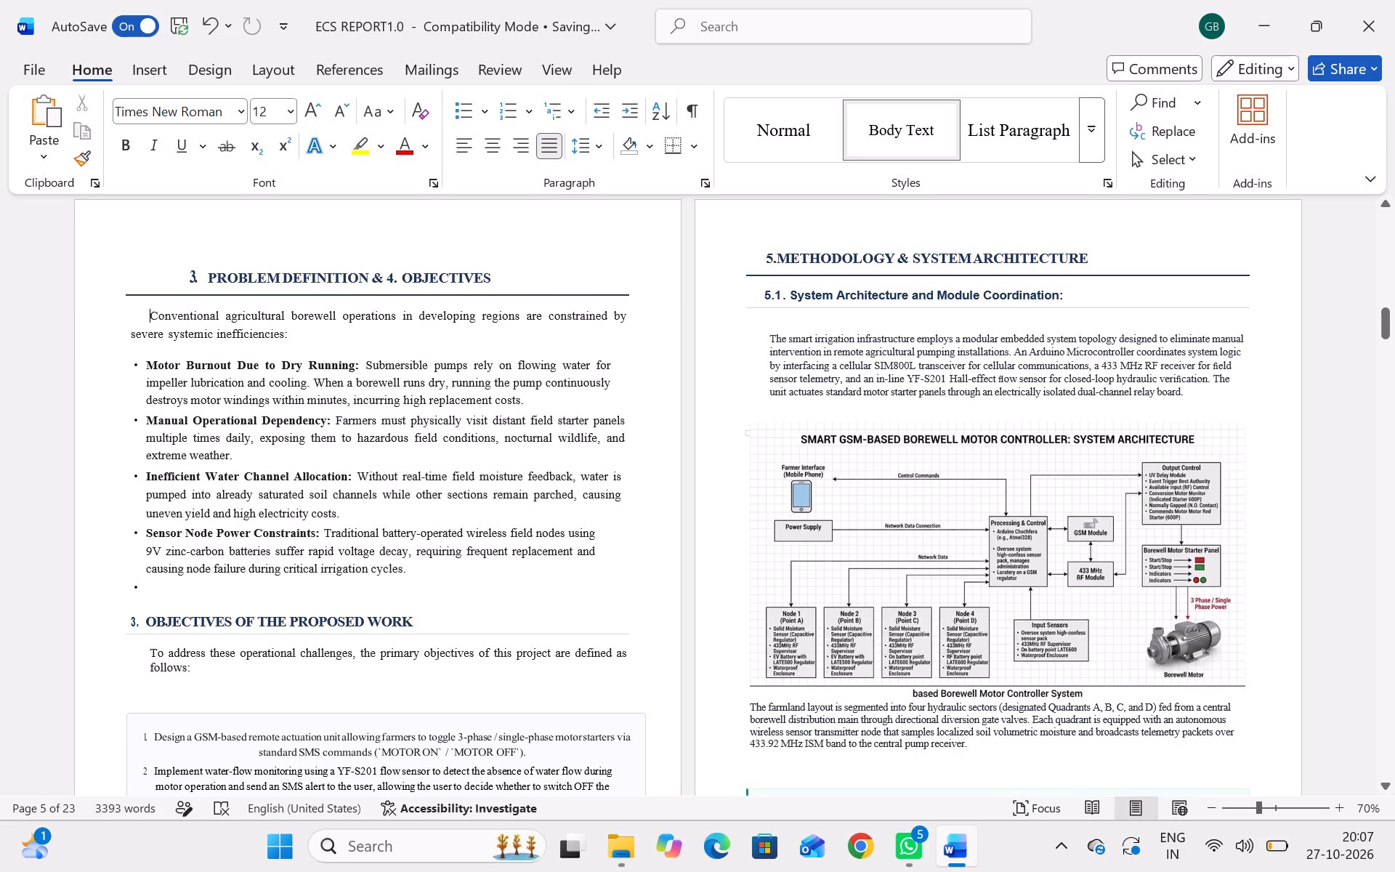
key(ctrl+z)
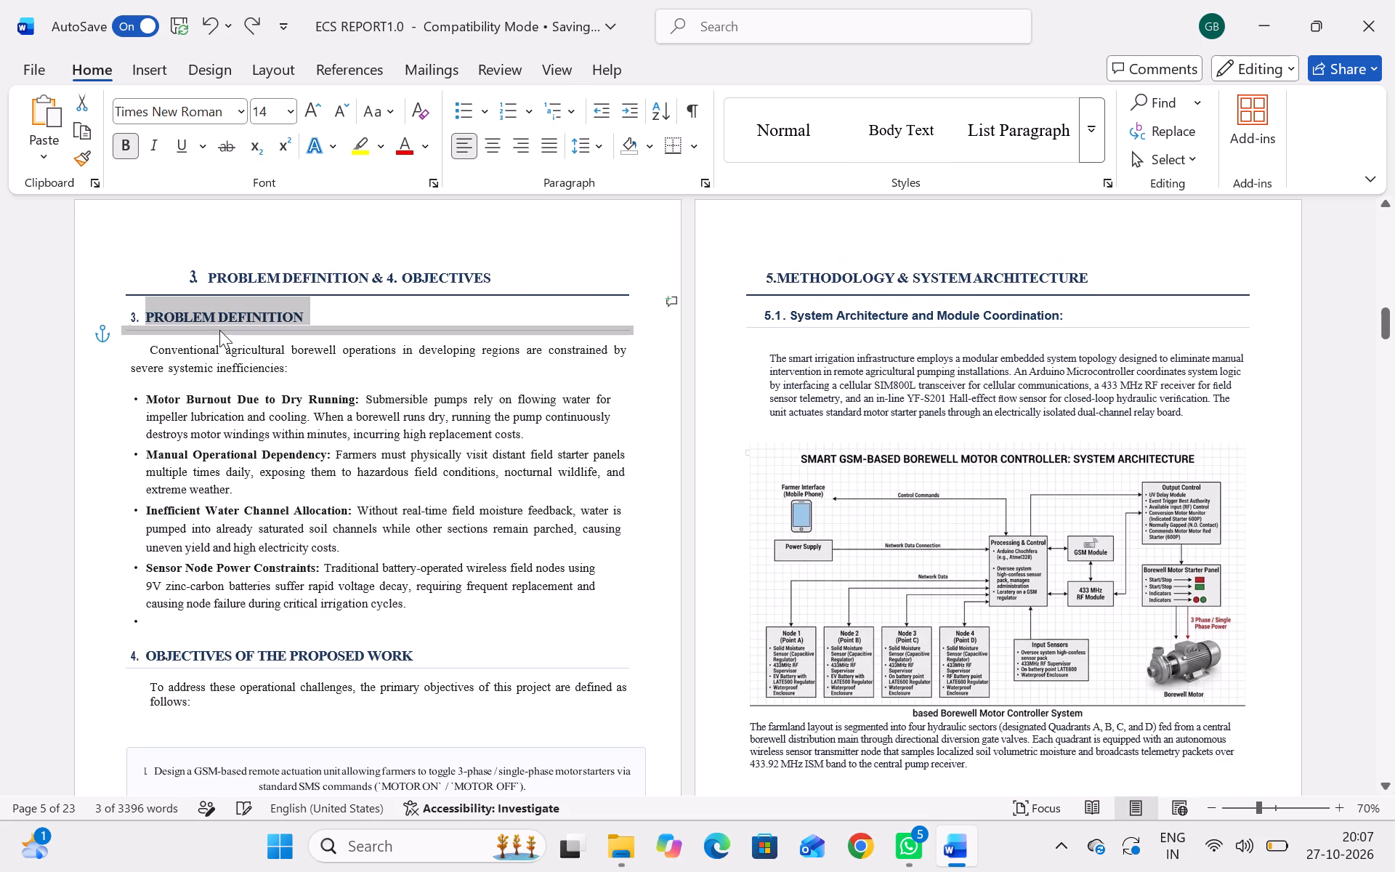
key(BackSpace)
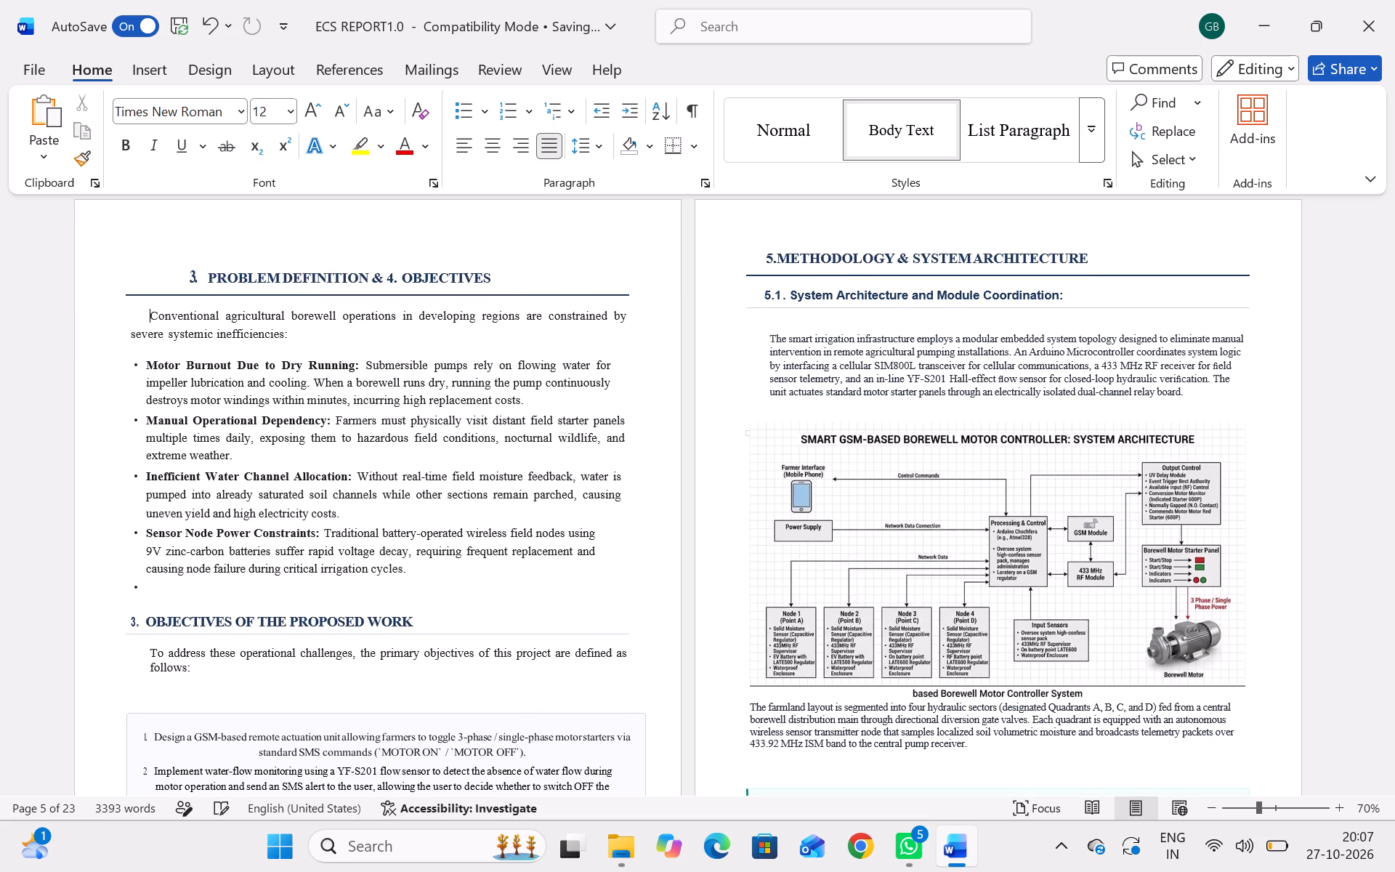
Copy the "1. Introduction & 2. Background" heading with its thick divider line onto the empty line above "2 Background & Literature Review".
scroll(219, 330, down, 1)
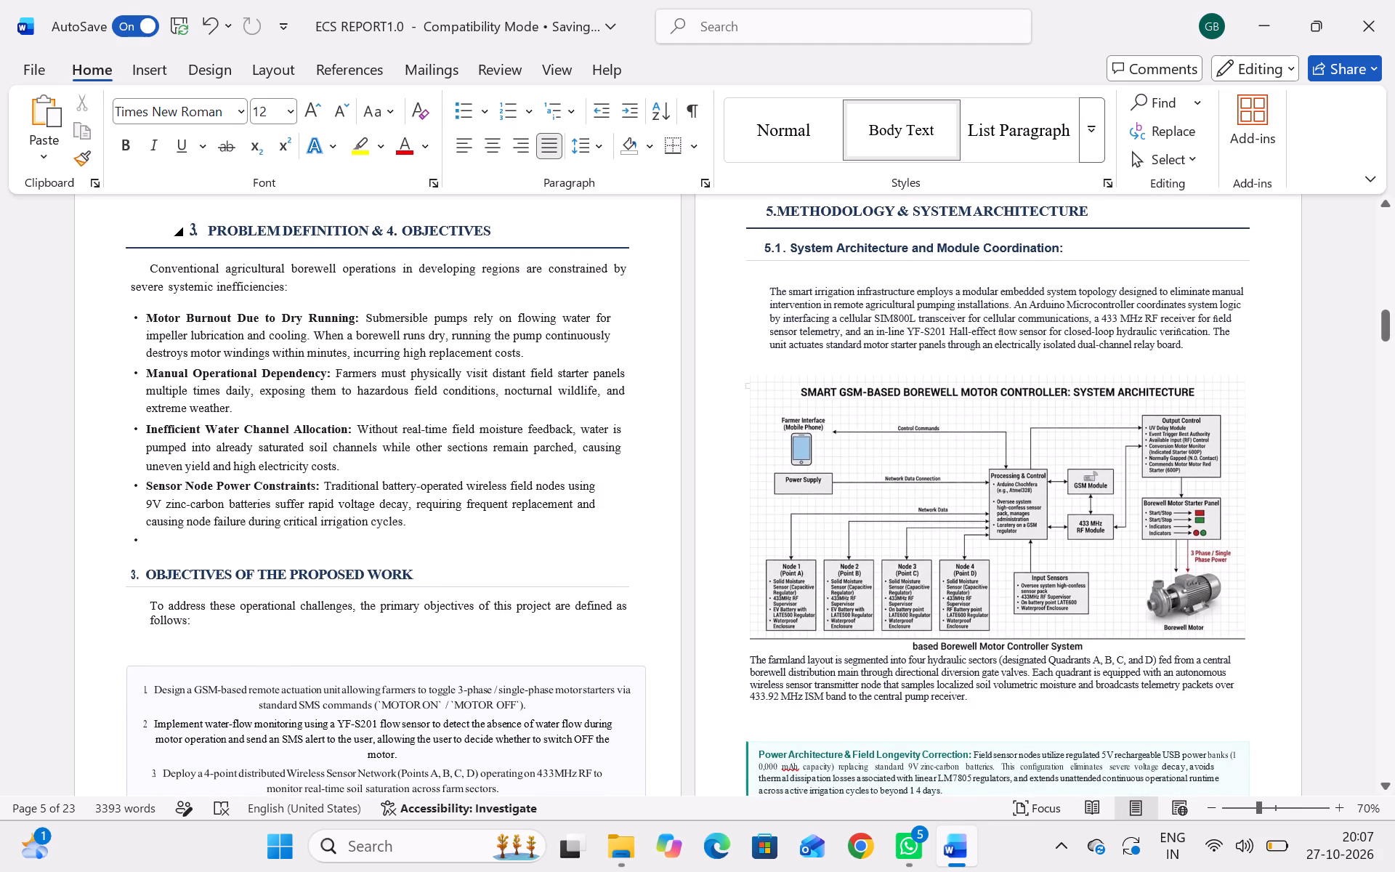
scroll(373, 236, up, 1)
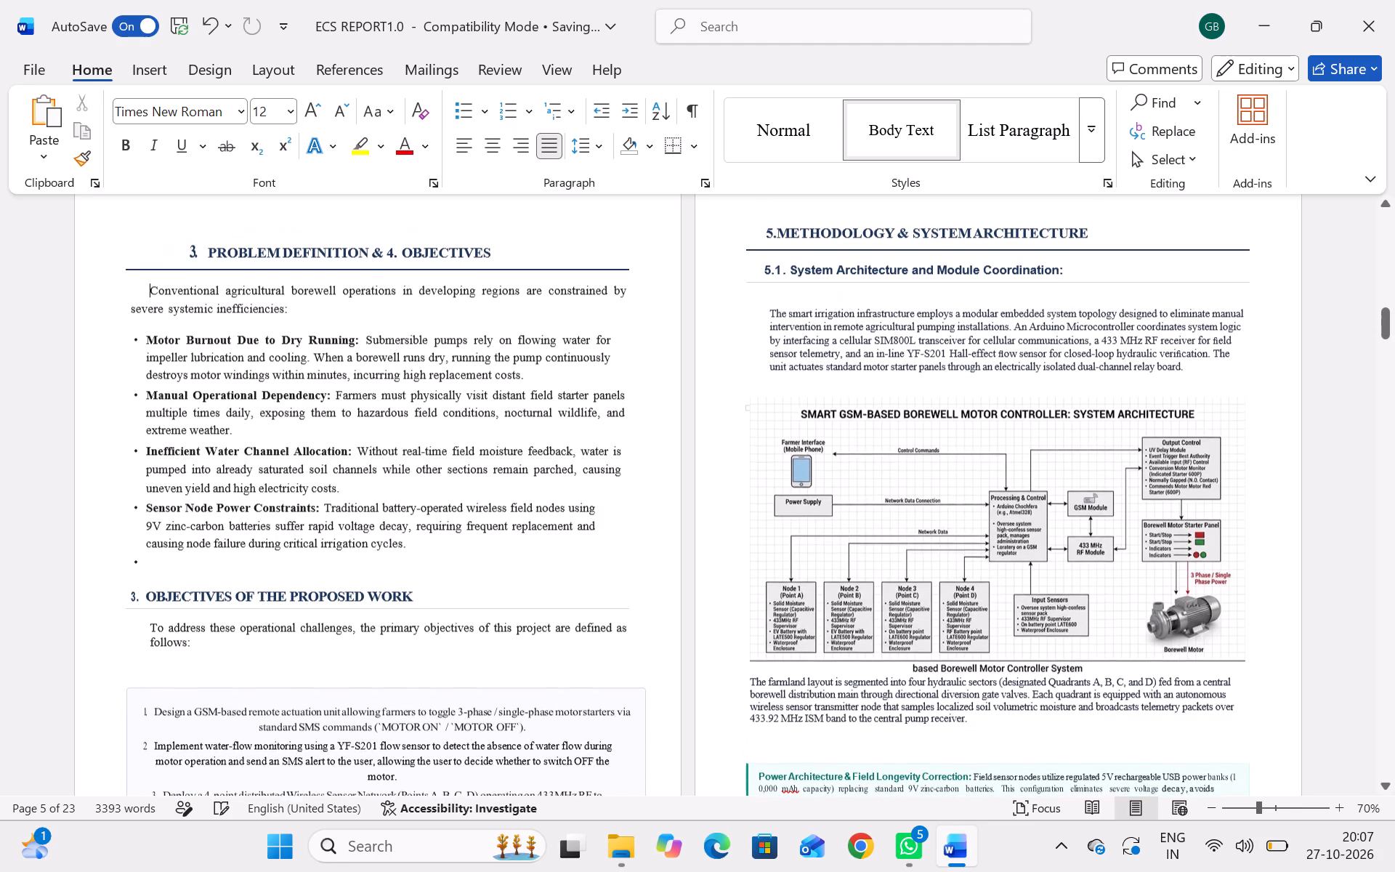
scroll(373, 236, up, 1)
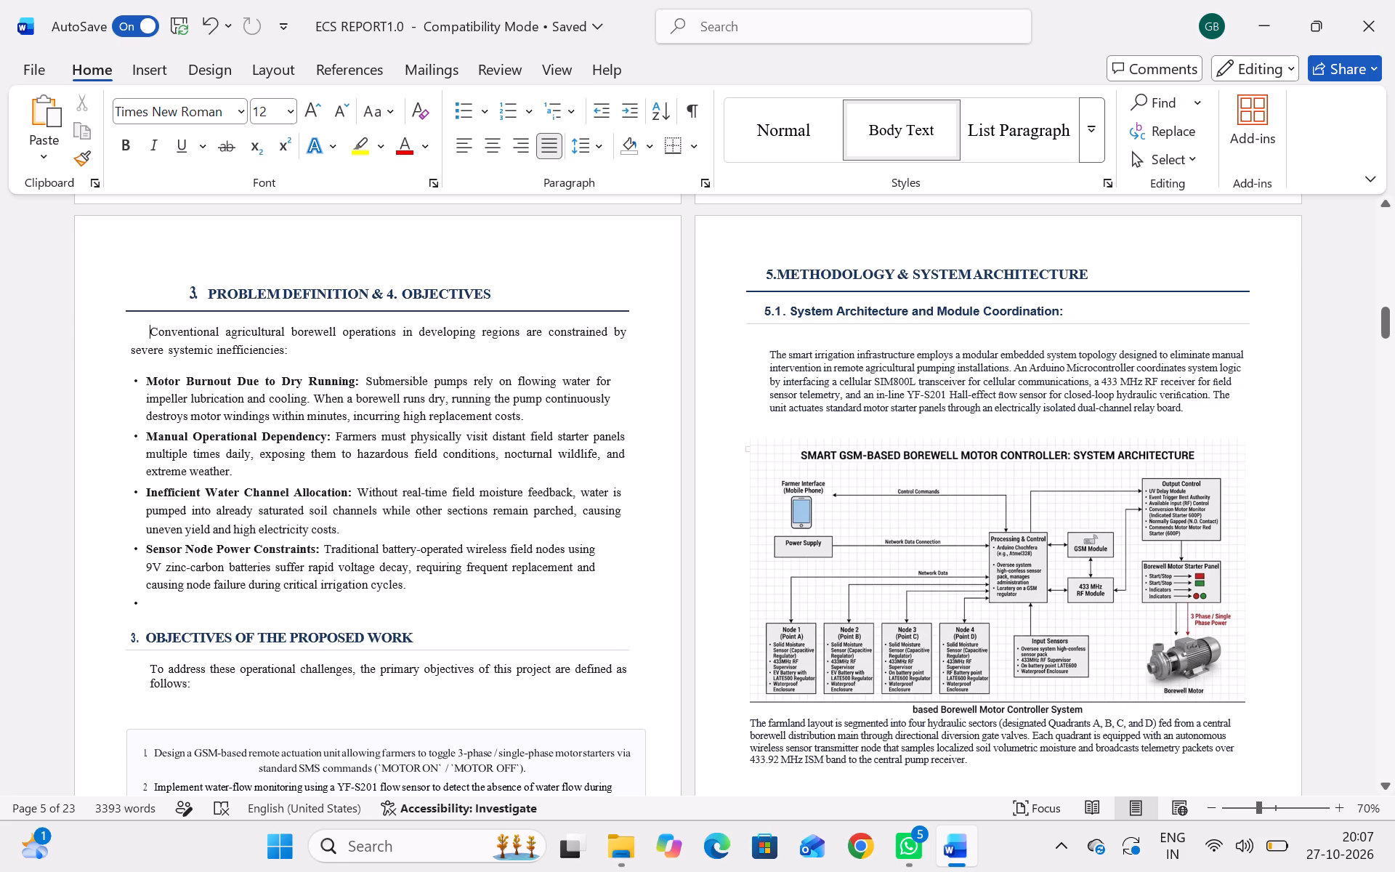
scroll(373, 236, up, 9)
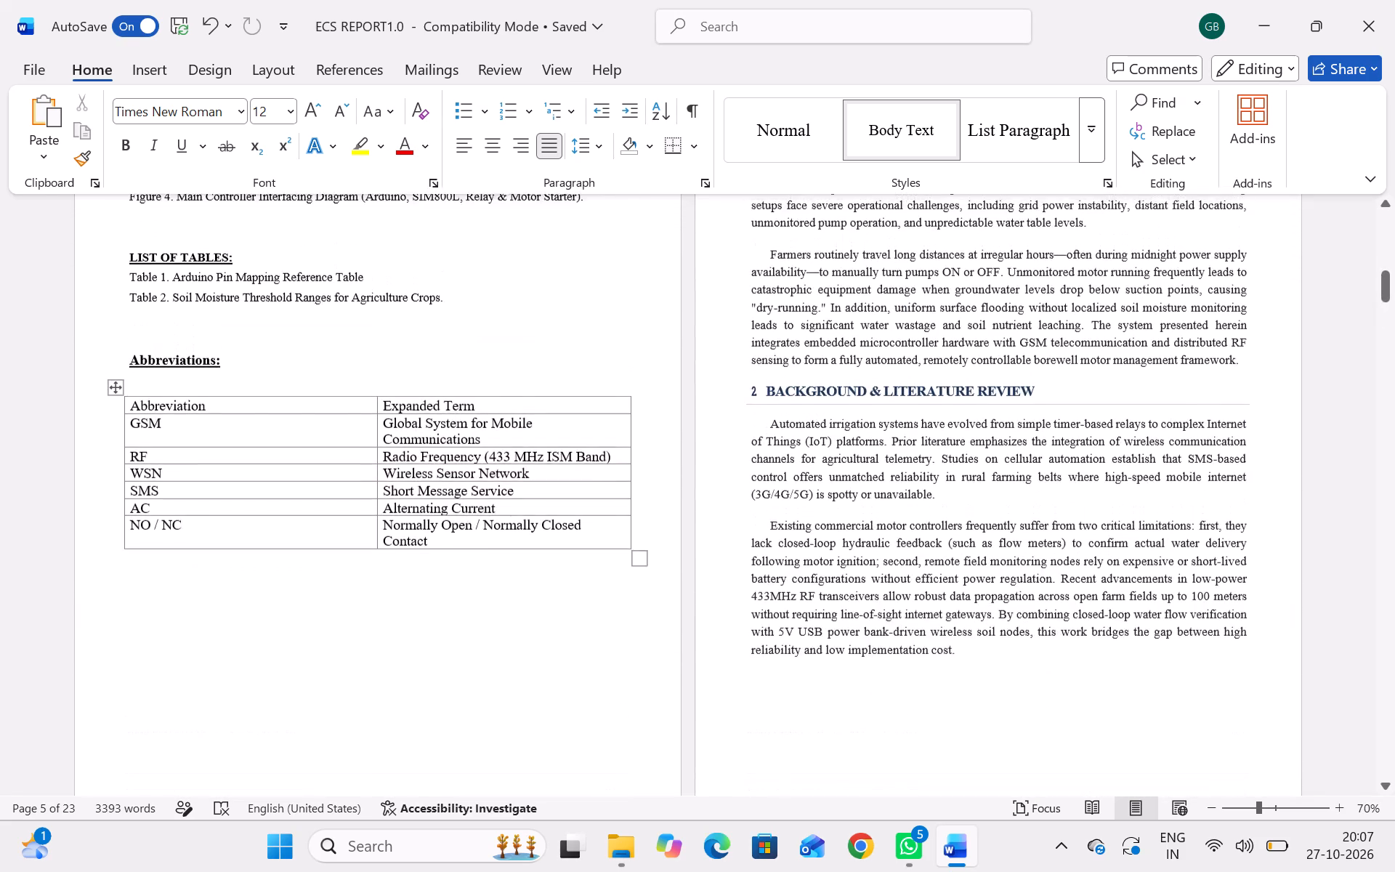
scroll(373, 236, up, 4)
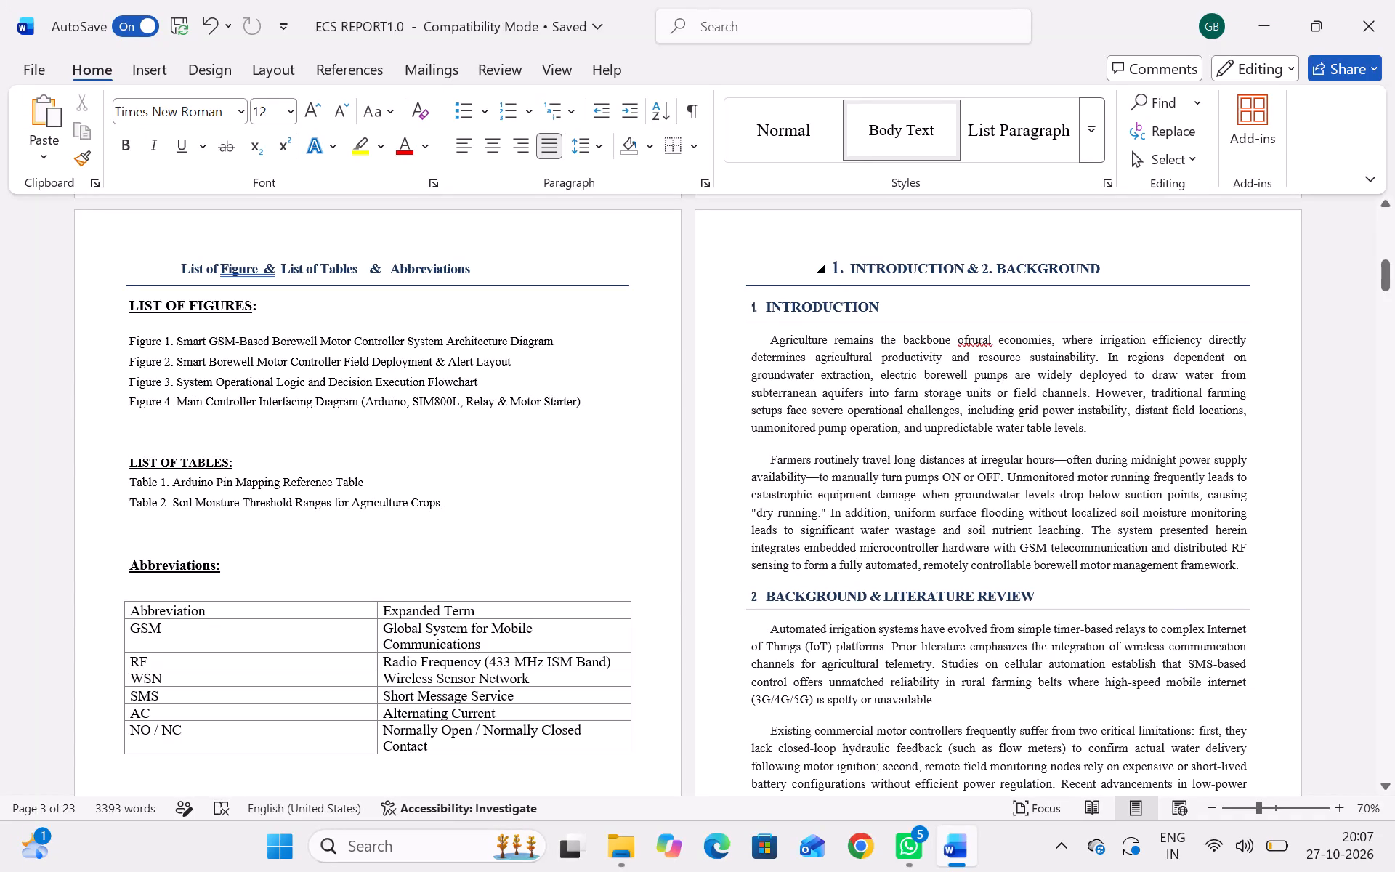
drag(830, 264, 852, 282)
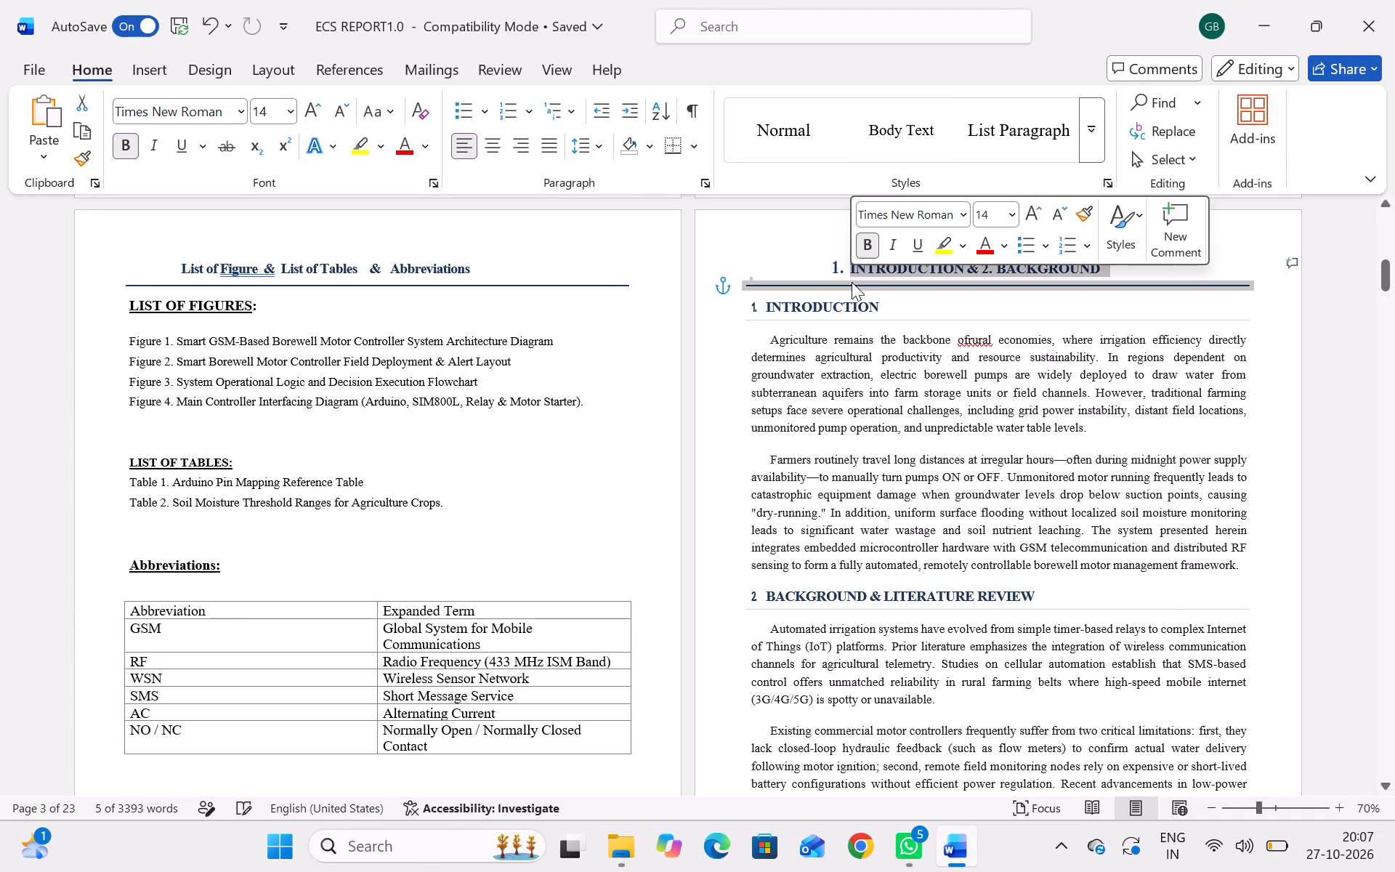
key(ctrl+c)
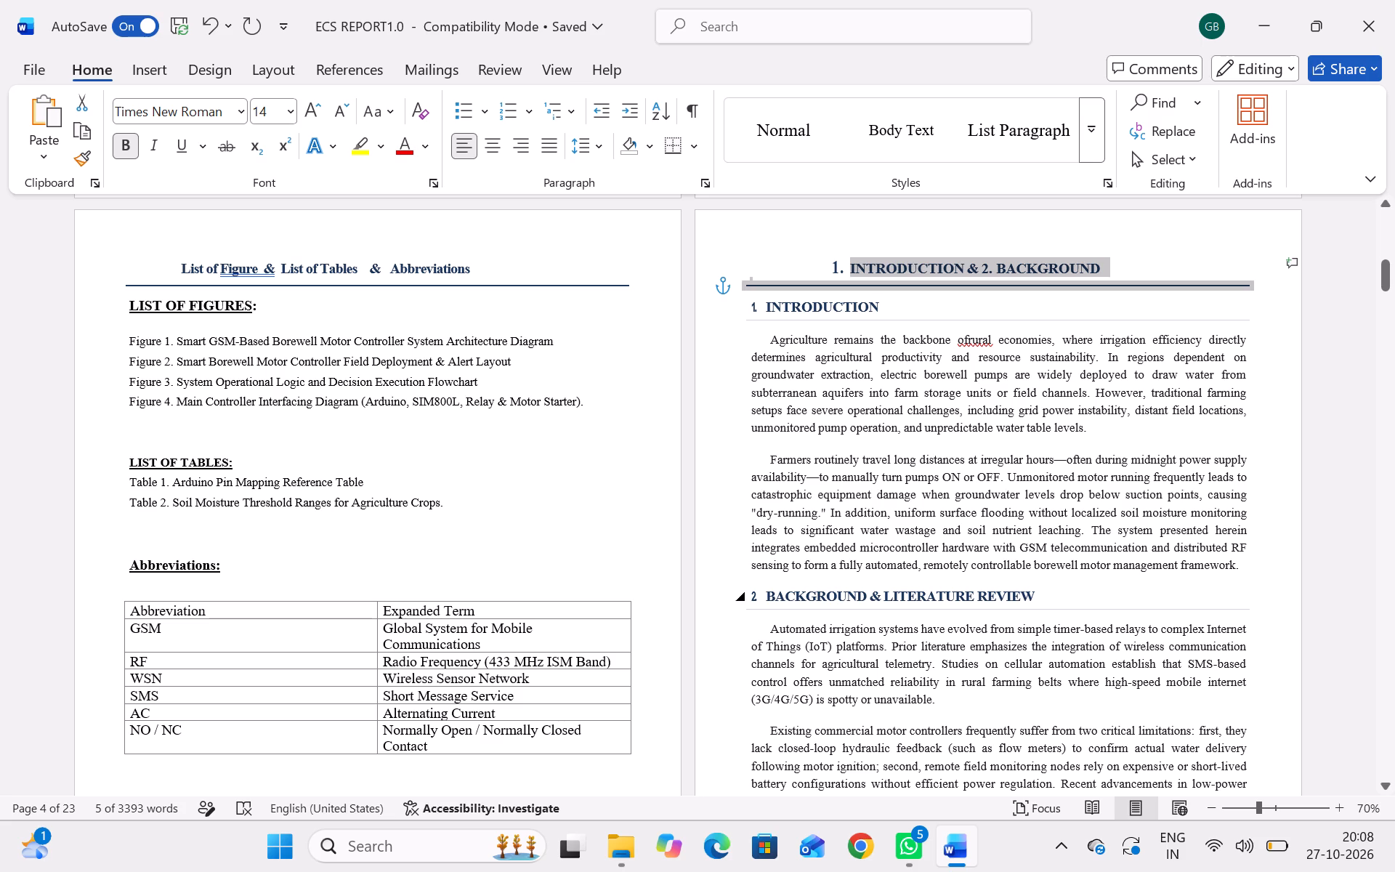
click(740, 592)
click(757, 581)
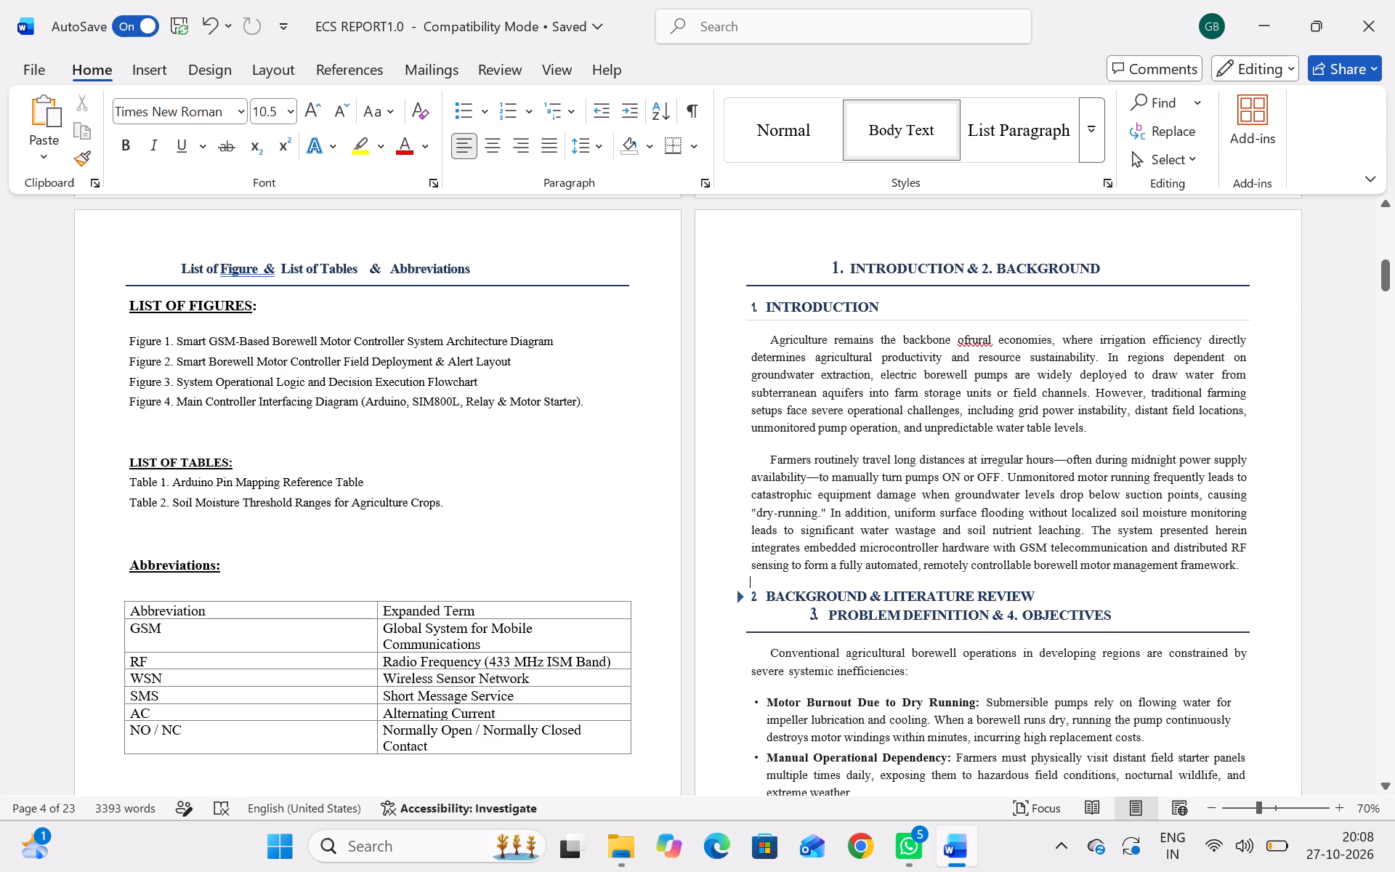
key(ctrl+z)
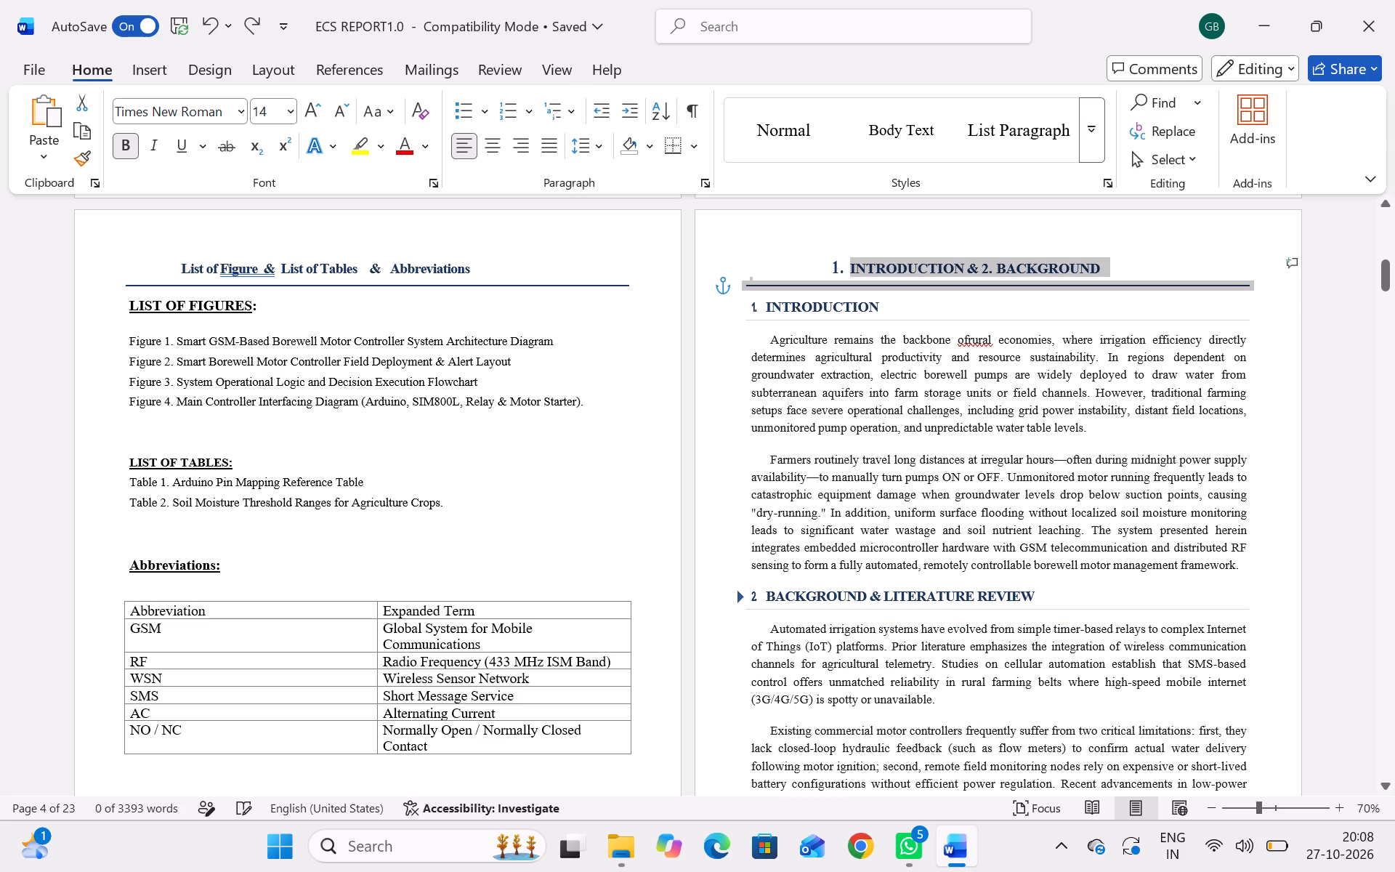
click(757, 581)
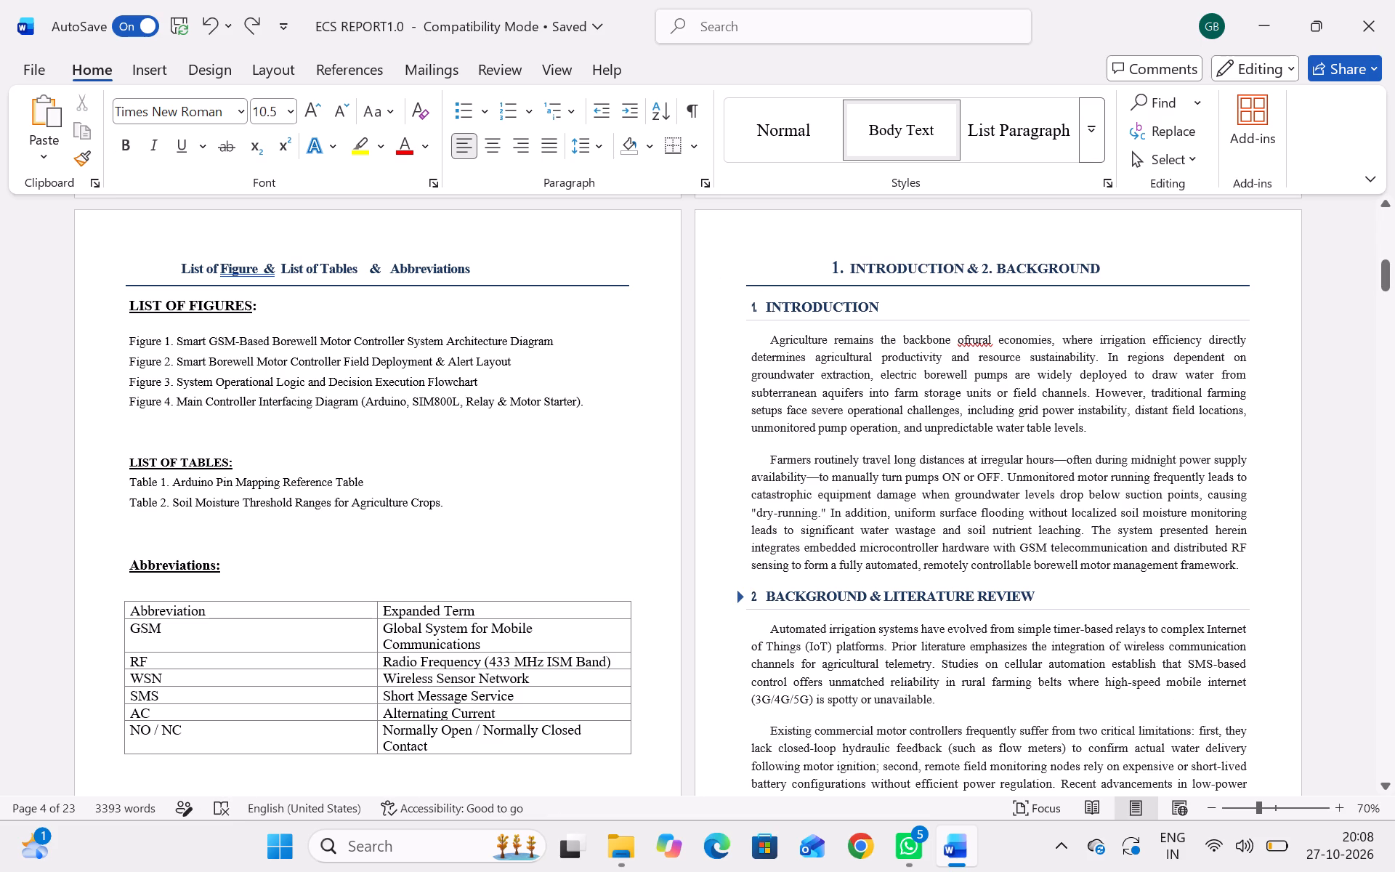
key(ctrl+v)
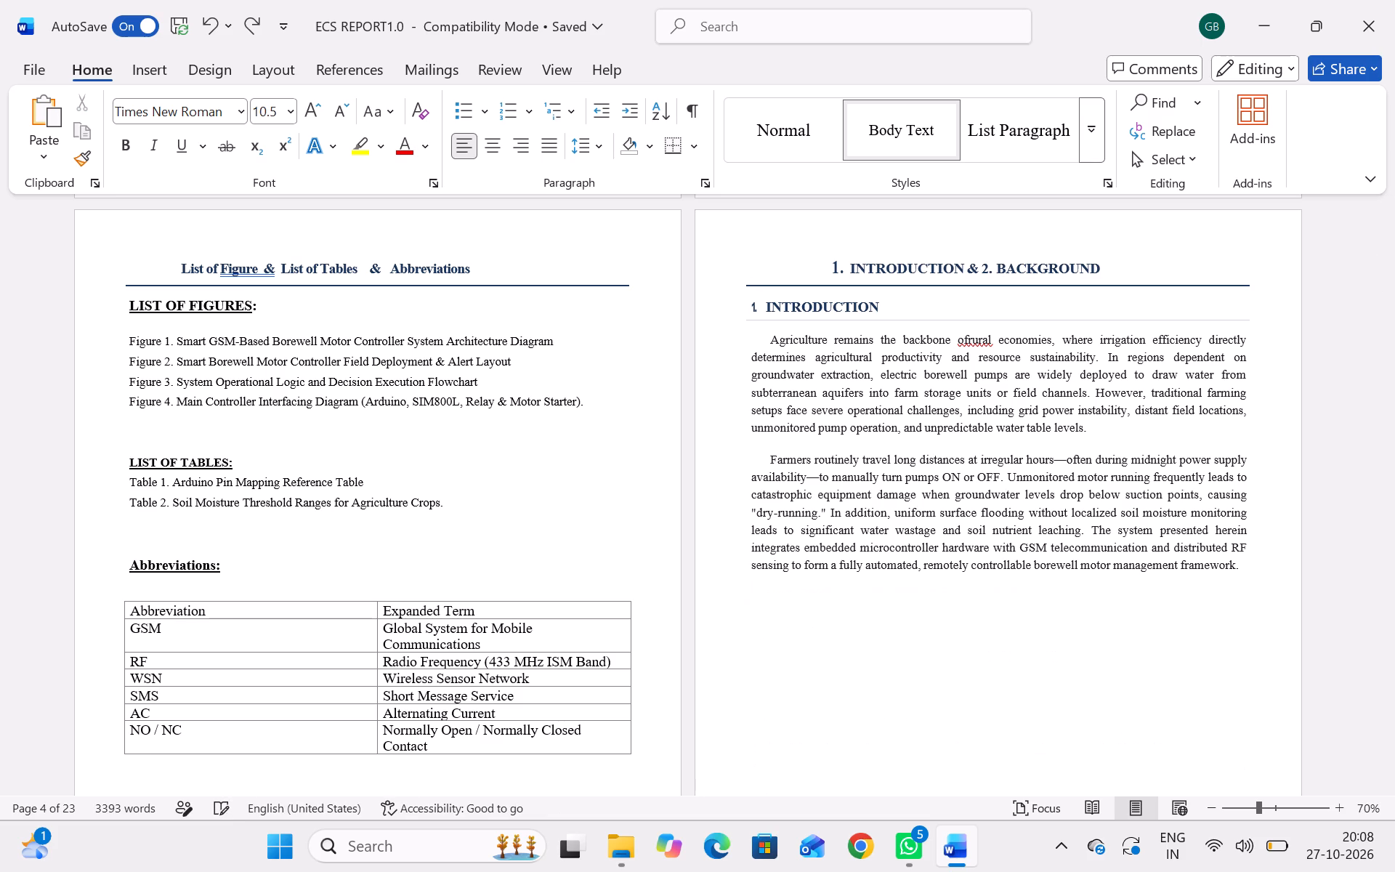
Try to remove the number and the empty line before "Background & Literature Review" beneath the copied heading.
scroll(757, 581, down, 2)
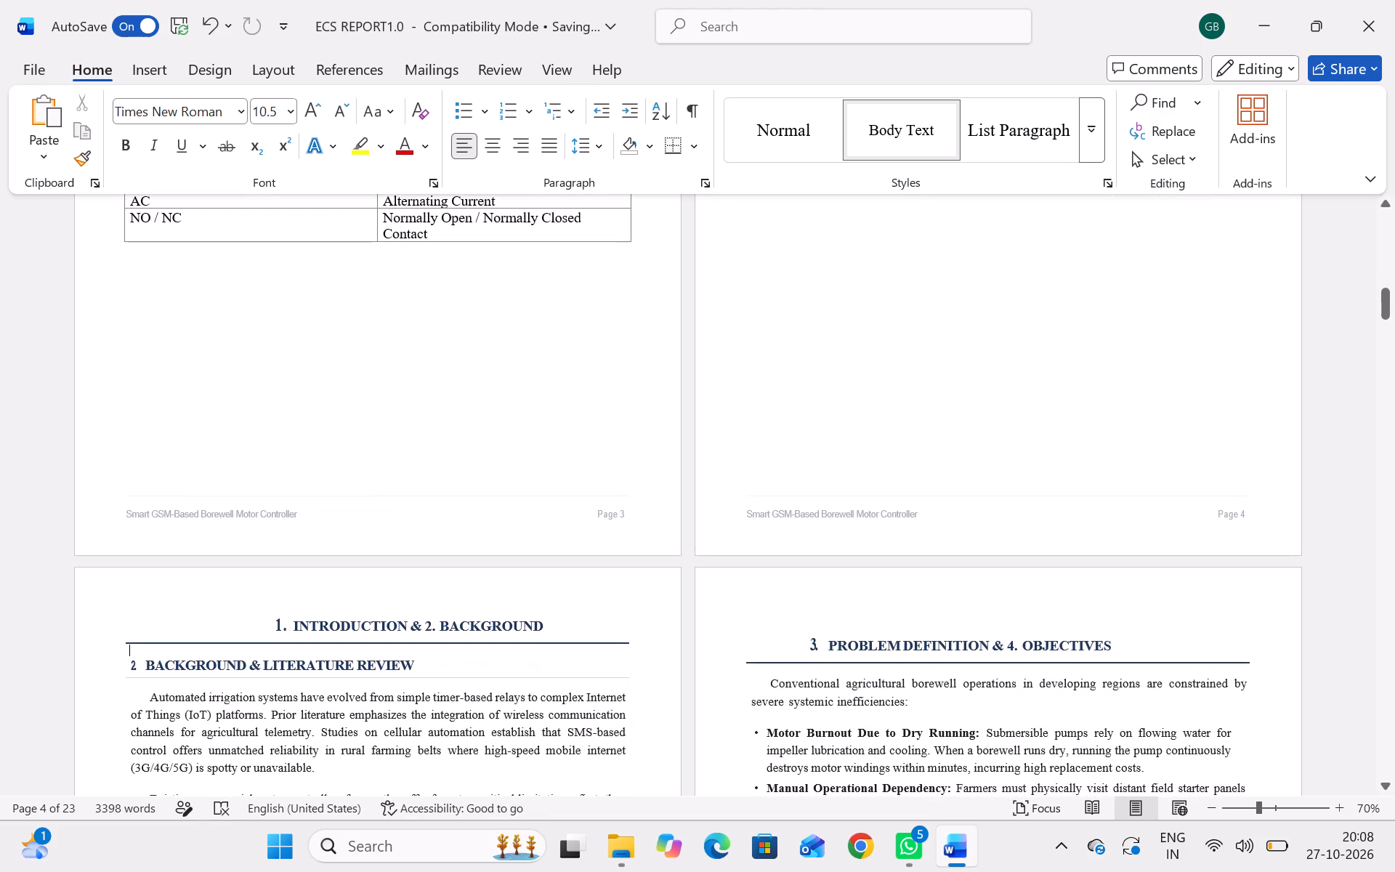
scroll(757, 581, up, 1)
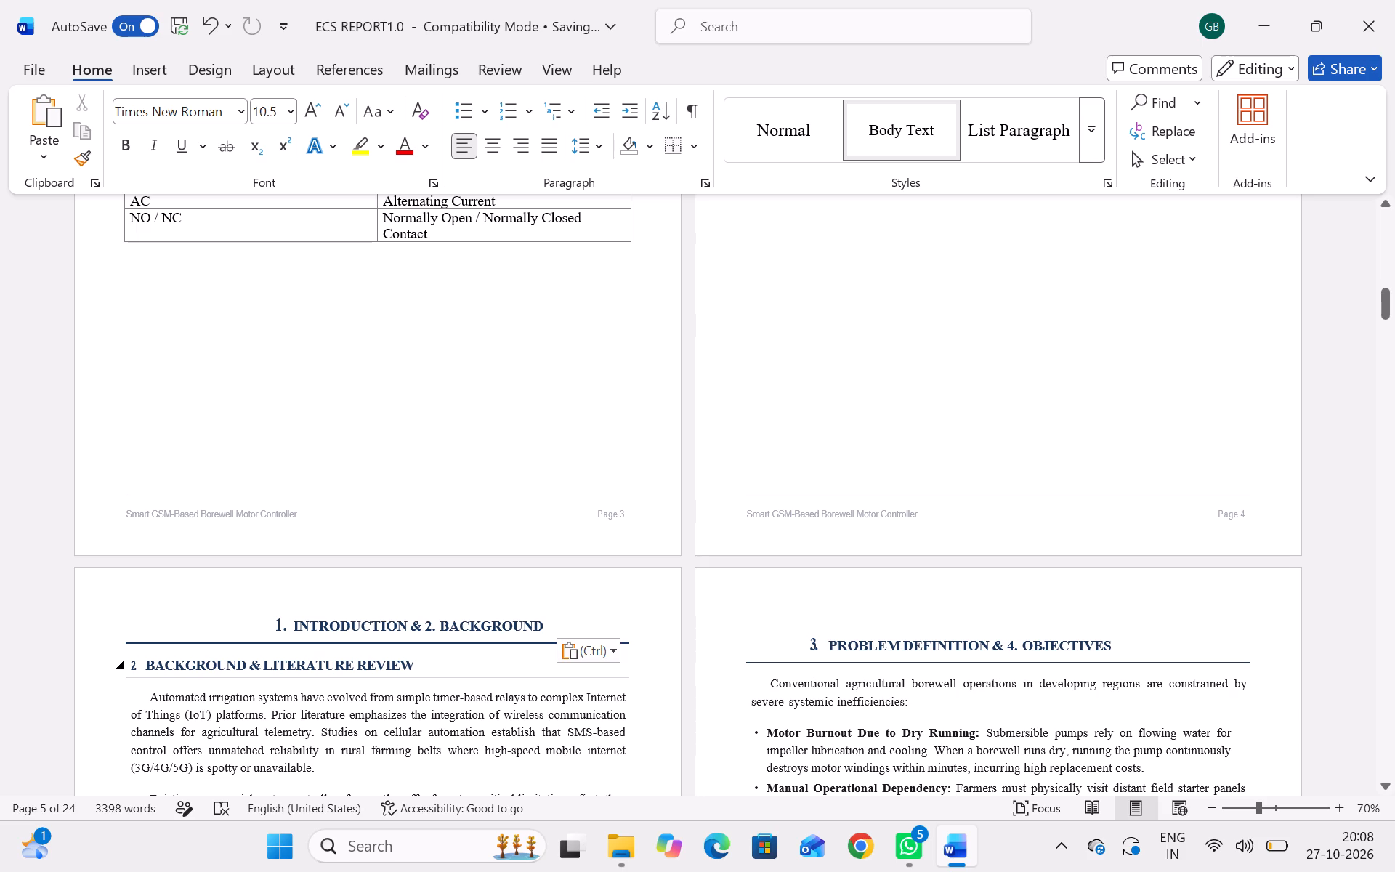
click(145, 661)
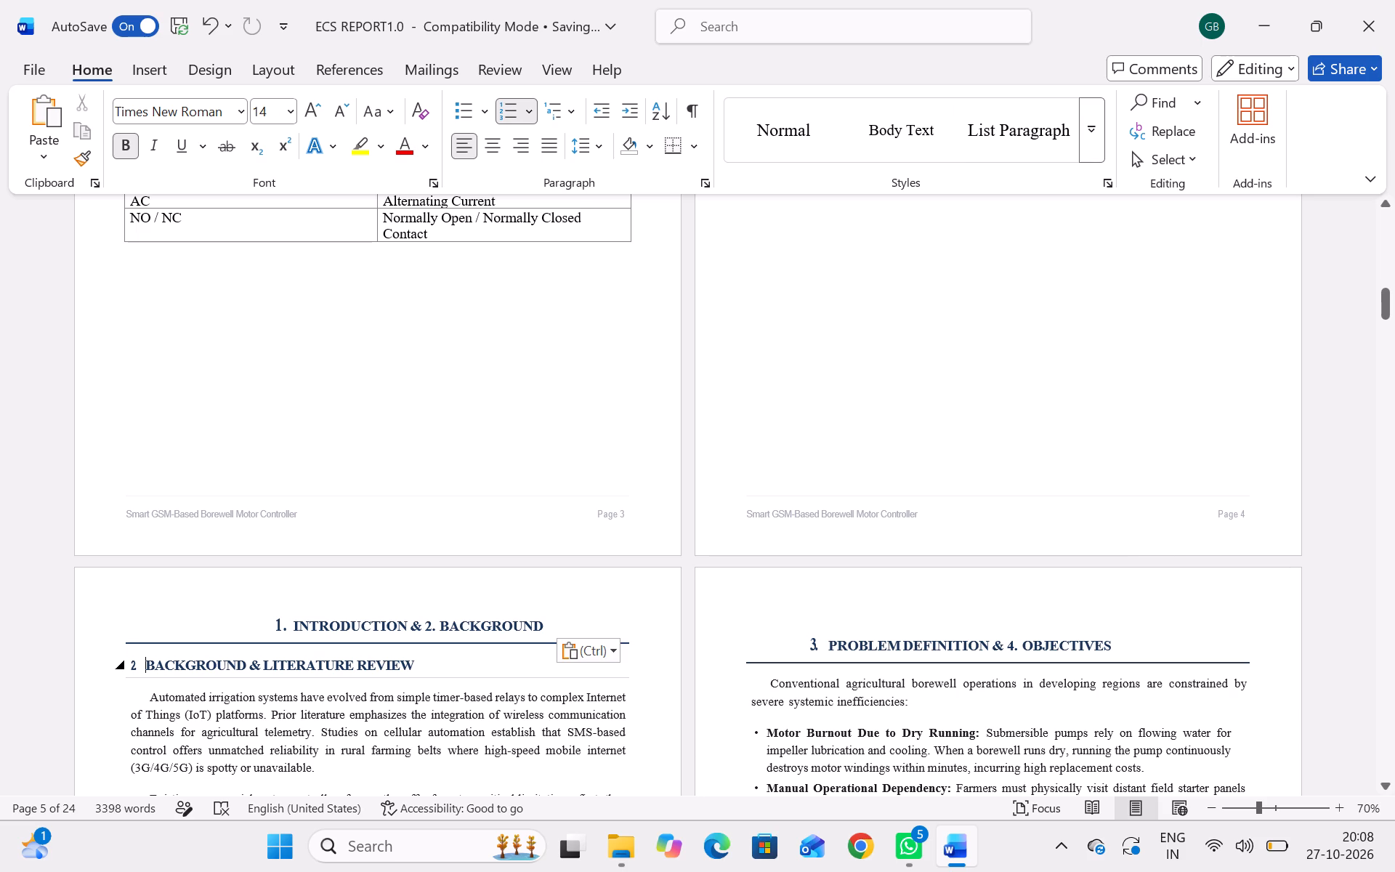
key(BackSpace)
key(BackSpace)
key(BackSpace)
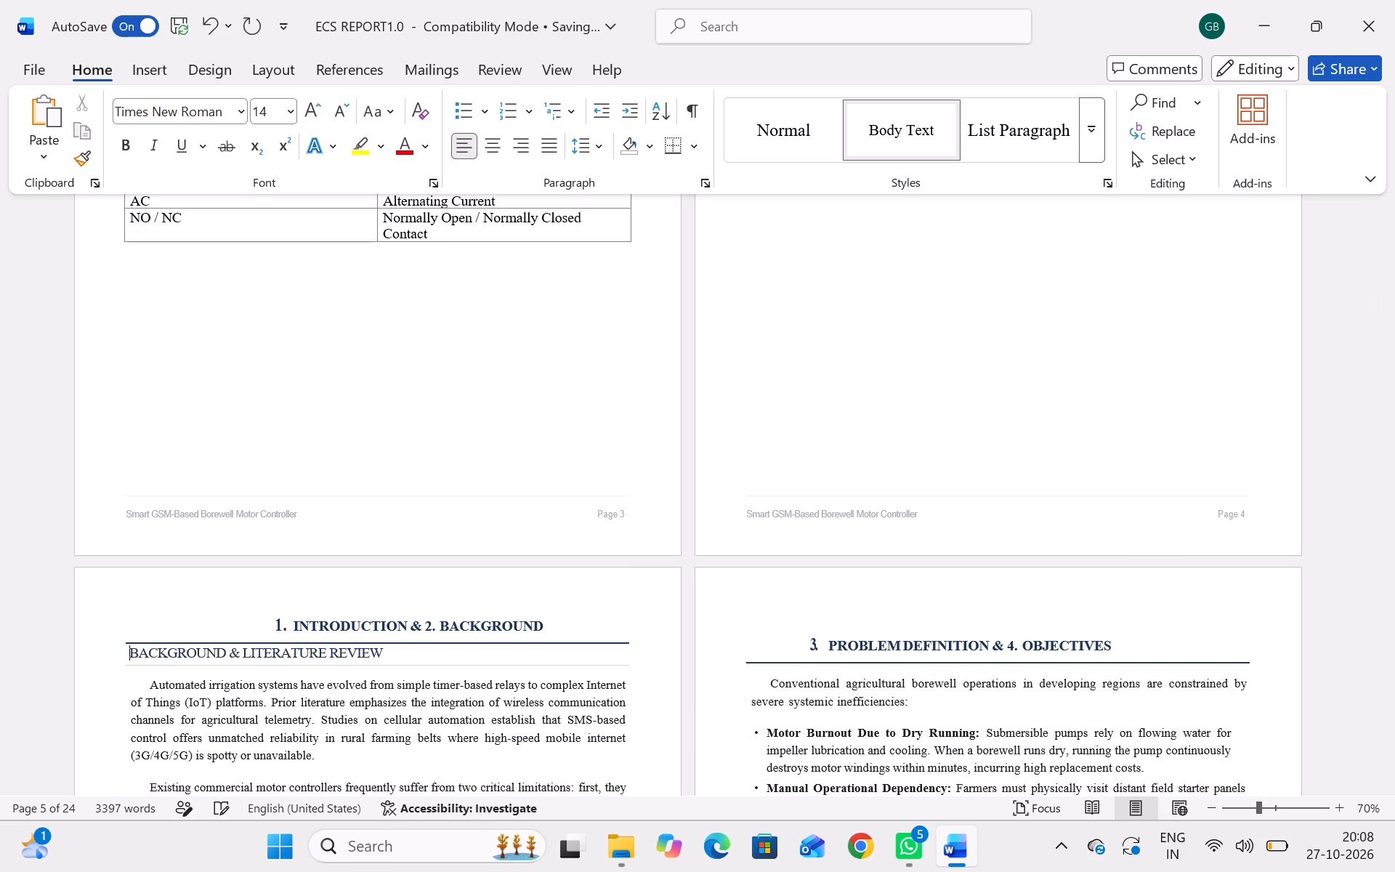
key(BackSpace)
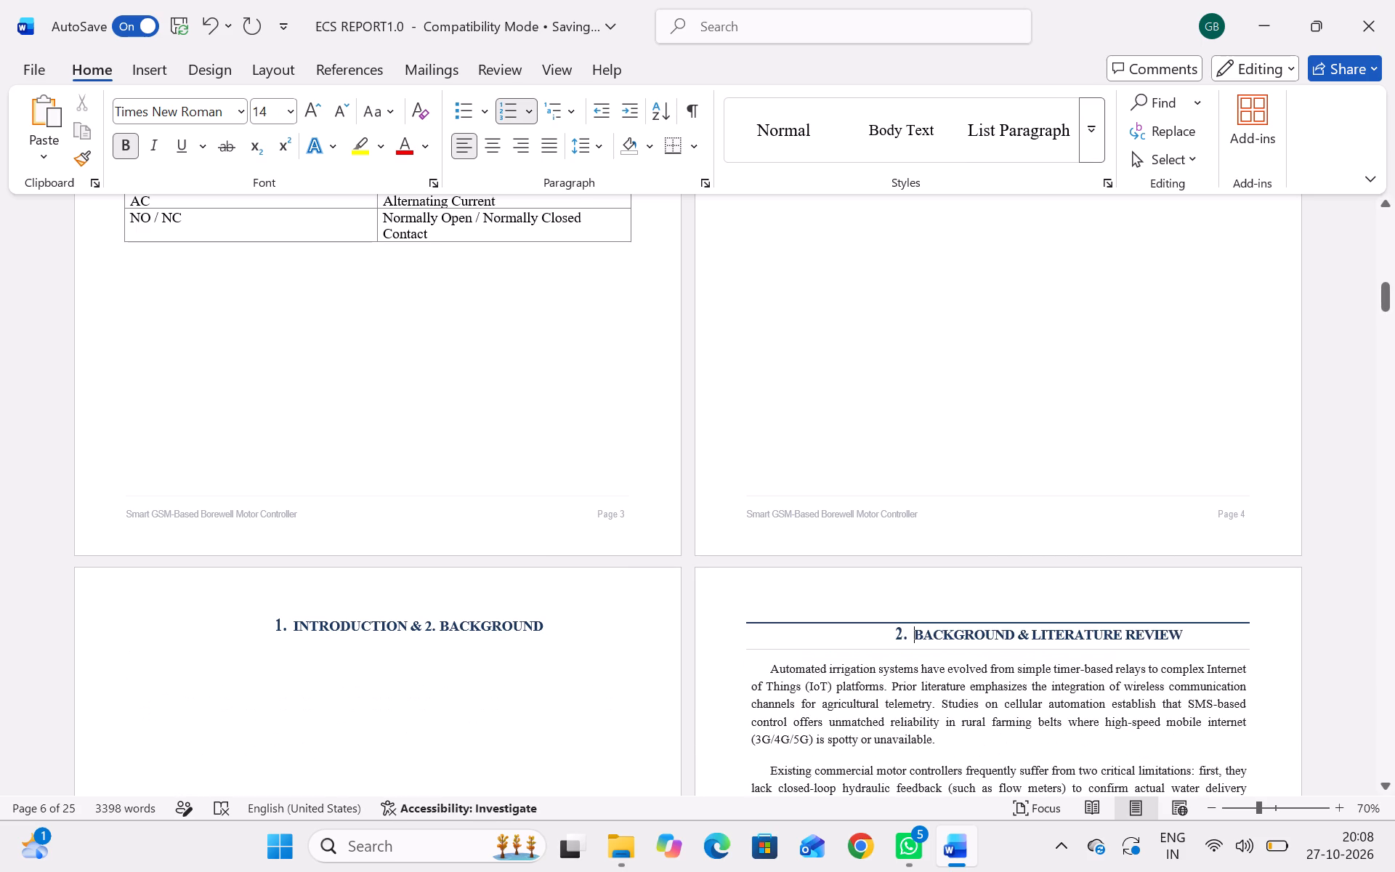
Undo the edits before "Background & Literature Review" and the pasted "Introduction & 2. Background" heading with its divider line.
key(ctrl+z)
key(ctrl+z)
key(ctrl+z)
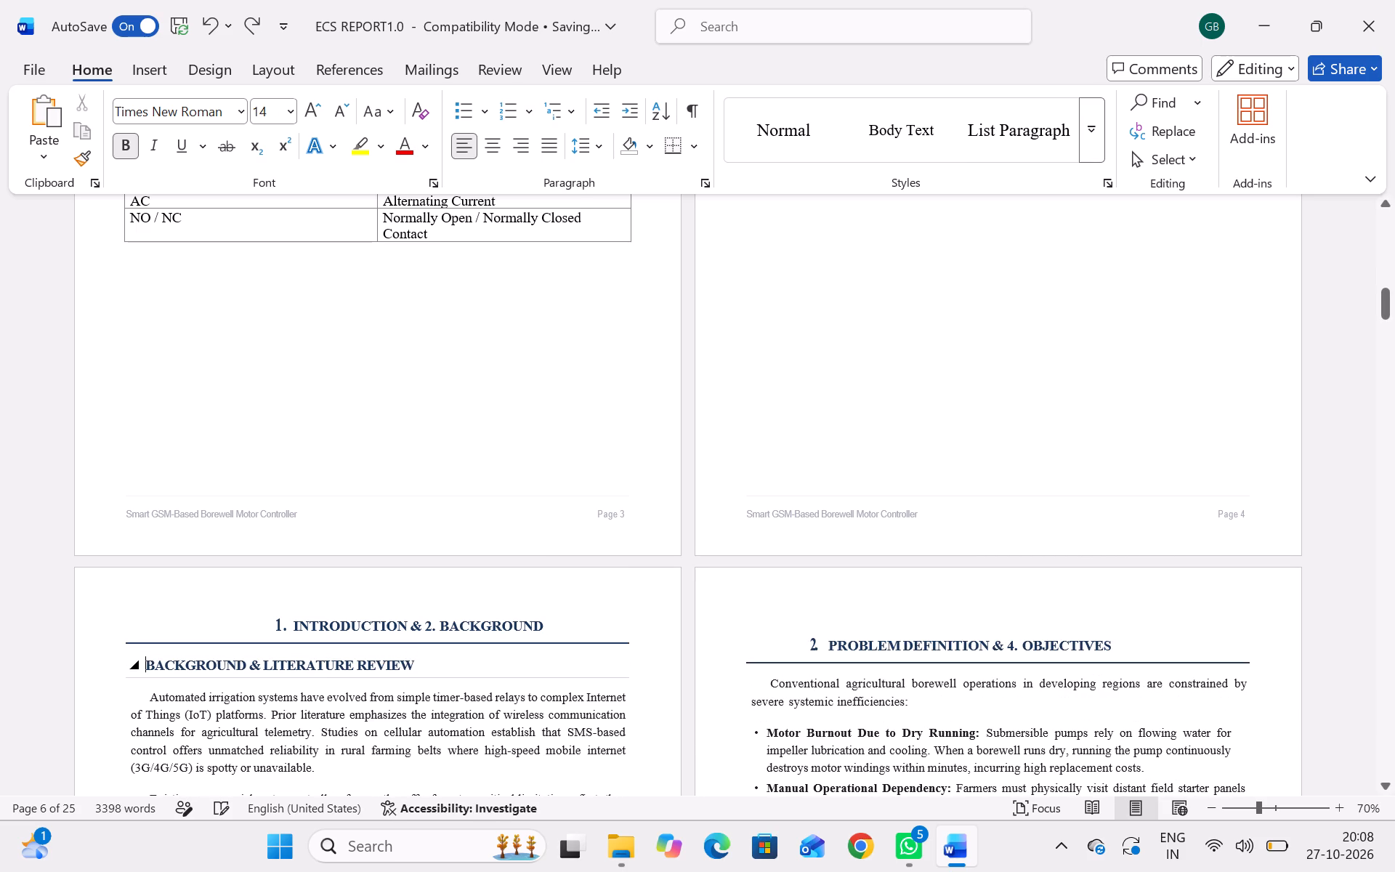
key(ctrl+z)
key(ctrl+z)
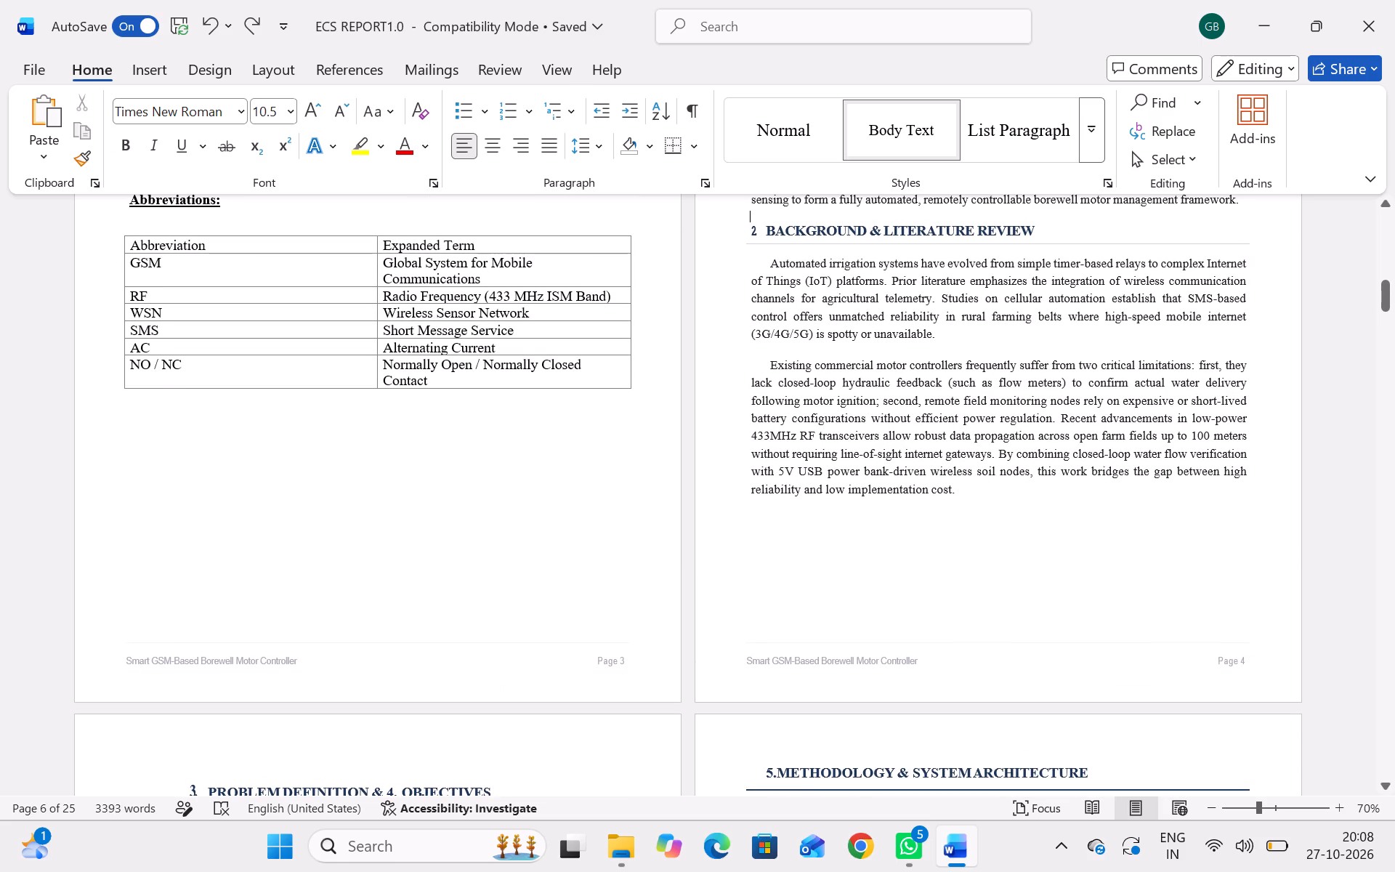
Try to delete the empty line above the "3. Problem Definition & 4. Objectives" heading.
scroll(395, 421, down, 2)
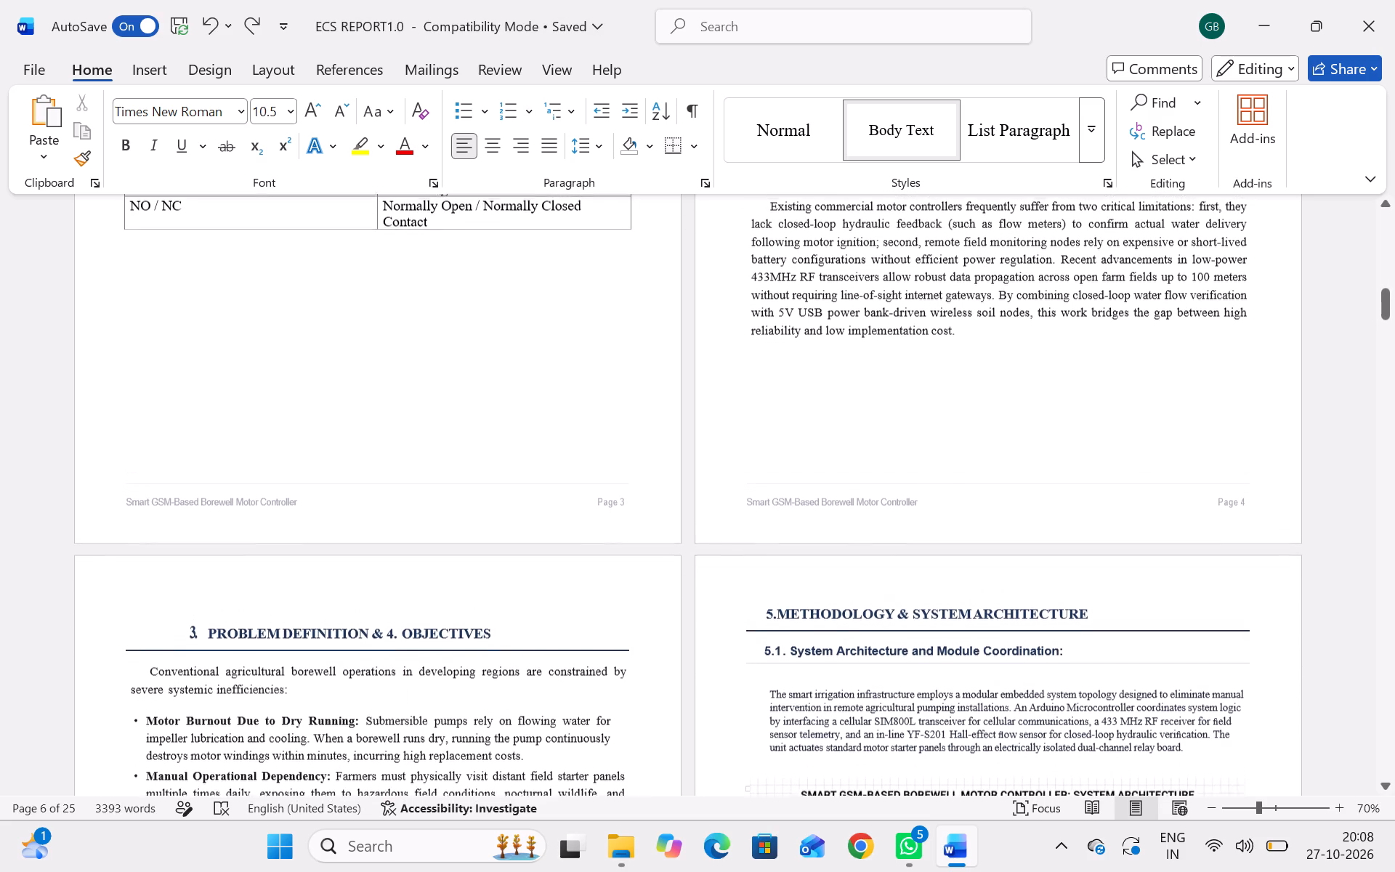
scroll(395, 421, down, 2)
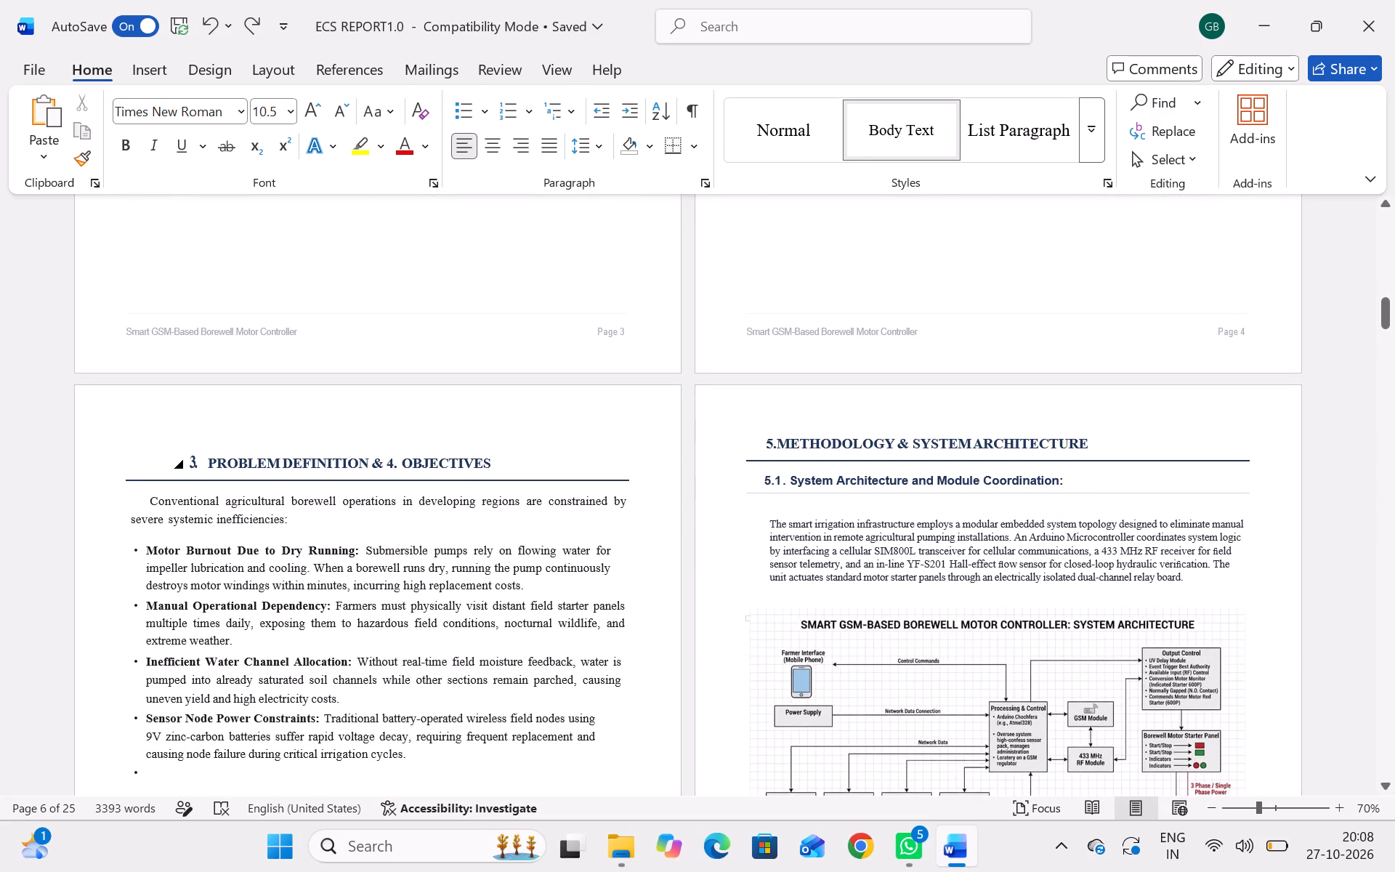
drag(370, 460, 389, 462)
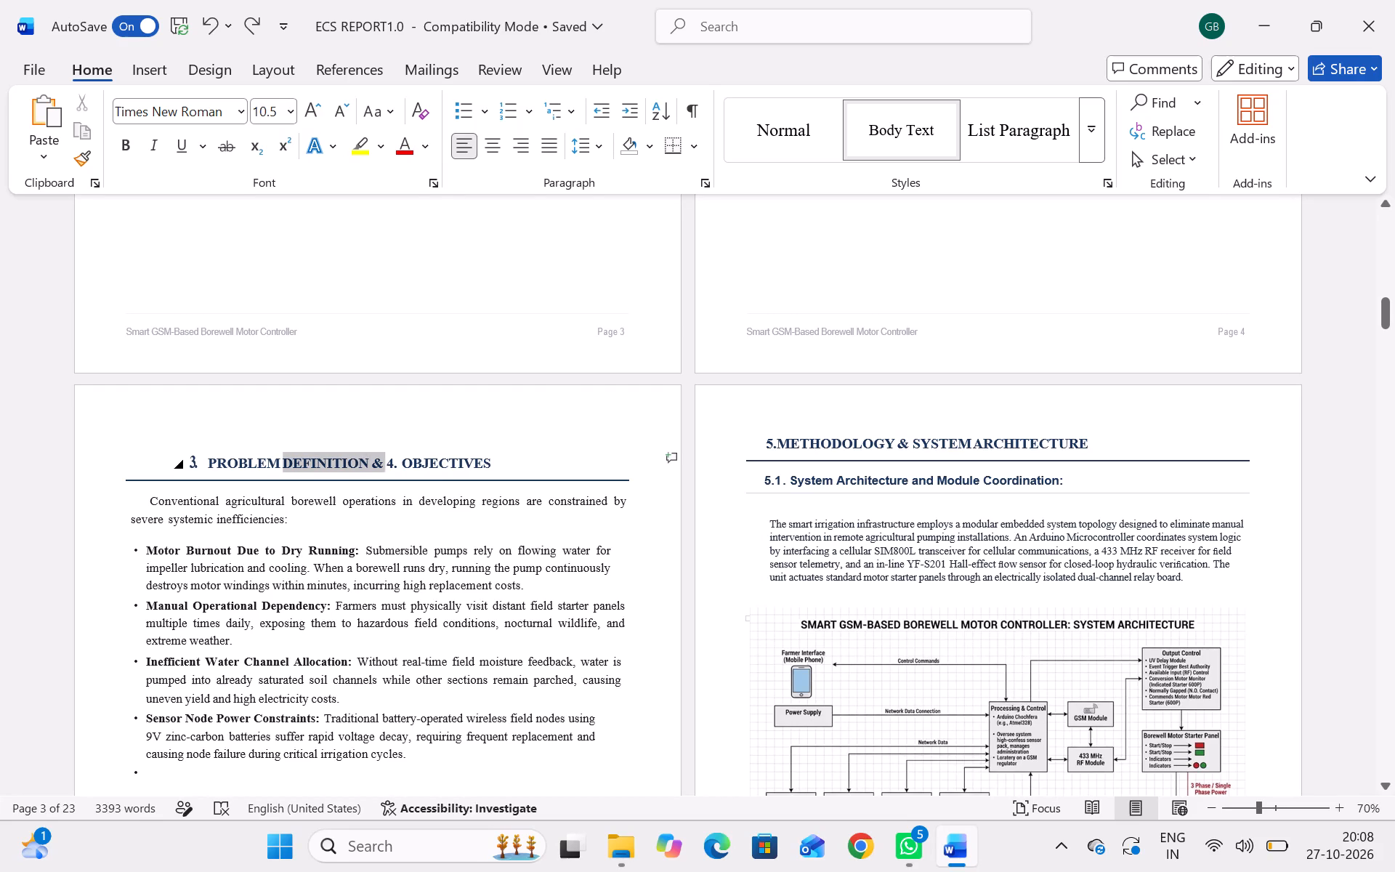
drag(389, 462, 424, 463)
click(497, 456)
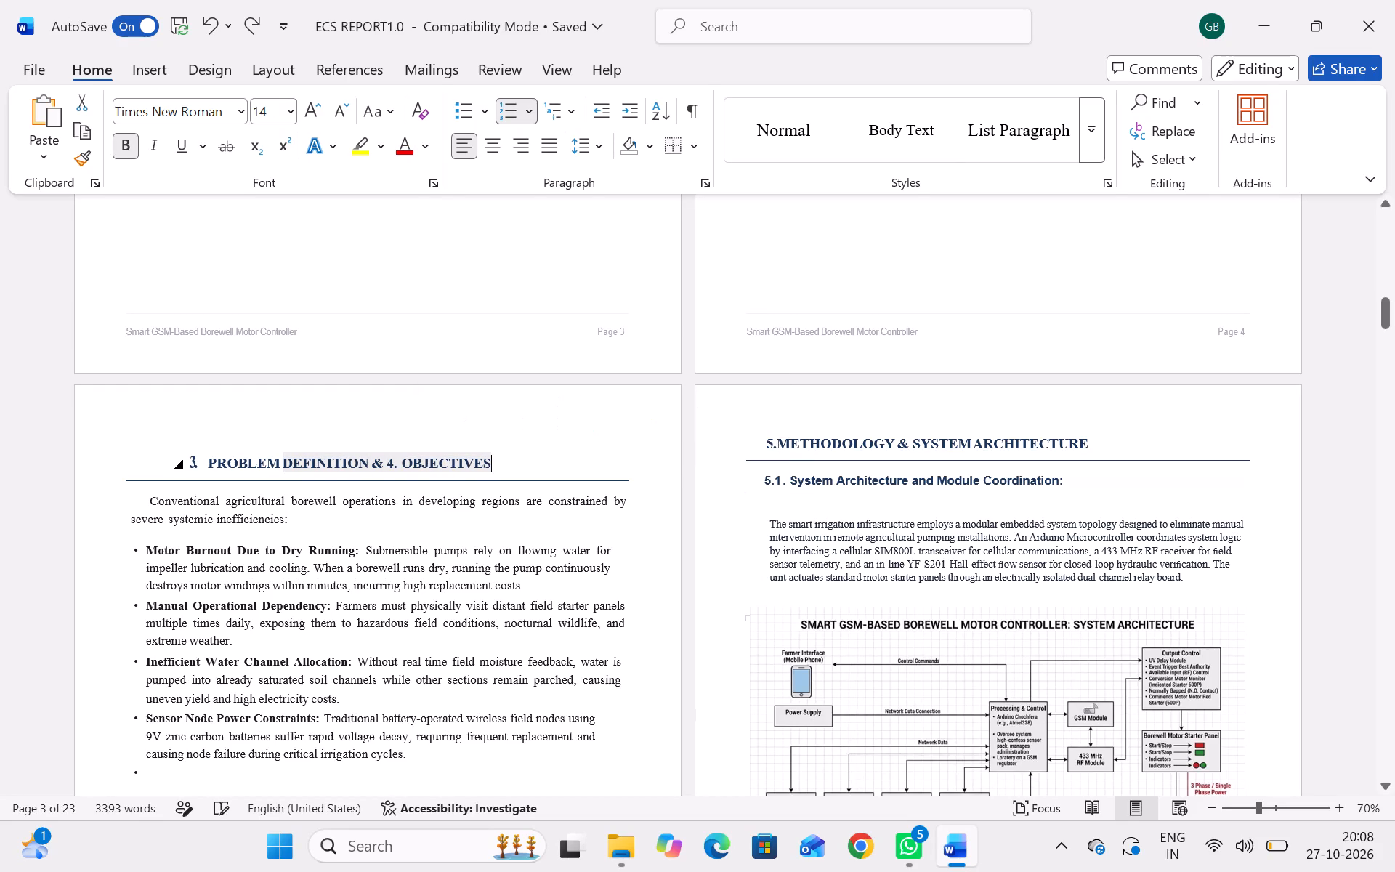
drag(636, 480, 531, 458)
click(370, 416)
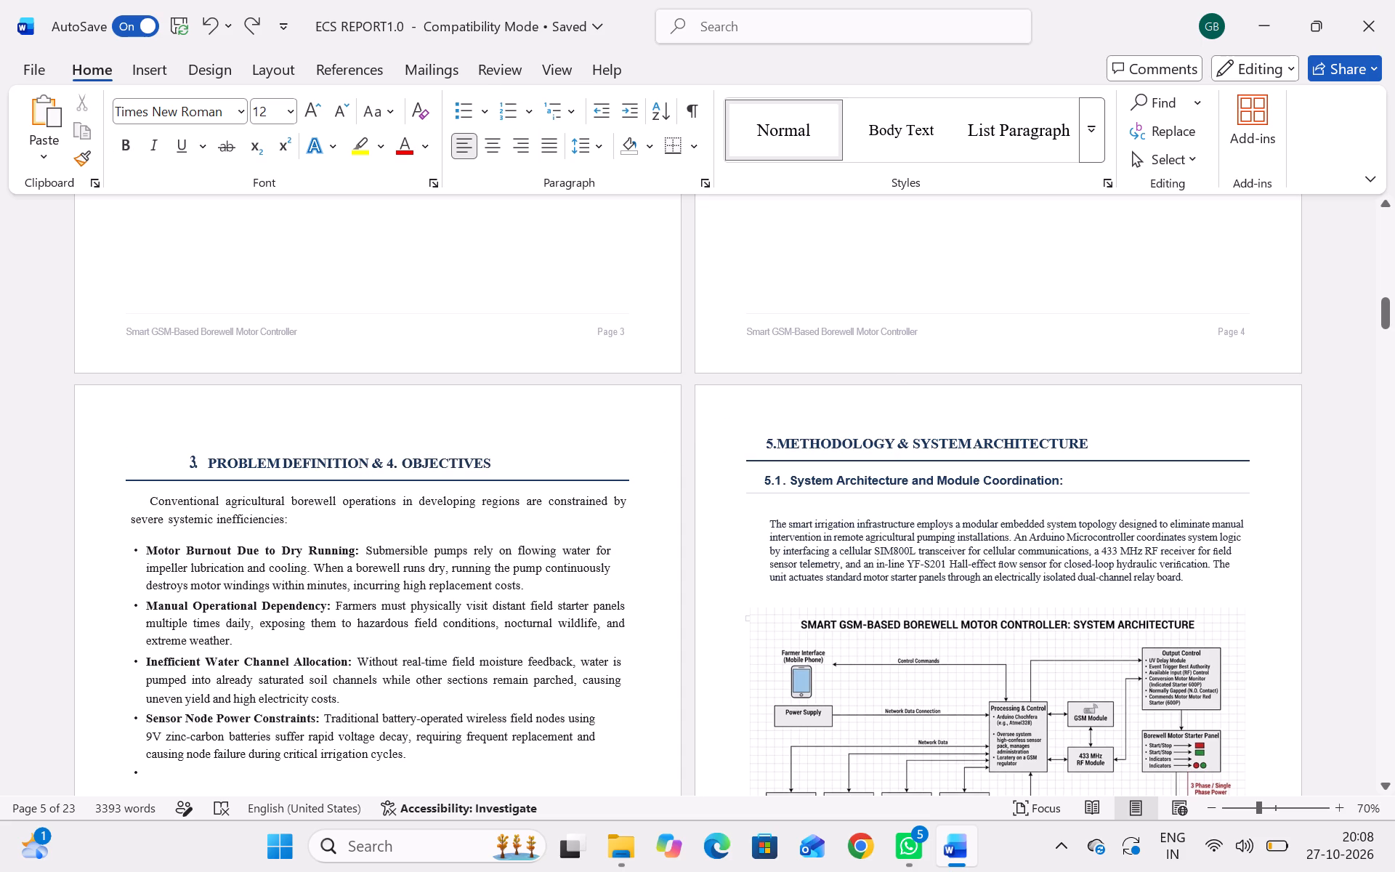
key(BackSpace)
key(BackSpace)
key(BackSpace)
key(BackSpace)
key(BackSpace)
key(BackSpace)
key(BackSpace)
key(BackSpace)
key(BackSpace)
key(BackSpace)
Remove the number from the "Problem Definition & 4. Objectives" heading and pull it up beneath the literature review text on the preceding page.
click(207, 458)
key(BackSpace)
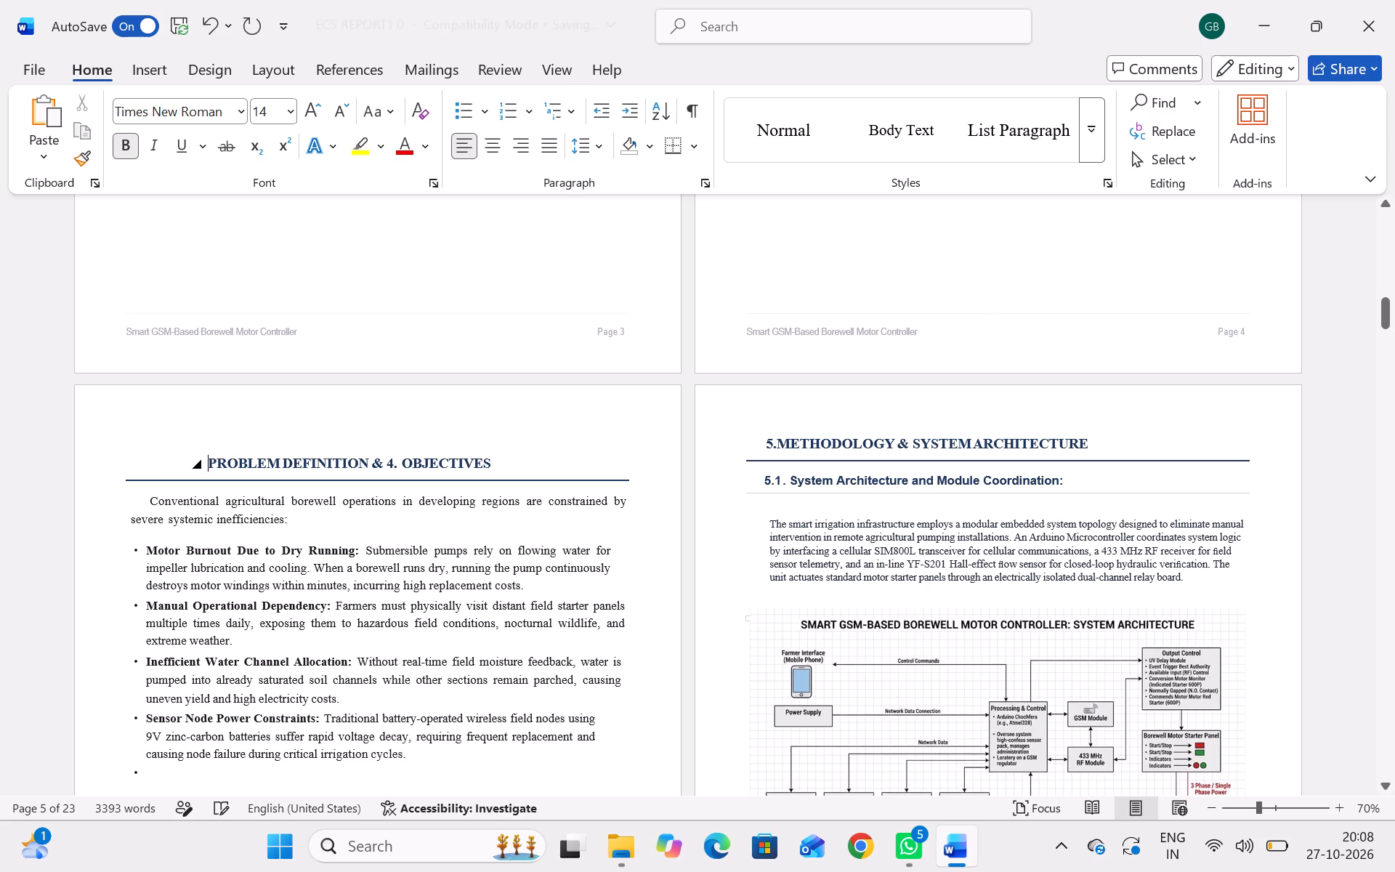
key(BackSpace)
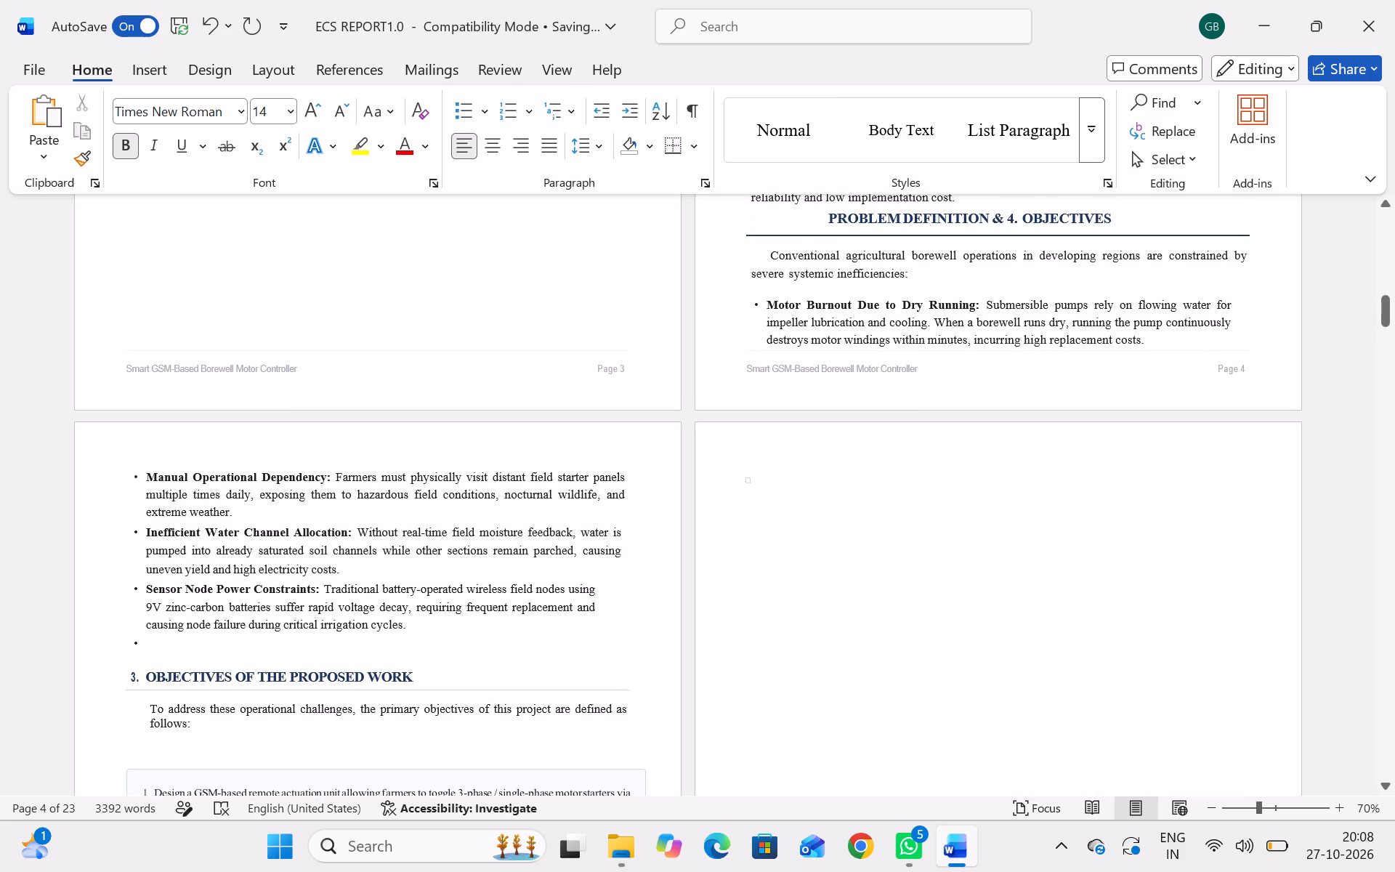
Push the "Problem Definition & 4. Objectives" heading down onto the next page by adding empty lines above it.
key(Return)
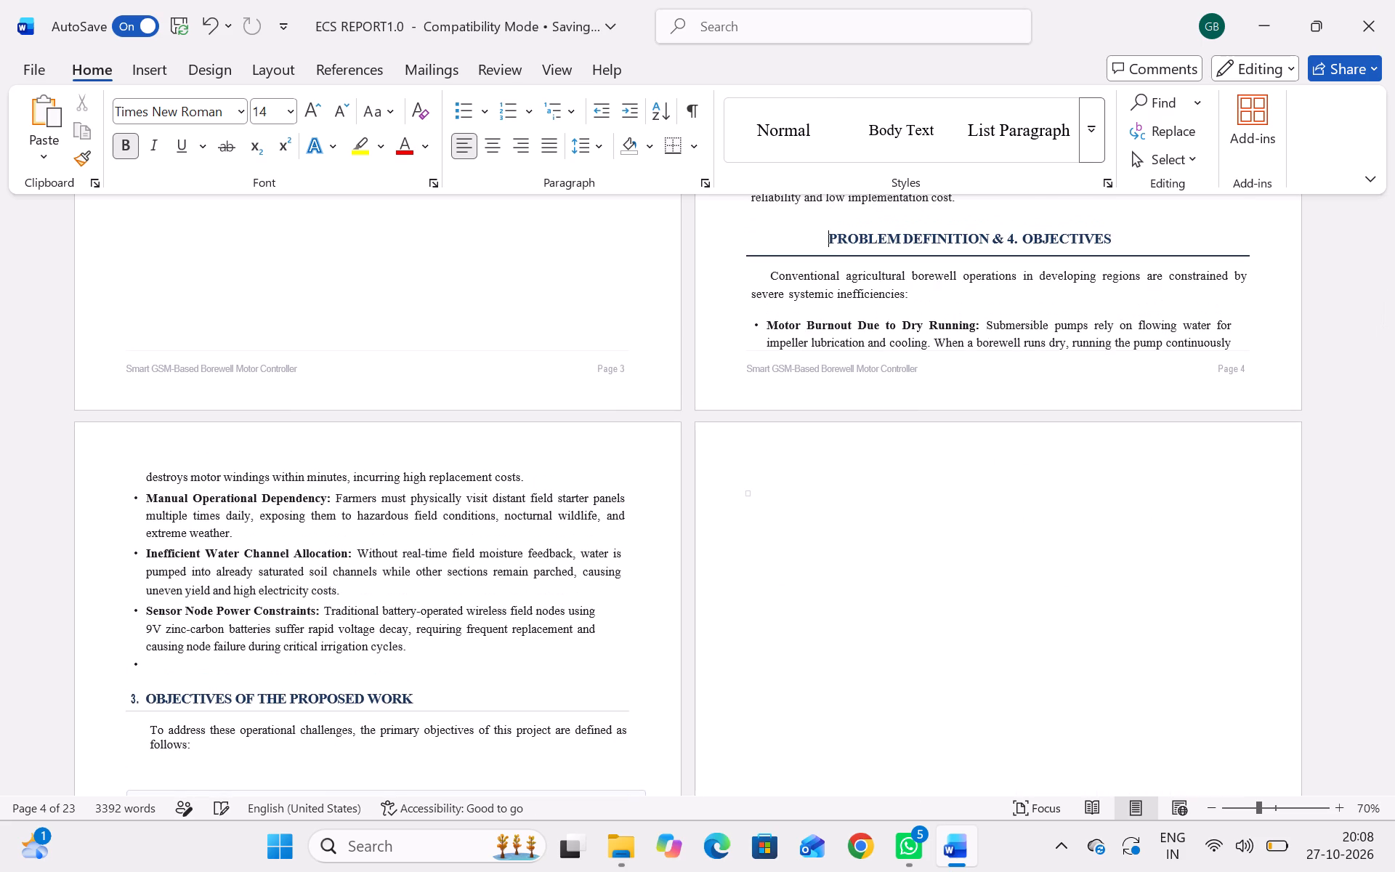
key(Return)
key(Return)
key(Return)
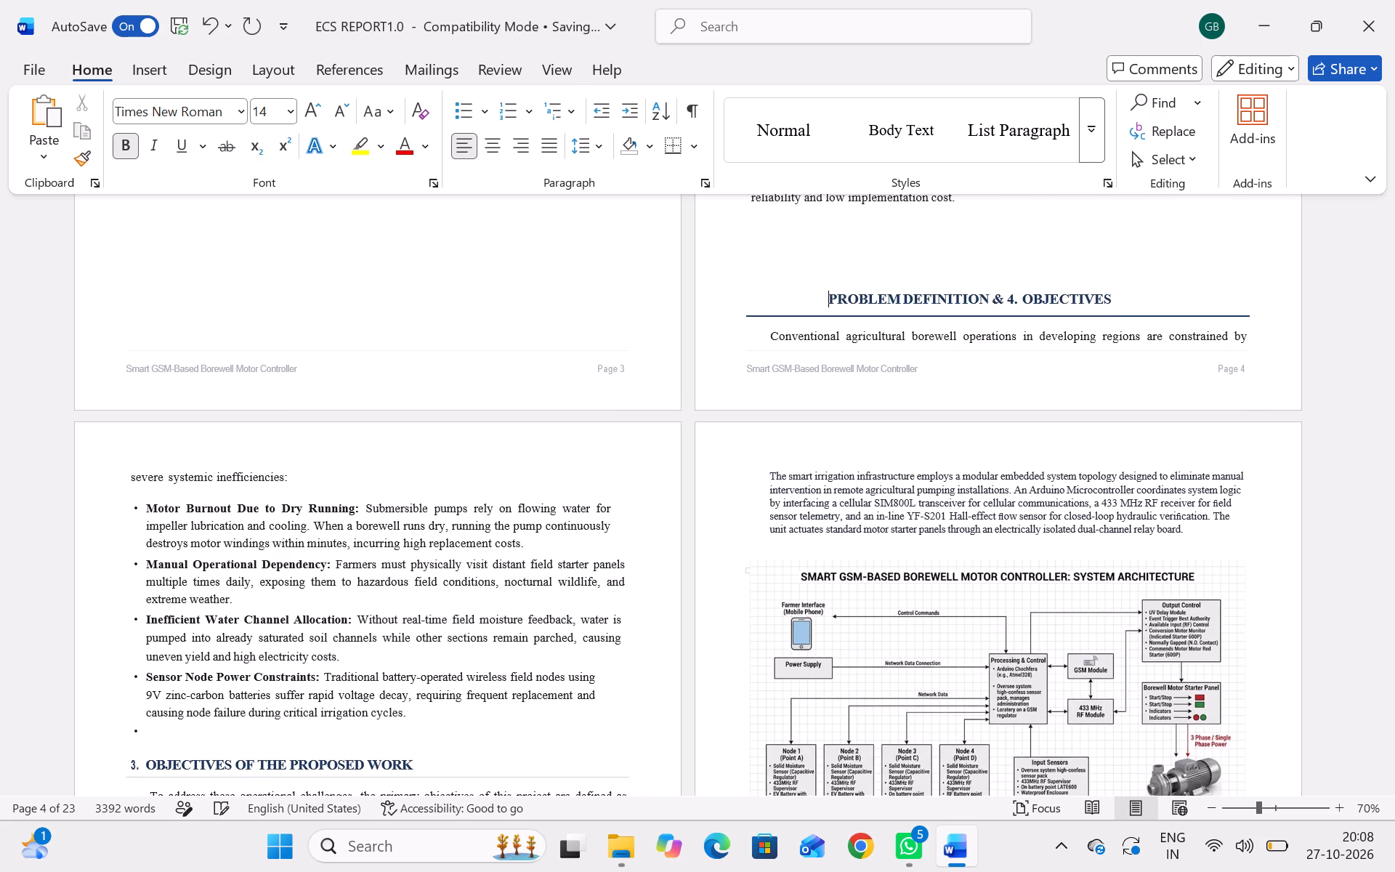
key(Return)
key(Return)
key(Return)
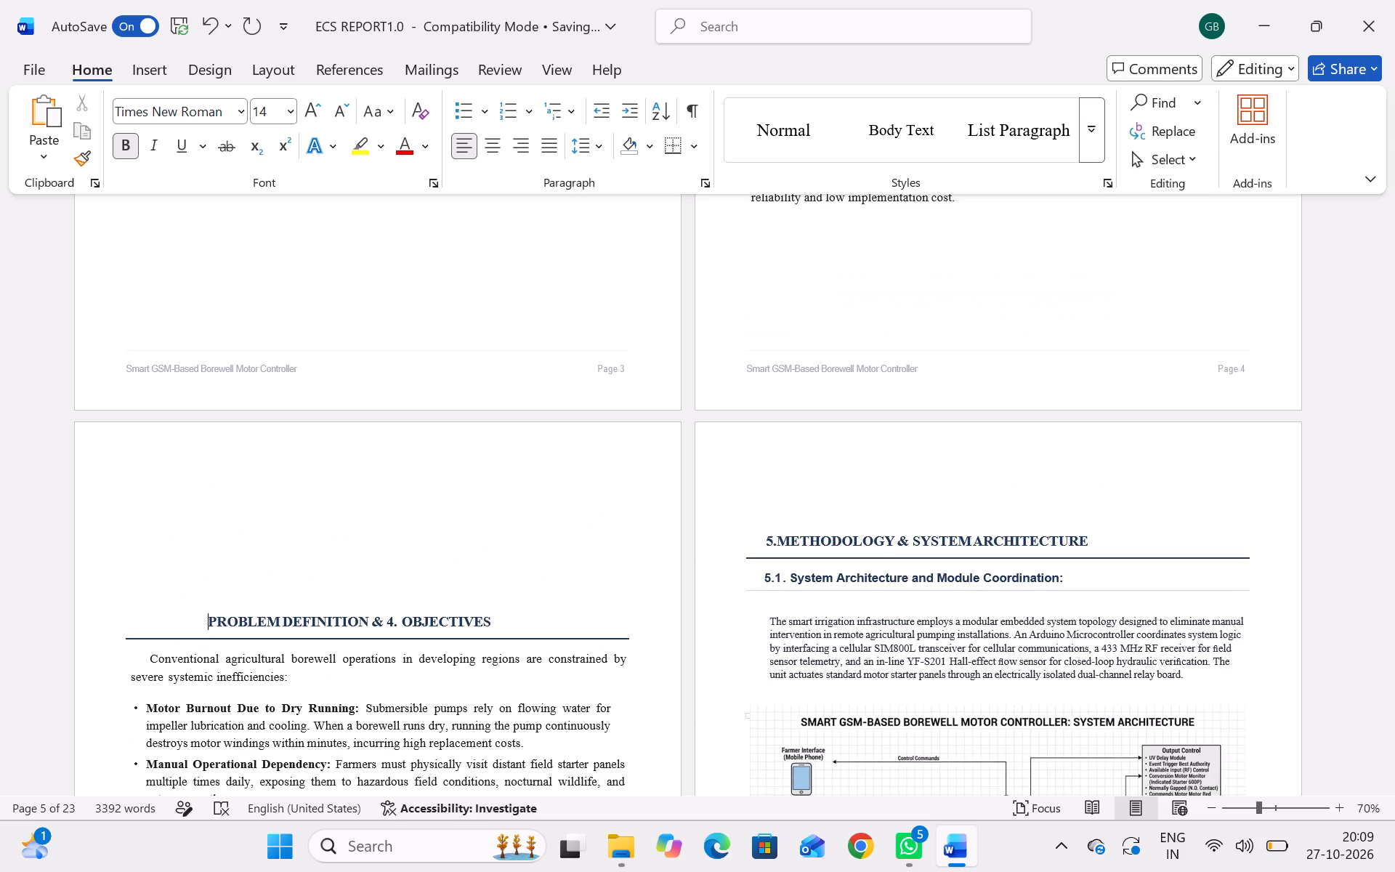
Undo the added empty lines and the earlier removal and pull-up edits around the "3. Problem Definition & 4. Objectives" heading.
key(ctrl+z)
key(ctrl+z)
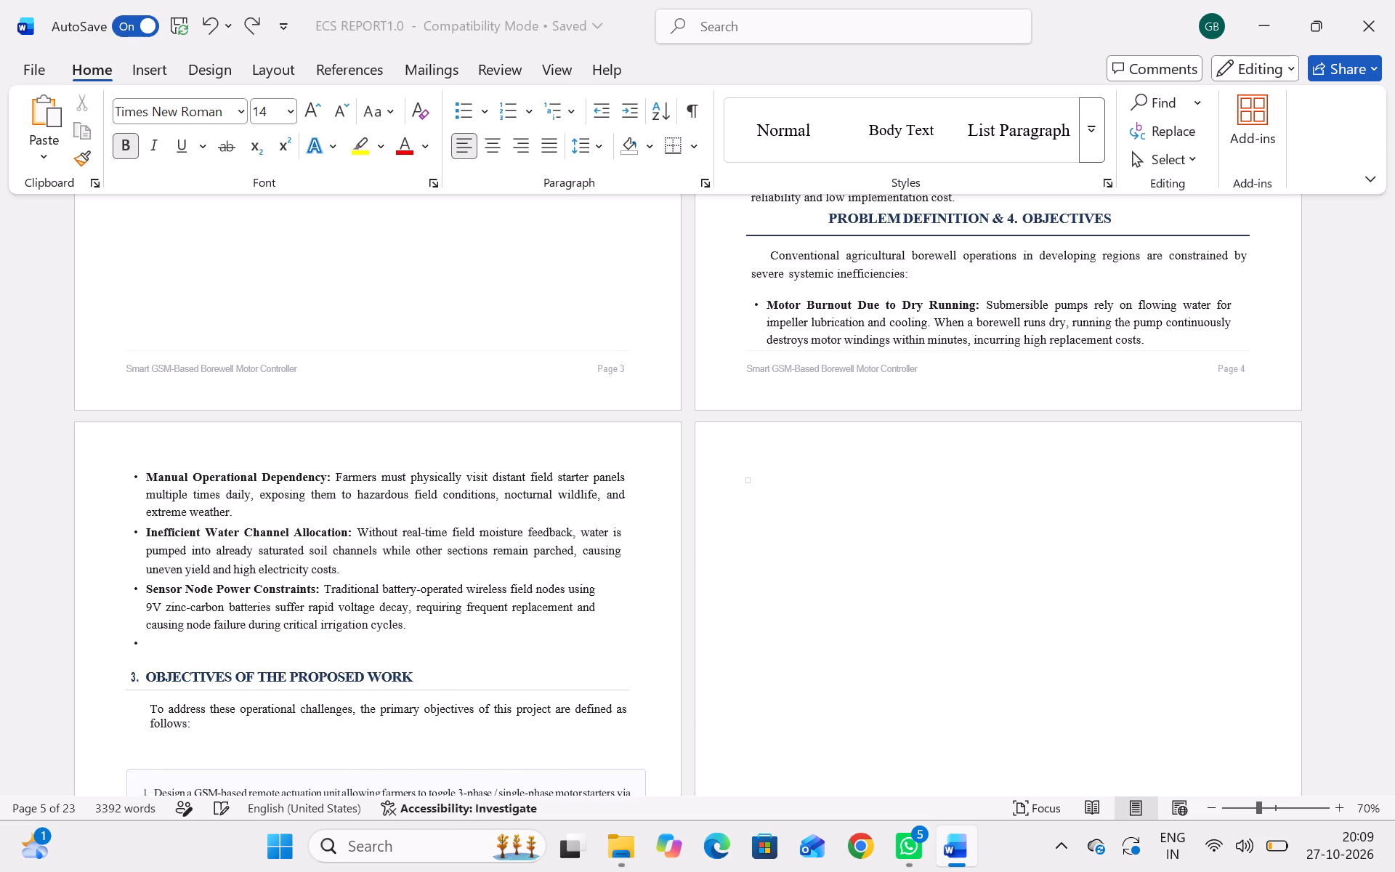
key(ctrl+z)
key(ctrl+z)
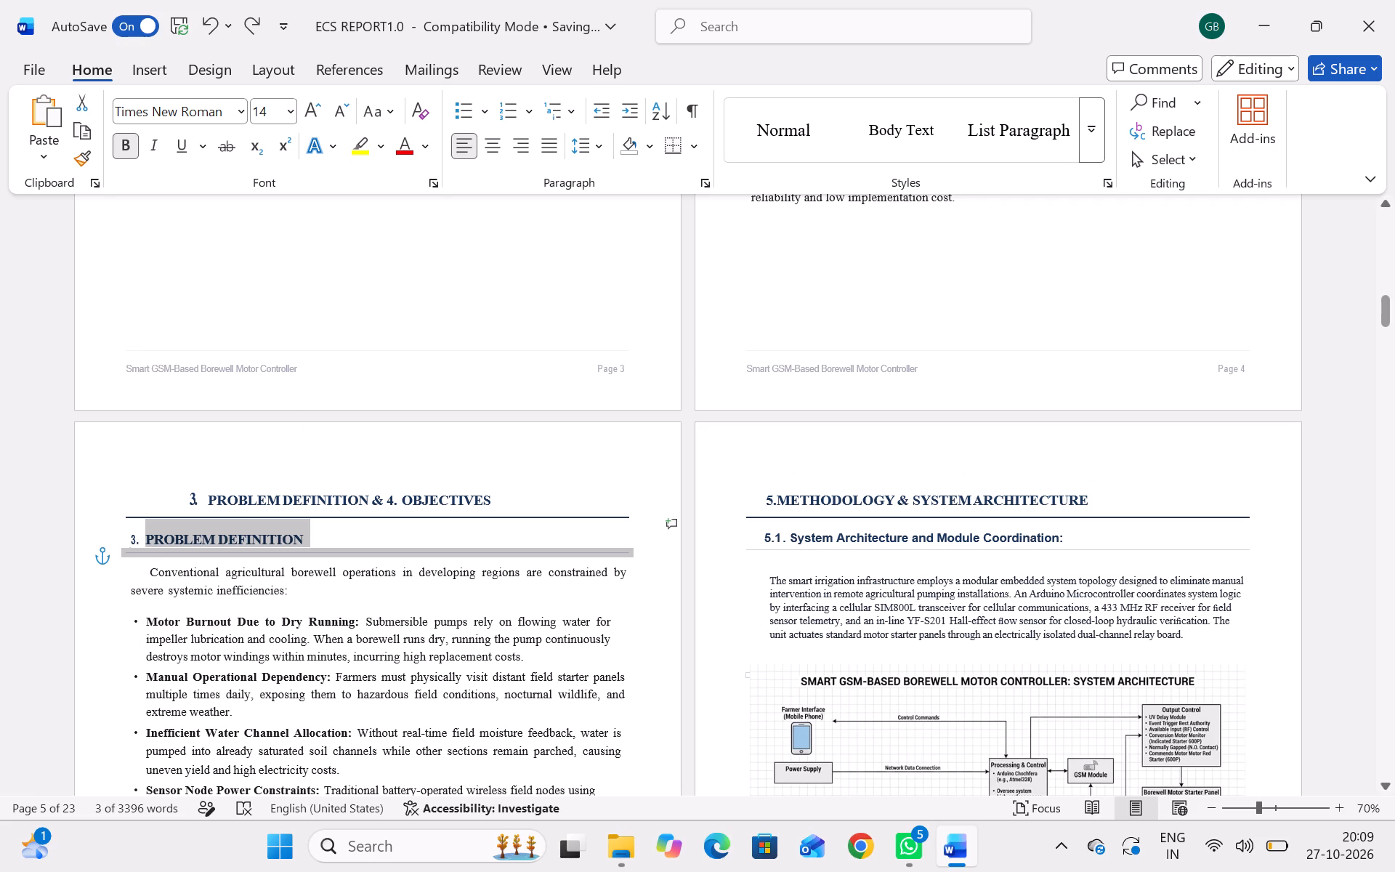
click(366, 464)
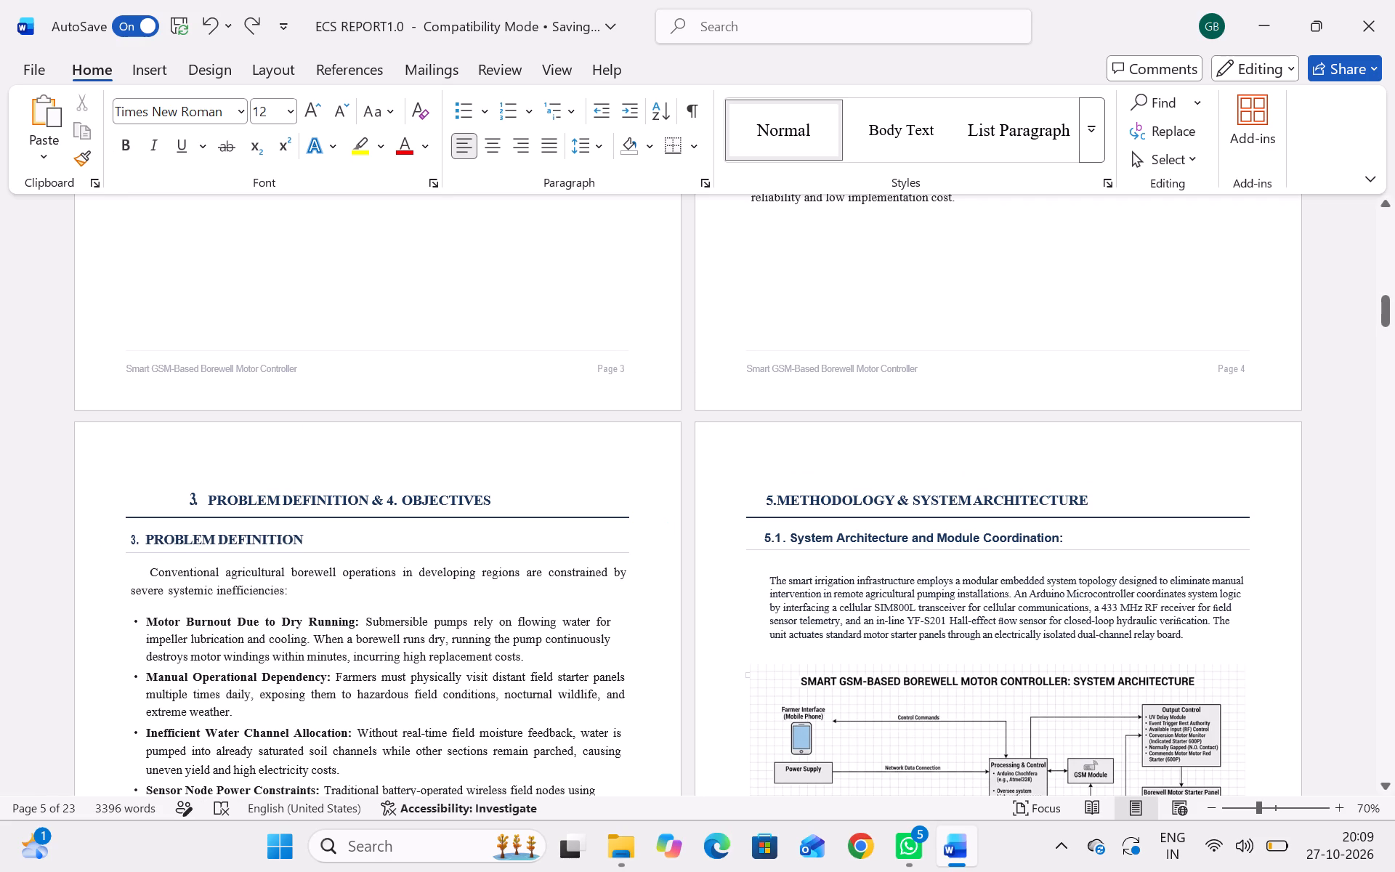
Delete the empty bullet and the empty line above the "4. Objectives of the Proposed Work" heading.
scroll(366, 464, down, 1)
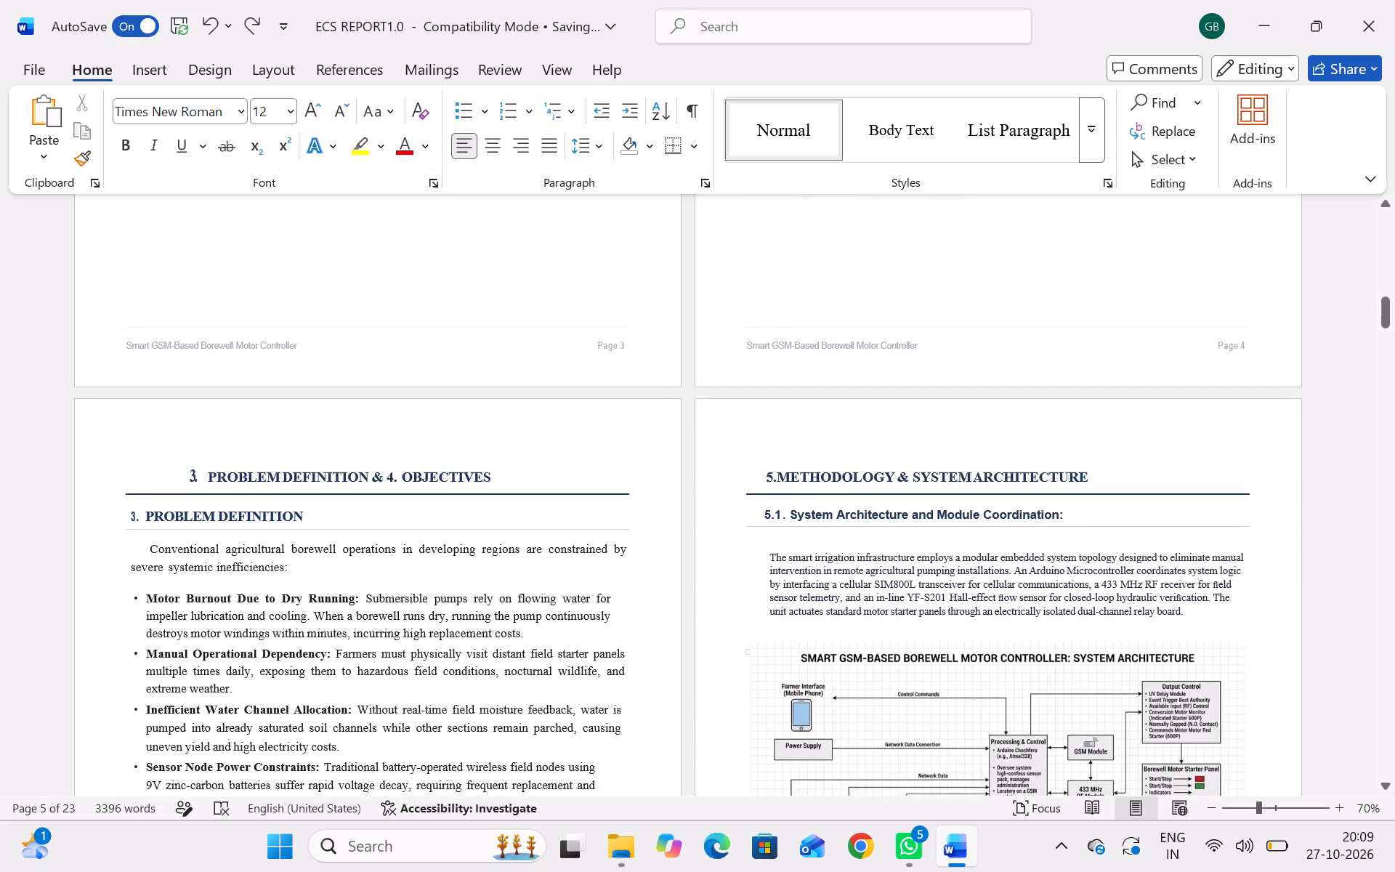
scroll(366, 464, down, 1)
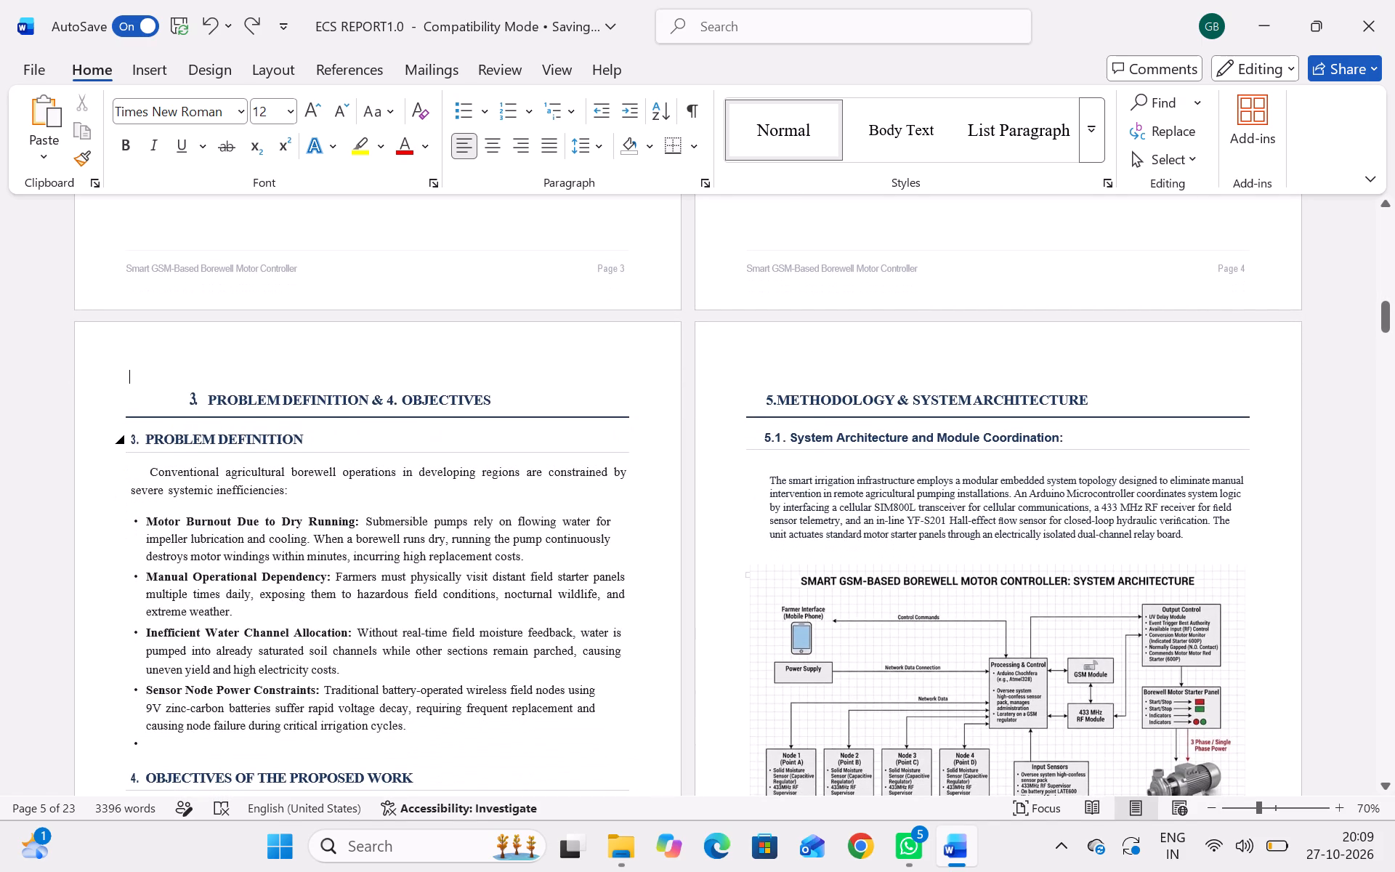
scroll(366, 427, down, 1)
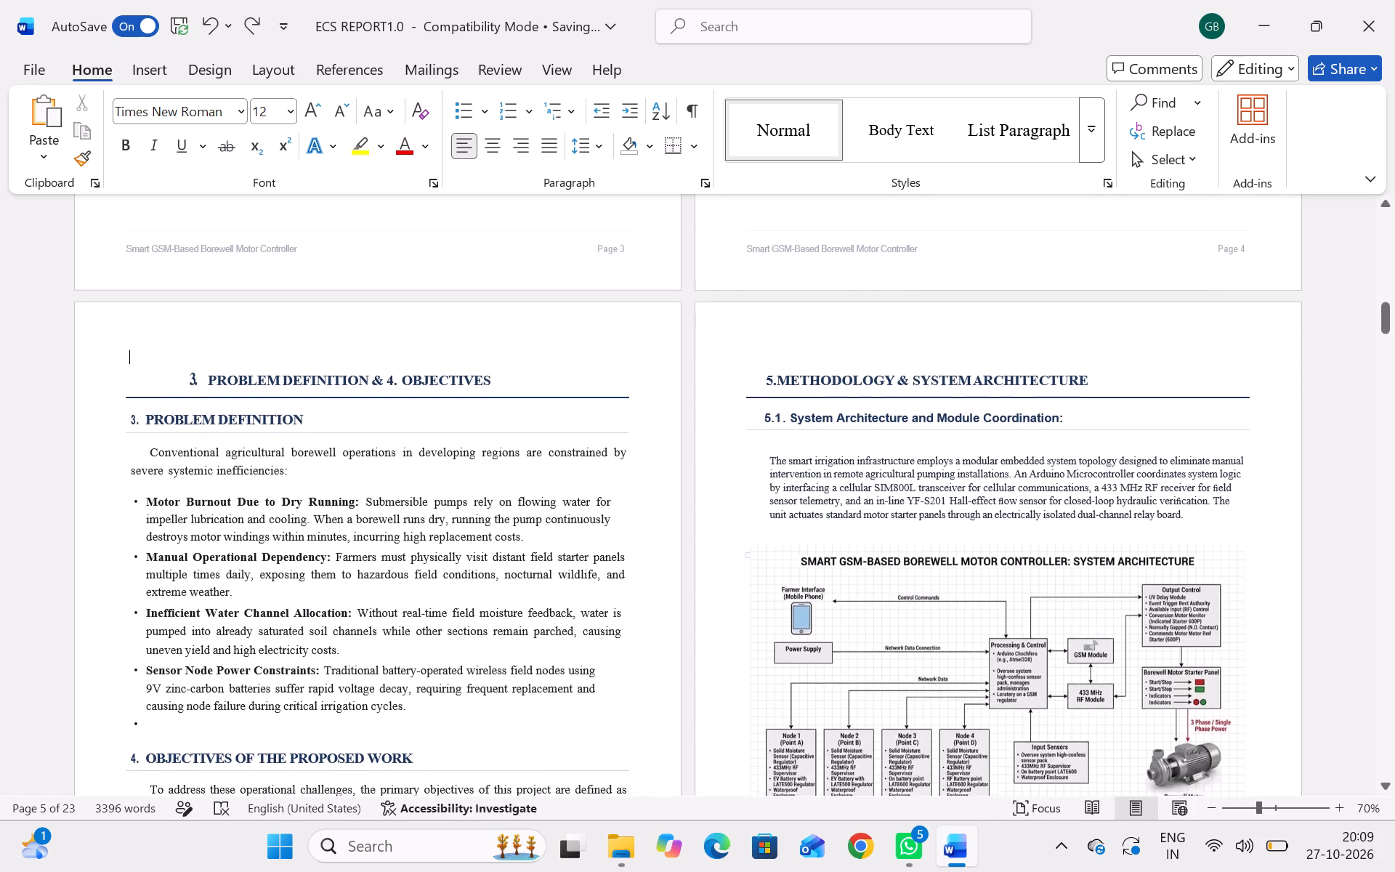
scroll(366, 427, down, 2)
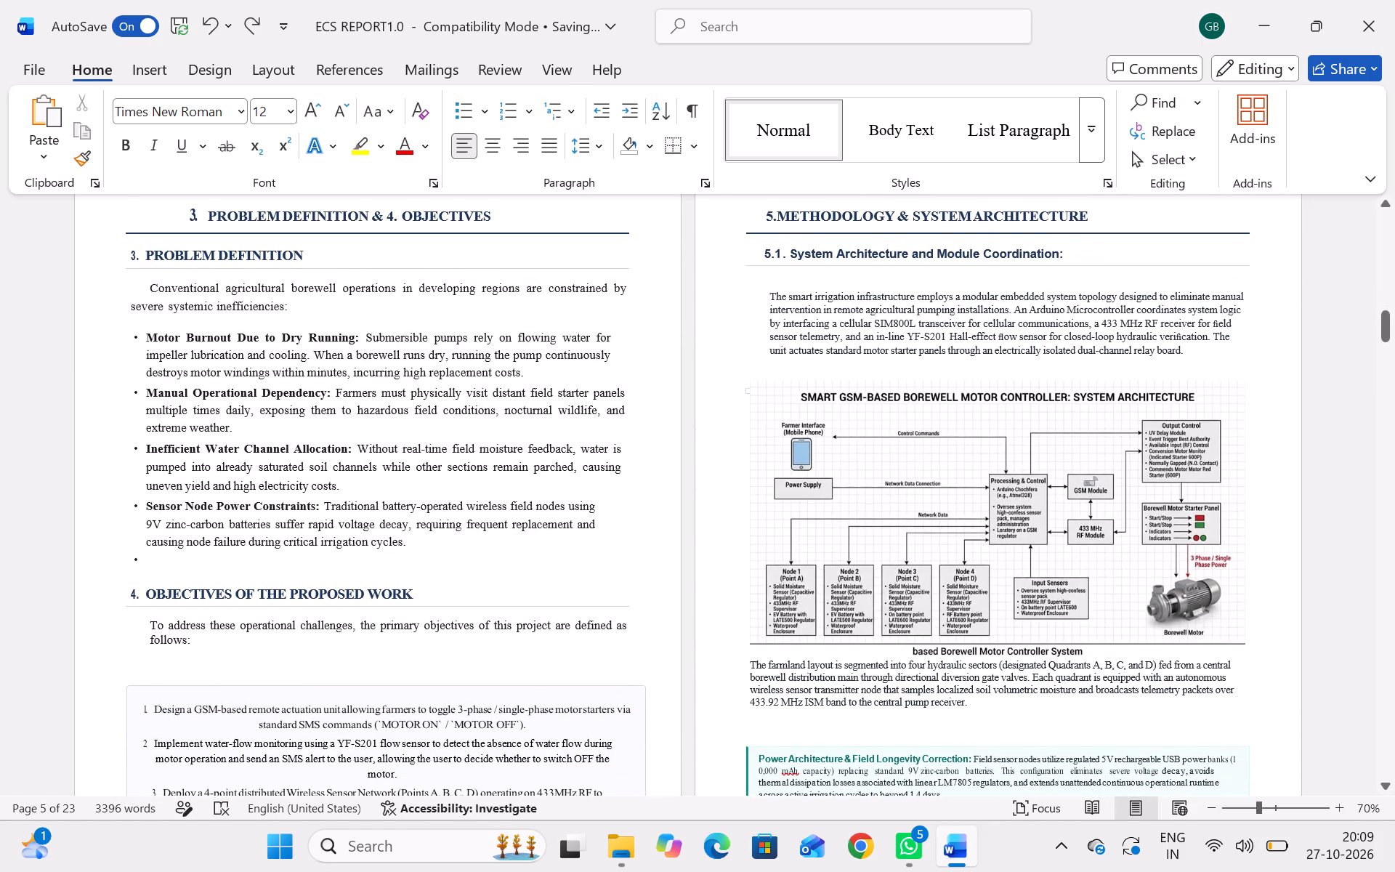
click(245, 568)
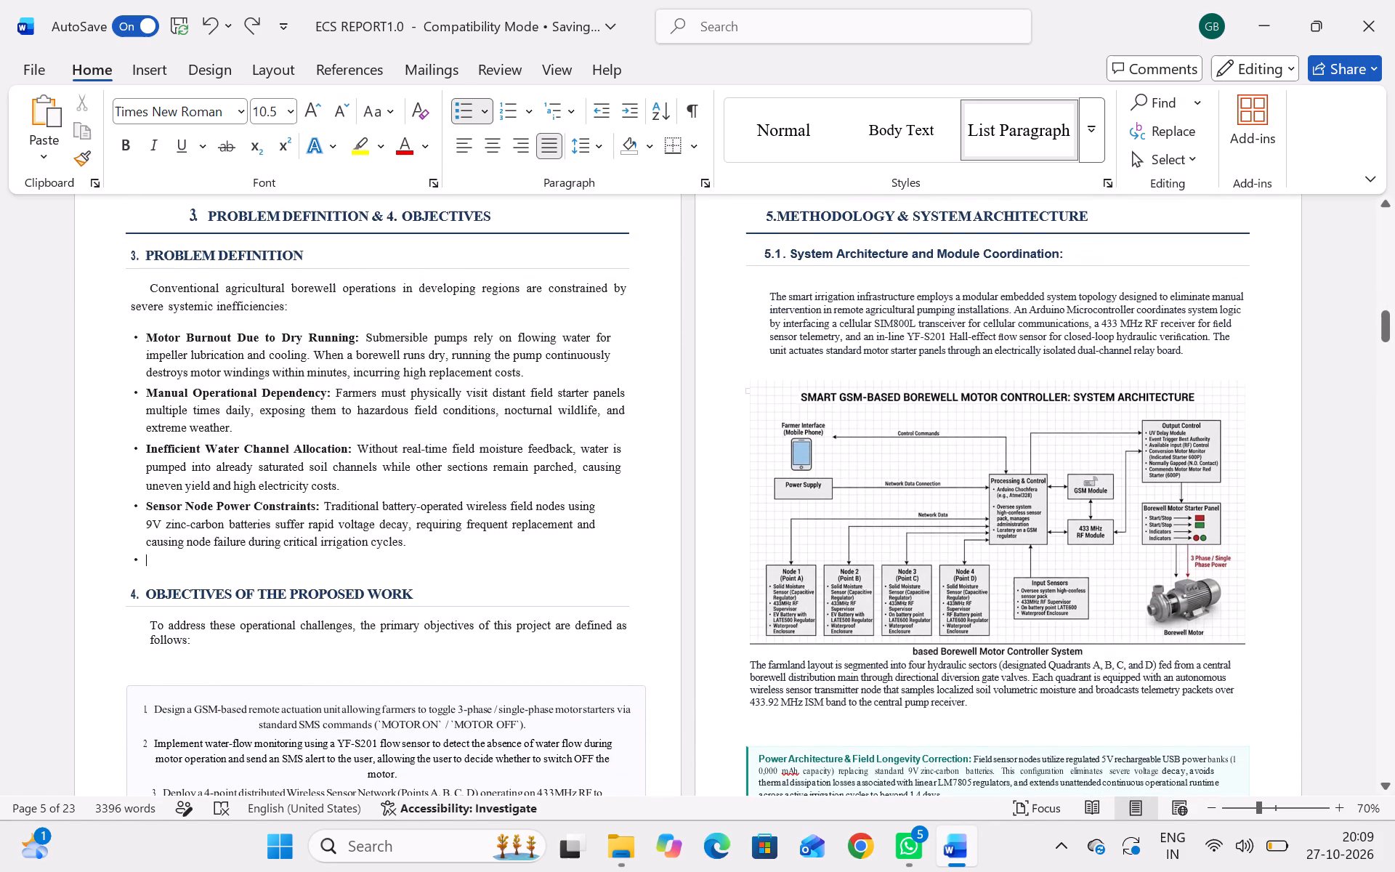
key(BackSpace)
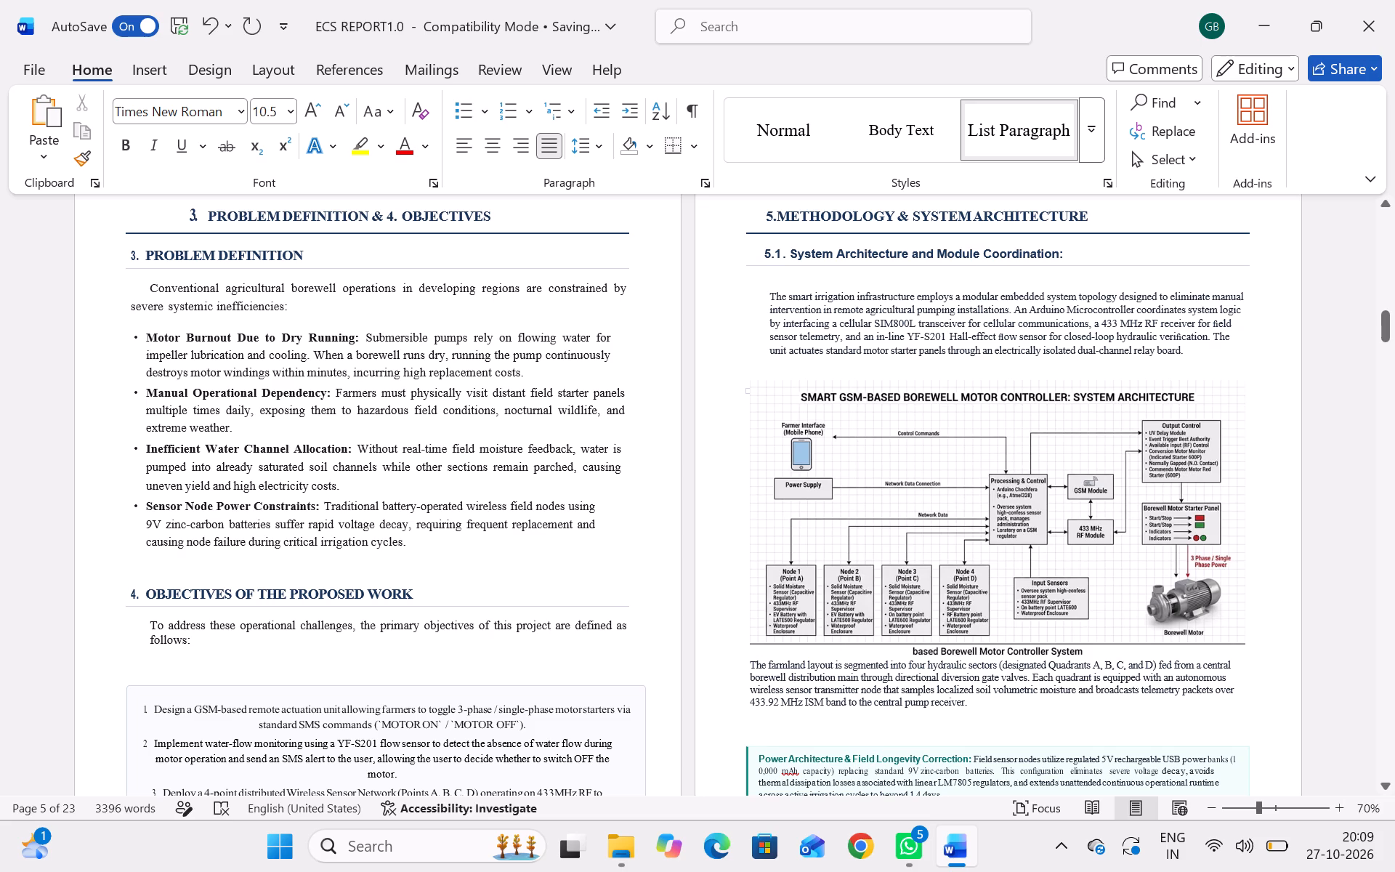
key(BackSpace)
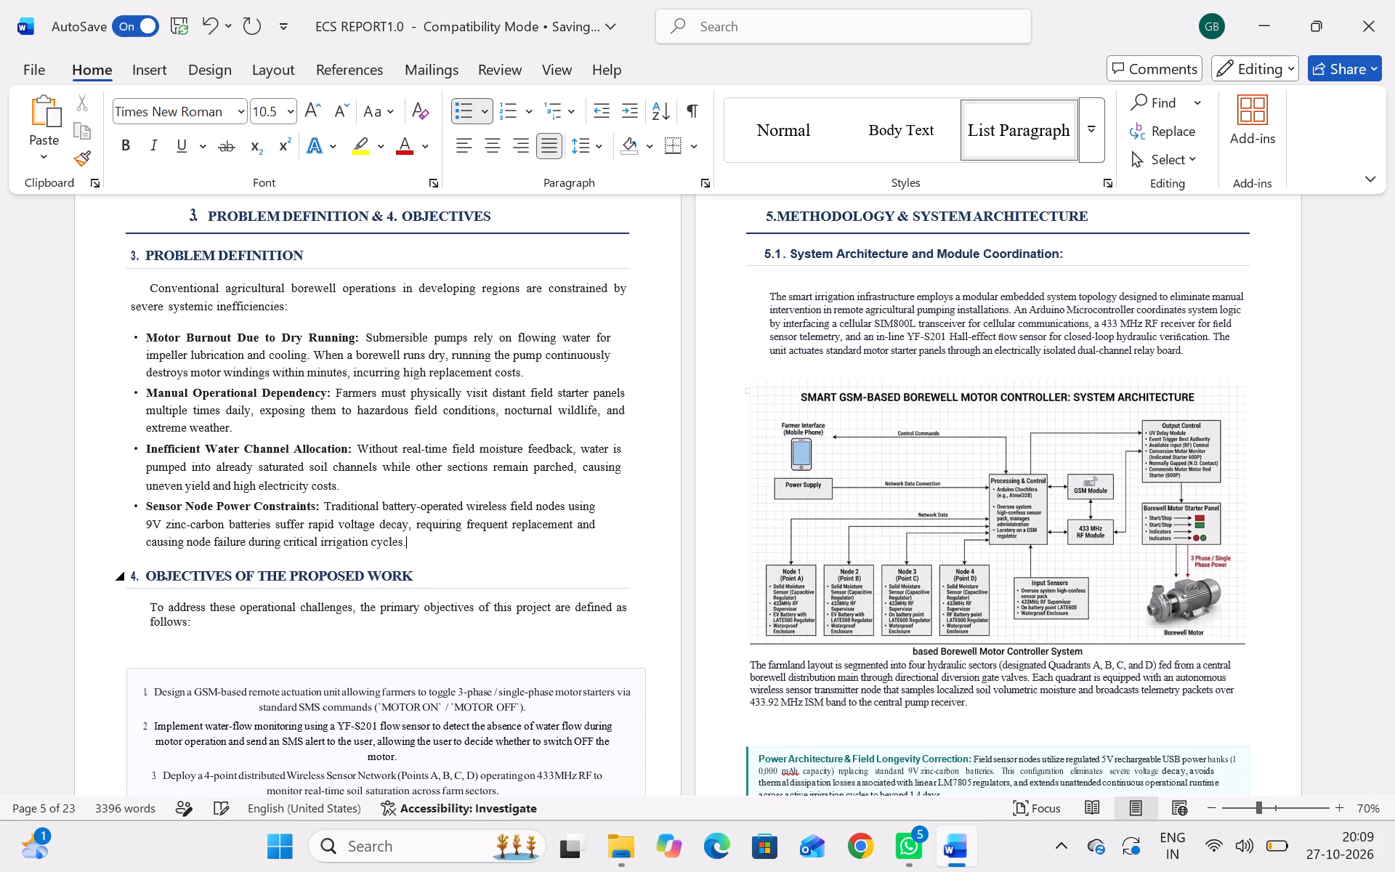
click(386, 549)
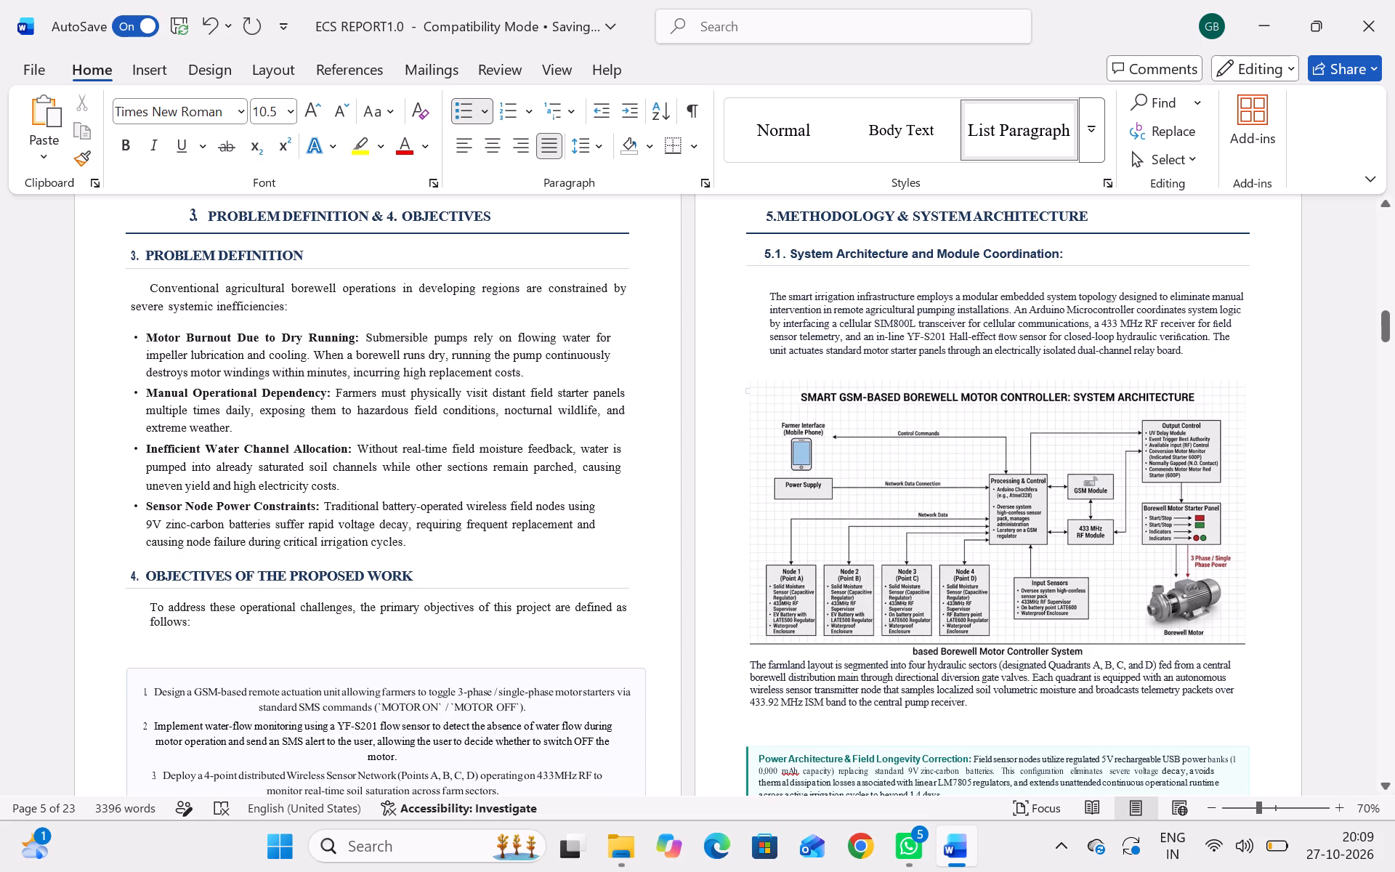
click(376, 557)
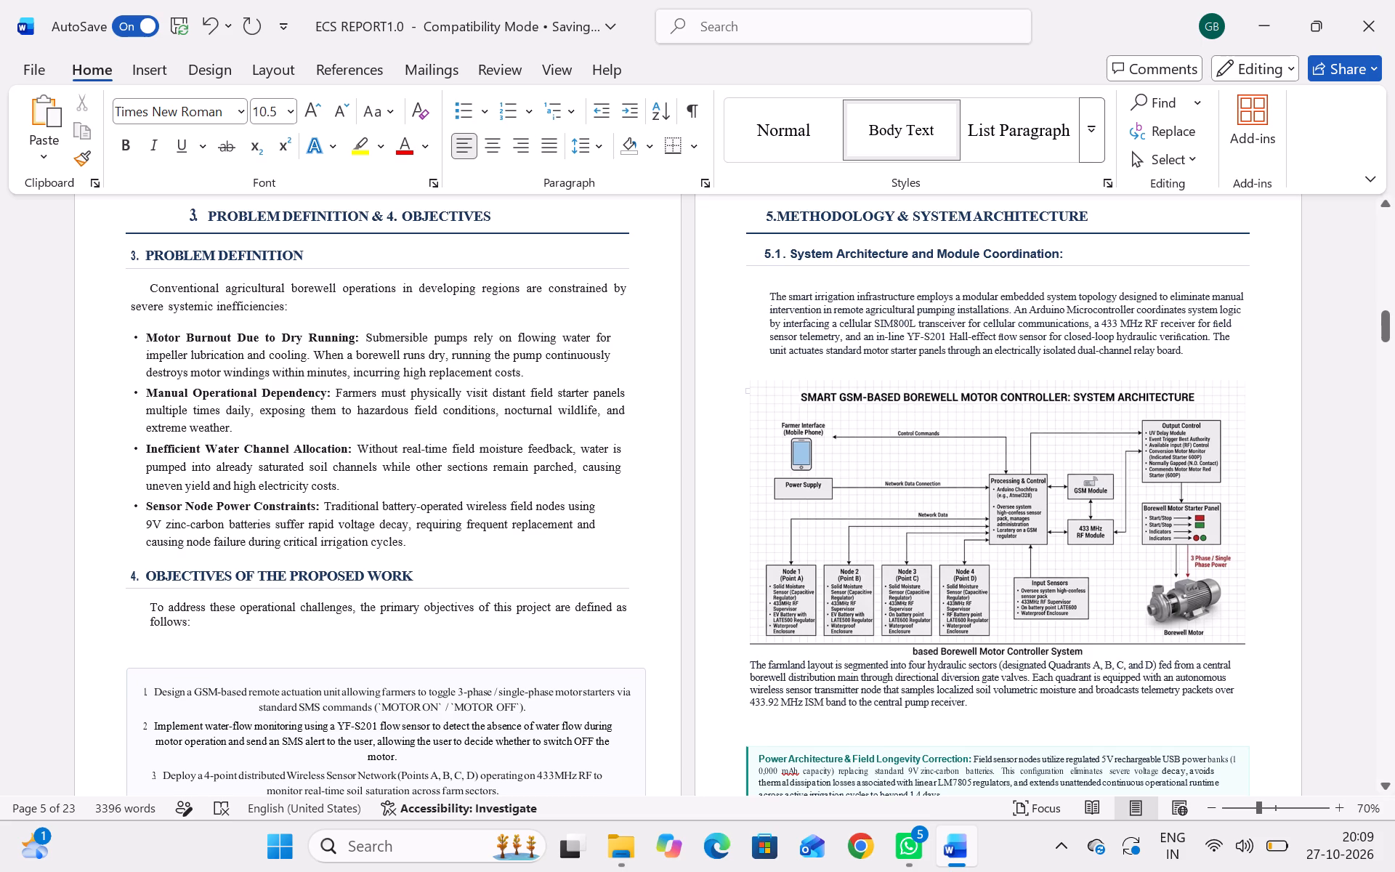
key(BackSpace)
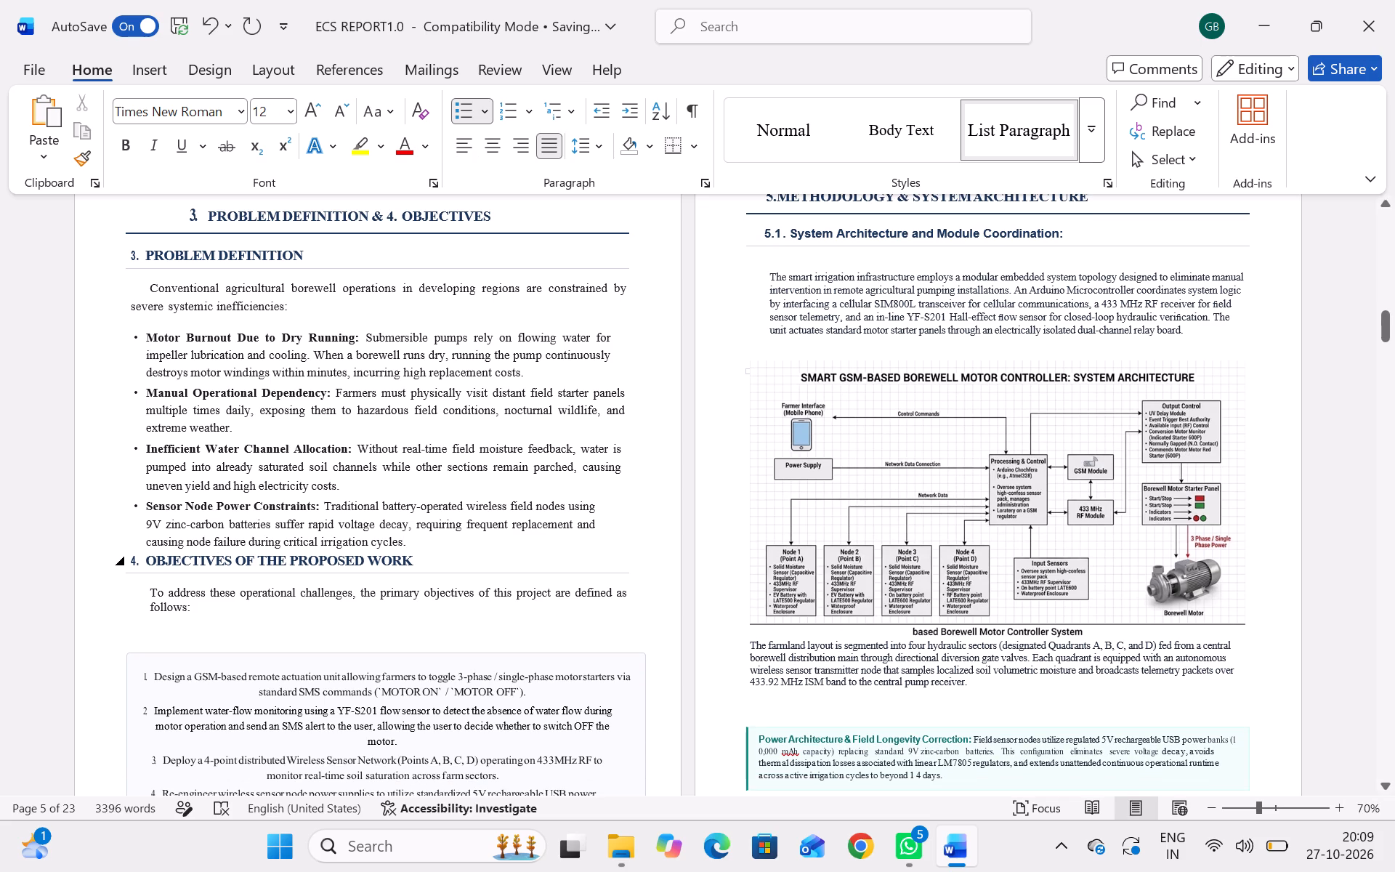
Insert one blank line without a bullet between the "Sensor Node Power Constraints" item and the "4. Objectives of the Proposed Work" heading.
drag(641, 573, 340, 569)
click(433, 562)
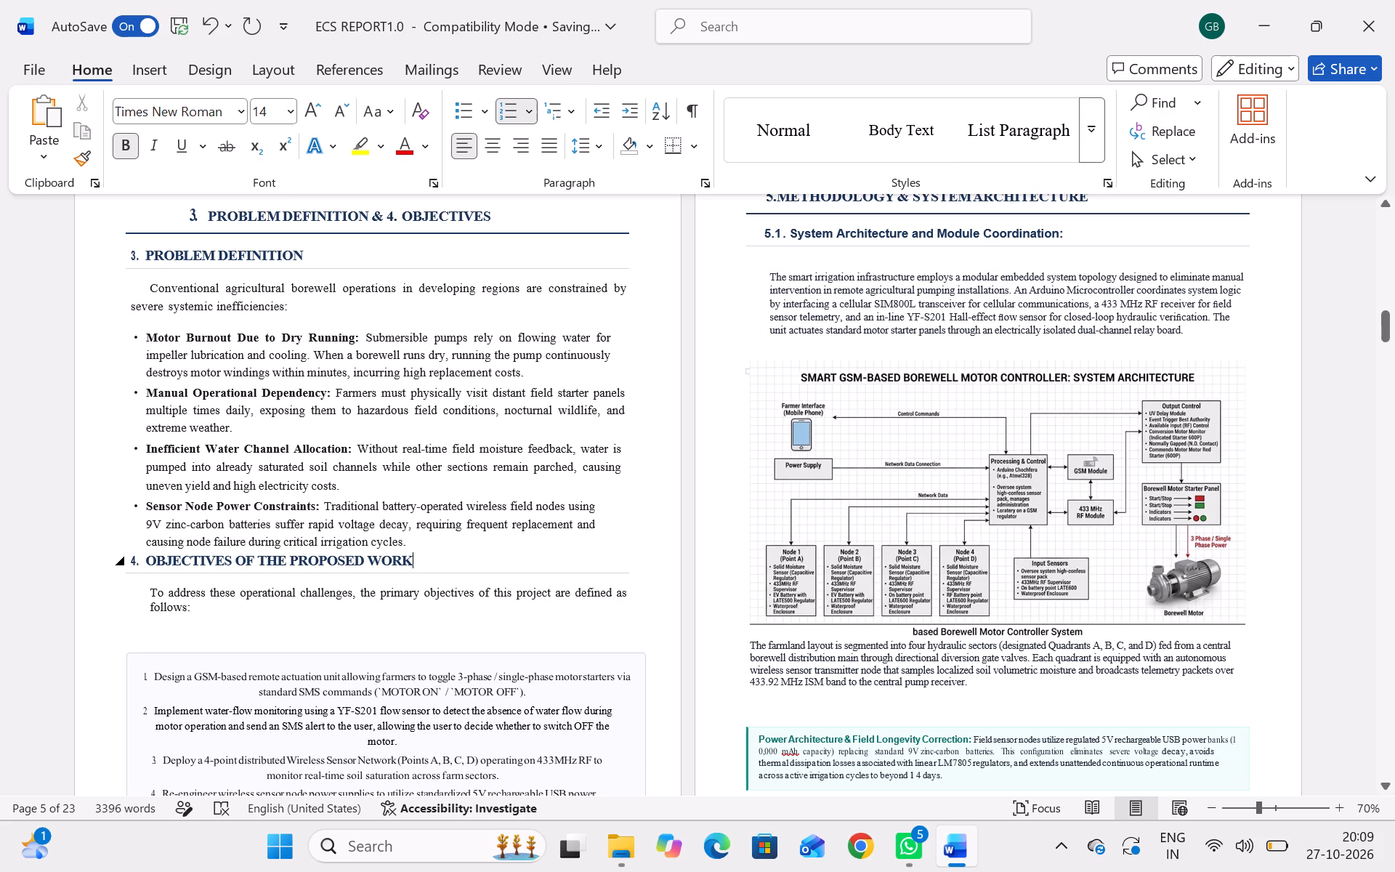
click(413, 537)
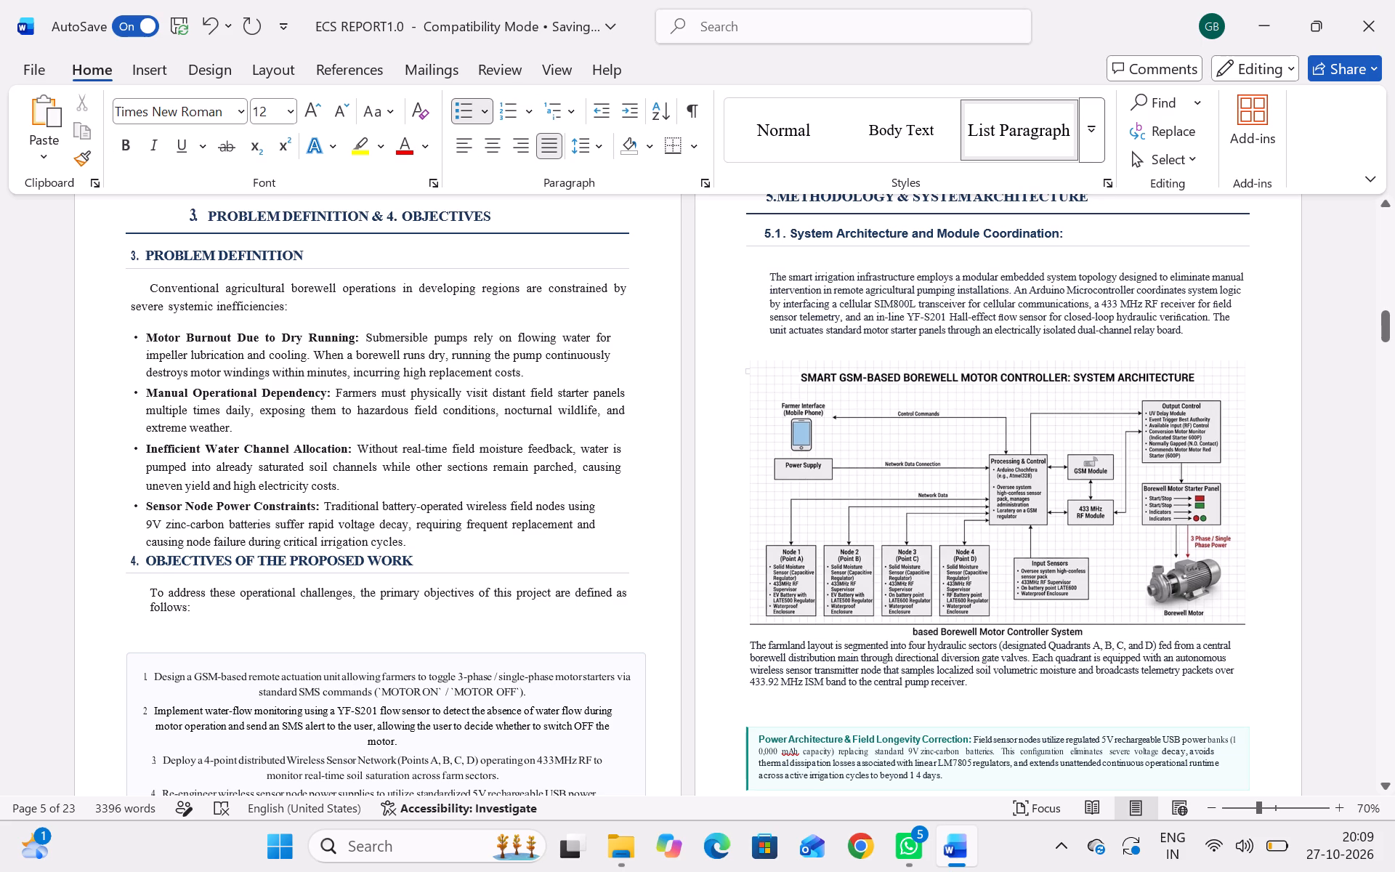
key(Return)
key(BackSpace)
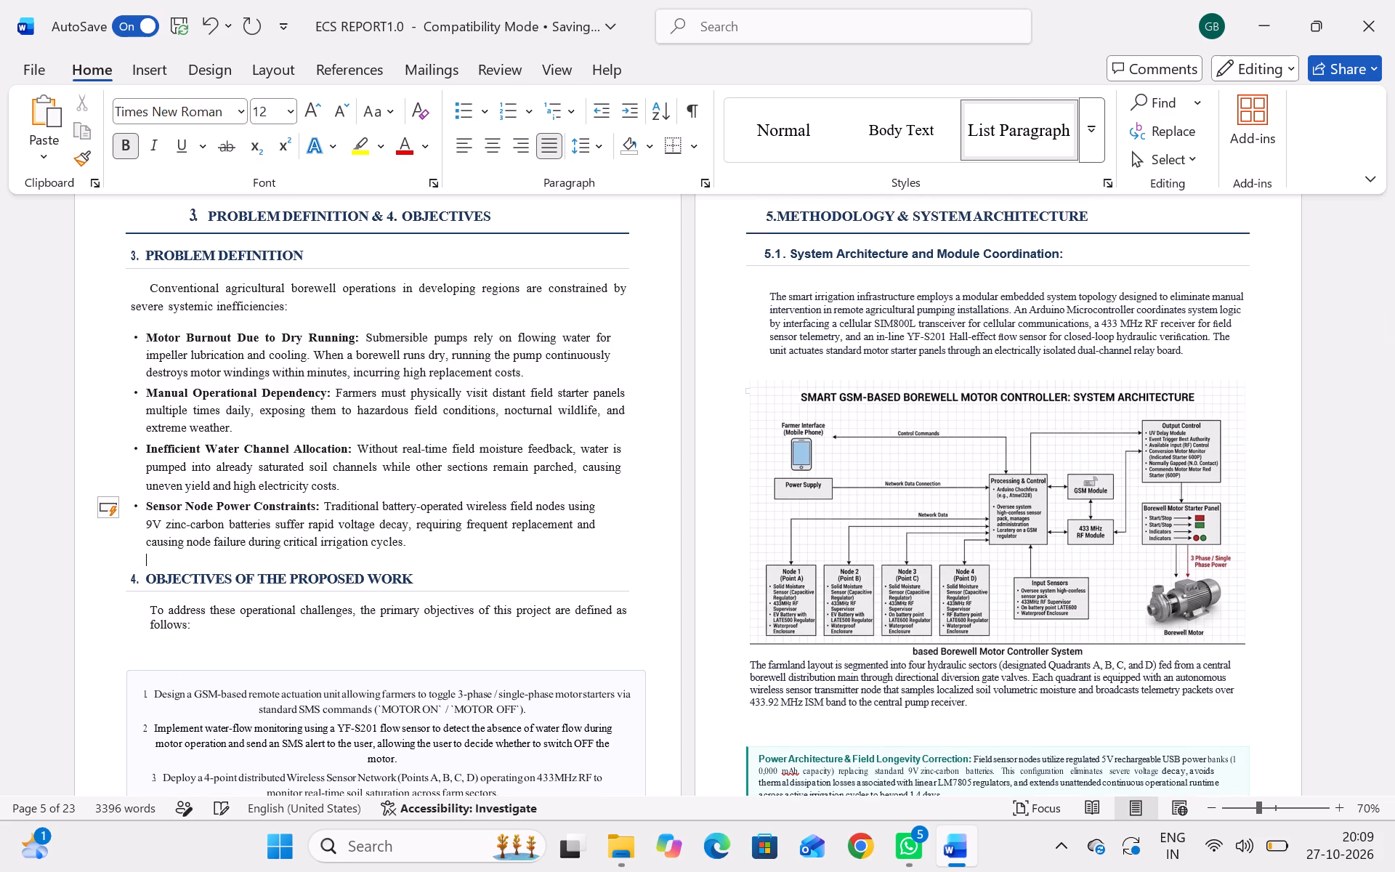
scroll(406, 529, down, 1)
key(BackSpace)
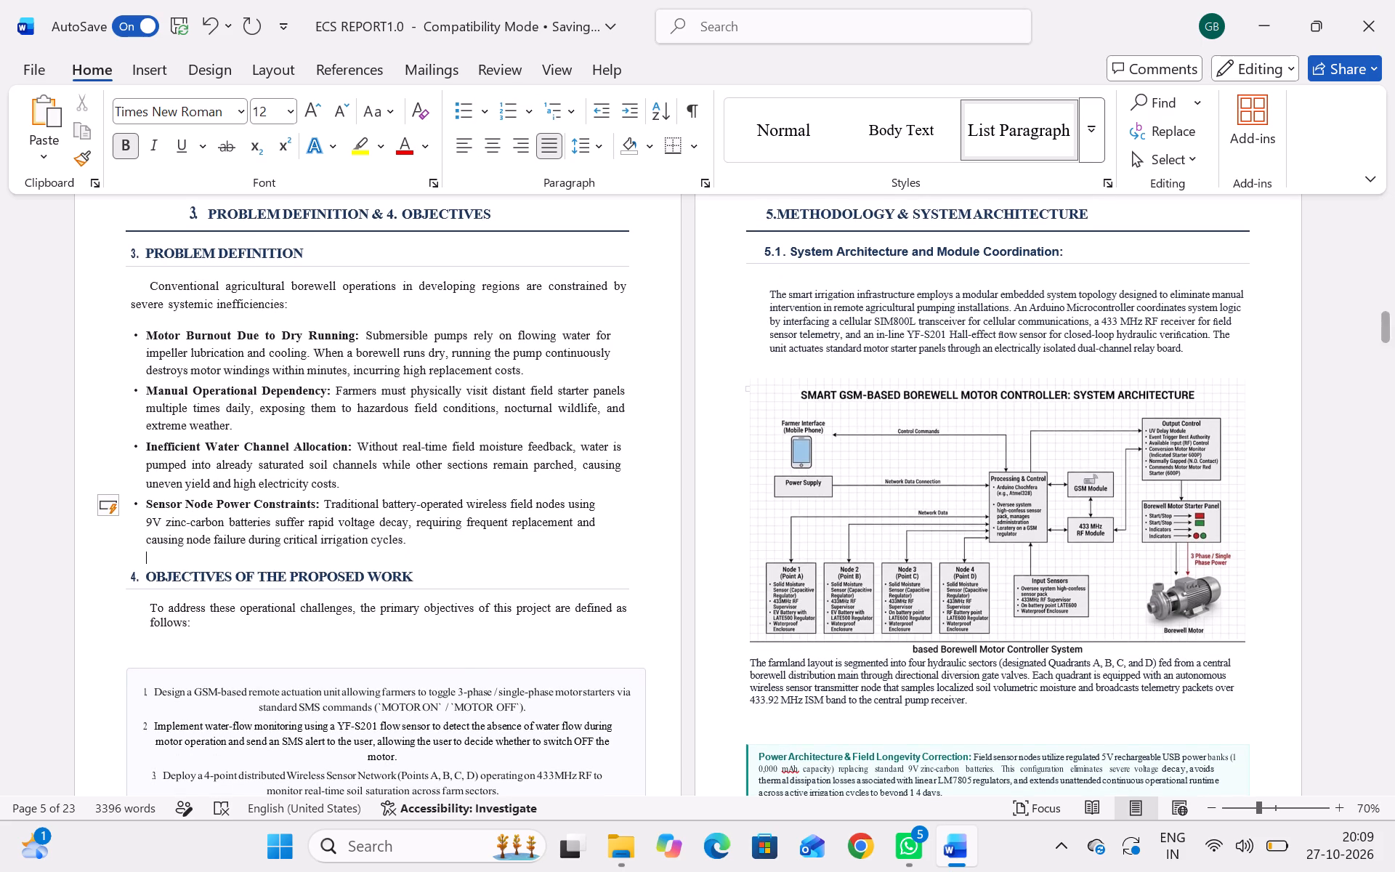
key(Return)
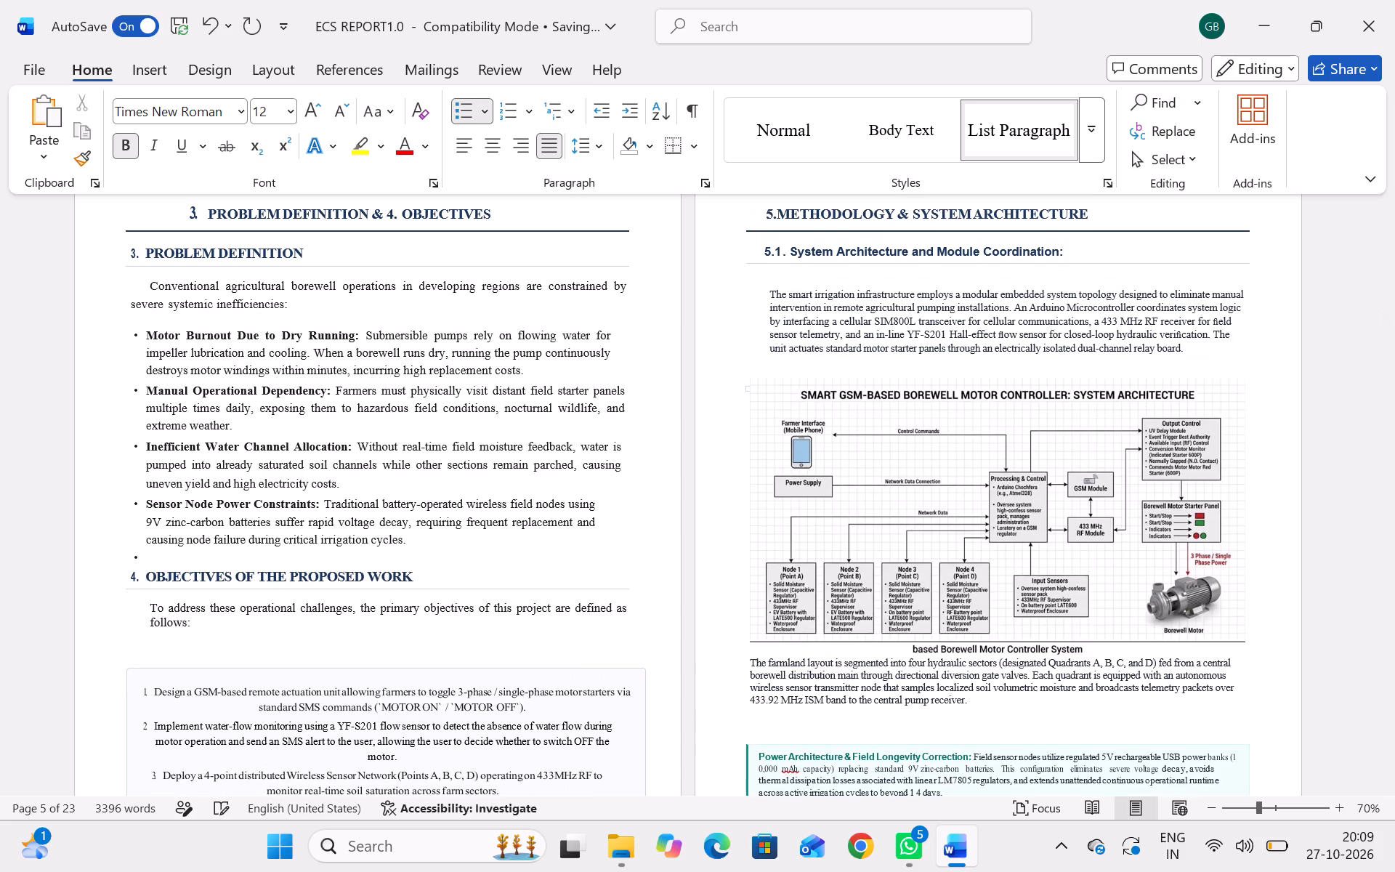
key(BackSpace)
scroll(406, 529, down, 1)
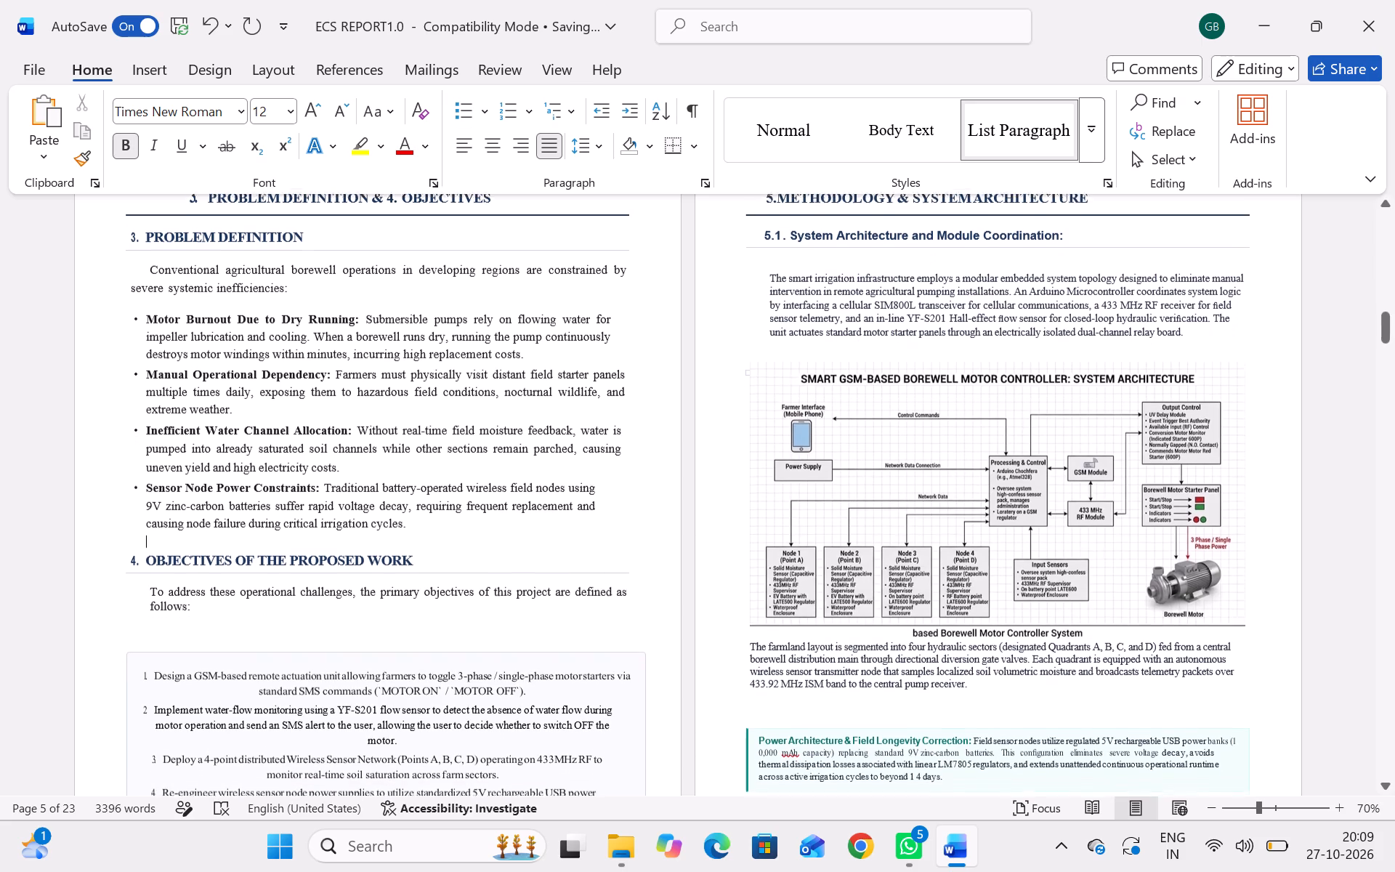
scroll(406, 529, down, 1)
scroll(406, 529, up, 1)
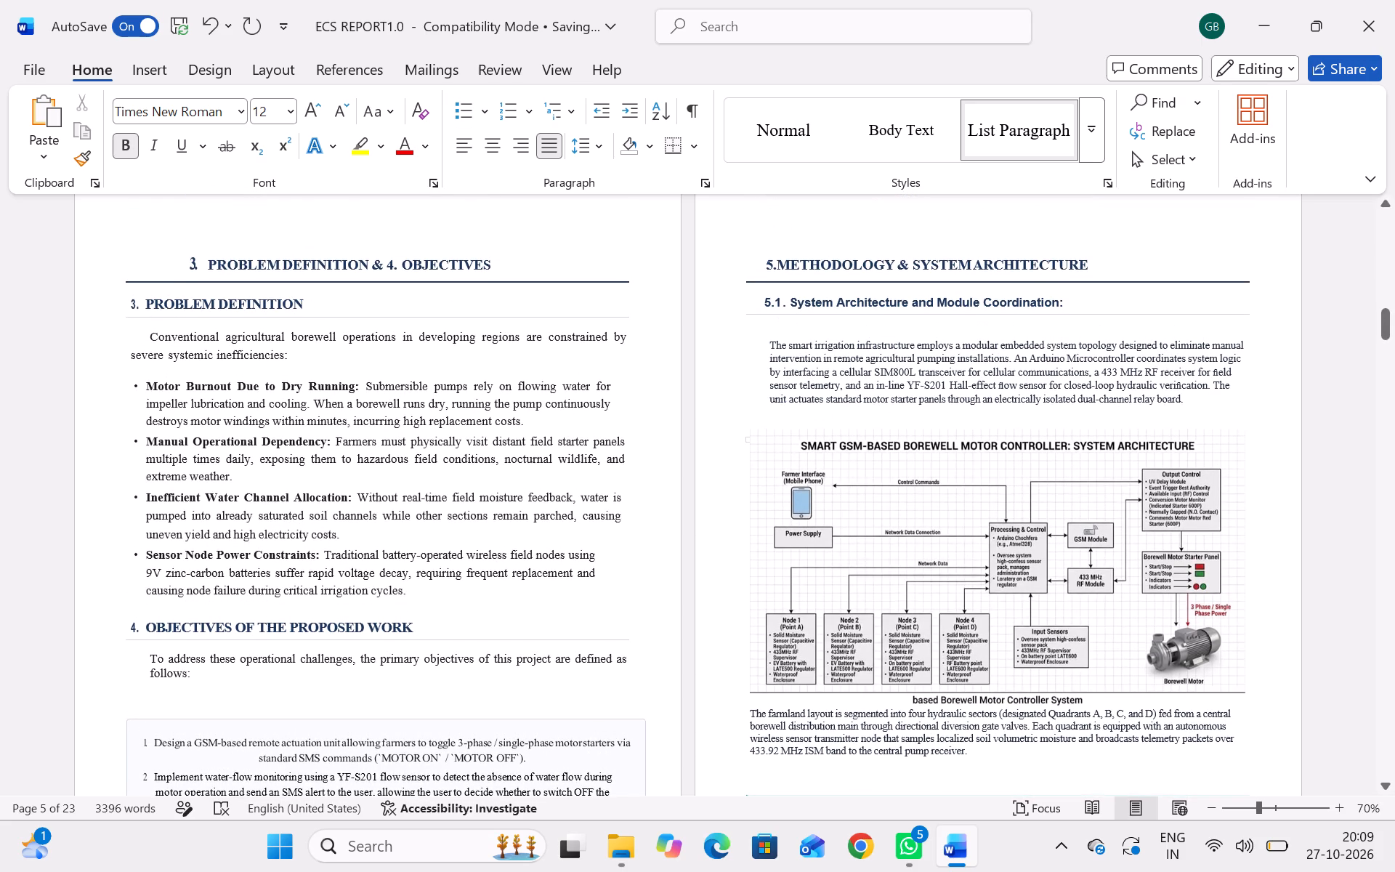
Copy the "5. Methodology & System Architecture" heading together with its divider line.
drag(764, 260, 767, 264)
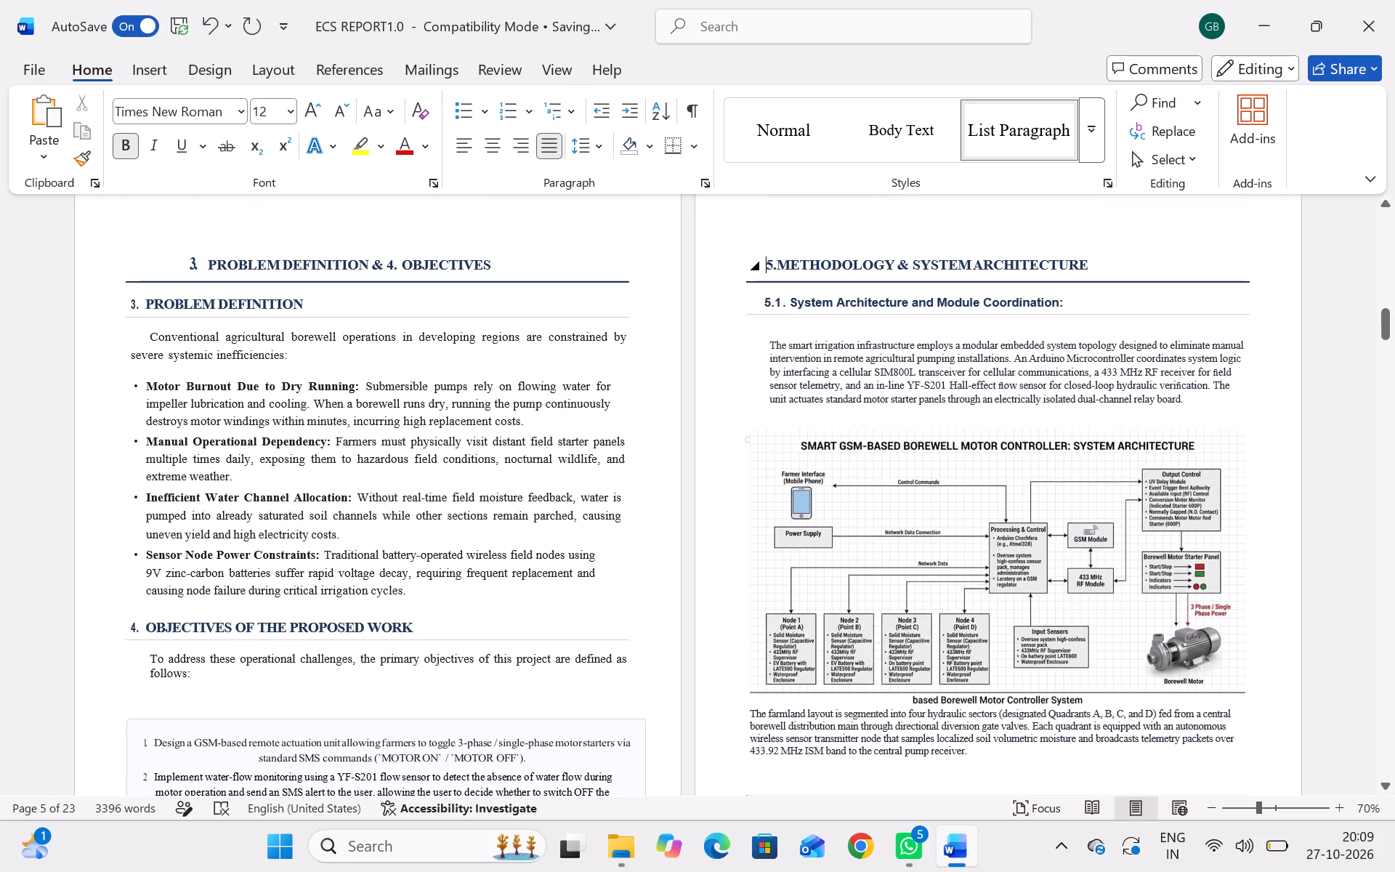
drag(767, 264, 806, 282)
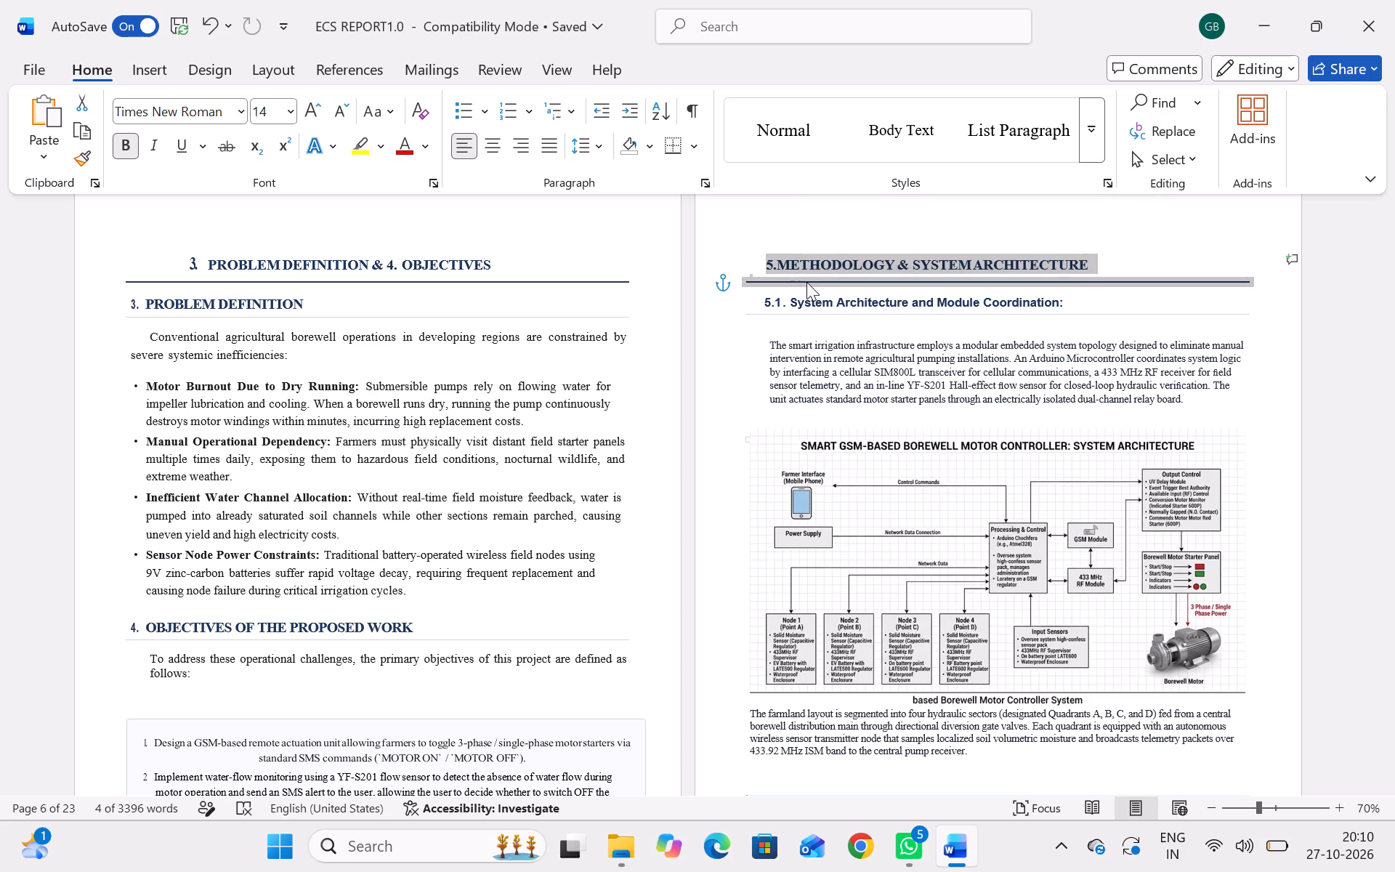
key(ctrl+c)
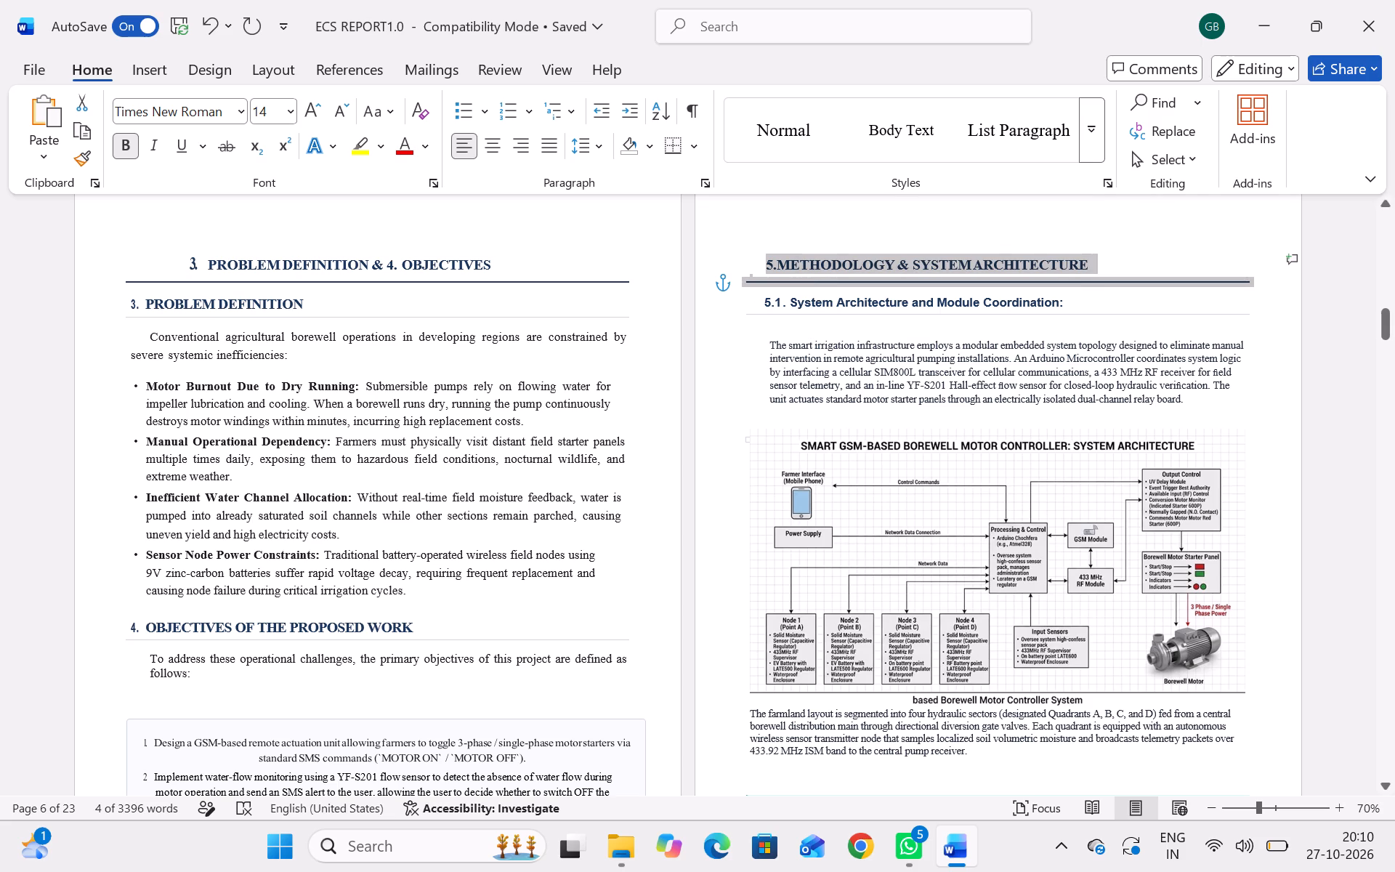
click(740, 404)
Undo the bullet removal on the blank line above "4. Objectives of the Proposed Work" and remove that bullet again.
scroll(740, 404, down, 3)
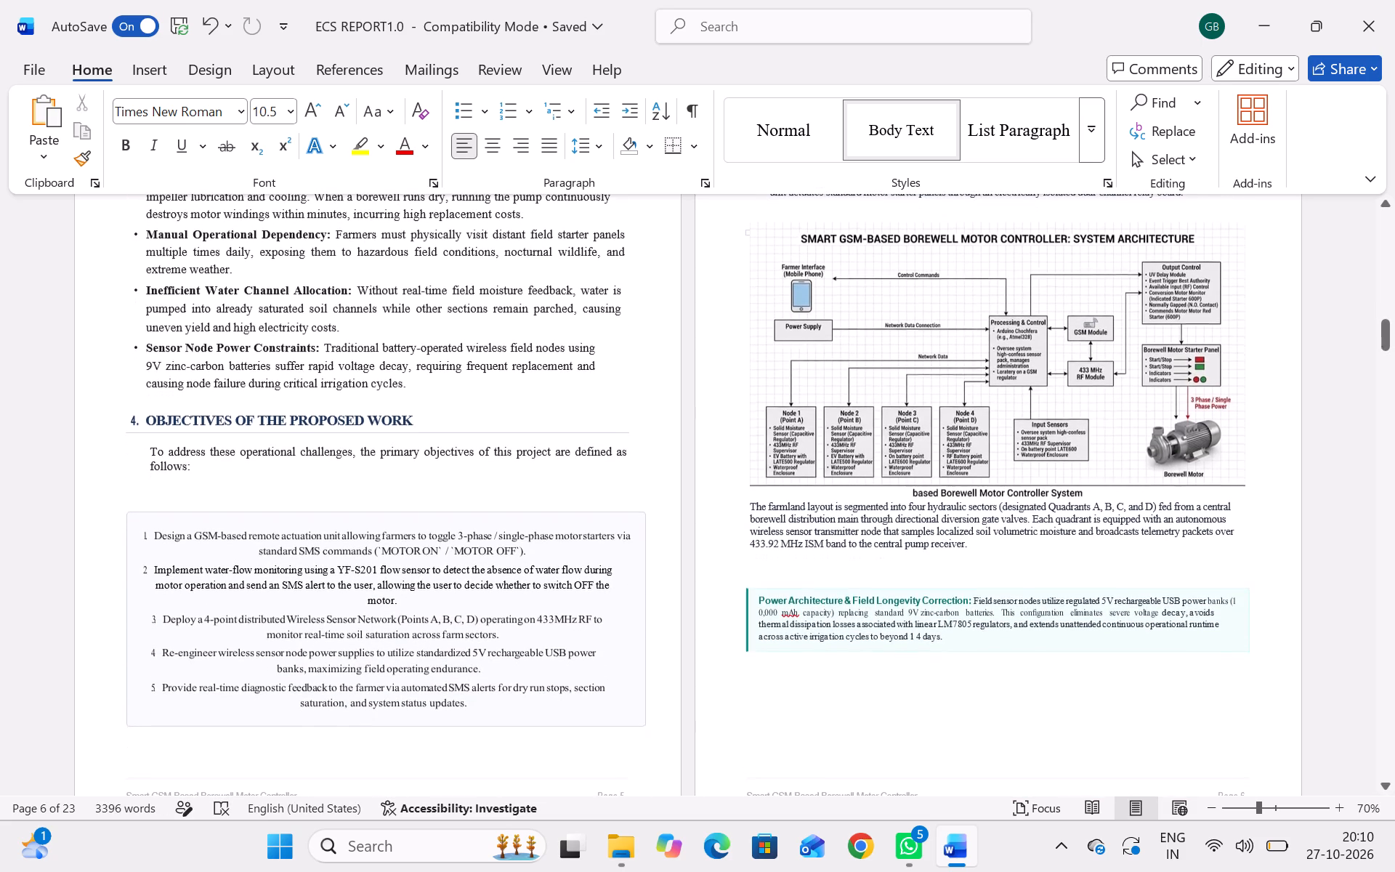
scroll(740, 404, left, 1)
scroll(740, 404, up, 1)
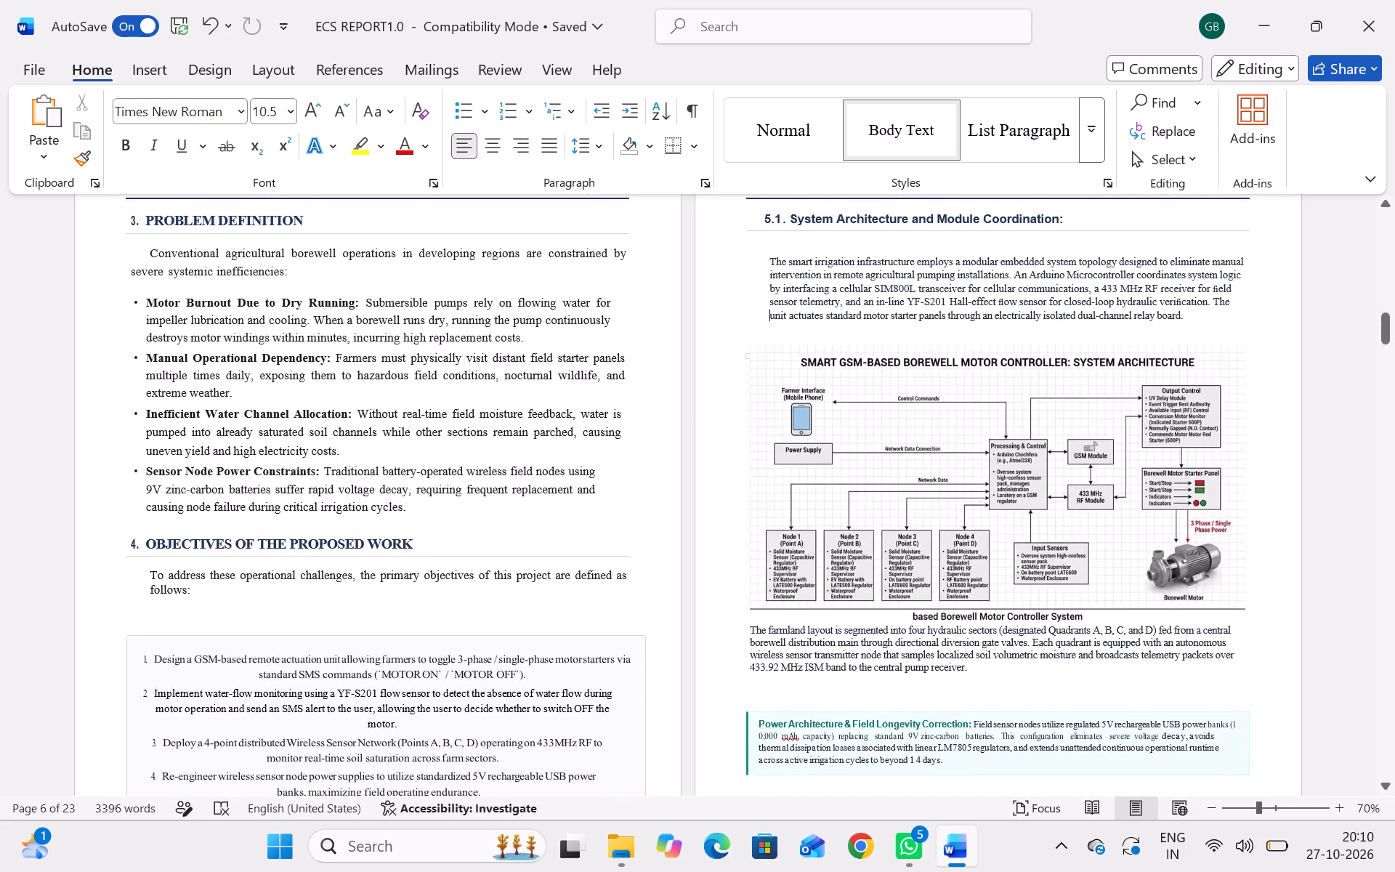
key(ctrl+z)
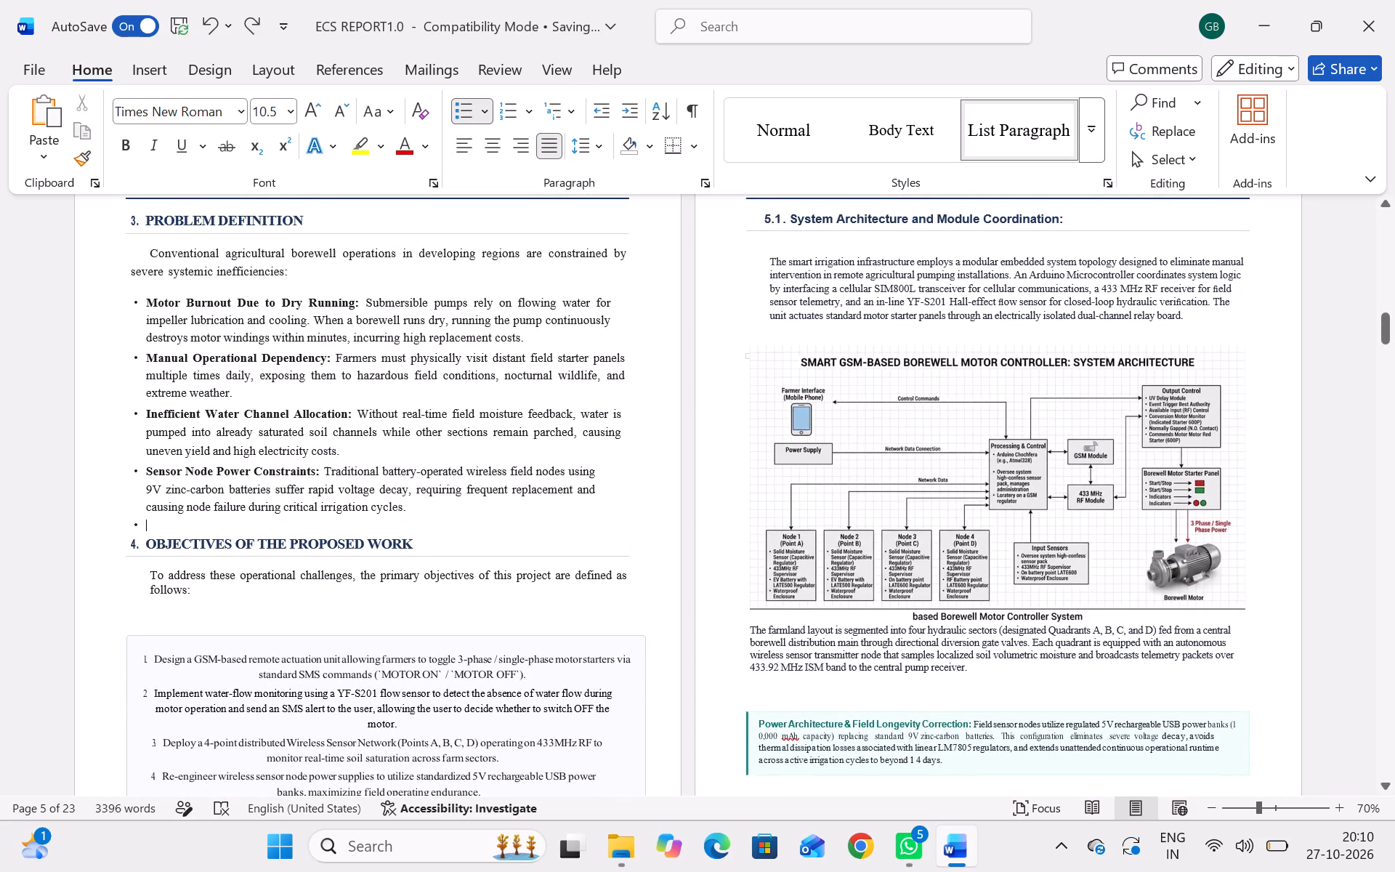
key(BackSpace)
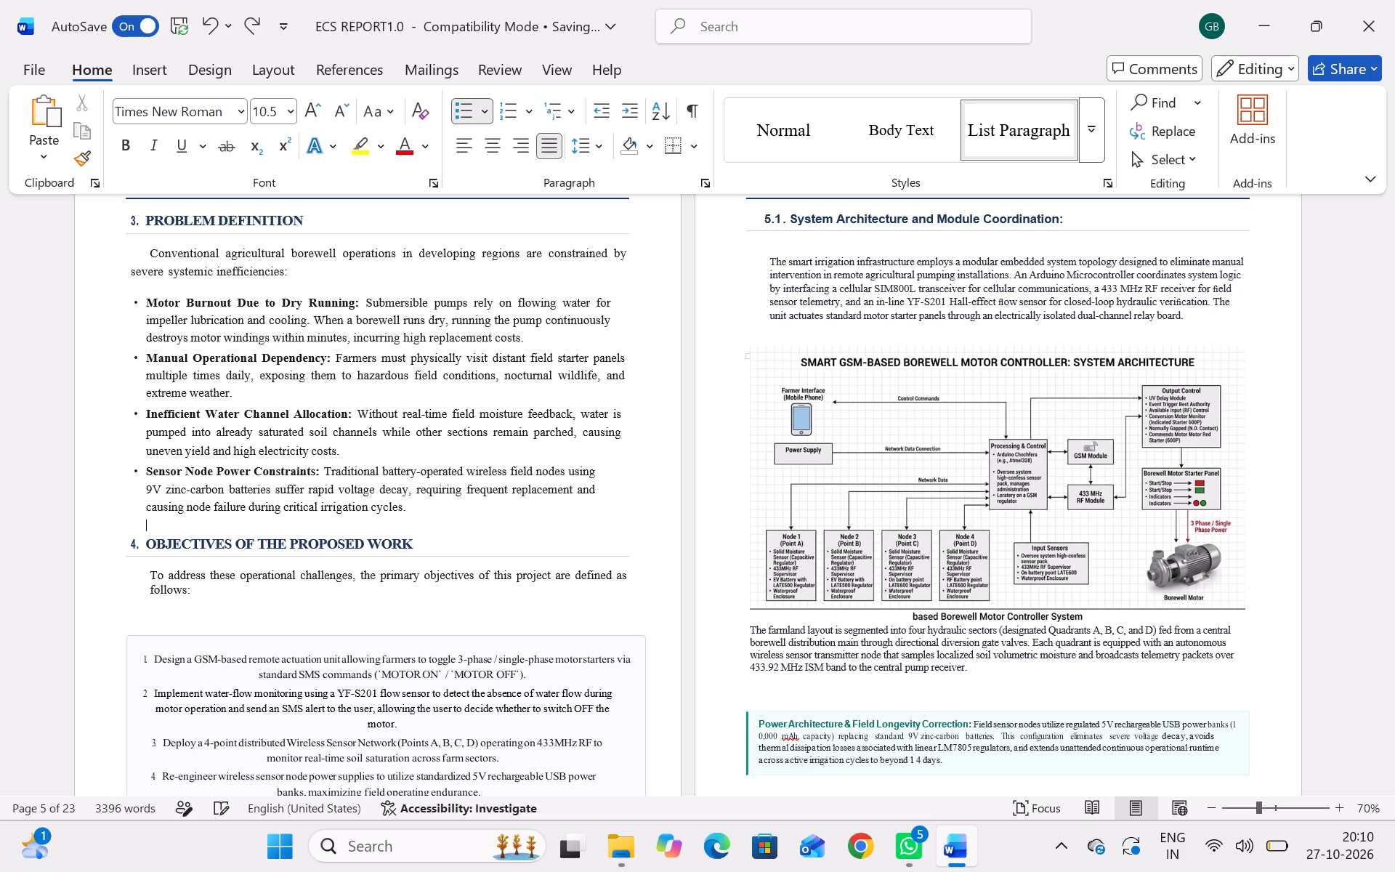
Delete the extra empty line between the objectives' introductory sentence and the boxed numbered list.
scroll(740, 404, down, 1)
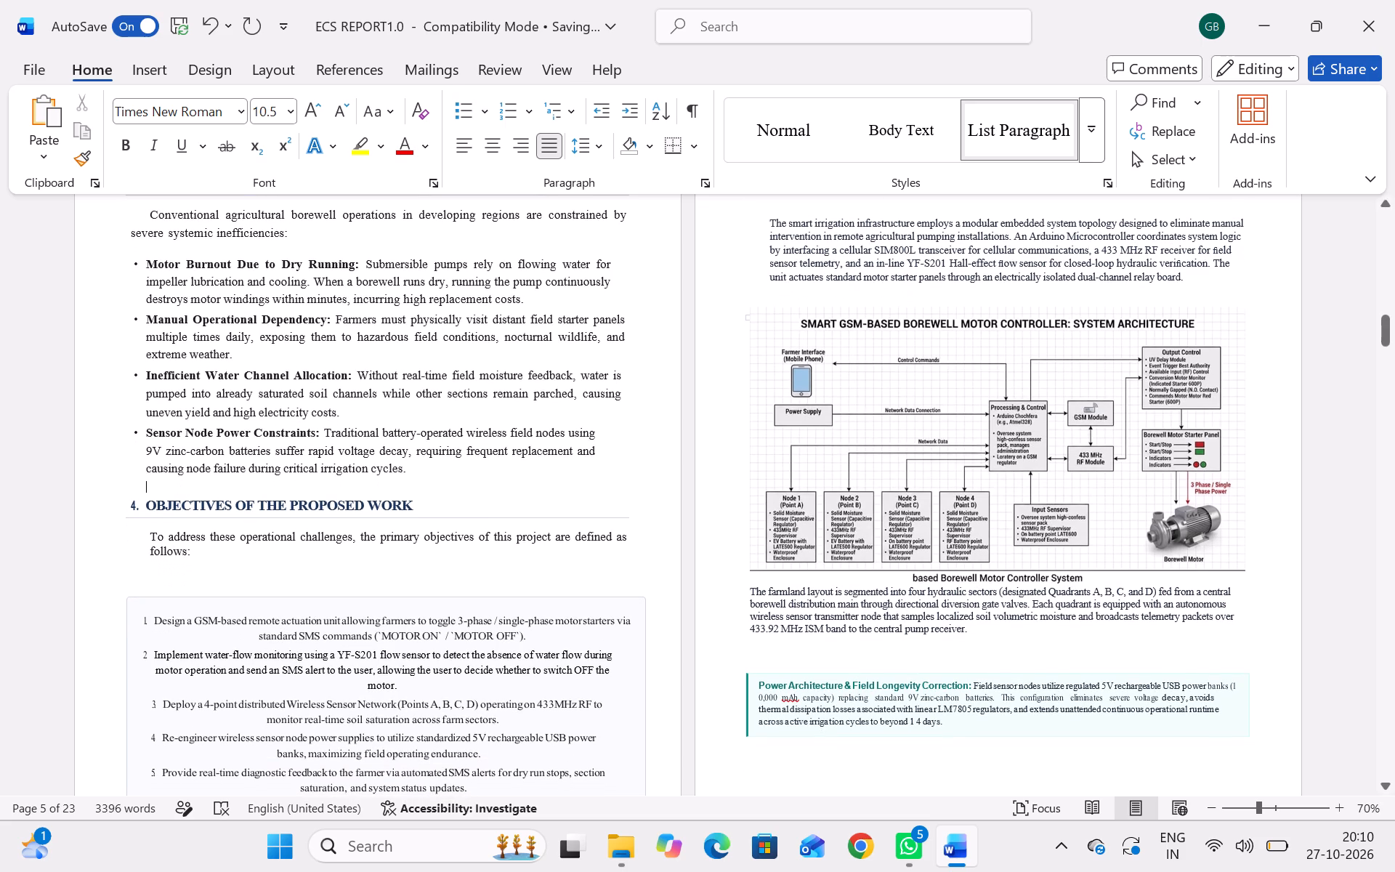
scroll(740, 404, down, 1)
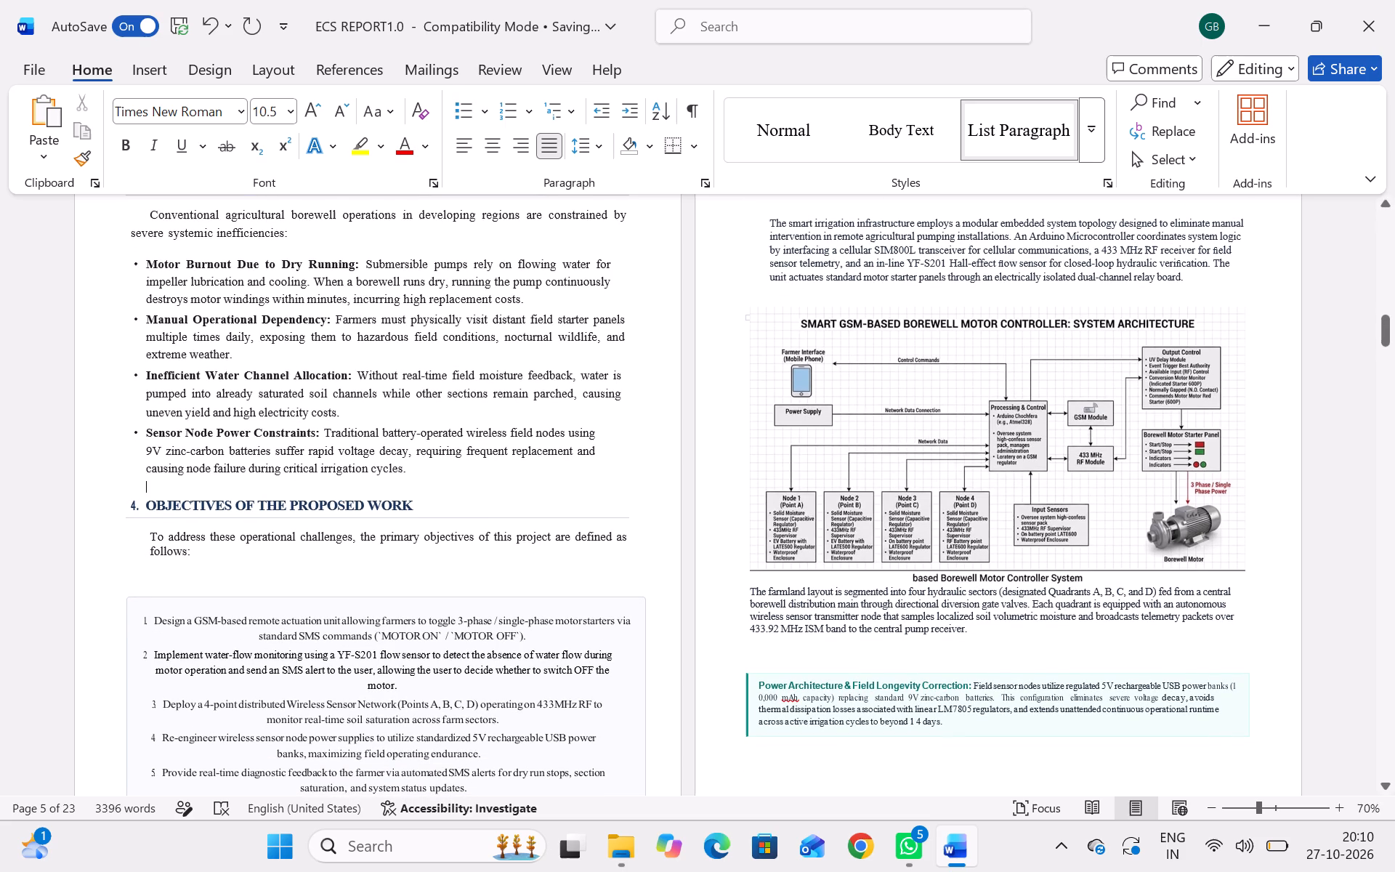
click(524, 573)
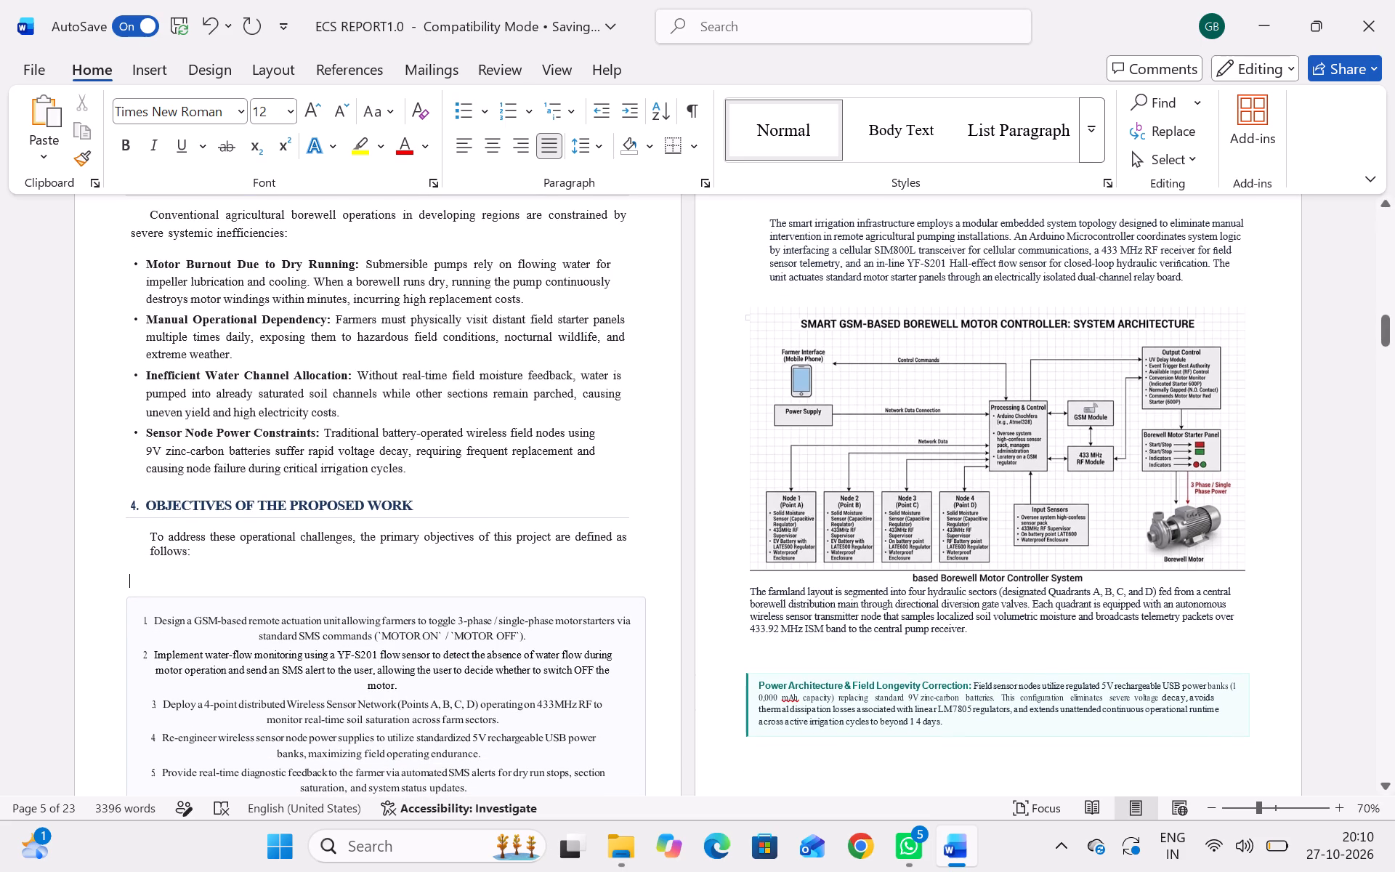
key(BackSpace)
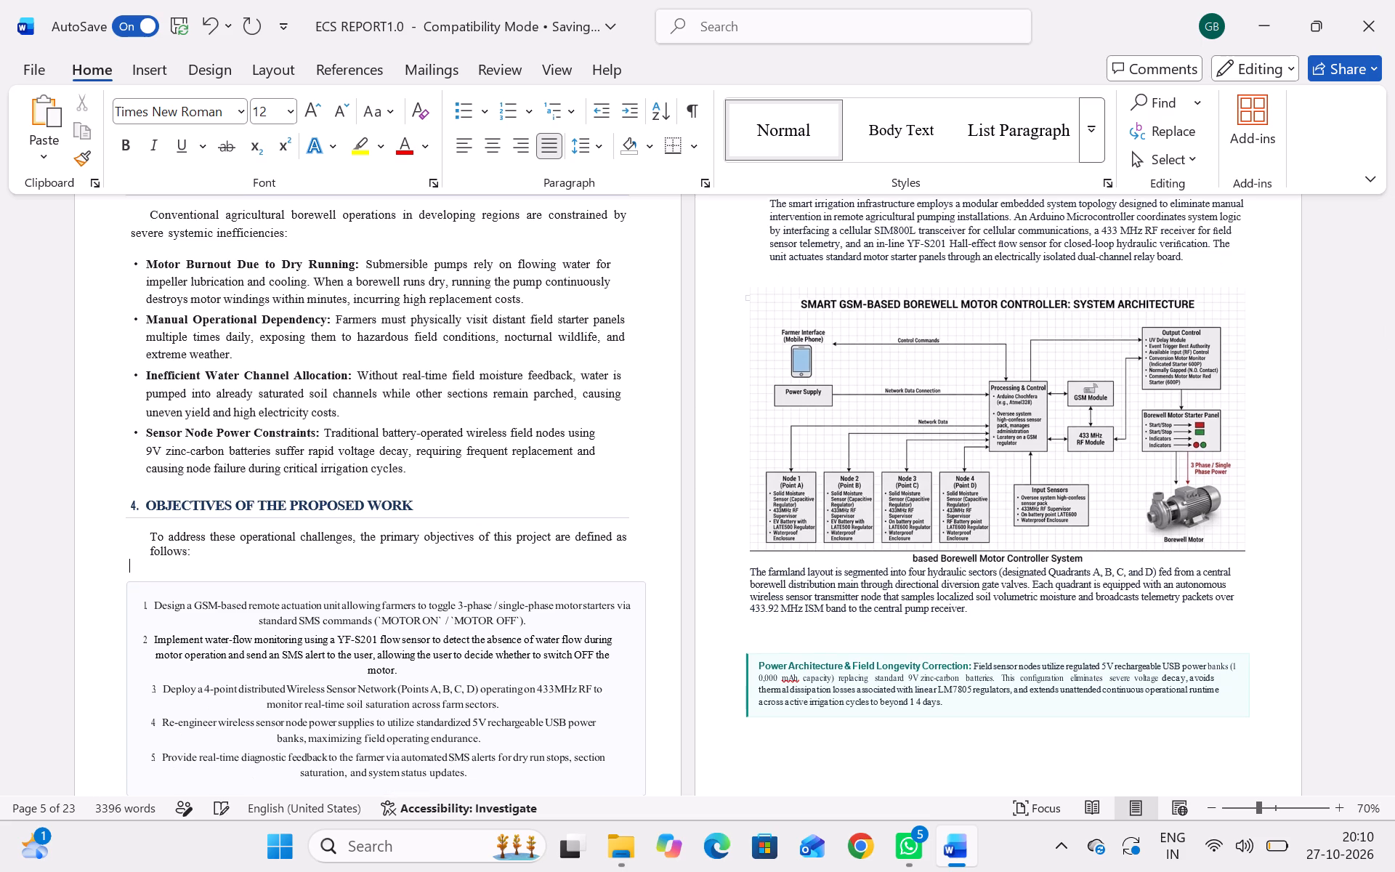
scroll(524, 573, down, 1)
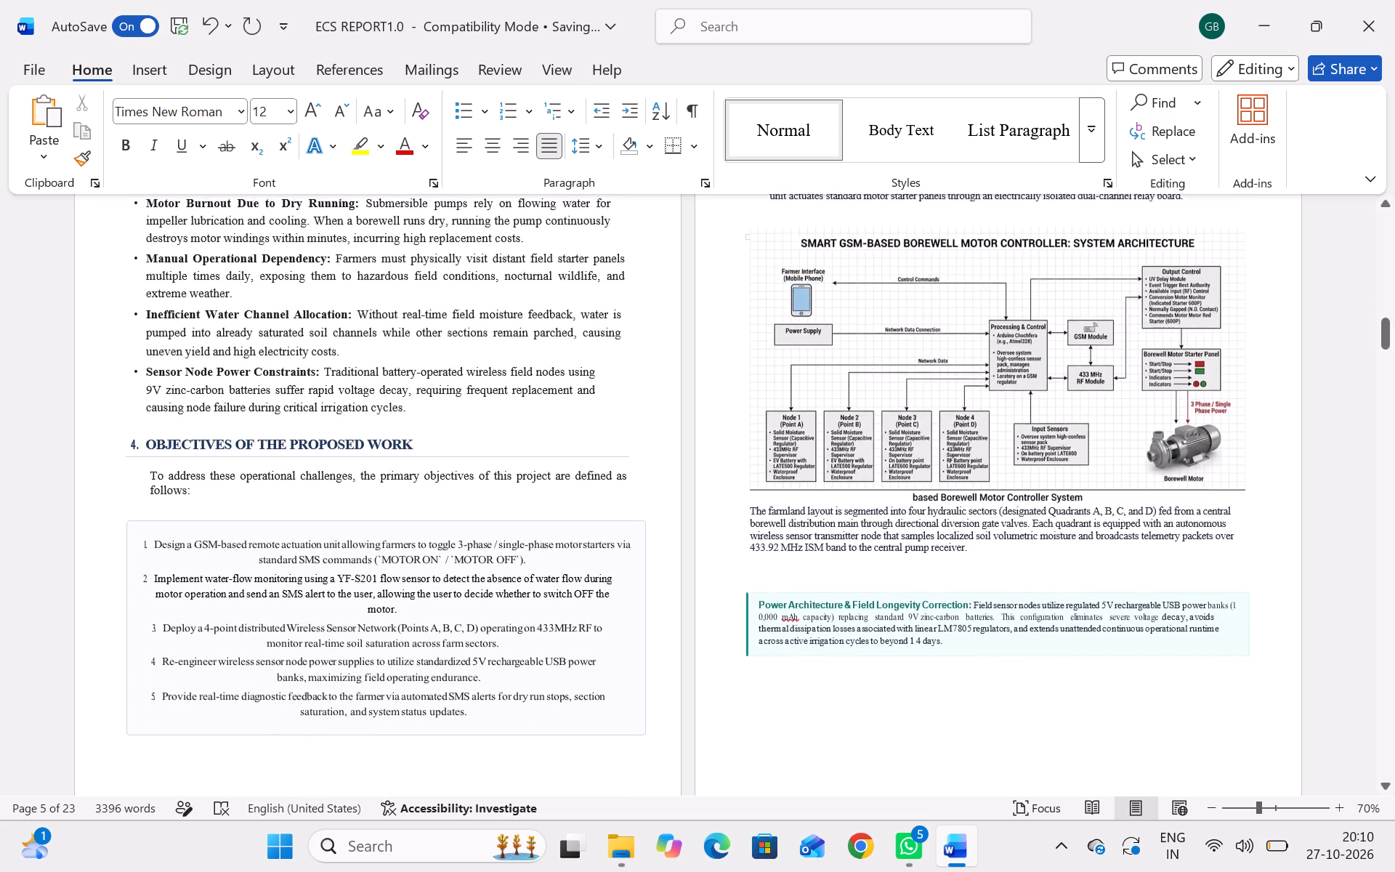
Review the layout of the Problem Definition and Objectives page and the pages before it, back to the list of figures and abbreviations.
scroll(524, 573, down, 1)
scroll(524, 573, up, 2)
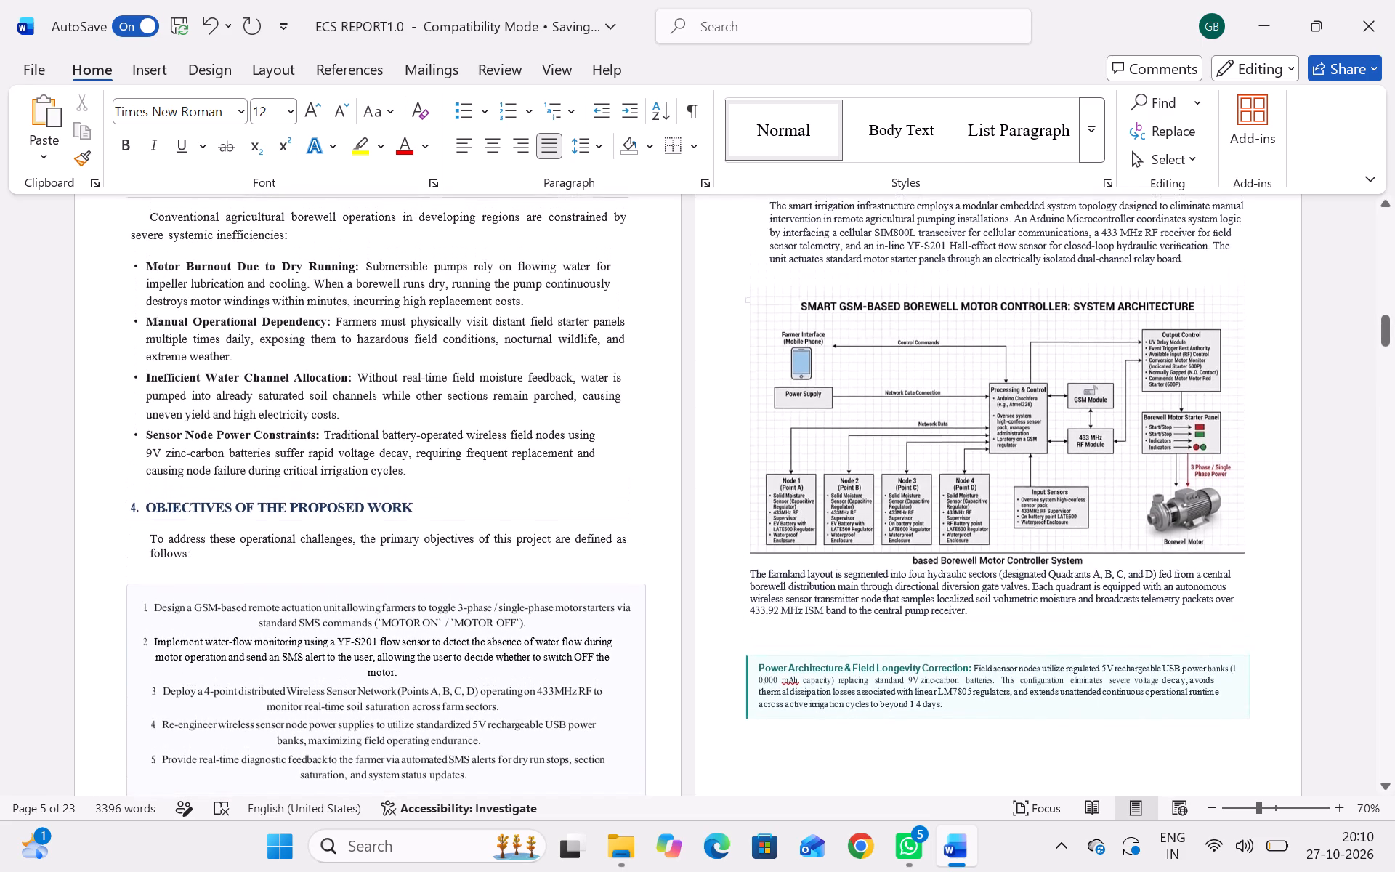
scroll(524, 573, up, 1)
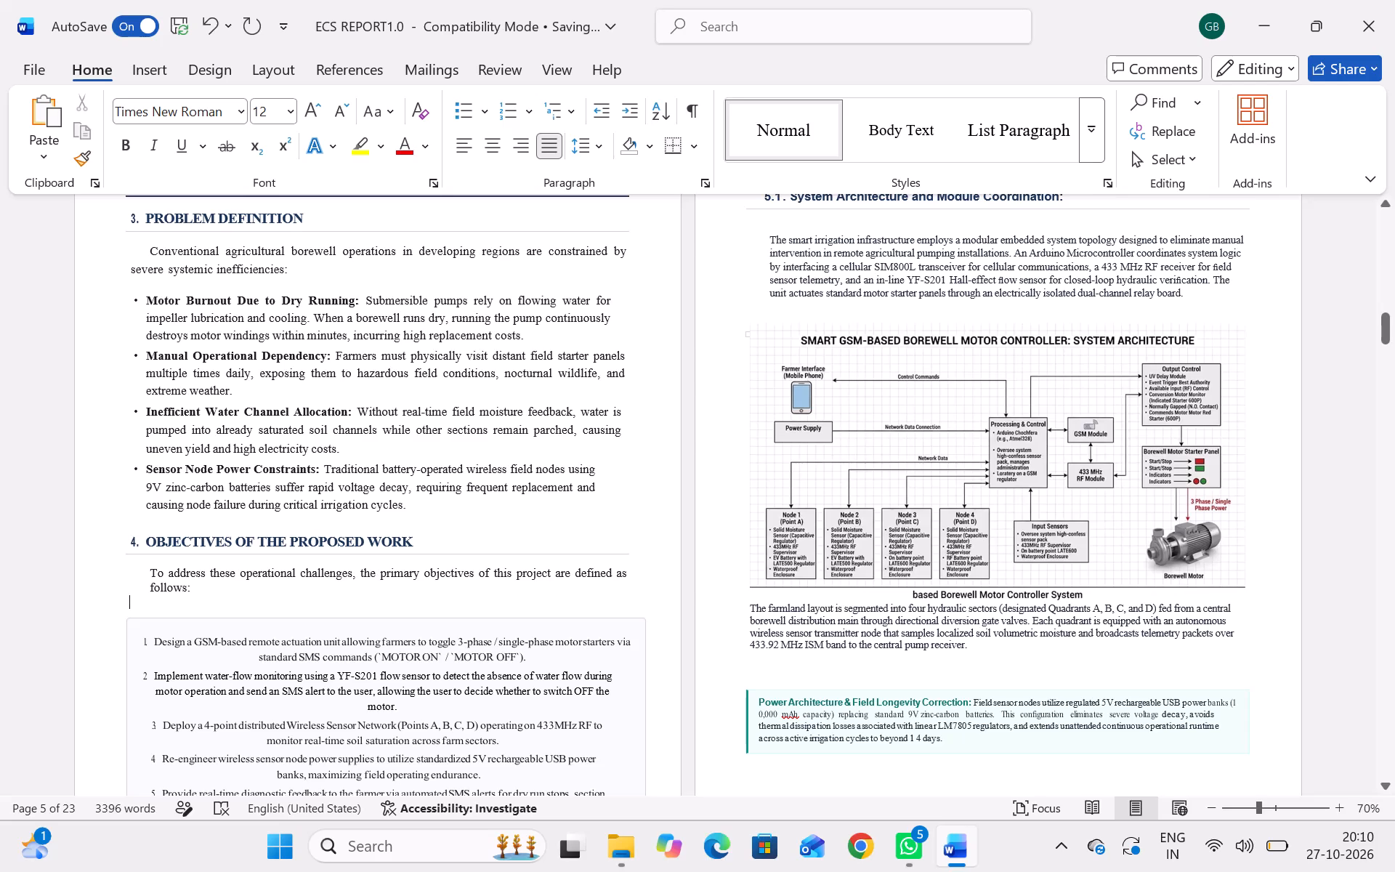
scroll(903, 618, up, 1)
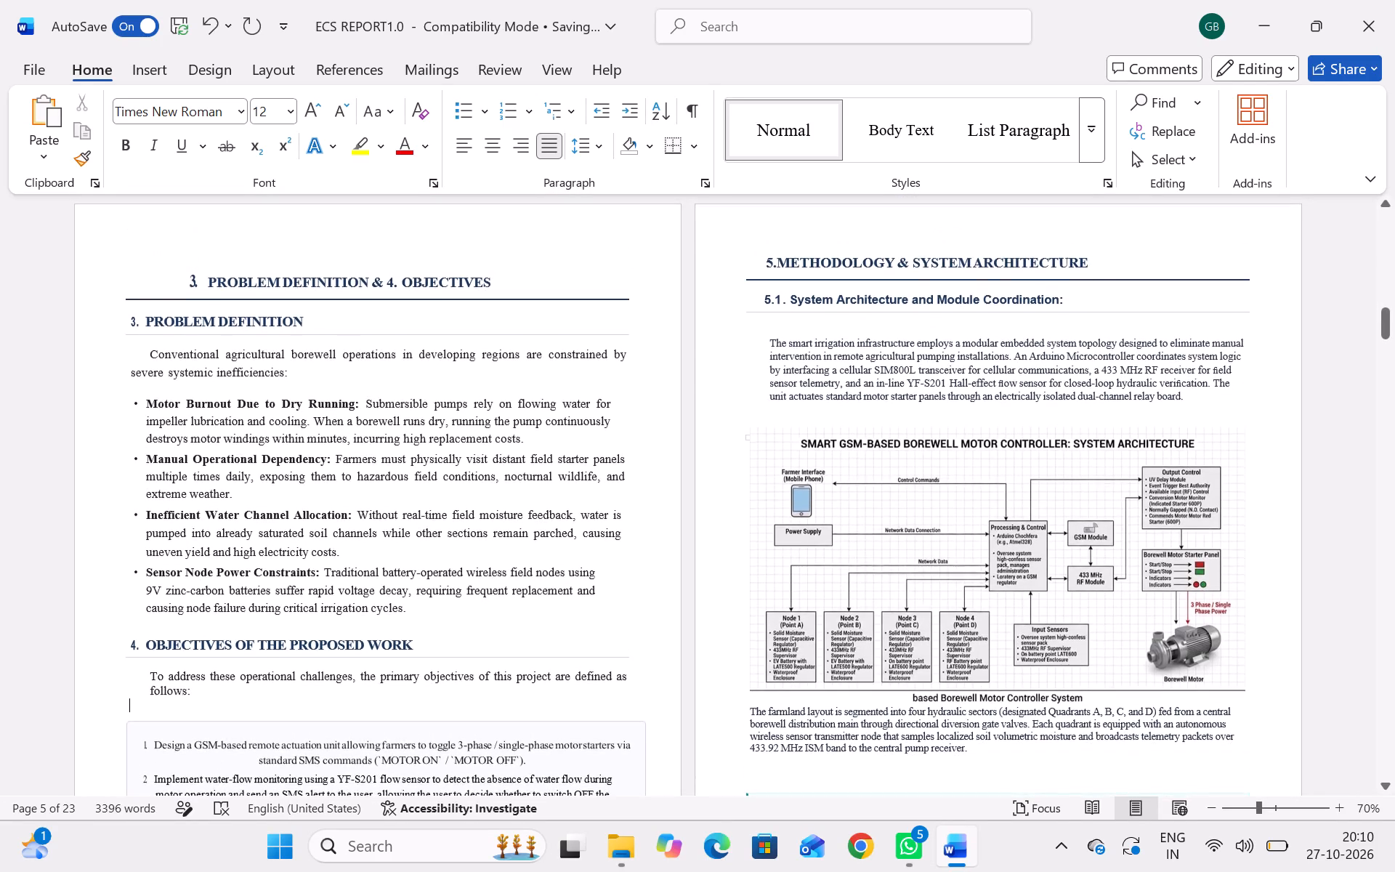
scroll(903, 618, down, 1)
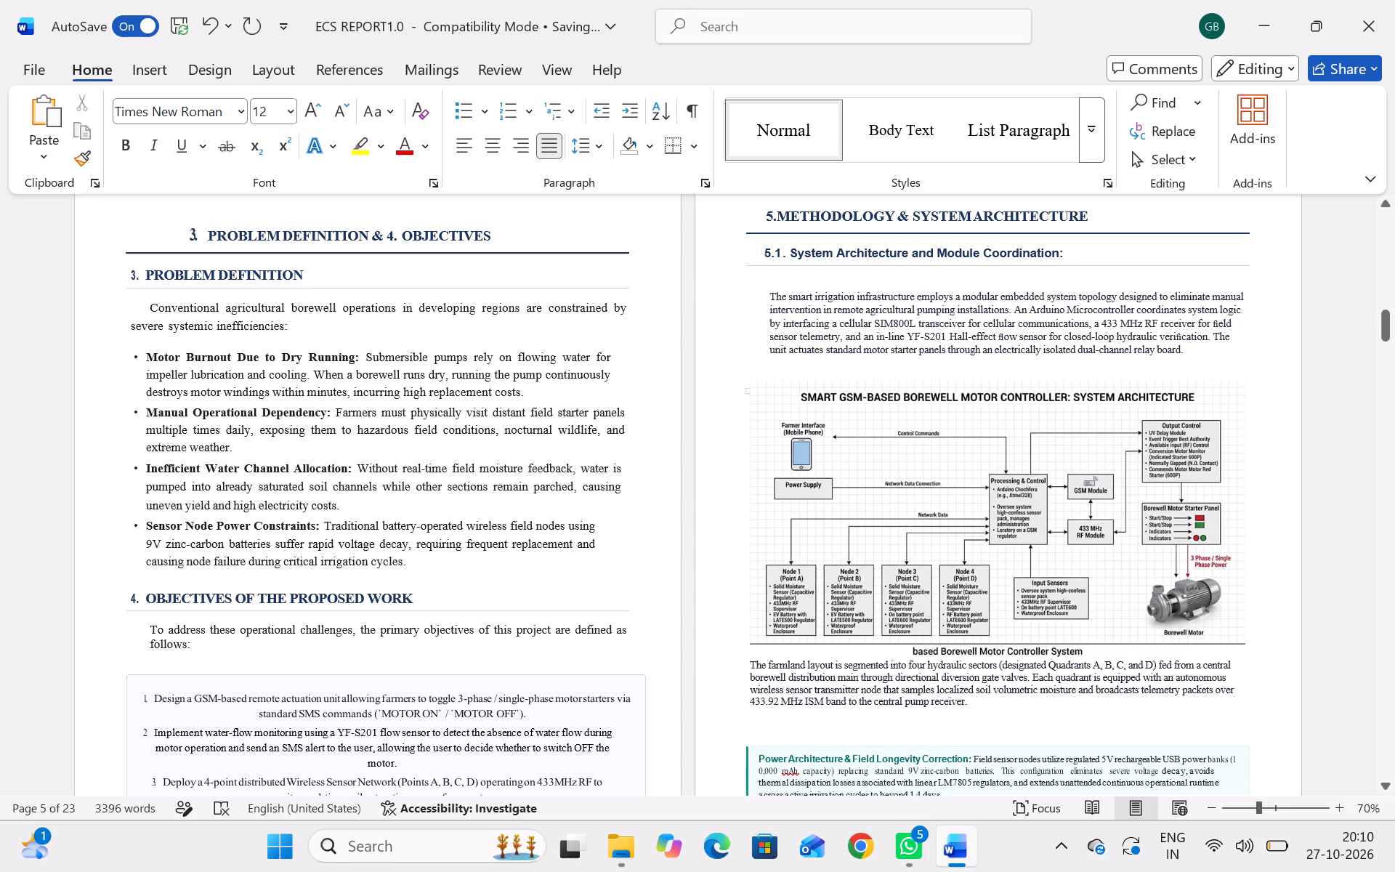
scroll(764, 332, up, 1)
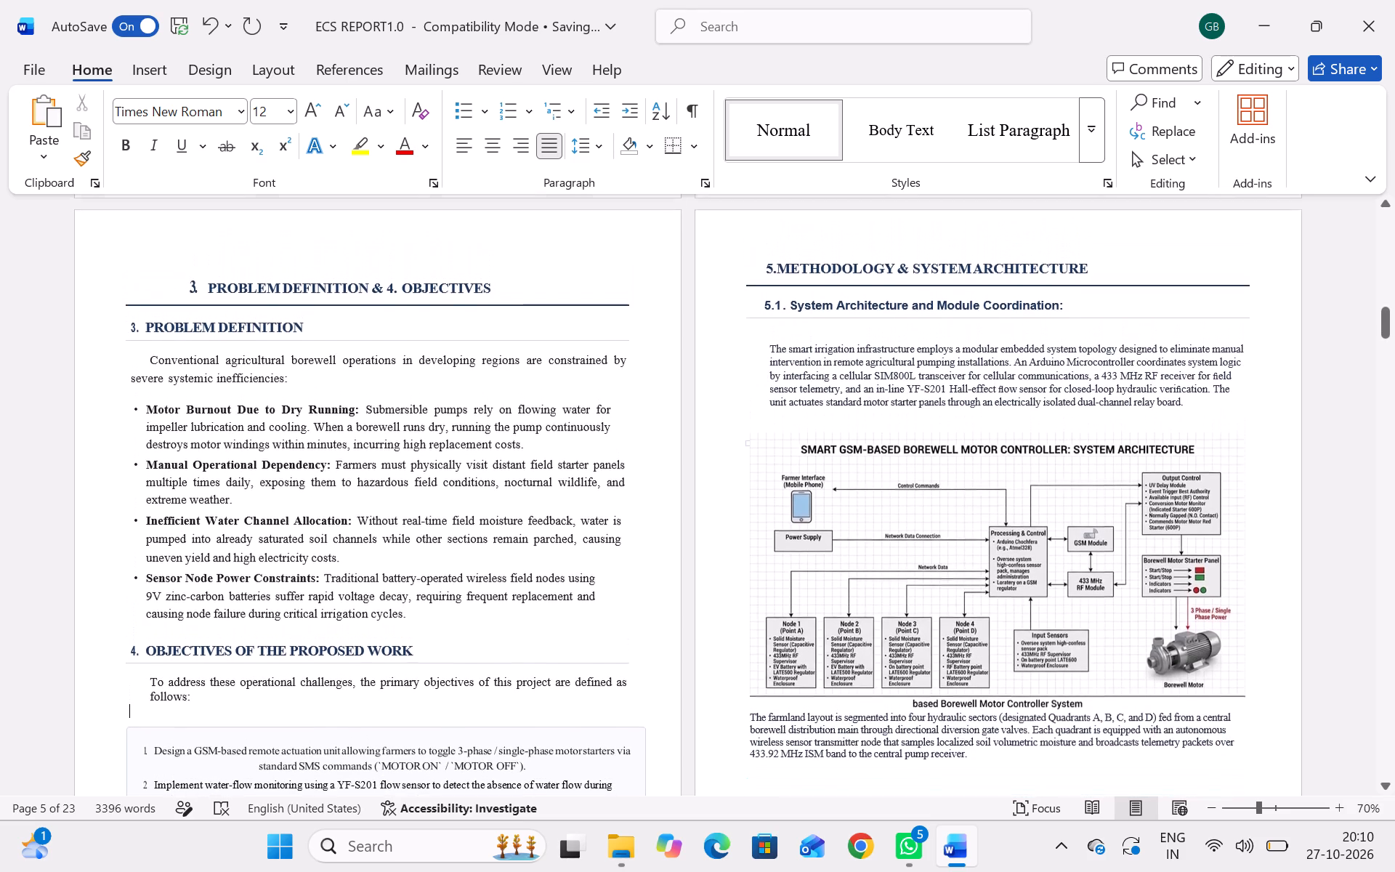
scroll(764, 332, up, 1)
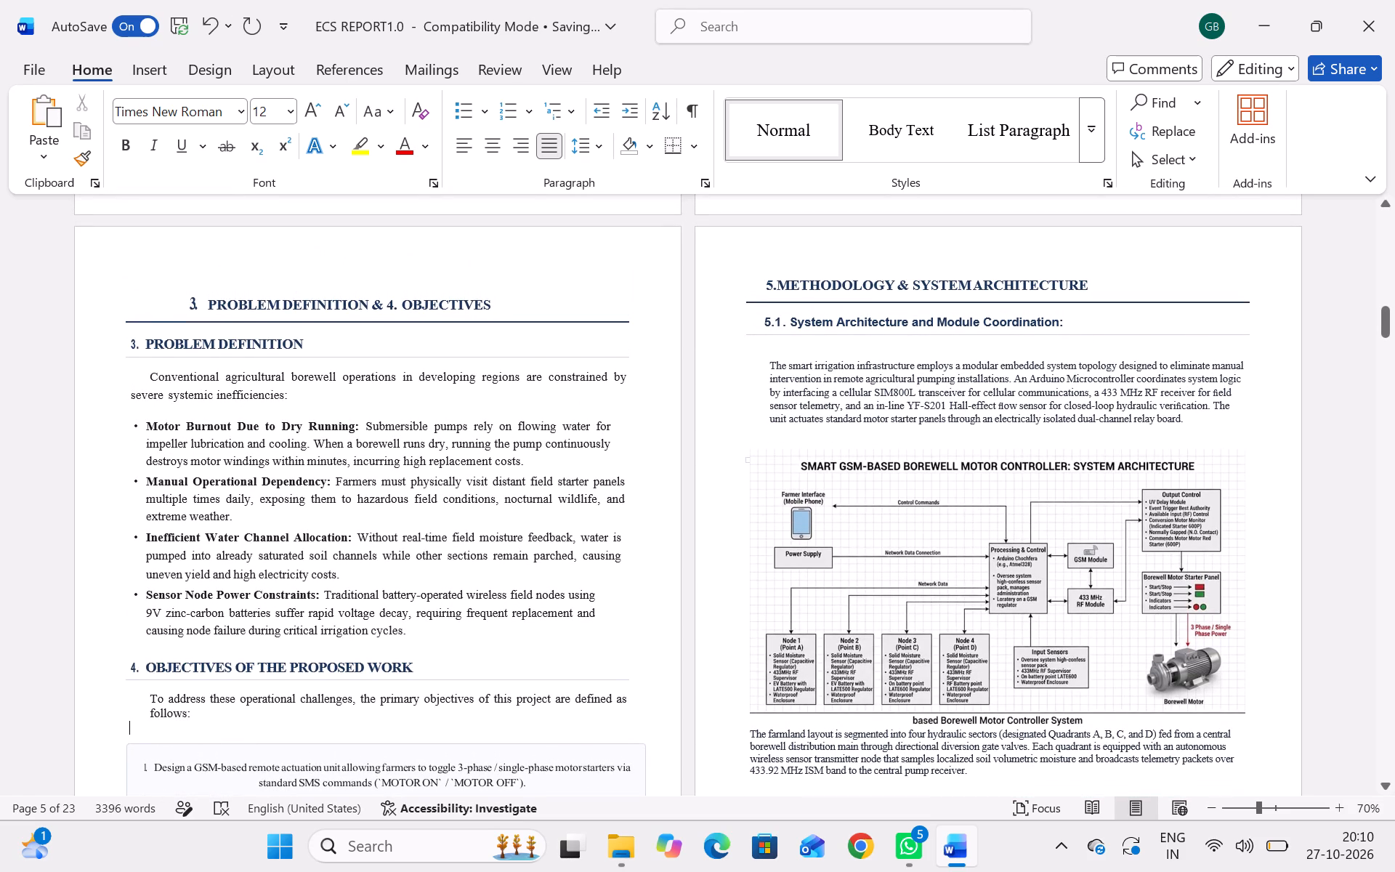
click(427, 288)
scroll(427, 288, up, 1)
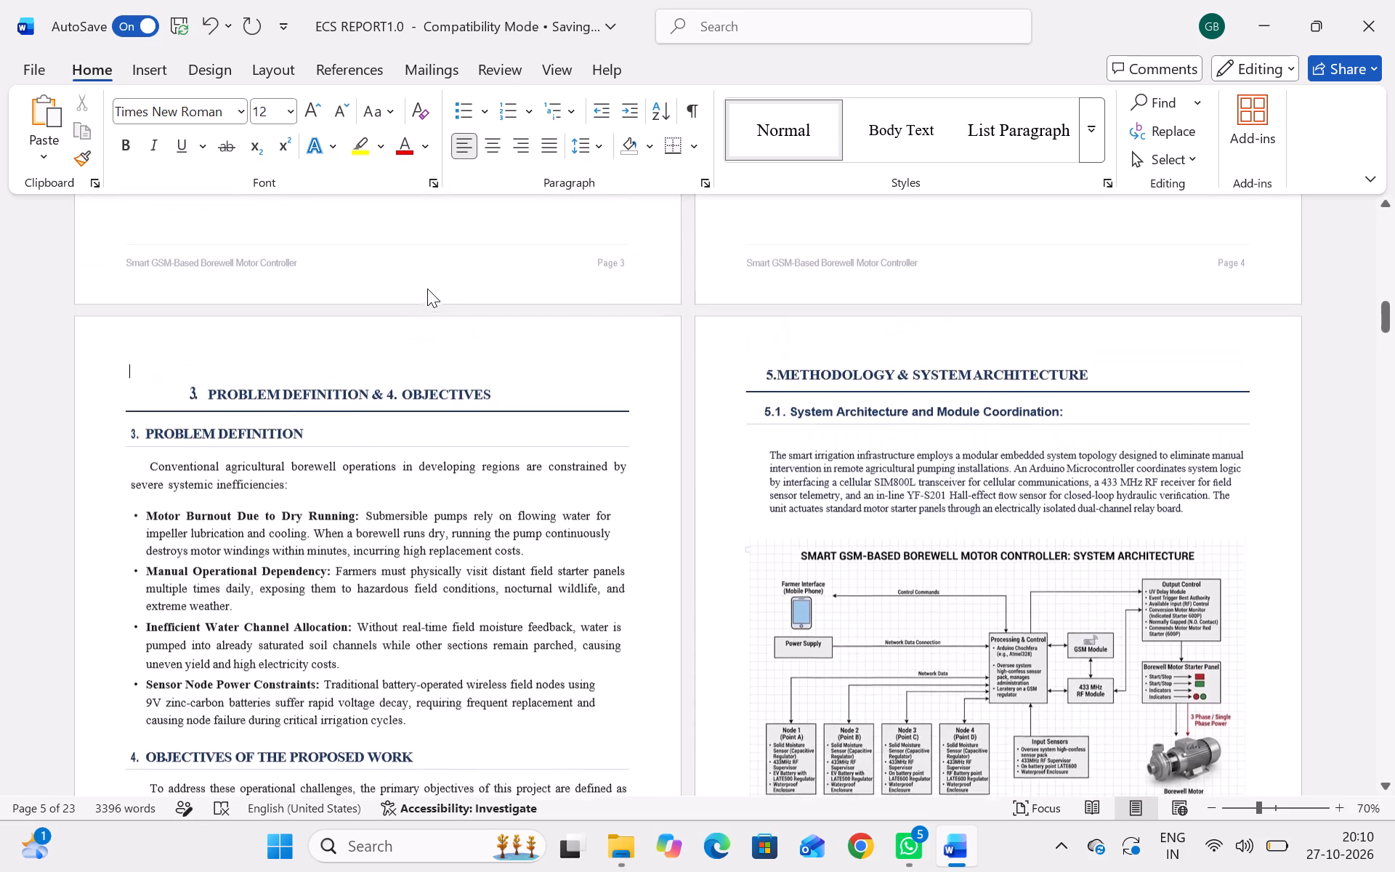
scroll(427, 288, up, 1)
click(760, 264)
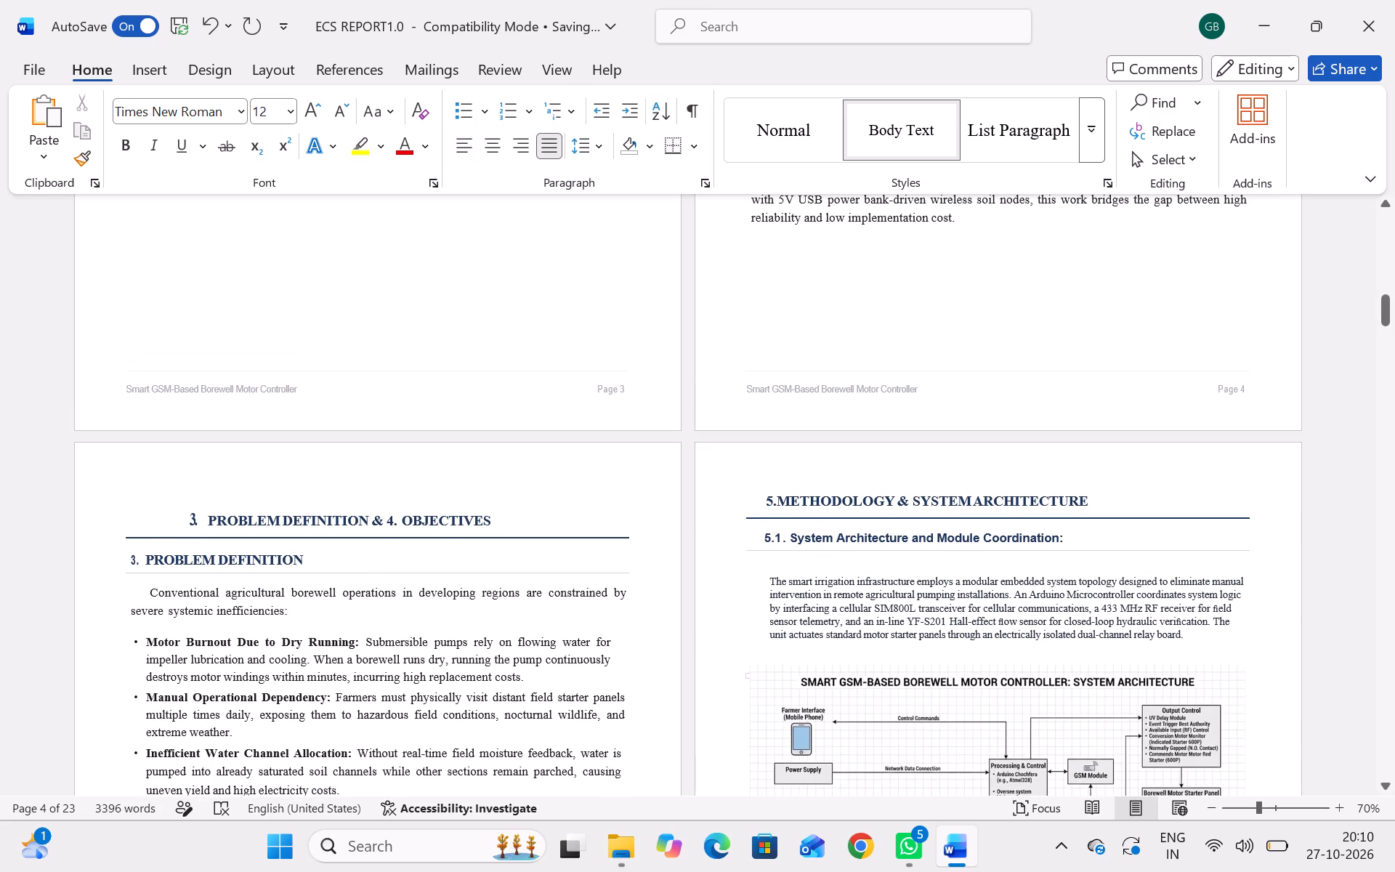
click(764, 304)
scroll(764, 304, up, 3)
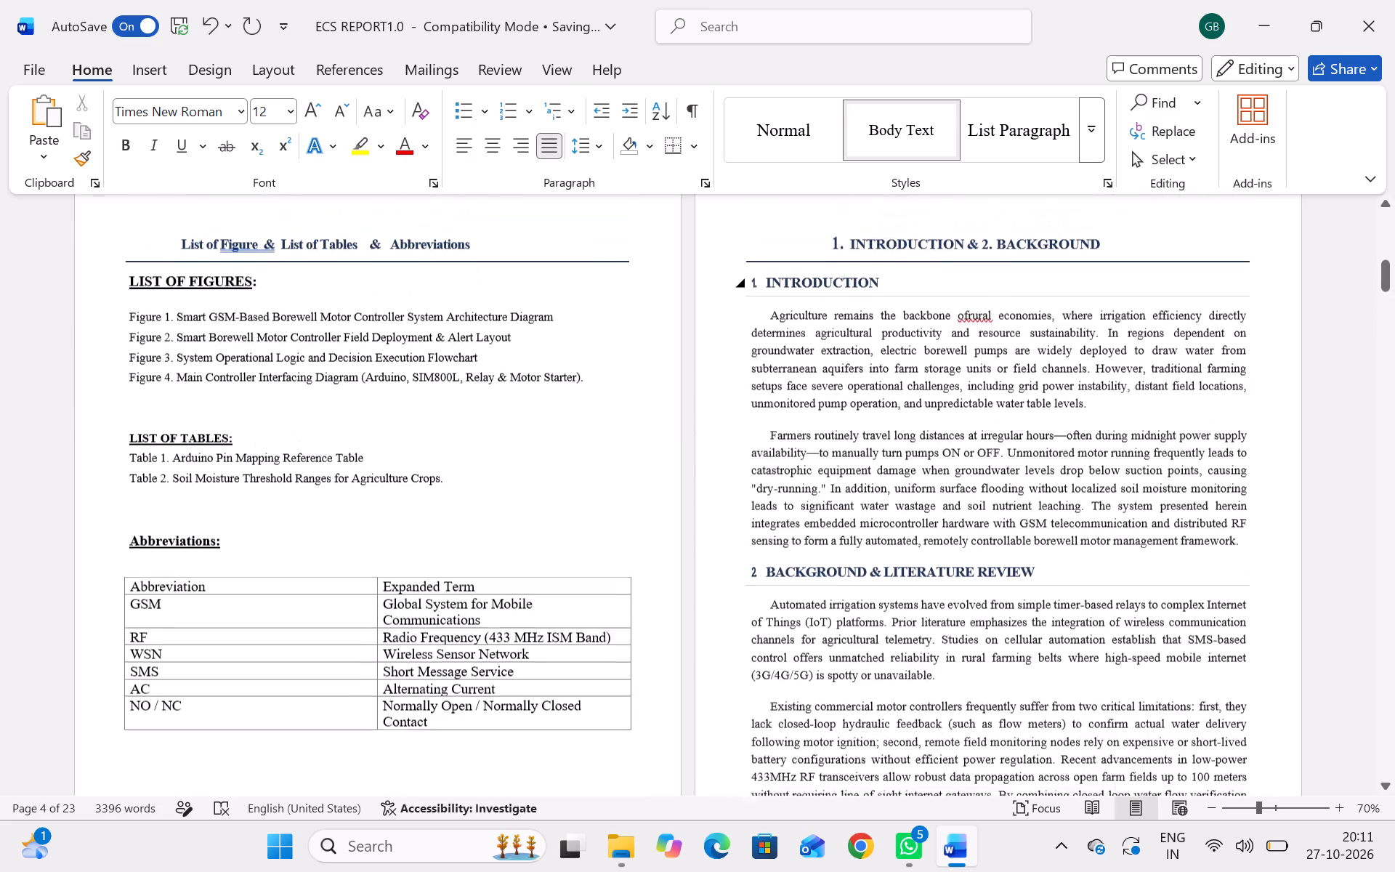
scroll(764, 304, up, 1)
scroll(764, 304, down, 1)
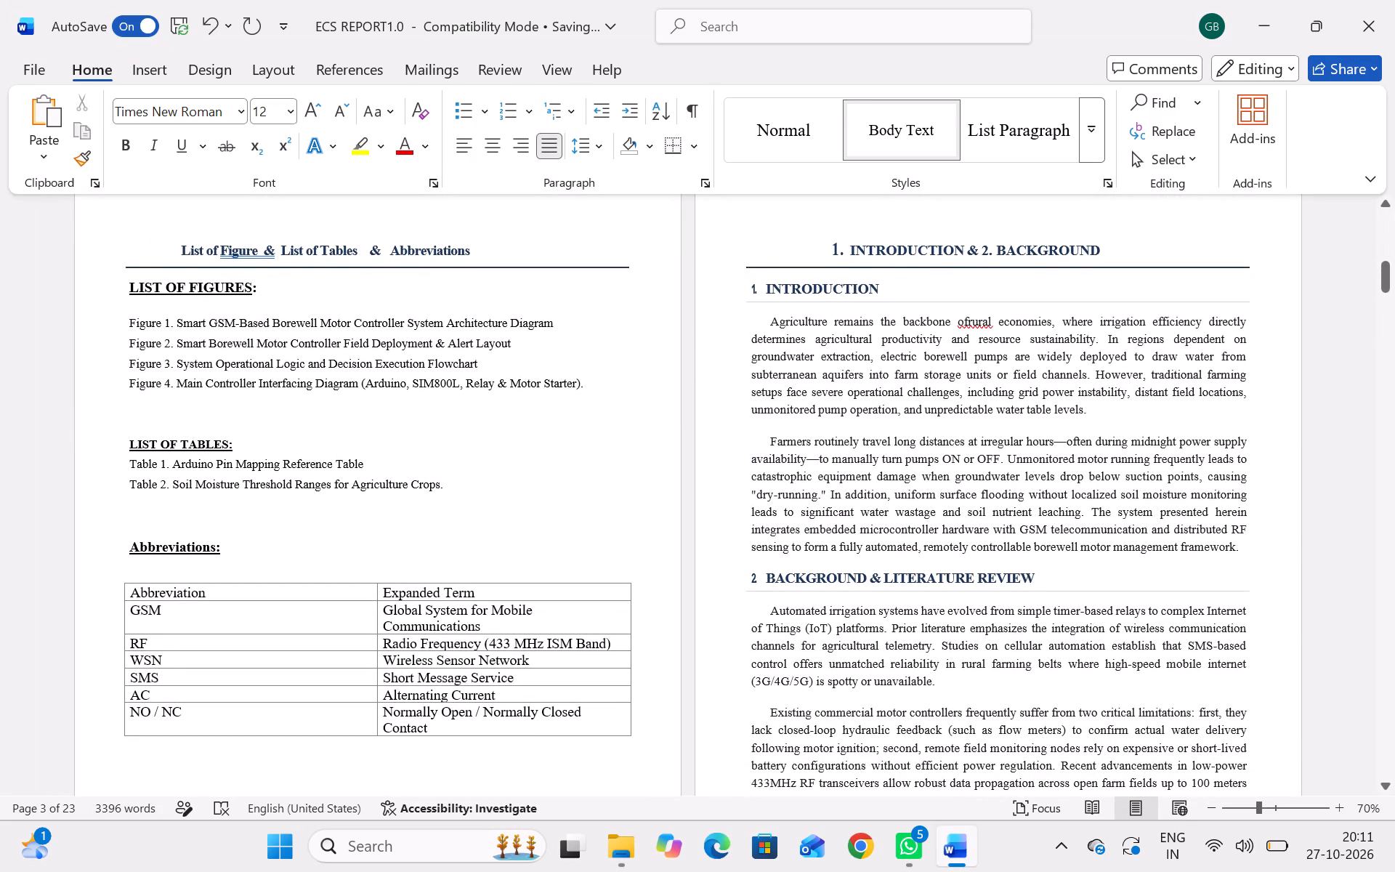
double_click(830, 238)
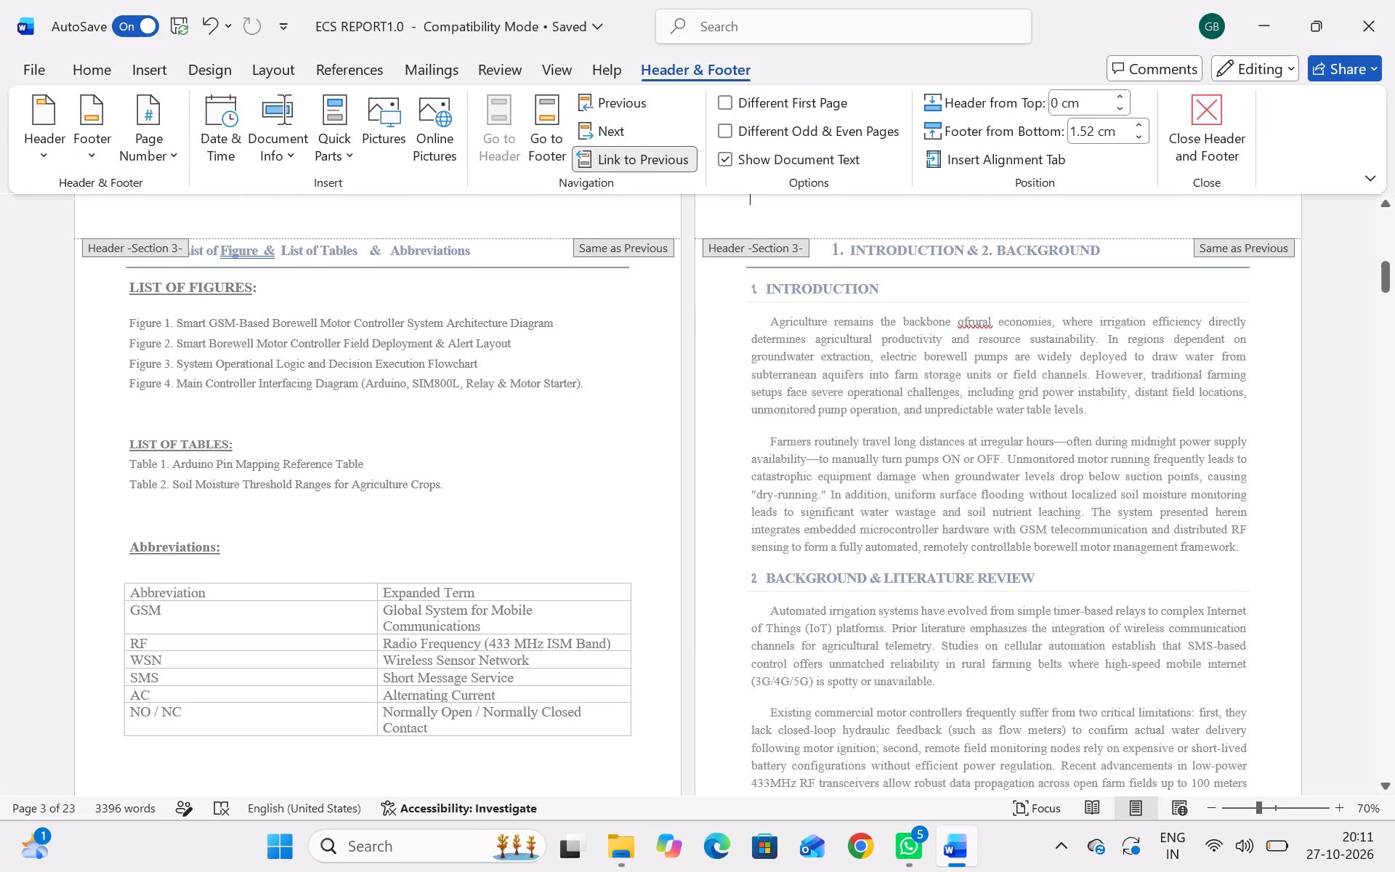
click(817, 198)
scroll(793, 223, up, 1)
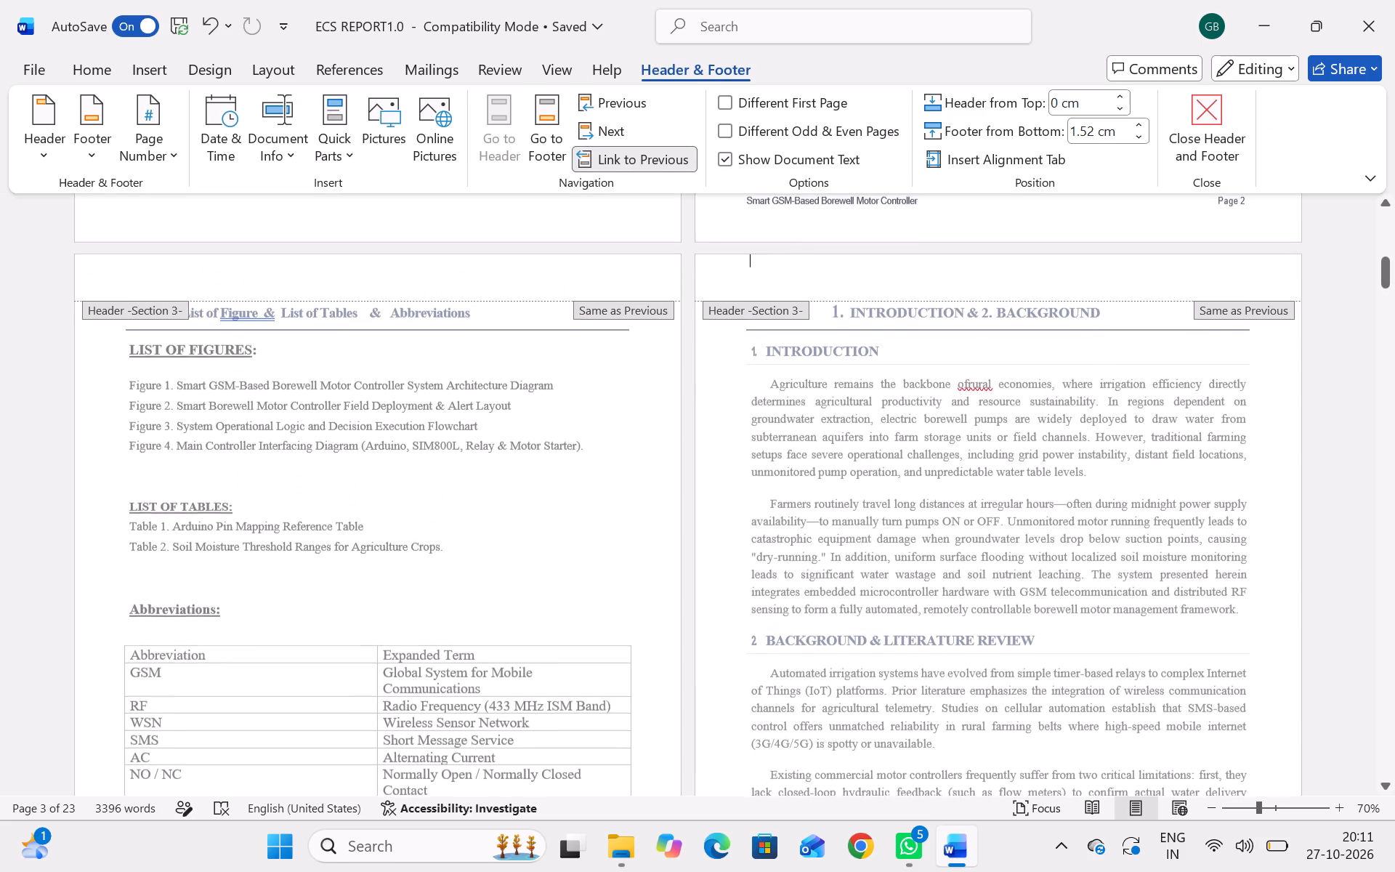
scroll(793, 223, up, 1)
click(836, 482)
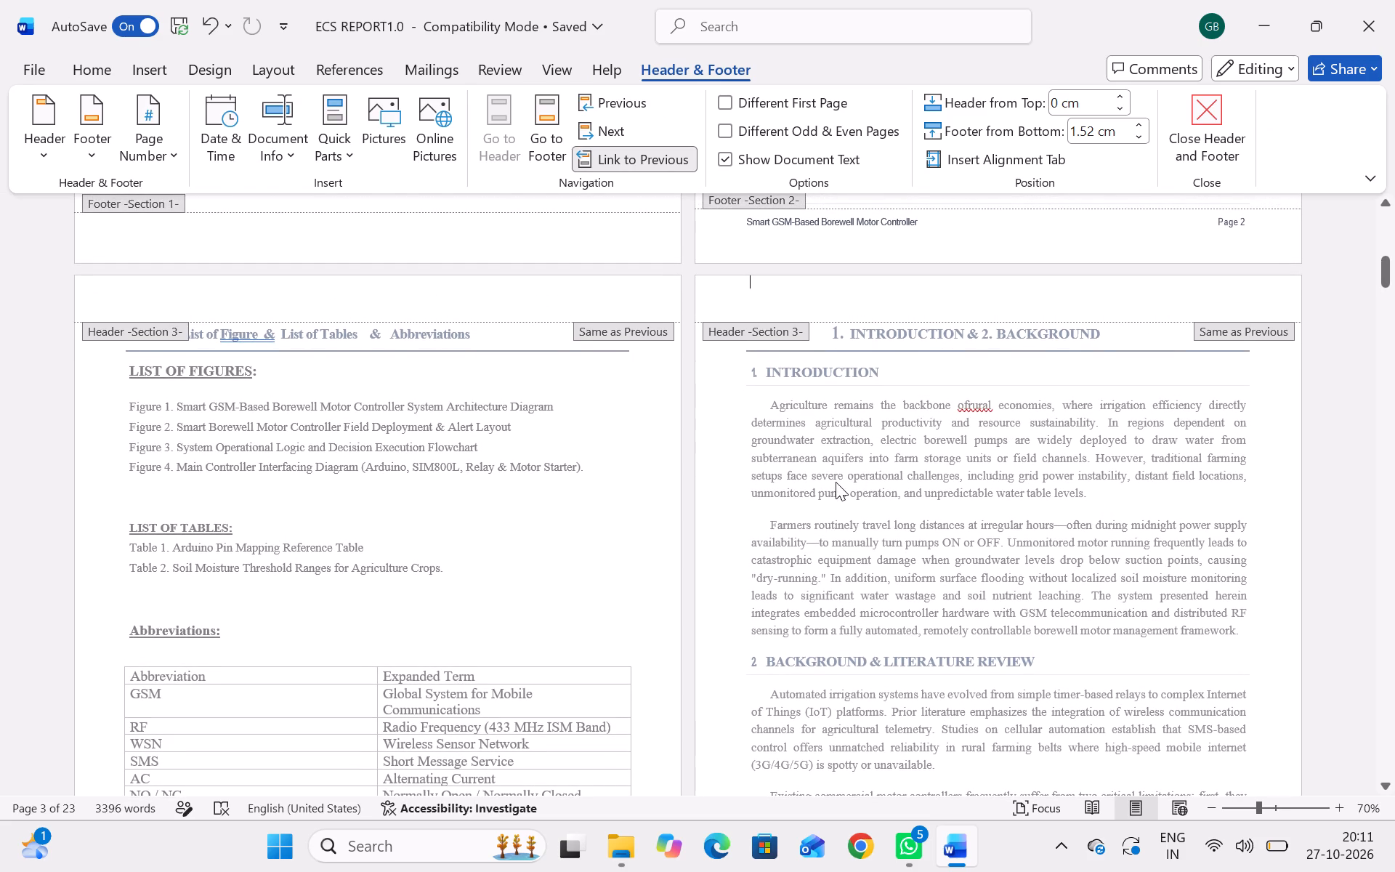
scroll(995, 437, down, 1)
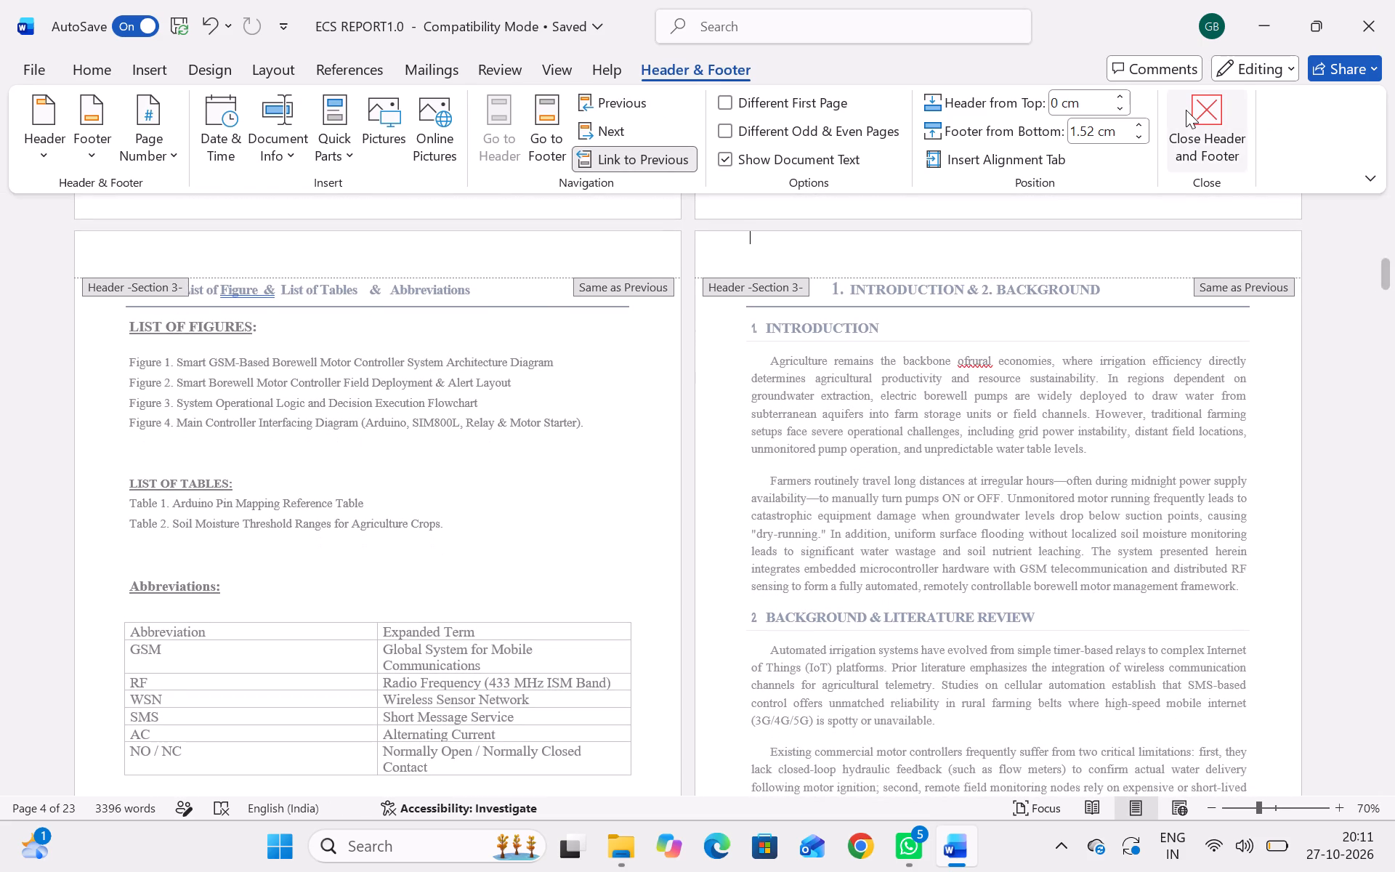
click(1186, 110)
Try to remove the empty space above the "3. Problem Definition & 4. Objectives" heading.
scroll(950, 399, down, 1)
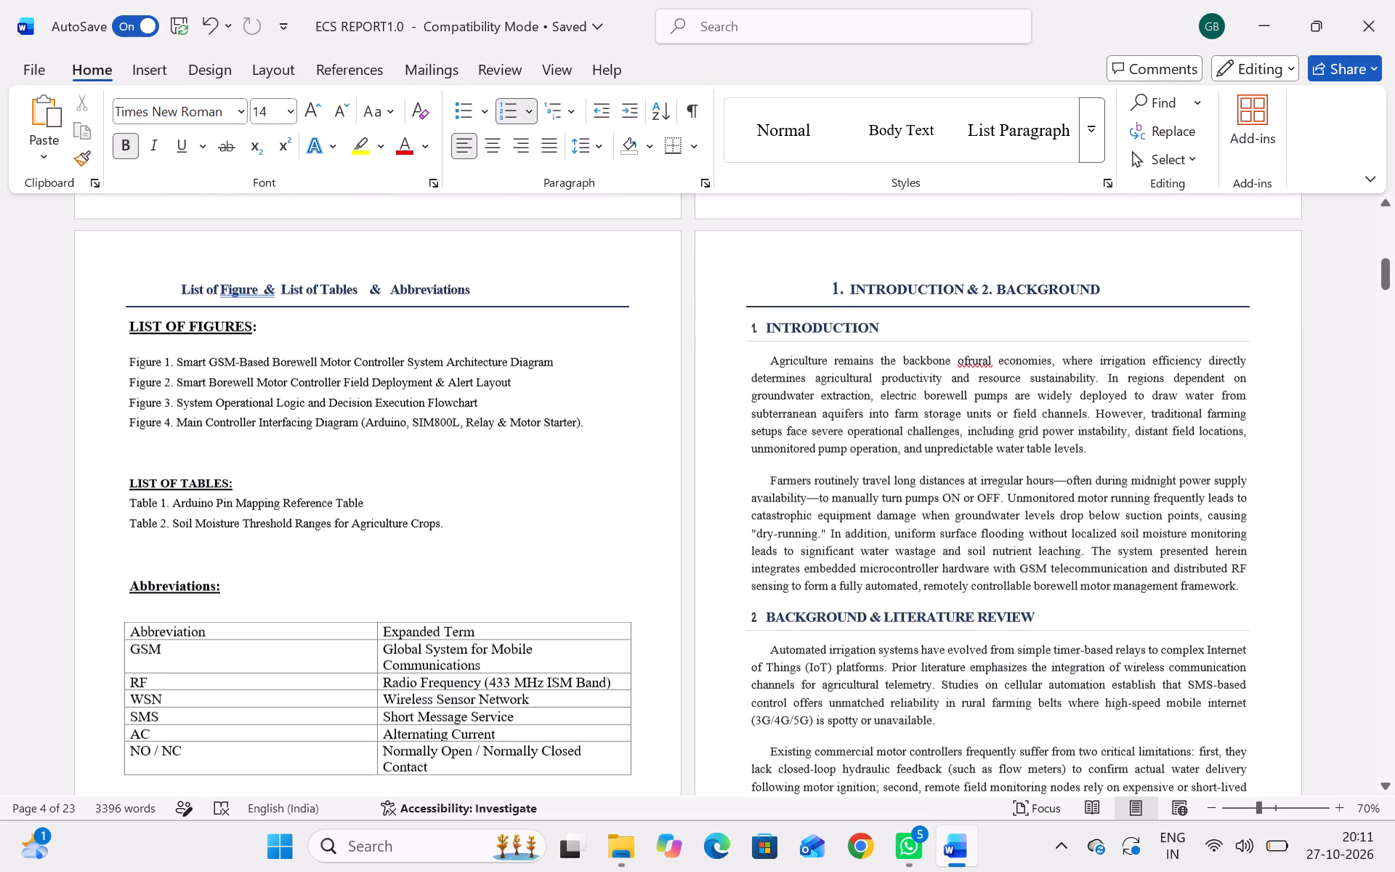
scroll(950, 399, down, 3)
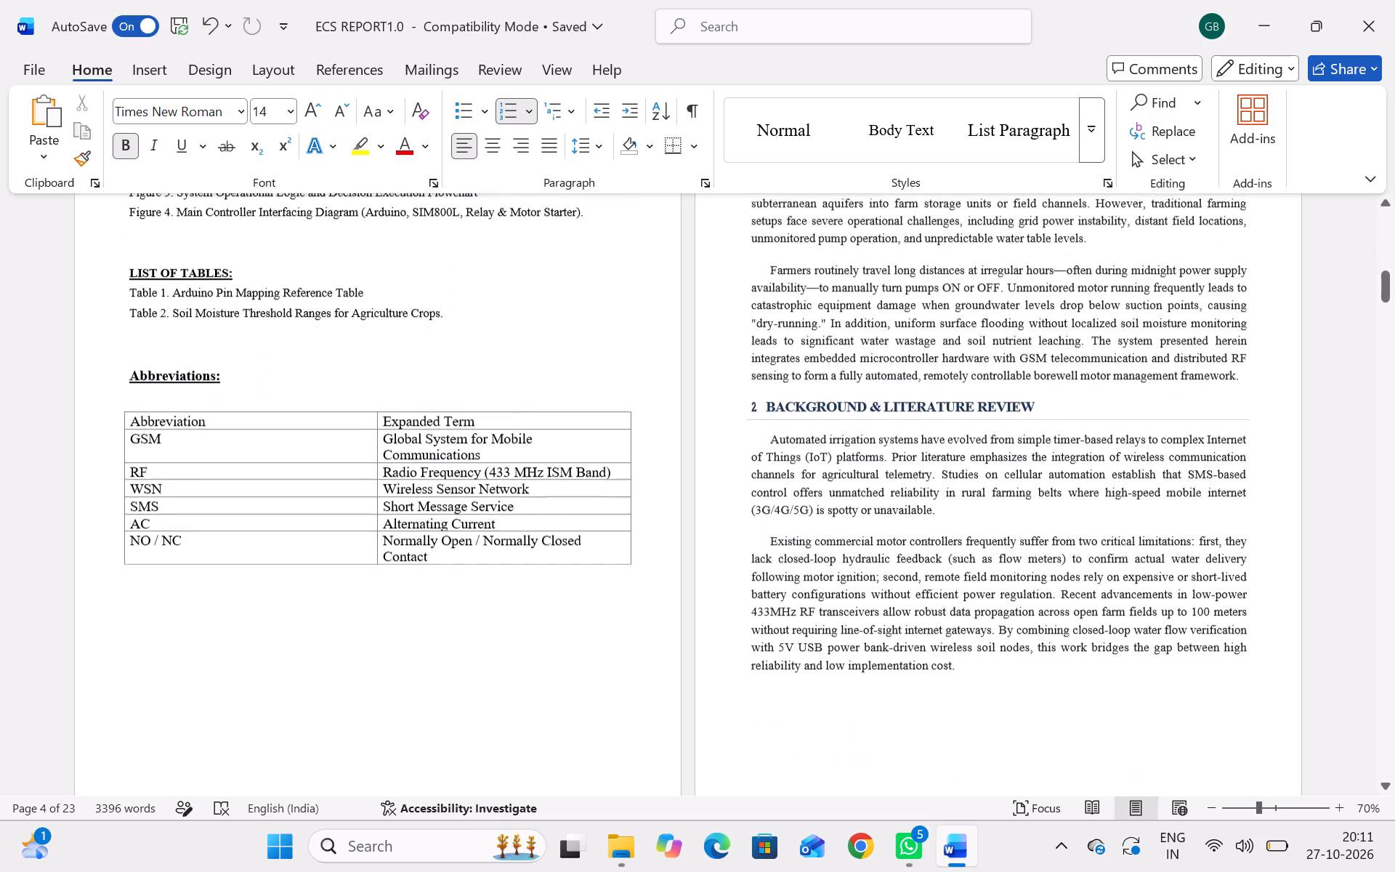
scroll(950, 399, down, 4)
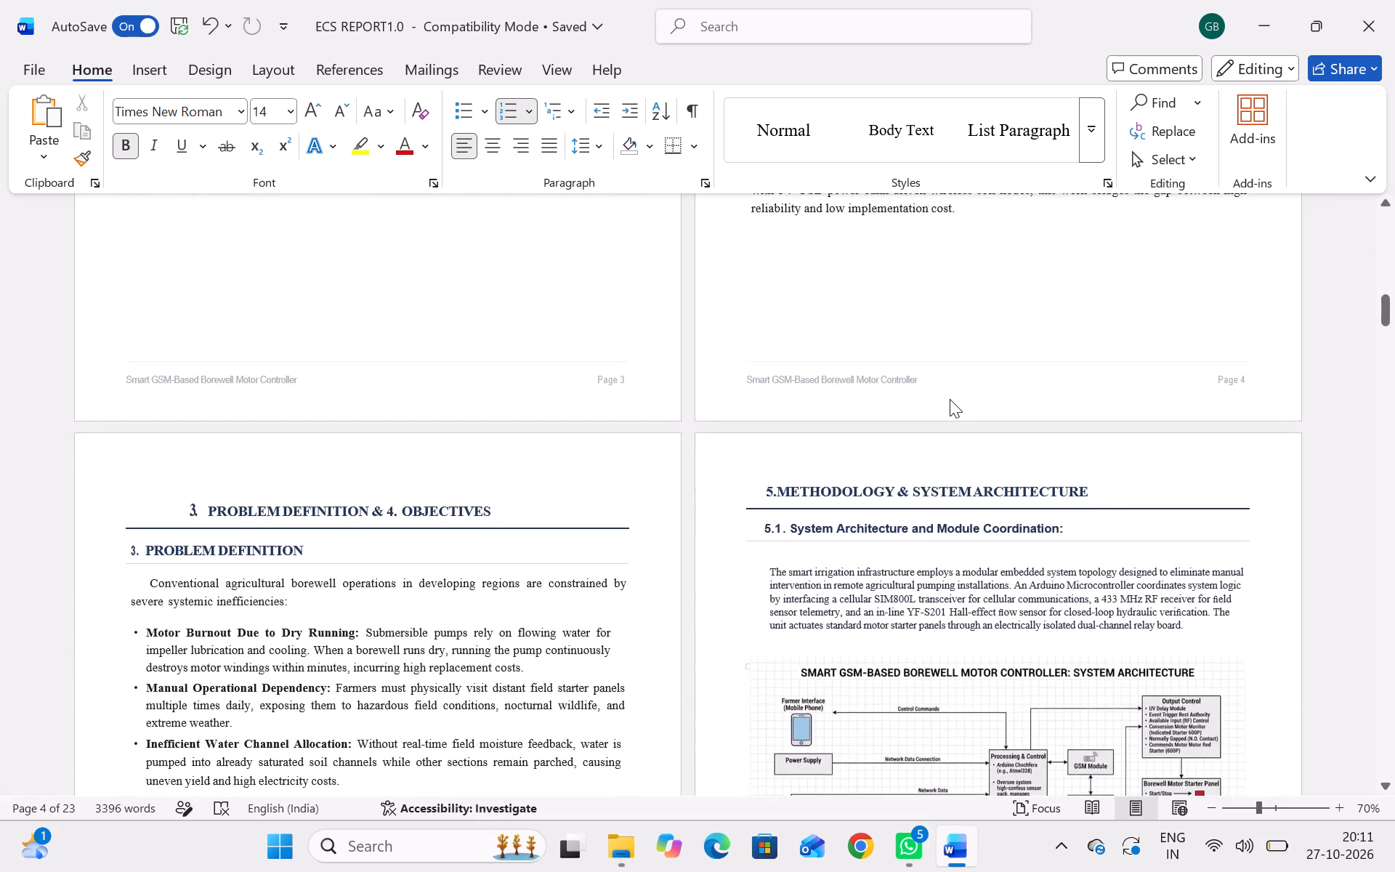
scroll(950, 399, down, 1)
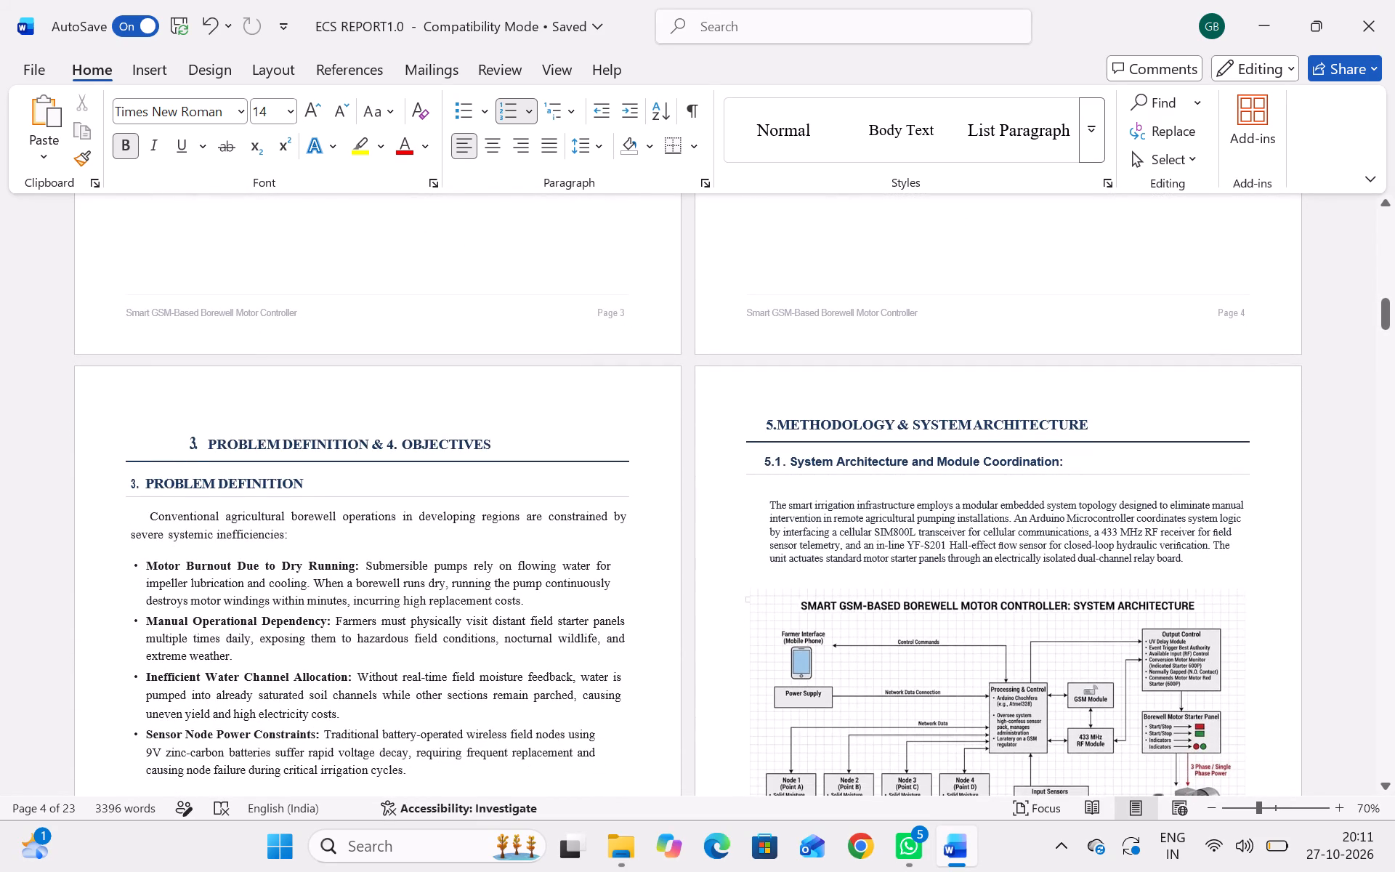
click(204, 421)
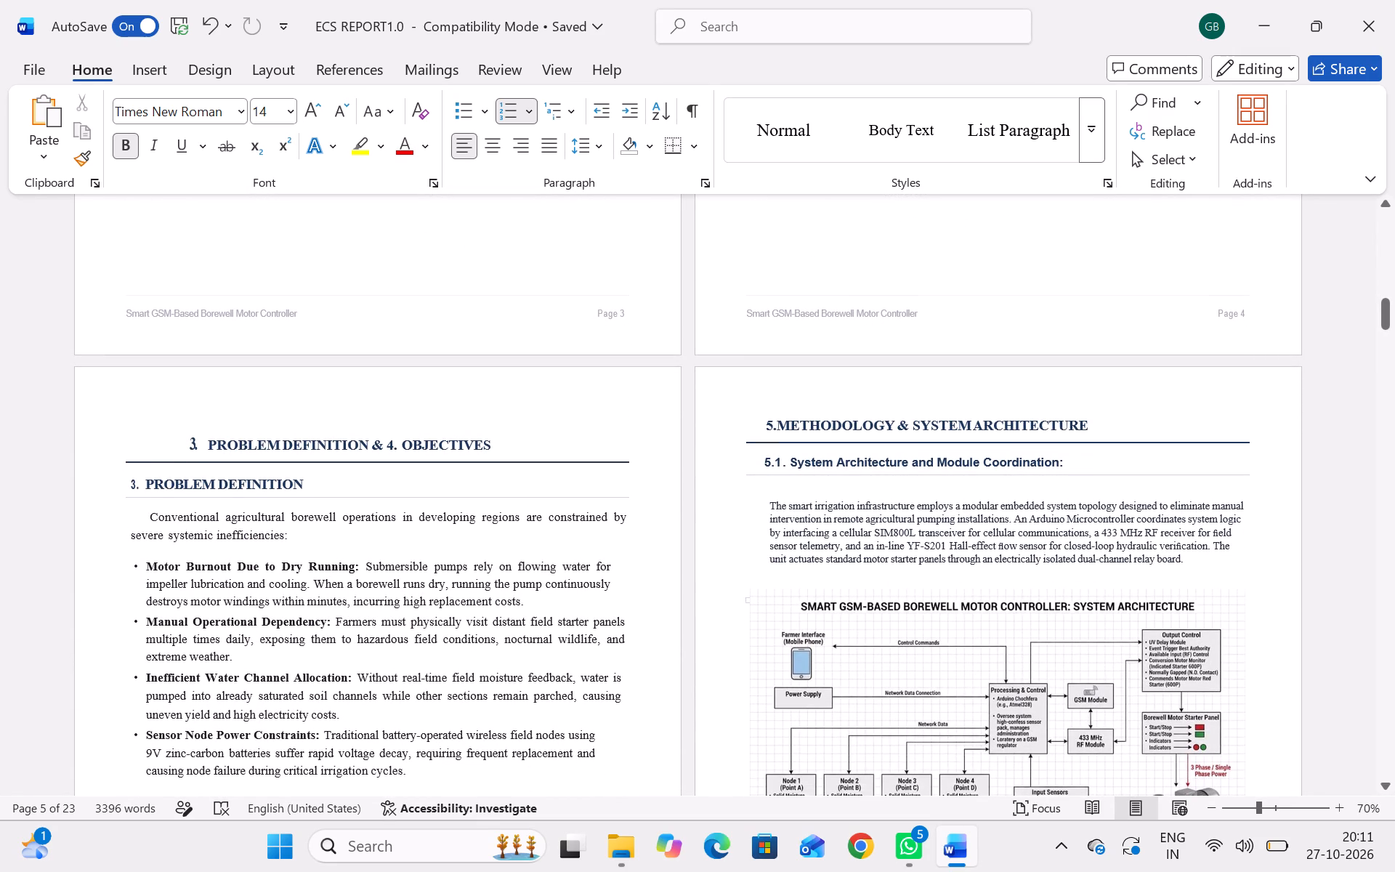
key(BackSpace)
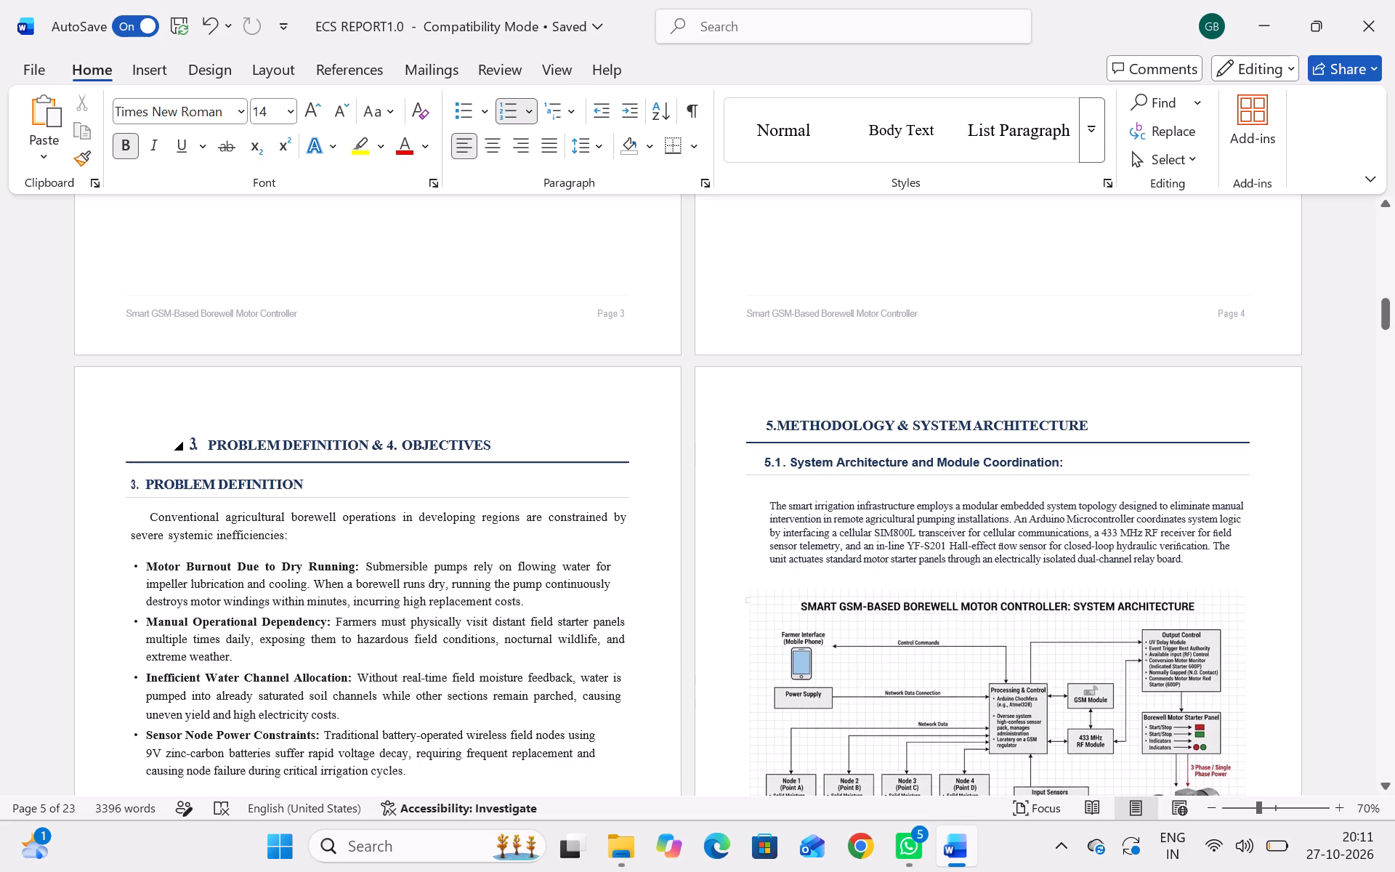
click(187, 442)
Review the page layout from section 3 through the section 5 diagrams, tables and SMS screenshots, and return to the objectives page.
scroll(509, 444, down, 2)
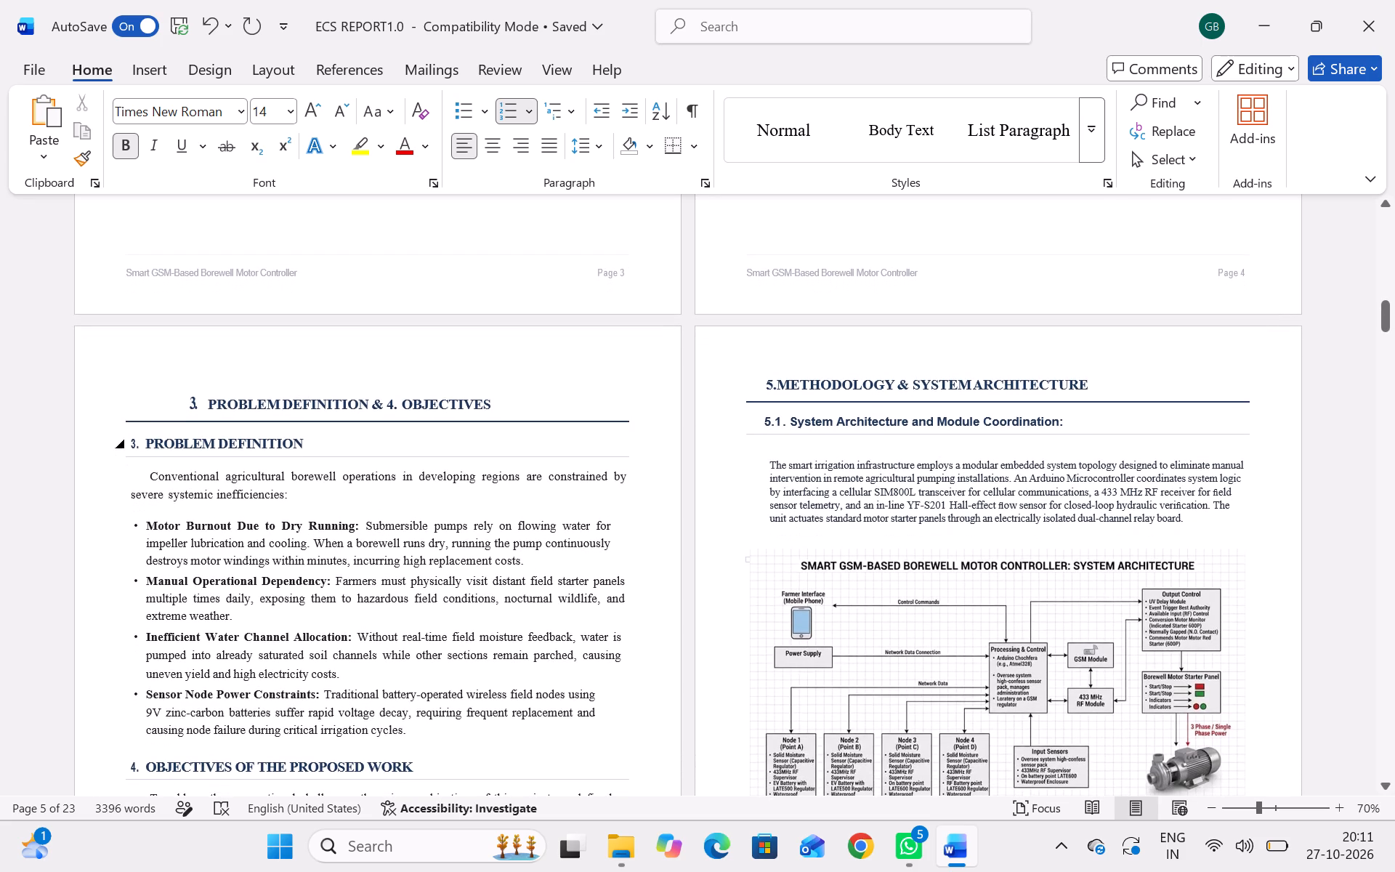
scroll(674, 432, down, 1)
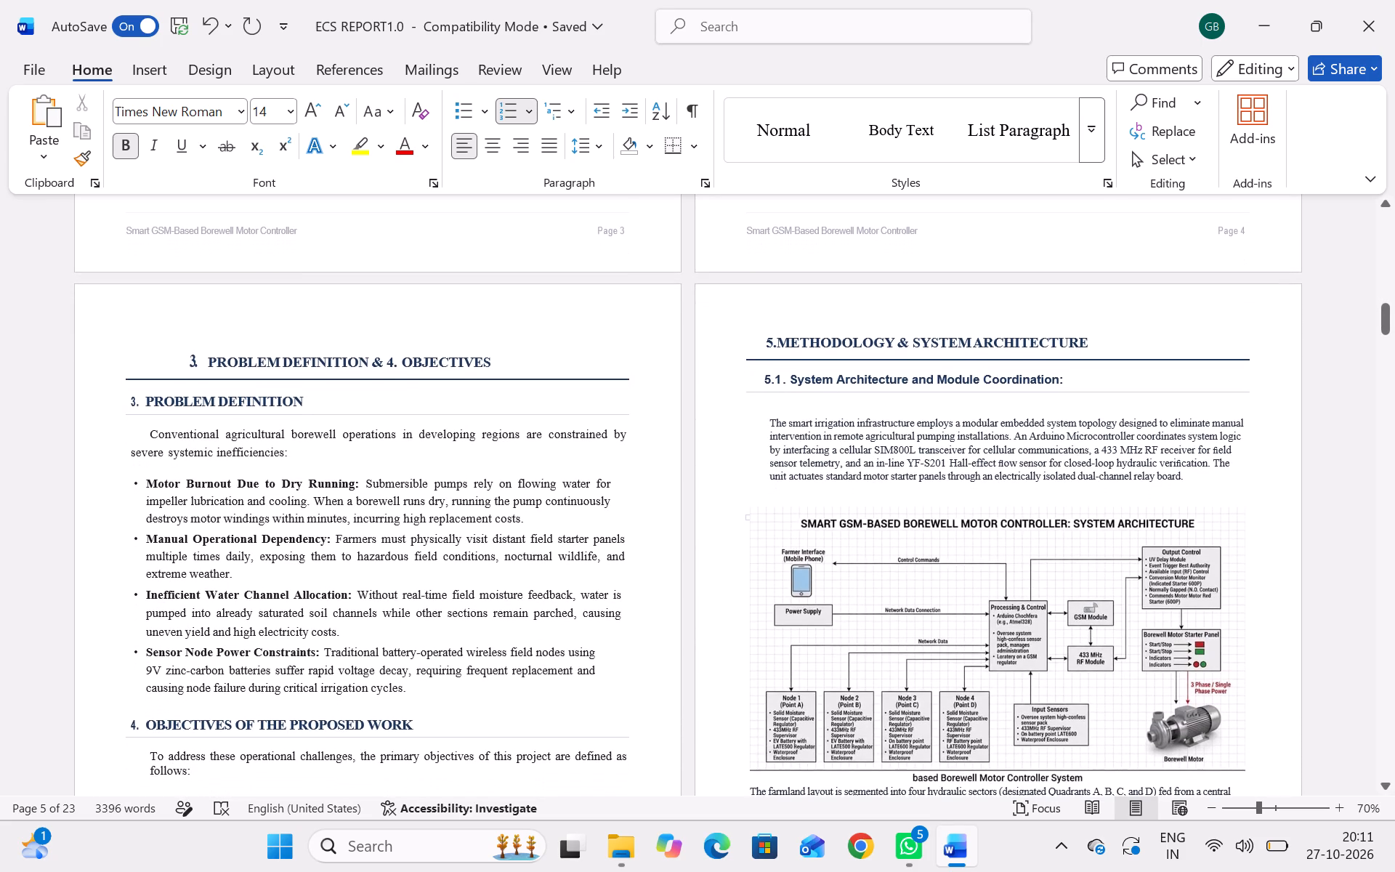
scroll(655, 416, down, 1)
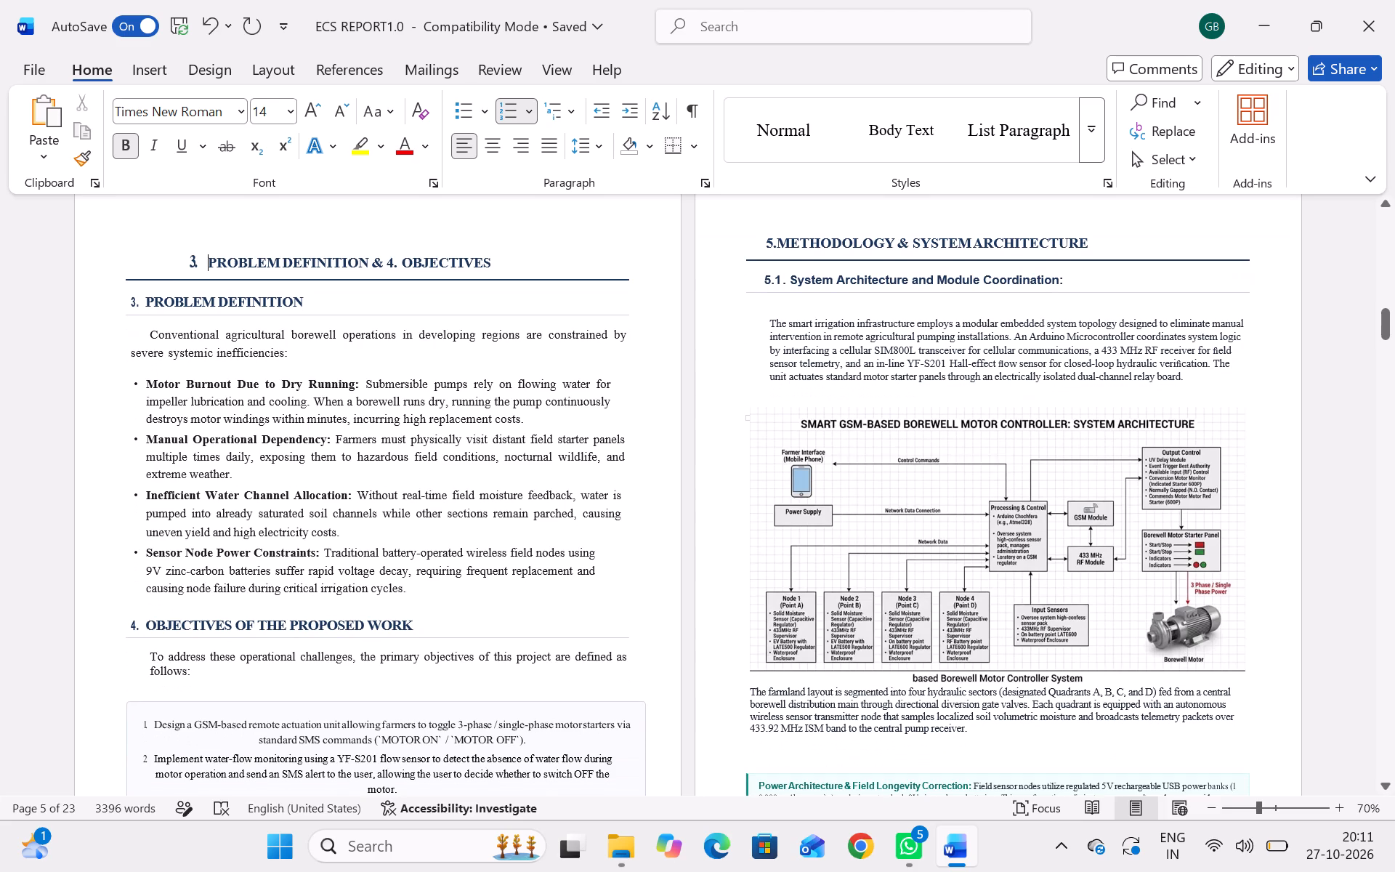
scroll(655, 416, down, 4)
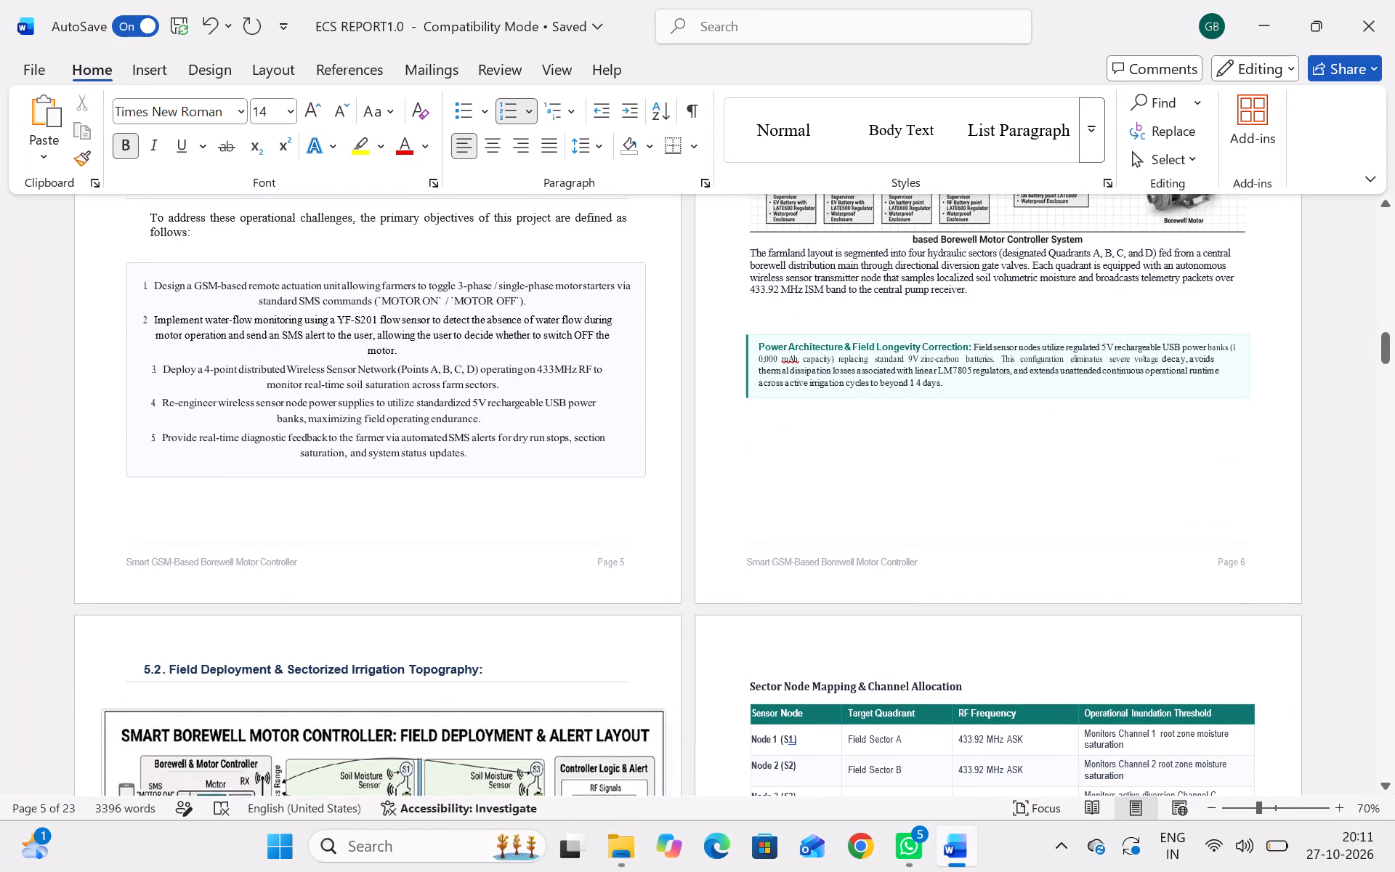
scroll(810, 368, down, 7)
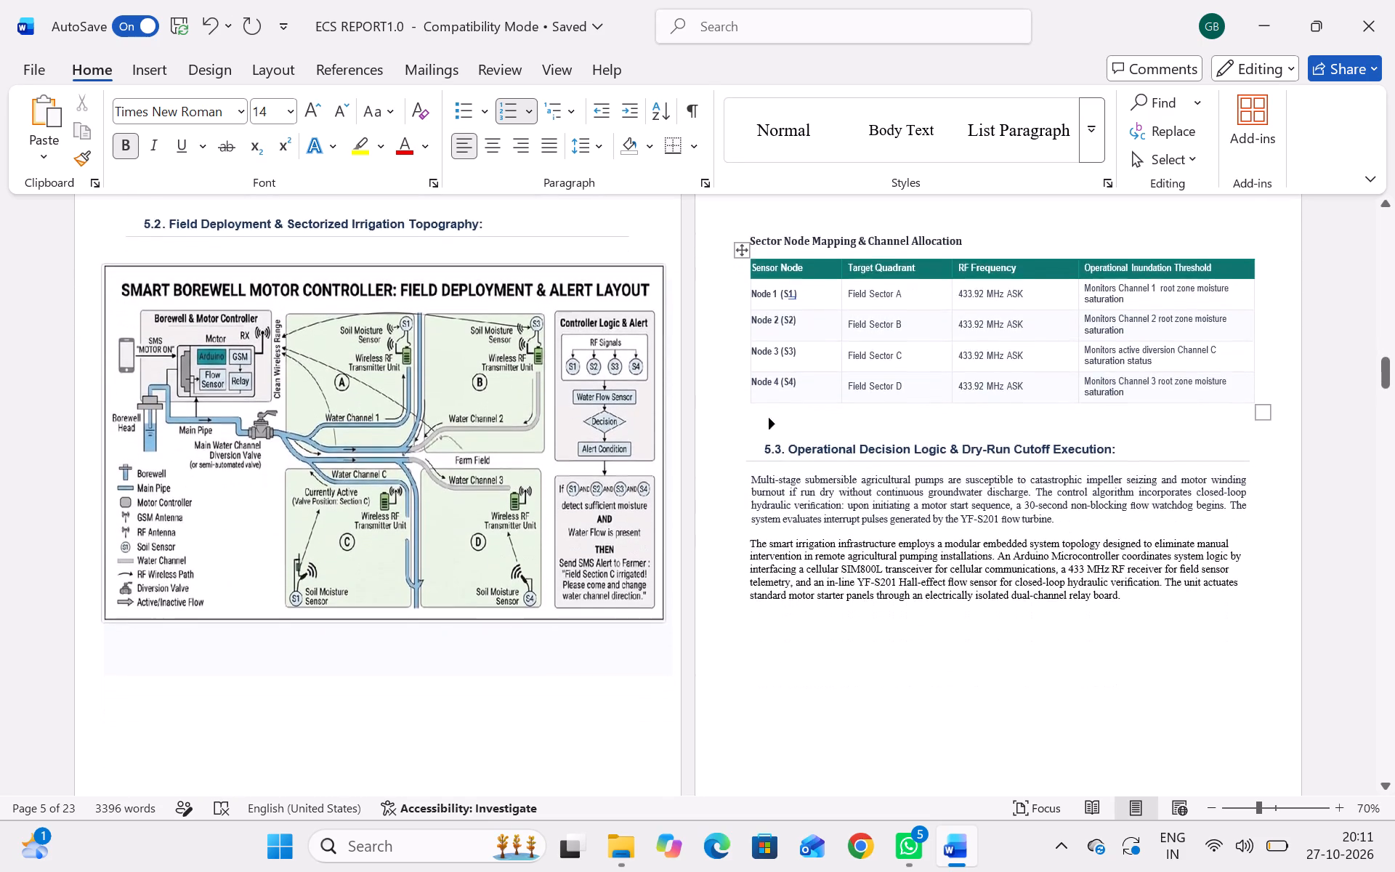
scroll(810, 368, down, 4)
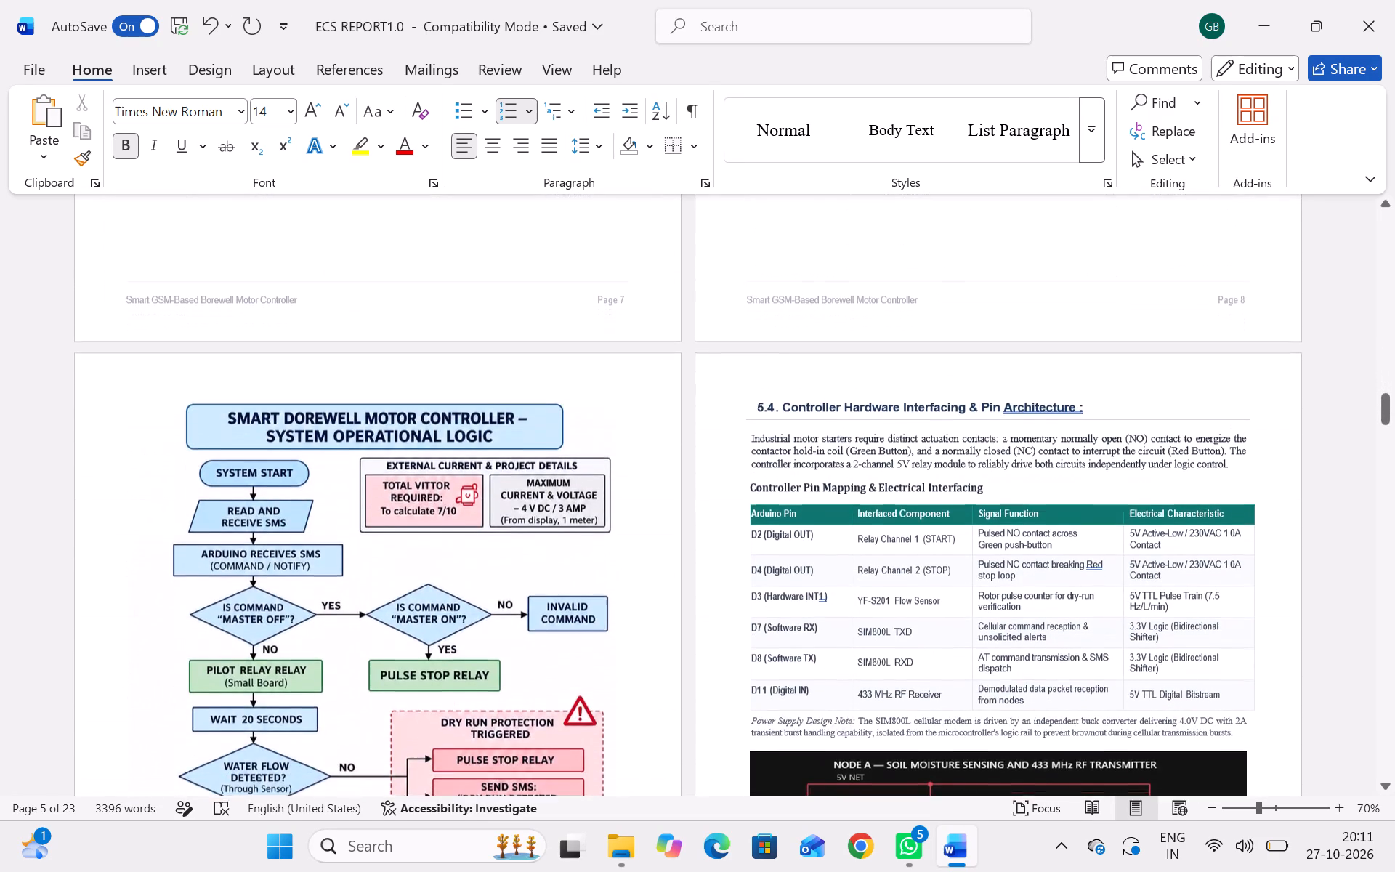
scroll(810, 368, down, 6)
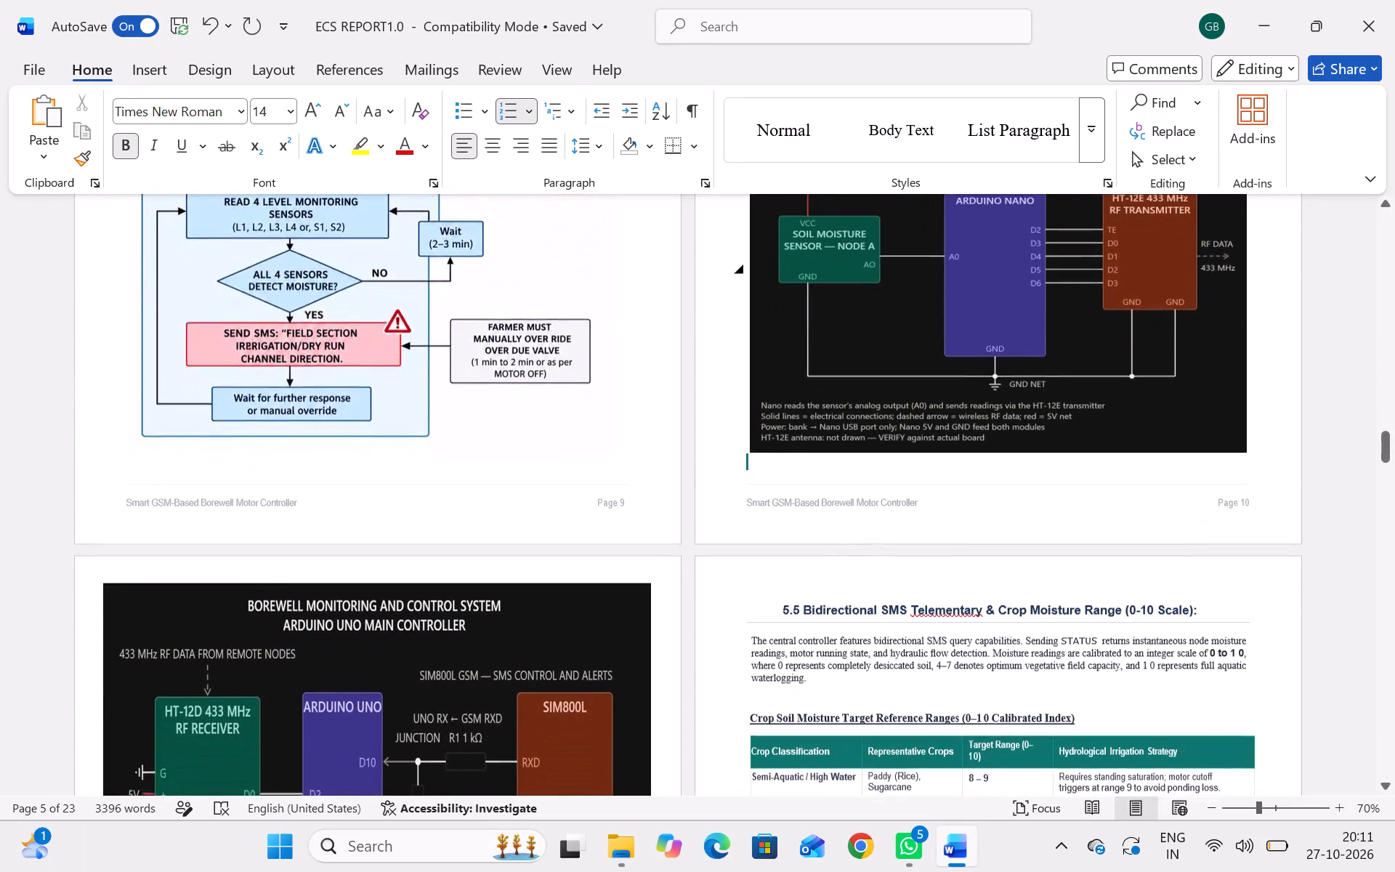
scroll(810, 368, down, 1)
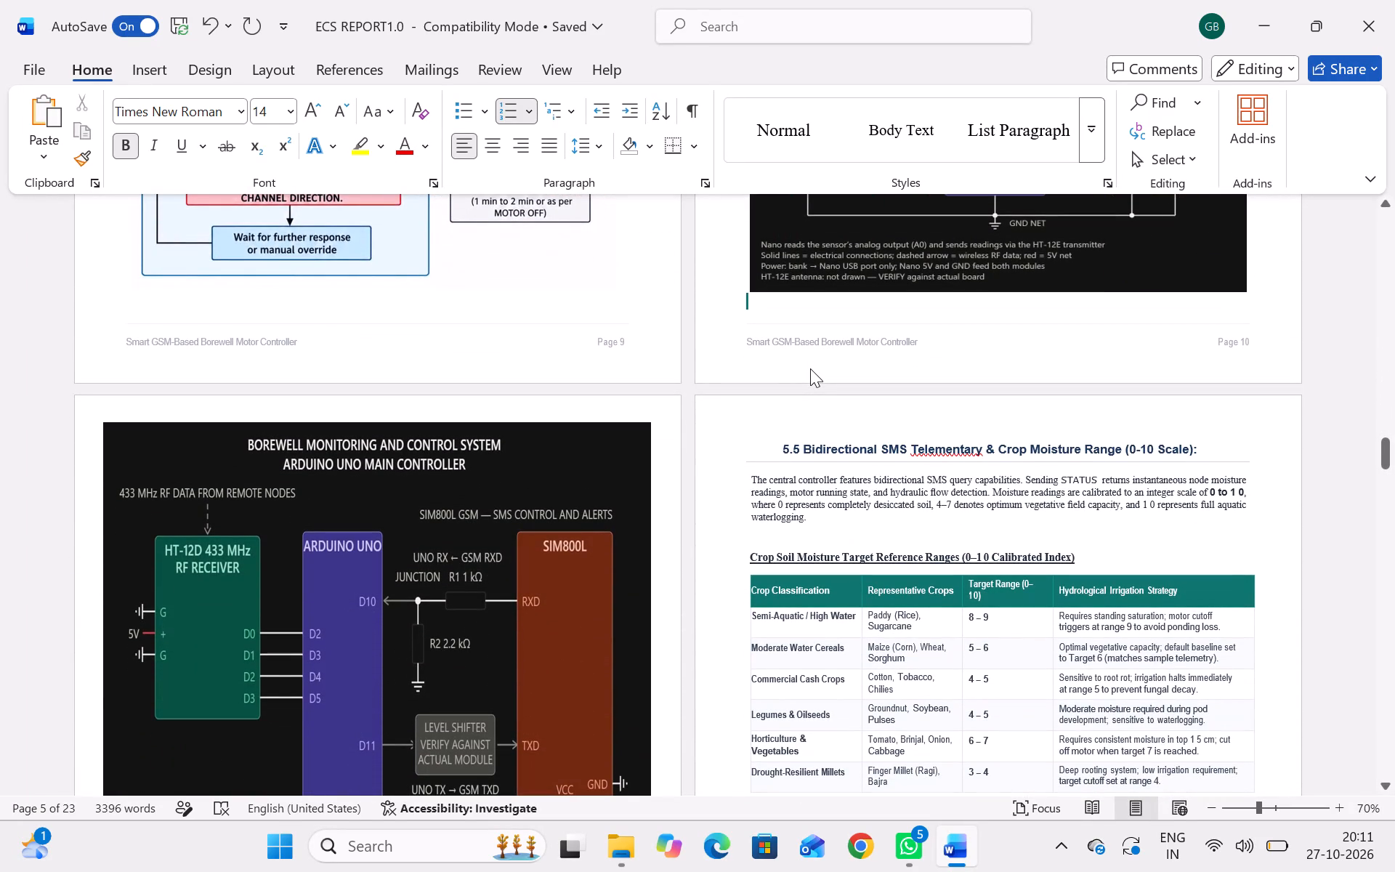
scroll(810, 368, down, 5)
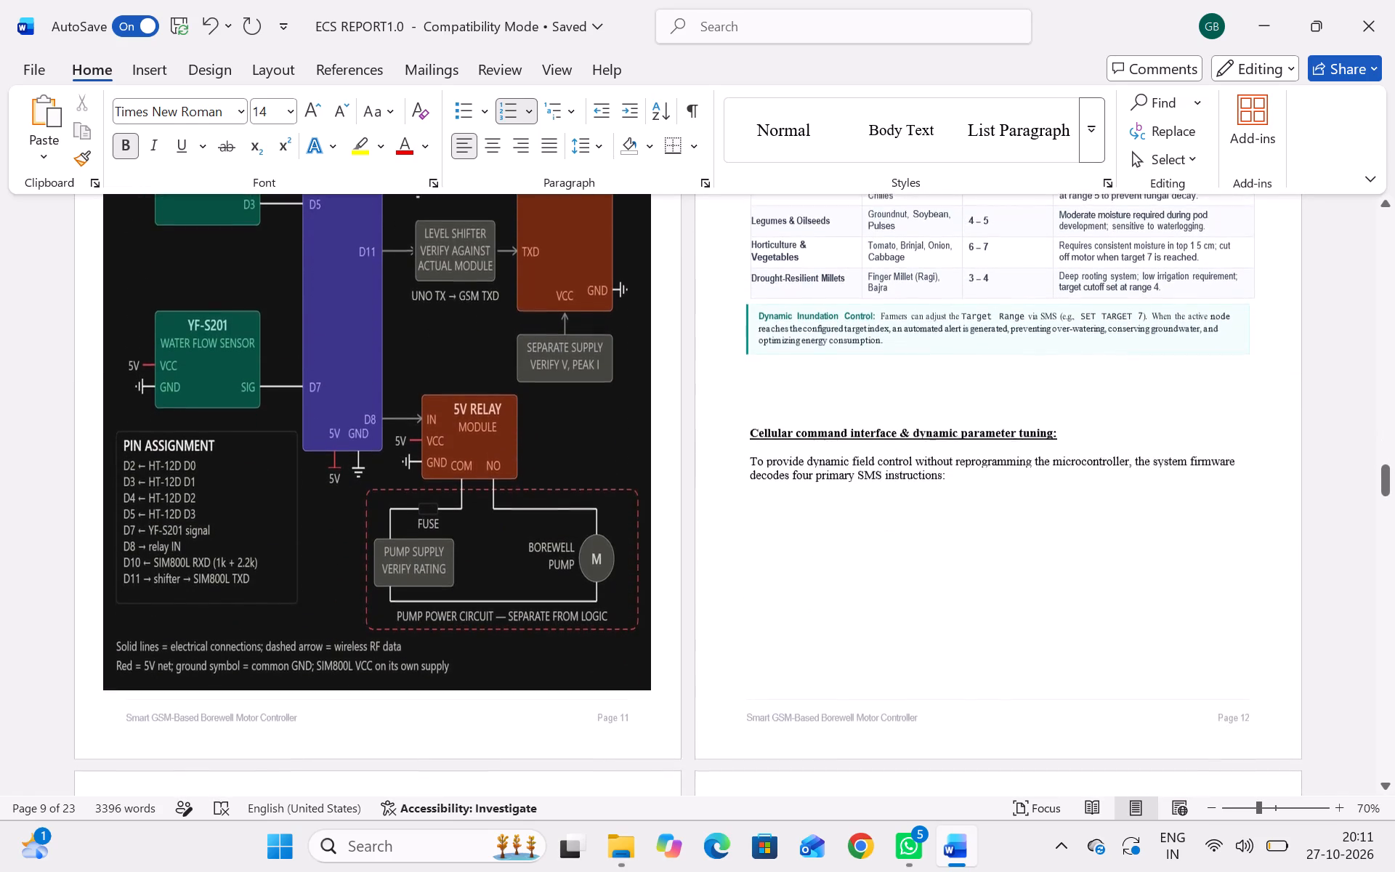
scroll(810, 368, down, 6)
scroll(810, 368, up, 1)
scroll(810, 368, down, 1)
scroll(810, 368, up, 1)
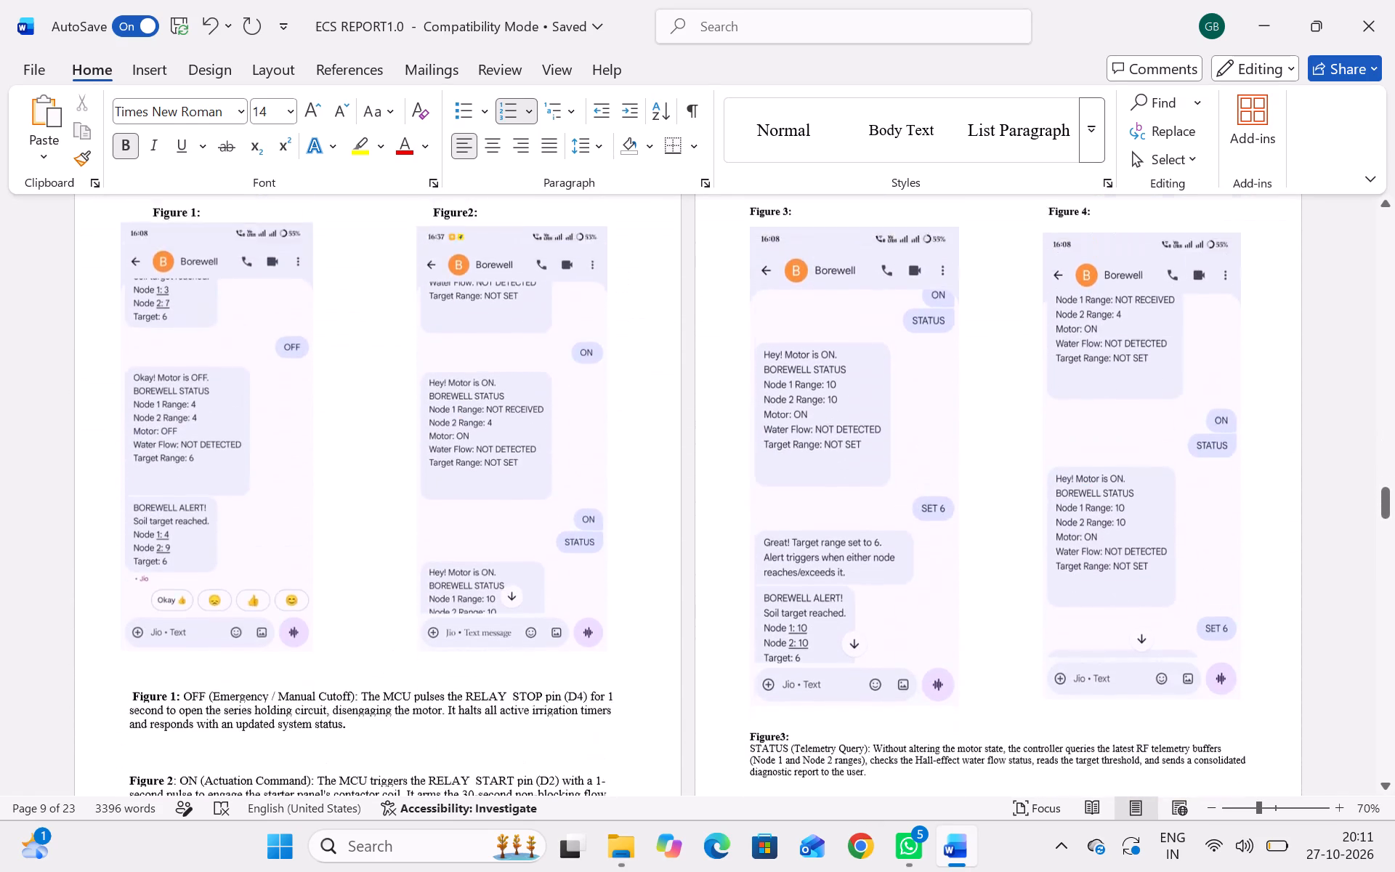
scroll(810, 368, up, 6)
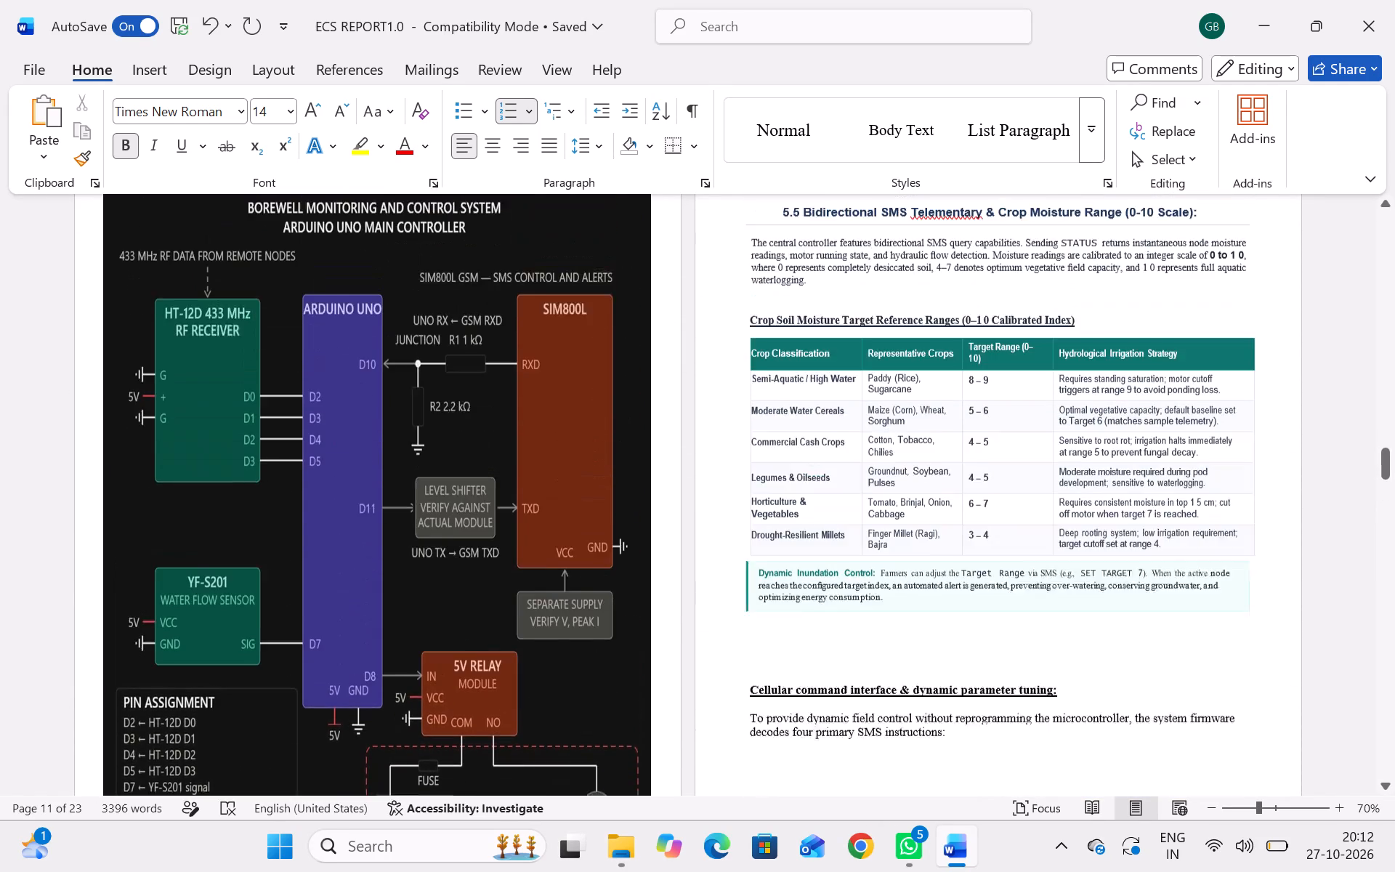
scroll(810, 368, up, 10)
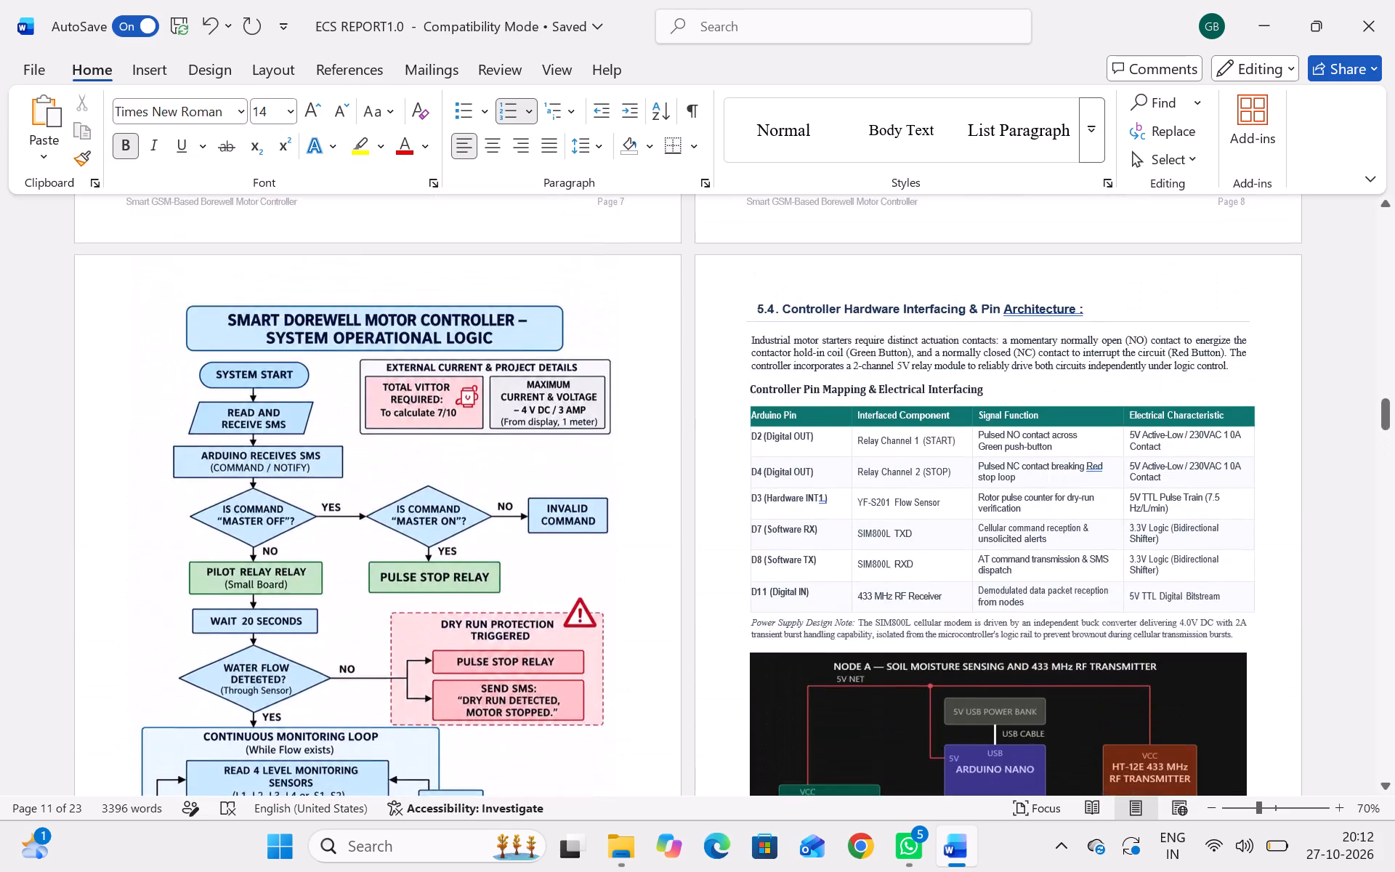
scroll(810, 368, up, 9)
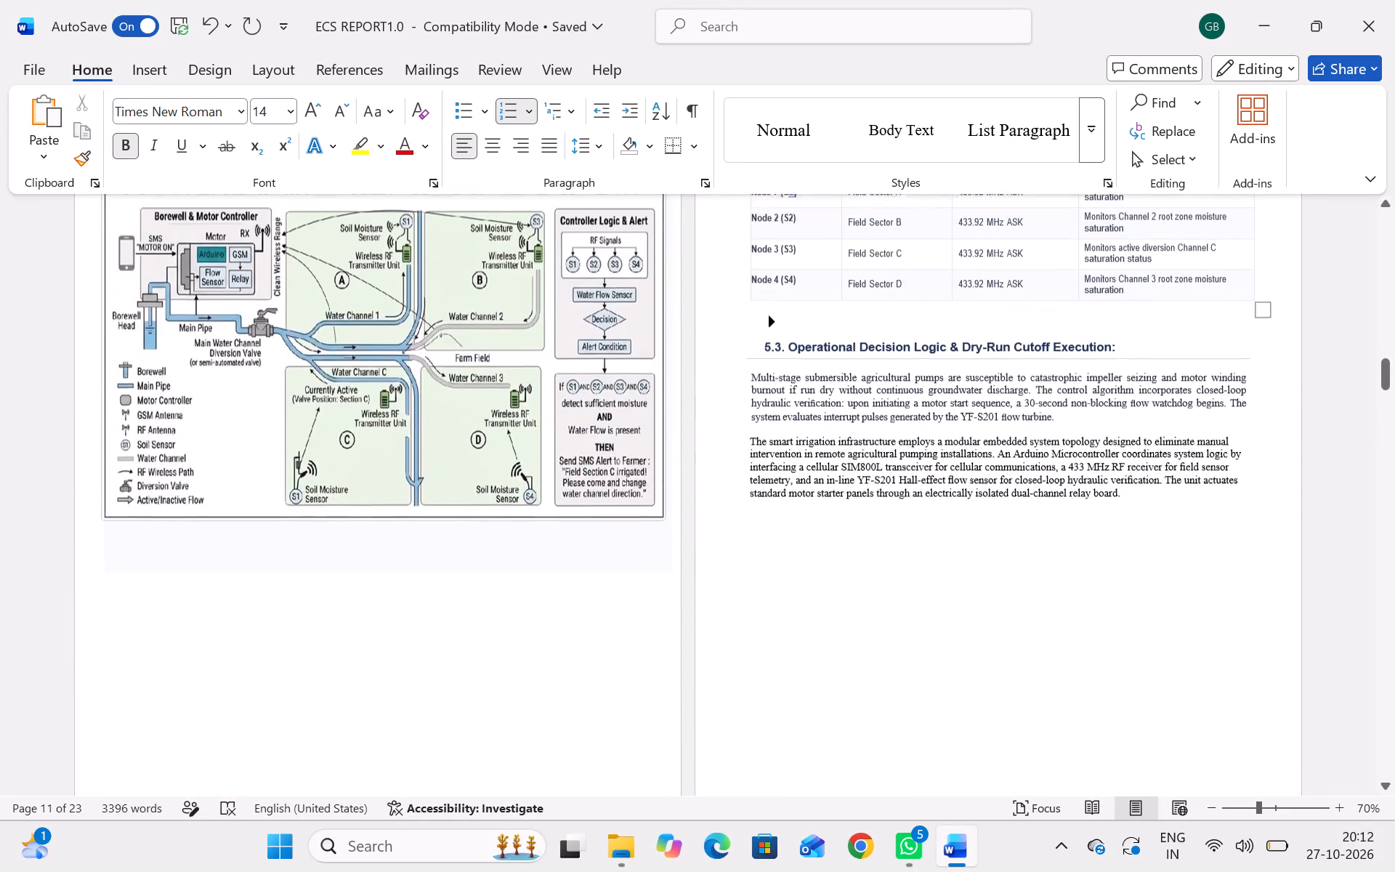
scroll(810, 368, up, 5)
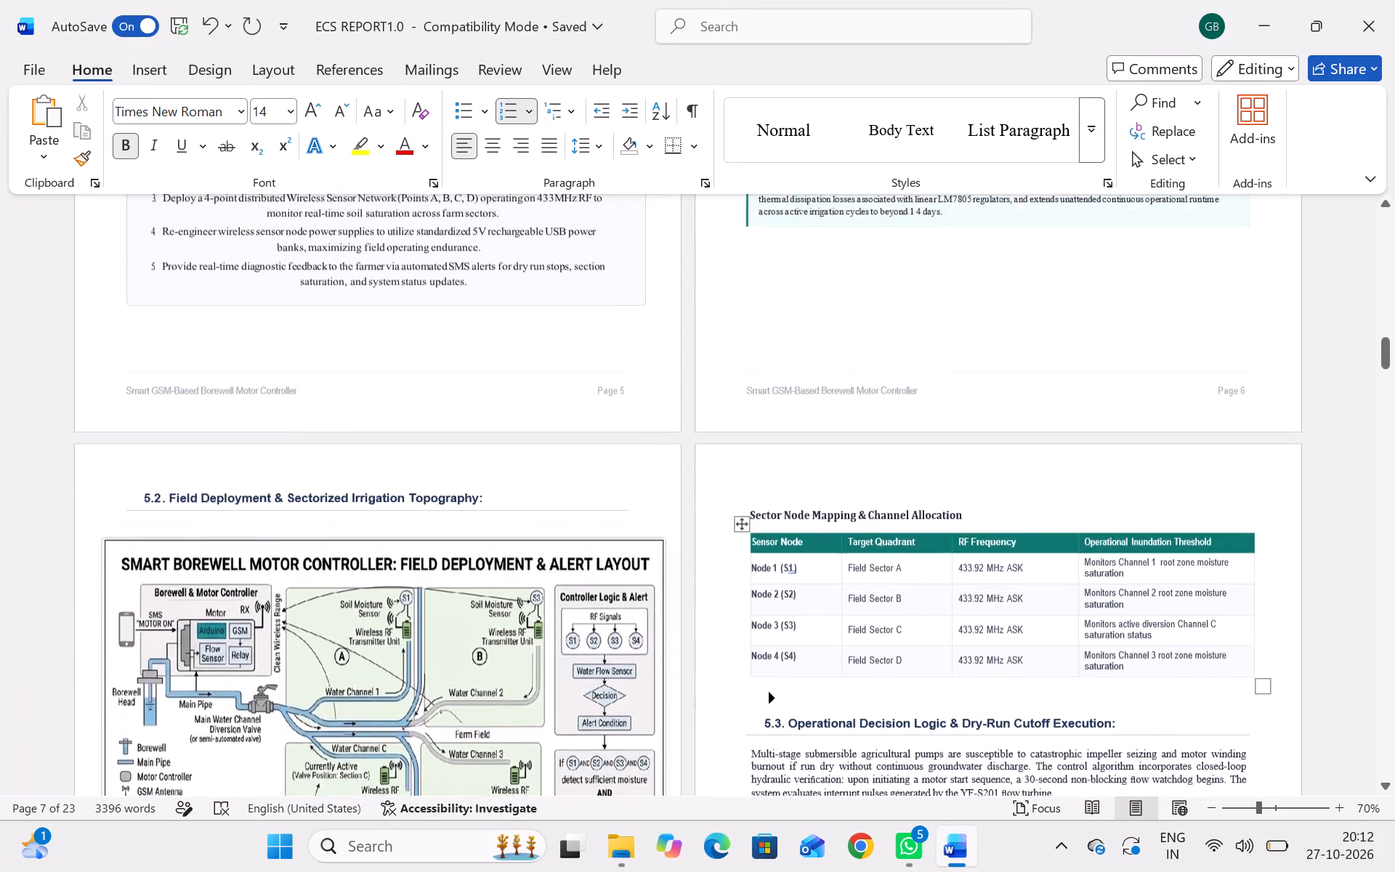
scroll(810, 368, up, 5)
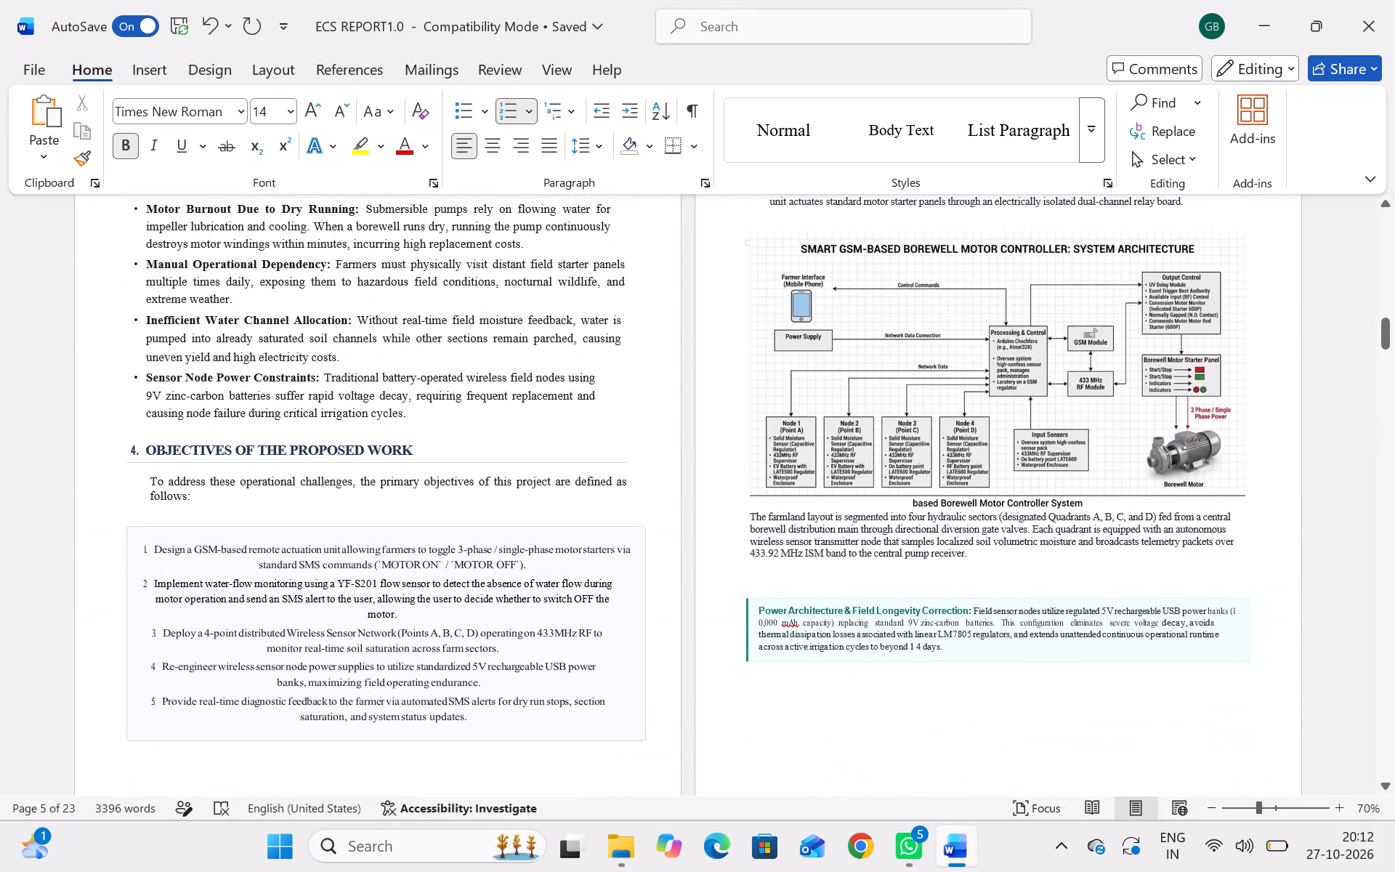
scroll(810, 368, up, 2)
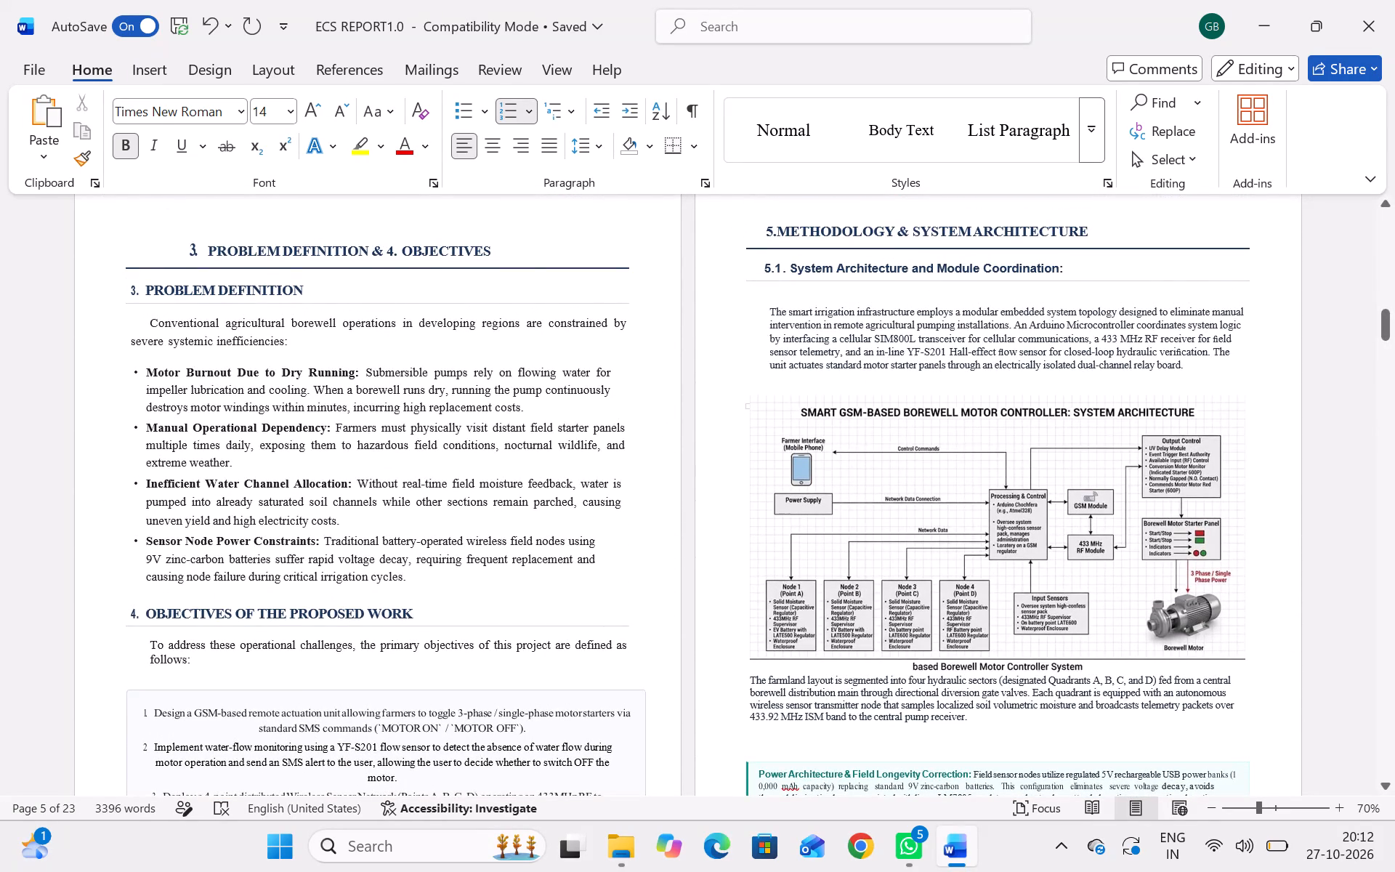
click(563, 627)
click(524, 605)
scroll(524, 605, down, 1)
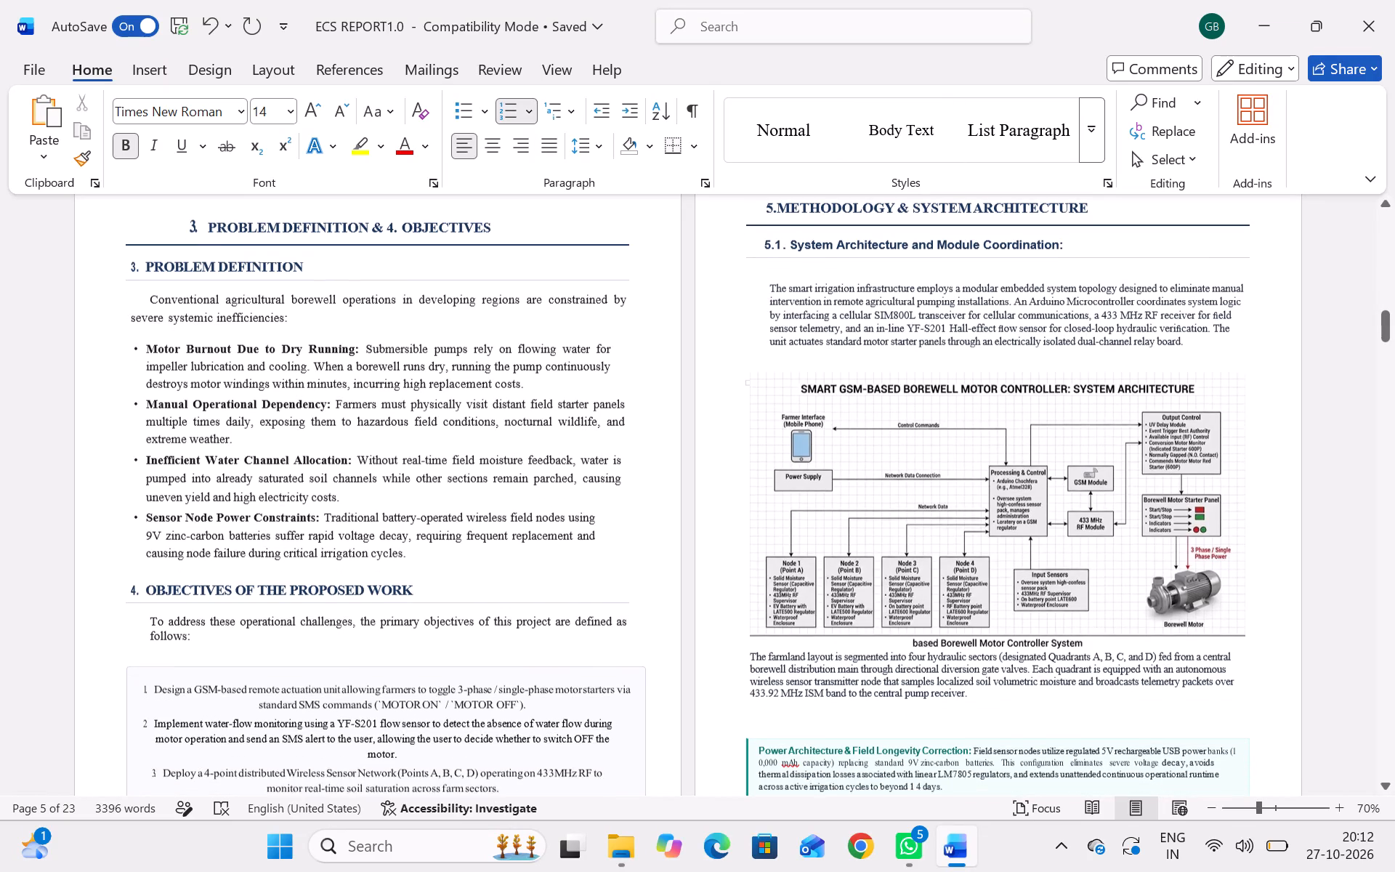
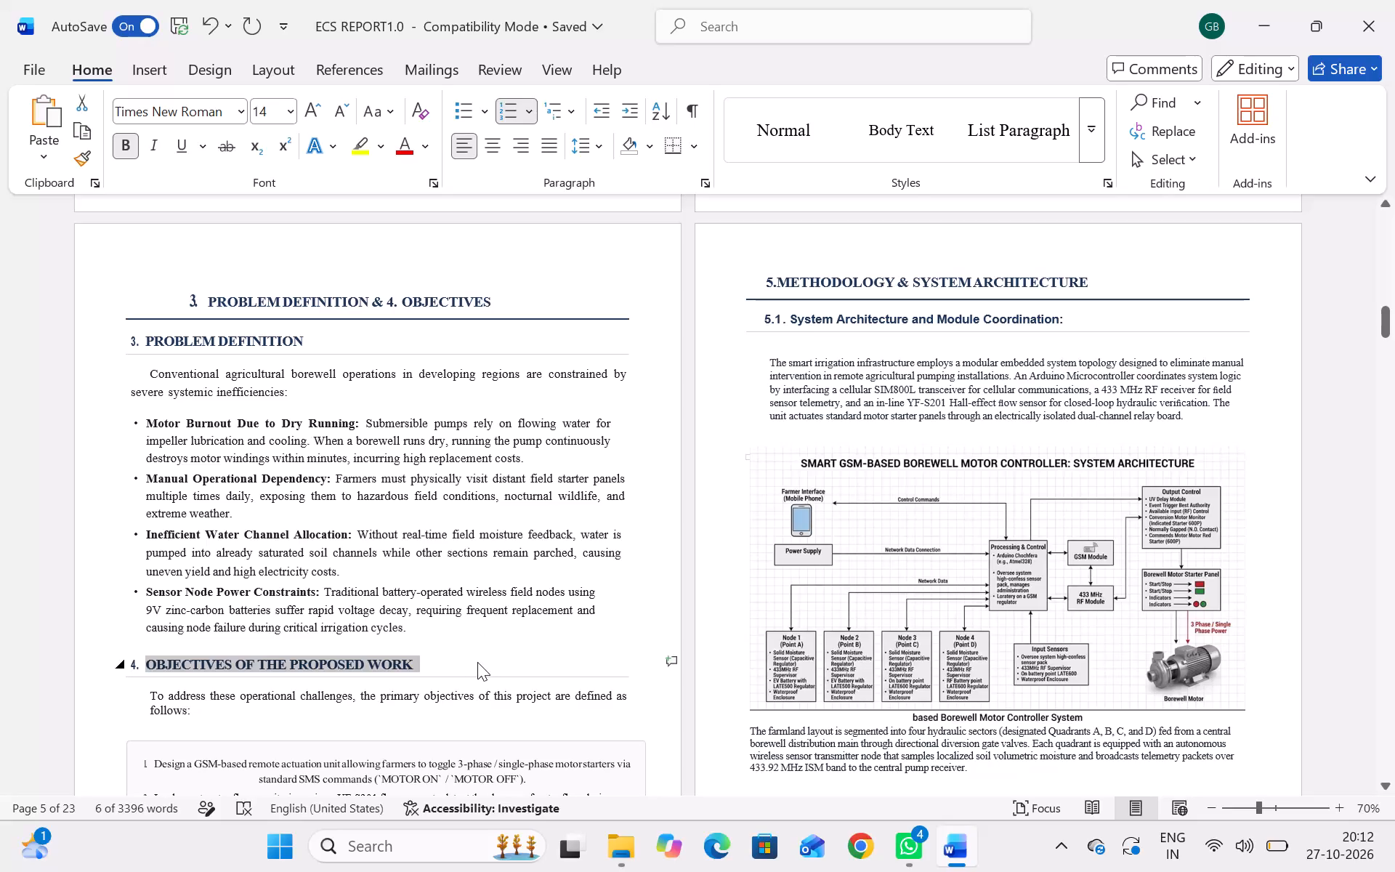
Select the full text of the "Objectives of the Proposed Work" heading in section 4.
click(477, 662)
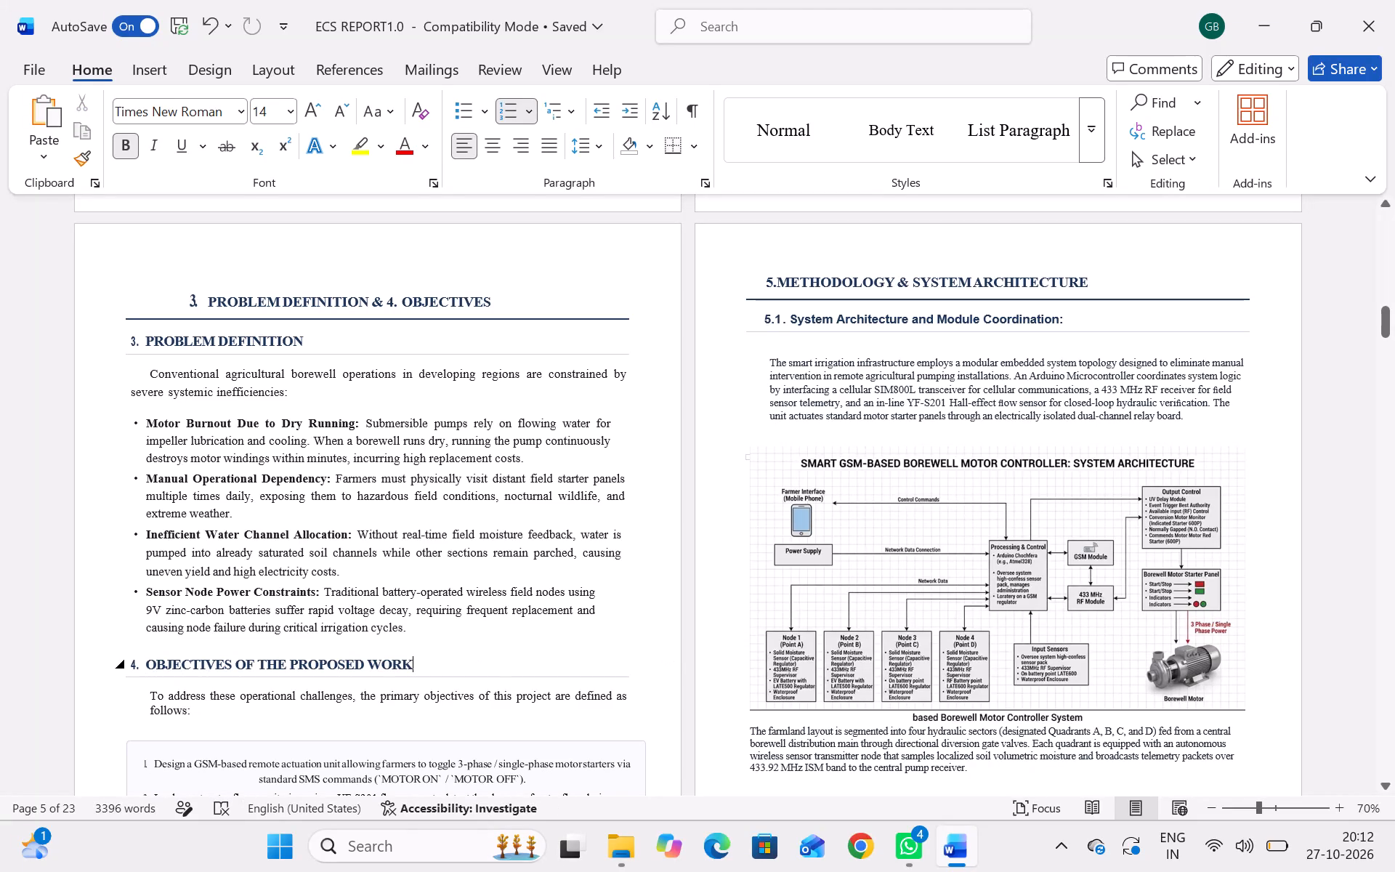
drag(634, 680, 302, 646)
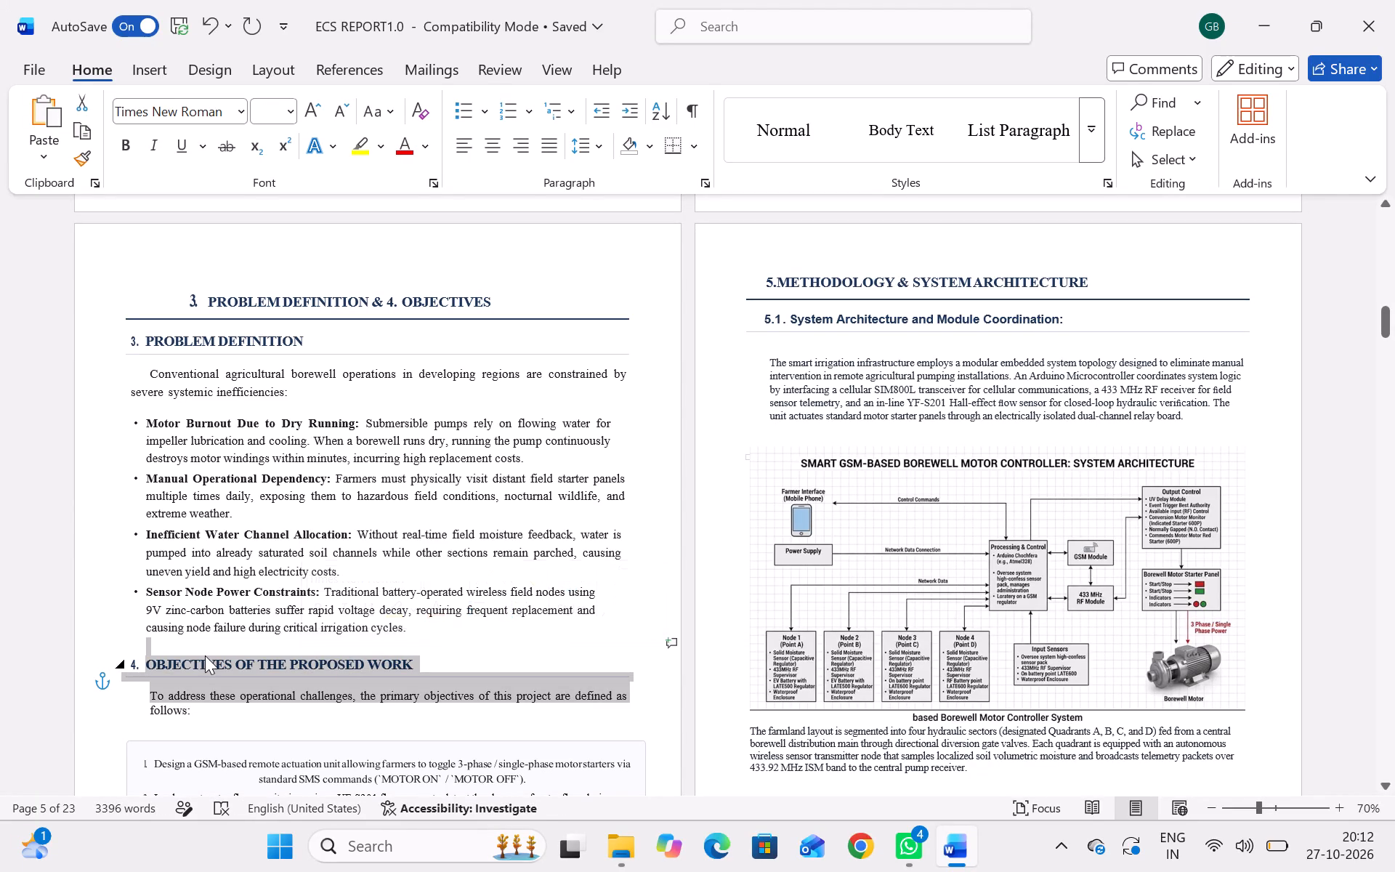
click(205, 655)
drag(142, 663, 405, 671)
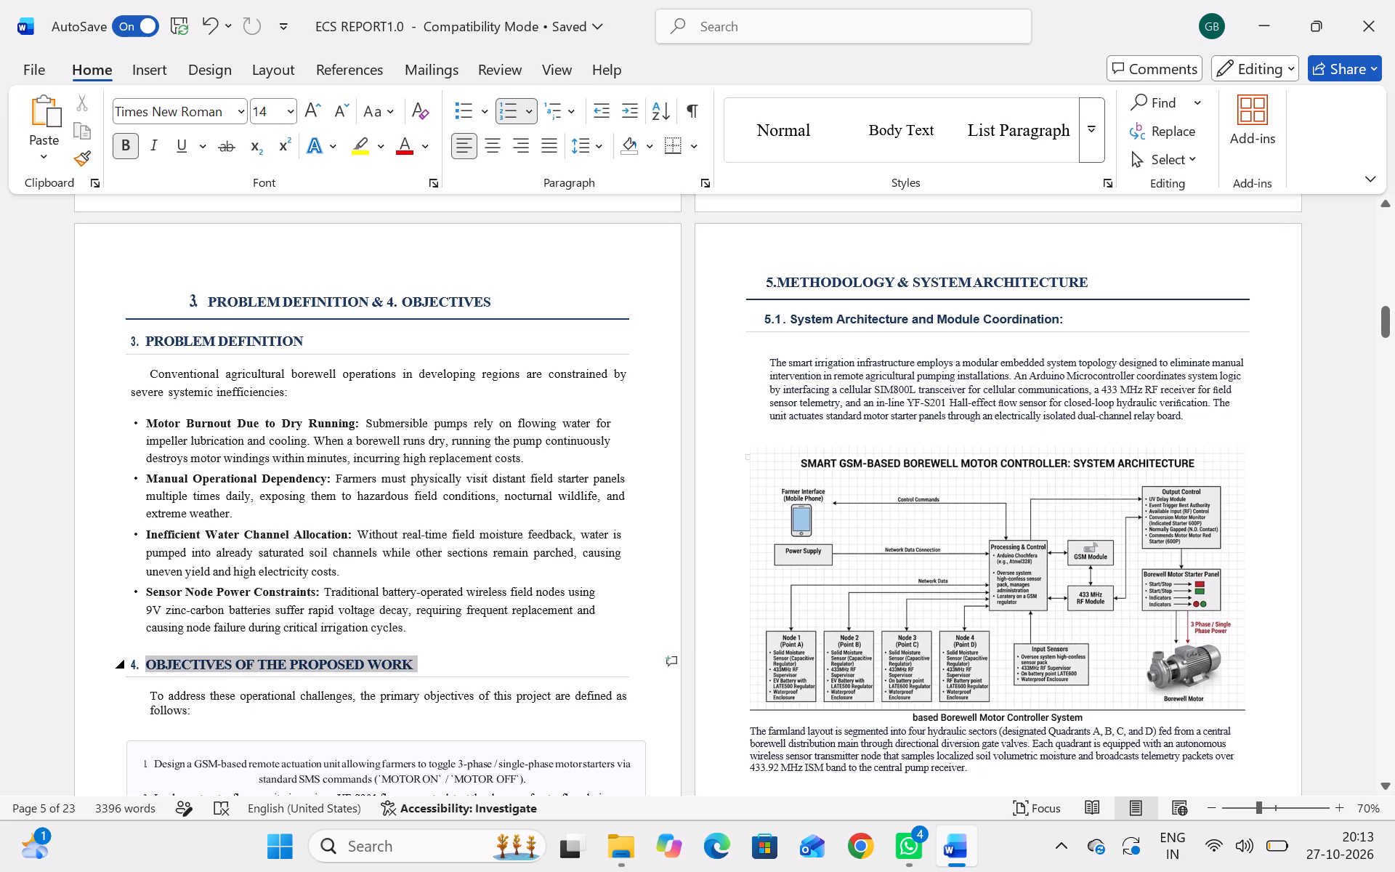
Delete the "4. OBJECTIVES OF THE PROPOSED WORK" heading together with its underline on page 5.
drag(405, 671, 426, 676)
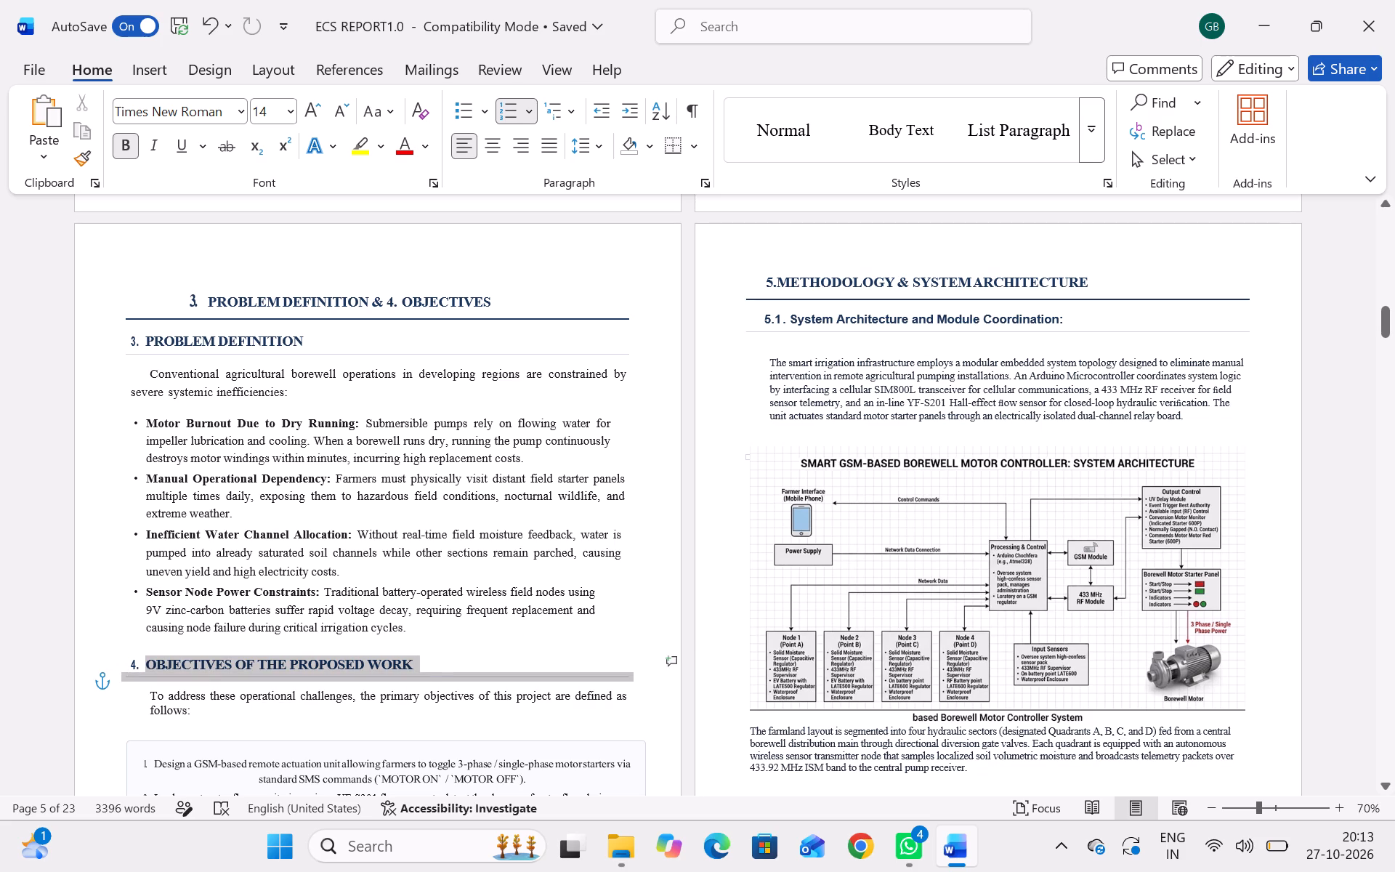
drag(426, 676, 426, 677)
key(BackSpace)
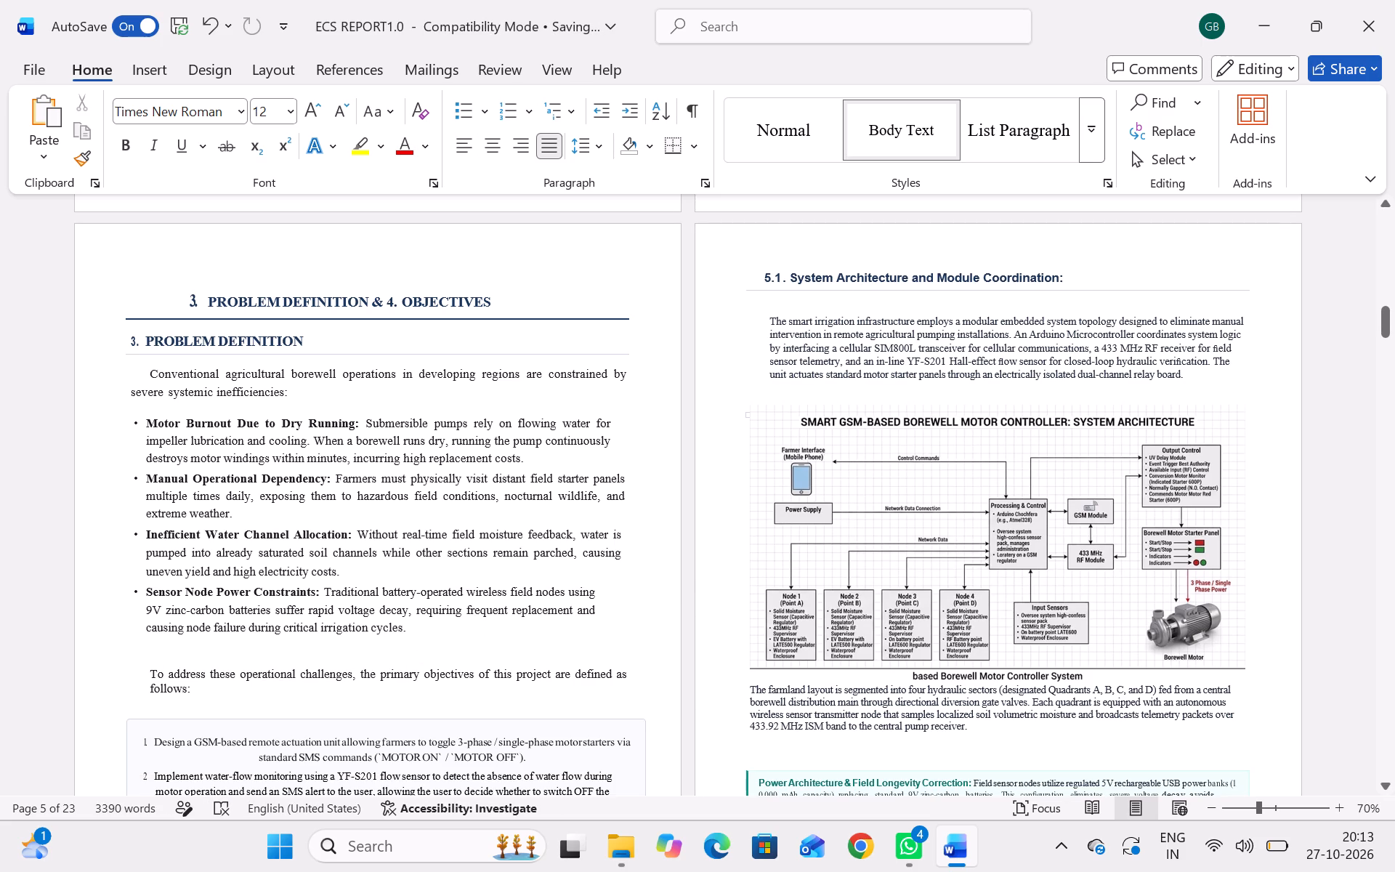
Copy the "5.METHODOLOGY & SYSTEM ARCHITECTURE" heading with its rule into the empty line above the paragraph beginning "To address these operational challenges".
click(272, 645)
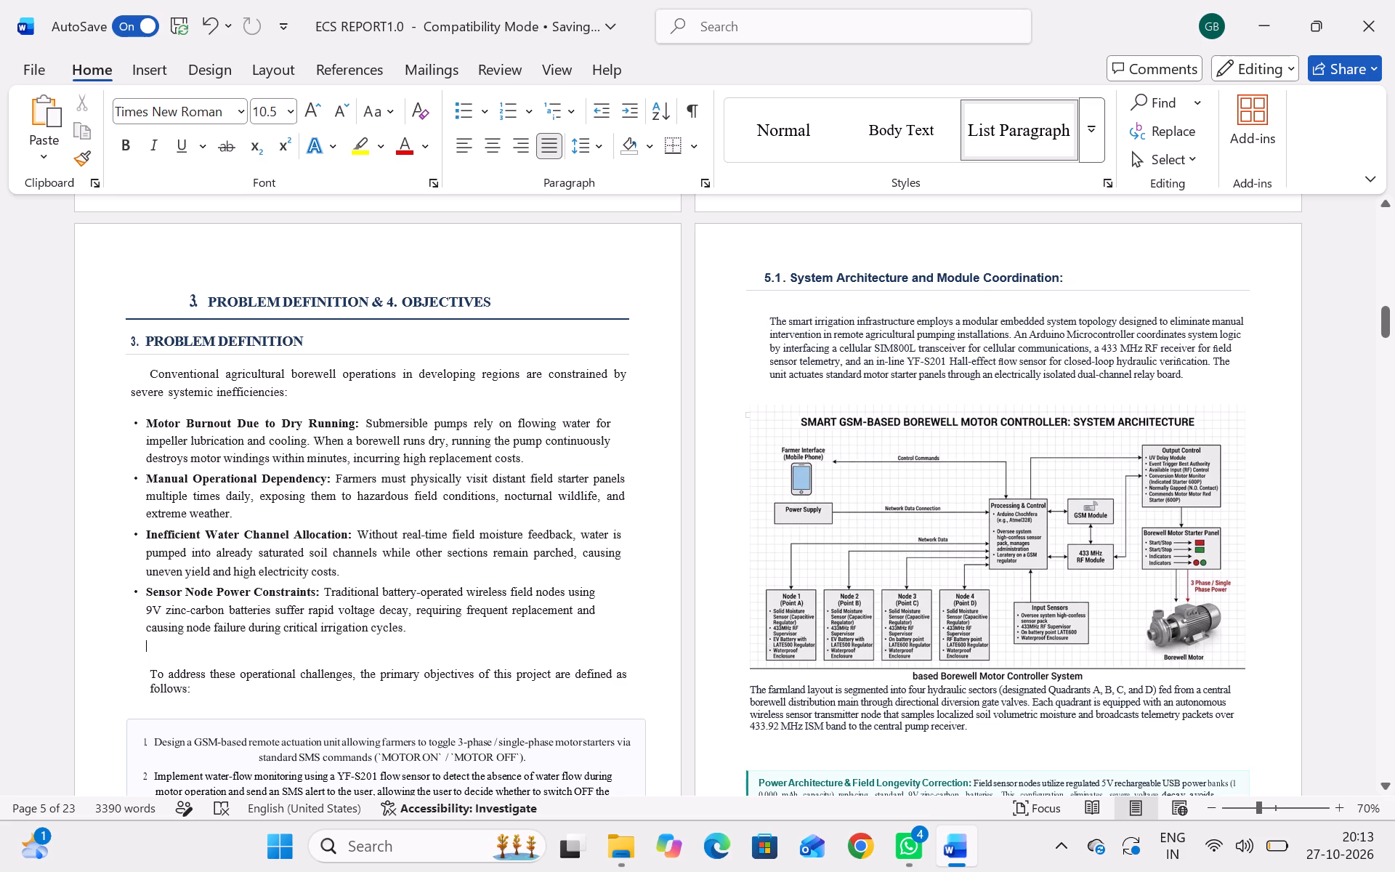
scroll(687, 353, down, 4)
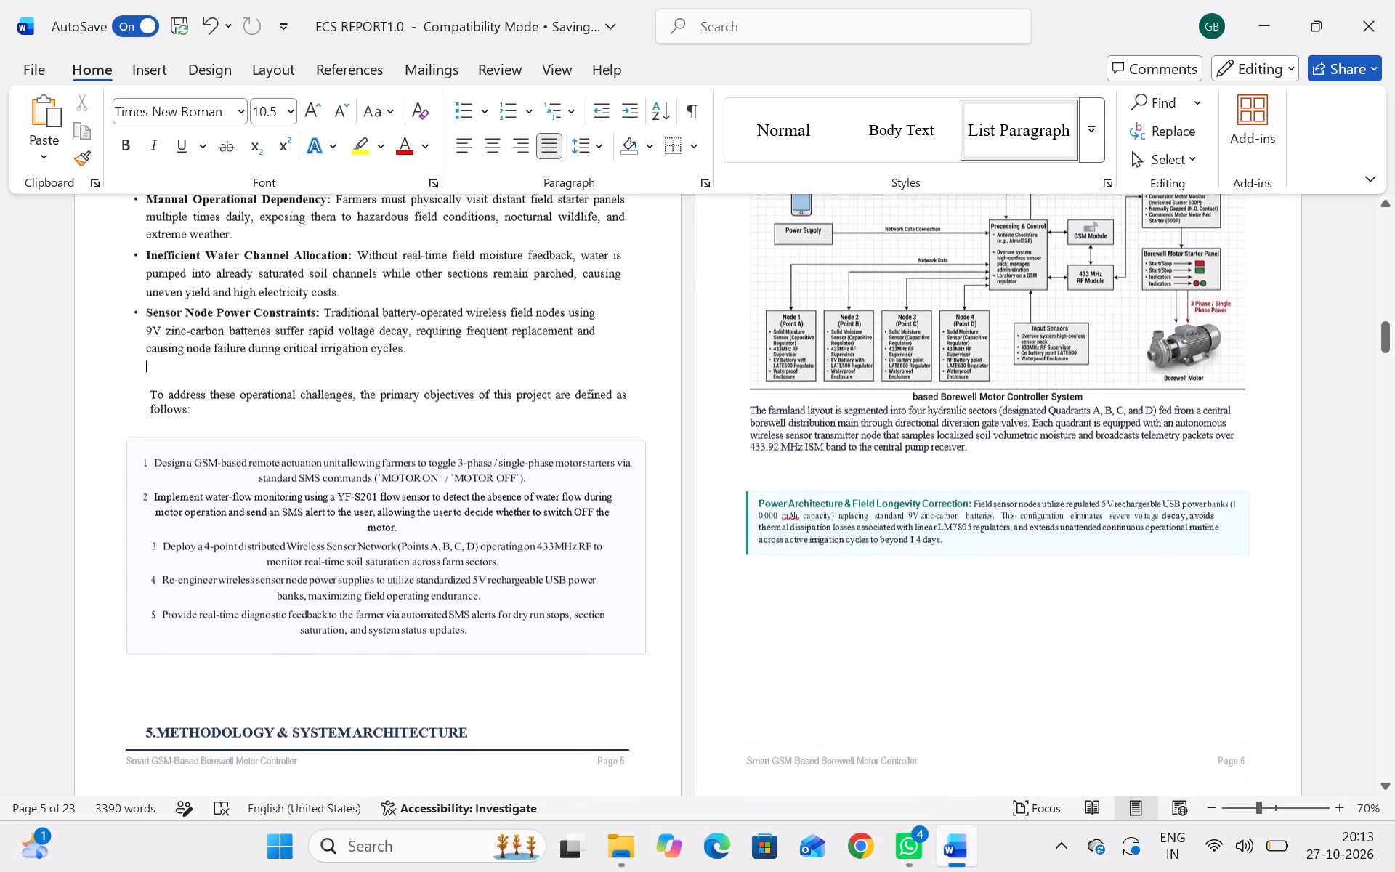
drag(145, 730, 254, 743)
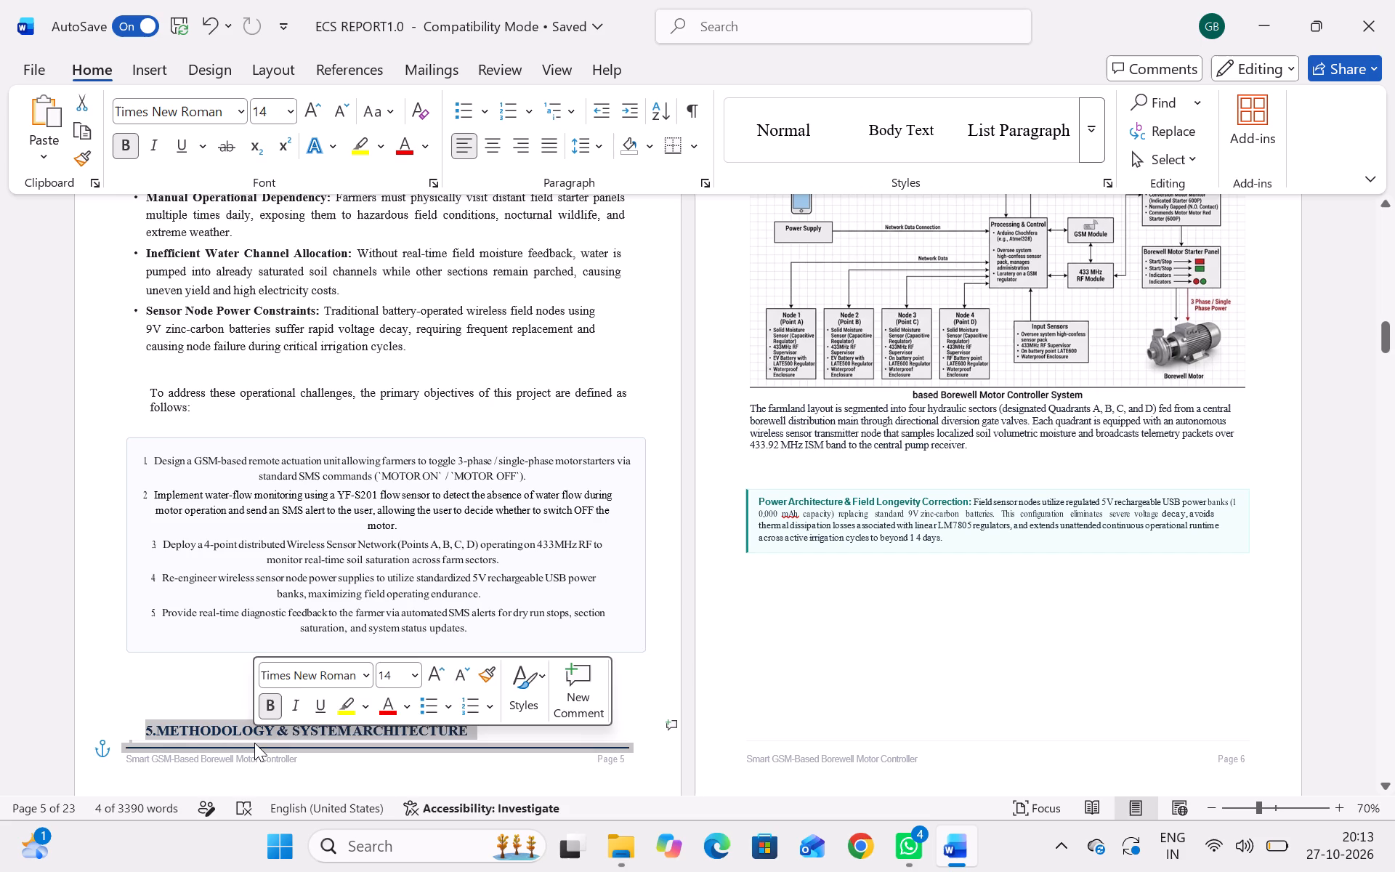
key(ctrl+c)
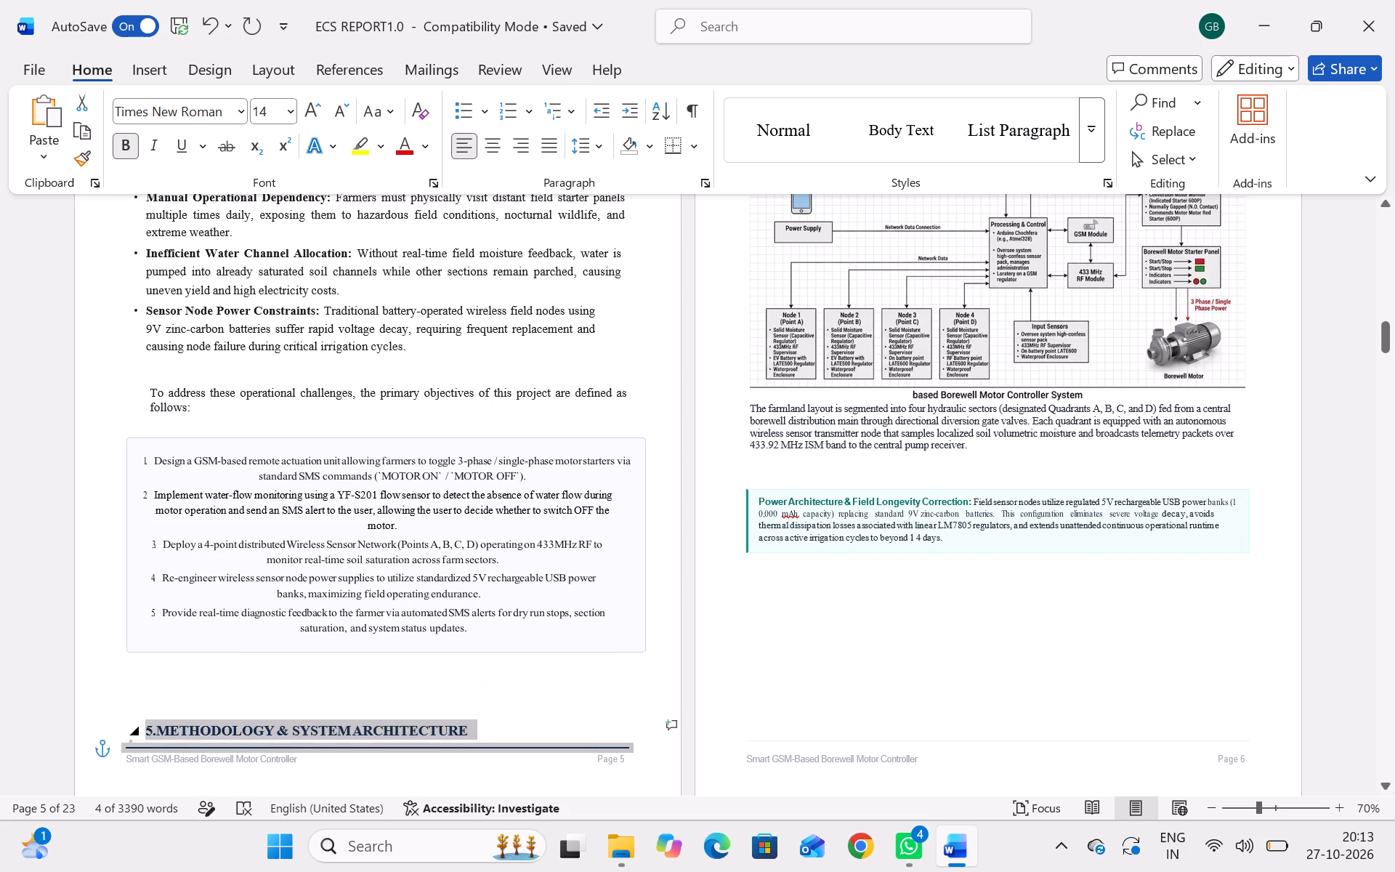
click(150, 371)
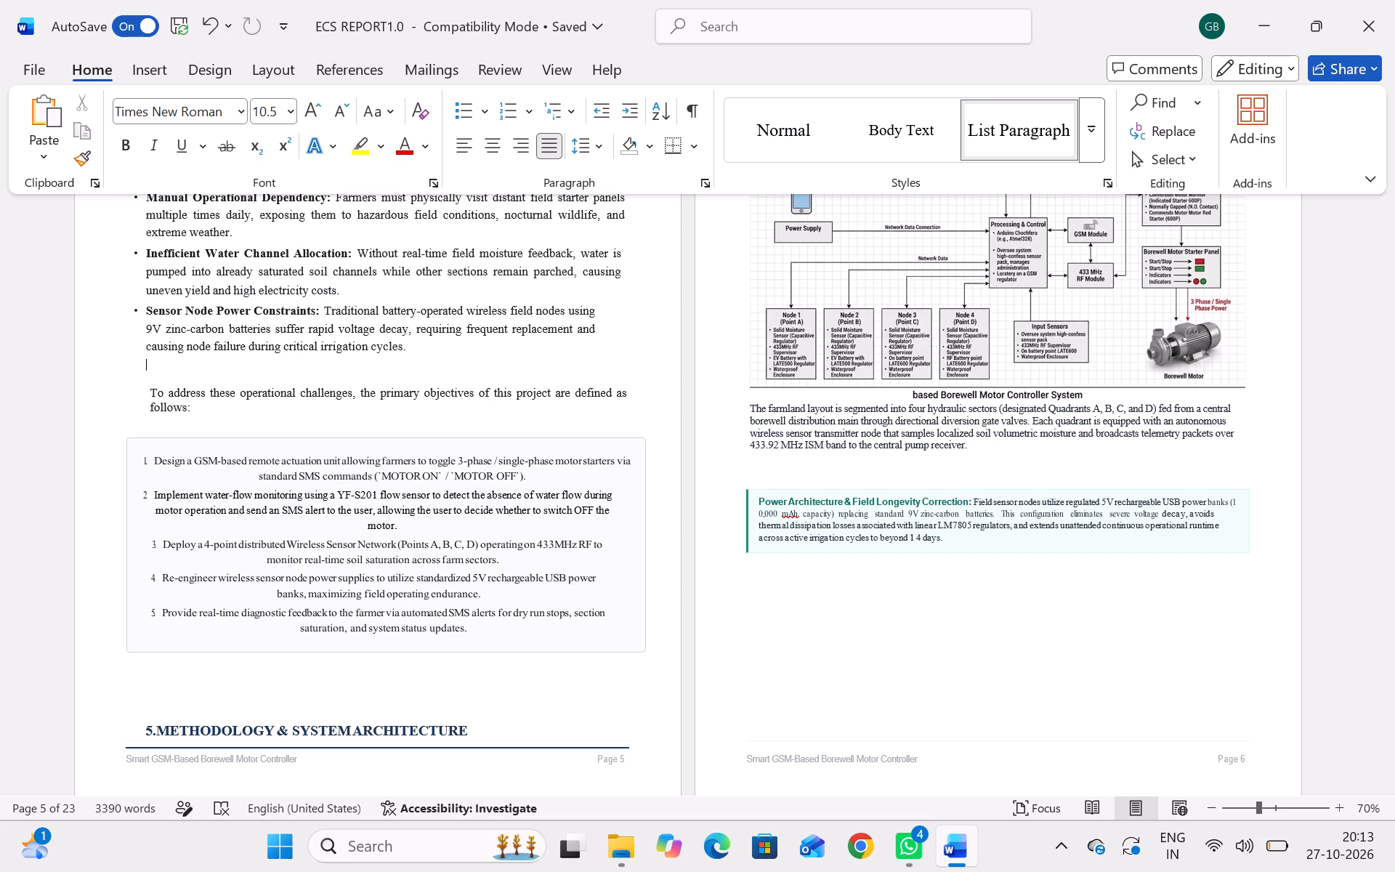
key(ctrl+v)
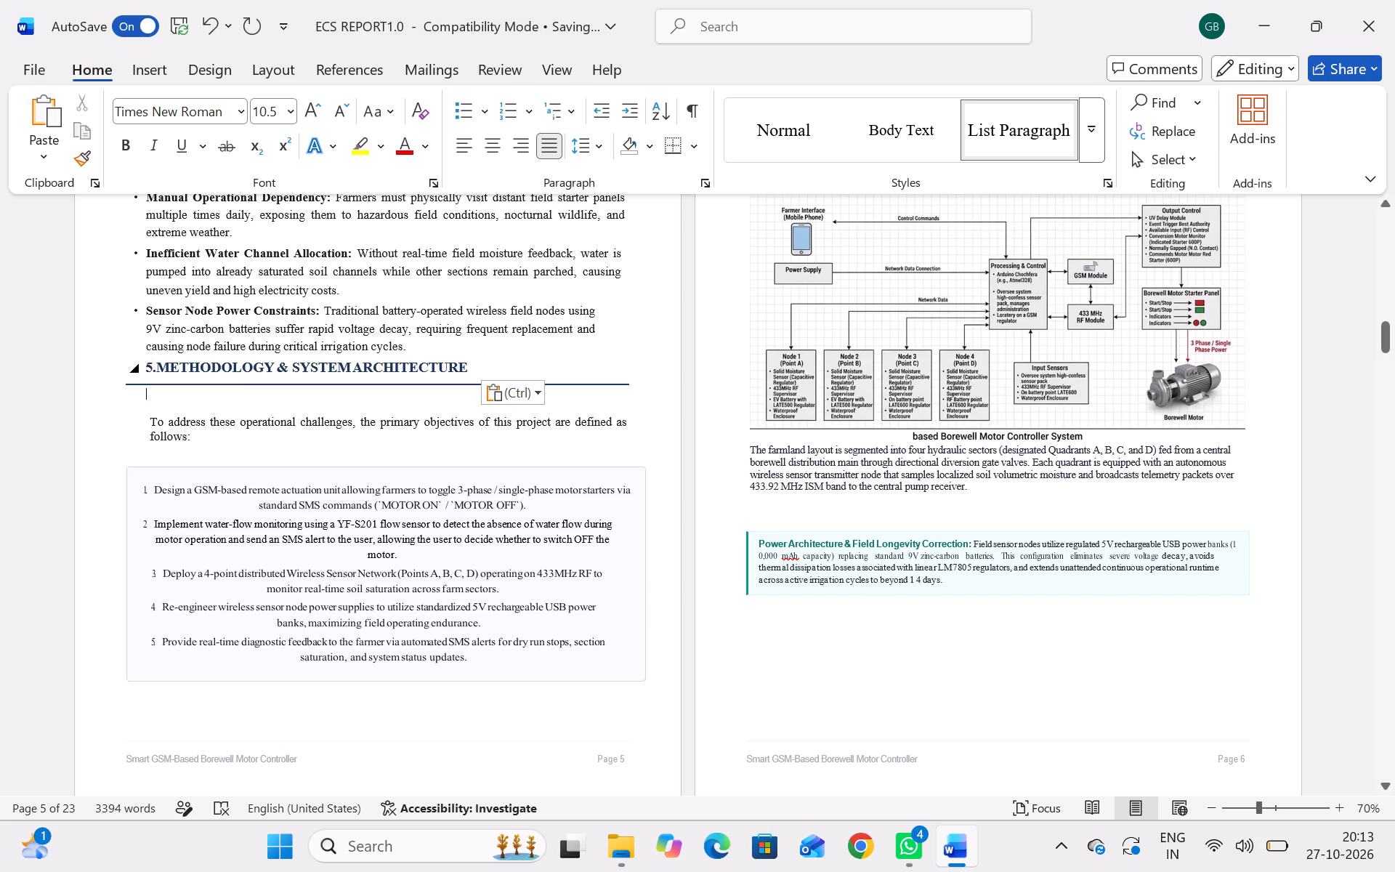
Insert an unbulleted empty line between the "Sensor Node Power Constraints" item and the pasted "5.METHODOLOGY & SYSTEM ARCHITECTURE" heading.
scroll(230, 358, up, 1)
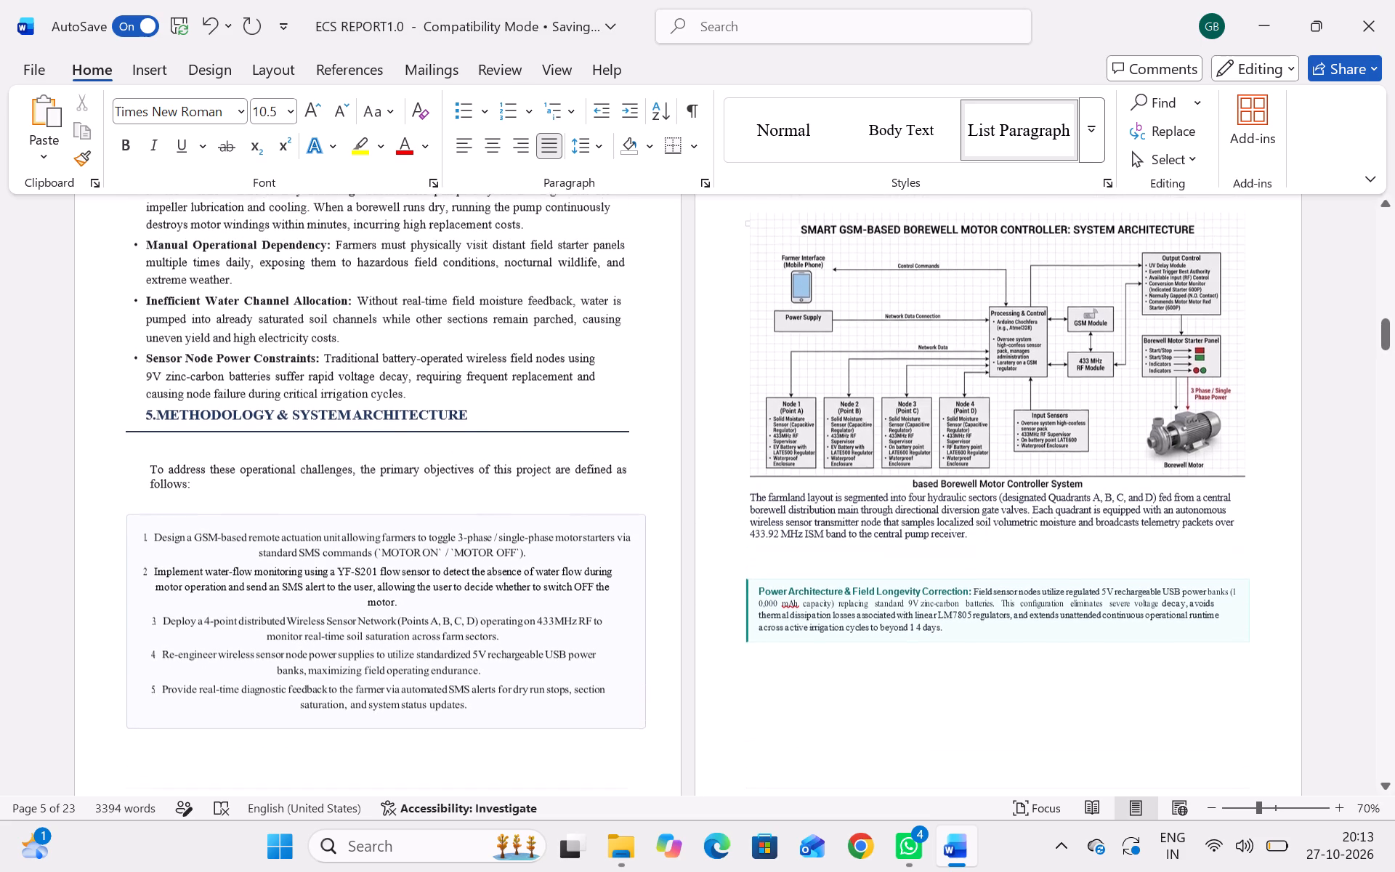
click(438, 394)
key(Return)
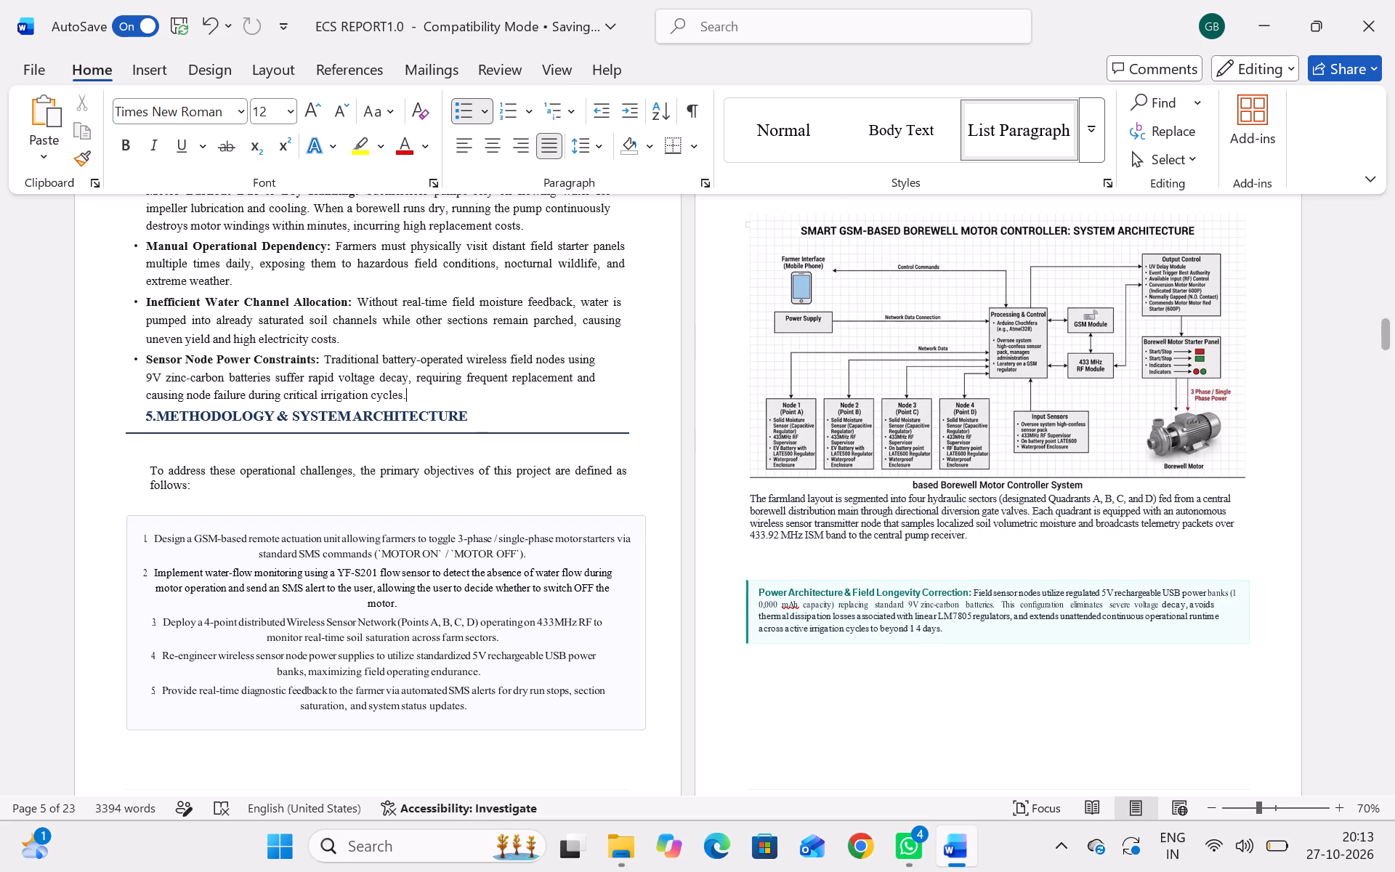
key(BackSpace)
scroll(438, 394, down, 1)
scroll(438, 394, up, 1)
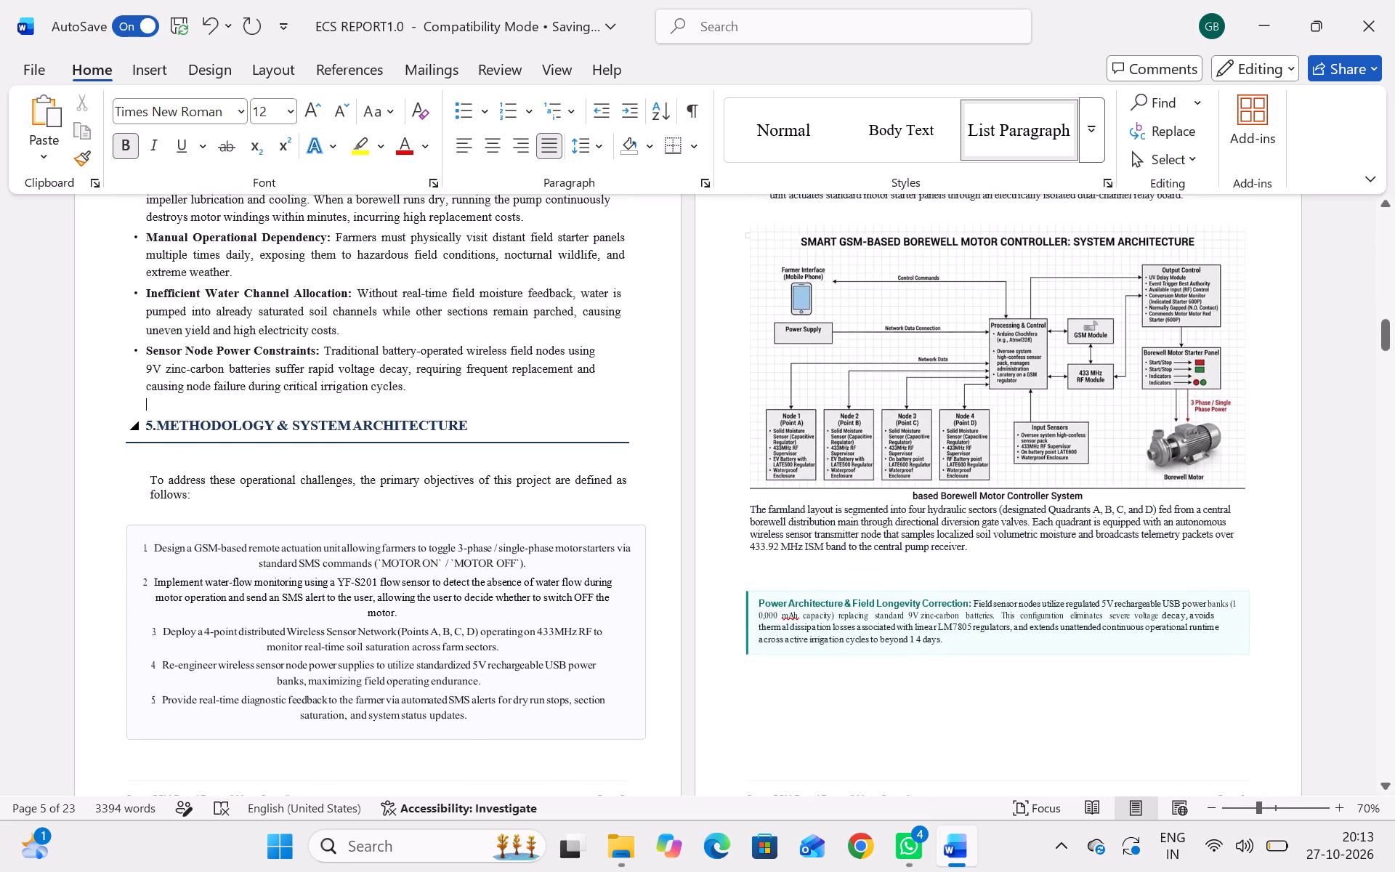
Remove the extra empty line between the pasted heading's rule and the paragraph beginning "To address these operational challenges".
click(538, 420)
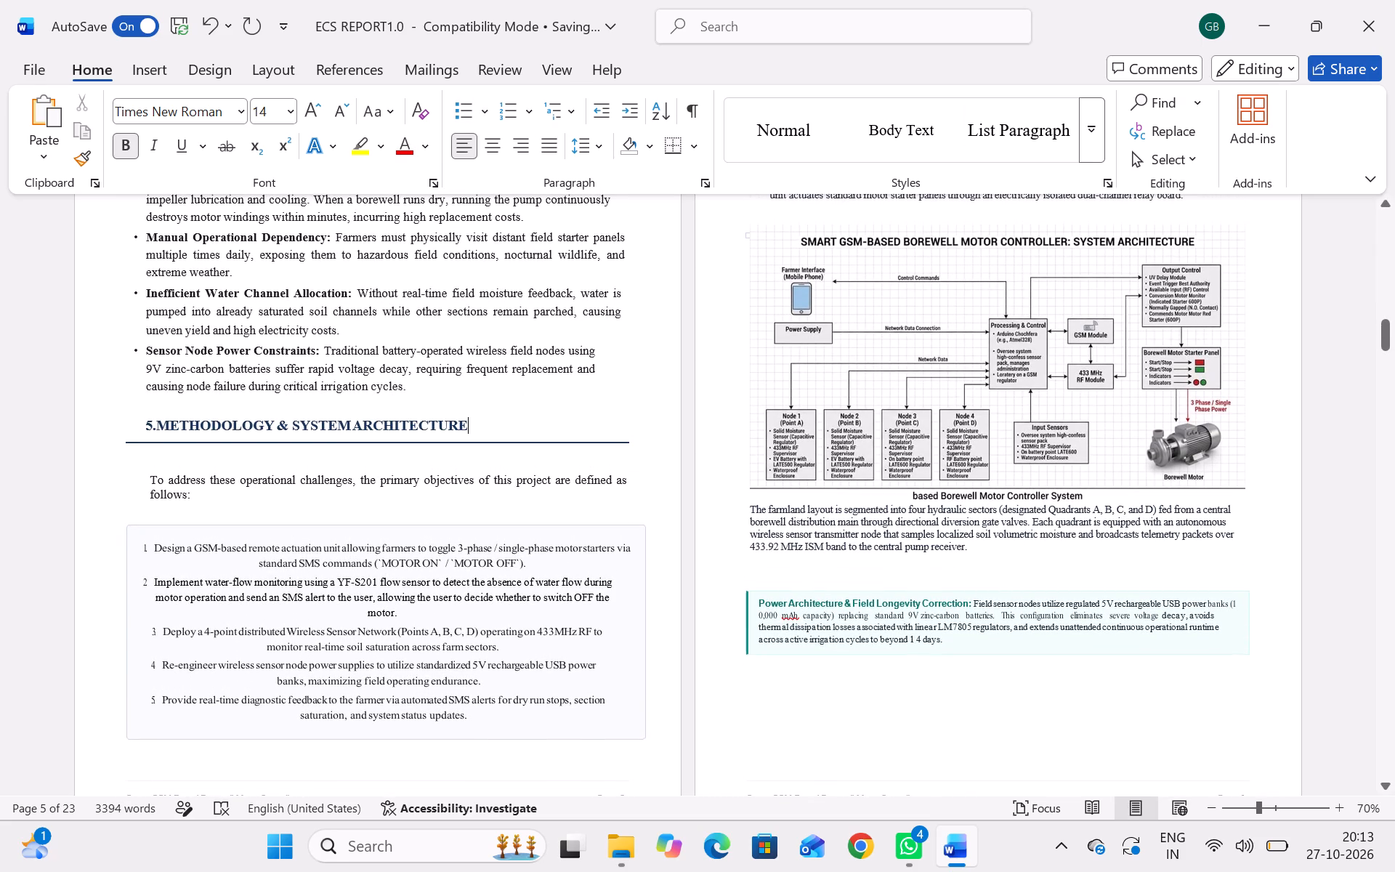
click(479, 459)
key(BackSpace)
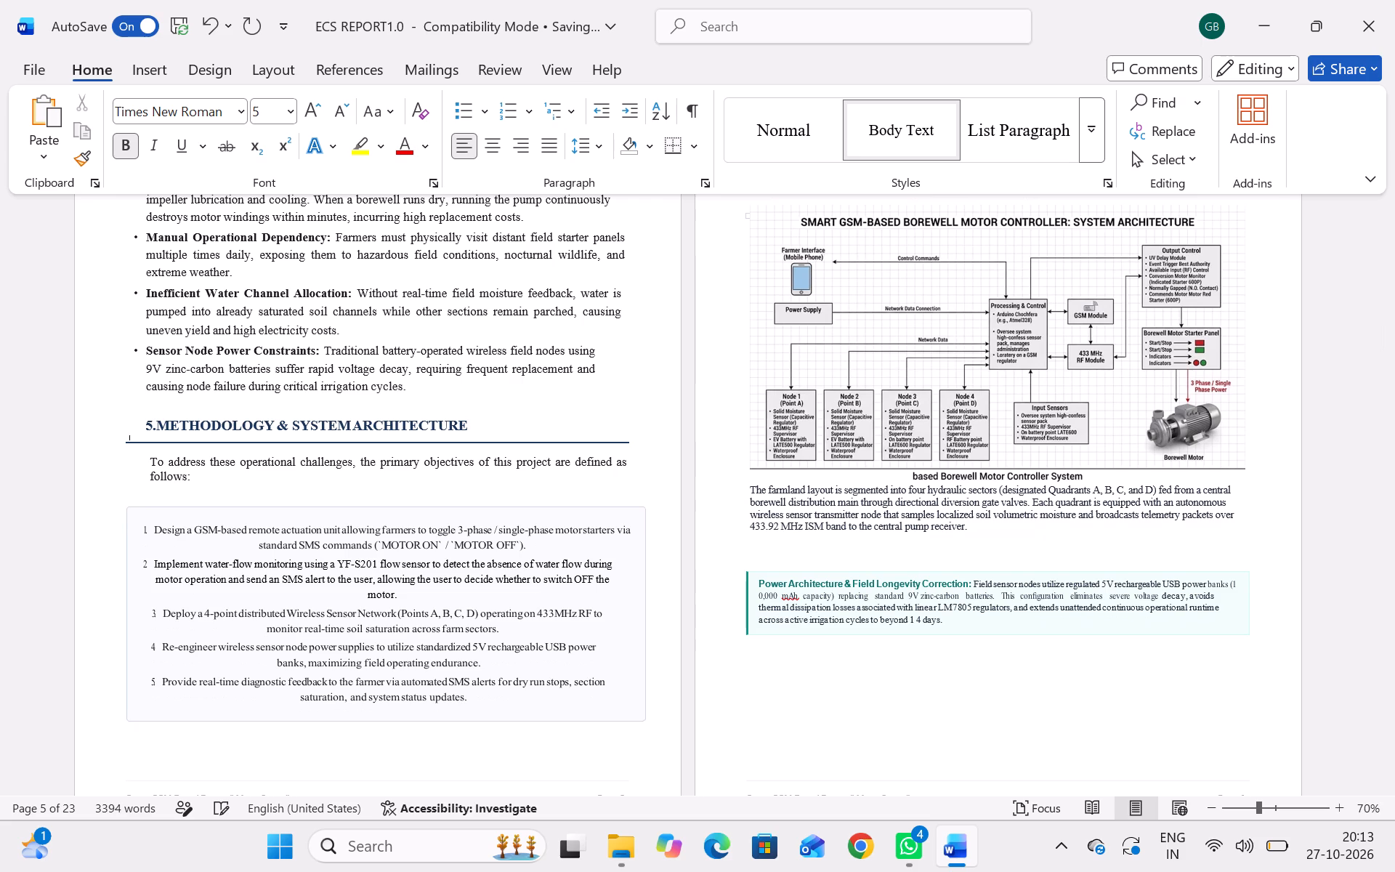
Erase the pasted "5.METHODOLOGY & SYSTEM ARCHITECTURE" heading text on page 5 and start the replacement heading with "4.".
click(482, 430)
key(BackSpace)
key(BackSpace)
key(BackSpace)
key(BackSpace)
key(BackSpace)
key(BackSpace)
key(BackSpace)
key(BackSpace)
key(BackSpace)
key(BackSpace)
key(BackSpace)
key(BackSpace)
key(BackSpace)
key(BackSpace)
key(BackSpace)
key(BackSpace)
key(BackSpace)
key(BackSpace)
key(BackSpace)
key(BackSpace)
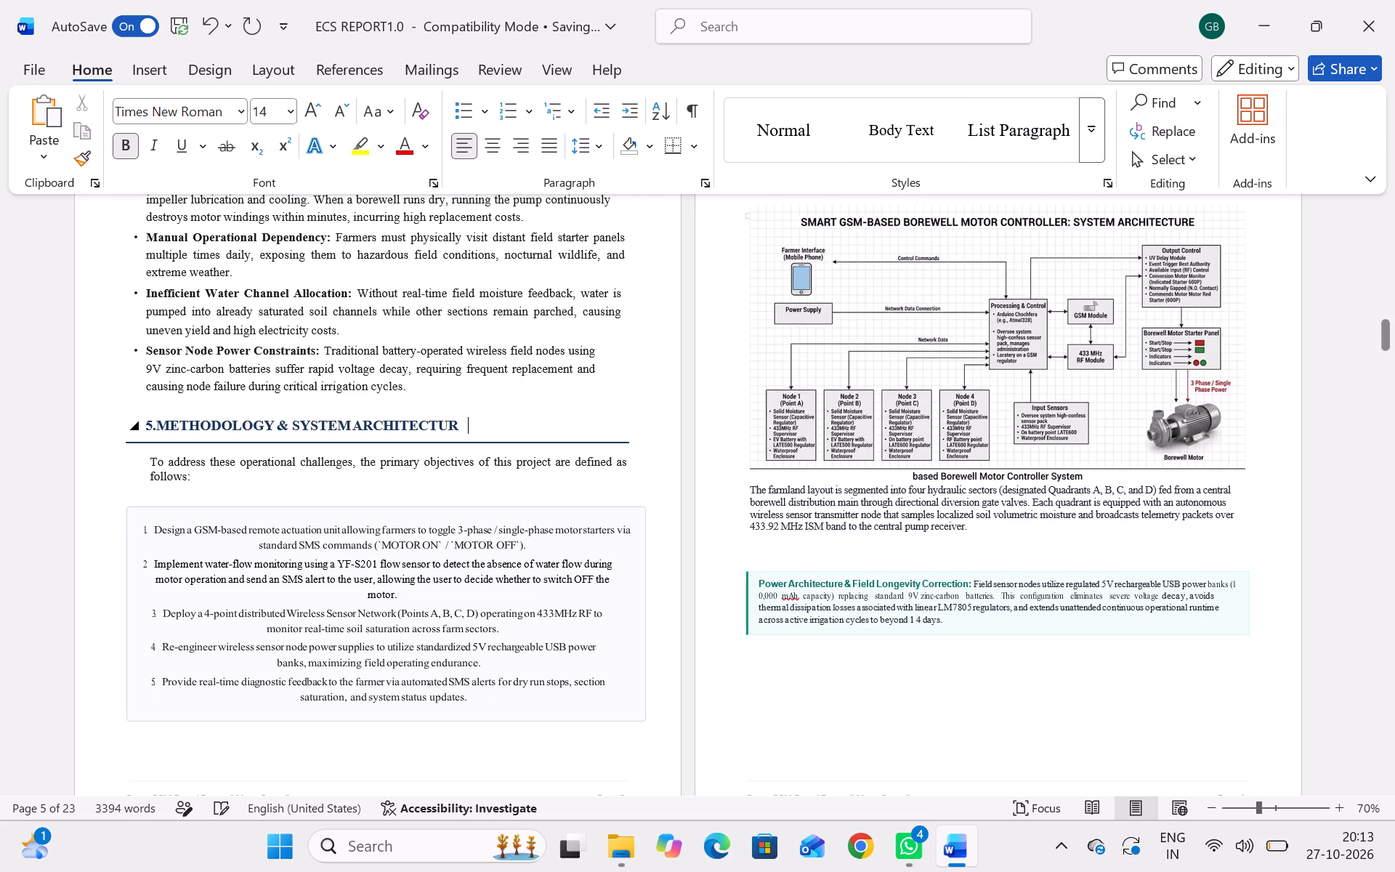
key(BackSpace)
key(BackSpace)
key(BackSpace)
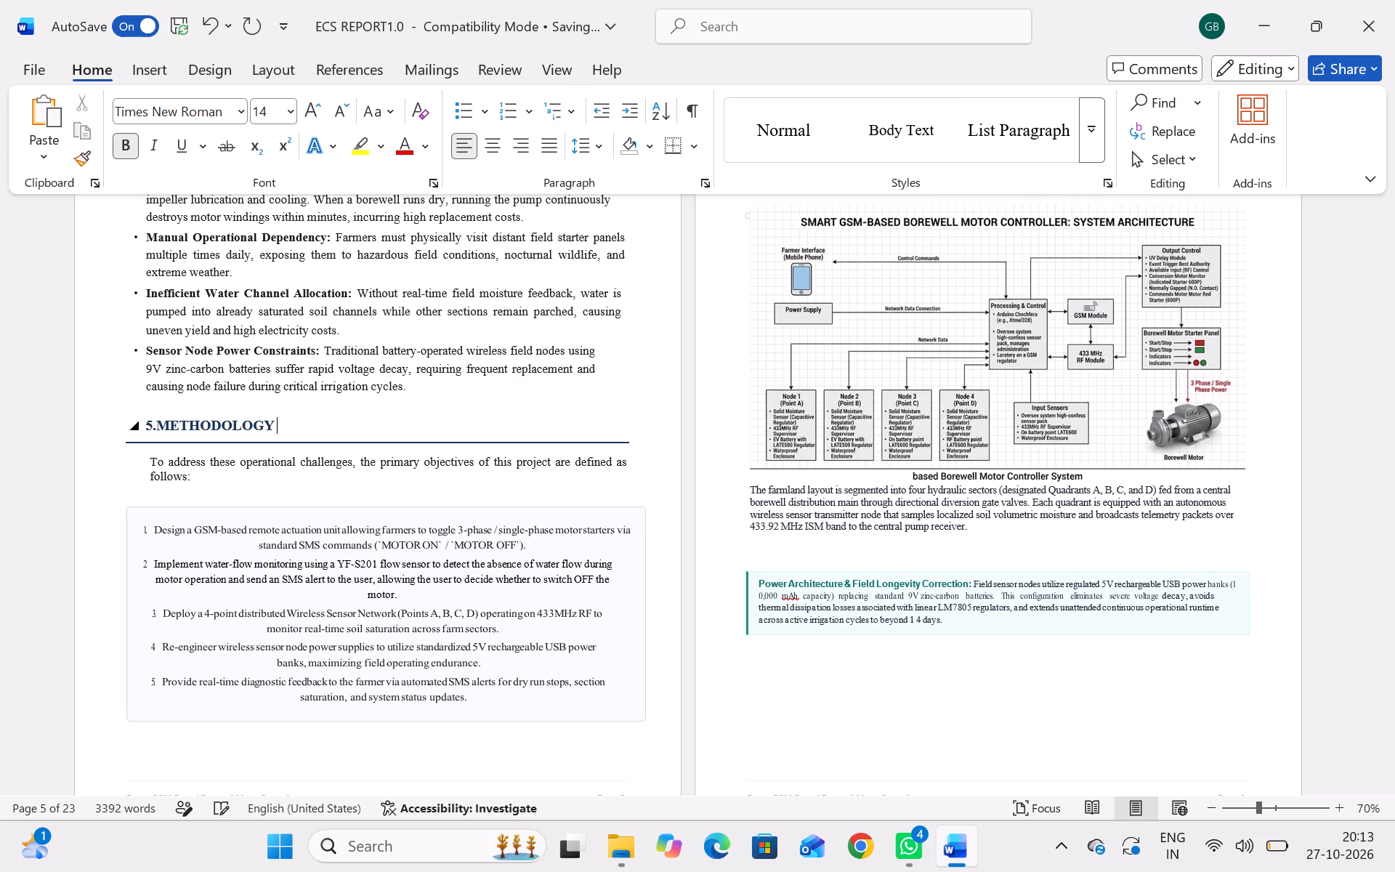
key(BackSpace)
key(BackSpace)
key(BackSpace)
key(BackSpace)
key(BackSpace)
key(BackSpace)
key(BackSpace)
key(BackSpace)
key(BackSpace)
key(BackSpace)
key(BackSpace)
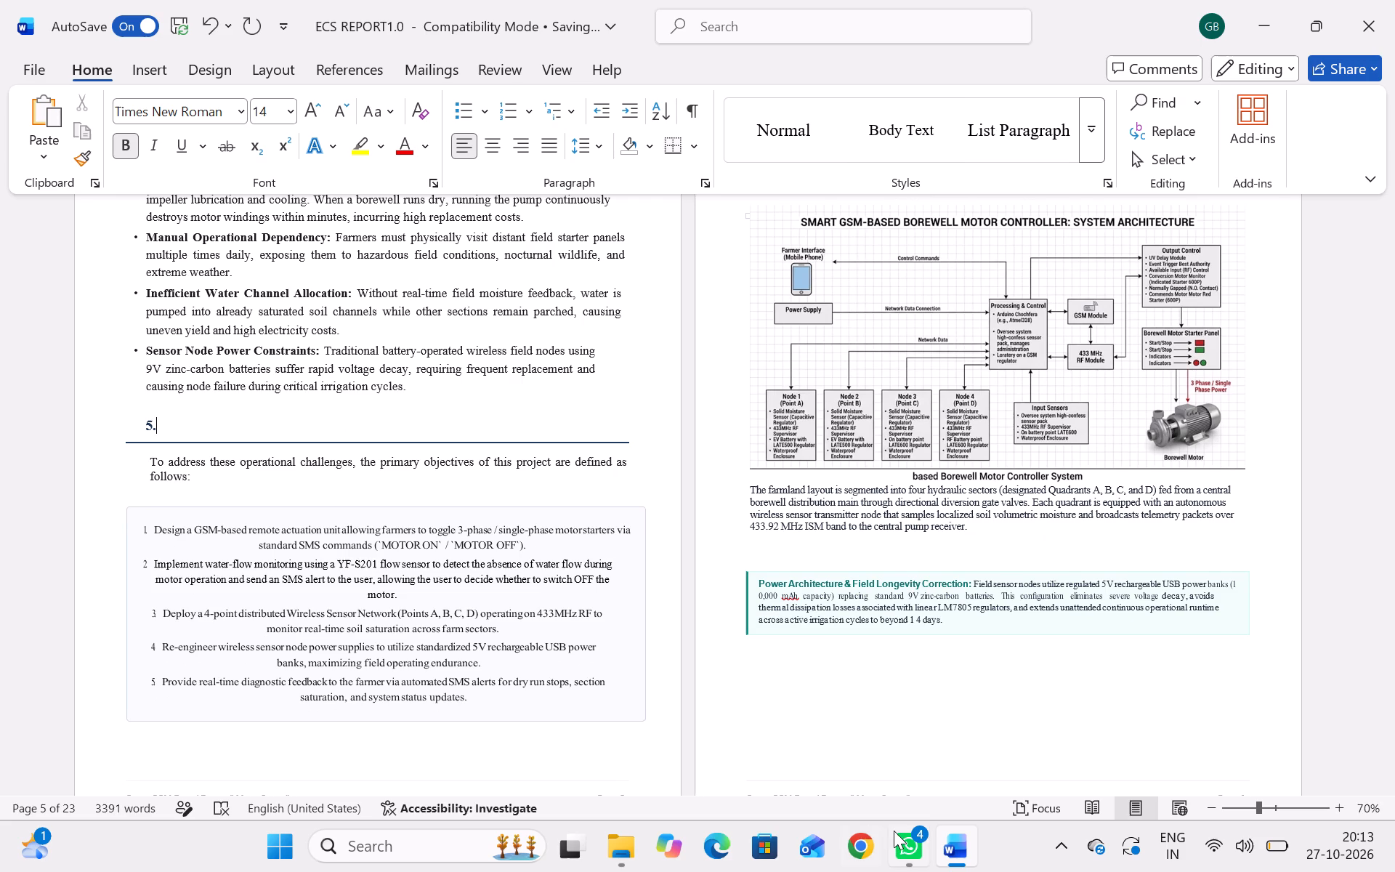
key(BackSpace)
key(BackSpace)
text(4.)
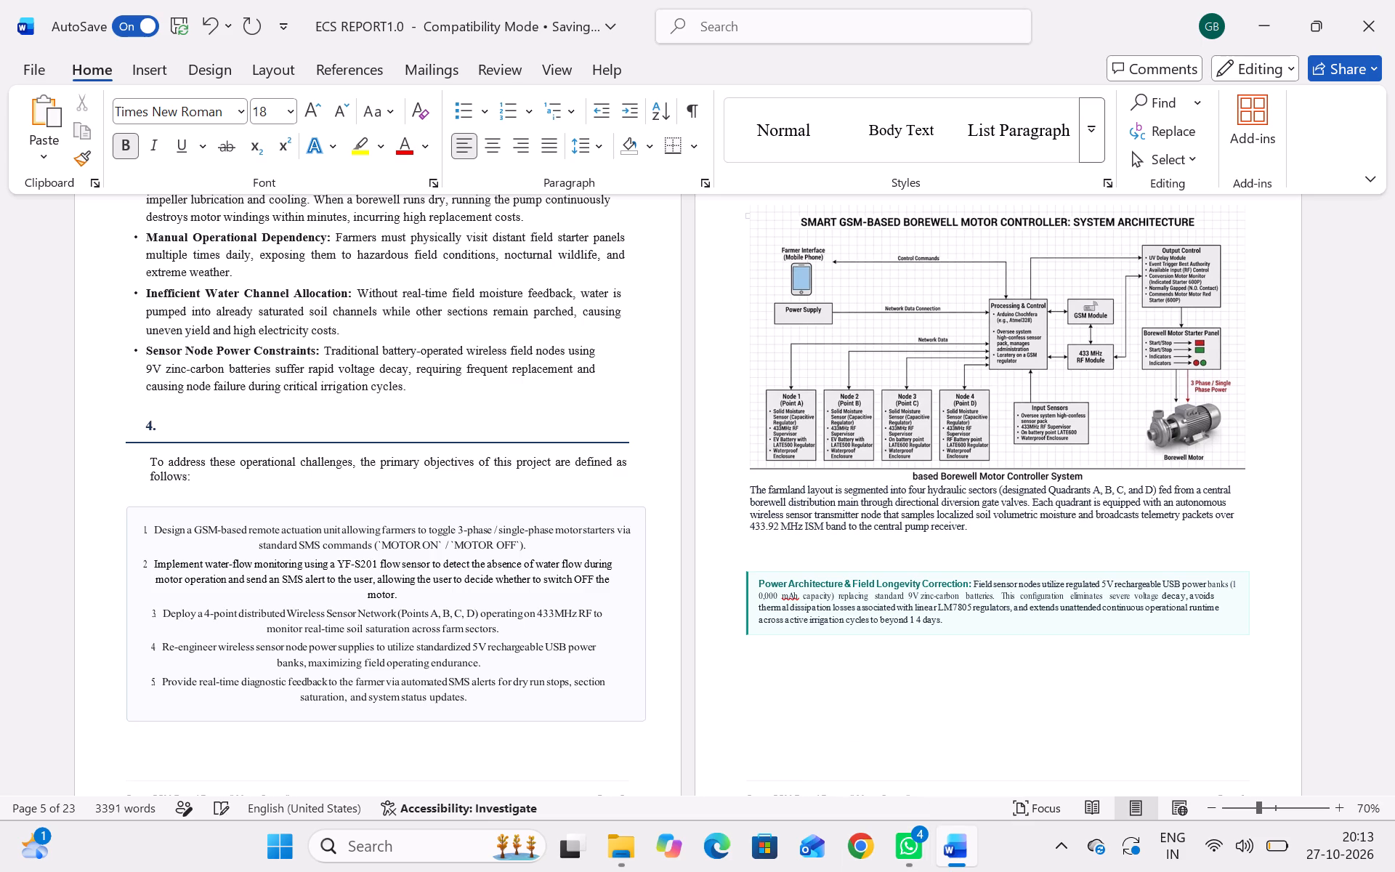
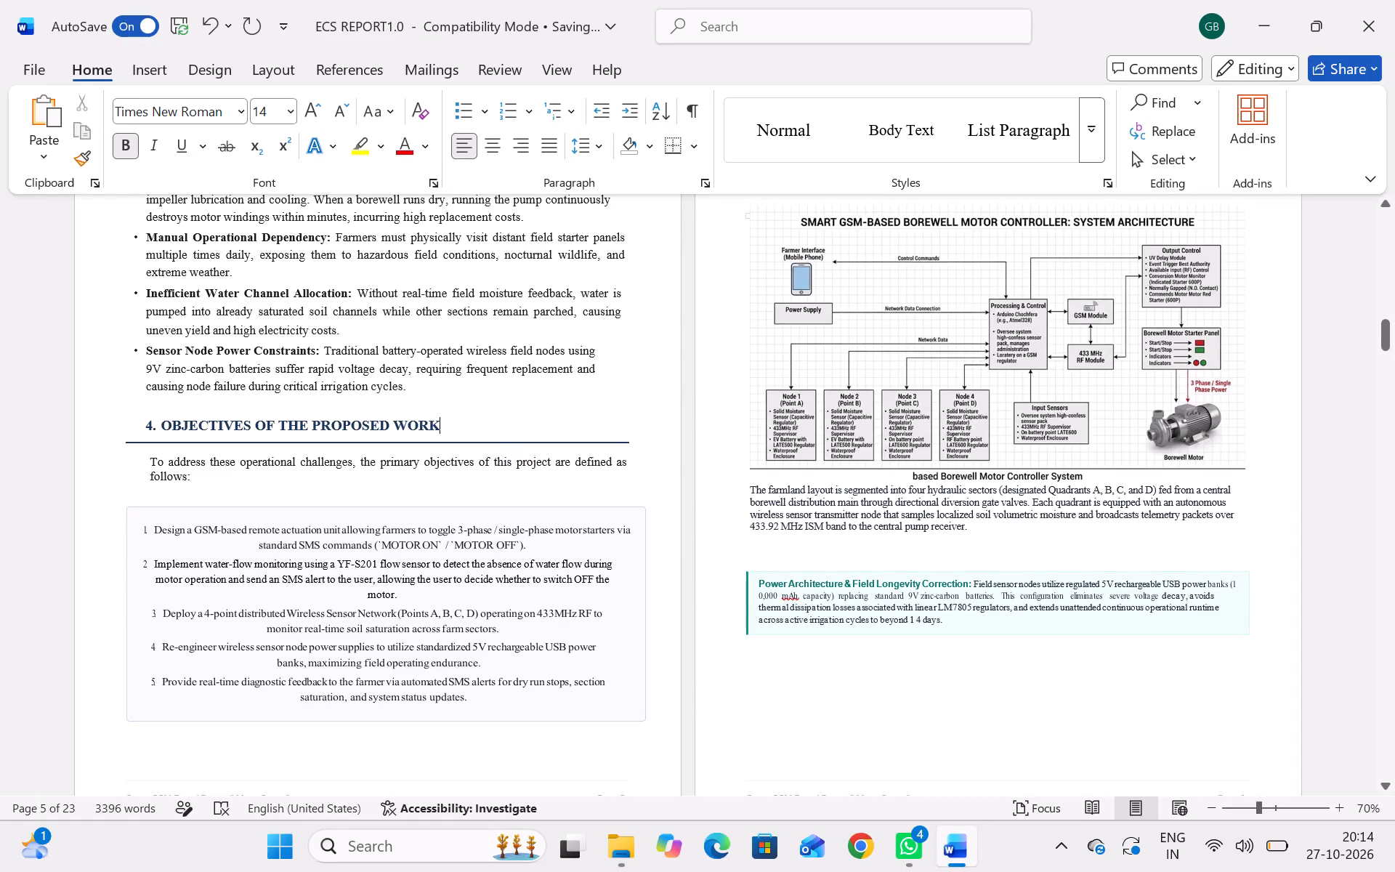
Start adjusting the number at the beginning of the "3. PROBLEM DEFINITION & 4. OBJECTIVES" heading at the top of page 5.
scroll(411, 387, up, 1)
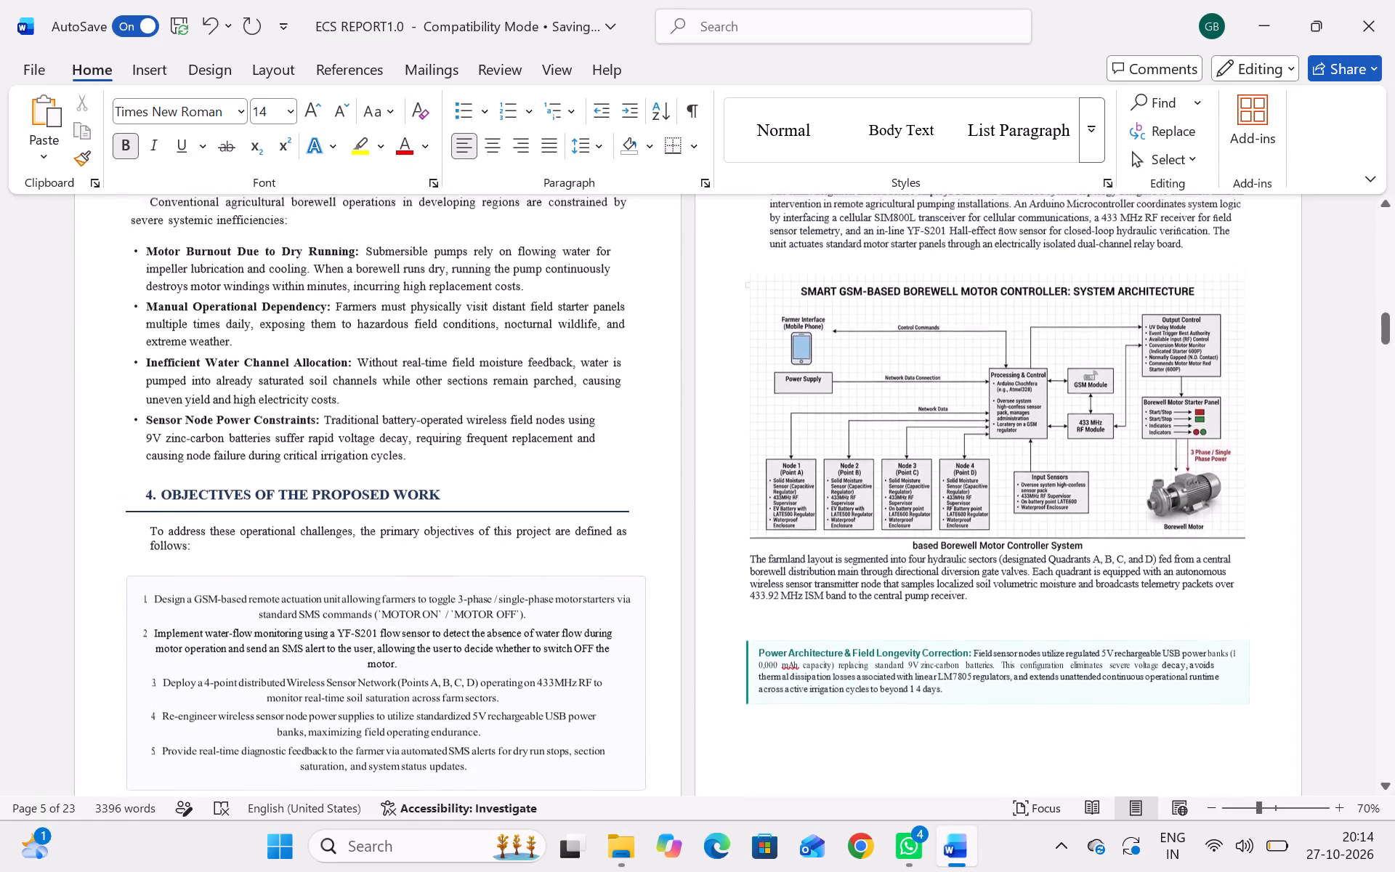
scroll(411, 387, up, 2)
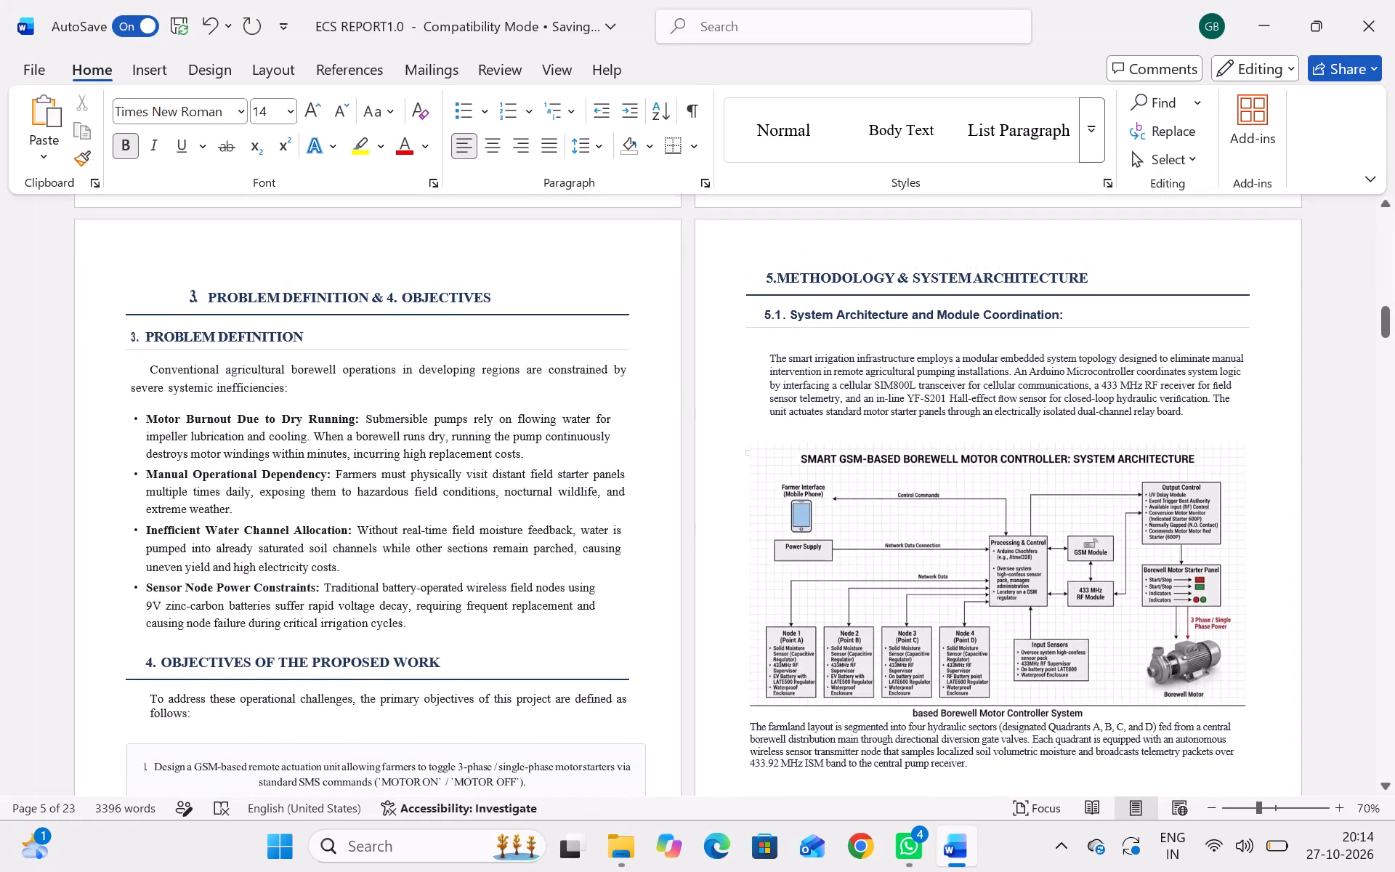
drag(189, 289, 152, 290)
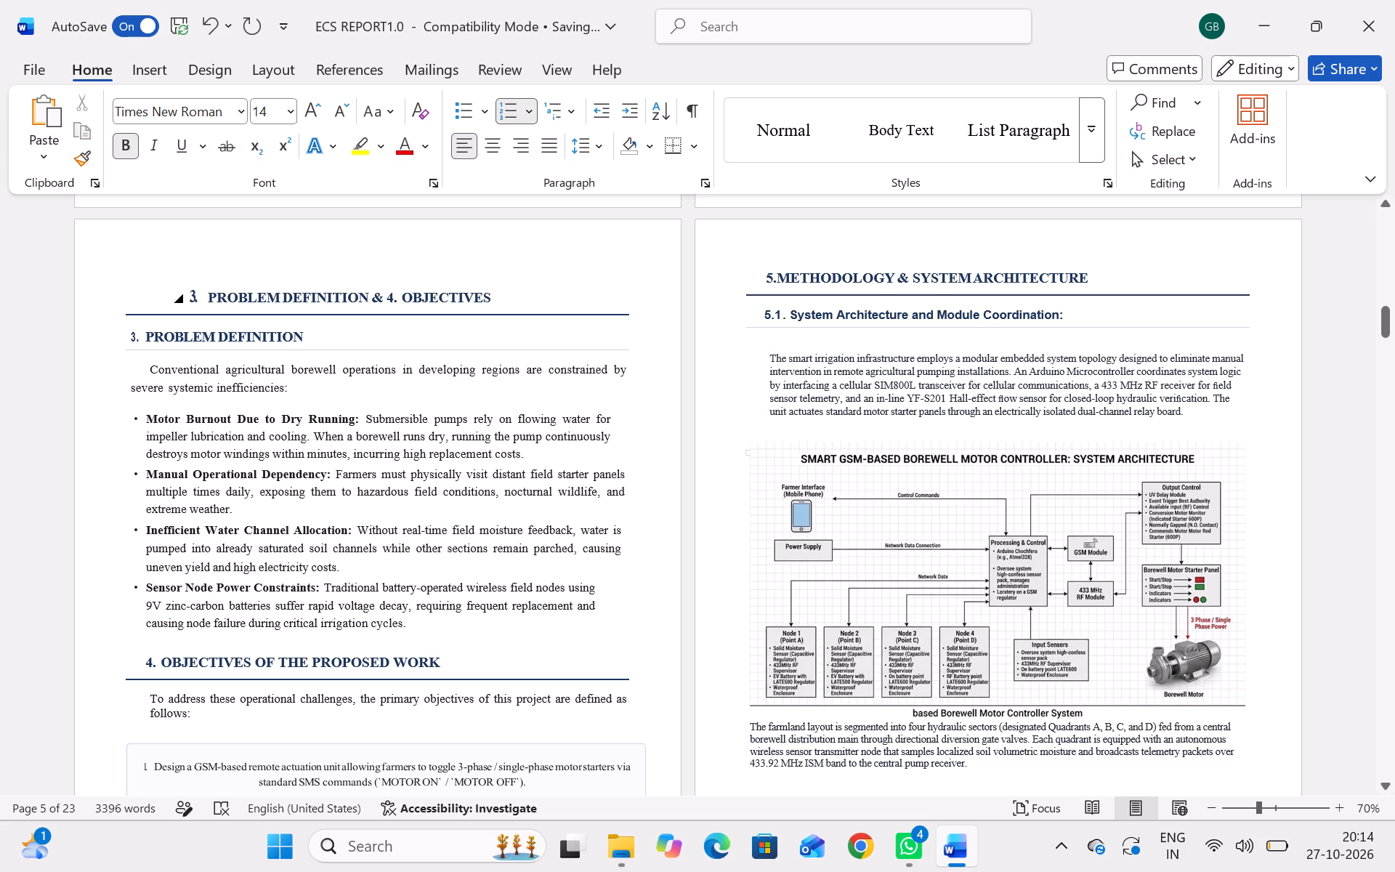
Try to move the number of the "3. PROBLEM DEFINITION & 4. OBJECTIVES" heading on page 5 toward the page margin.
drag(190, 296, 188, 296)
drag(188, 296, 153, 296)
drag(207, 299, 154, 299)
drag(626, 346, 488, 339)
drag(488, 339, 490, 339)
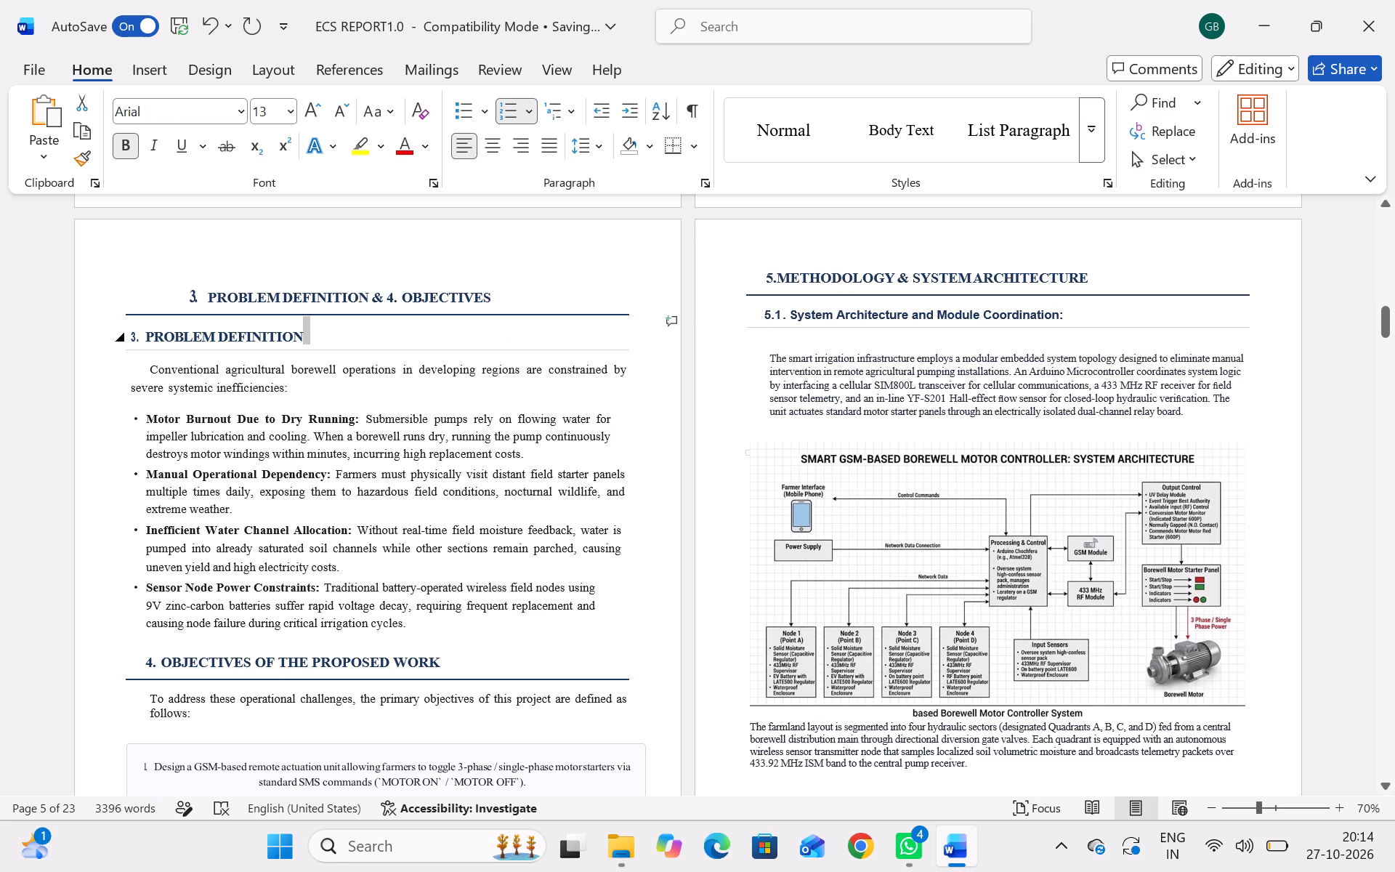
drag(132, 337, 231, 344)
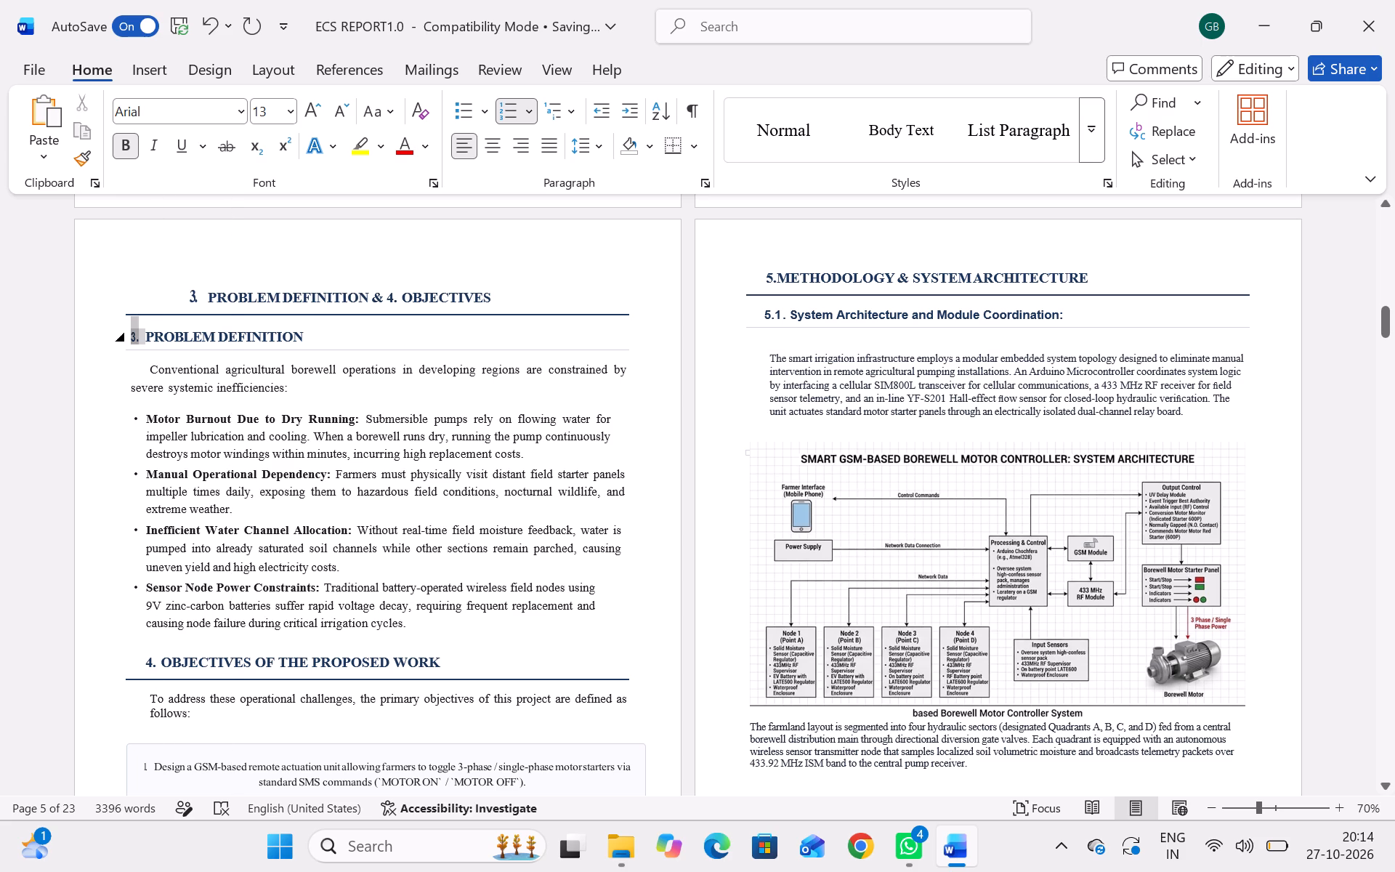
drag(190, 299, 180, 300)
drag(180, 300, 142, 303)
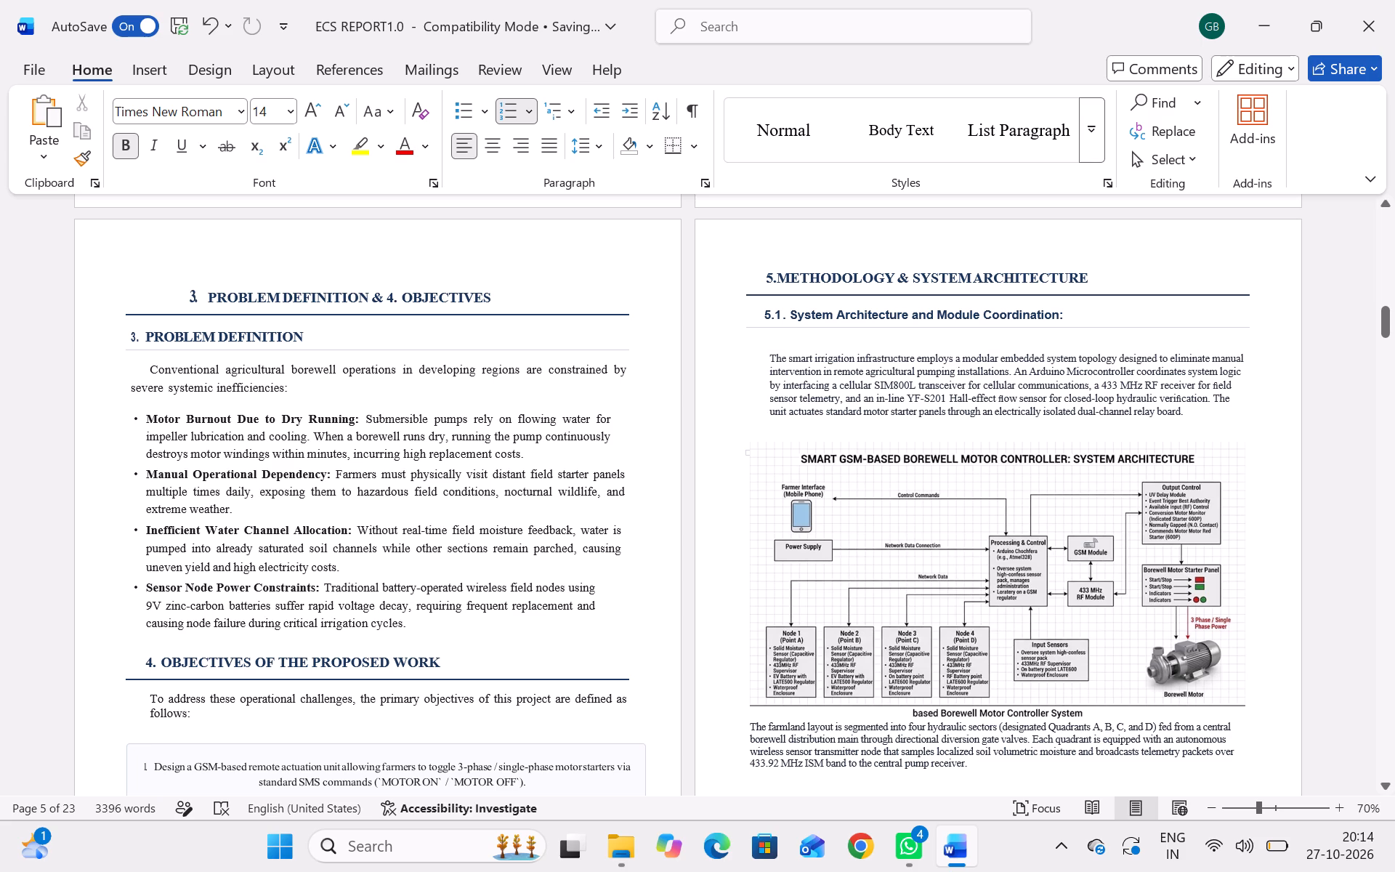
Delete the duplicate "3. PROBLEM DEFINITION" subheading and its thin rule below the main heading on page 5.
drag(631, 347, 557, 337)
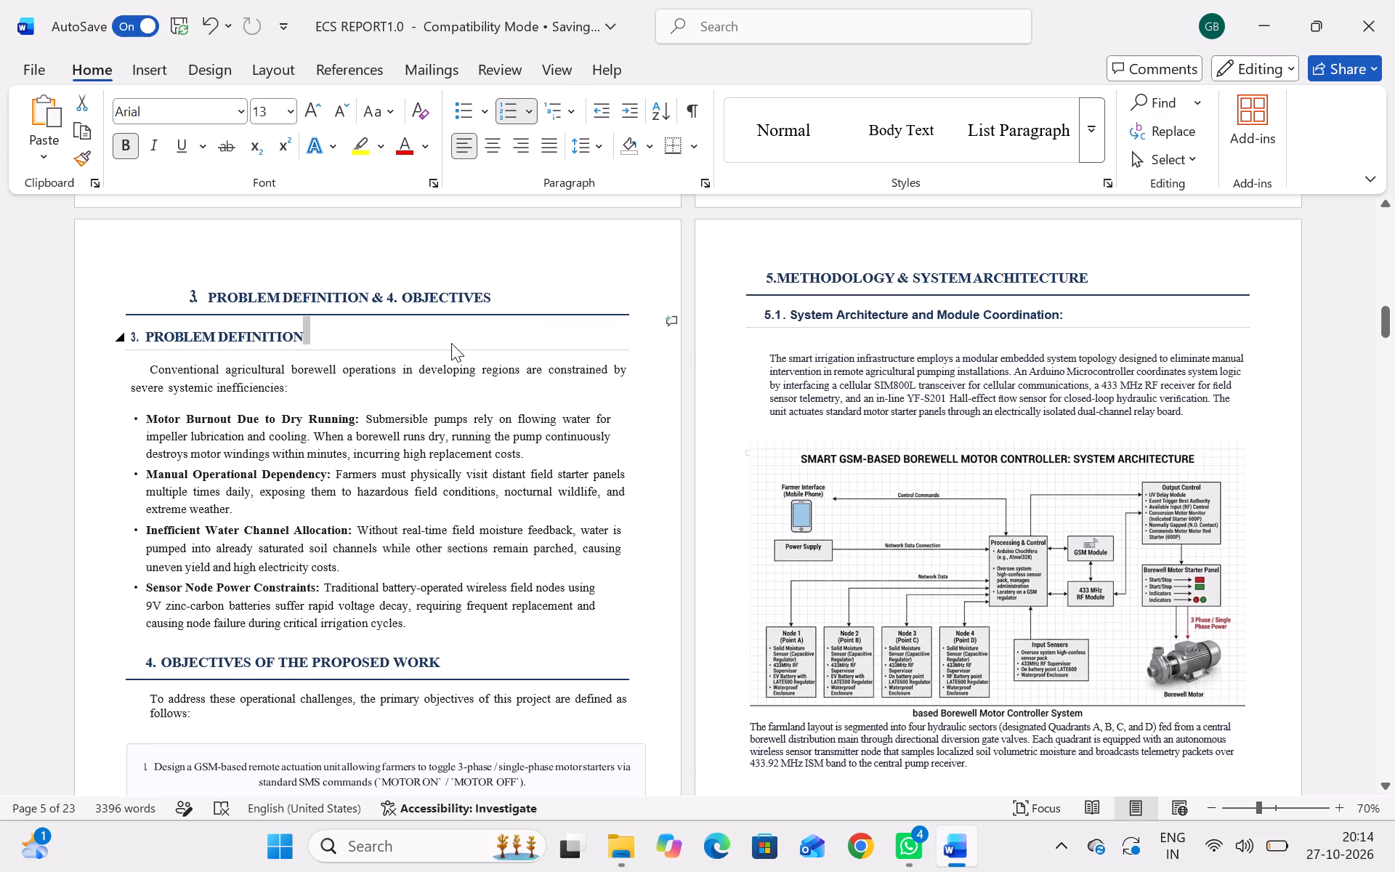
click(445, 339)
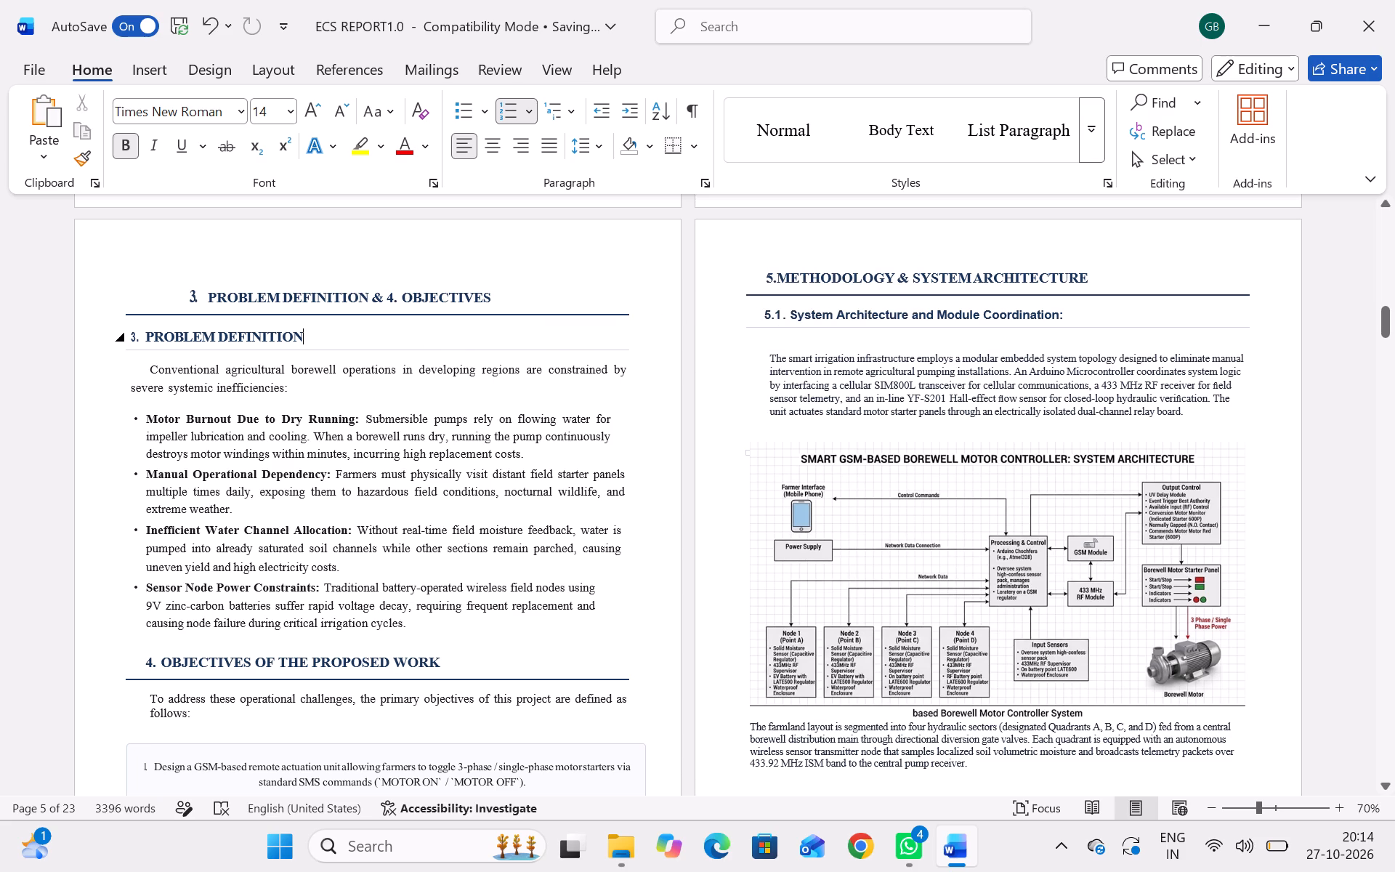
drag(143, 332, 253, 347)
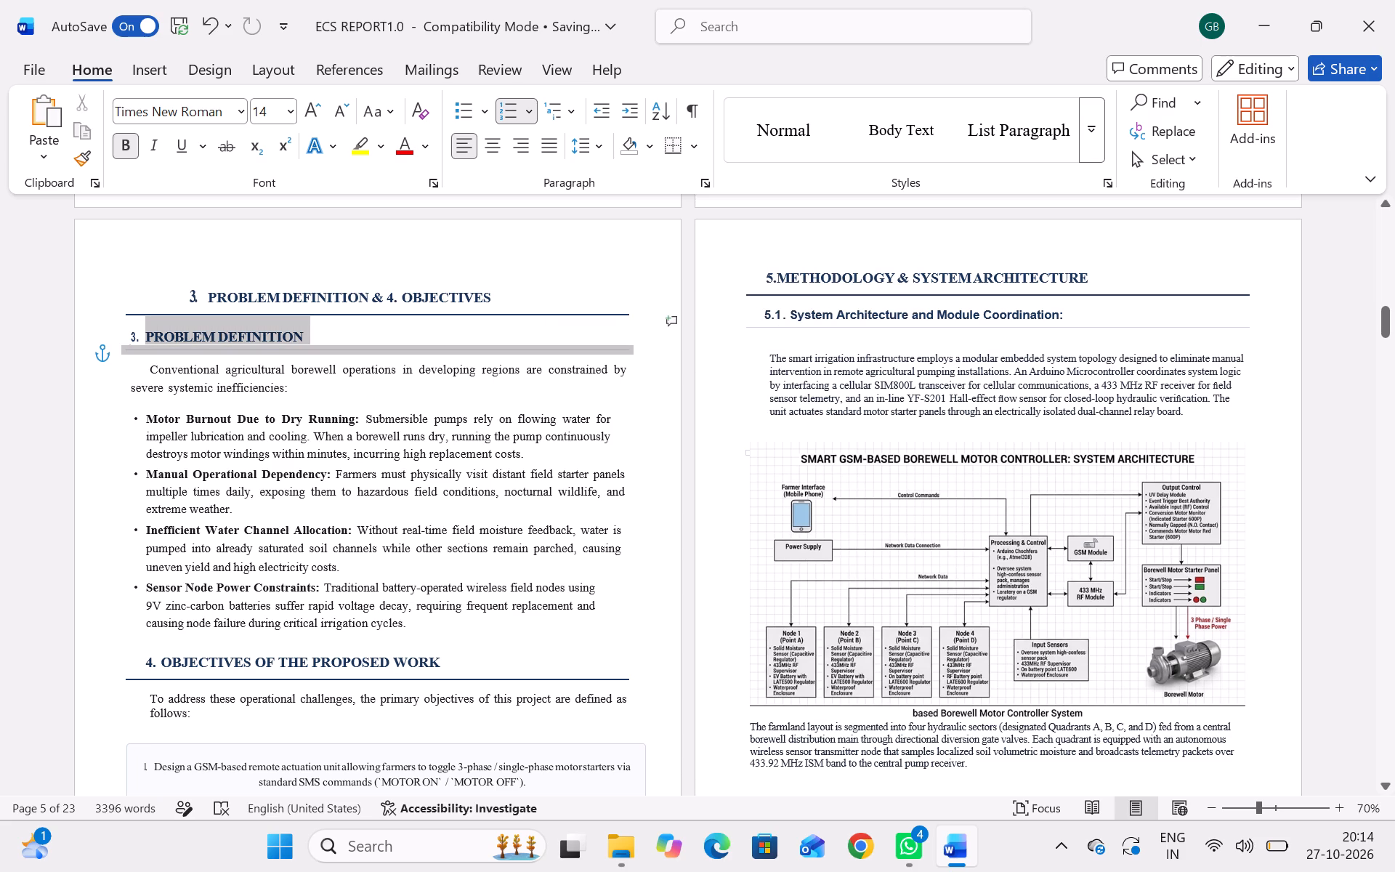
drag(253, 347, 258, 346)
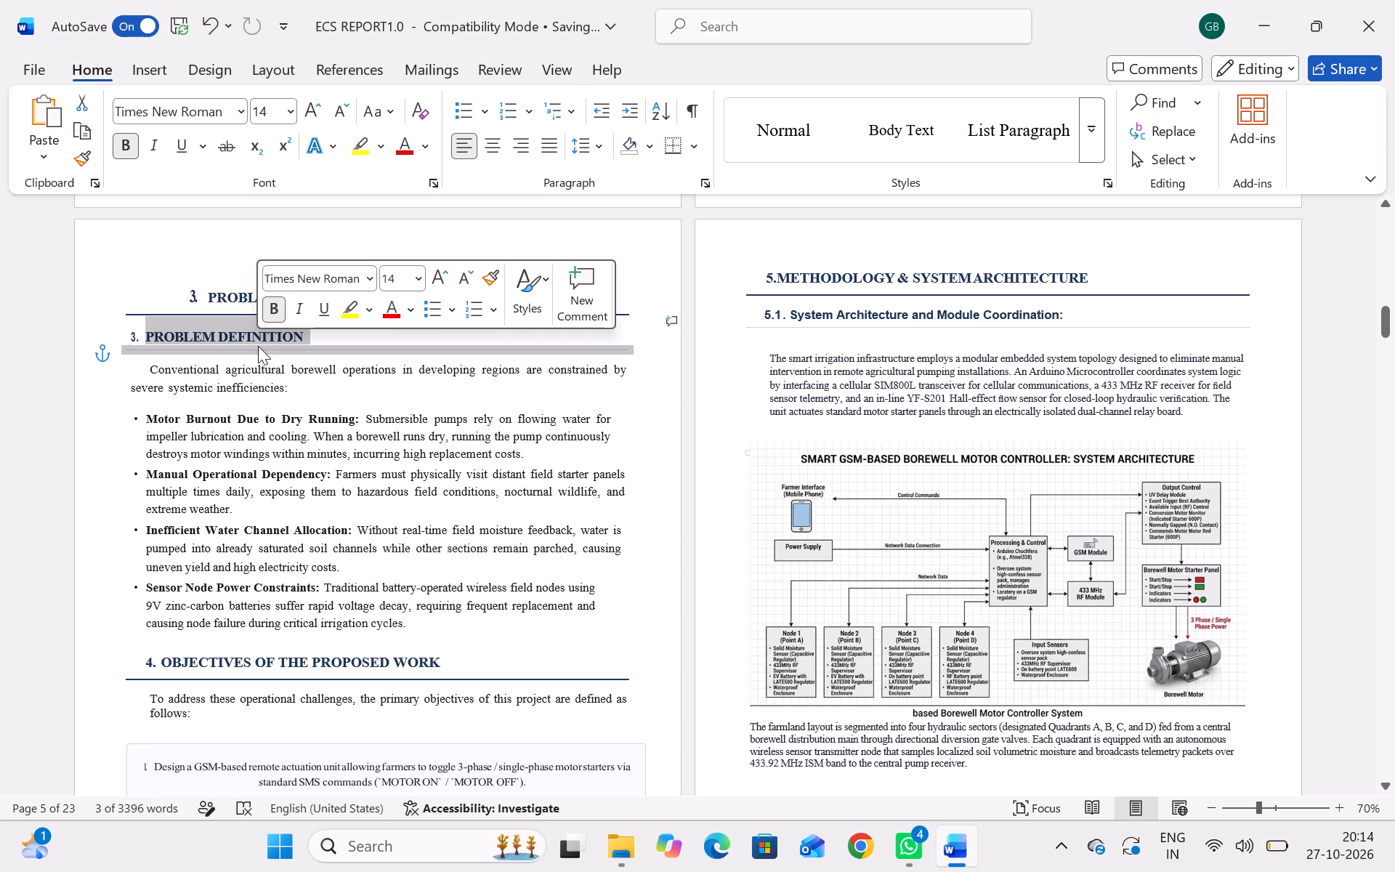
key(BackSpace)
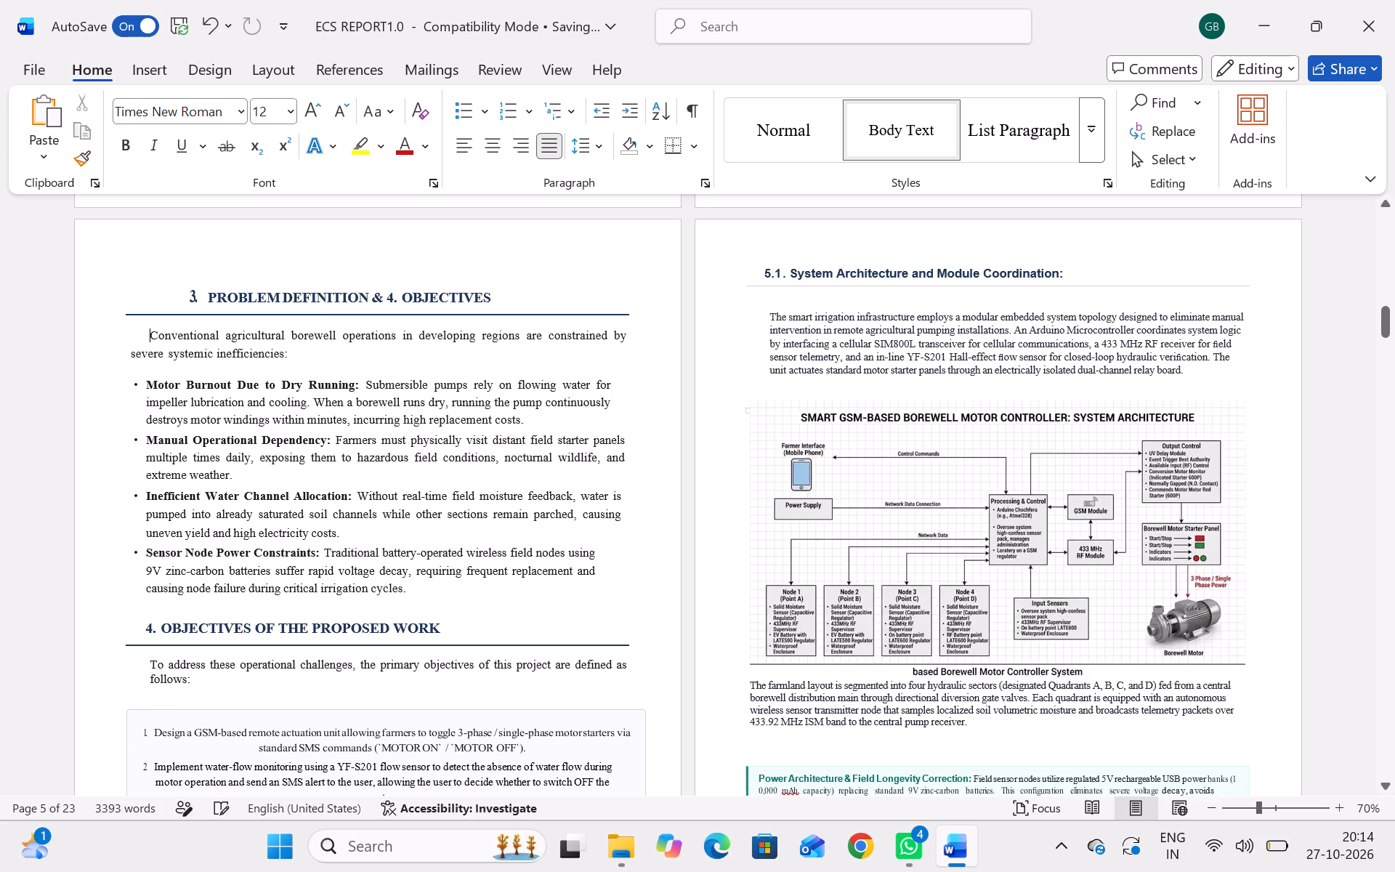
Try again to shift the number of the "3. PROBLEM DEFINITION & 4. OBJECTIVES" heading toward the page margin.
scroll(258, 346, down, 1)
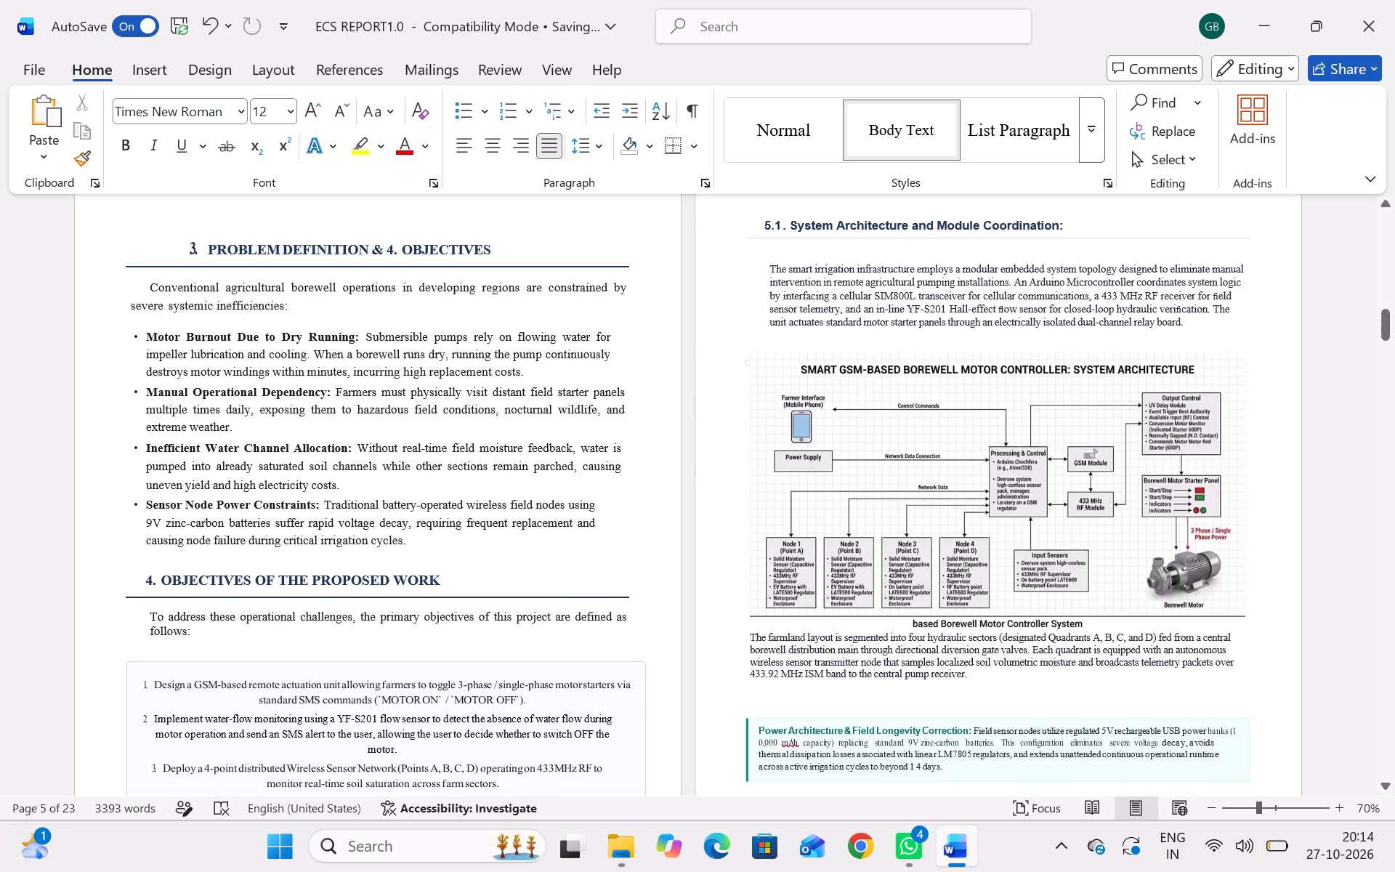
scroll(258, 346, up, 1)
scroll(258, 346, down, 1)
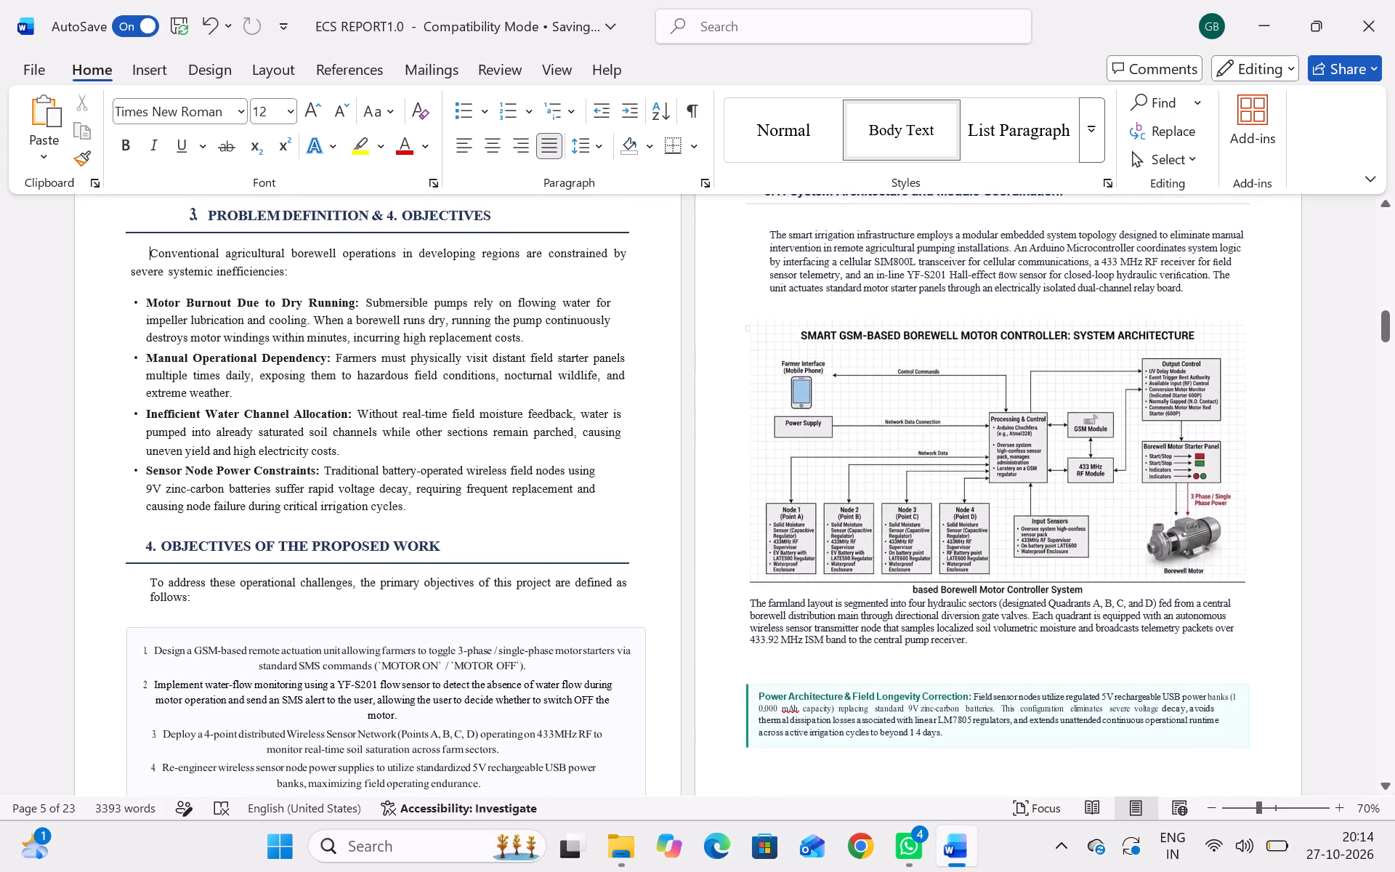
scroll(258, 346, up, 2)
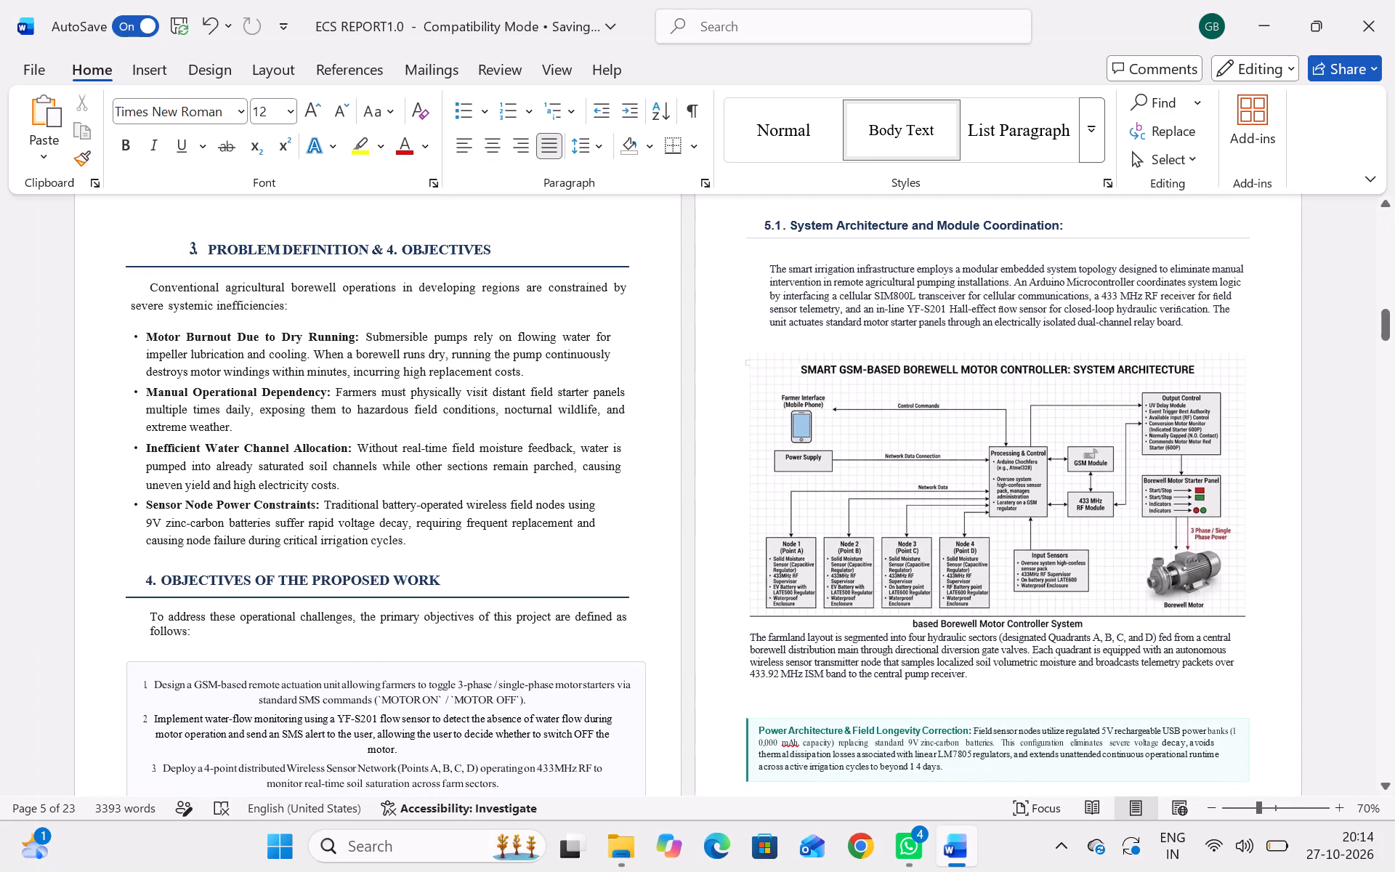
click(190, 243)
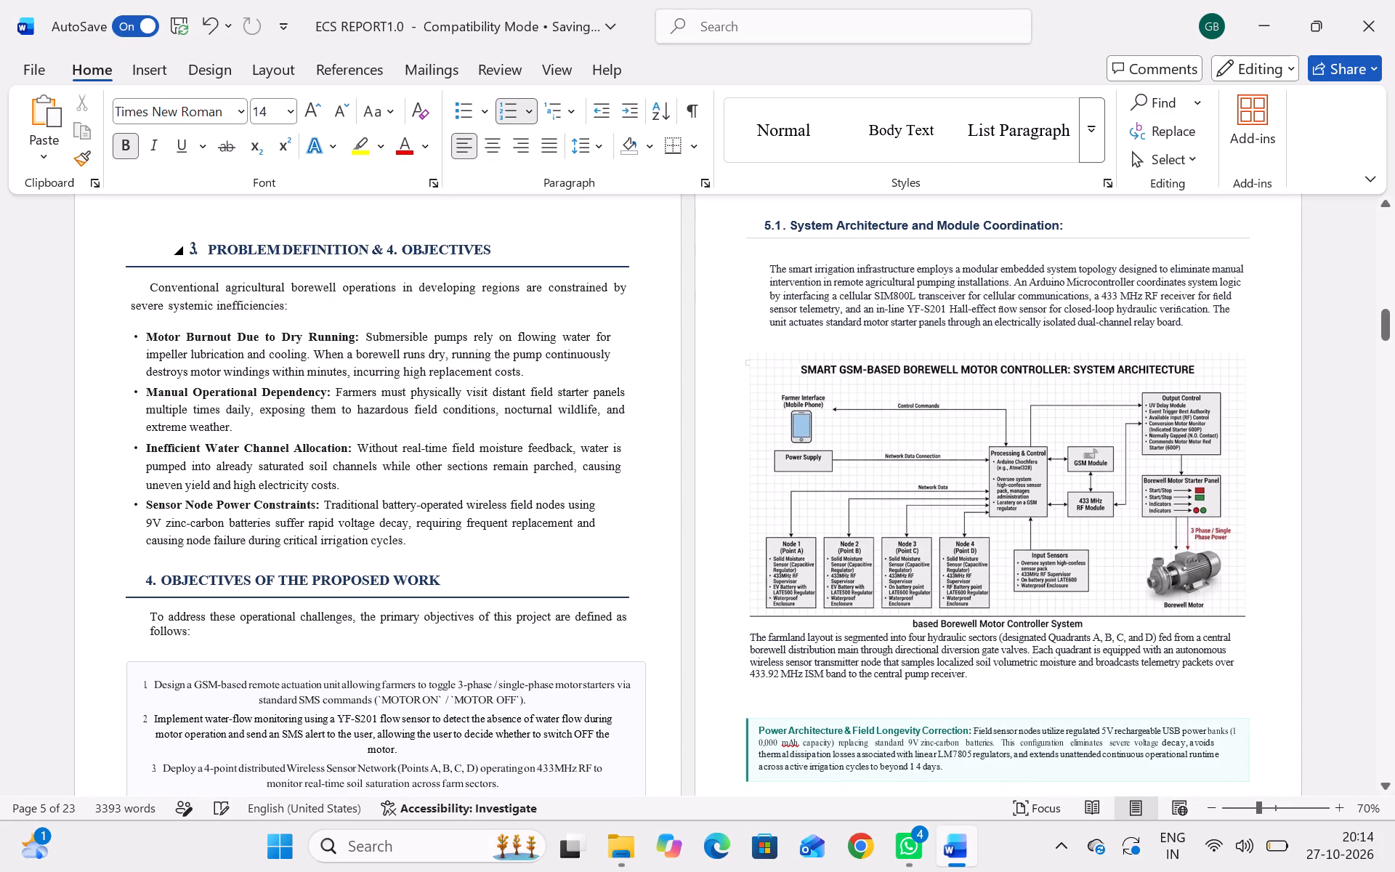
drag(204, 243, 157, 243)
Add an empty line above the "5.METHODOLOGY & SYSTEM ARCHITECTURE" heading so that it moves to the top of page 6.
scroll(157, 243, down, 3)
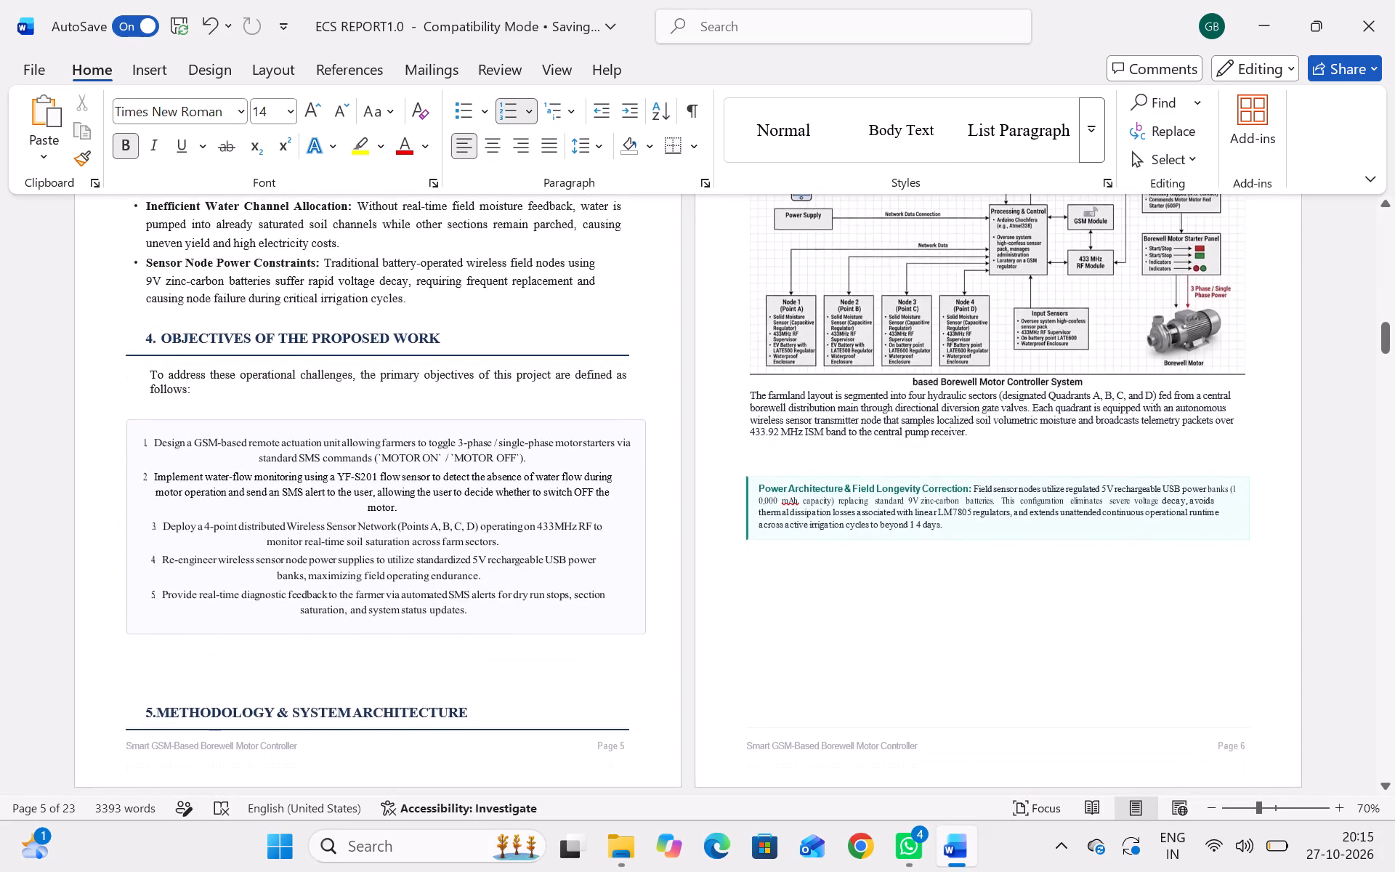
click(180, 685)
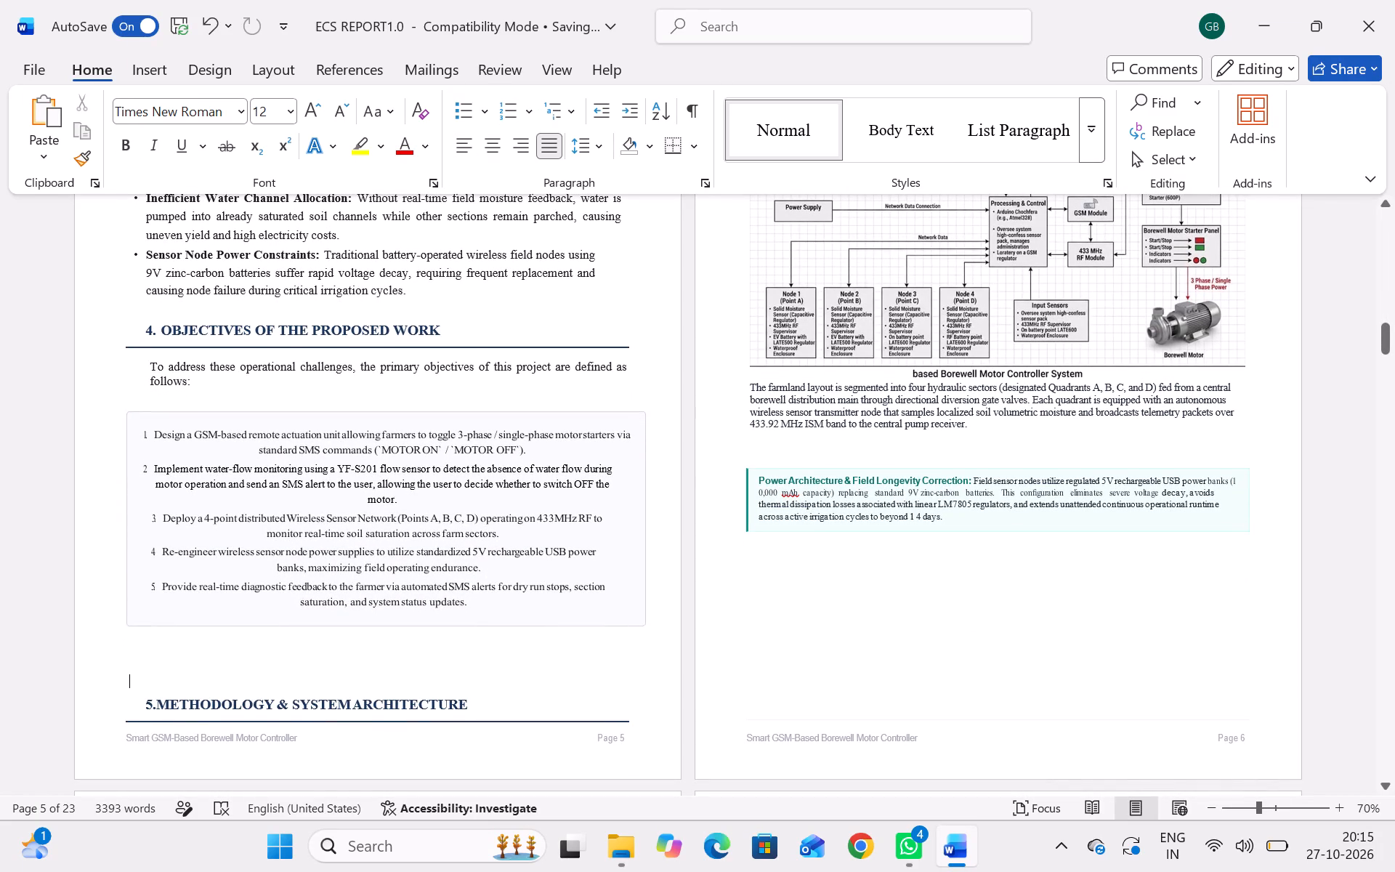
key(Return)
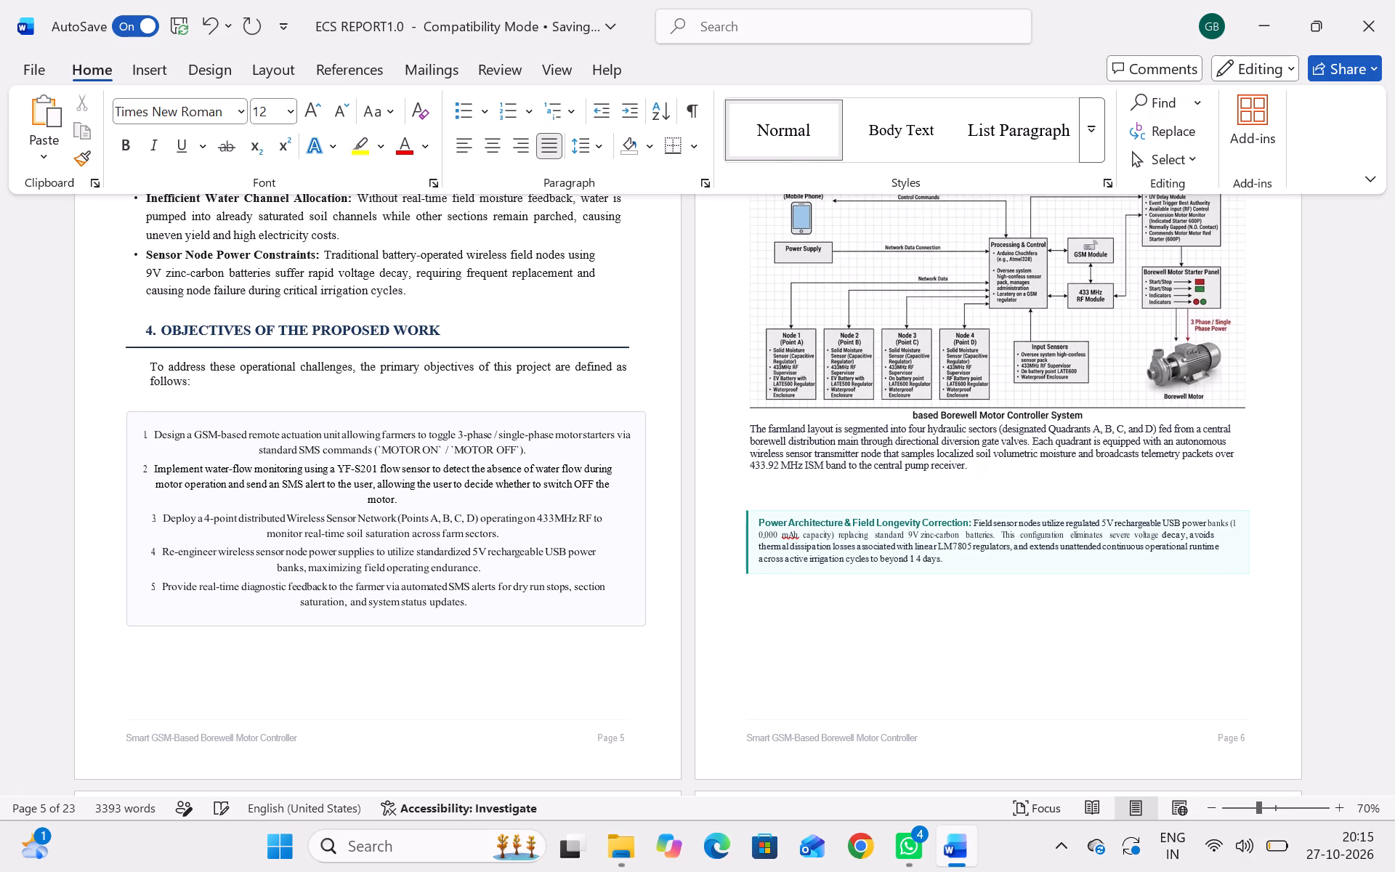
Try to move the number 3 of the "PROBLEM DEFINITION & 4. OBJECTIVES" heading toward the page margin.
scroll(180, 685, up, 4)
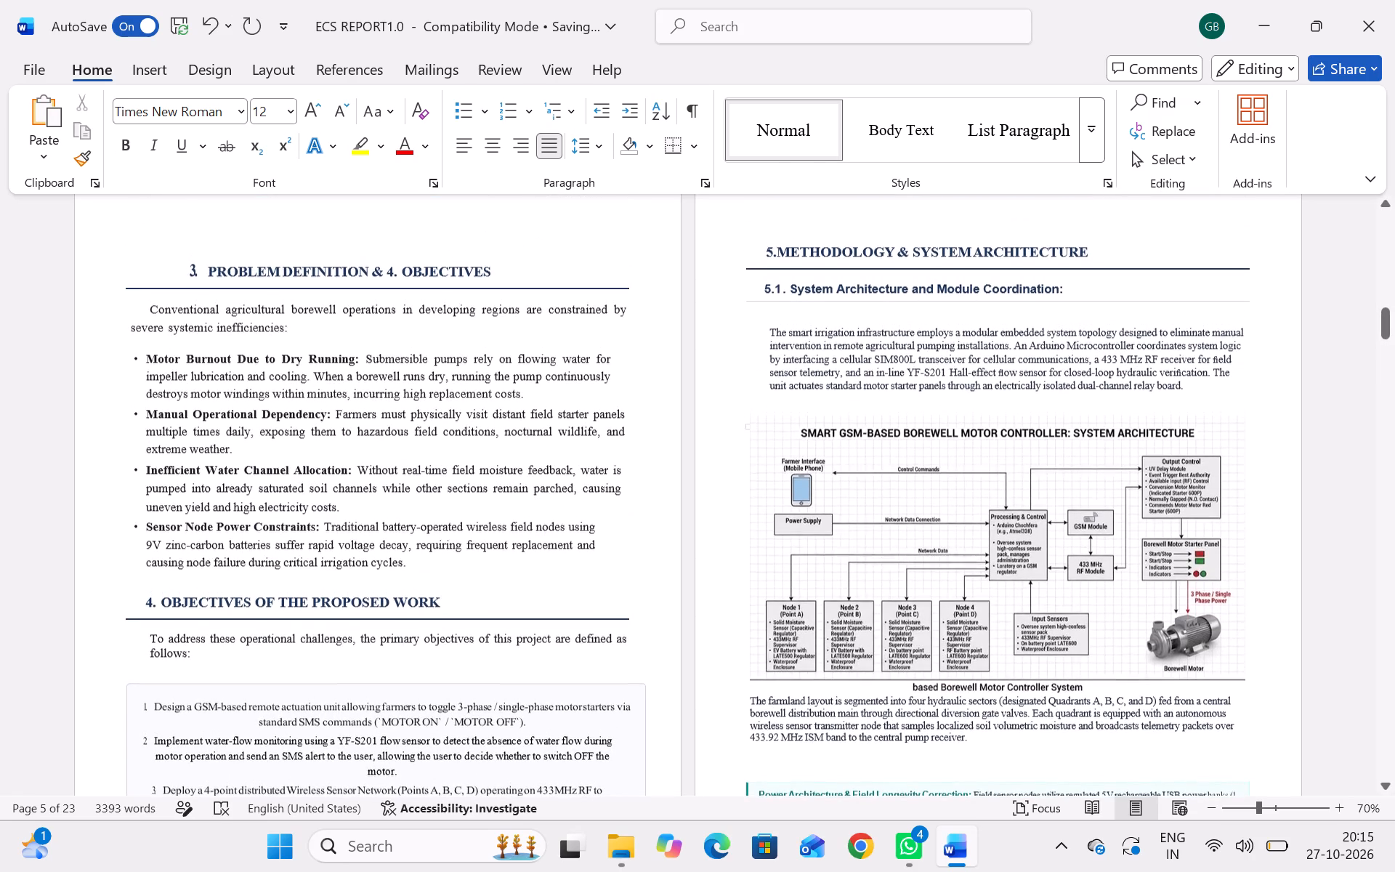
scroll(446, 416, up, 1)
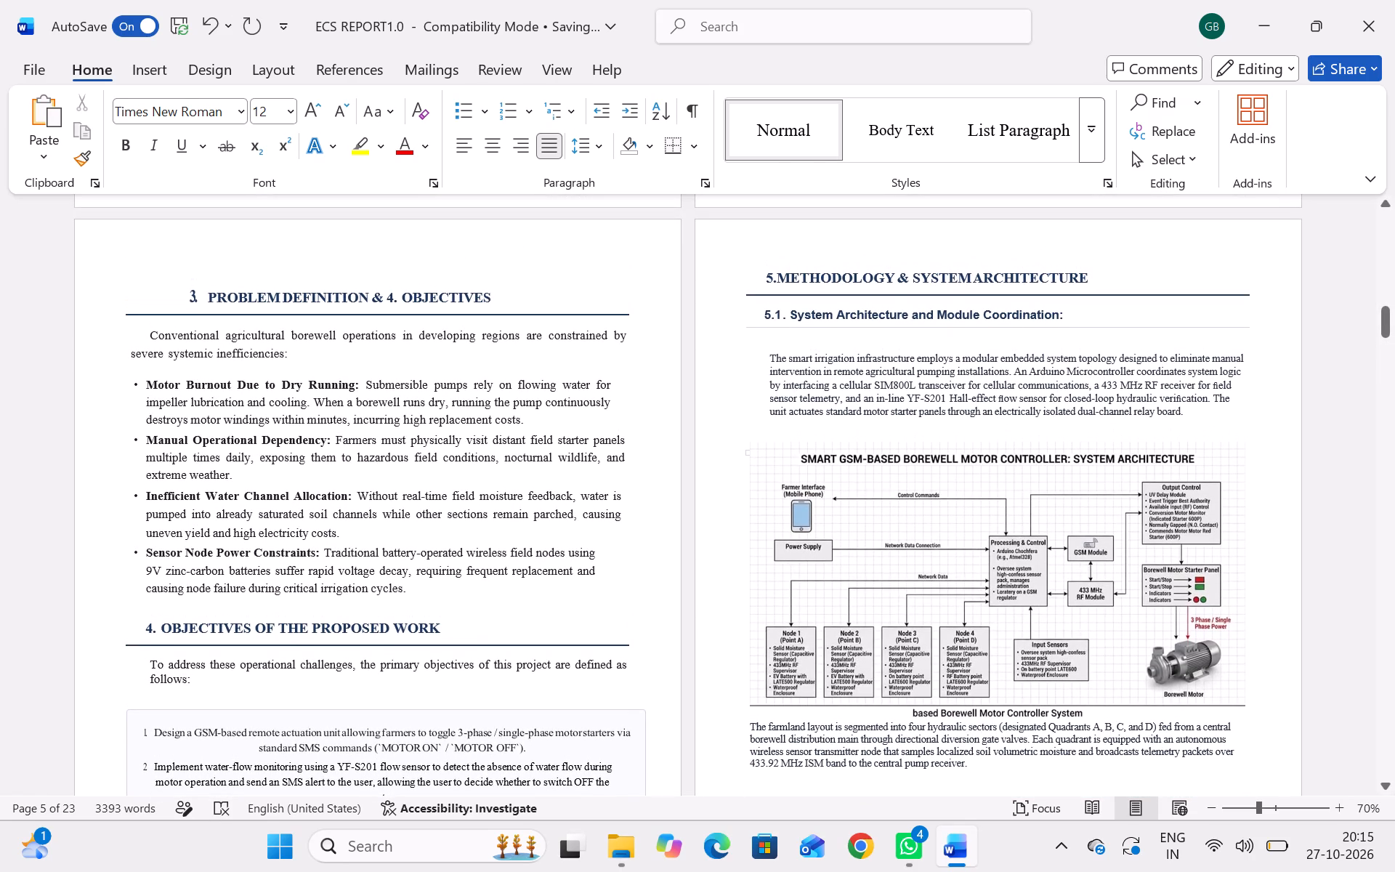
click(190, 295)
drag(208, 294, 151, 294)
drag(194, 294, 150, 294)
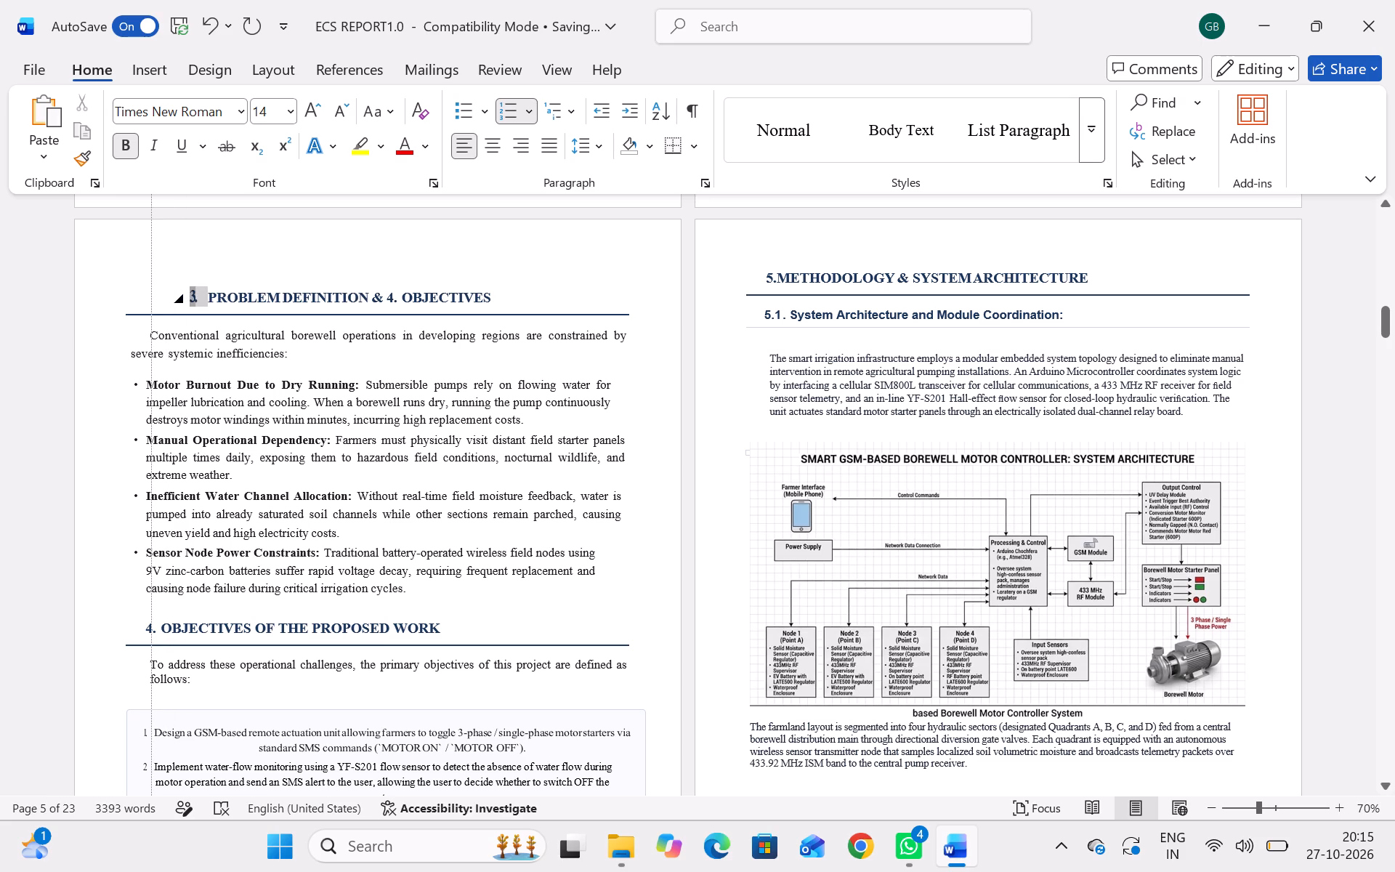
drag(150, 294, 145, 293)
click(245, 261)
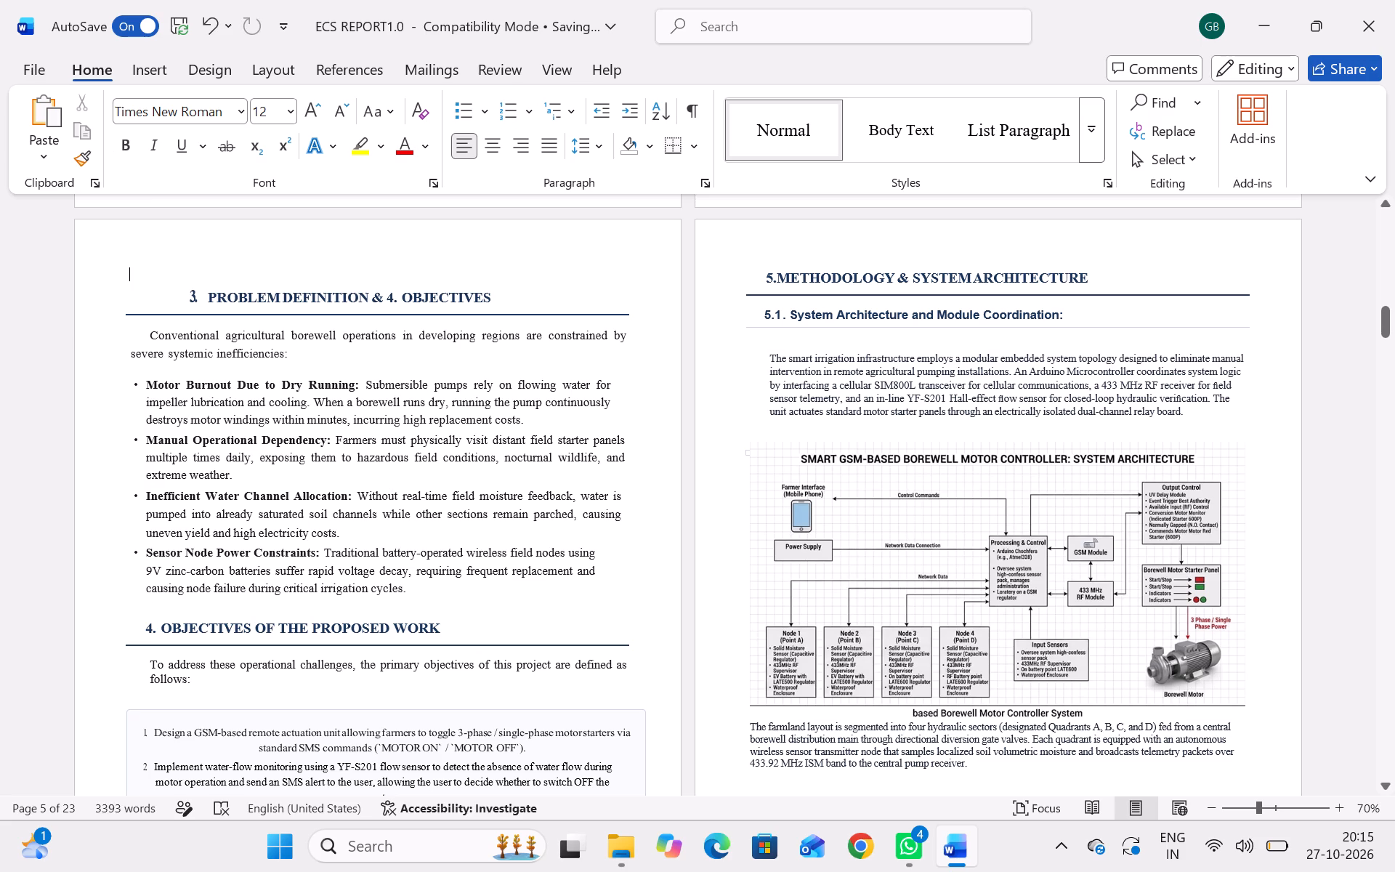
Remove "& 4. OBJECTIVES" from the main heading on page 5, leaving "3. PROBLEM DEFINITION".
click(490, 296)
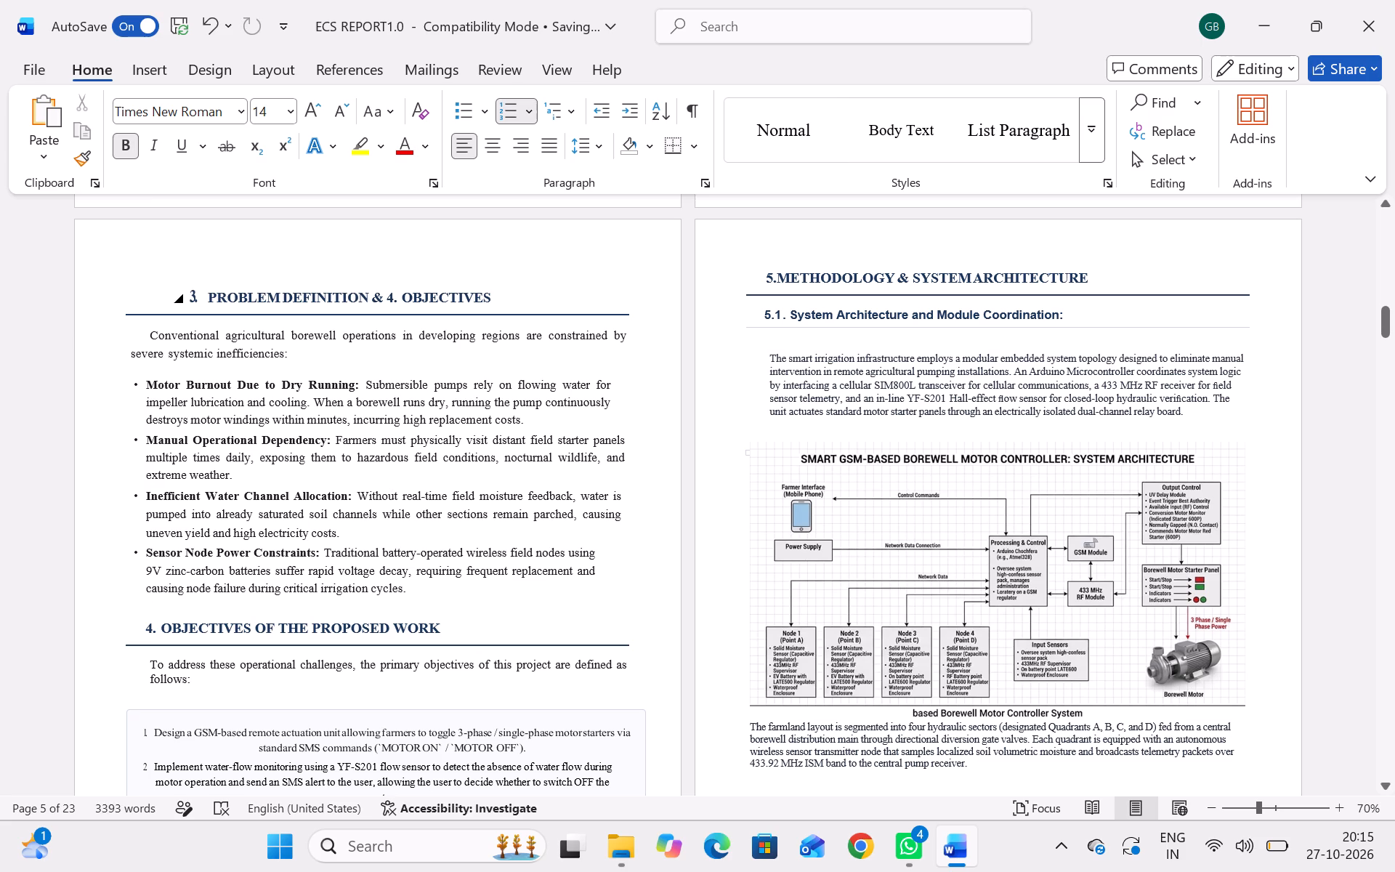
key(BackSpace)
key(BackSpace)
key(BackSpace)
key(BackSpace)
key(BackSpace)
key(BackSpace)
key(BackSpace)
key(BackSpace)
key(BackSpace)
key(BackSpace)
key(BackSpace)
key(BackSpace)
key(BackSpace)
key(BackSpace)
key(BackSpace)
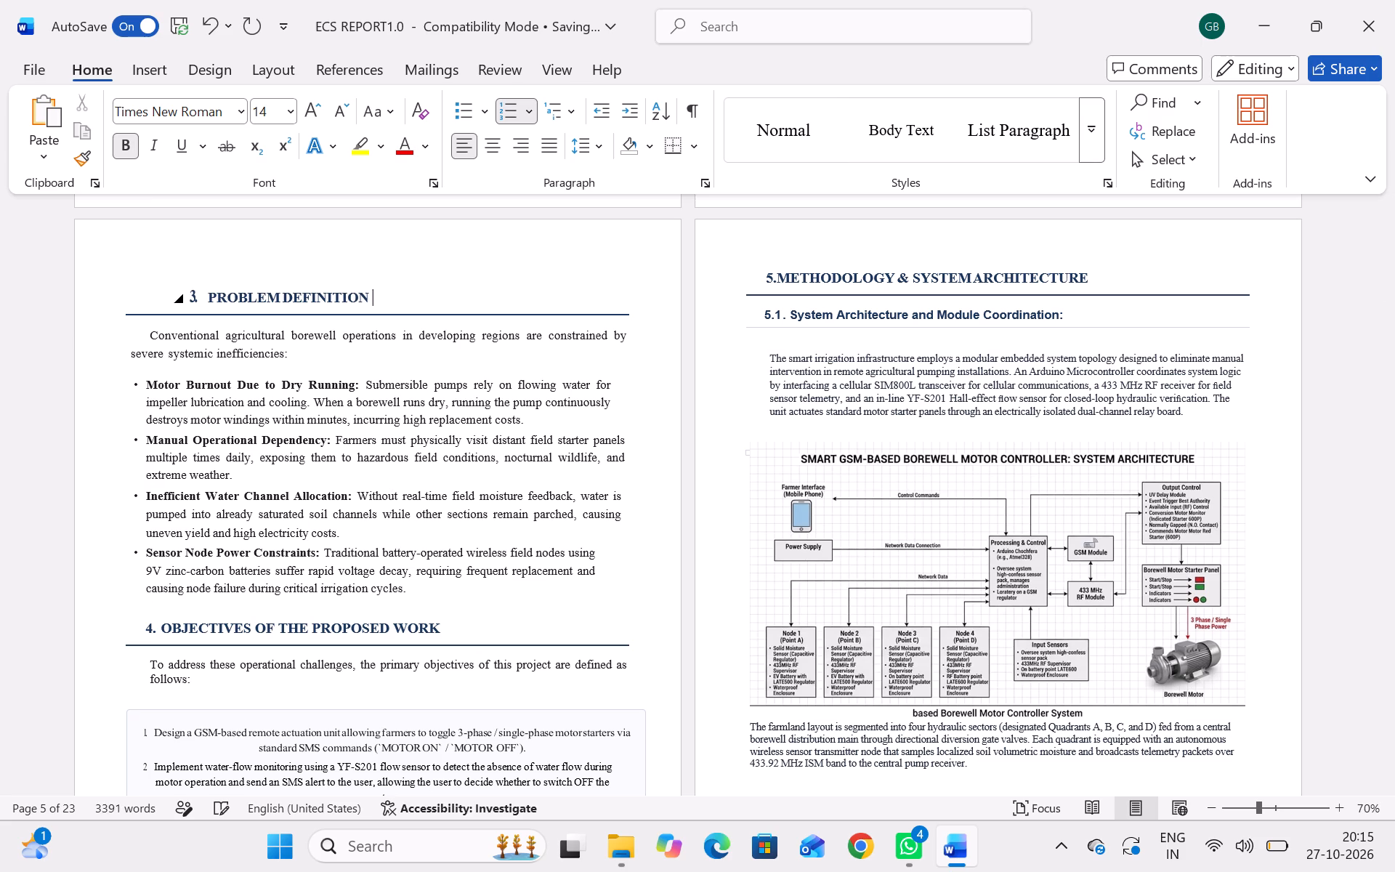
Examine the layout of the section headings on pages 5 and 6.
scroll(490, 296, down, 1)
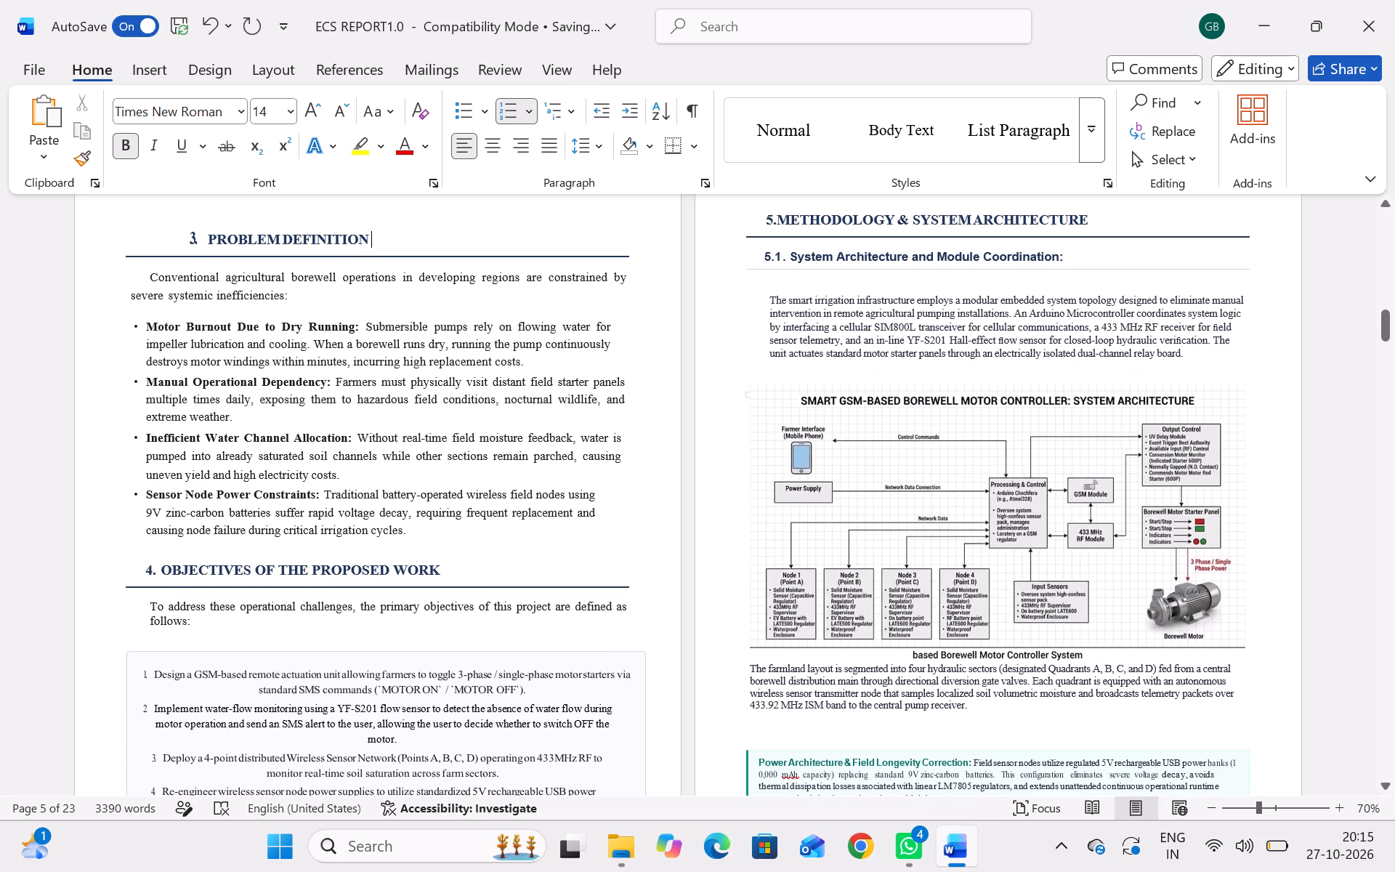
scroll(490, 296, down, 1)
scroll(490, 296, up, 1)
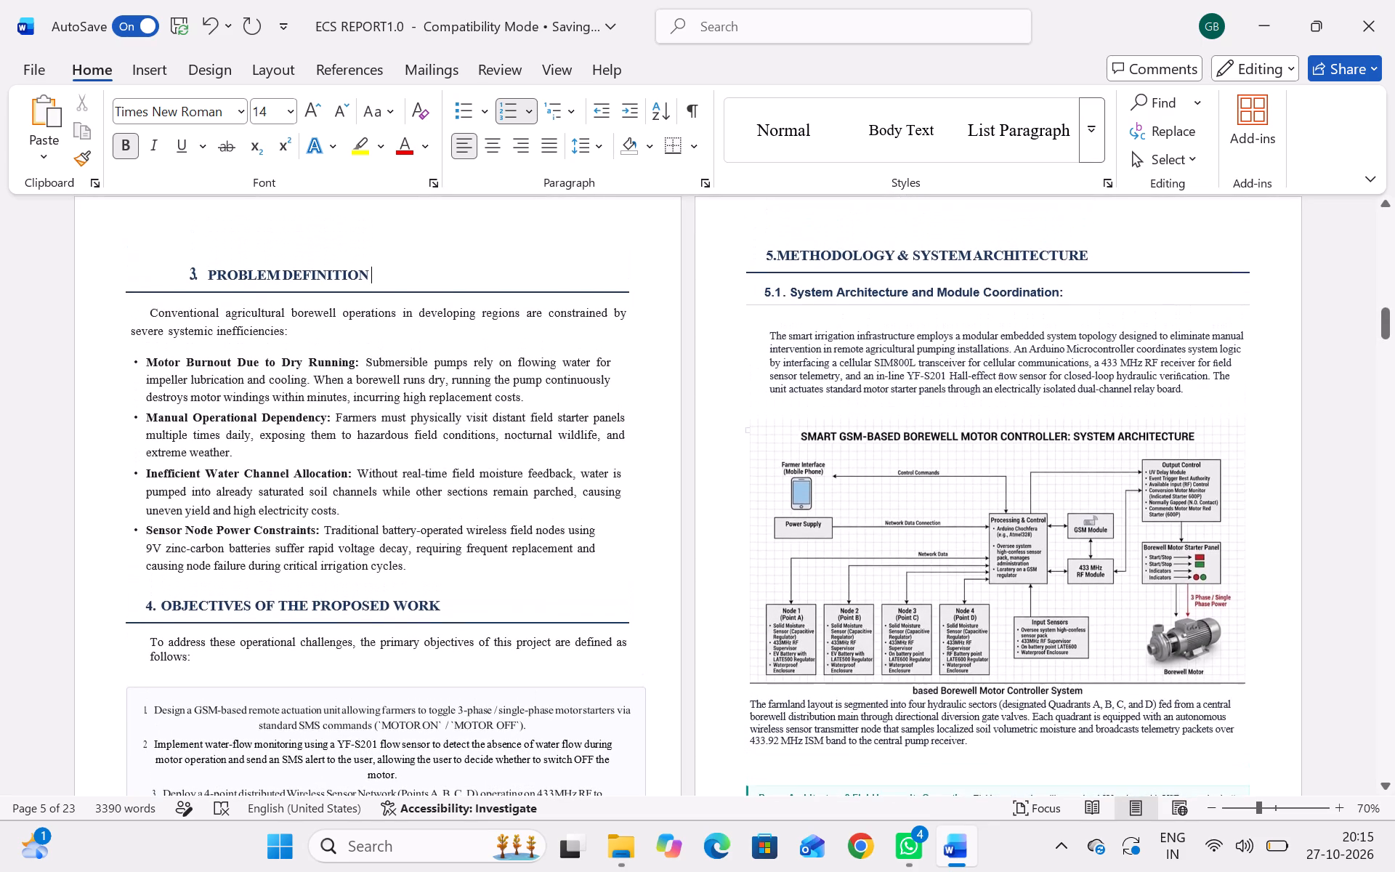
scroll(490, 296, left, 1)
scroll(490, 296, down, 1)
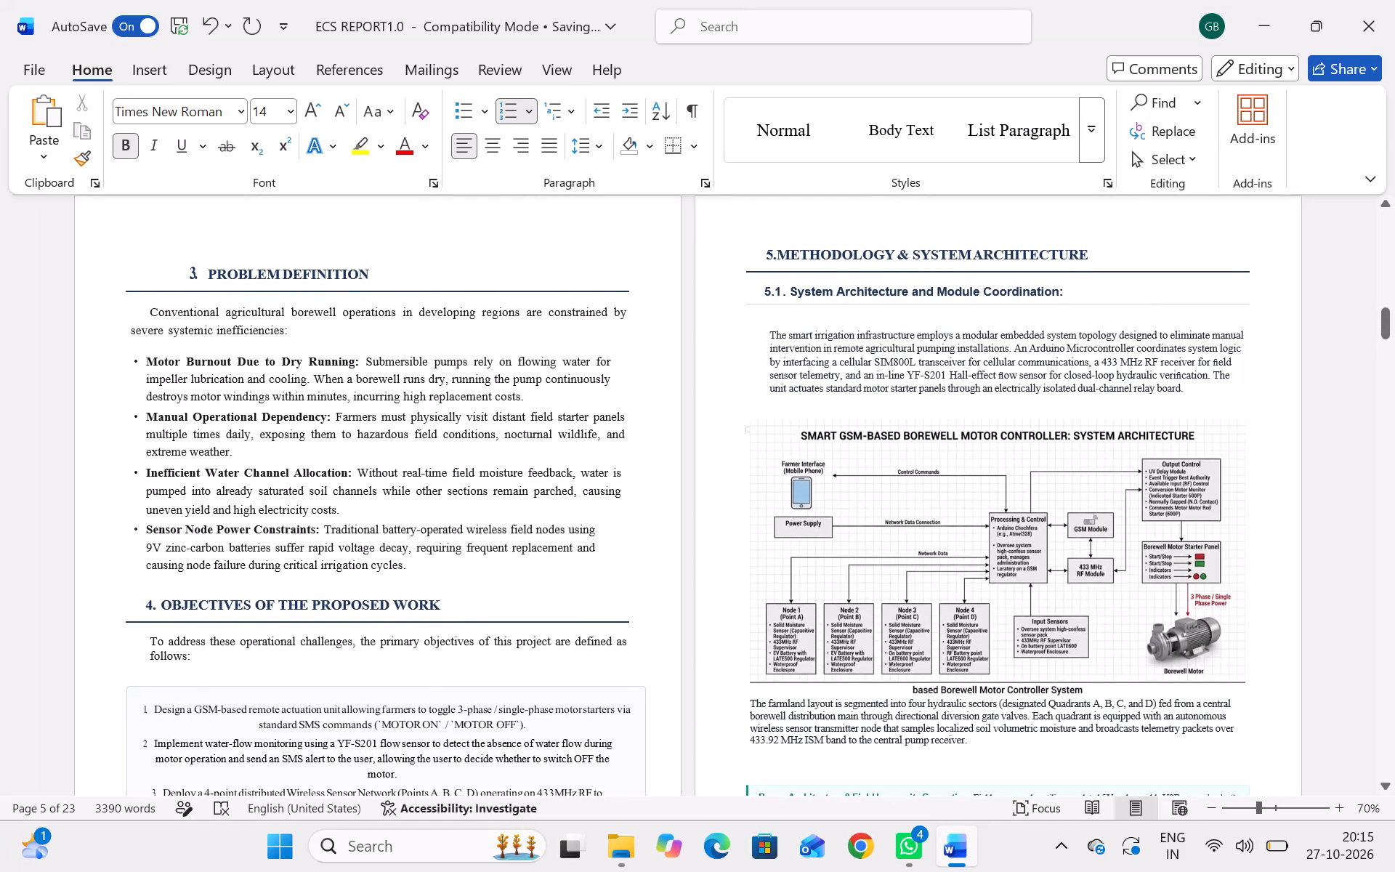
scroll(317, 603, down, 1)
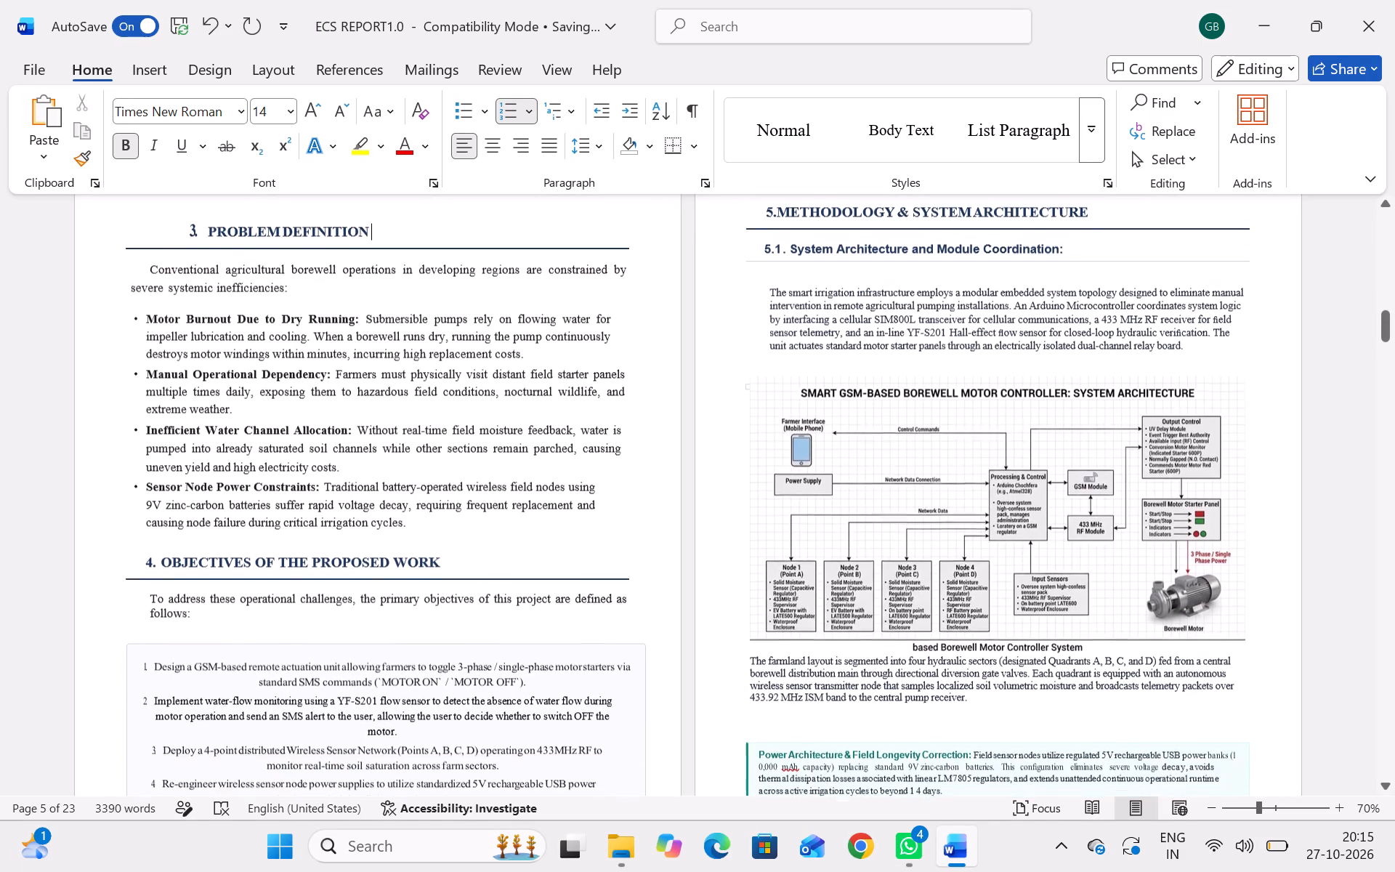
scroll(317, 603, down, 1)
scroll(317, 603, up, 3)
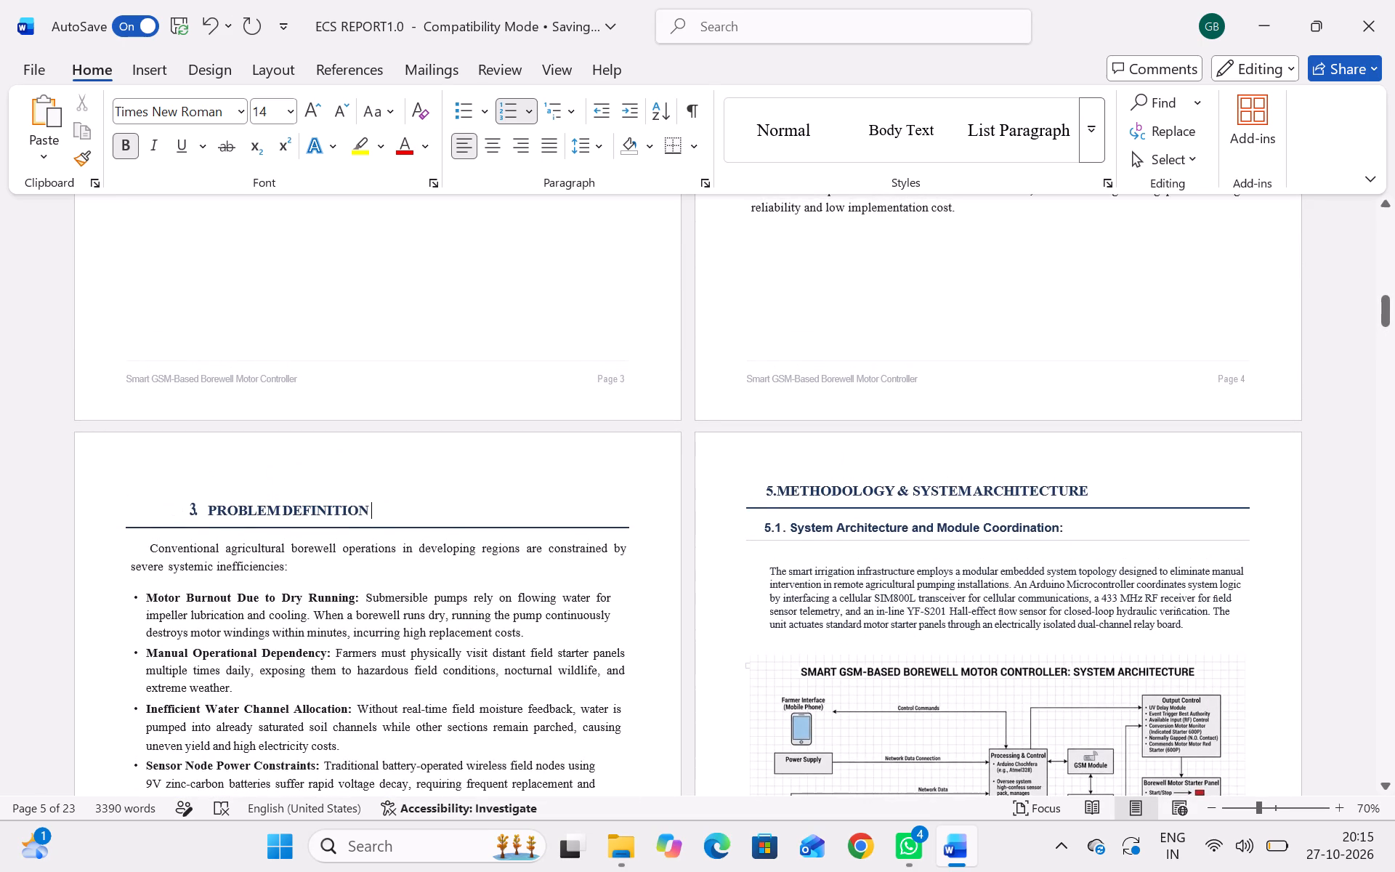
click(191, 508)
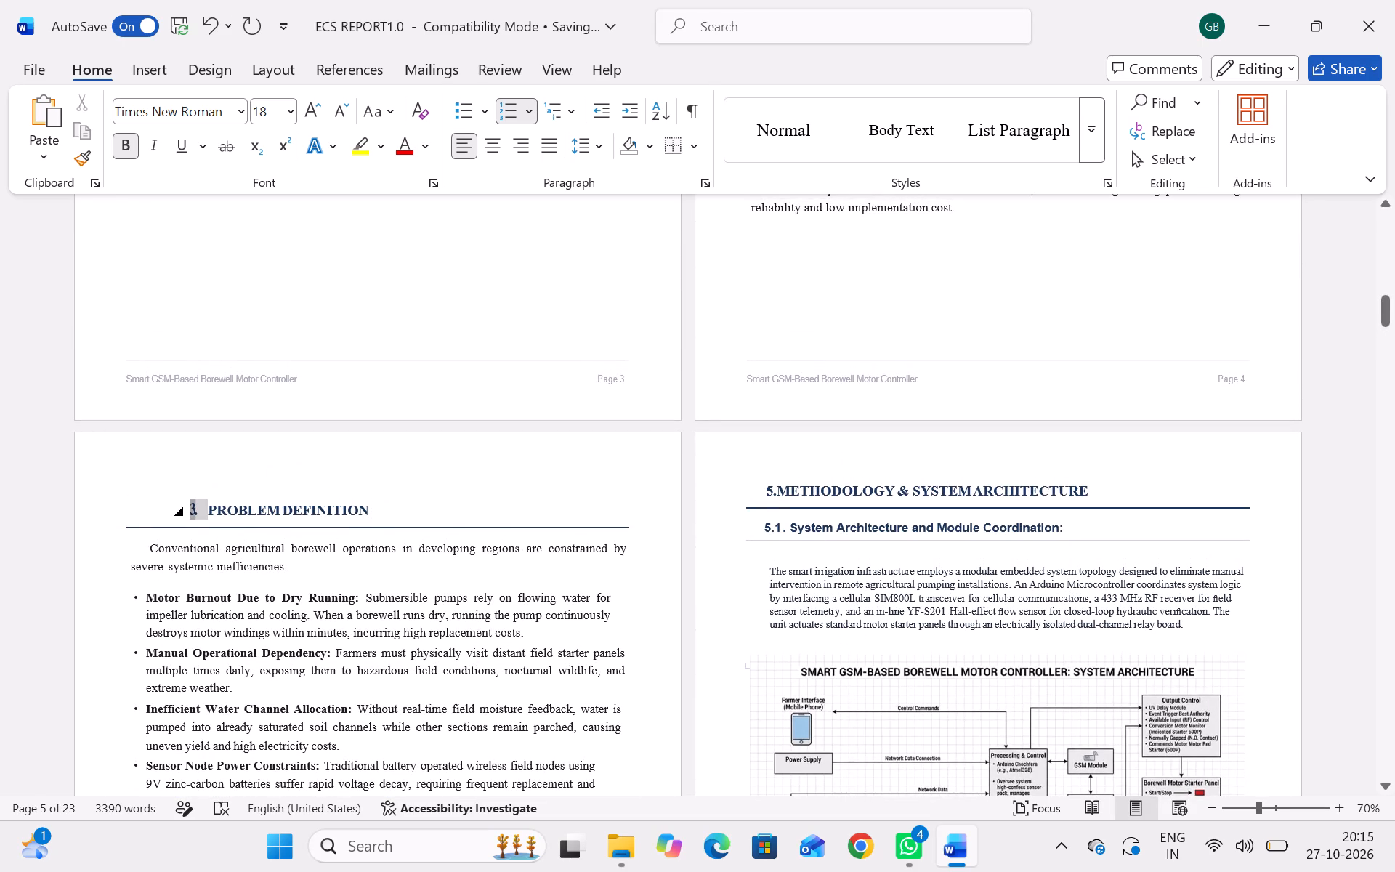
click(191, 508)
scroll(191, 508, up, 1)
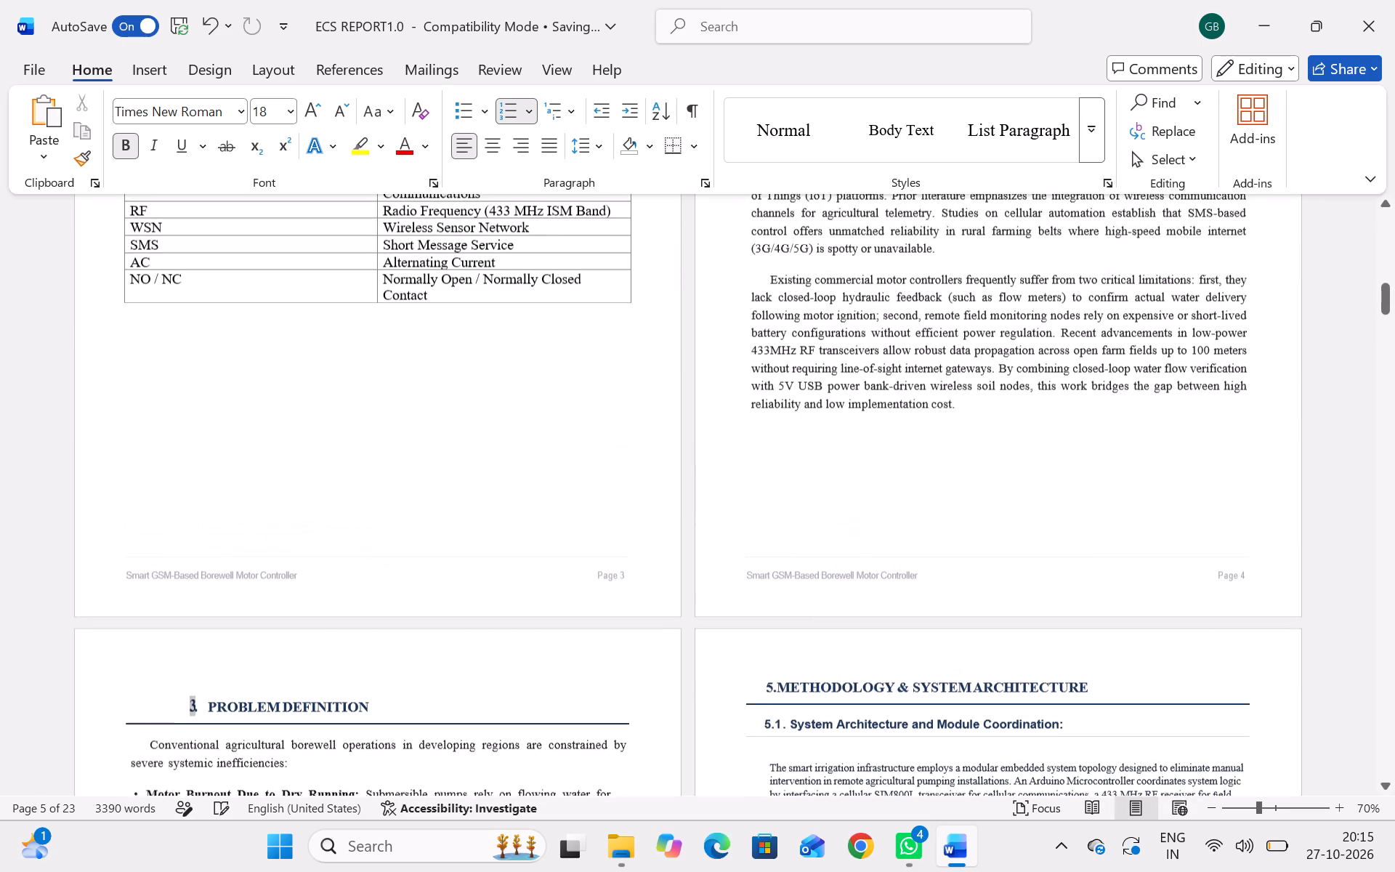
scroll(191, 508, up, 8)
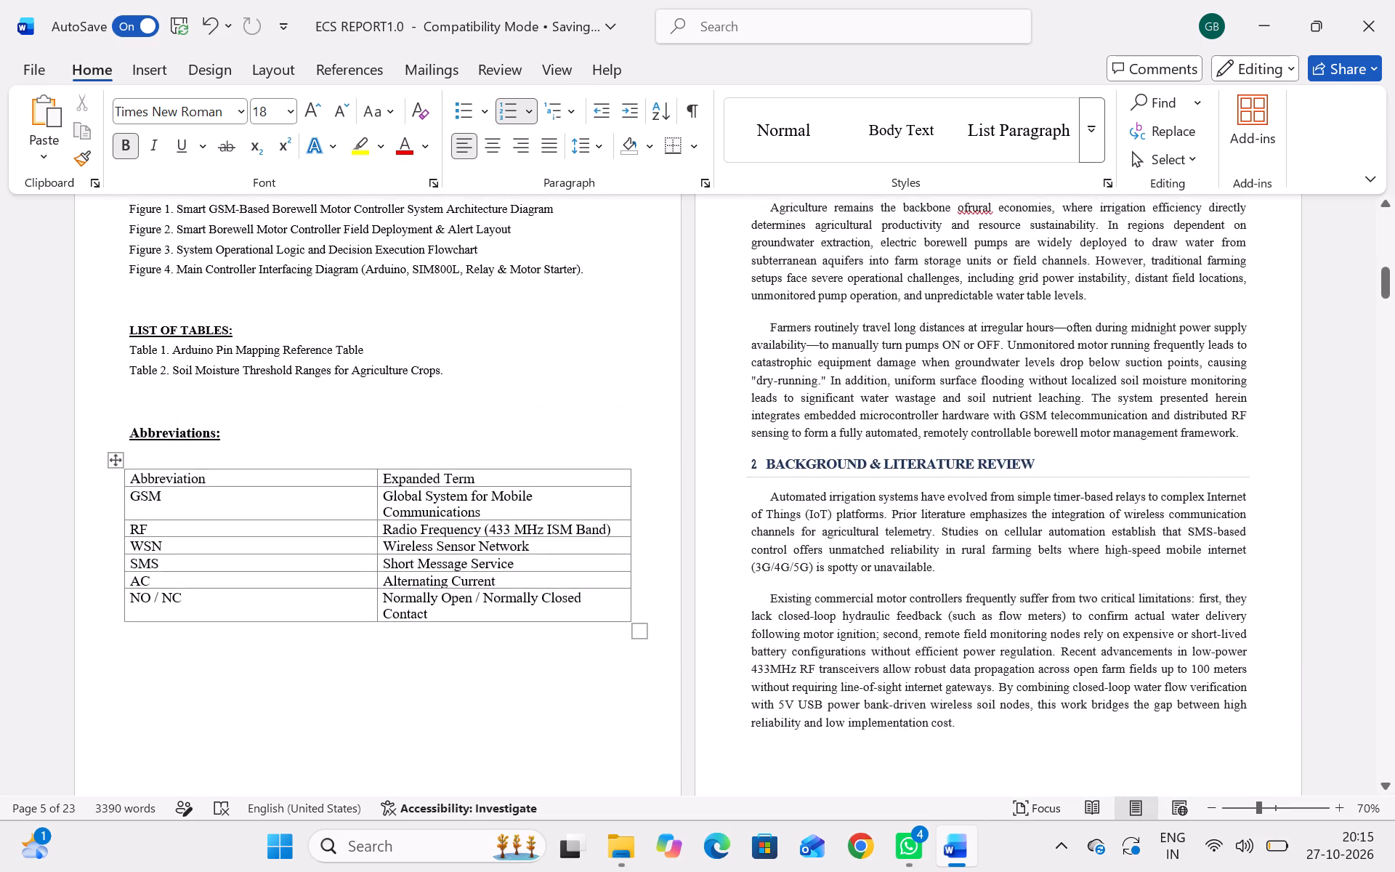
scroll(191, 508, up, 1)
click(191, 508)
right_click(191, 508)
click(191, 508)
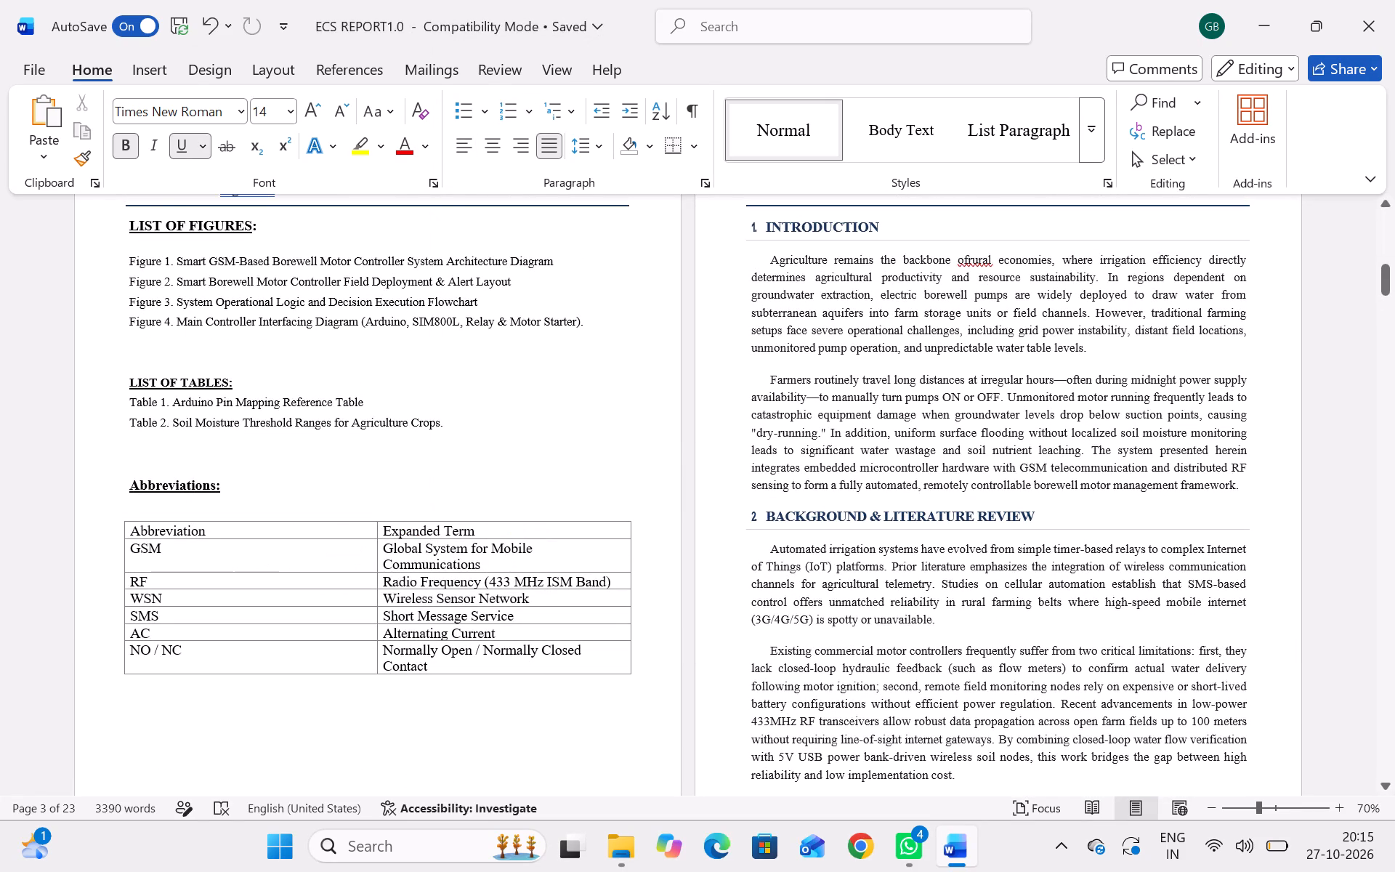
Remove the extra spaces around the second "&" in the page 3 heading so it reads "List of Tables & Abbreviations".
scroll(545, 369, up, 4)
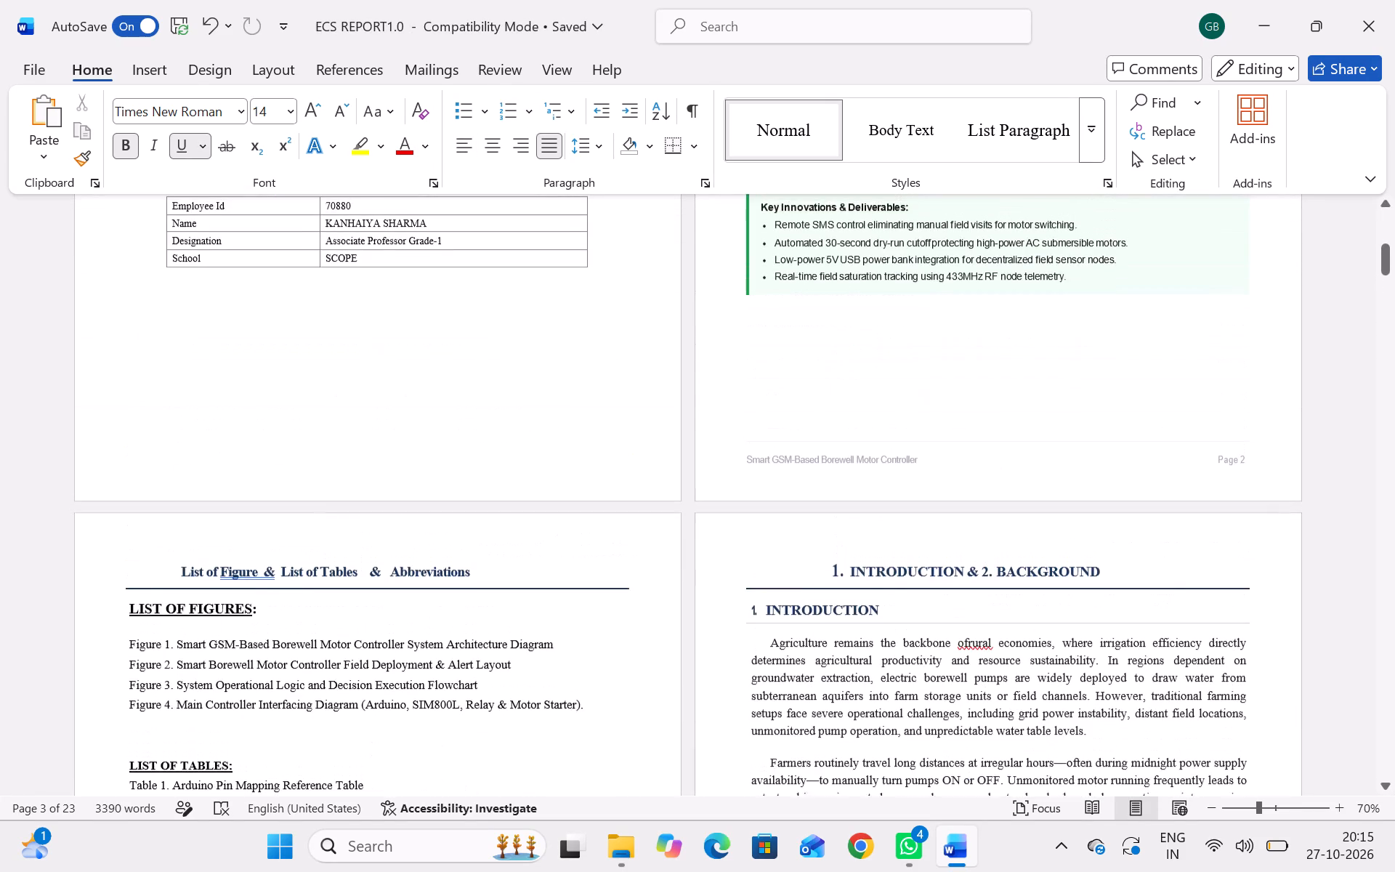
click(372, 575)
key(BackSpace)
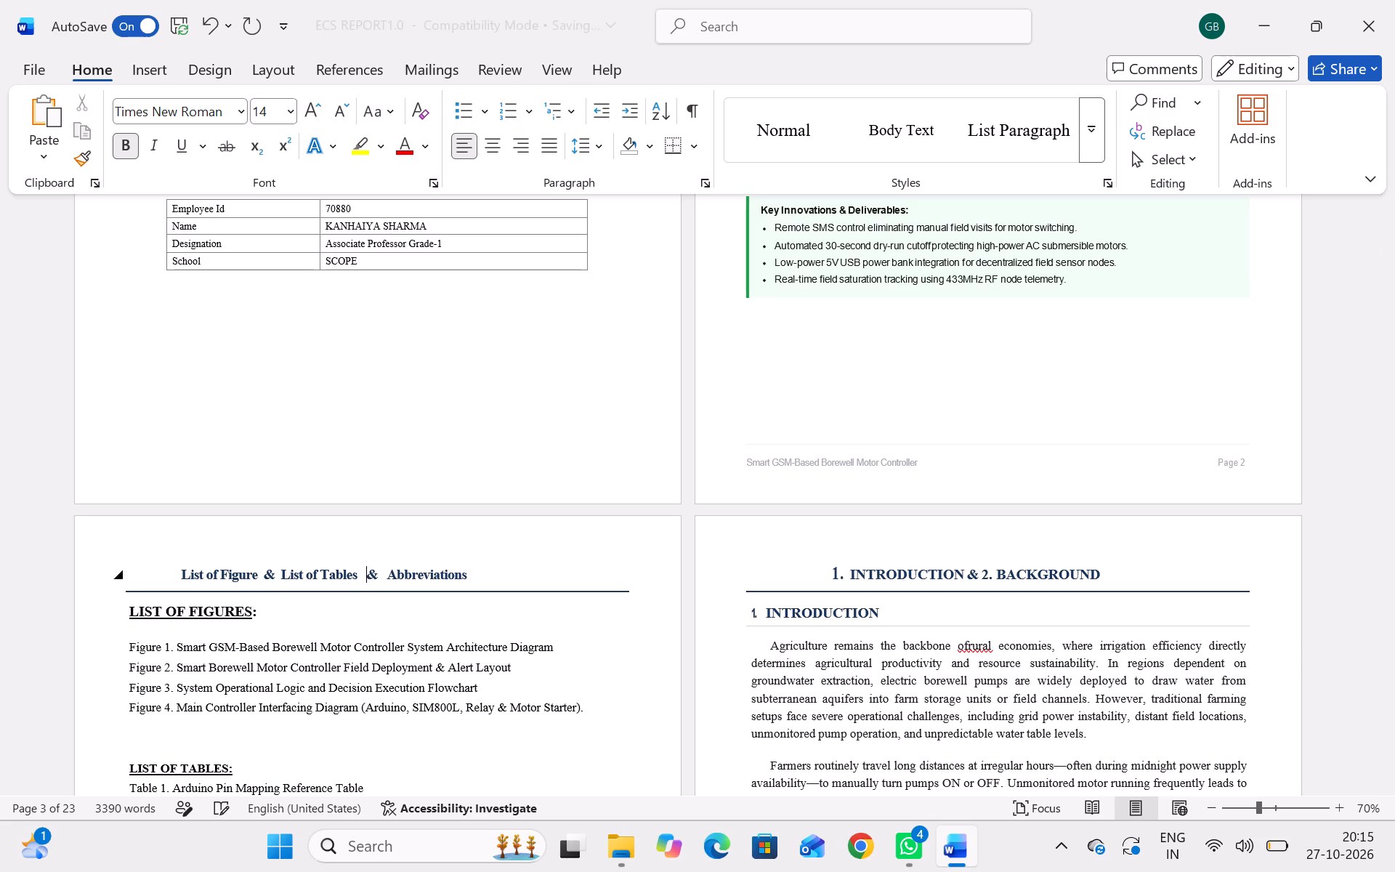
click(386, 575)
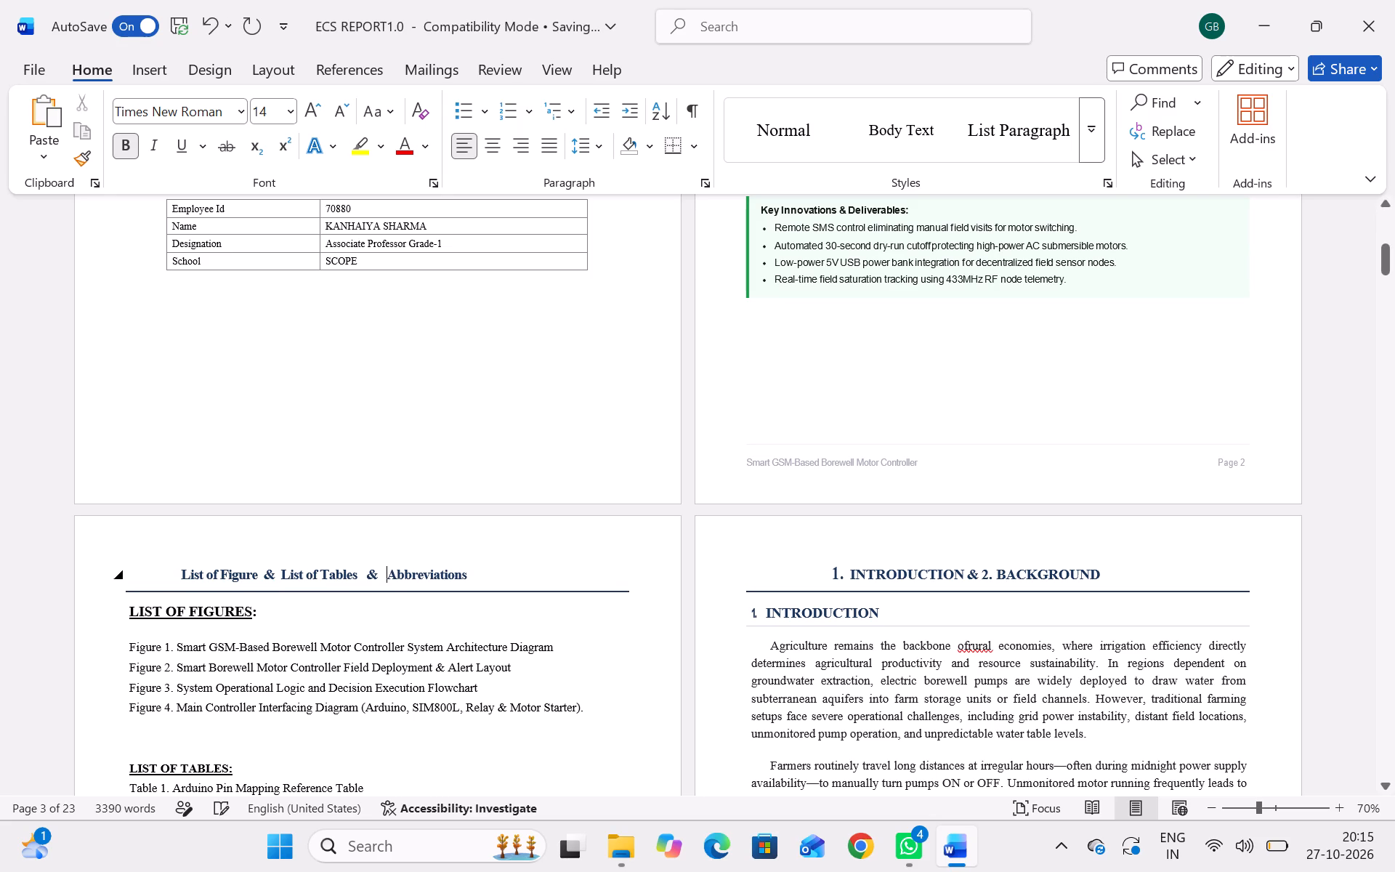
key(BackSpace)
click(362, 577)
key(Right)
key(BackSpace)
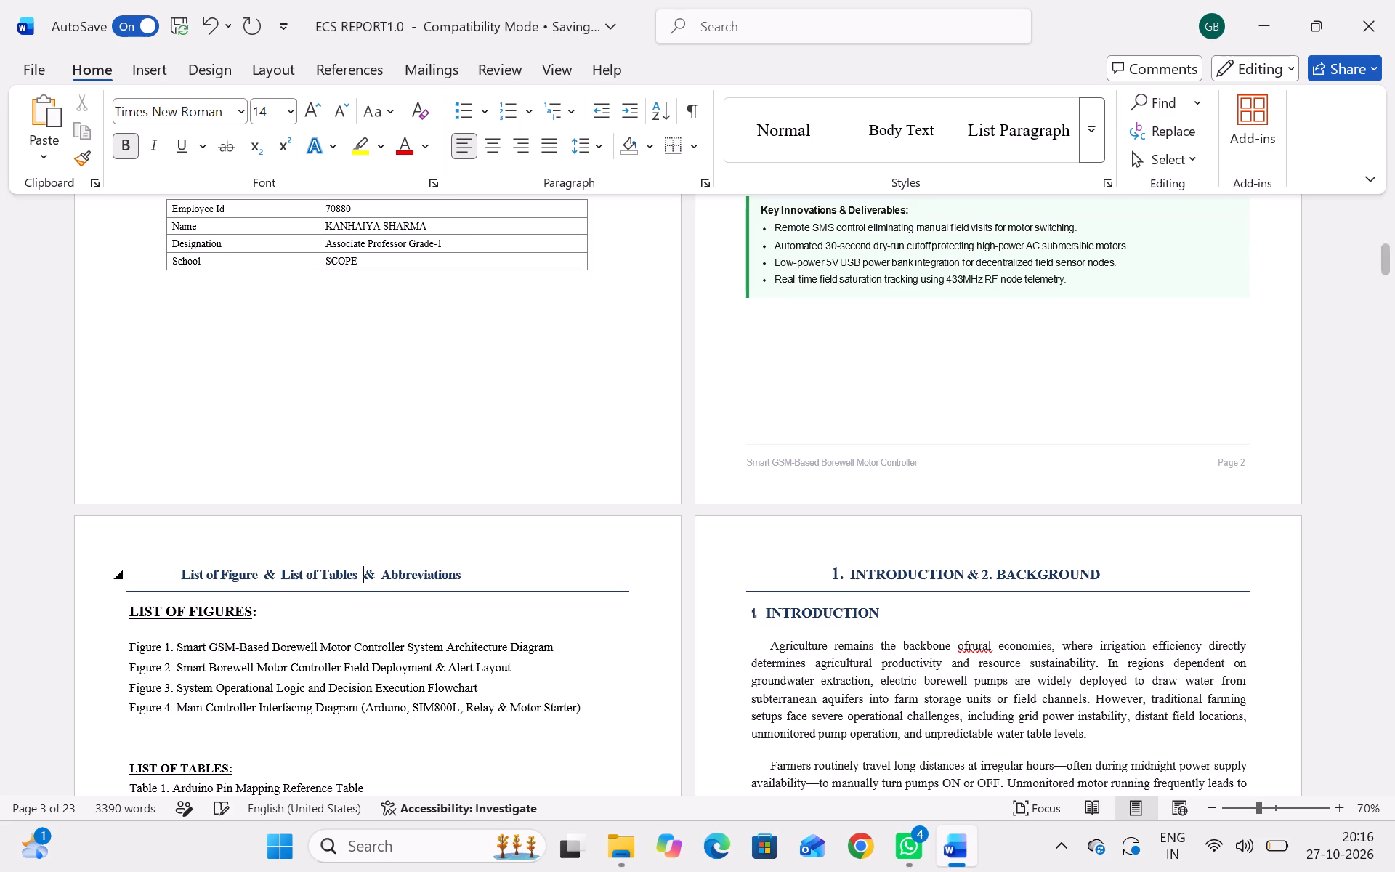
key(BackSpace)
key(Right)
key(Right)
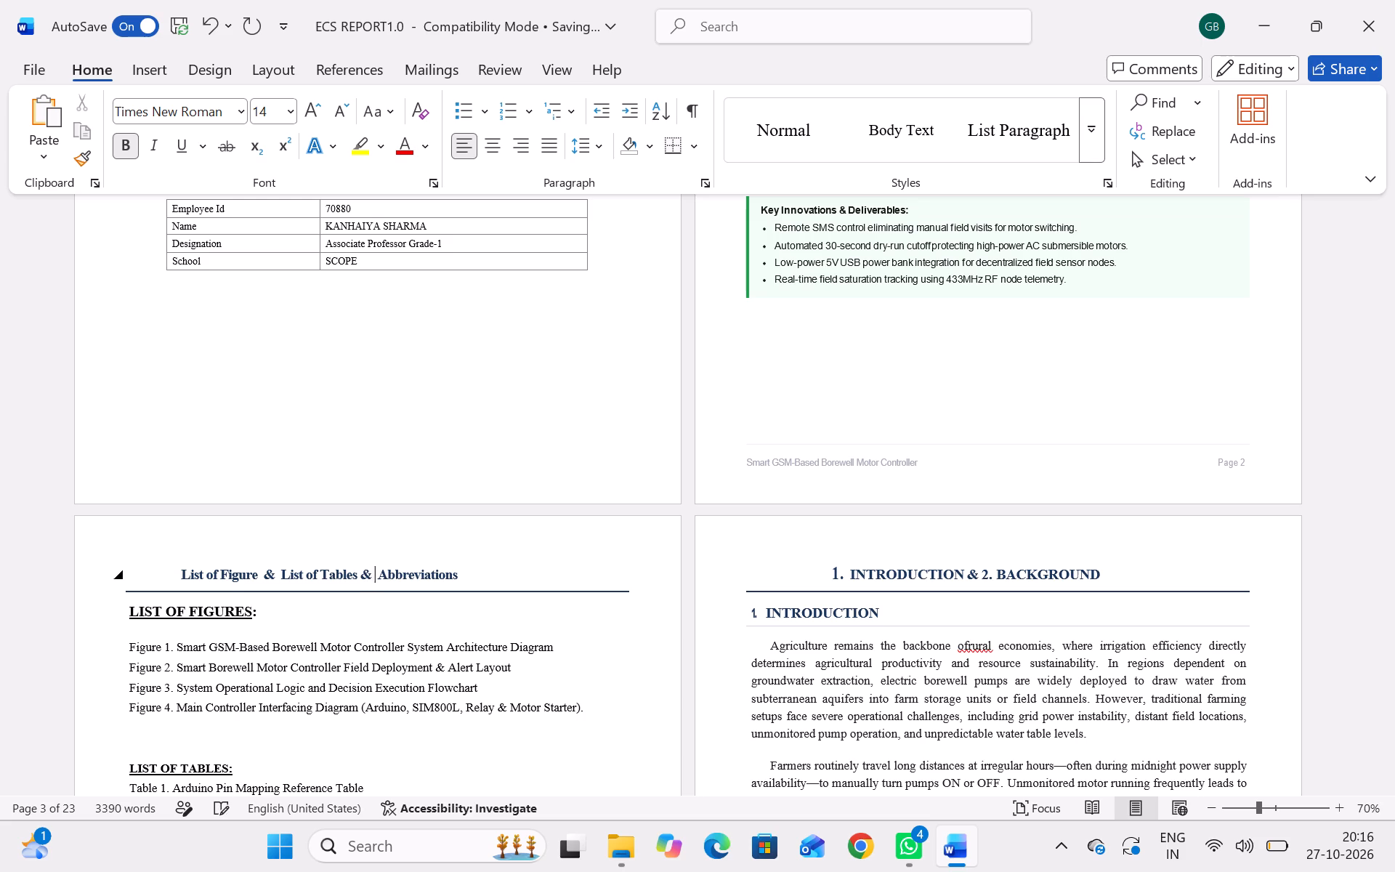
key(Right)
key(BackSpace)
key(BackSpace)
key(space)
Examine the headings and layout of pages 1 to 4, from the cover page to the introduction.
scroll(307, 527, down, 1)
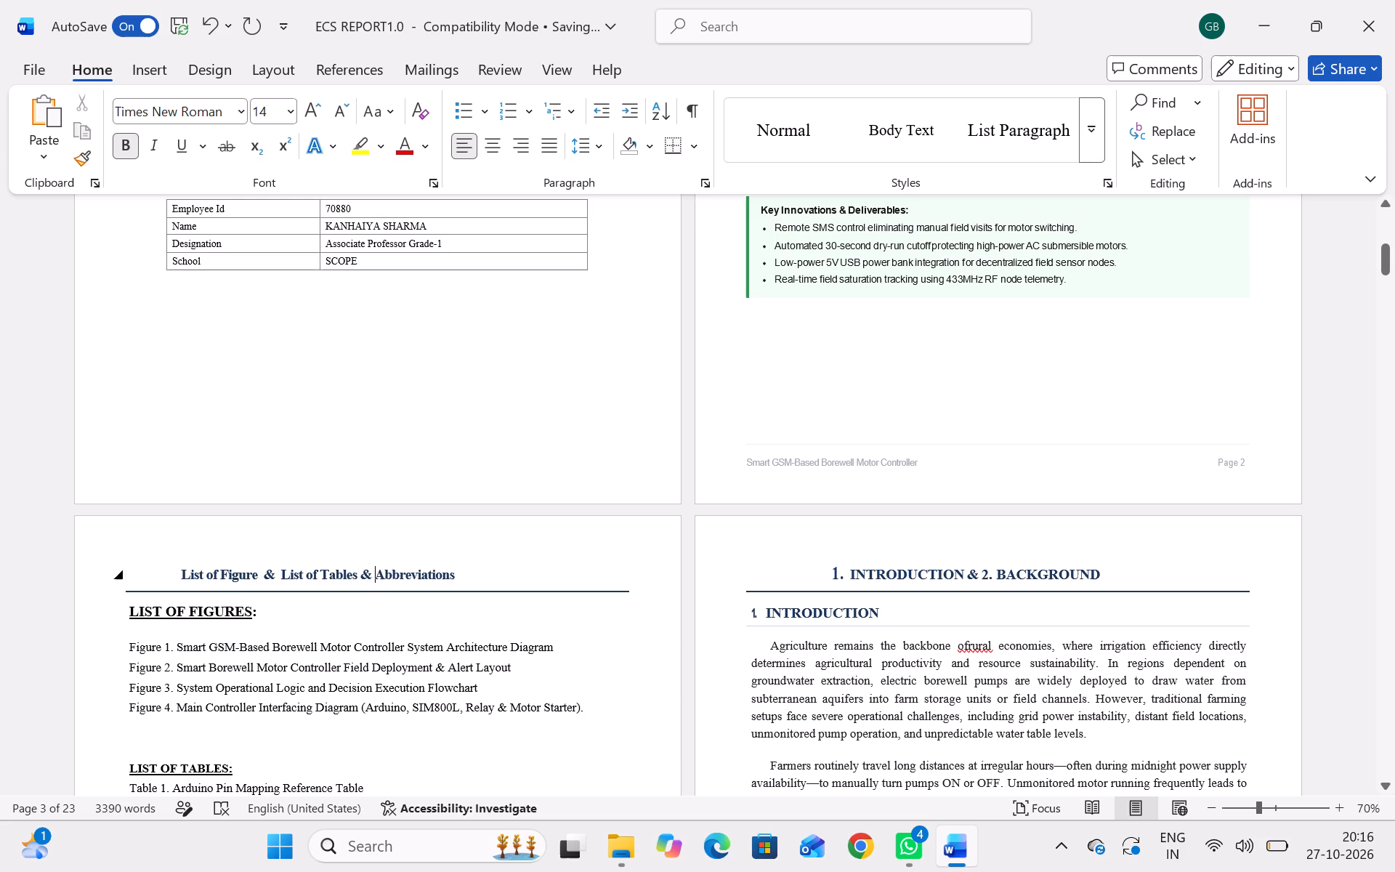
click(179, 573)
scroll(179, 573, up, 2)
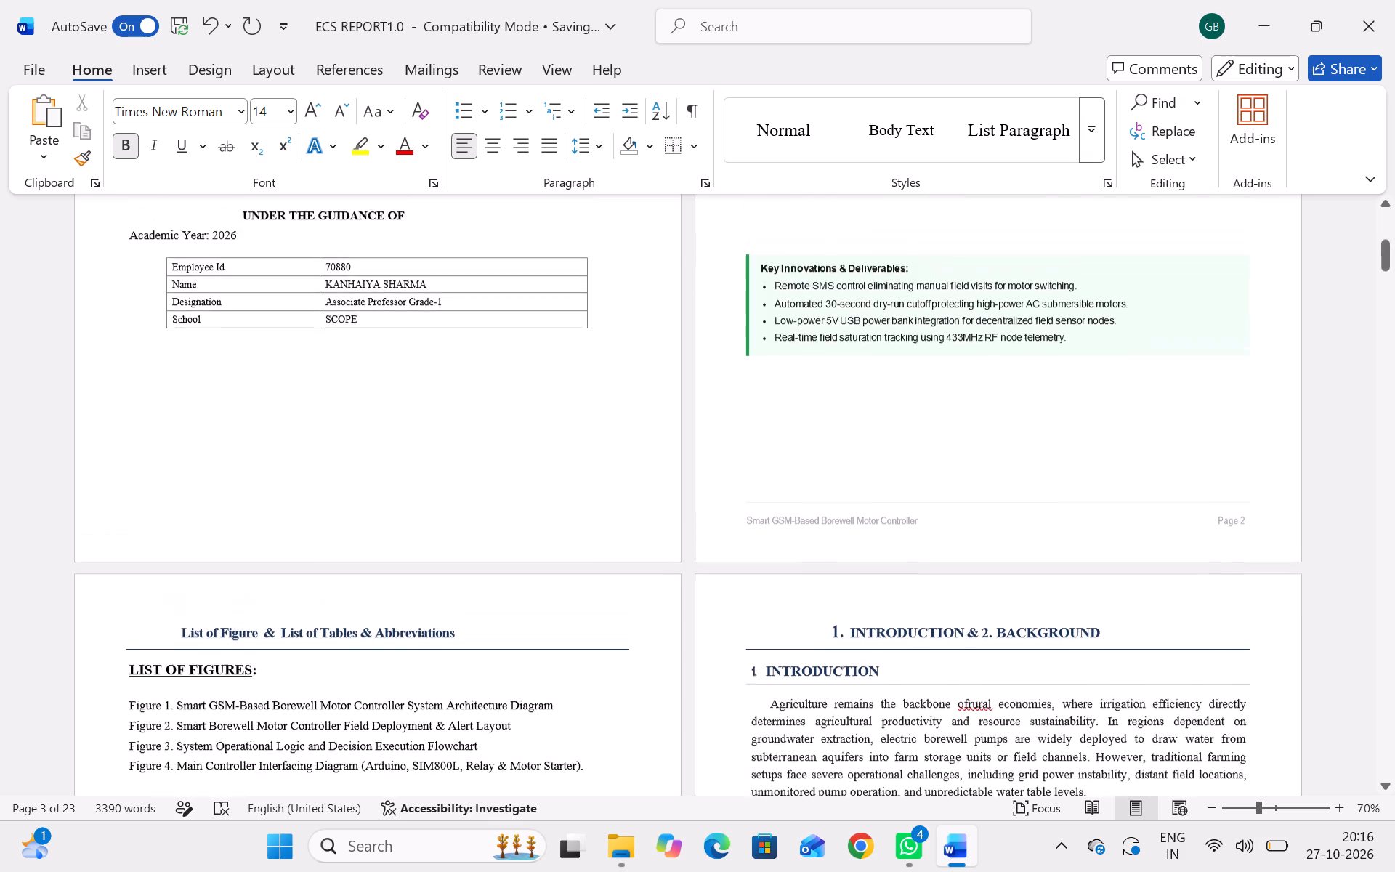
scroll(179, 573, up, 6)
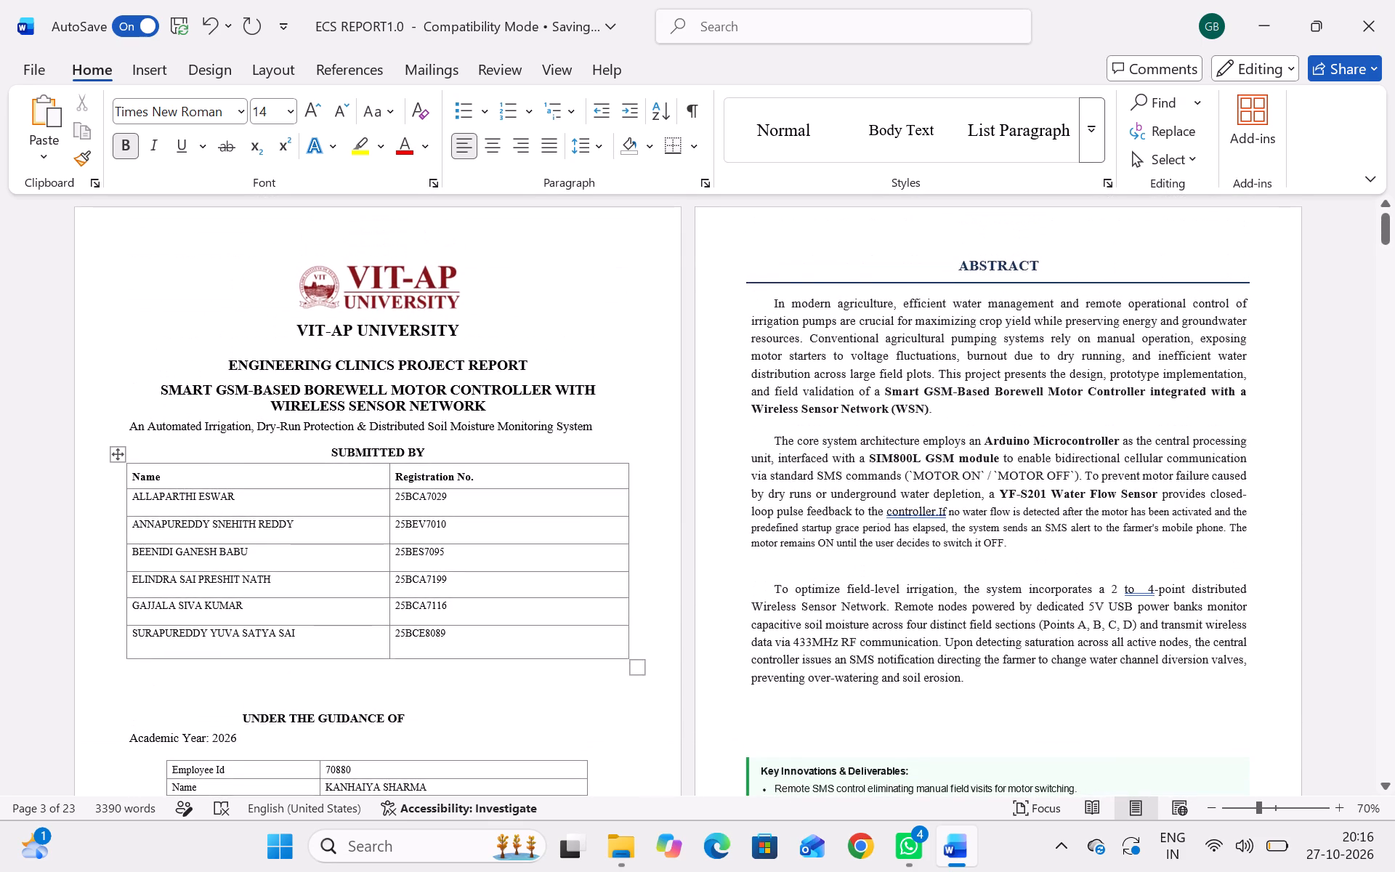
scroll(179, 573, down, 6)
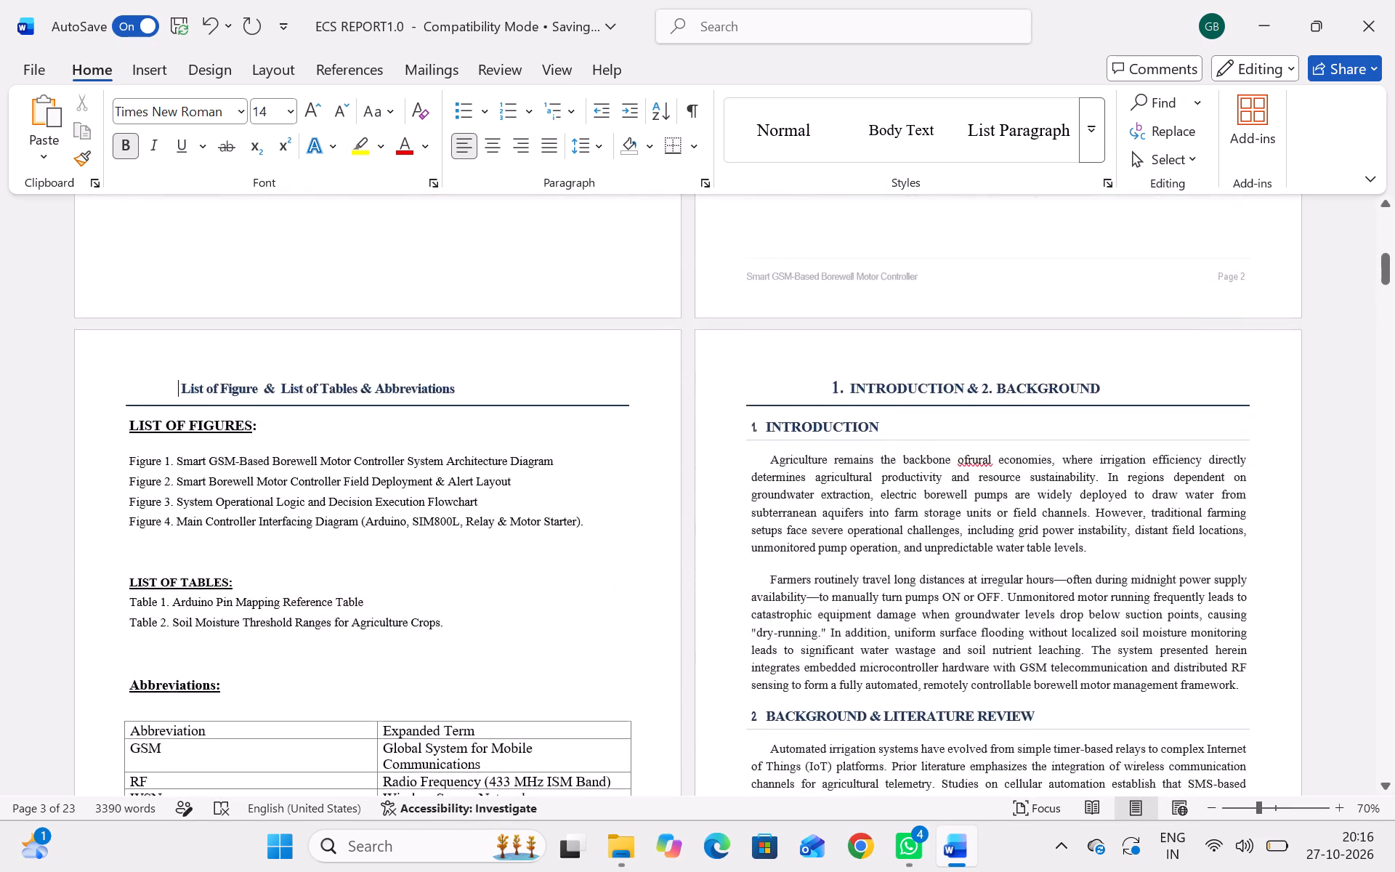
scroll(179, 573, down, 4)
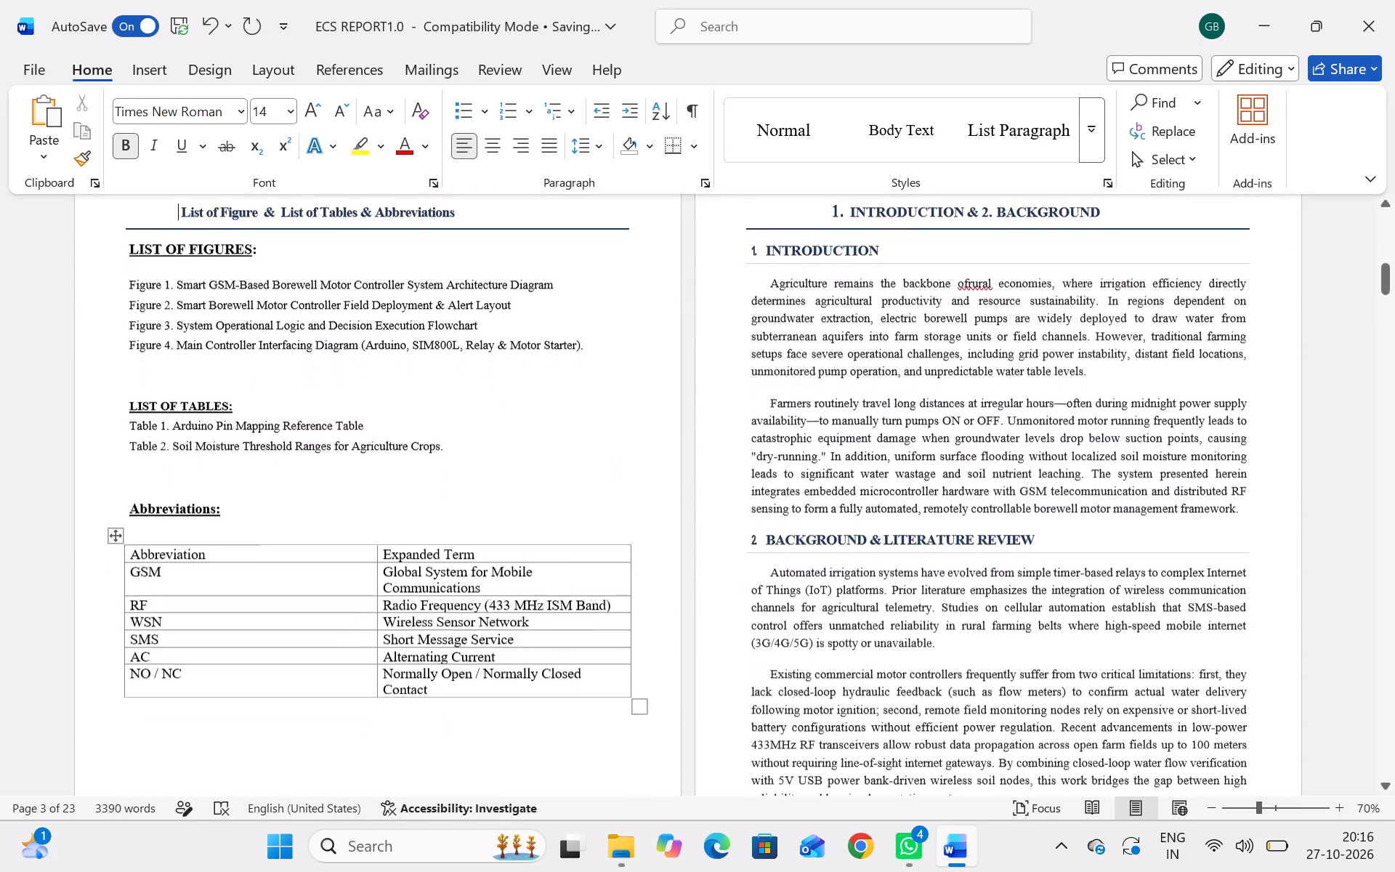
scroll(179, 573, up, 1)
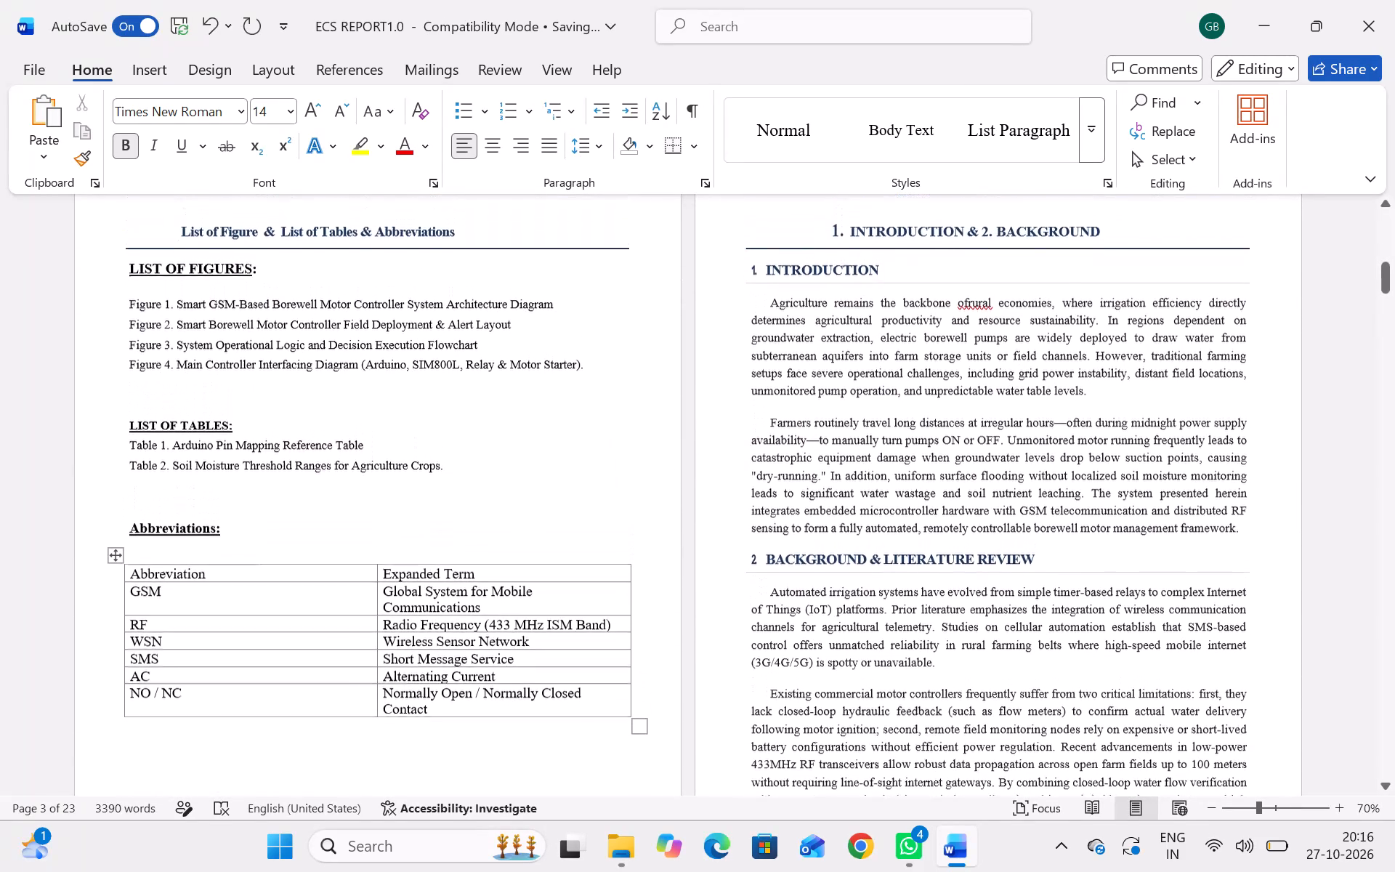
scroll(179, 573, up, 1)
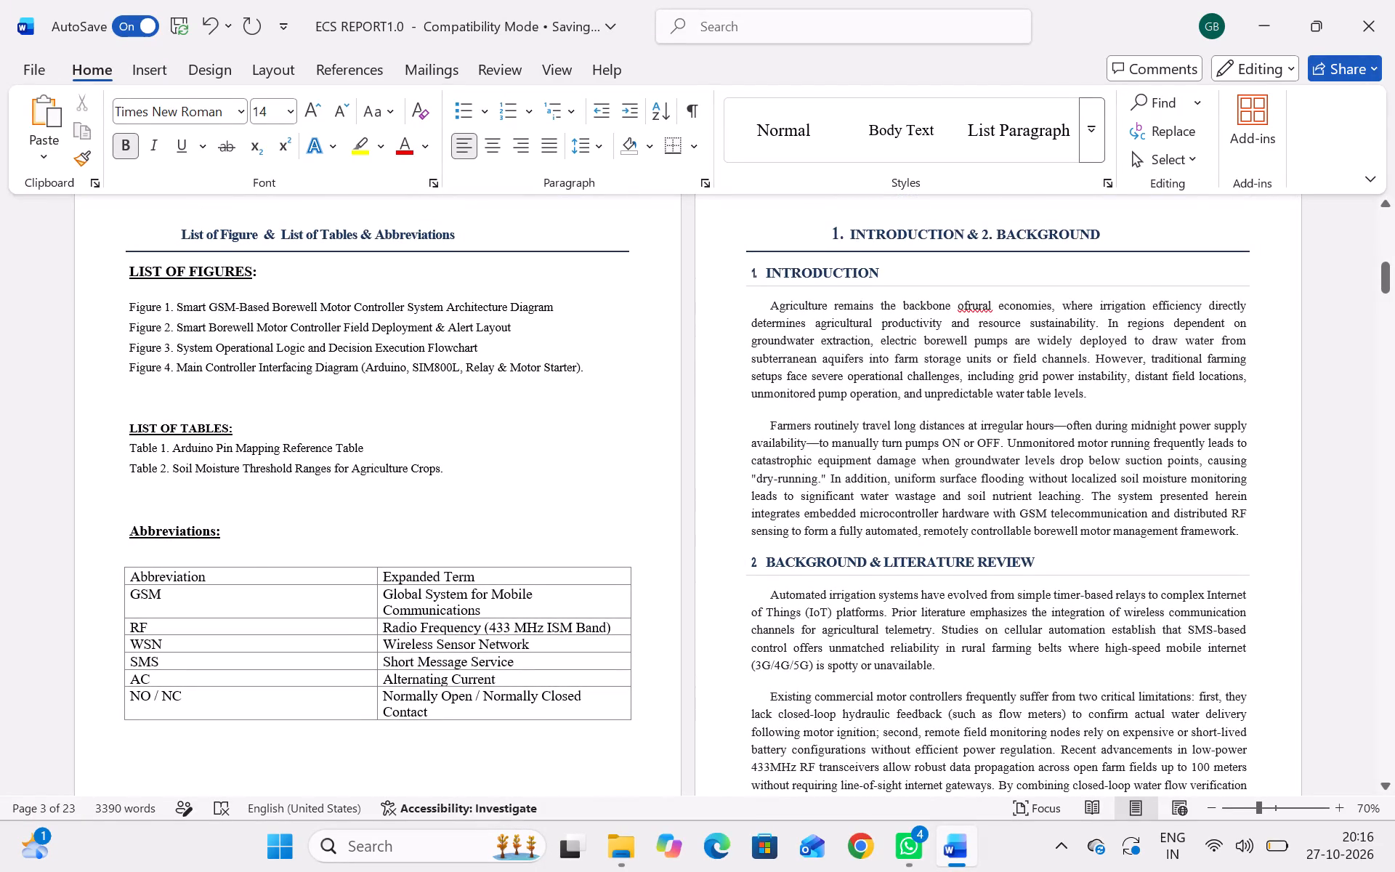
Copy the page 4 main heading "1. INTRODUCTION & 2. BACKGROUND" with its rule and paste it above "2 BACKGROUND & LITERATURE REVIEW".
click(1036, 544)
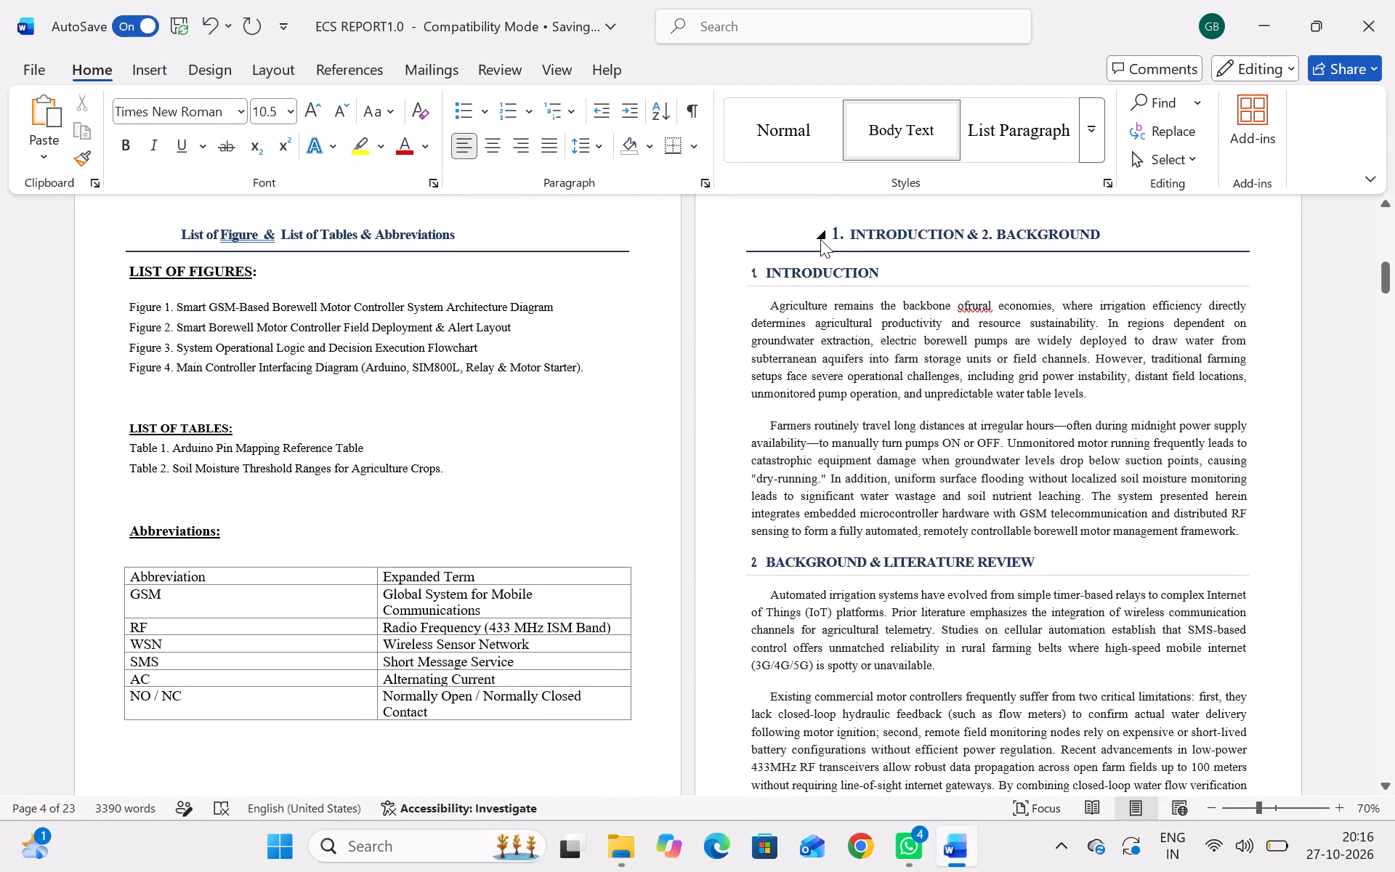
drag(830, 230, 894, 251)
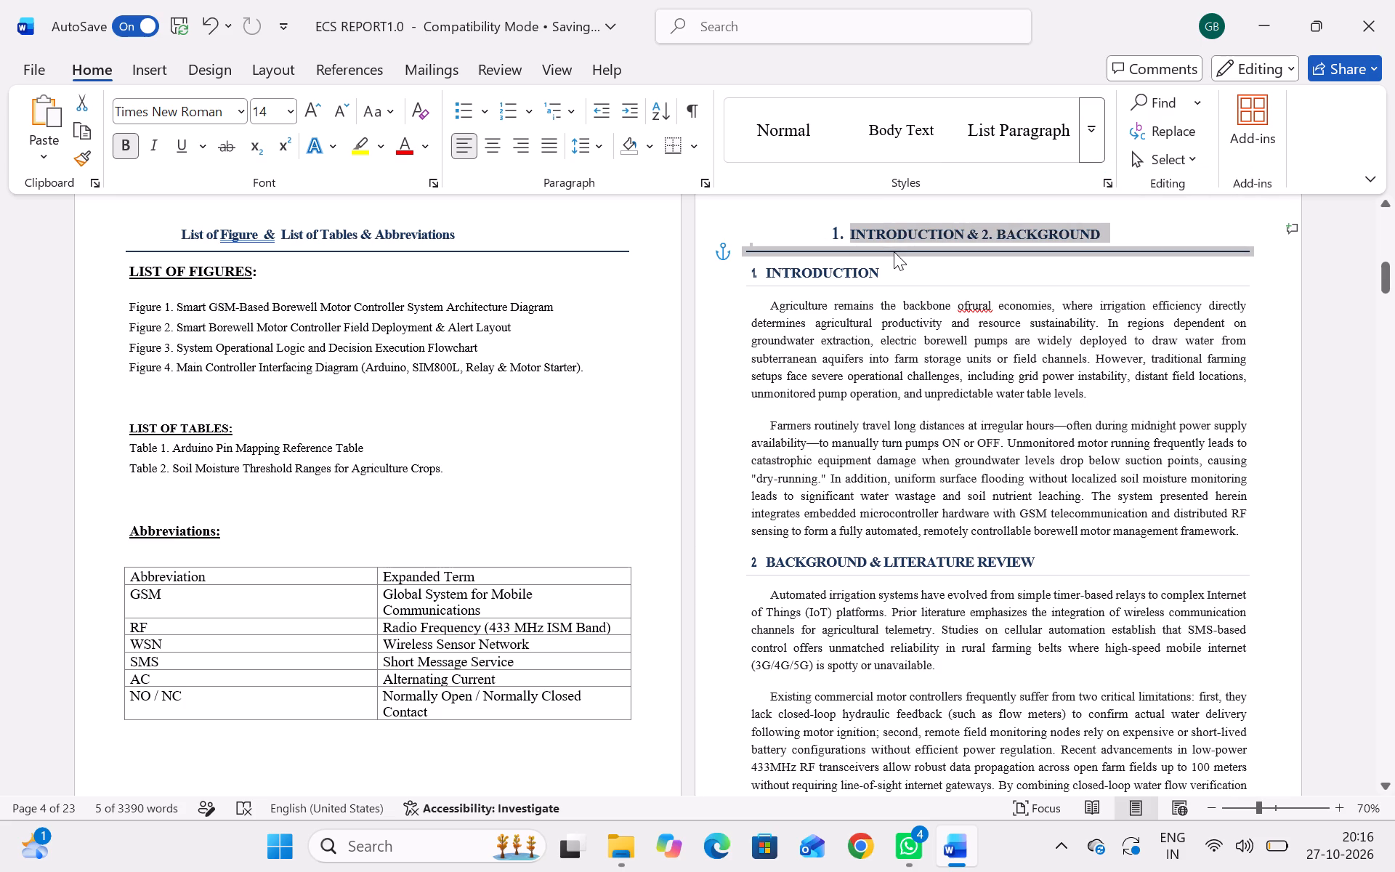
key(ctrl+c)
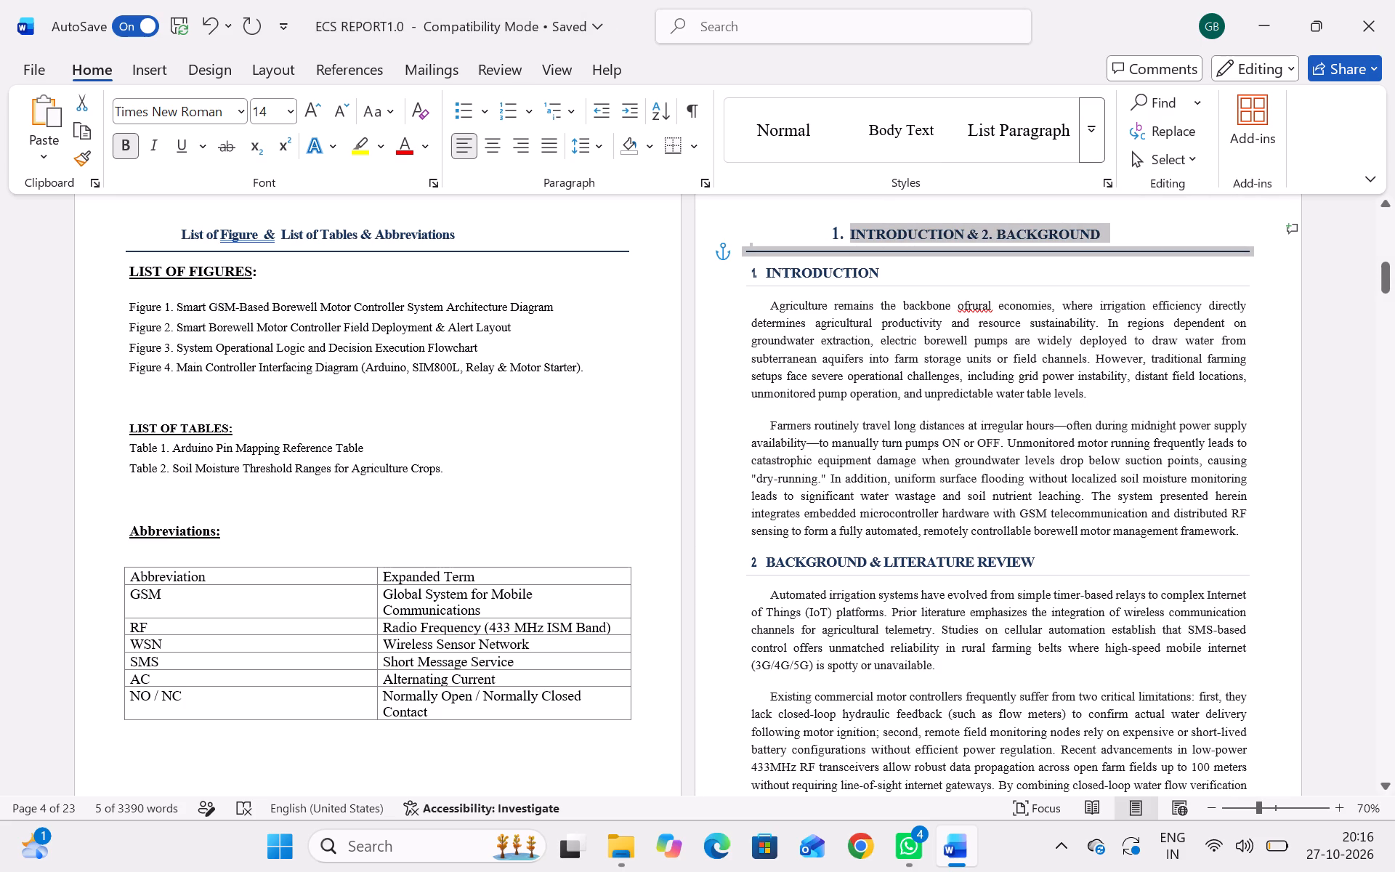
click(998, 545)
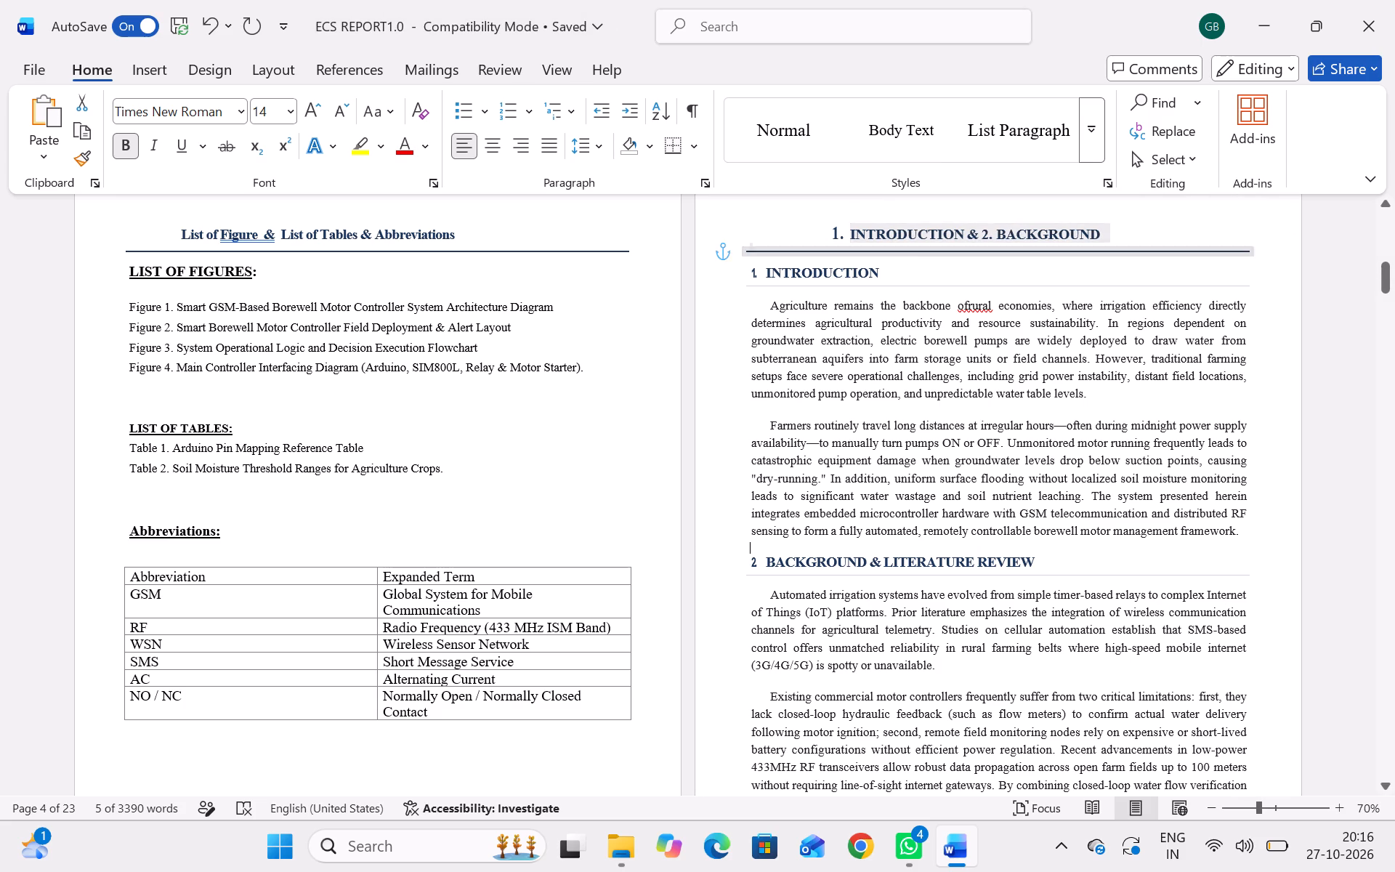
key(ctrl+v)
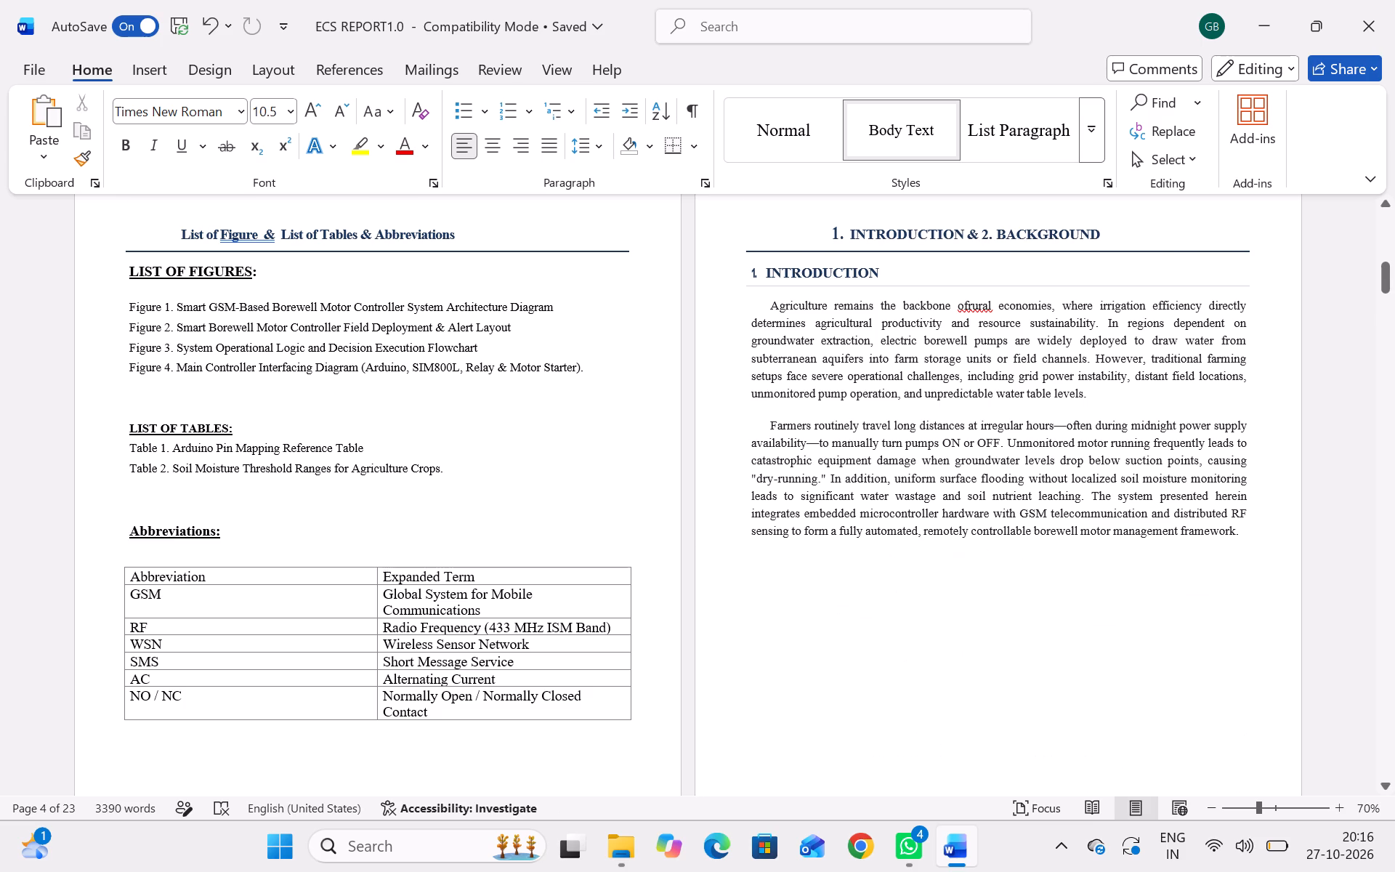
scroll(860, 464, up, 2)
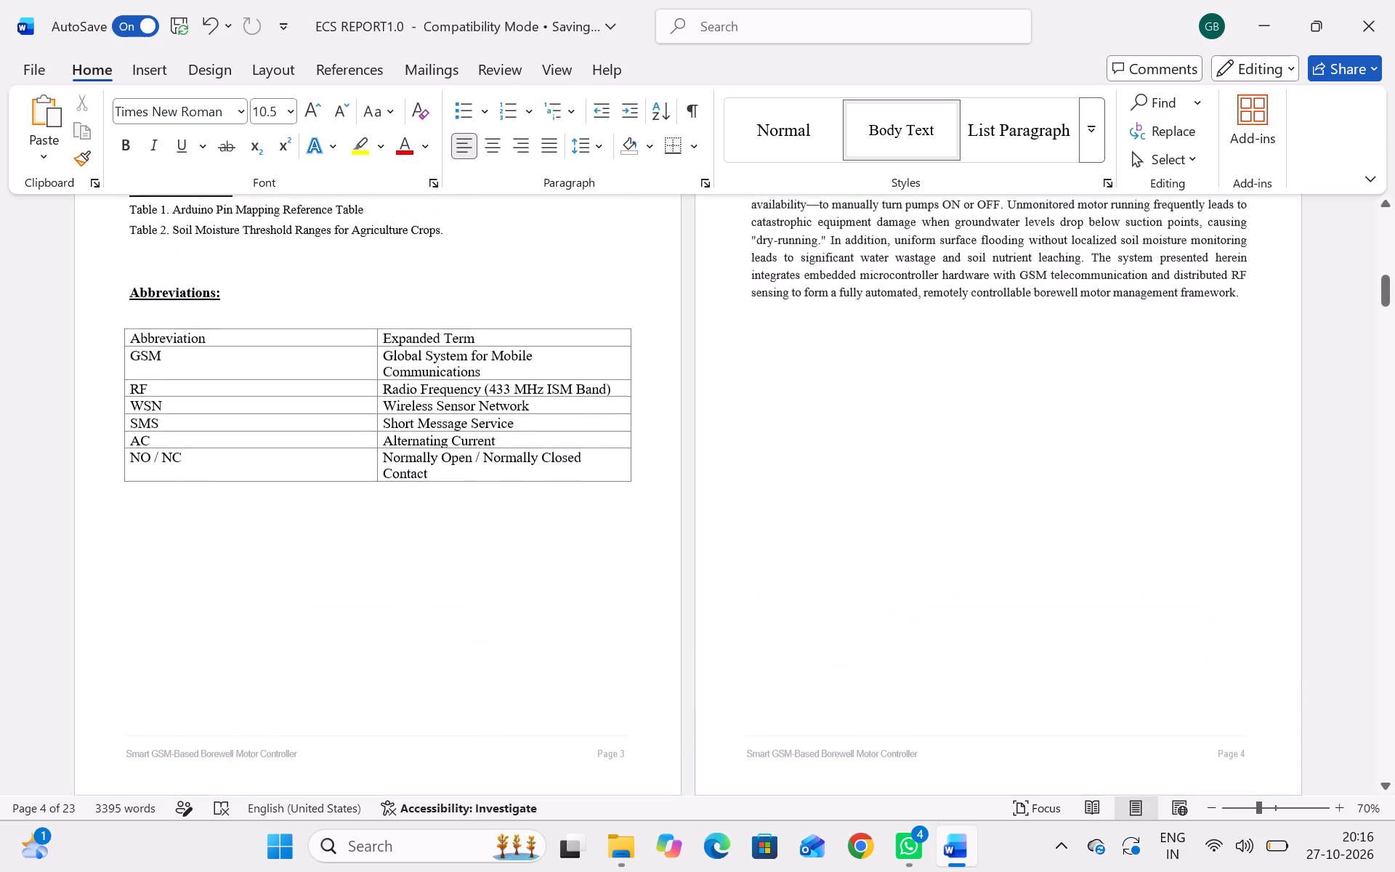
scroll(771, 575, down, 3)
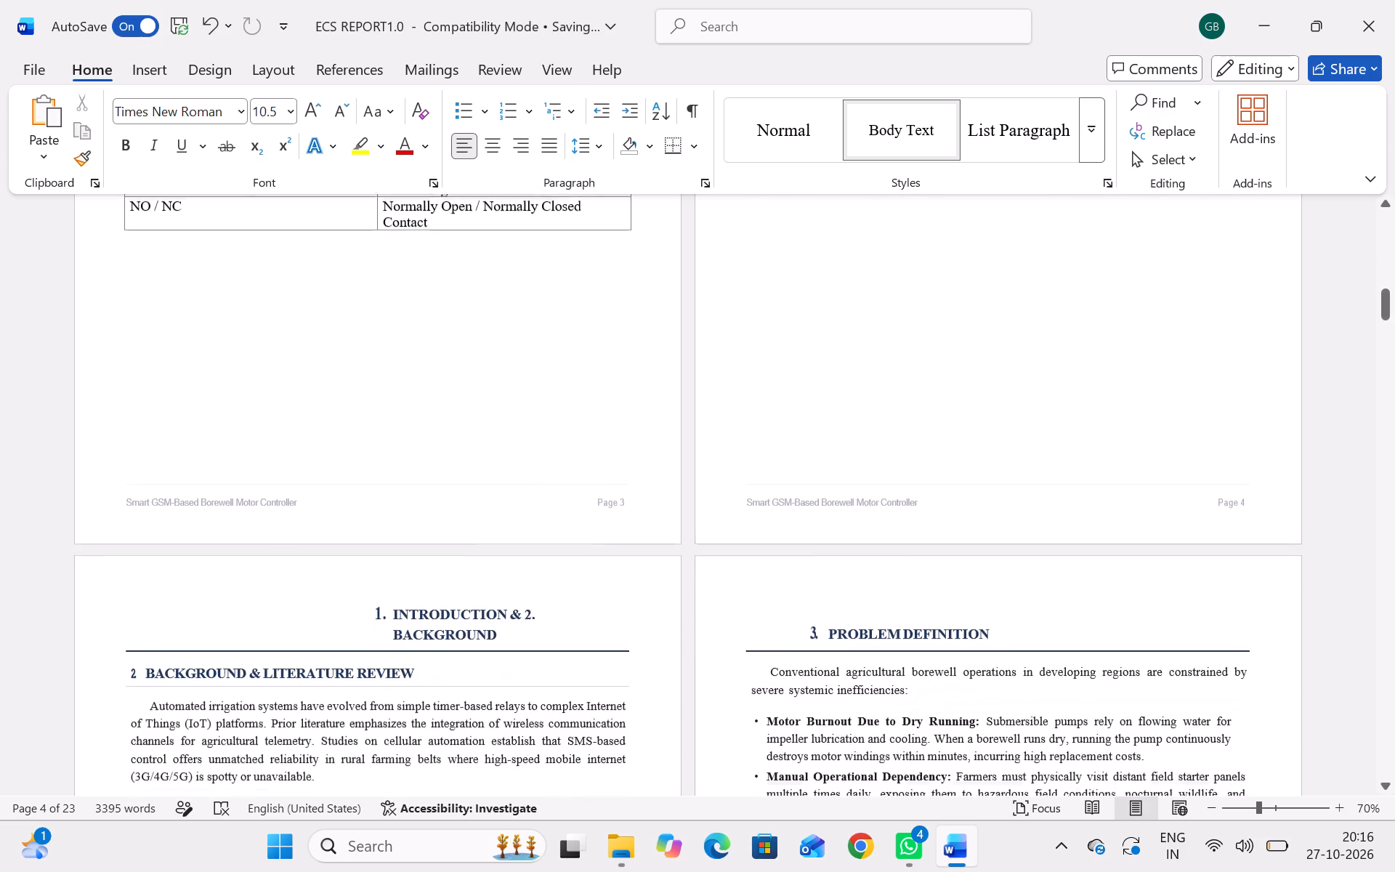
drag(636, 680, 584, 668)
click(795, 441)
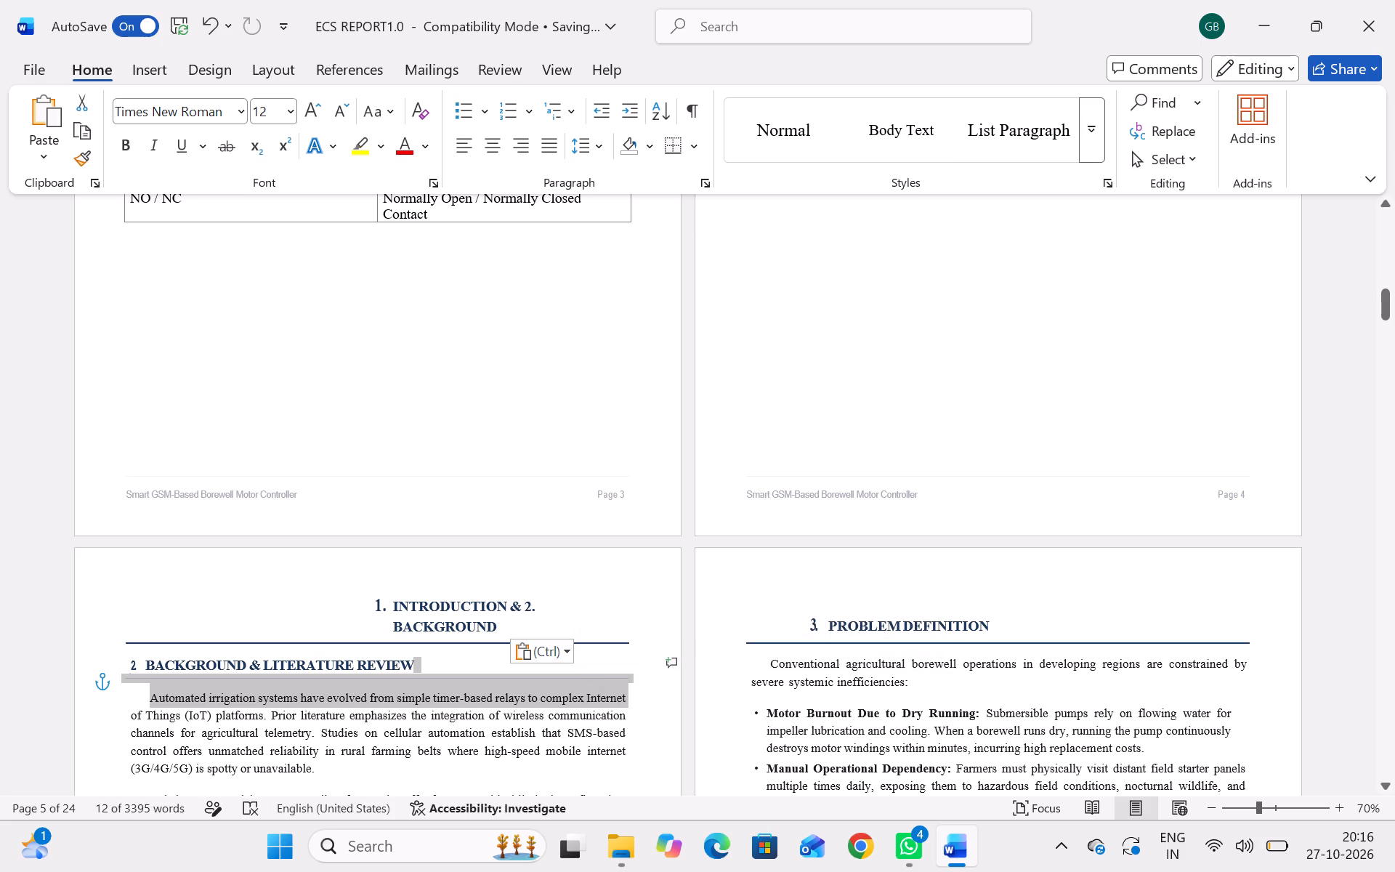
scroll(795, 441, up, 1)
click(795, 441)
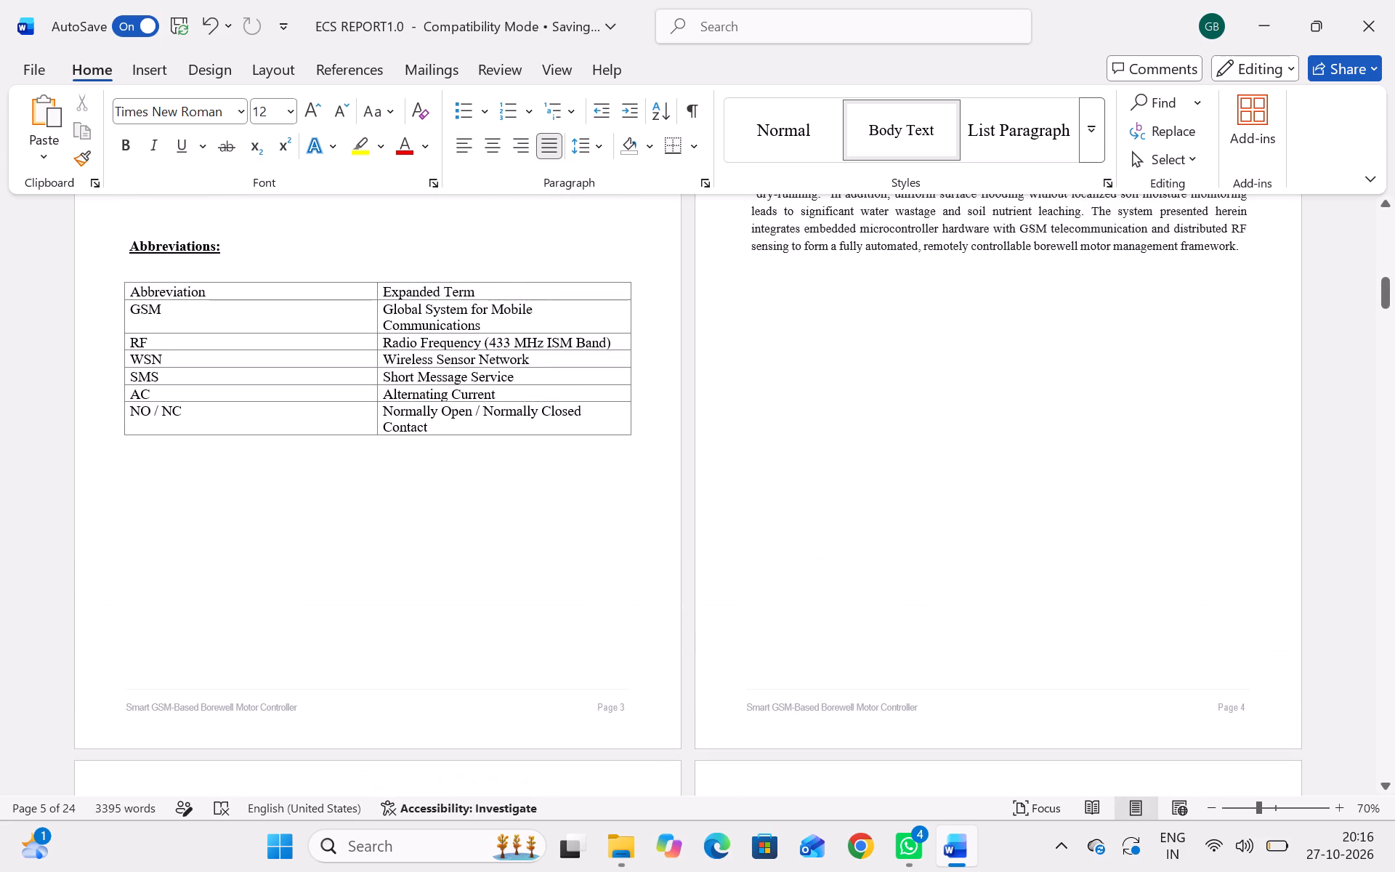
Remove "1. INTRODUCTION &" from the pasted main heading on page 5, leaving "2. BACKGROUND".
scroll(789, 452, down, 2)
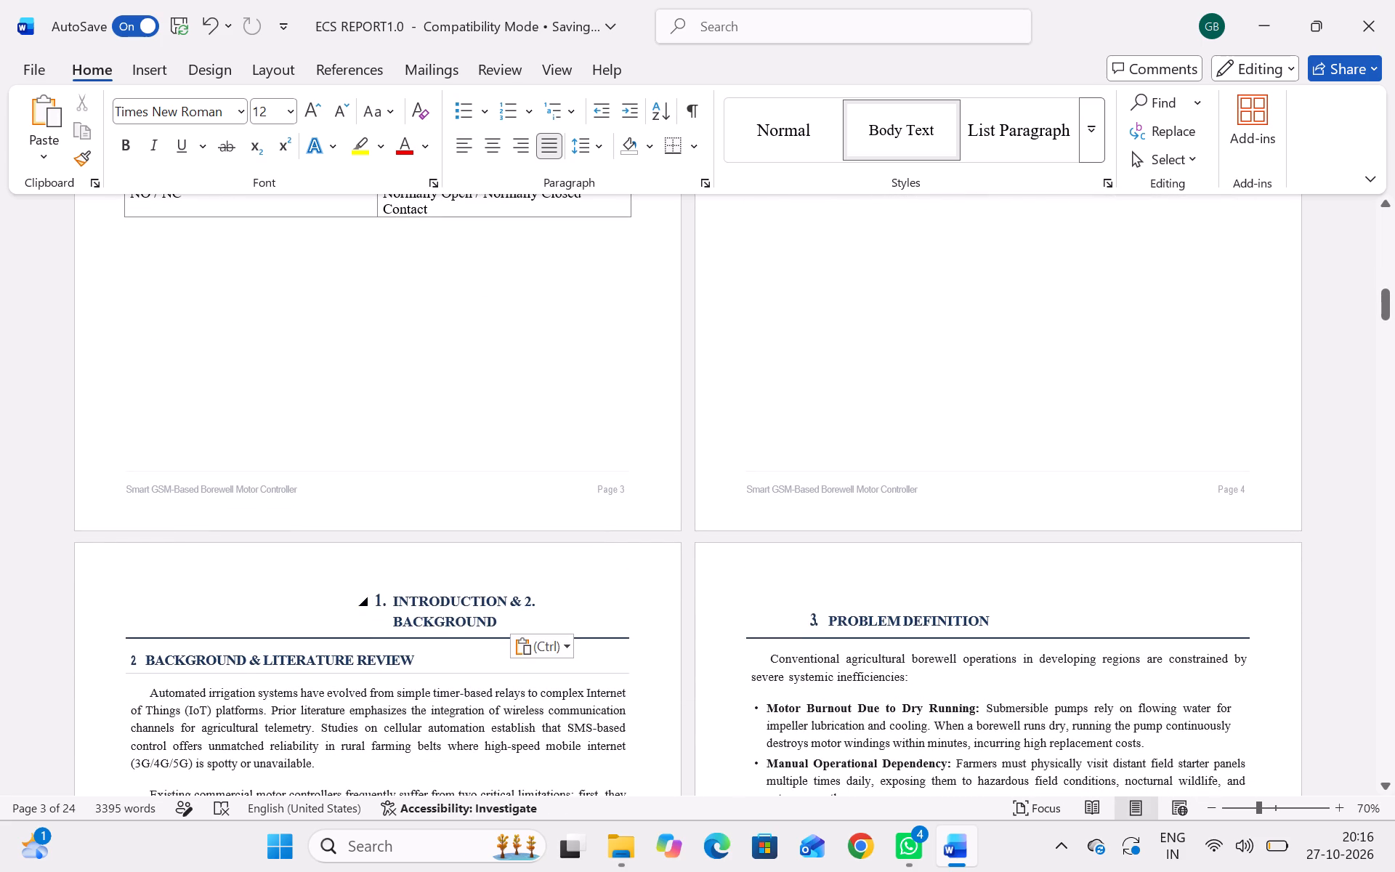
click(520, 602)
key(Right)
key(BackSpace)
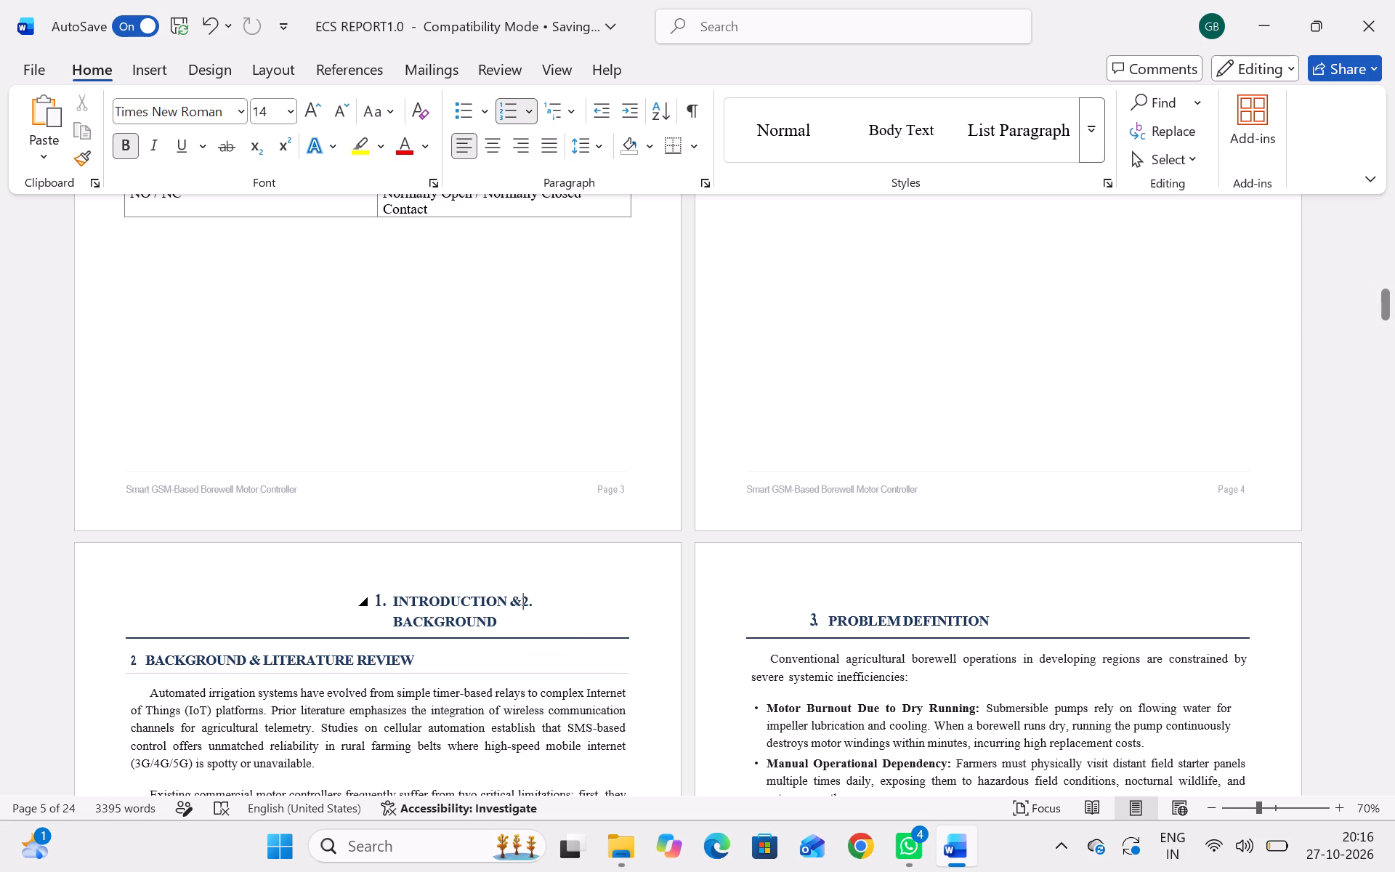
key(BackSpace)
key(BackSpace)
key(BackSpace)
key(BackSpace)
key(BackSpace)
key(BackSpace)
key(BackSpace)
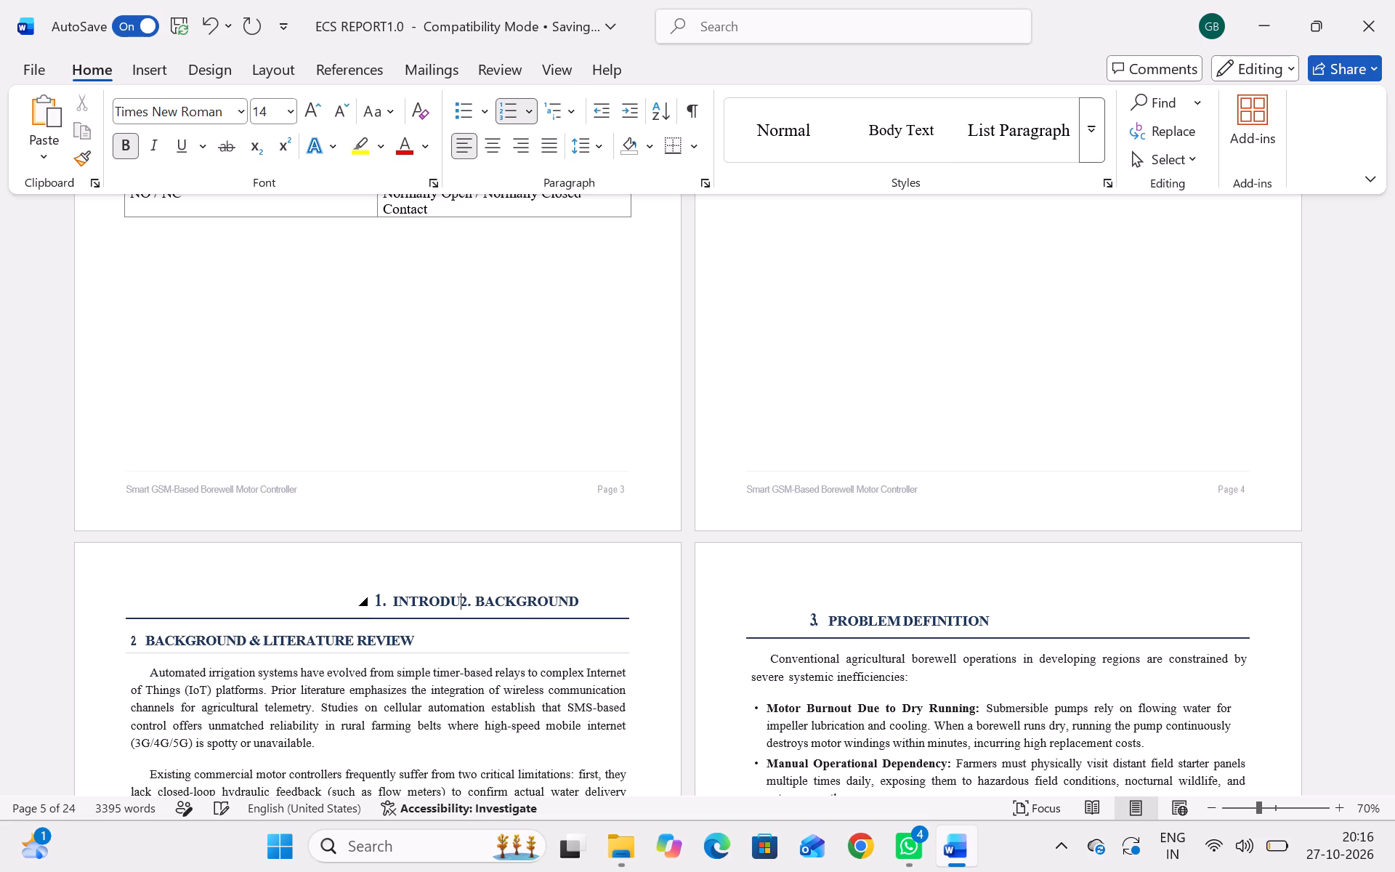
key(BackSpace)
key(BackSpace)
key(BackSpace)
key(BackSpace)
key(BackSpace)
key(BackSpace)
key(BackSpace)
key(BackSpace)
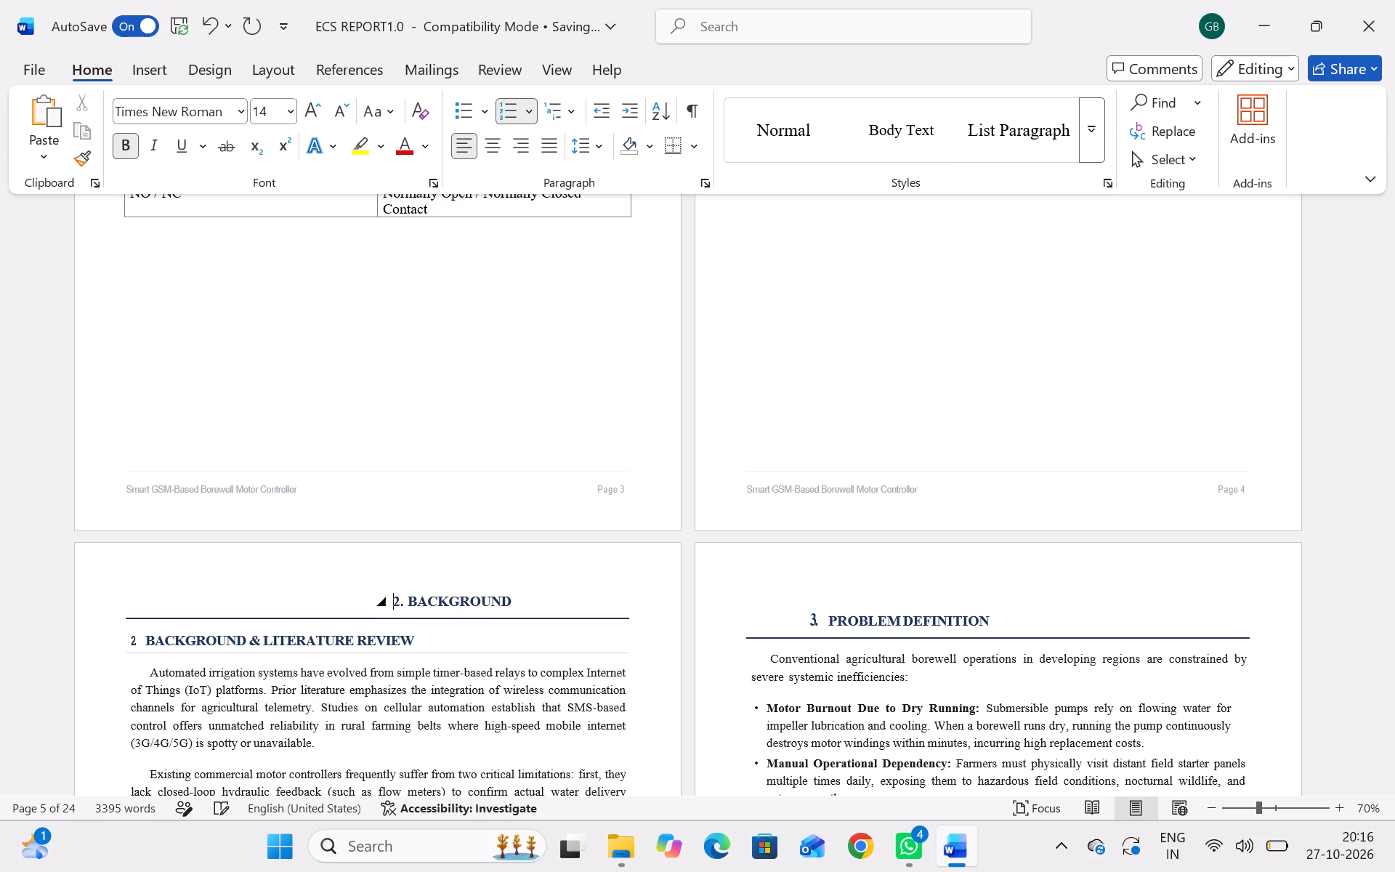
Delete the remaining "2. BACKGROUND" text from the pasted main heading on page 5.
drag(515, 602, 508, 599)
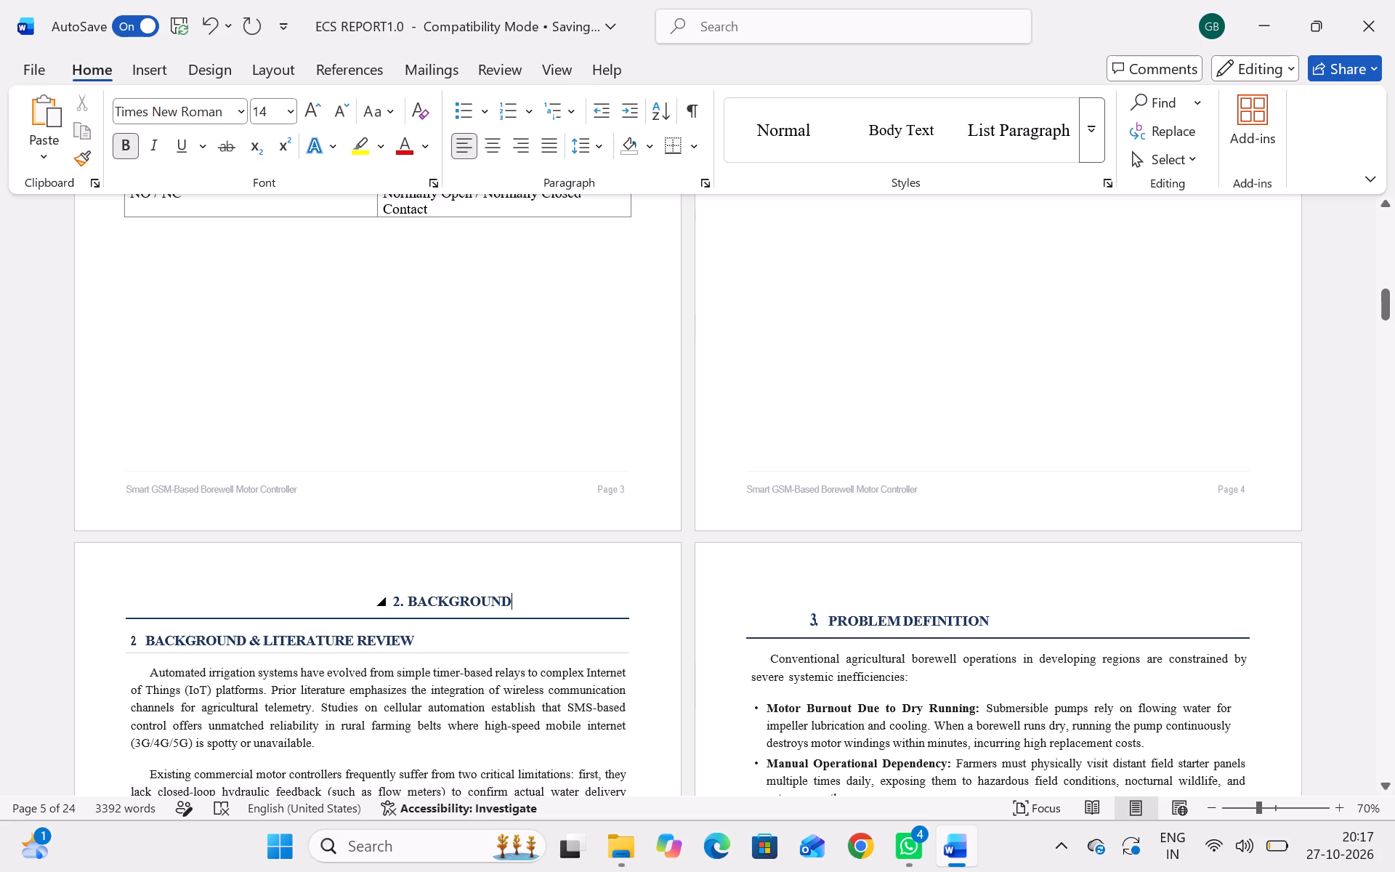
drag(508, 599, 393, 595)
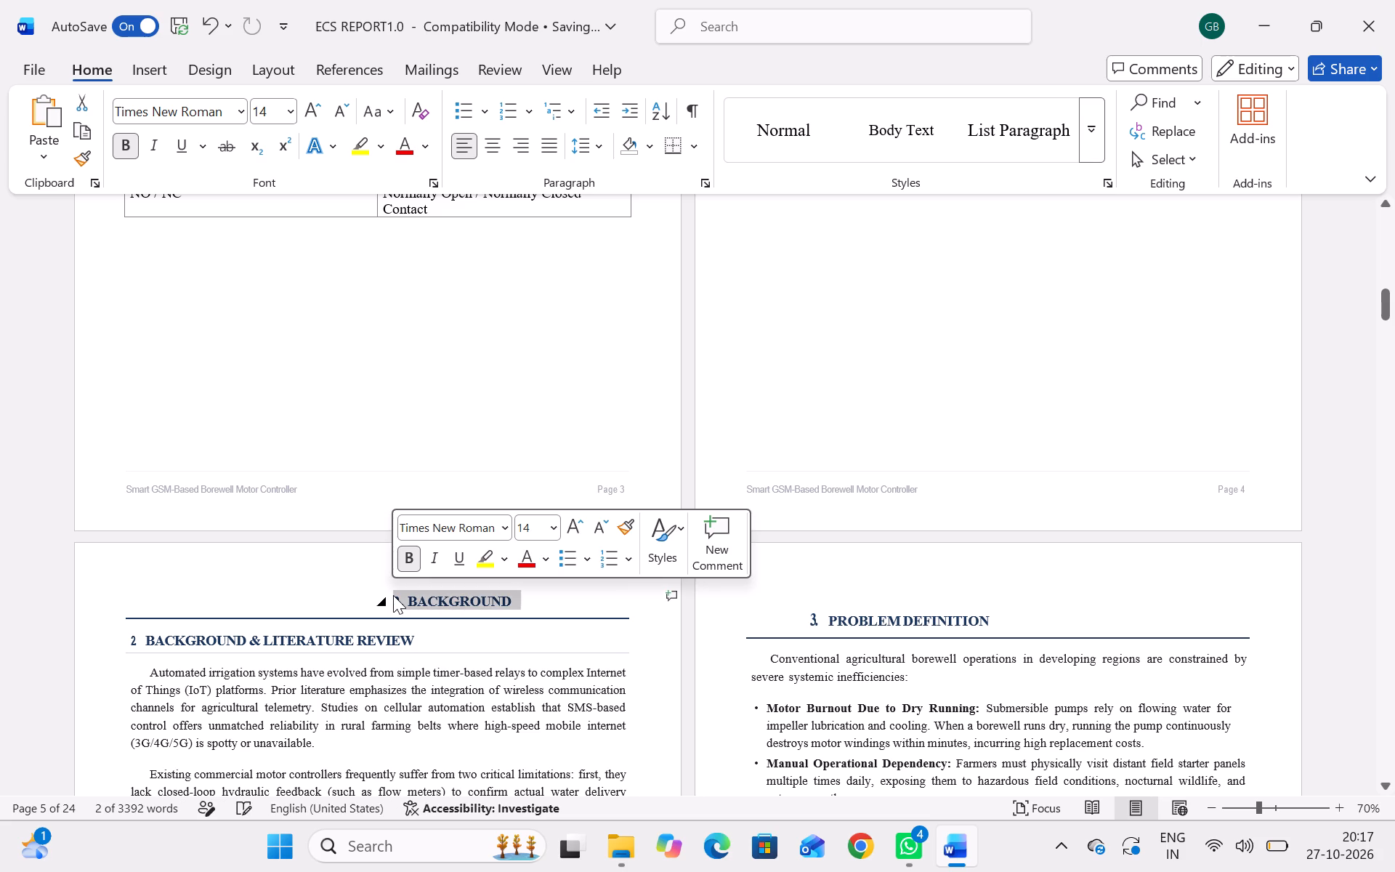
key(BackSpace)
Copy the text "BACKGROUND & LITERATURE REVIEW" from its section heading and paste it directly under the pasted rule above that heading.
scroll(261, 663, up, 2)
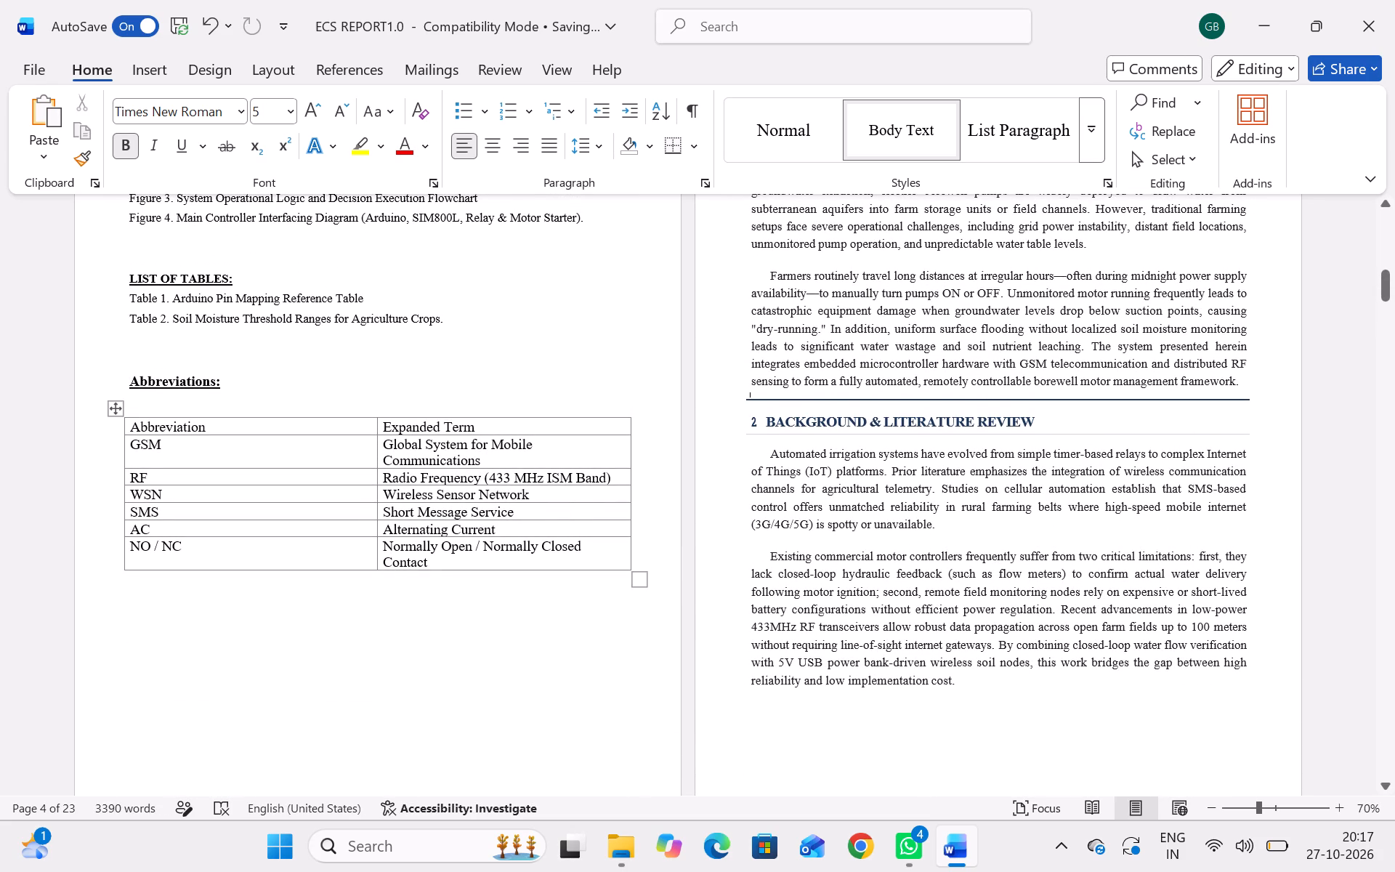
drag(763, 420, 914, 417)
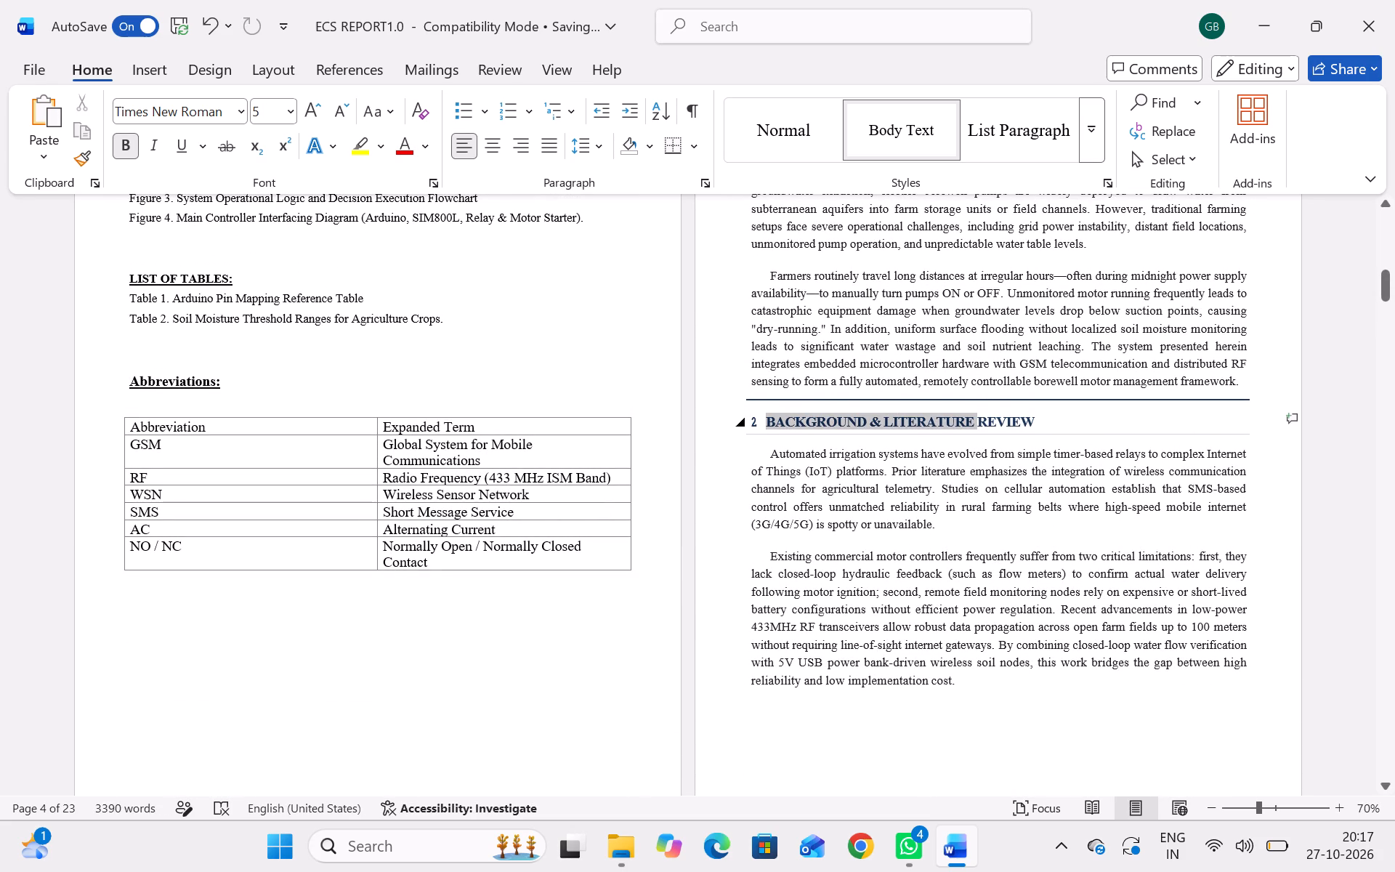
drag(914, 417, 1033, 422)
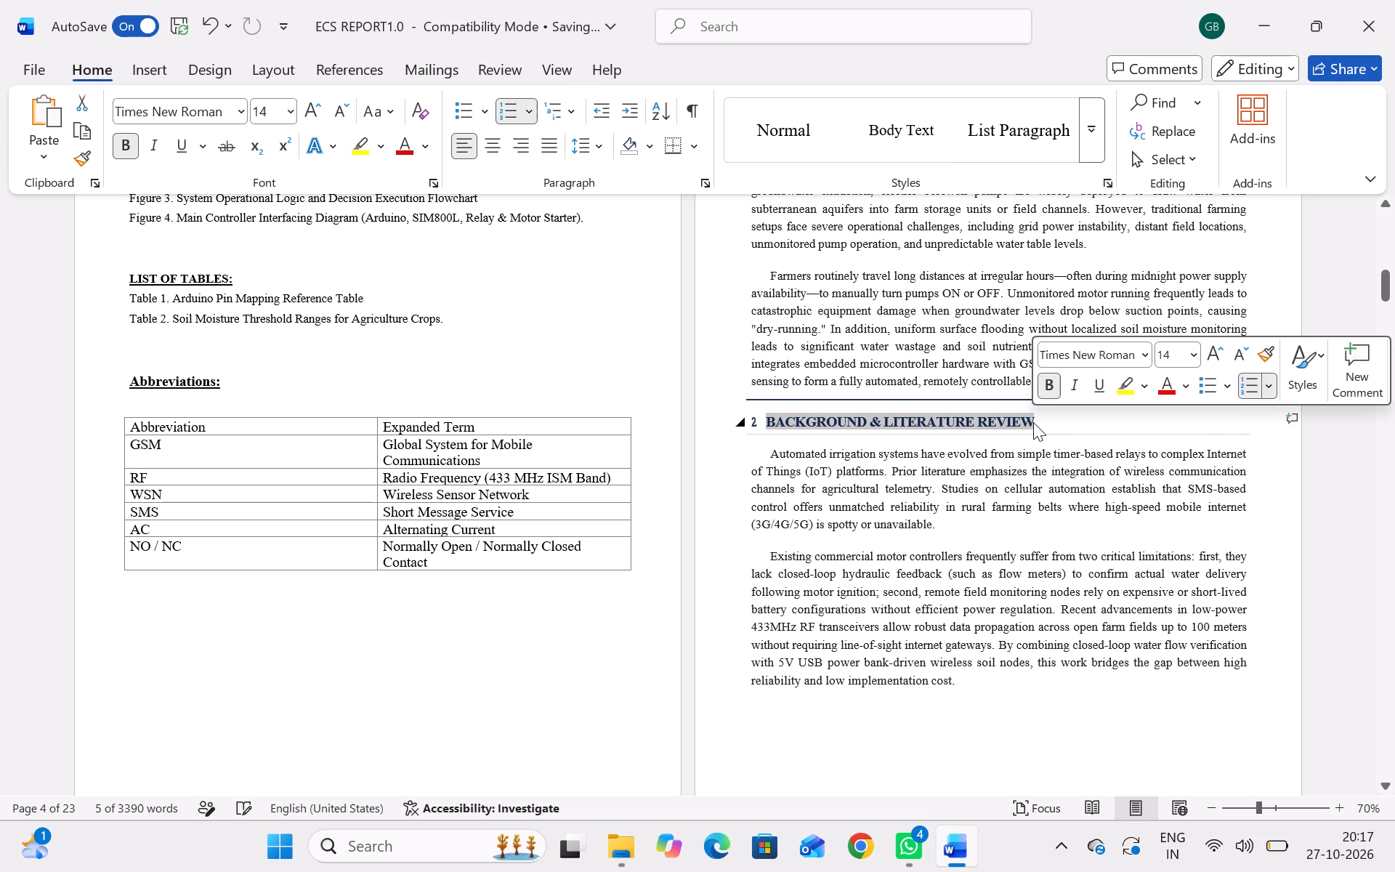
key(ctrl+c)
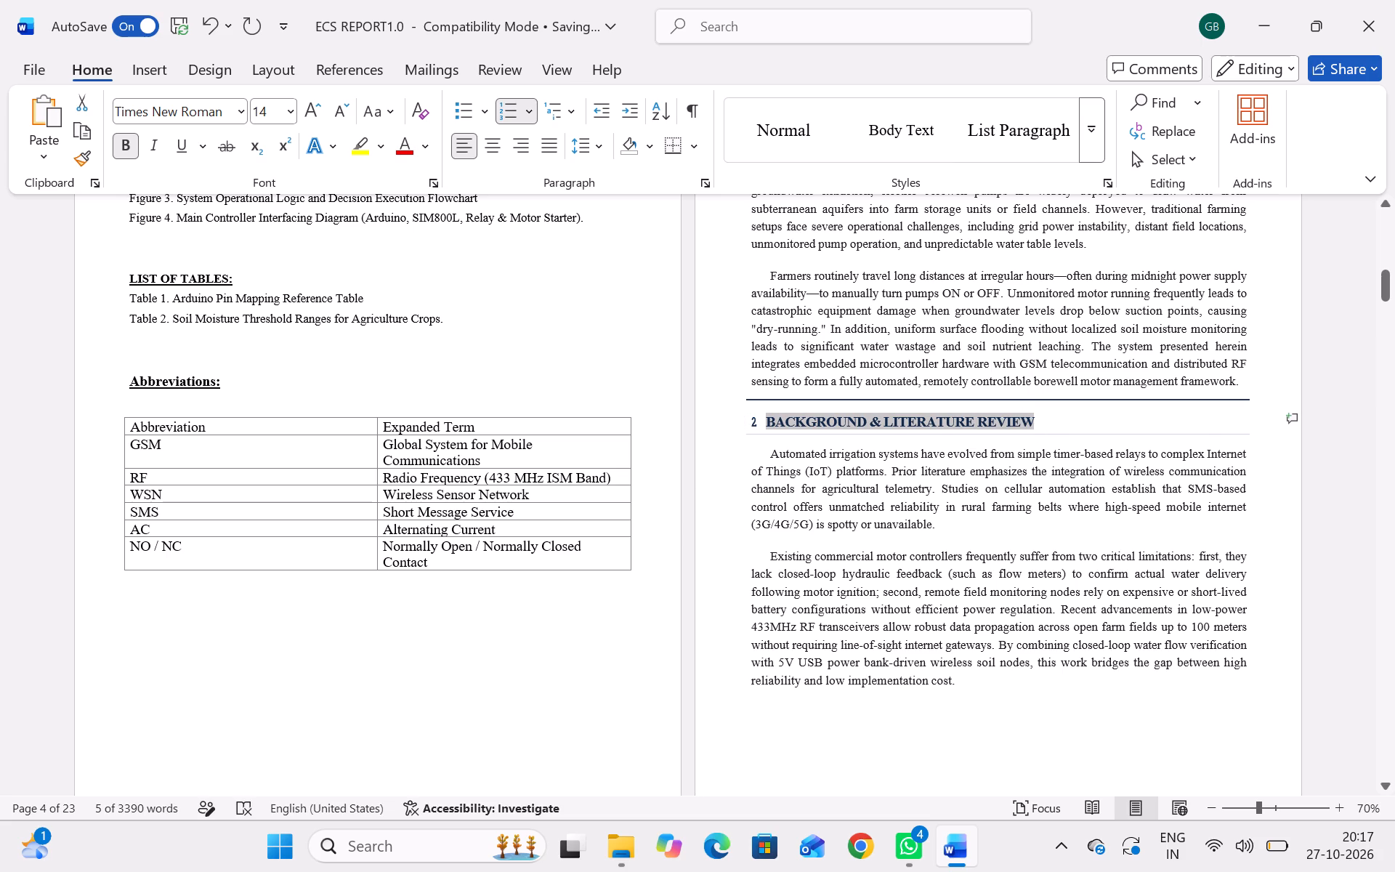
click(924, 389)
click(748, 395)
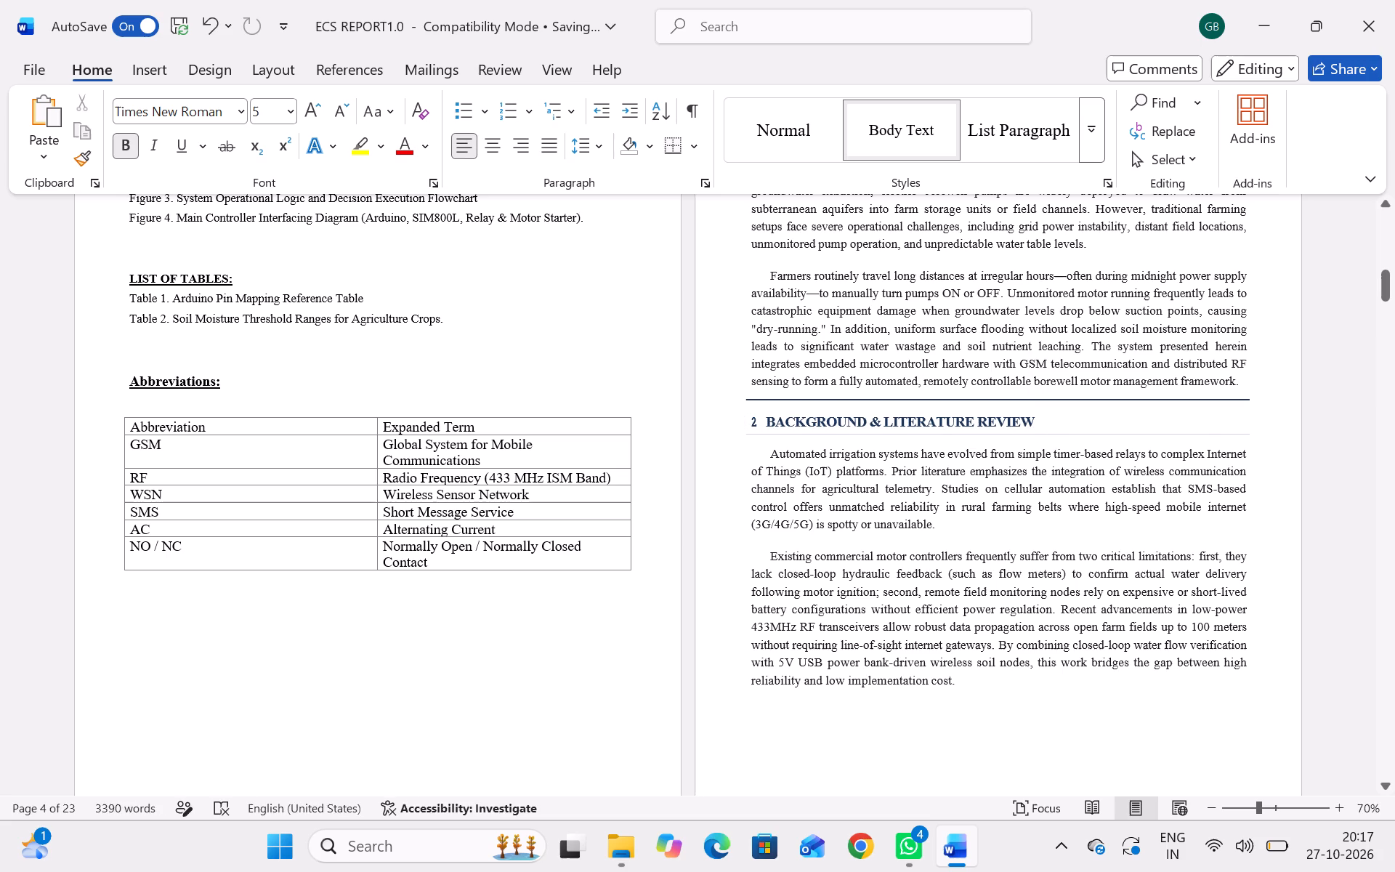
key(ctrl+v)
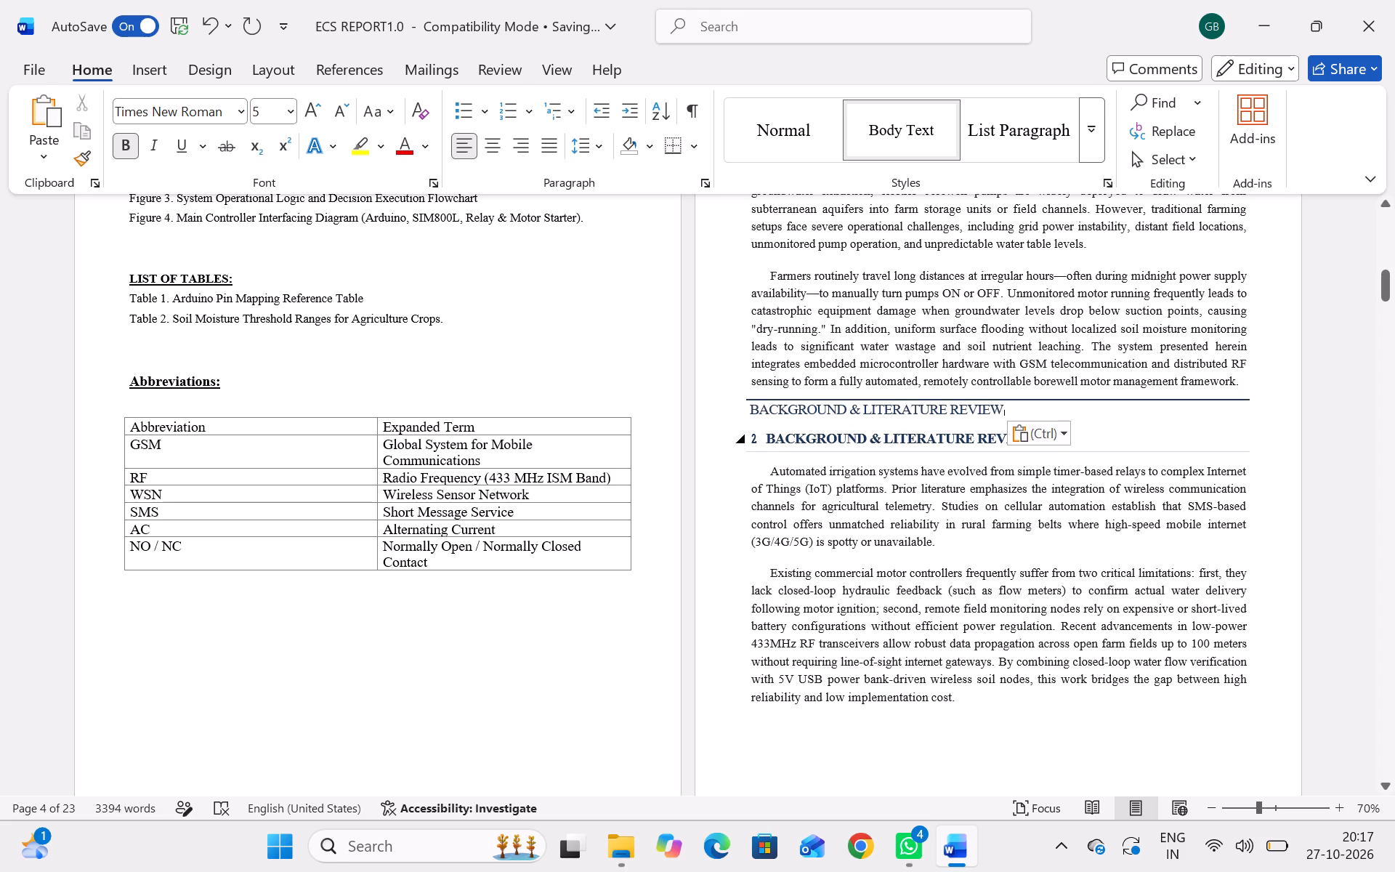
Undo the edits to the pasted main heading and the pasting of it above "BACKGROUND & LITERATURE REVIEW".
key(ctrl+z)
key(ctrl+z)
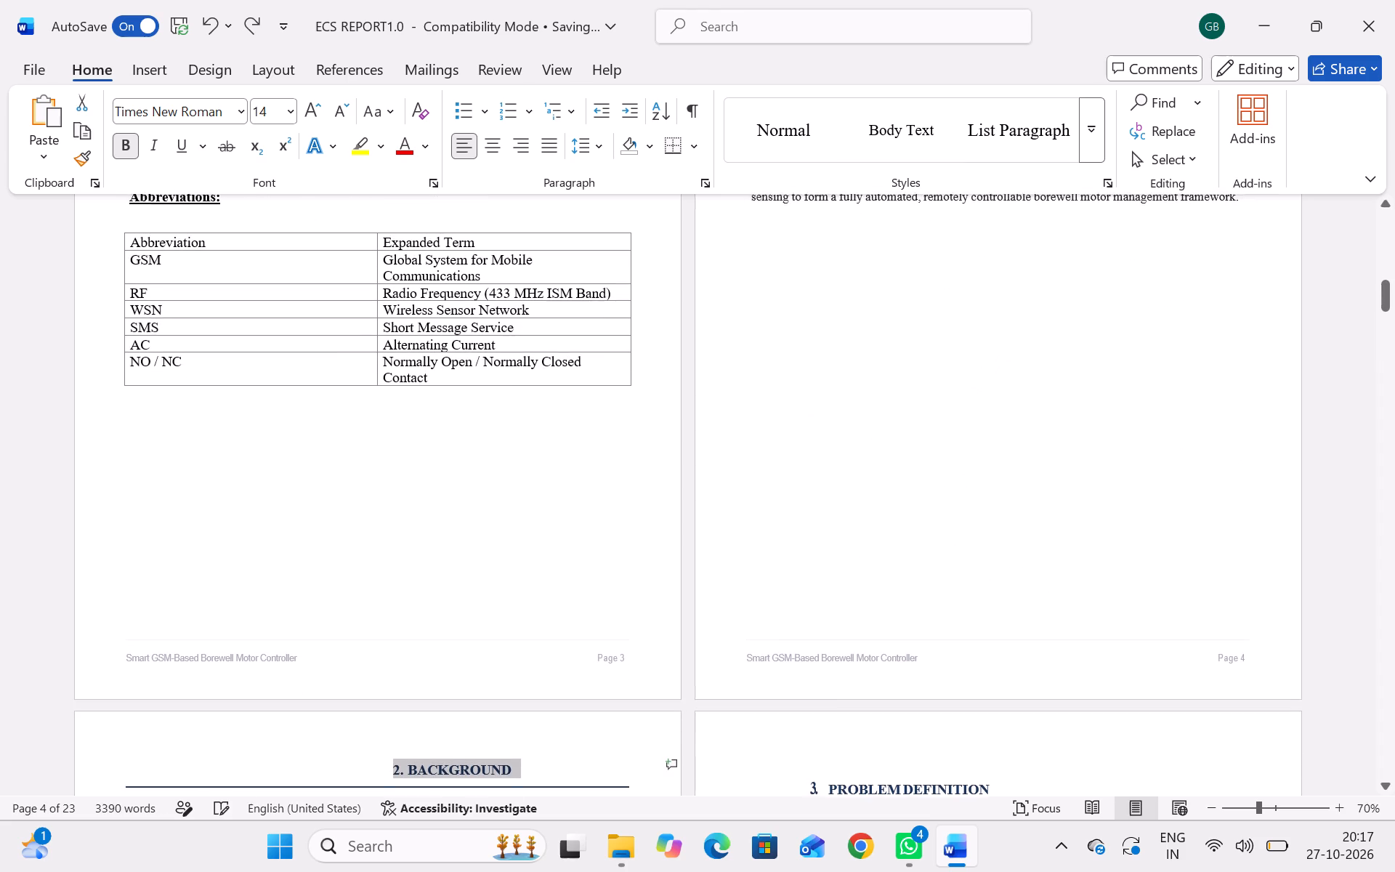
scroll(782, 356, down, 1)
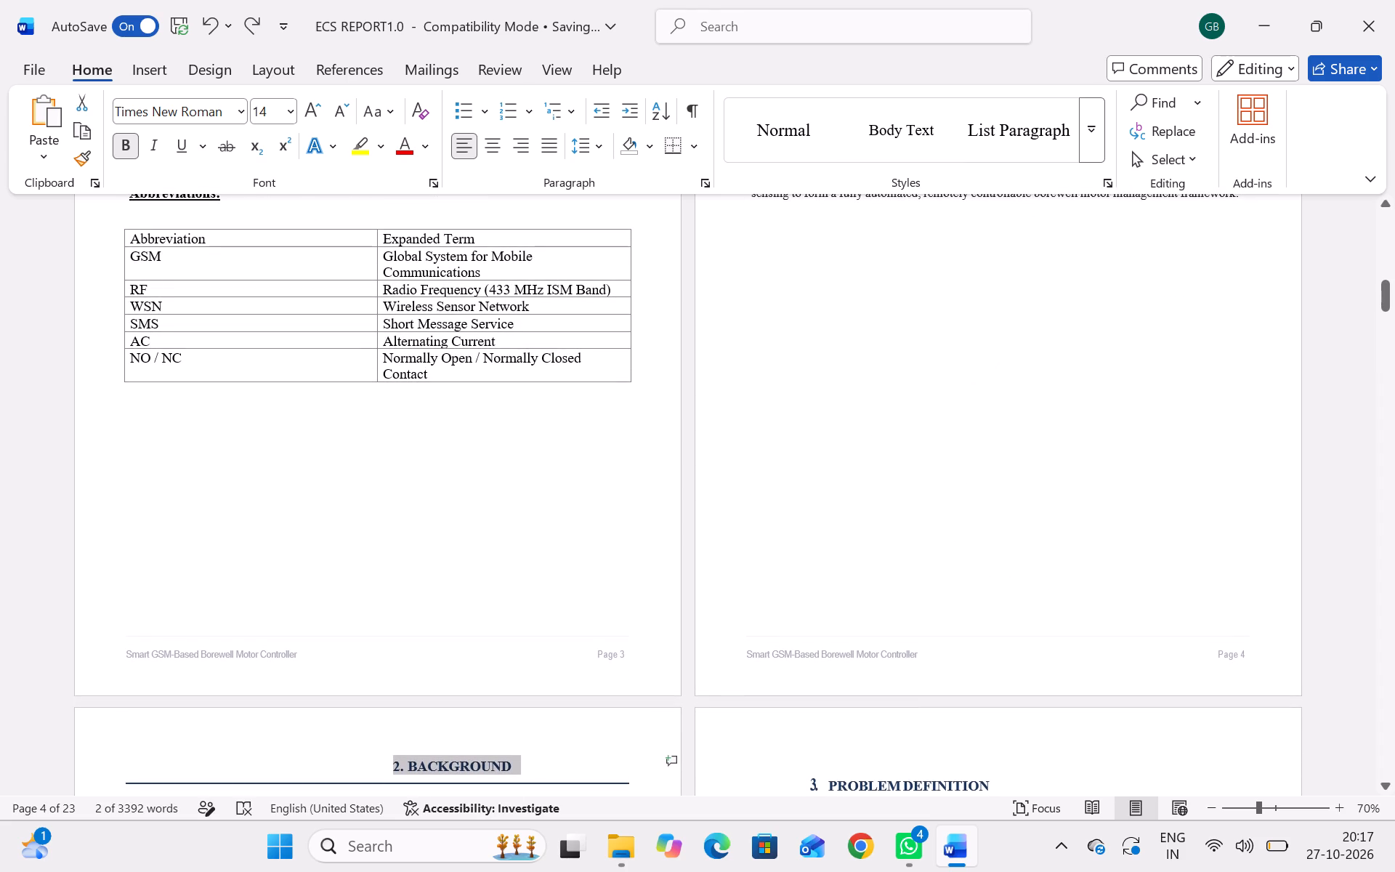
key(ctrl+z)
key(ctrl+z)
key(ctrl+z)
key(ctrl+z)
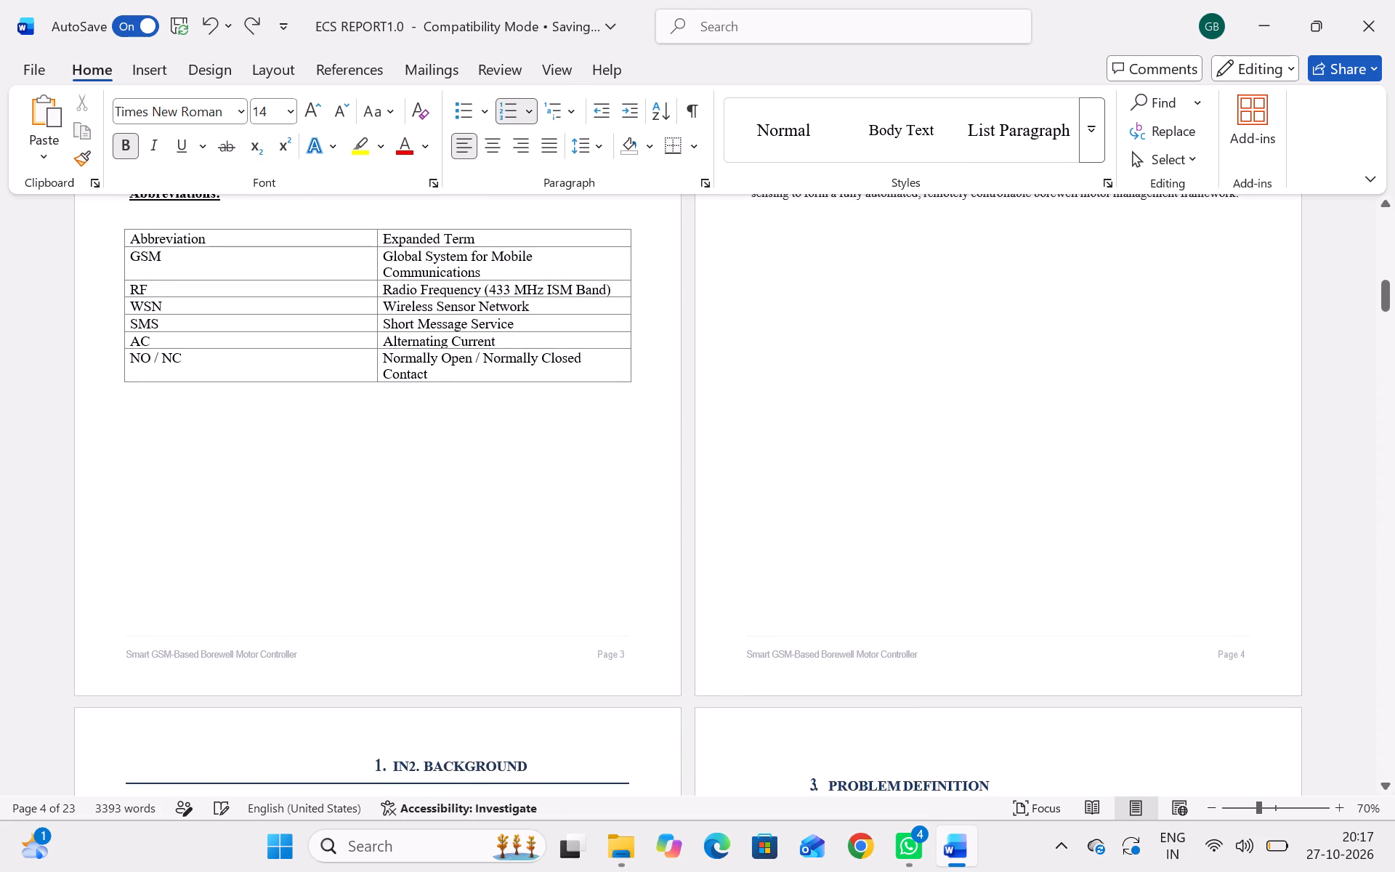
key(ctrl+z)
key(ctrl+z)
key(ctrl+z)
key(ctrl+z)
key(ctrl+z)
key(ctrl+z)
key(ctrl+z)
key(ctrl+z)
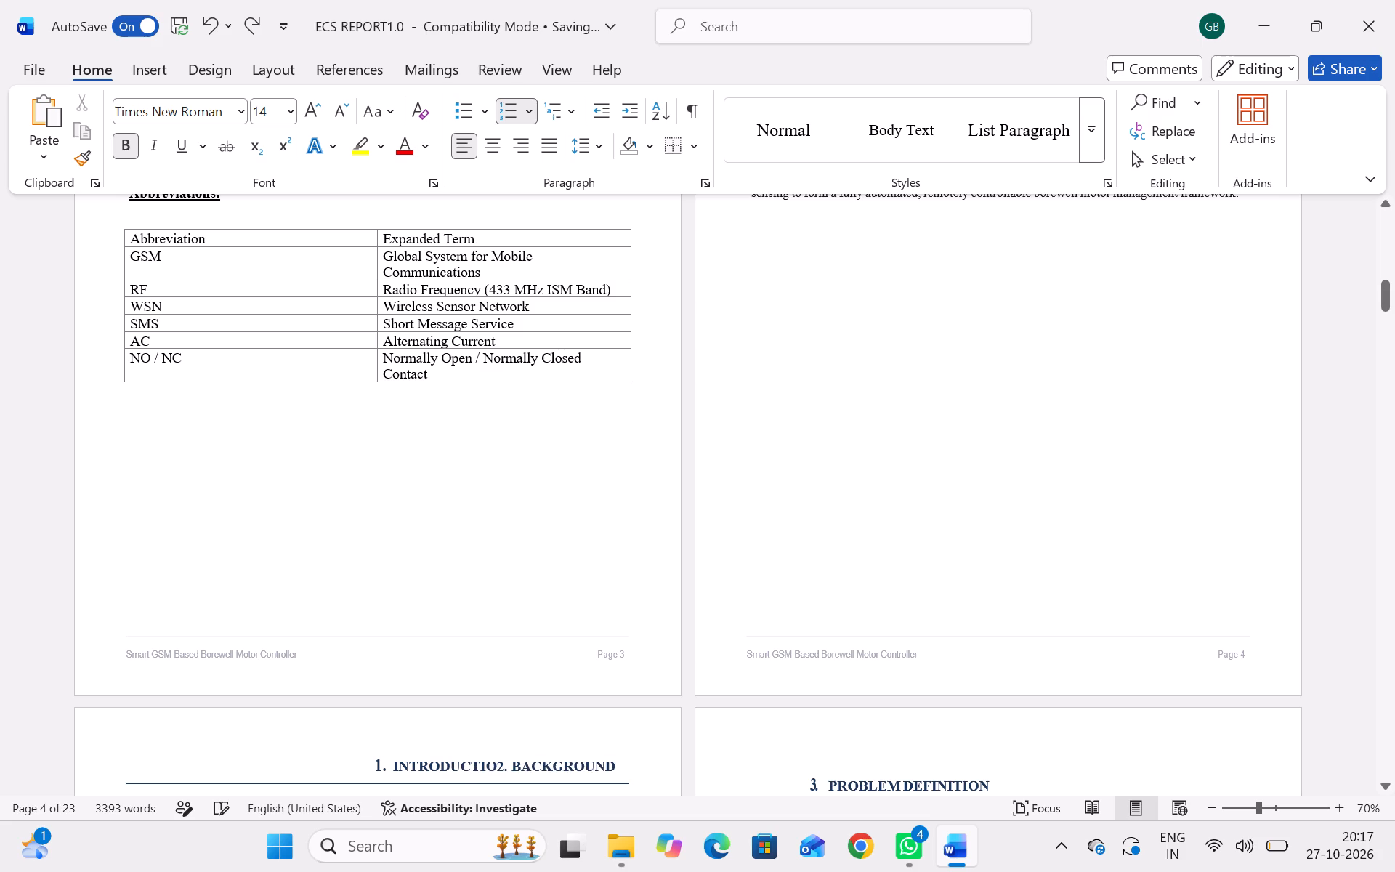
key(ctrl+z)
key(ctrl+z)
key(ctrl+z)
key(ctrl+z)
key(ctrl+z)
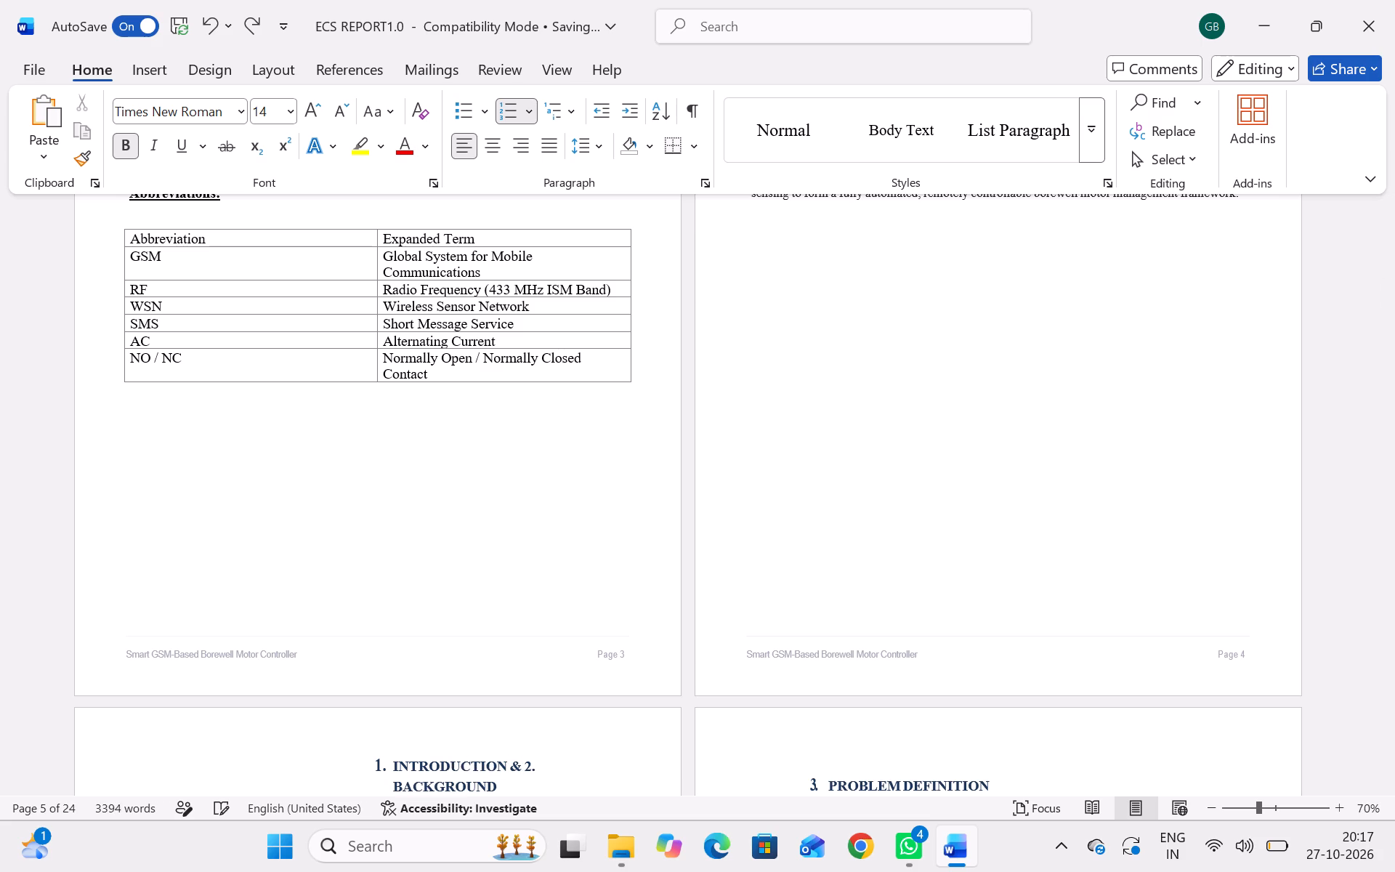
Delete the duplicate "1. INTRODUCTION" subheading and its thin rule below the main heading on page 4.
scroll(800, 302, up, 1)
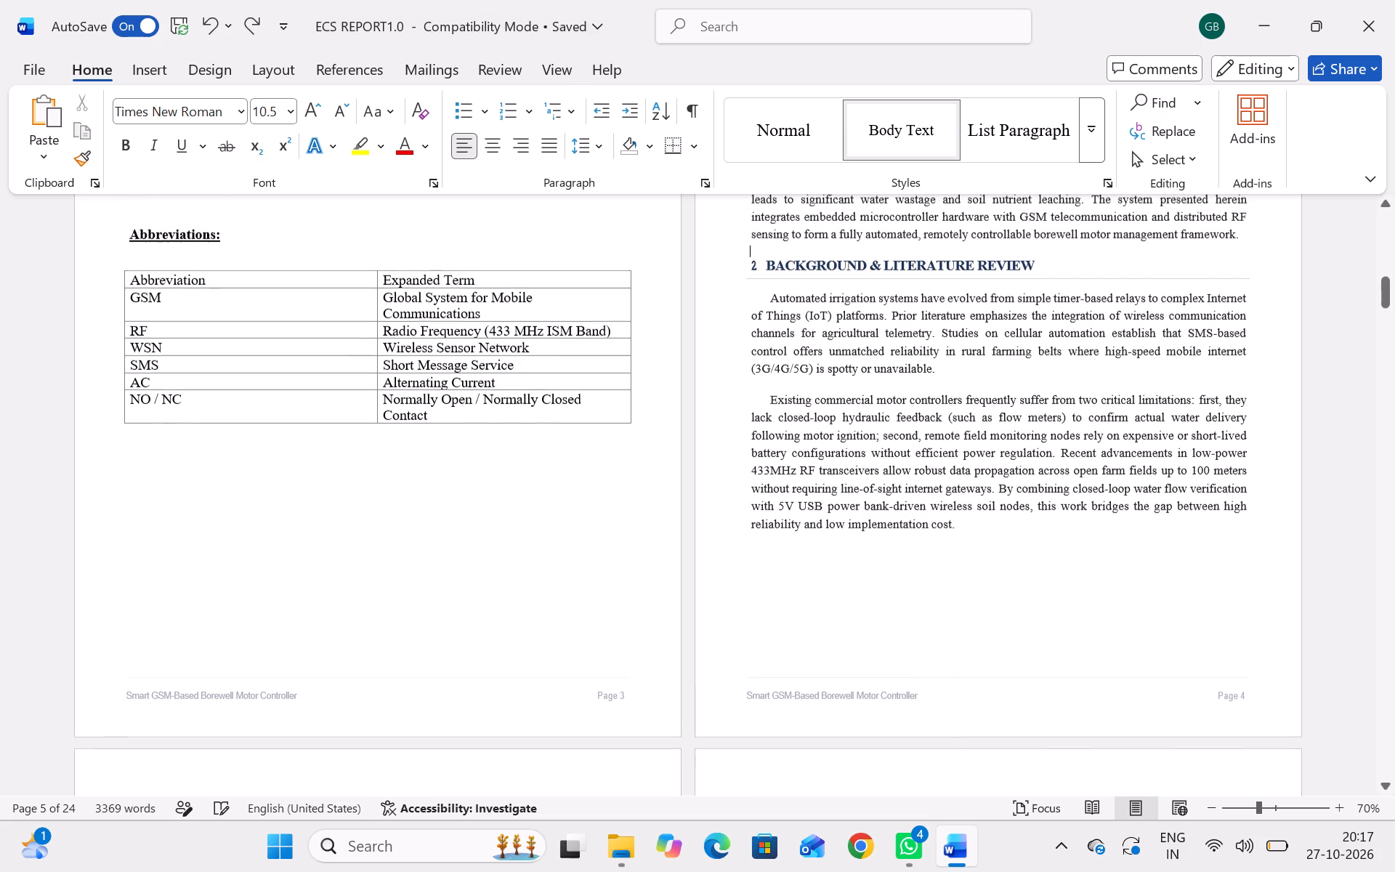
scroll(800, 302, up, 3)
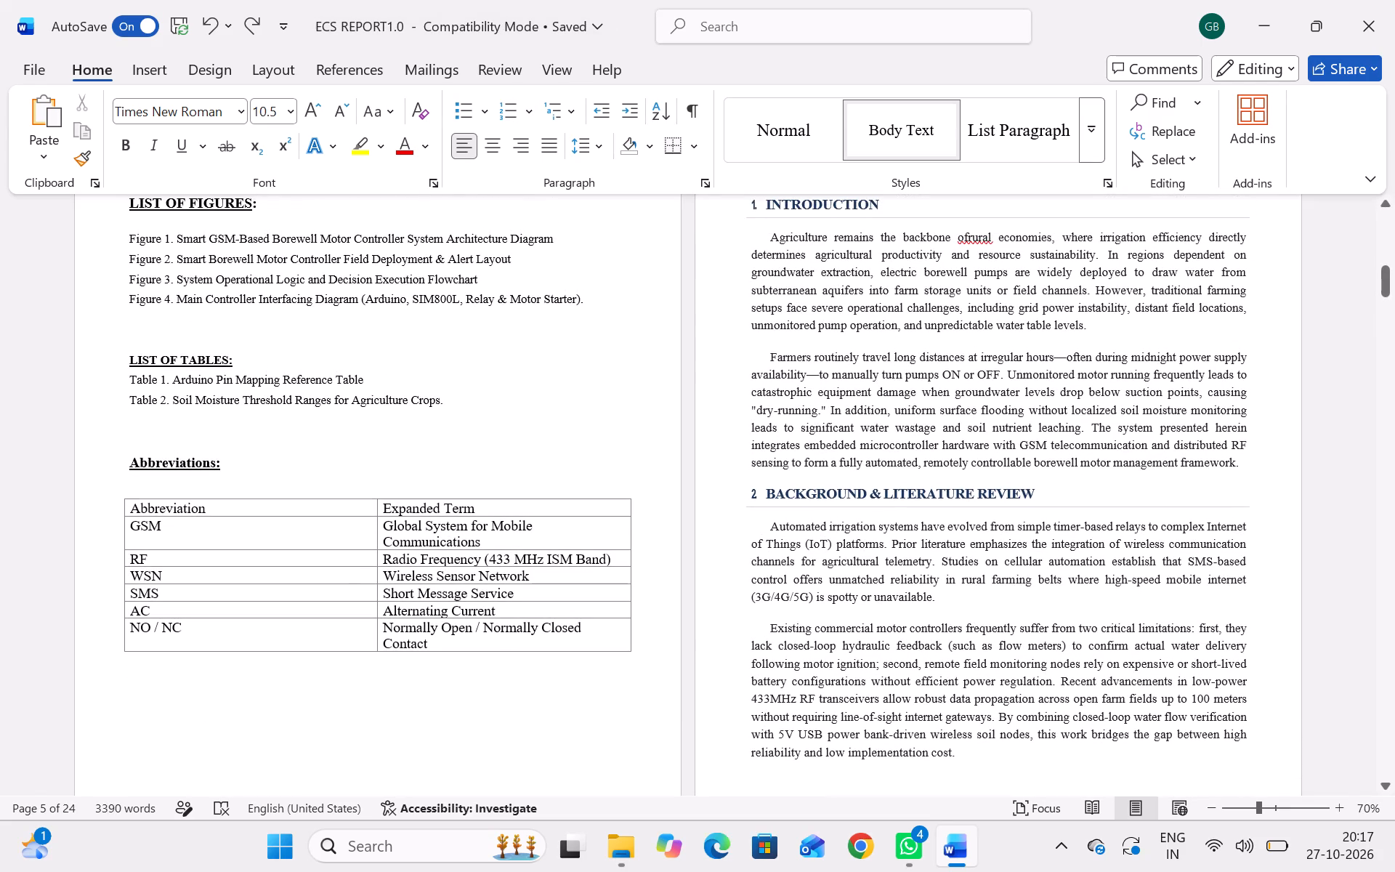
scroll(801, 469, up, 1)
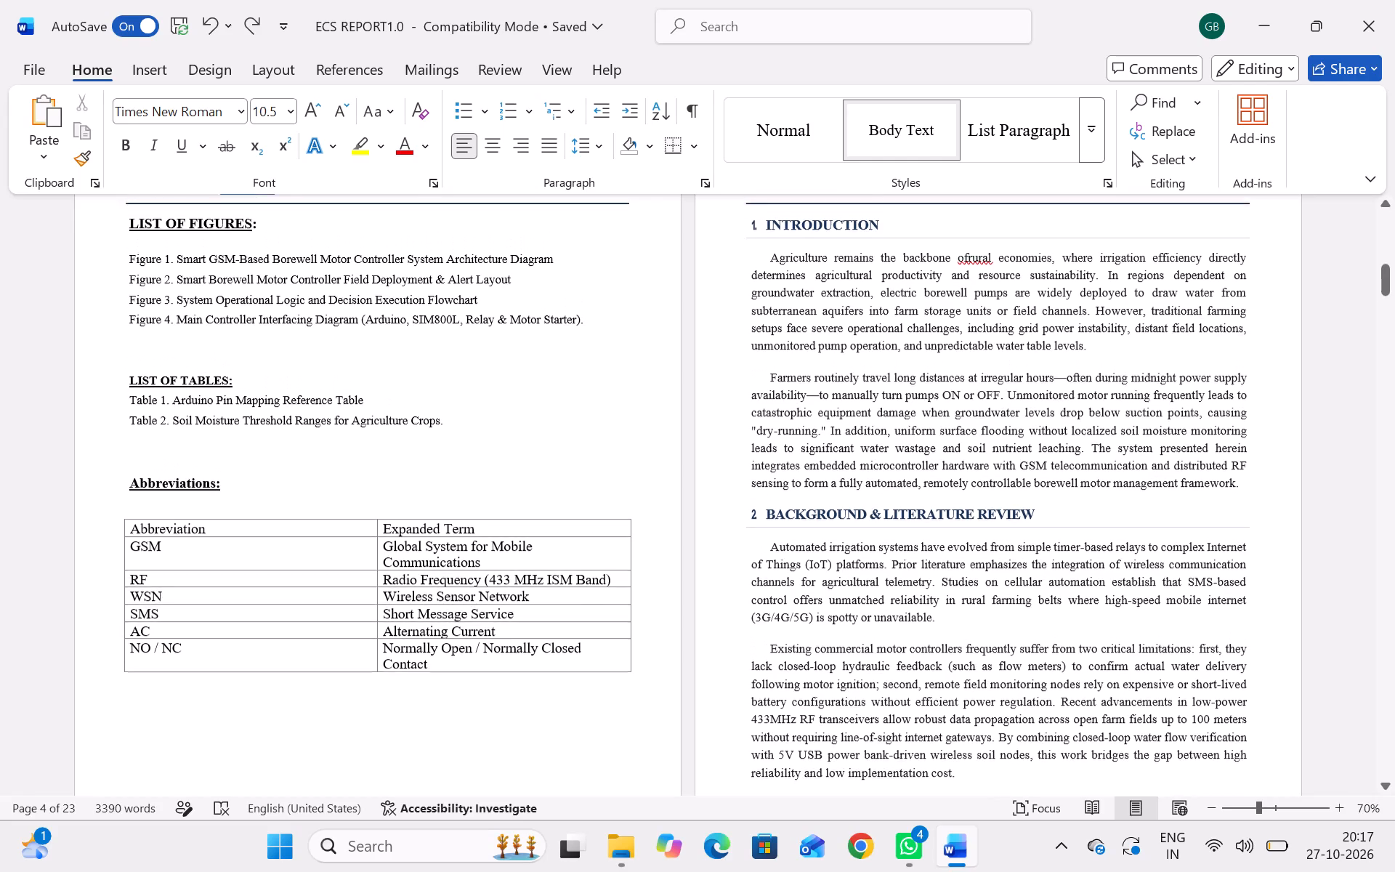
scroll(801, 469, up, 1)
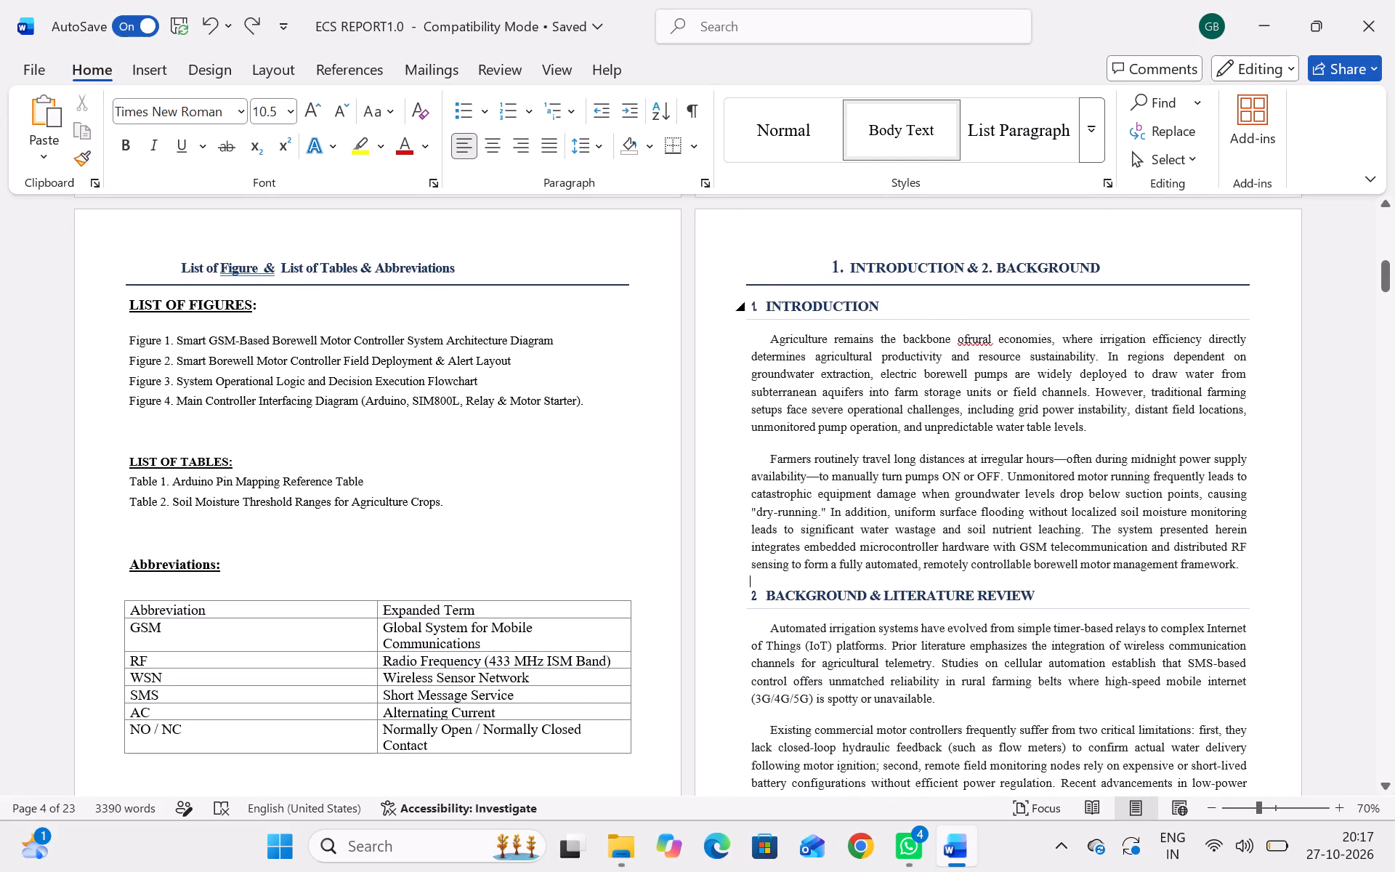
drag(1256, 317, 954, 307)
drag(954, 307, 774, 315)
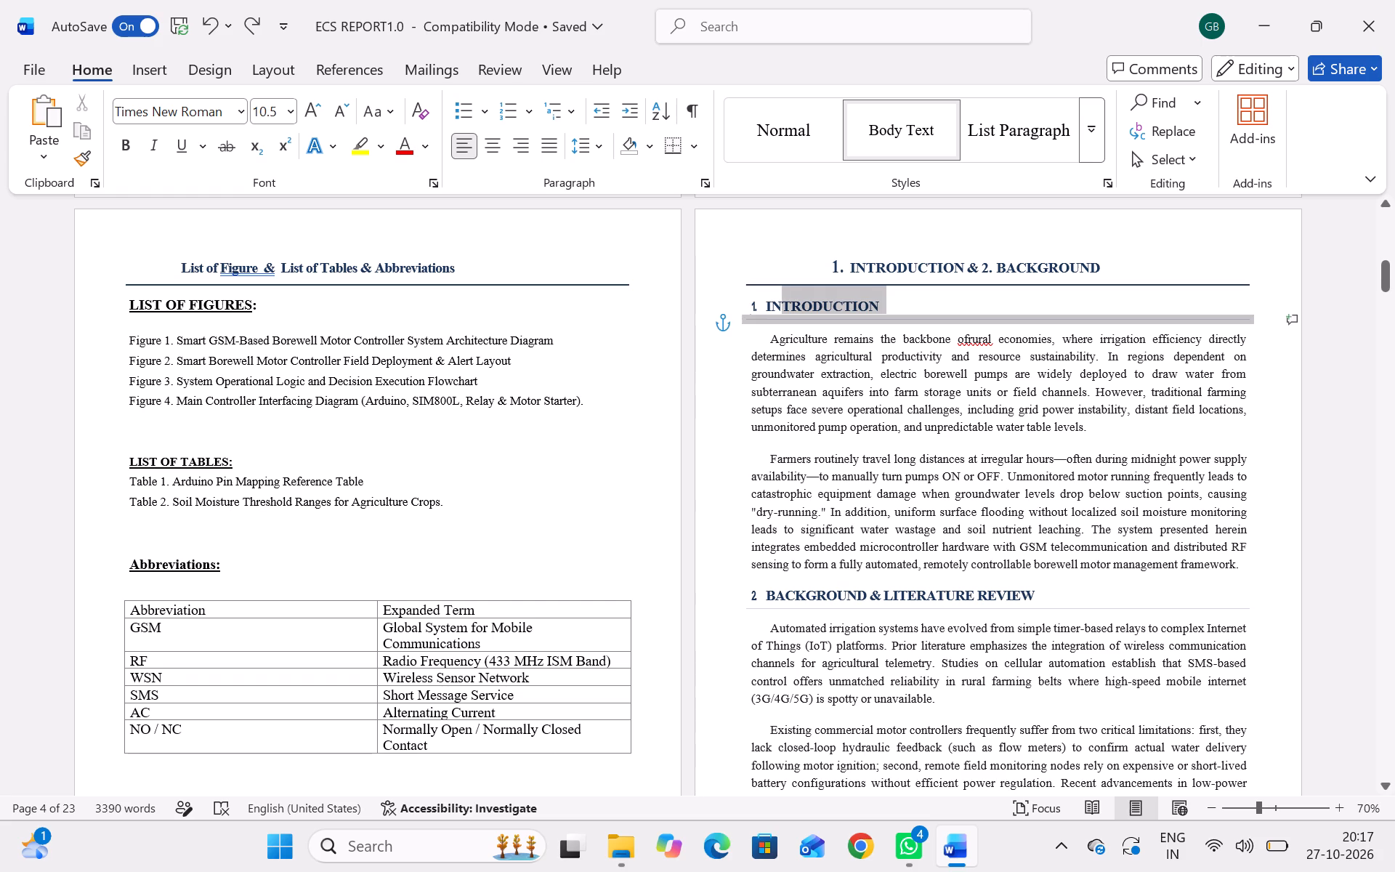
drag(774, 315, 764, 318)
key(BackSpace)
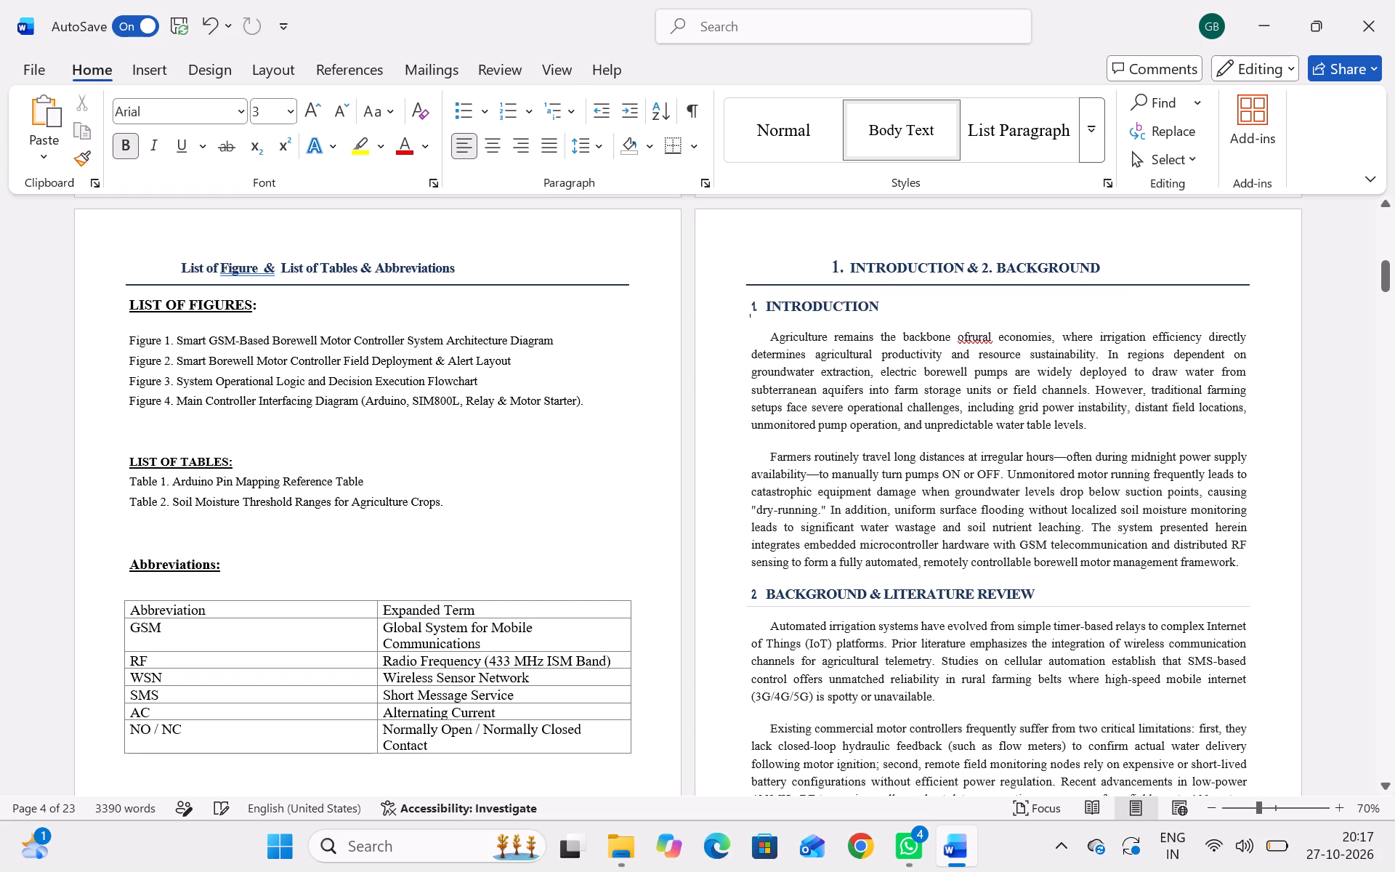
drag(887, 306, 725, 312)
key(BackSpace)
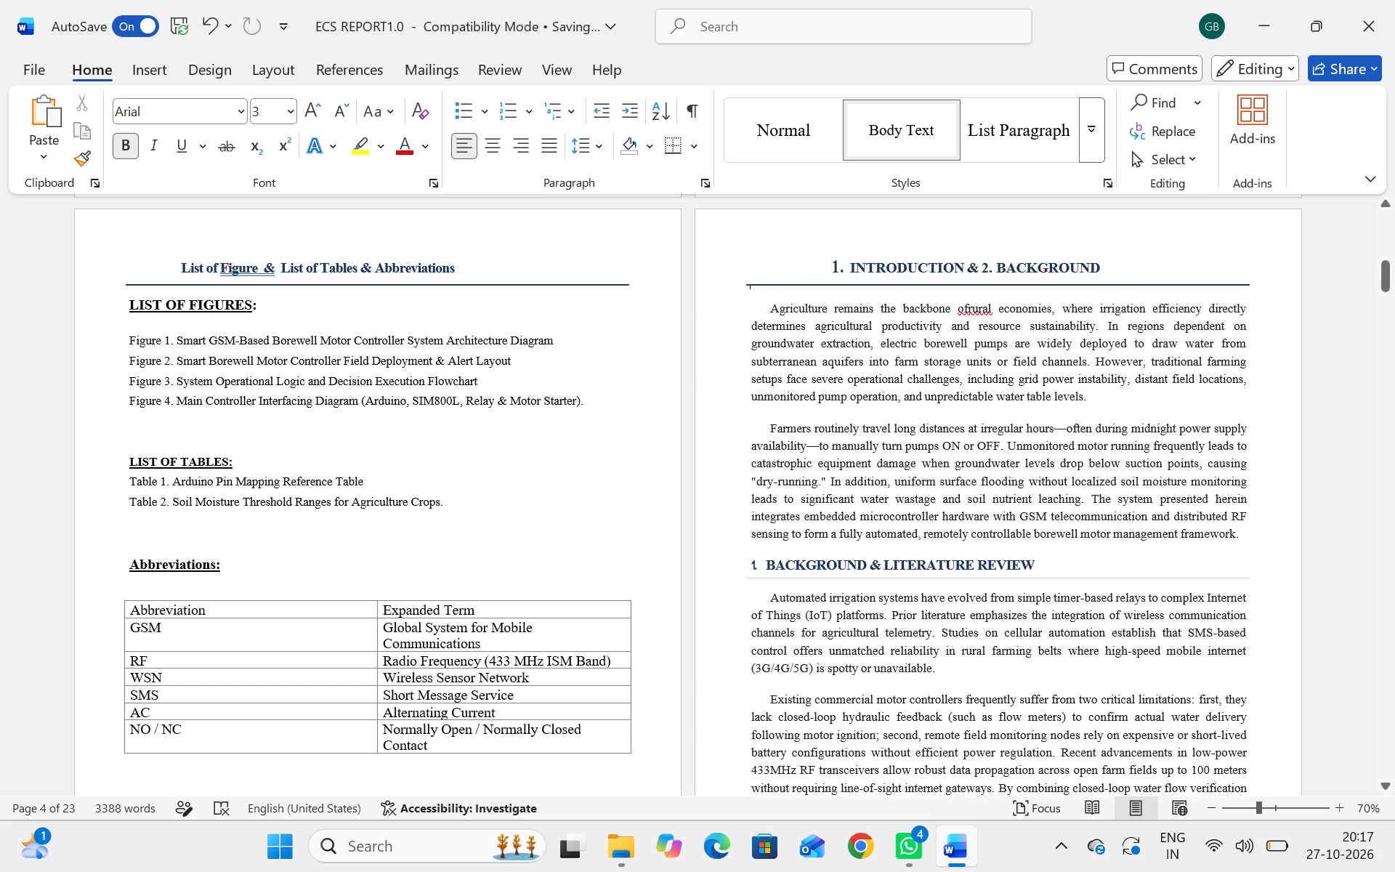
Insert the missing space in "ofrural" in the first introduction paragraph so it reads "of rural".
click(969, 310)
key(space)
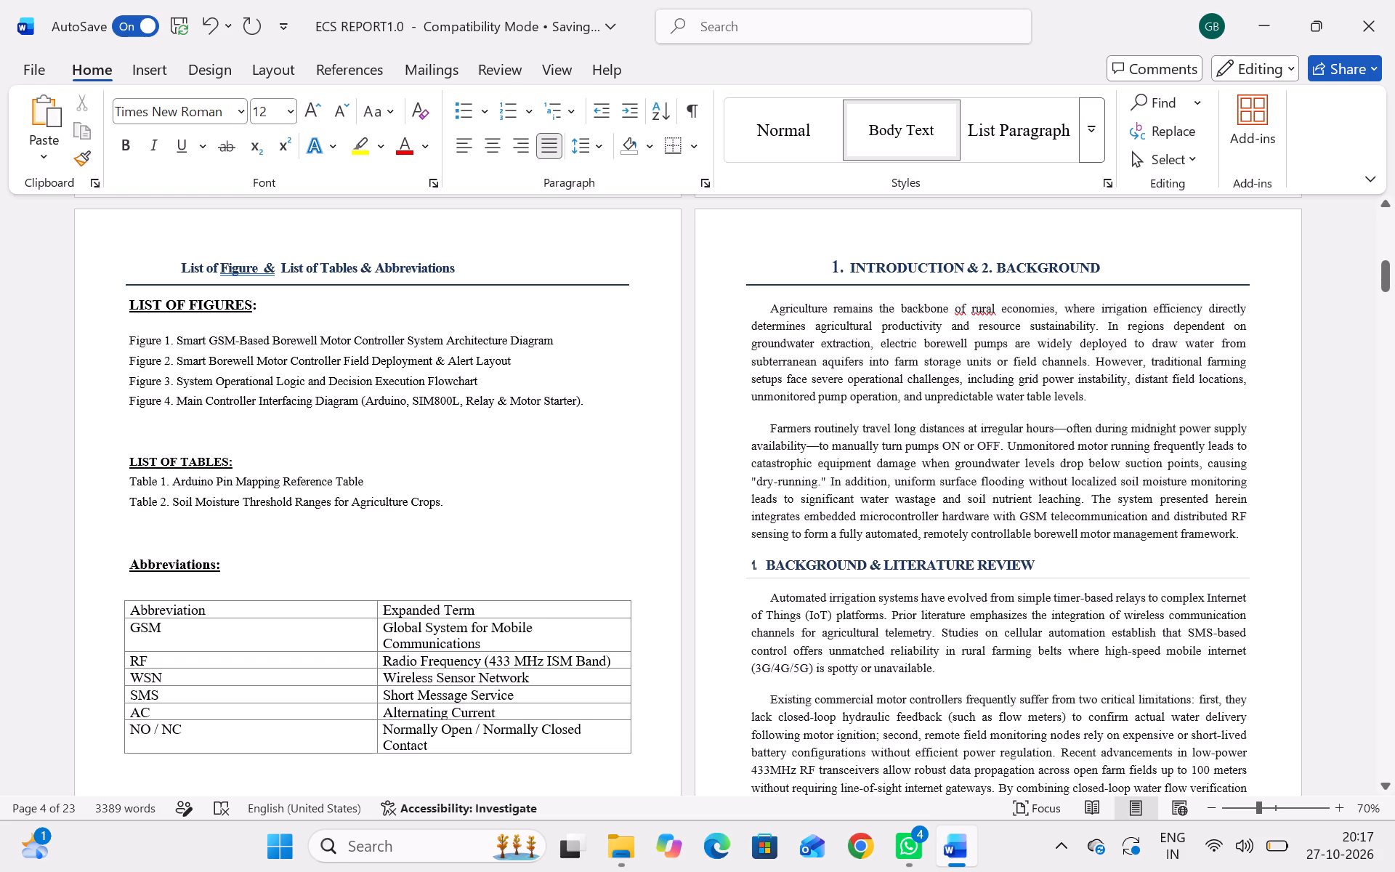
scroll(970, 344, down, 1)
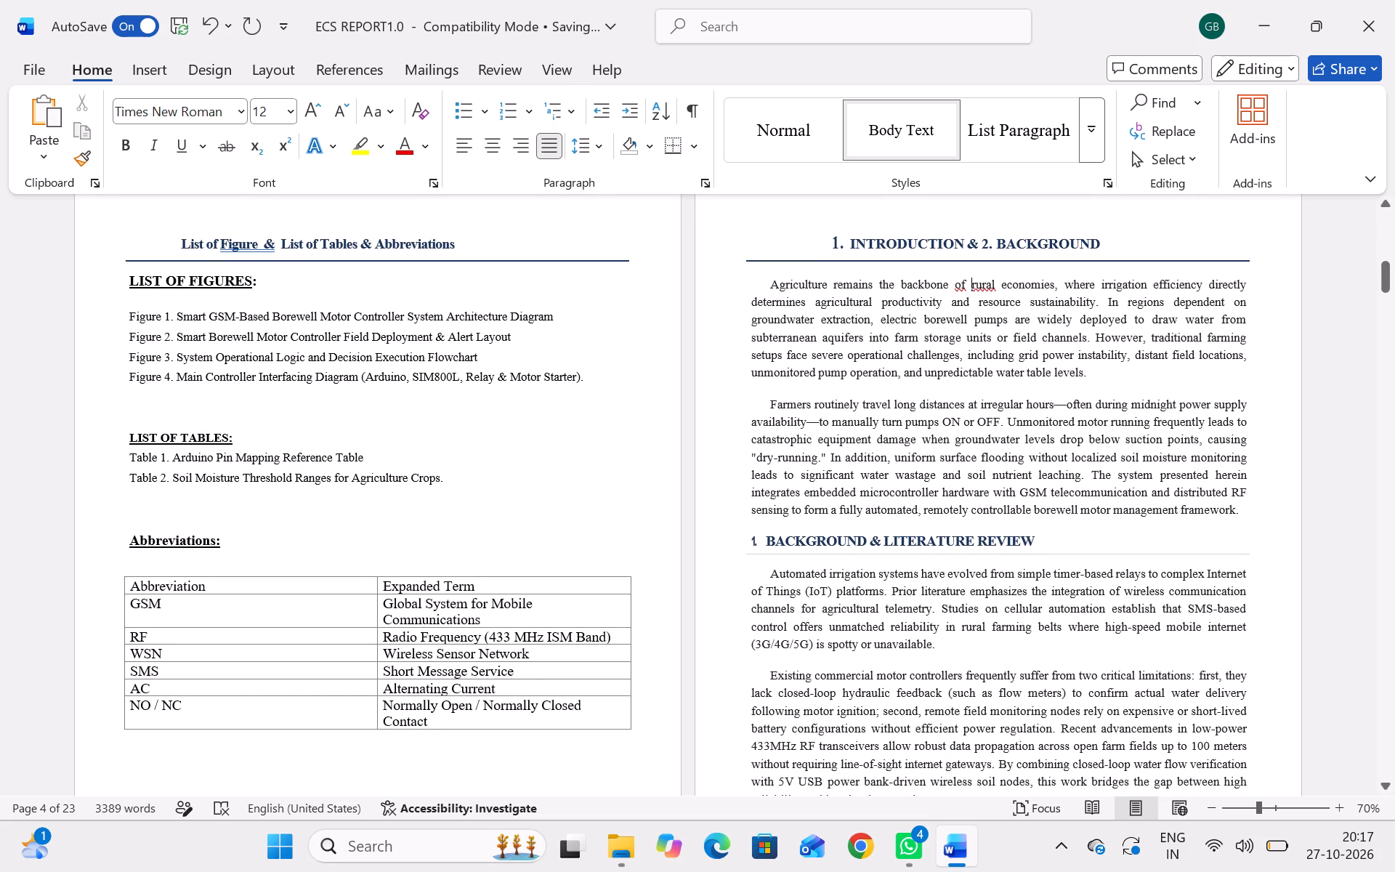
click(970, 283)
click(998, 289)
key(Right)
Add an empty paragraph after the last introduction paragraph, above the "BACKGROUND & LITERATURE REVIEW" heading on page 4.
scroll(998, 289, down, 1)
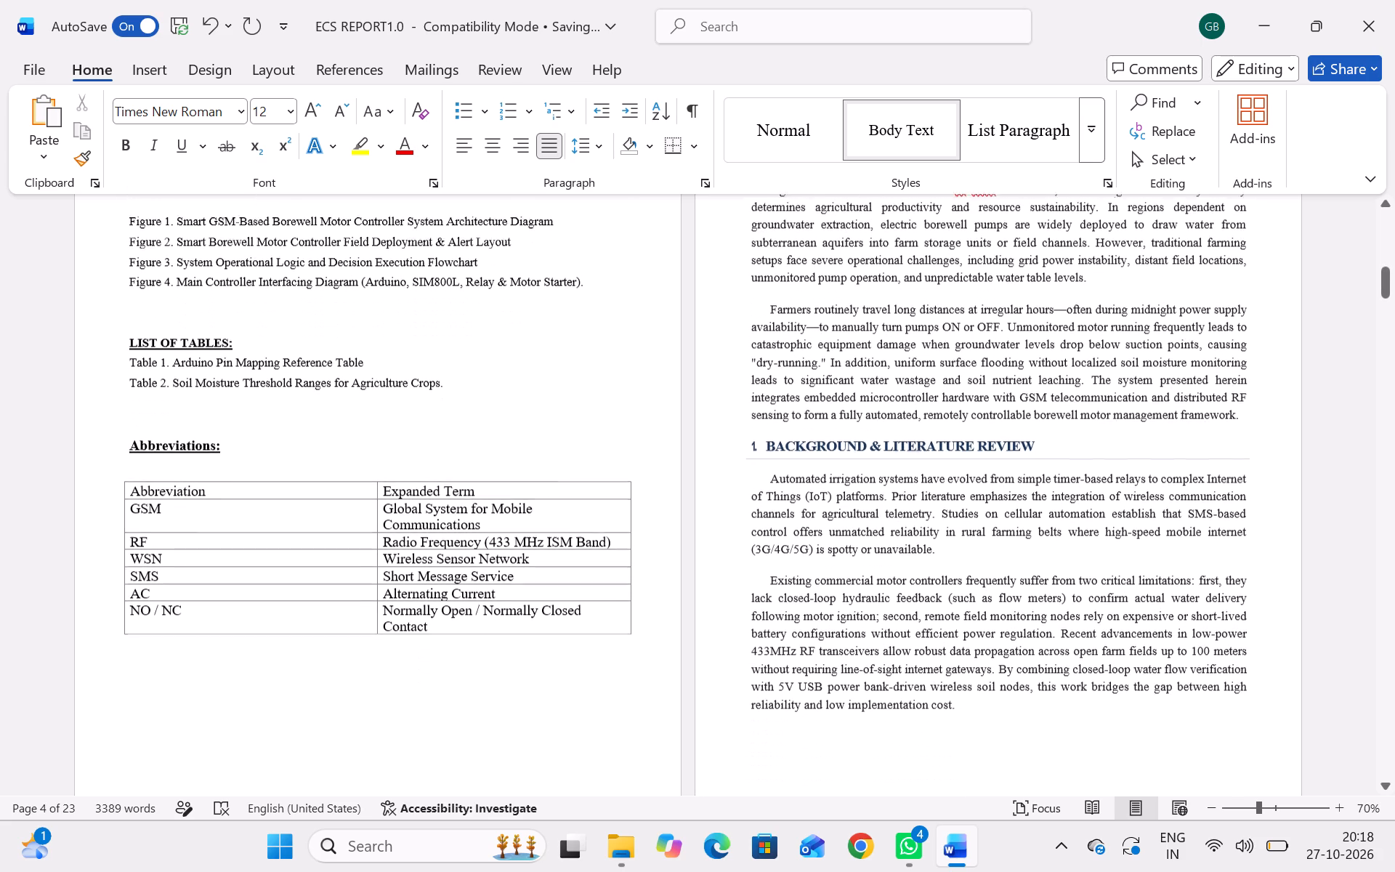
scroll(998, 289, down, 2)
scroll(998, 289, up, 1)
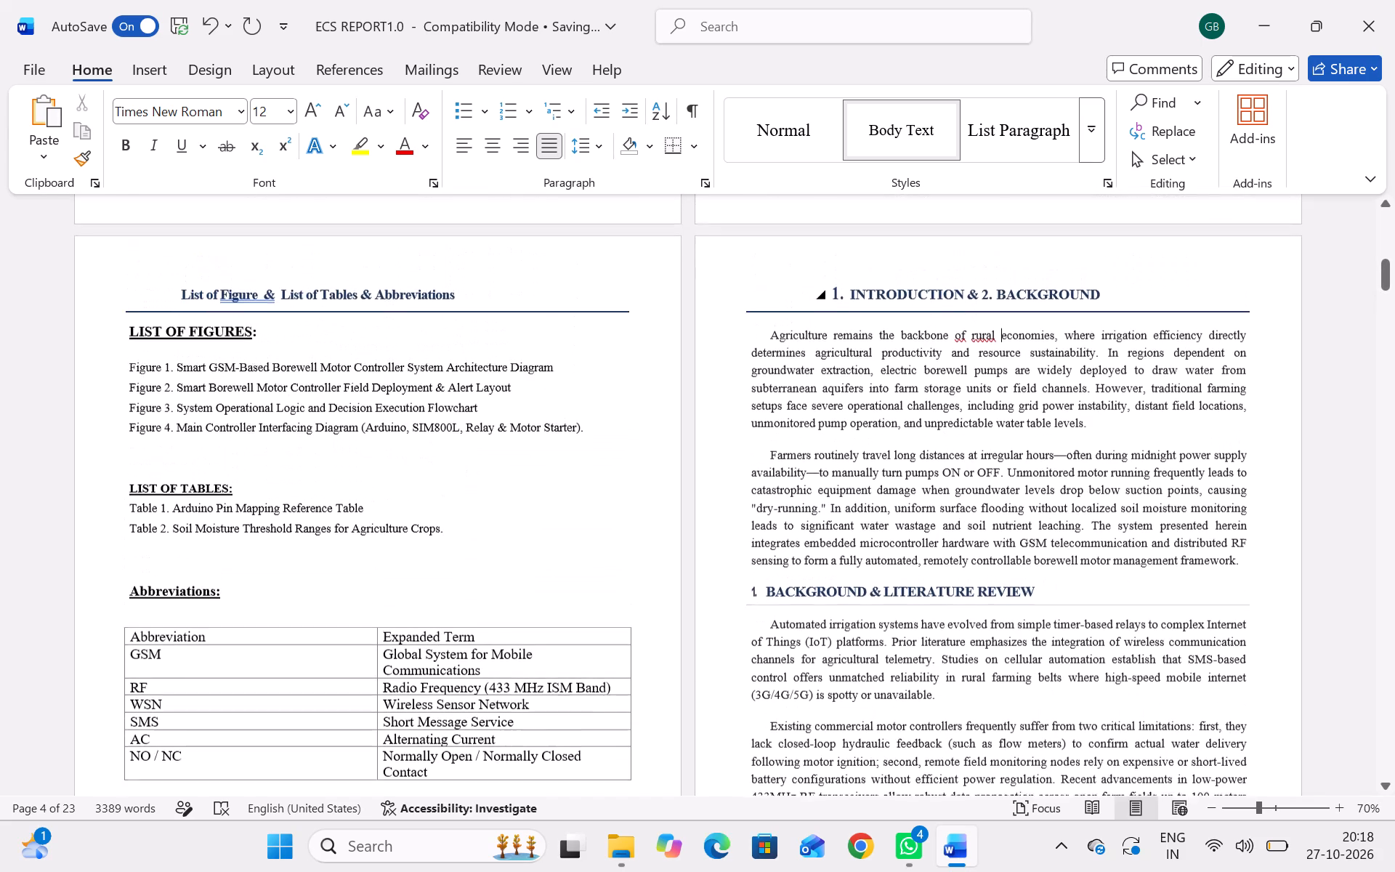
scroll(998, 289, up, 1)
scroll(998, 289, down, 1)
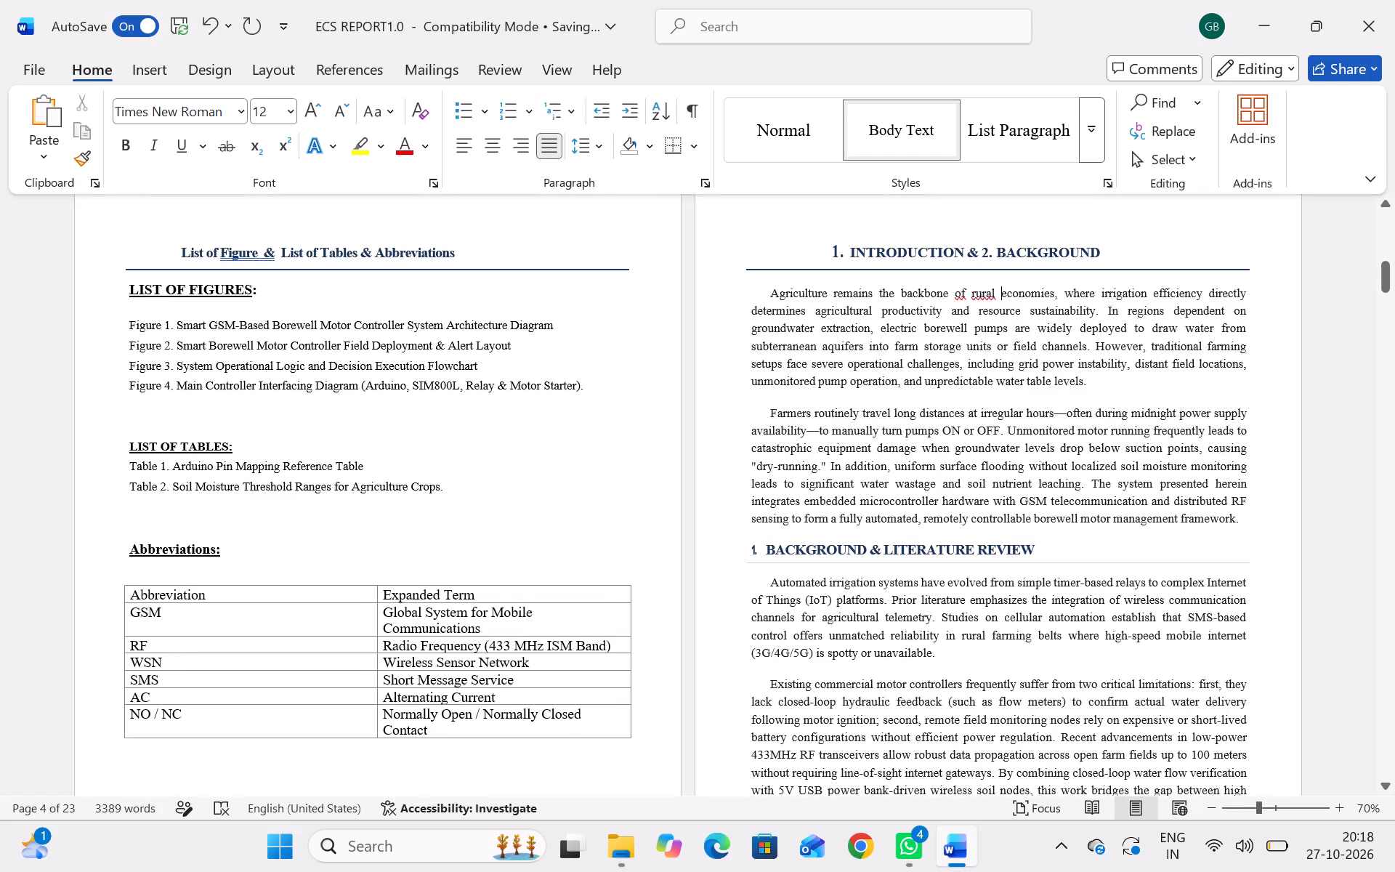
click(1247, 520)
key(Return)
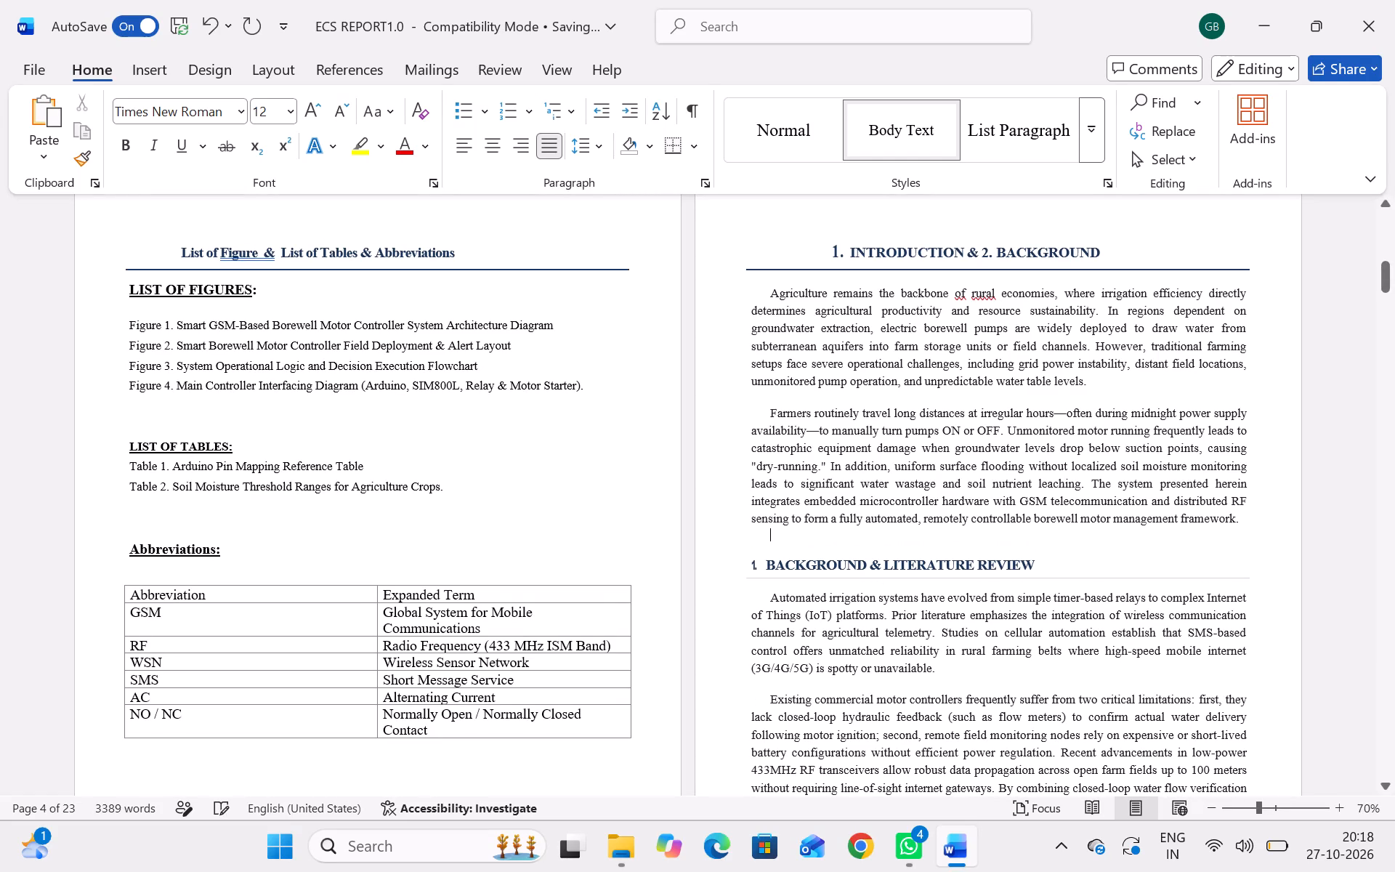
Select the page 4 main heading "INTRODUCTION & 2. BACKGROUND" together with the rule beneath it.
drag(1103, 251, 865, 241)
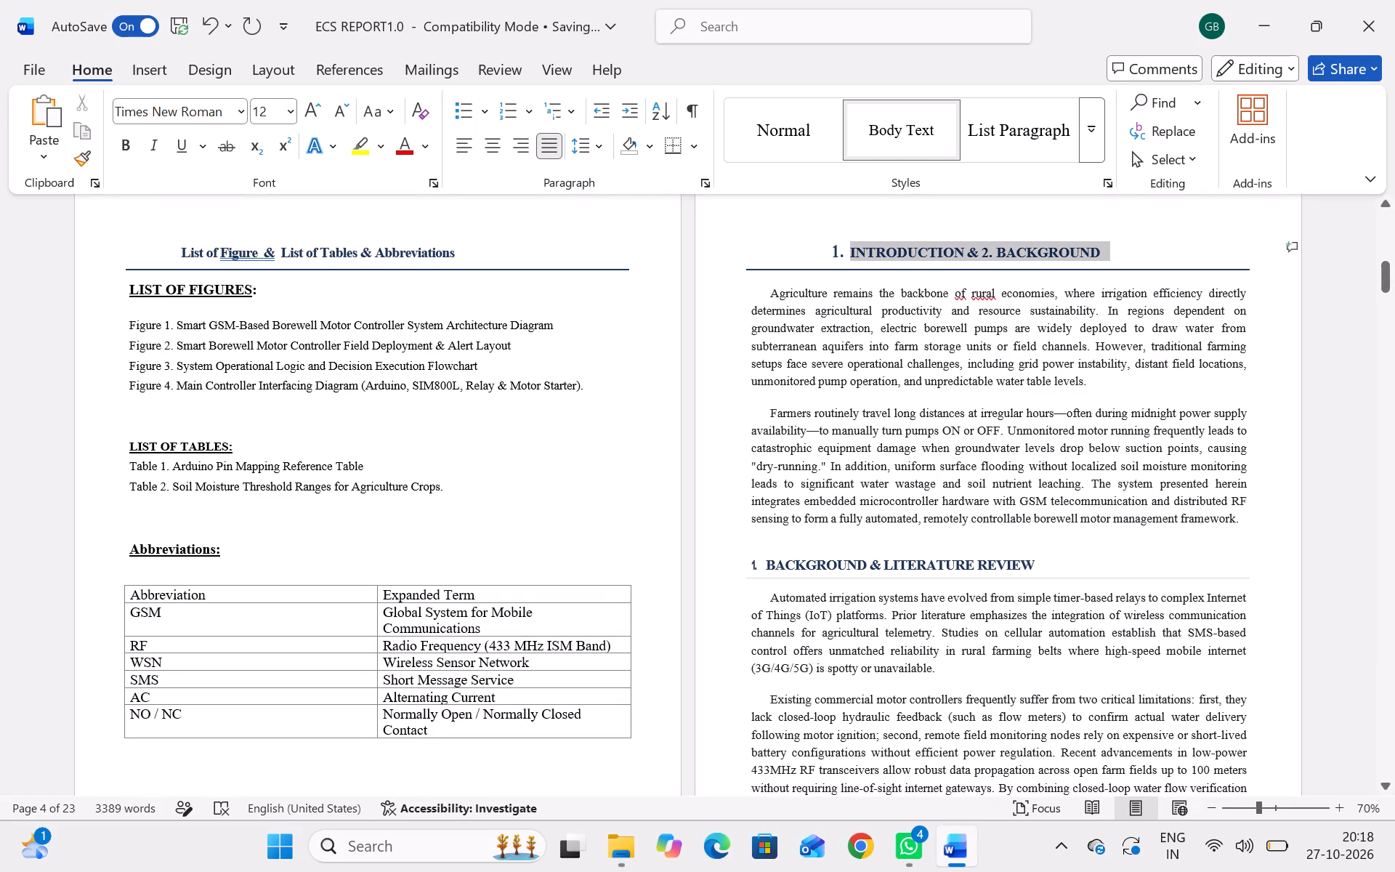
drag(865, 241, 811, 267)
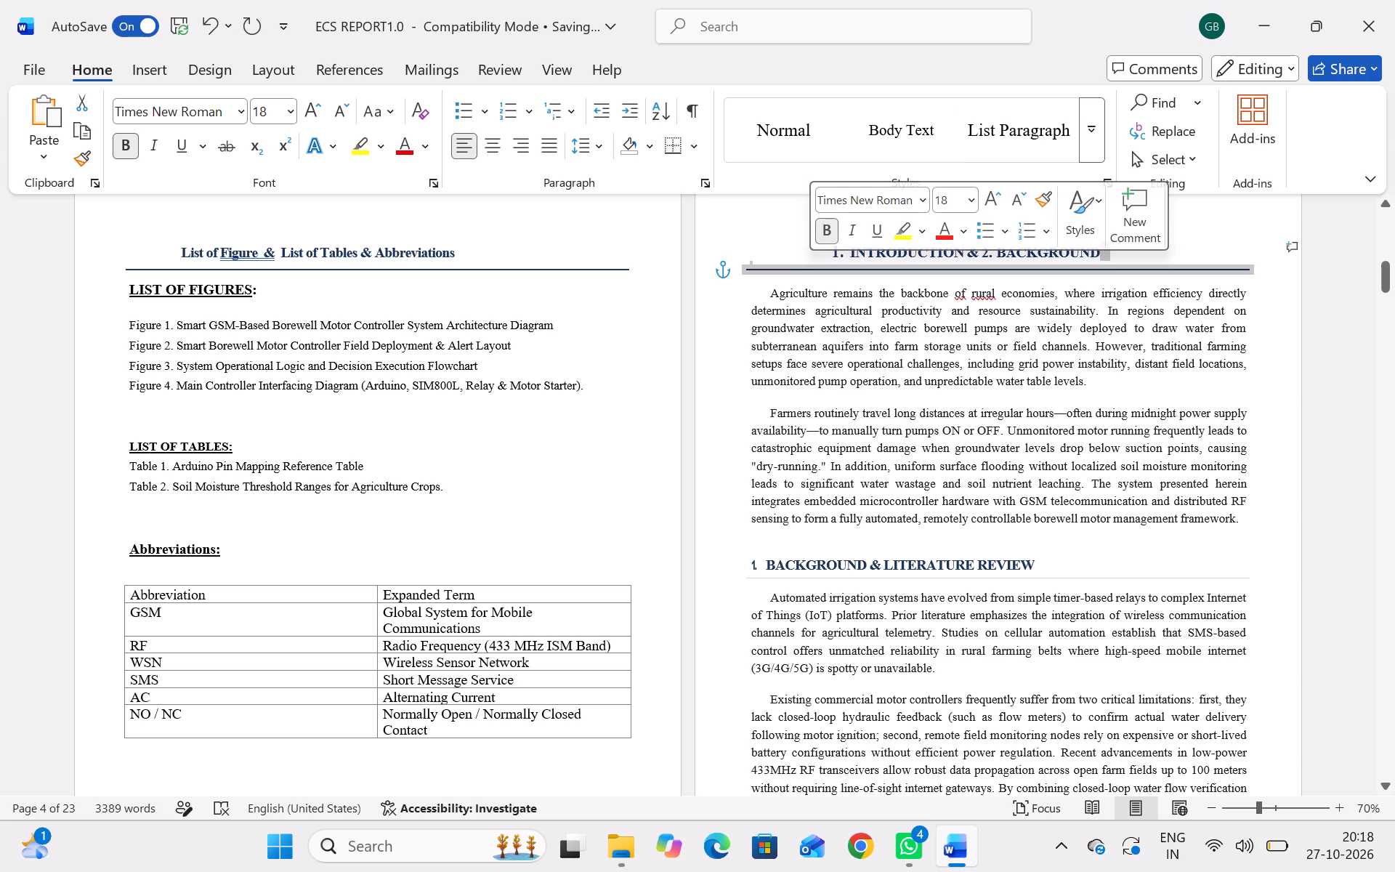
double_click(1254, 264)
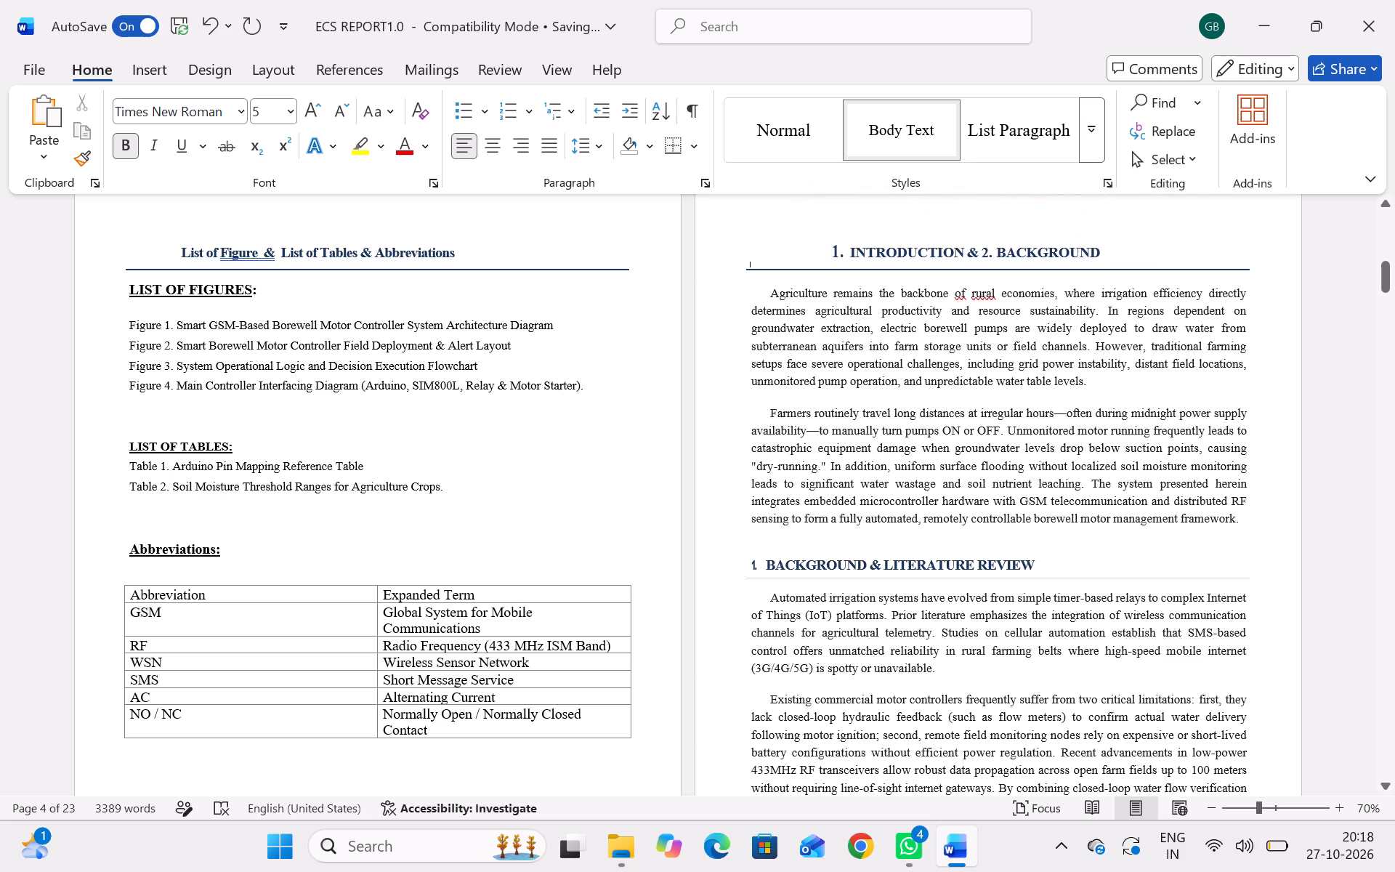
click(1254, 264)
drag(1262, 264, 1095, 249)
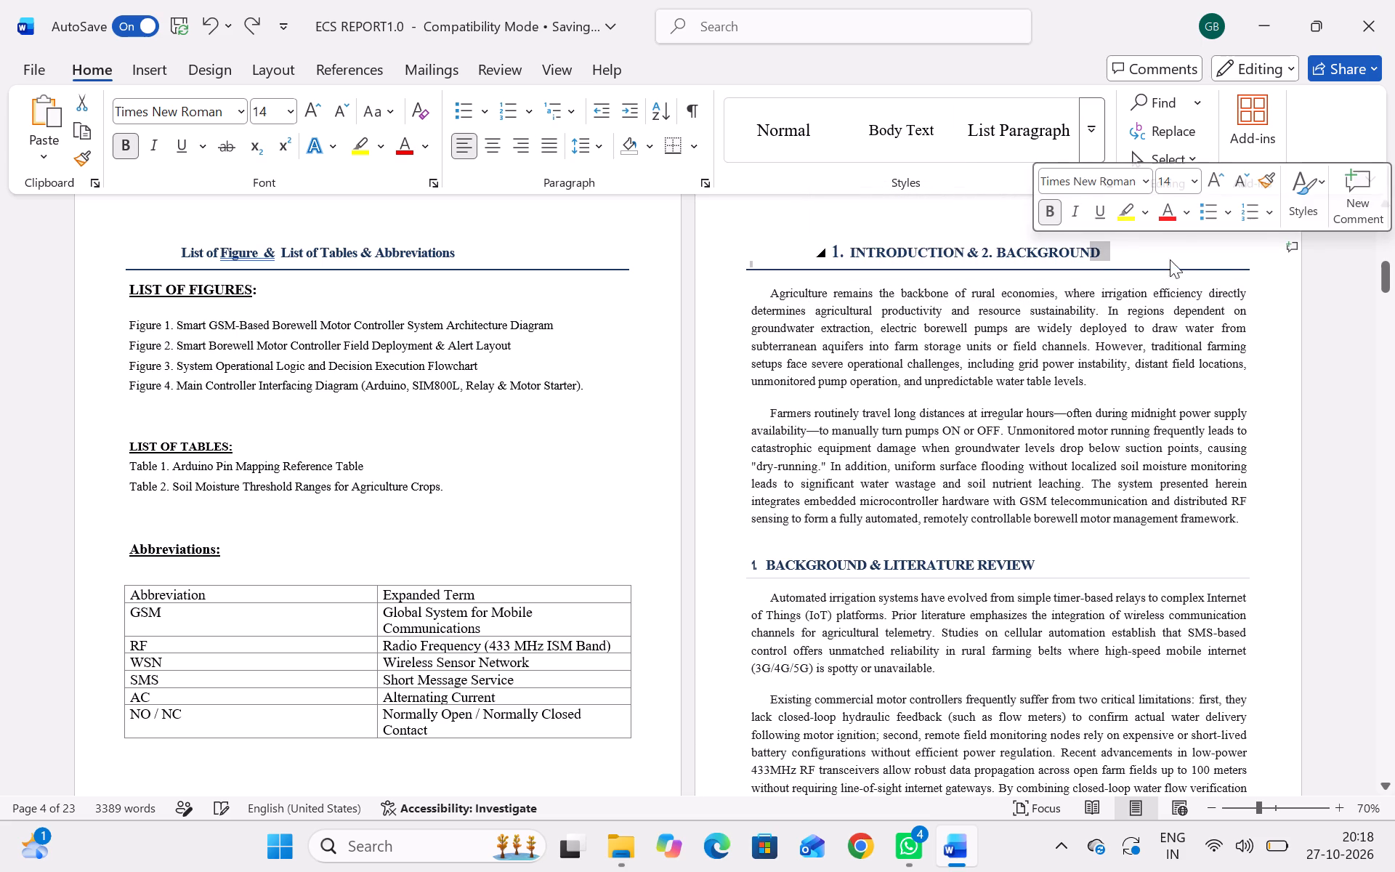
drag(1256, 268, 1104, 239)
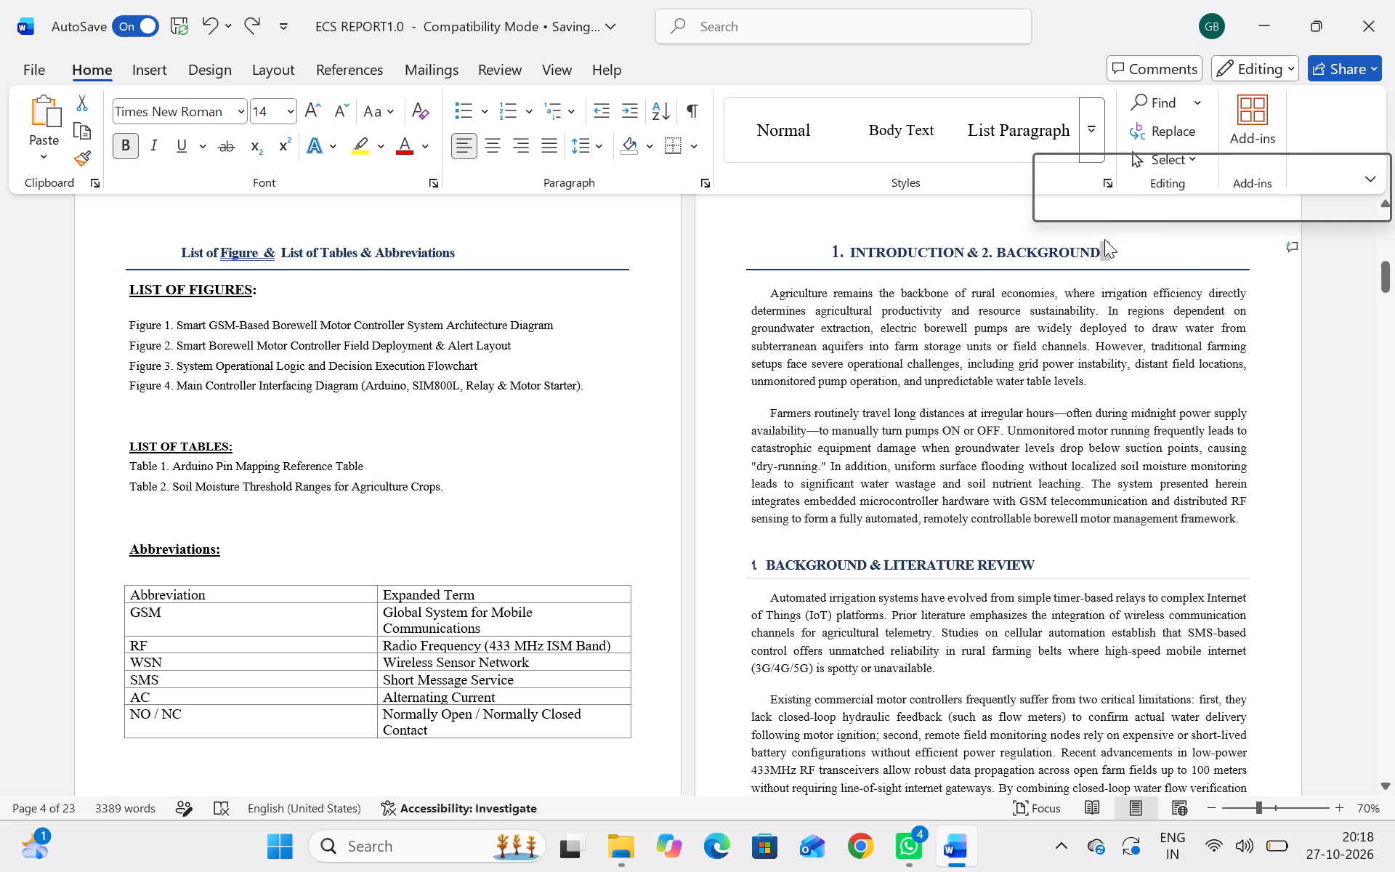
drag(1260, 273, 1218, 263)
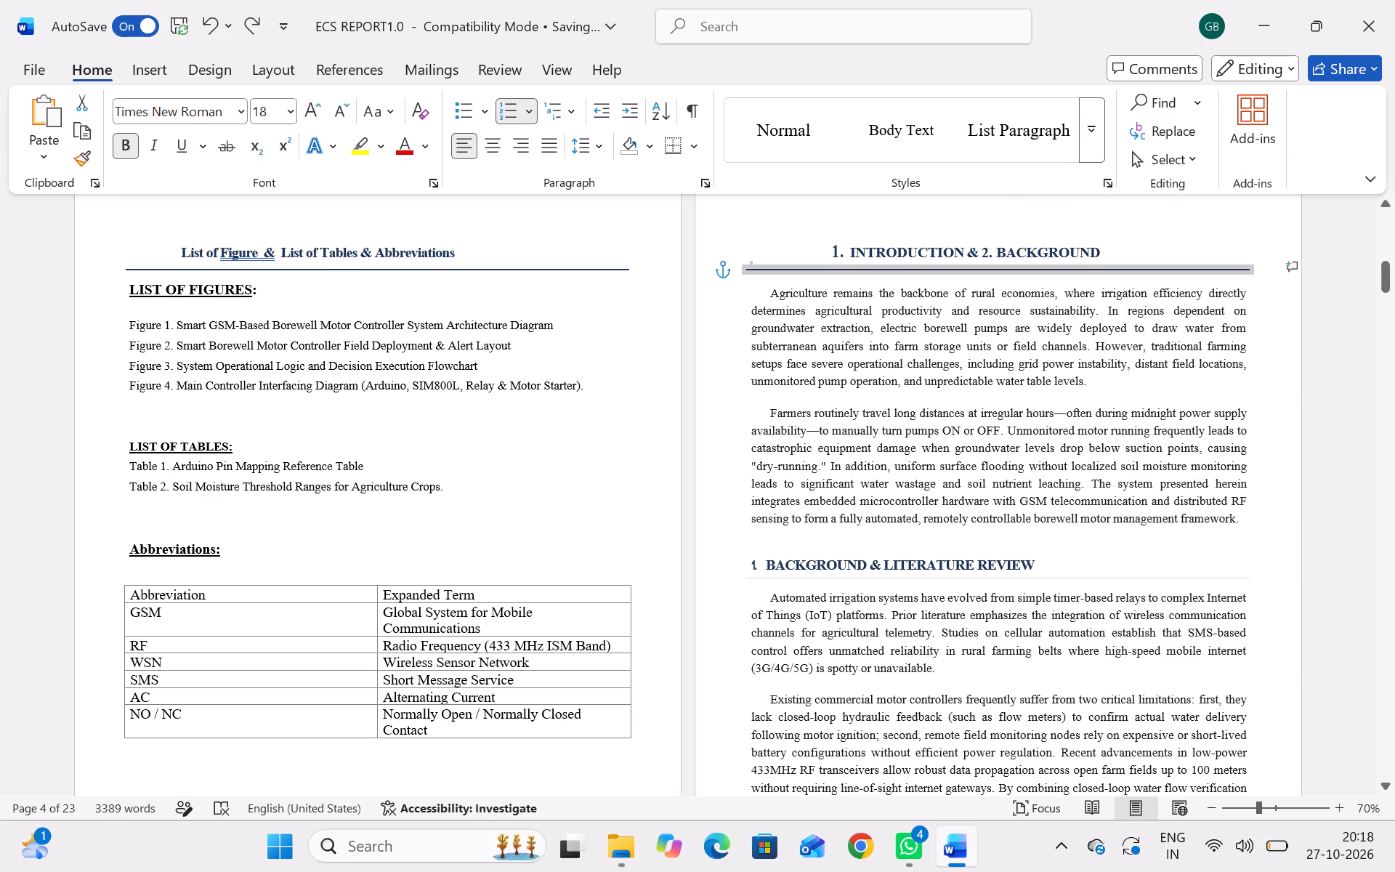
drag(1218, 263, 910, 247)
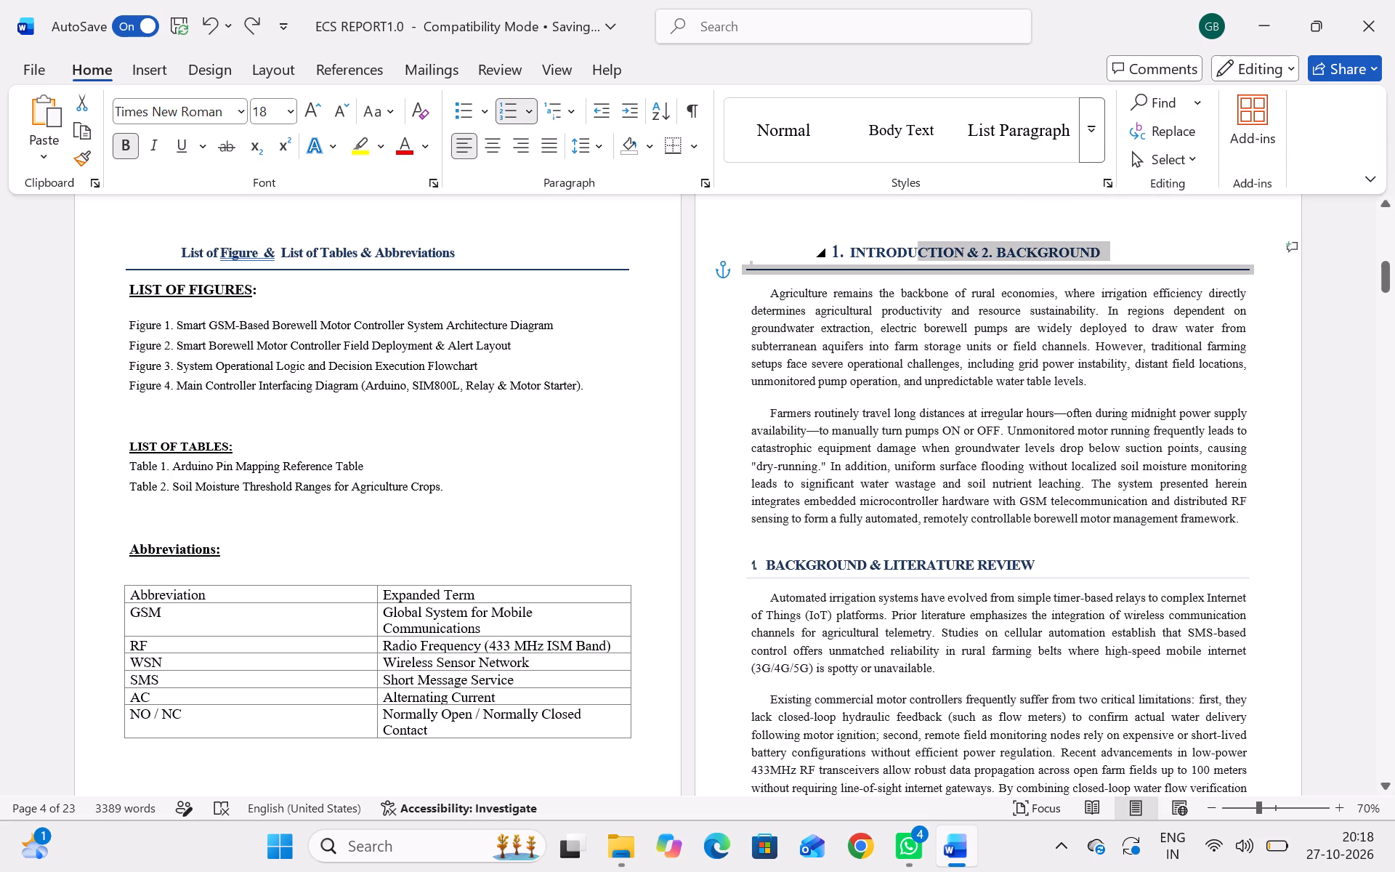
drag(910, 247, 838, 246)
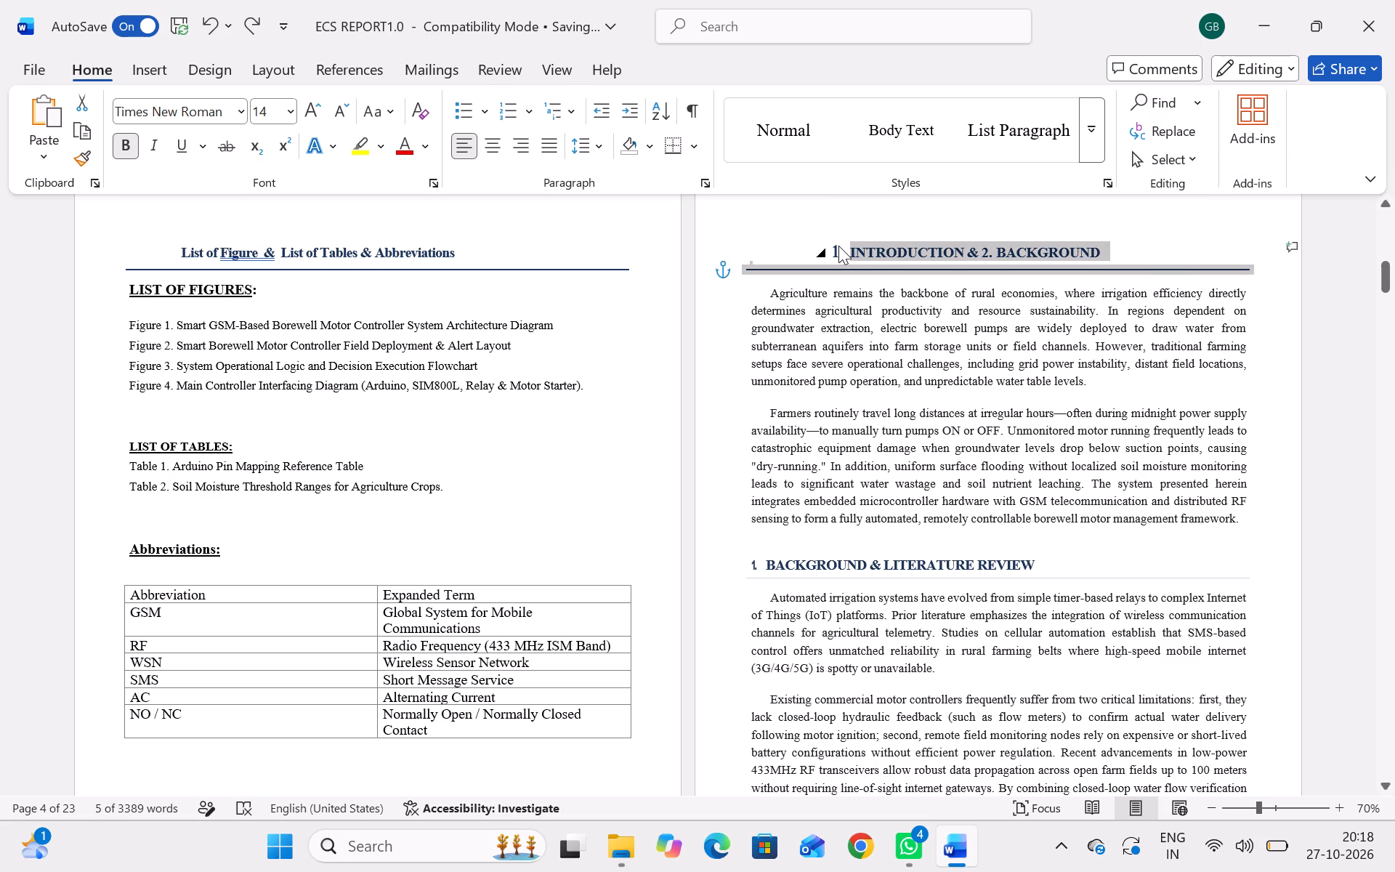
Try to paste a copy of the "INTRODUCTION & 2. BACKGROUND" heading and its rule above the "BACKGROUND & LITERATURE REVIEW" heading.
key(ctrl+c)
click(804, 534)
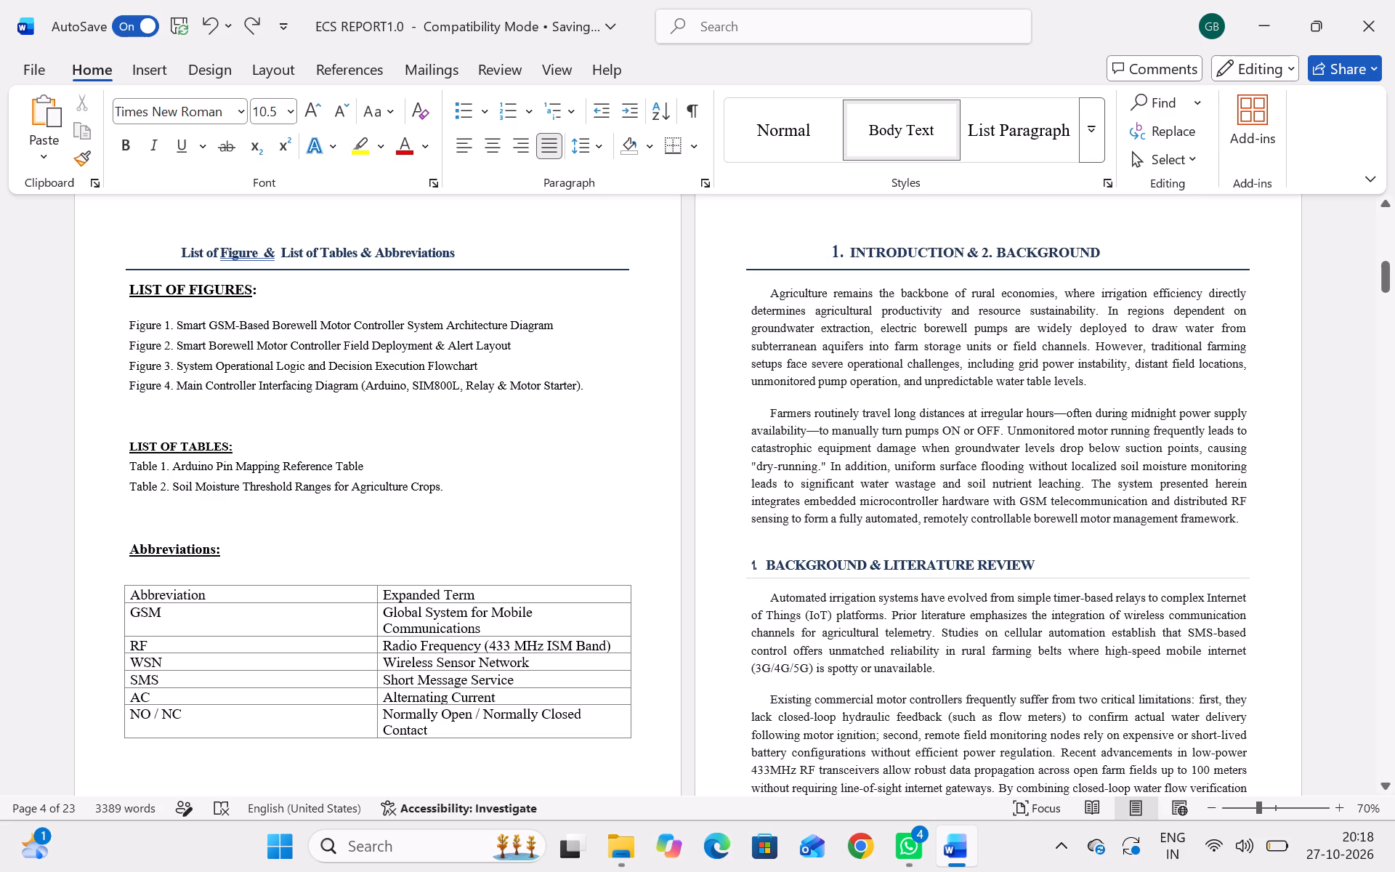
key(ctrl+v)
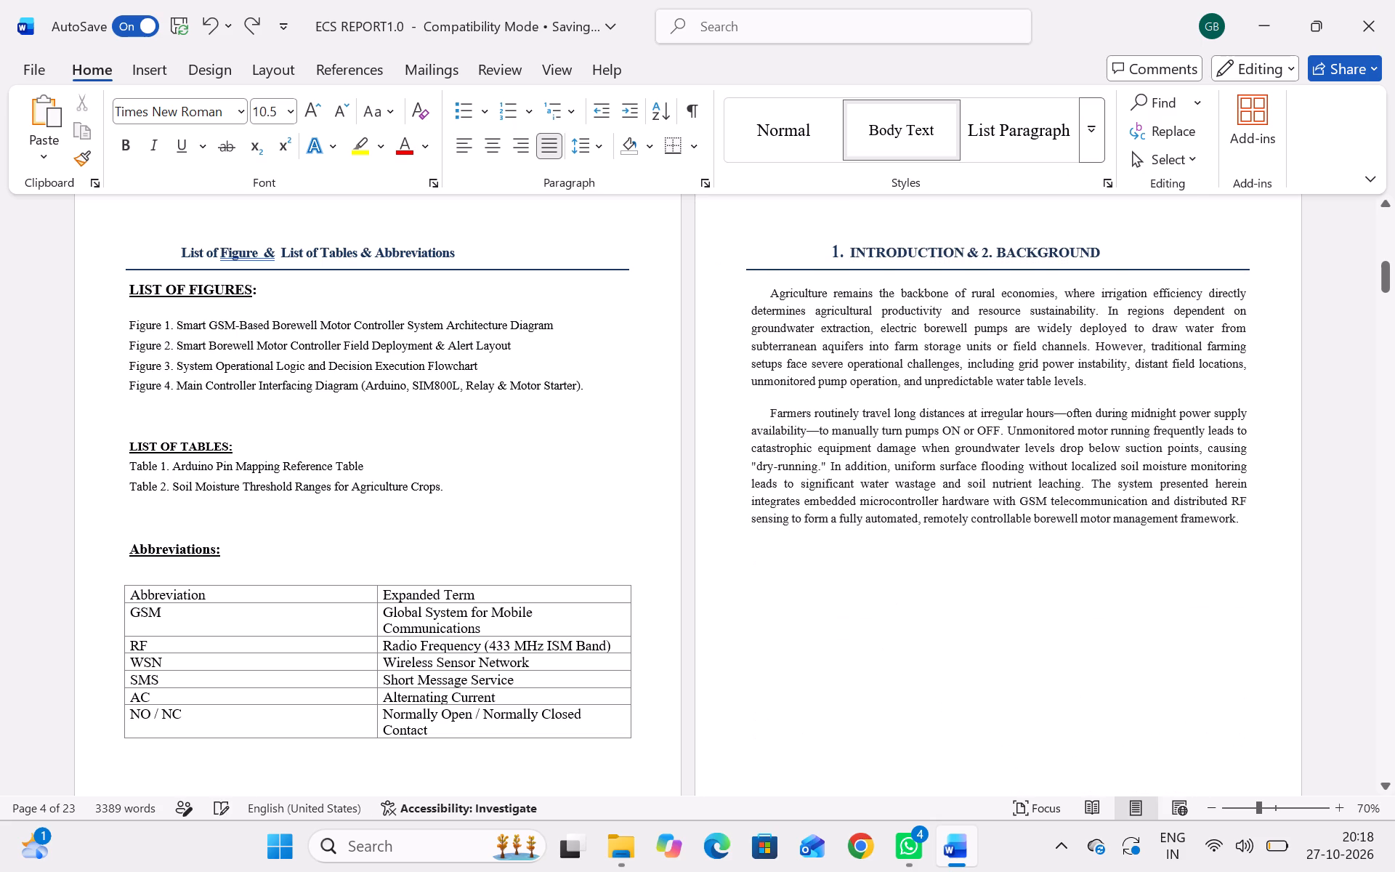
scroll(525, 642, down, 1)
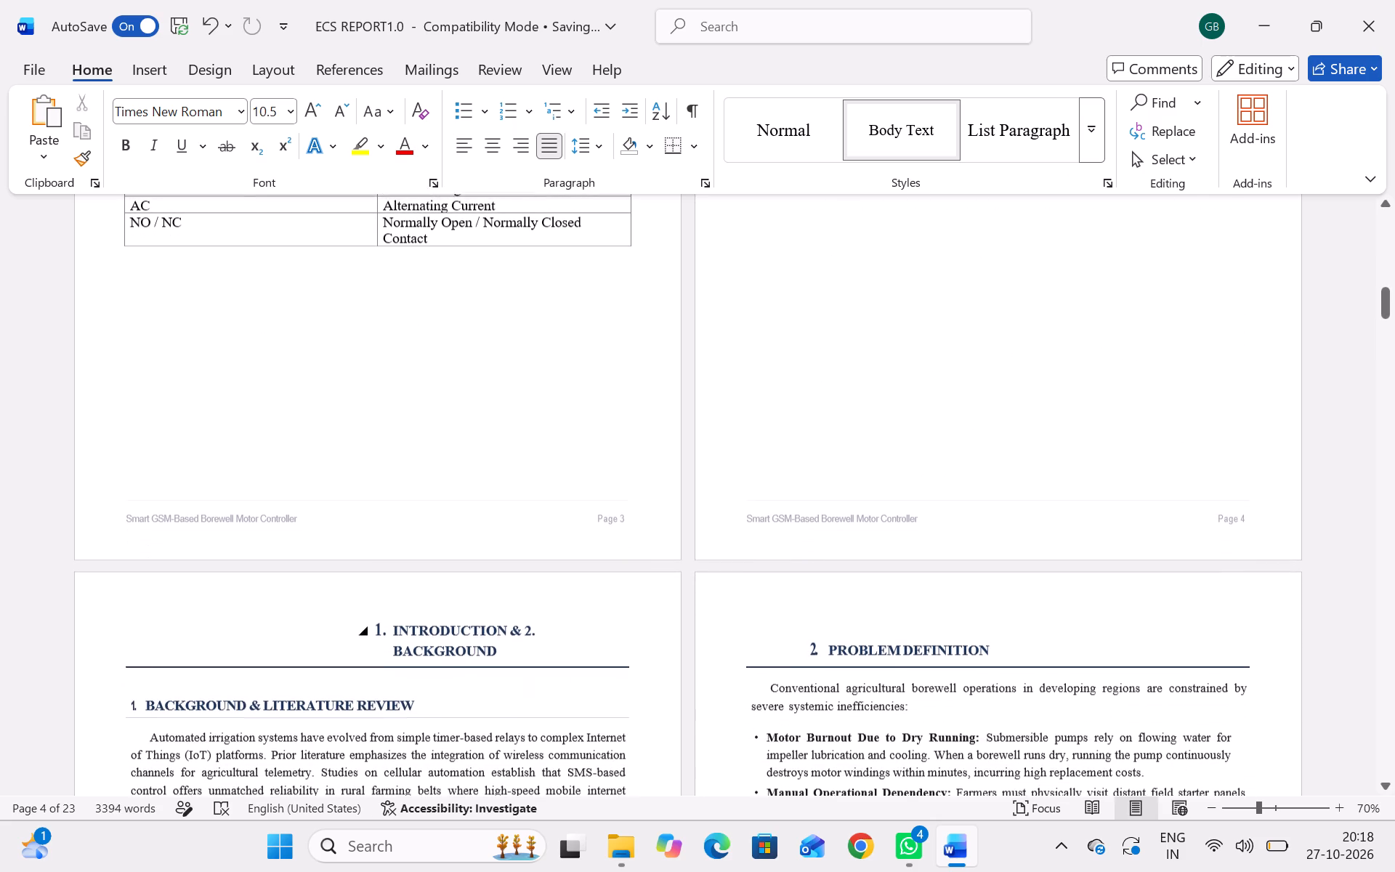
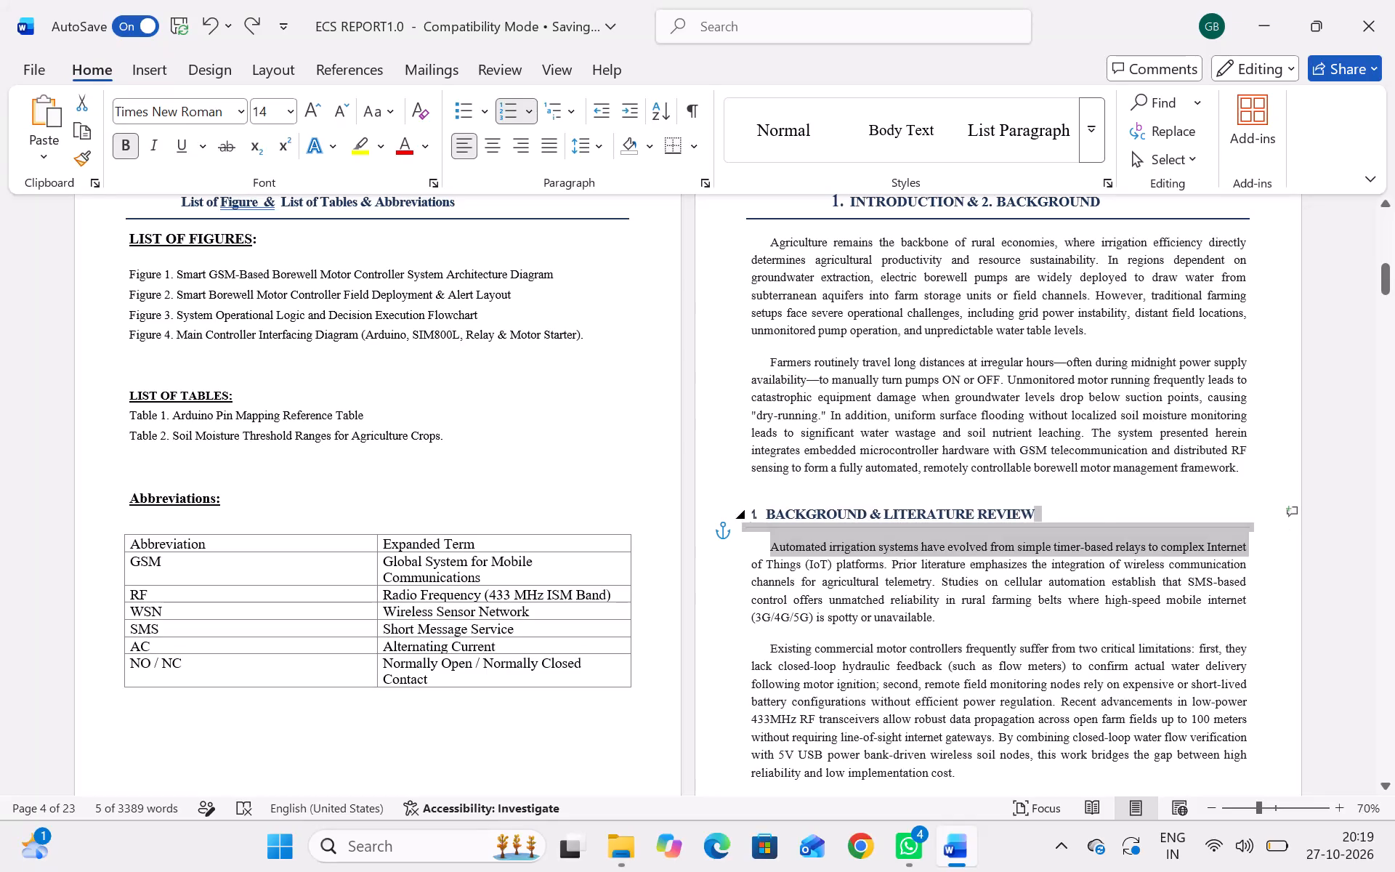
Delete the "BACKGROUND & LITERATURE REVIEW" subheading and its thin rule below the introduction paragraphs on page 4.
click(1091, 502)
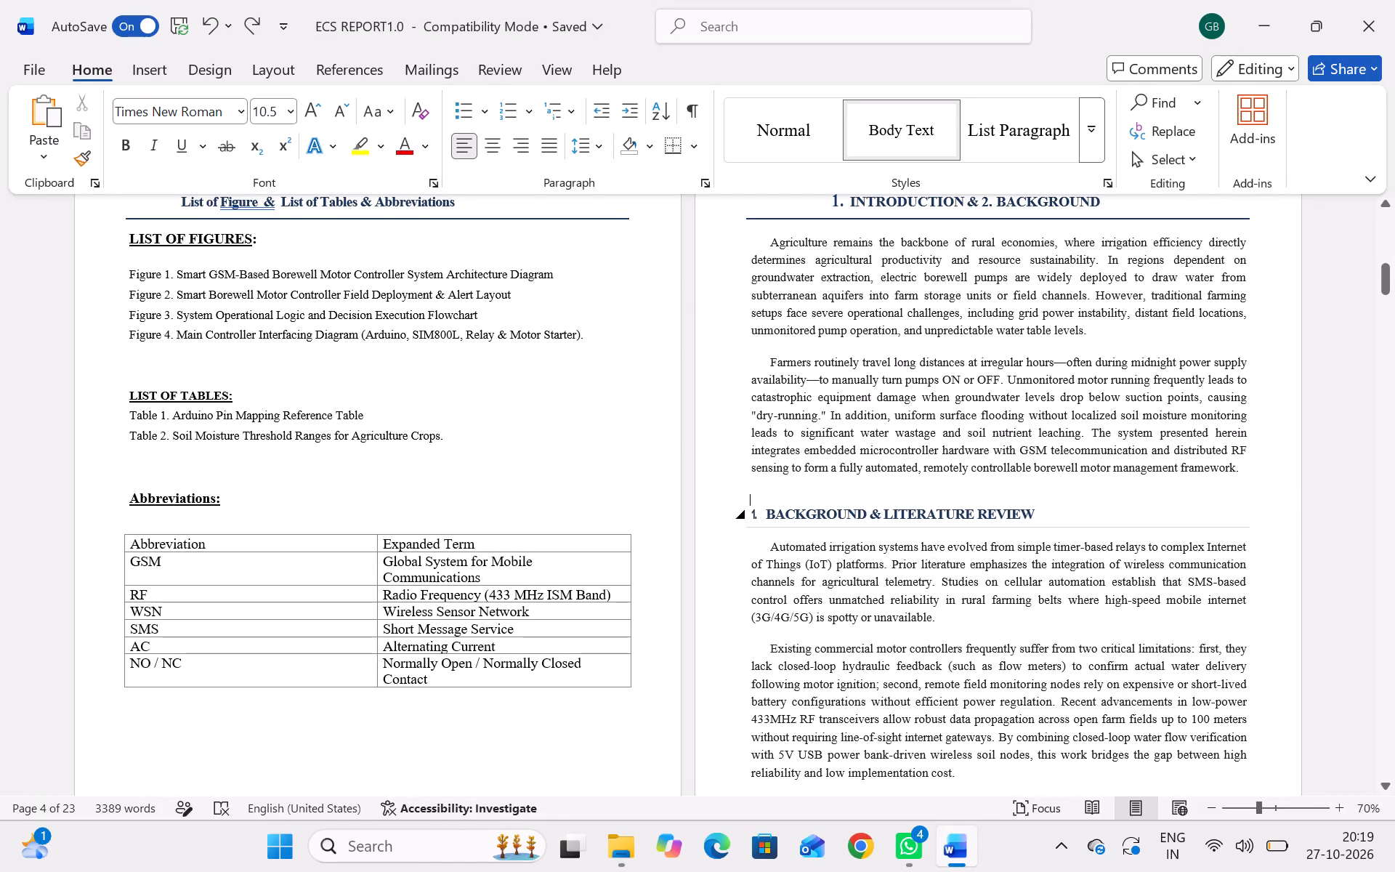
drag(769, 509, 1056, 525)
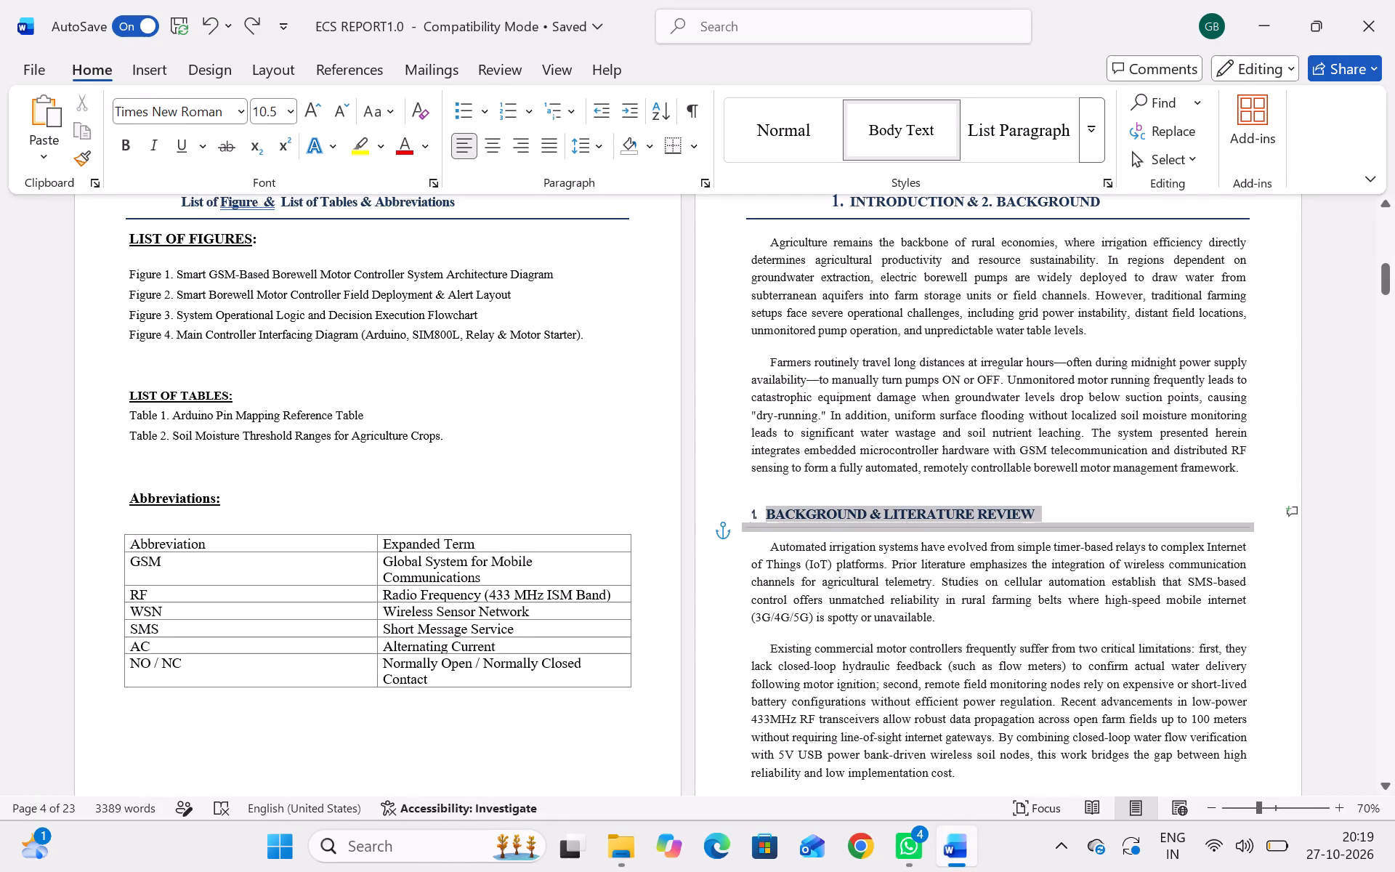
drag(1056, 525, 1075, 522)
key(BackSpace)
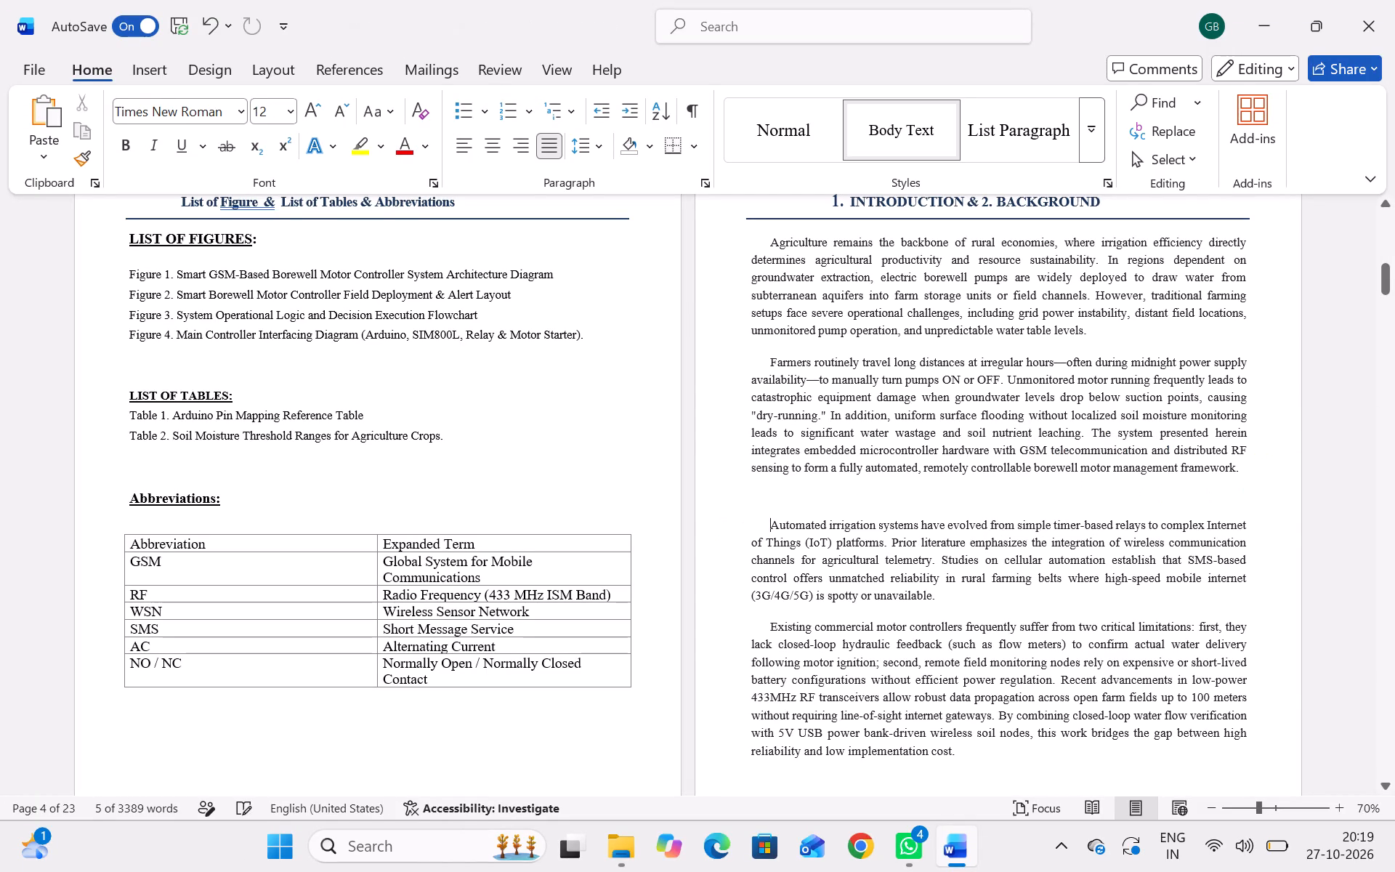
Remove the surplus empty line between the introduction text and the "Automated irrigation systems" paragraph on page 4.
click(1016, 492)
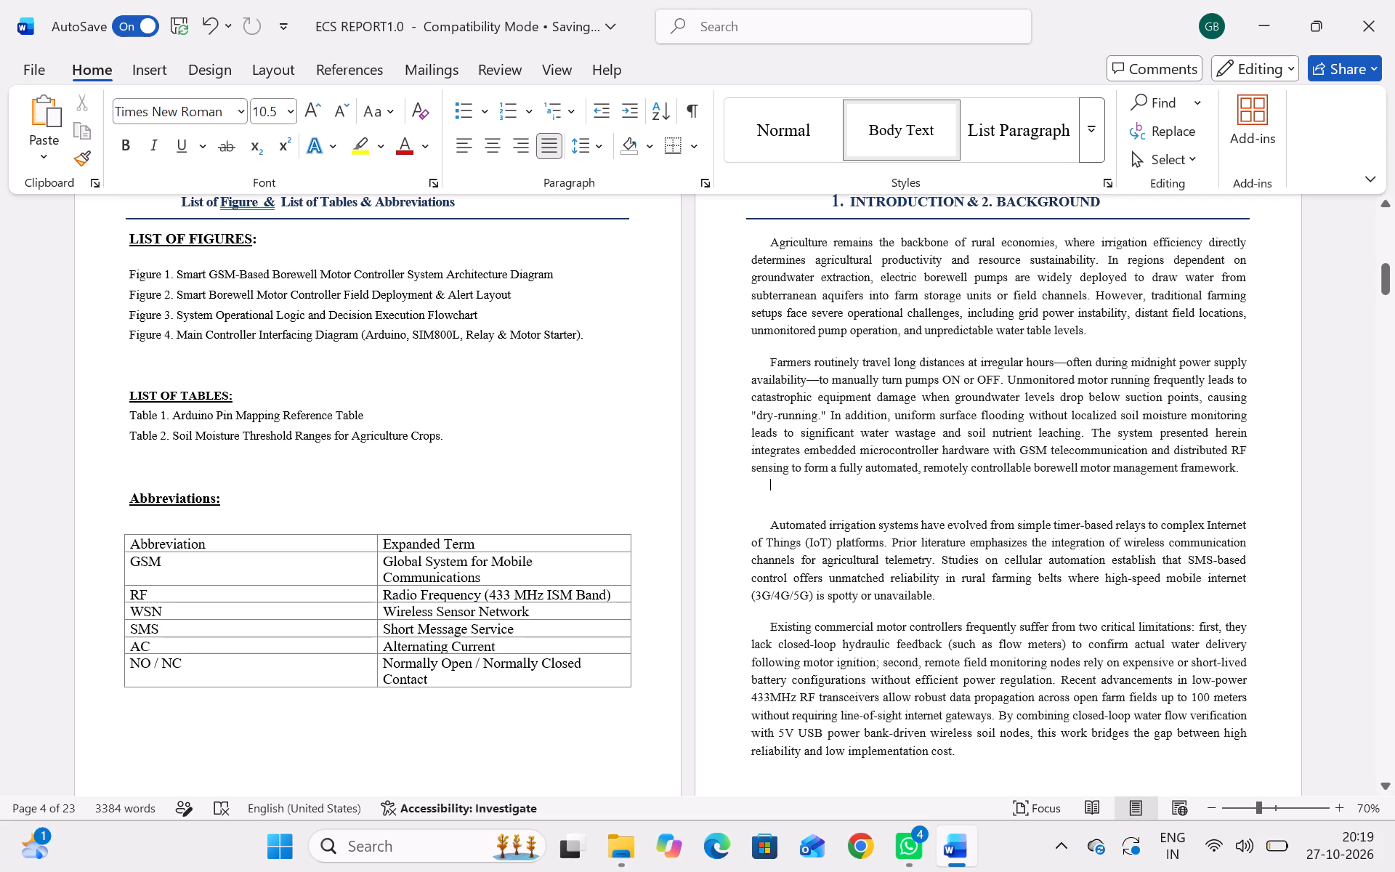
key(Down)
key(BackSpace)
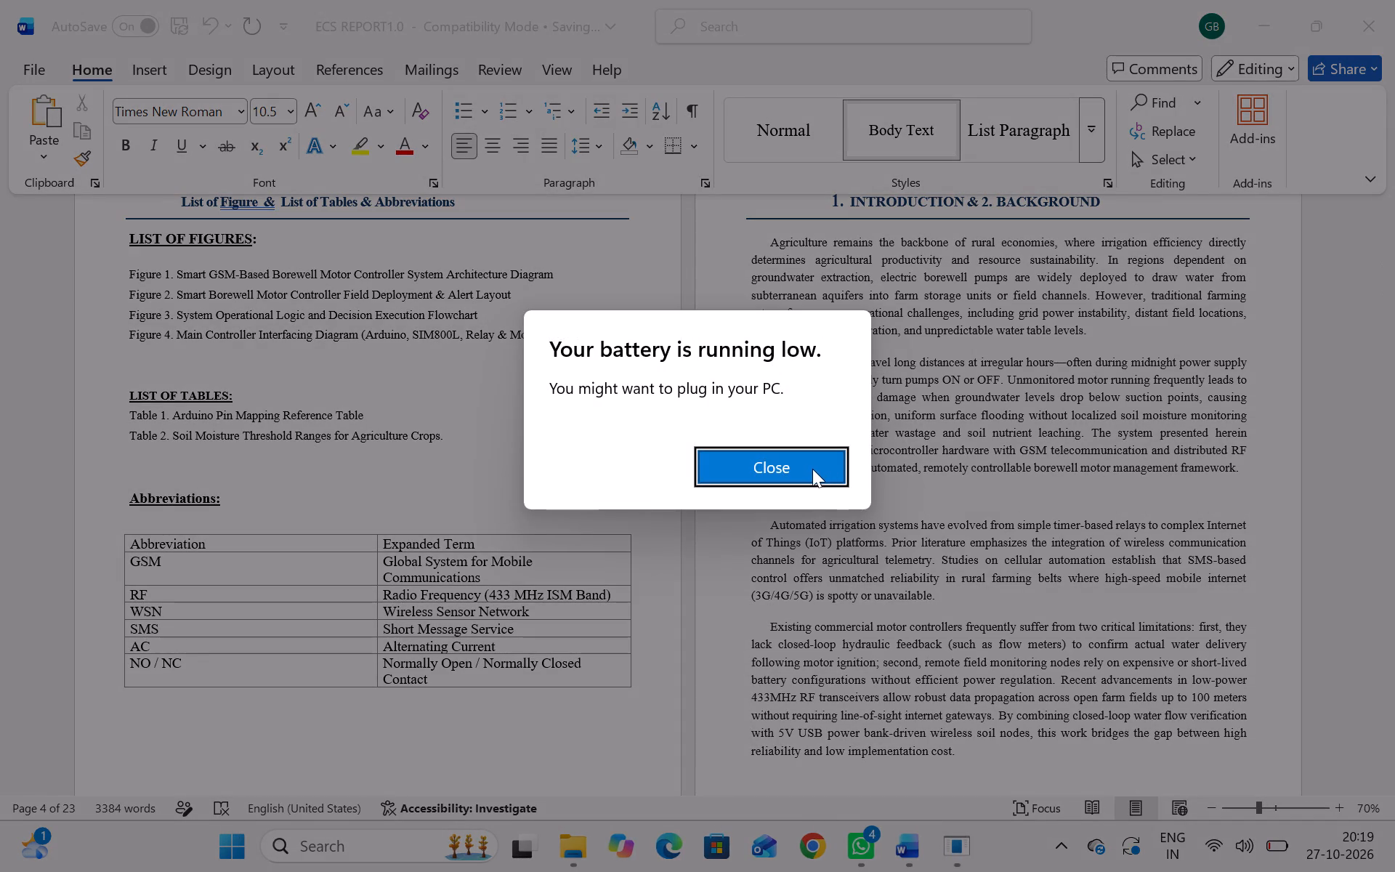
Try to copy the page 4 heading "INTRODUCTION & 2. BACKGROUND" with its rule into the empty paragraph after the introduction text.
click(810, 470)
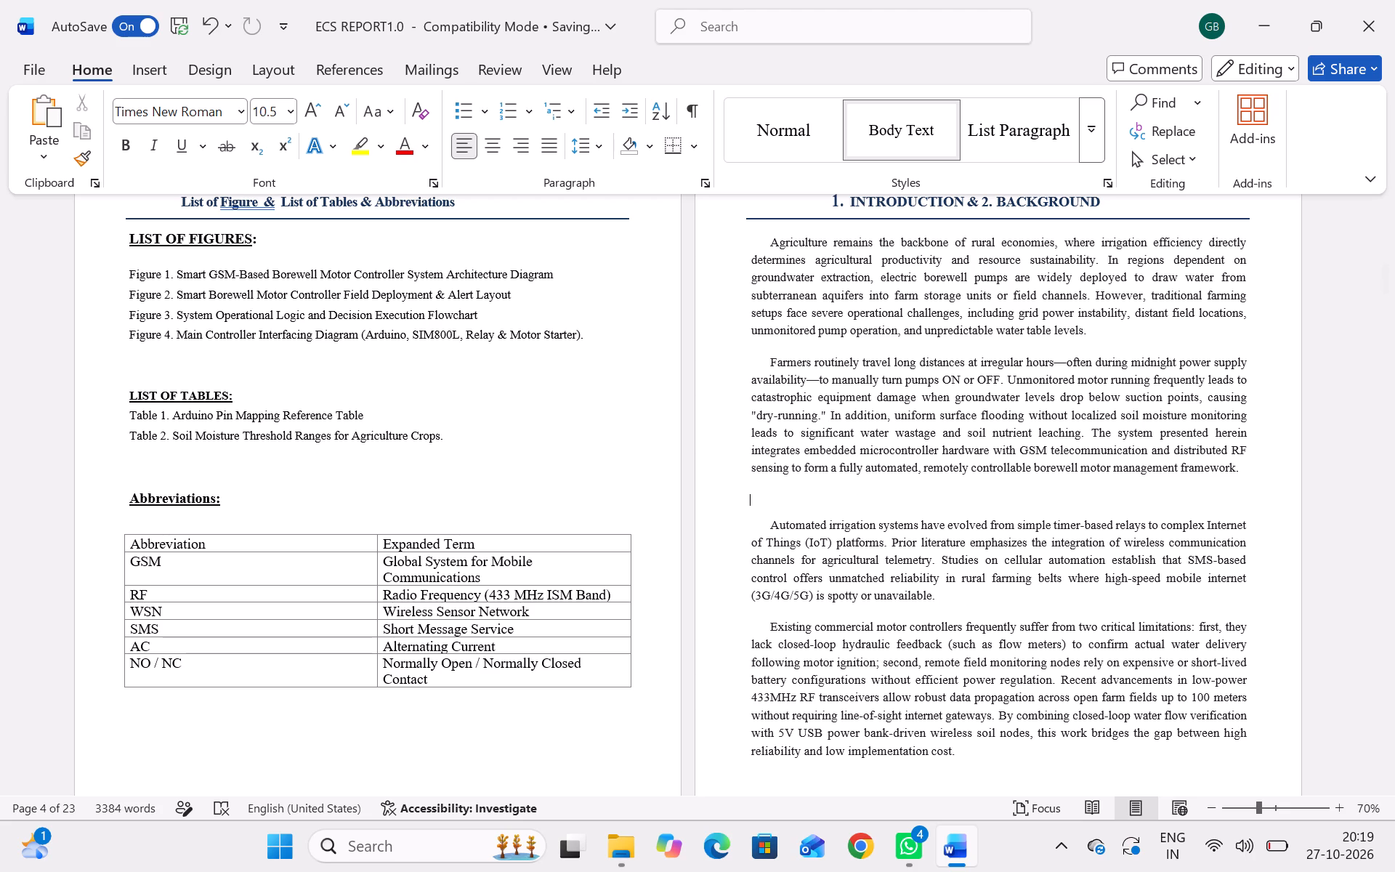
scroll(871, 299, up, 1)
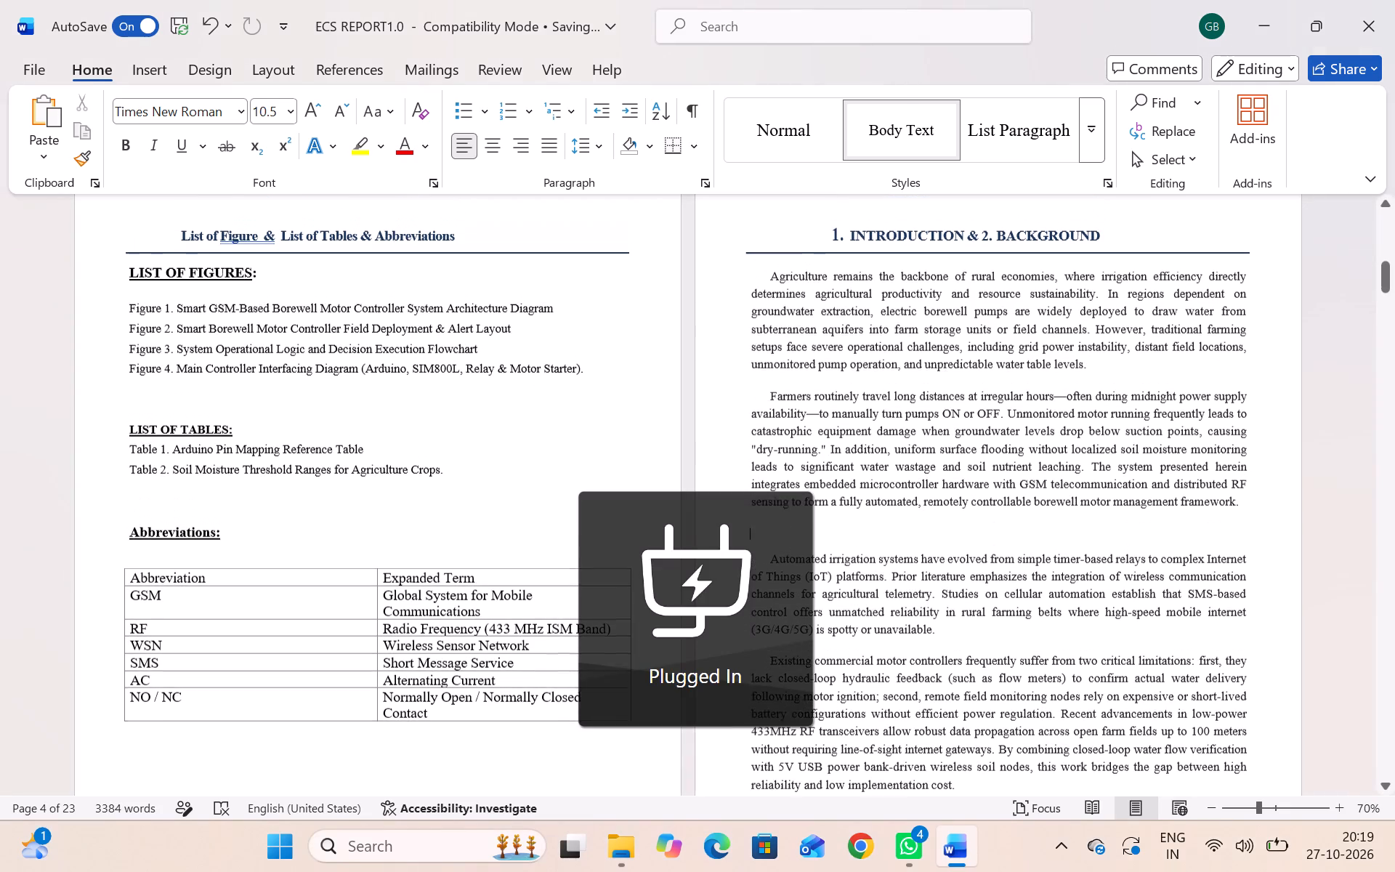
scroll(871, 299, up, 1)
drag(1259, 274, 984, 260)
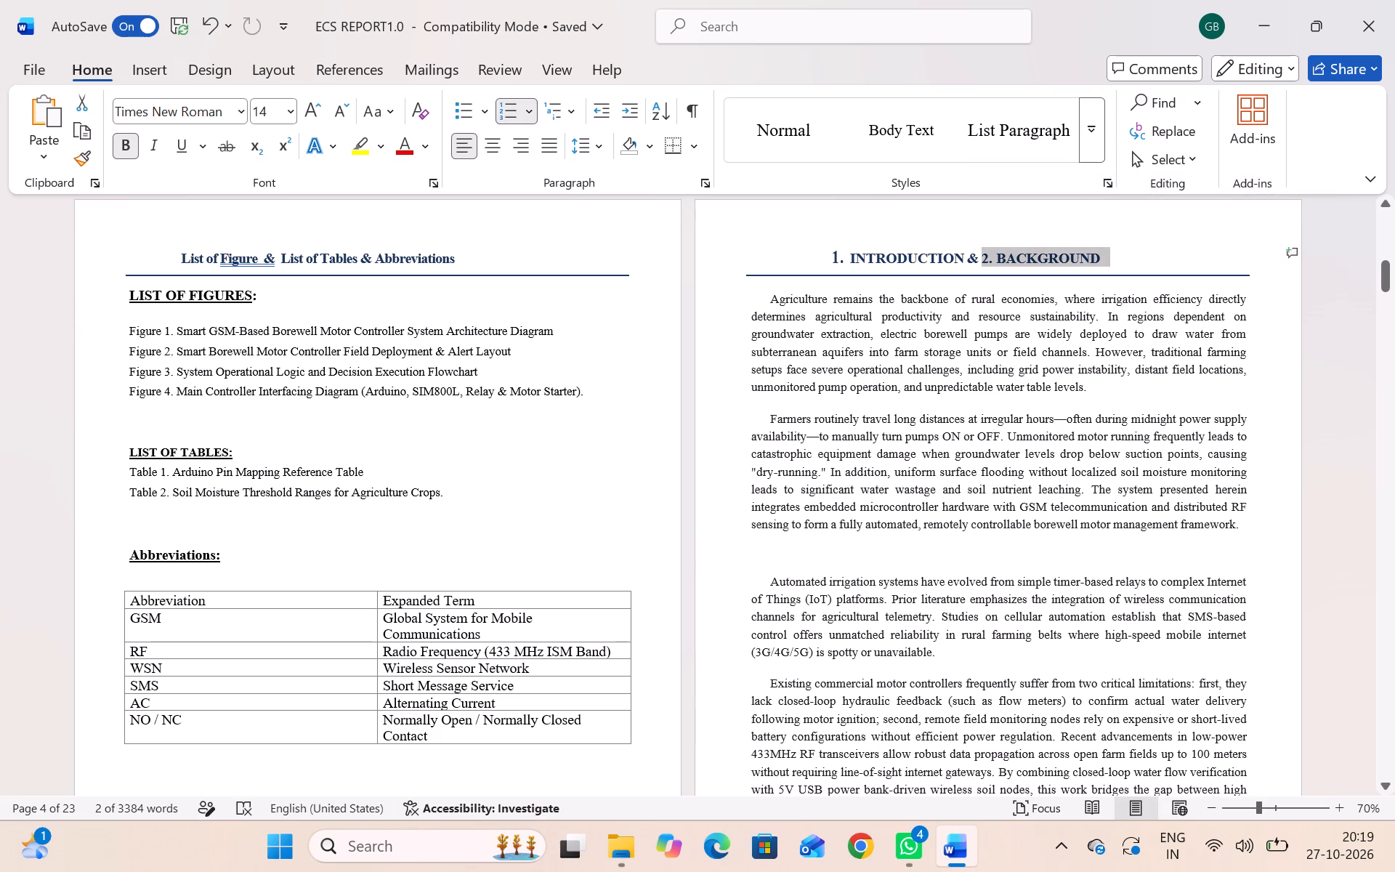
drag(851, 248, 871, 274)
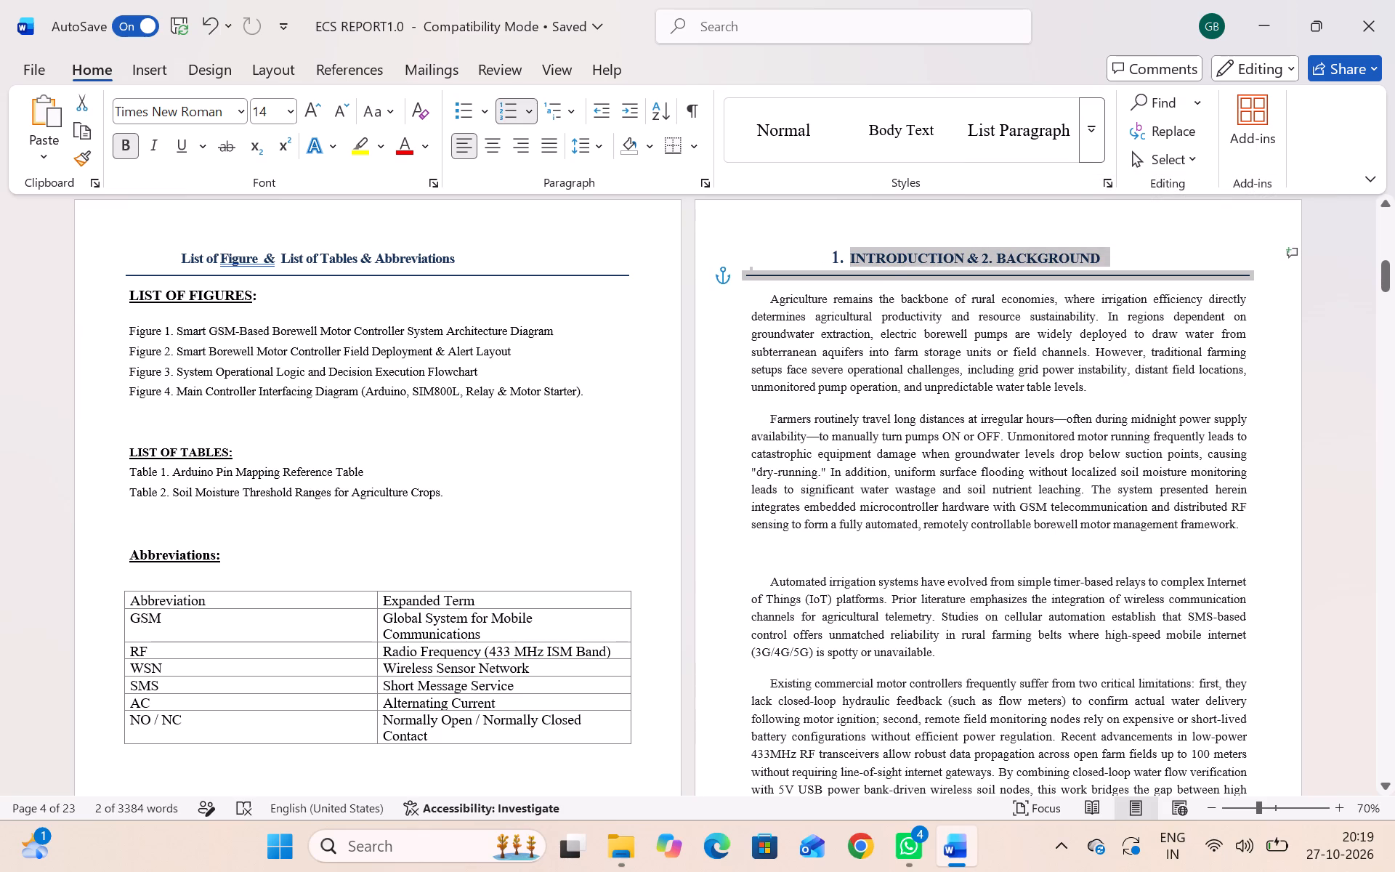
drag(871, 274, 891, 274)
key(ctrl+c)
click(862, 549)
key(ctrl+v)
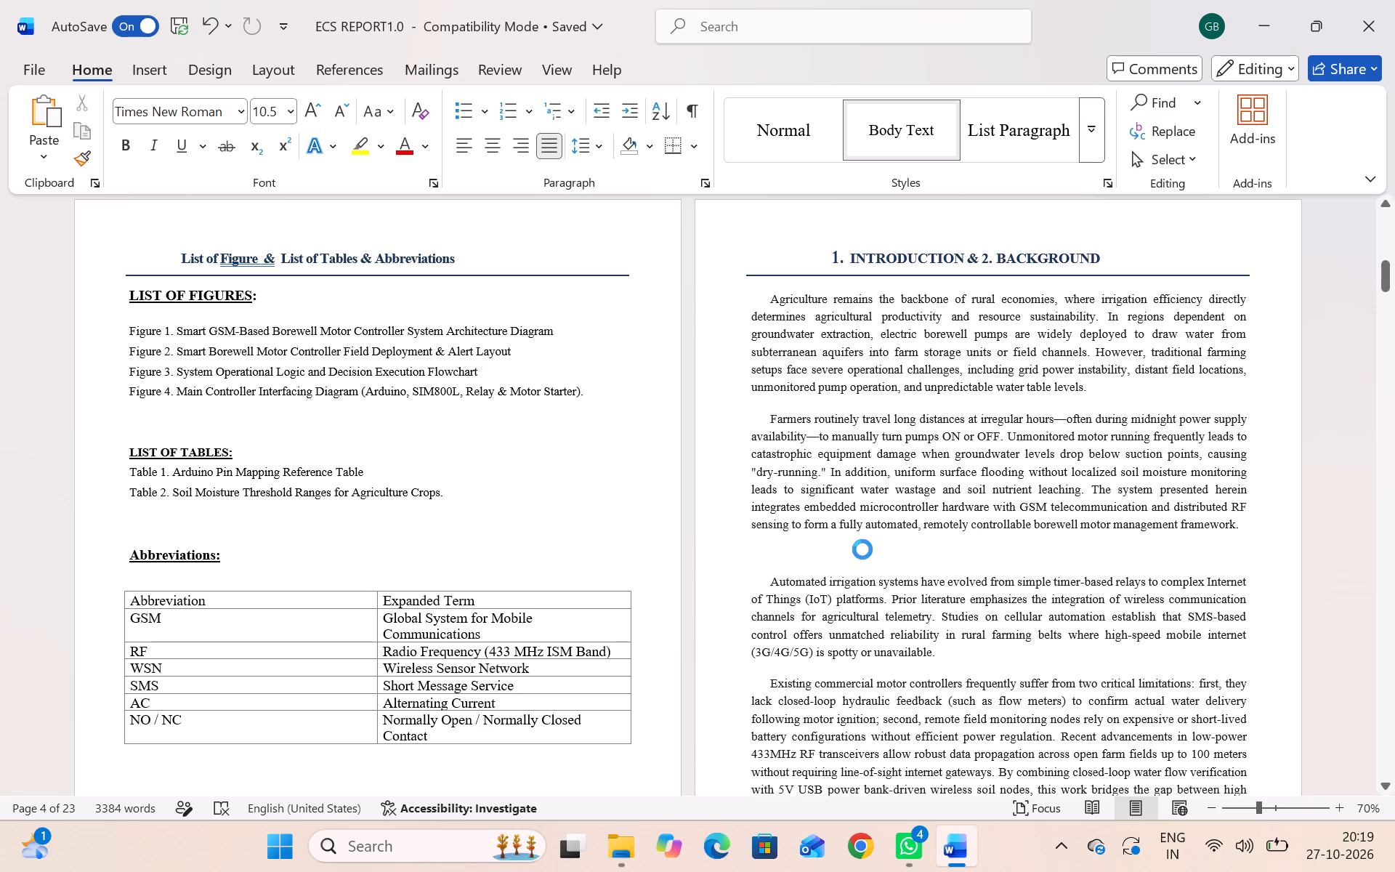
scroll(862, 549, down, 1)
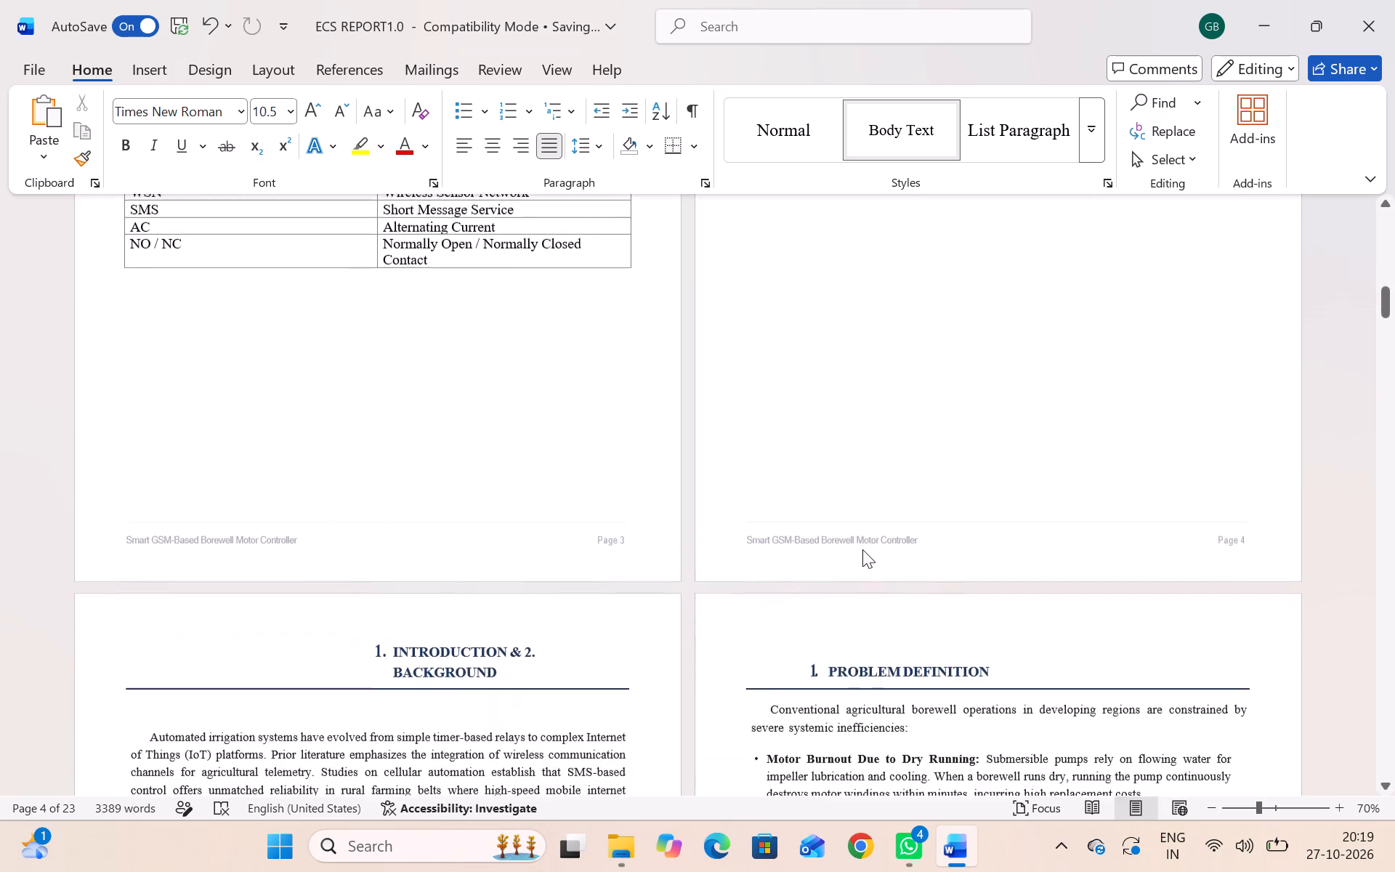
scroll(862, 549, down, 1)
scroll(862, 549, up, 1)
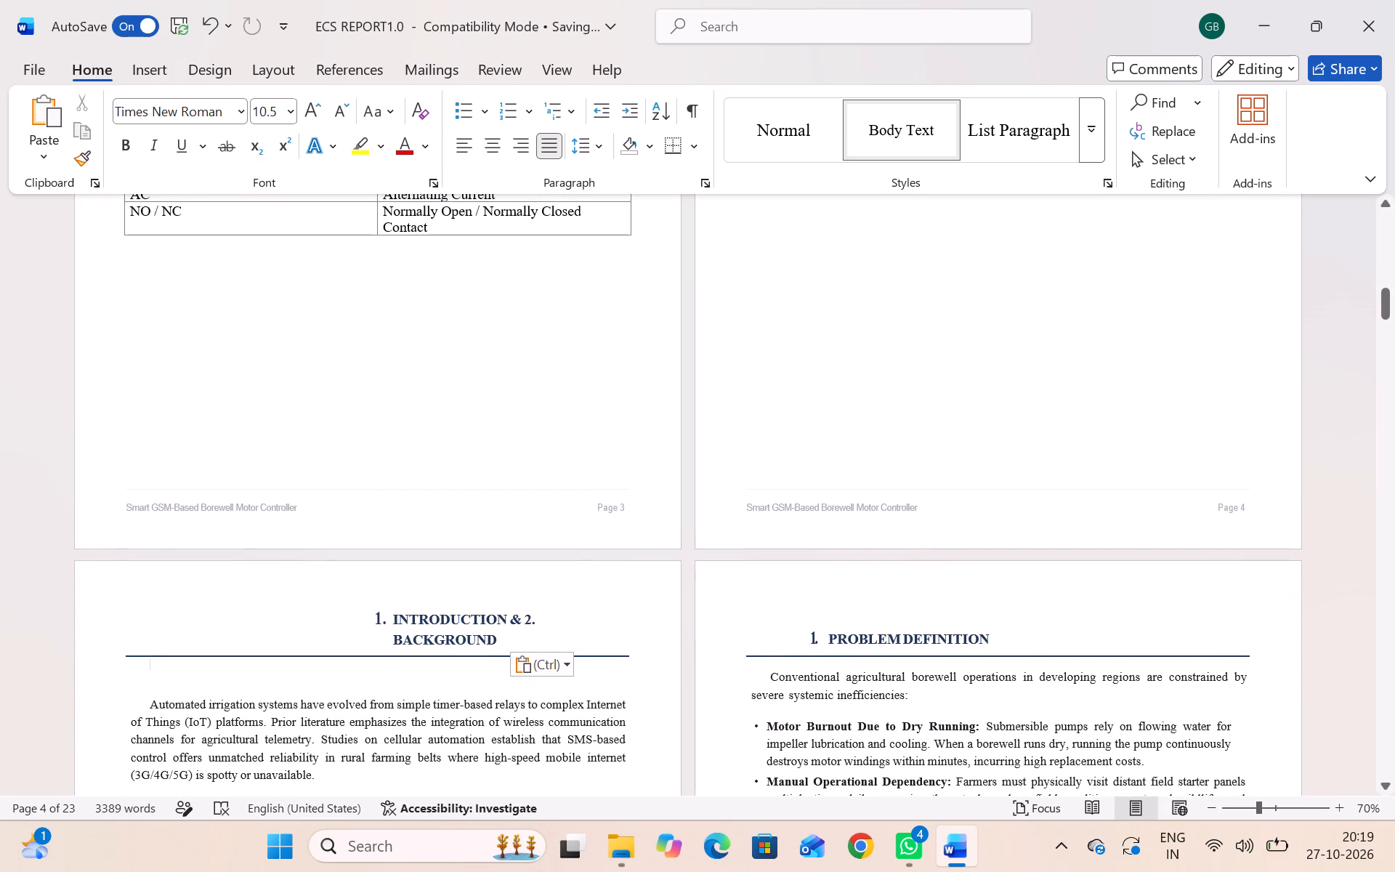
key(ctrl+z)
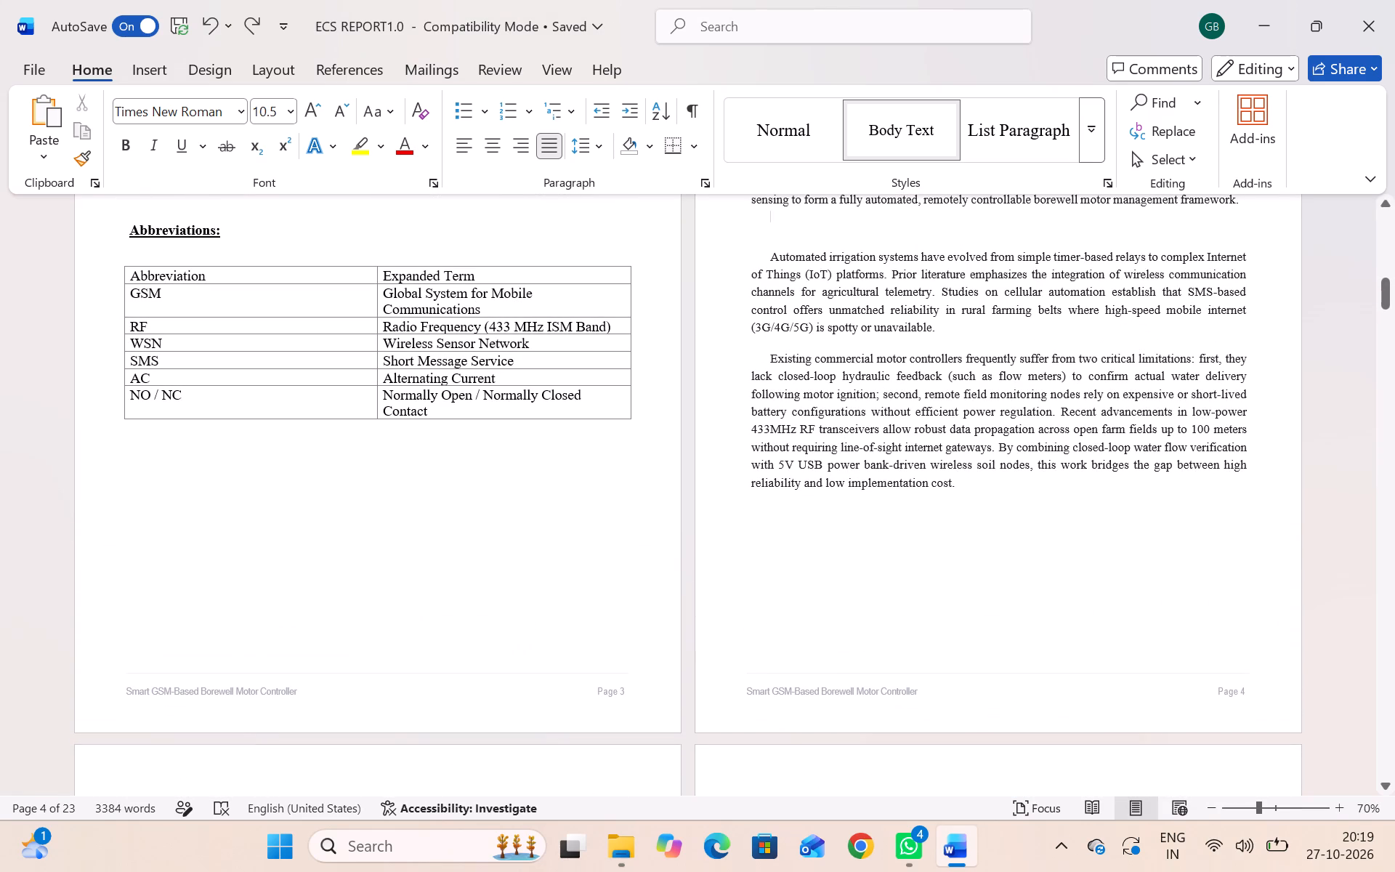
Examine the section headings and their numbering on pages 4 to 6.
scroll(862, 549, down, 4)
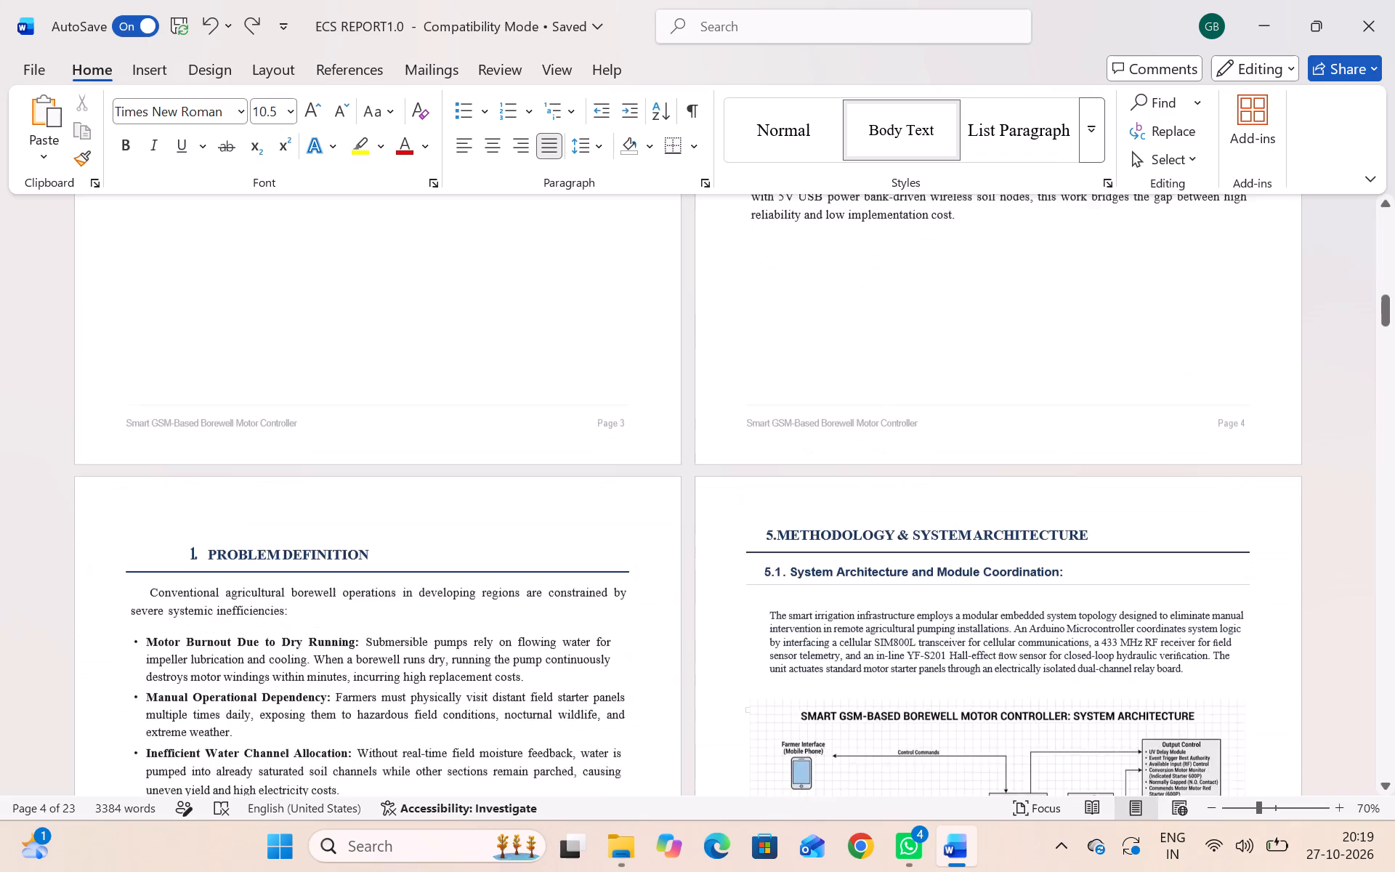
scroll(862, 549, down, 2)
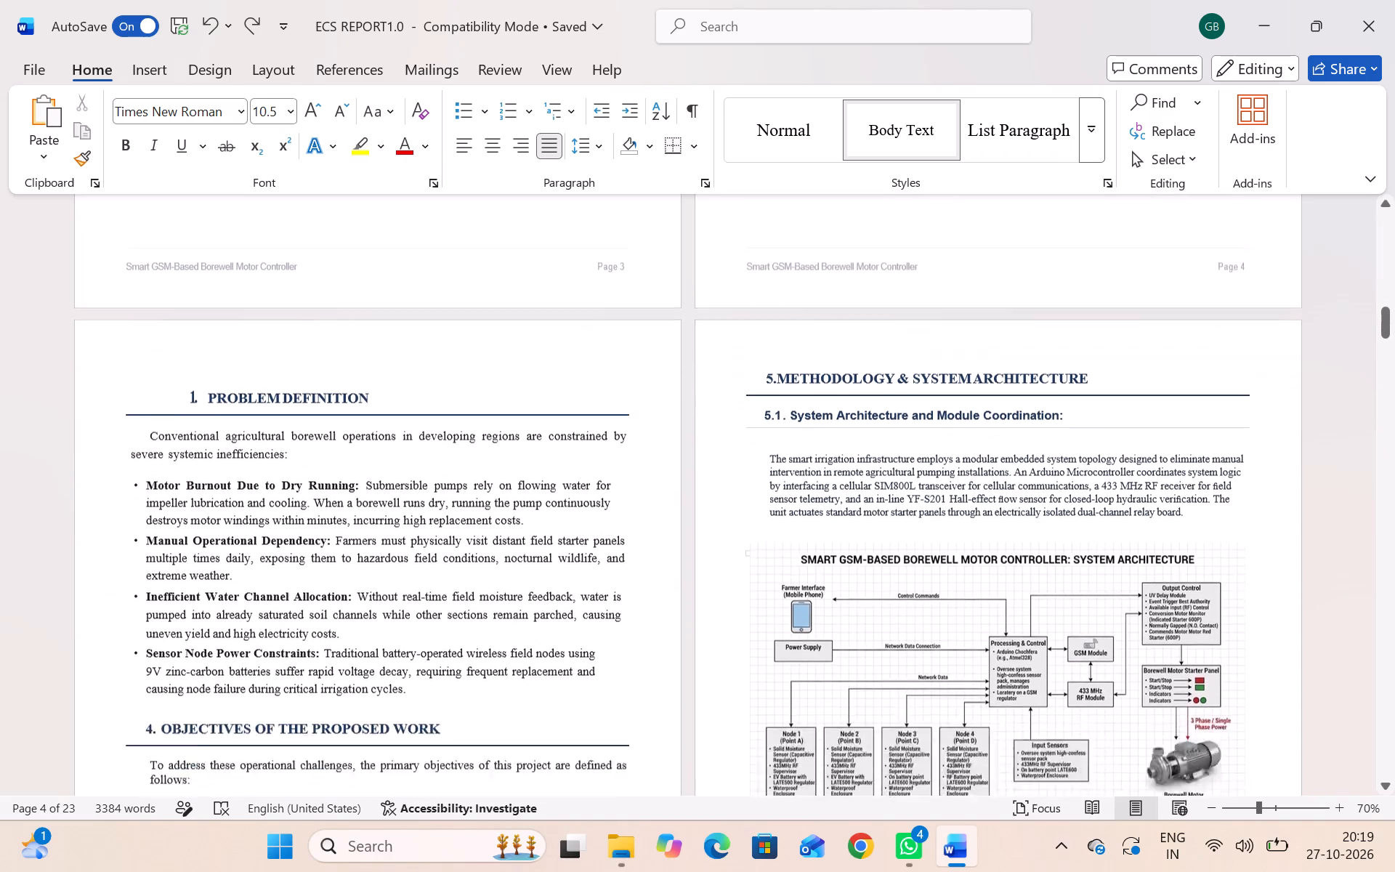
scroll(862, 549, down, 1)
scroll(862, 549, up, 7)
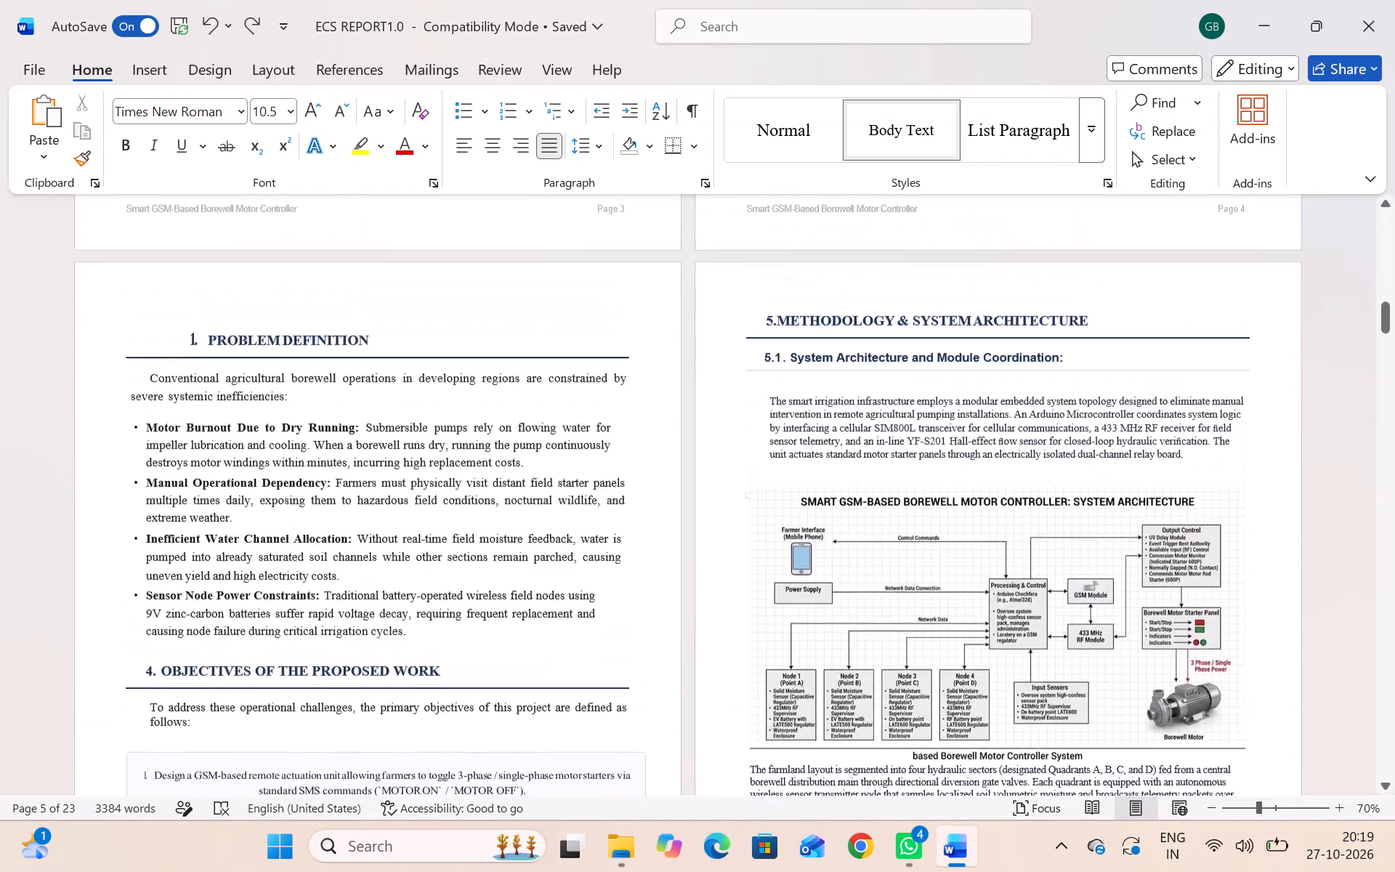
scroll(862, 549, up, 5)
scroll(862, 549, down, 1)
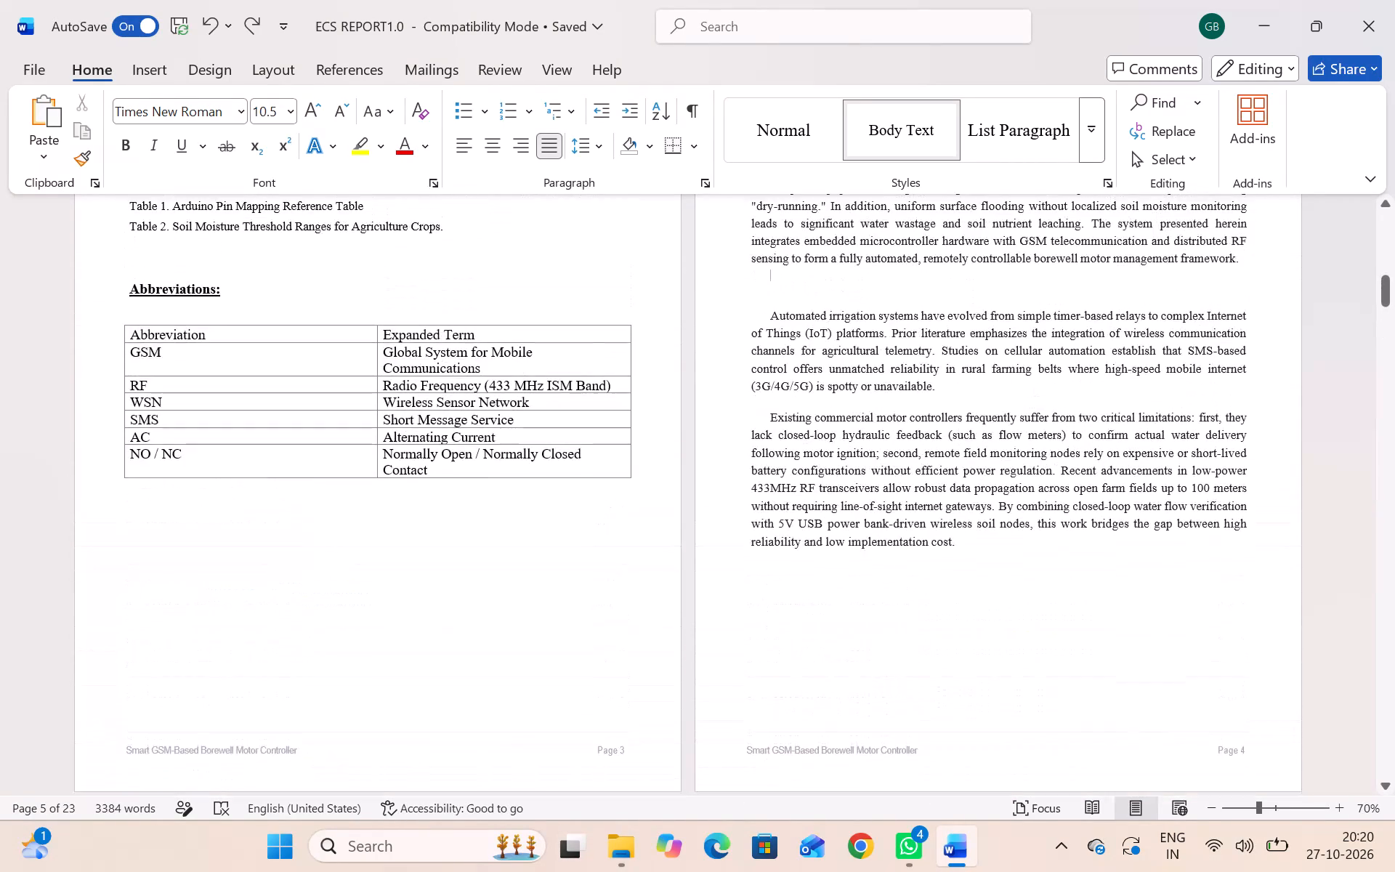
scroll(862, 549, down, 3)
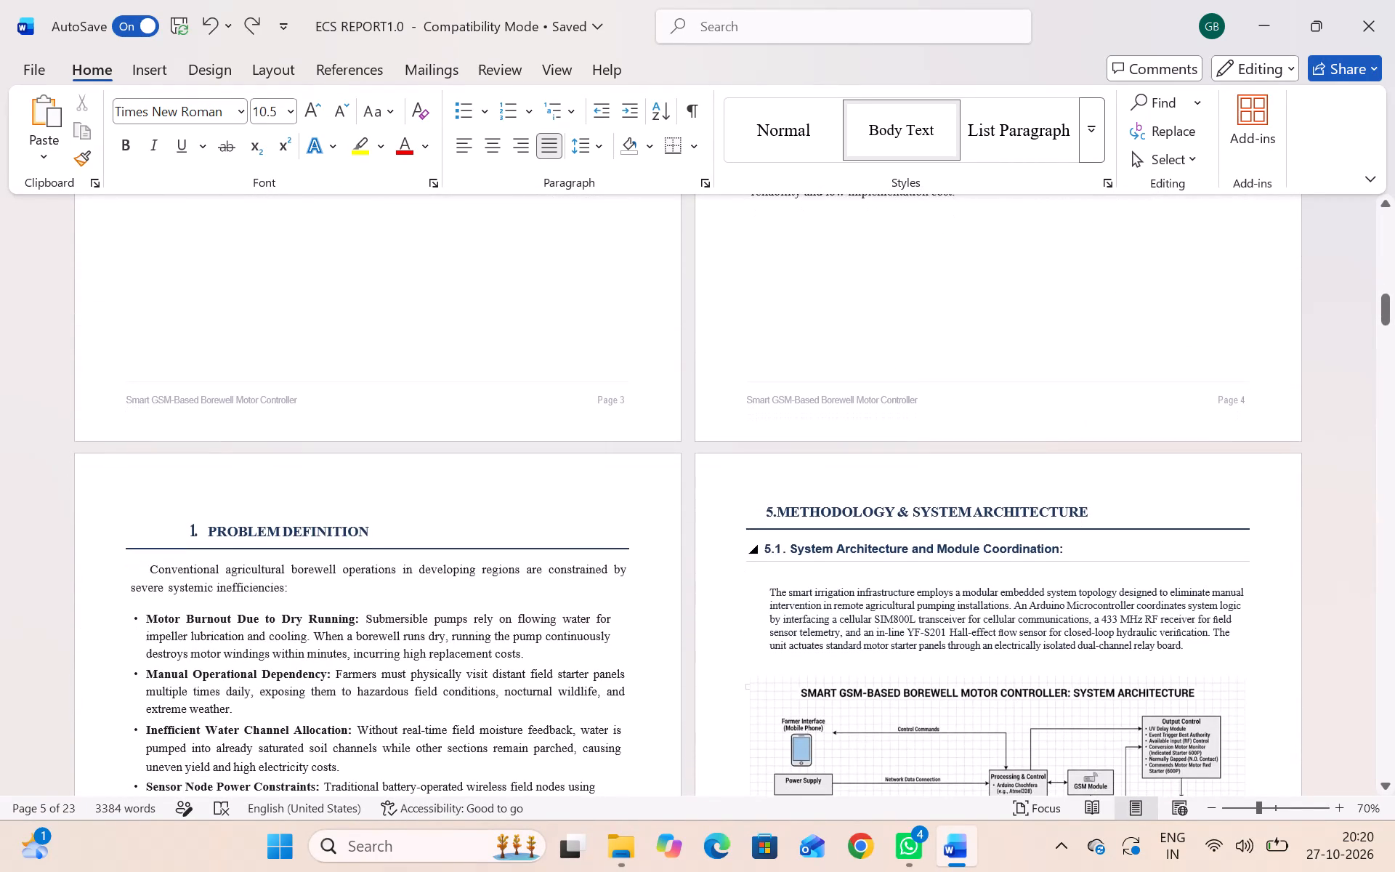
scroll(862, 549, down, 2)
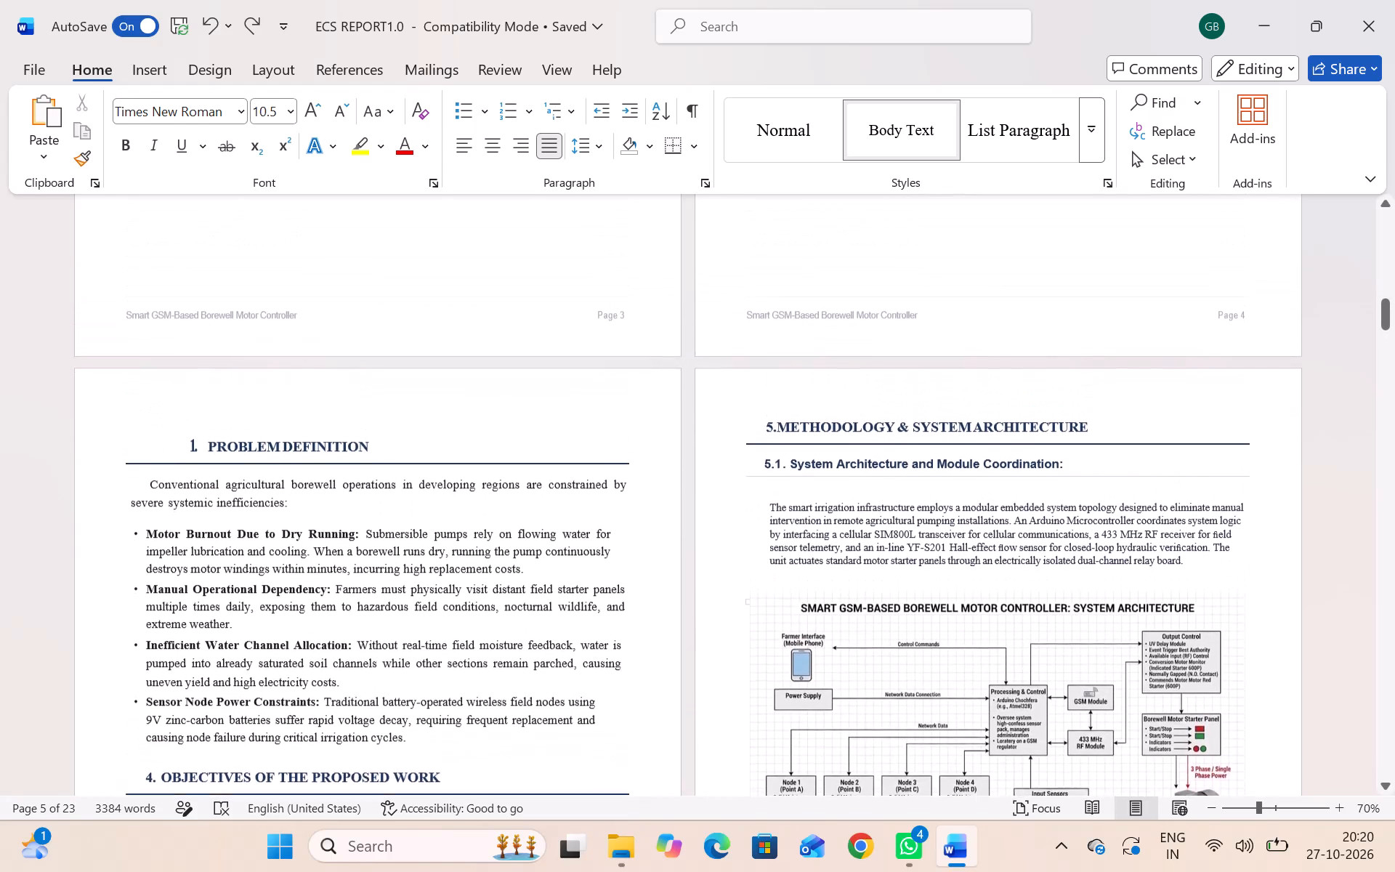
scroll(862, 549, down, 1)
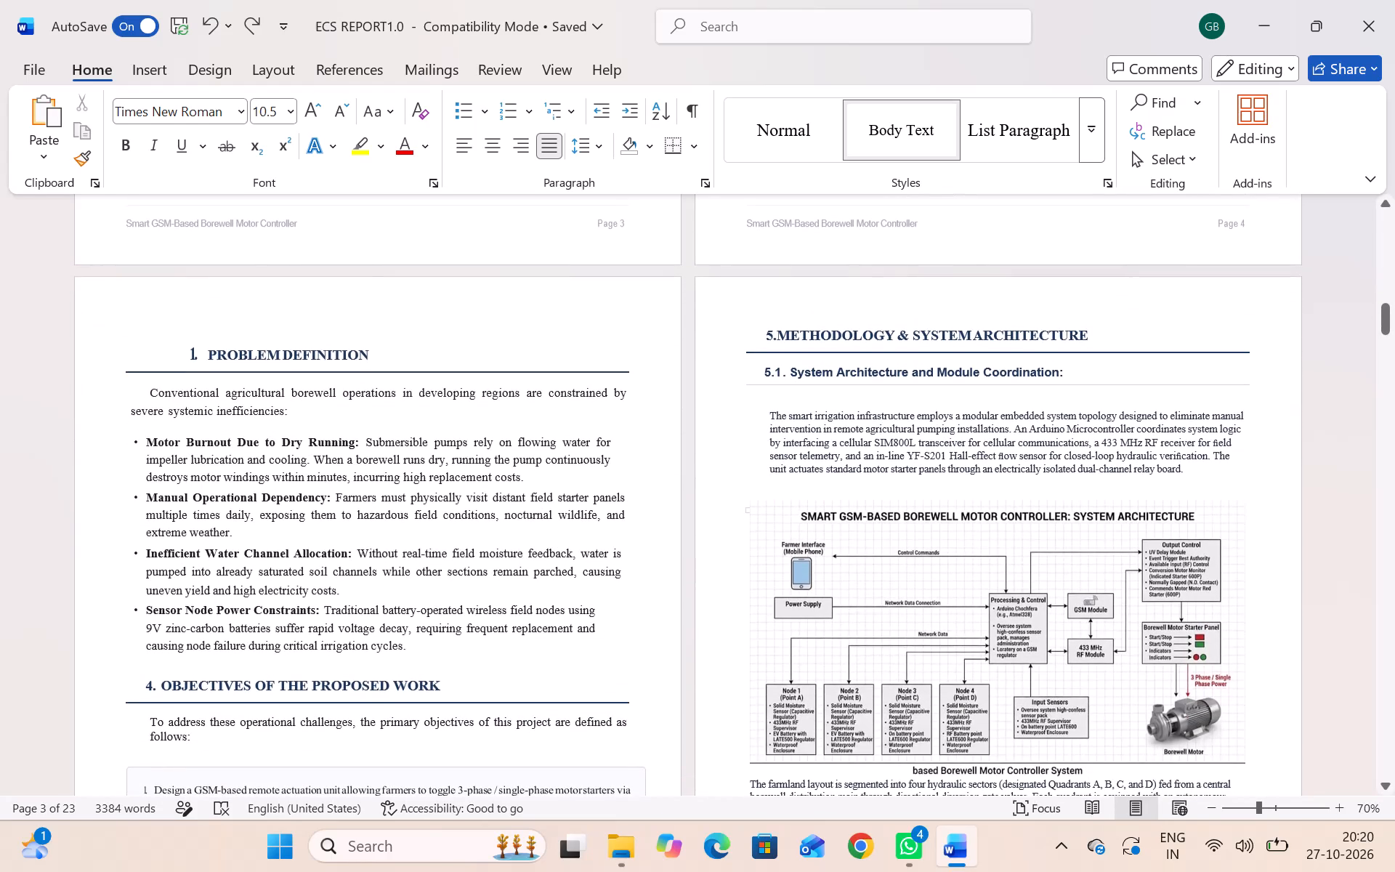
Undo the recent page 4 edits, back through the deletion of the duplicate "1. INTRODUCTION" subheading.
key(ctrl+z)
scroll(862, 549, down, 1)
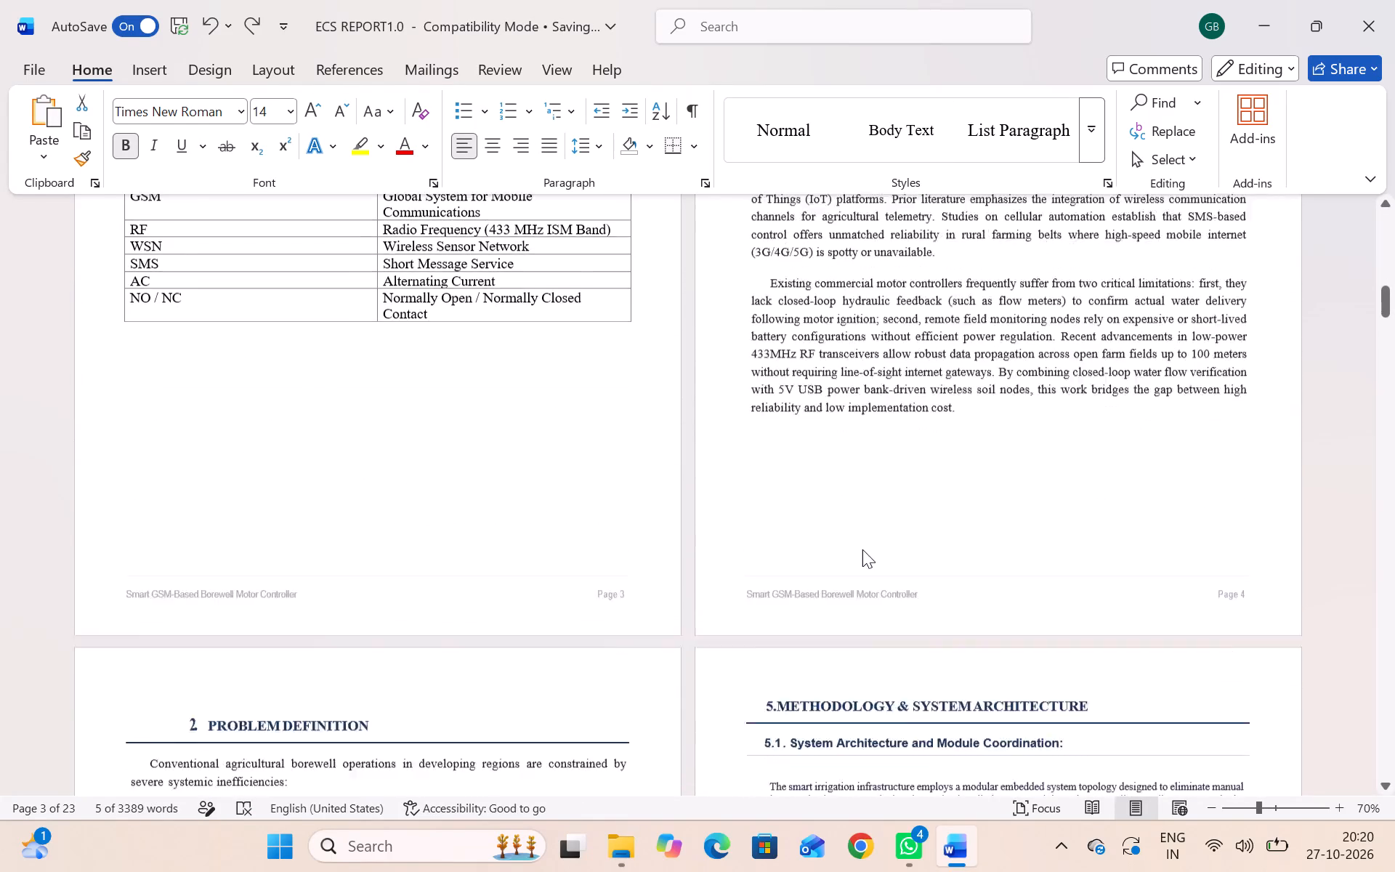
scroll(862, 549, down, 2)
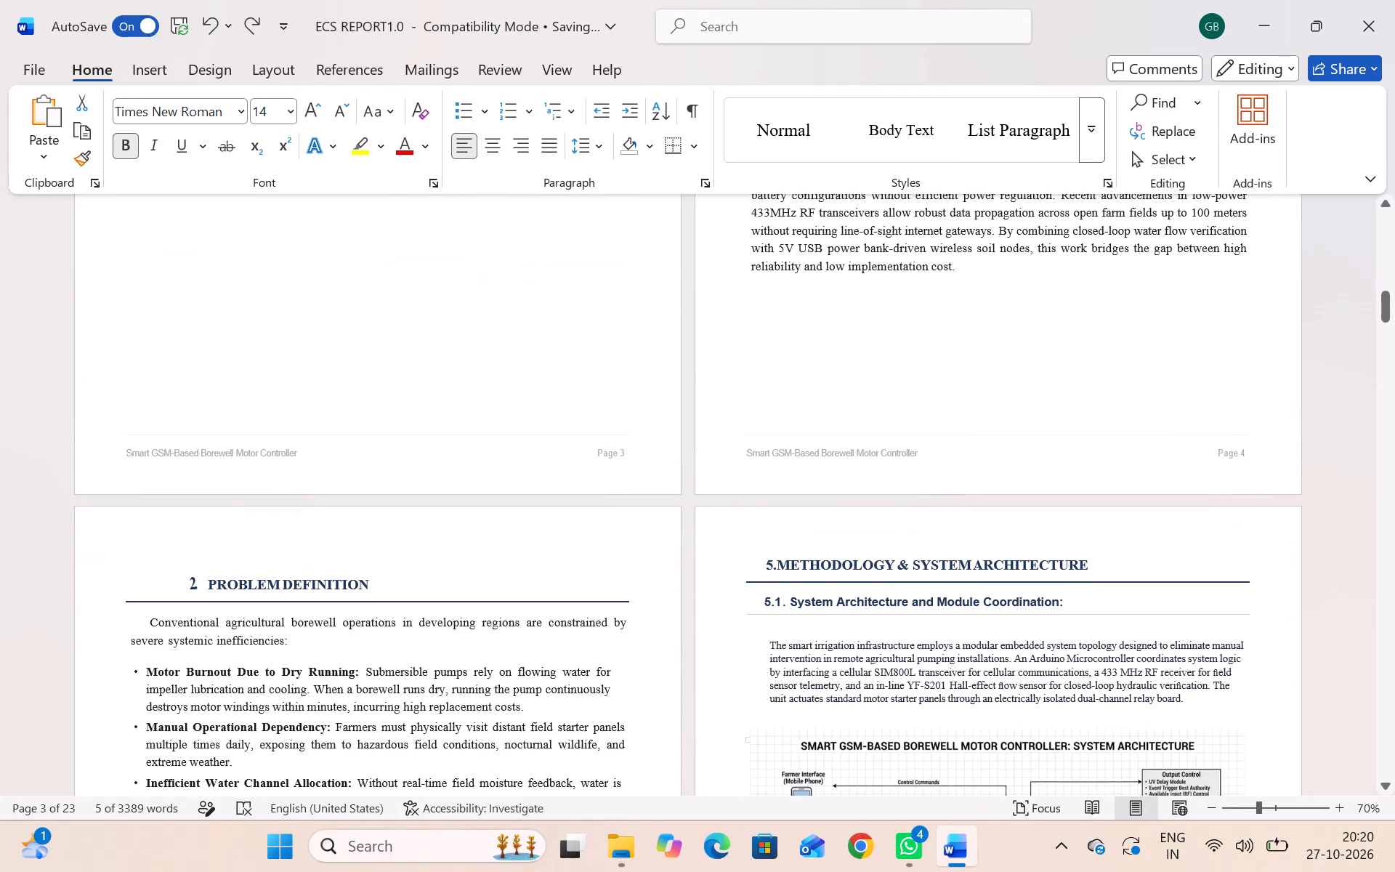
key(ctrl+z)
scroll(862, 549, down, 2)
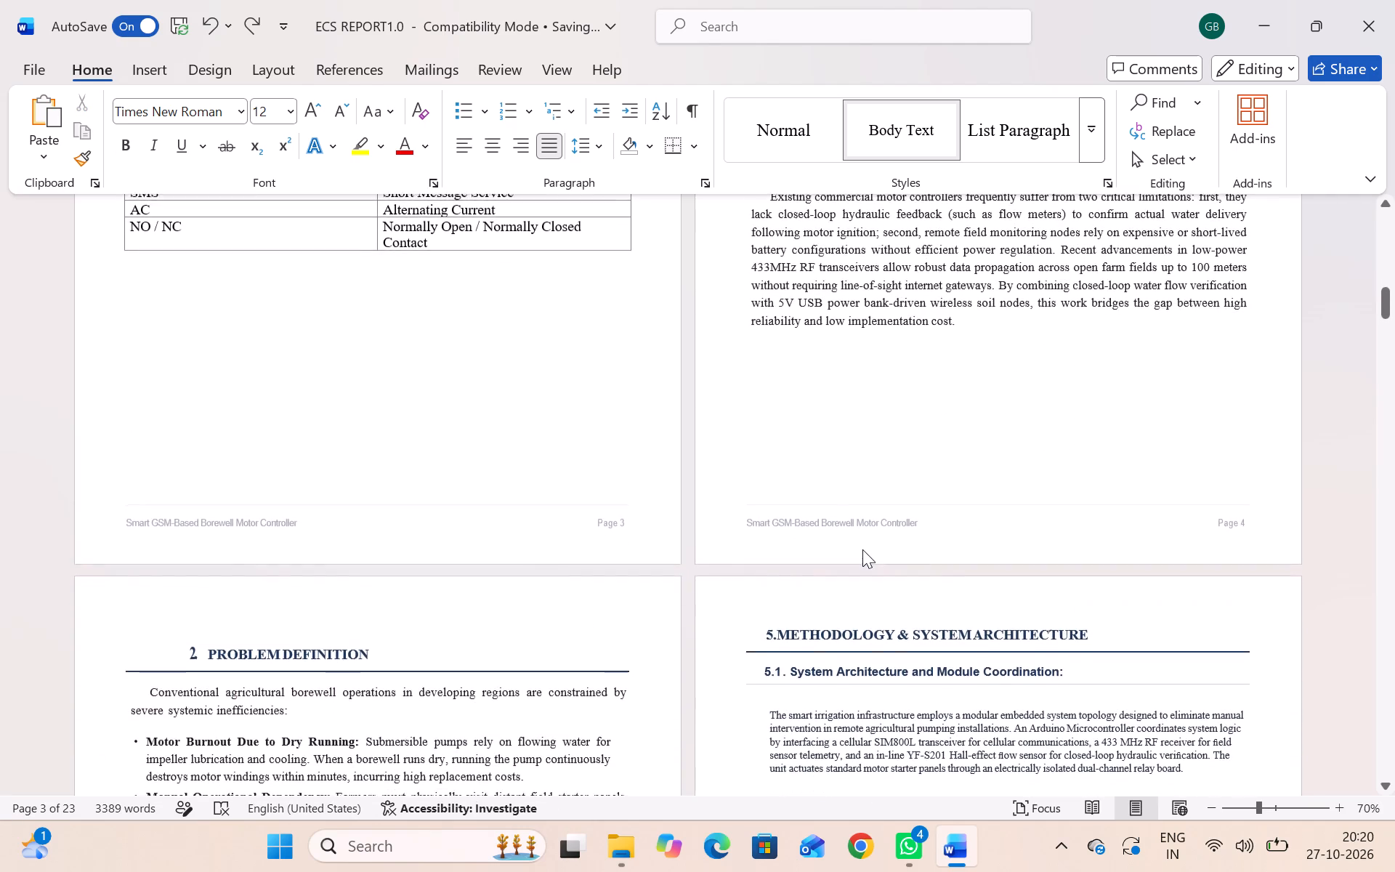
scroll(862, 549, down, 1)
key(ctrl+z)
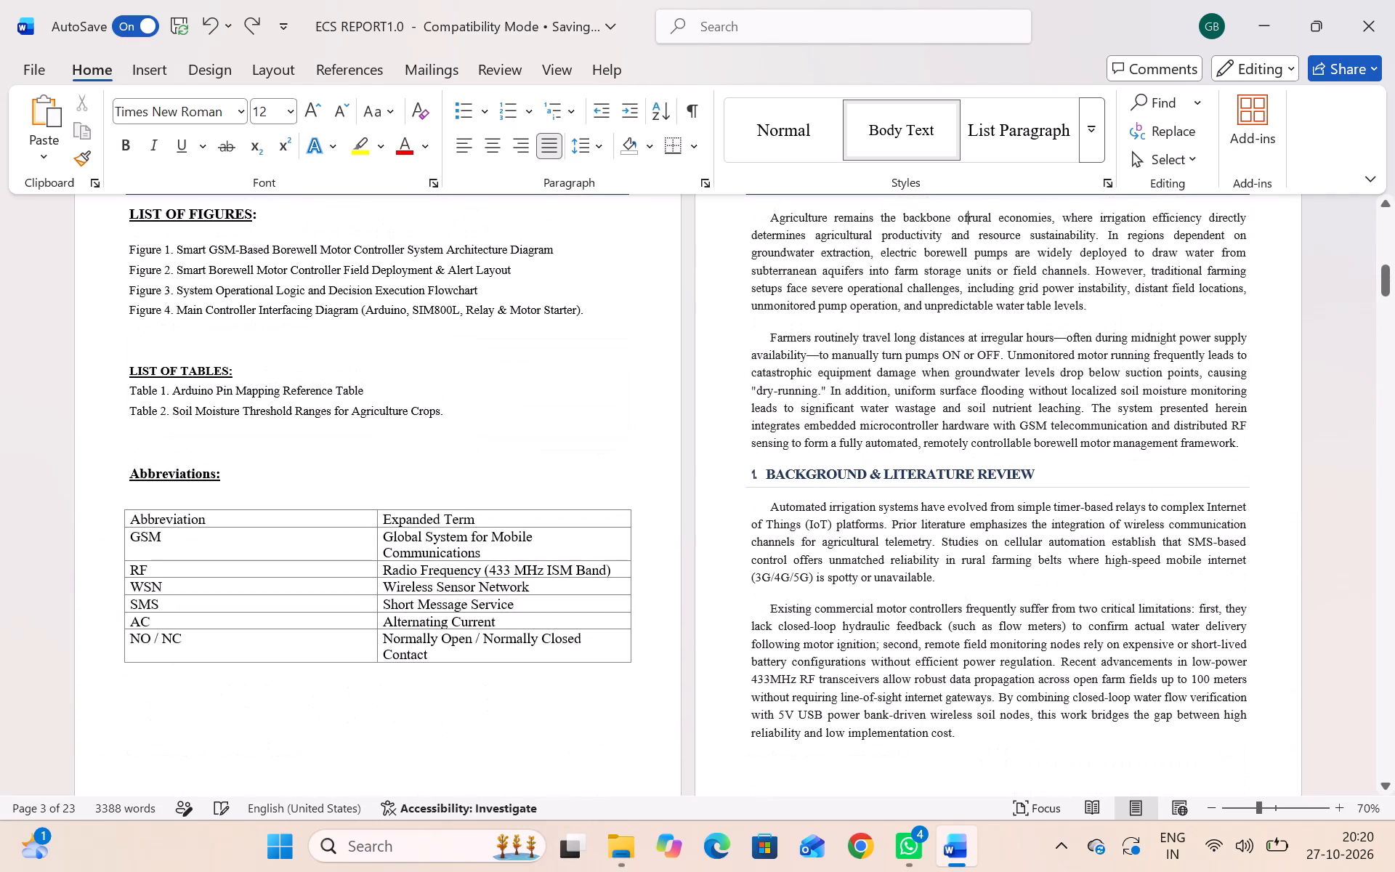
scroll(862, 549, down, 5)
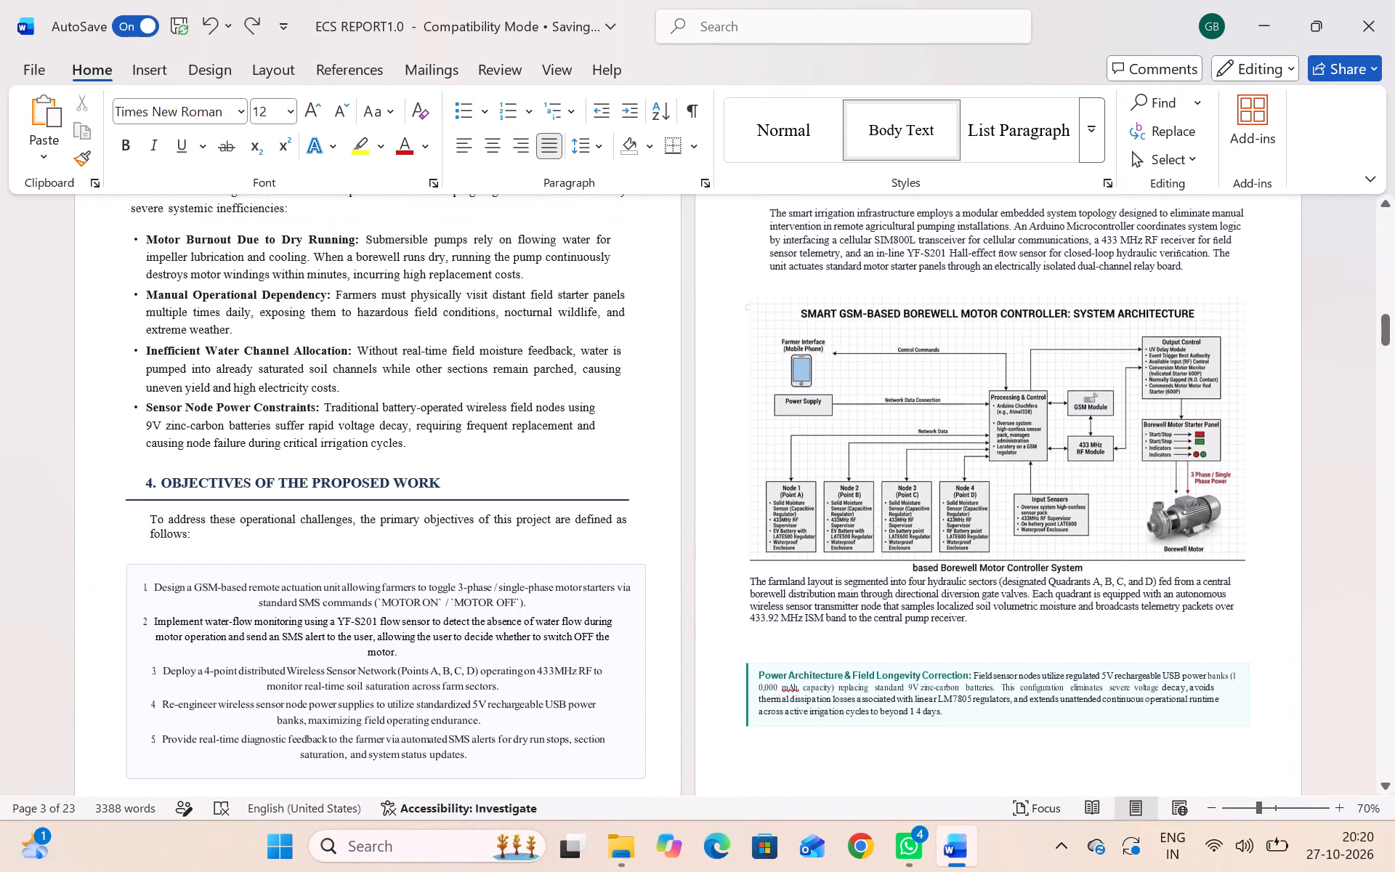
key(ctrl+z)
Copy the page 5 "PROBLEM DEFINITION" heading with its rule and paste it above "BACKGROUND & LITERATURE REVIEW" on page 4.
scroll(862, 549, down, 1)
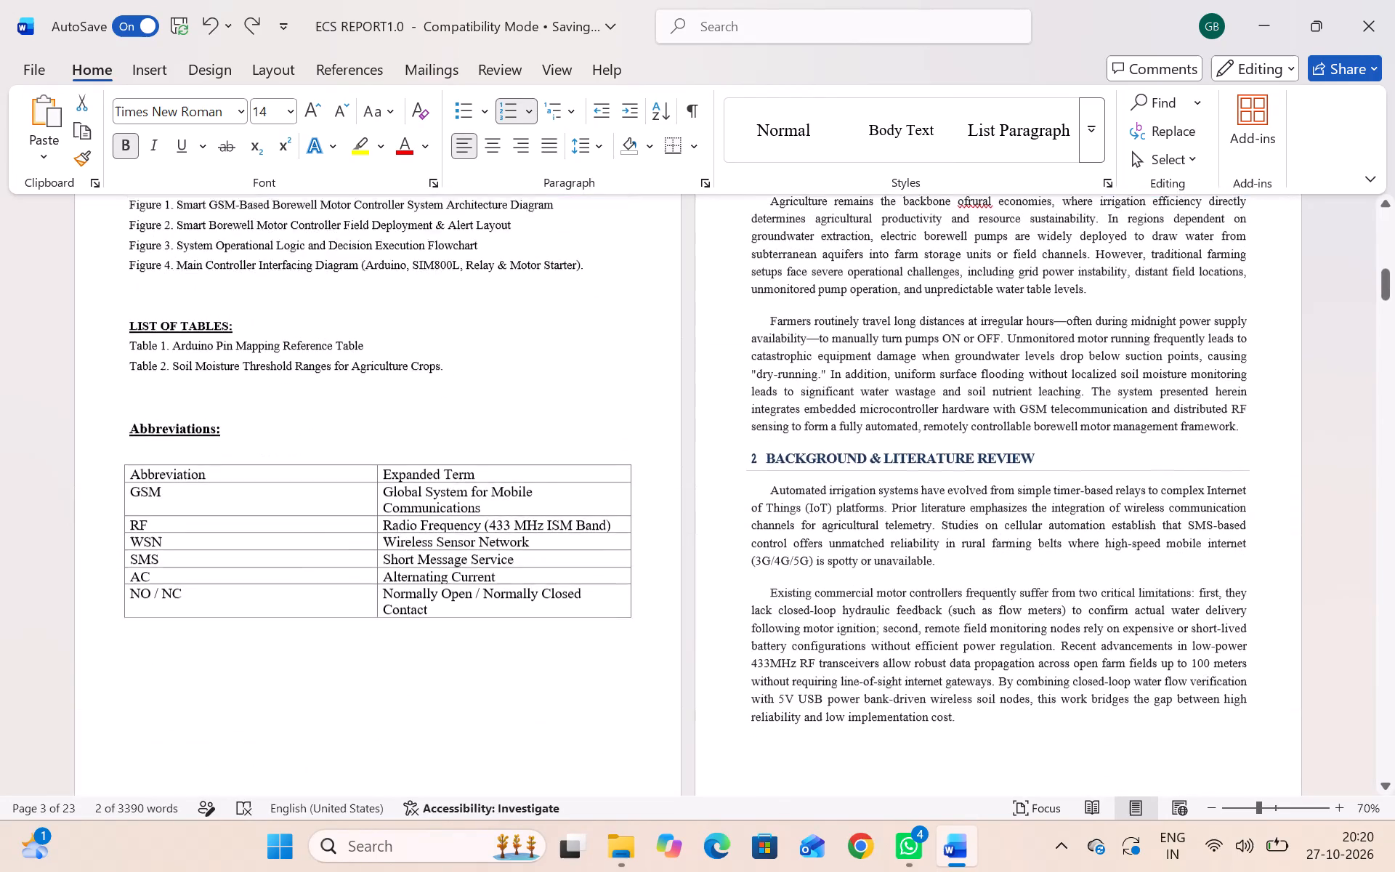
scroll(862, 549, down, 4)
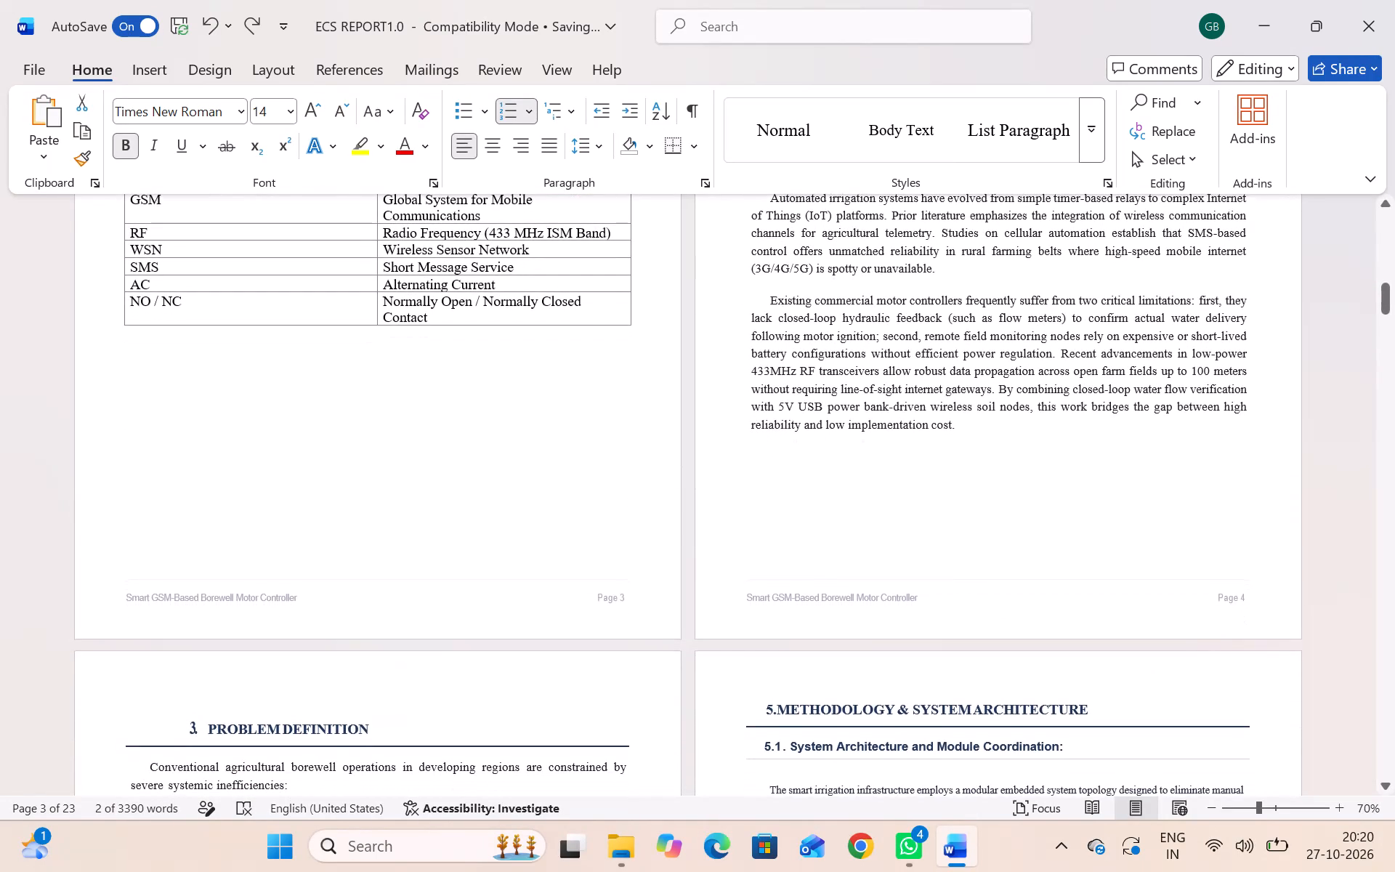
scroll(862, 549, up, 1)
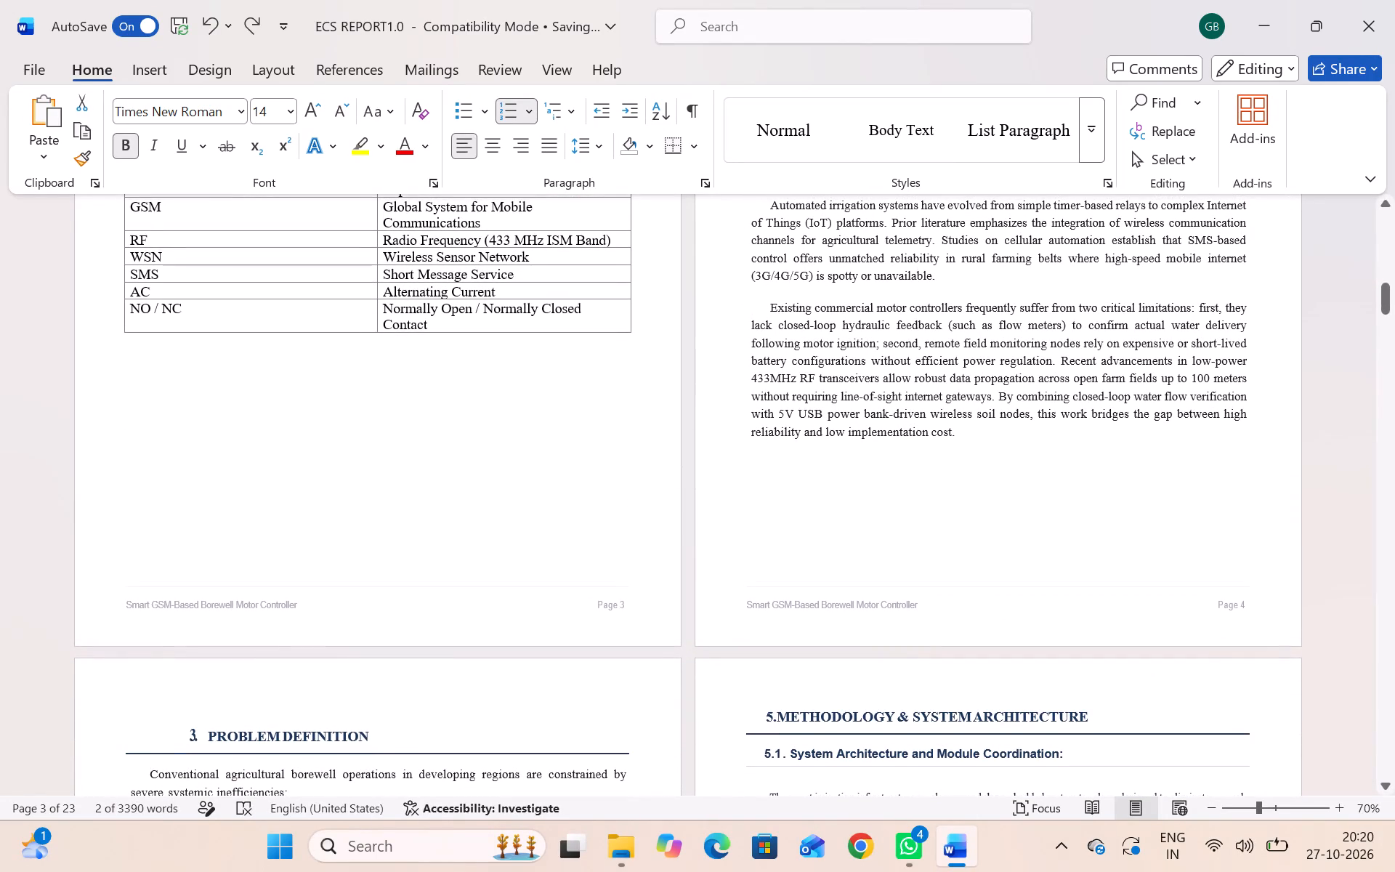
drag(633, 757, 457, 730)
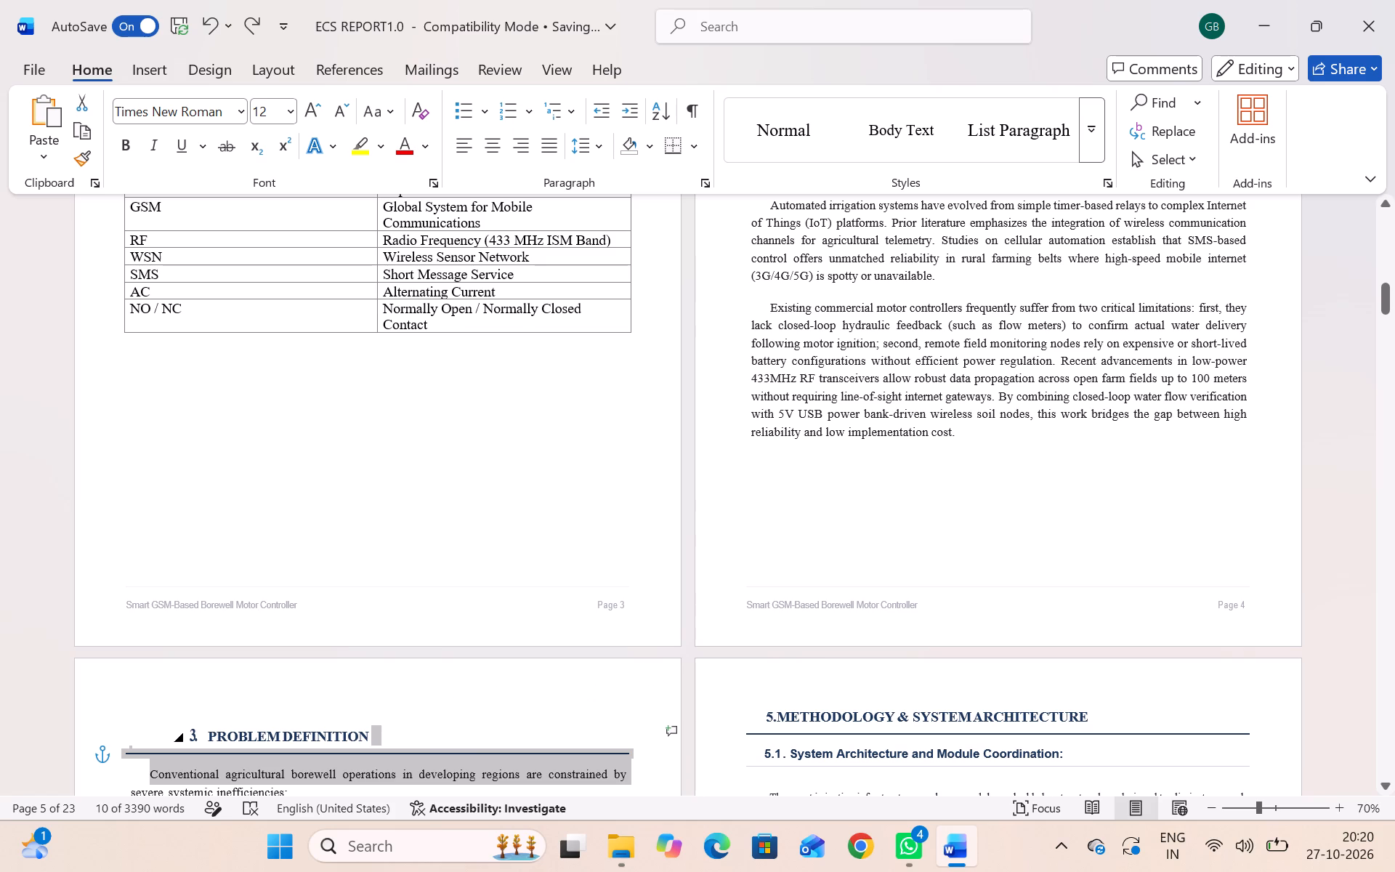
drag(206, 730, 319, 752)
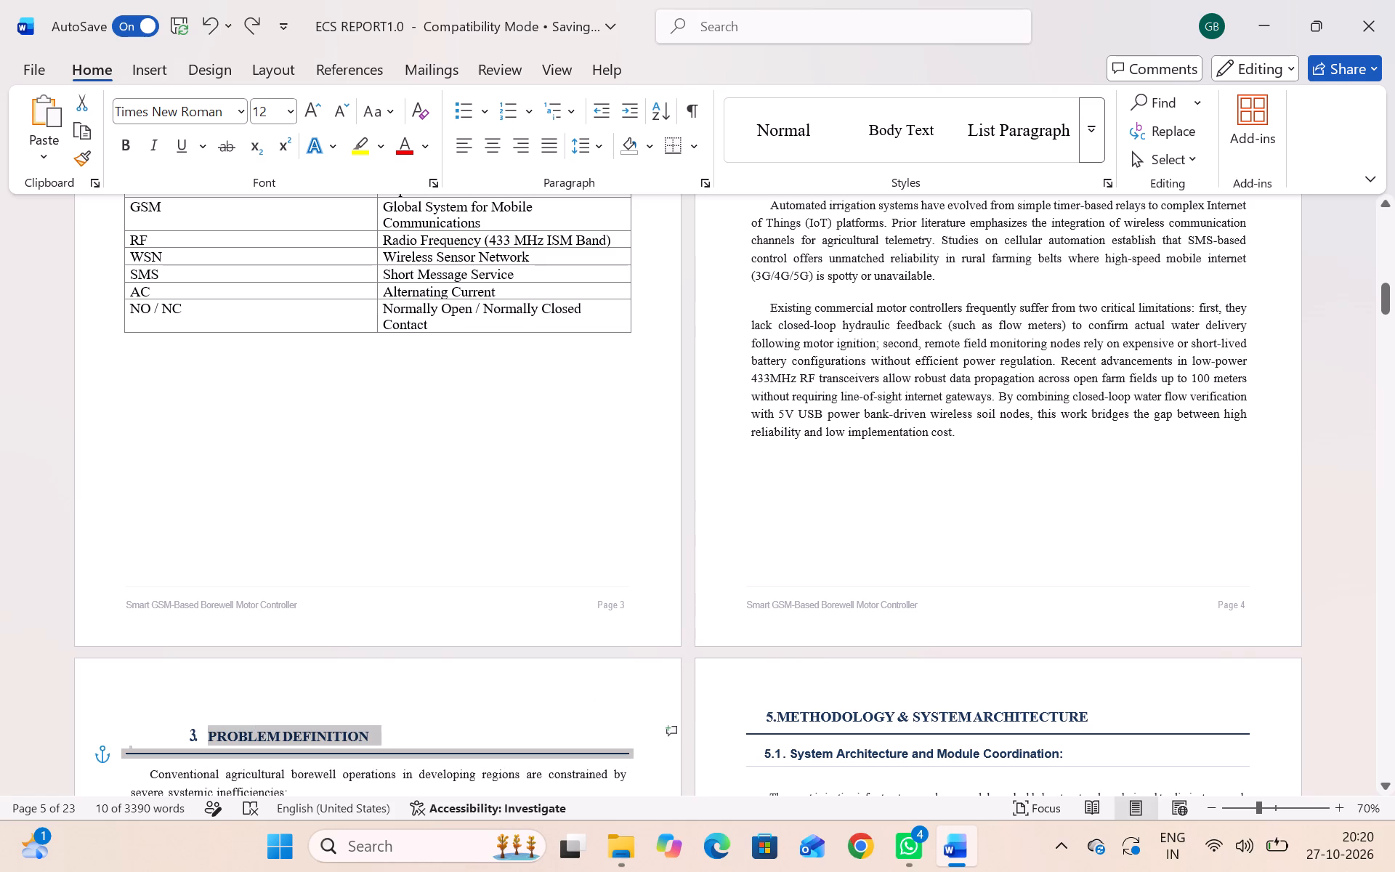
drag(319, 752, 325, 752)
key(ctrl+c)
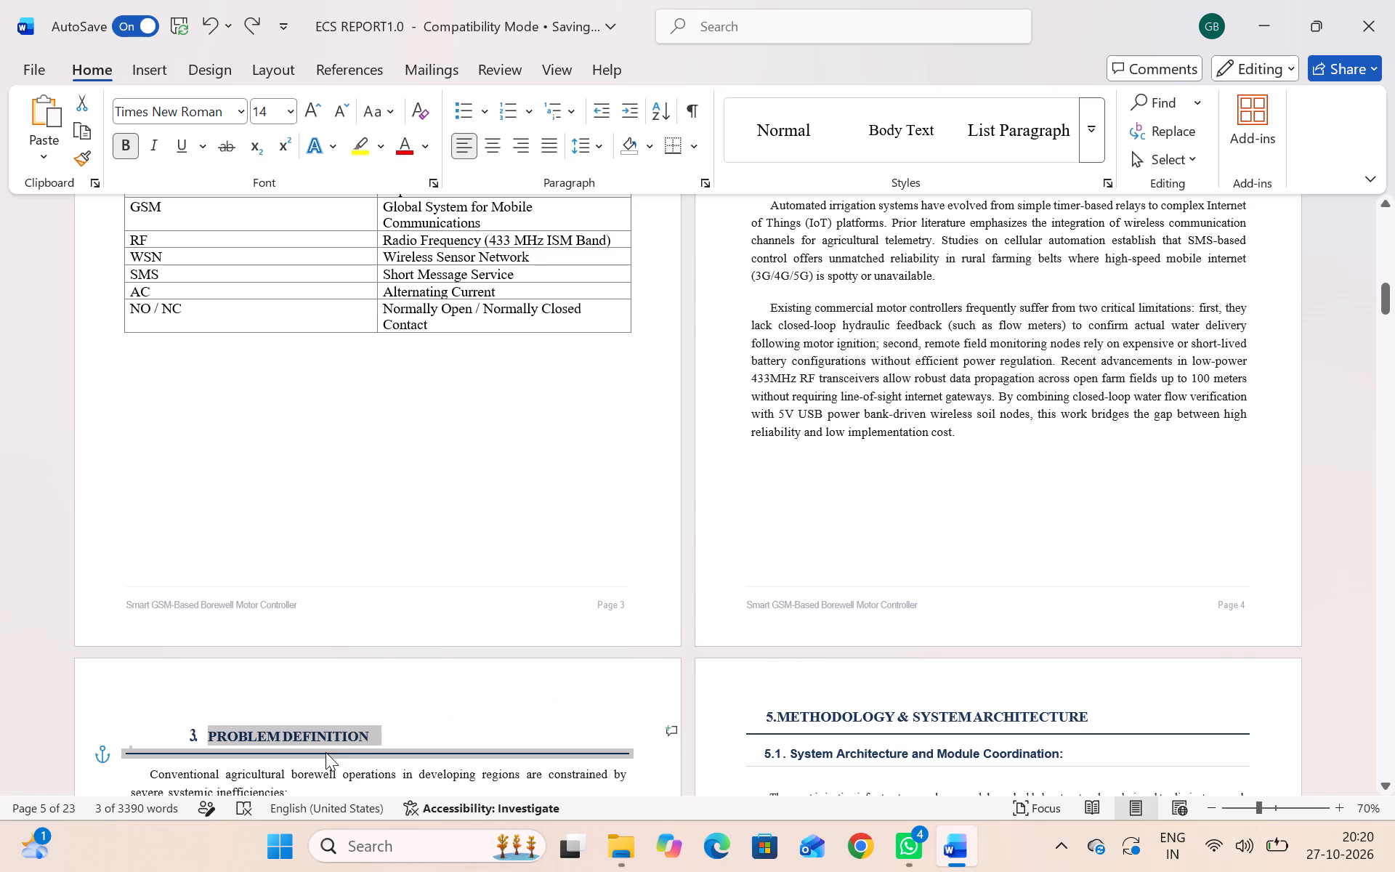
scroll(703, 411, up, 1)
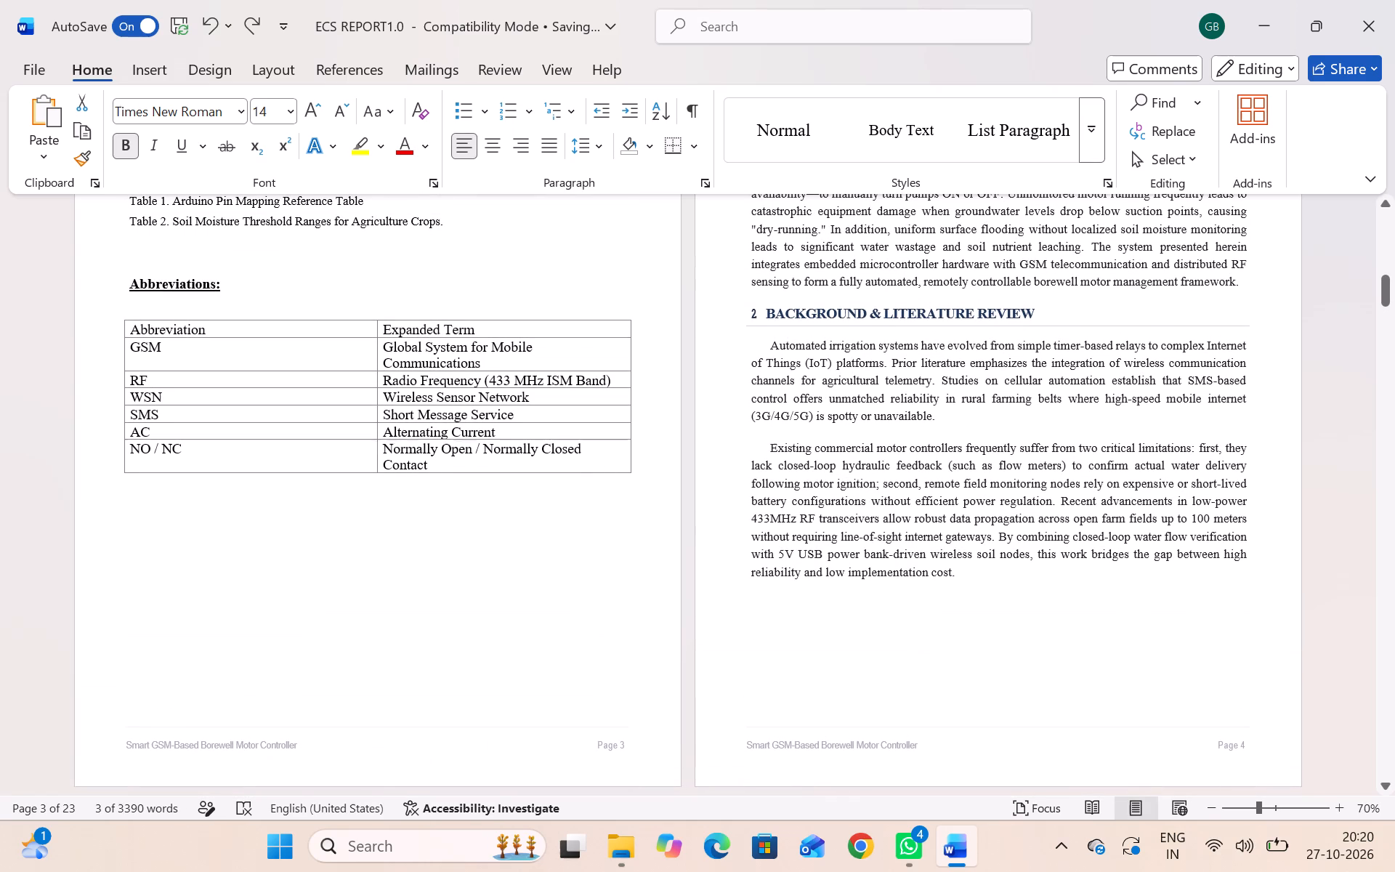
click(782, 288)
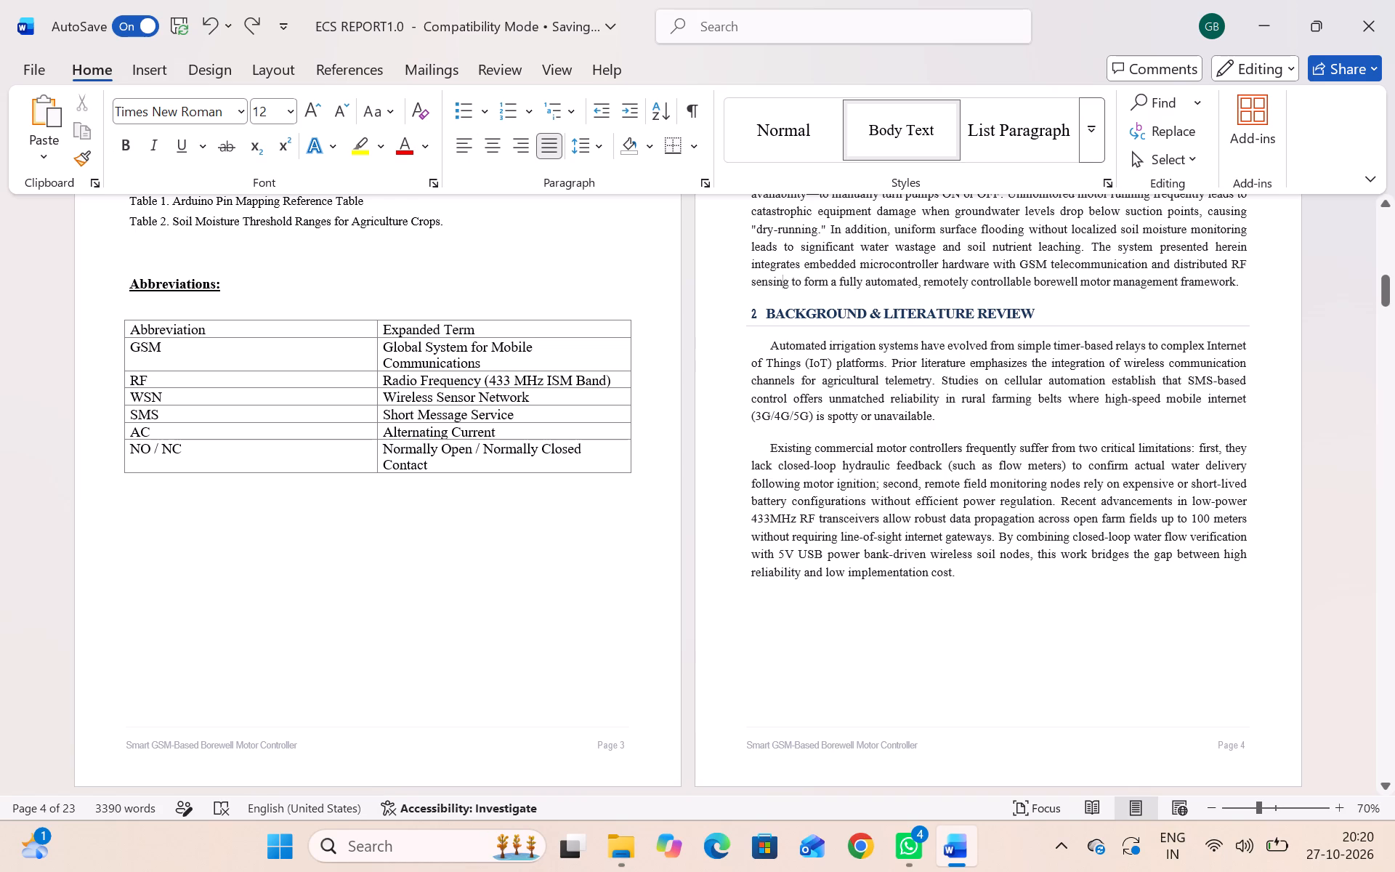
click(781, 298)
key(ctrl+v)
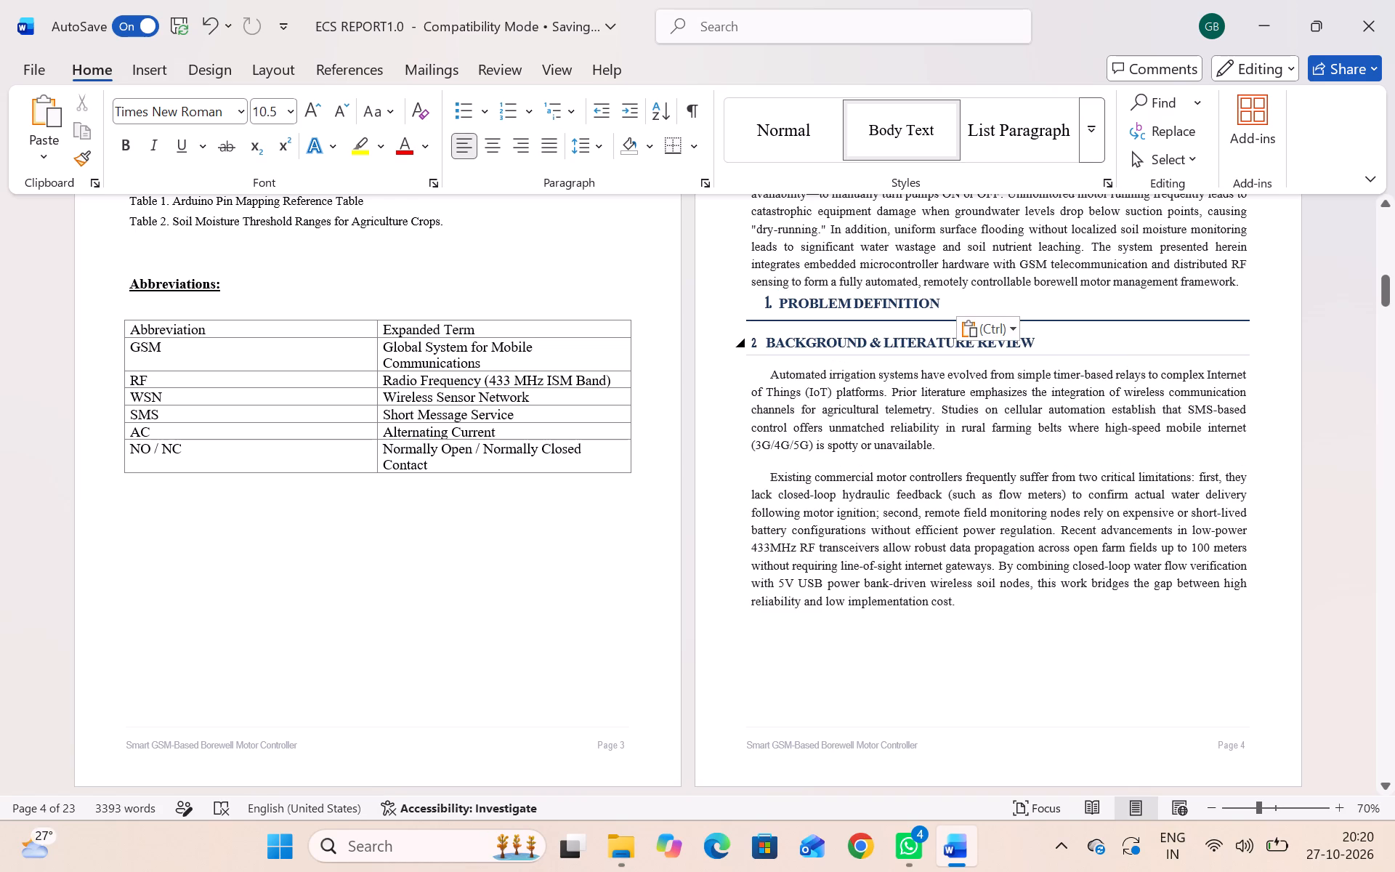
Replace the pasted "PROBLEM DEFINITION" heading text on page 4 with "2." and the copied "BACKGROUND & LITERATURE REVIEW", without an extra empty line.
drag(1041, 342, 849, 340)
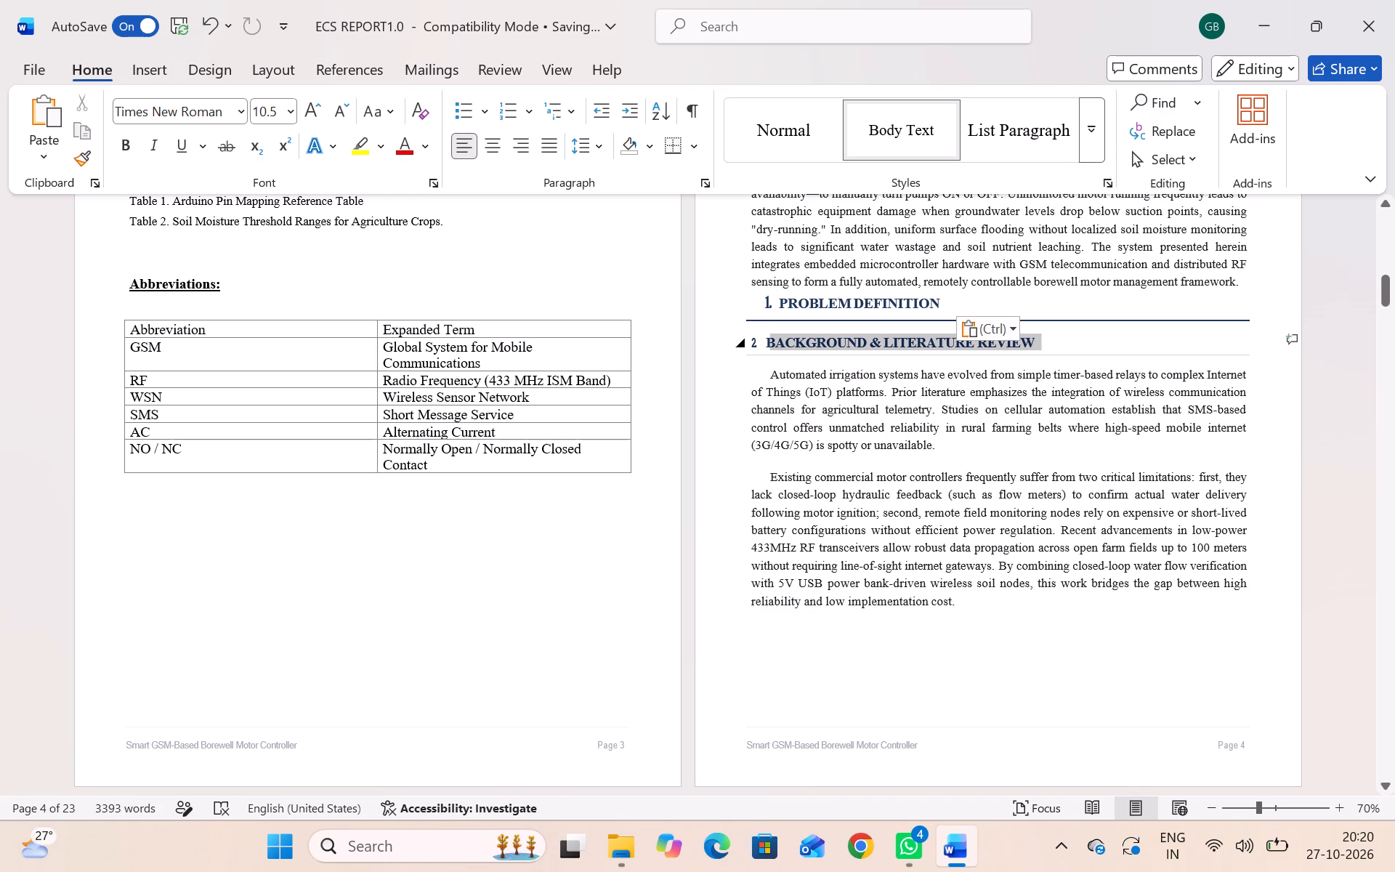
drag(849, 340, 812, 337)
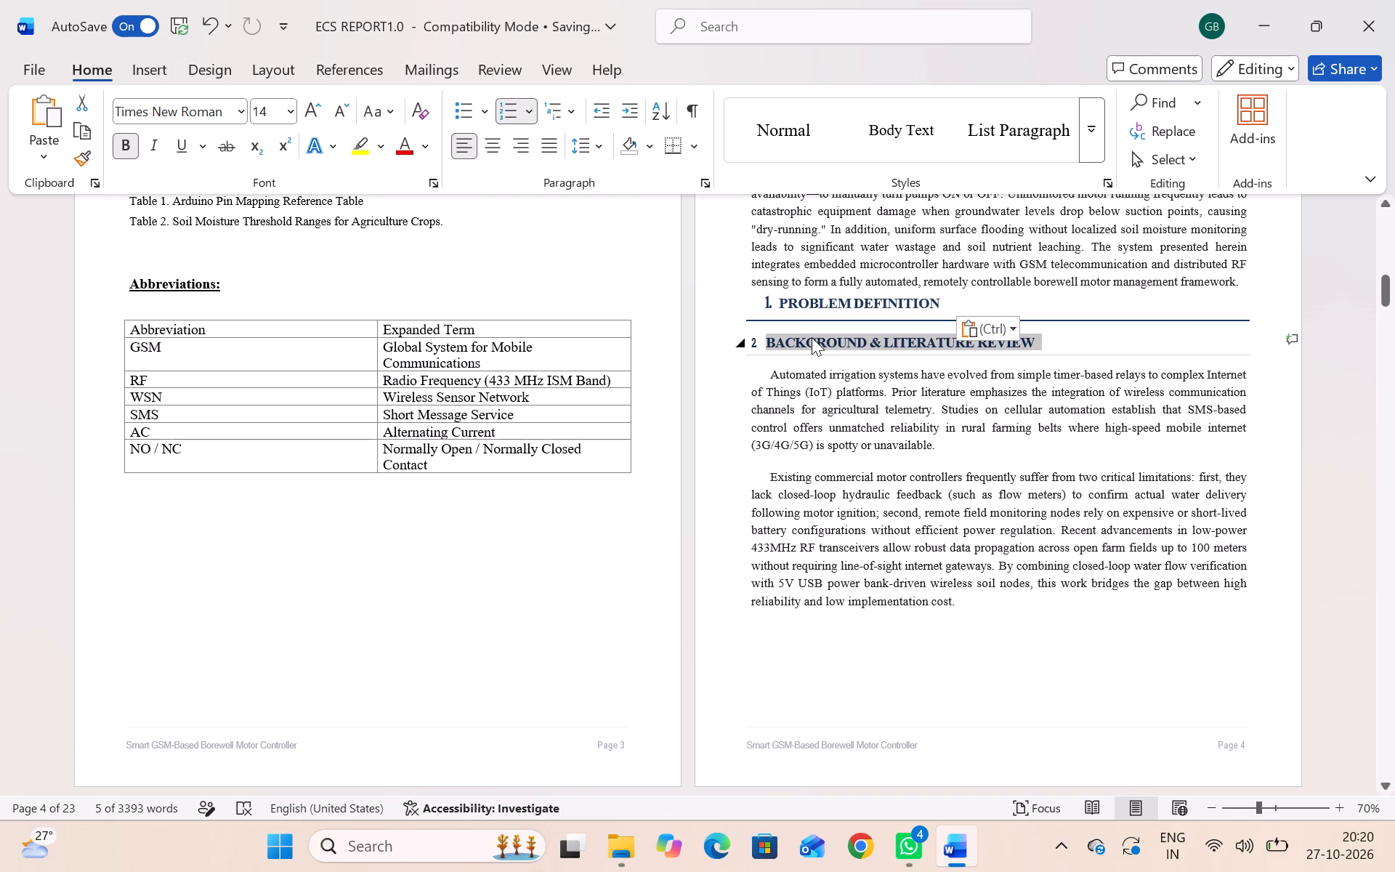
key(ctrl+c)
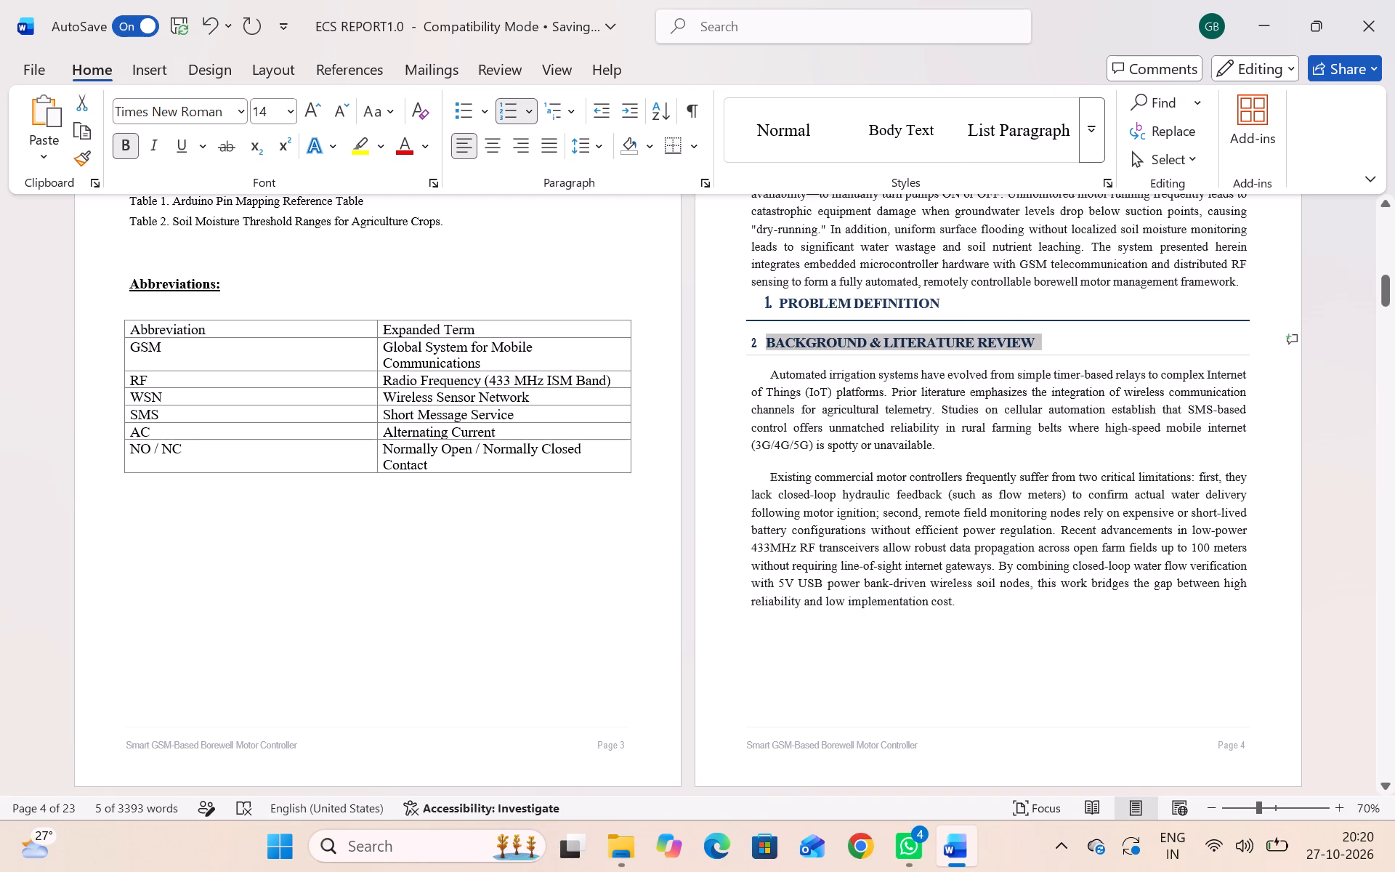
click(950, 301)
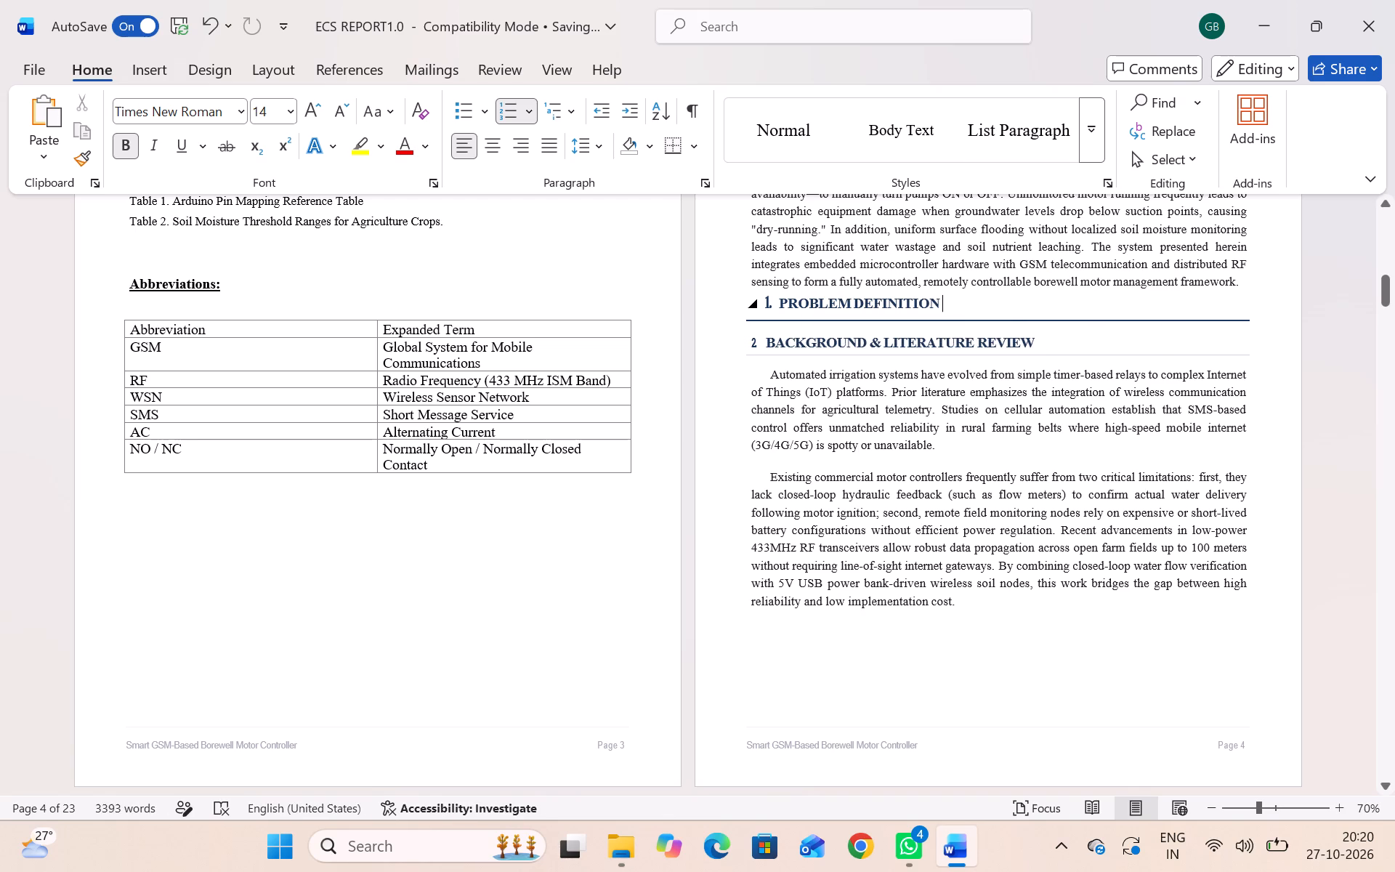
key(BackSpace)
key(BackSpace)
key(BackSpace)
key(BackSpace)
key(BackSpace)
key(BackSpace)
key(BackSpace)
key(BackSpace)
key(BackSpace)
key(BackSpace)
key(BackSpace)
key(BackSpace)
key(BackSpace)
key(BackSpace)
key(BackSpace)
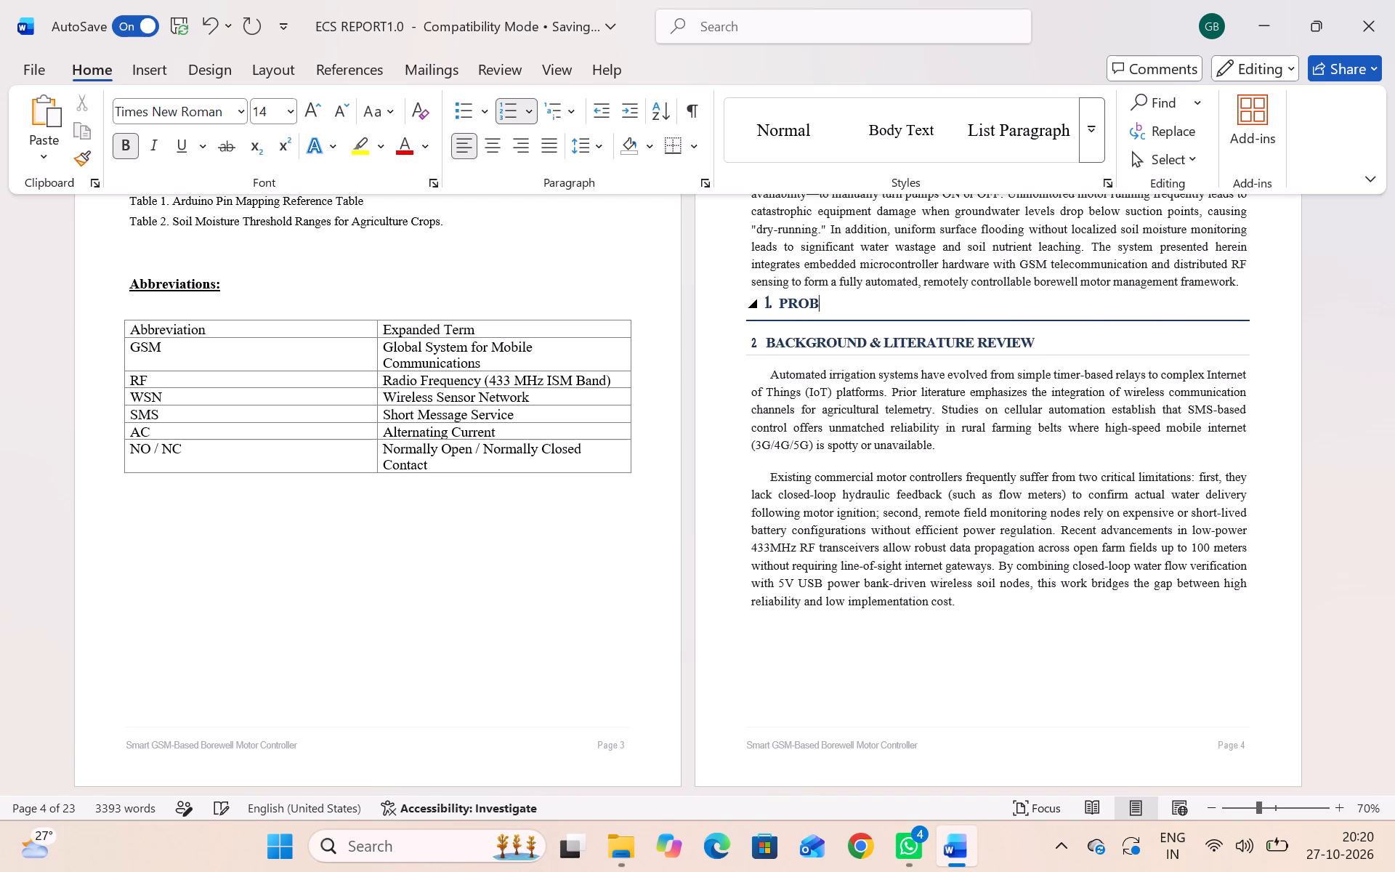
key(BackSpace)
key(BackSpace)
key(BackSpace)
key(BackSpace)
key(BackSpace)
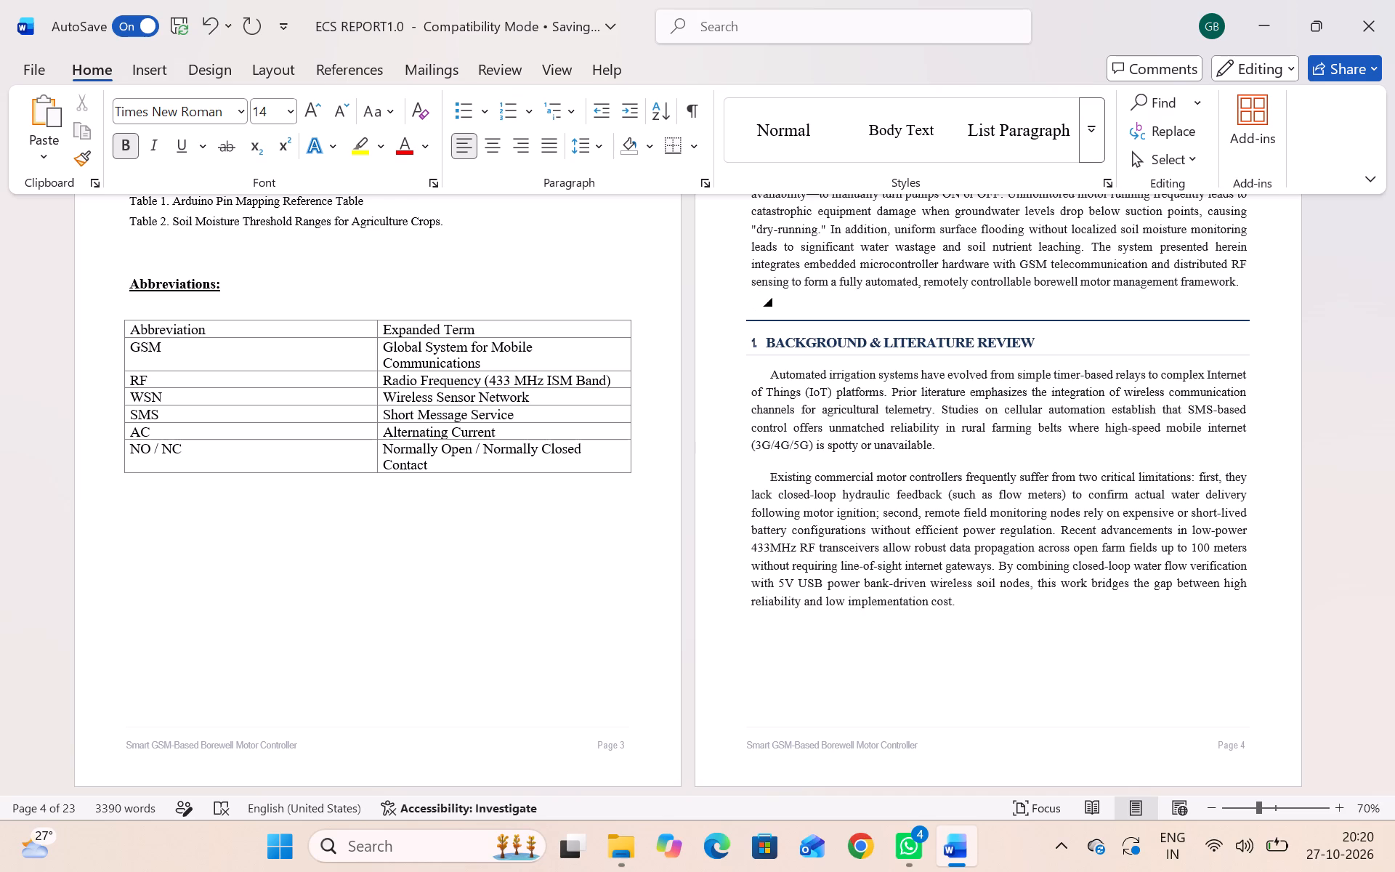
text(2.)
key(ctrl+v)
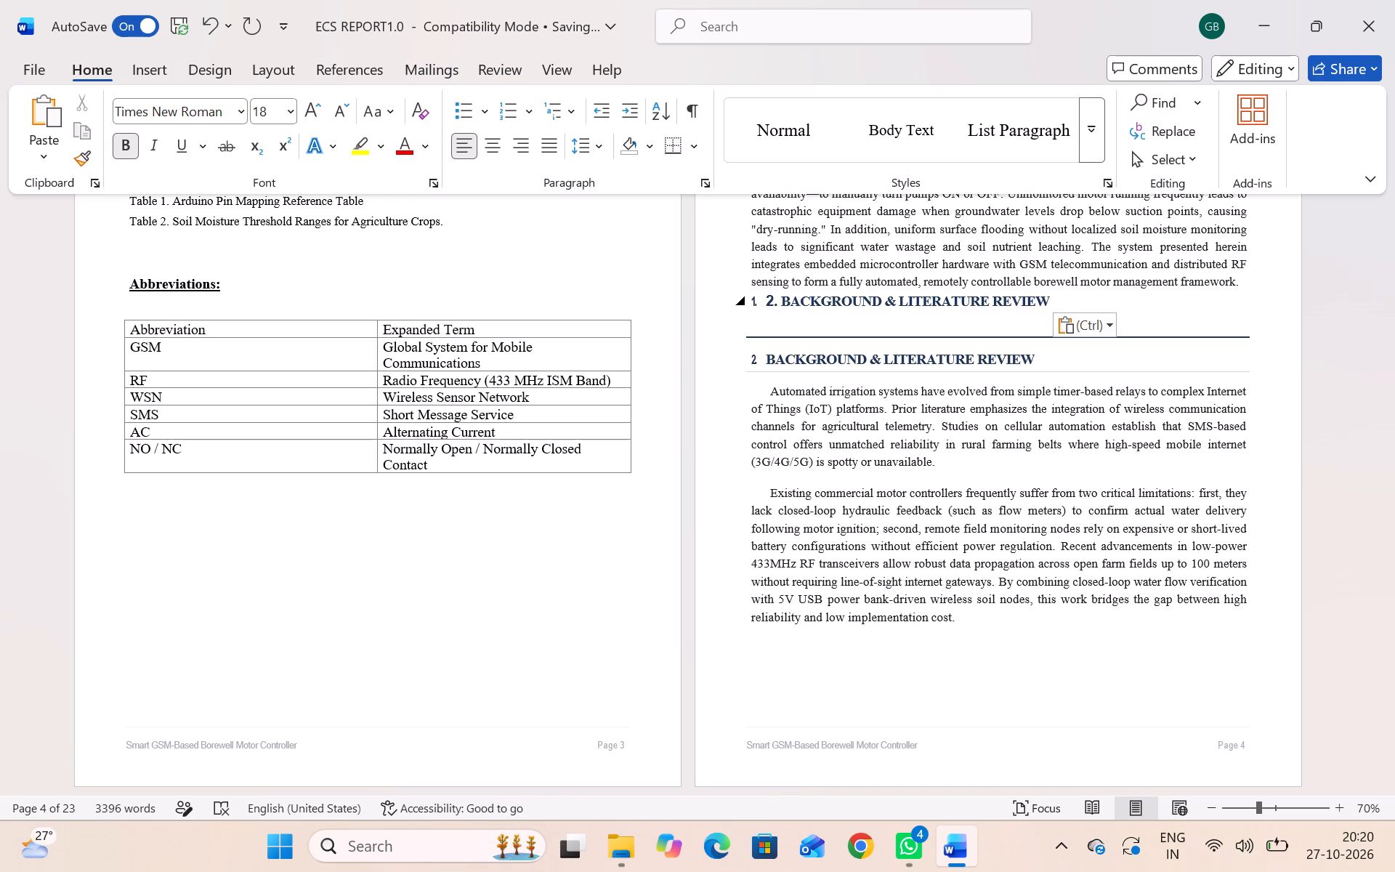
key(BackSpace)
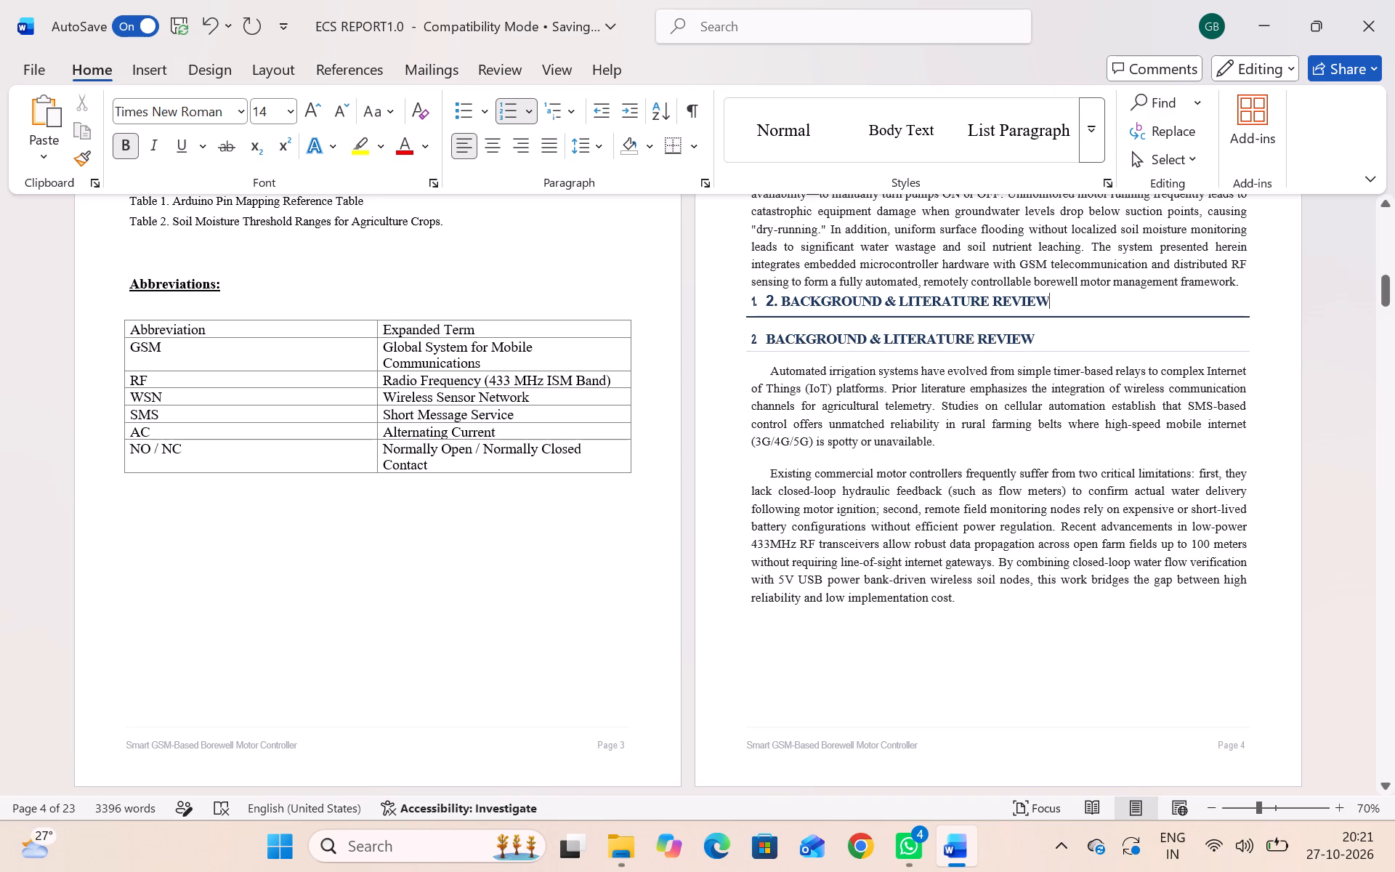
Delete the duplicate "BACKGROUND & LITERATURE REVIEW" subheading and its thin rule beneath the new ruled heading on page 4.
drag(1253, 346, 1062, 331)
drag(1062, 331, 779, 336)
key(BackSpace)
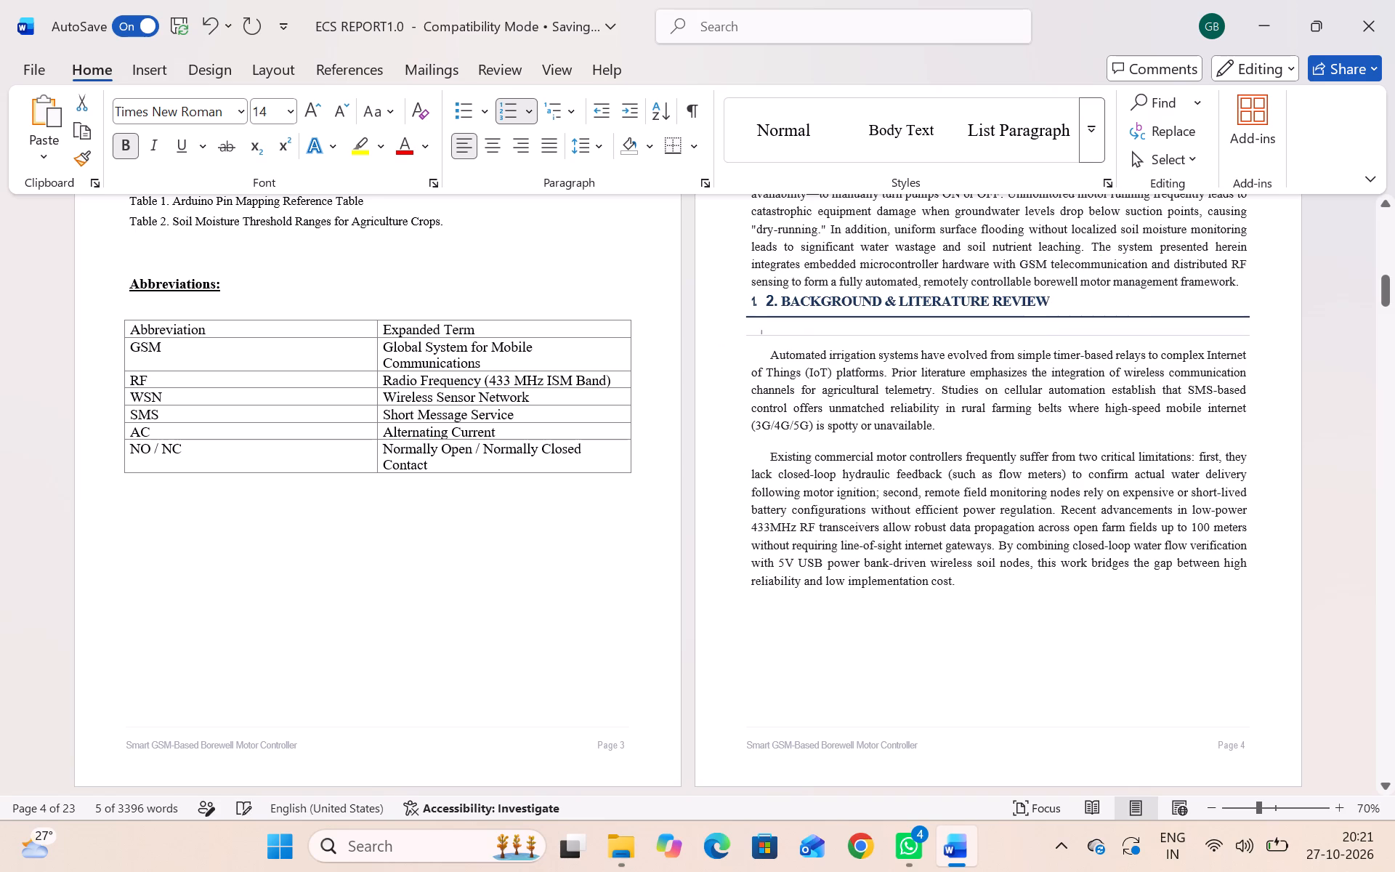
click(1230, 336)
drag(1254, 331, 1247, 331)
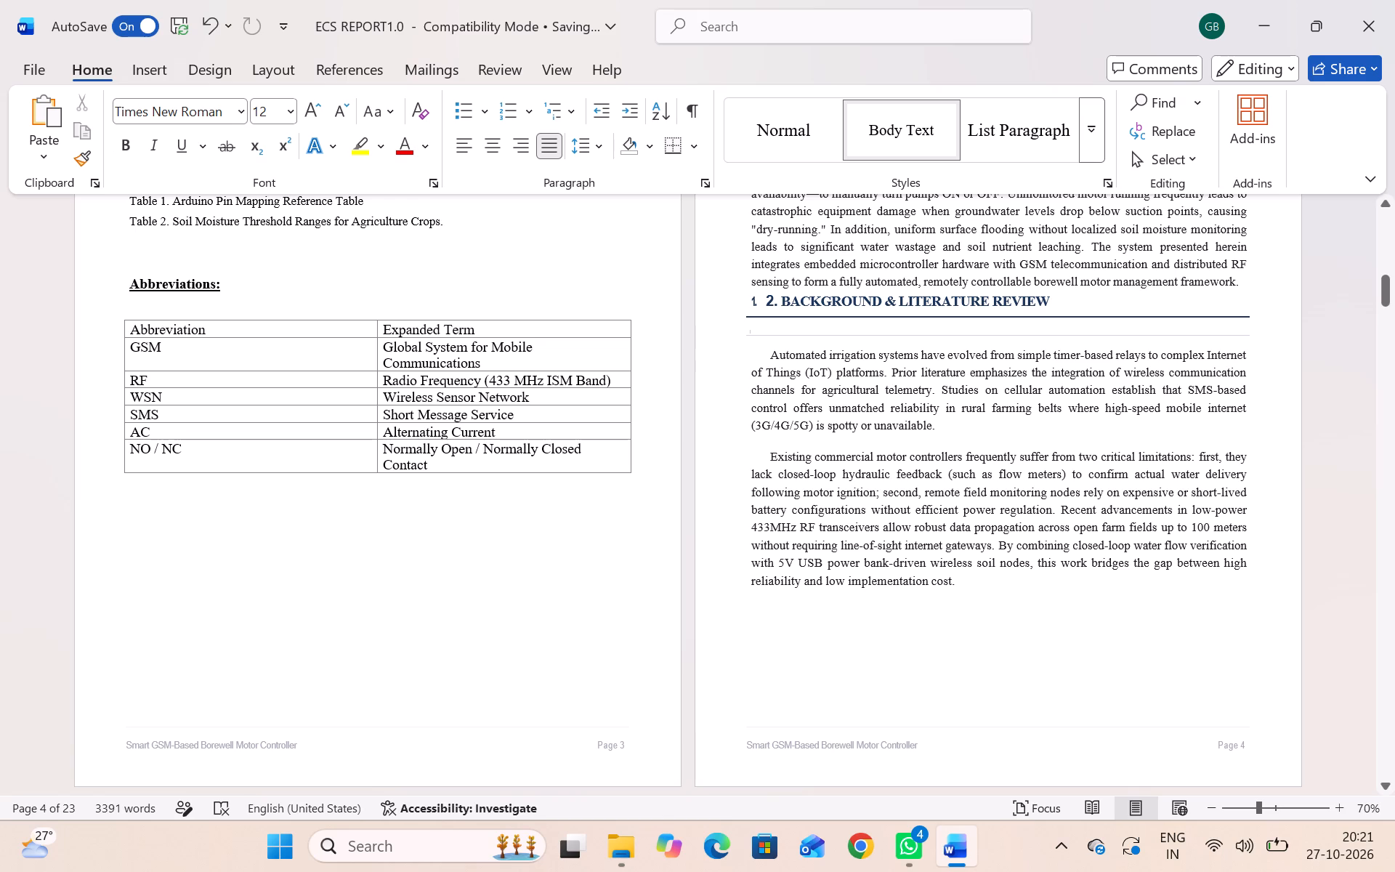
drag(1247, 331, 1043, 336)
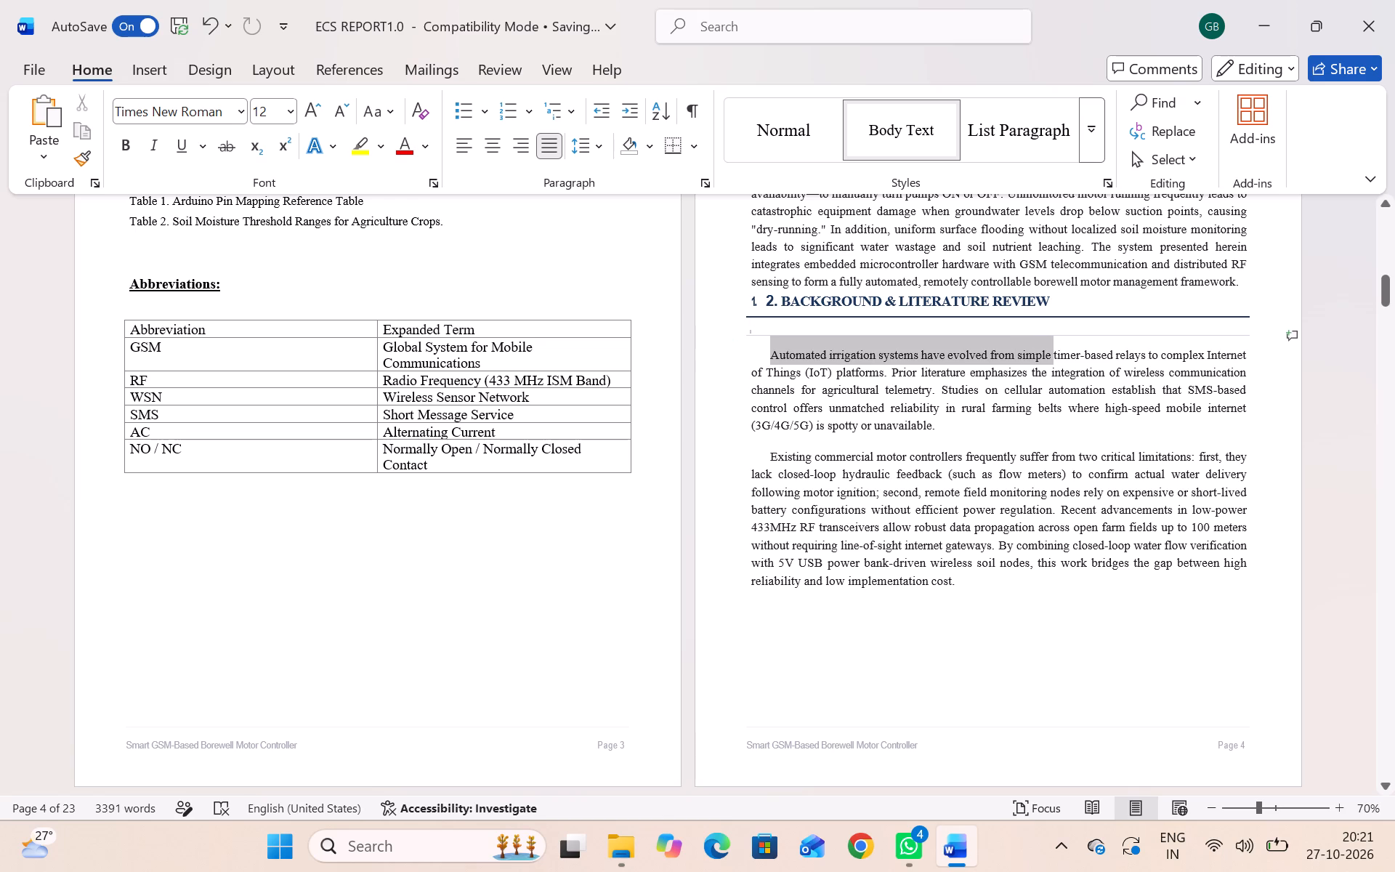
drag(1043, 336, 1104, 334)
key(BackSpace)
key(BackSpace)
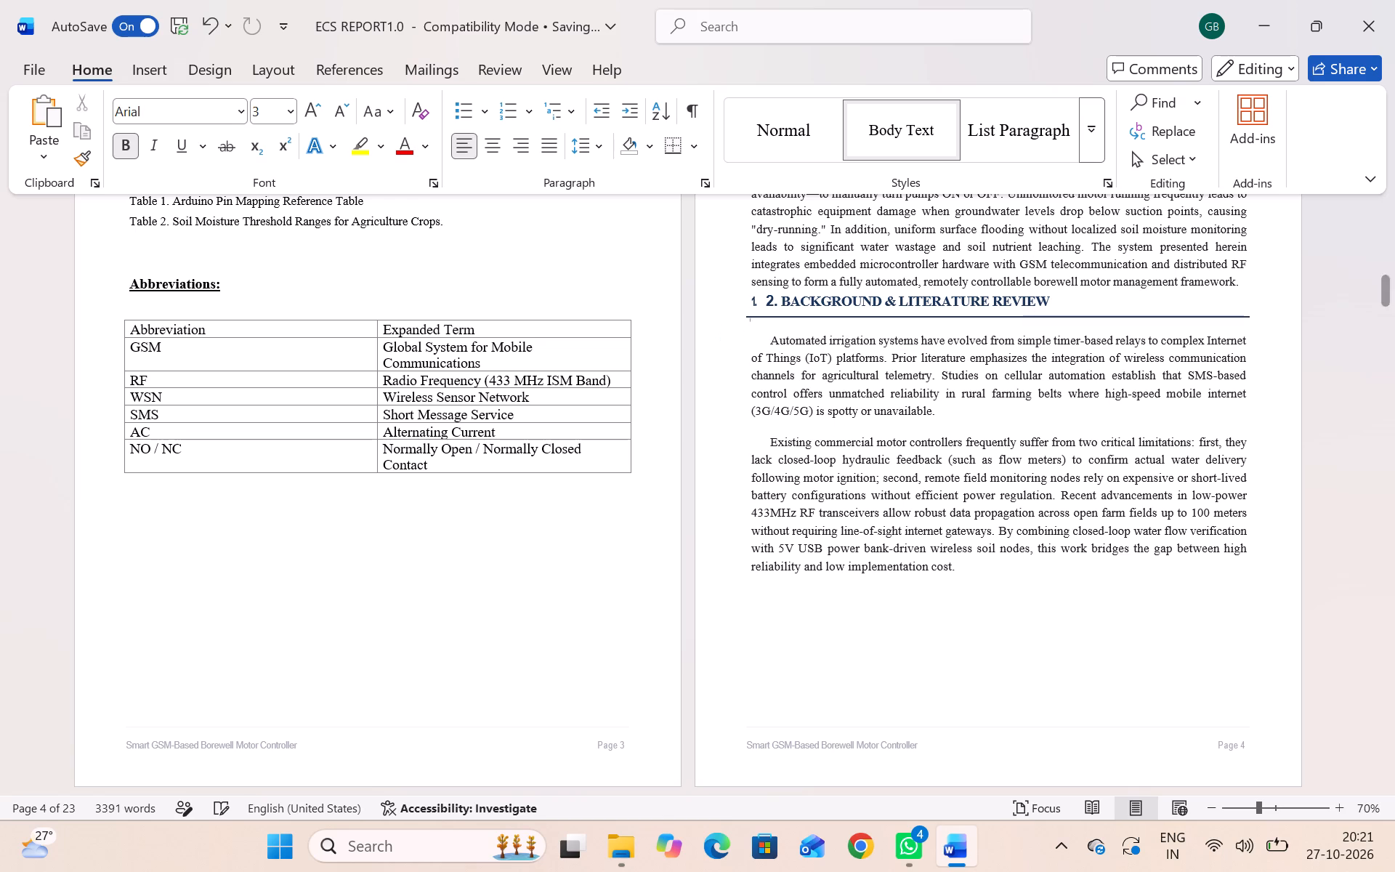
Insert an empty line between the introduction's last paragraph and the "2. BACKGROUND & LITERATURE REVIEW" heading, keeping the paragraph's closing period.
scroll(1176, 336, up, 1)
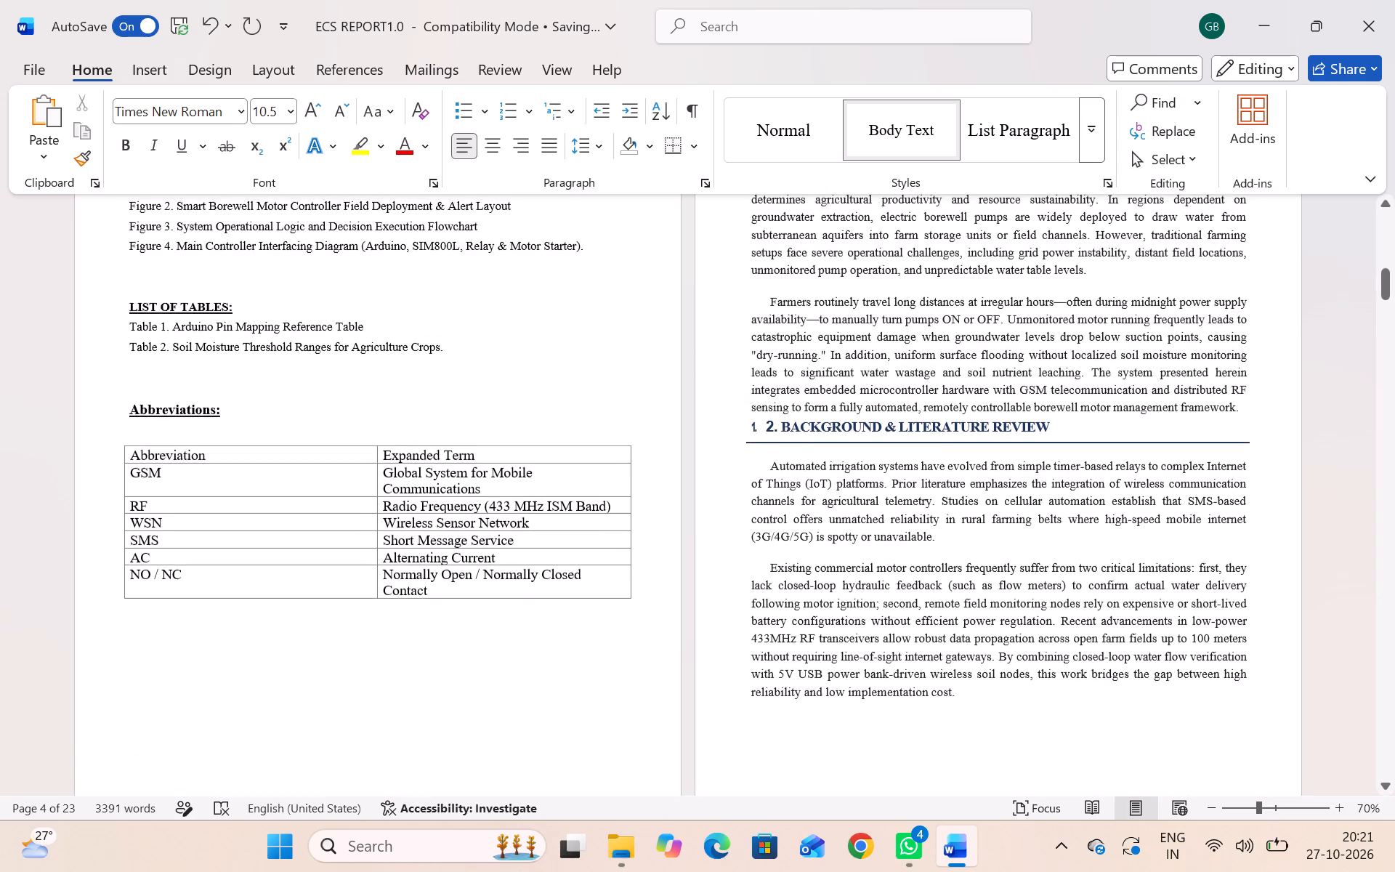
click(1248, 405)
key(BackSpace)
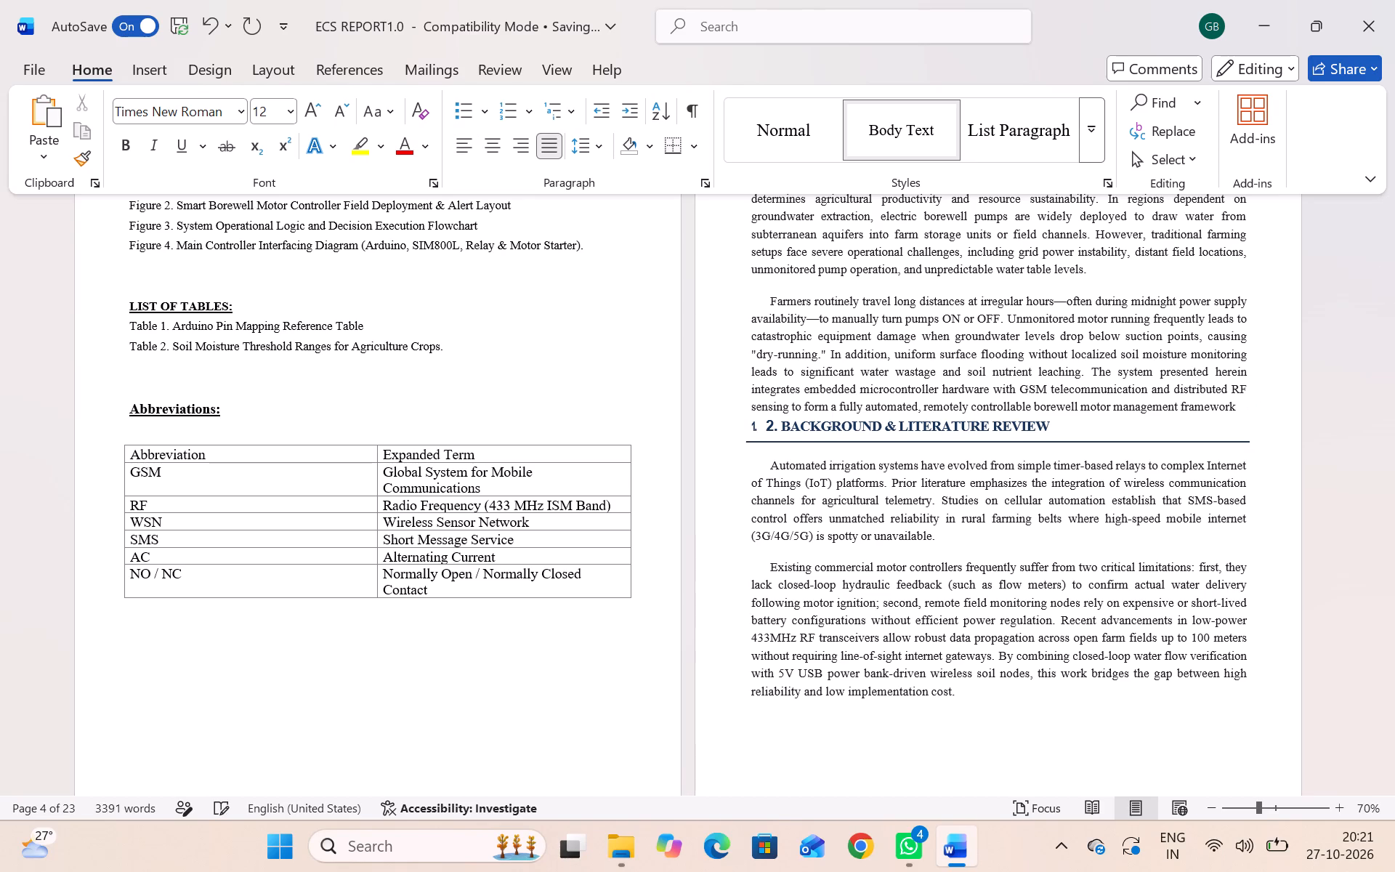
key(ctrl+z)
key(Return)
Remove the automatic list number in front of the "2. BACKGROUND & LITERATURE REVIEW" heading.
scroll(1248, 405, down, 1)
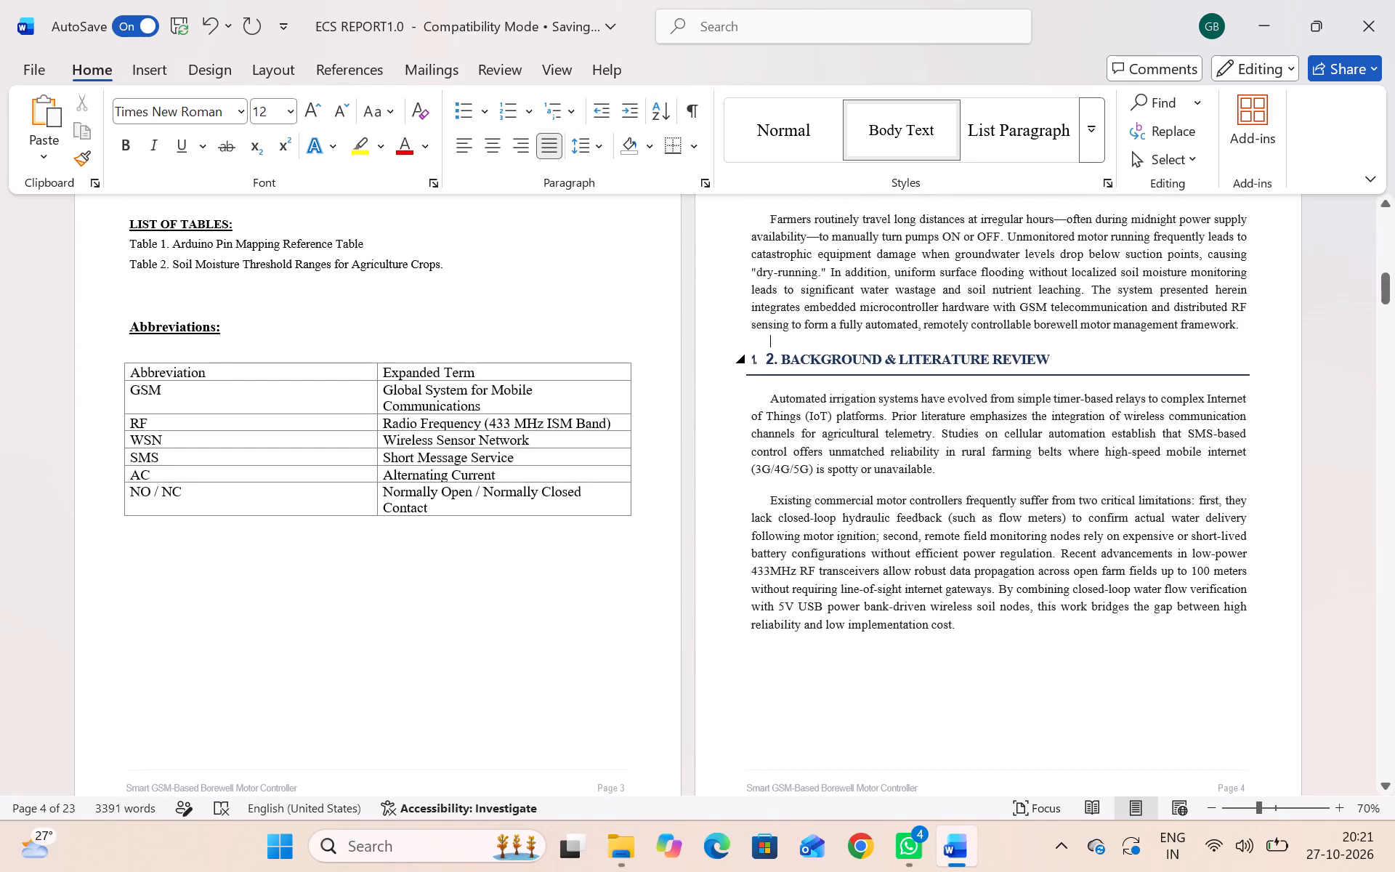
click(767, 355)
key(BackSpace)
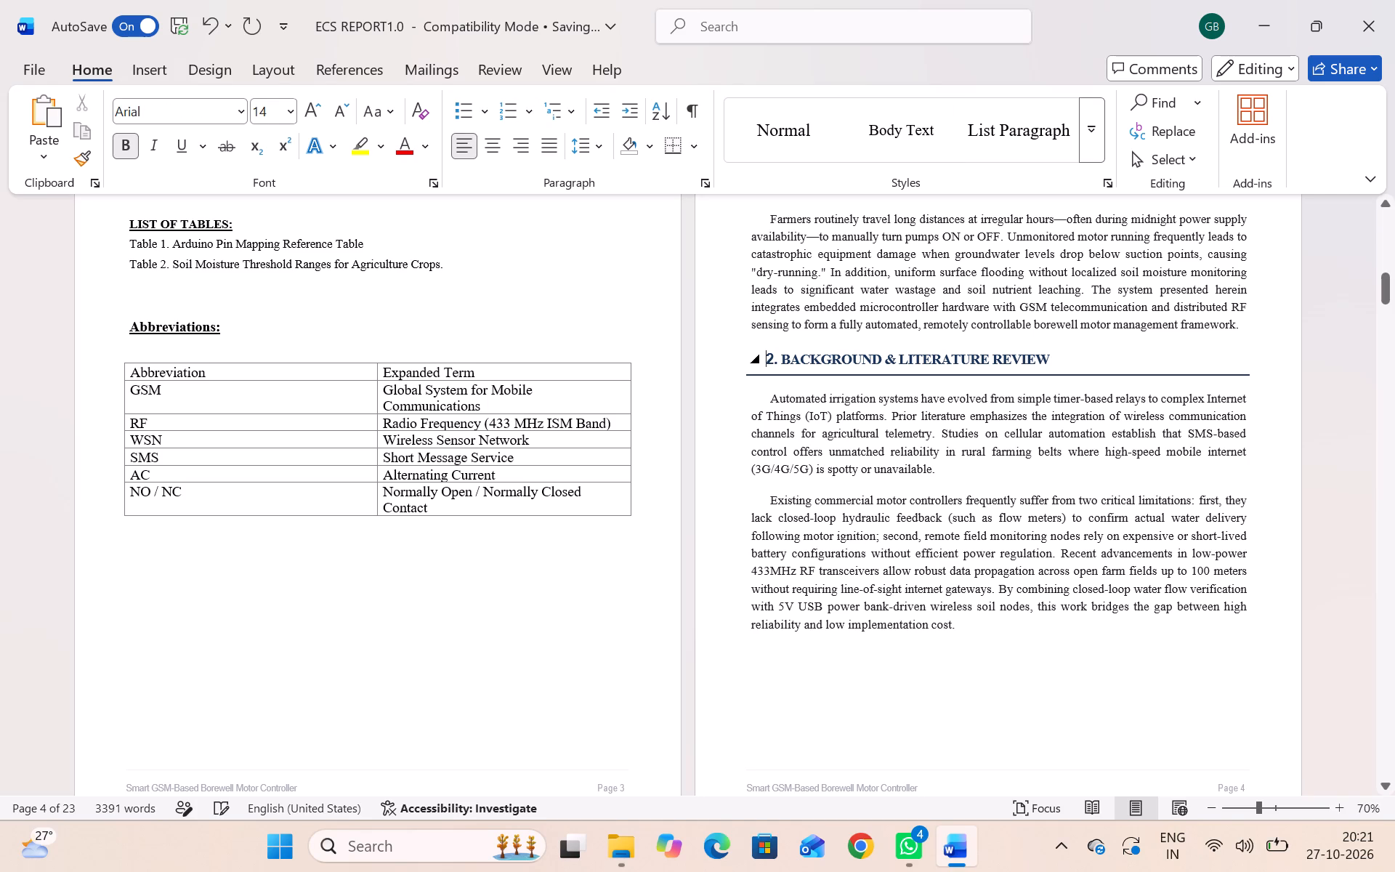
Delete the duplicate "1. INTRODUCTION" subheading beneath the "INTRODUCTION & 2. BACKGROUND" main heading on page 4.
scroll(767, 355, down, 2)
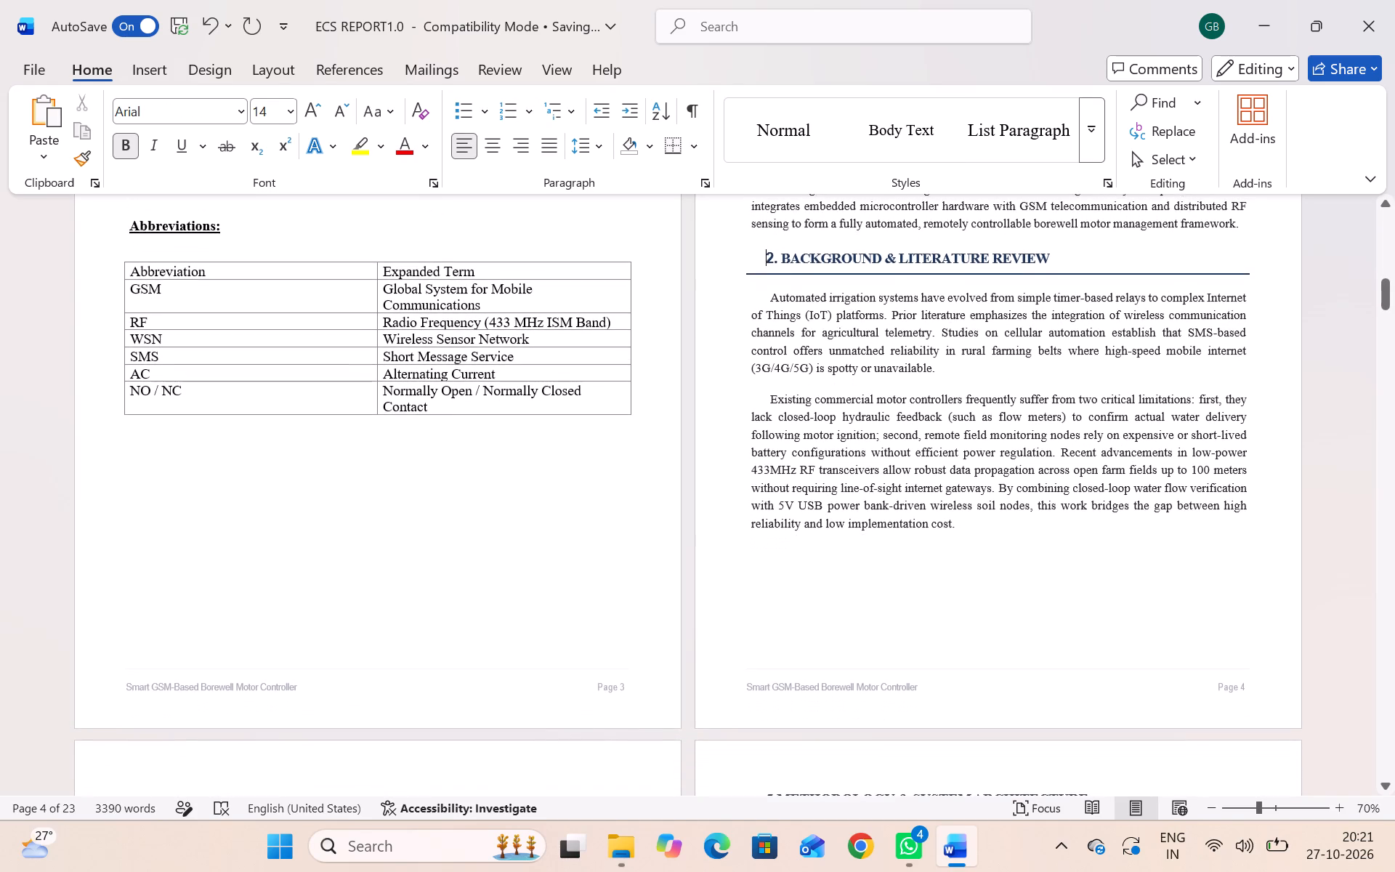
scroll(767, 355, down, 2)
scroll(767, 355, up, 1)
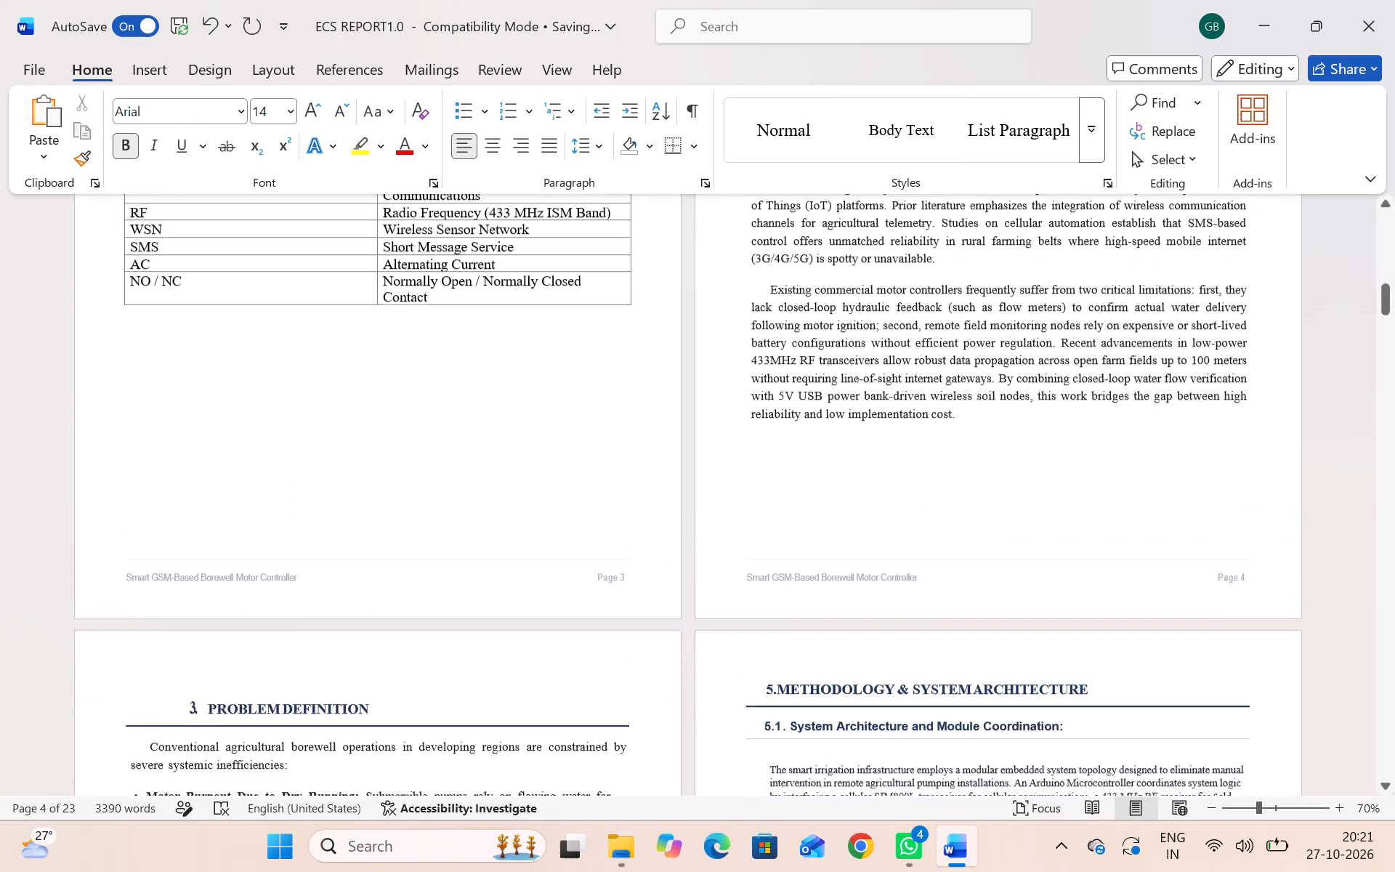
scroll(767, 355, up, 4)
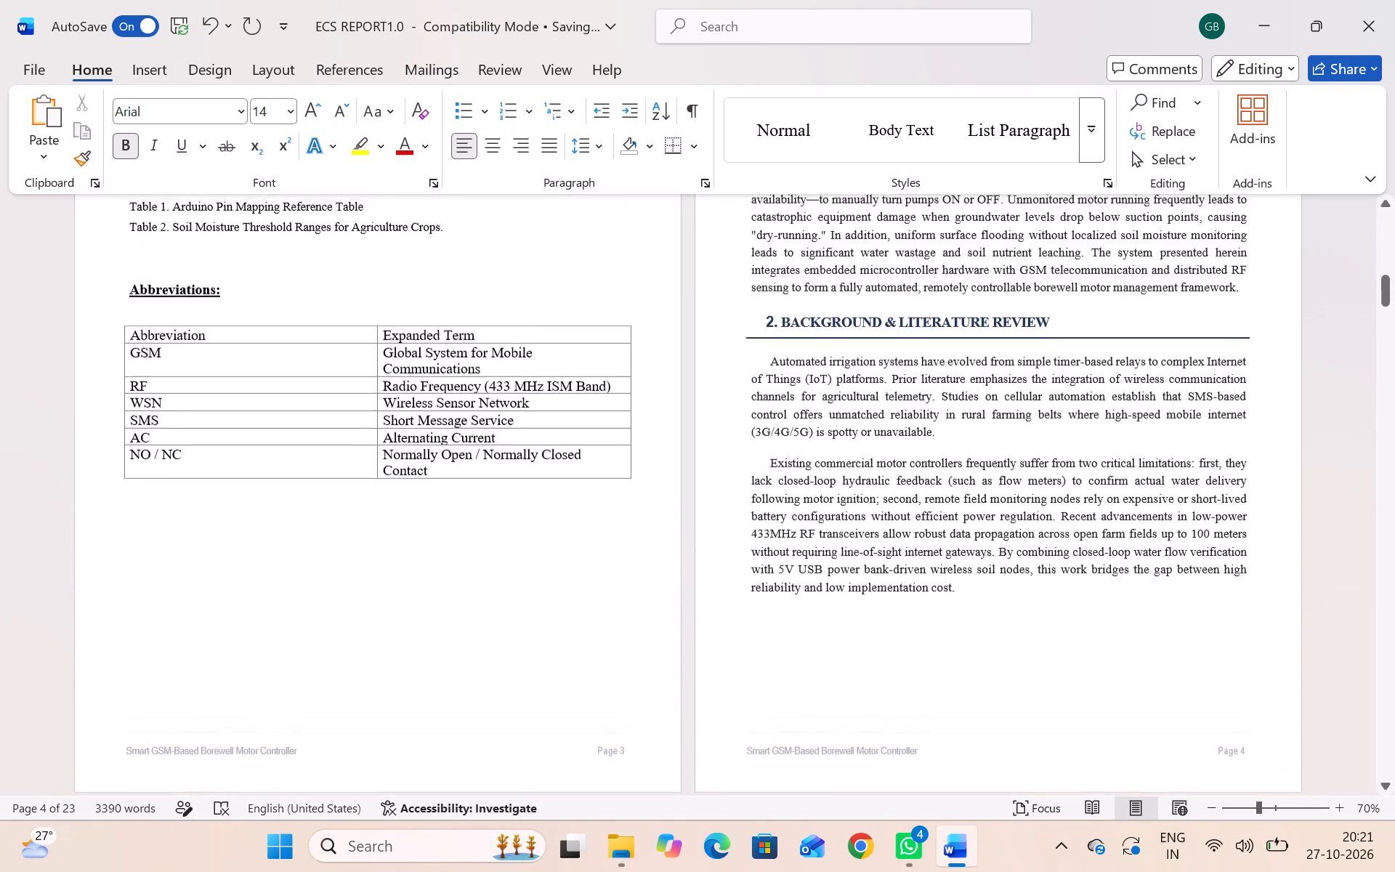
scroll(767, 355, up, 2)
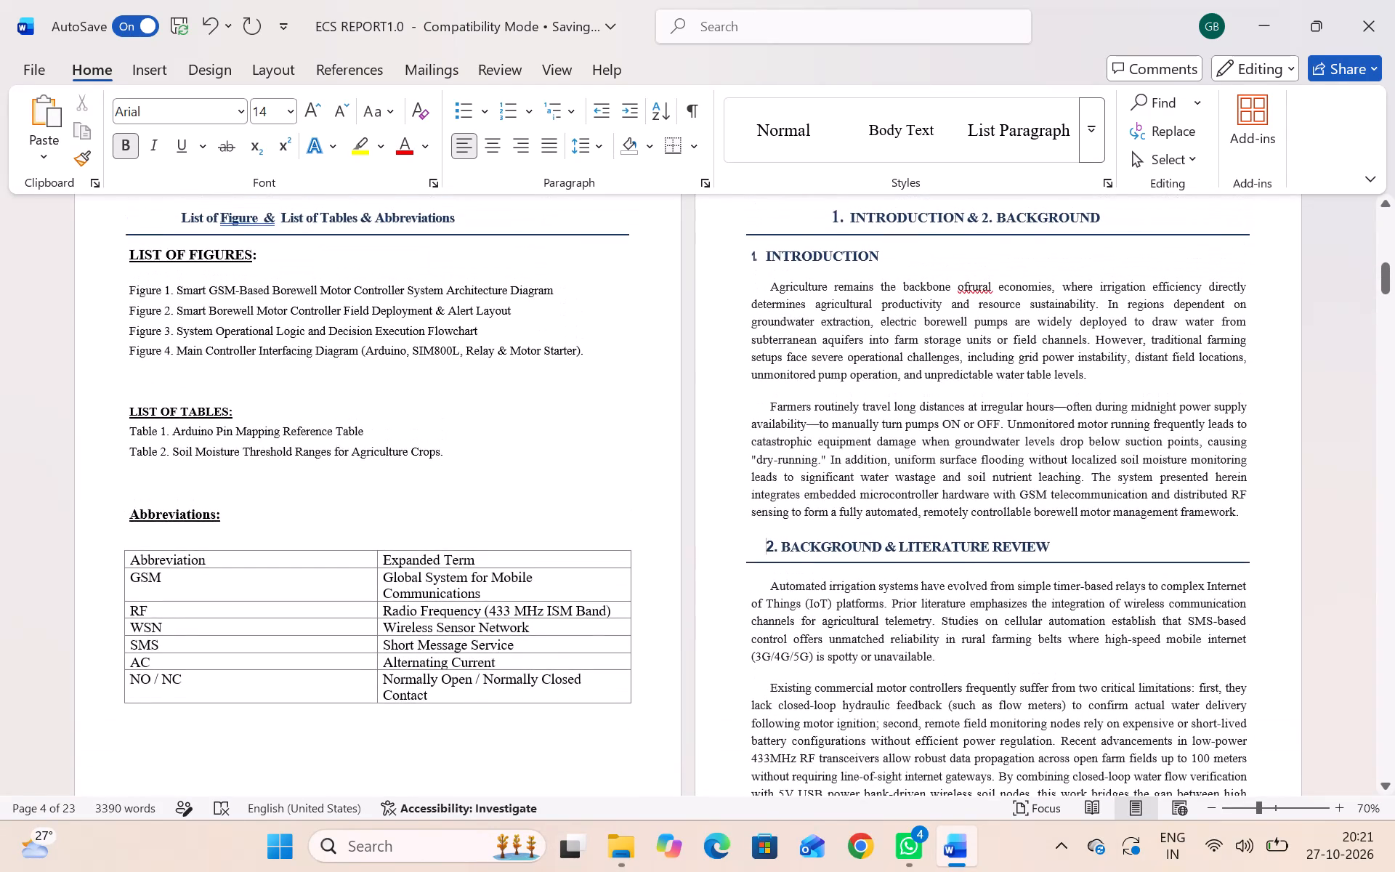
scroll(767, 355, up, 2)
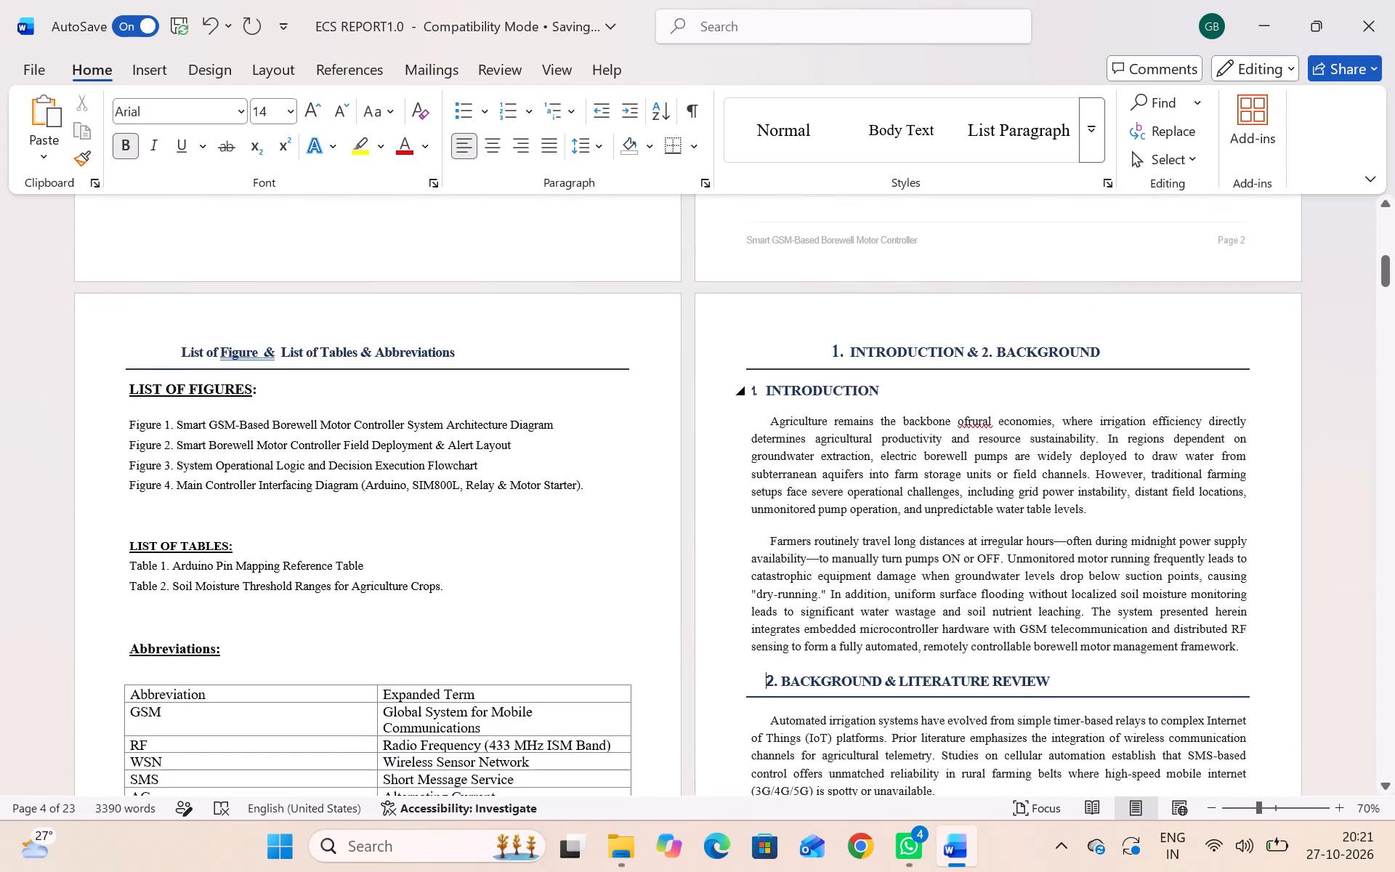
drag(891, 388, 732, 385)
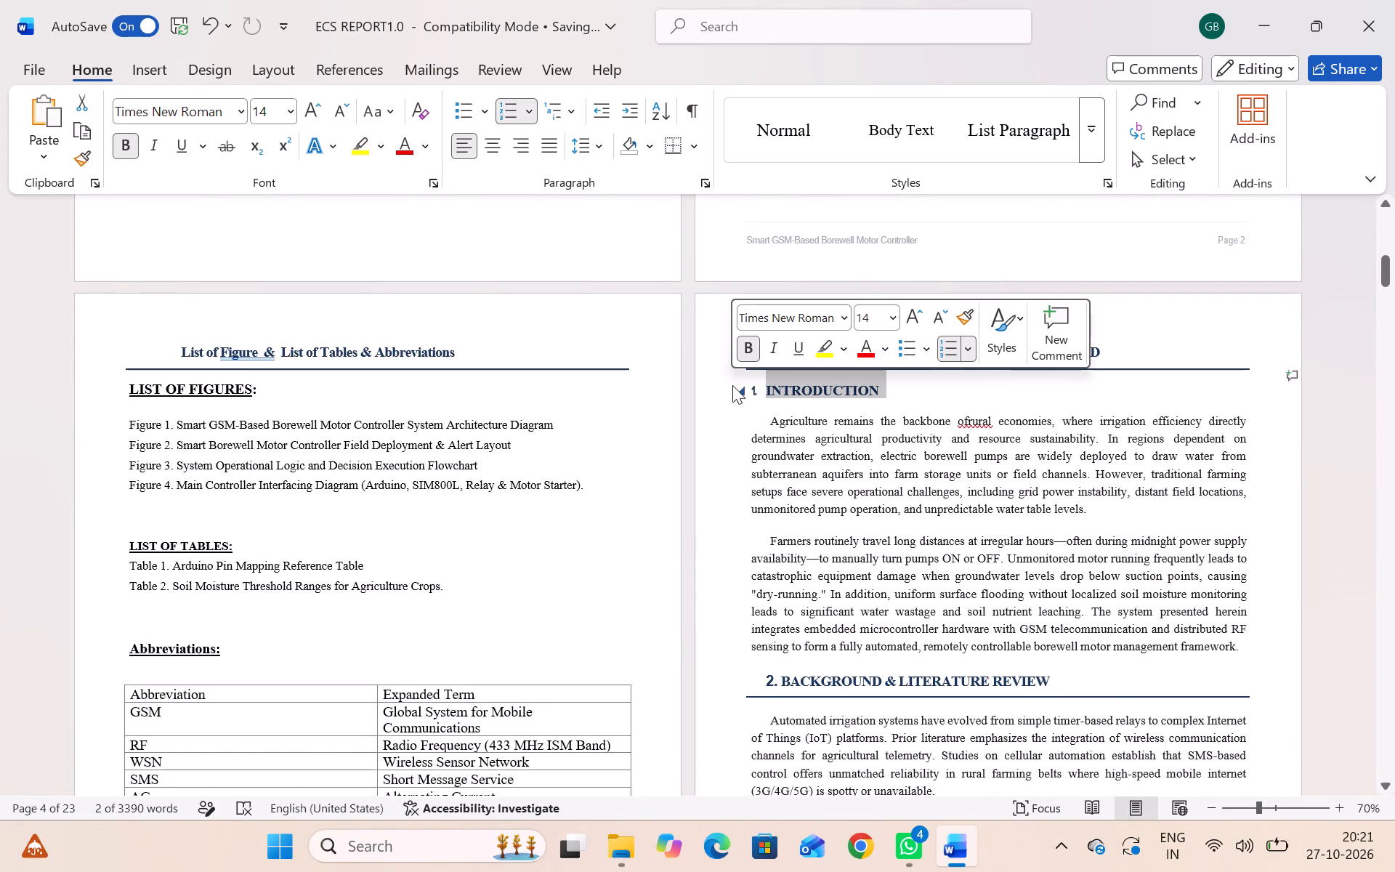
key(BackSpace)
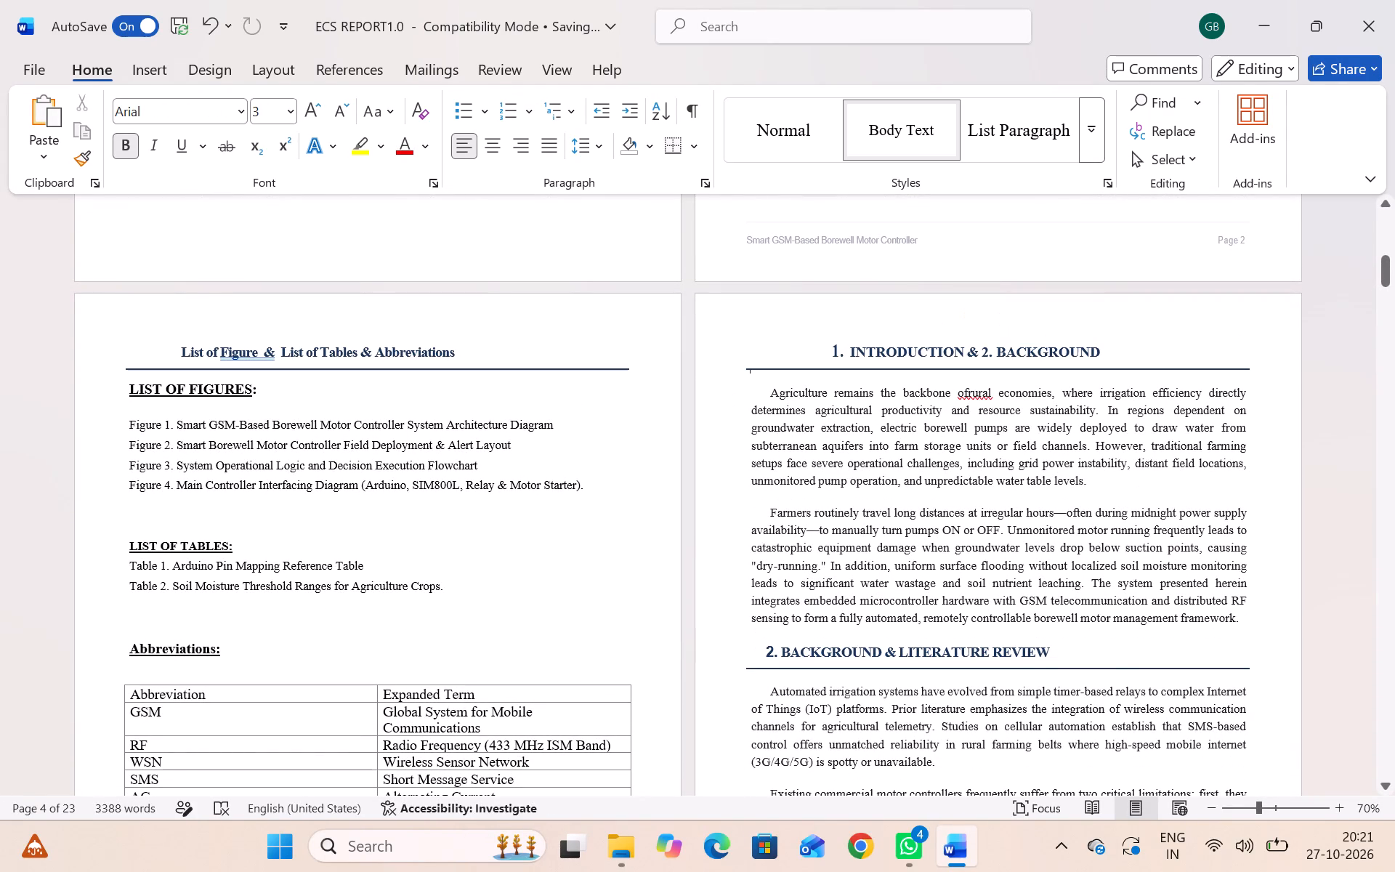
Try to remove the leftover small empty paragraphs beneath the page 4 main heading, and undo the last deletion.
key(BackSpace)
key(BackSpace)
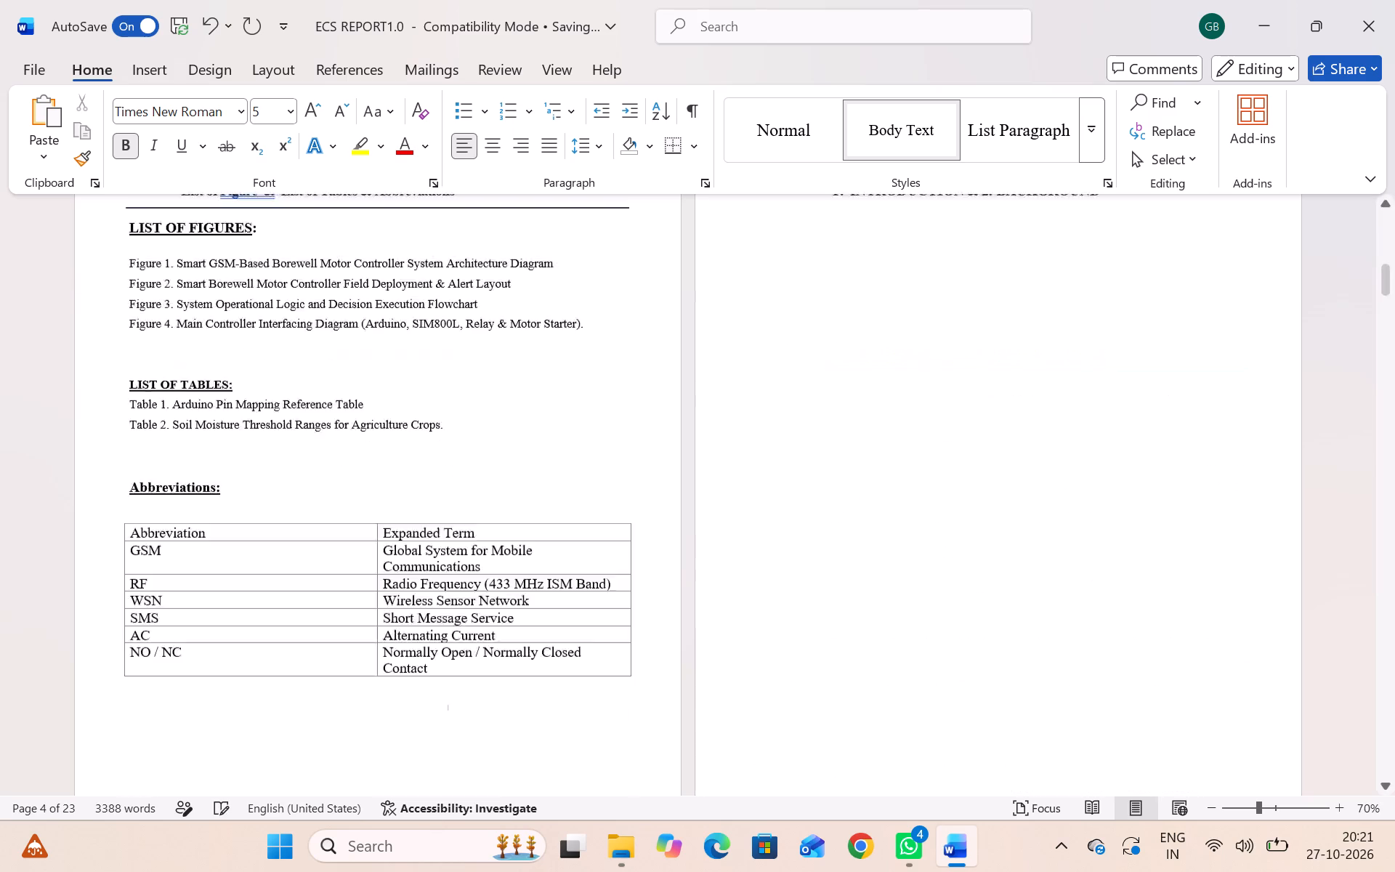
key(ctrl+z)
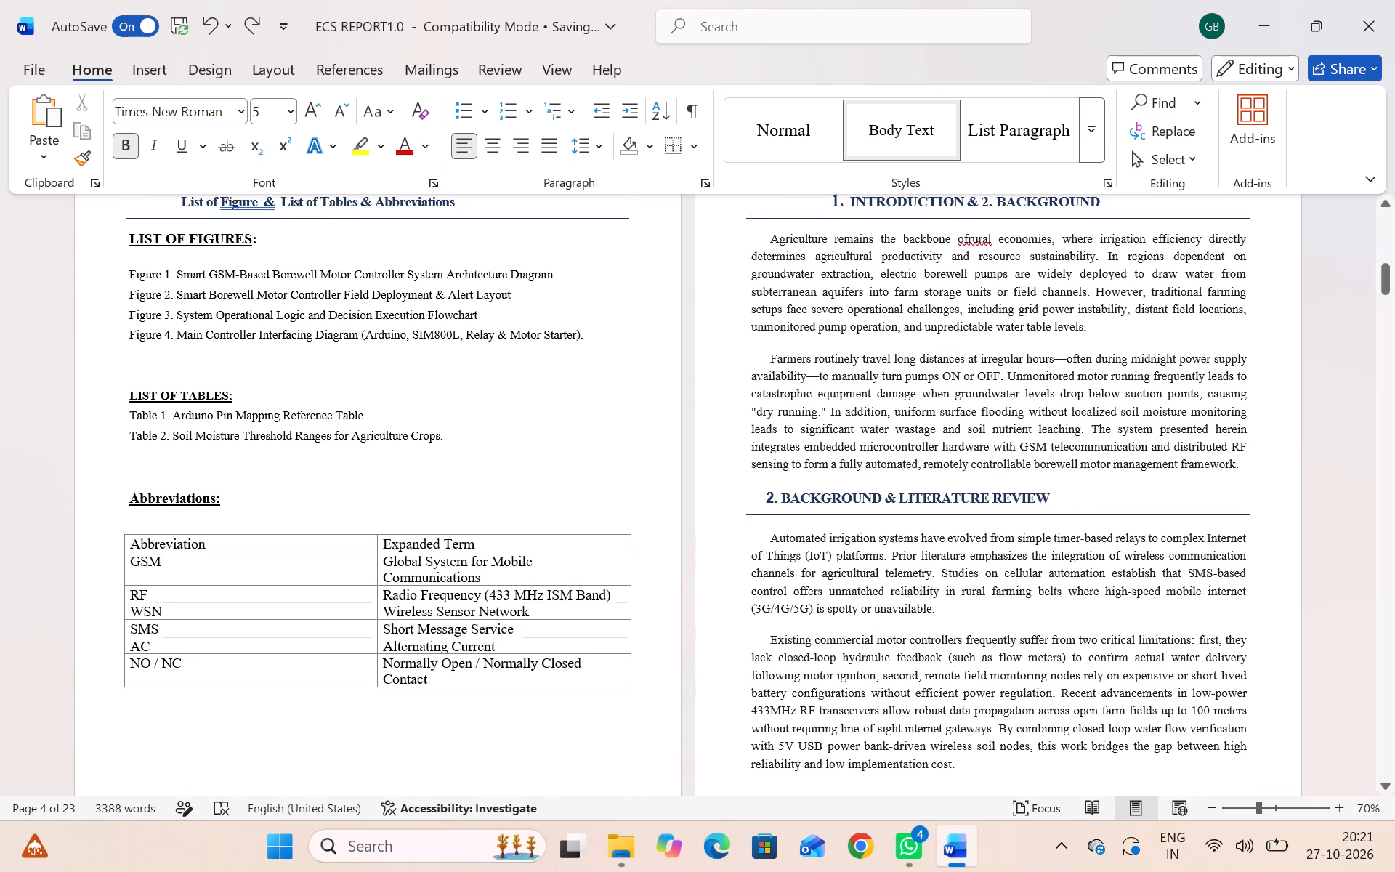
Examine the headings and layout of pages 1 to 4.
scroll(436, 350, up, 8)
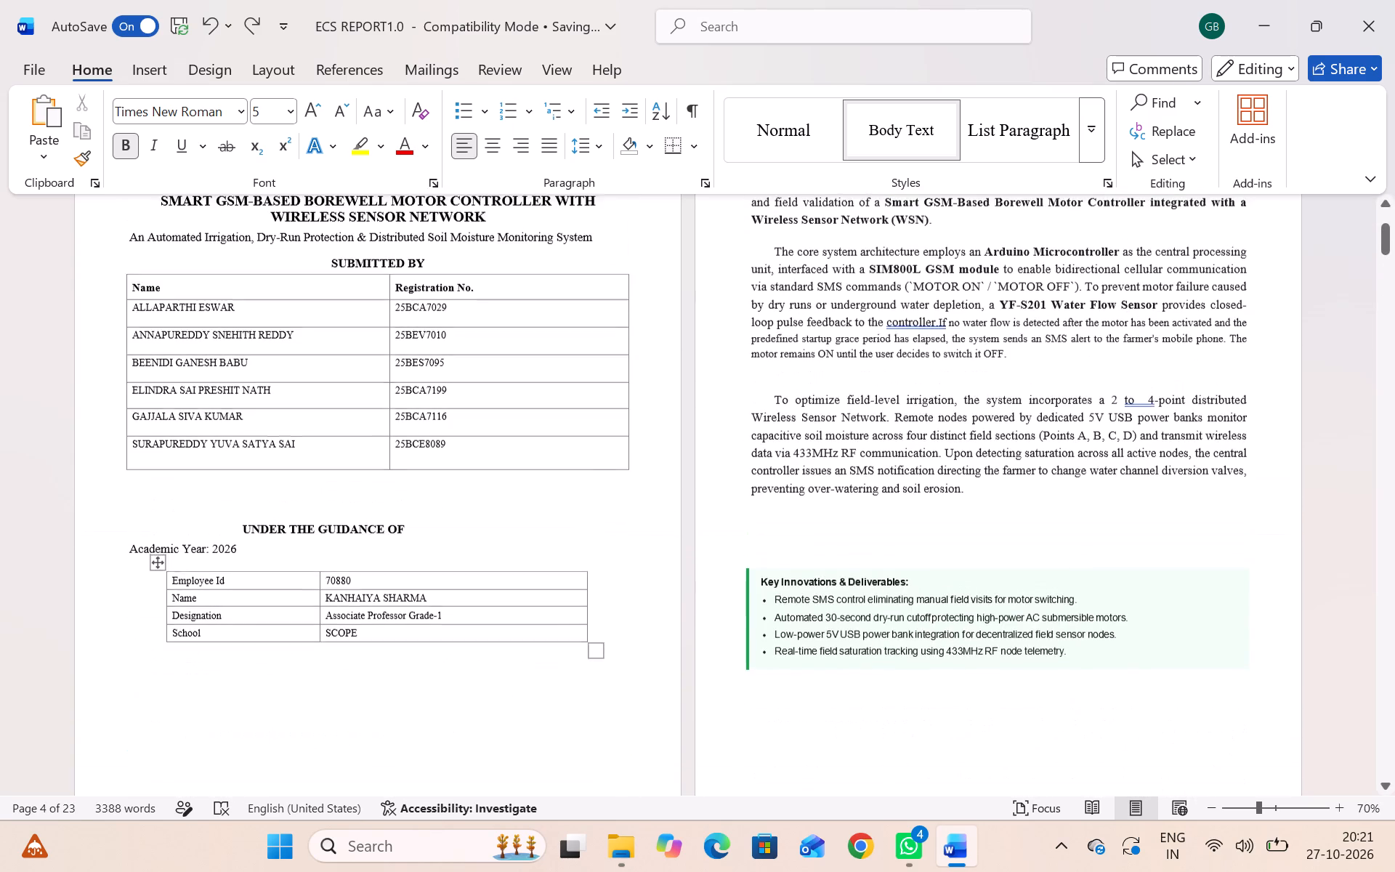
scroll(436, 350, up, 3)
scroll(436, 350, down, 3)
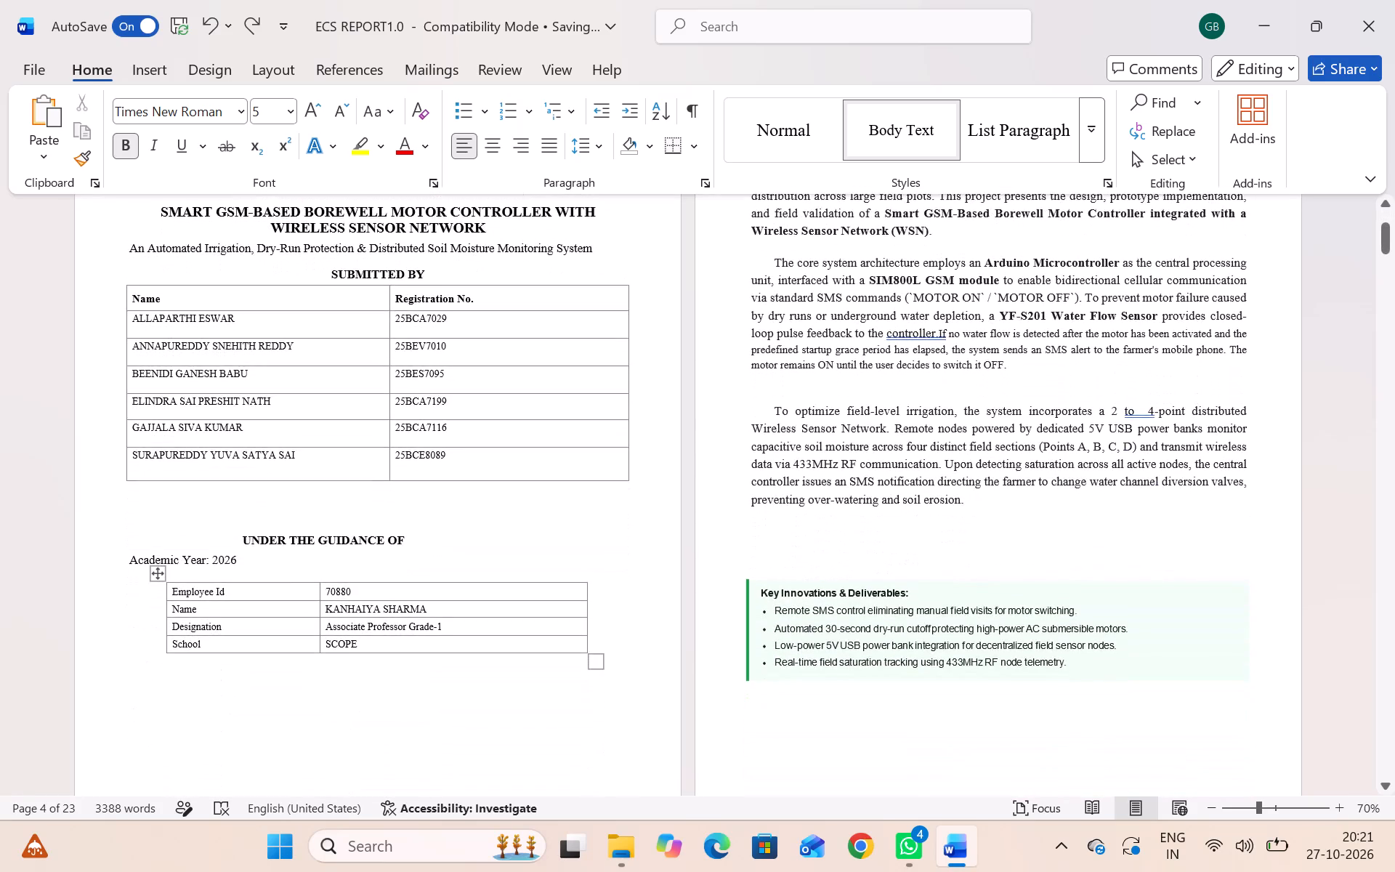
scroll(436, 350, down, 5)
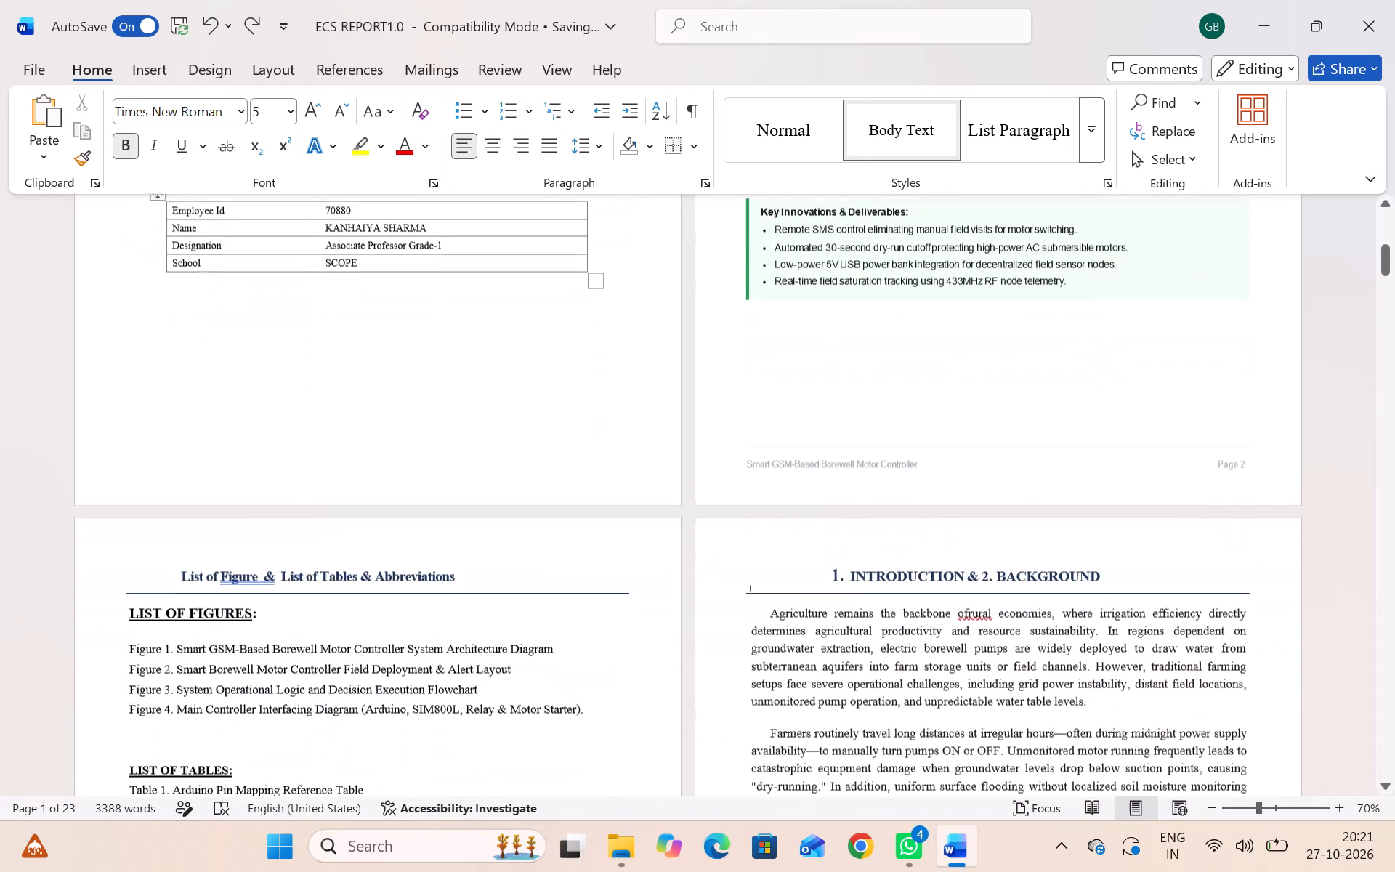
scroll(436, 350, down, 2)
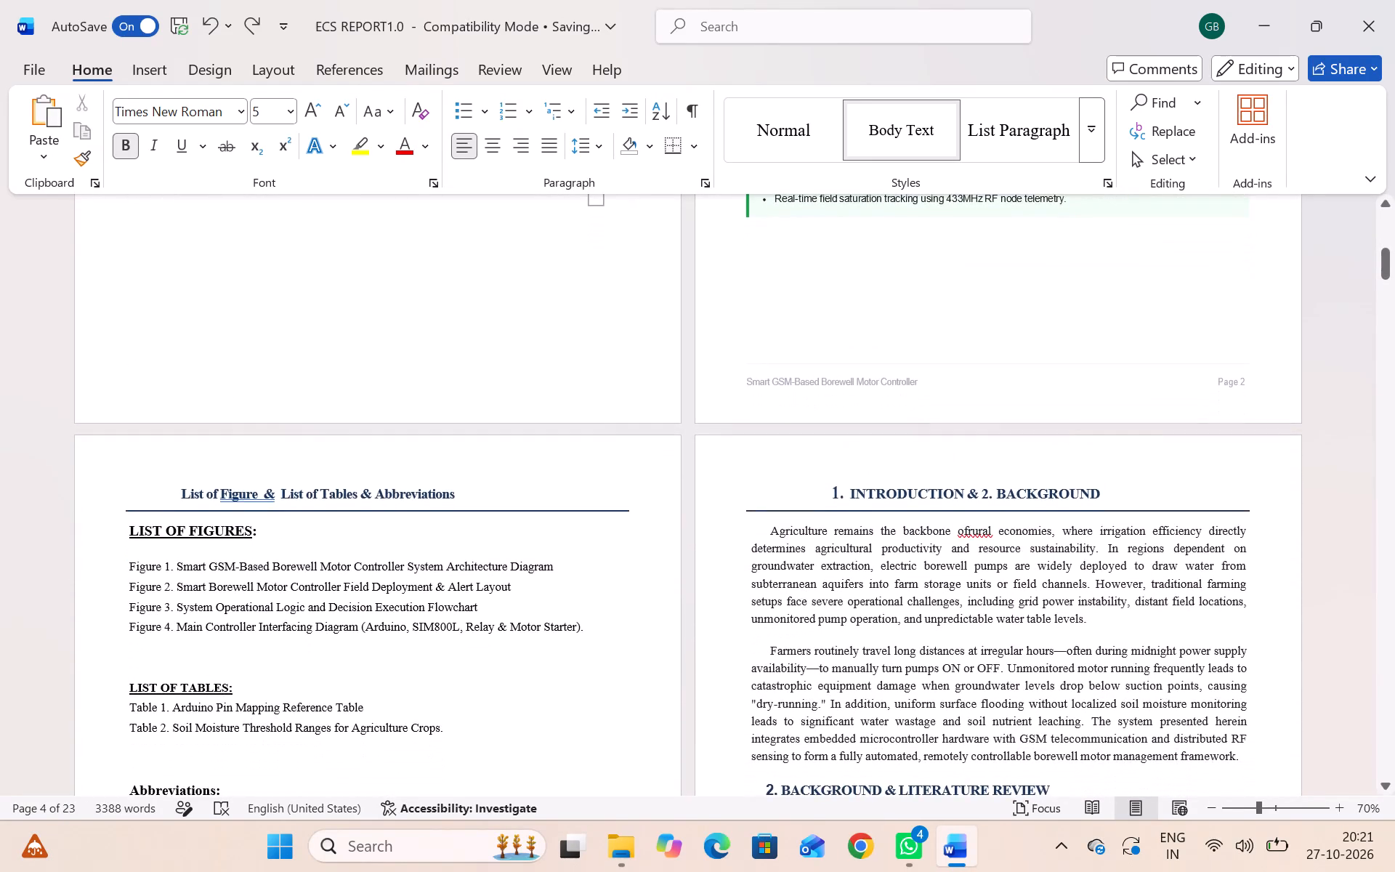
scroll(436, 350, down, 2)
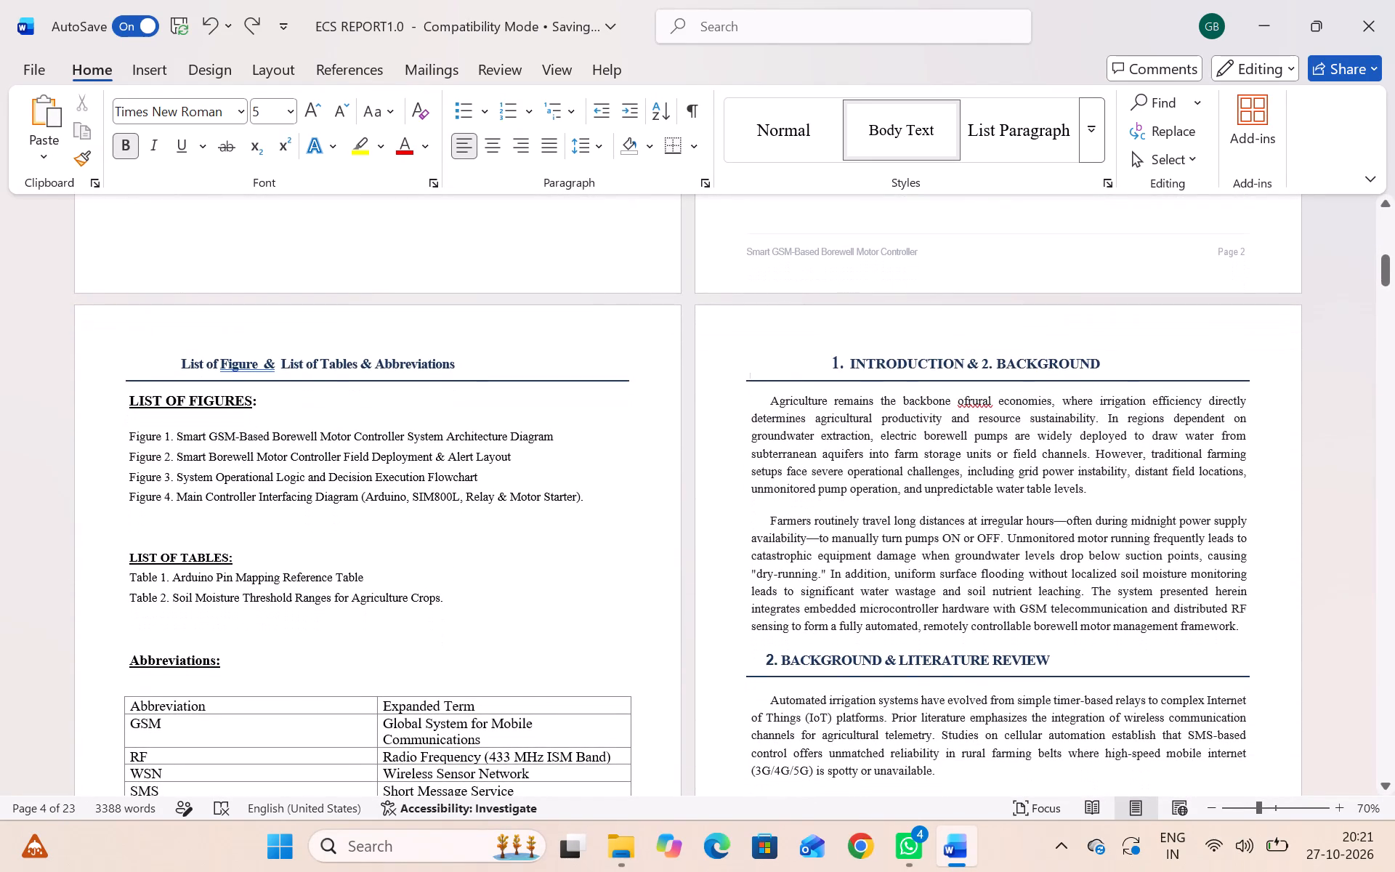
scroll(436, 350, up, 2)
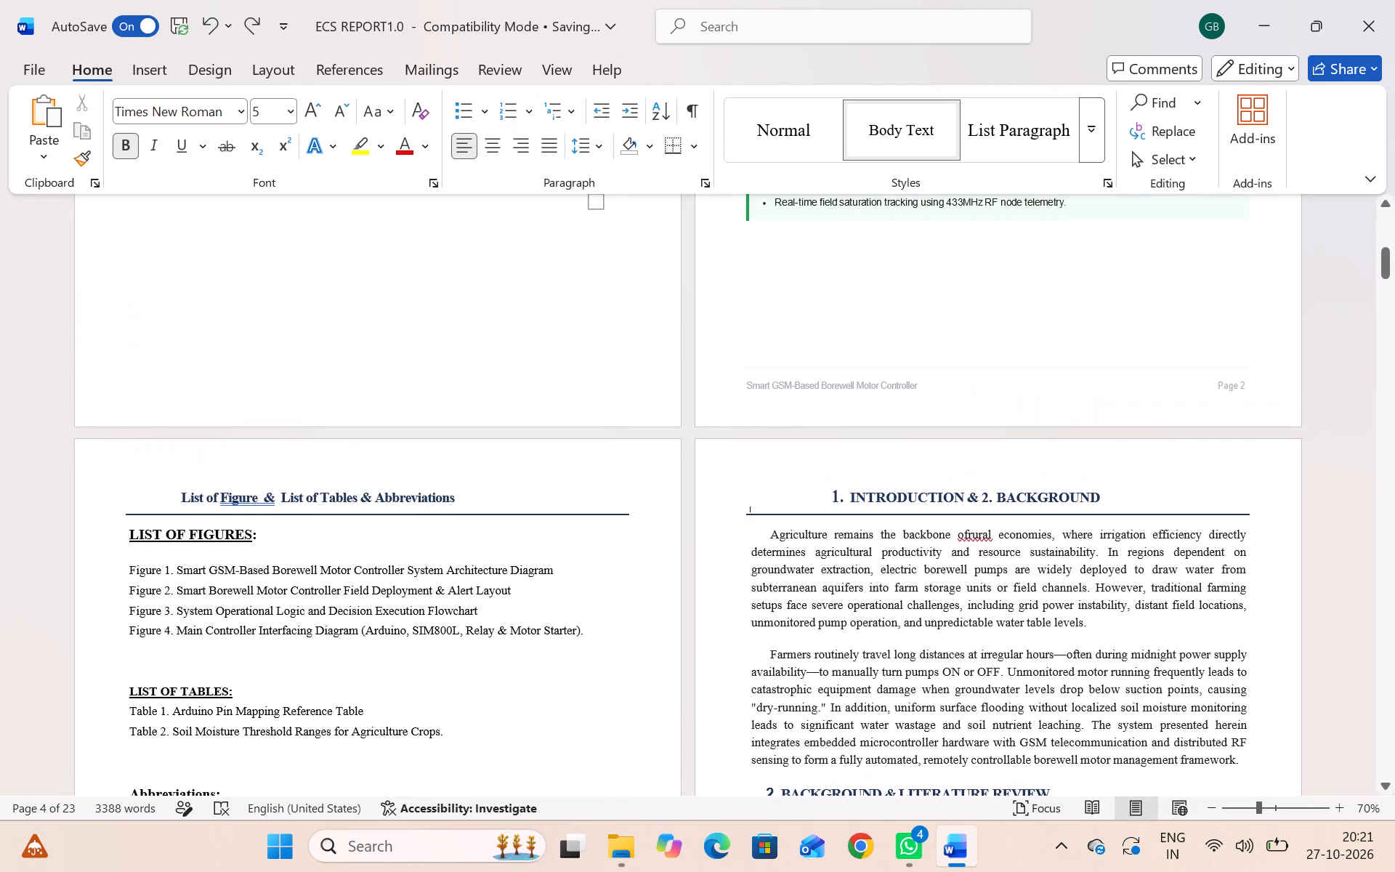
scroll(436, 350, up, 1)
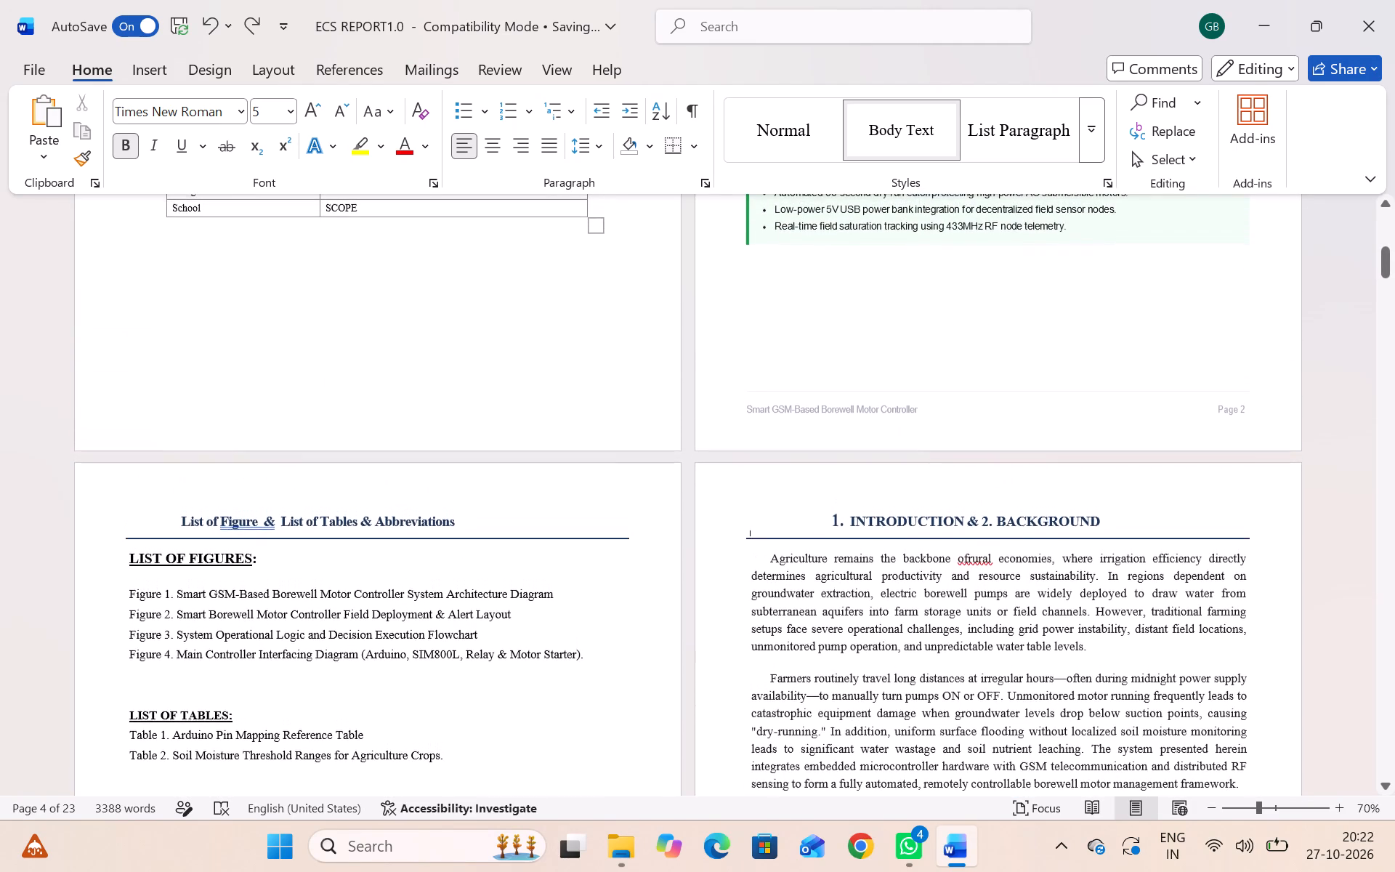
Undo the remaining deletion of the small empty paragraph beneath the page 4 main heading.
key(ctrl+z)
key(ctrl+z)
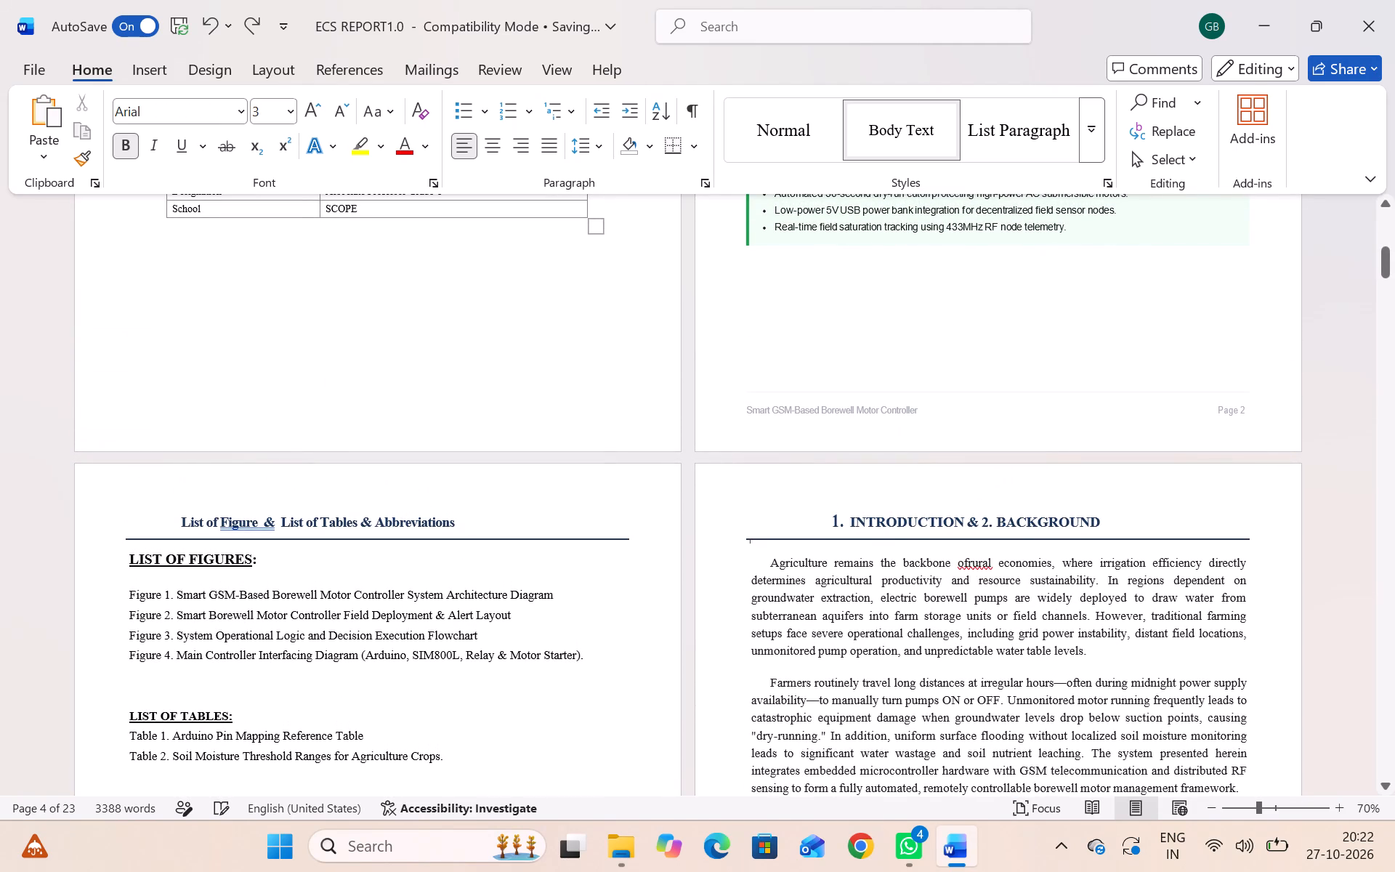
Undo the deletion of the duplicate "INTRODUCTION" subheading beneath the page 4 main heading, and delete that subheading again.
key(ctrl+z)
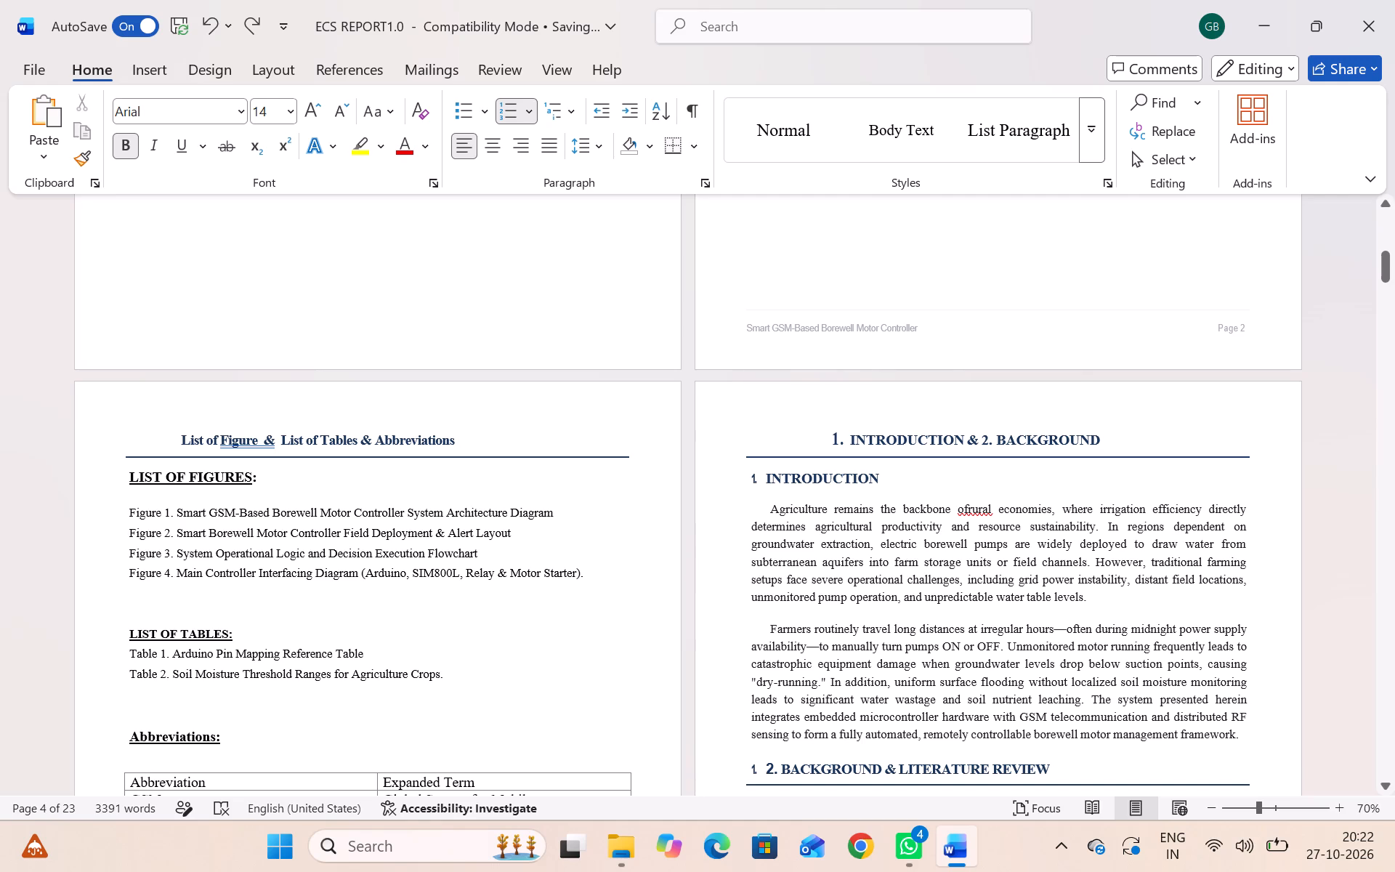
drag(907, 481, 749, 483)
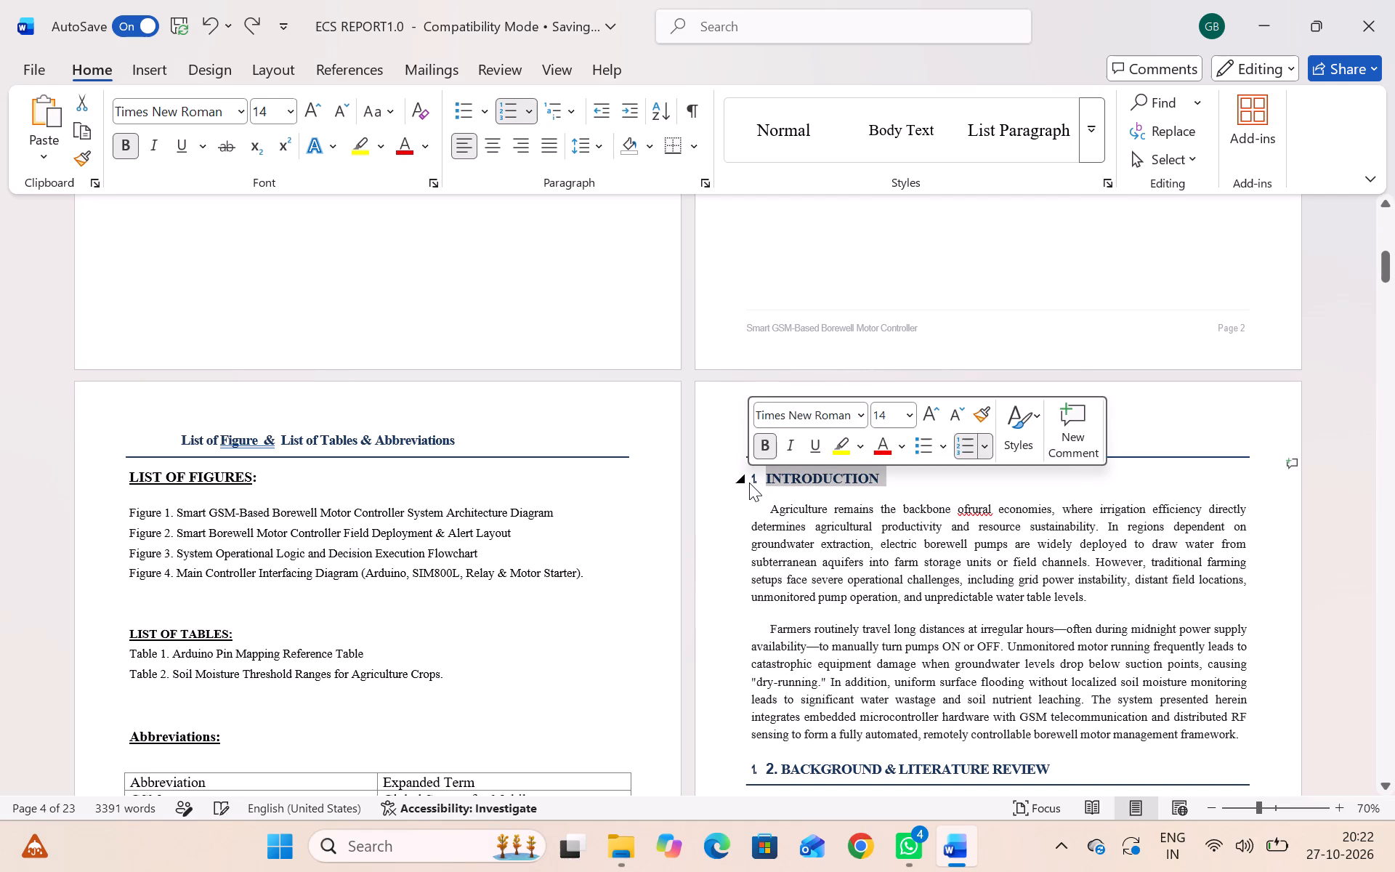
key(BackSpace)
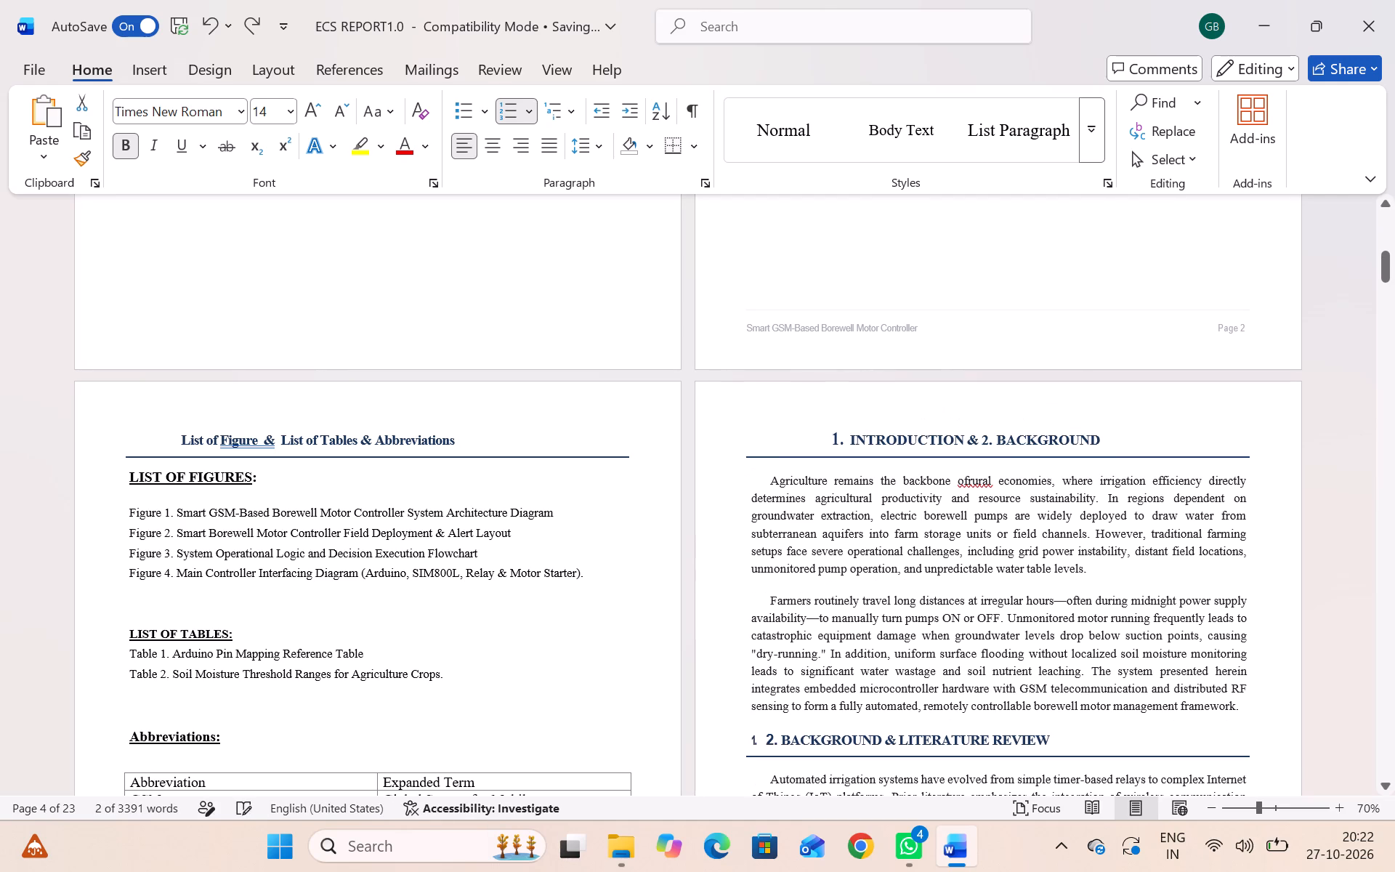
Insert the missing space in "ofrural" in the first introduction paragraph on page 4, making it "of rural".
click(964, 481)
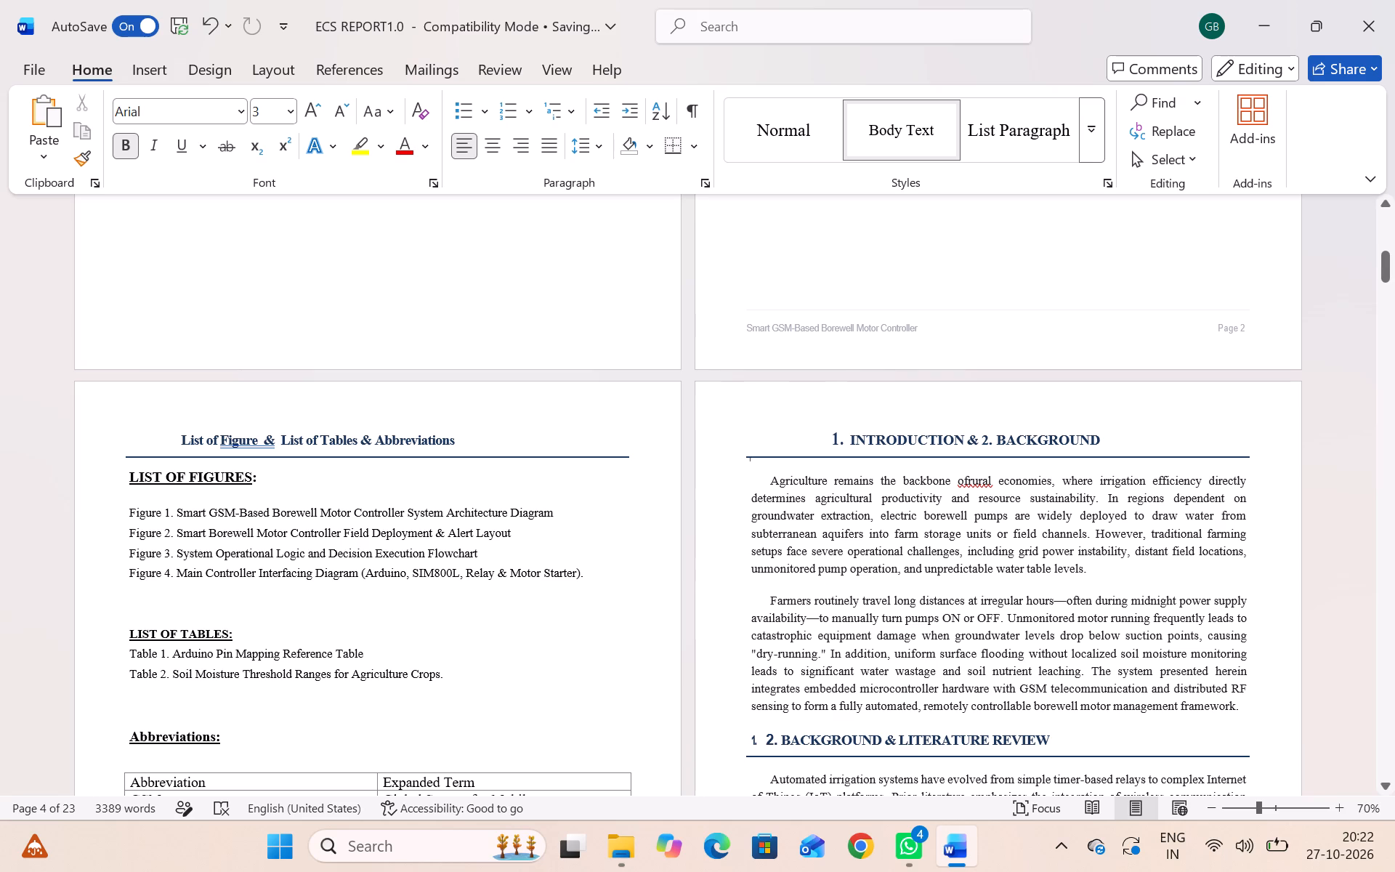
key(Right)
key(space)
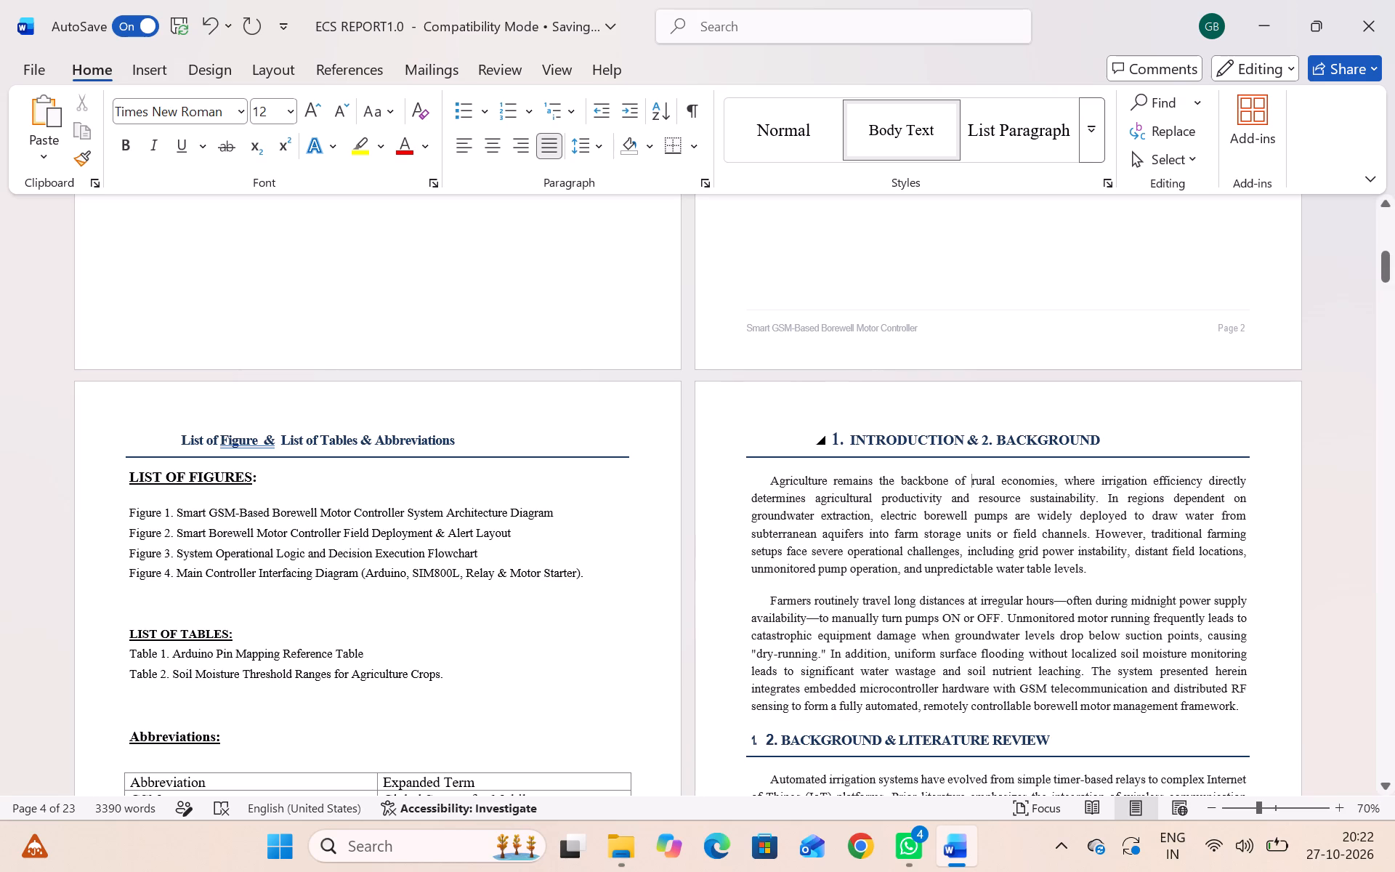
Remove "& 2. BACKGROUND" from the page 4 main heading, leaving only "INTRODUCTION".
drag(1100, 435, 975, 445)
key(BackSpace)
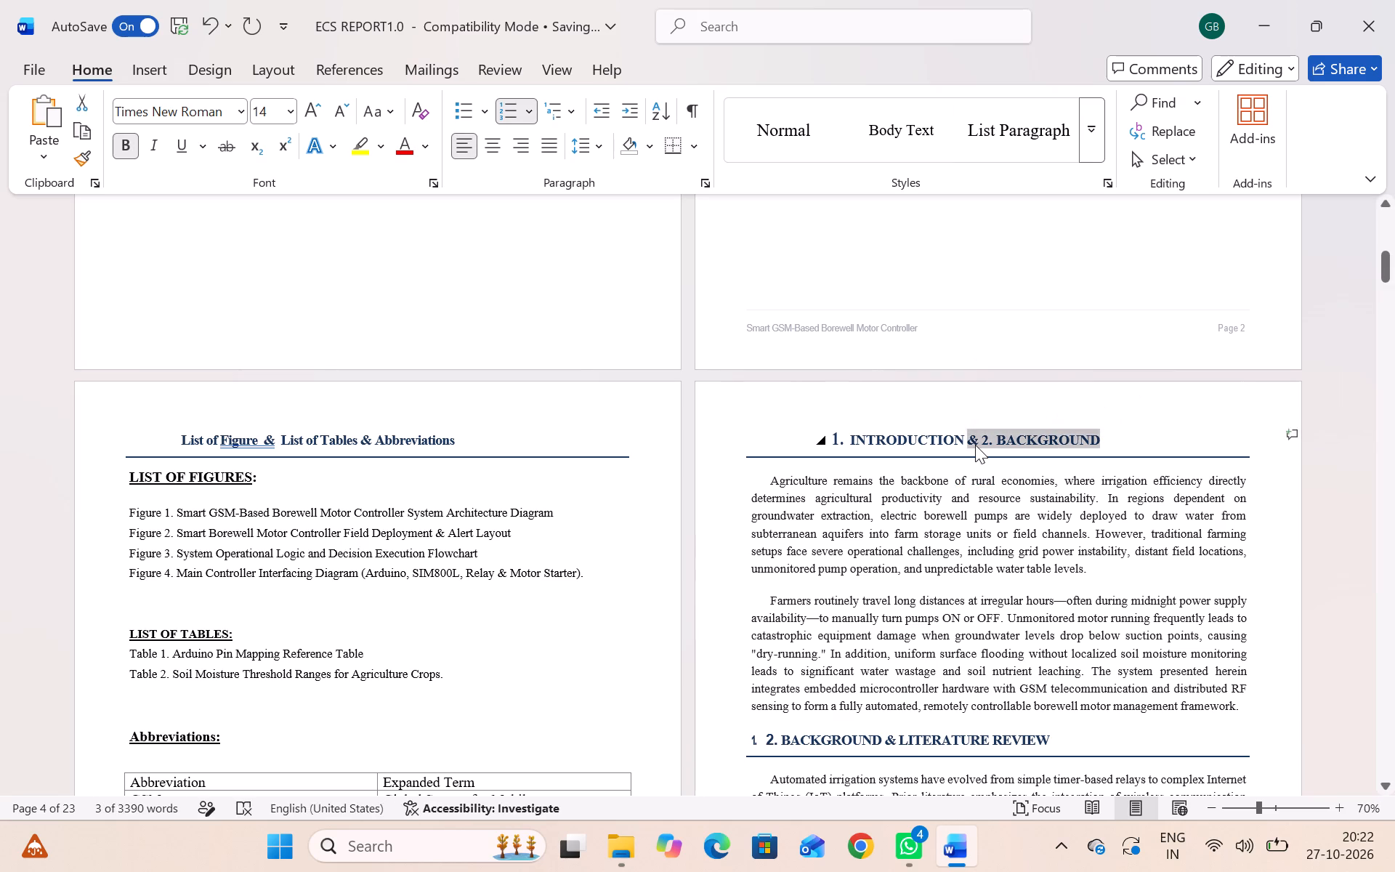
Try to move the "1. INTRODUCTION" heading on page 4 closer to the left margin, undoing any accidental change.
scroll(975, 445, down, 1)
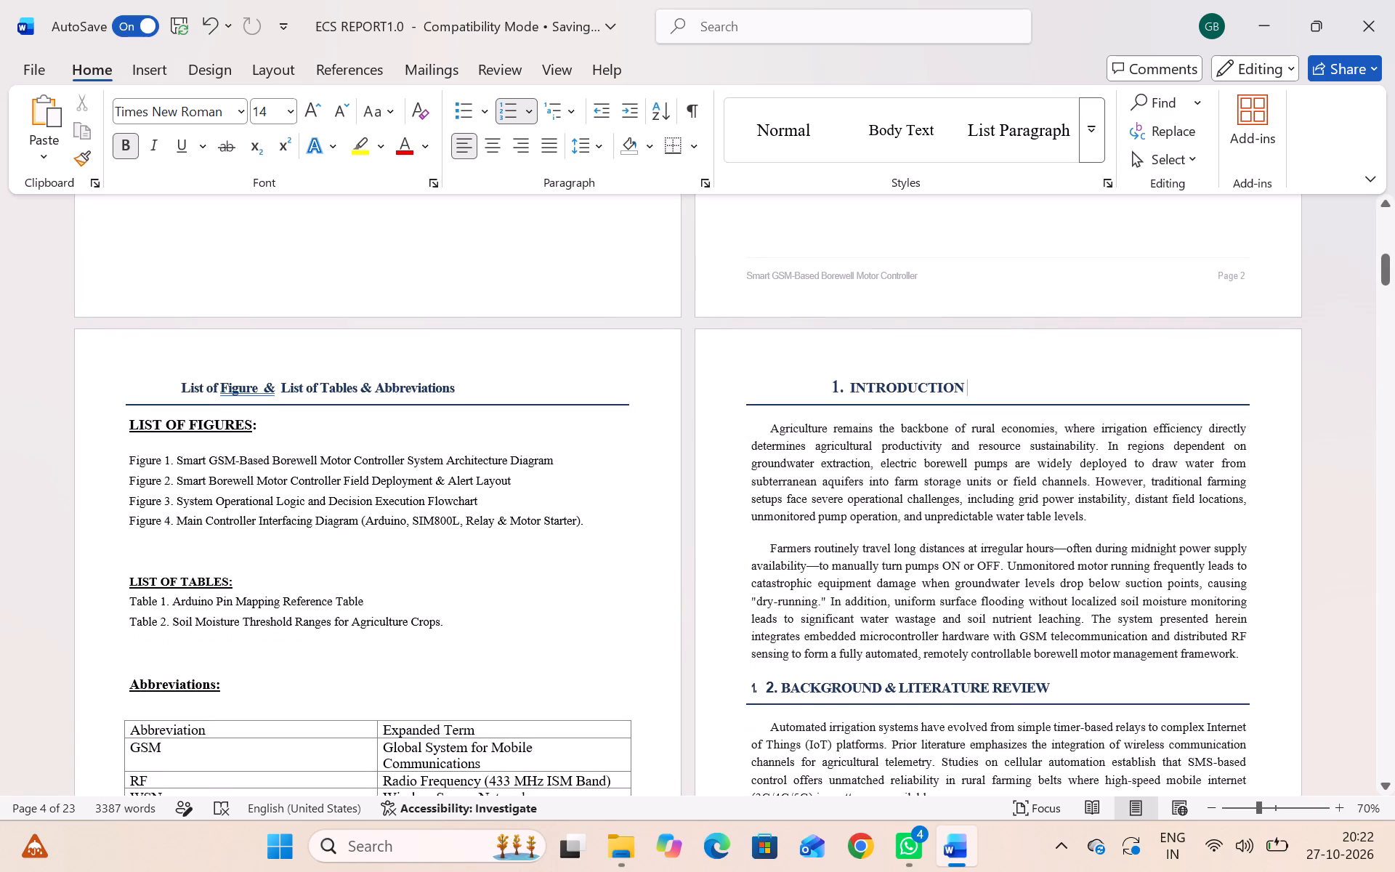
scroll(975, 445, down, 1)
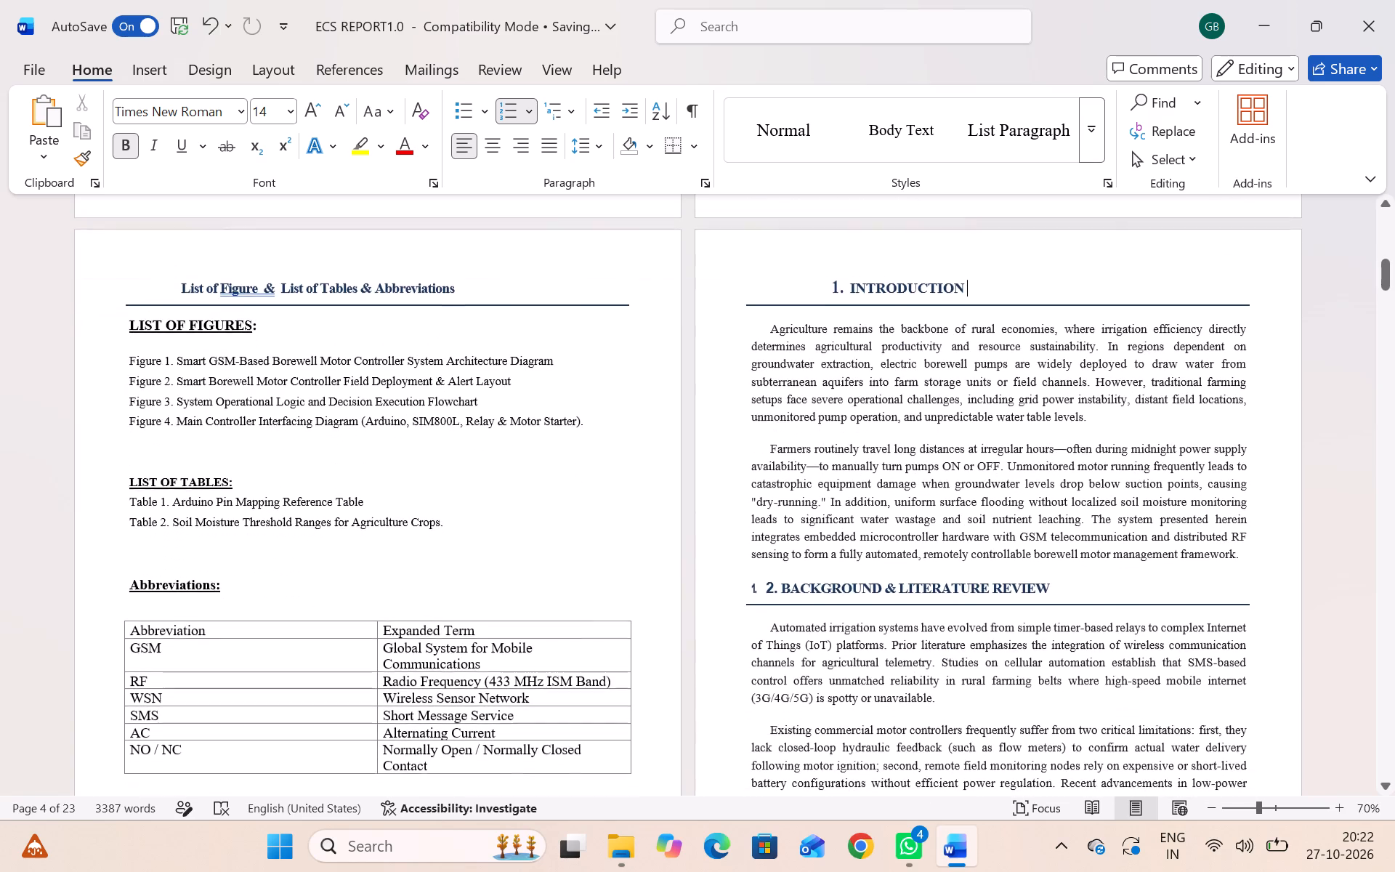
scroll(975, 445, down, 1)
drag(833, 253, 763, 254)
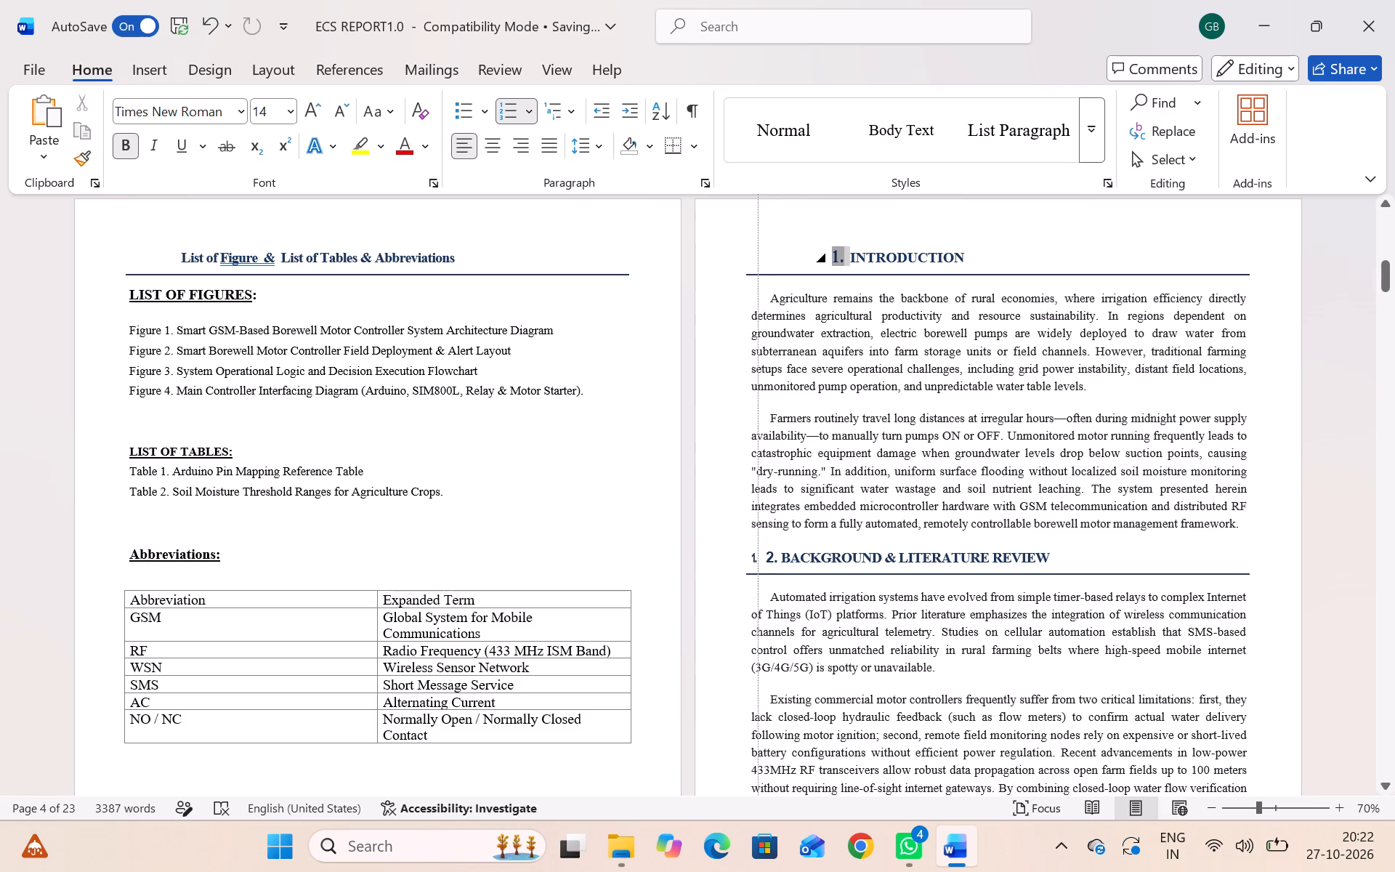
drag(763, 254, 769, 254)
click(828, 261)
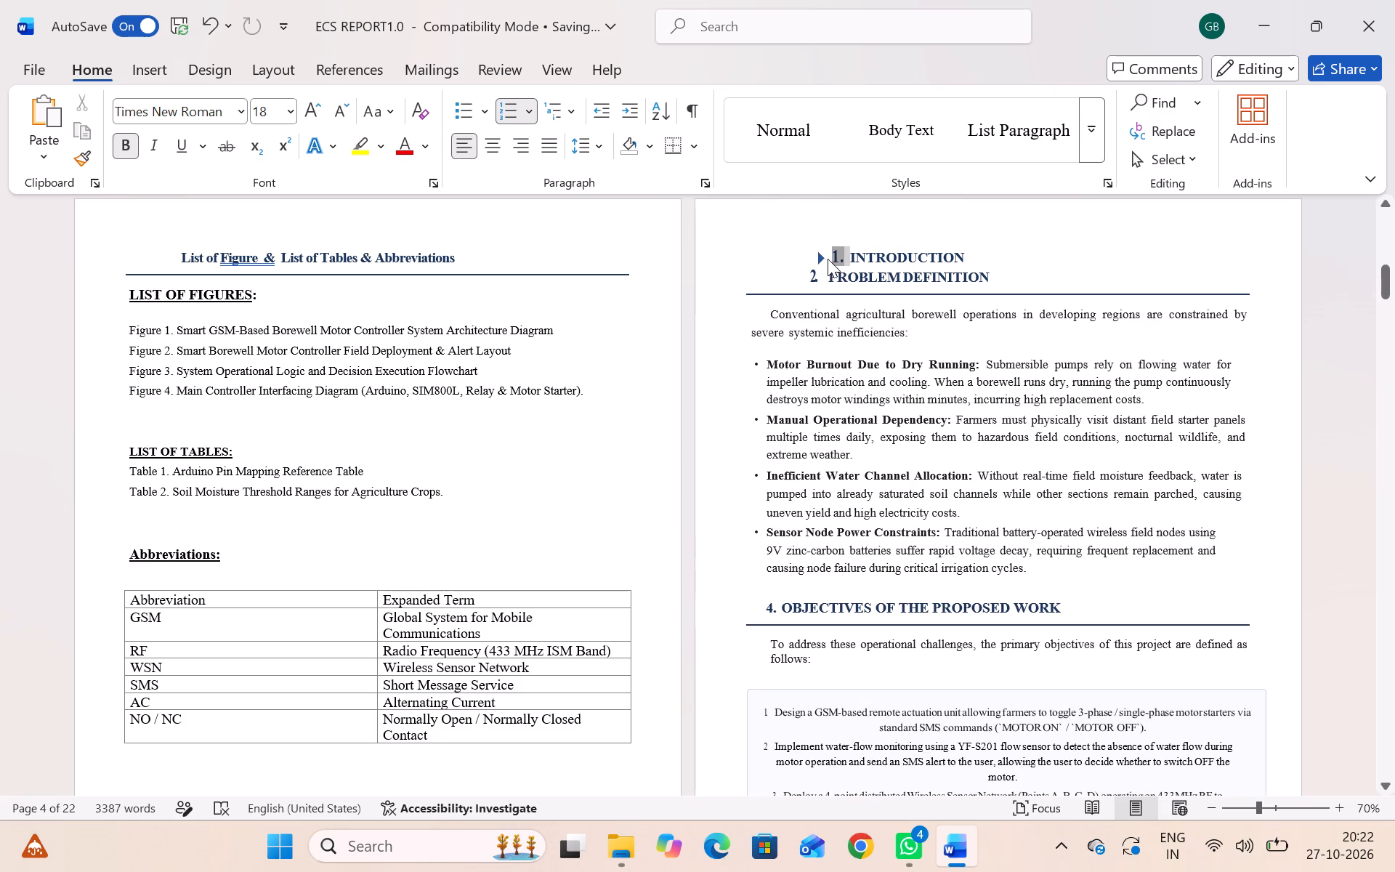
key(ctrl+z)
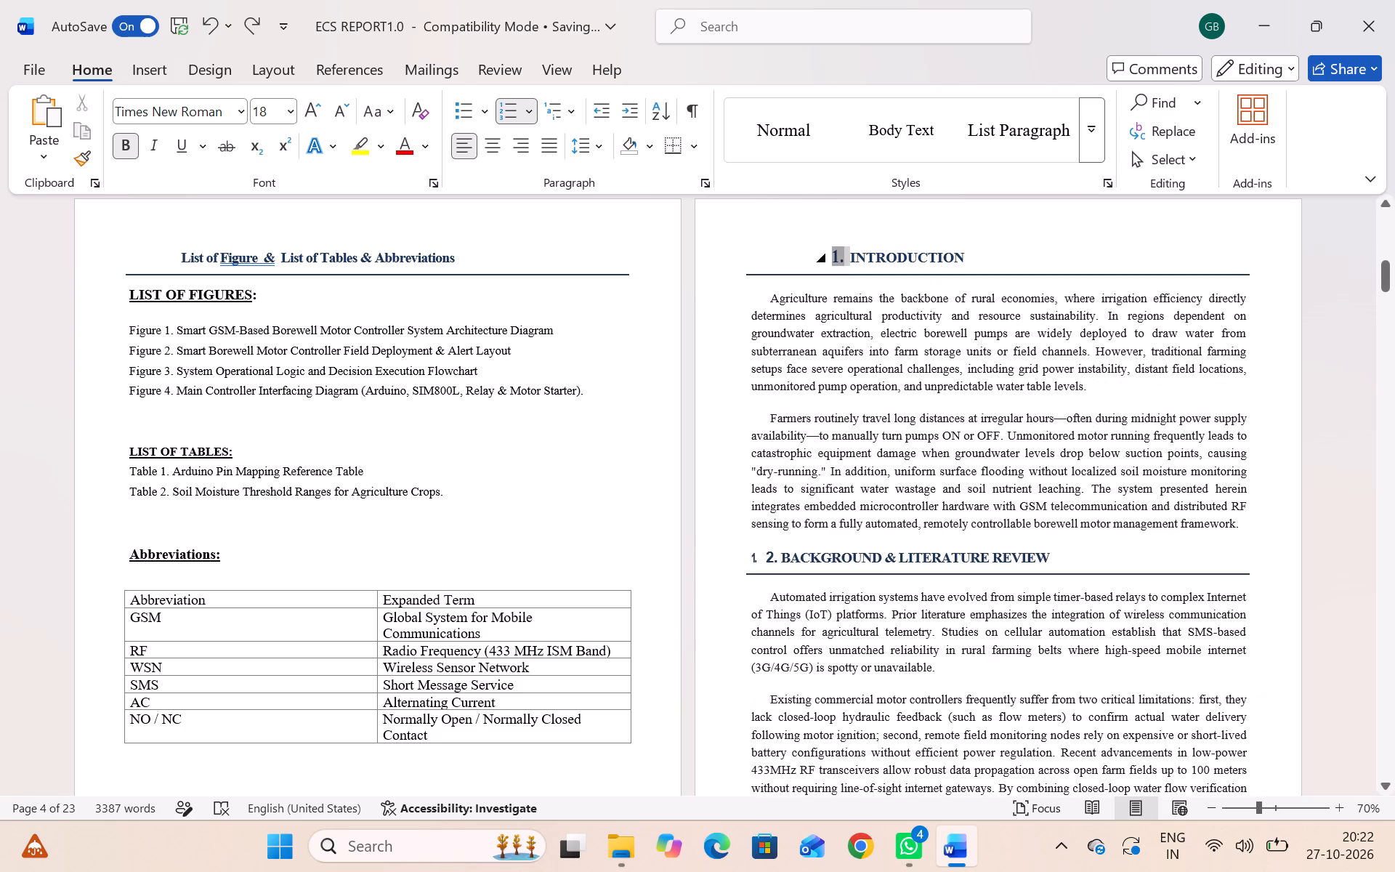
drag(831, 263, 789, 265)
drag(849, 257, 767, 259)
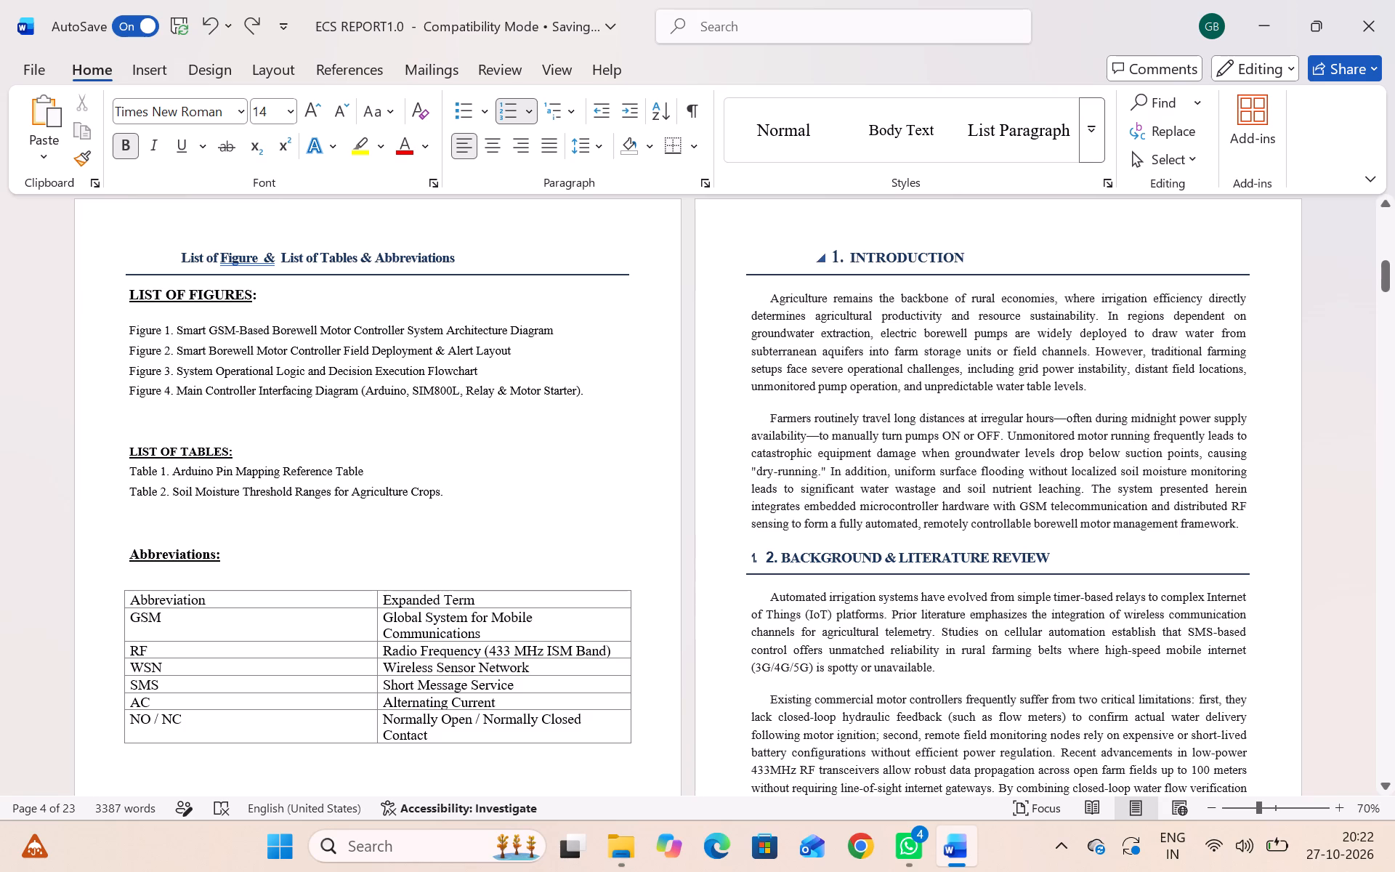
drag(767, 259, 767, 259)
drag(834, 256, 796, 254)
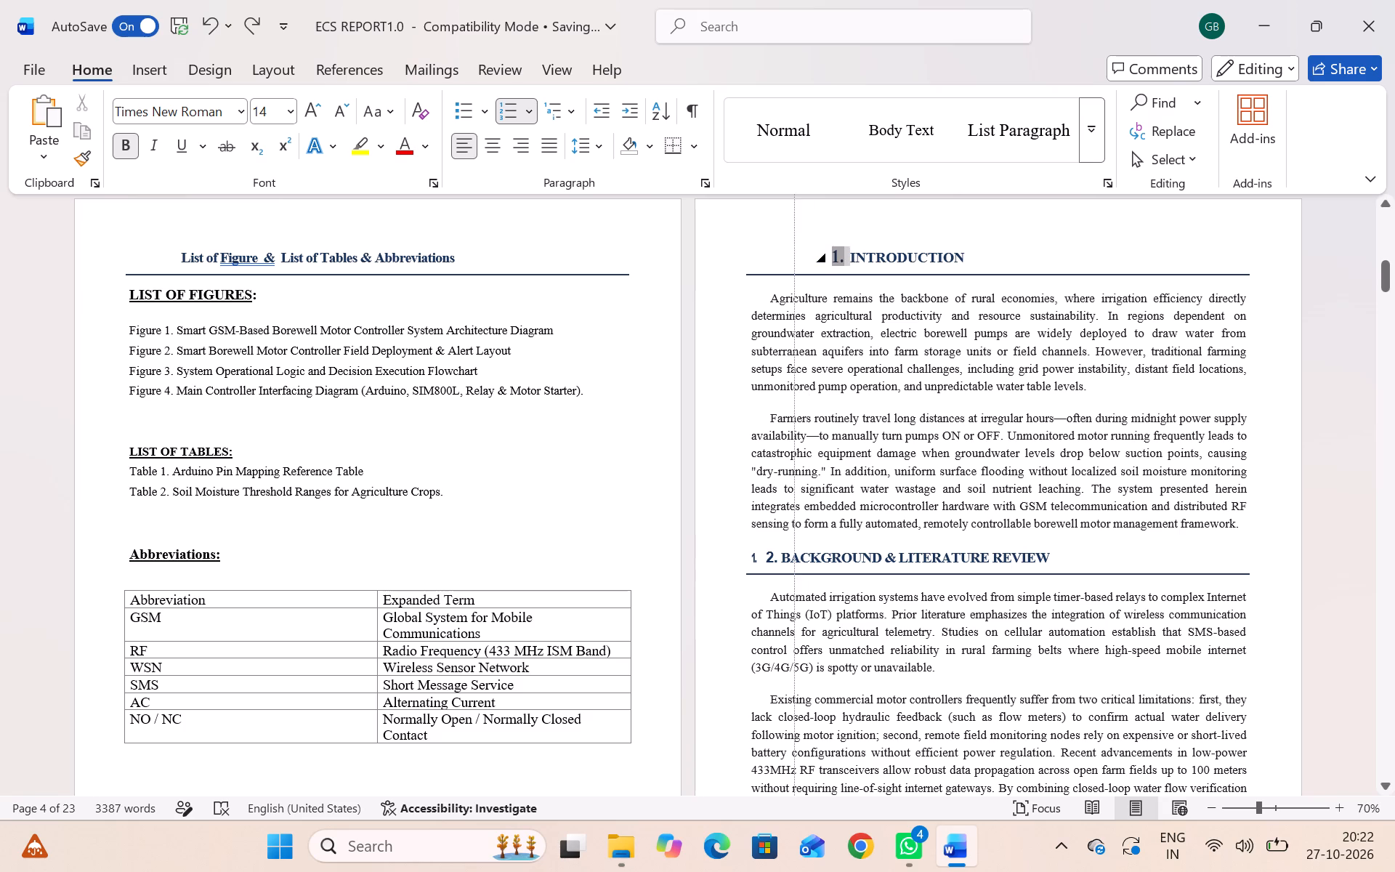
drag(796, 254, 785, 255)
Remove the extra automatic list number before "2. BACKGROUND & LITERATURE REVIEW" on page 4 and indent the heading by two tab stops.
click(767, 557)
key(BackSpace)
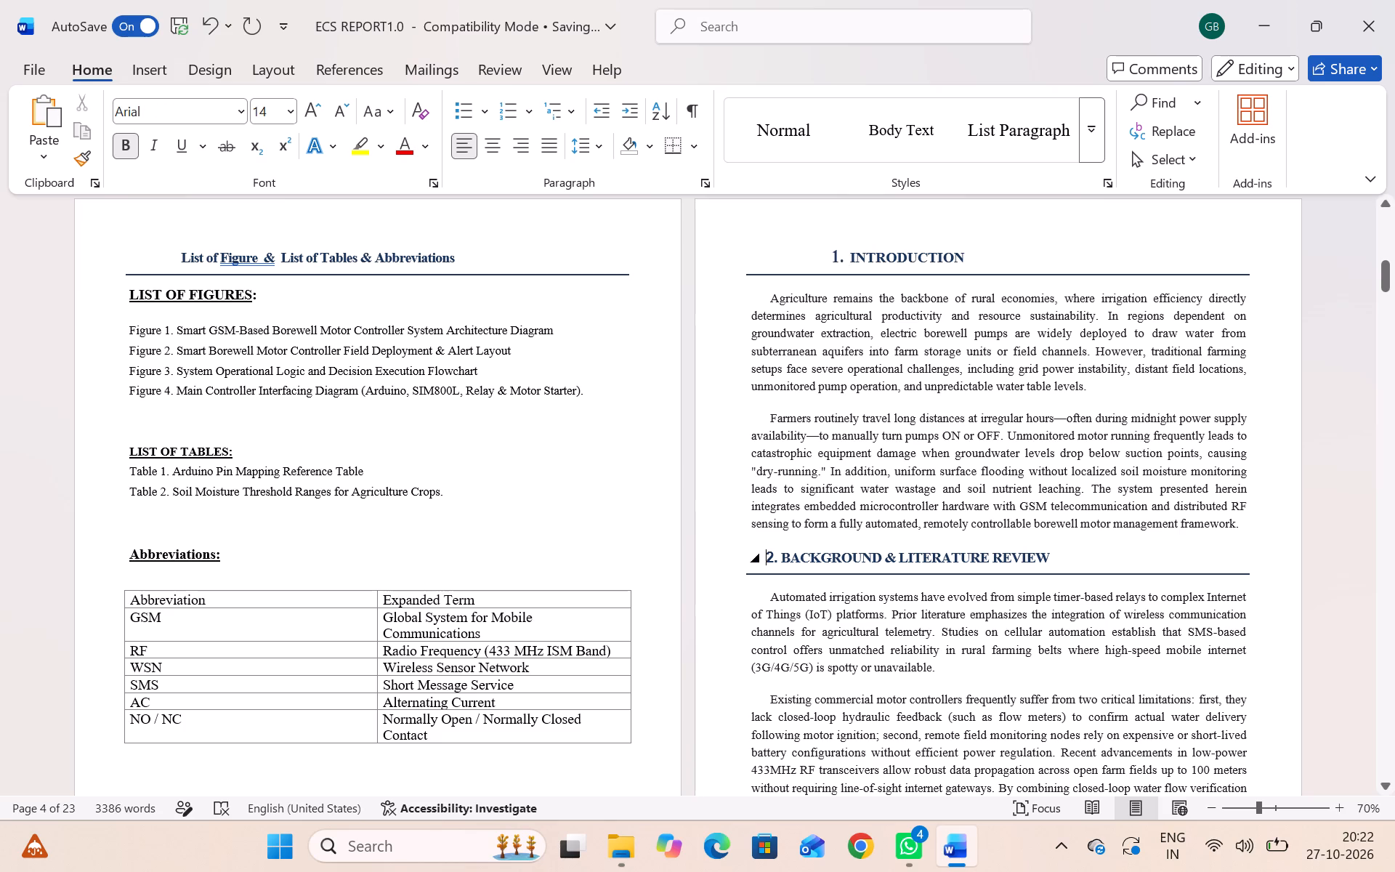
key(Tab)
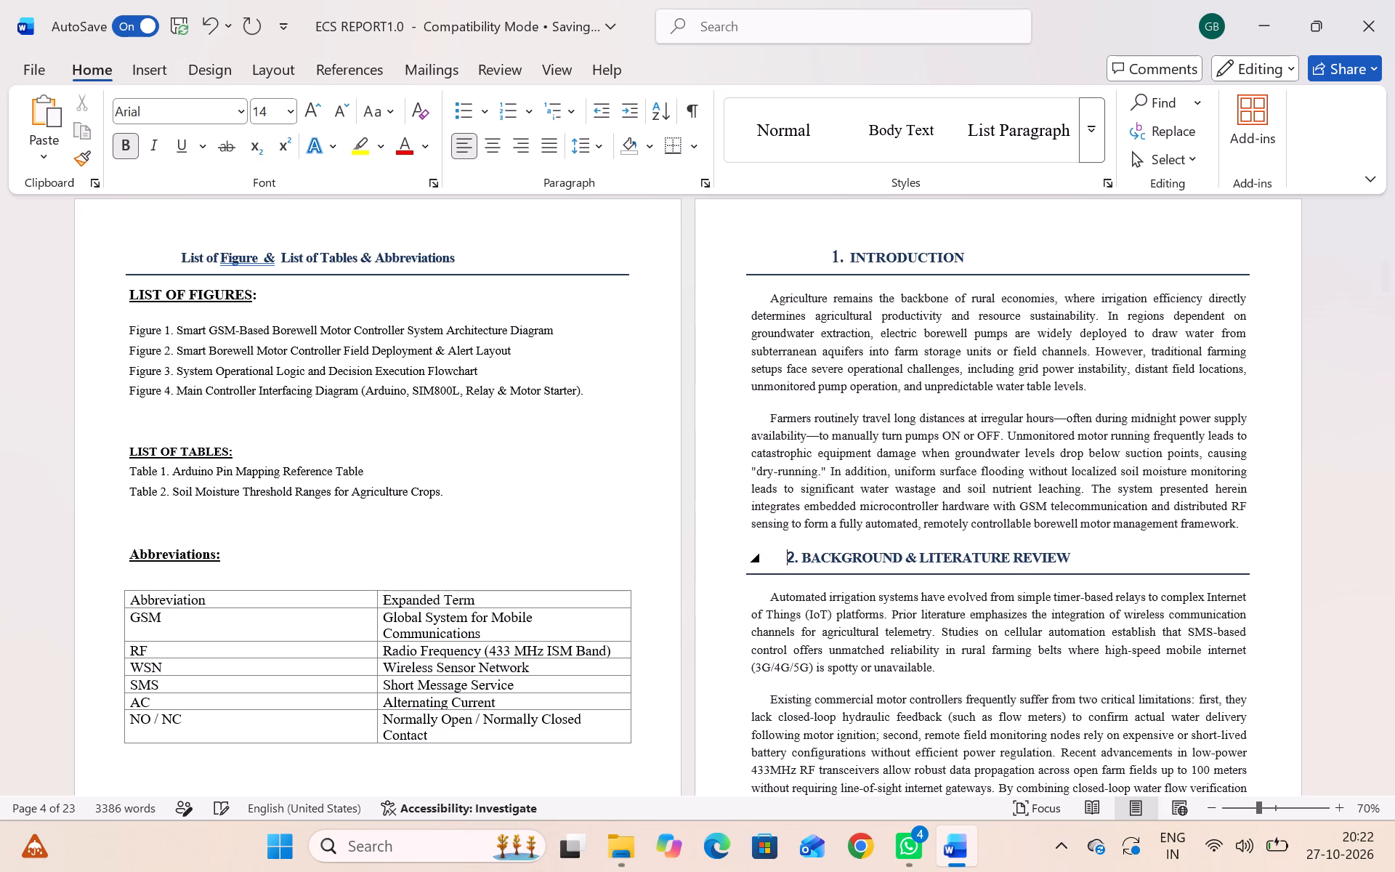
key(Tab)
Replace the automatic number of the "PROBLEM DEFINITION" heading on page 5 with "3." and indent the heading by one tab stop.
scroll(767, 557, down, 2)
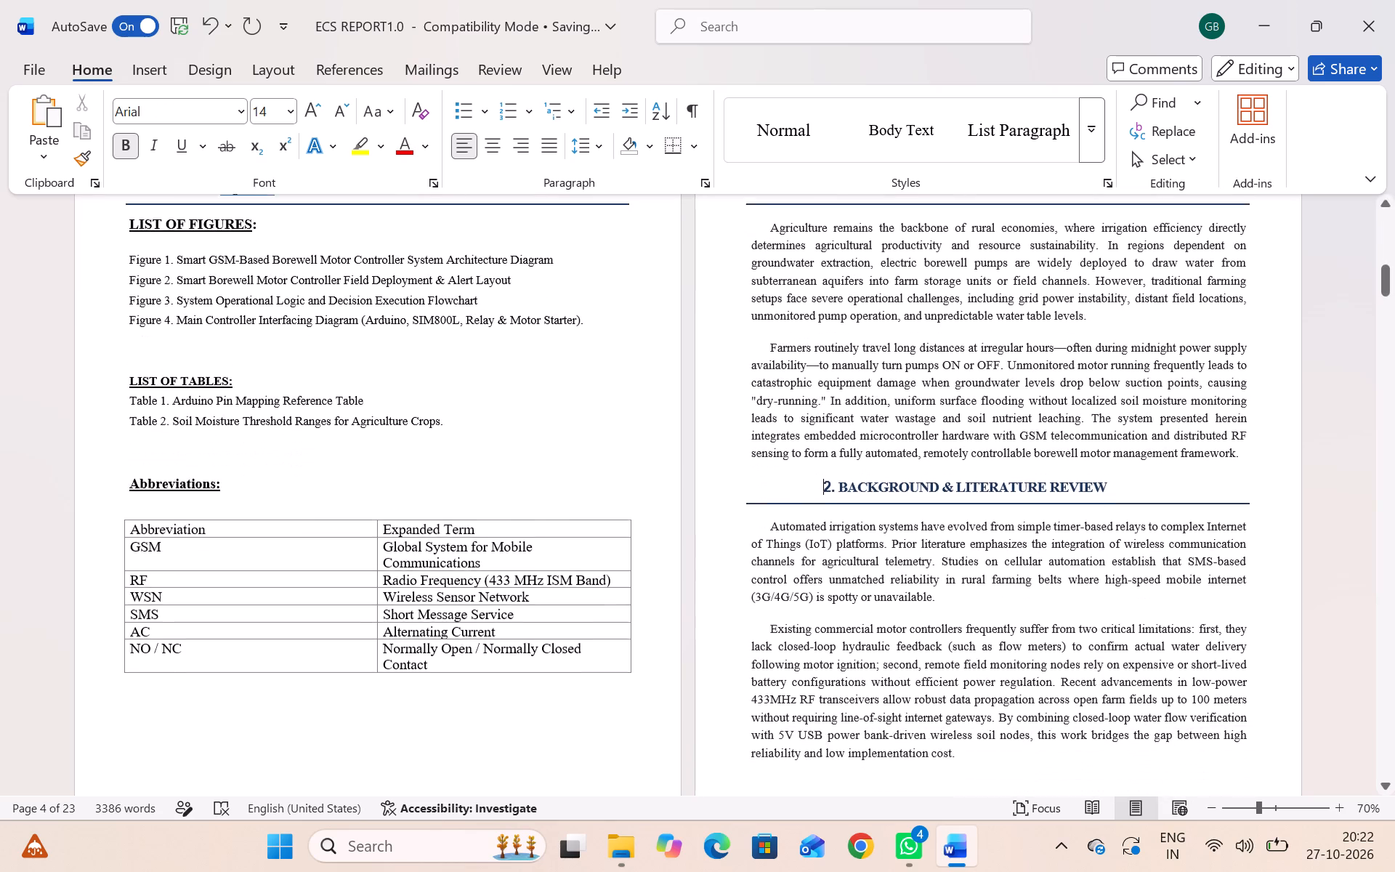
scroll(767, 557, down, 5)
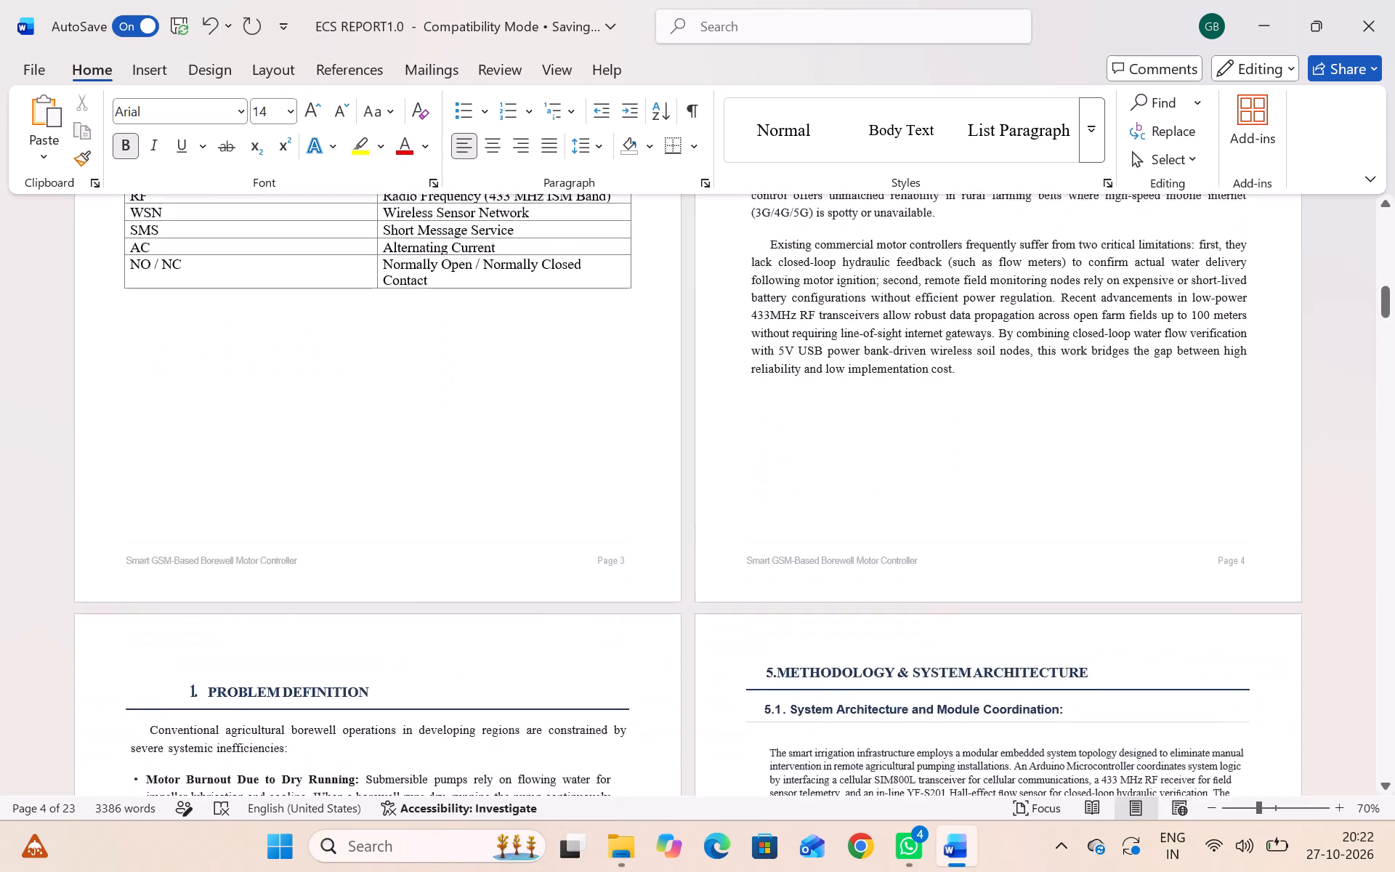
scroll(767, 557, down, 2)
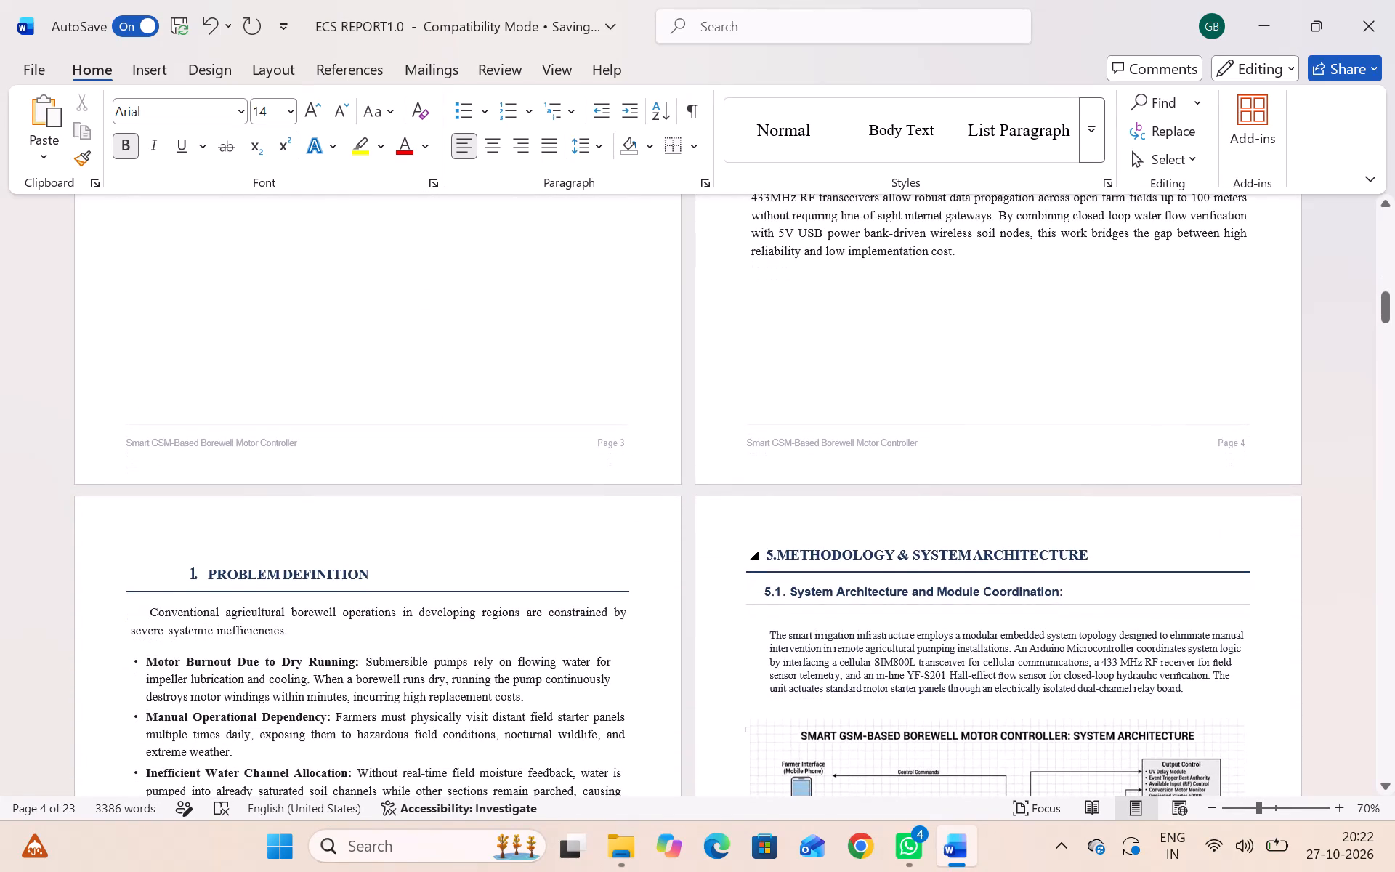
scroll(331, 639, down, 1)
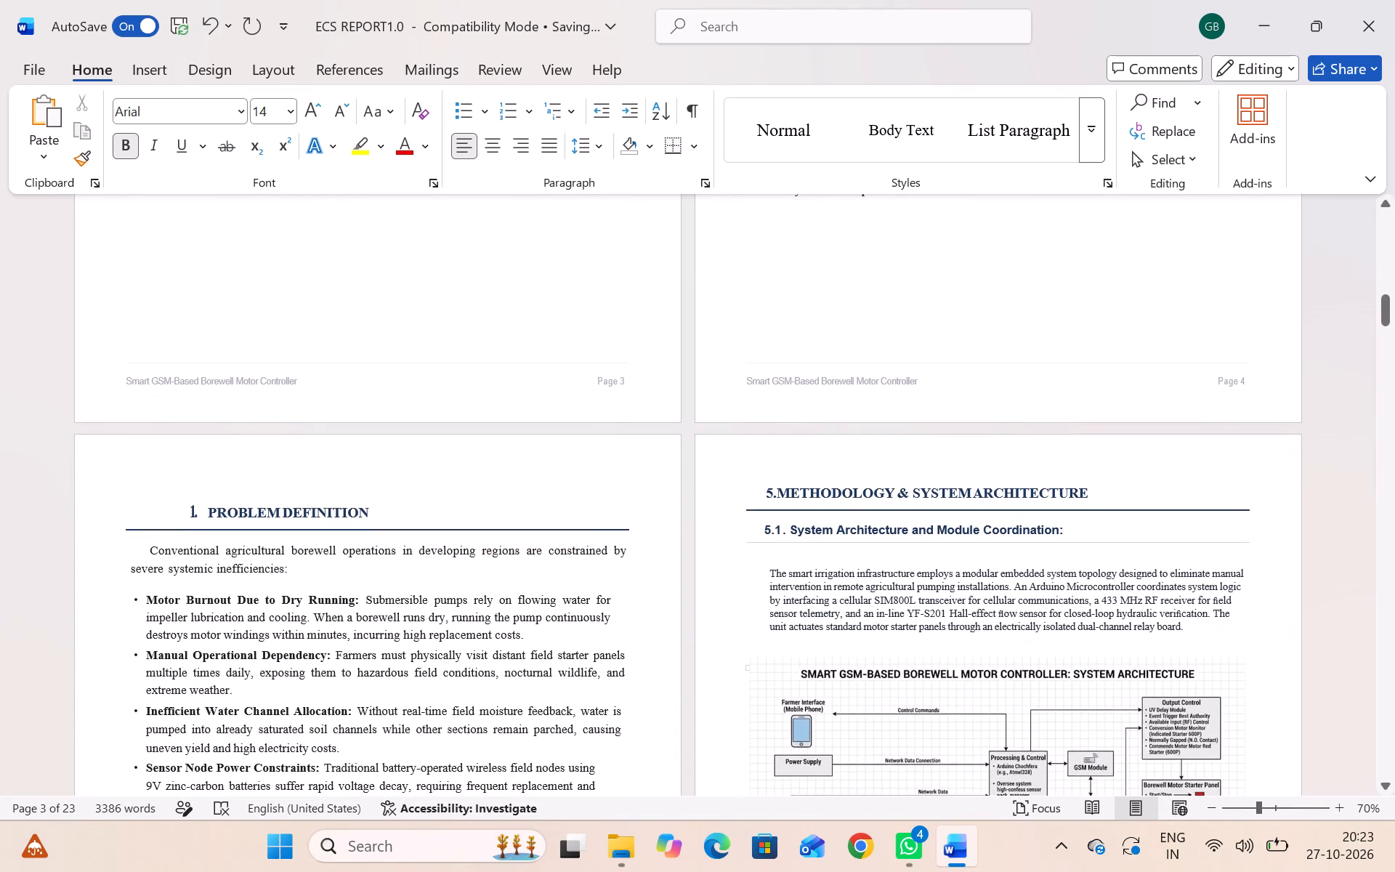
scroll(78, 492, down, 2)
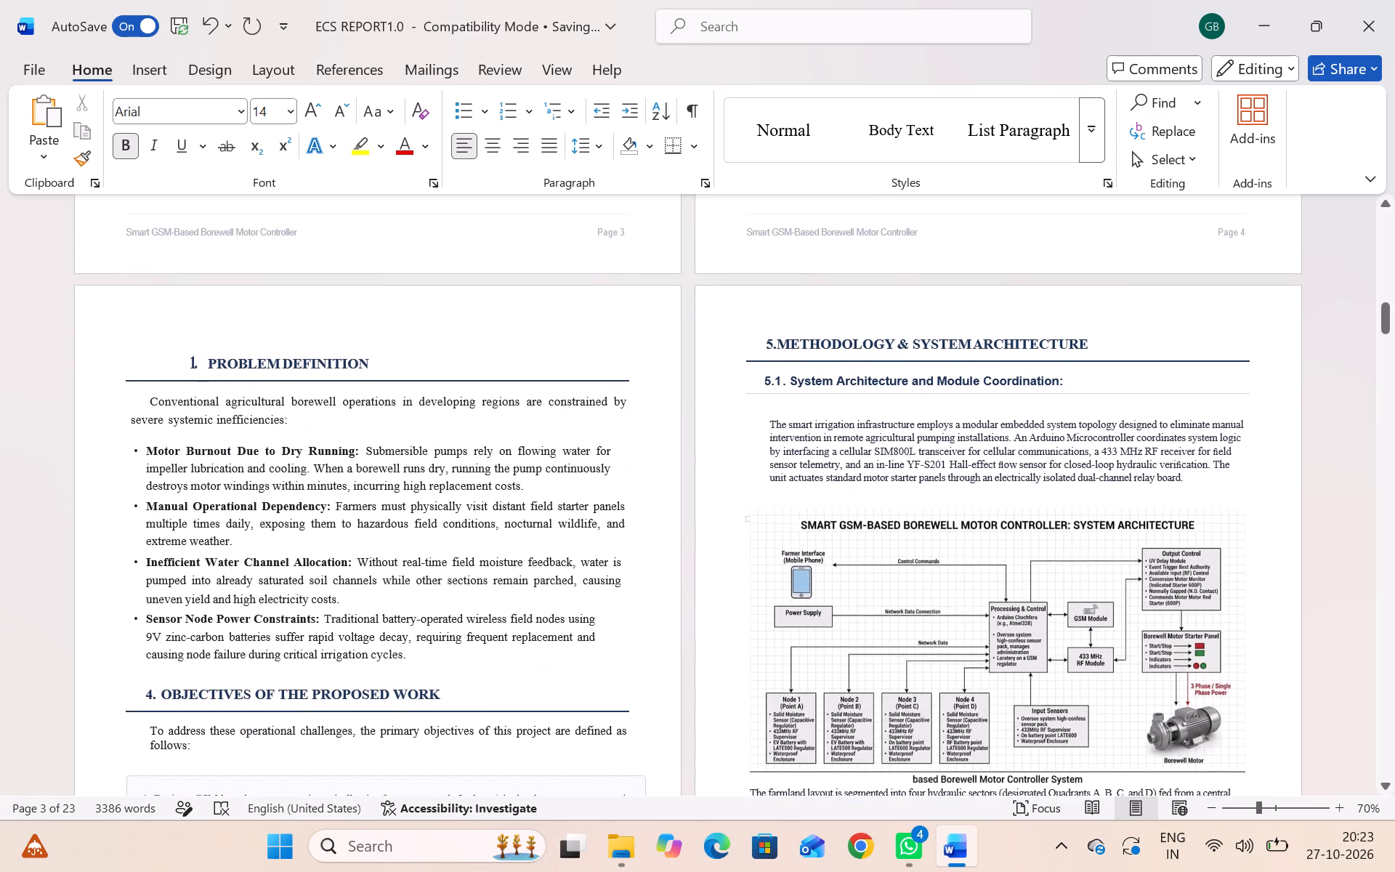
scroll(78, 492, up, 1)
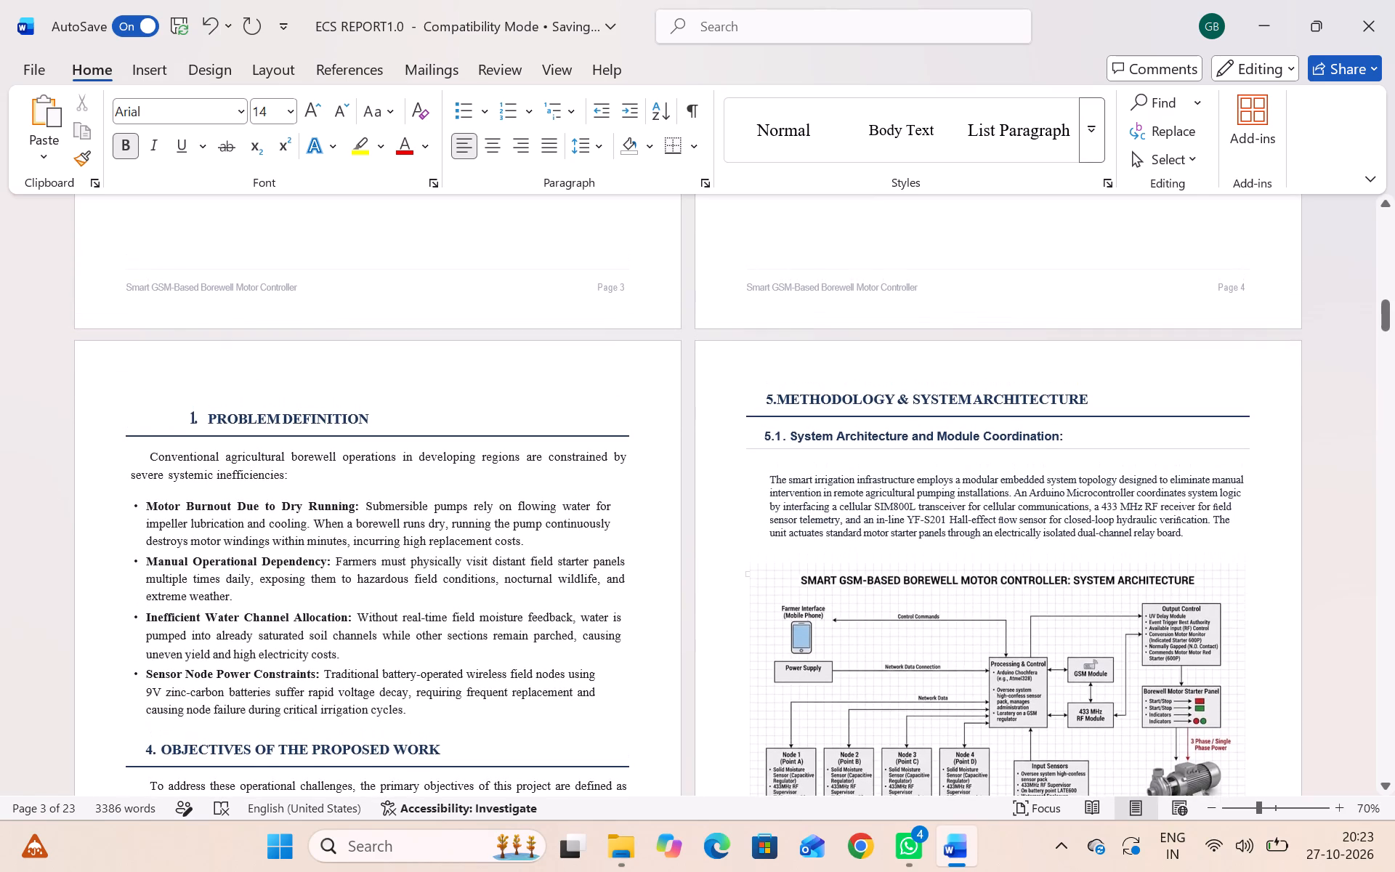
click(194, 420)
key(BackSpace)
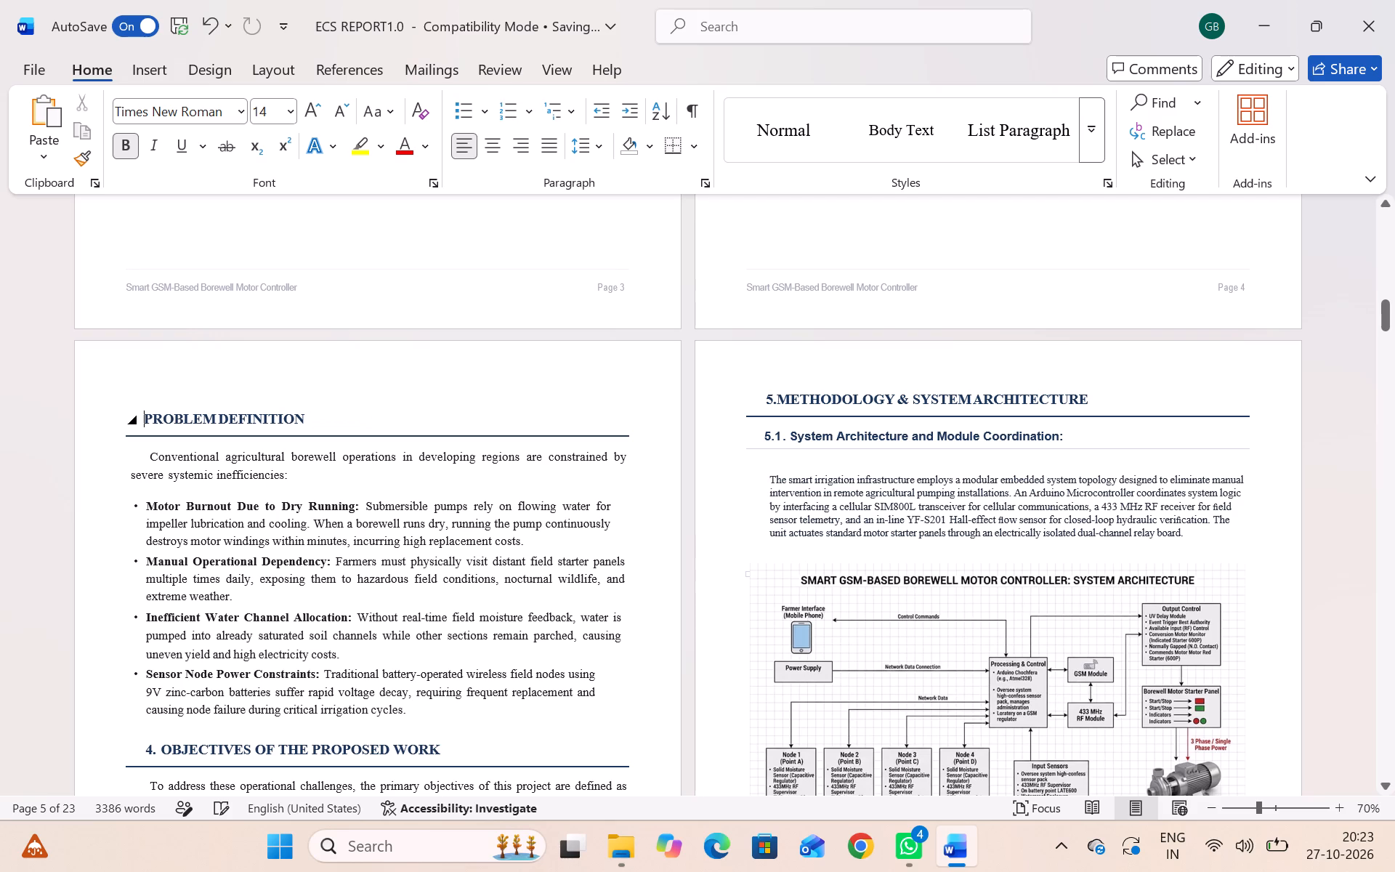
text(3.)
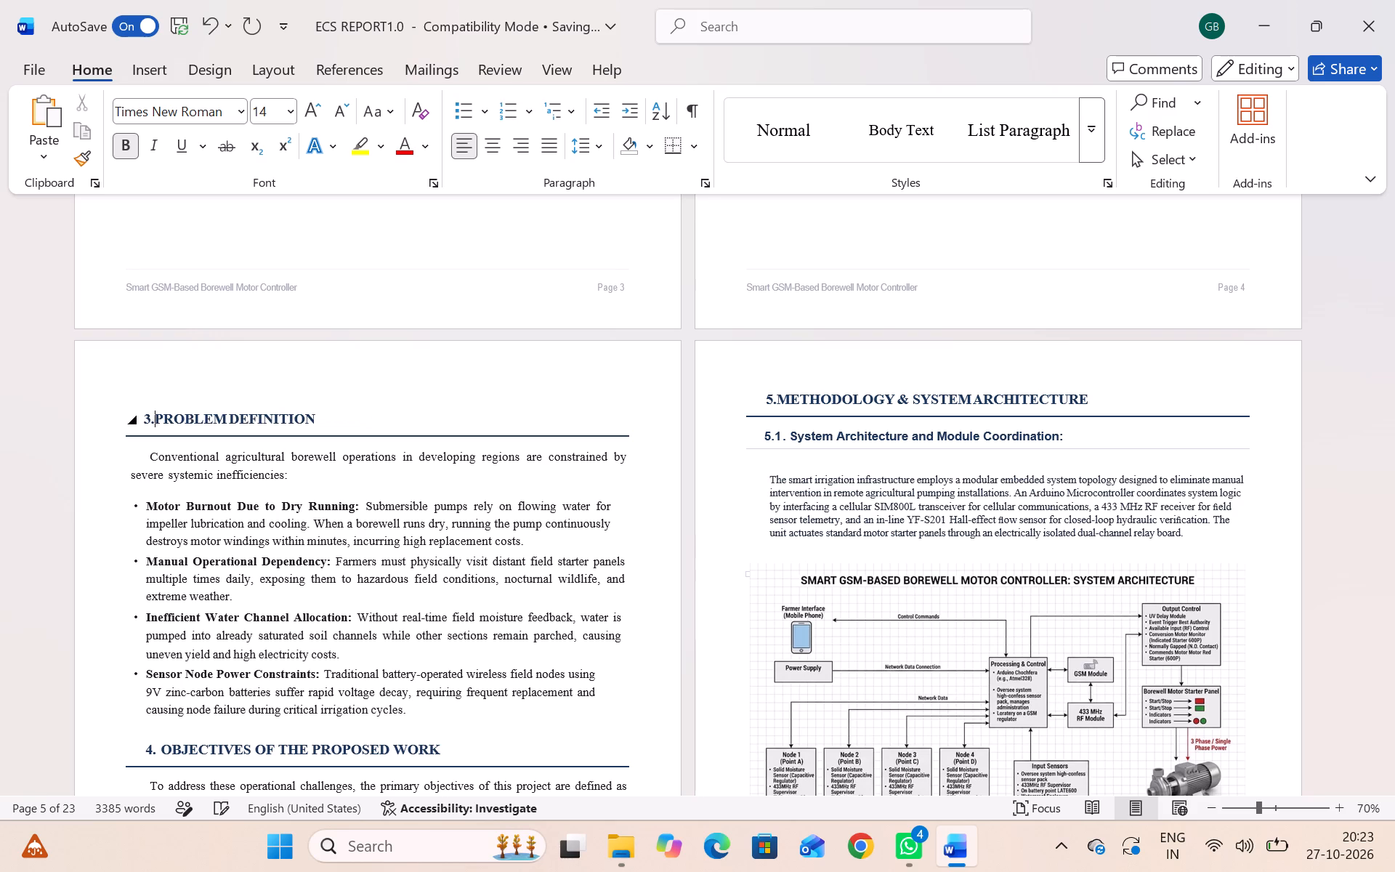
key(Left)
key(Left)
key(Tab)
Indent the "4. OBJECTIVES OF THE PROPOSED WORK" heading on page 5 with leading spaces, roughly in line with the "3.PROBLEM DEFINITION" heading.
scroll(194, 420, down, 1)
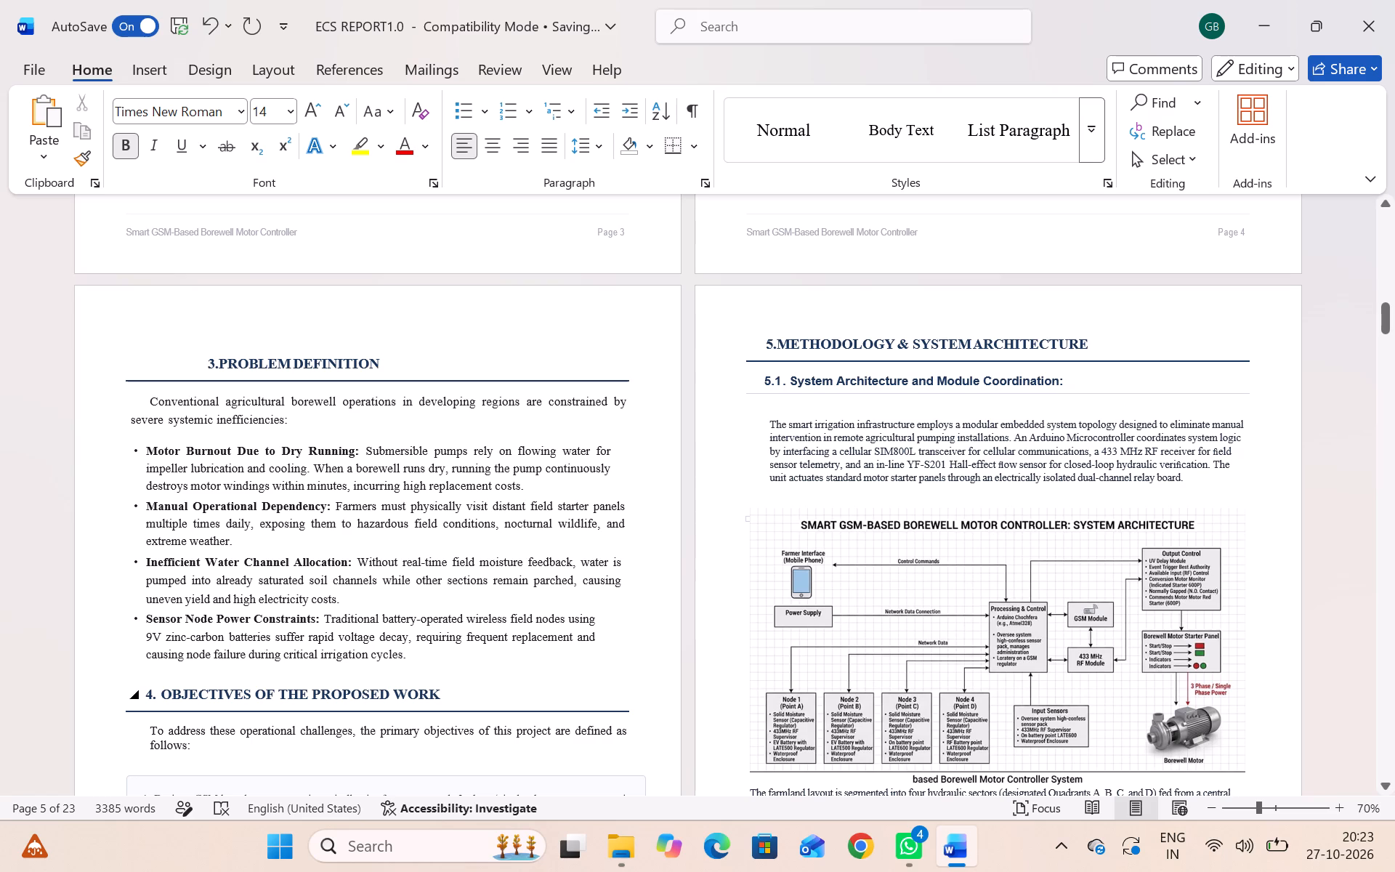
click(149, 691)
key(Left)
key(Tab)
key(BackSpace)
key(space)
key(space)
key(space)
key(space)
key(space)
key(space)
key(space)
key(space)
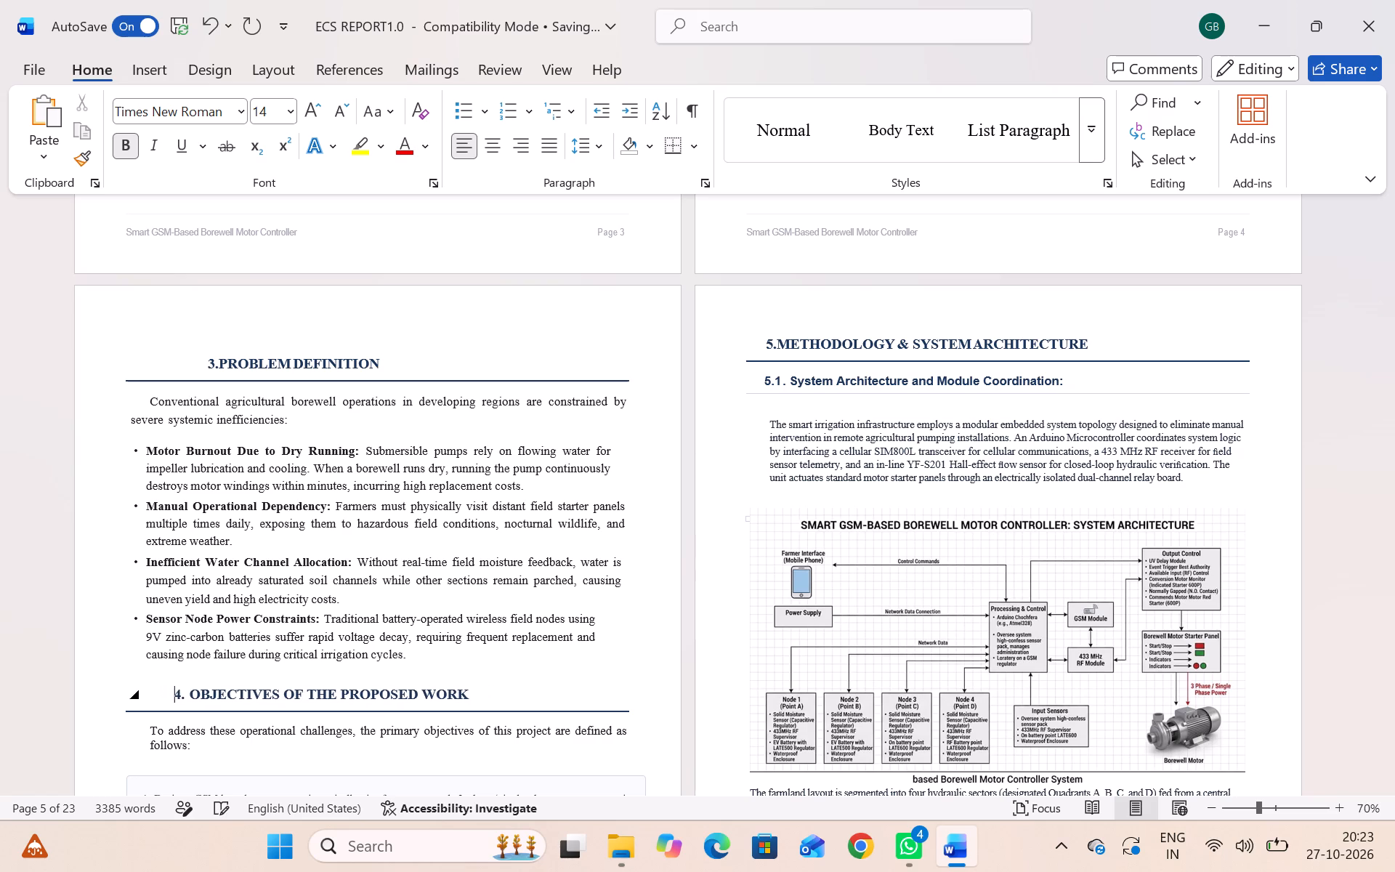
key(space)
key(space)
key(space)
key(space)
key(space)
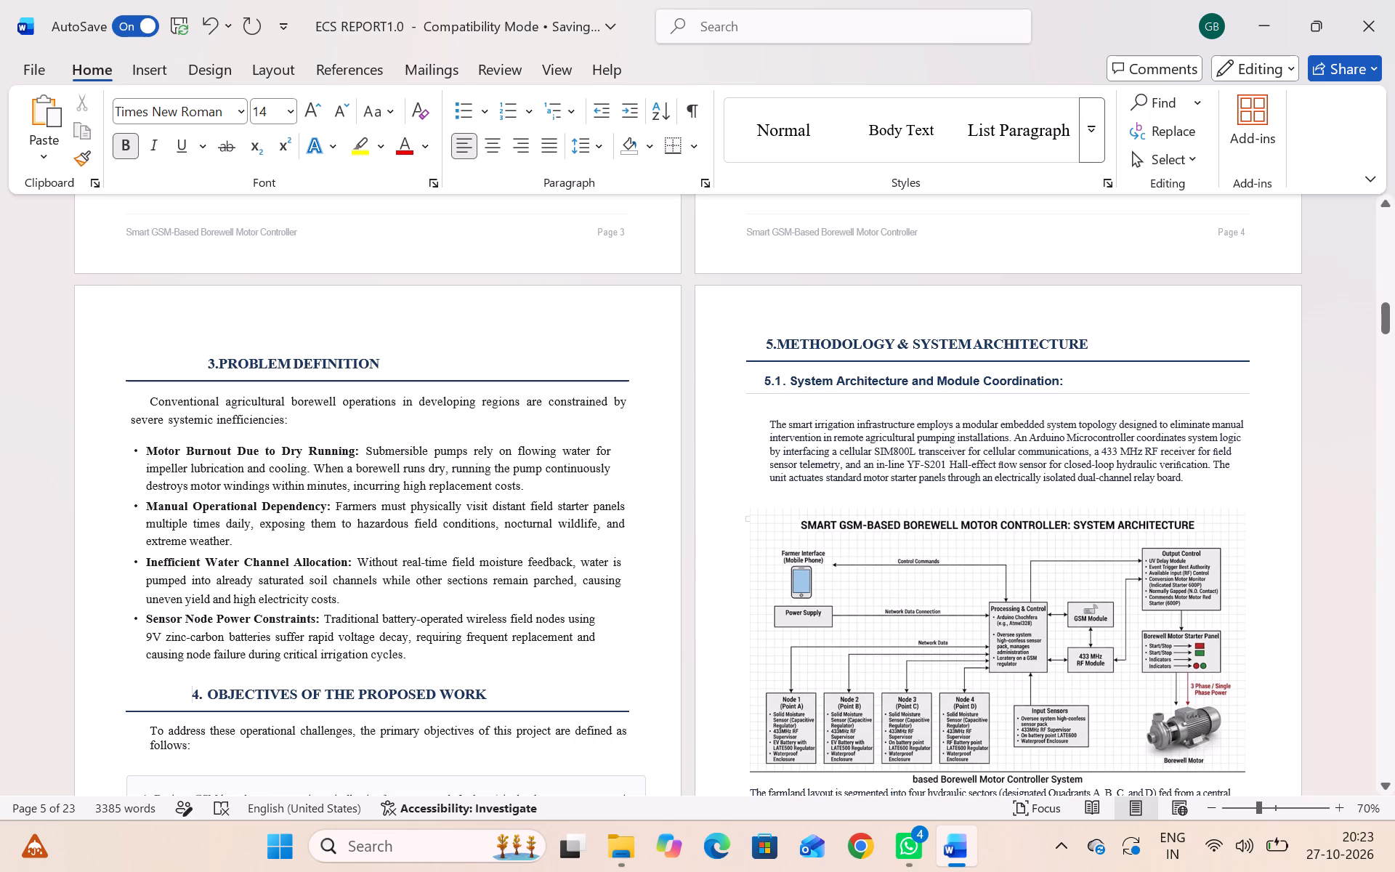
key(BackSpace)
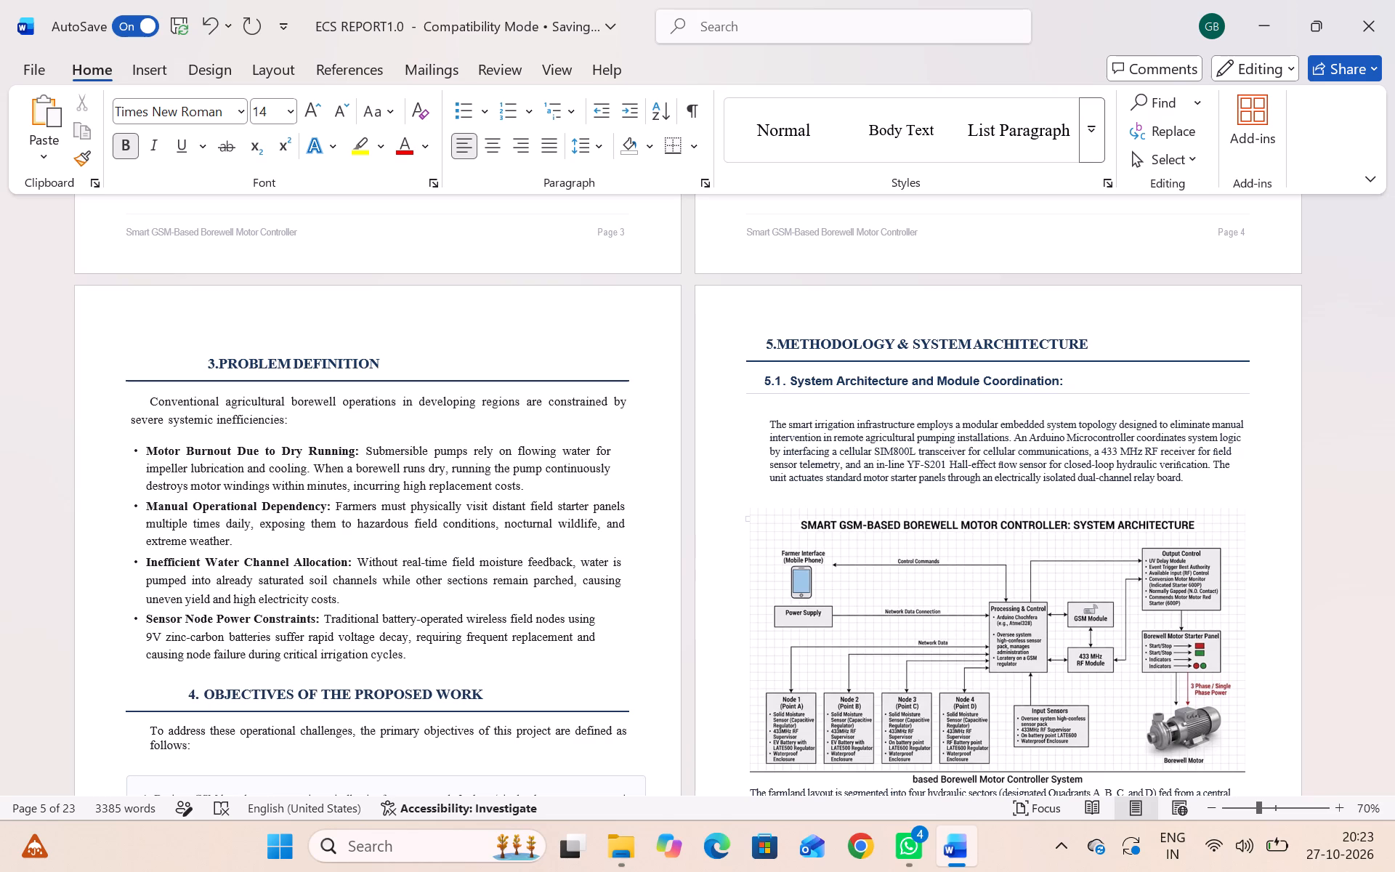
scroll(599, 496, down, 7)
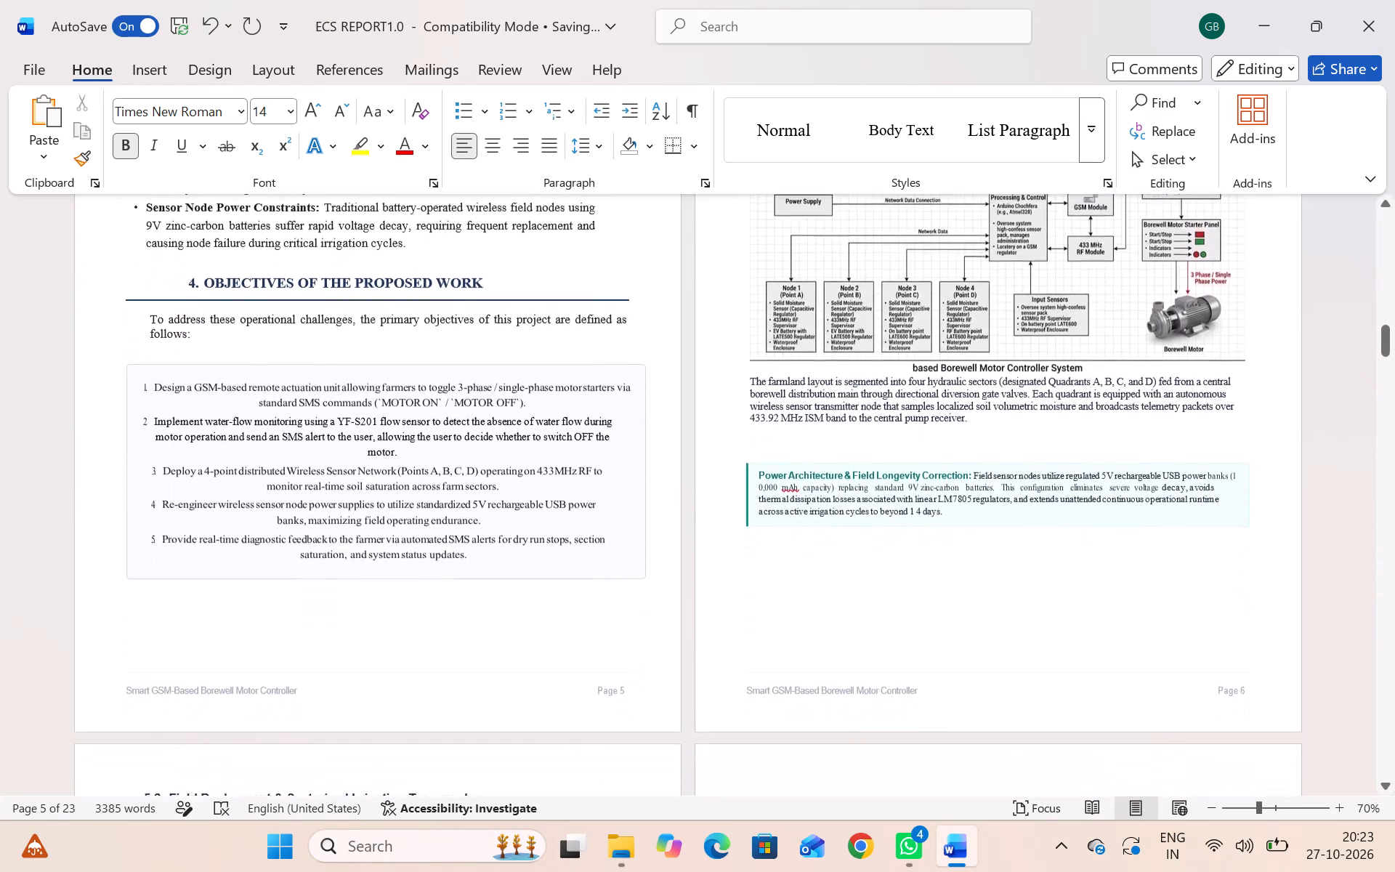
Insert a space within "mAh" in the "Power Architecture & Field Longevity Correction" callout on page 6.
scroll(599, 496, down, 2)
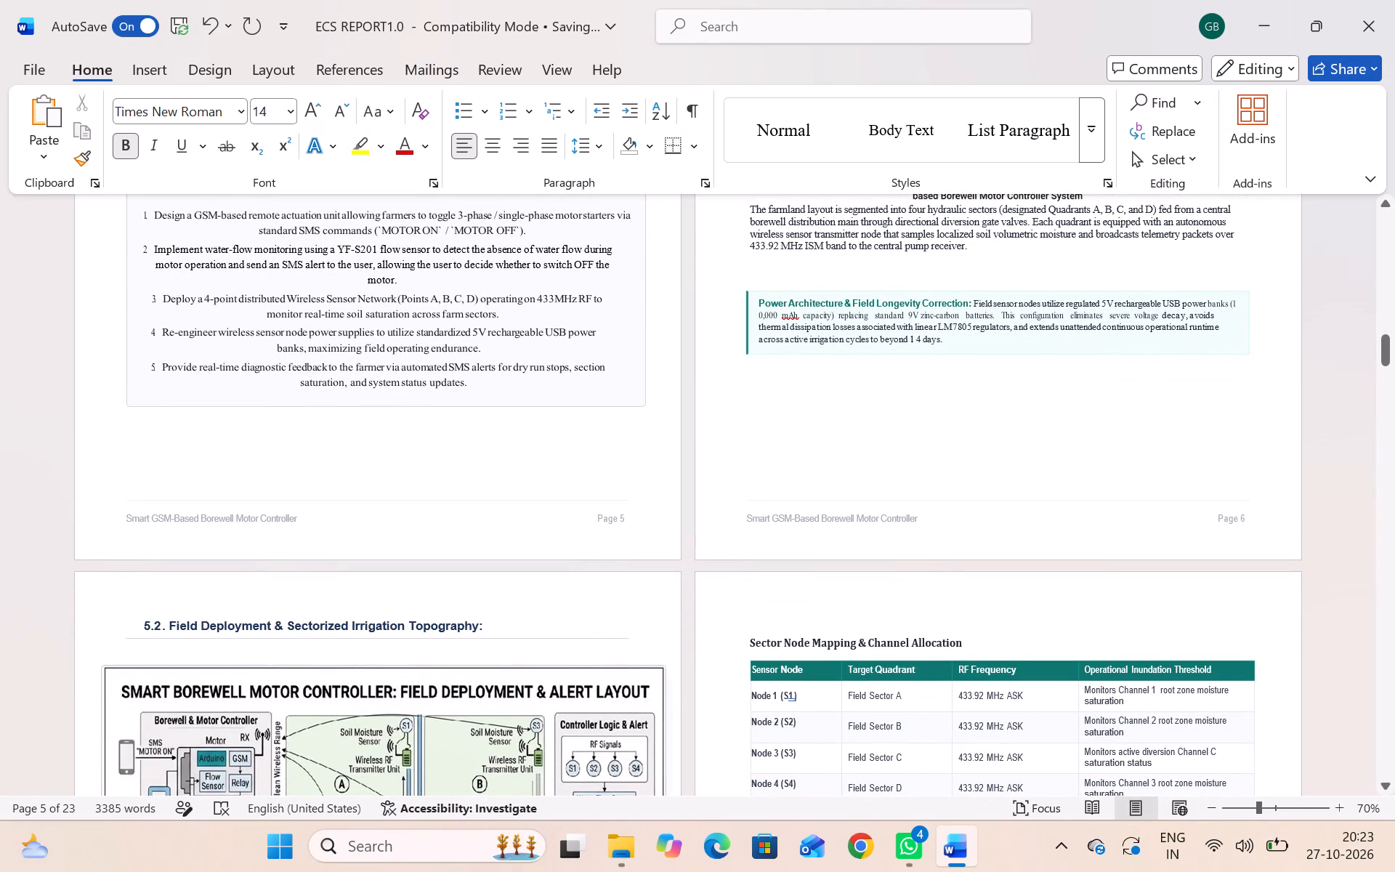
click(786, 310)
key(space)
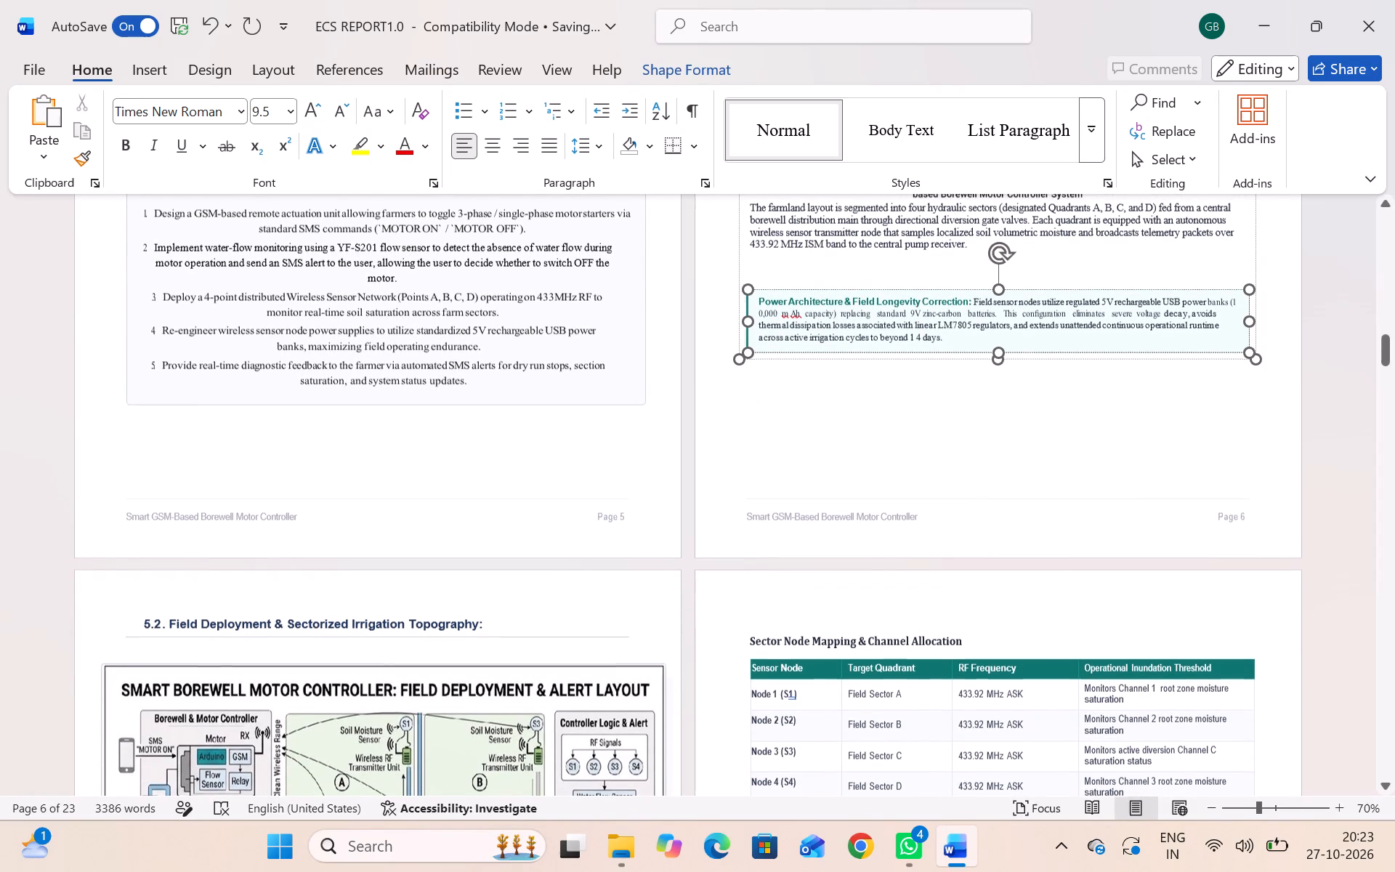
Review the section headings and layout across pages 2 to 8 for remaining inconsistencies.
scroll(786, 310, down, 5)
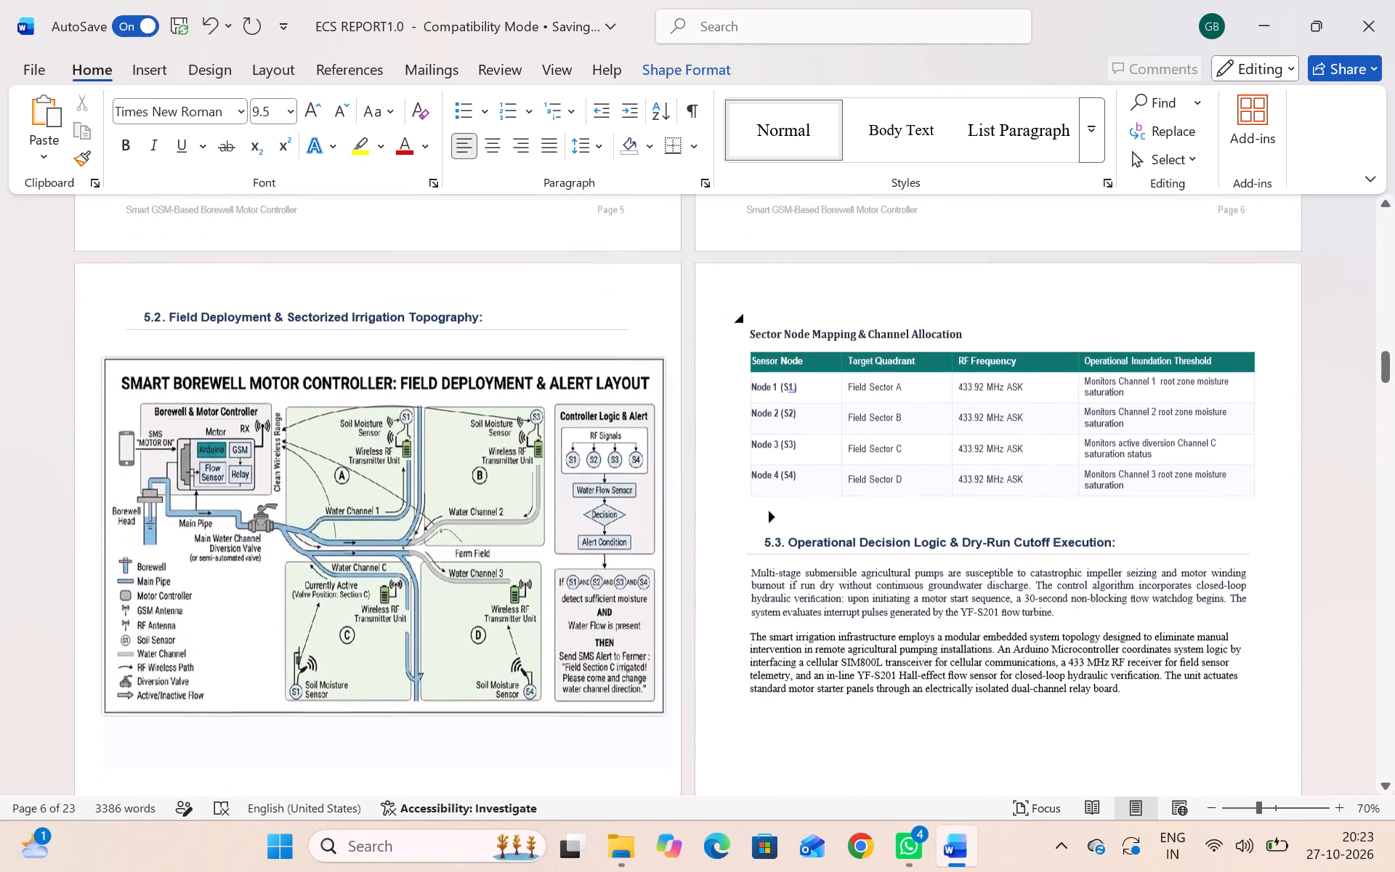
scroll(786, 310, down, 1)
scroll(786, 310, up, 1)
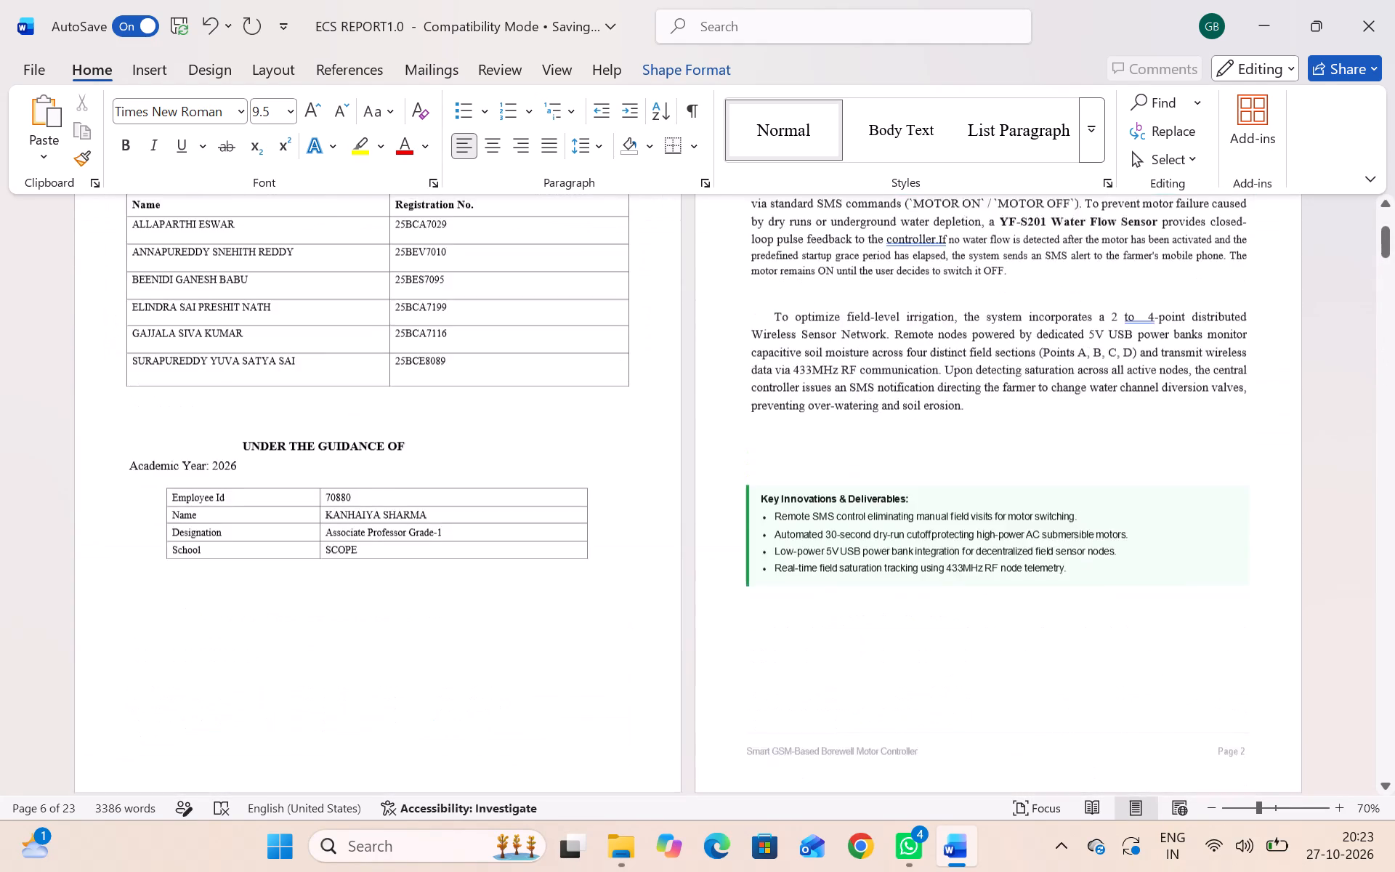
scroll(786, 310, down, 9)
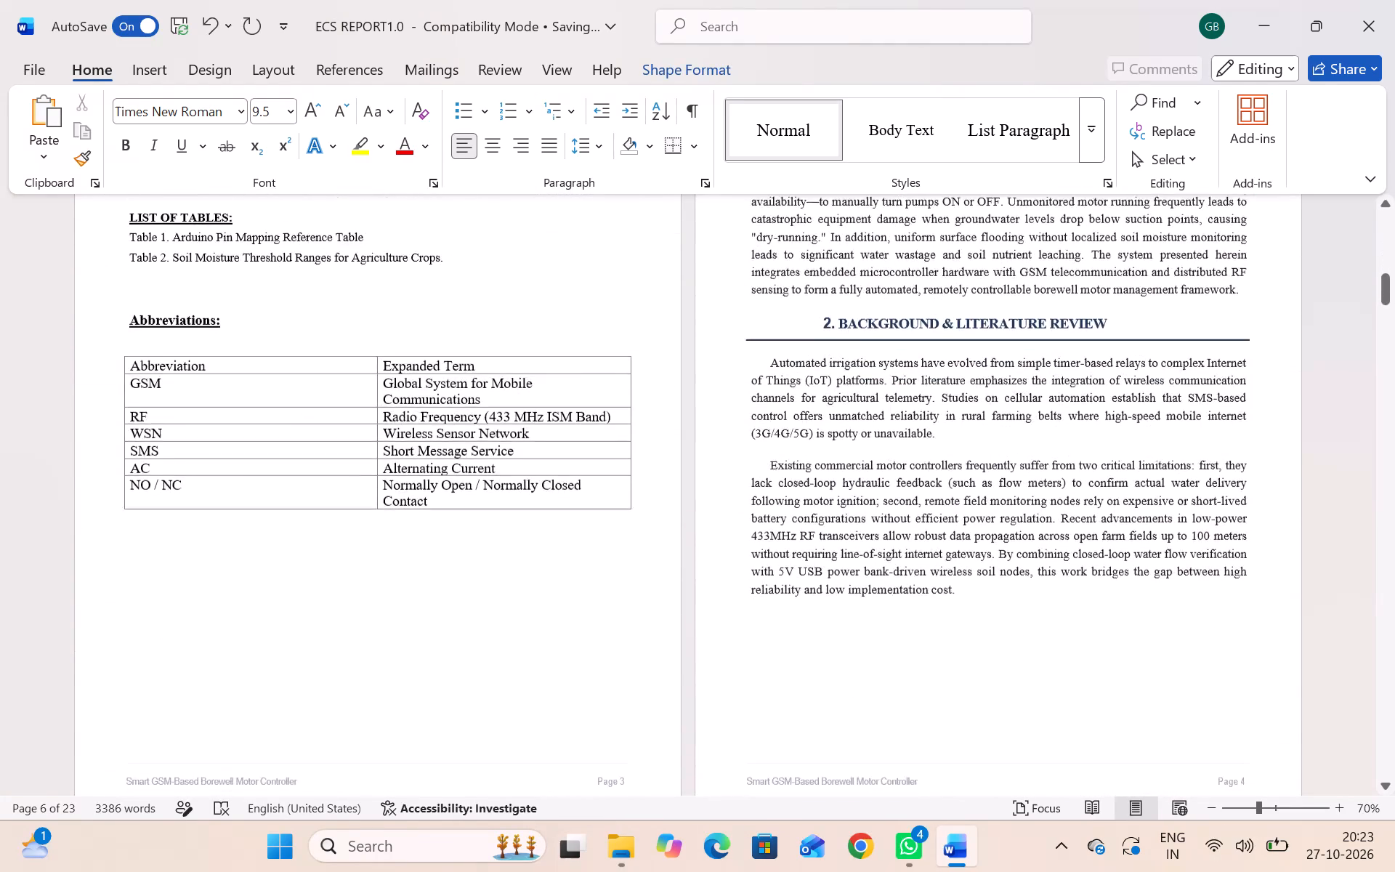
scroll(786, 310, down, 8)
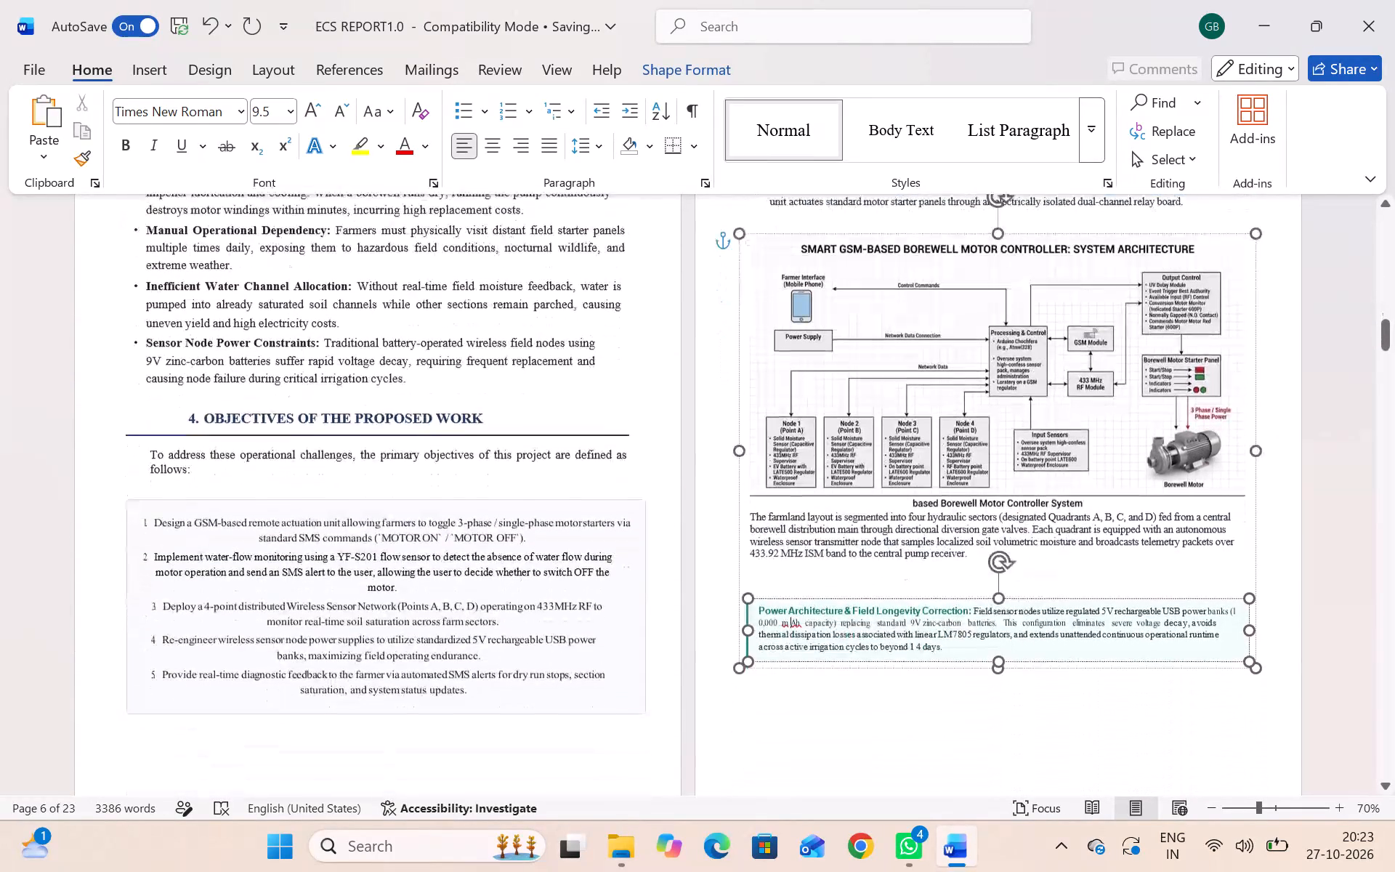
scroll(786, 310, down, 3)
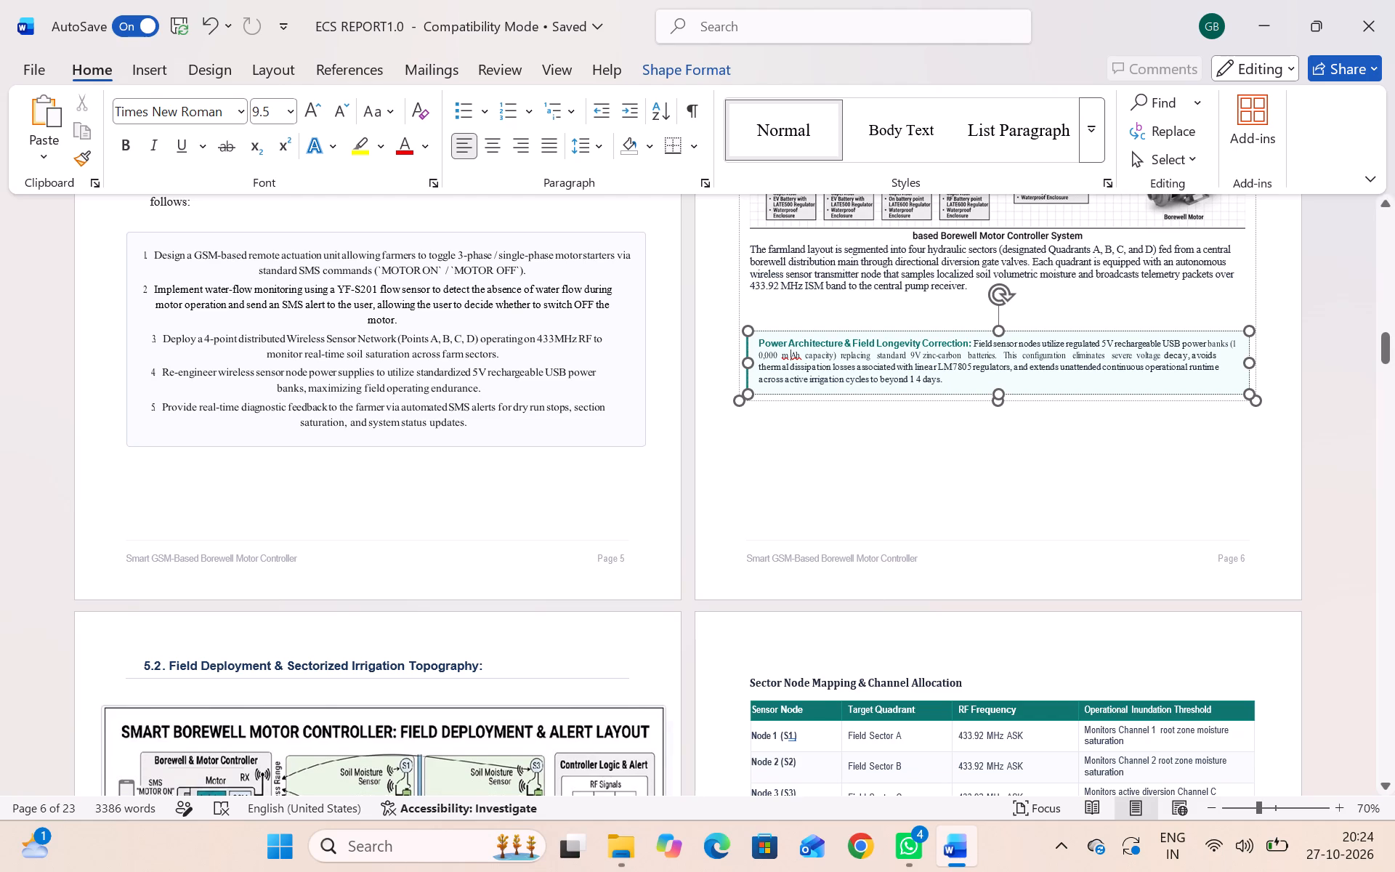
Set the font colour of the "Sector Node Mapping & Channel Allocation" heading on page 8 to a darker shade of the theme's dark blue.
scroll(864, 469, down, 7)
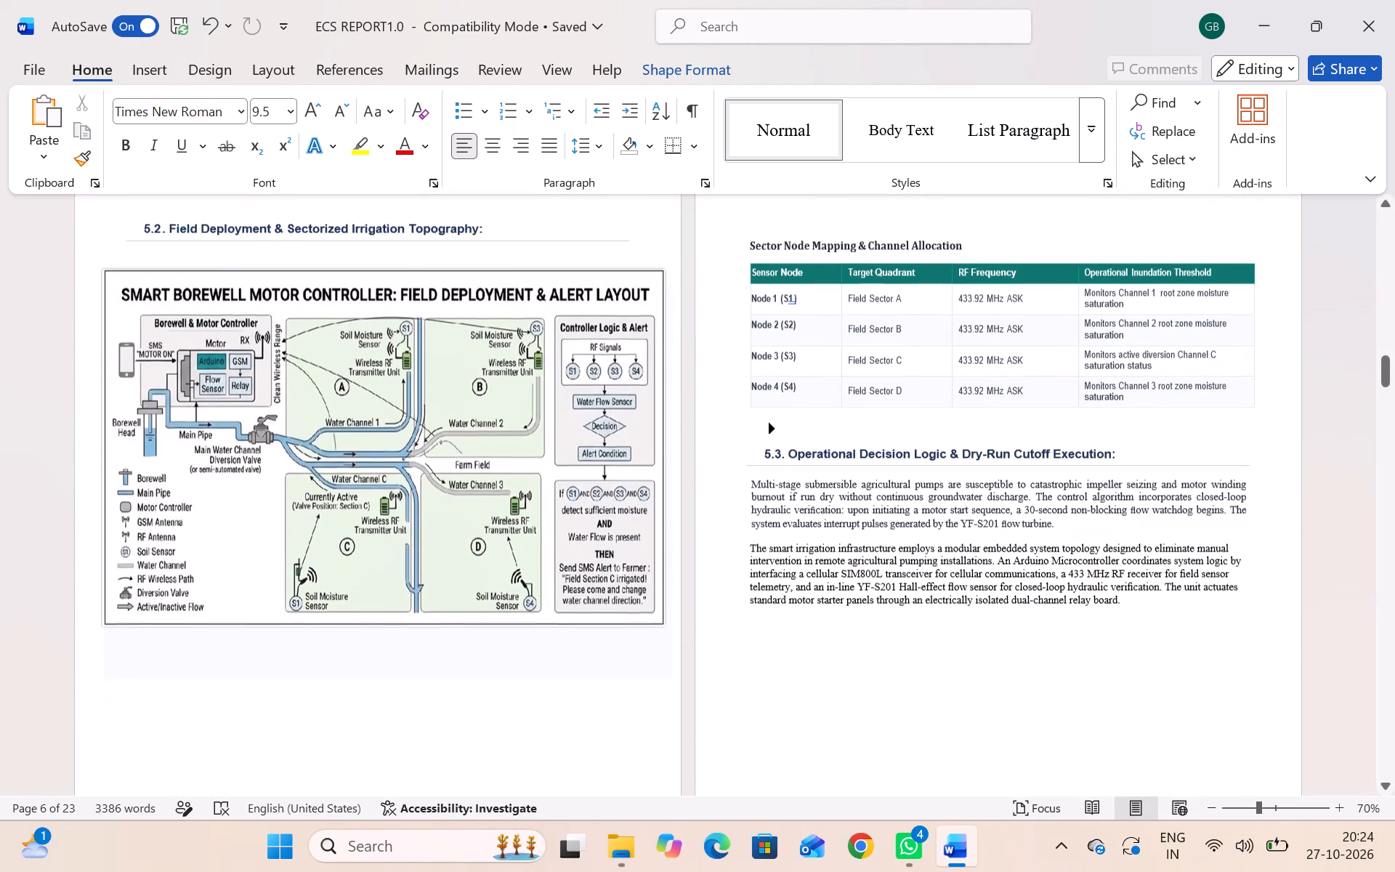
scroll(864, 469, down, 1)
scroll(864, 469, up, 1)
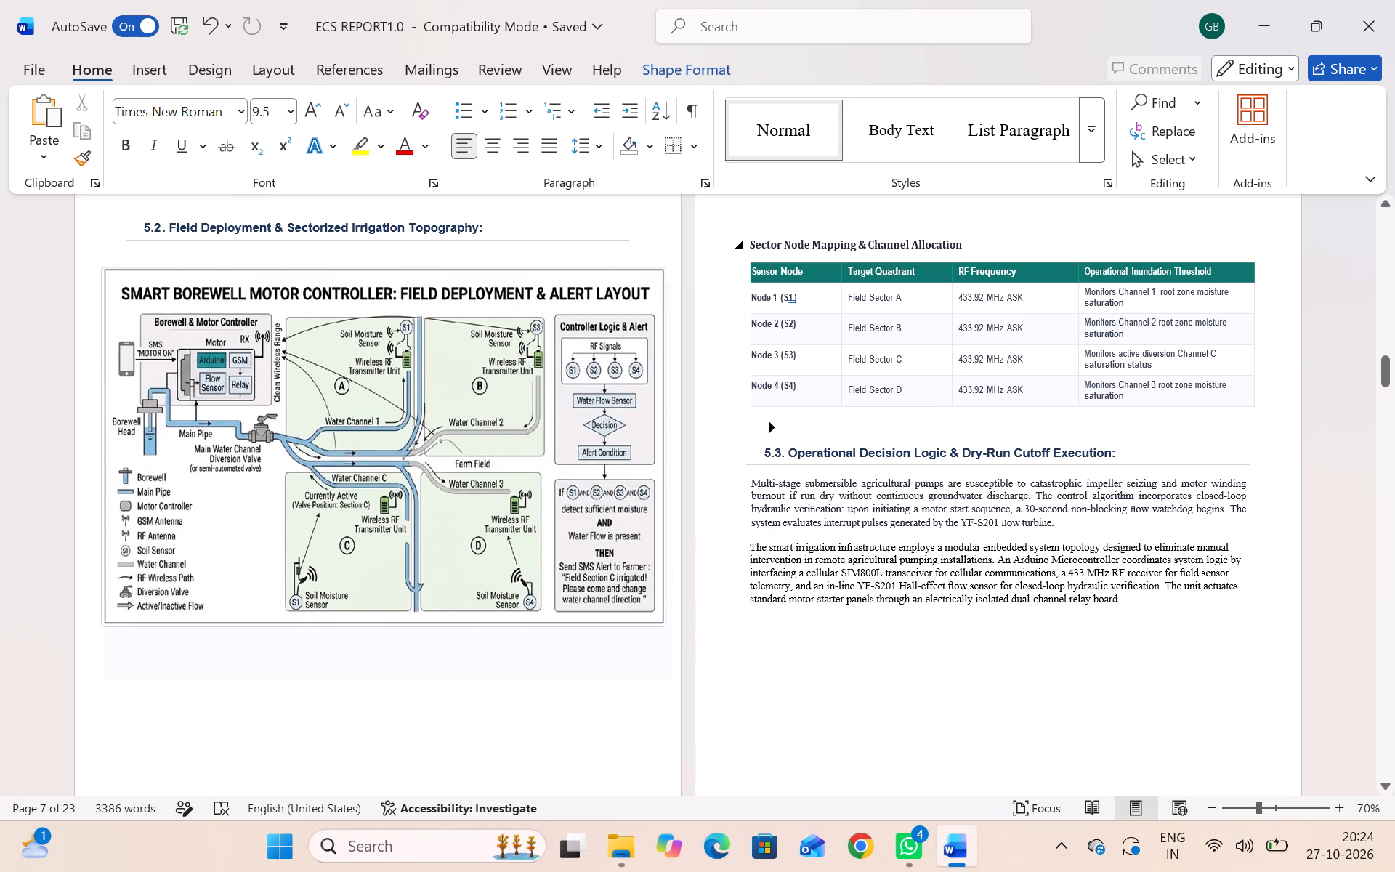
drag(751, 240, 959, 243)
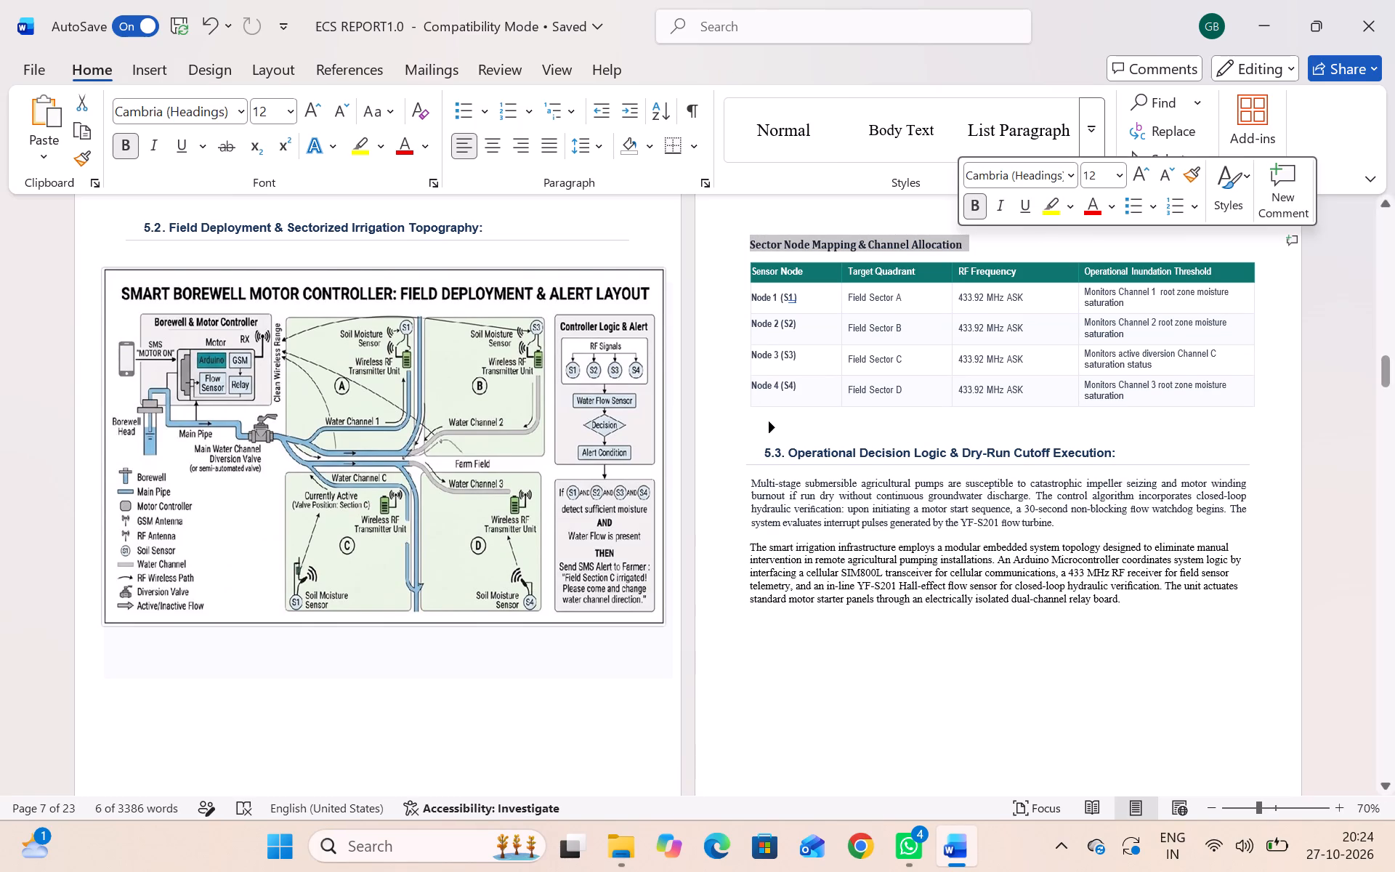
click(1109, 203)
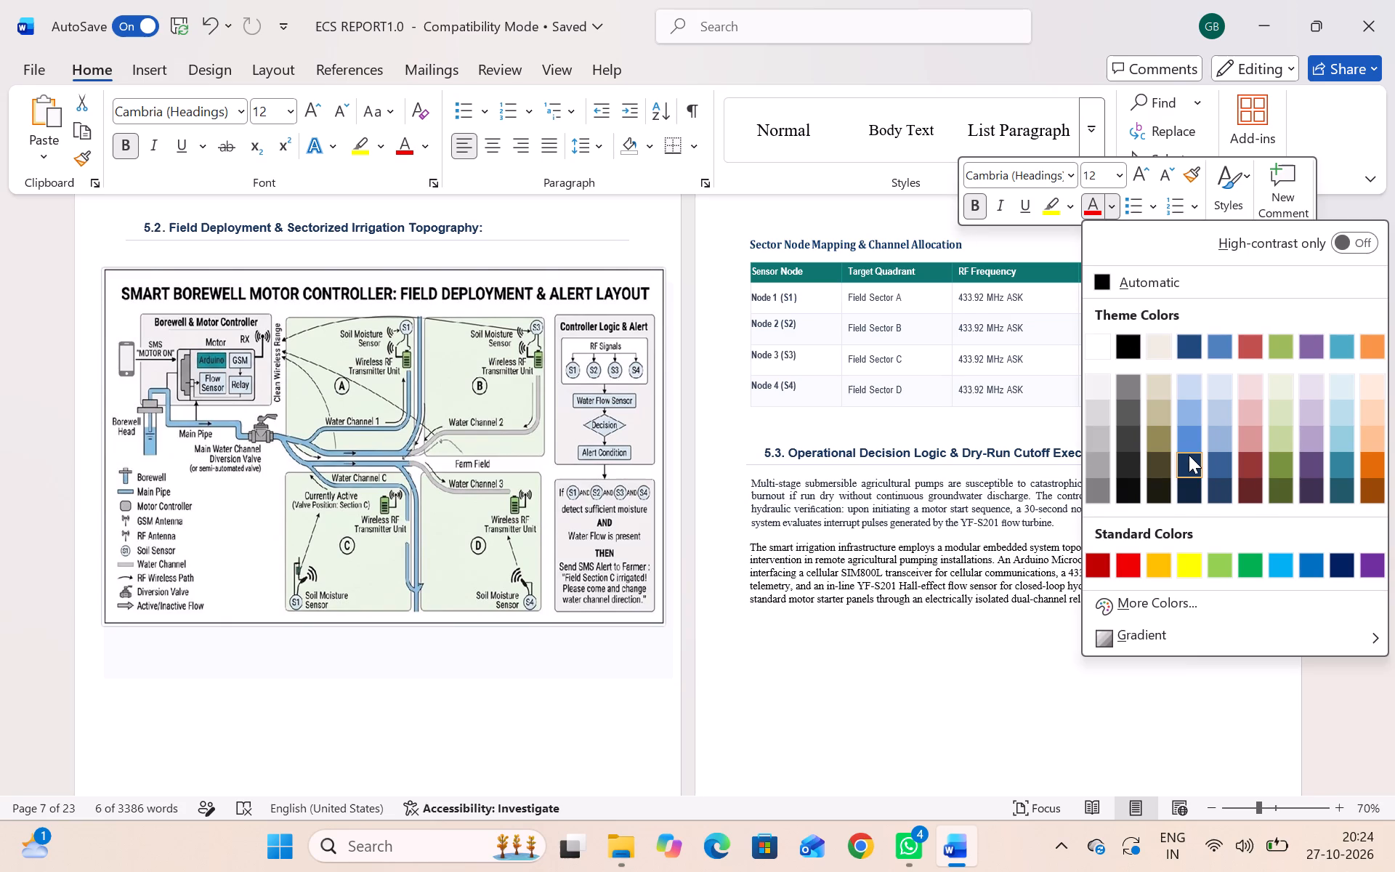
click(1189, 455)
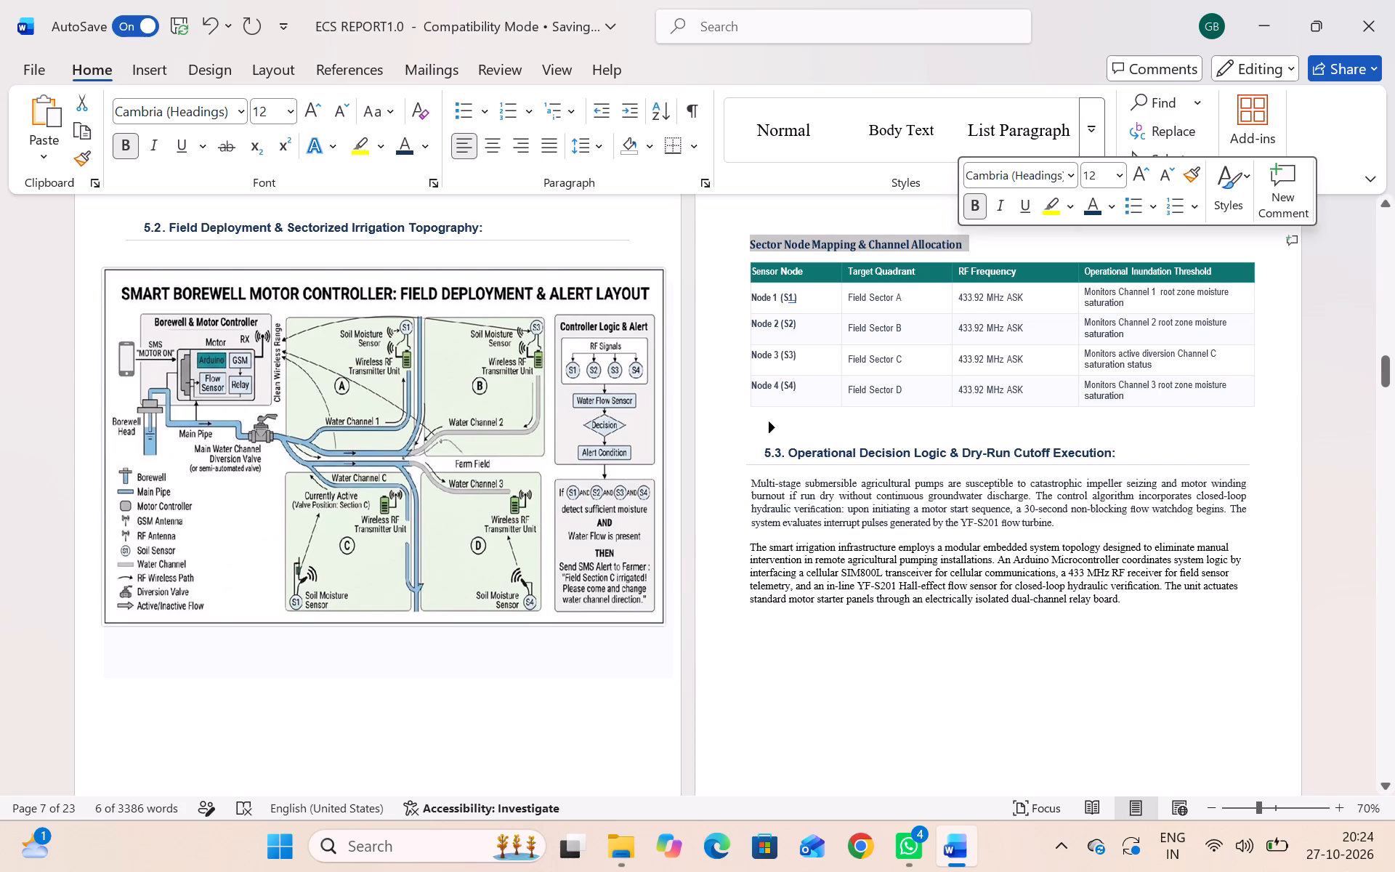
click(1048, 684)
Examine the headings, tables and figure captions from section 5.3 on page 8 through the references on page 16.
scroll(1048, 684, down, 2)
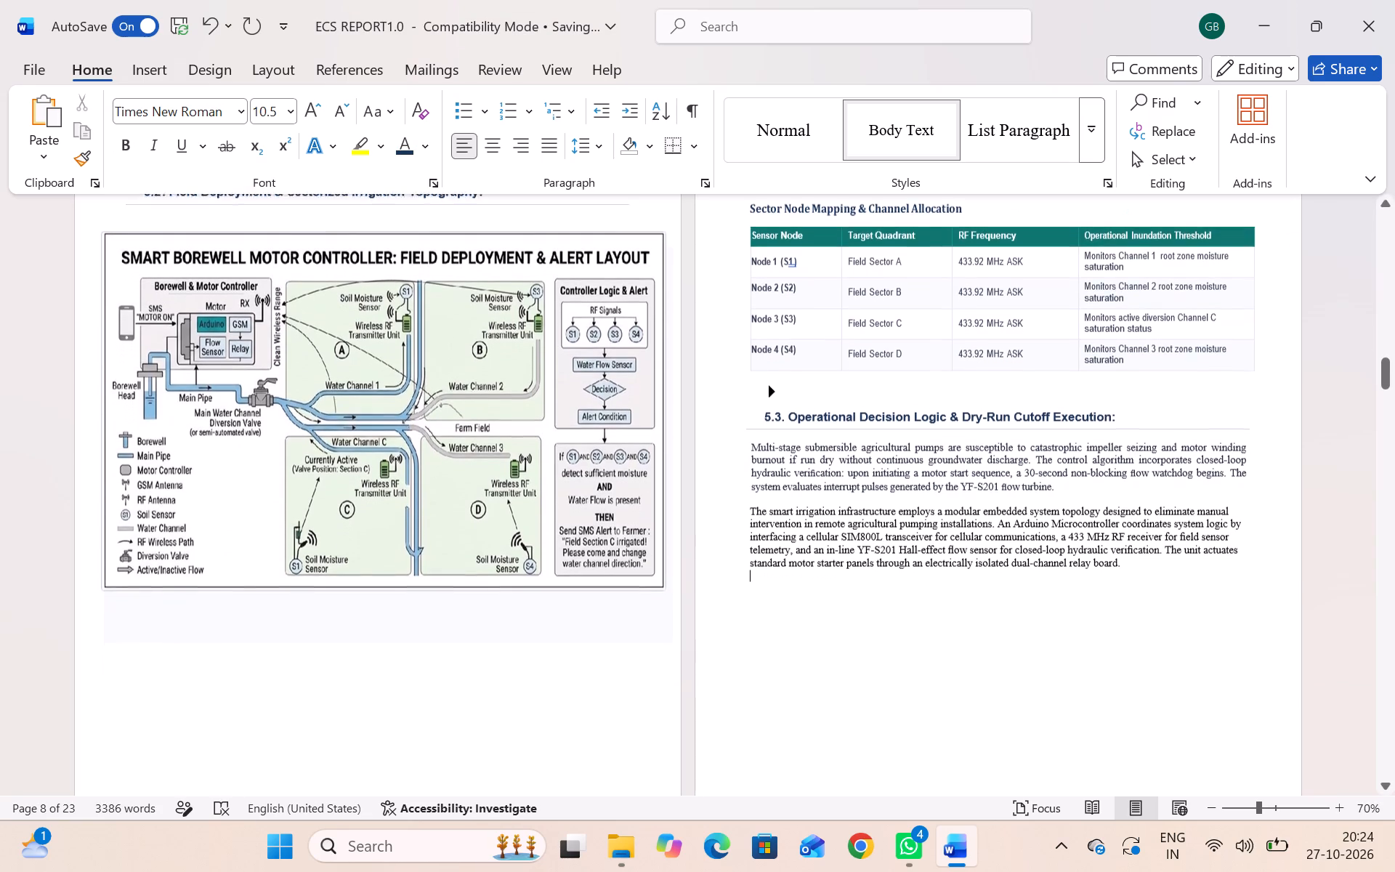
scroll(1048, 684, down, 5)
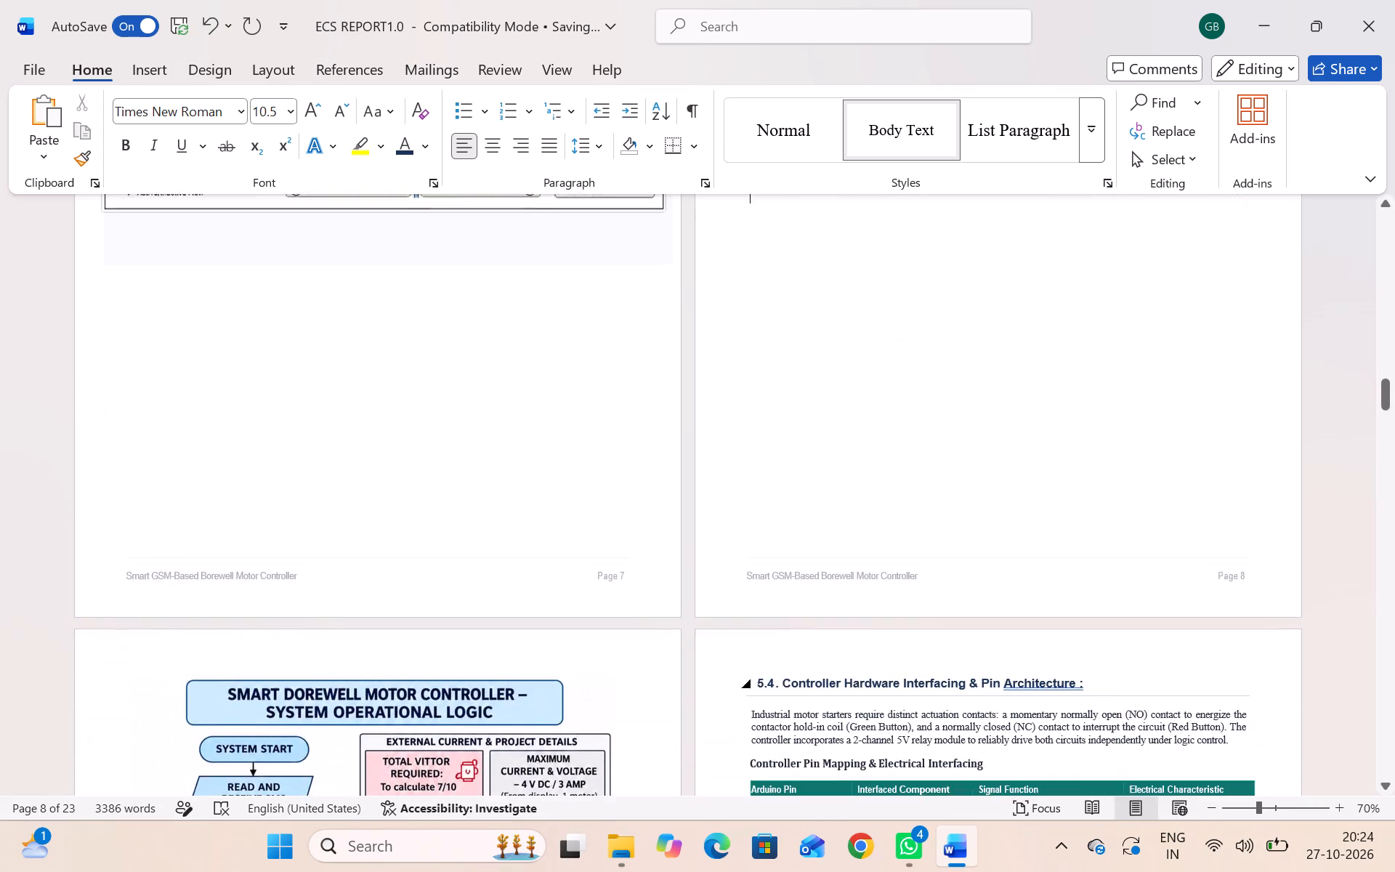
scroll(1048, 684, down, 2)
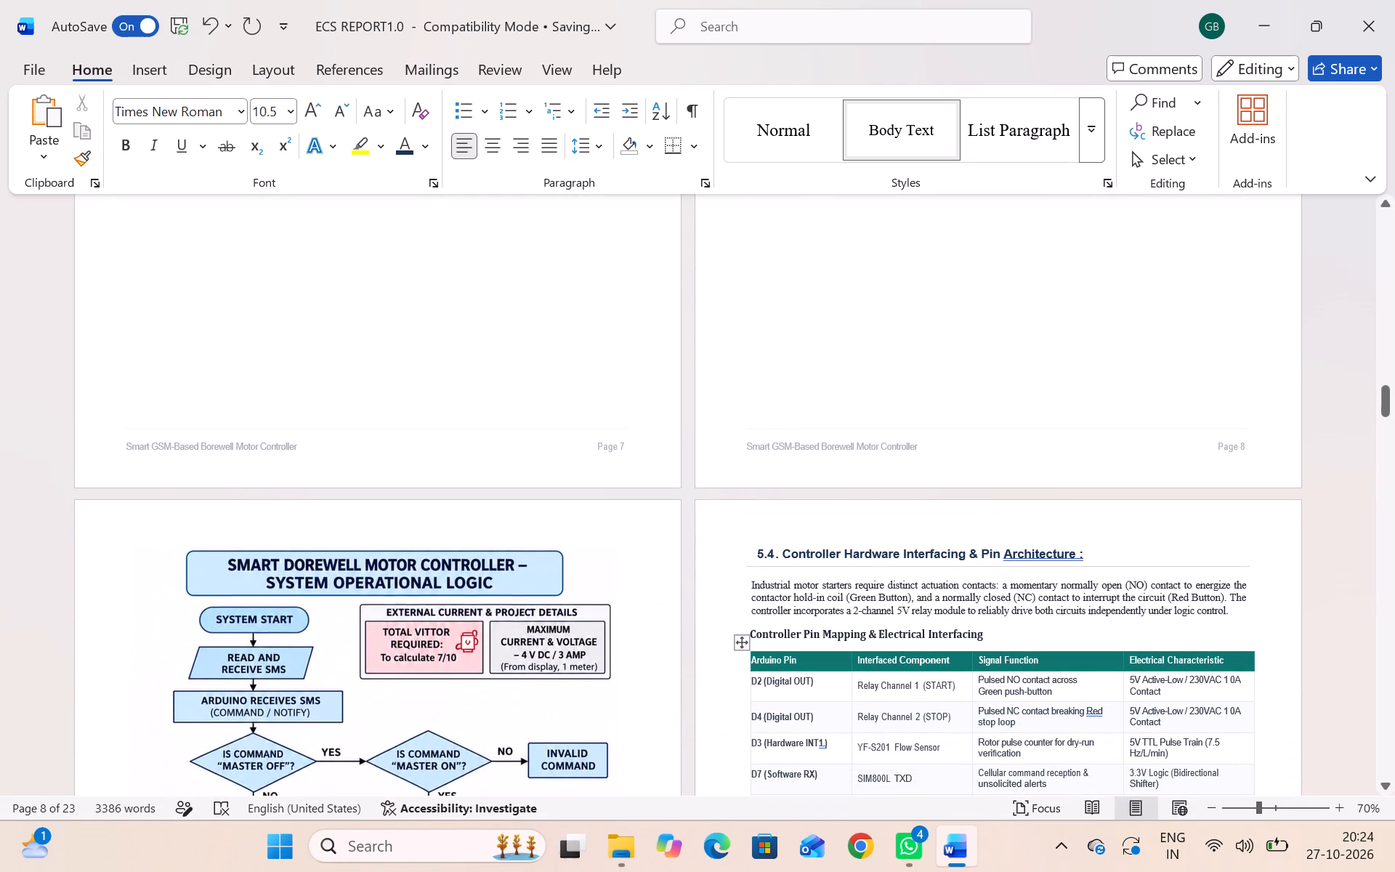
click(1080, 560)
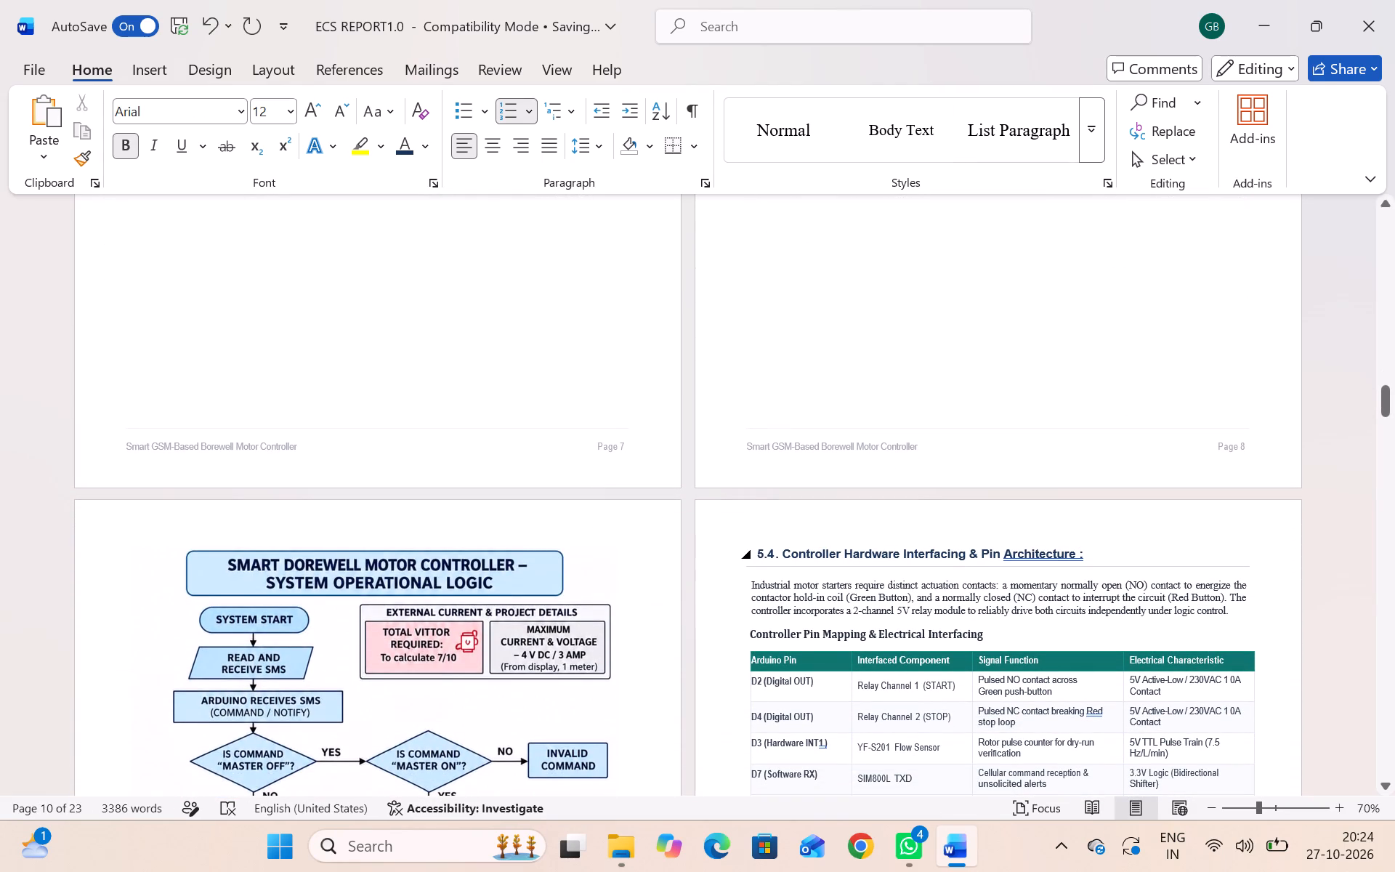
scroll(1080, 560, down, 2)
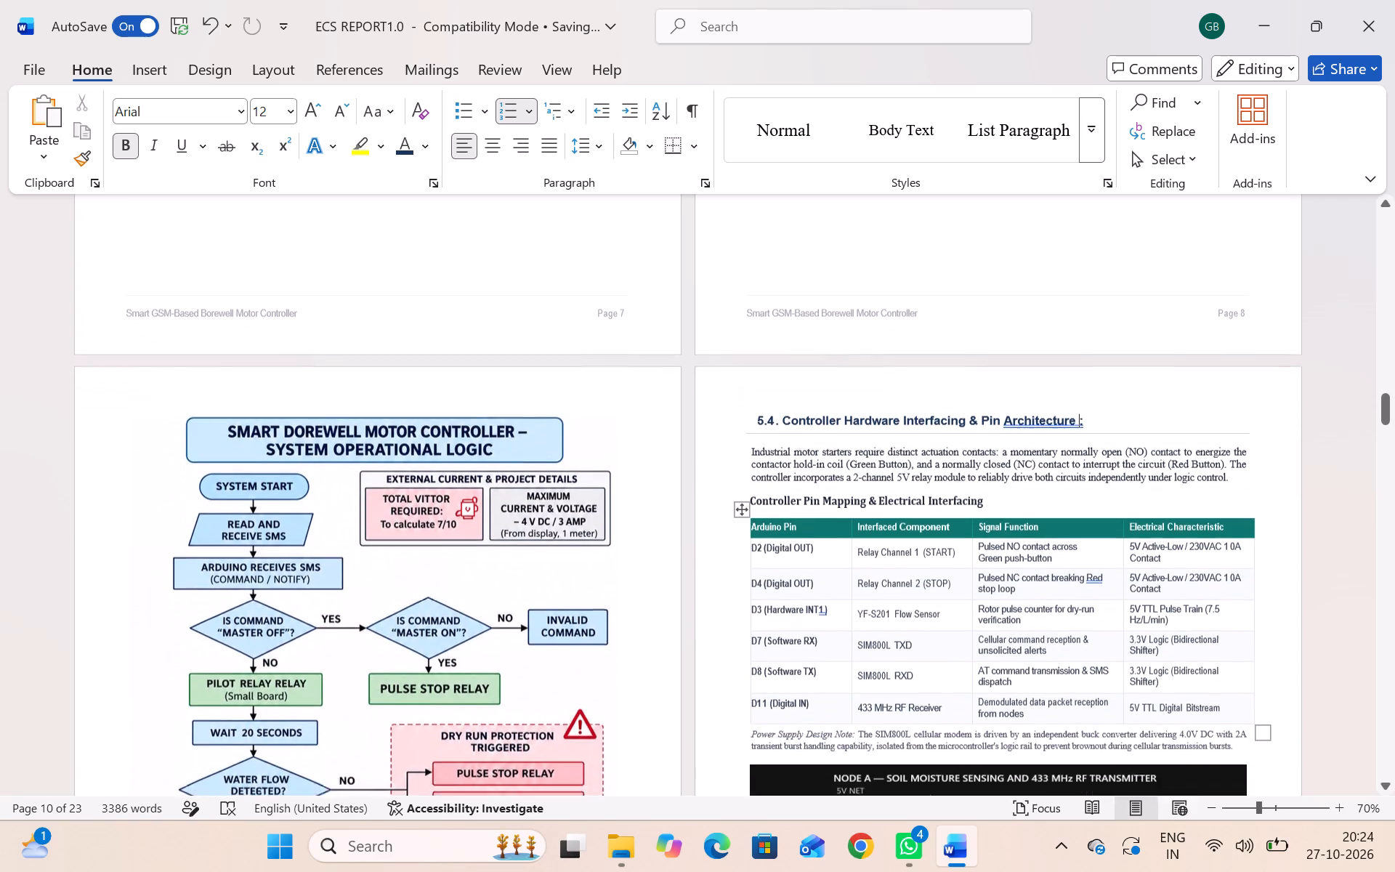
scroll(1080, 560, down, 4)
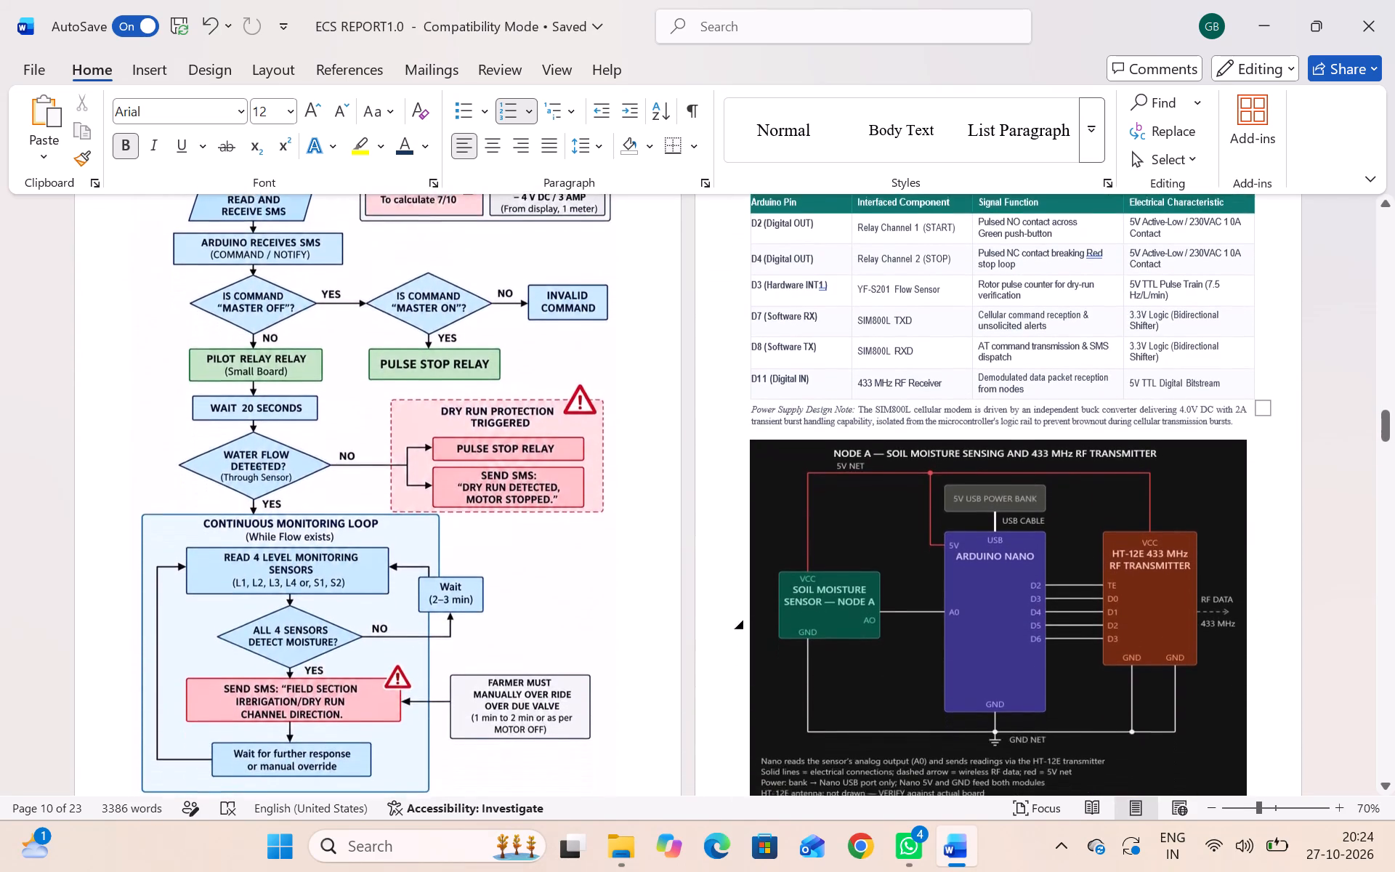
scroll(1080, 560, down, 5)
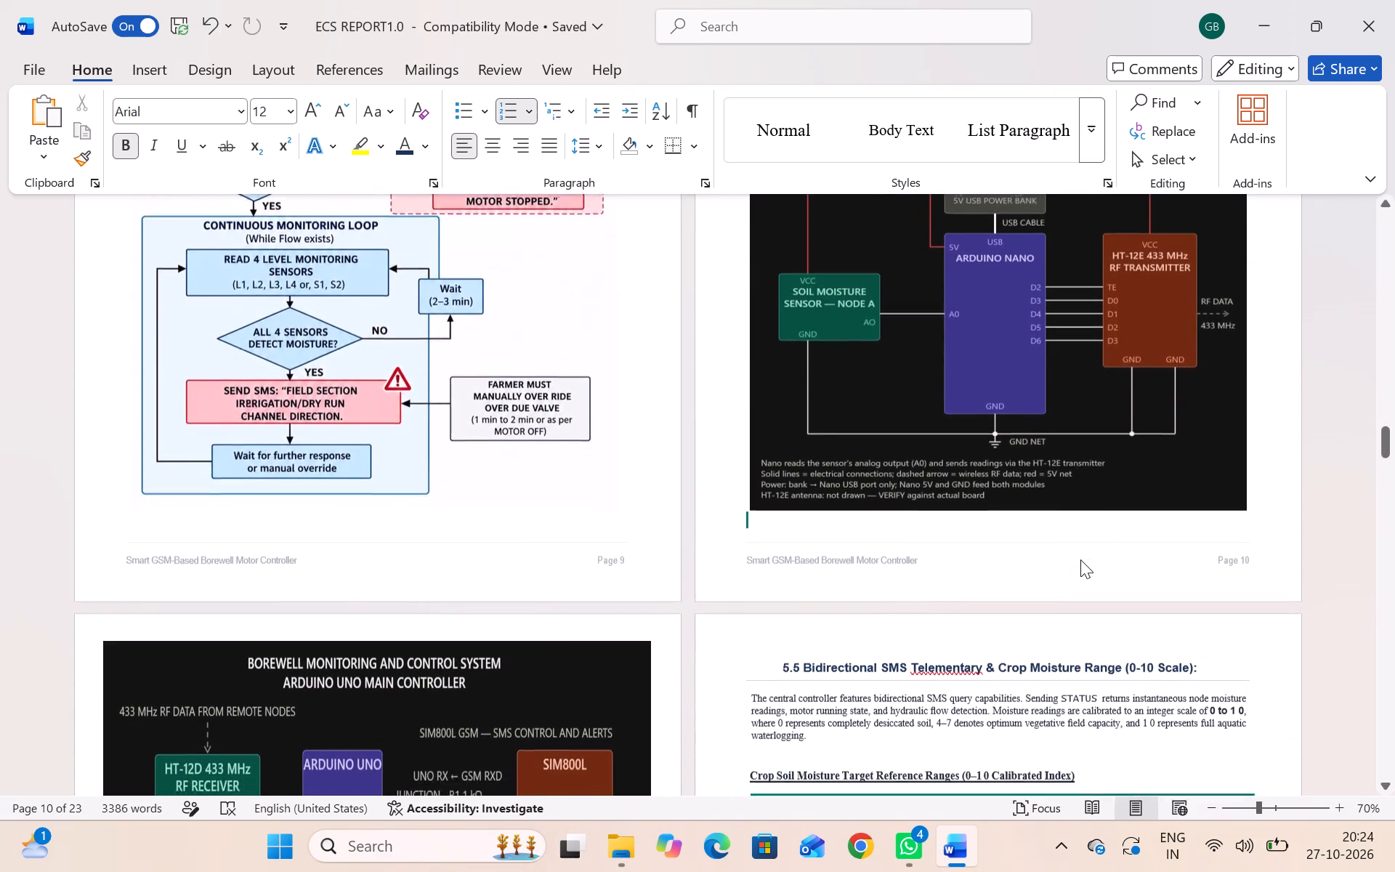
scroll(1080, 560, down, 4)
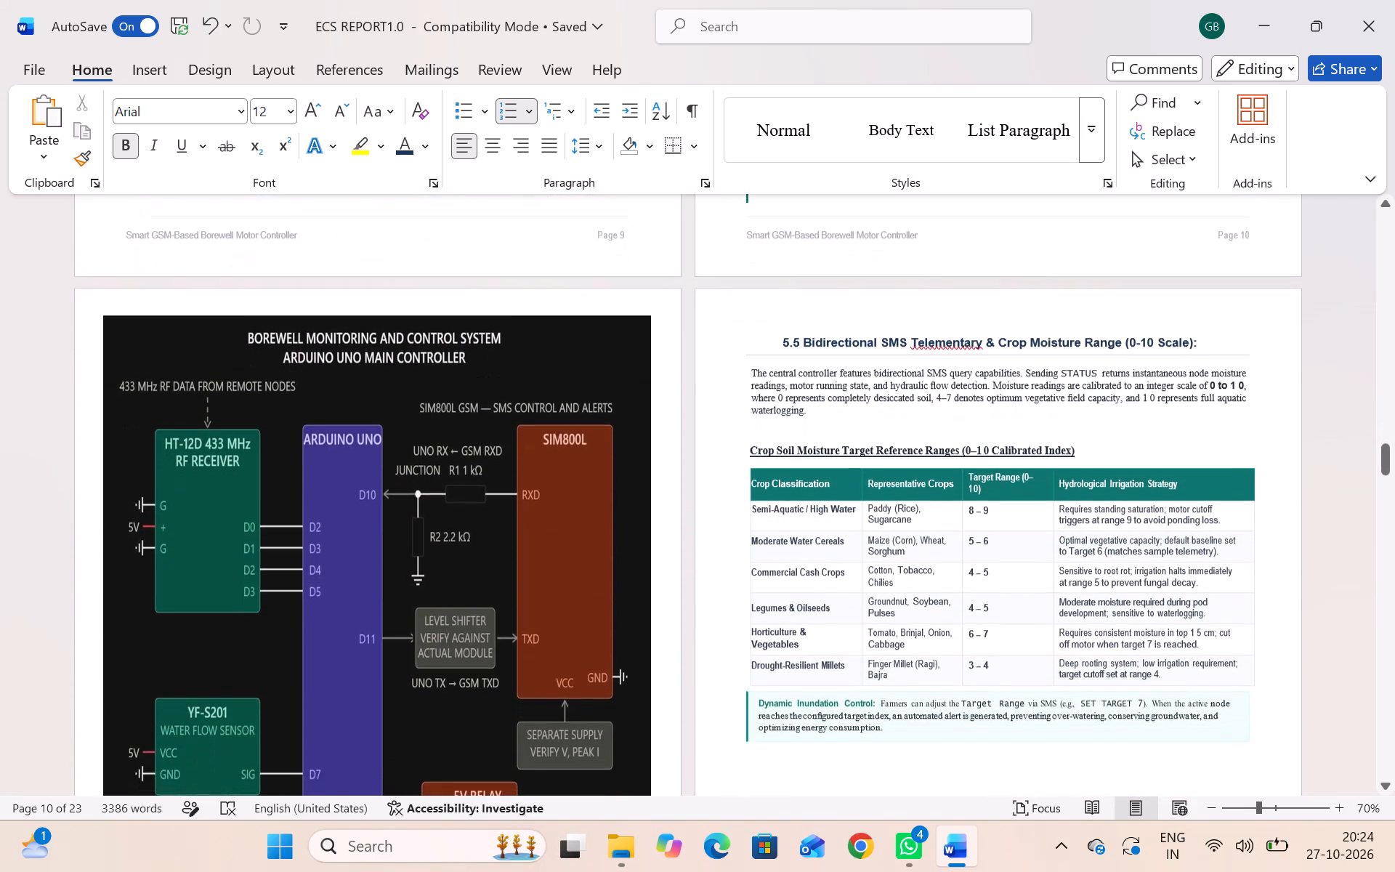
scroll(1080, 560, down, 2)
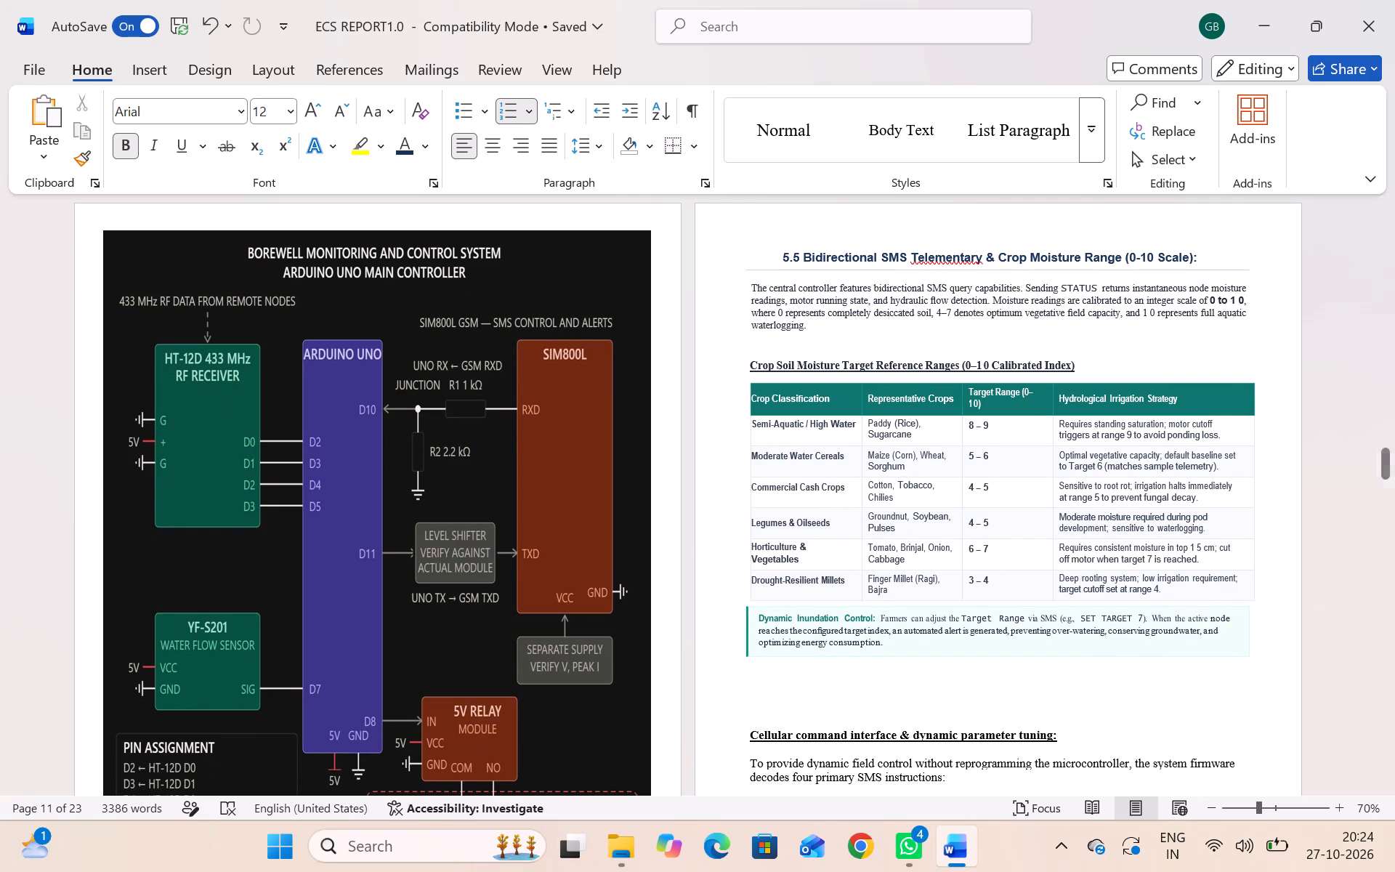
scroll(1080, 560, down, 1)
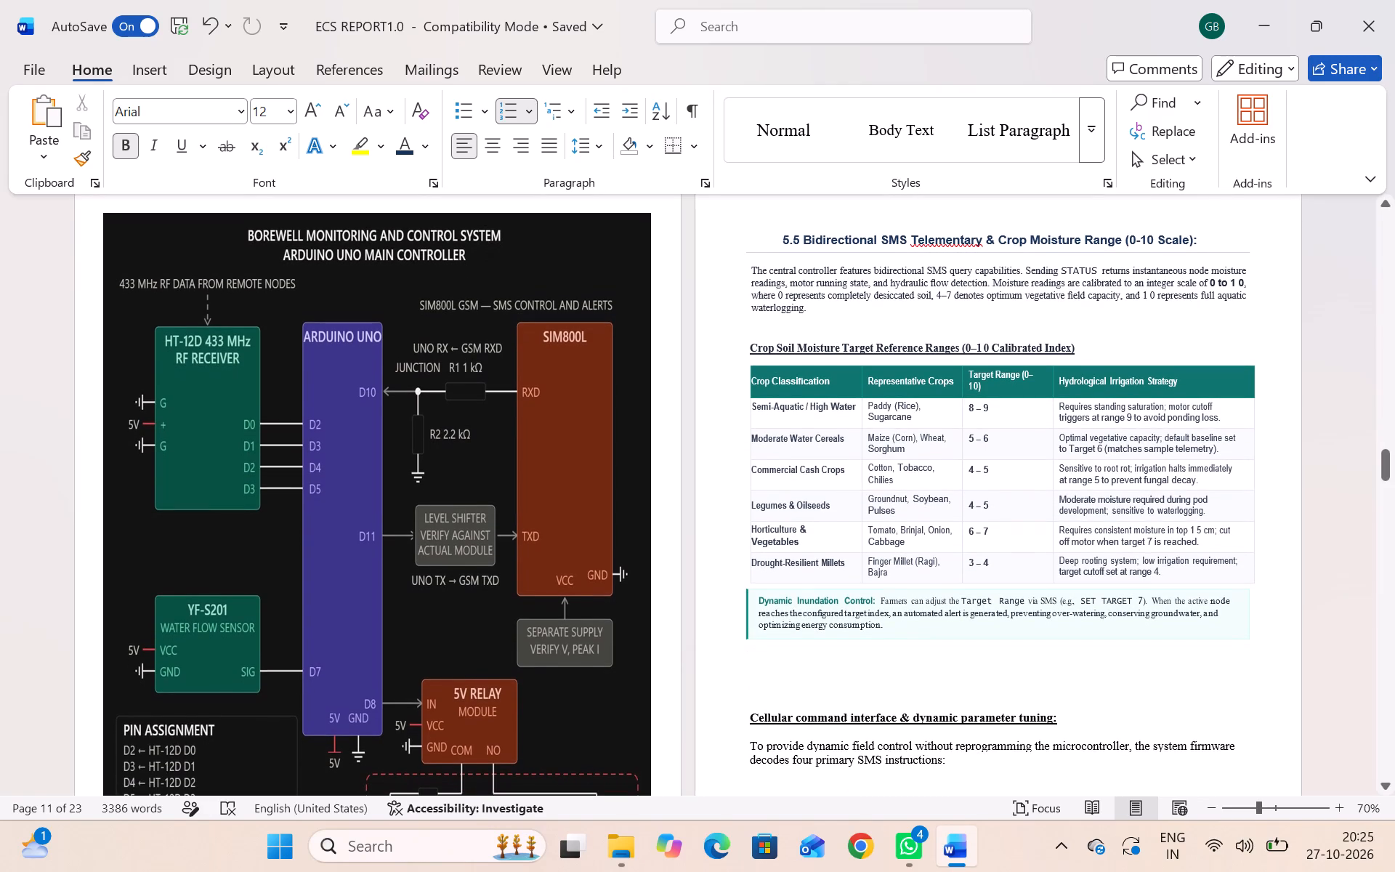
scroll(1080, 560, down, 1)
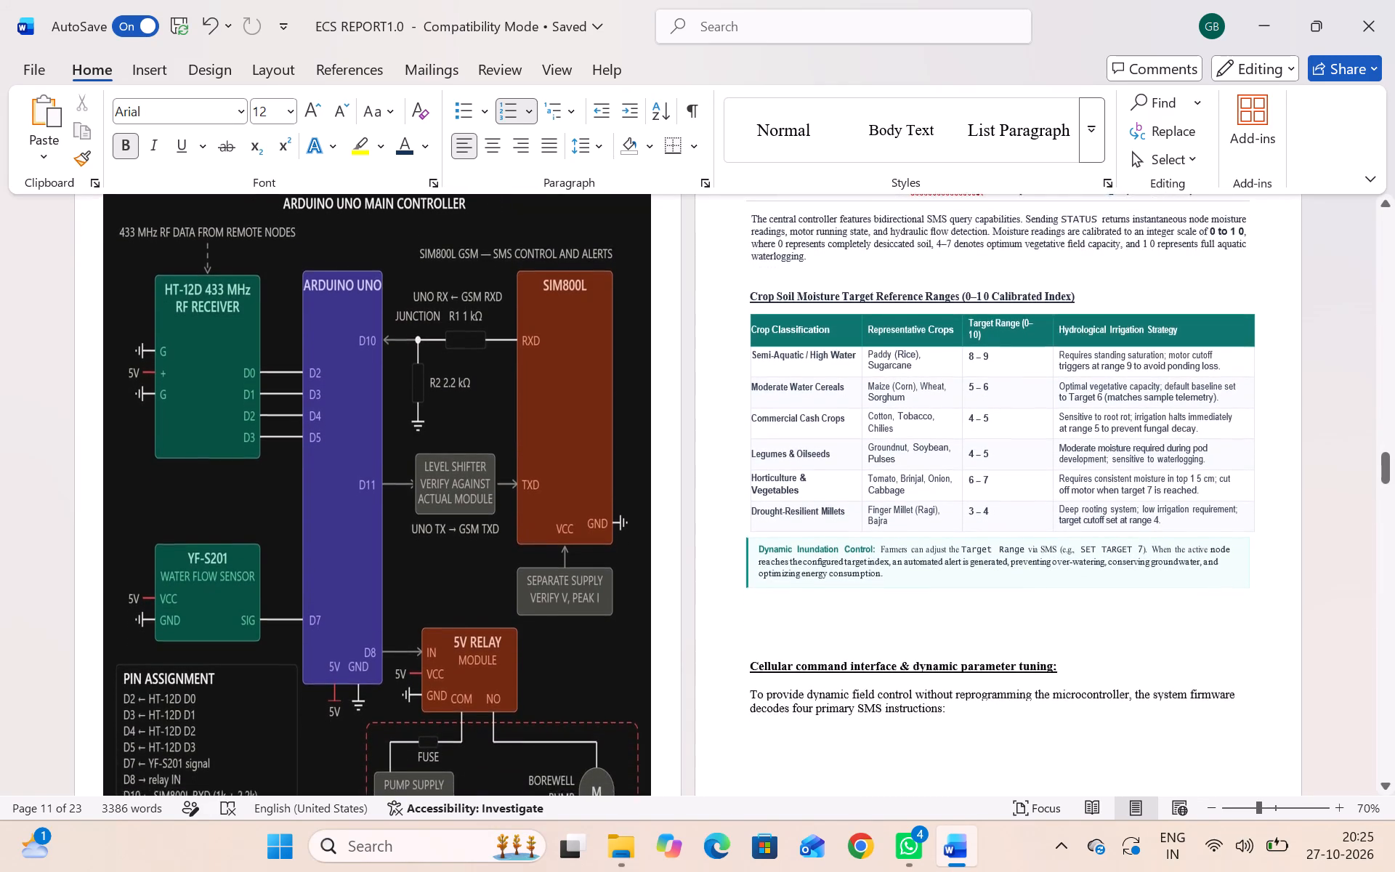
scroll(1080, 560, down, 4)
scroll(1080, 560, left, 2)
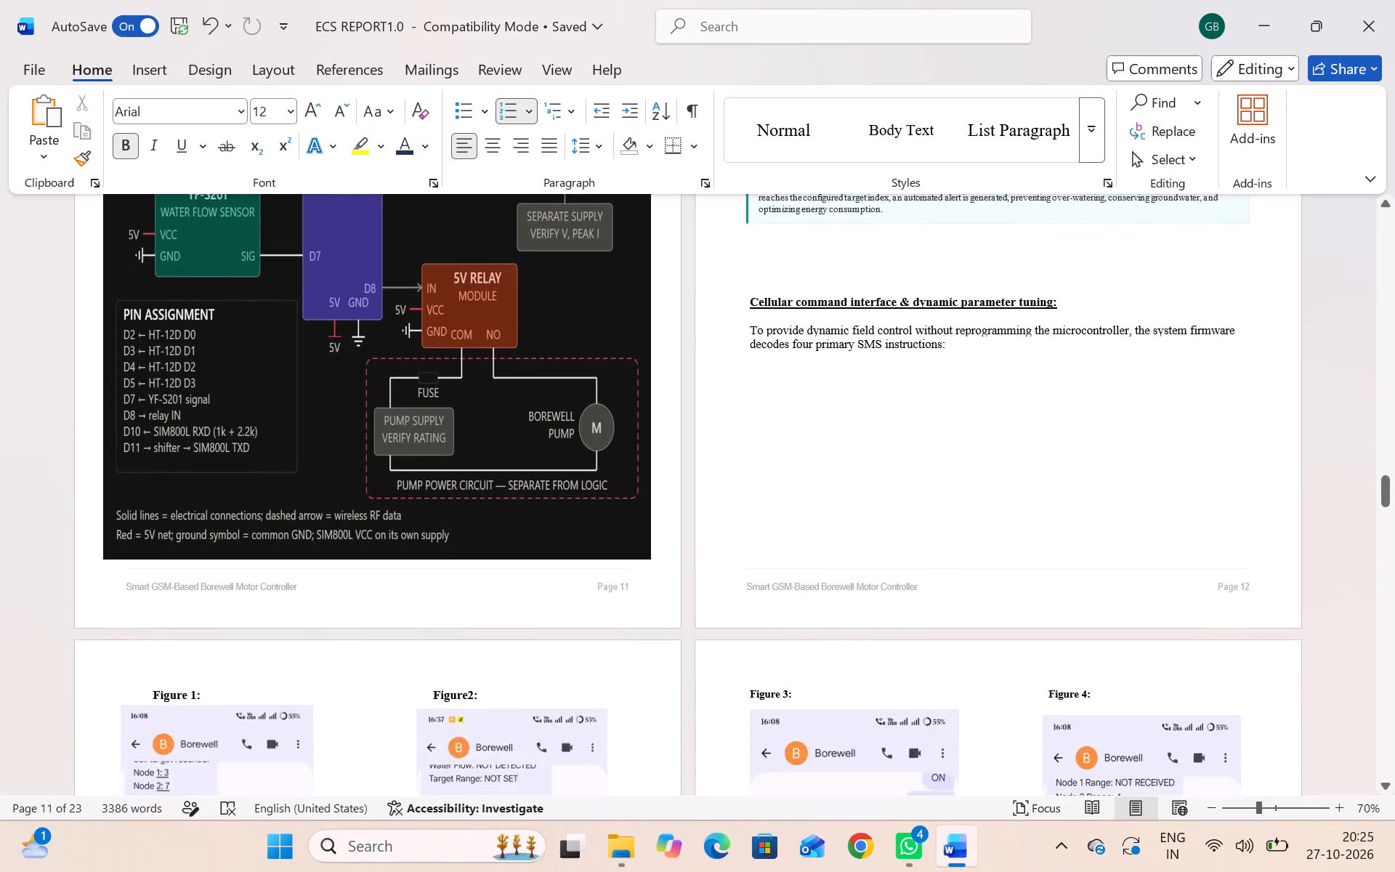
scroll(1080, 560, left, 1)
scroll(1080, 560, down, 4)
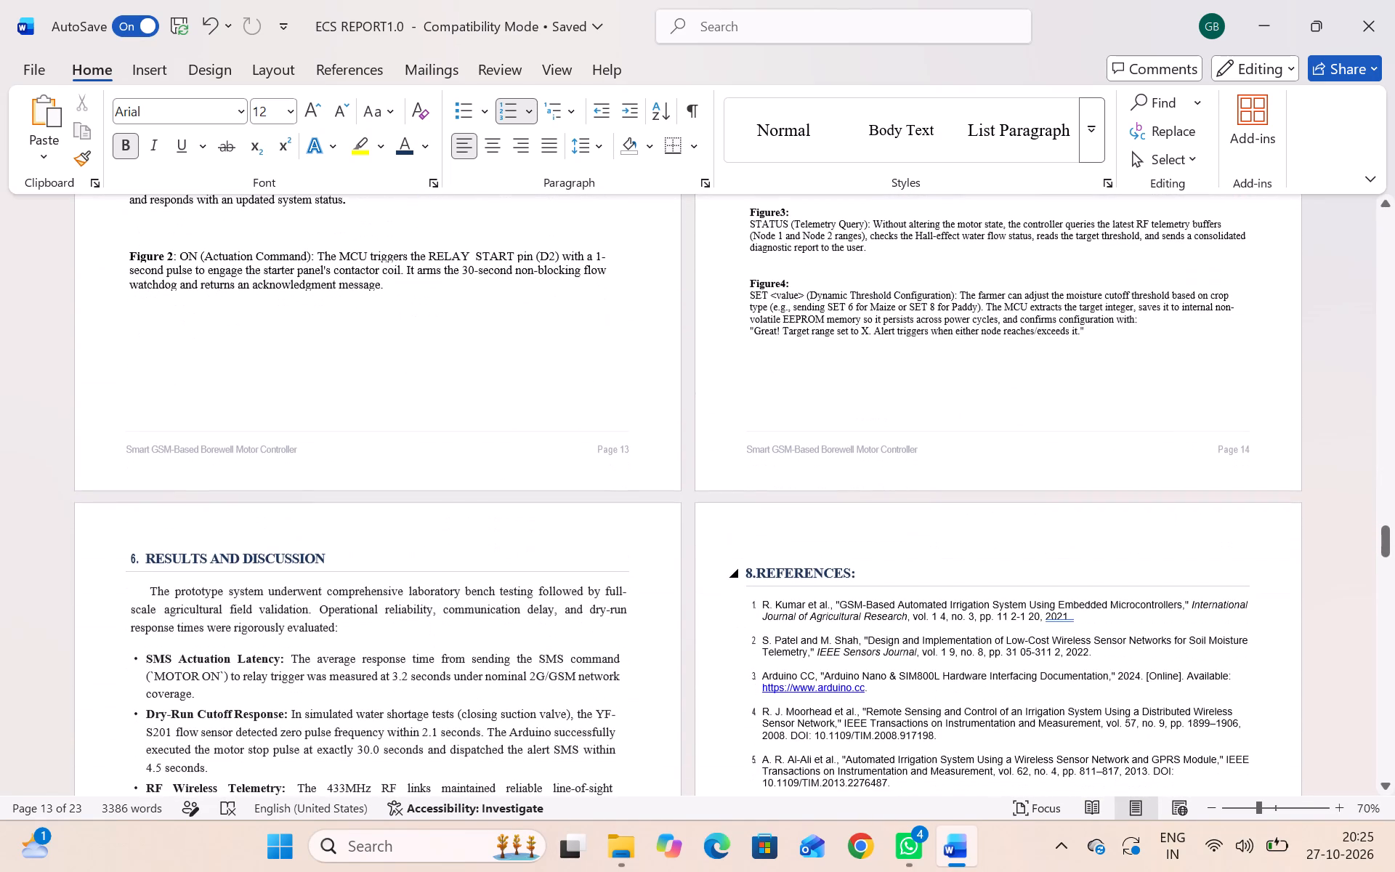
scroll(1080, 560, left, 2)
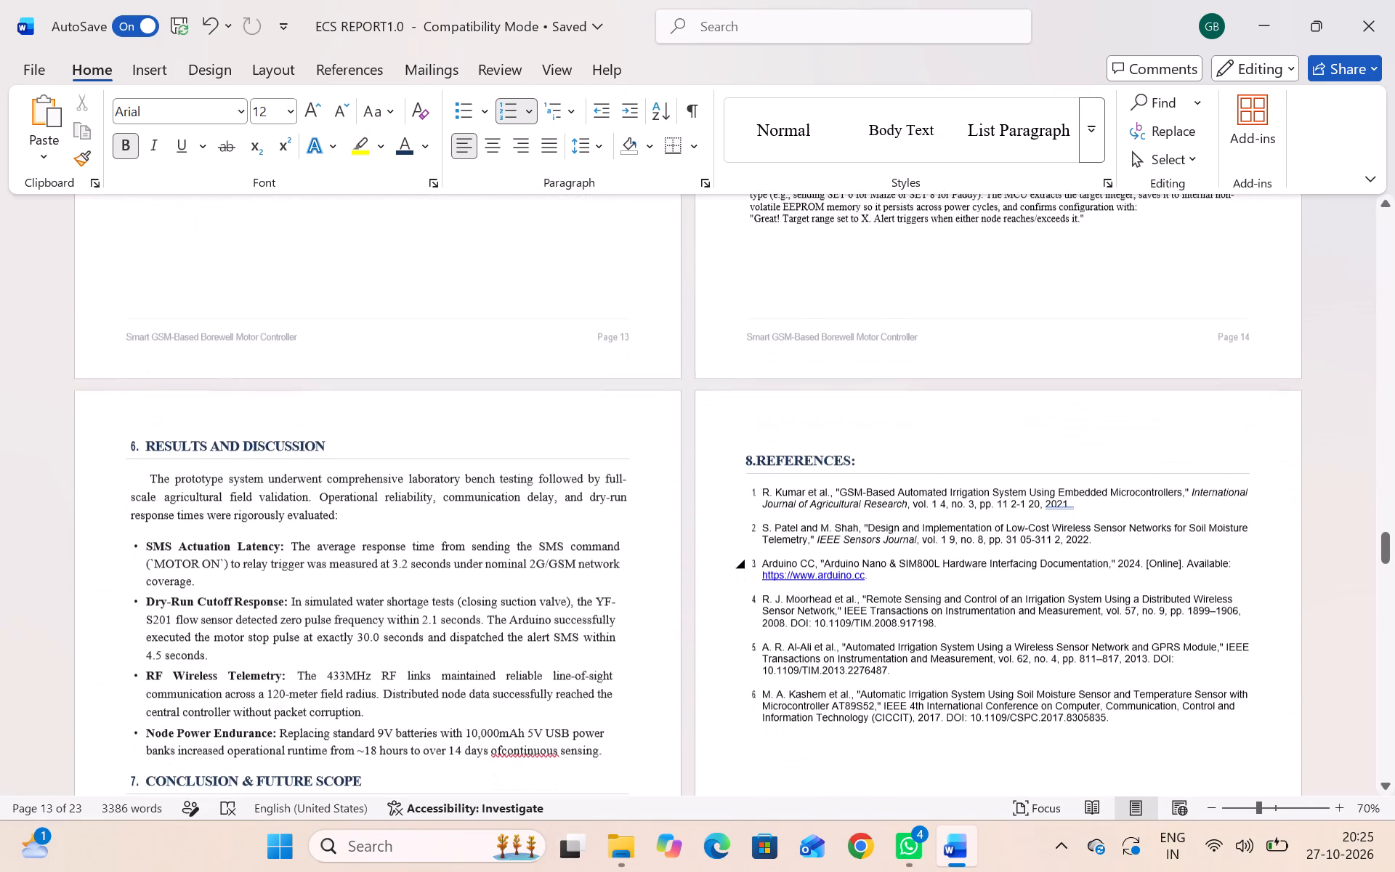
scroll(1080, 560, left, 1)
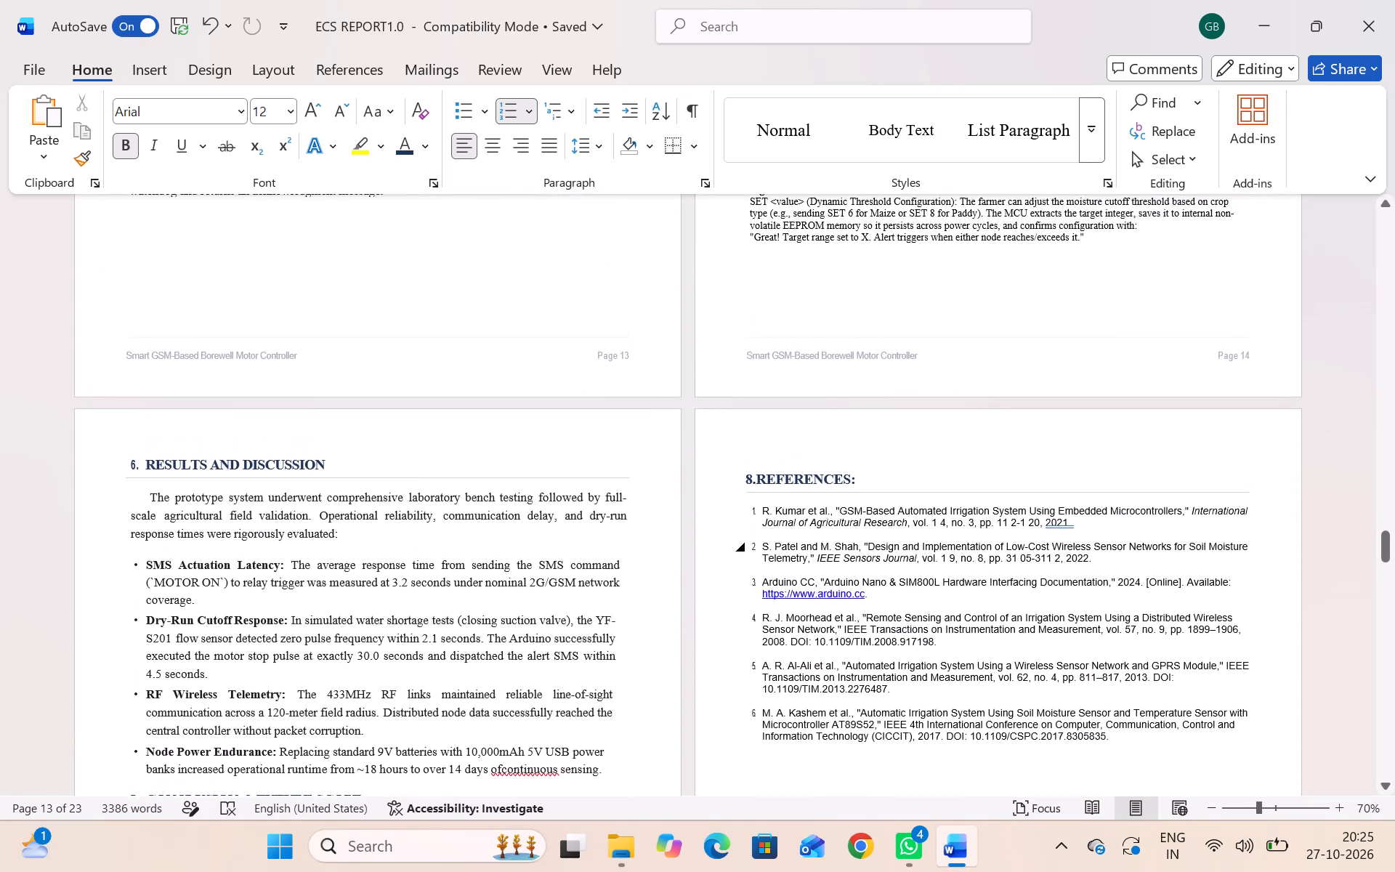
Recheck the section 5.5 heading, its subheadings and the figure layout across pages 9 to 14.
scroll(1080, 560, up, 6)
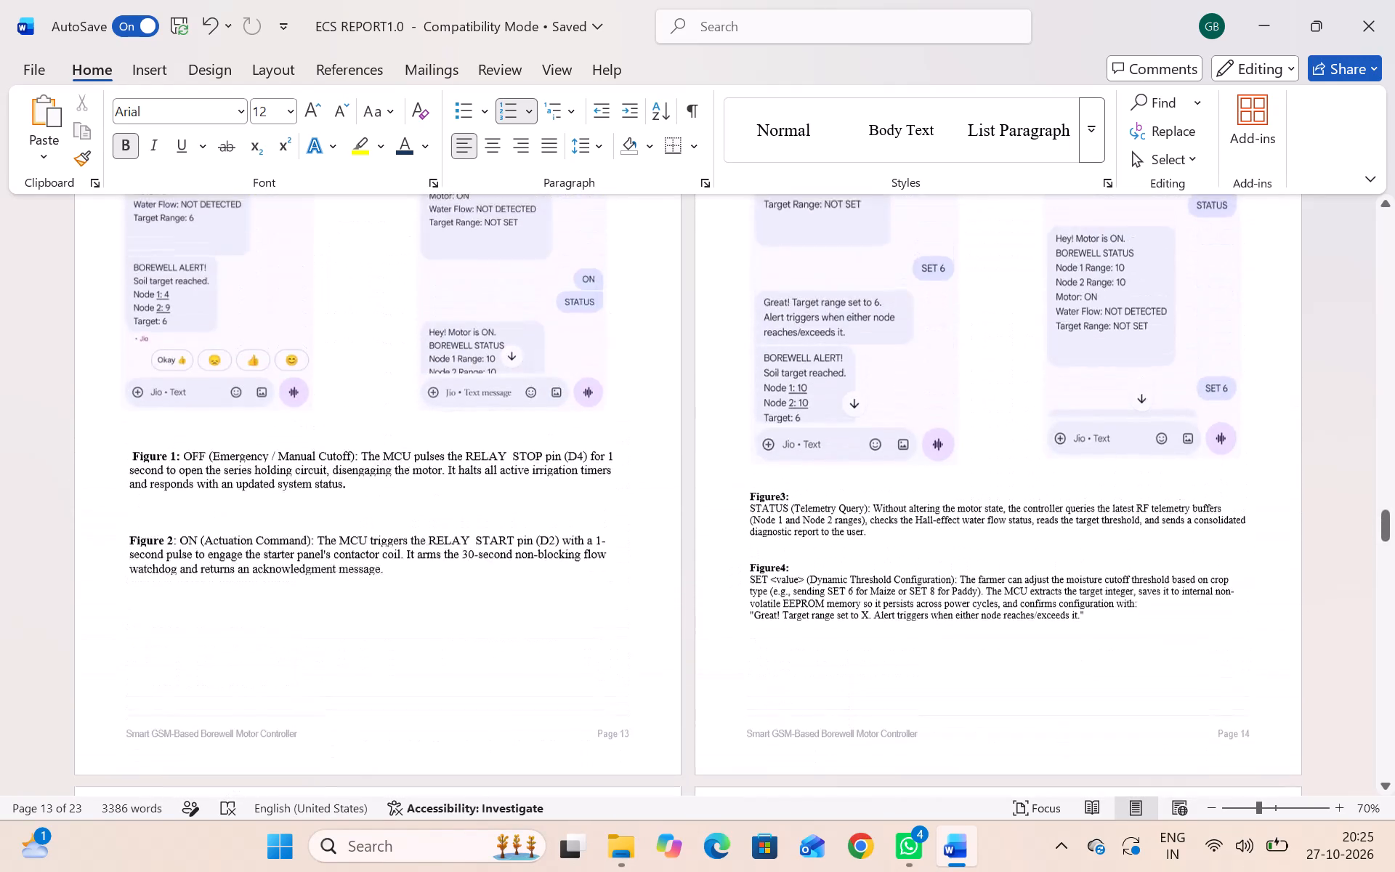
scroll(1080, 560, up, 7)
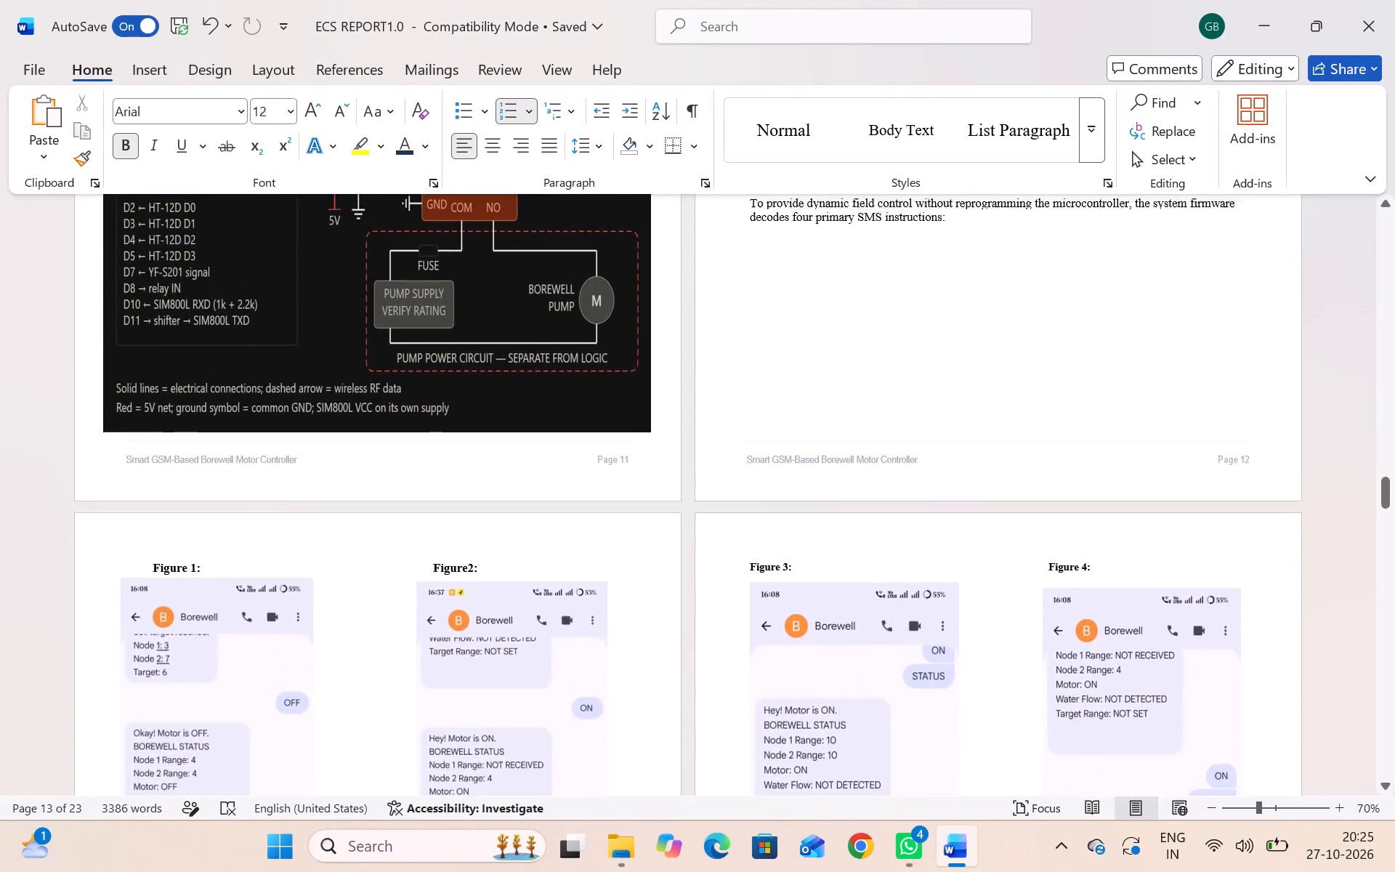
scroll(1080, 560, up, 6)
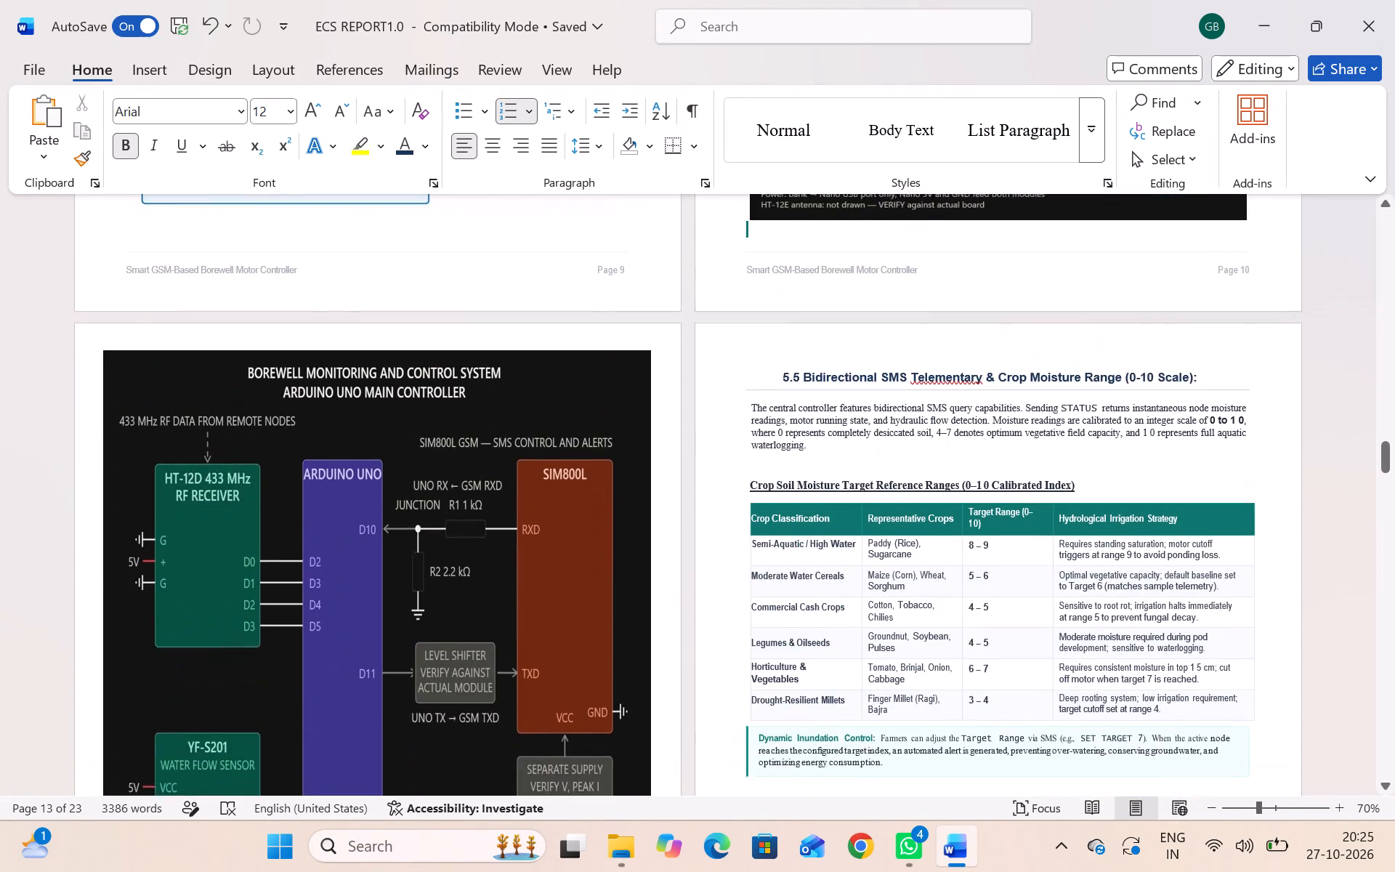
scroll(1080, 560, up, 2)
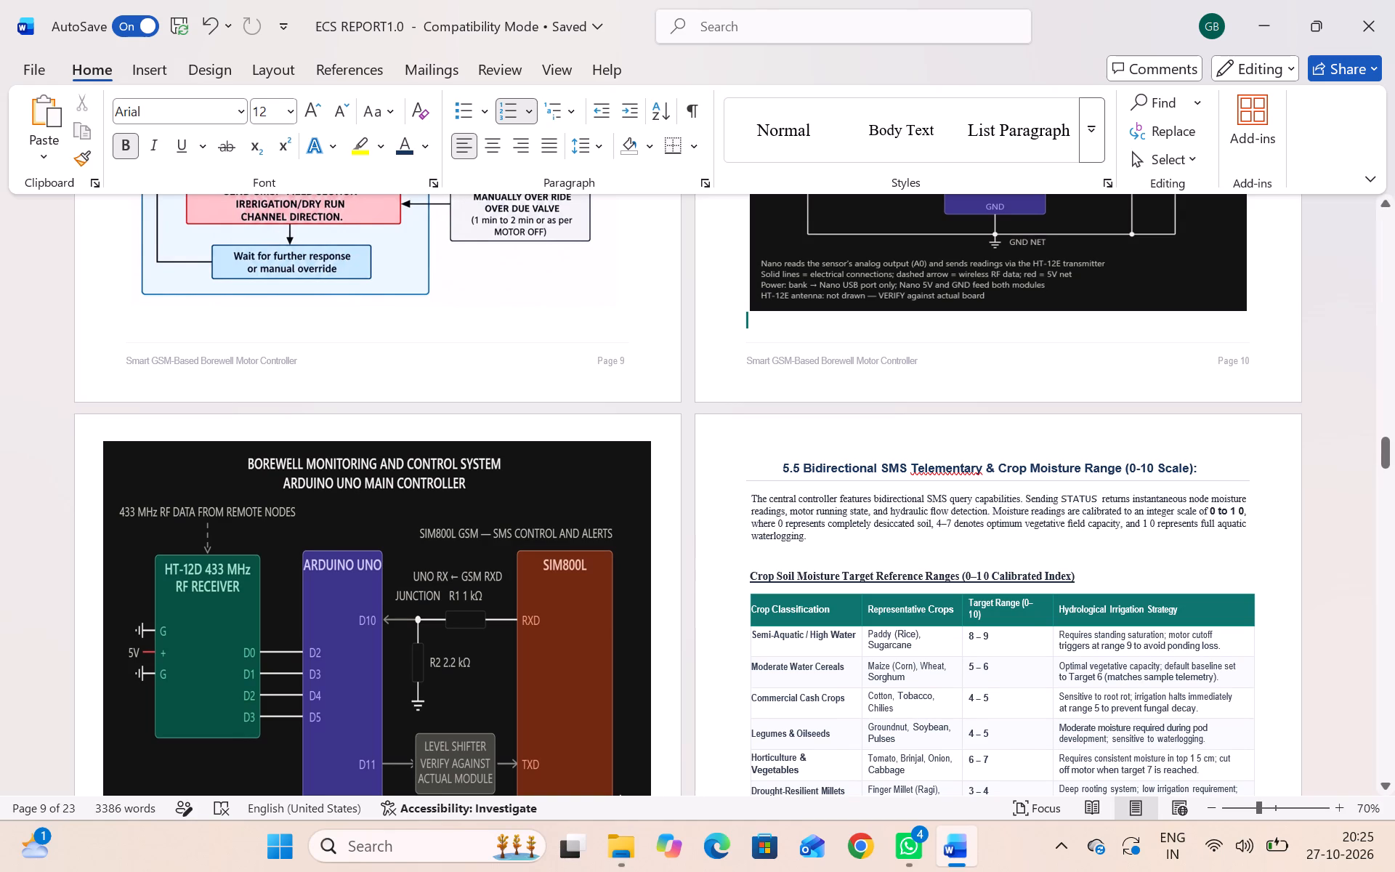
scroll(961, 485, down, 1)
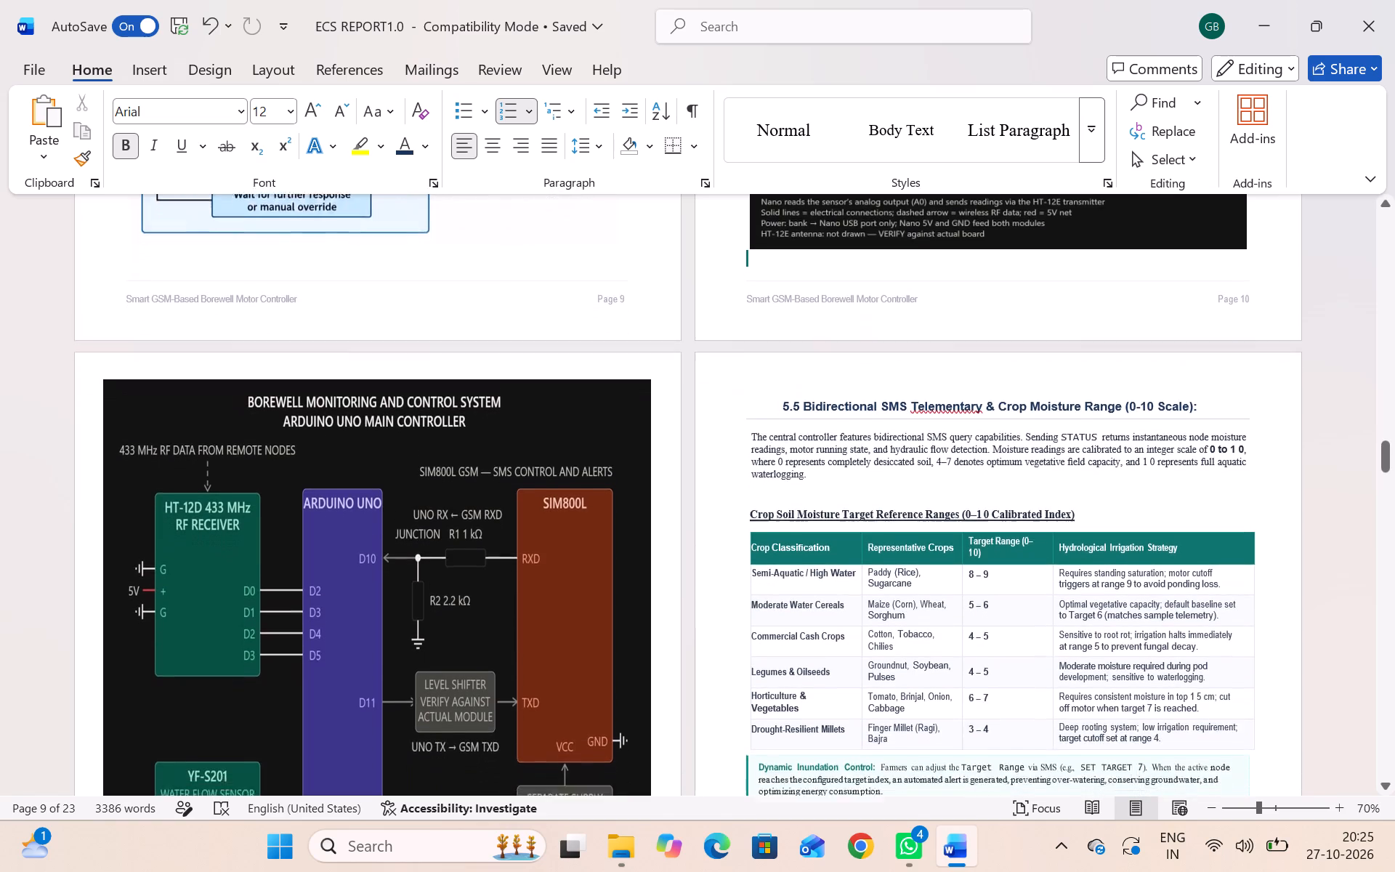
scroll(961, 485, down, 5)
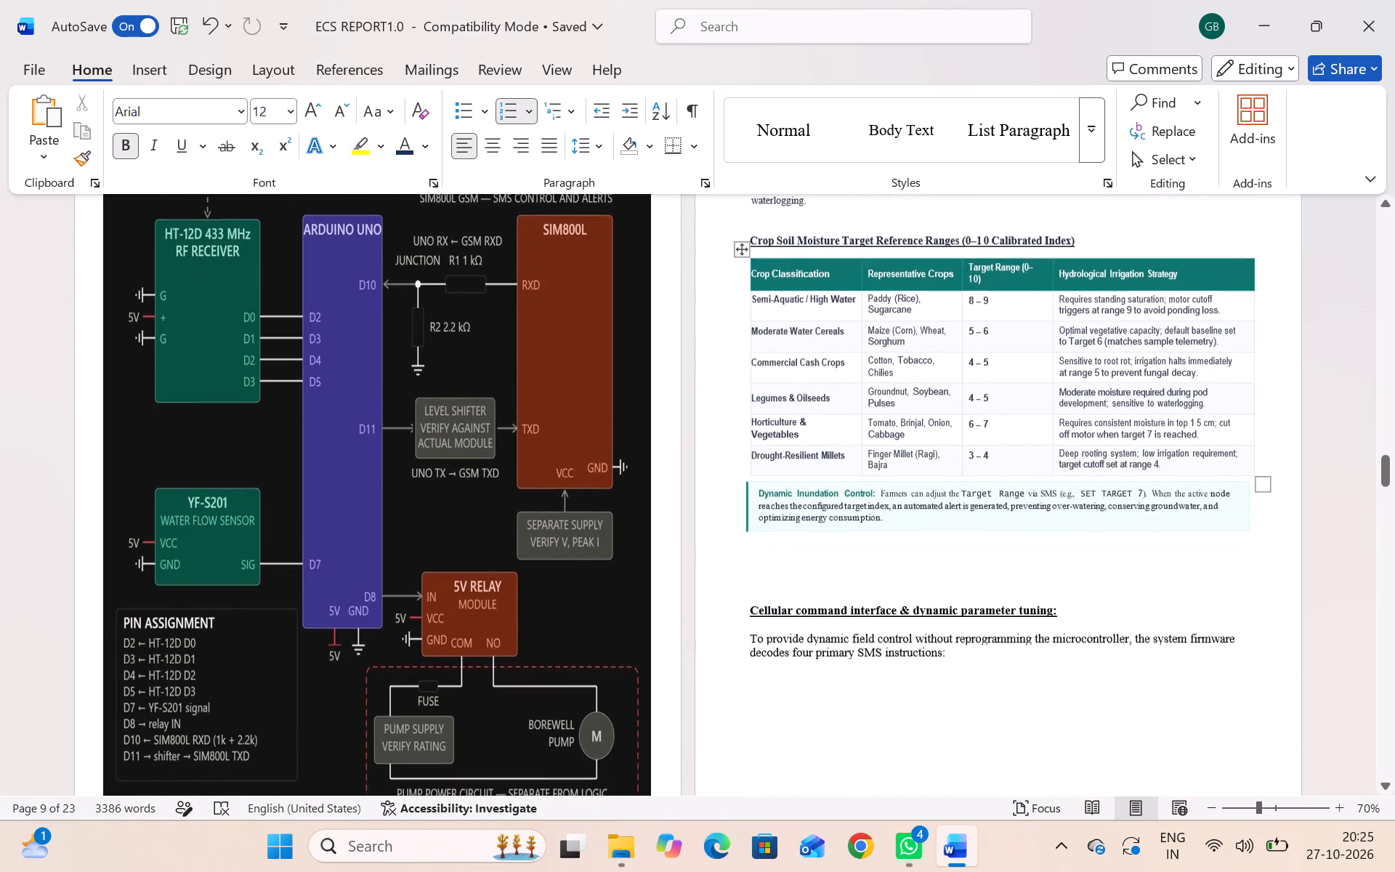
scroll(961, 485, down, 5)
scroll(961, 485, up, 1)
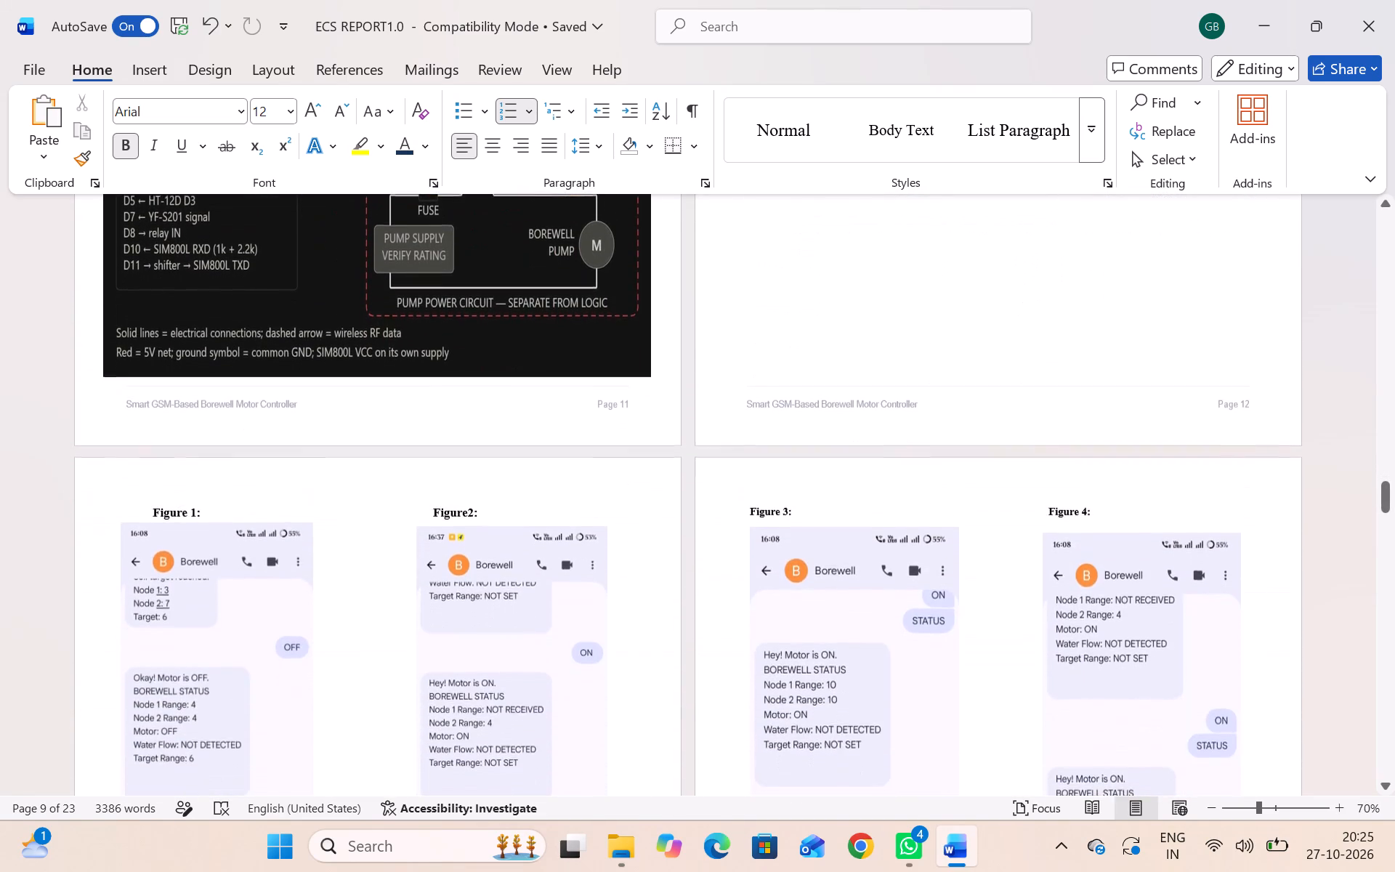
Review the headings, tables and figures from page 12 back to the section 4 heading on page 5.
scroll(961, 485, up, 7)
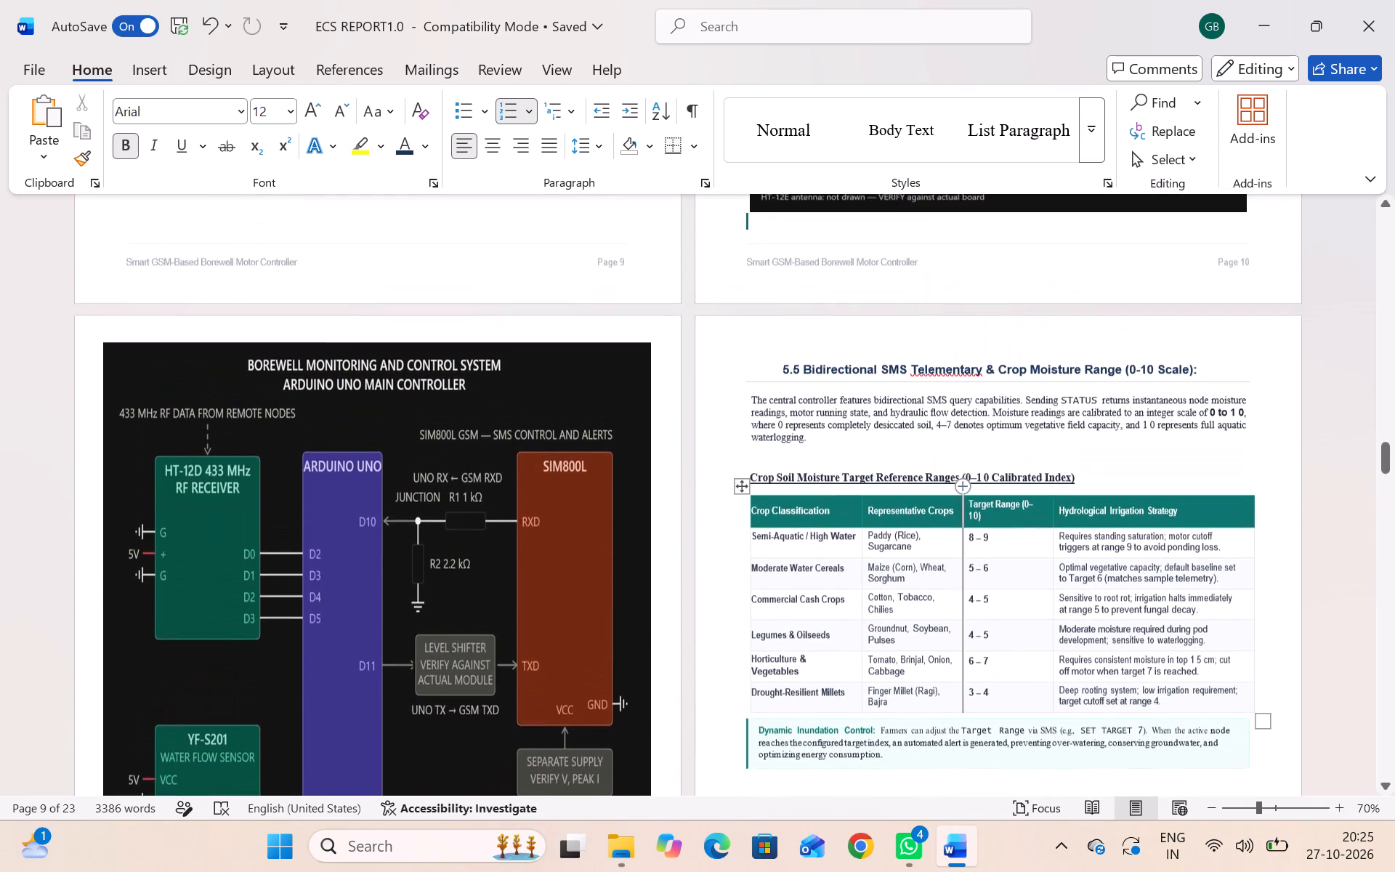
scroll(961, 485, up, 5)
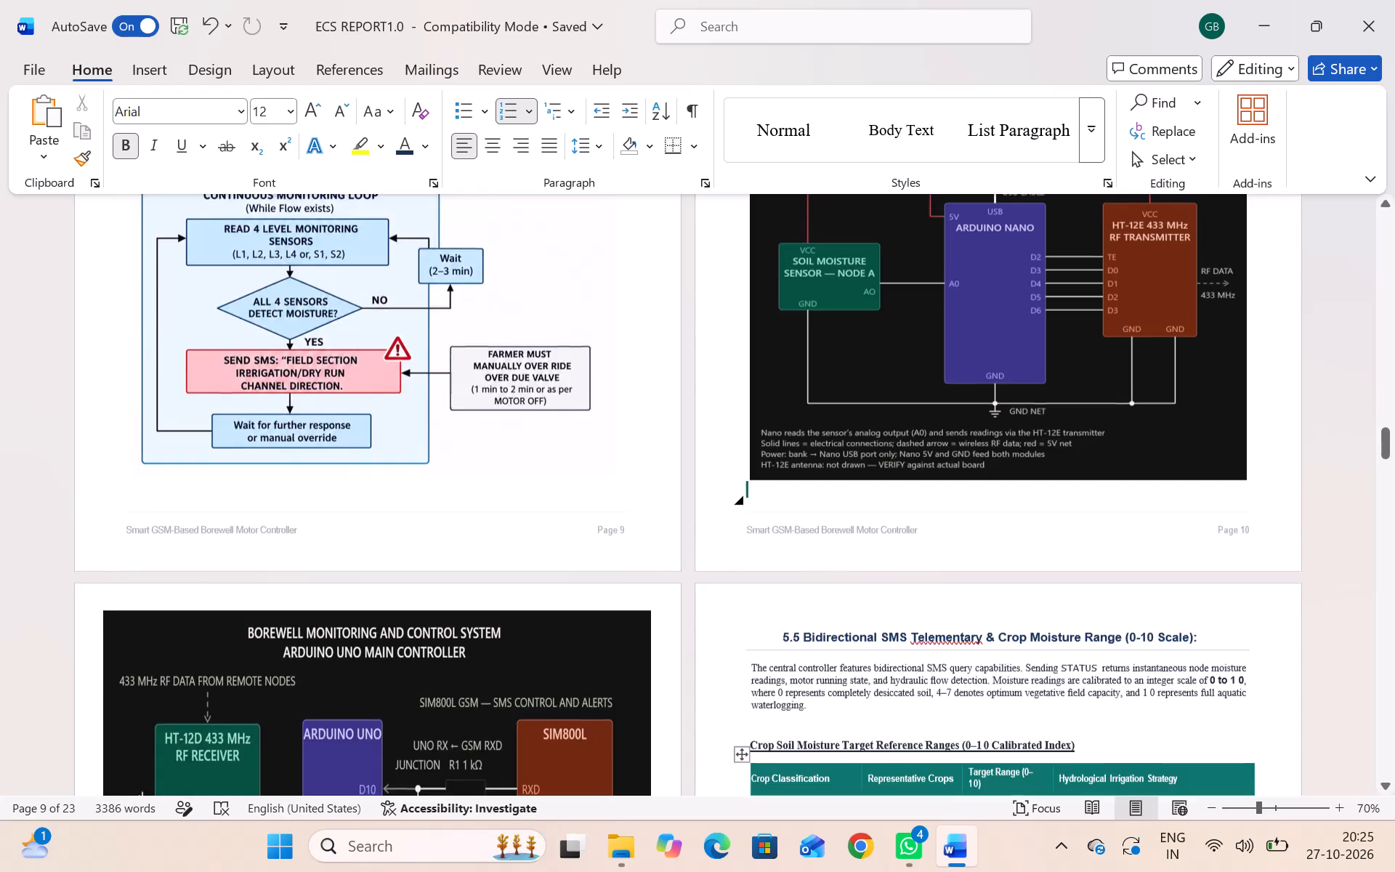
scroll(961, 485, up, 4)
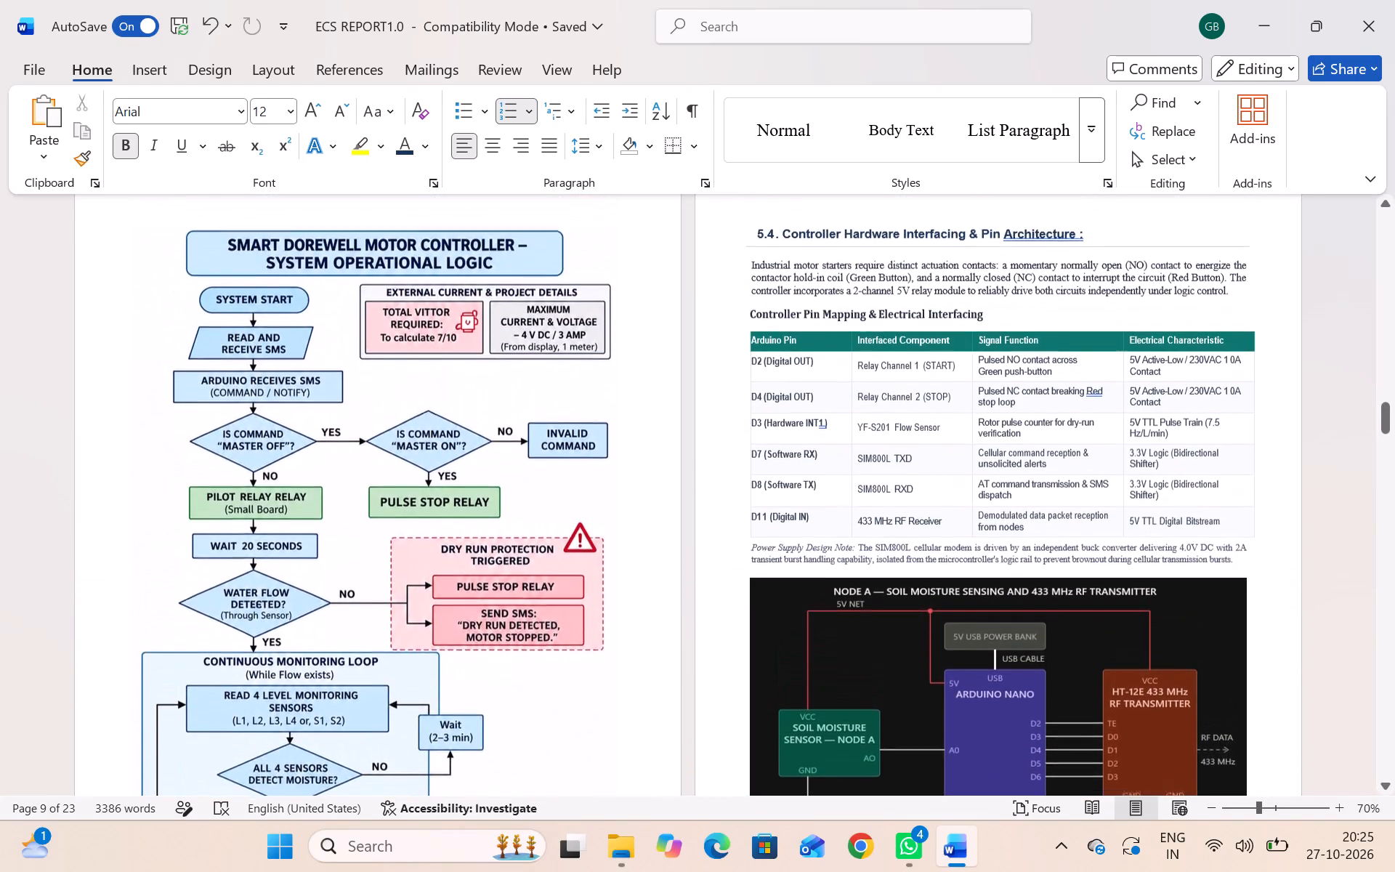
scroll(961, 485, up, 2)
scroll(961, 485, down, 1)
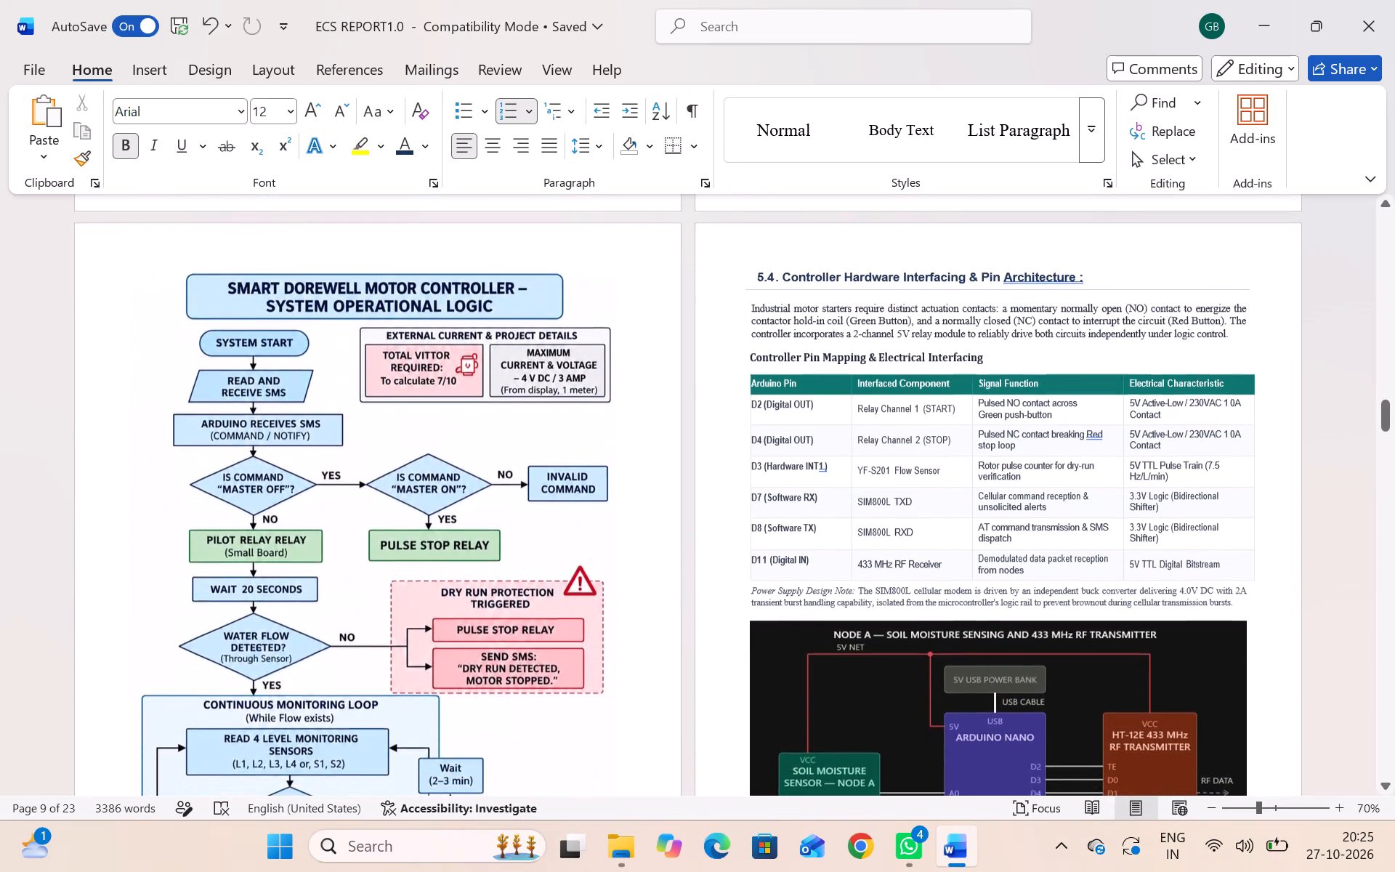
scroll(961, 485, up, 9)
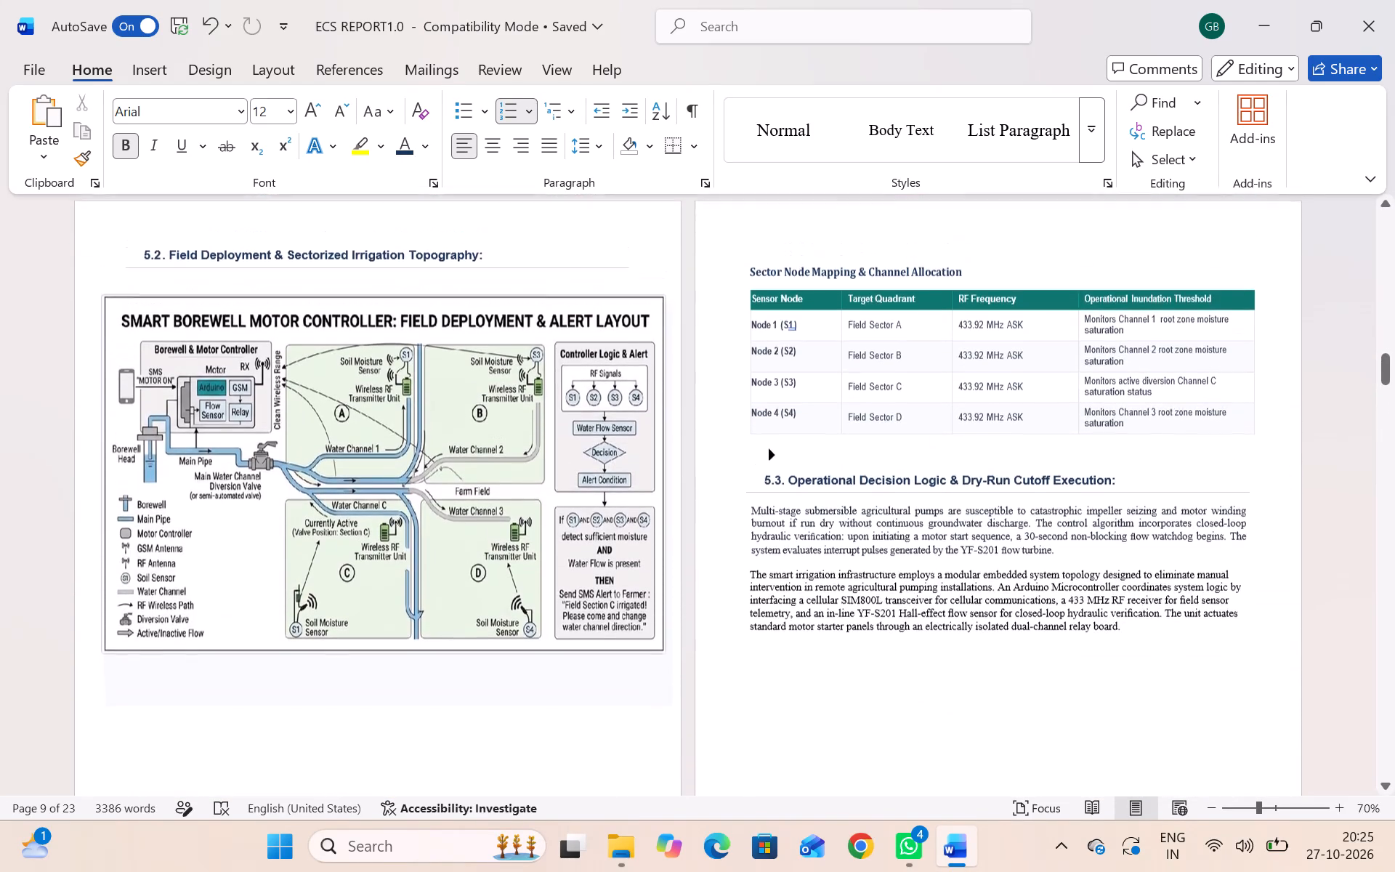
scroll(961, 485, up, 6)
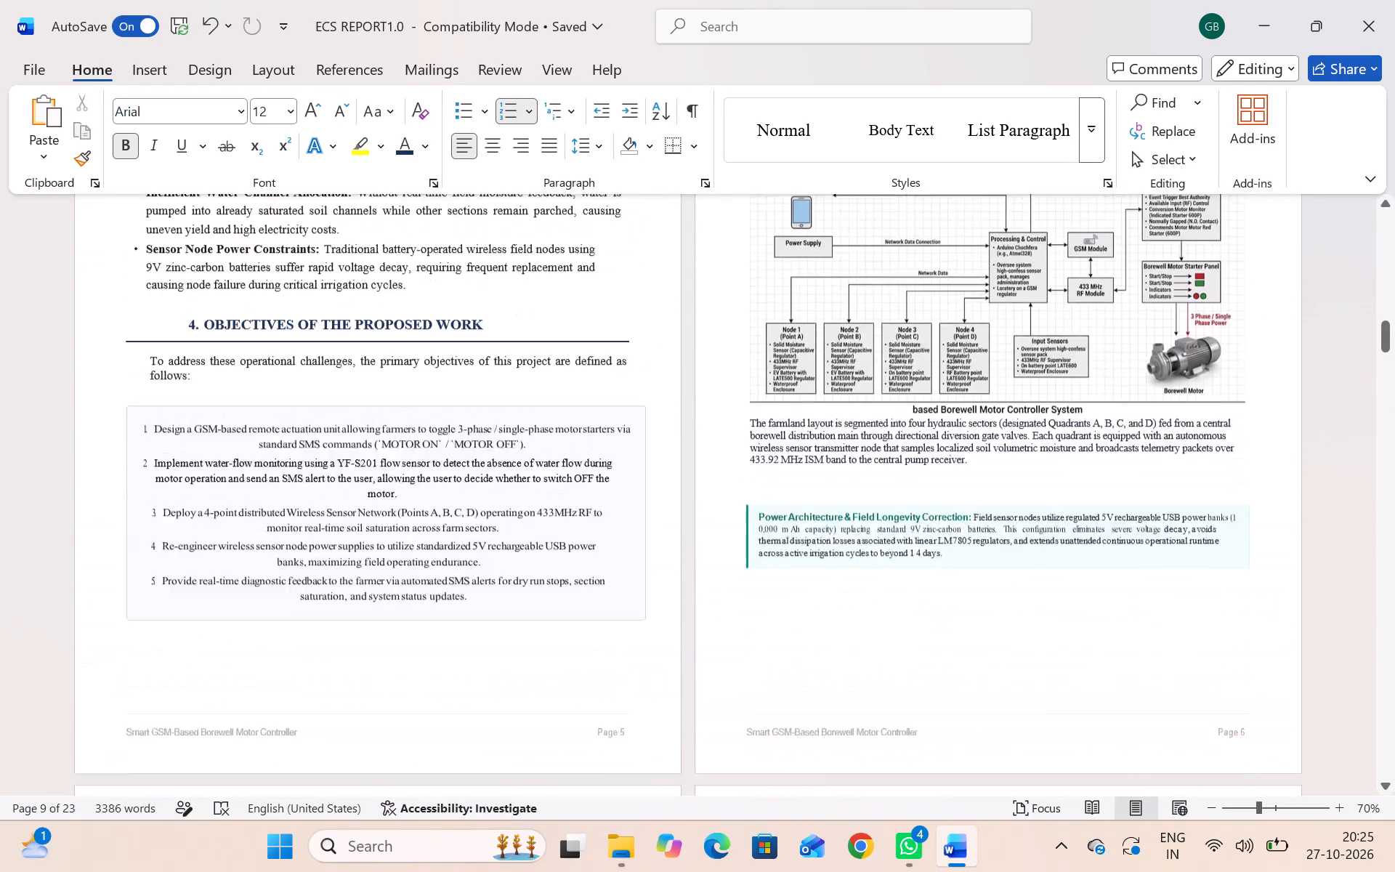
scroll(961, 485, up, 2)
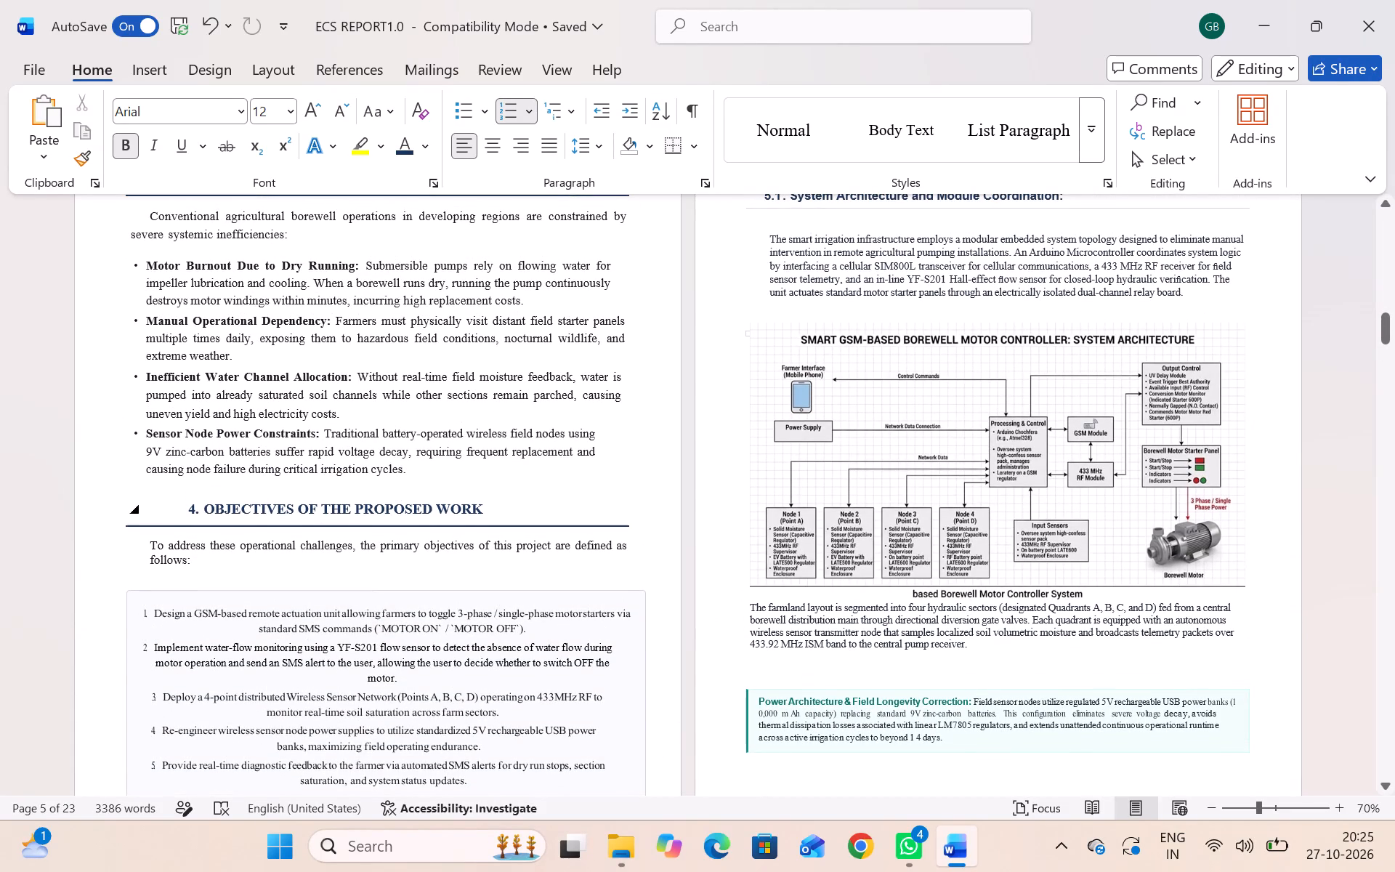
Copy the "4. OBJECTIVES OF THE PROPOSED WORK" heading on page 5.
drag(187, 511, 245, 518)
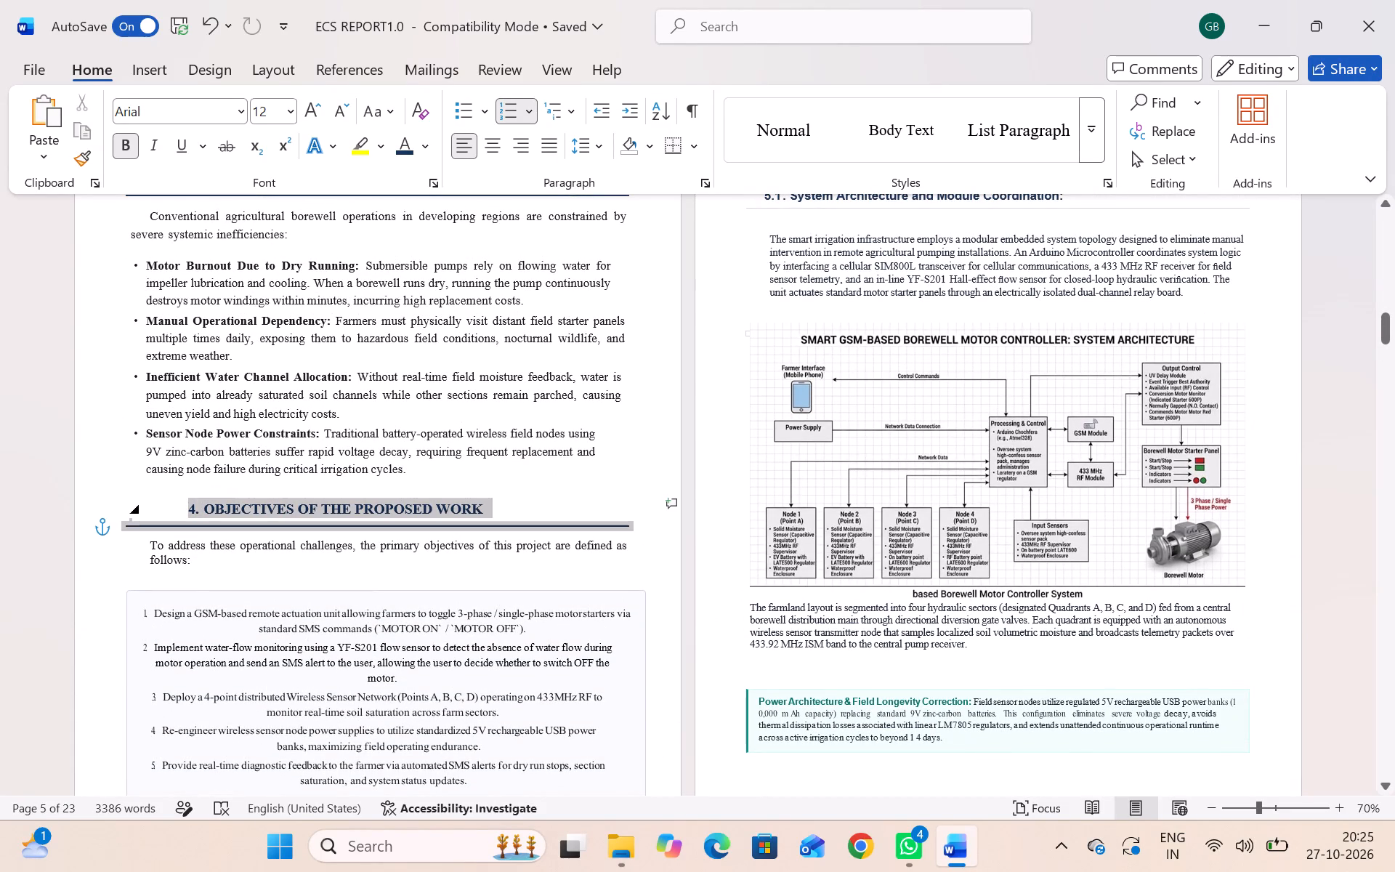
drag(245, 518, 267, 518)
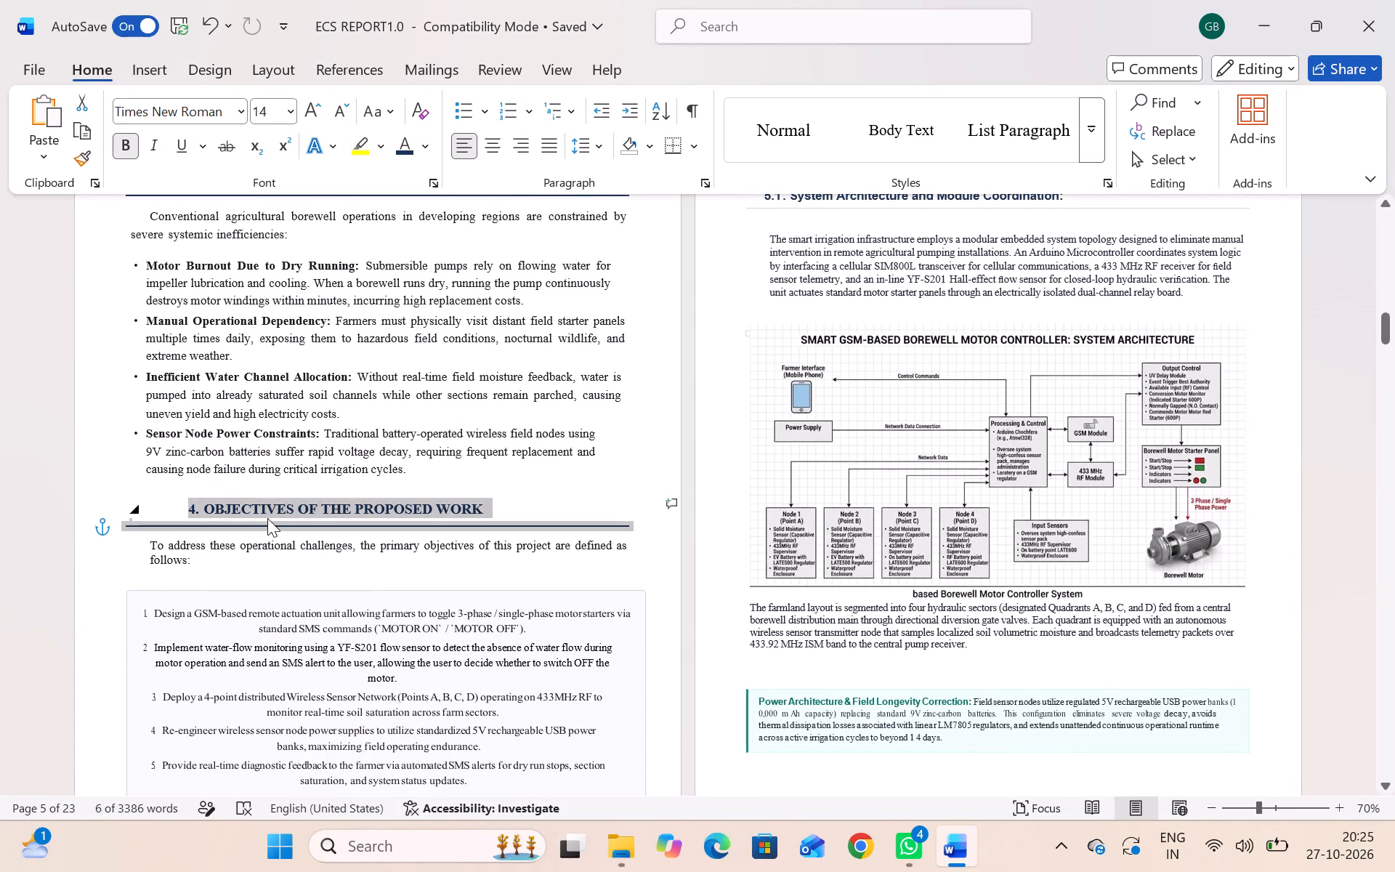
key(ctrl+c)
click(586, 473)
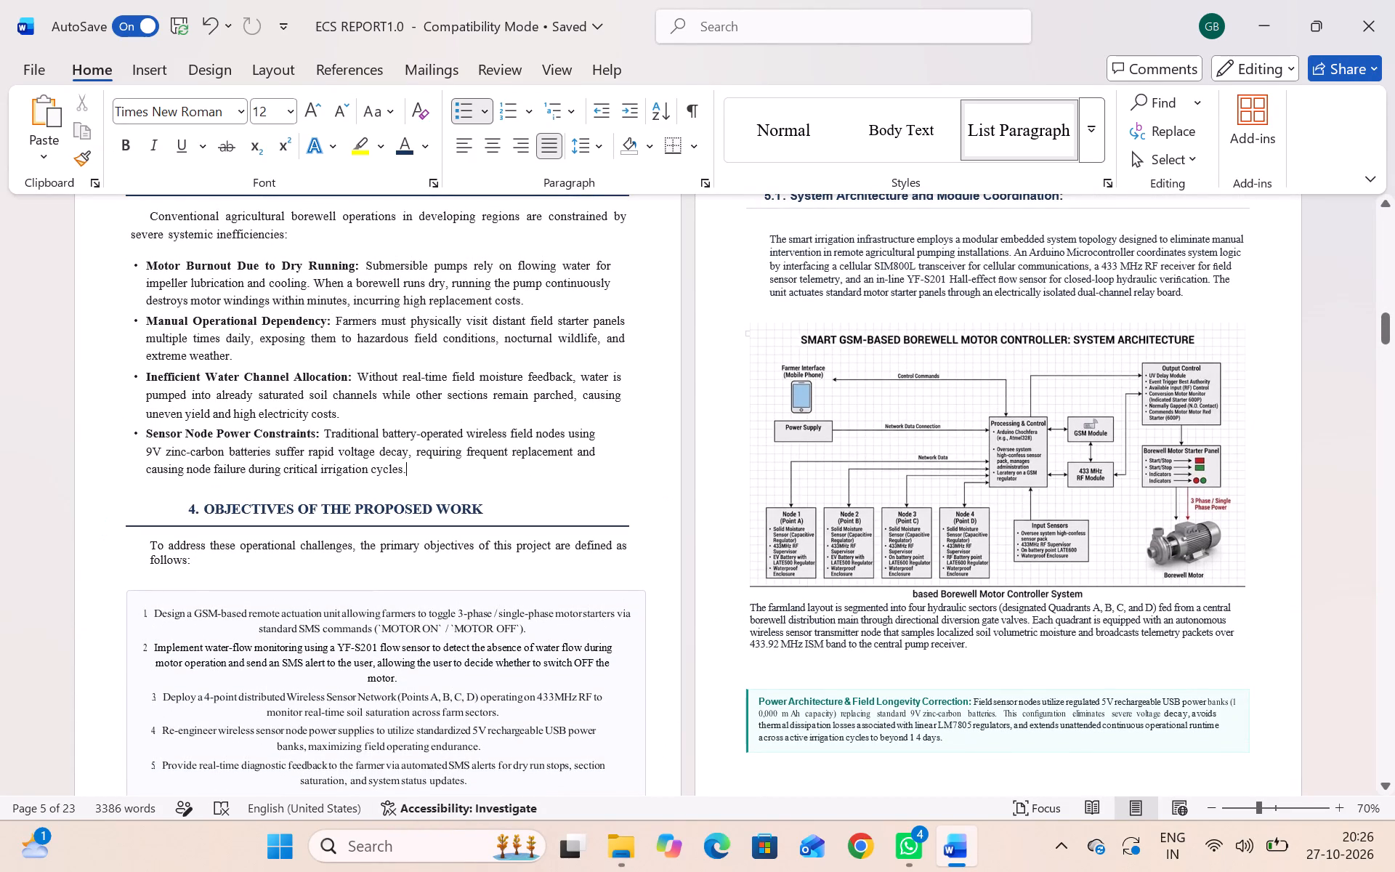
Correct the misspelled word in the section 5.5 heading on page 12 to "Telemetry".
scroll(586, 473, down, 4)
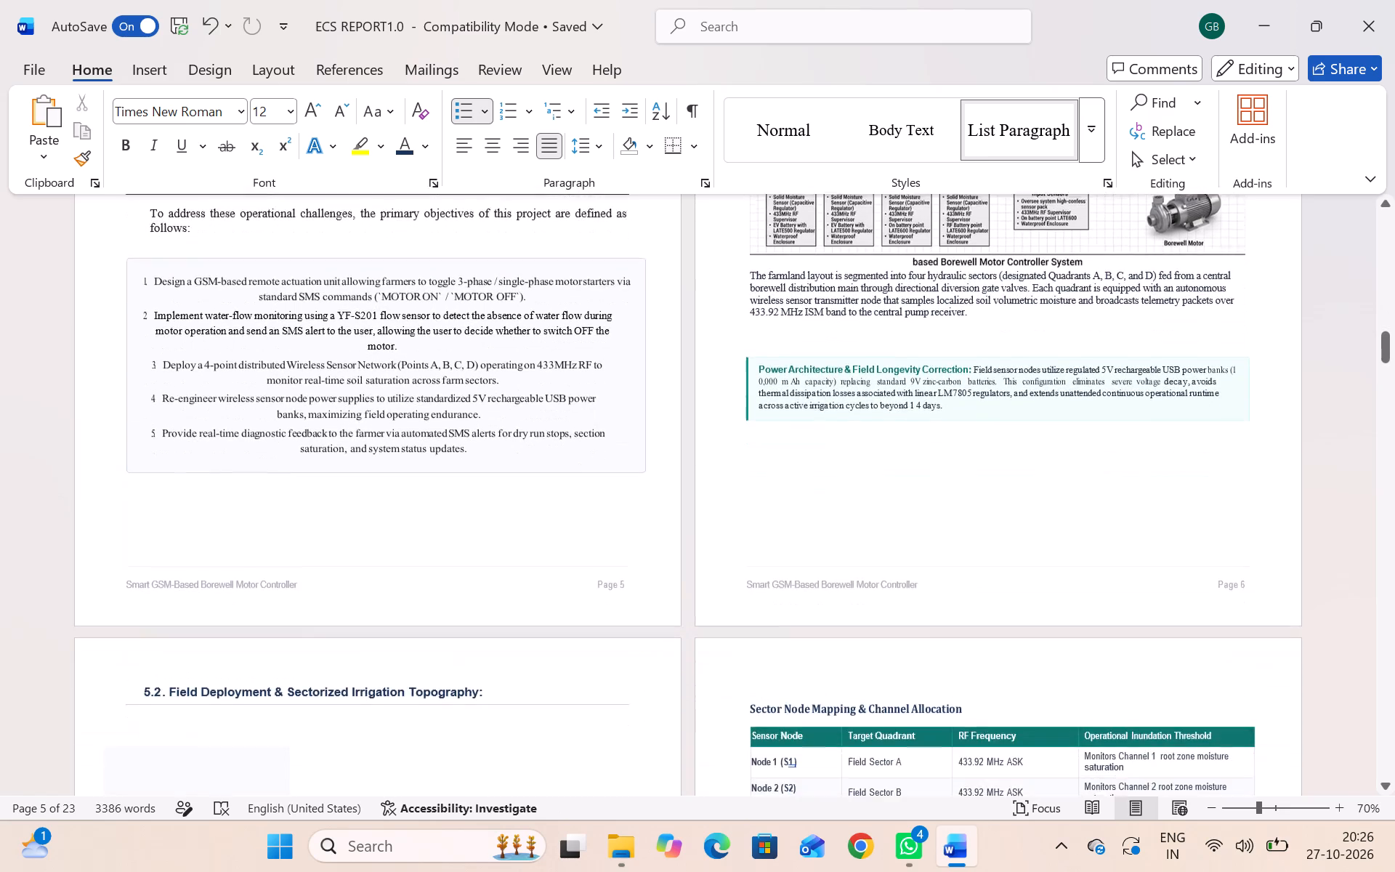
scroll(586, 473, down, 6)
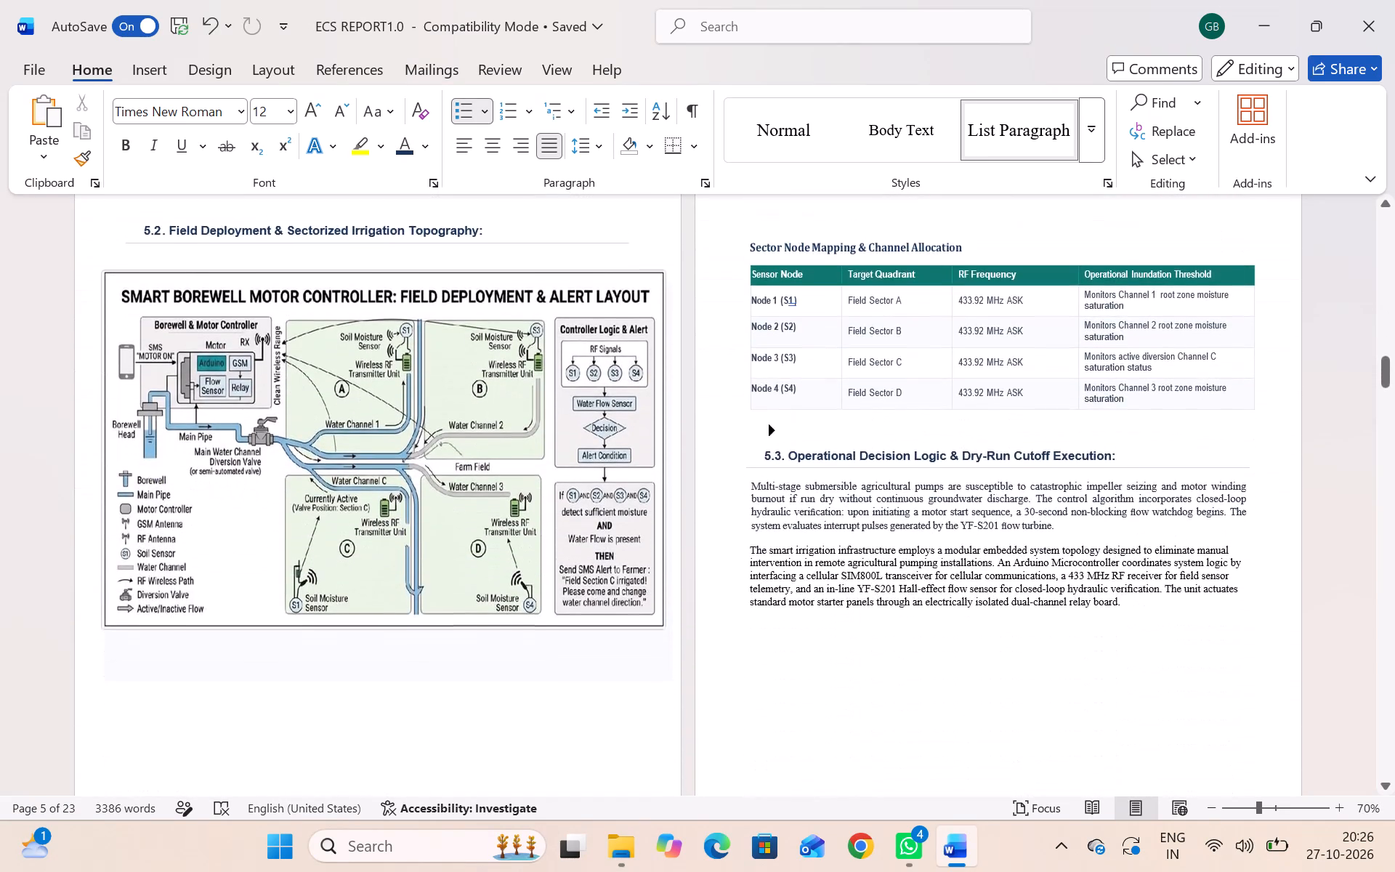
scroll(586, 473, down, 7)
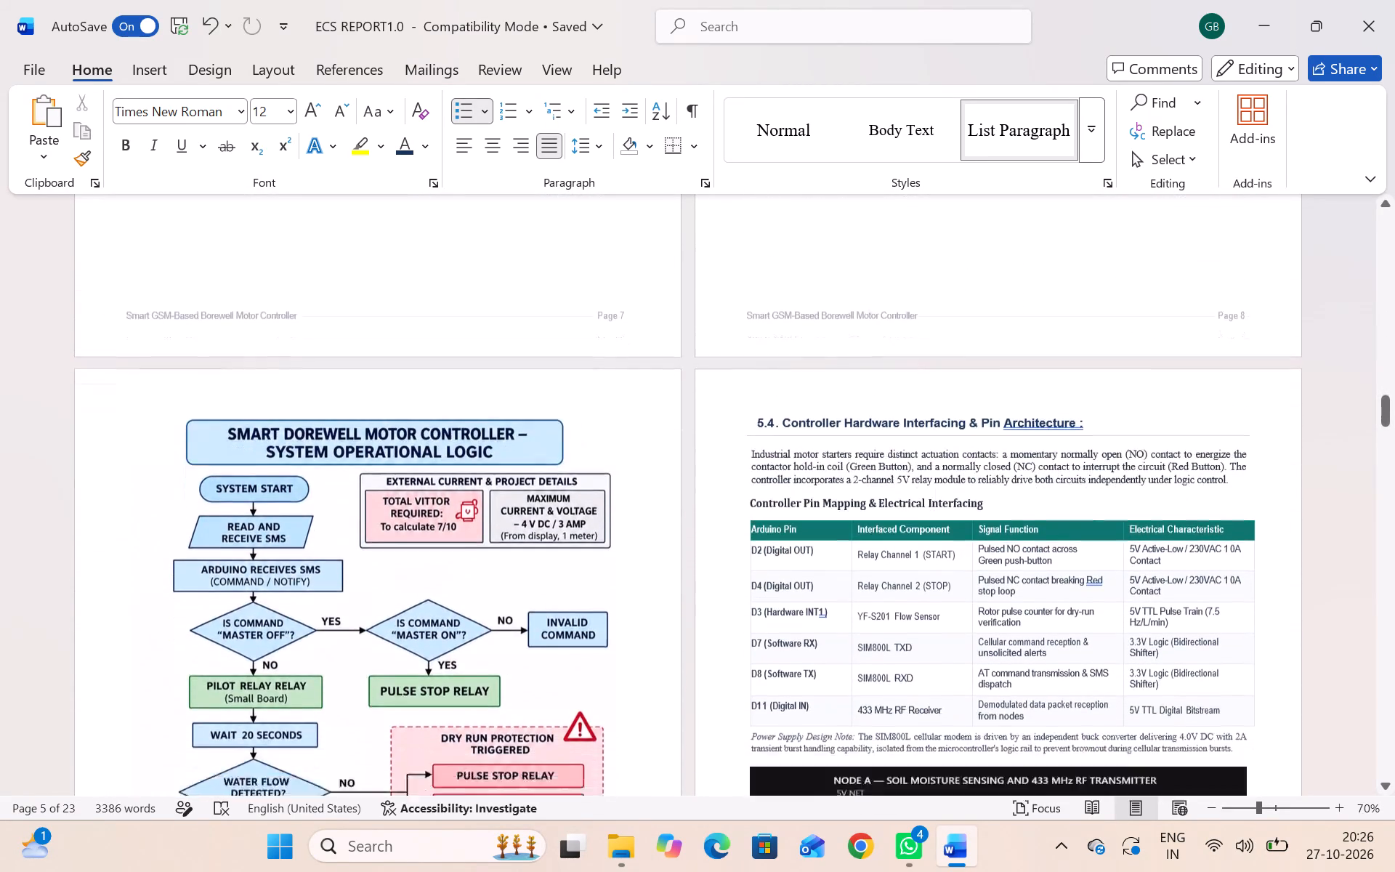
scroll(586, 473, down, 6)
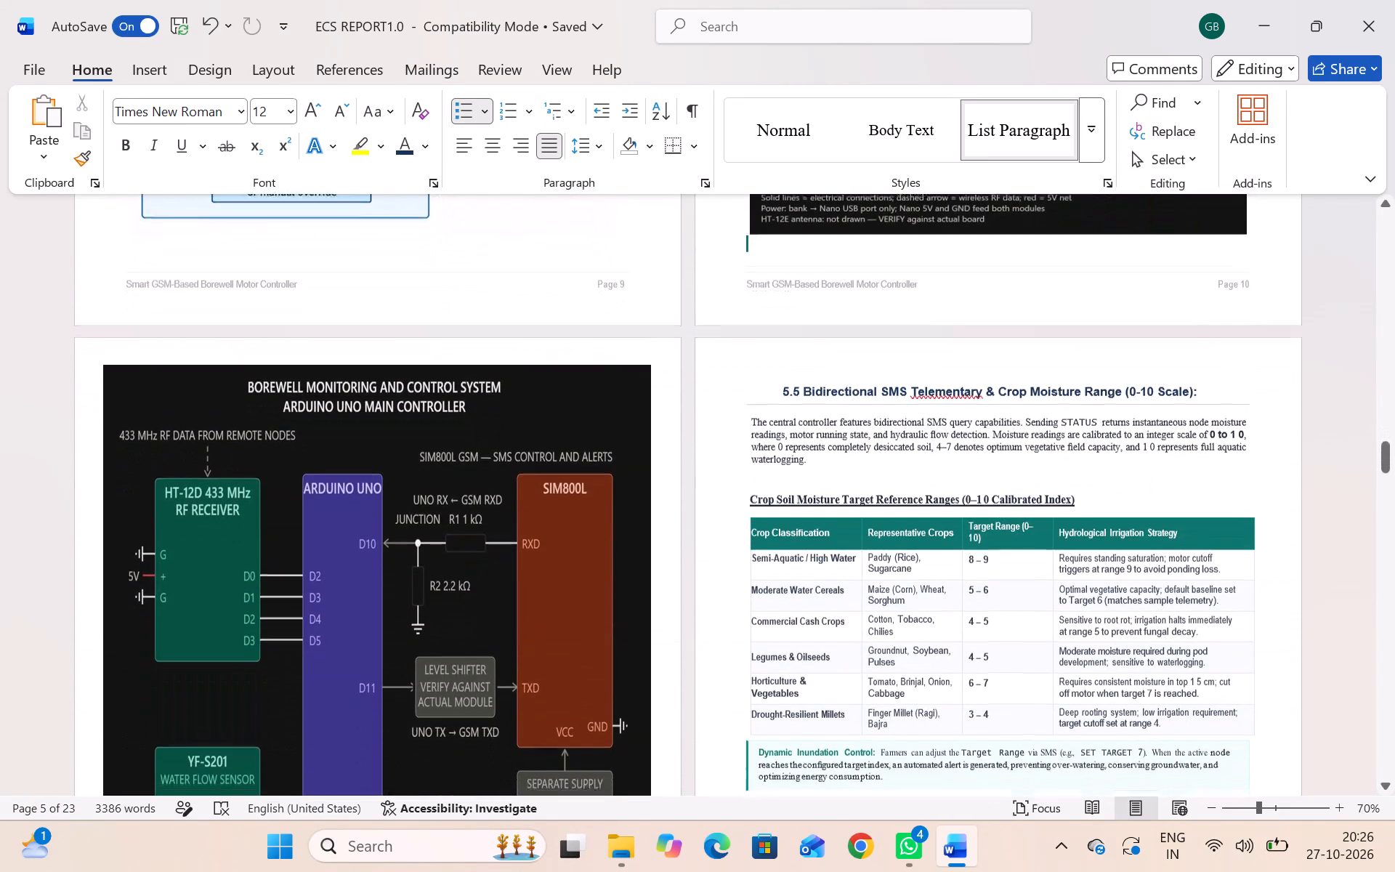
scroll(586, 473, down, 4)
scroll(586, 473, up, 1)
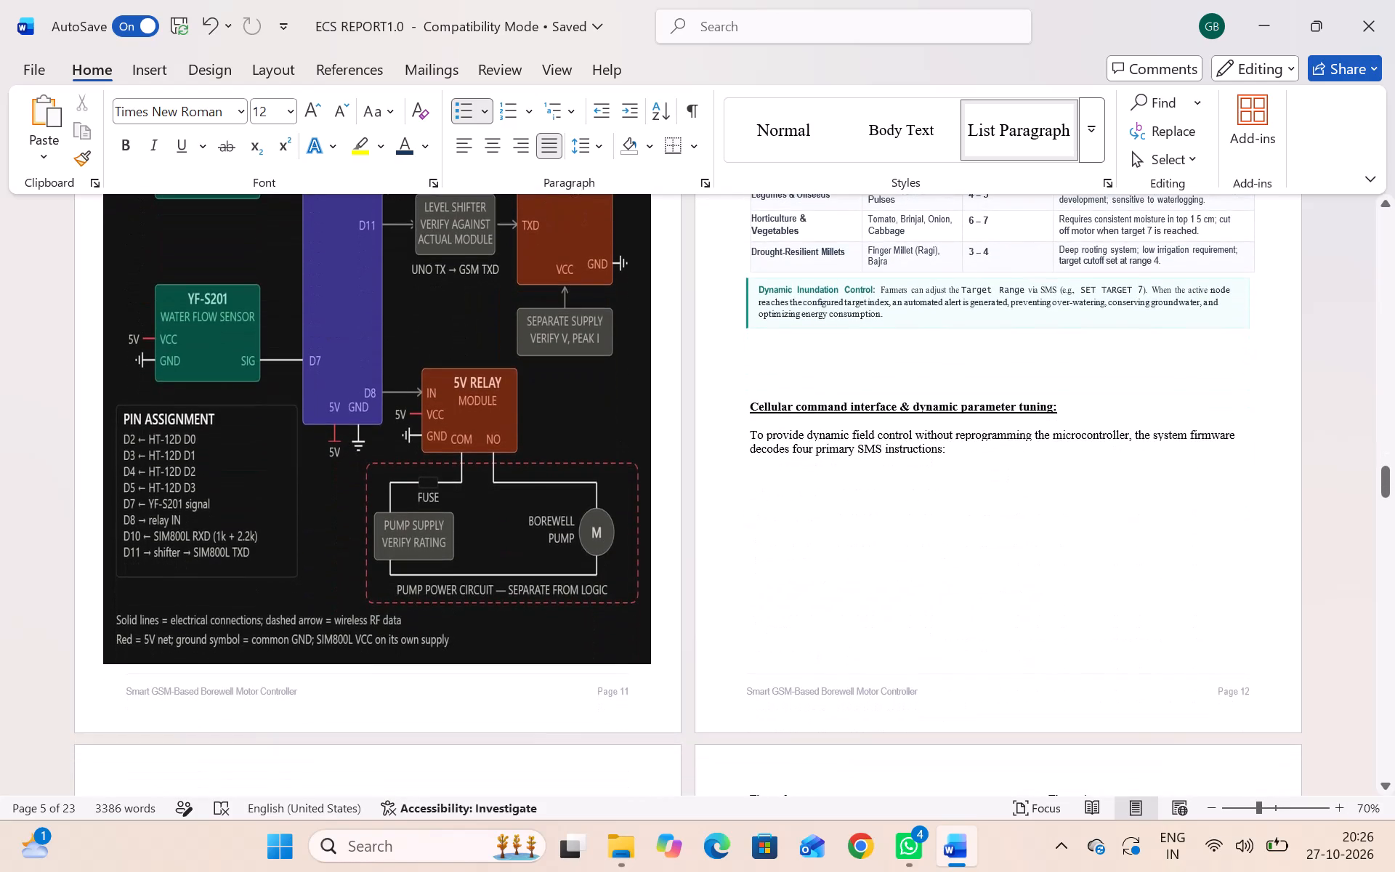
scroll(586, 473, up, 3)
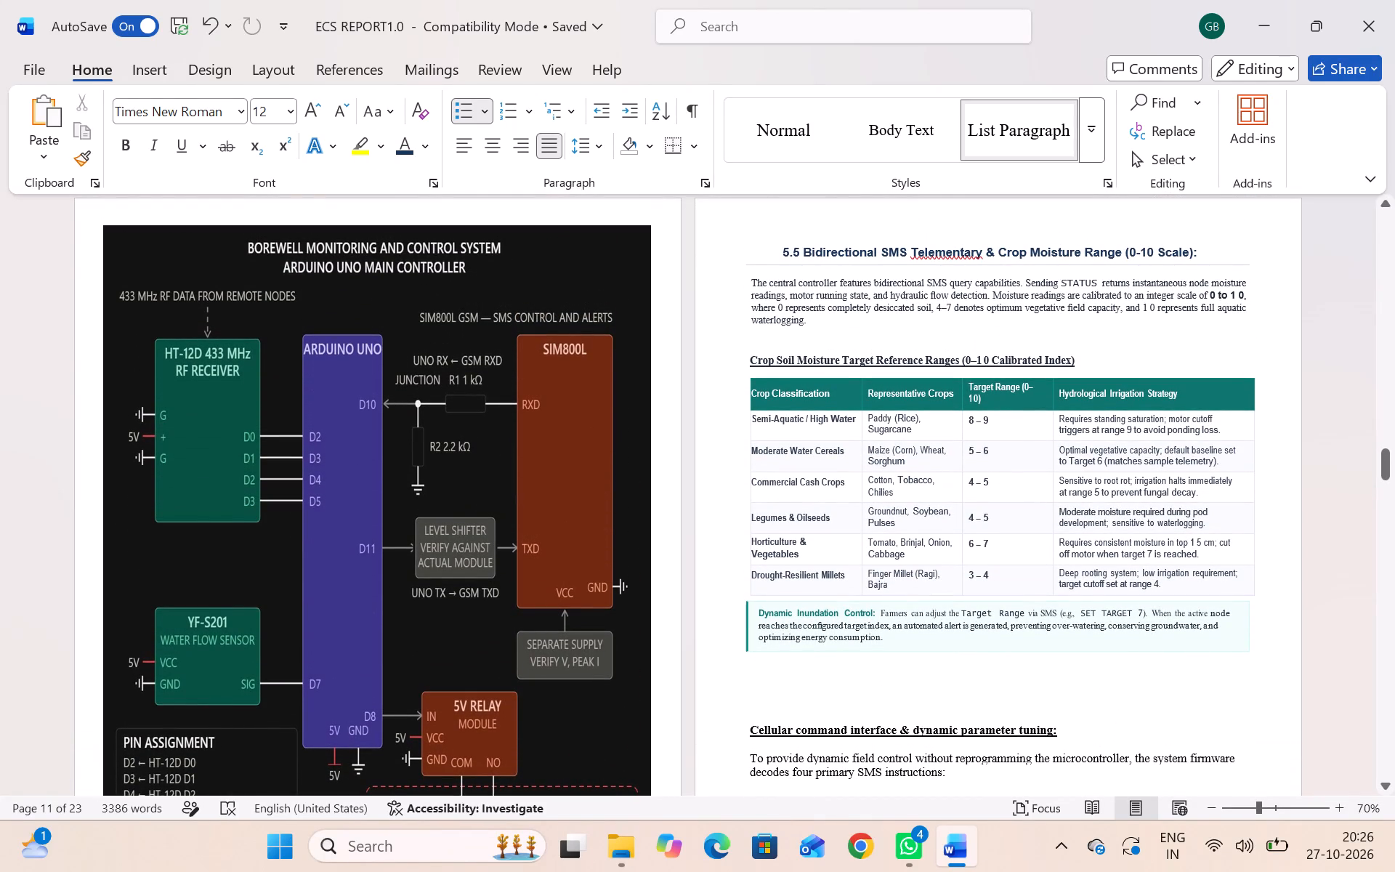
click(971, 251)
key(BackSpace)
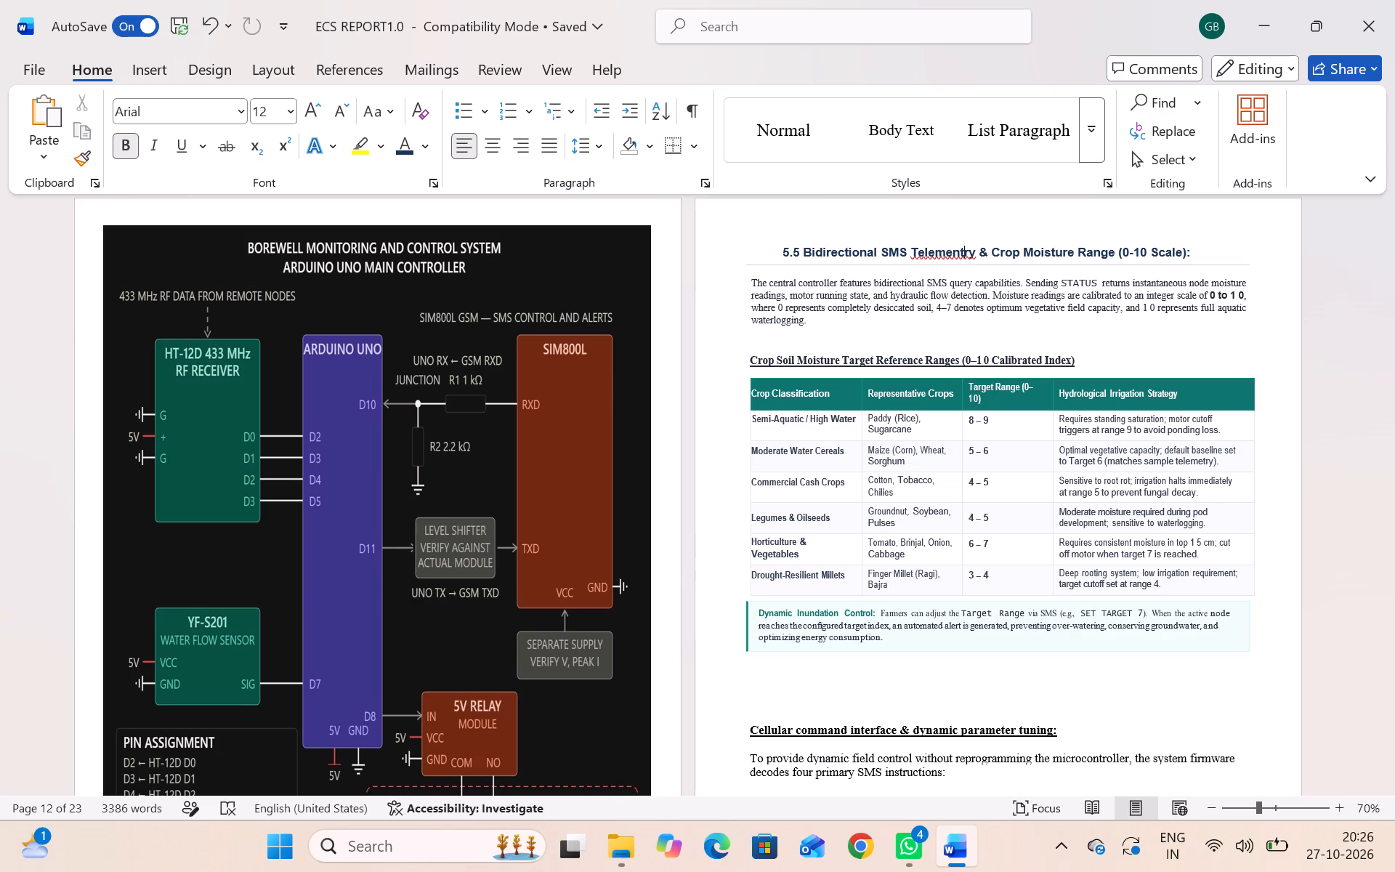
key(Left)
key(BackSpace)
Examine the layout and figure captions on pages 12 to 14, and compare the section headings back to page 5.
scroll(911, 281, down, 1)
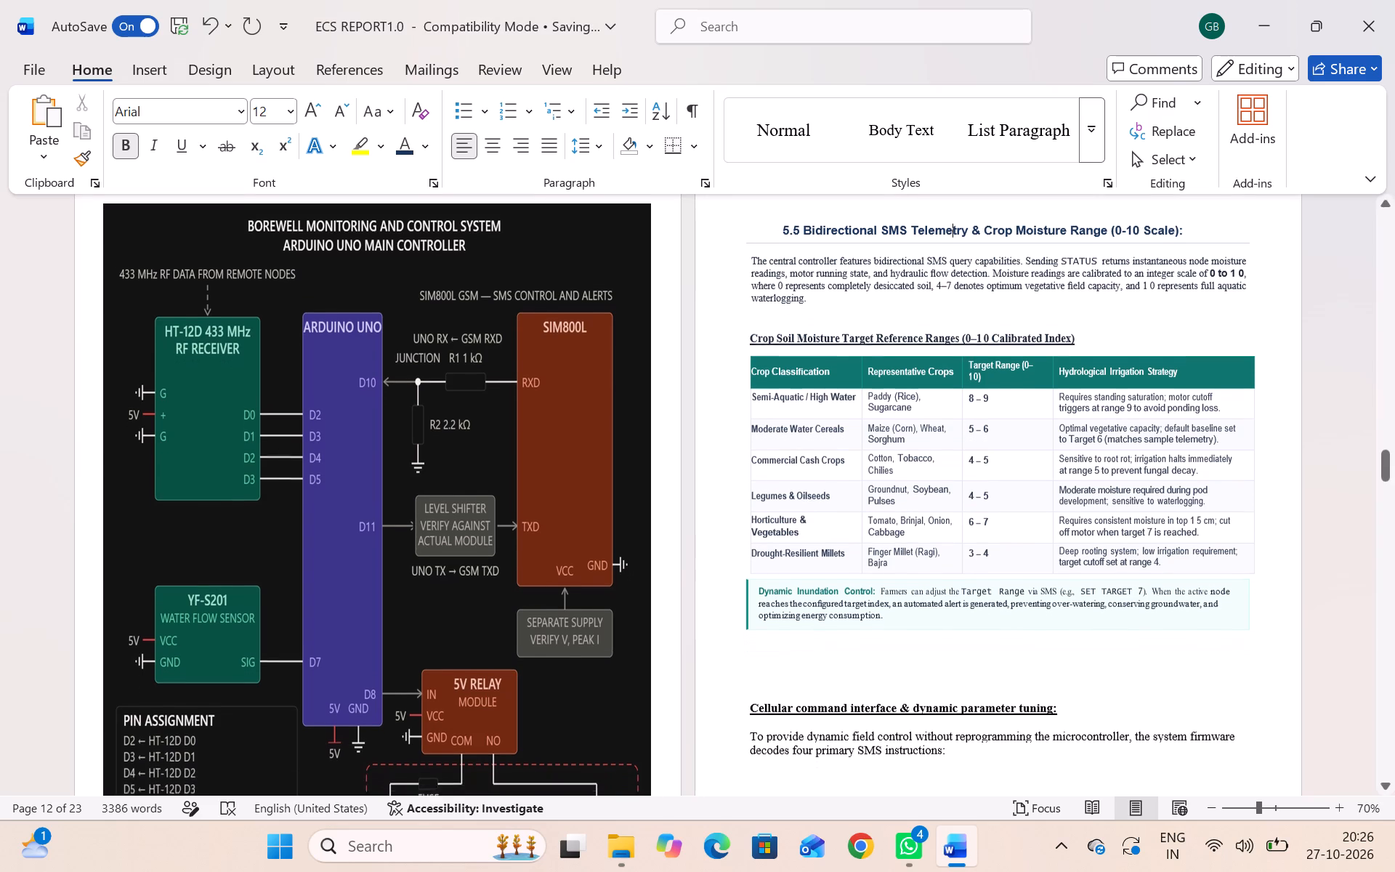
scroll(911, 281, down, 1)
scroll(911, 281, up, 1)
scroll(911, 278, down, 1)
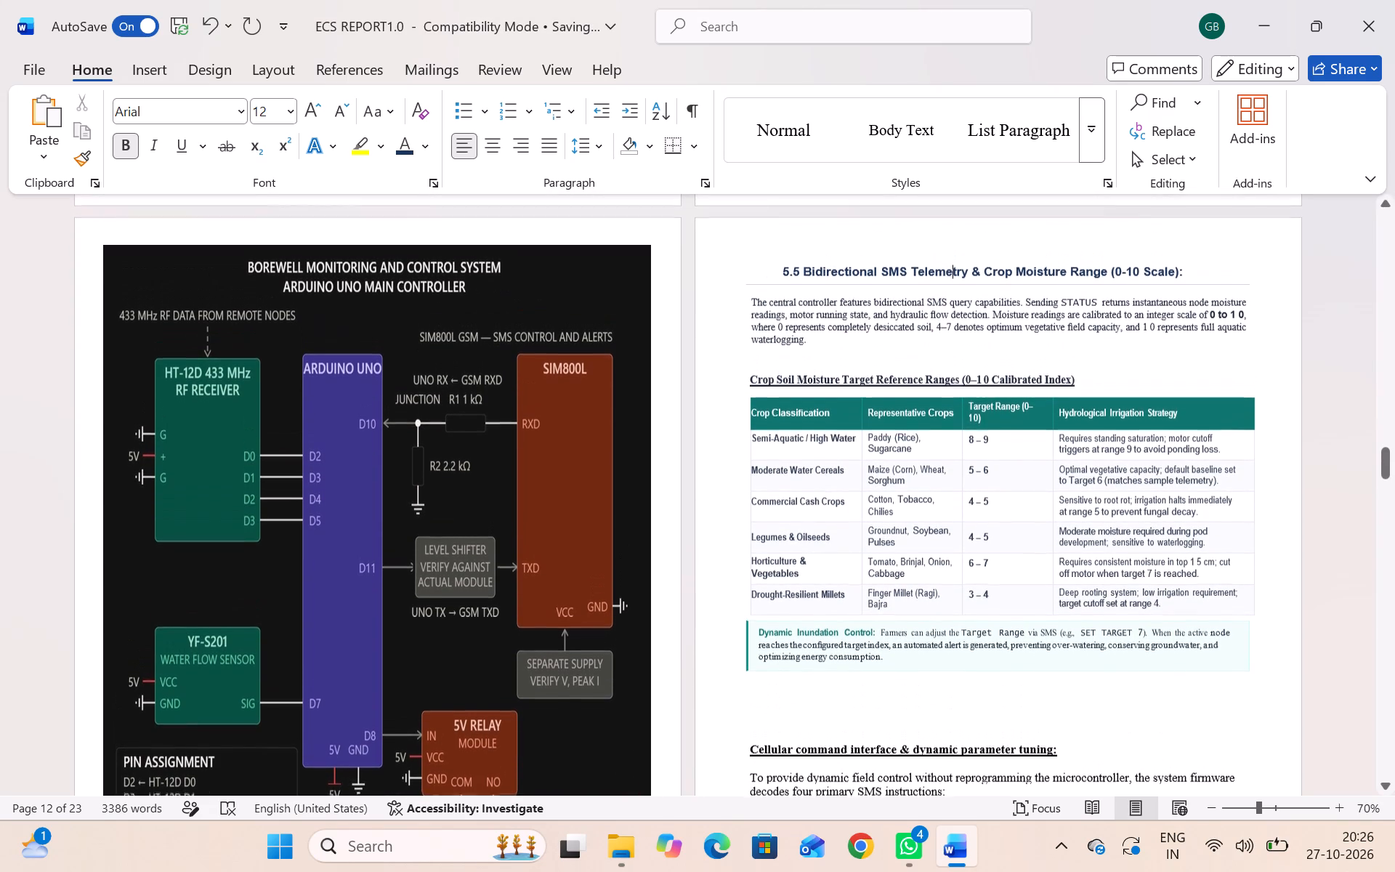
scroll(911, 278, down, 2)
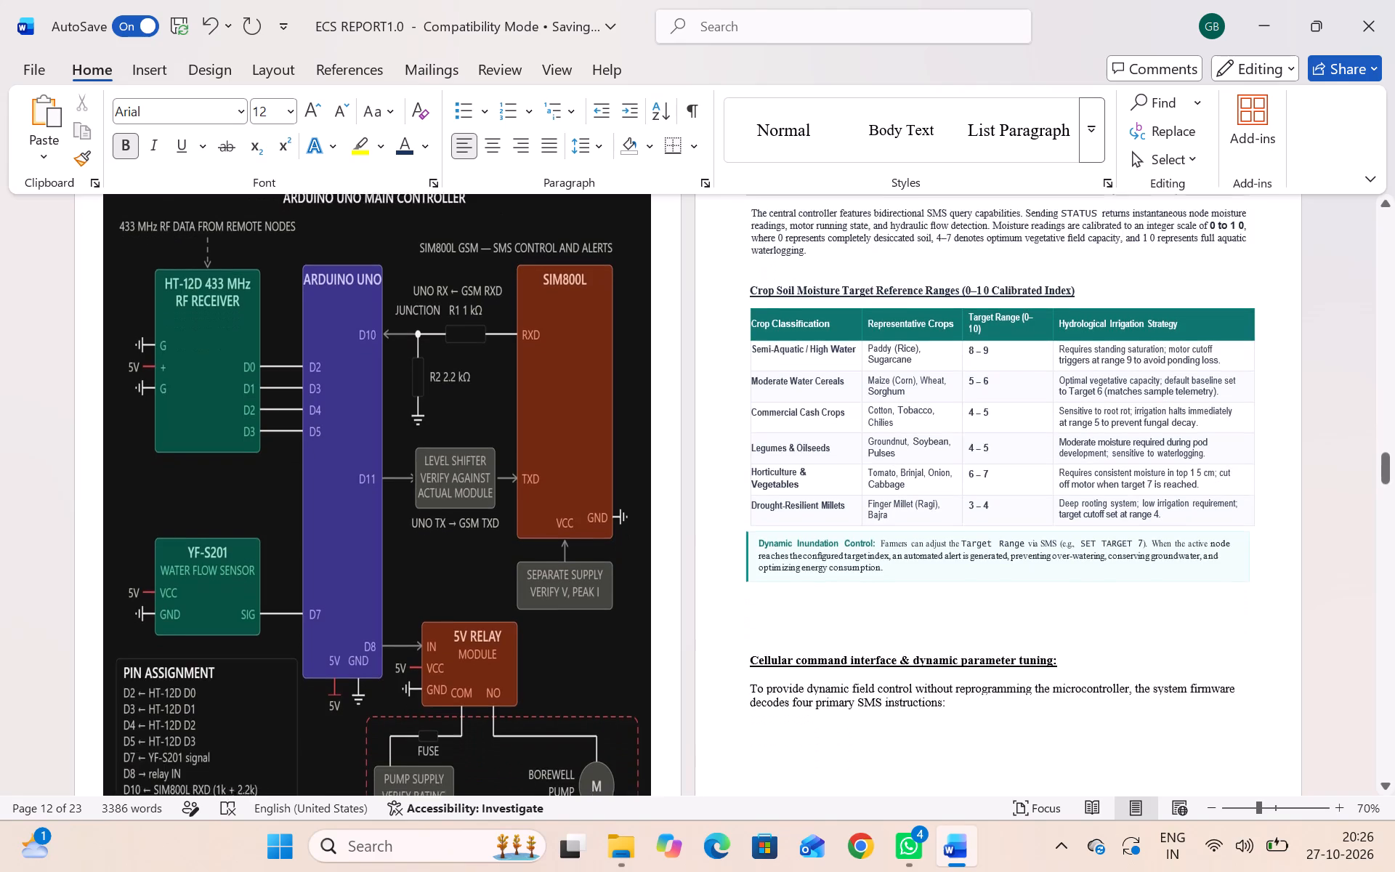
scroll(911, 278, down, 5)
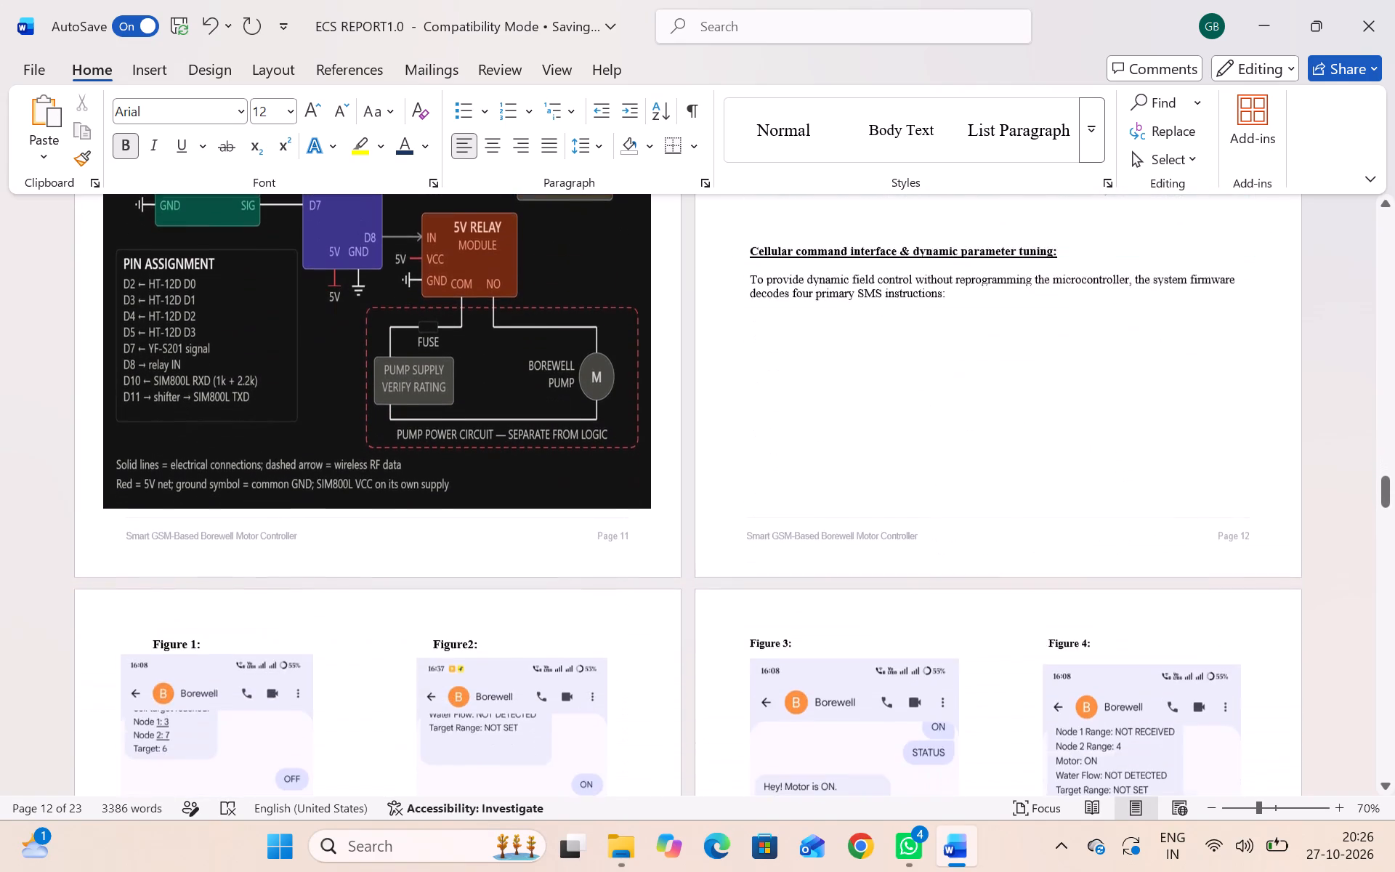
scroll(911, 278, down, 7)
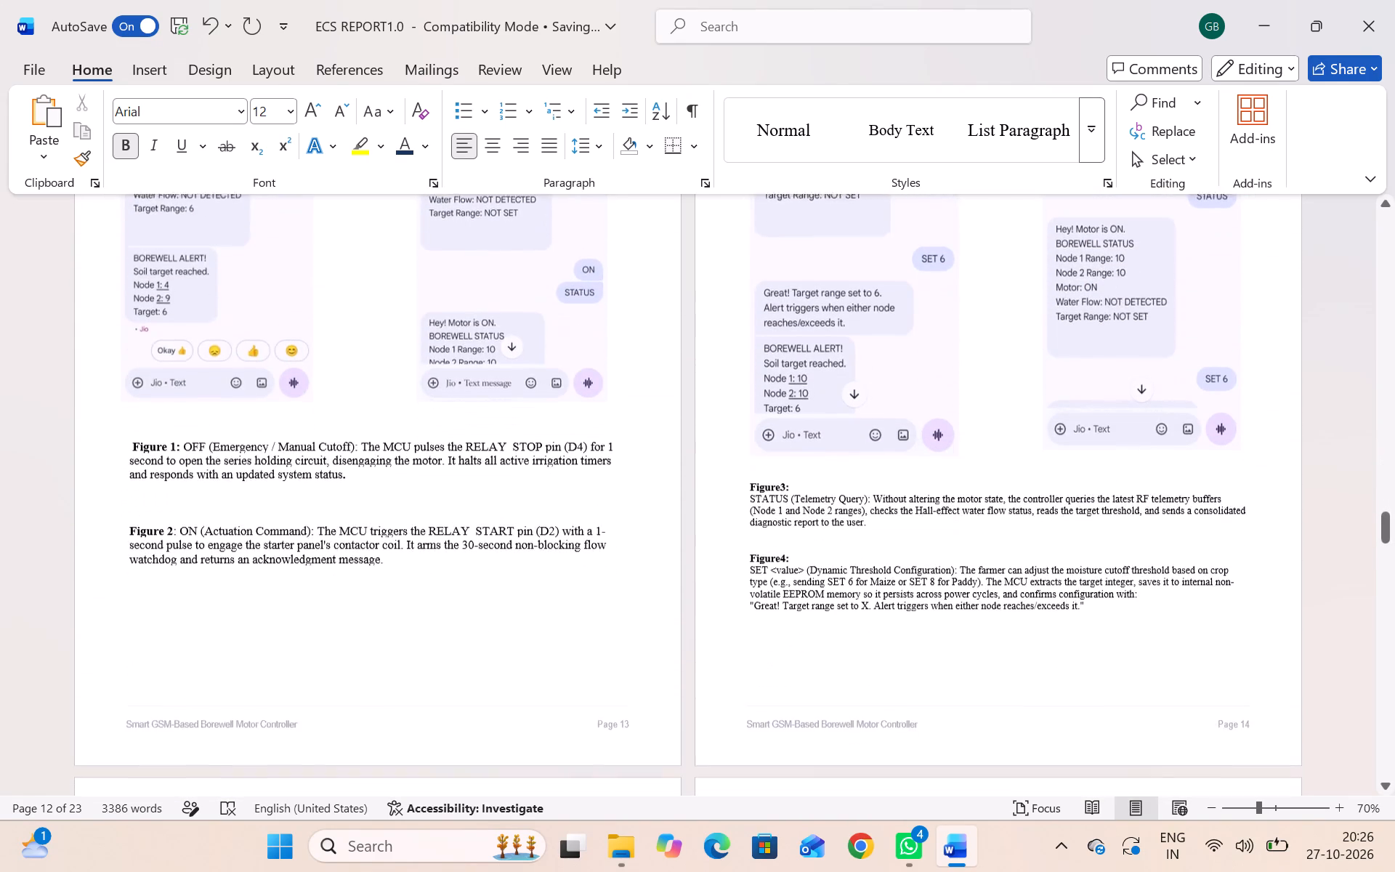
scroll(911, 278, down, 4)
scroll(911, 278, up, 5)
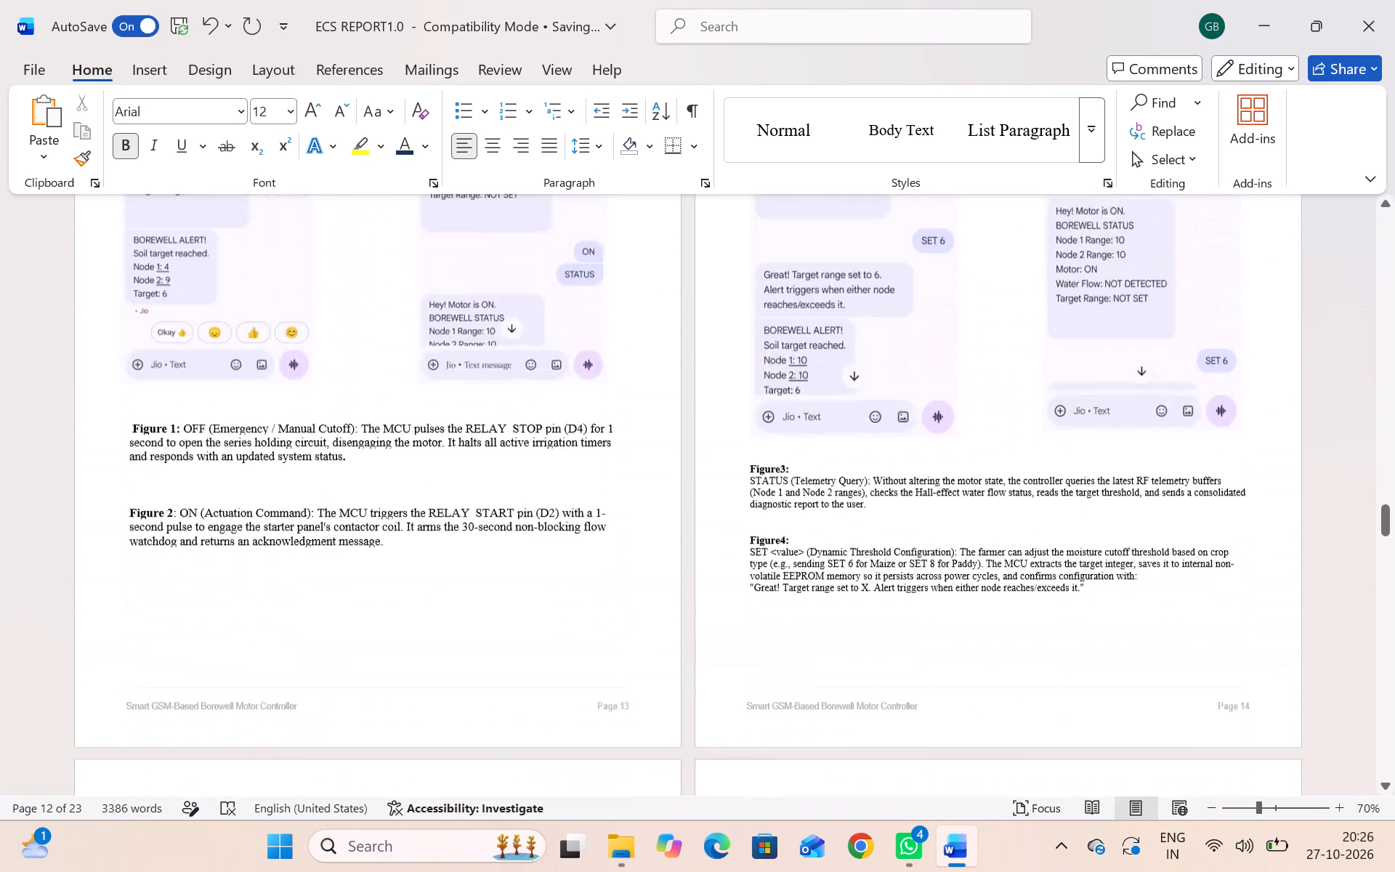
scroll(911, 278, up, 11)
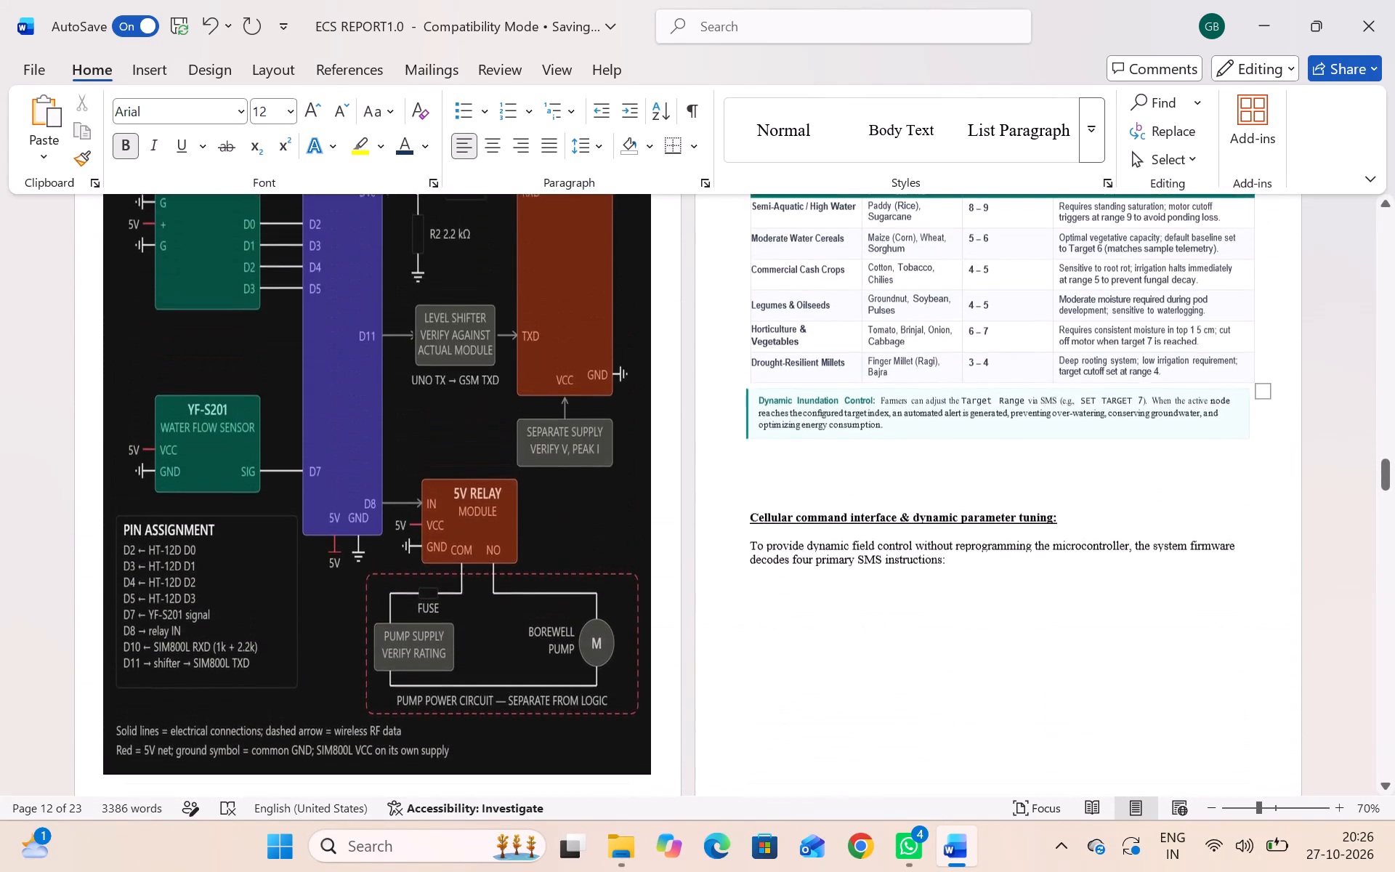
scroll(911, 278, up, 3)
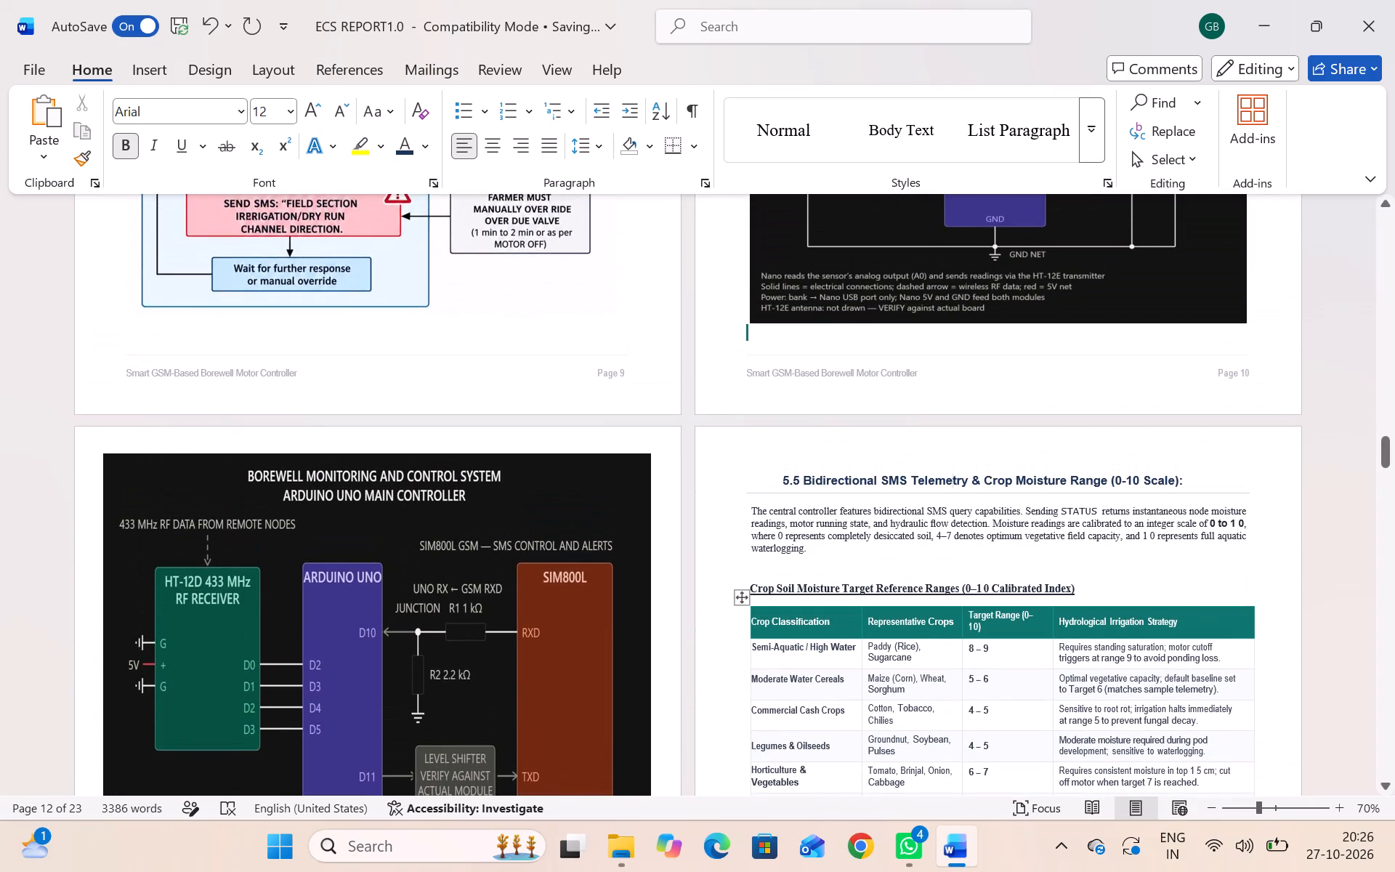
scroll(911, 278, up, 7)
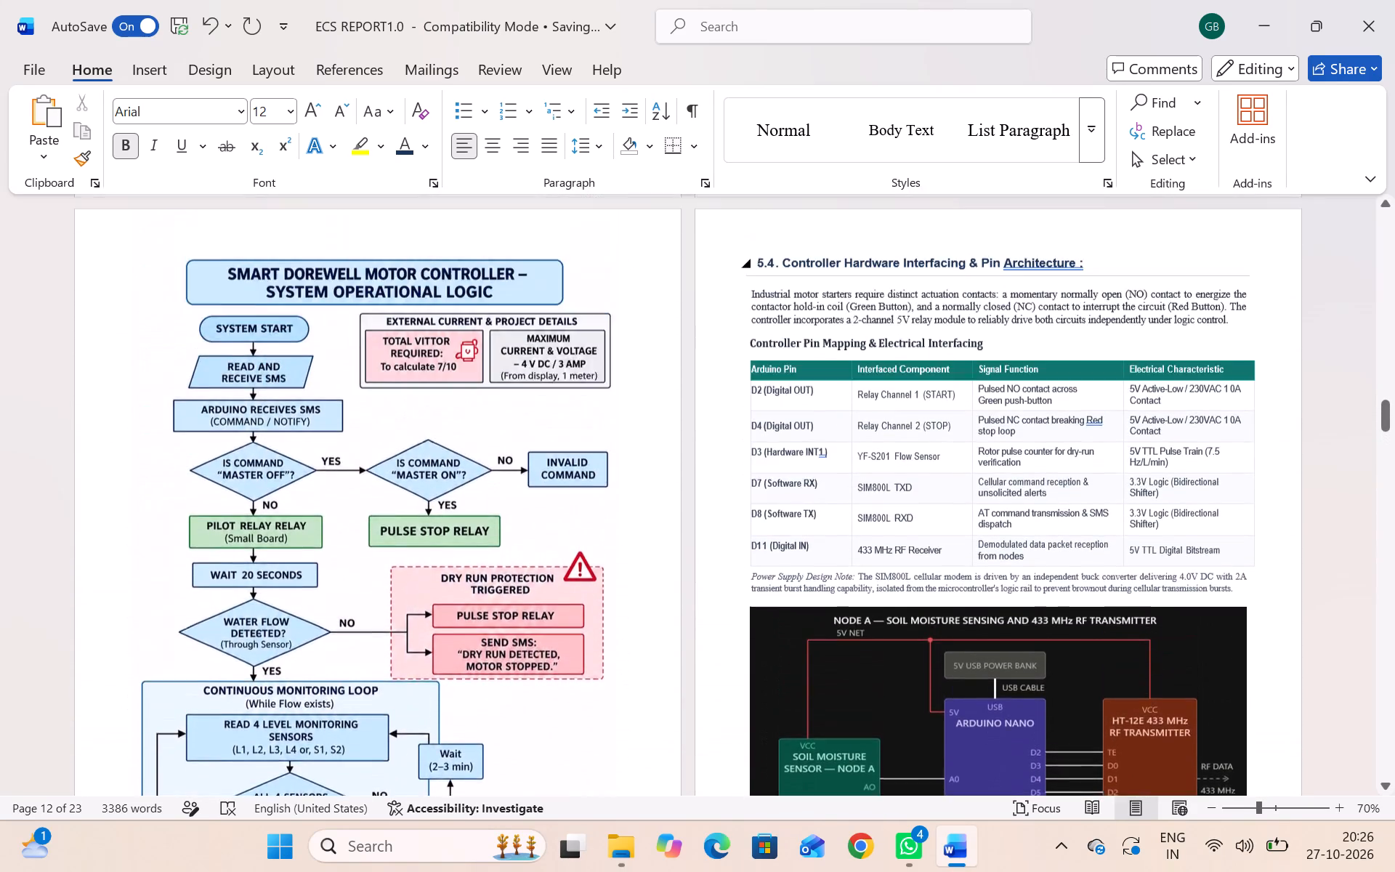
scroll(911, 278, up, 7)
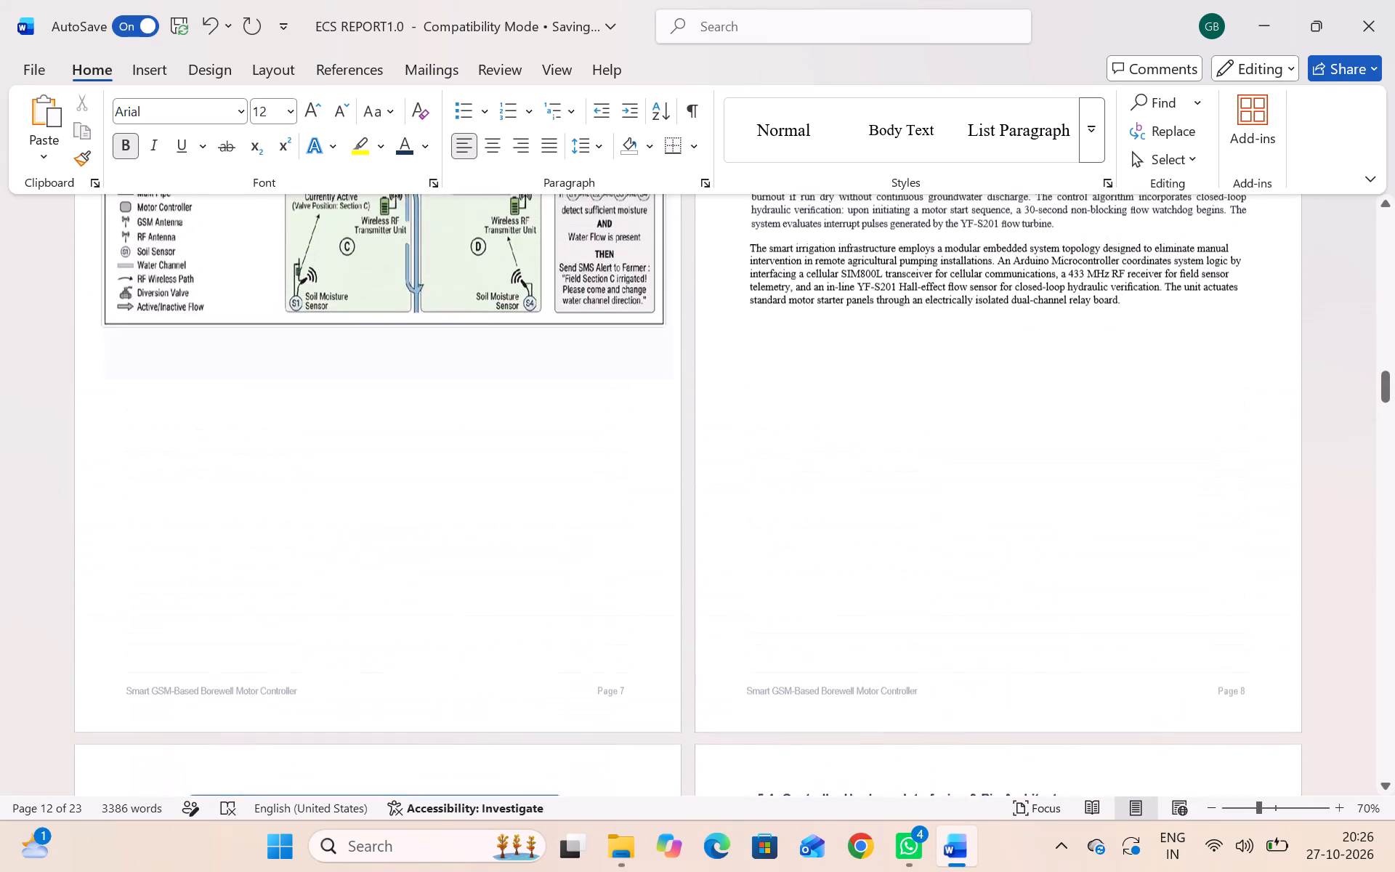
scroll(911, 278, up, 6)
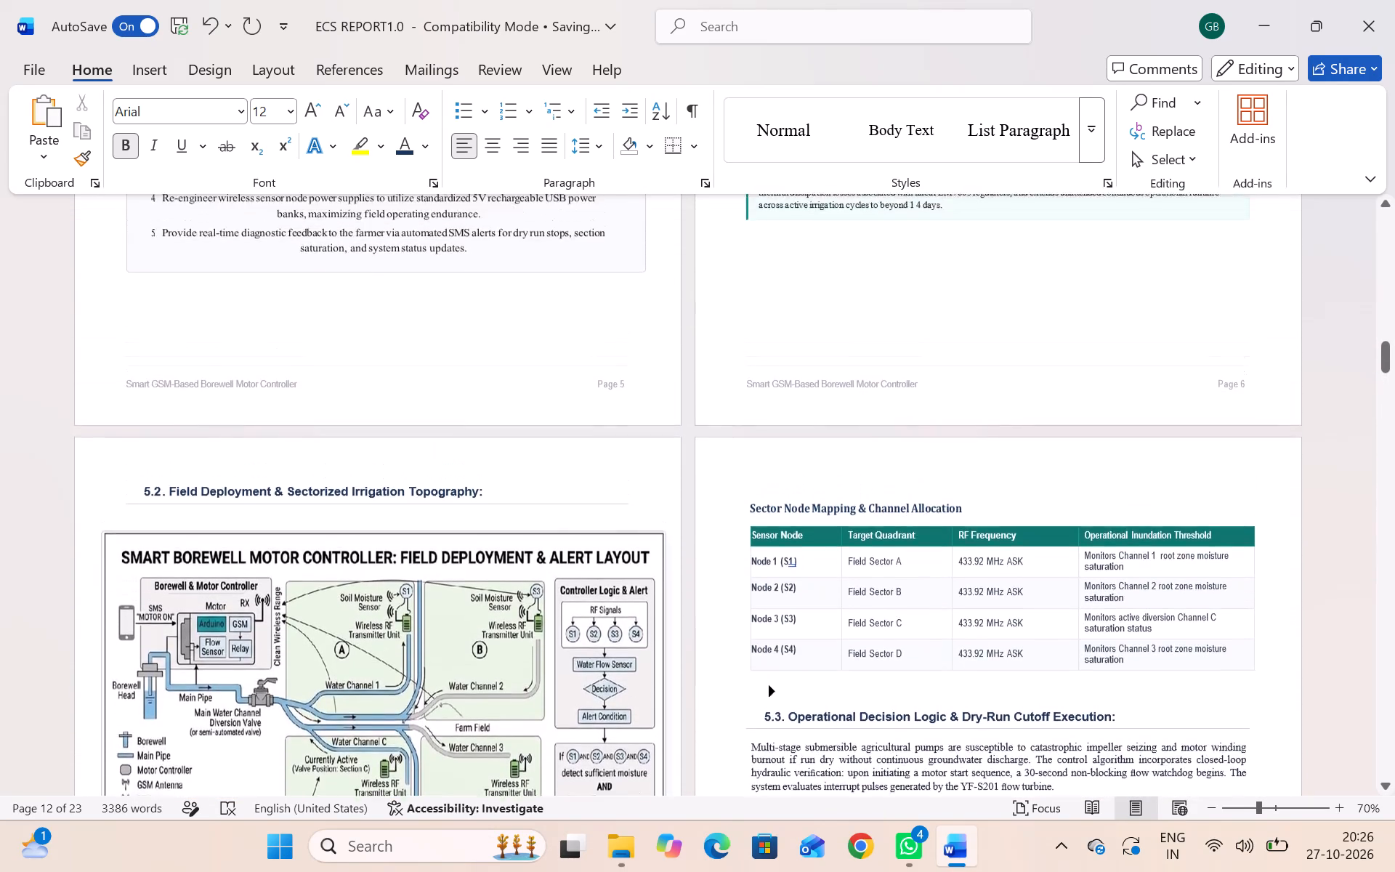
scroll(911, 278, up, 6)
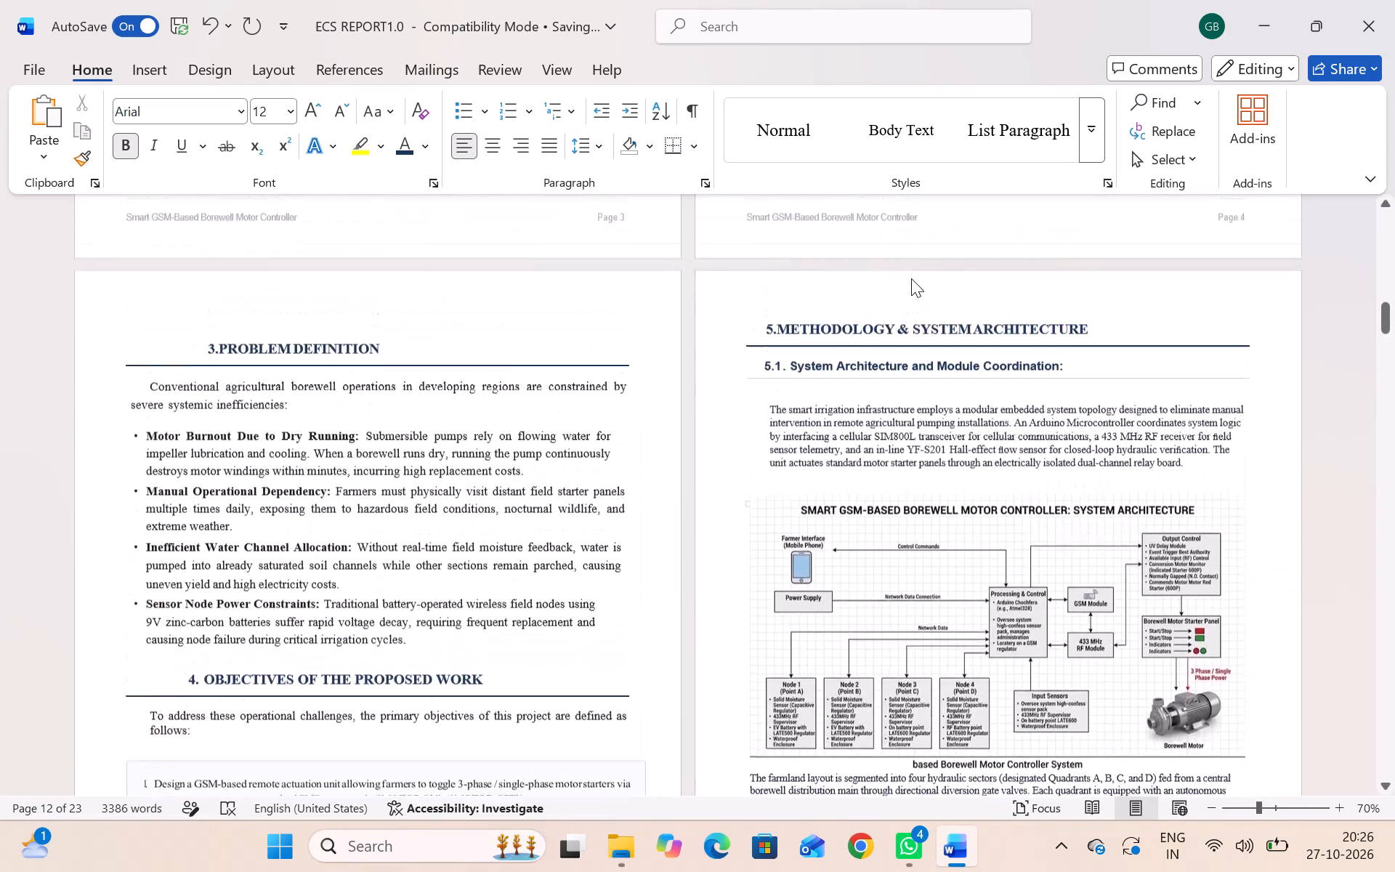
scroll(911, 278, up, 3)
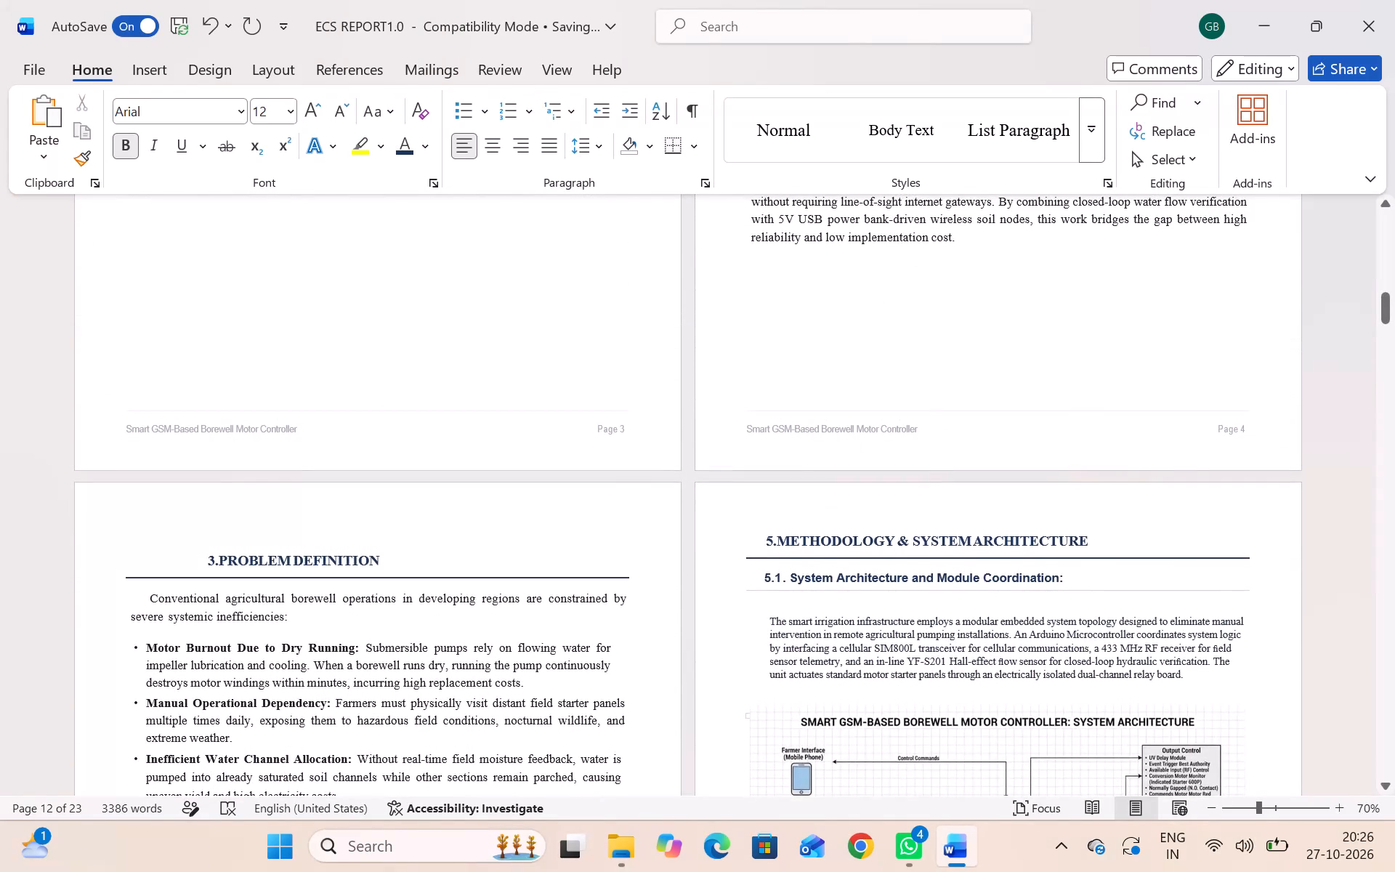
Indent the "5.METHODOLOGY & SYSTEM ARCHITECTURE" heading on page 6 with 15 leading spaces.
click(768, 537)
key(Tab)
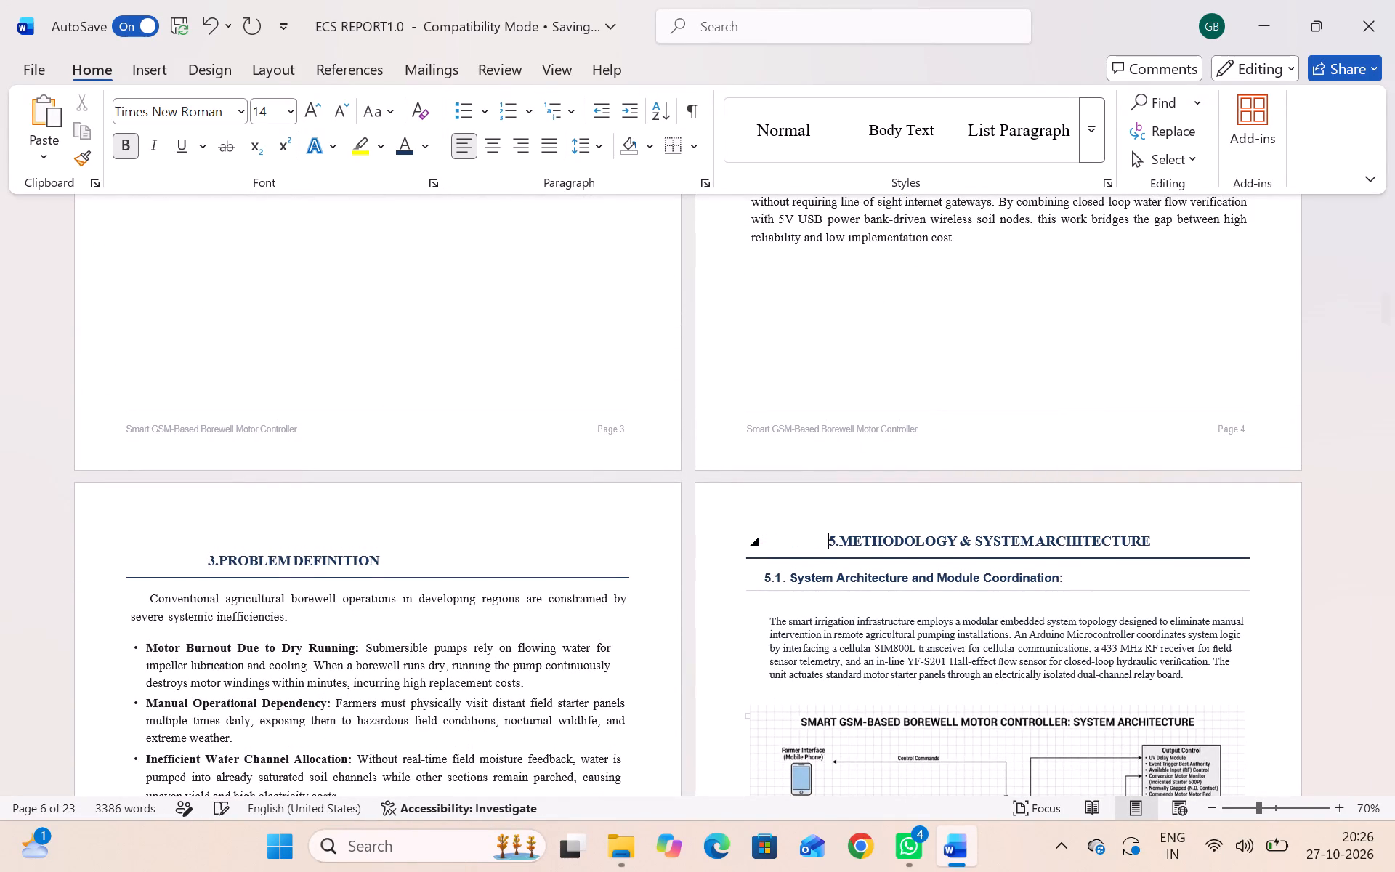
key(BackSpace)
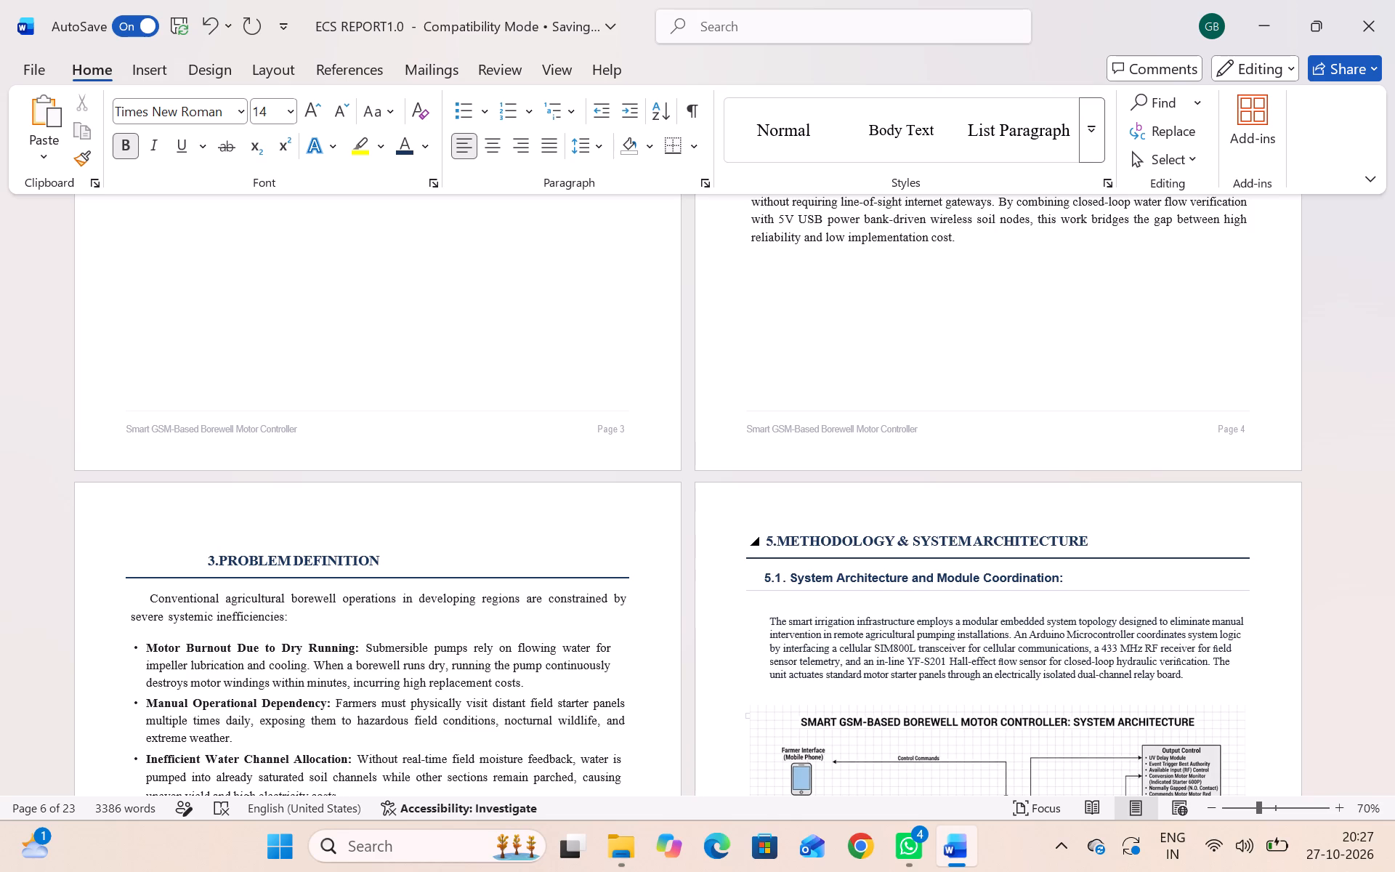
key(space)
key(space)
key(space)
key(space)
key(space)
key(space)
key(space)
key(space)
key(space)
key(space)
key(space)
key(space)
key(space)
key(space)
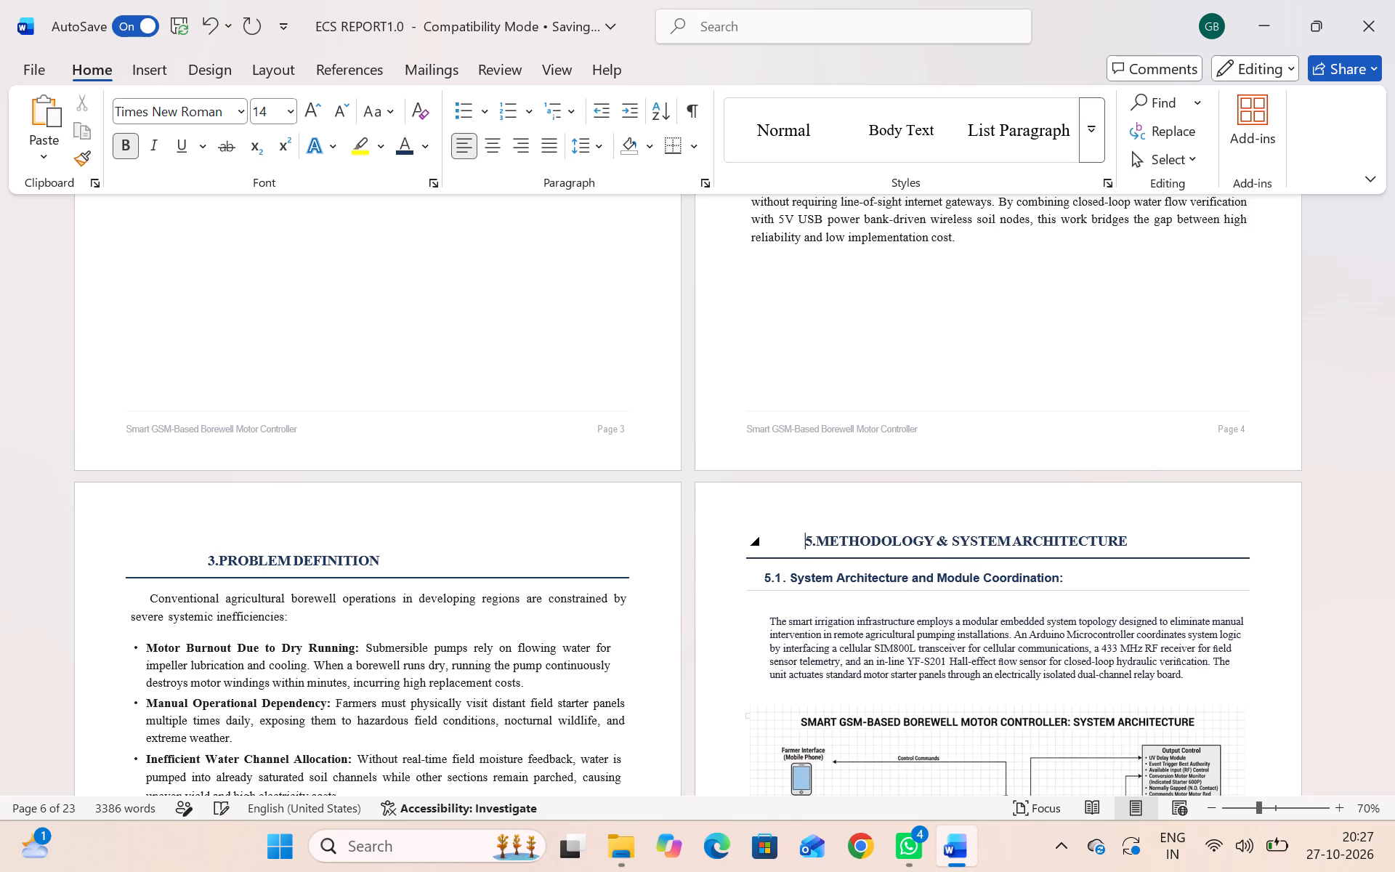
key(space)
scroll(768, 537, down, 2)
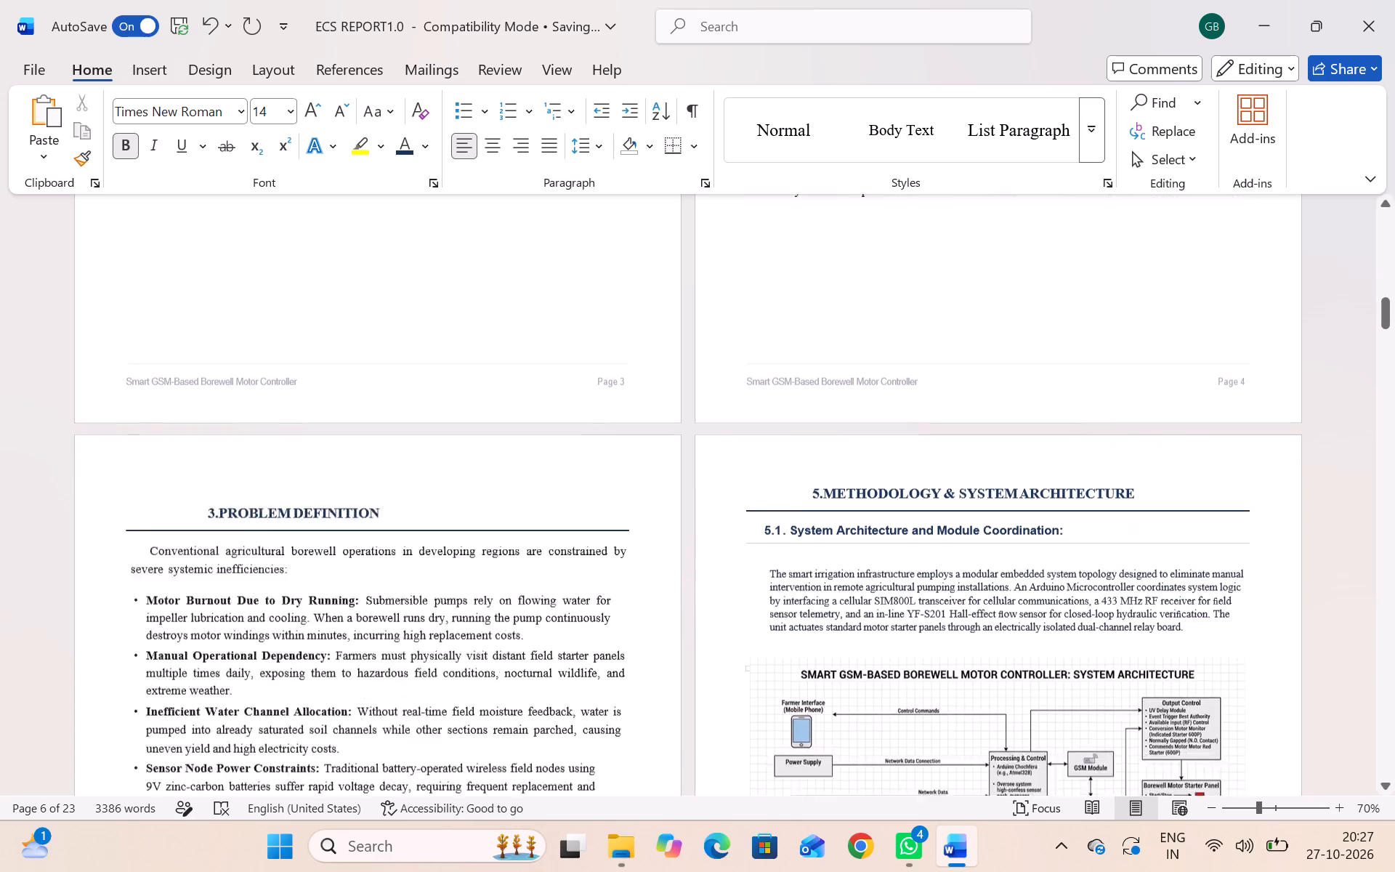
Copy the "5.METHODOLOGY & SYSTEM ARCHITECTURE" heading together with its rule on page 6.
scroll(768, 537, down, 4)
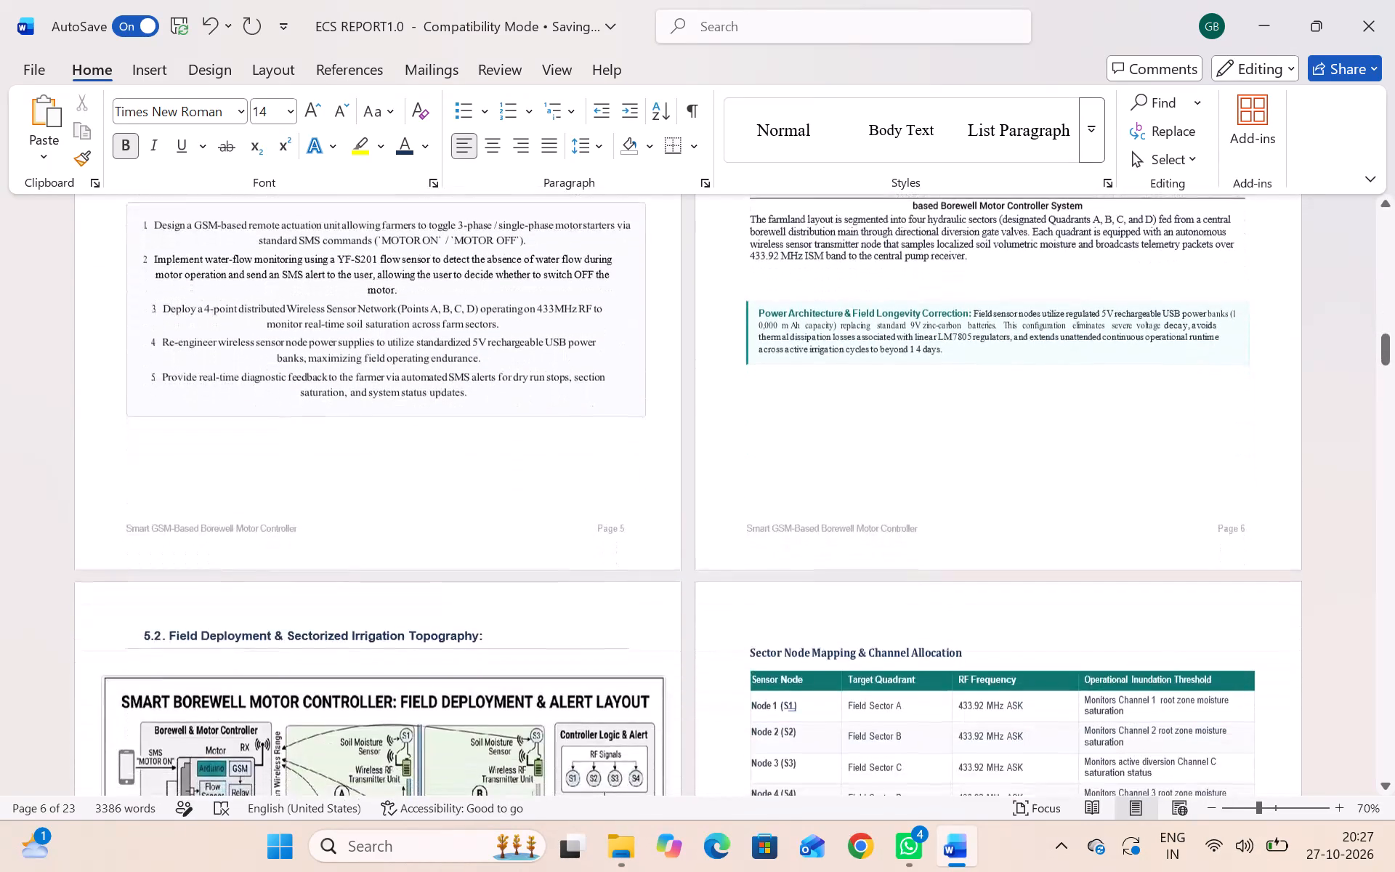
scroll(768, 537, down, 3)
scroll(768, 537, up, 6)
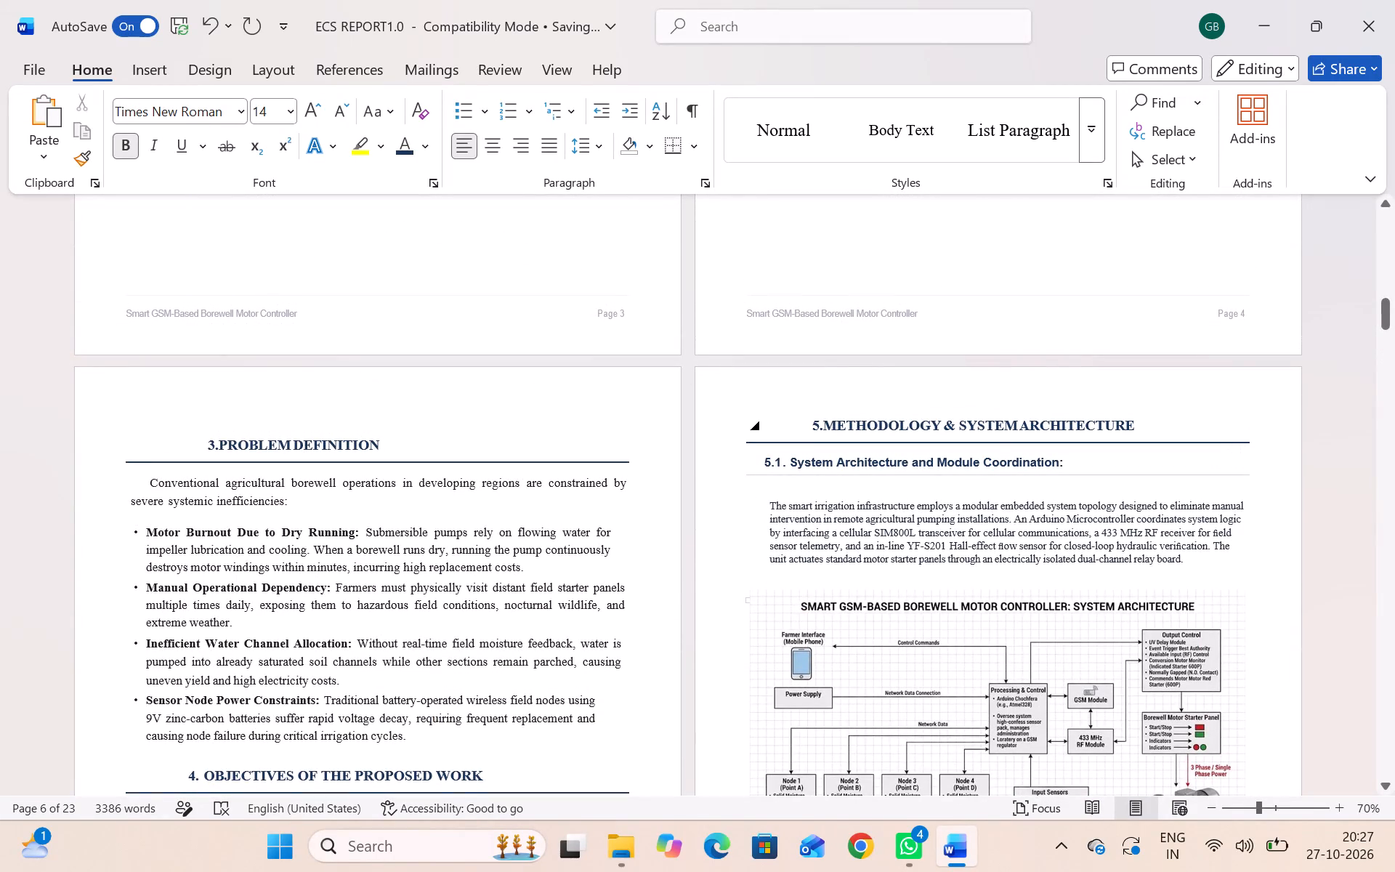
drag(811, 421, 950, 436)
key(ctrl+c)
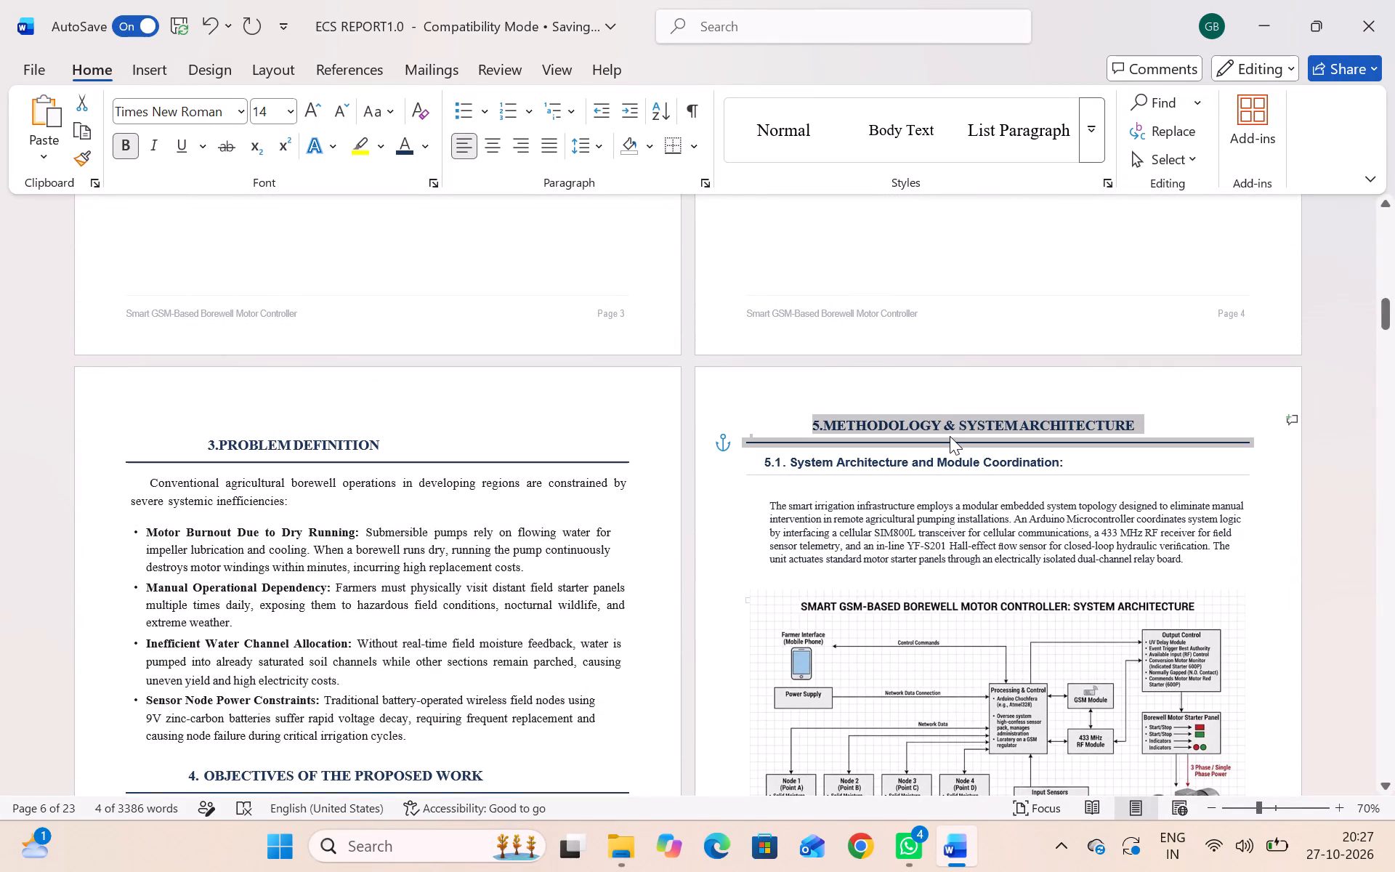
Insert two blank lines after the page 14 text, ahead of the "RESULTS AND DISCUSSION" heading on page 15.
click(908, 485)
scroll(908, 485, down, 7)
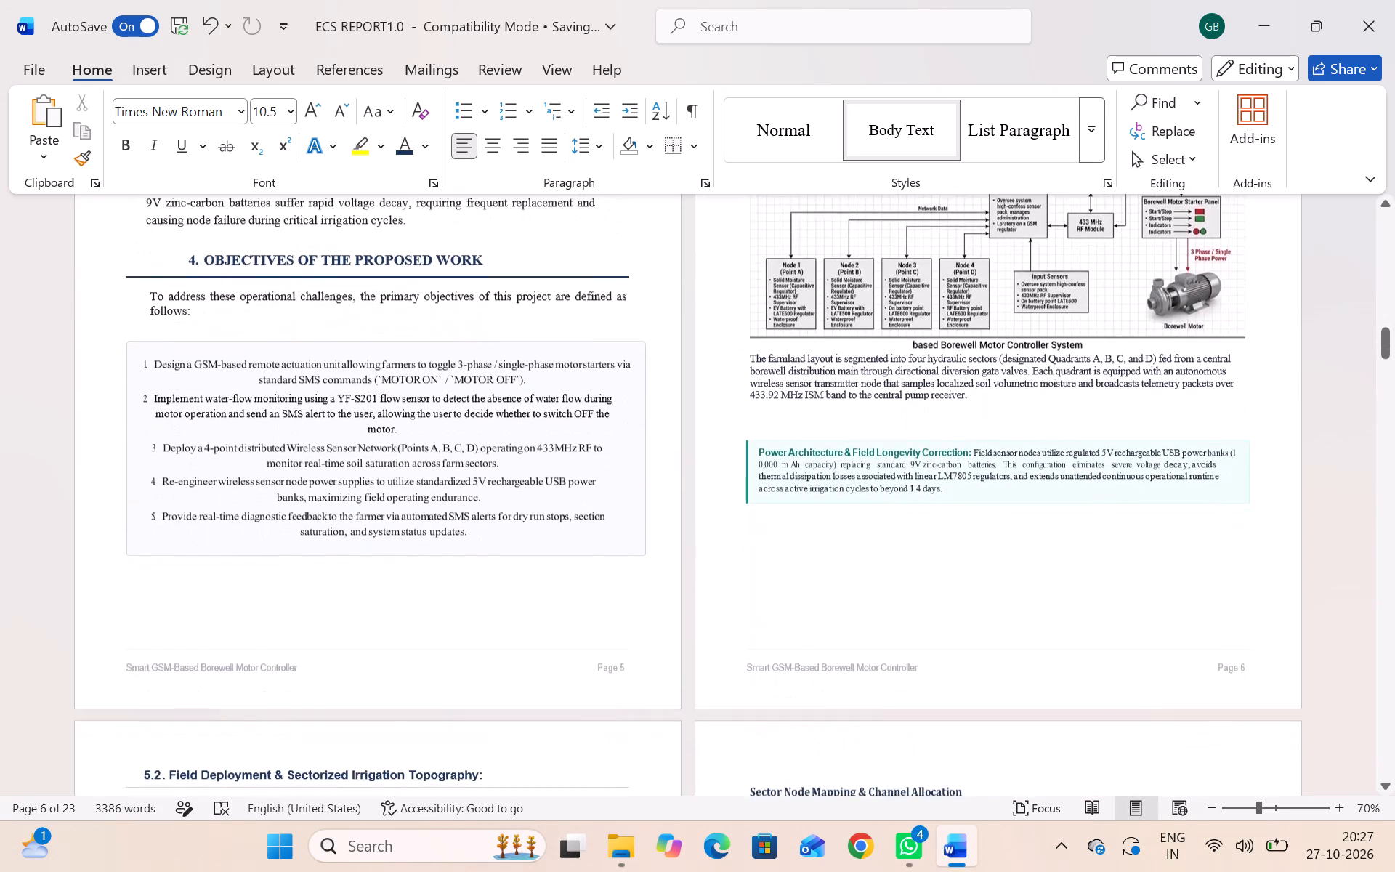
scroll(908, 485, down, 6)
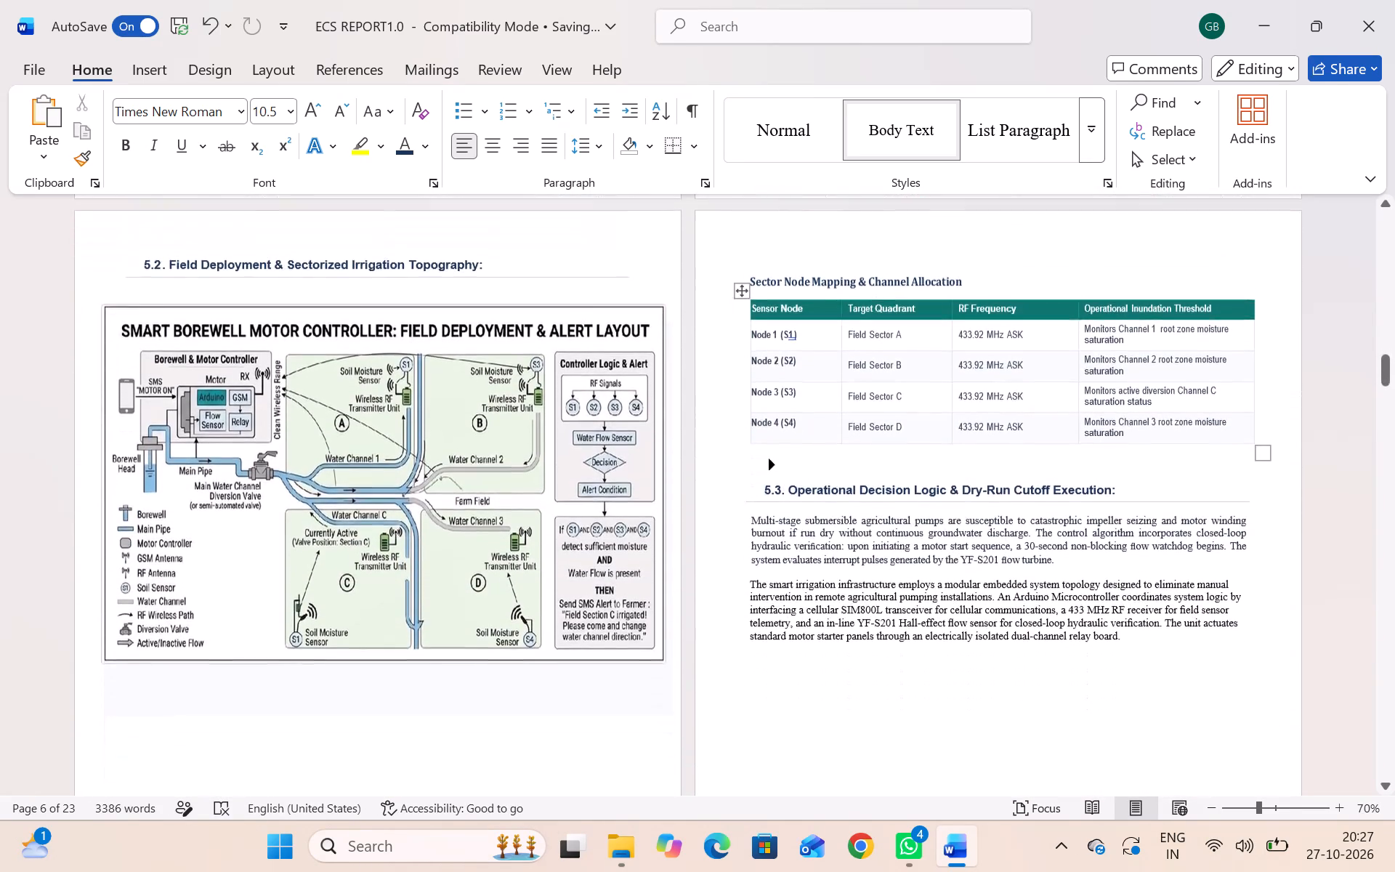
scroll(908, 485, down, 7)
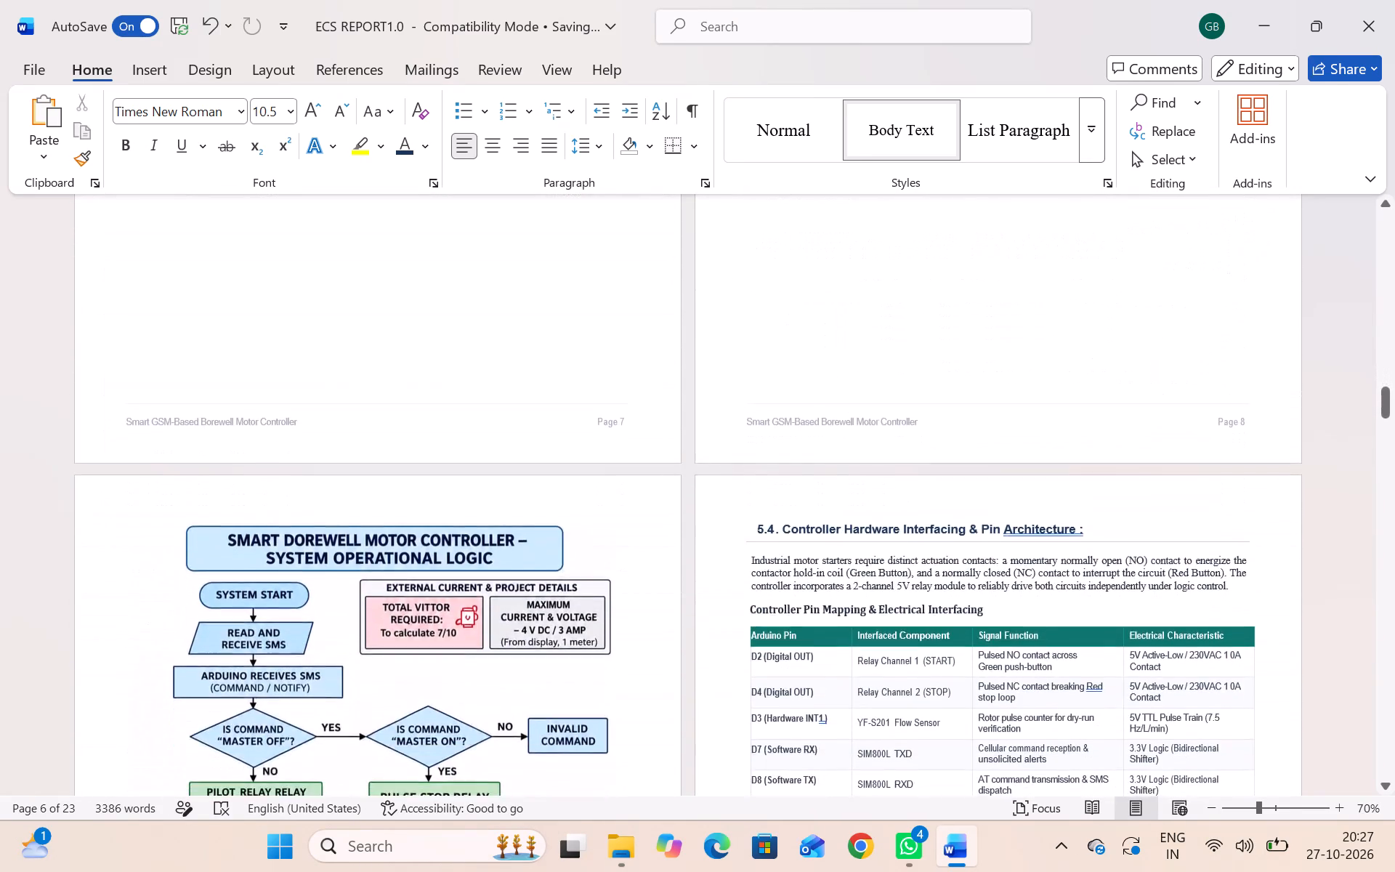
scroll(908, 485, down, 6)
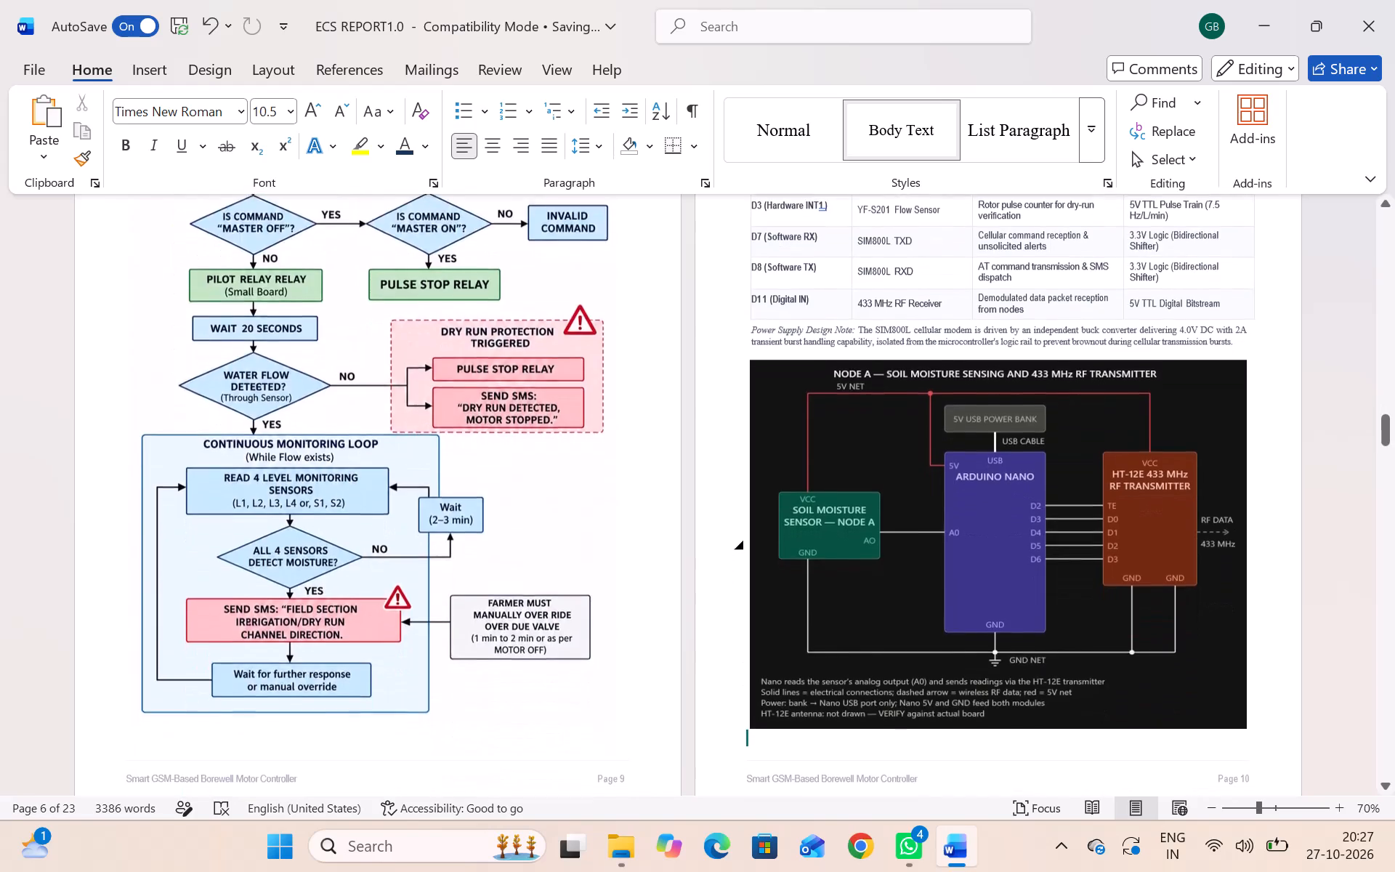
scroll(908, 485, down, 7)
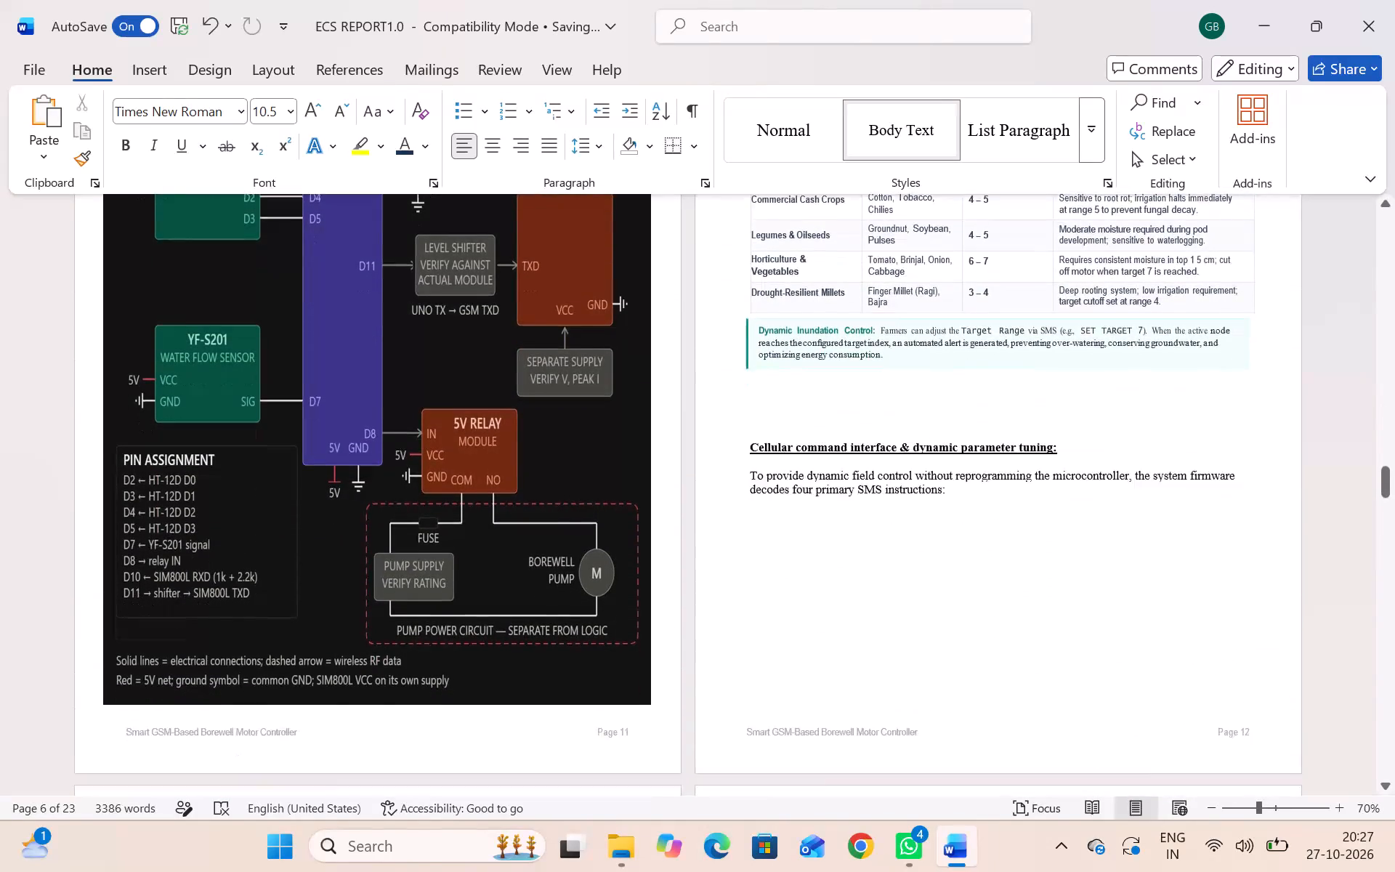
scroll(908, 485, down, 6)
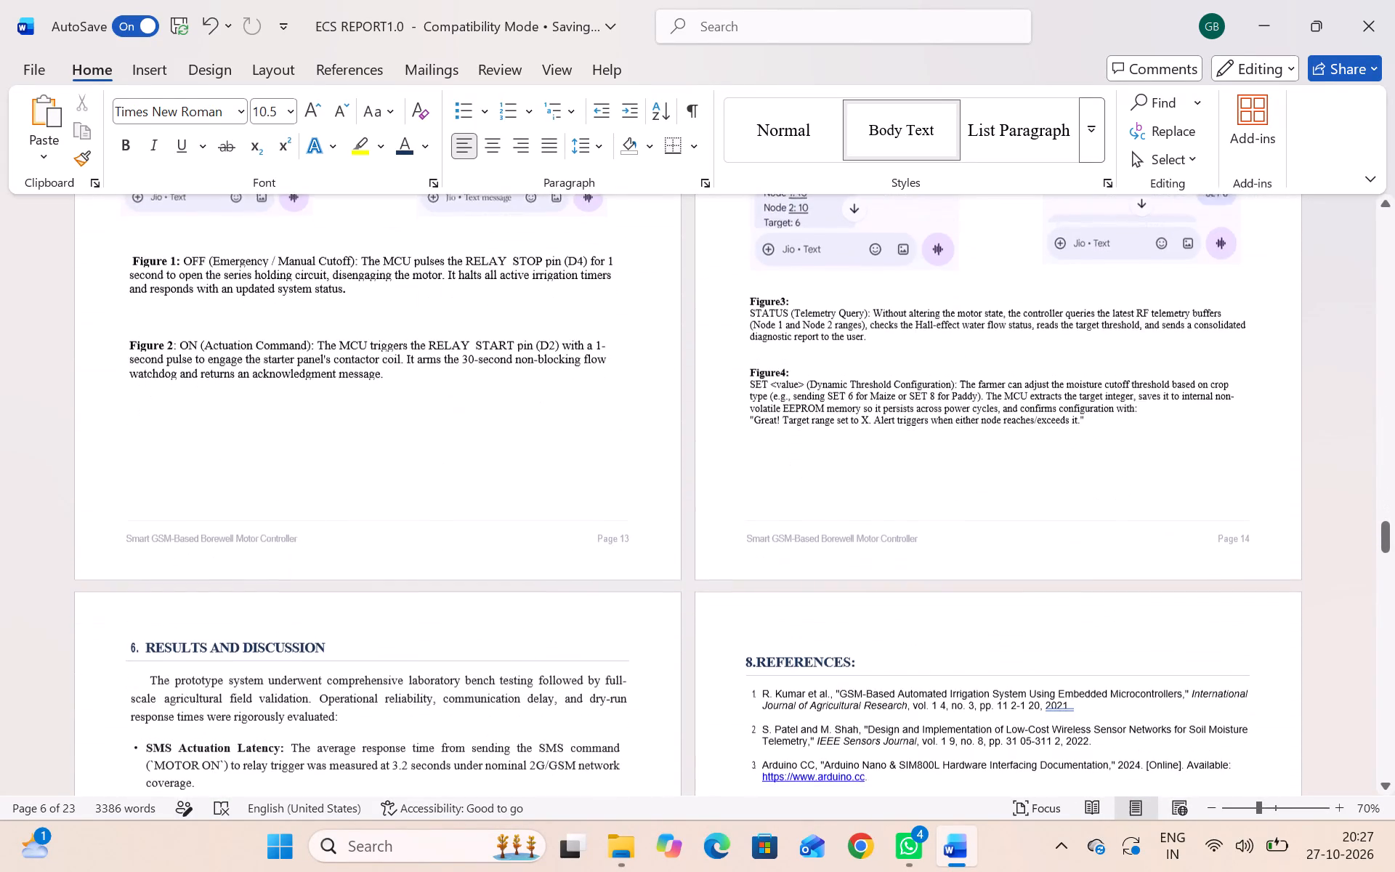
scroll(908, 485, down, 2)
click(177, 563)
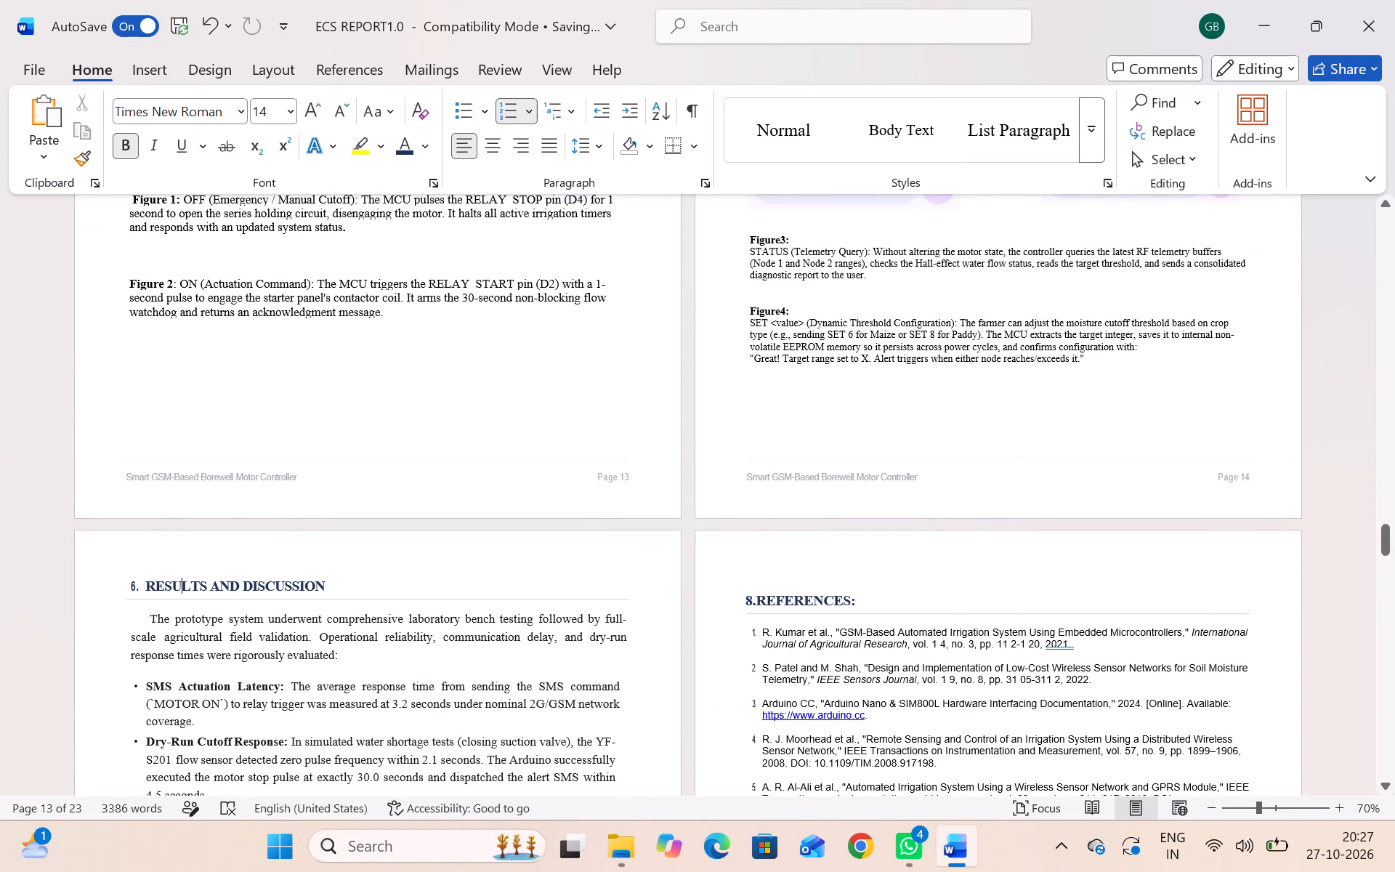
click(136, 584)
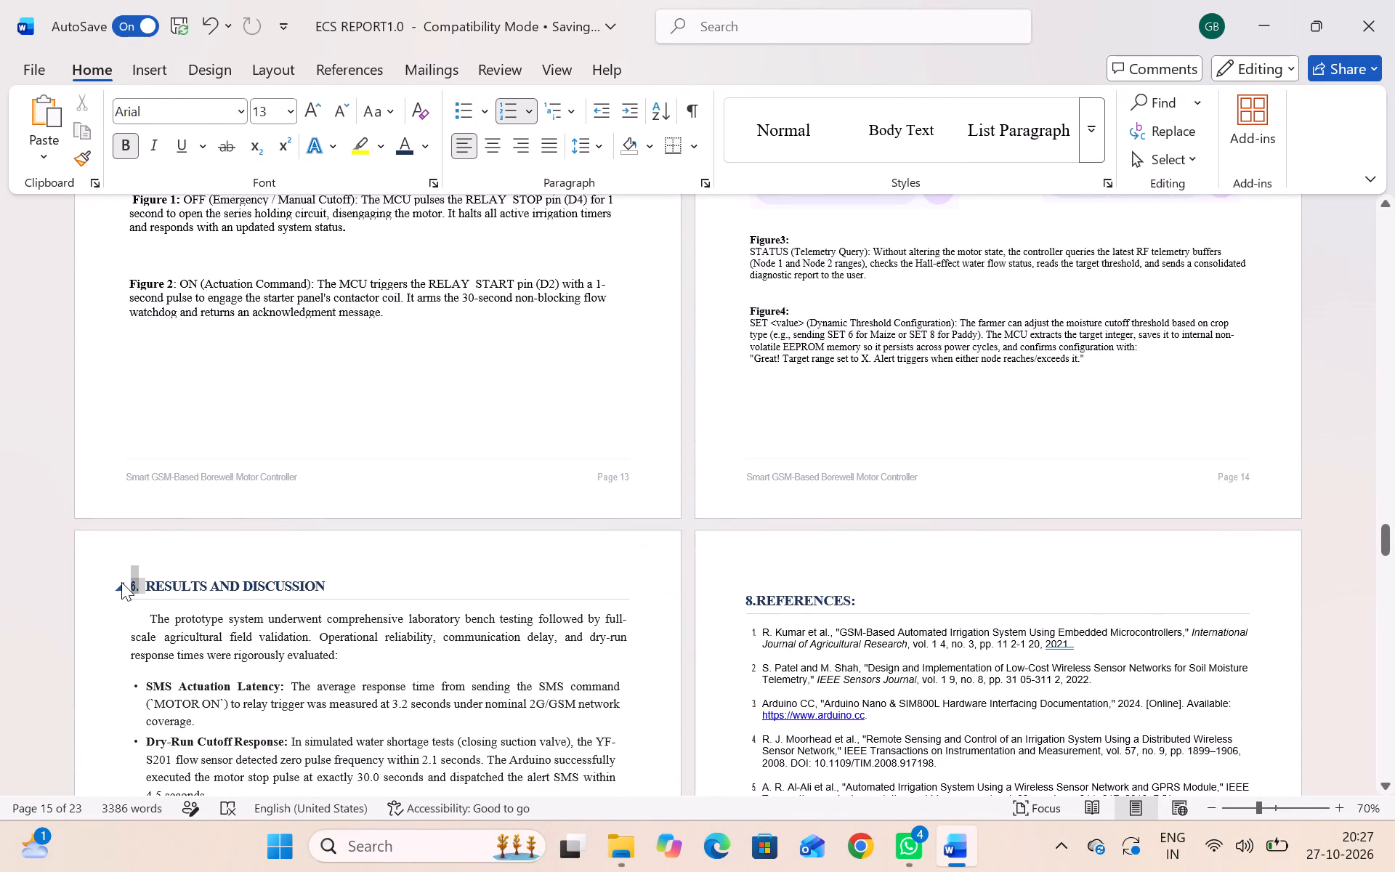
click(129, 585)
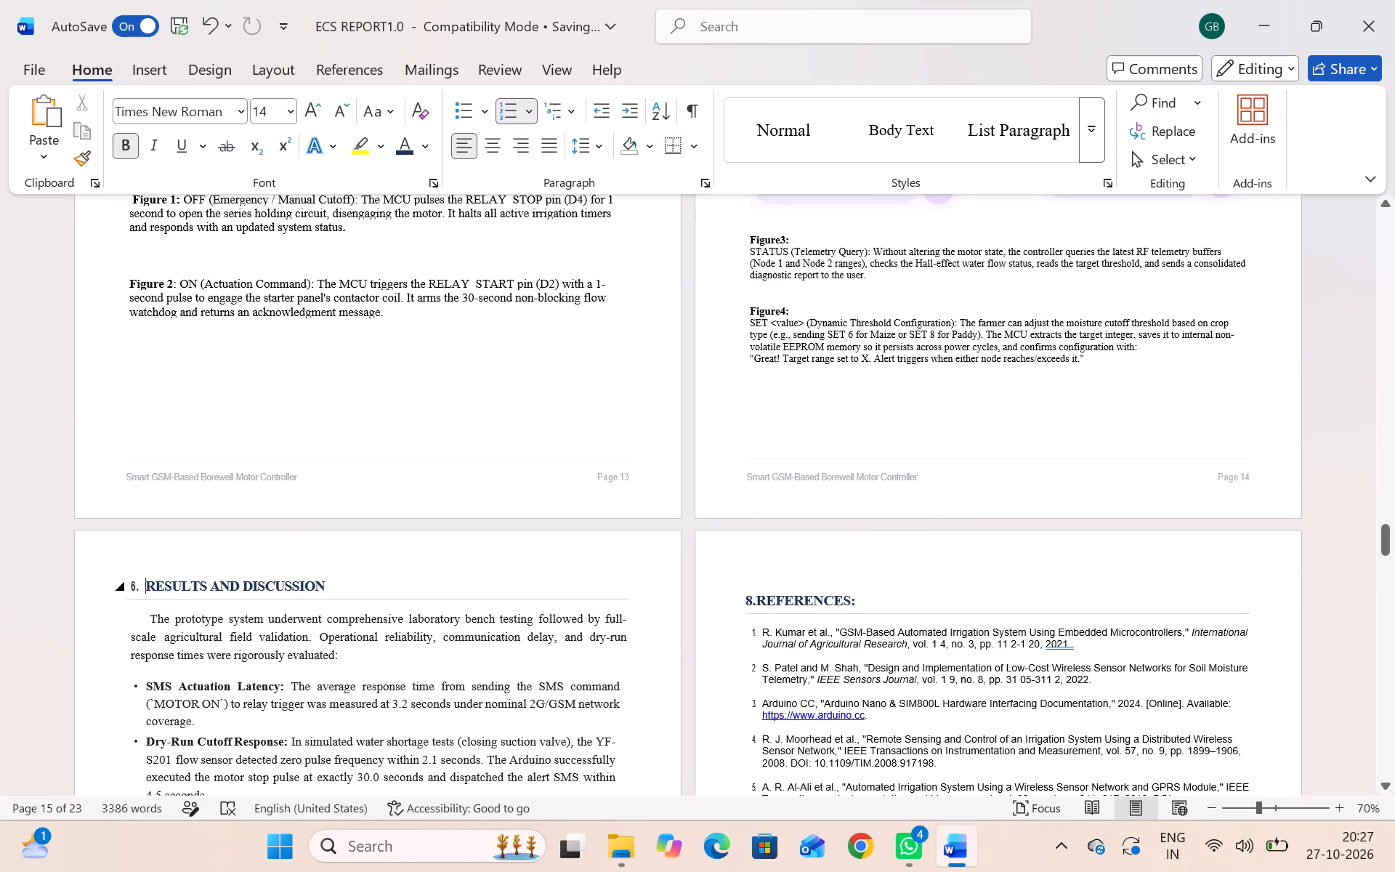
click(198, 565)
click(198, 565)
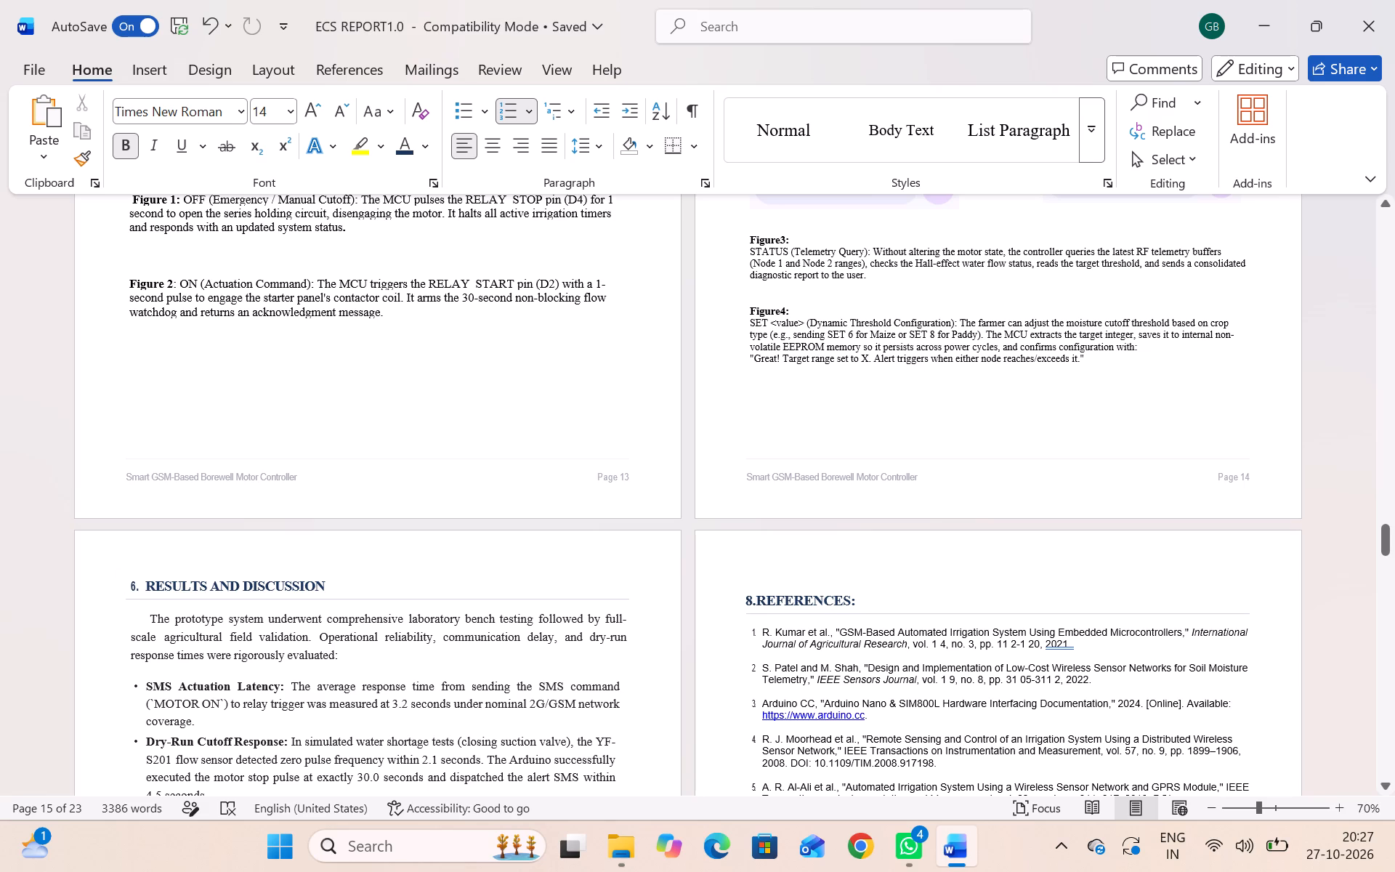
click(182, 569)
click(746, 446)
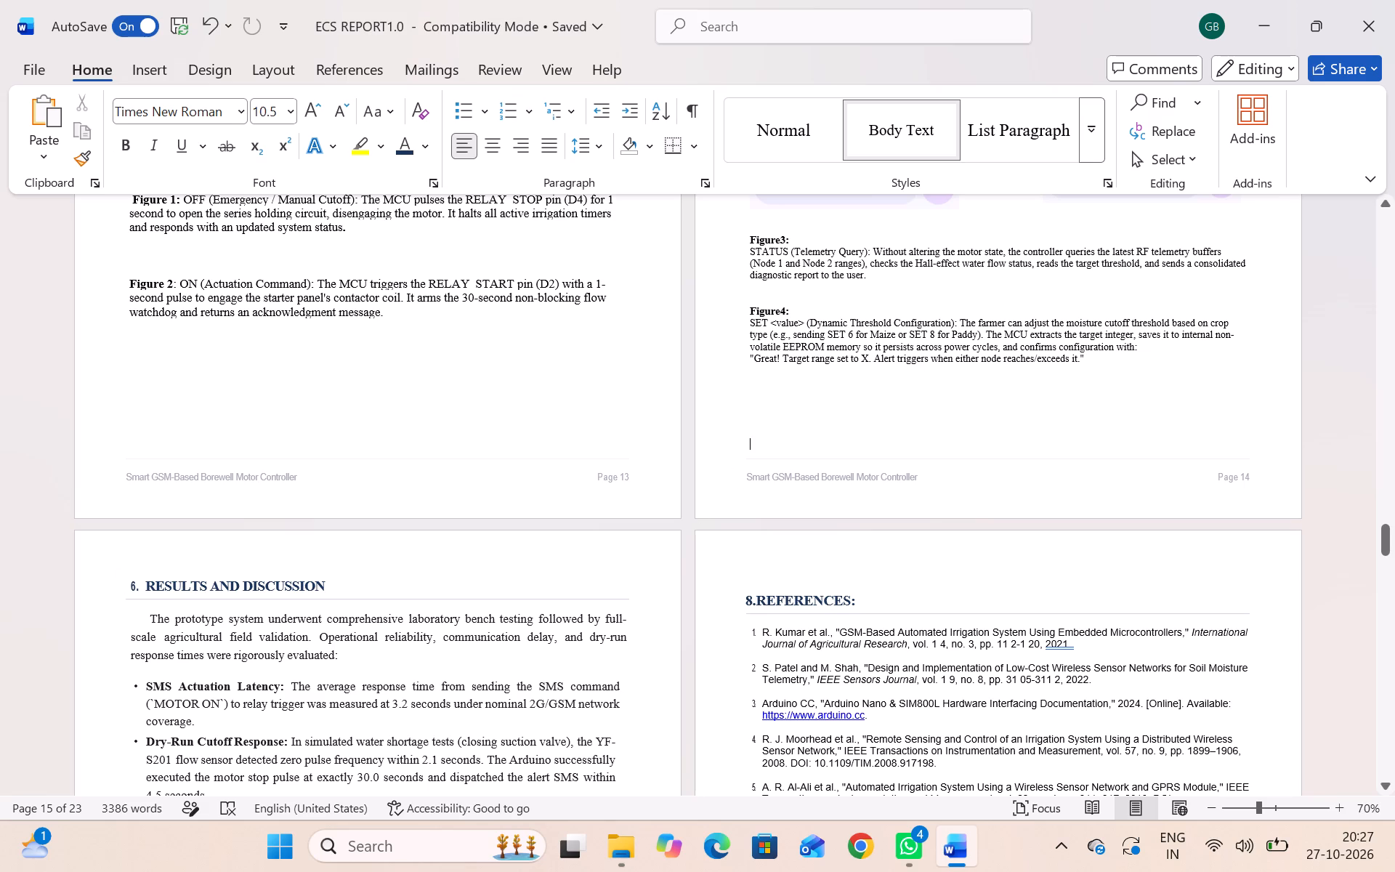
key(Return)
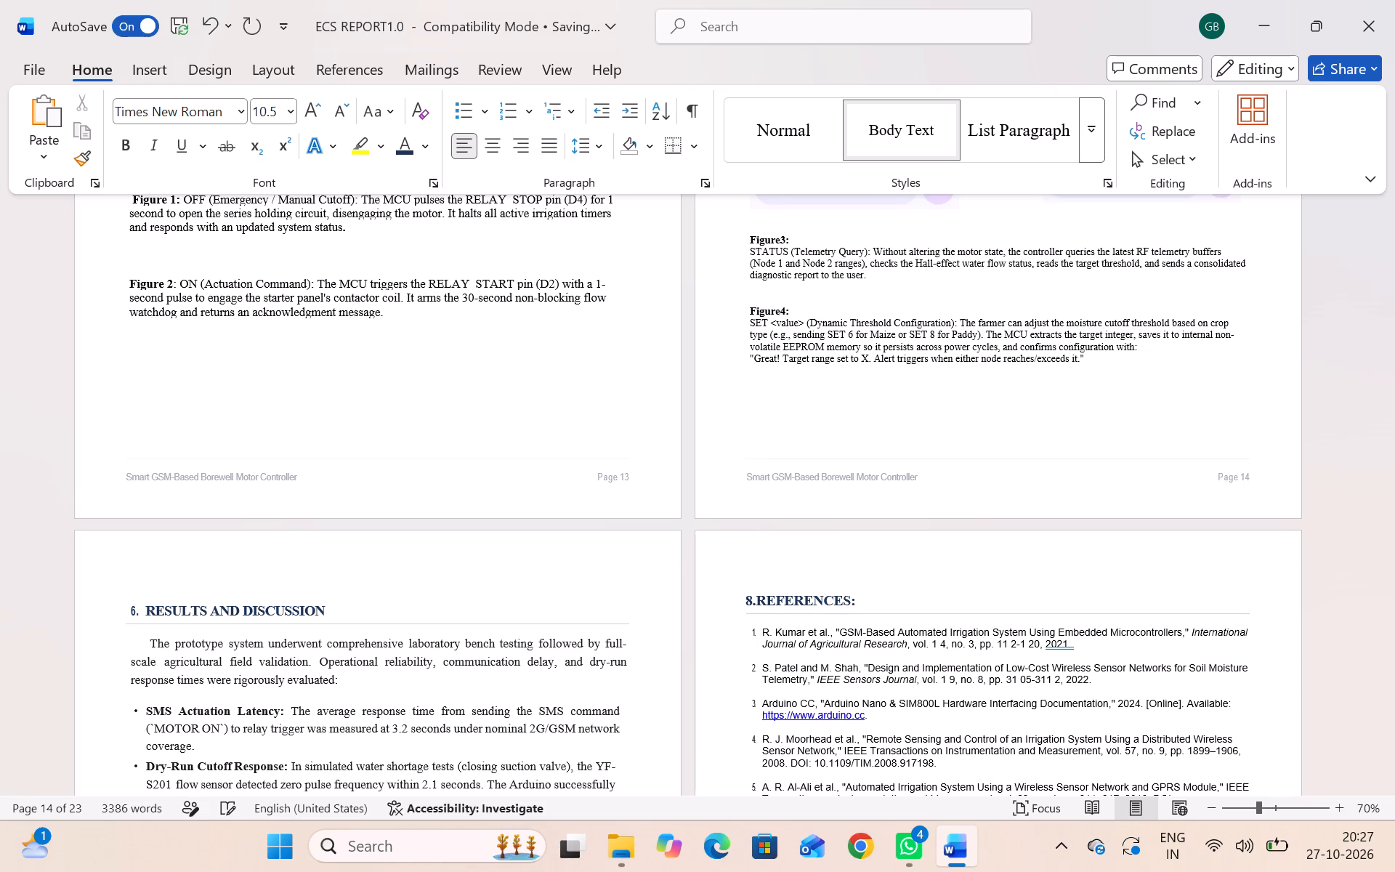
key(Down)
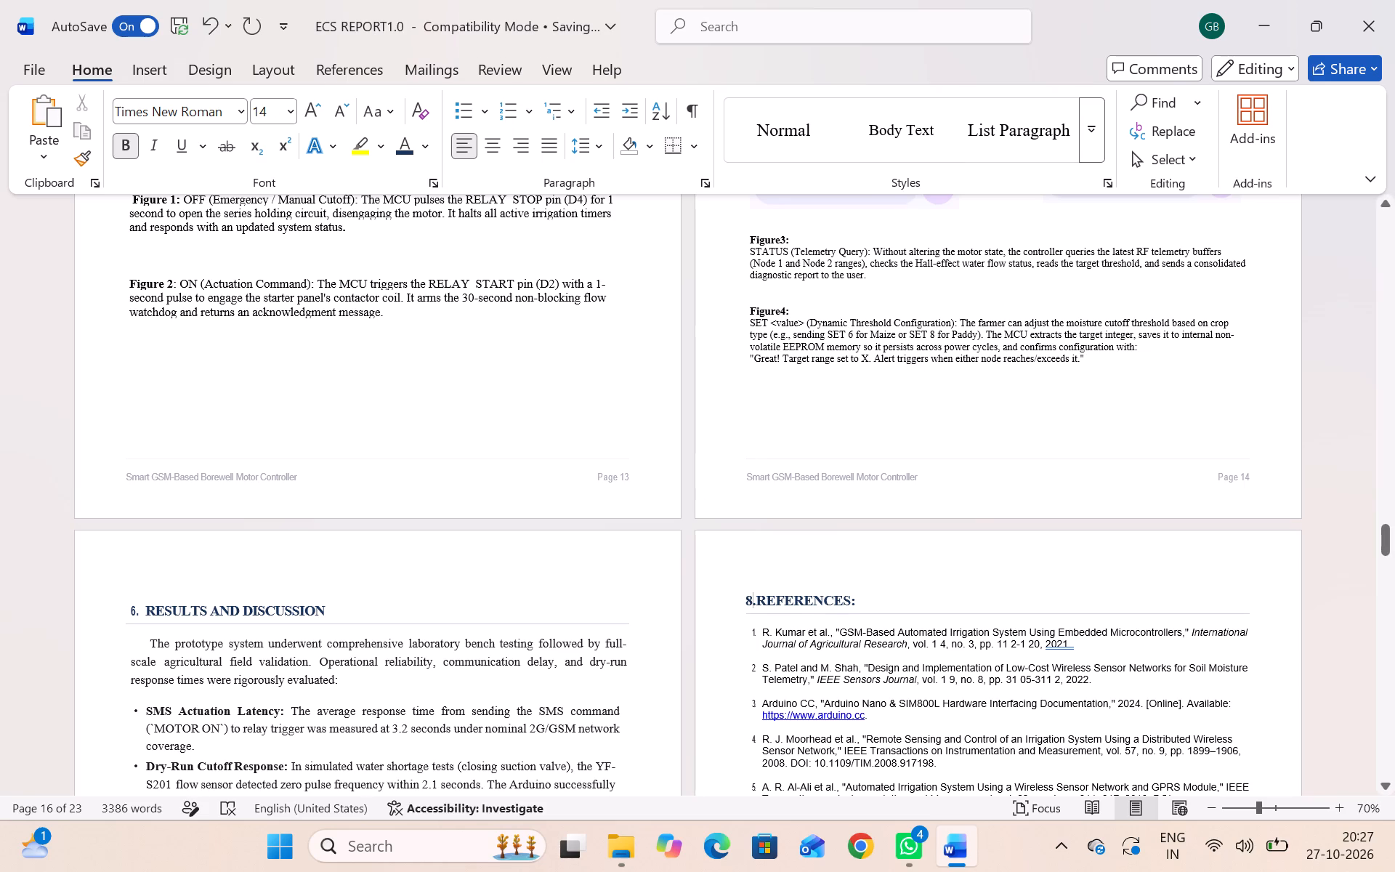
click(882, 413)
key(Return)
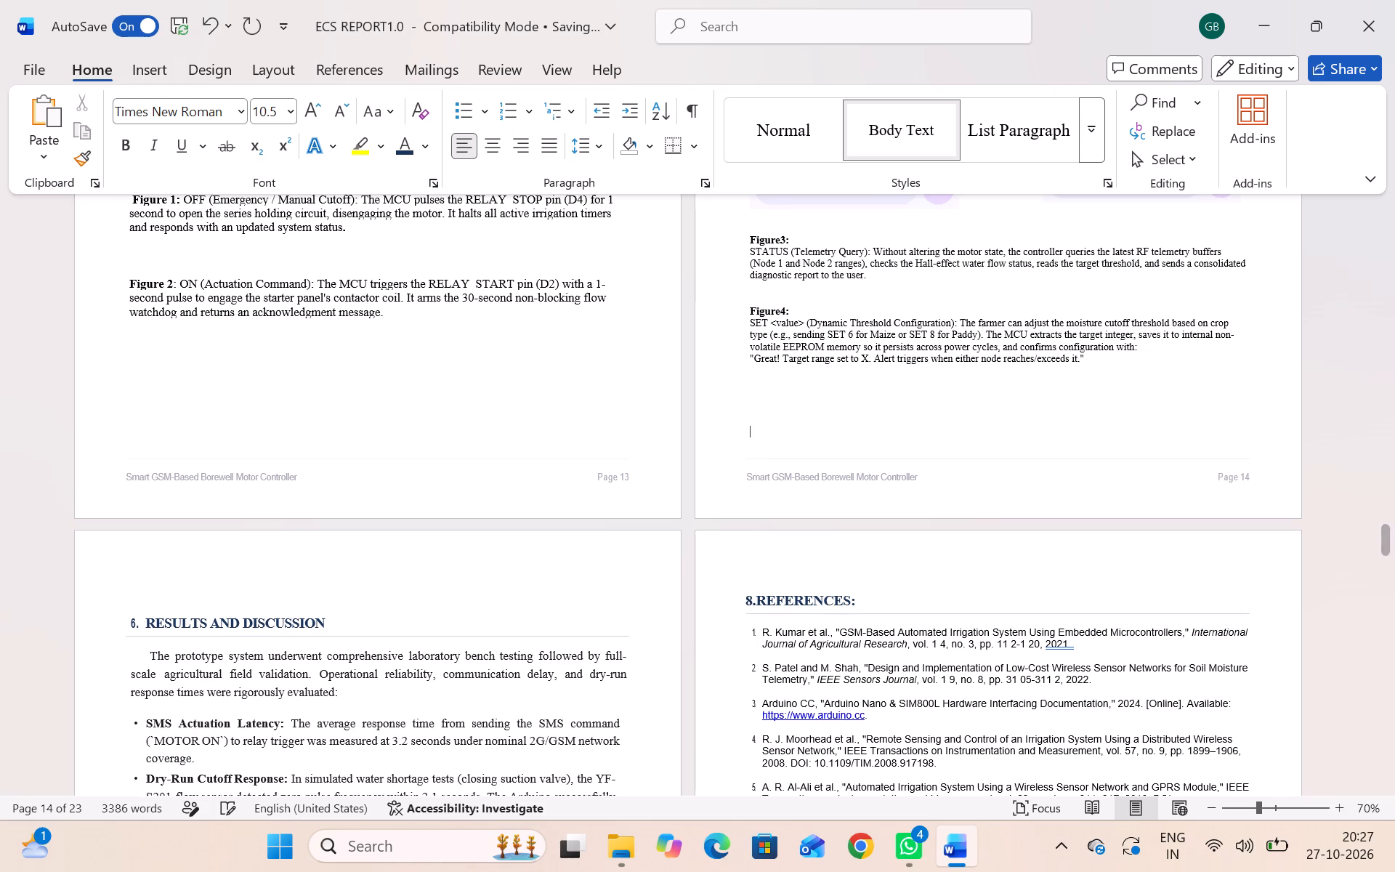
Paste the copied methodology heading and its rule on the blank line above "RESULTS AND DISCUSSION" on page 15.
key(Up)
key(Down)
key(Up)
key(Down)
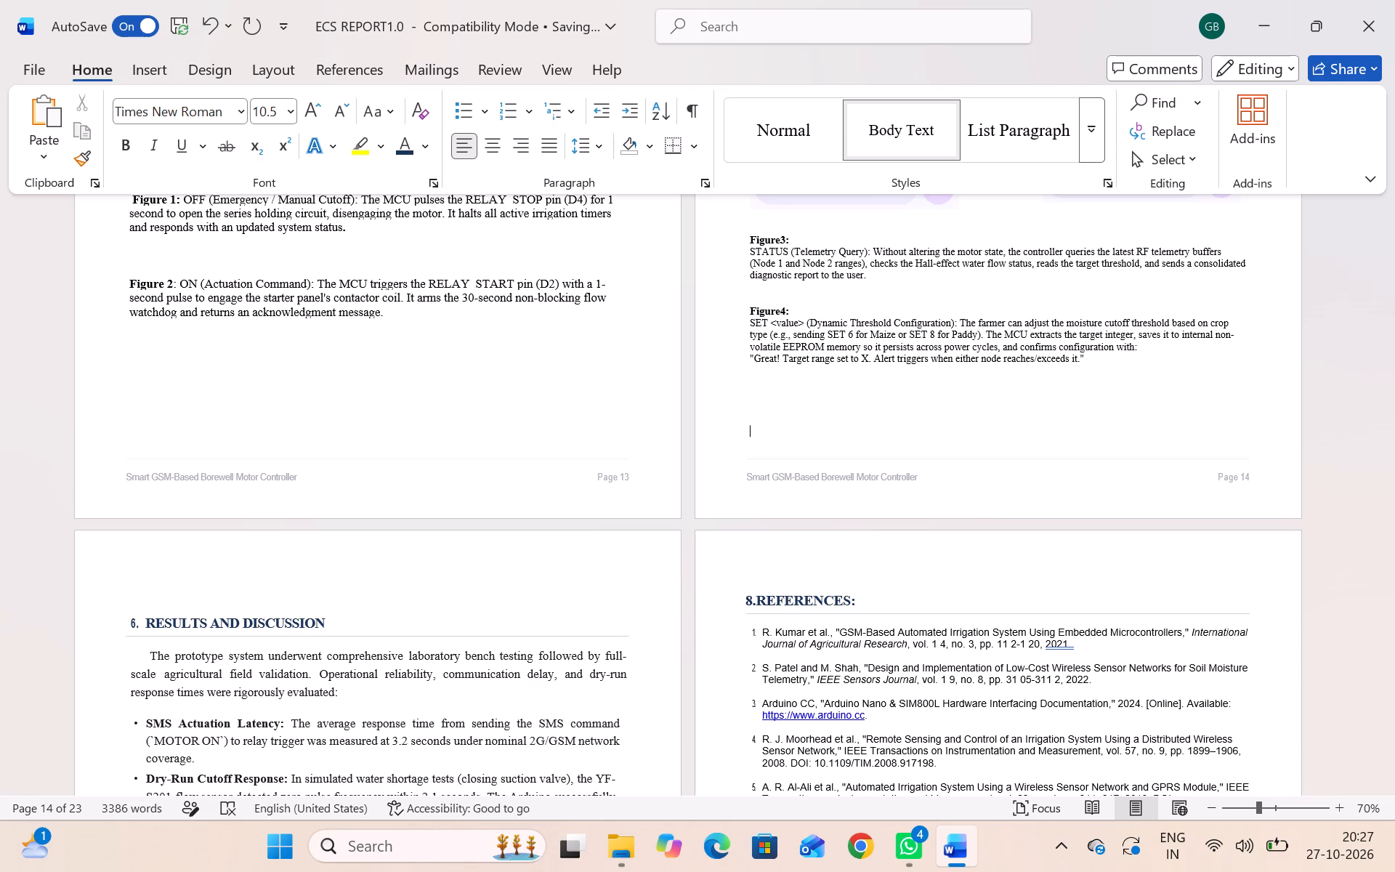
key(Down)
key(Down)
key(Down)
key(Down)
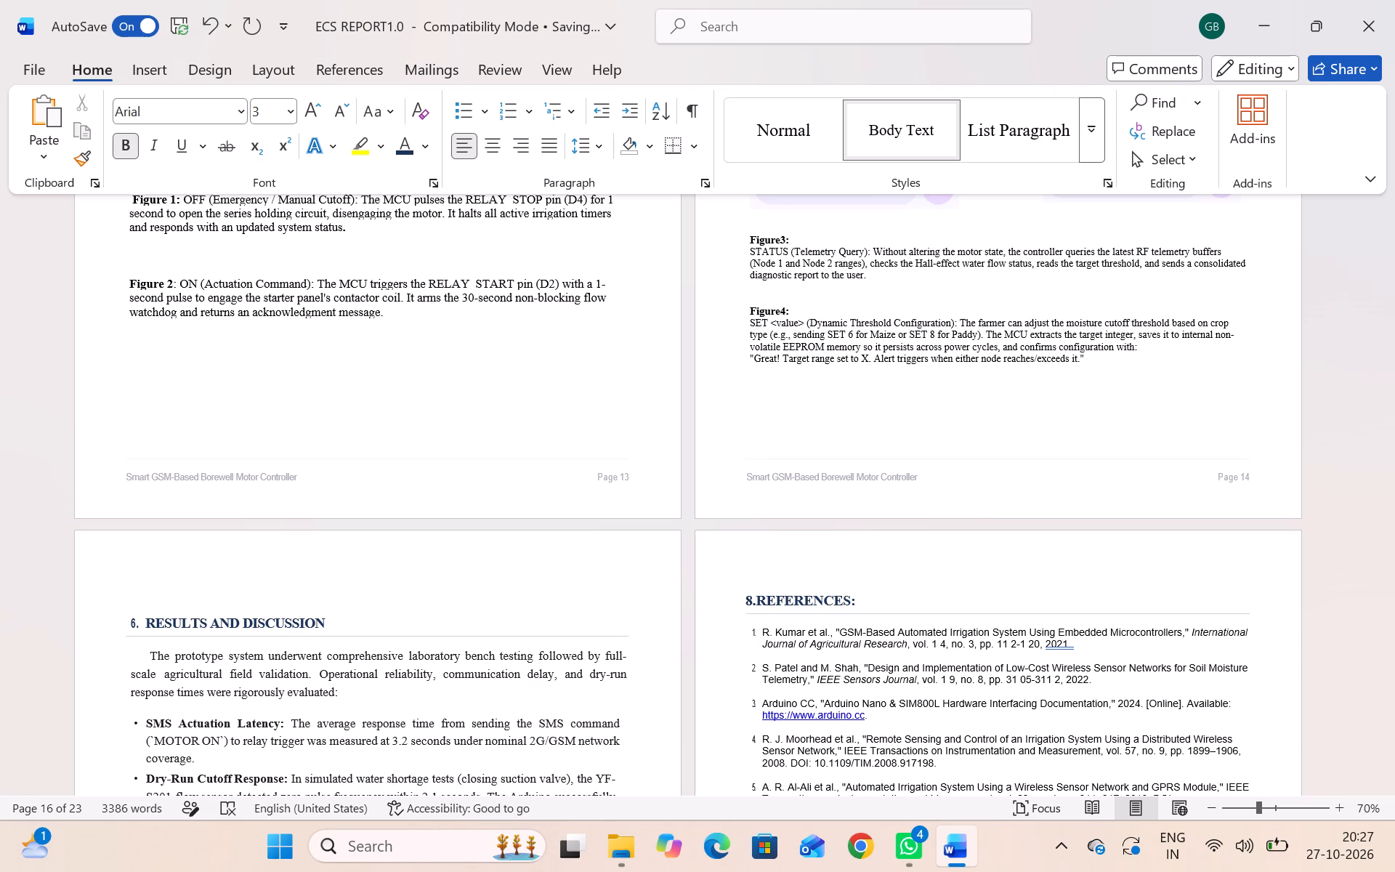
key(Left)
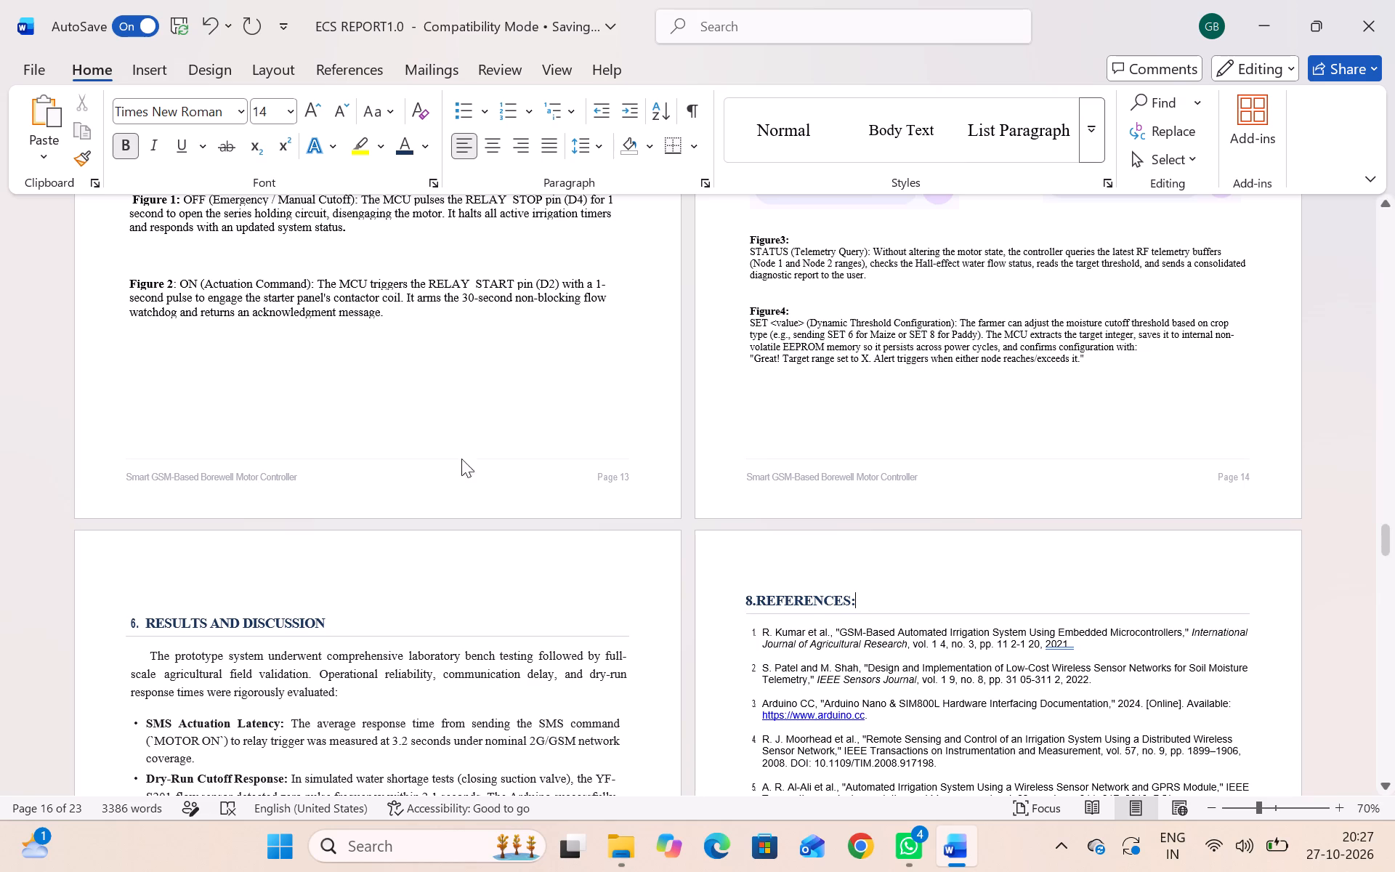
click(376, 578)
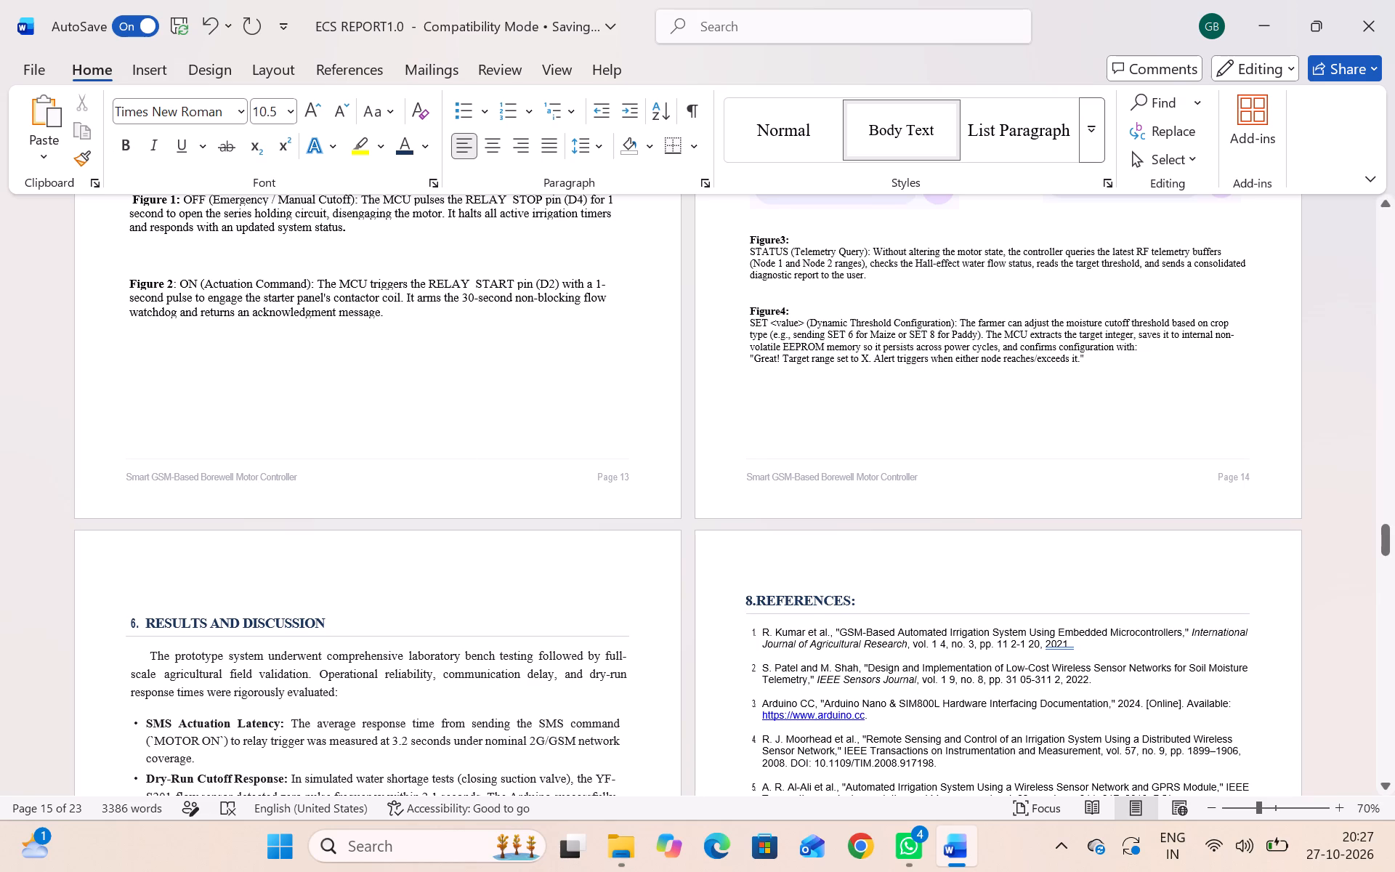
key(Up)
key(Down)
scroll(723, 386, up, 8)
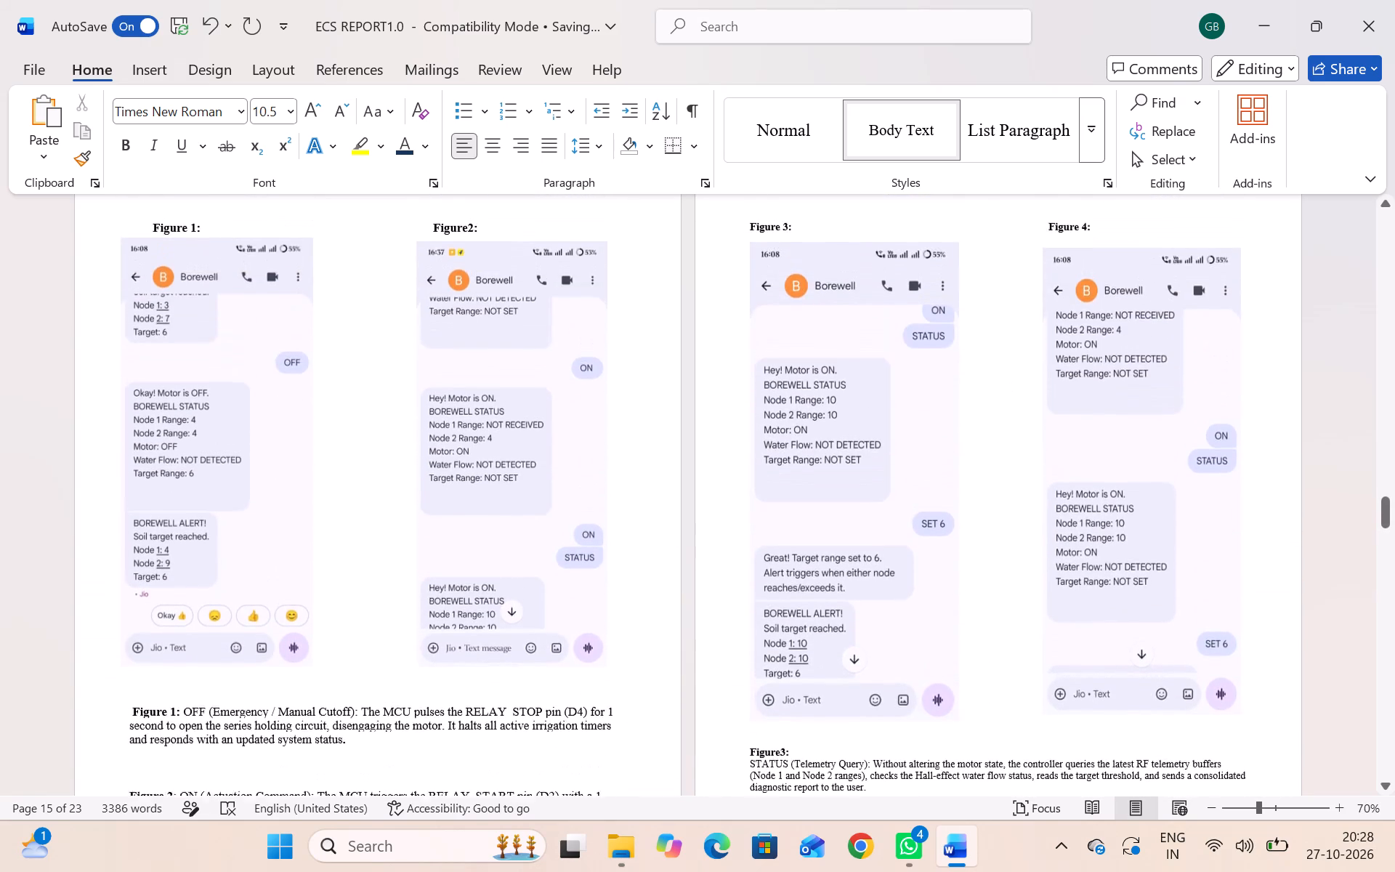
scroll(723, 386, up, 4)
scroll(723, 386, down, 4)
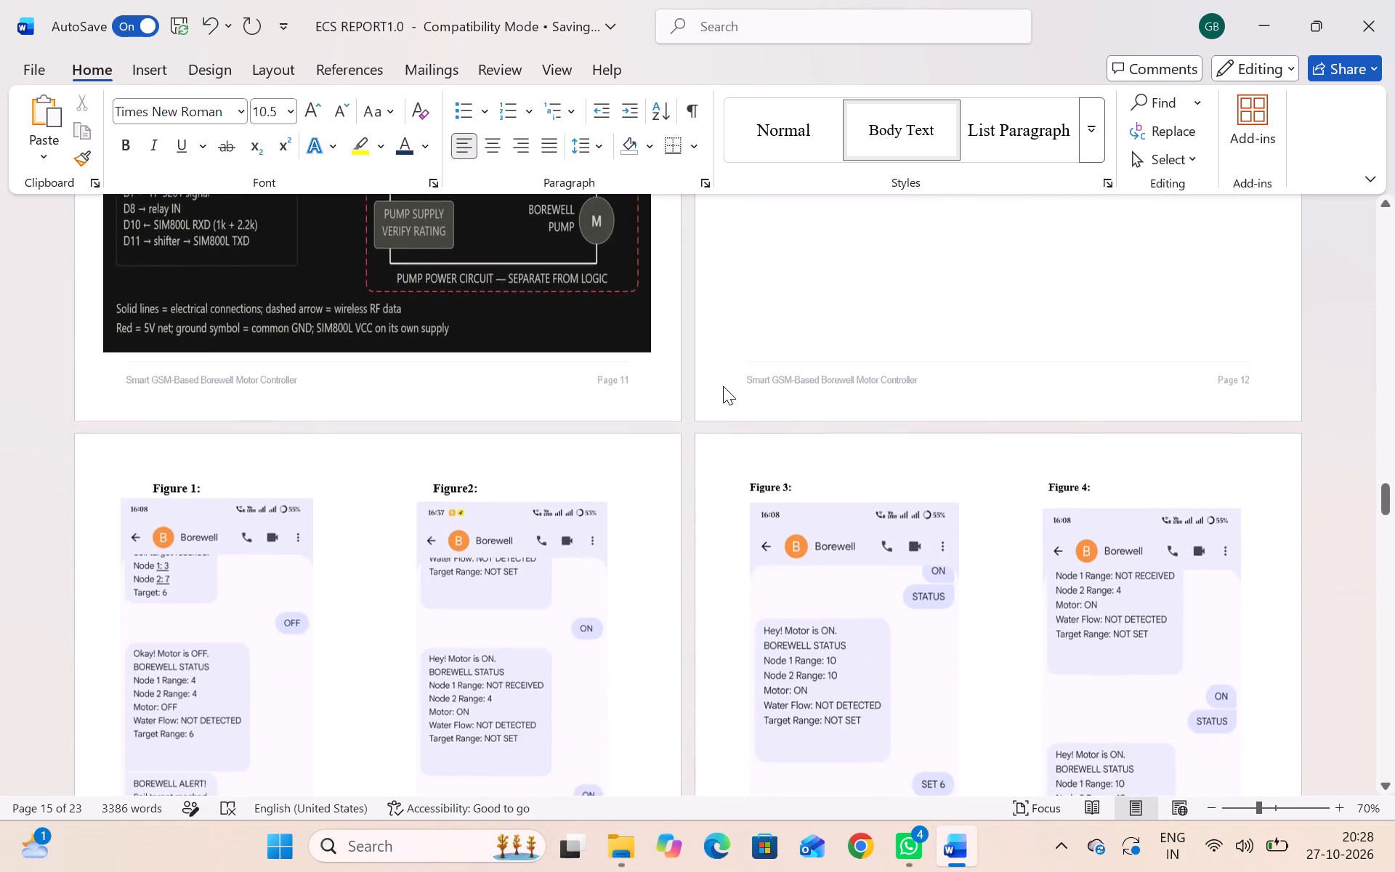
scroll(723, 386, down, 7)
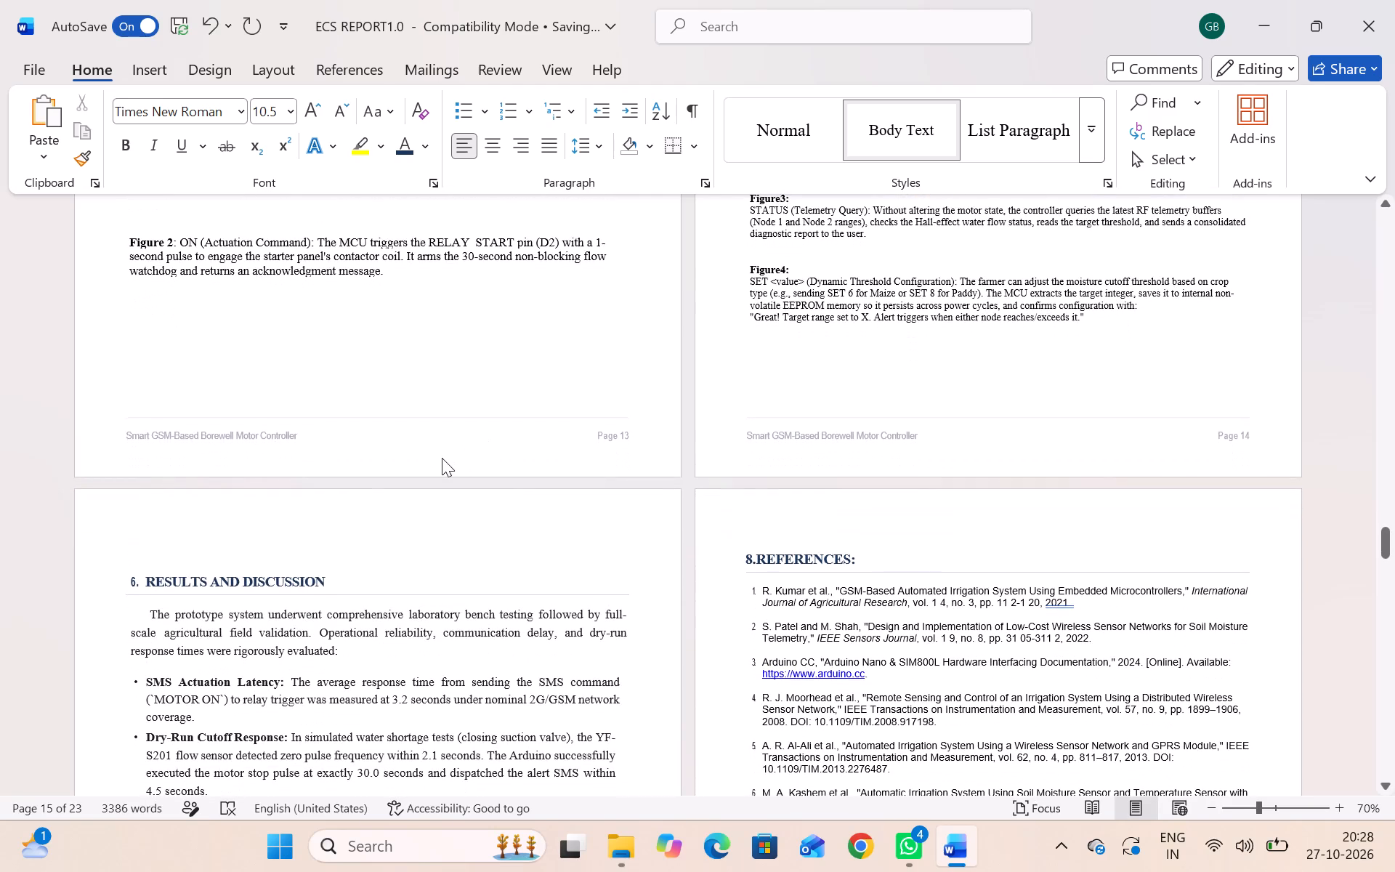
key(ctrl+v)
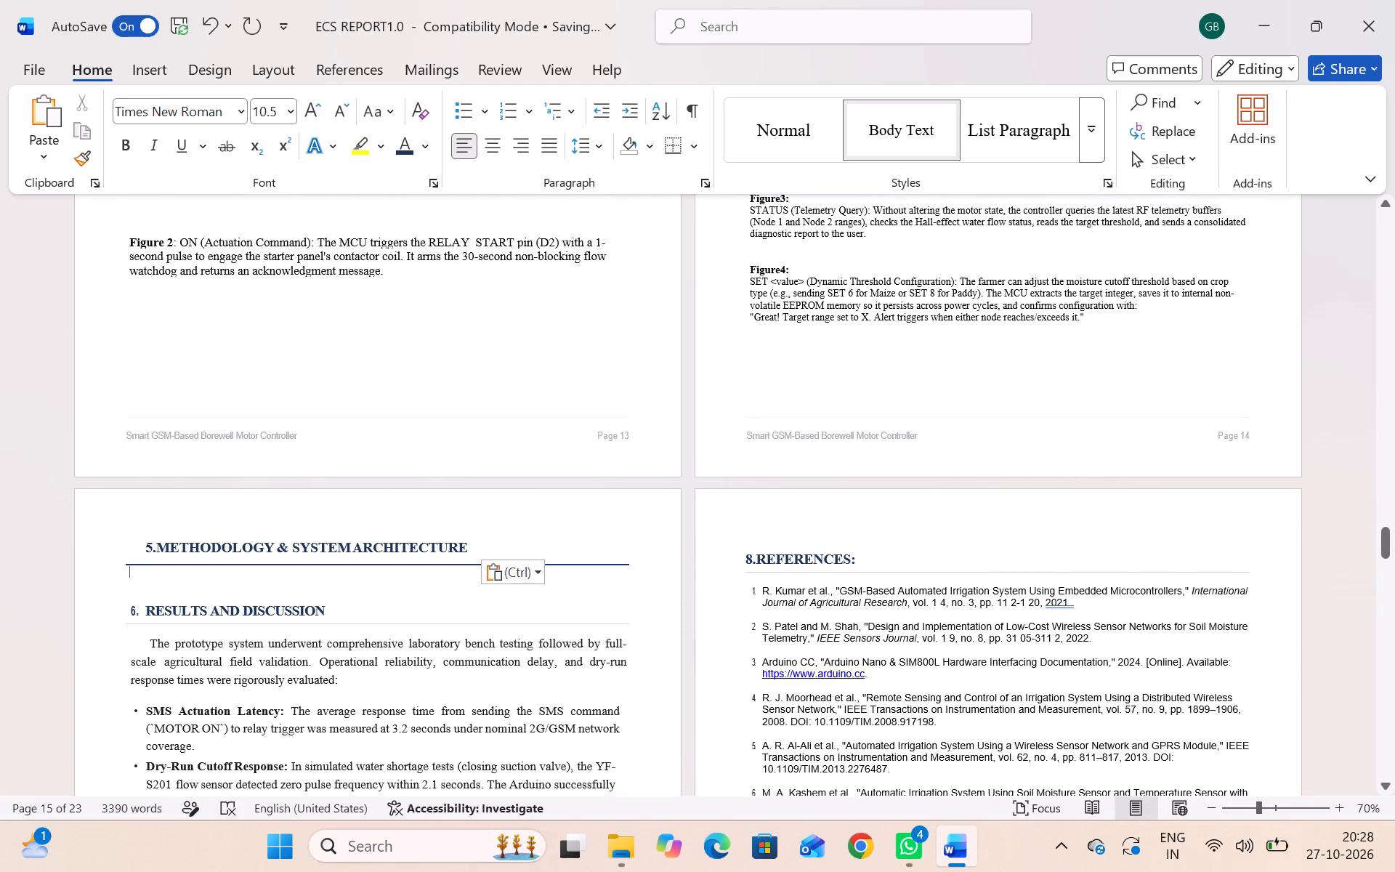
Replace the text of the pasted heading on page 15 with "6.", keeping its rule.
drag(473, 549, 470, 549)
drag(470, 549, 226, 546)
key(BackSpace)
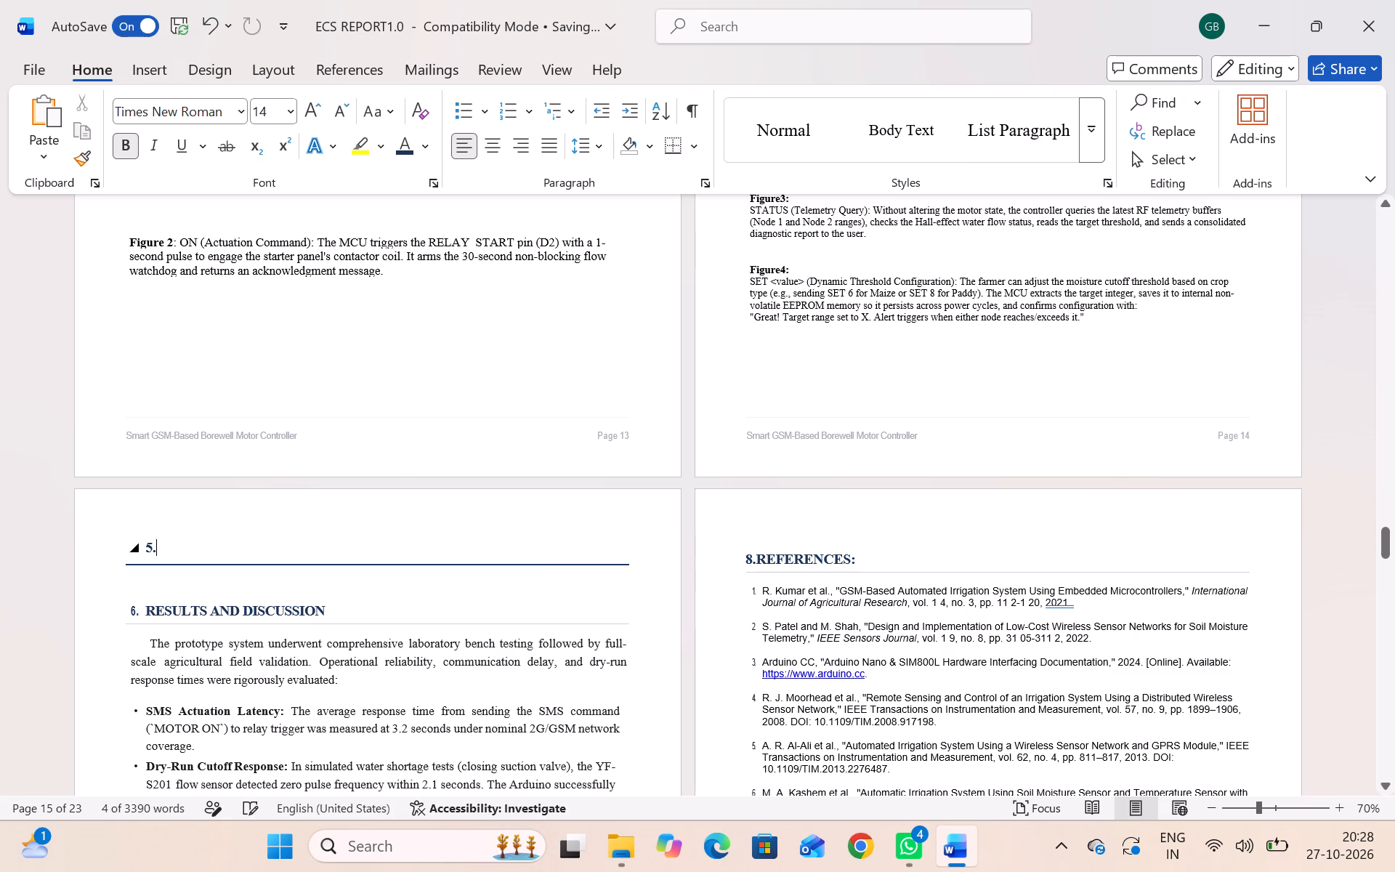
key(BackSpace)
key(BackSpace)
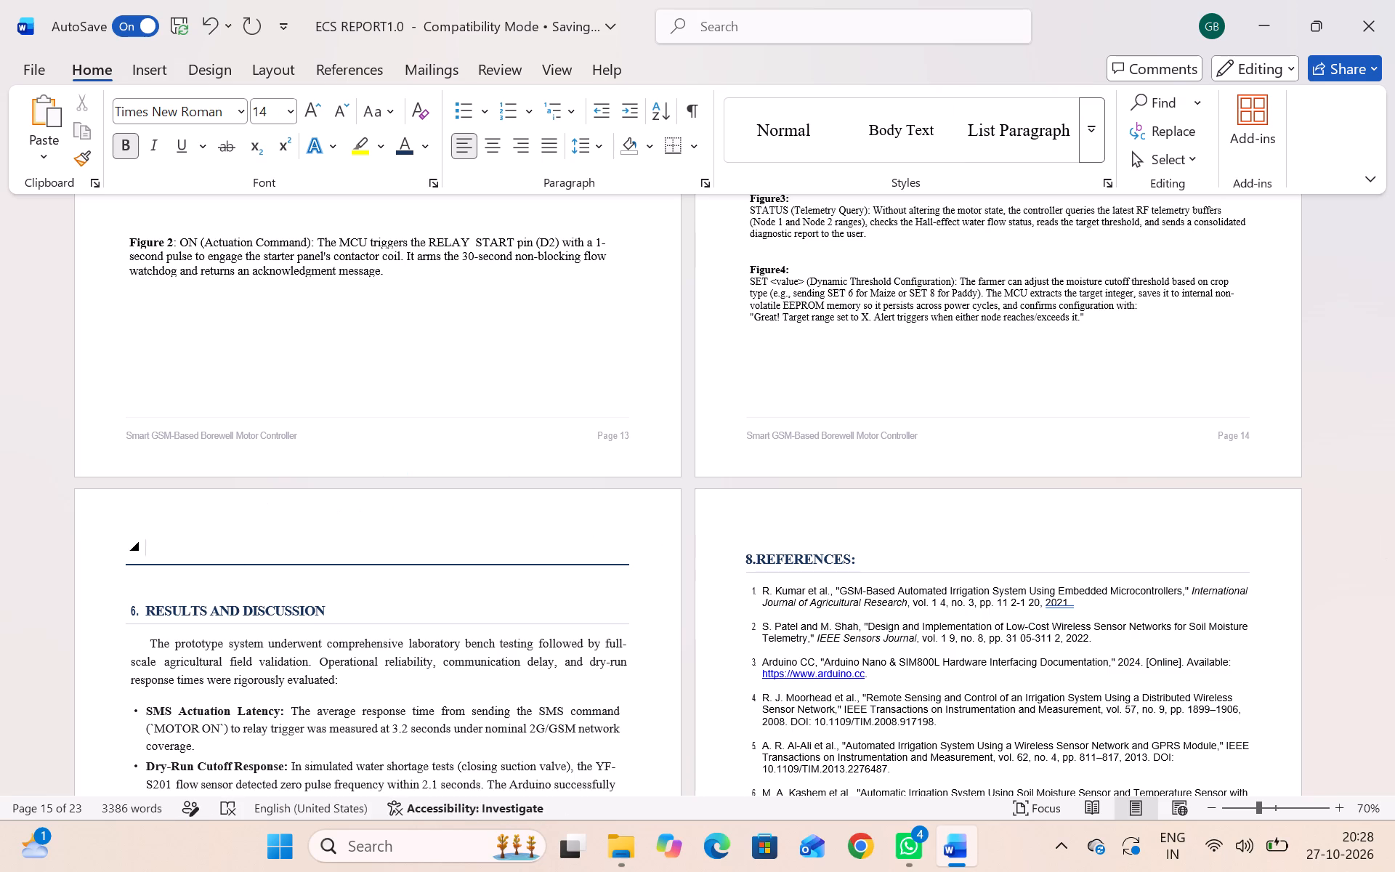
text(6.)
Copy the "RESULTS AND DISCUSSION" heading text into the new ruled heading after "6." on page 15.
drag(145, 609, 318, 606)
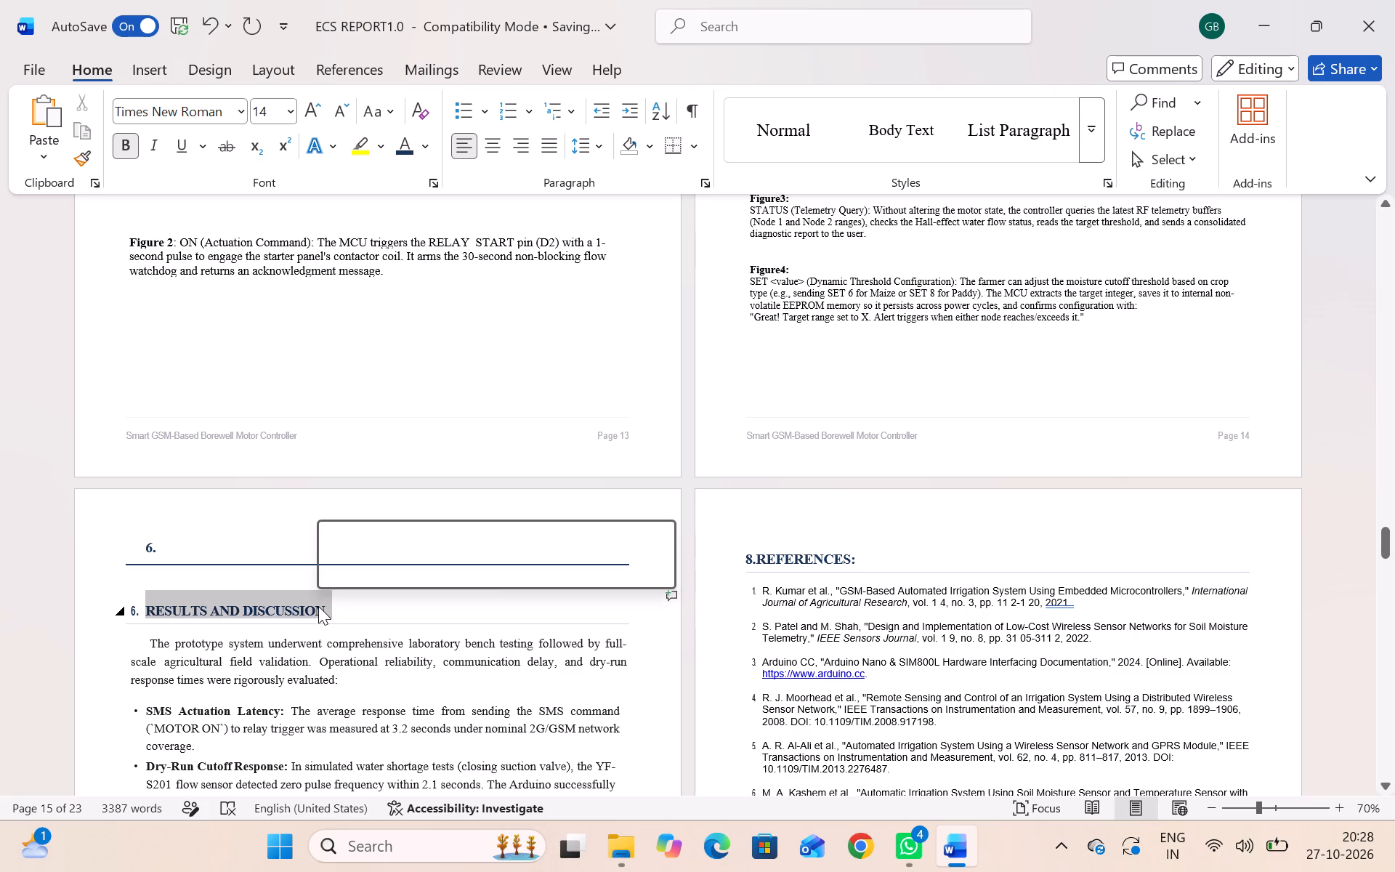
key(ctrl+c)
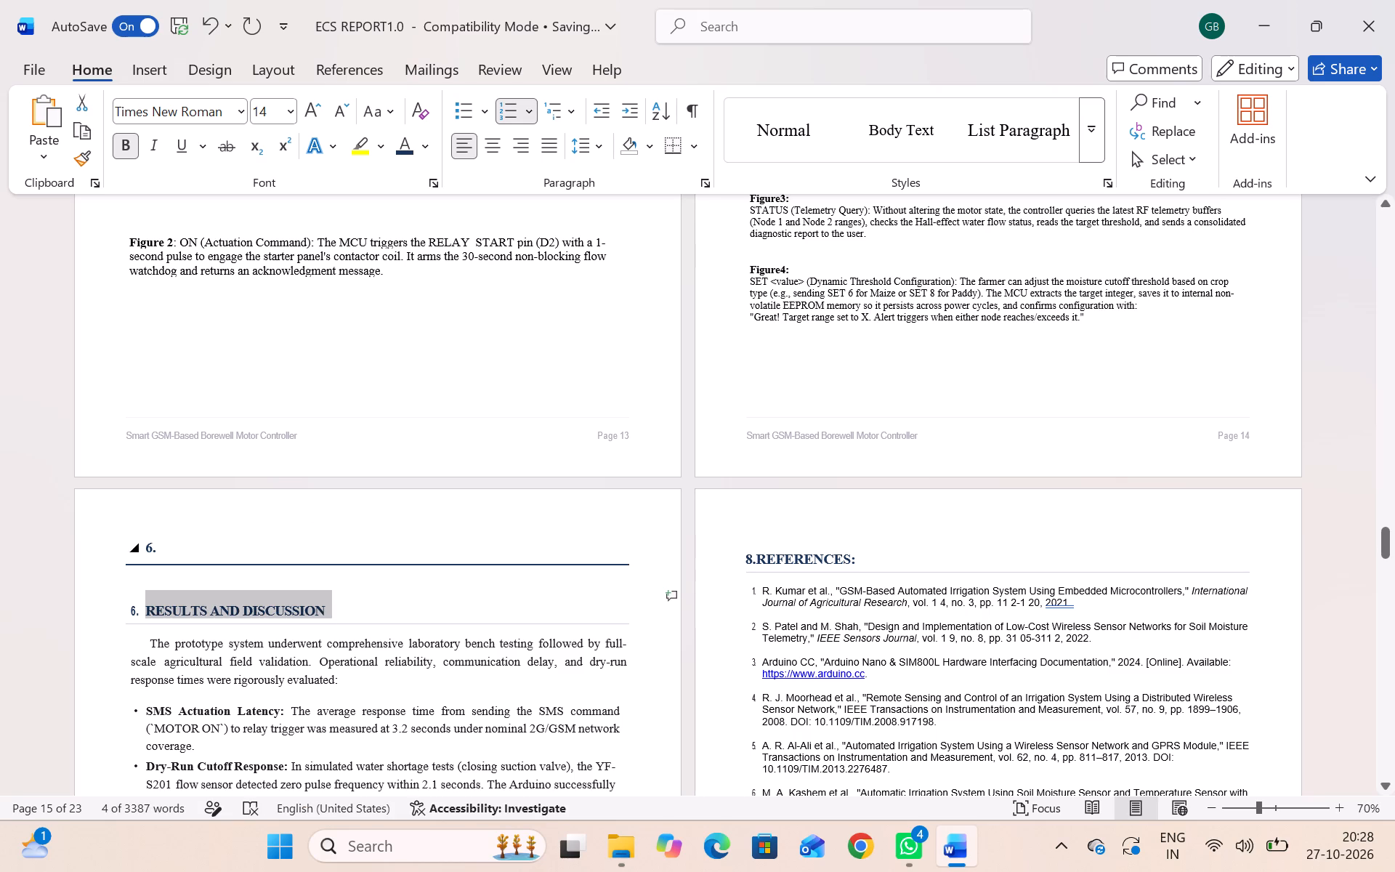
click(297, 549)
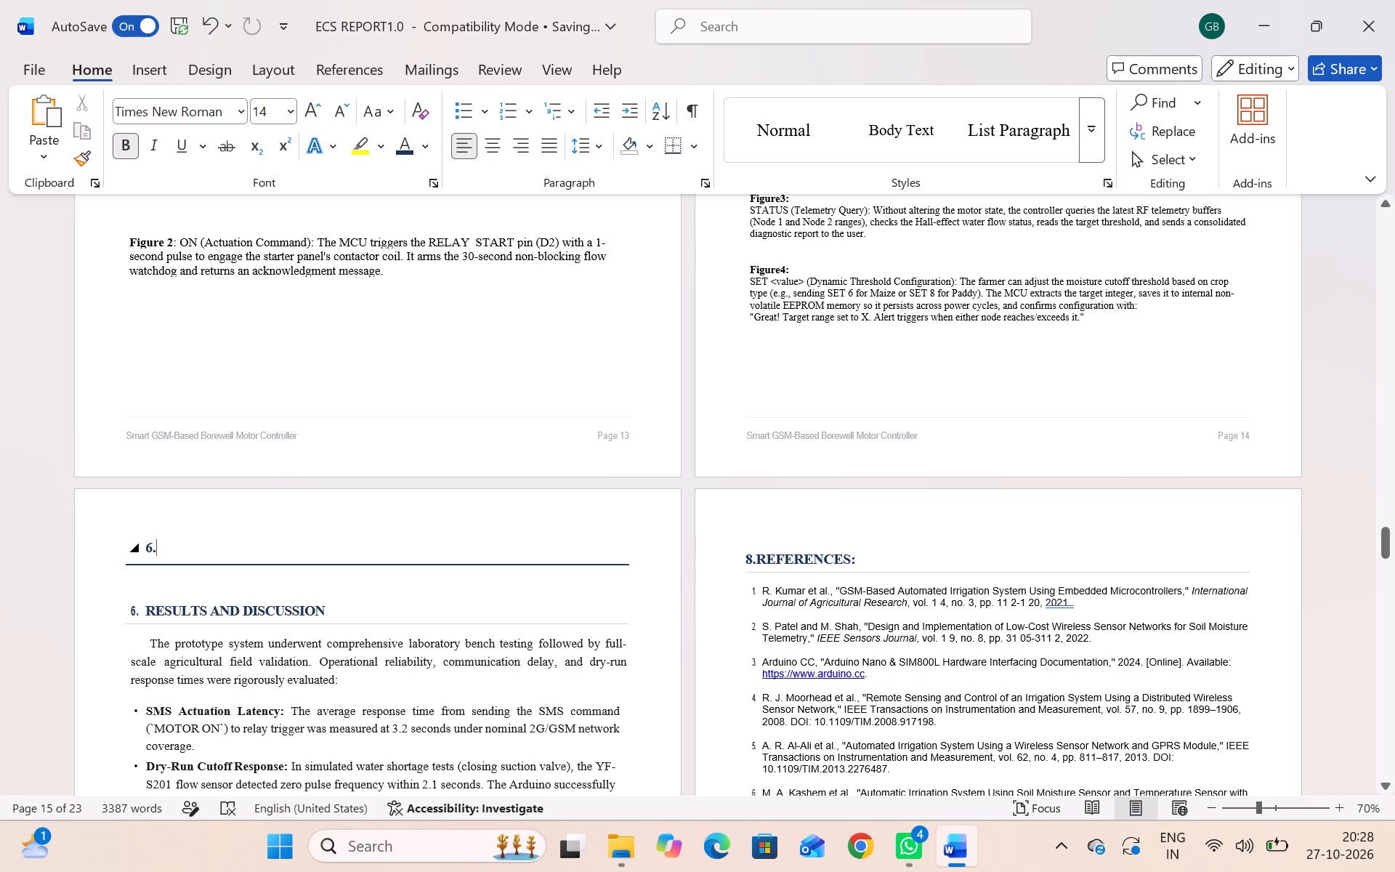
key(ctrl+v)
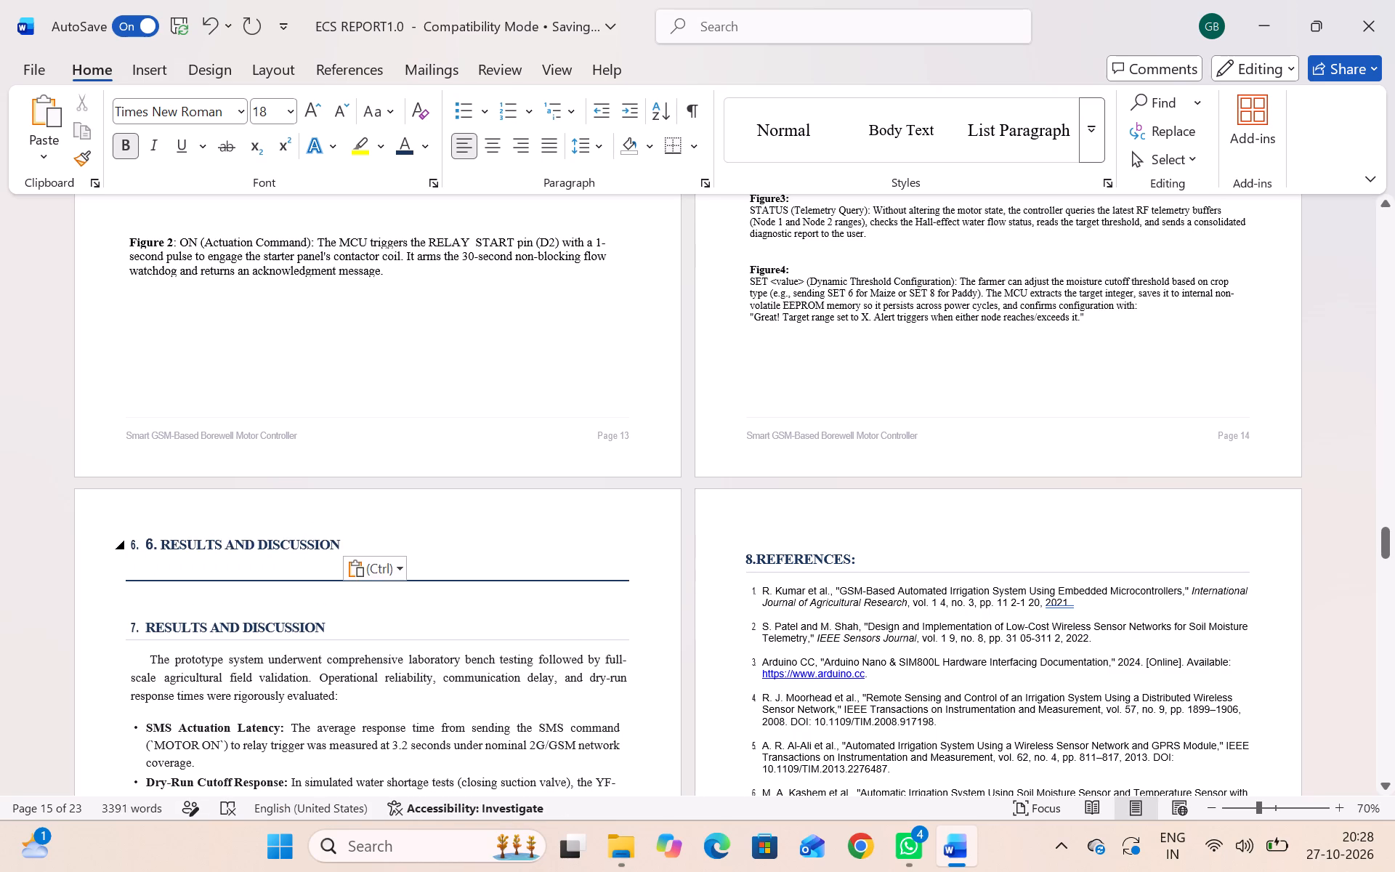
Remove the extra blank line and the duplicate automatic number from the new ruled "6. RESULTS AND DISCUSSION" heading on page 15.
key(BackSpace)
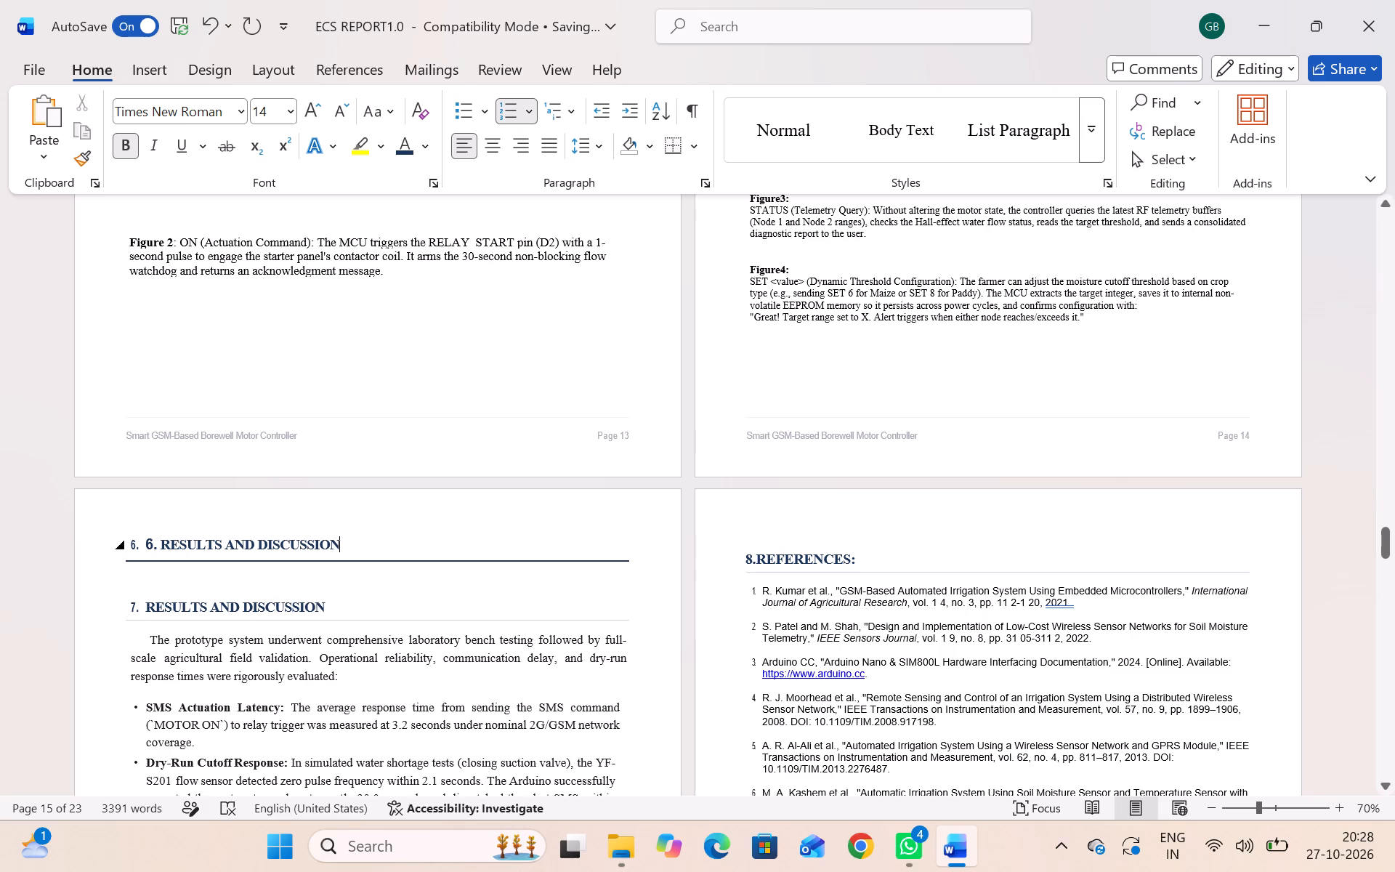
click(144, 544)
key(BackSpace)
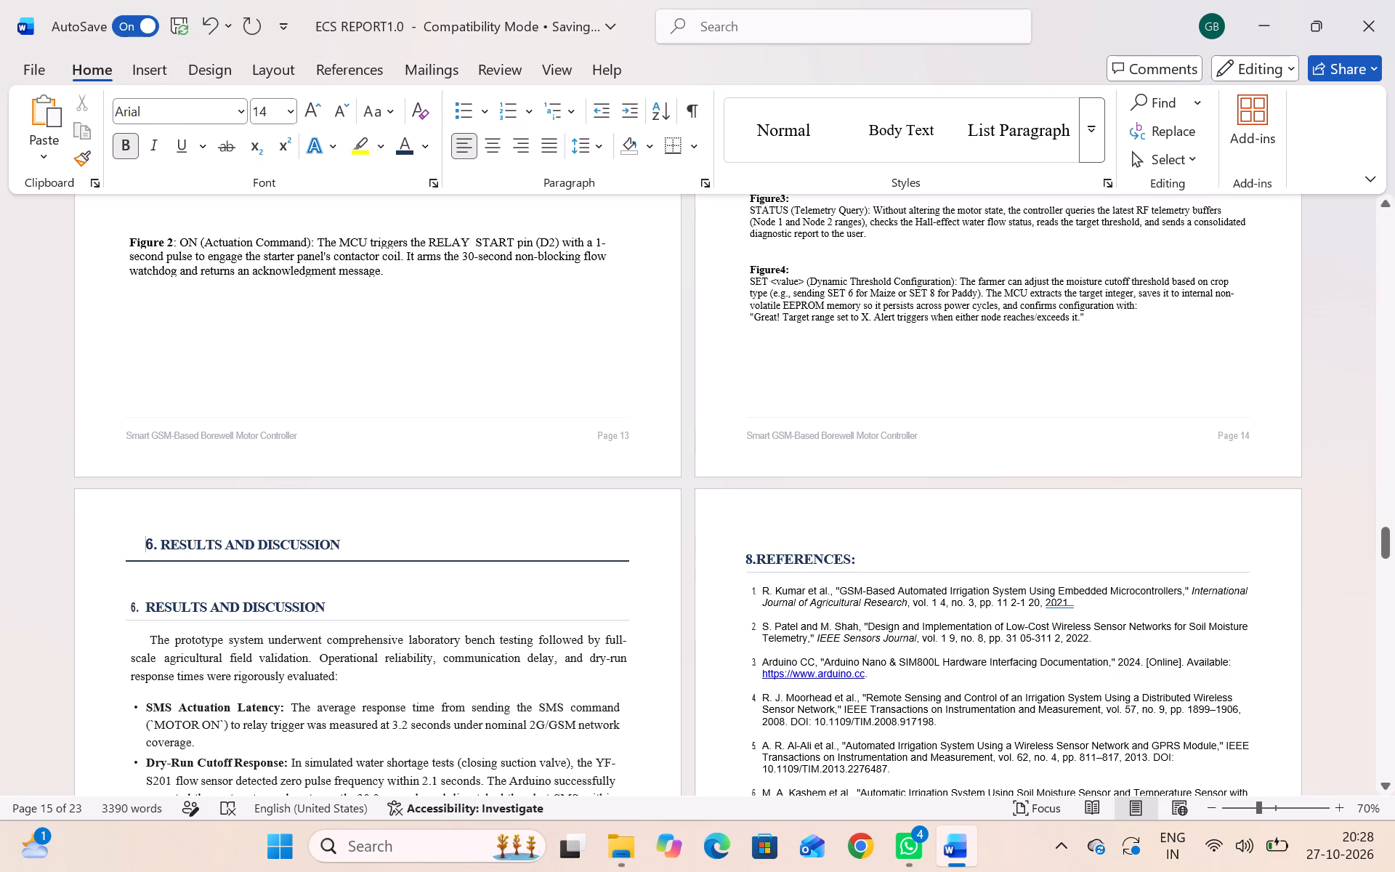
Delete the old "RESULTS AND DISCUSSION" heading and its thin grey rule beneath the new ruled heading on page 15.
drag(626, 614, 393, 621)
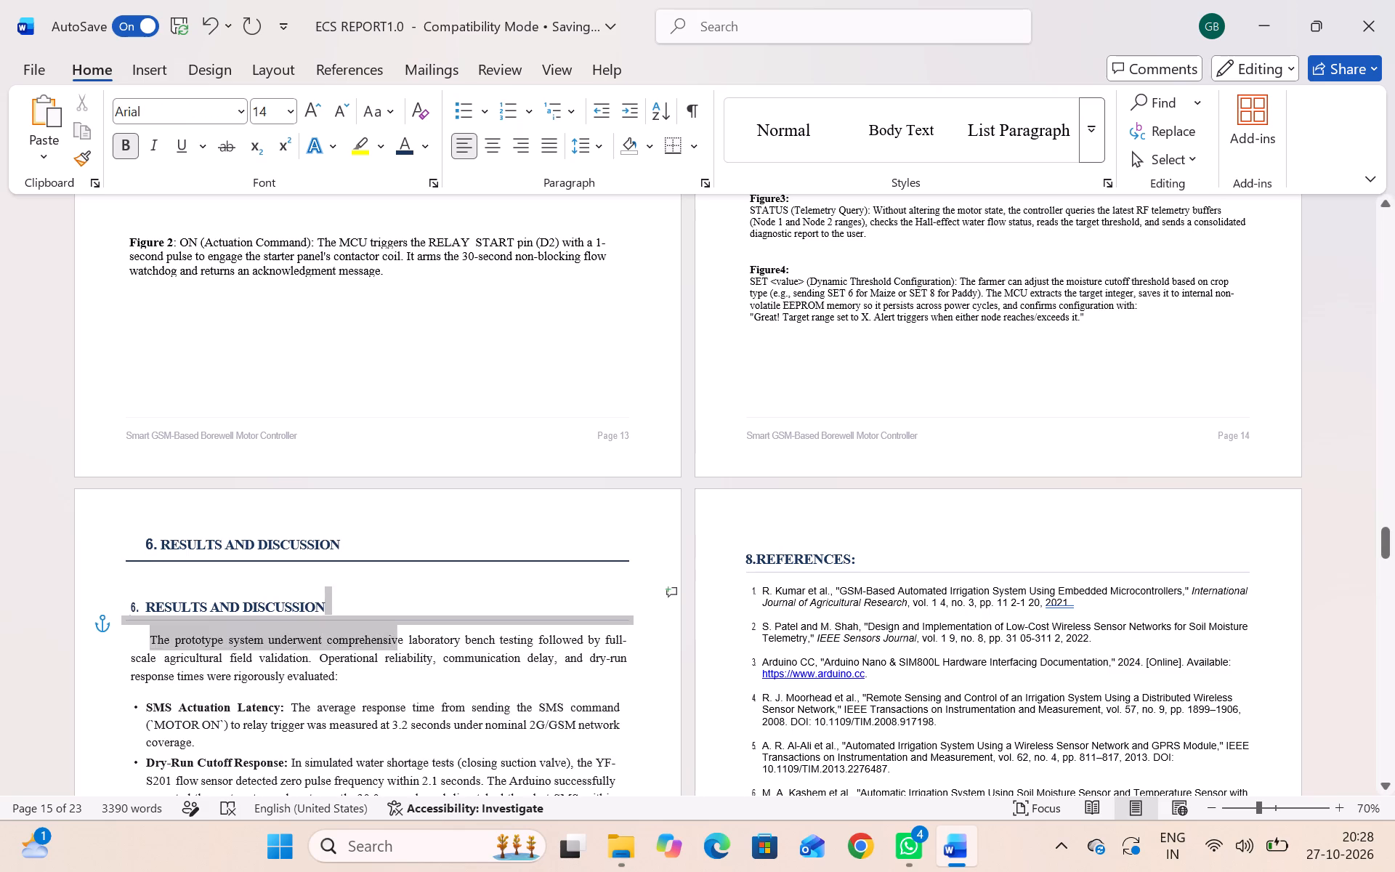
drag(393, 621, 132, 594)
key(BackSpace)
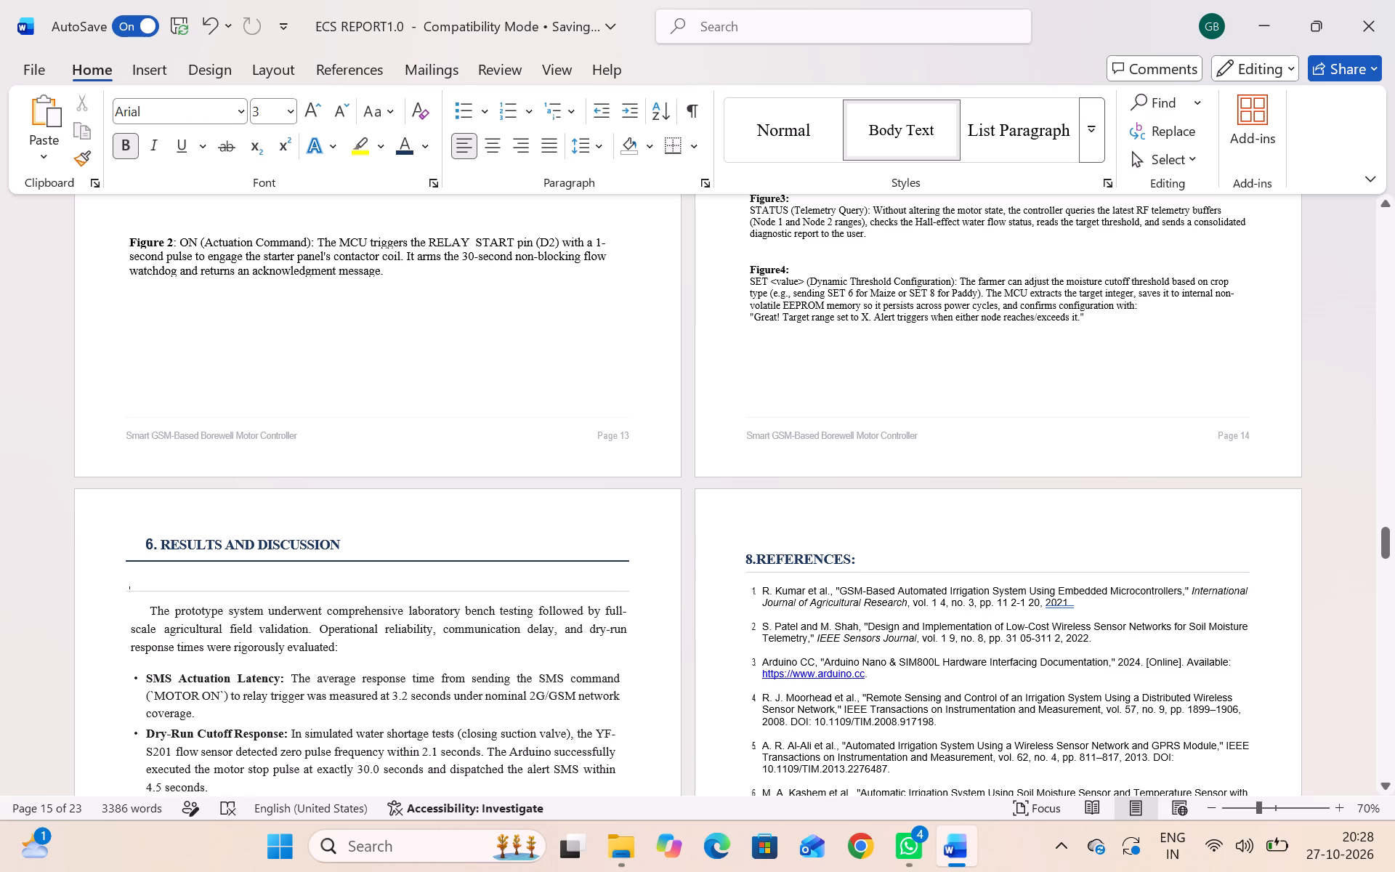
drag(632, 589, 559, 584)
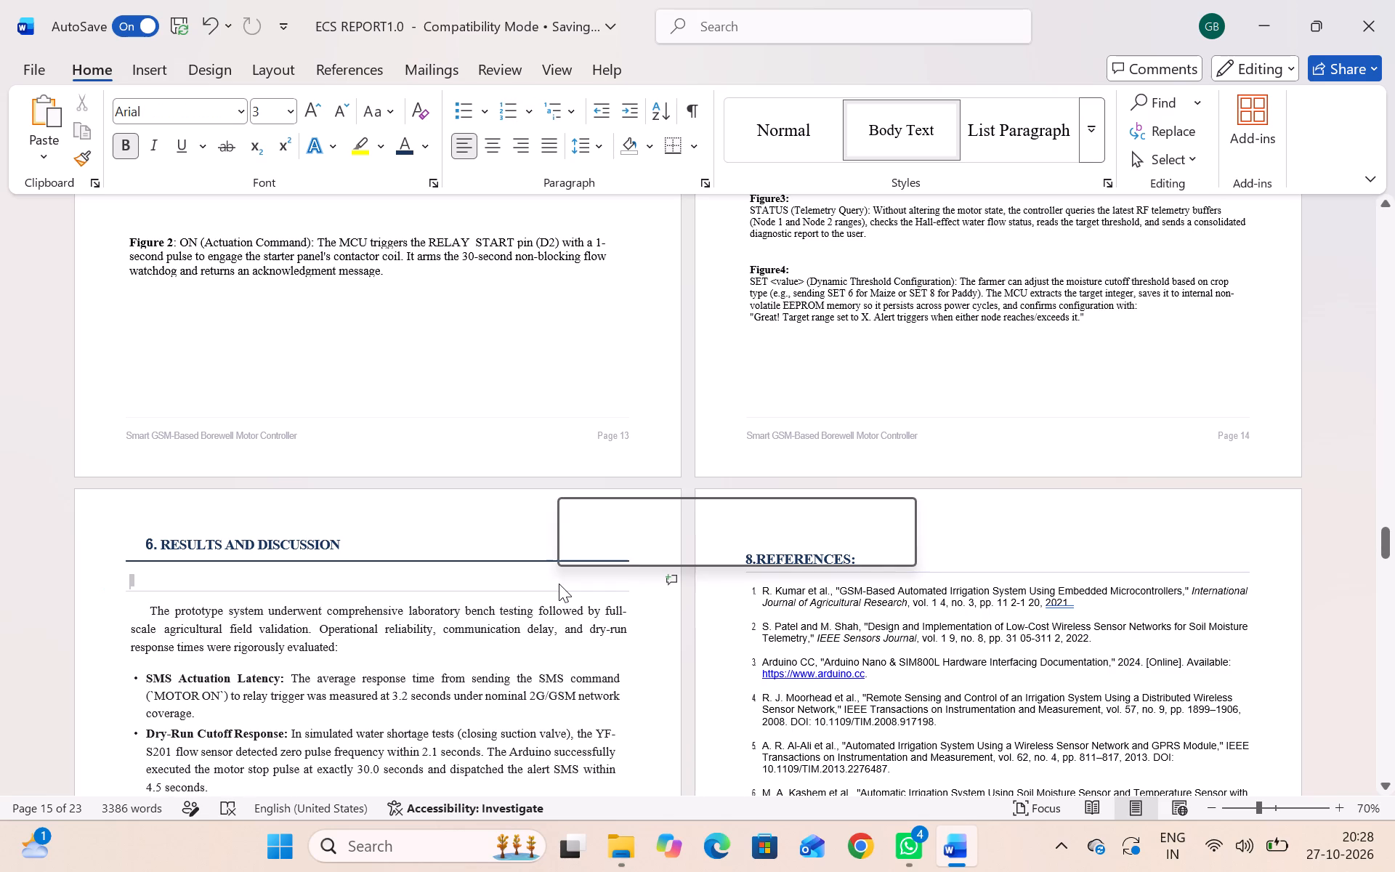
drag(631, 588, 615, 586)
scroll(615, 586, down, 1)
drag(639, 466, 637, 466)
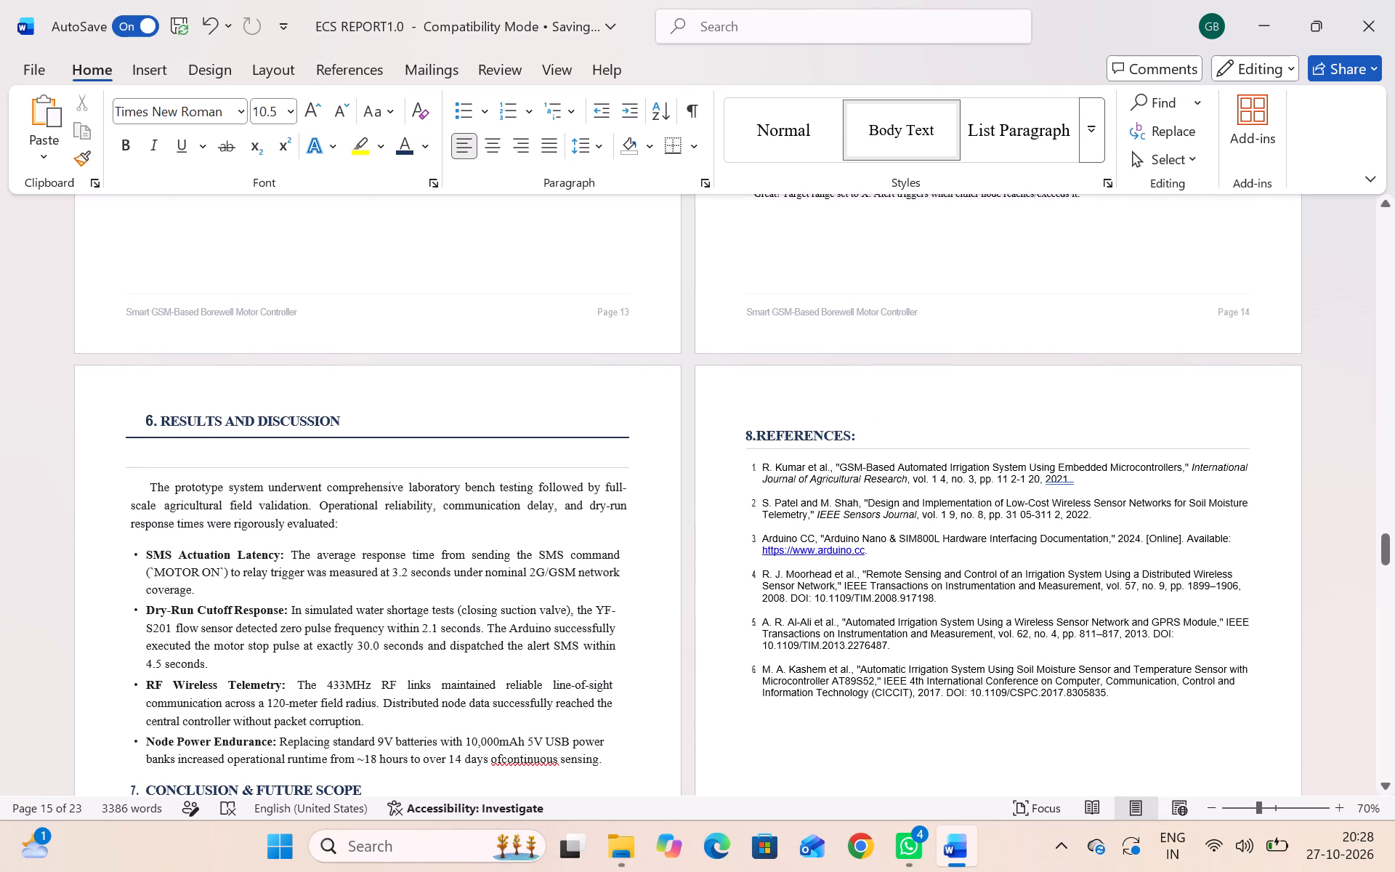
drag(637, 466, 581, 461)
click(575, 469)
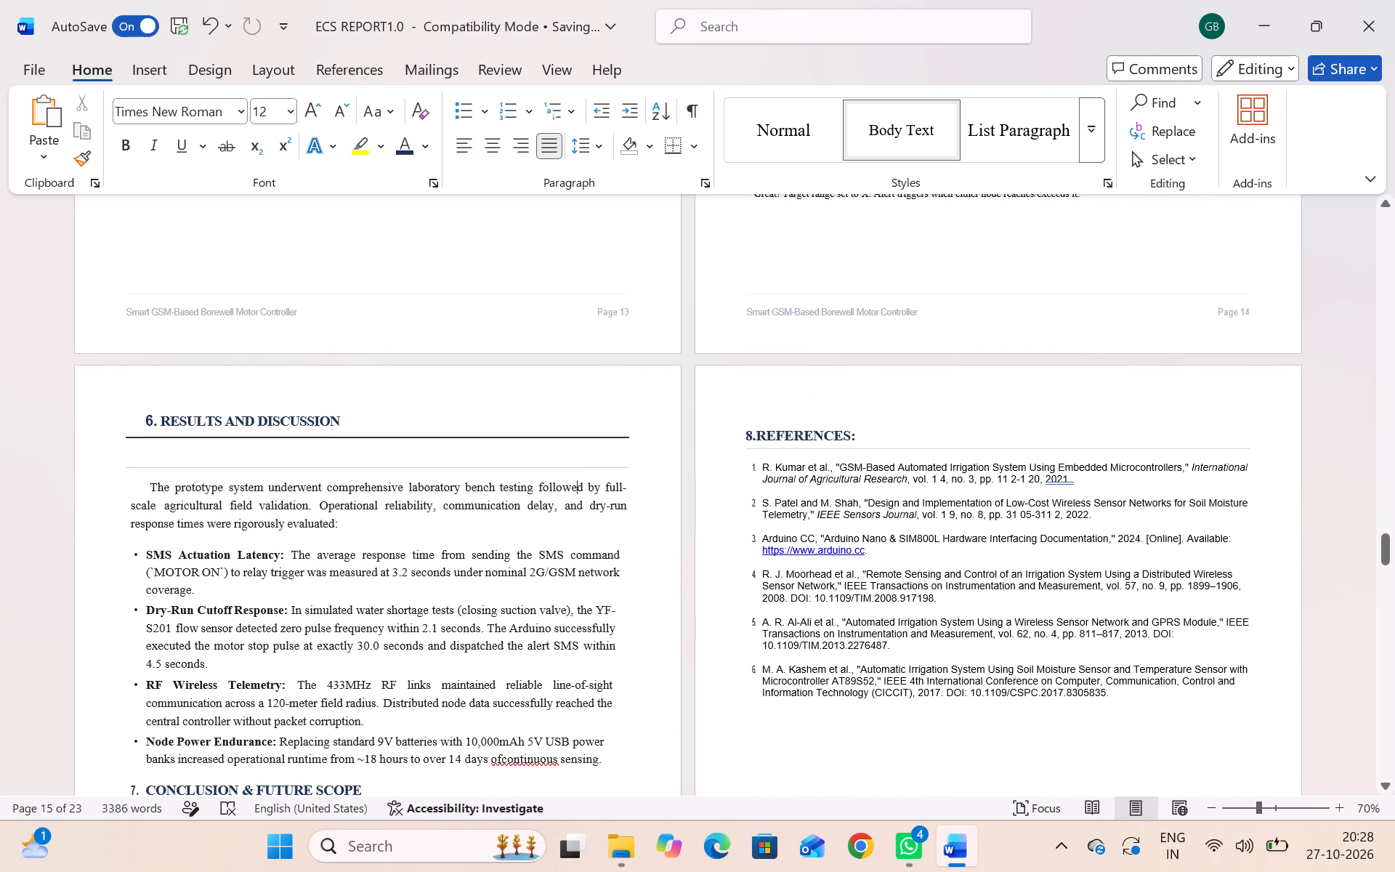
click(565, 466)
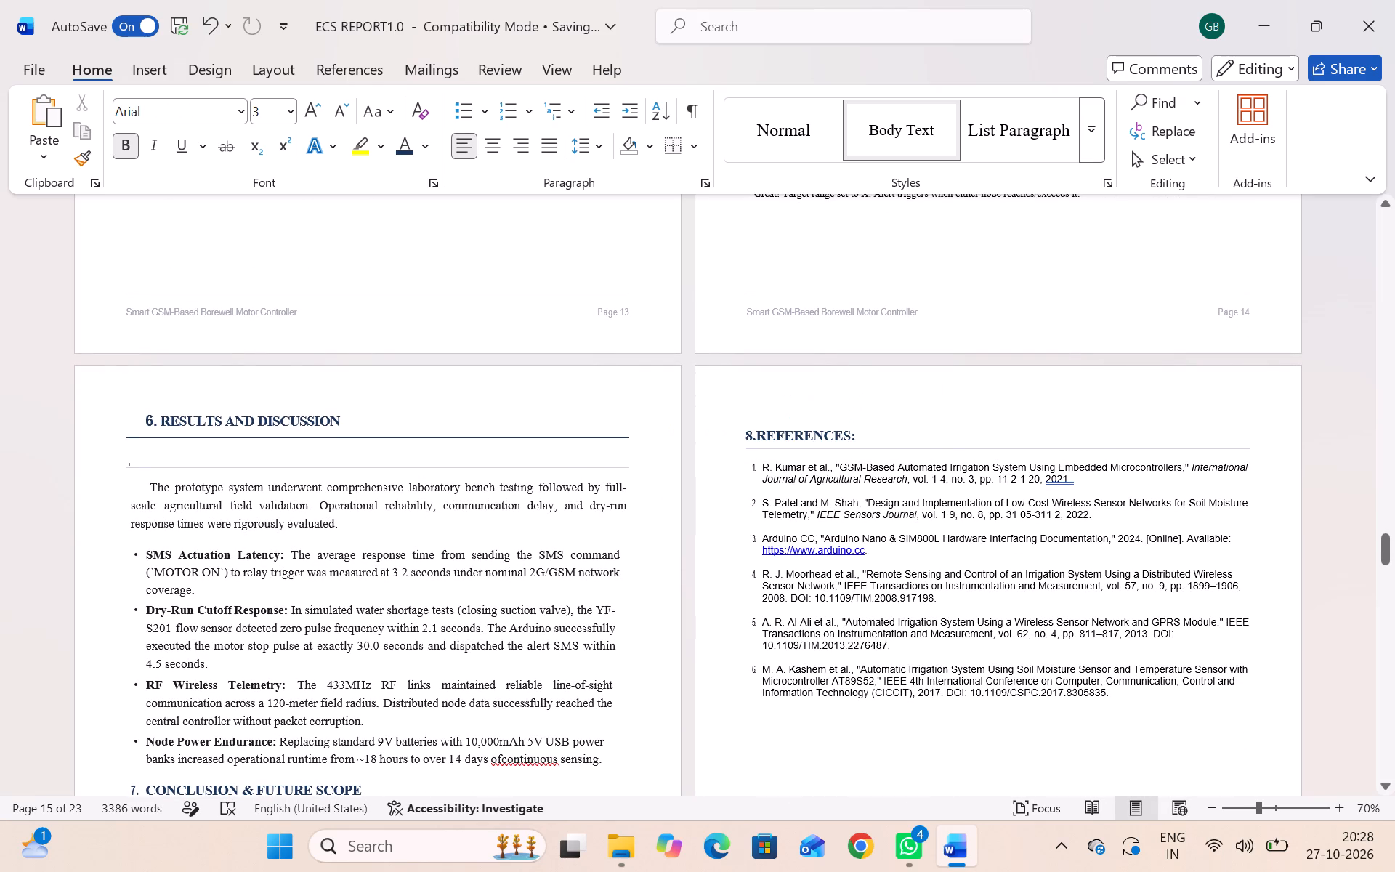
drag(549, 458, 565, 464)
key(BackSpace)
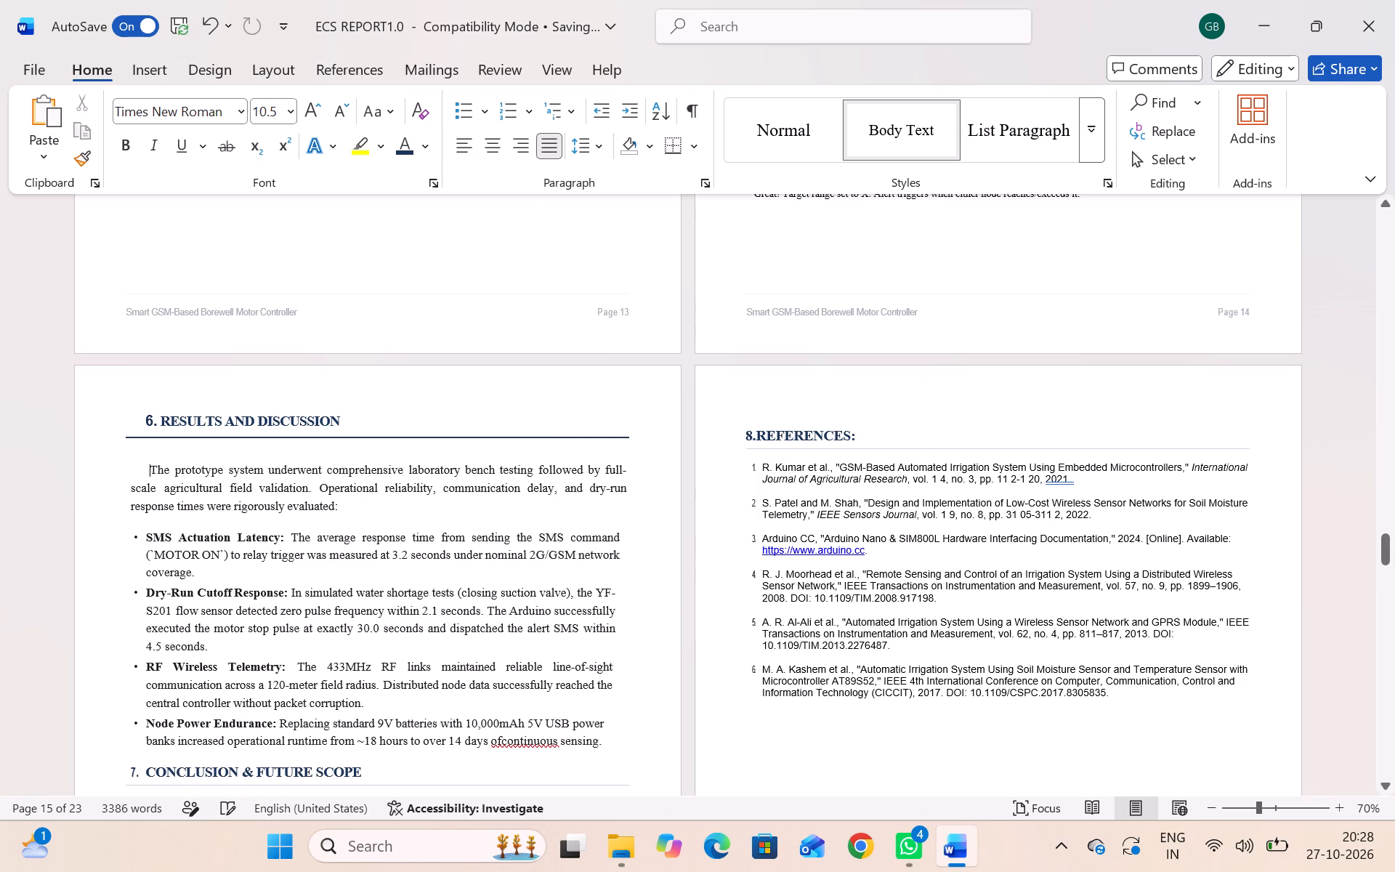
Remove the blank line between the section 6 heading's rule and the "The prototype system underwent" paragraph.
click(556, 460)
click(510, 452)
click(298, 451)
click(151, 468)
key(BackSpace)
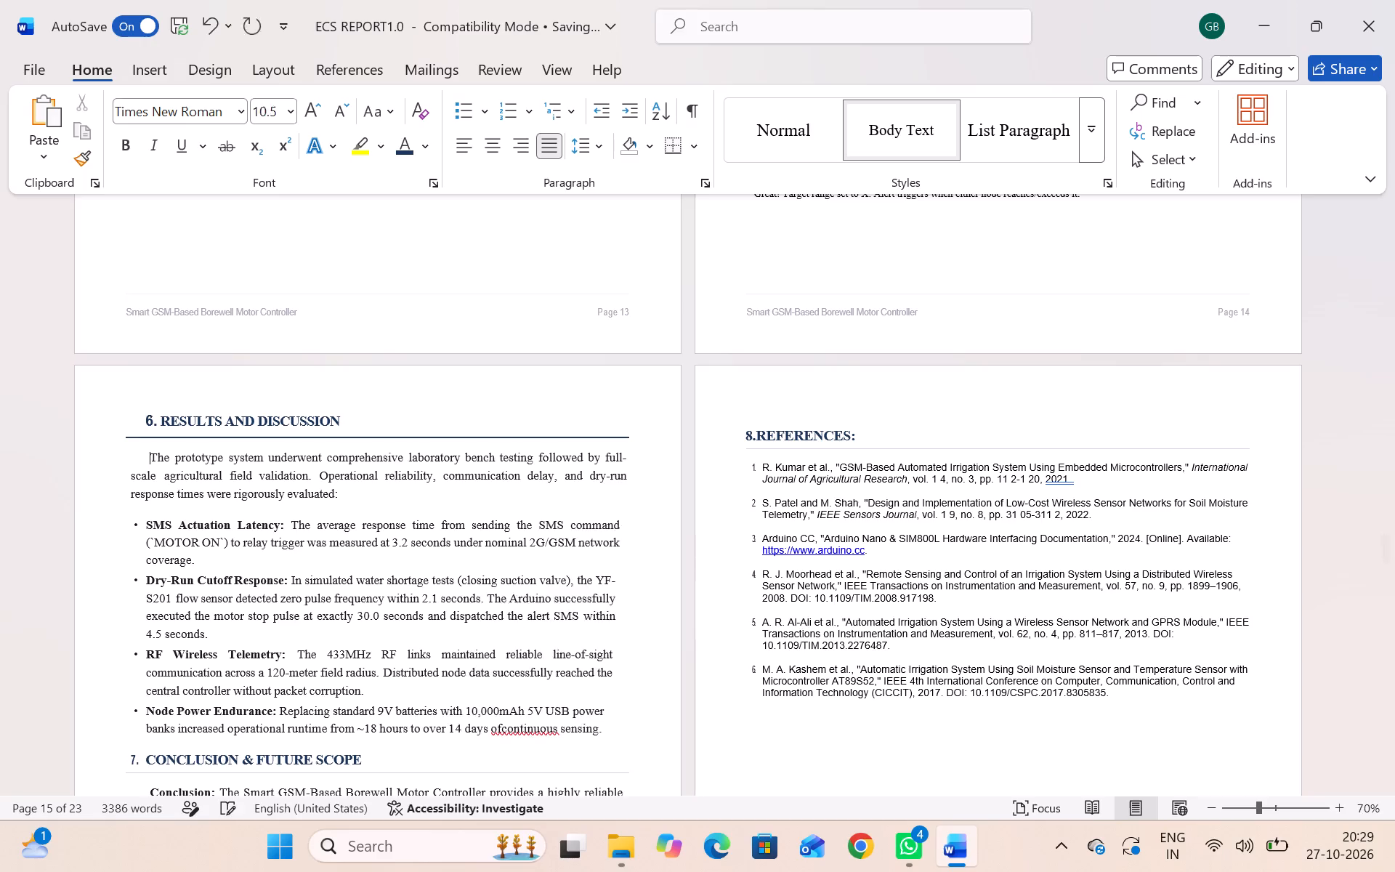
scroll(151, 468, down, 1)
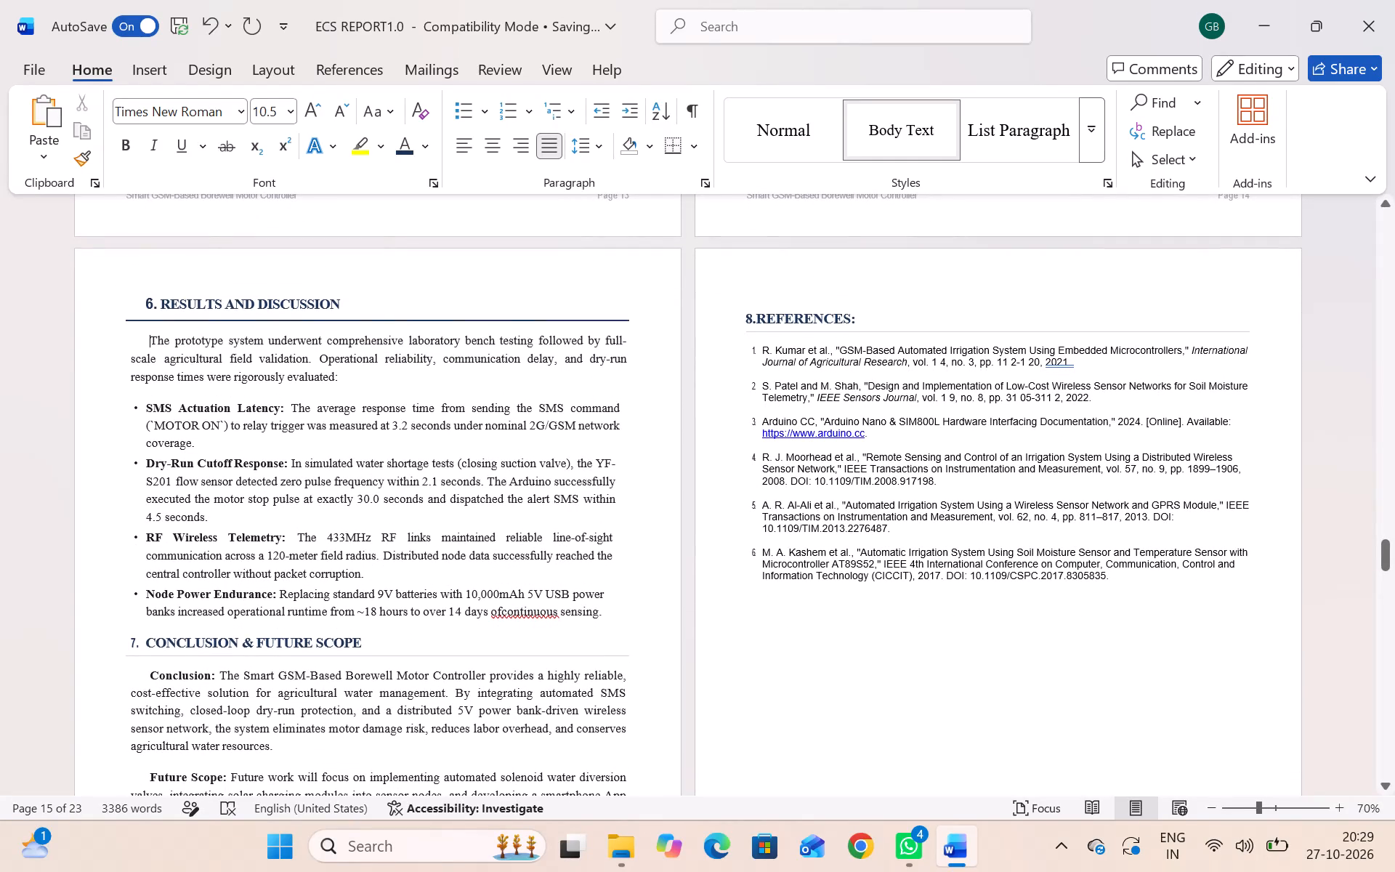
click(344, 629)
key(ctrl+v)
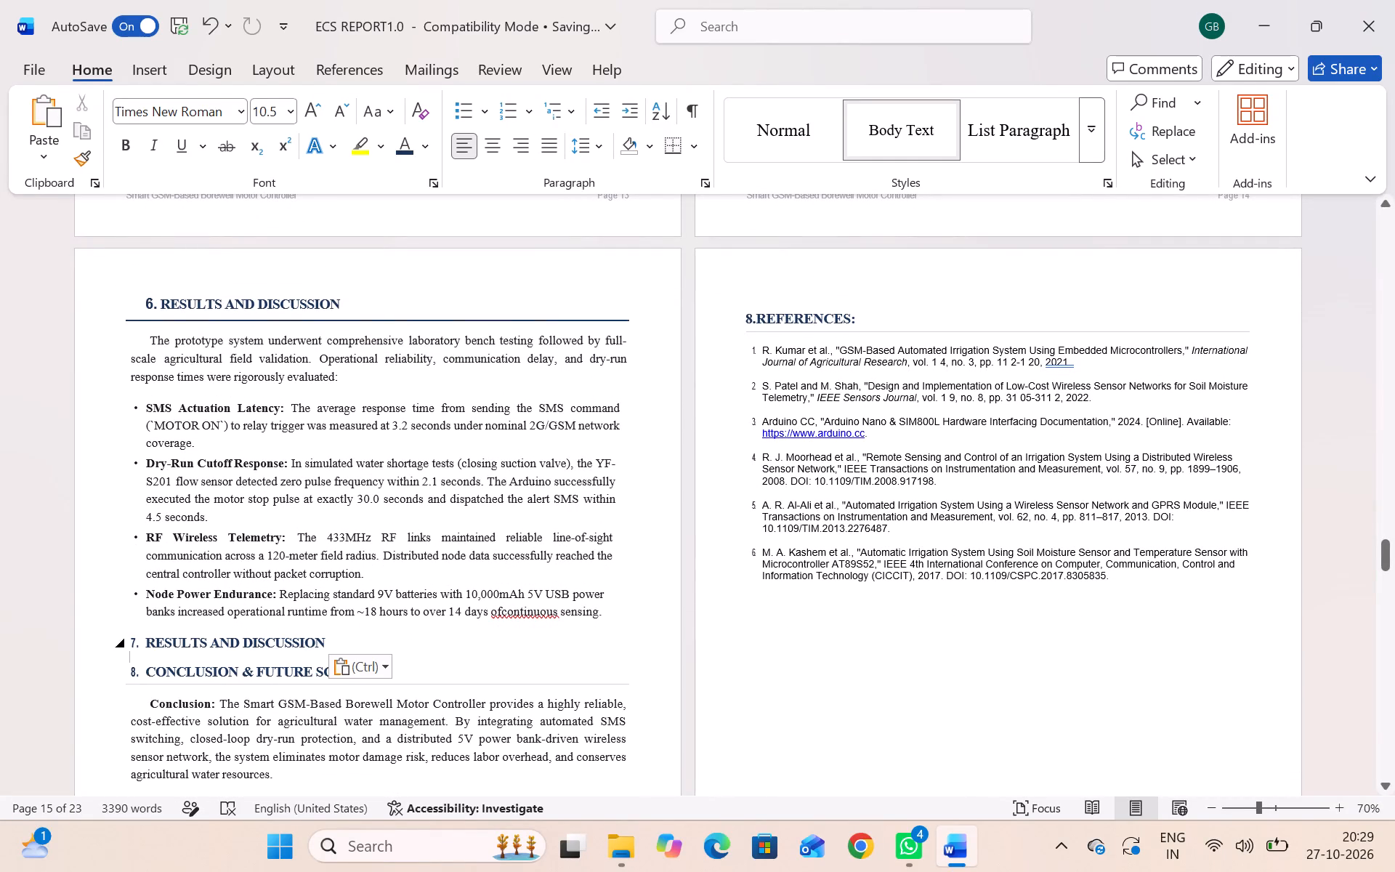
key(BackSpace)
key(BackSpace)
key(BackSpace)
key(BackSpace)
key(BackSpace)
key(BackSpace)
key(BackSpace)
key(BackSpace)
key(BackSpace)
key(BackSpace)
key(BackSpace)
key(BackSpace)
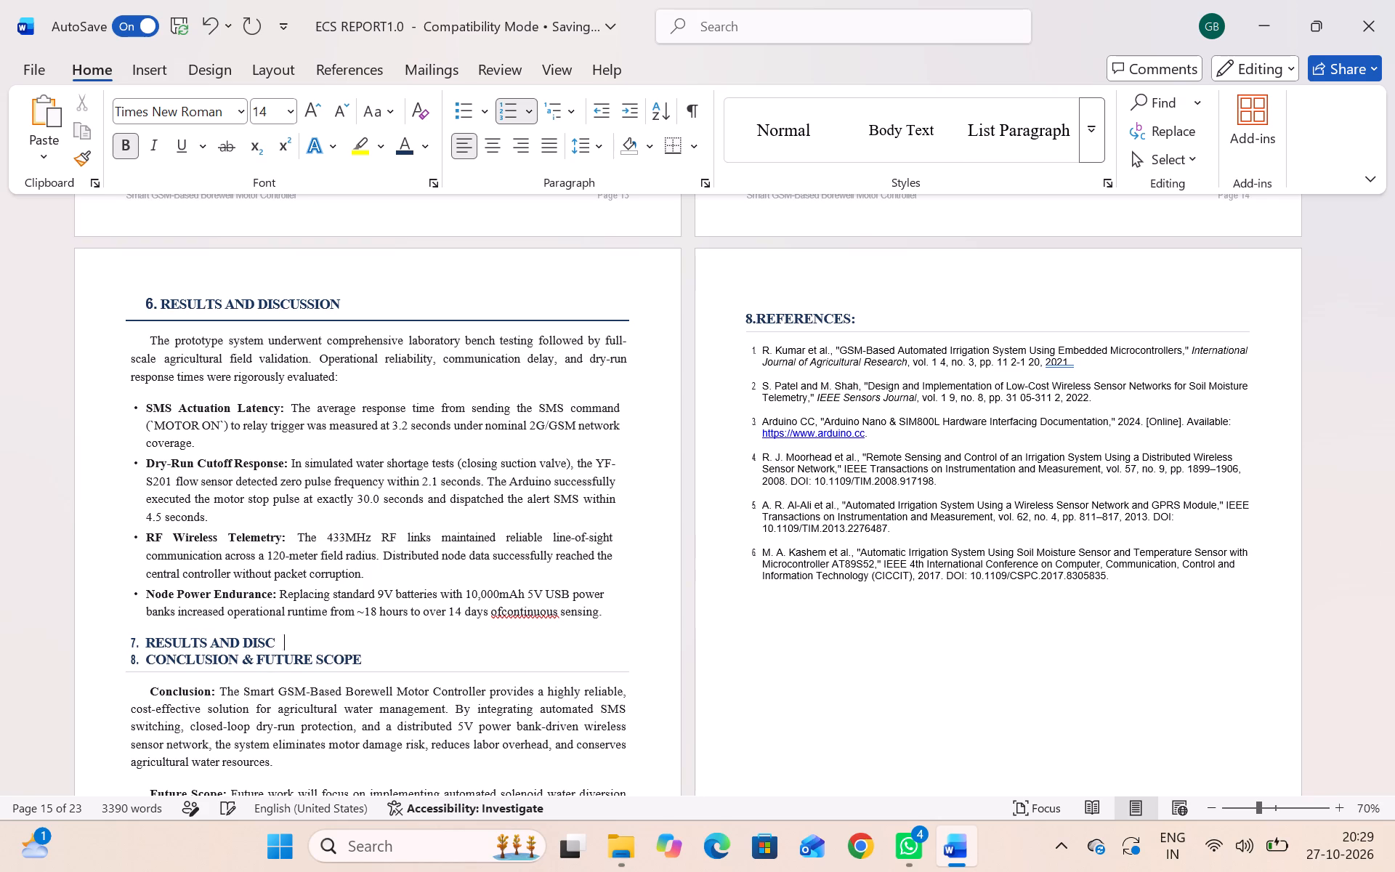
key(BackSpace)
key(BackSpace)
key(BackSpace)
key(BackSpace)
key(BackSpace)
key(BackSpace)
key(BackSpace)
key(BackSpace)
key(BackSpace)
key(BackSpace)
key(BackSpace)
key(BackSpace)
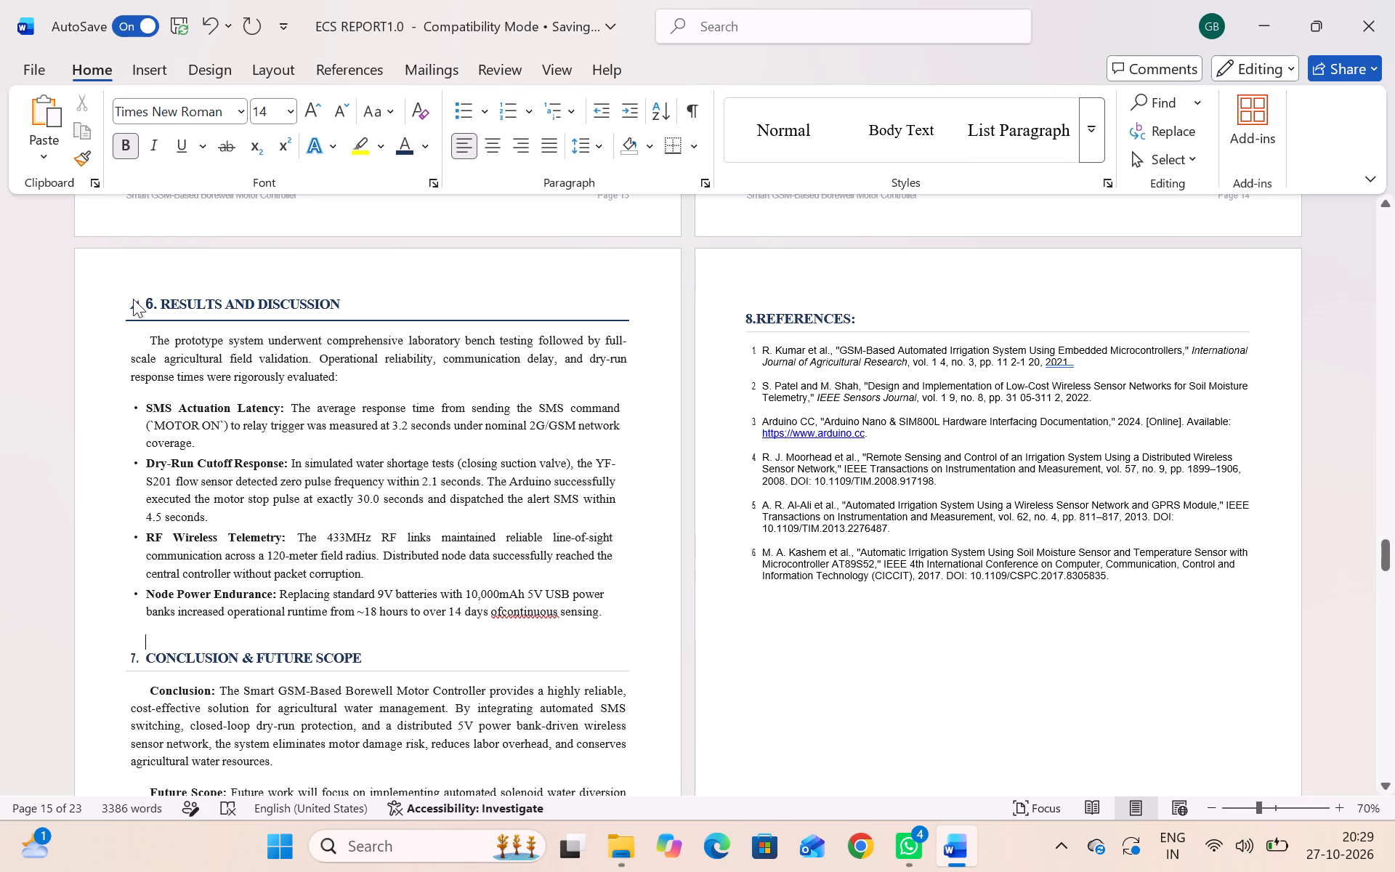
Copy the "6. RESULTS AND DISCUSSION" heading together with its rule on page 15.
drag(146, 302, 185, 315)
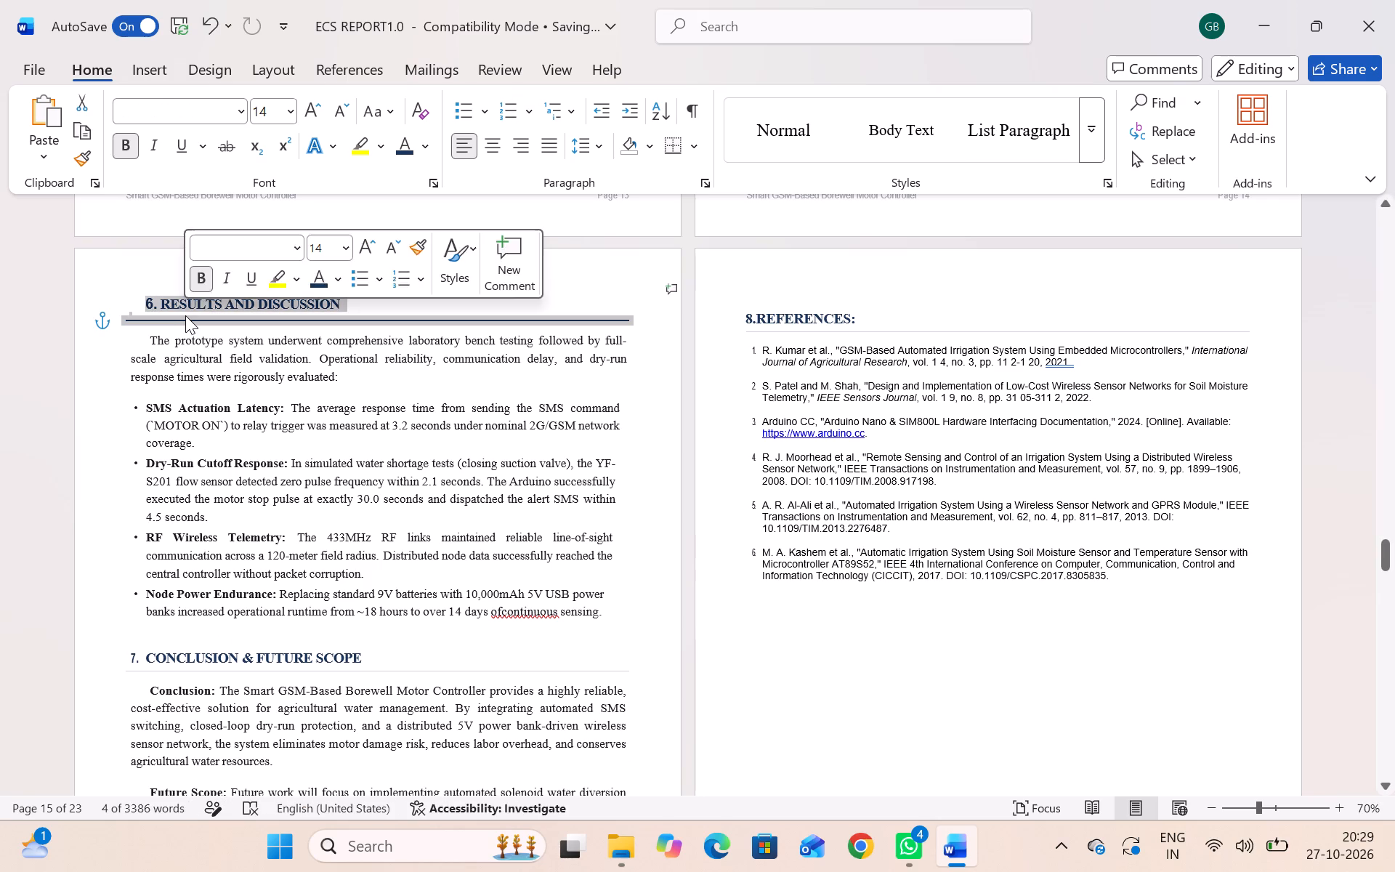
key(ctrl+c)
drag(128, 637, 402, 638)
click(402, 638)
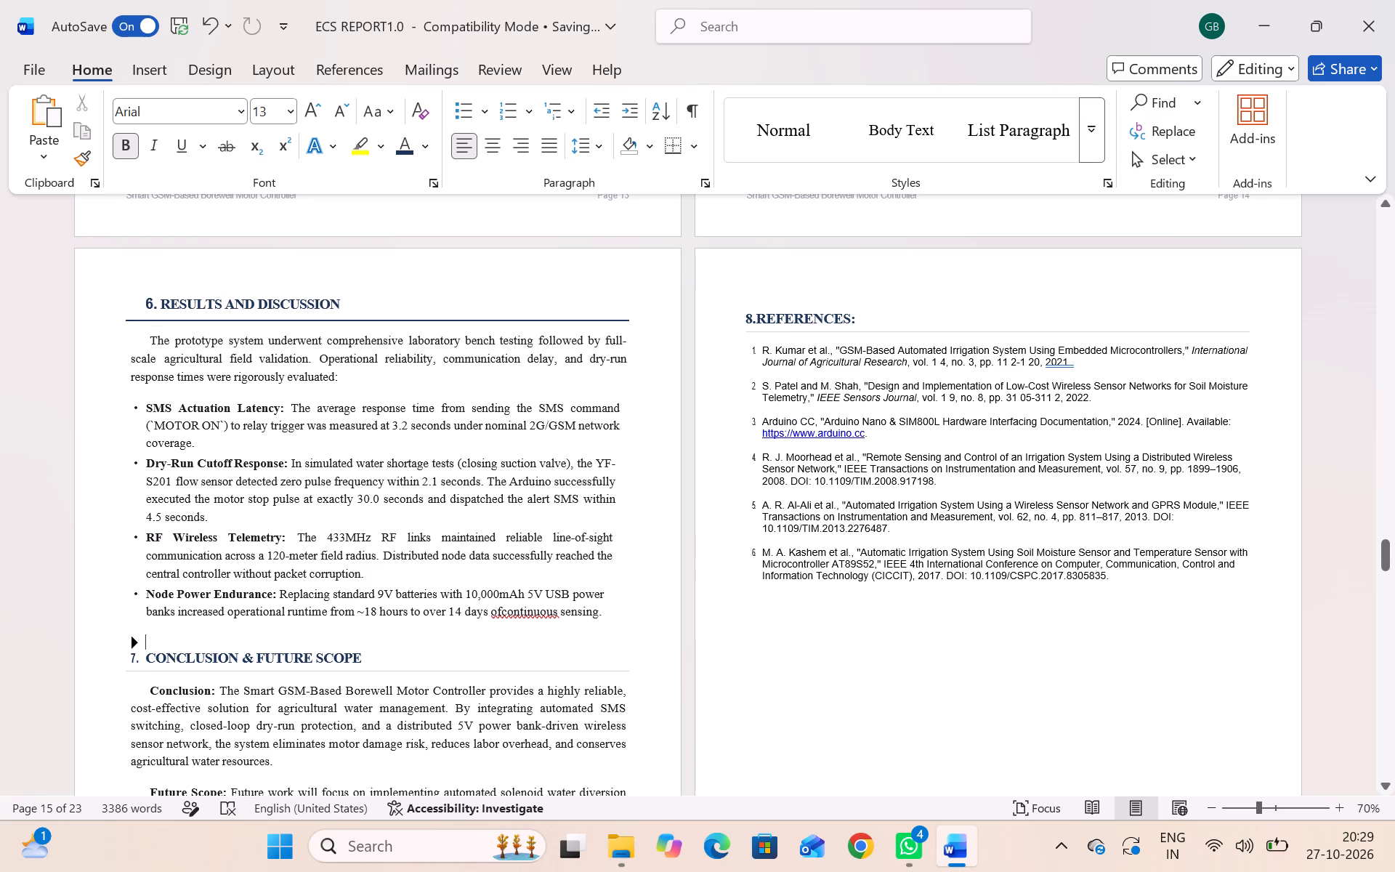
Insert the missing space between "of" and "continuous" in the Node Power Endurance bullet.
click(501, 608)
key(space)
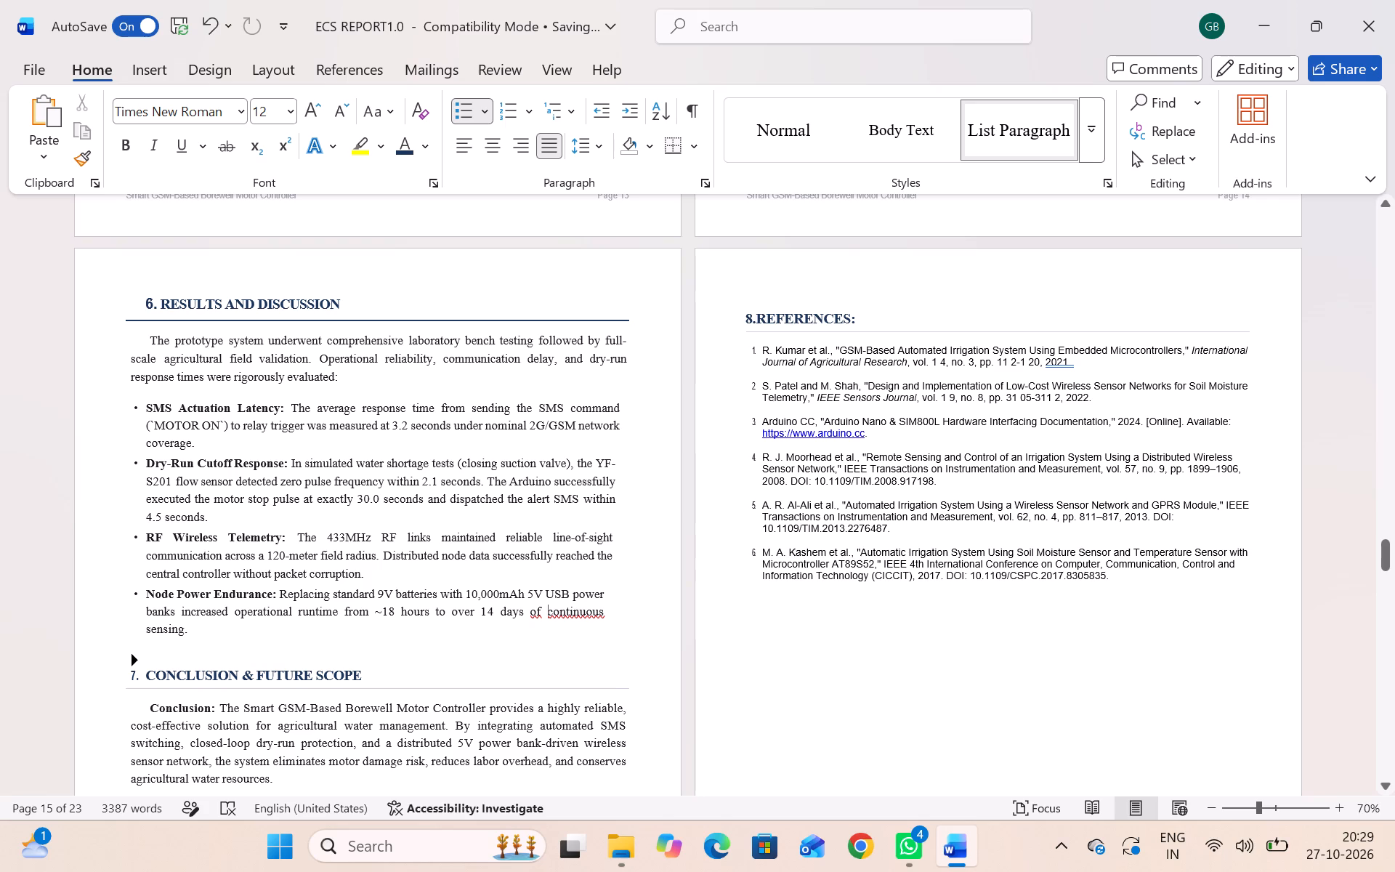
Paste the copied section 6 heading and its rule on the blank line above "CONCLUSION & FUTURE SCOPE".
click(363, 642)
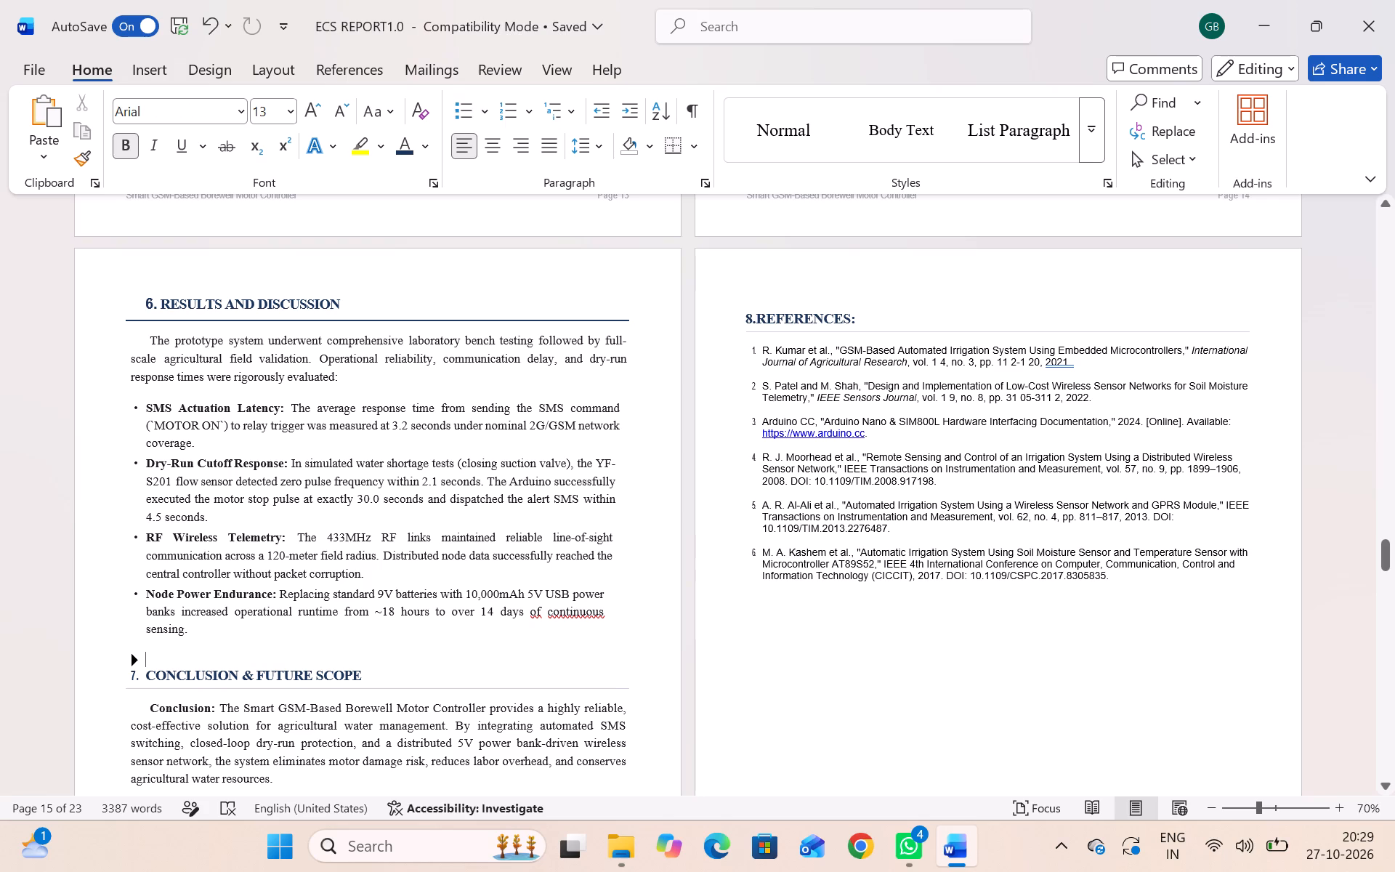
key(Up)
key(Down)
key(ctrl+v)
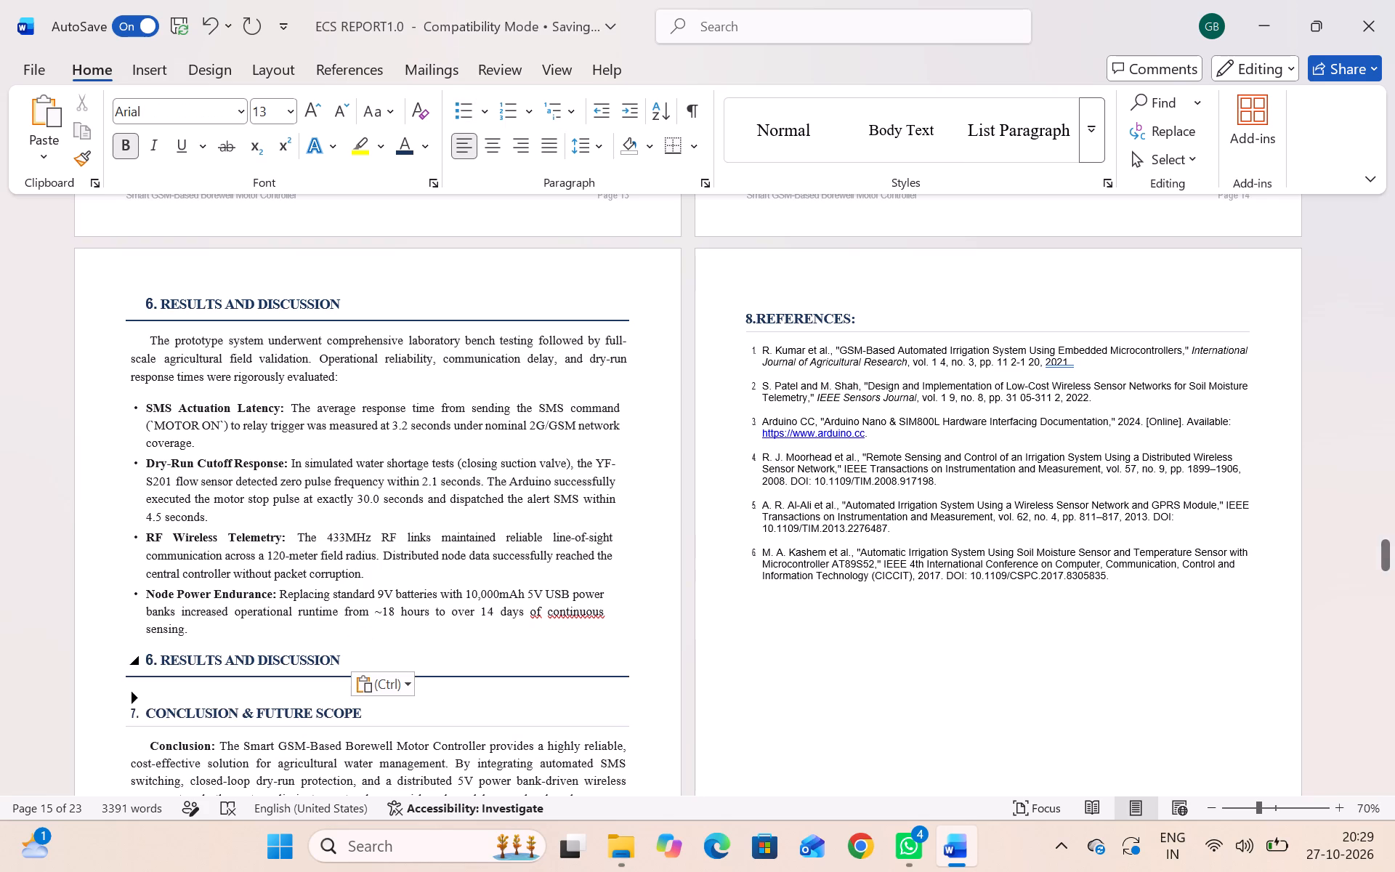
Replace the text of the pasted heading above "CONCLUSION & FUTURE SCOPE" with "7.", keeping its rule.
drag(344, 661, 291, 664)
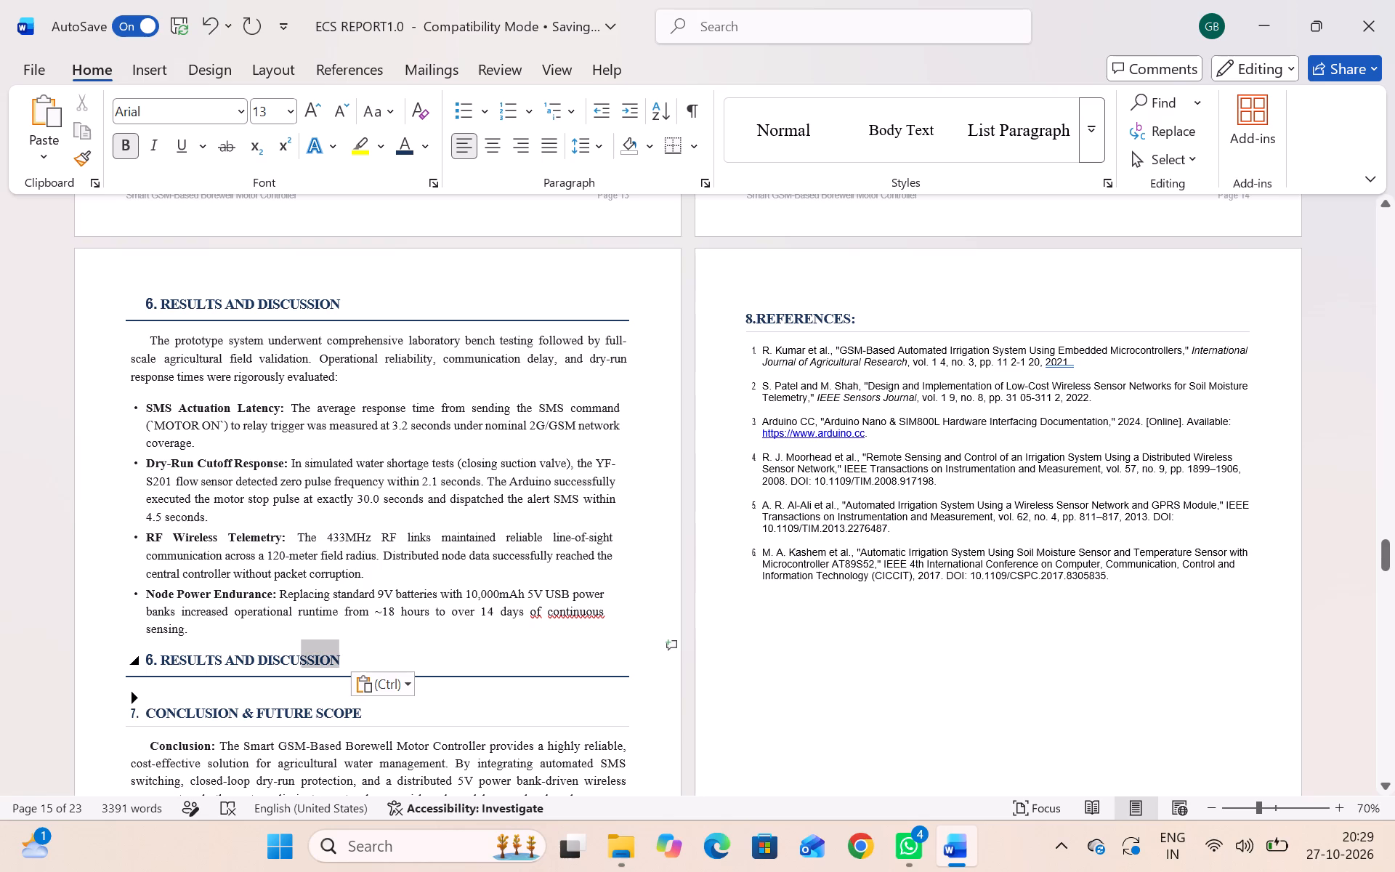
drag(291, 664, 160, 656)
key(BackSpace)
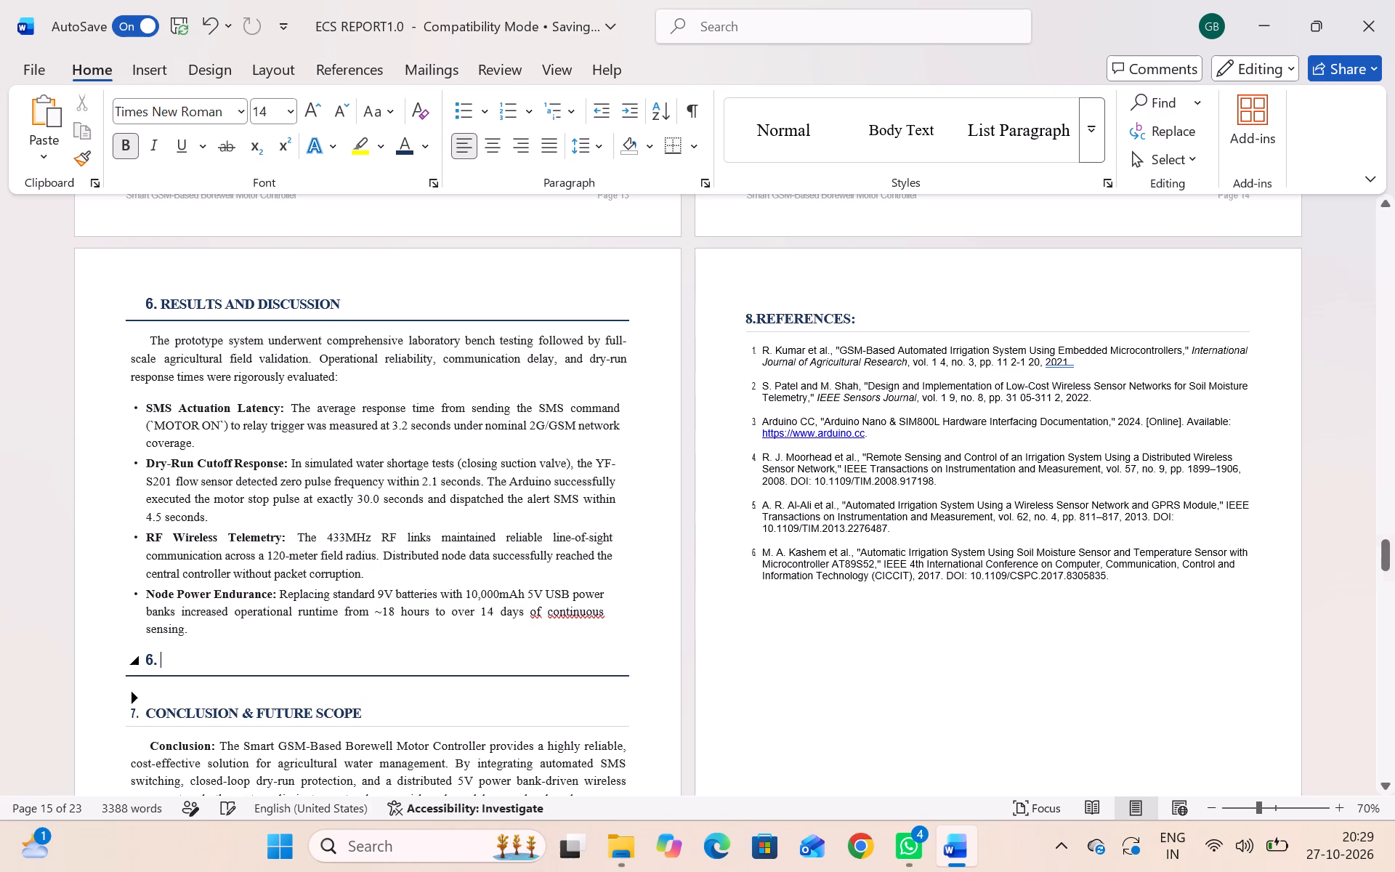
key(BackSpace)
key(BackSpace)
key(BackSpace)
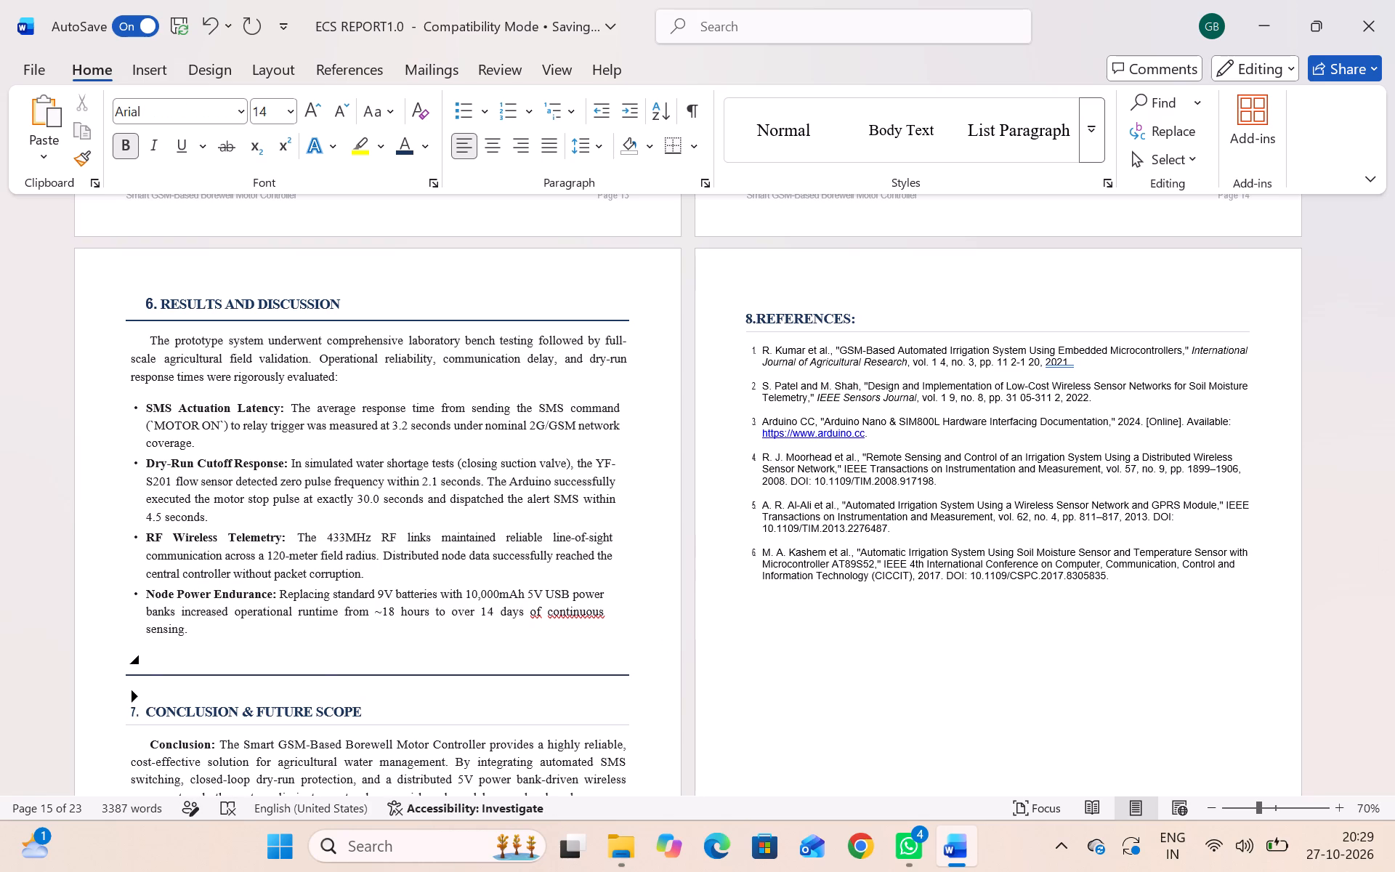
text(7.)
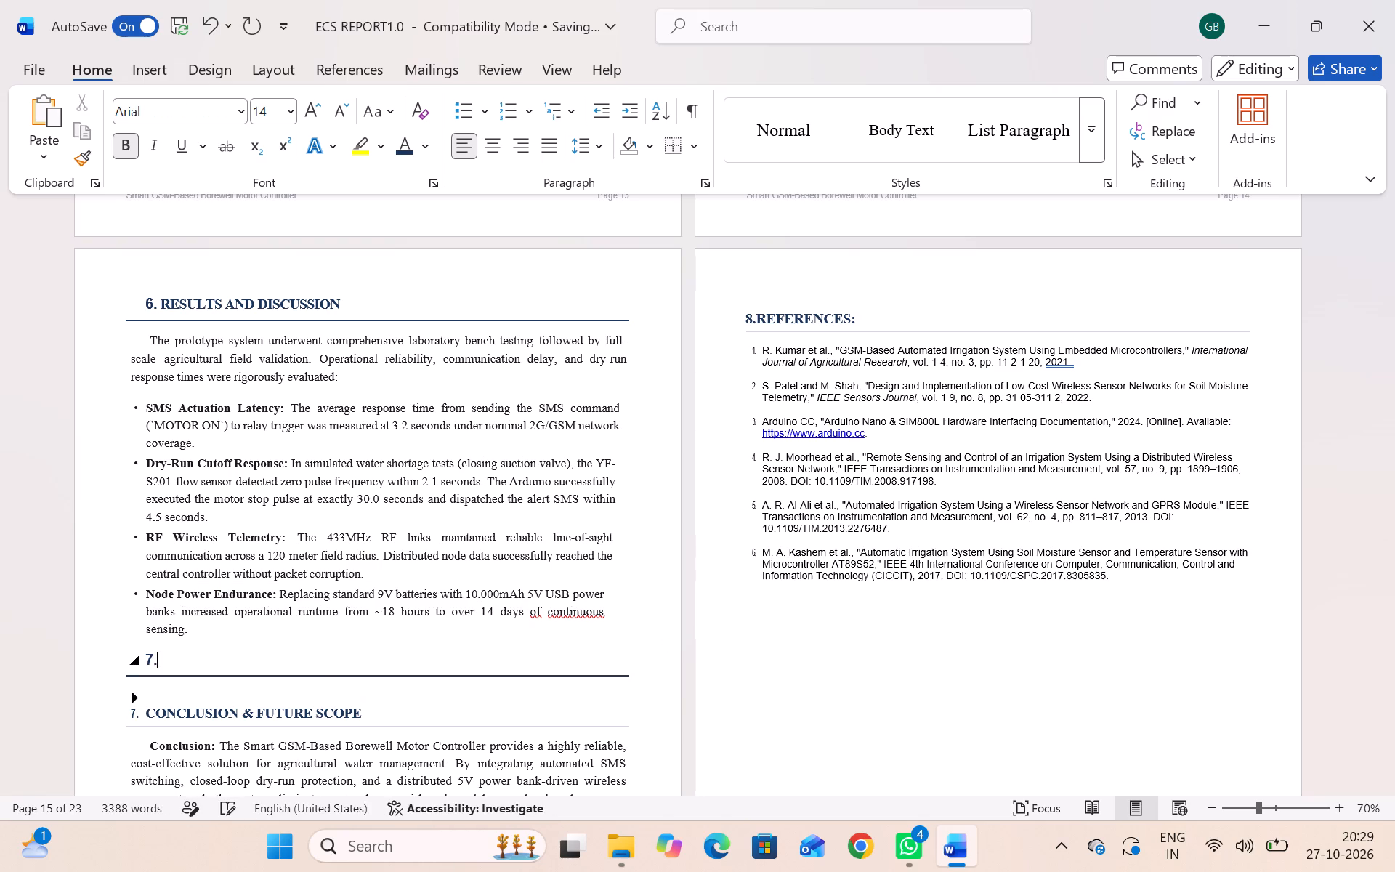
Copy the "CONCLUSION & FUTURE SCOPE" text into the new ruled heading after "7." and remove the extra line above its rule.
drag(366, 713, 350, 713)
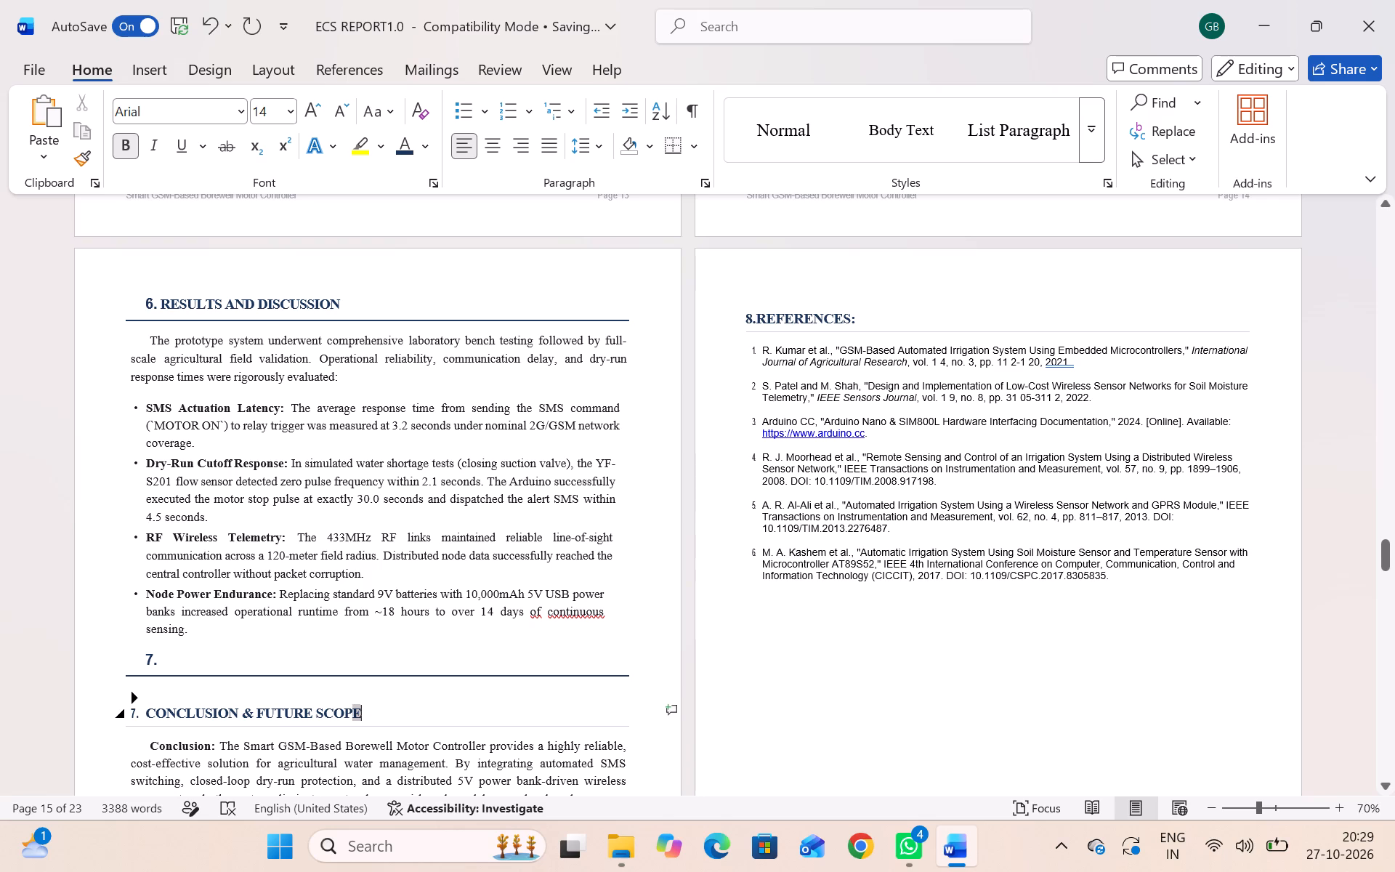
drag(350, 713, 202, 706)
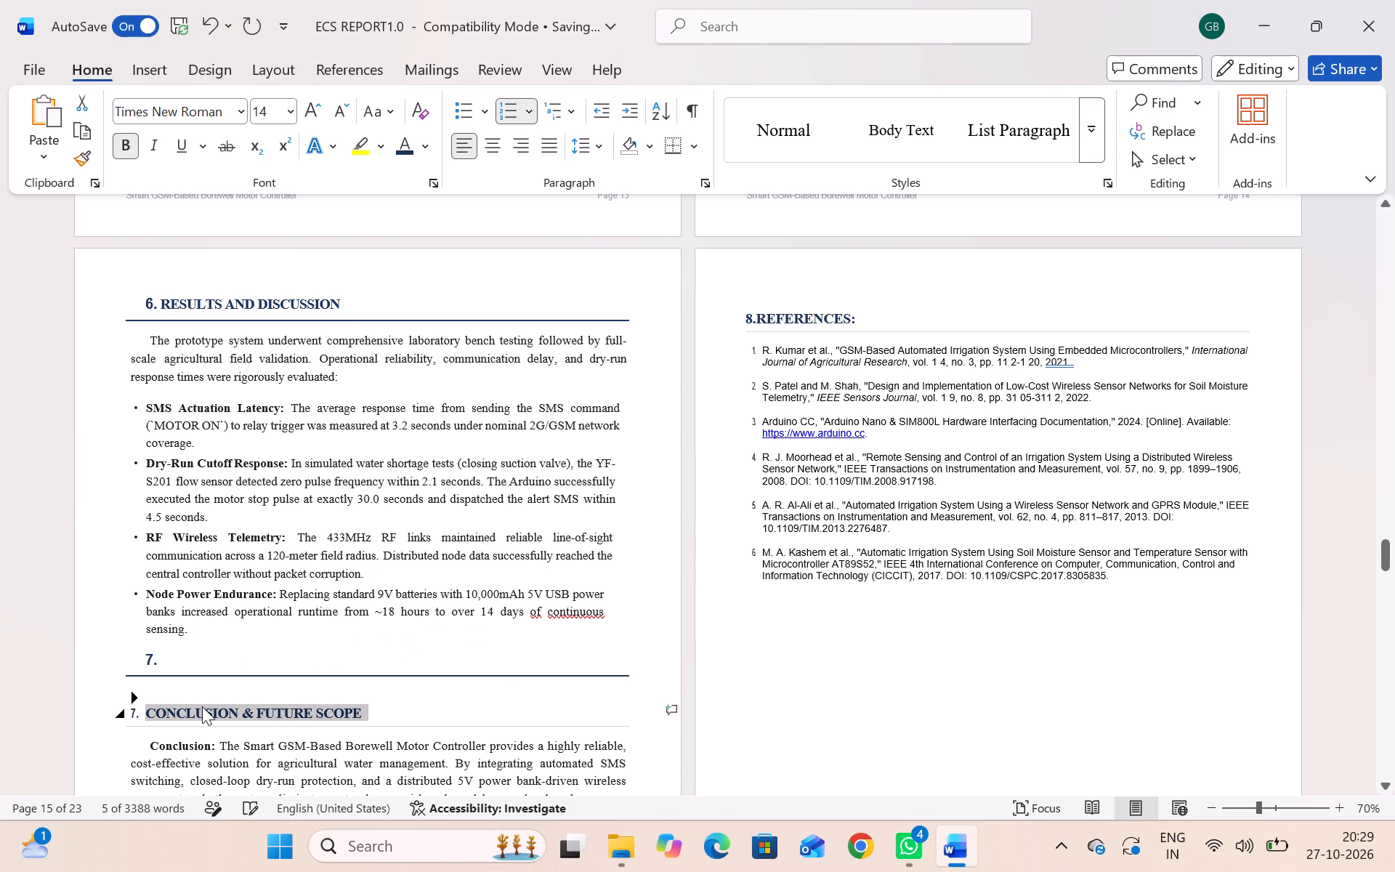
key(ctrl+c)
click(210, 660)
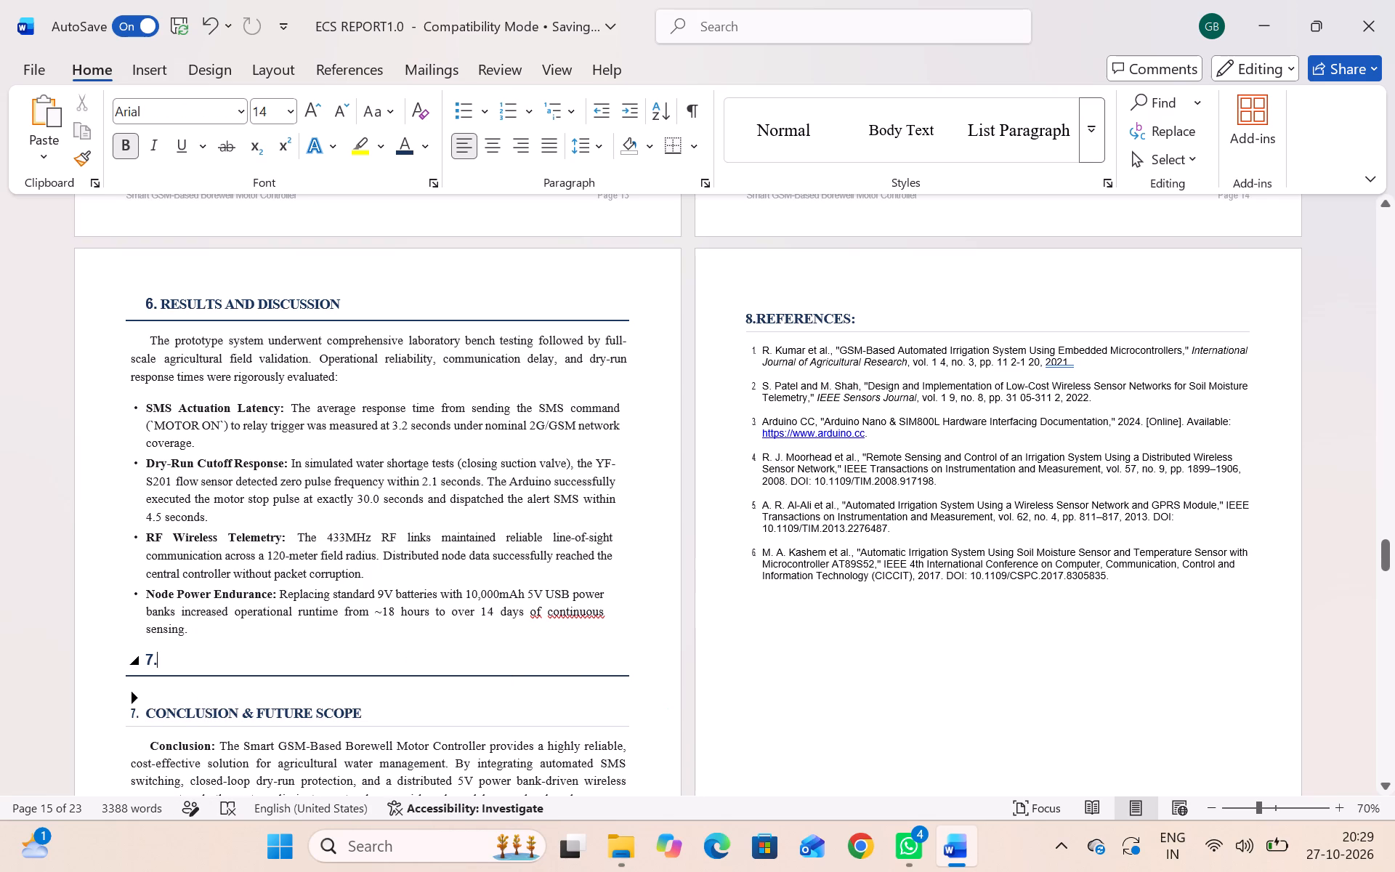
key(ctrl+v)
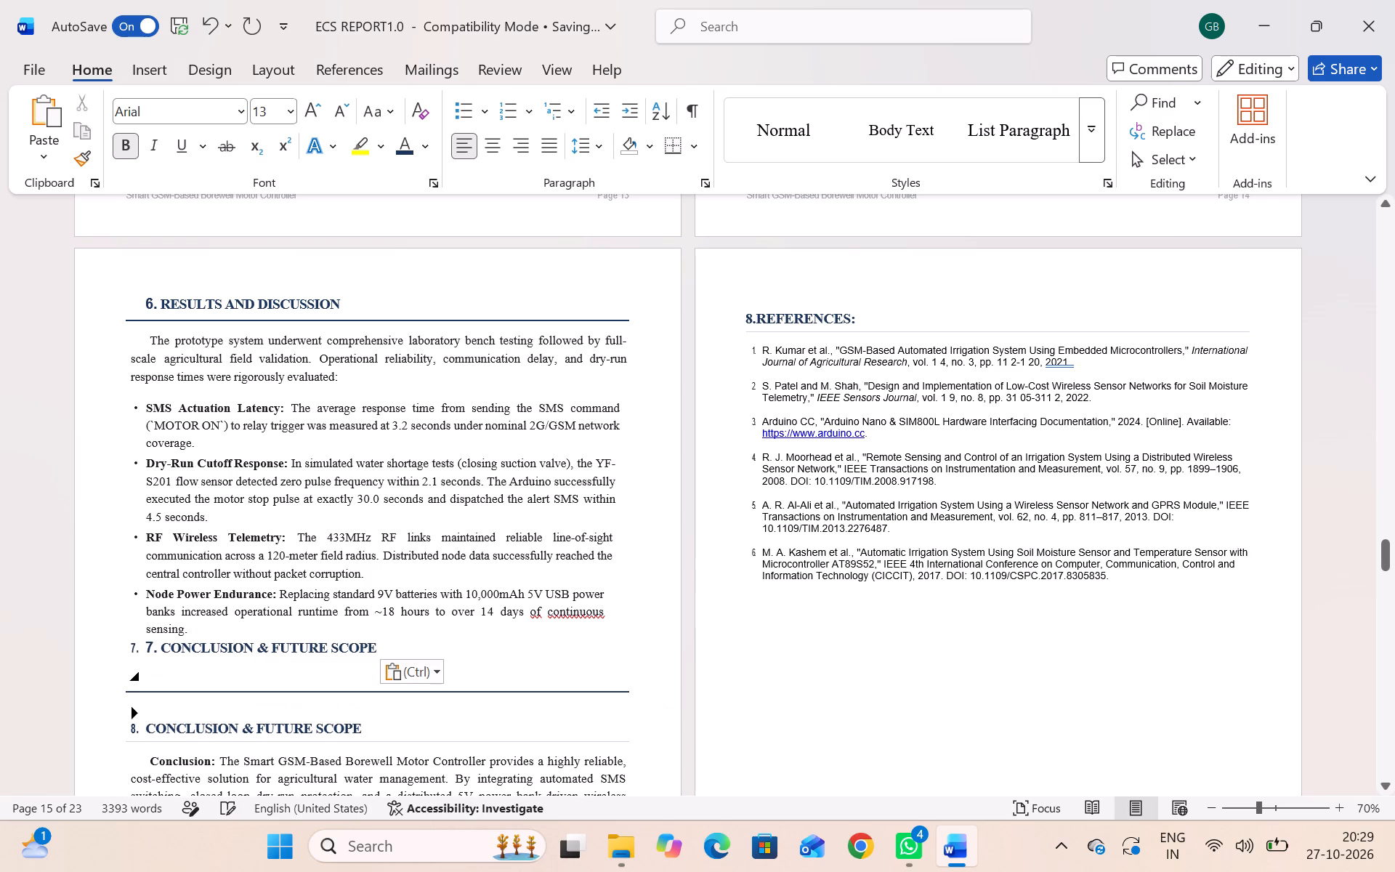
drag(210, 660, 200, 663)
key(BackSpace)
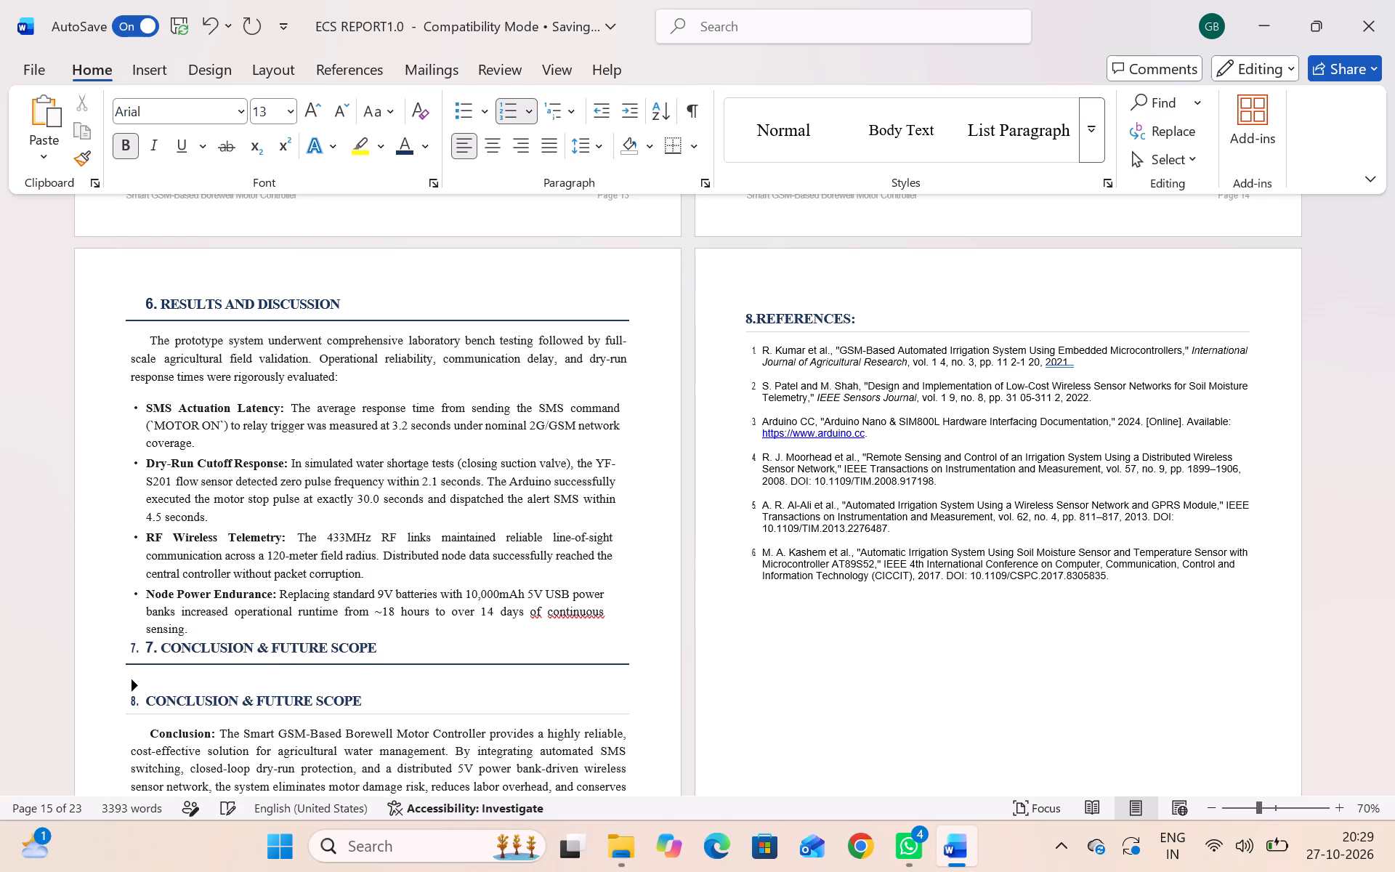
Insert an unbulleted blank line between the Node Power Endurance bullet and the new "7. CONCLUSION & FUTURE SCOPE" heading.
click(209, 626)
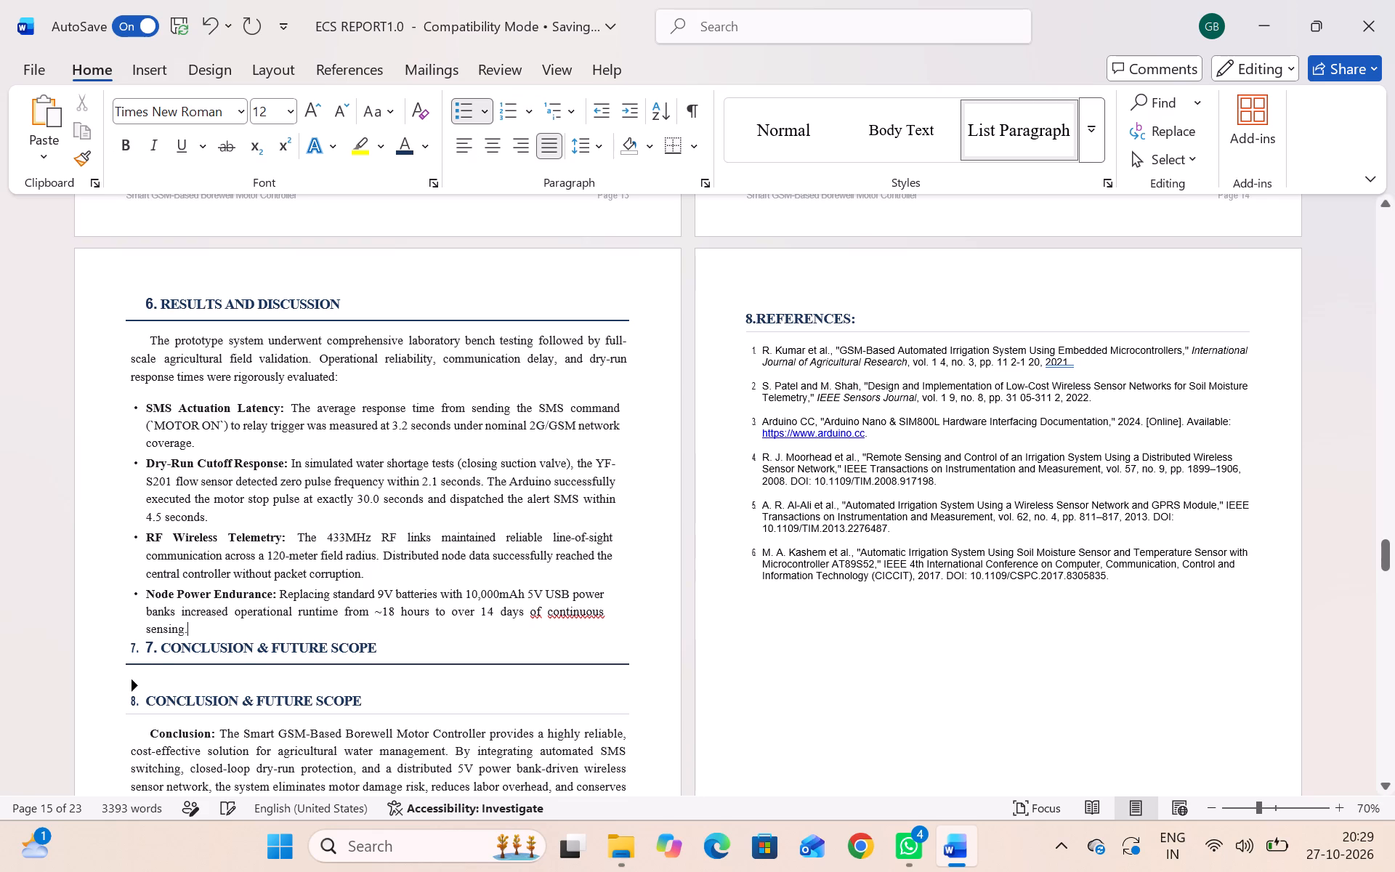
key(Return)
key(BackSpace)
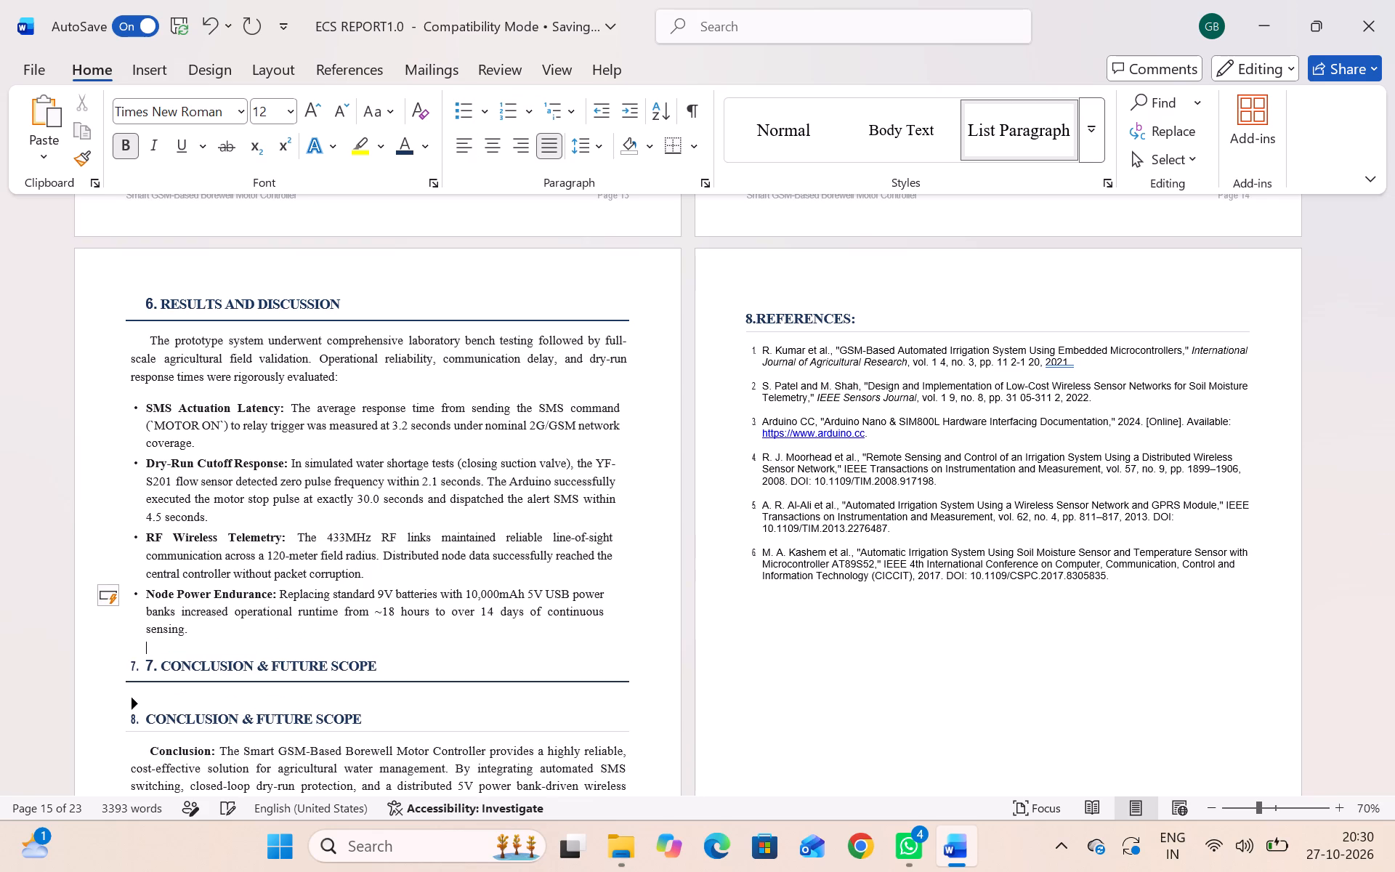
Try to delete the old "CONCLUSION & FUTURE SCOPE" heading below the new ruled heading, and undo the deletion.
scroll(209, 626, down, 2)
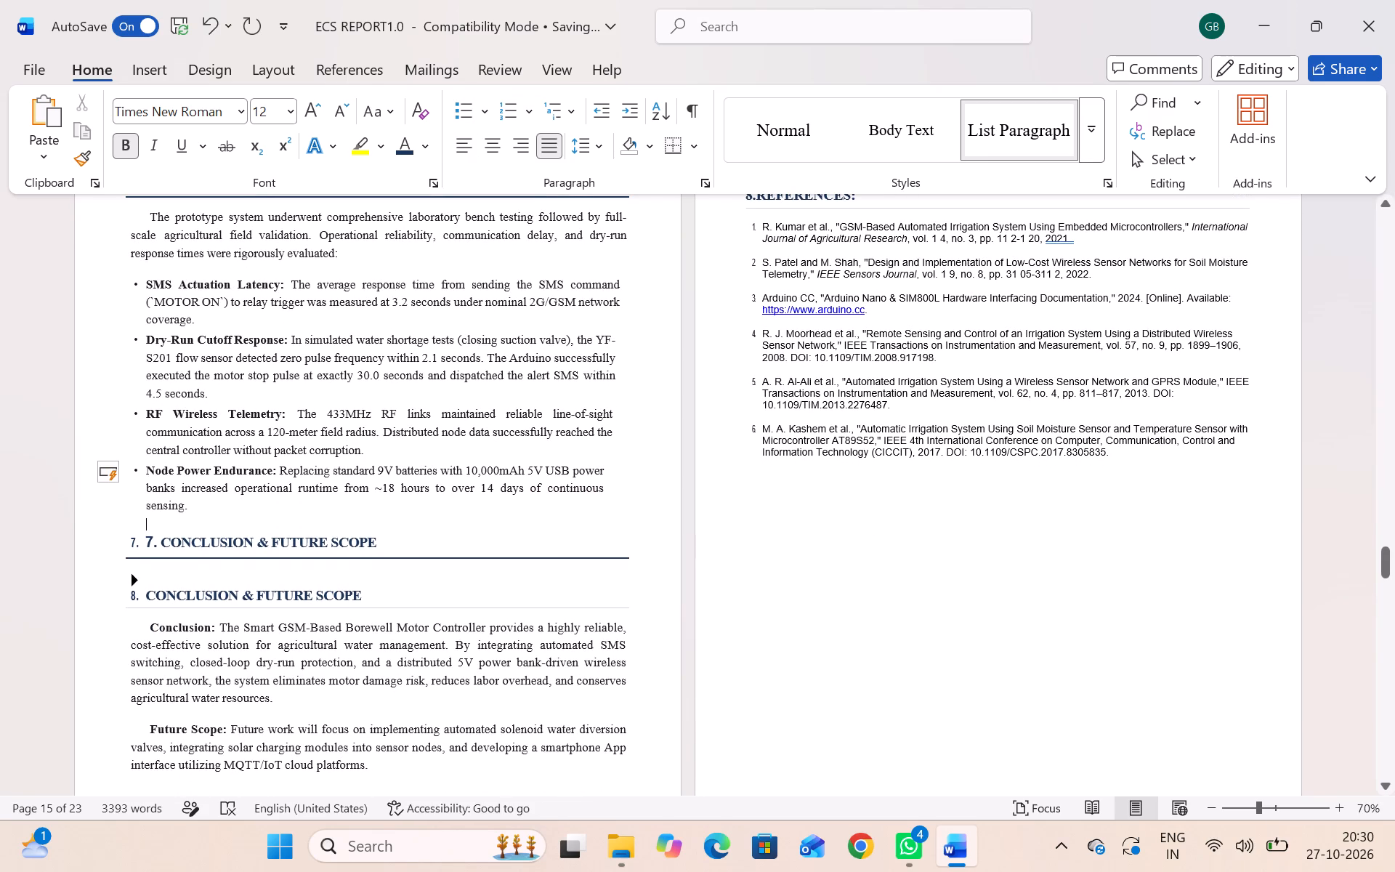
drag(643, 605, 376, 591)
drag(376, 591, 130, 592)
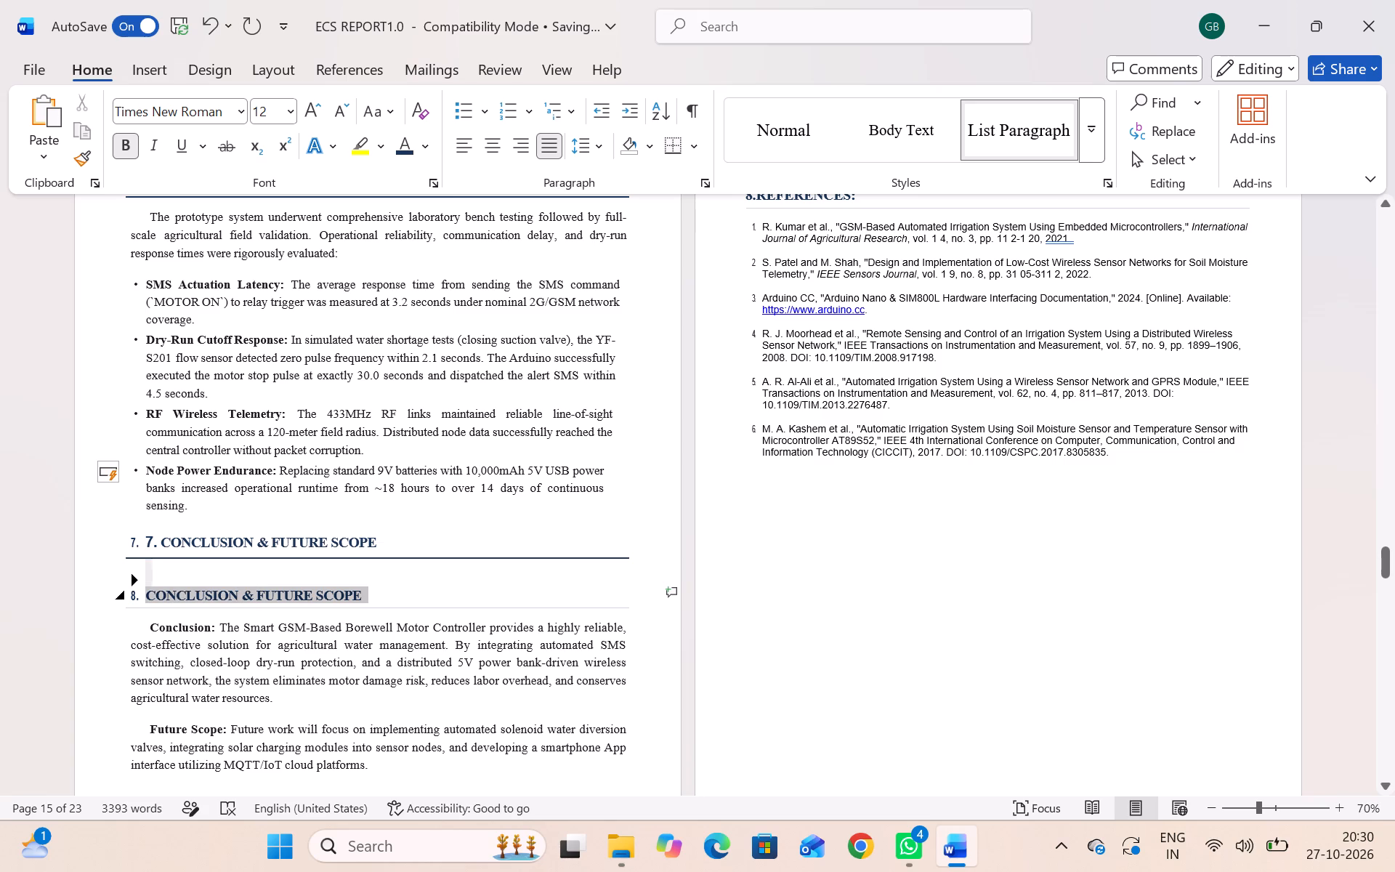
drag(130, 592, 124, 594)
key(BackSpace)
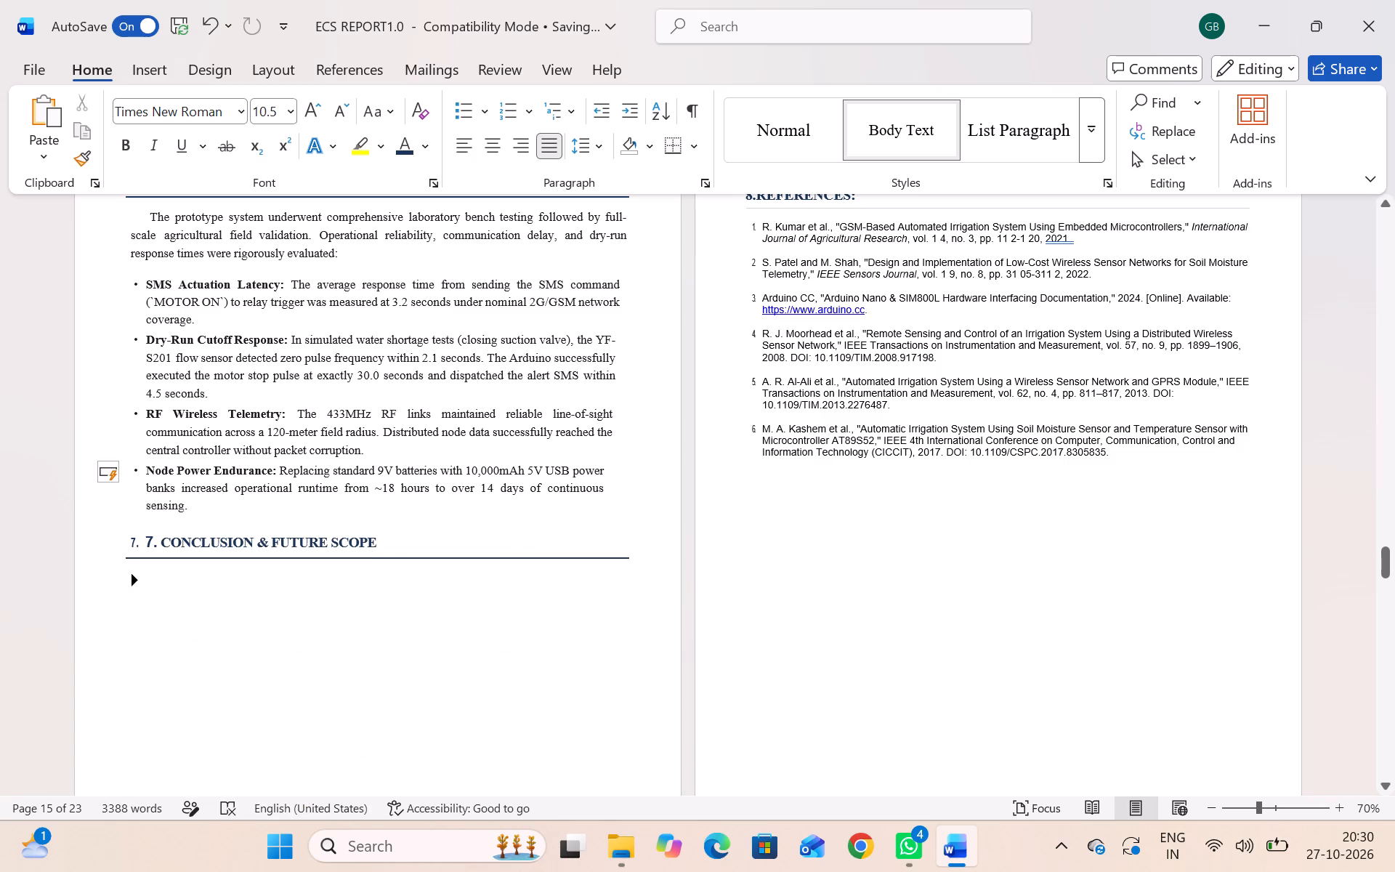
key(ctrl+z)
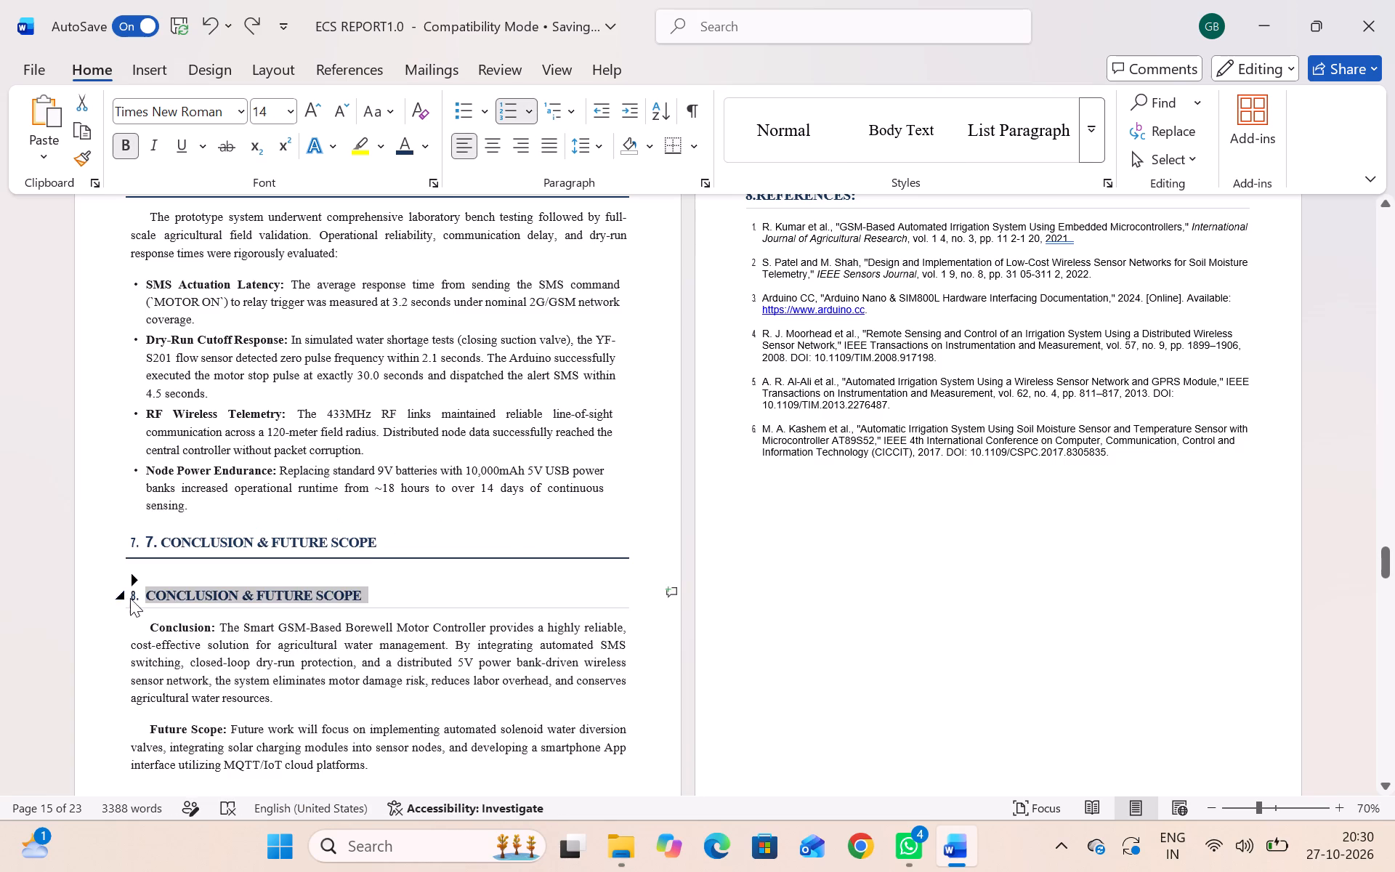
Remove the automatic list number in front of the ruled "7. CONCLUSION & FUTURE SCOPE" heading, keeping the manually entered 7.
click(408, 599)
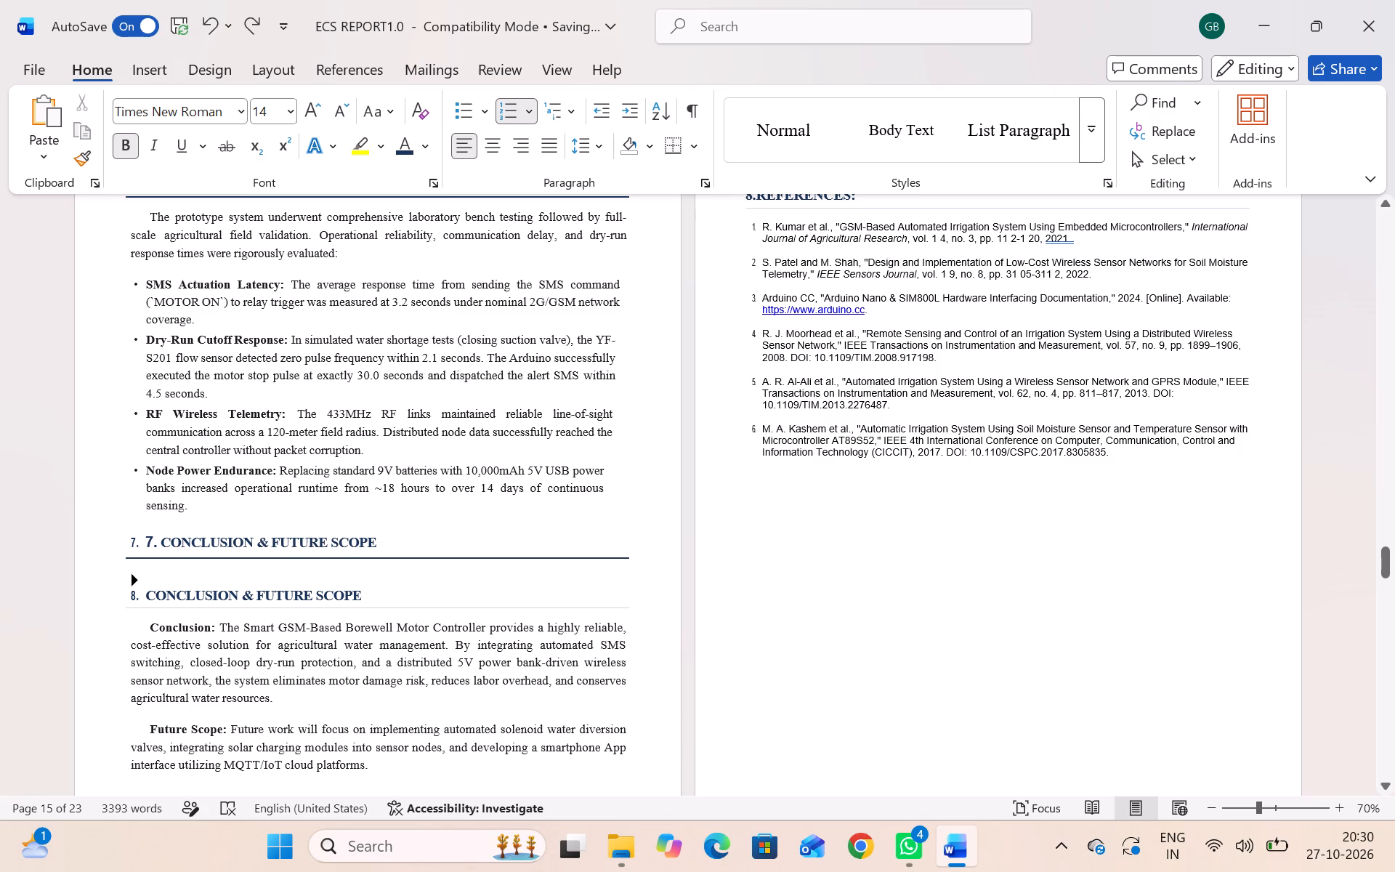
drag(639, 614, 585, 599)
click(535, 566)
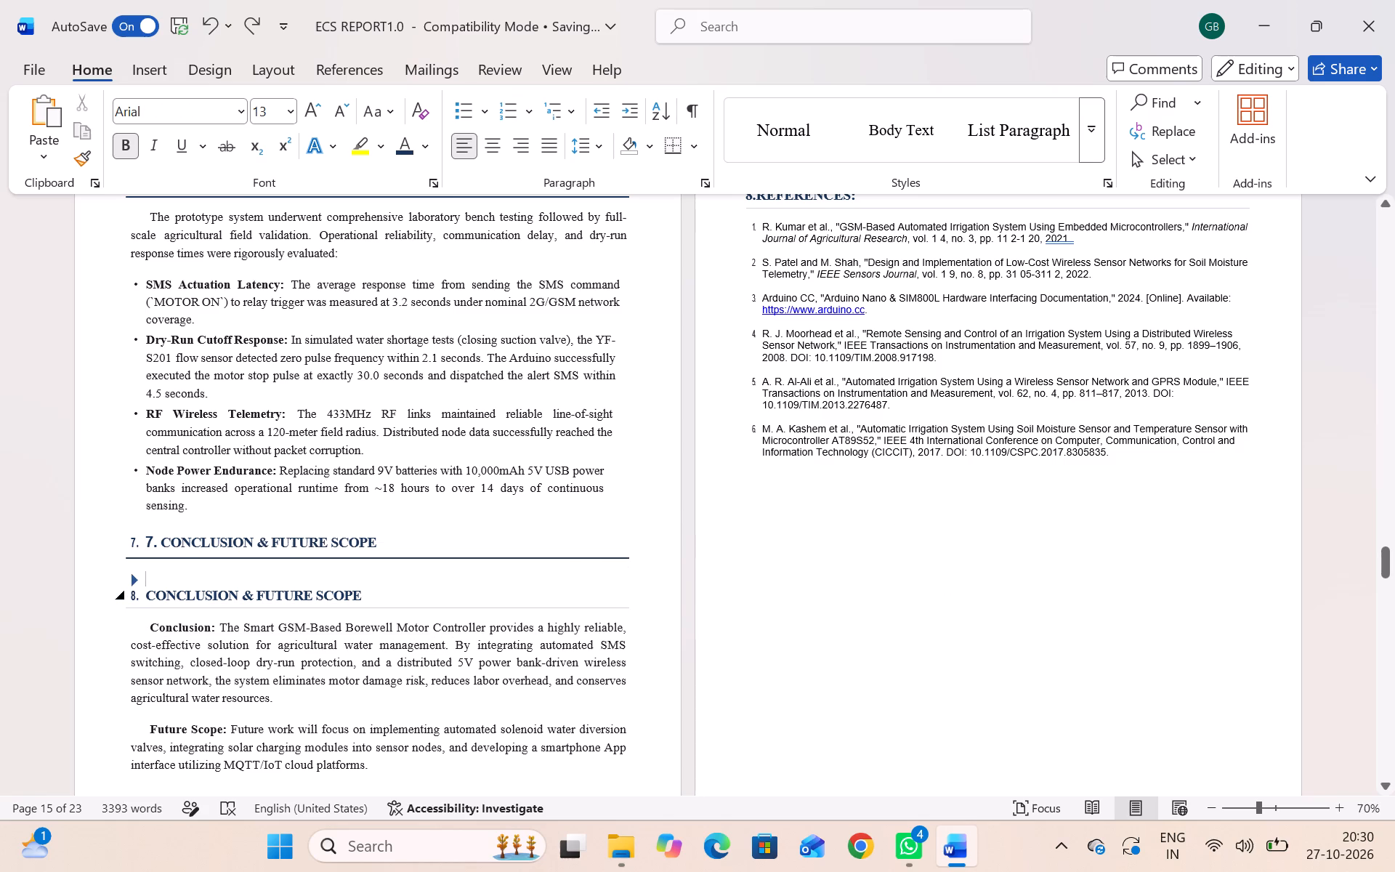
drag(138, 591, 198, 600)
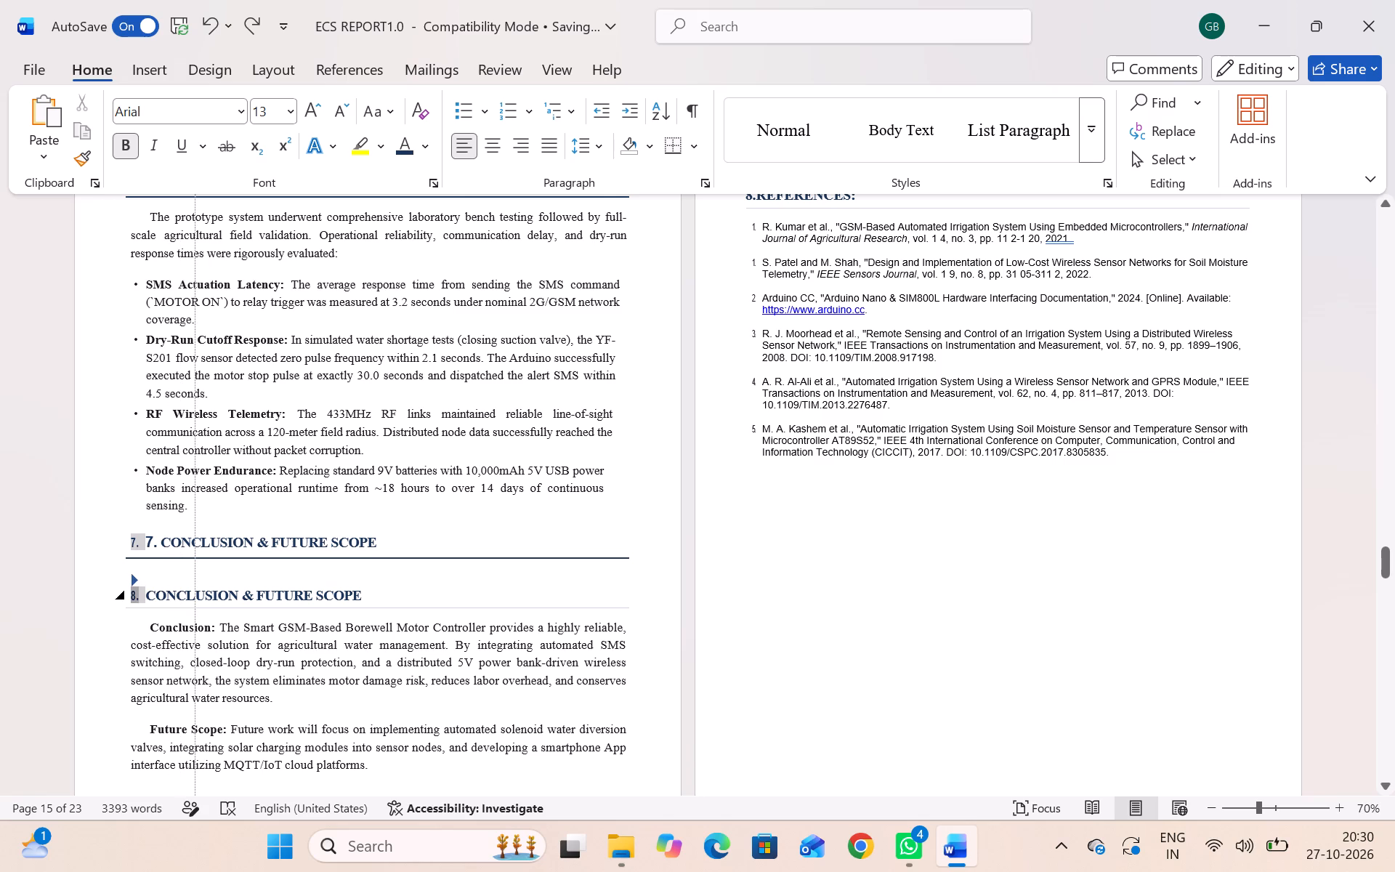
drag(198, 600, 153, 599)
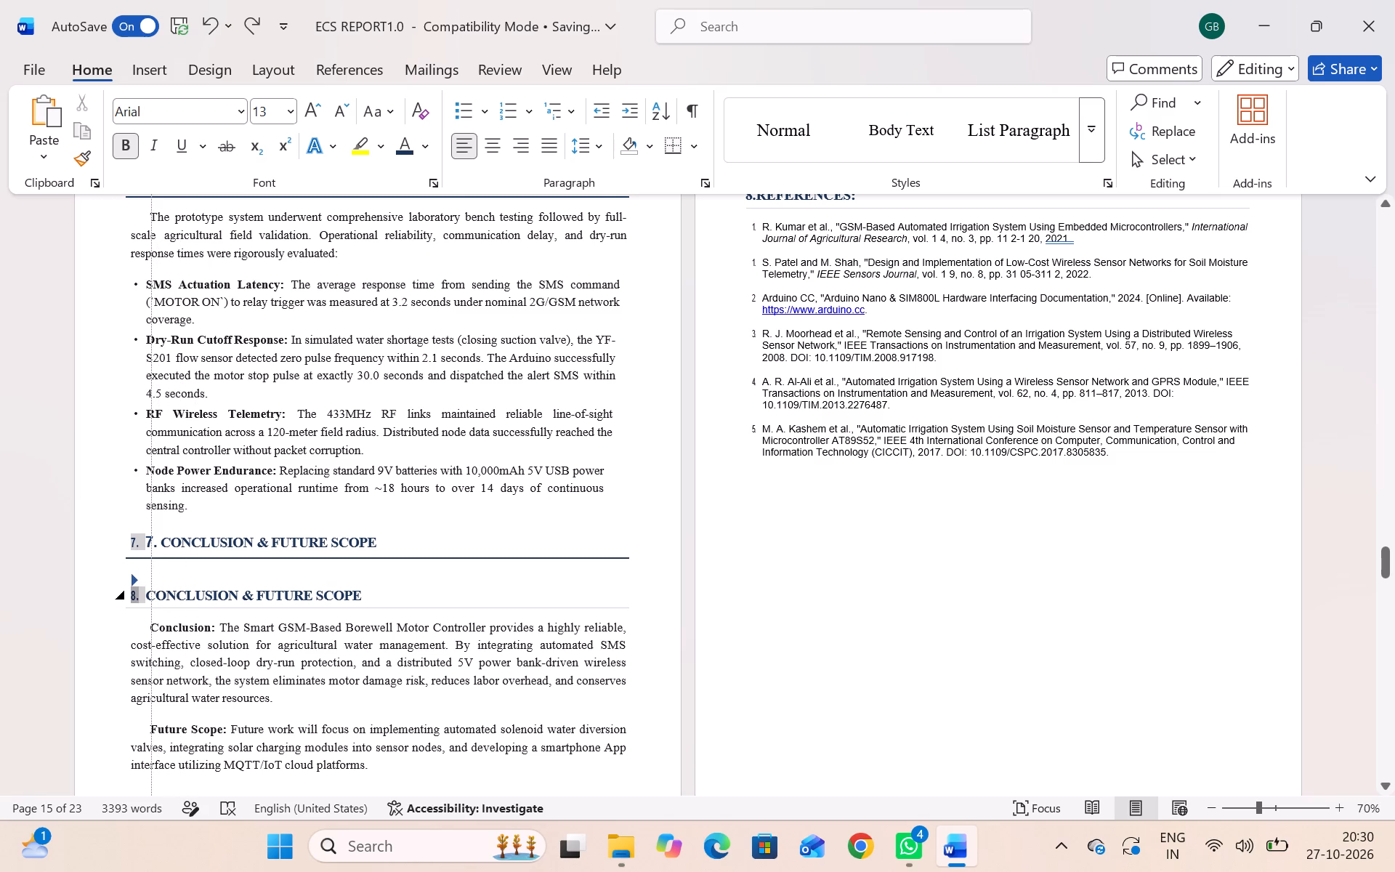
drag(153, 599, 151, 599)
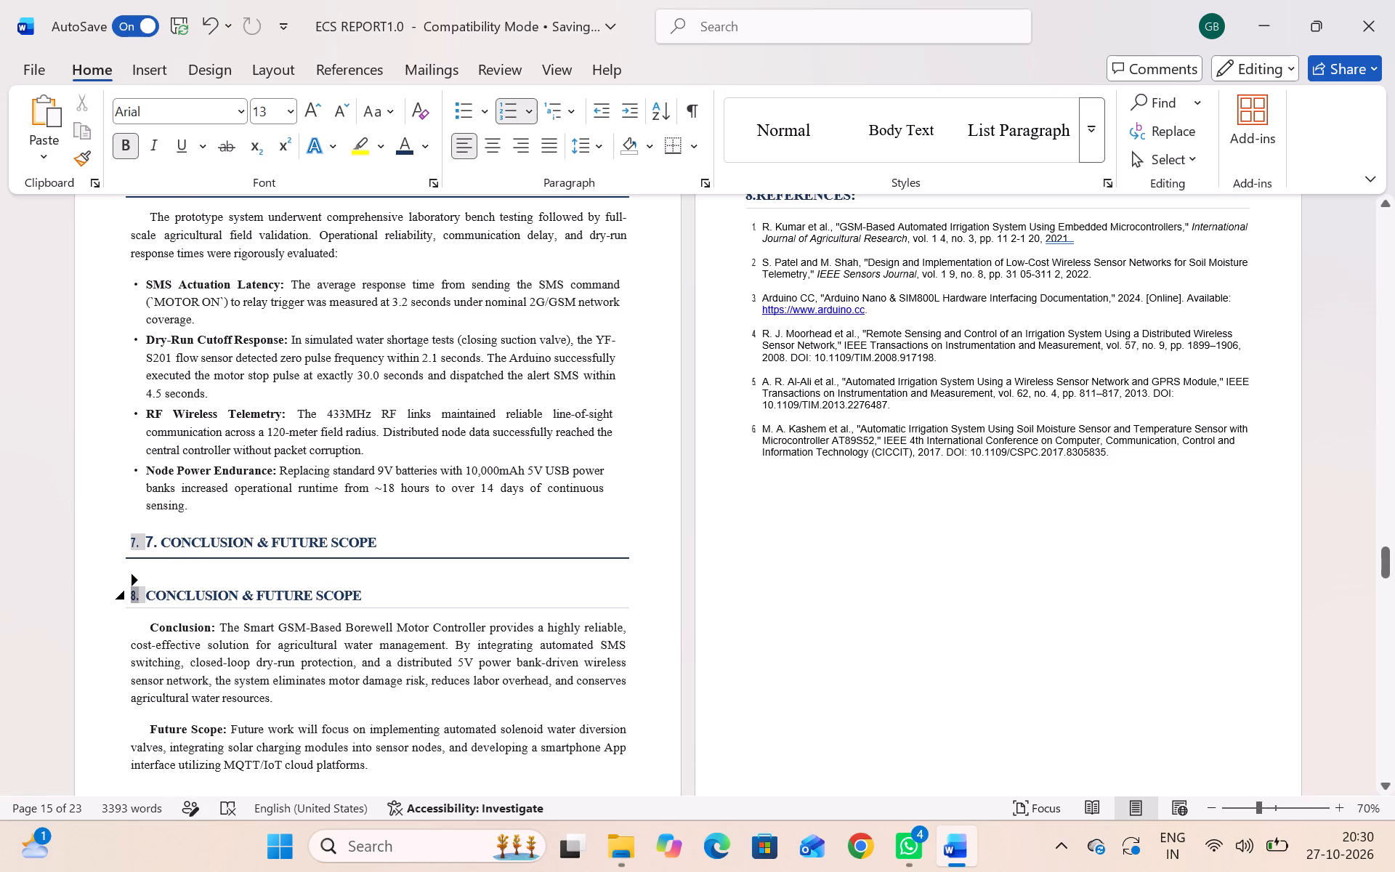
click(141, 544)
key(BackSpace)
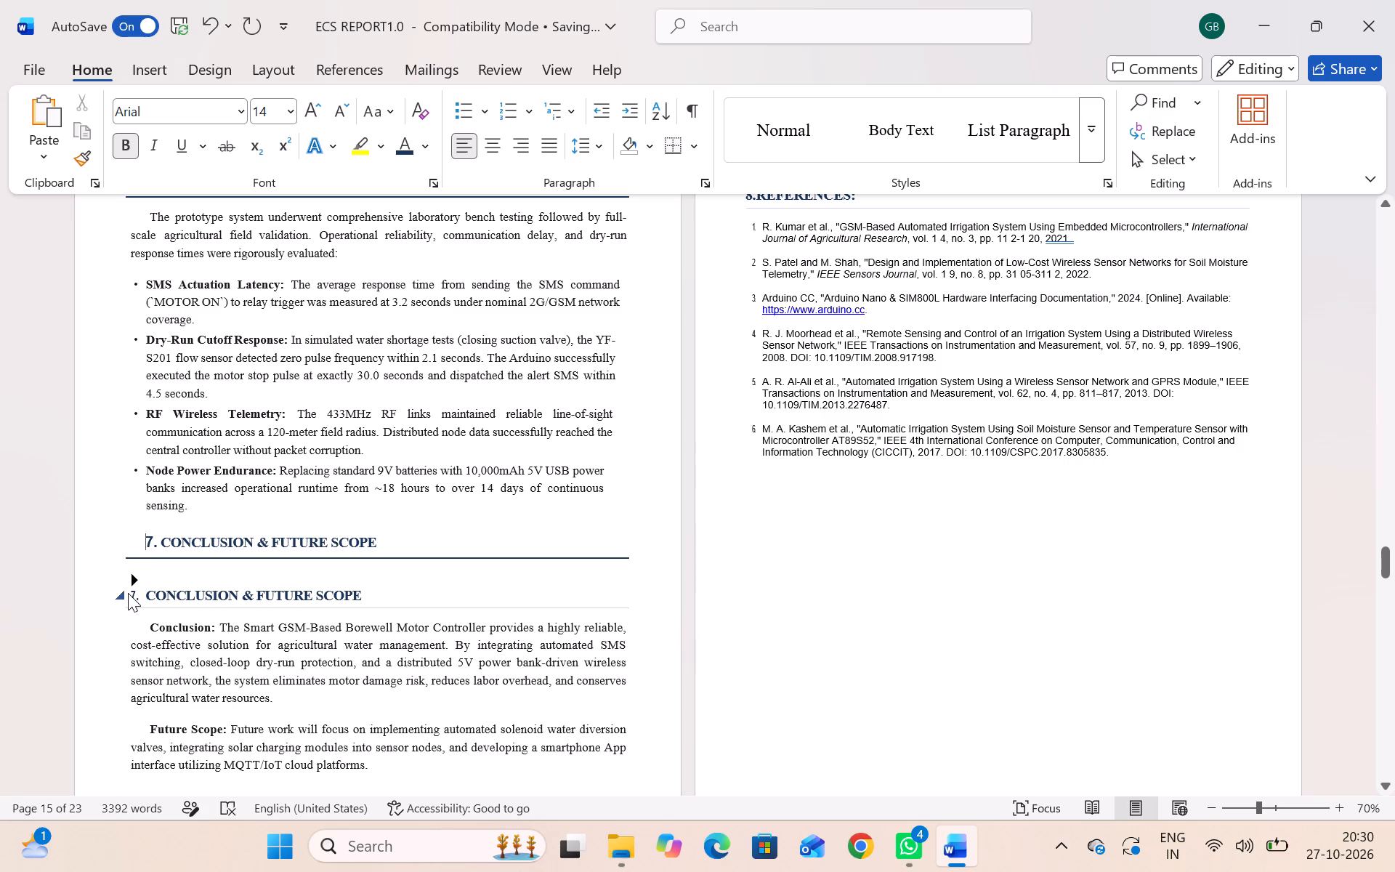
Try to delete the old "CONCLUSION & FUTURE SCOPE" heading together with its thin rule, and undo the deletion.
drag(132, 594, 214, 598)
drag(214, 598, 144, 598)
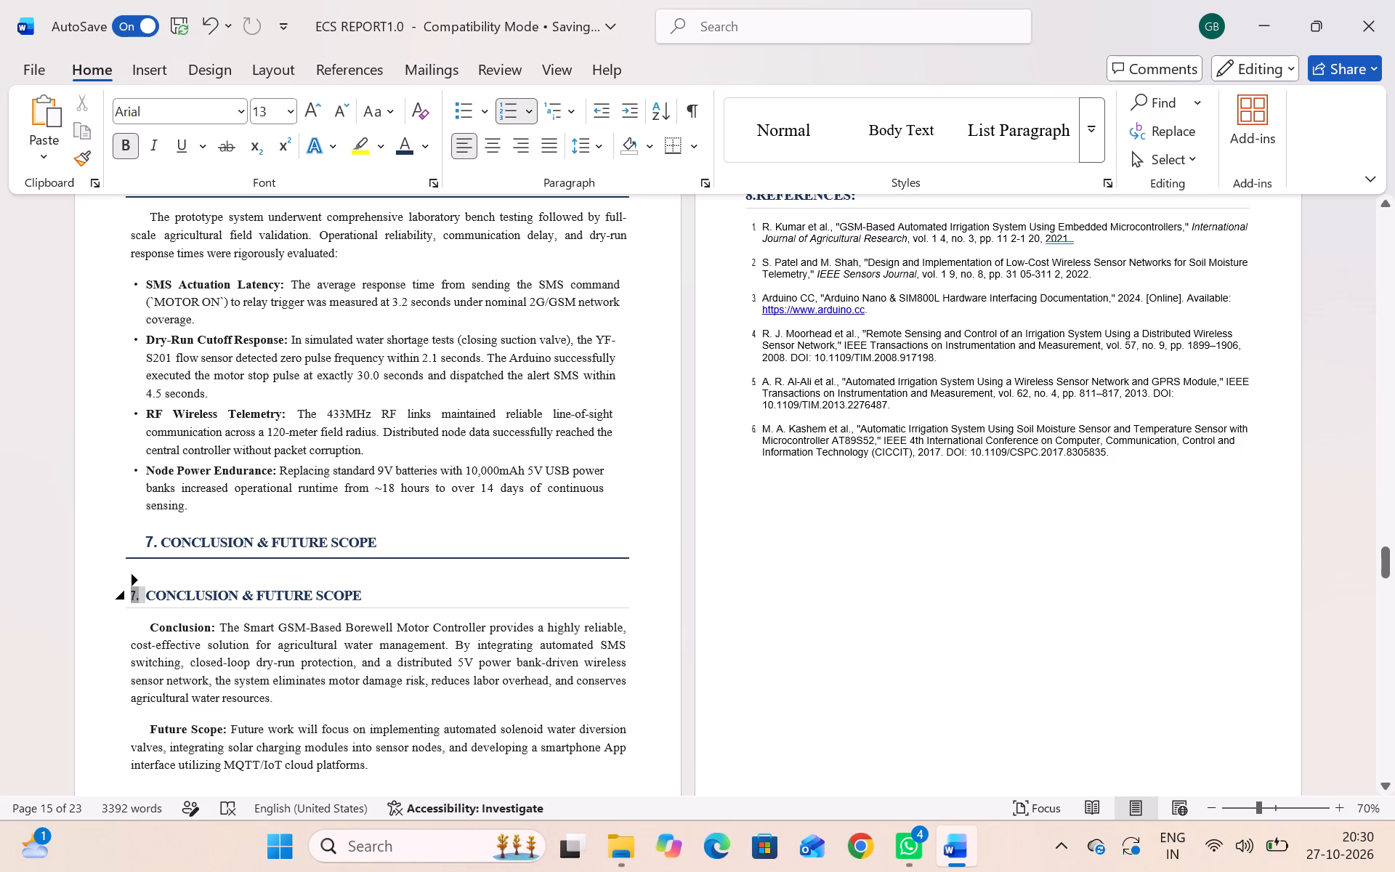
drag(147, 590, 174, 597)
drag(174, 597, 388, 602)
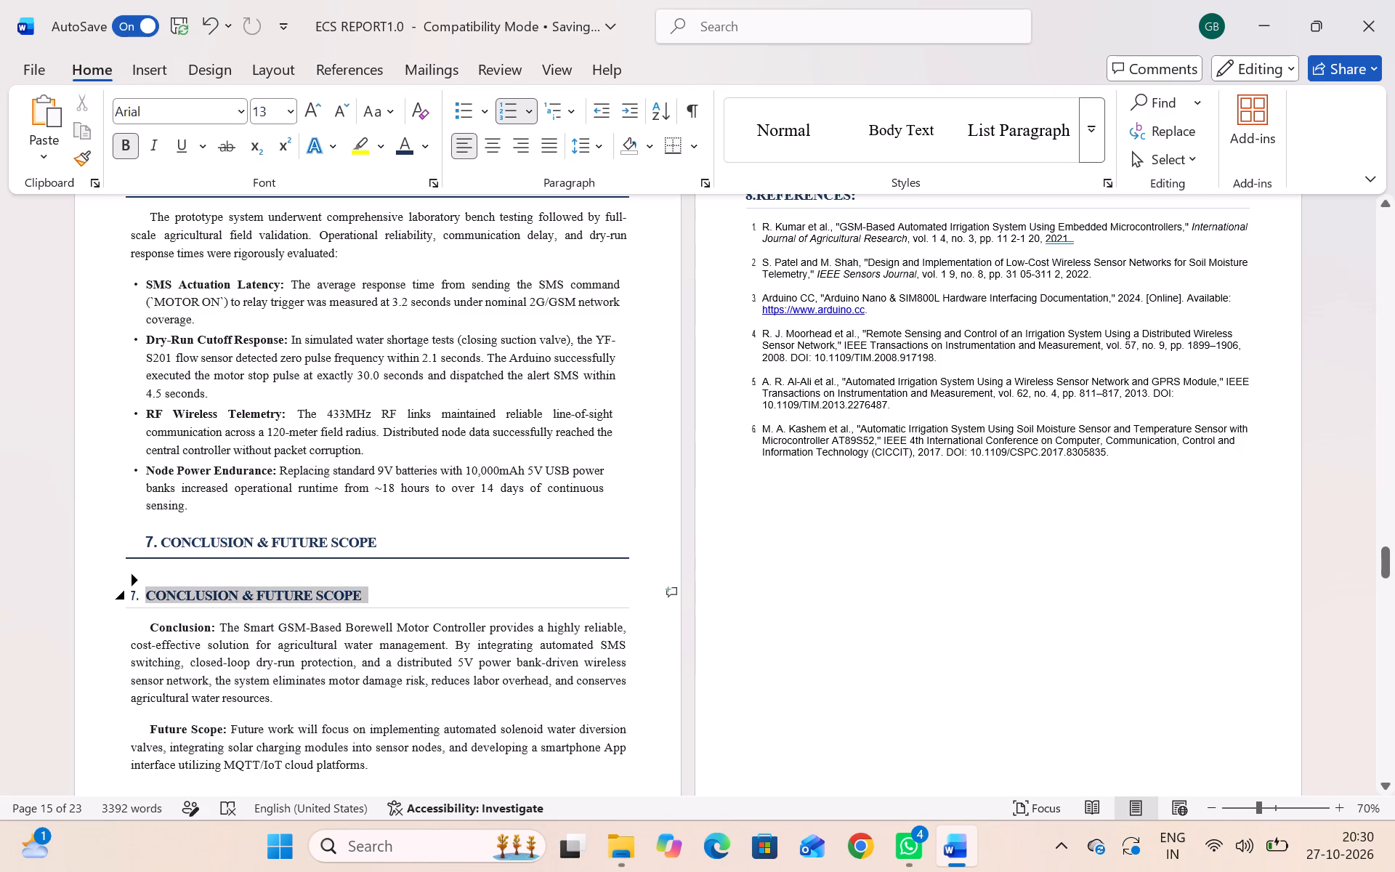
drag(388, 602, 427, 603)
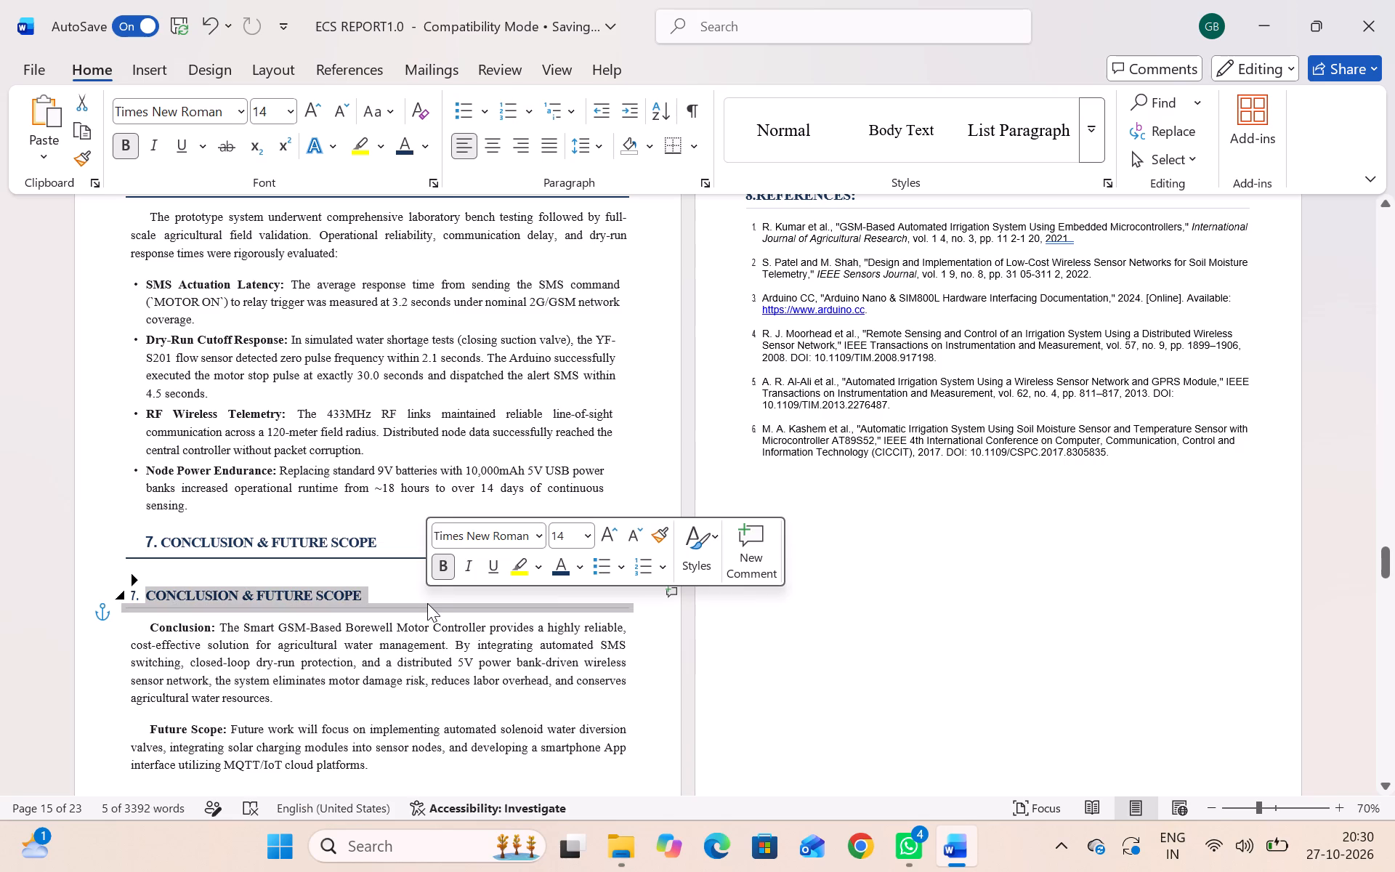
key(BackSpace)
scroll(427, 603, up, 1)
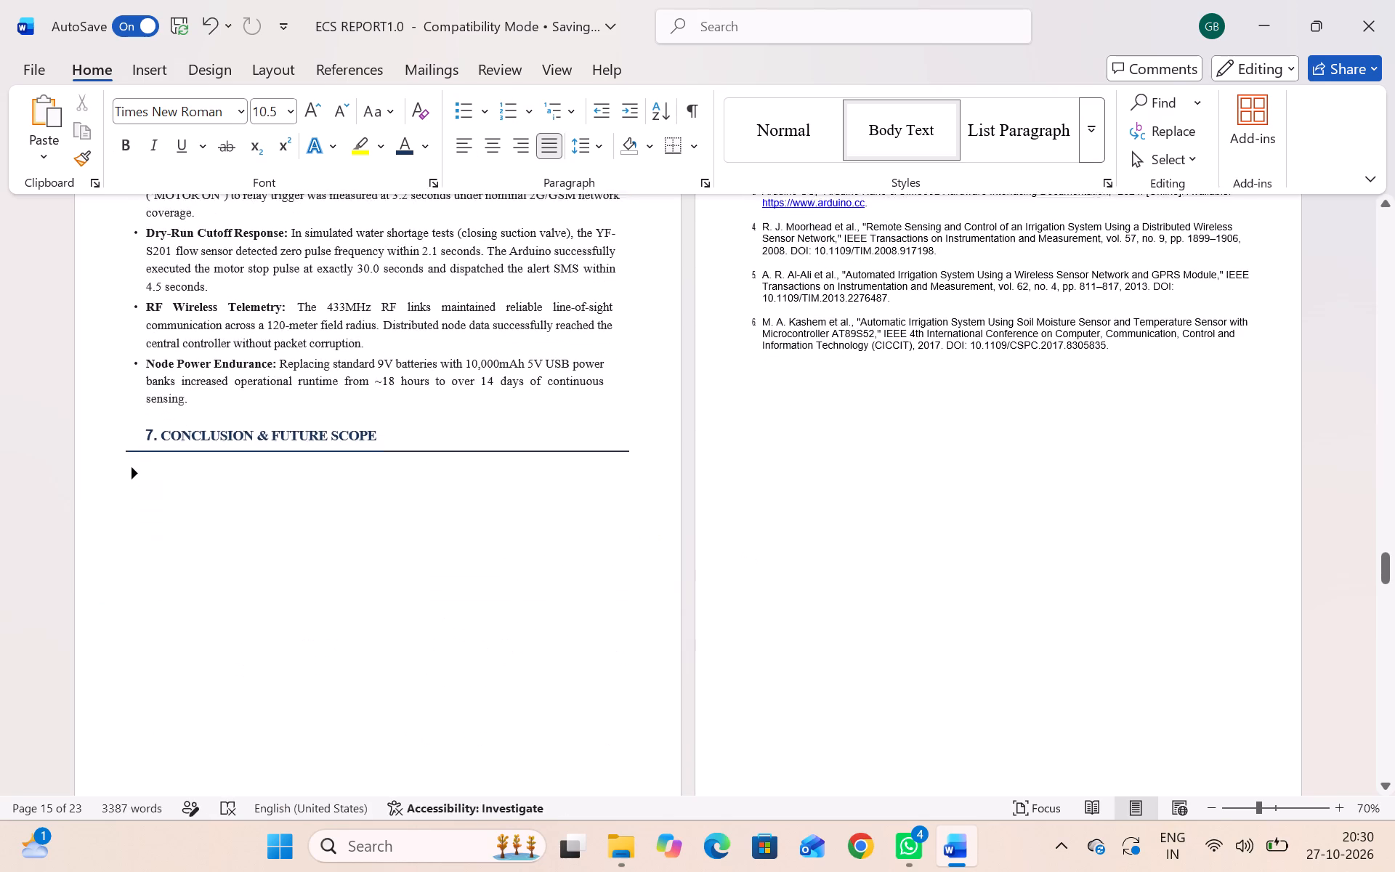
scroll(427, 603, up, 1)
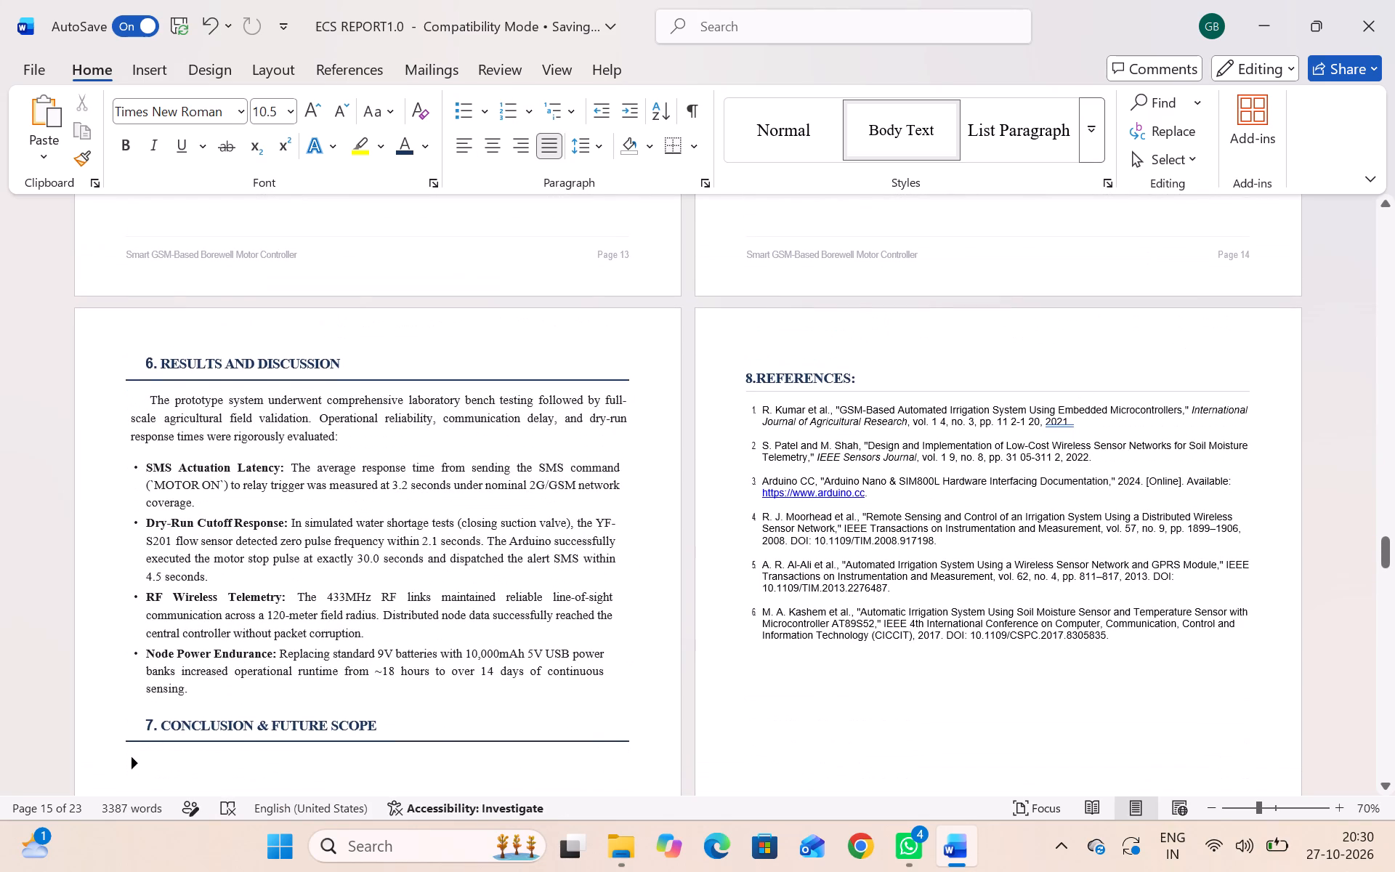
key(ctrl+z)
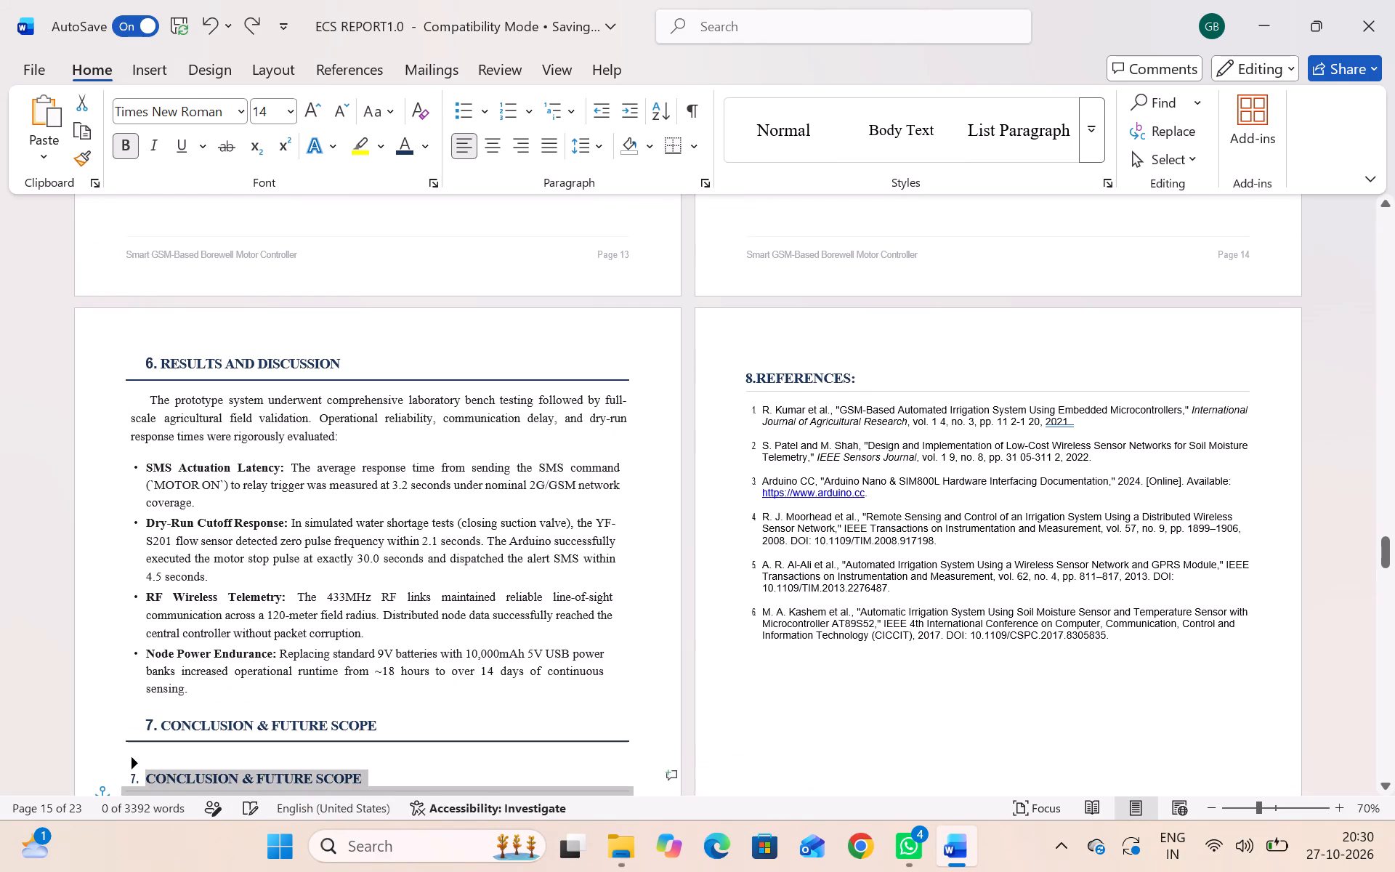
Delete the old "CONCLUSION & FUTURE SCOPE" heading text with its automatic number and the empty line above it, keeping the paragraphs below.
scroll(427, 603, down, 3)
click(384, 570)
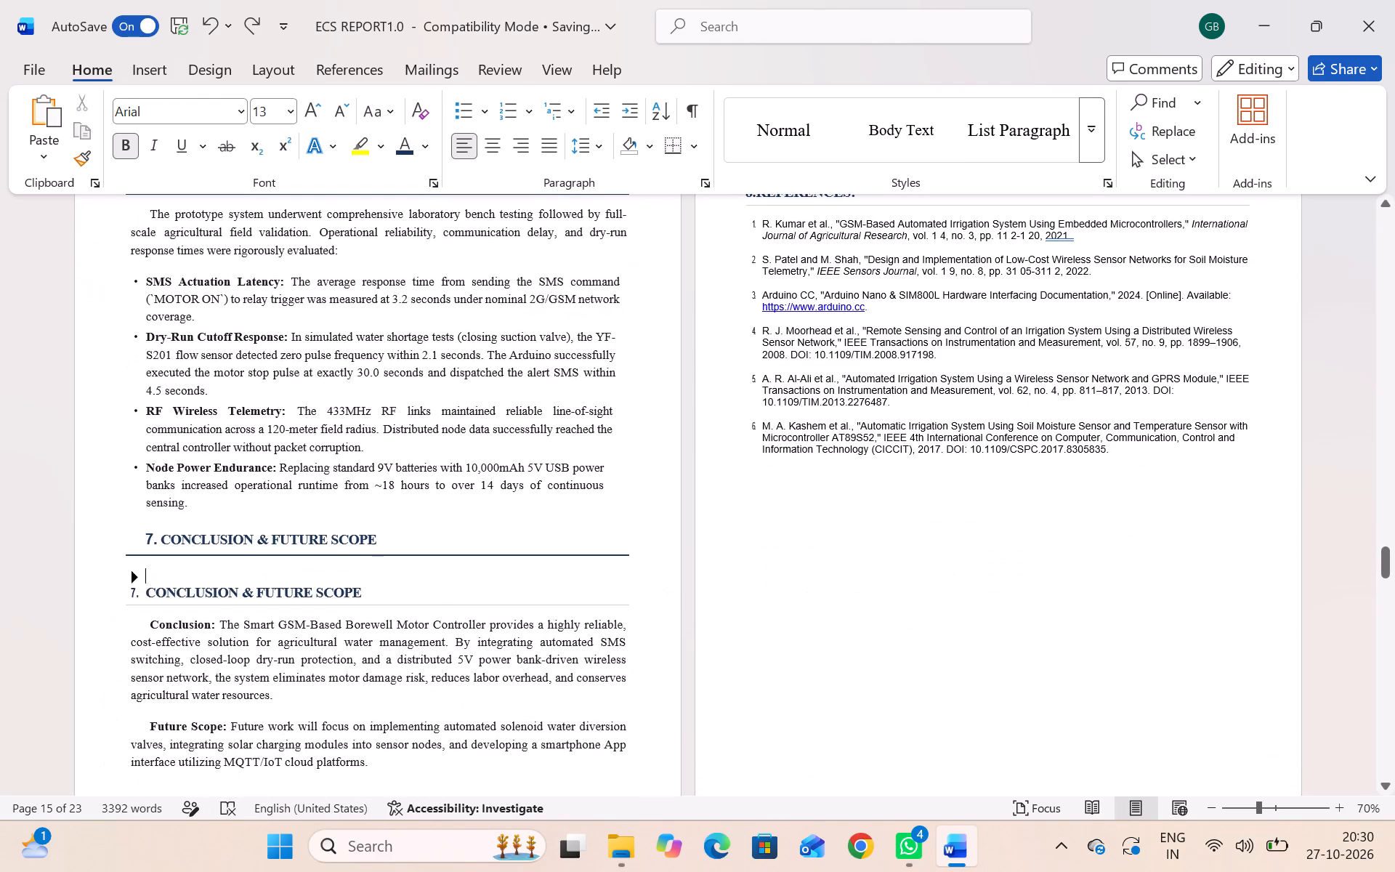
click(405, 589)
key(BackSpace)
key(BackSpace)
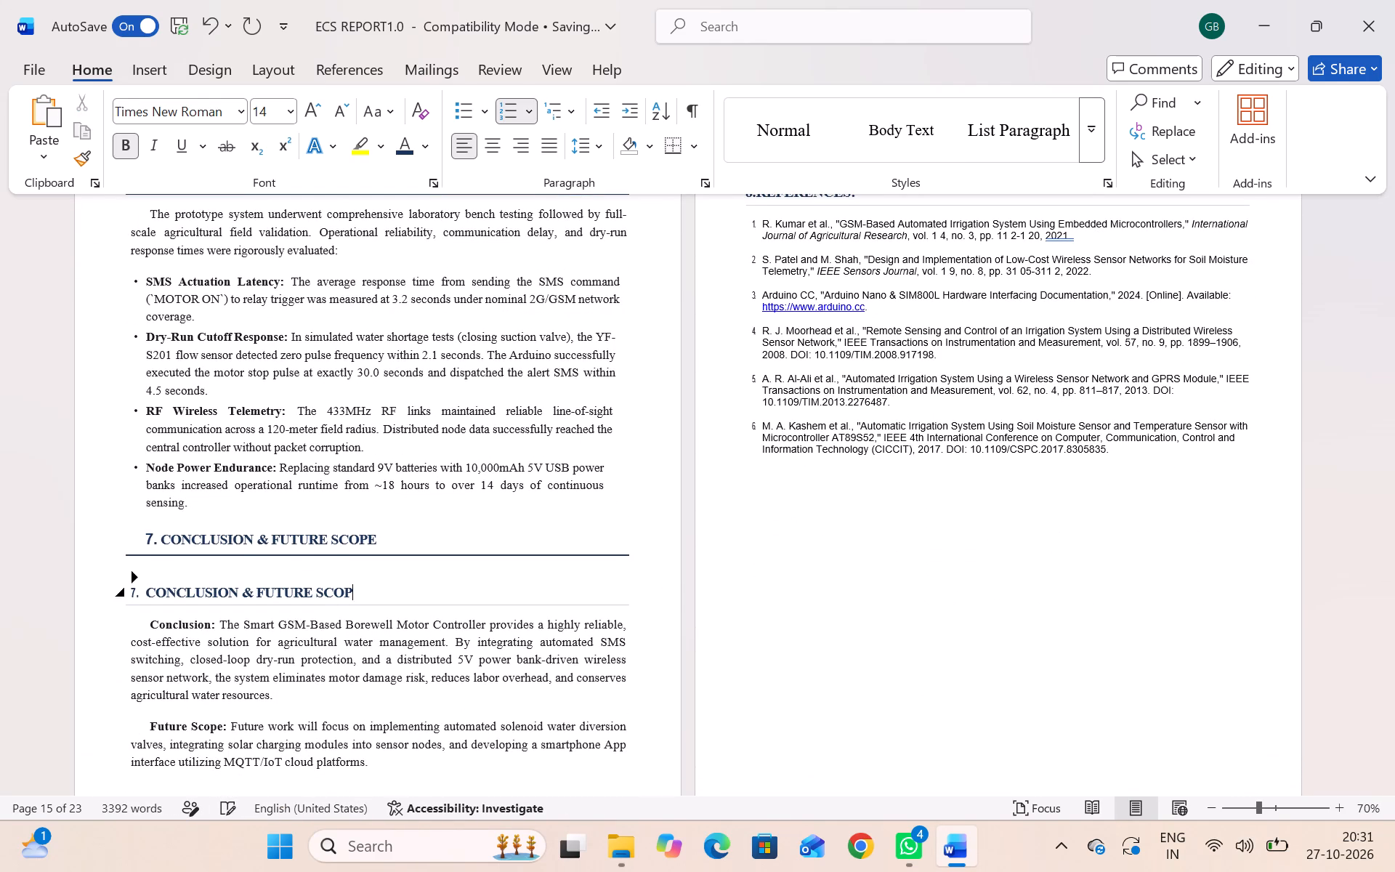
key(BackSpace)
key(BackSpace)
key(BackSpace)
key(BackSpace)
key(BackSpace)
key(BackSpace)
key(BackSpace)
key(BackSpace)
key(BackSpace)
key(BackSpace)
key(BackSpace)
key(BackSpace)
key(BackSpace)
key(BackSpace)
key(BackSpace)
key(BackSpace)
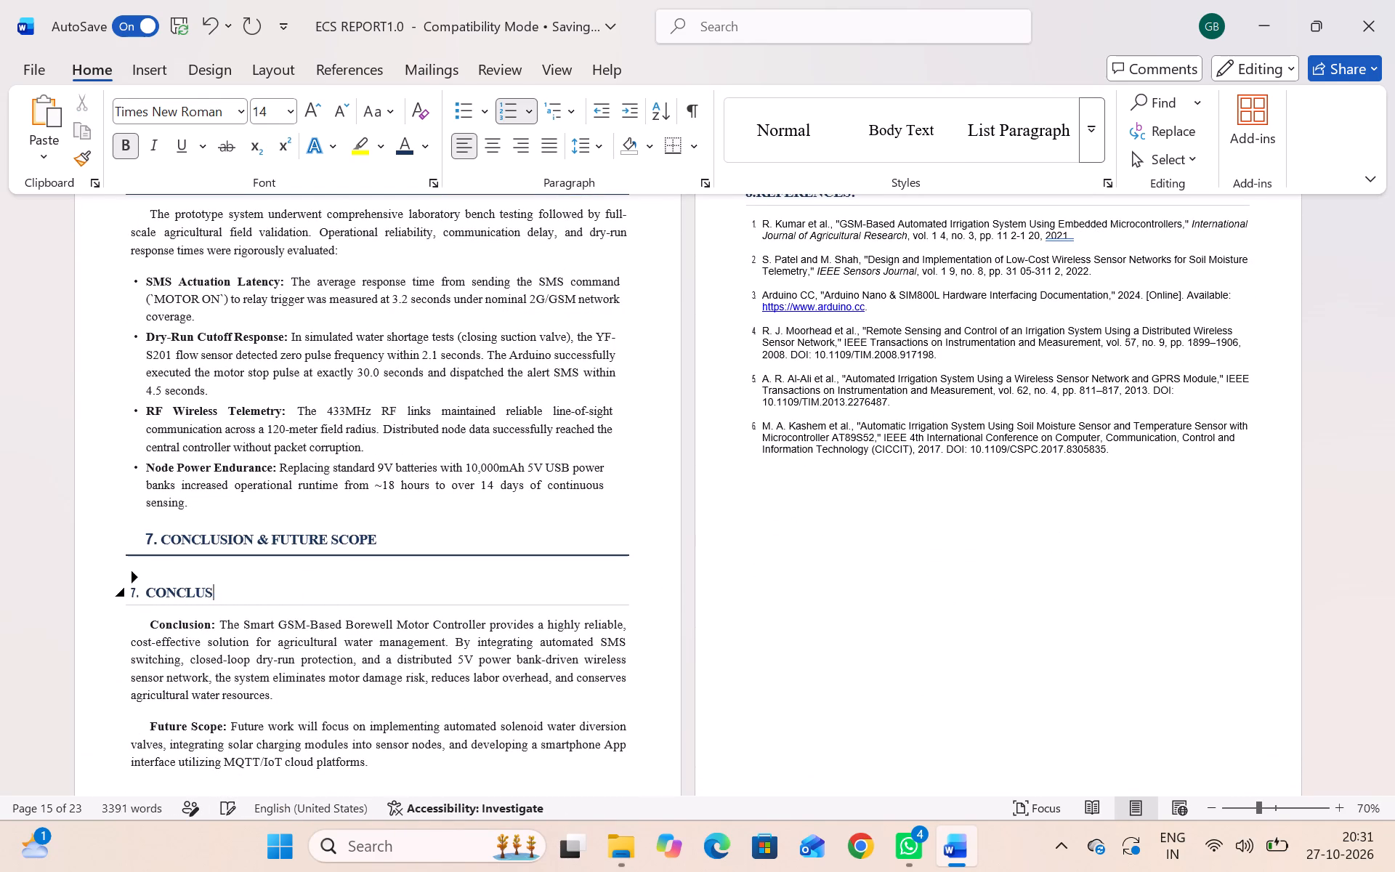
key(BackSpace)
key(BackSpace)
key(BackSpace)
key(BackSpace)
key(BackSpace)
key(BackSpace)
key(BackSpace)
key(BackSpace)
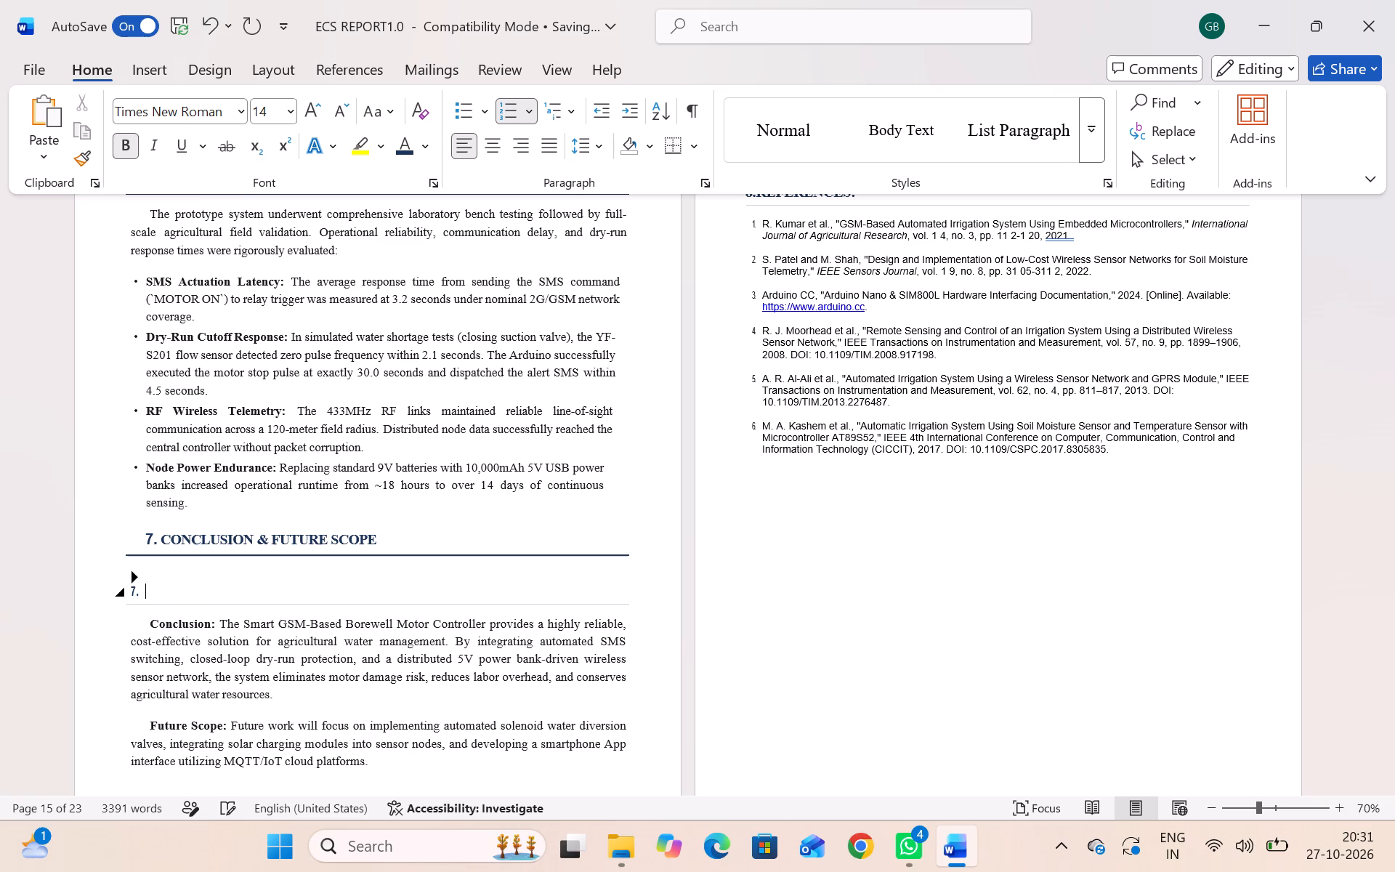
key(BackSpace)
key(BackSpace)
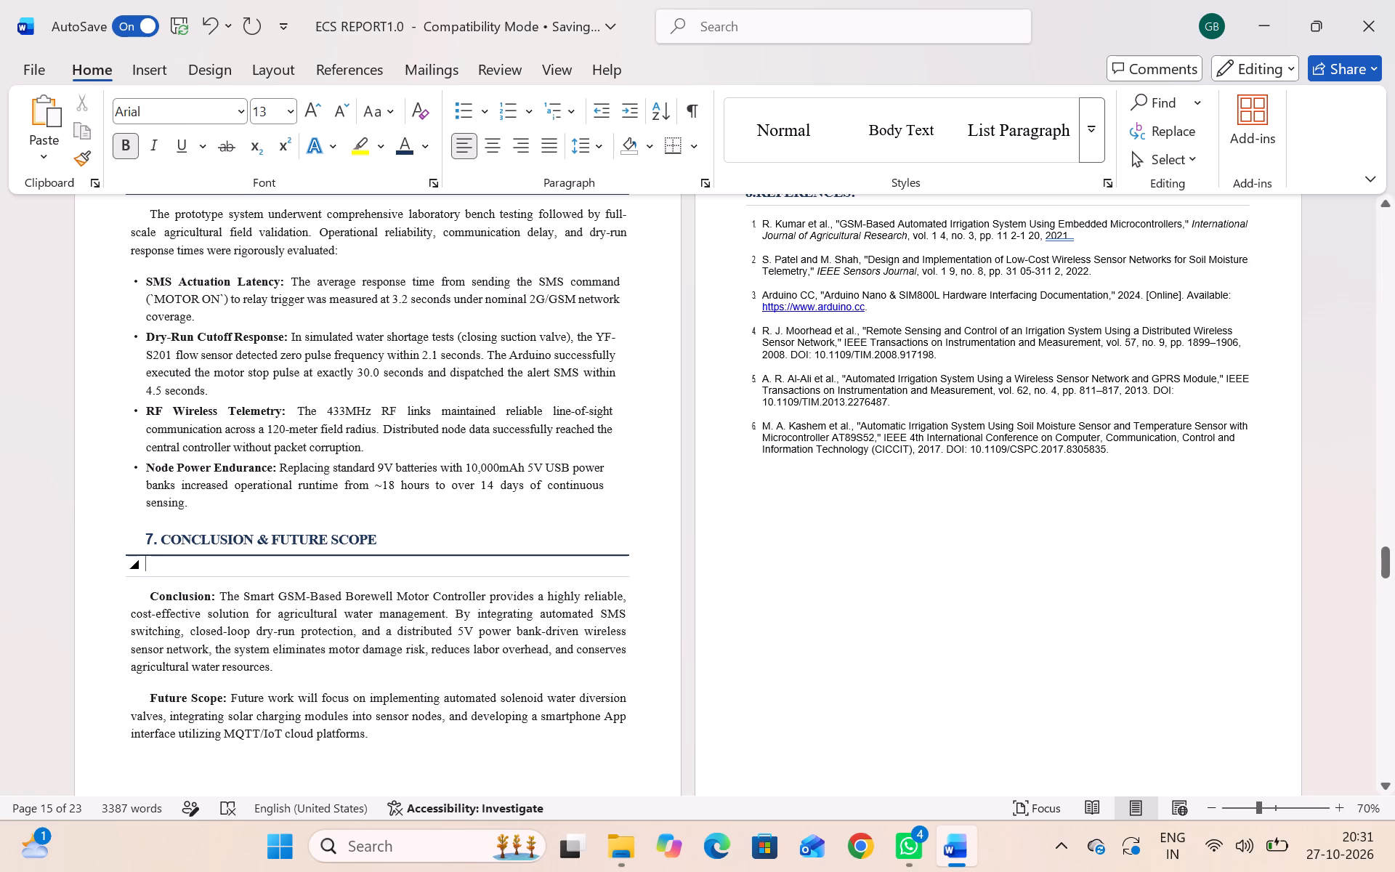
Delete the leftover empty heading line and its thin grey rule above the Conclusion paragraph.
drag(557, 564, 566, 574)
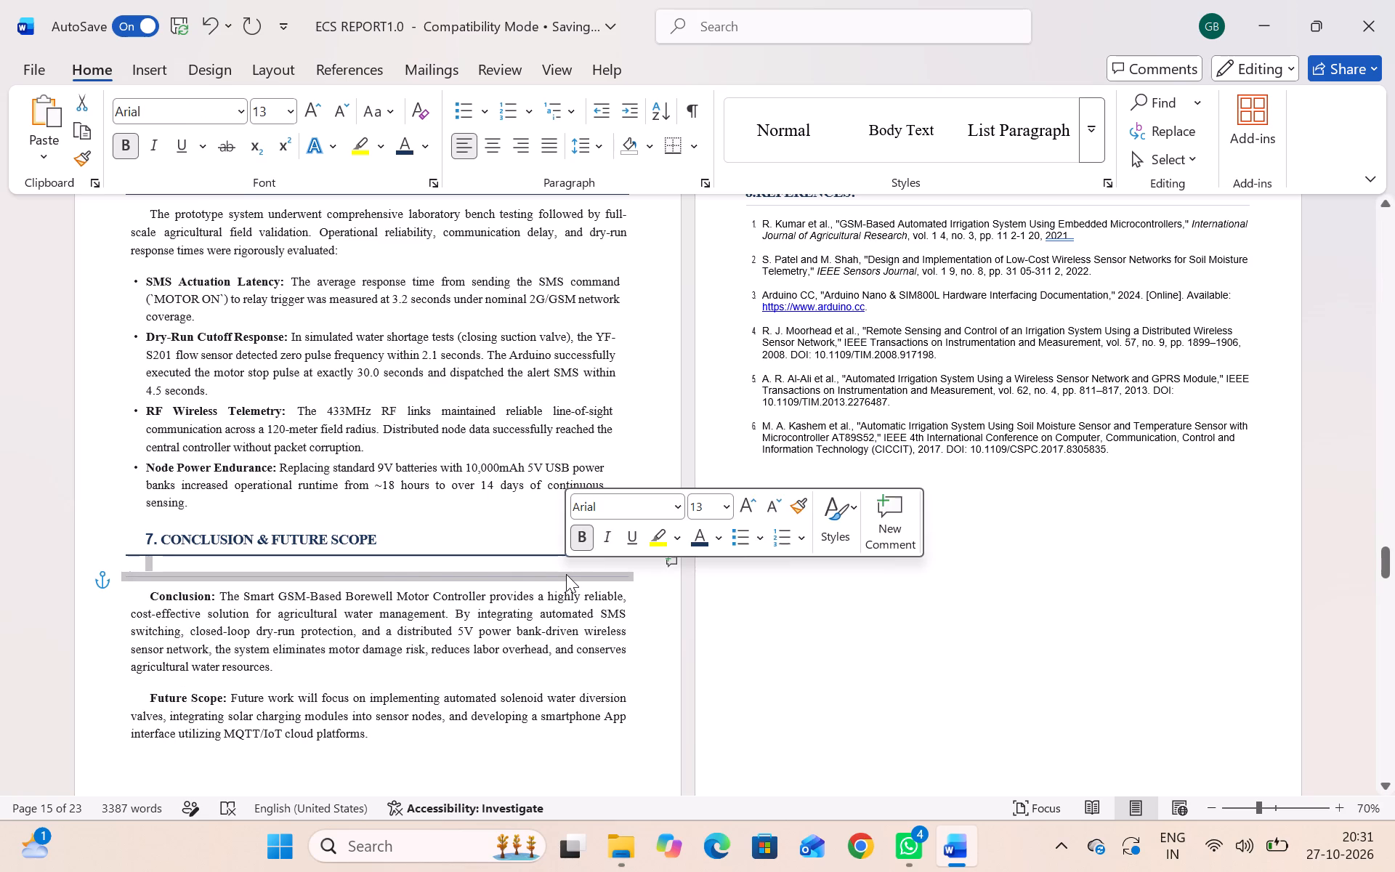
key(BackSpace)
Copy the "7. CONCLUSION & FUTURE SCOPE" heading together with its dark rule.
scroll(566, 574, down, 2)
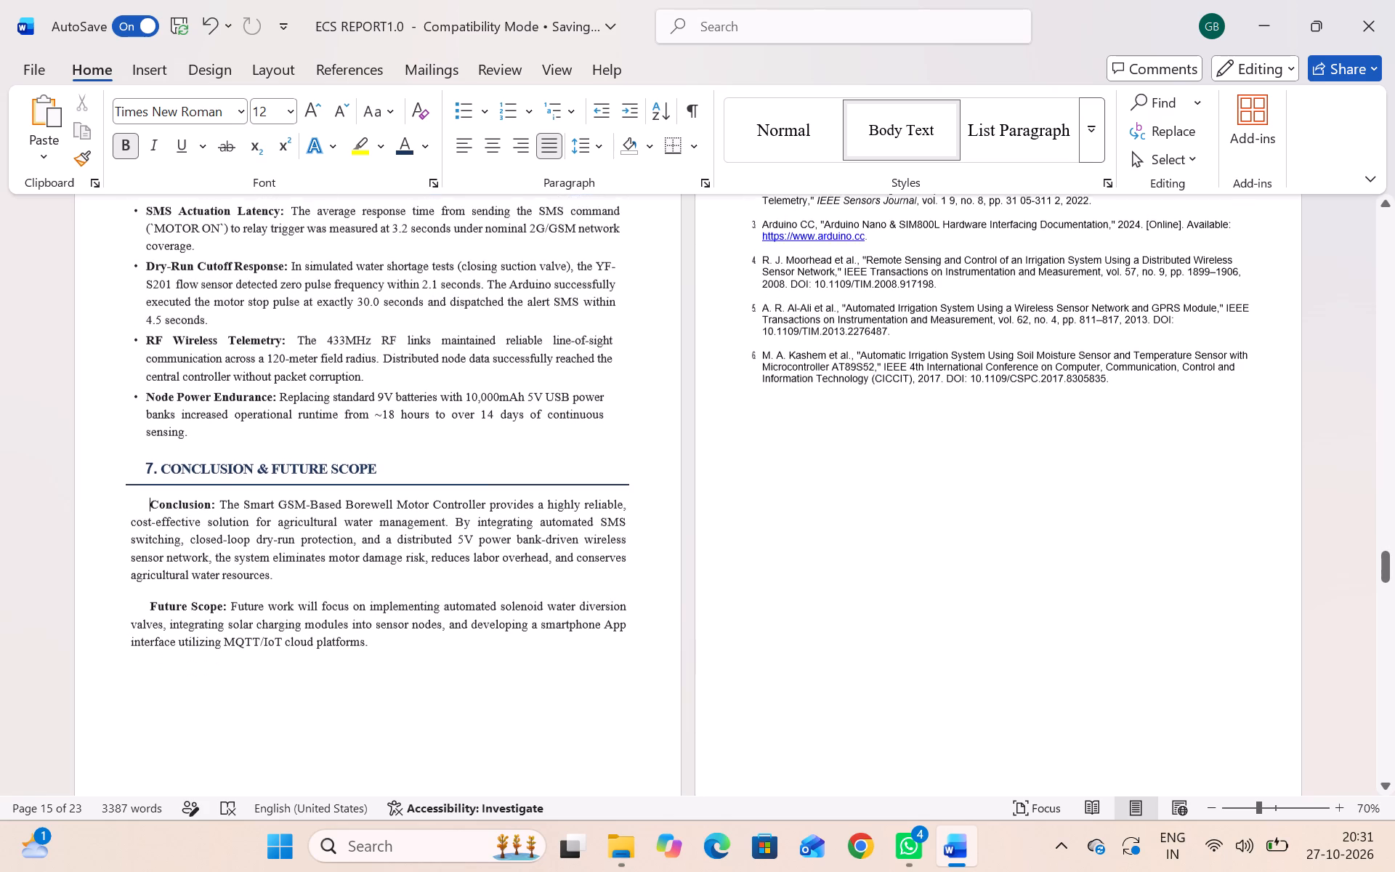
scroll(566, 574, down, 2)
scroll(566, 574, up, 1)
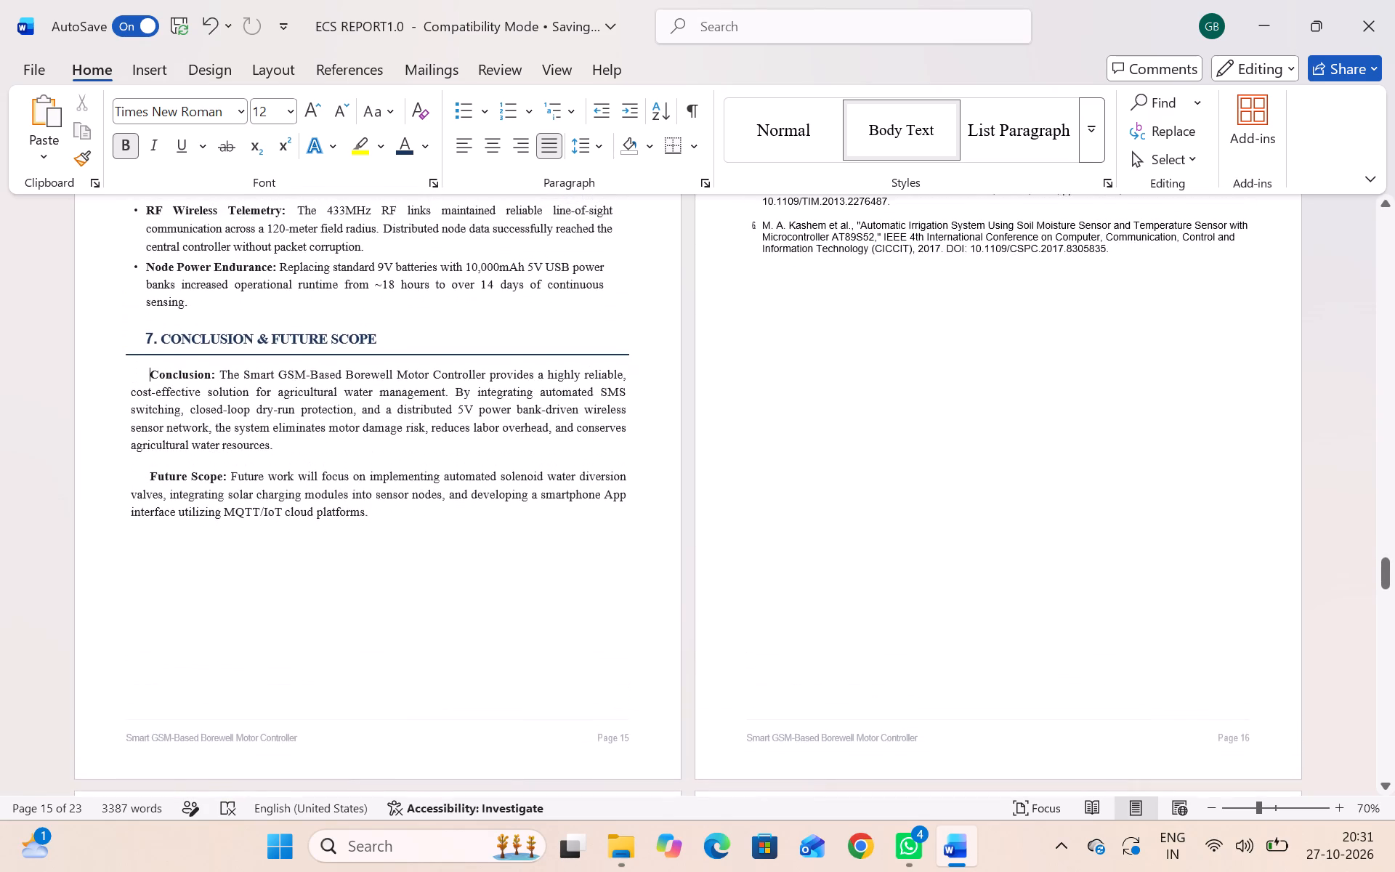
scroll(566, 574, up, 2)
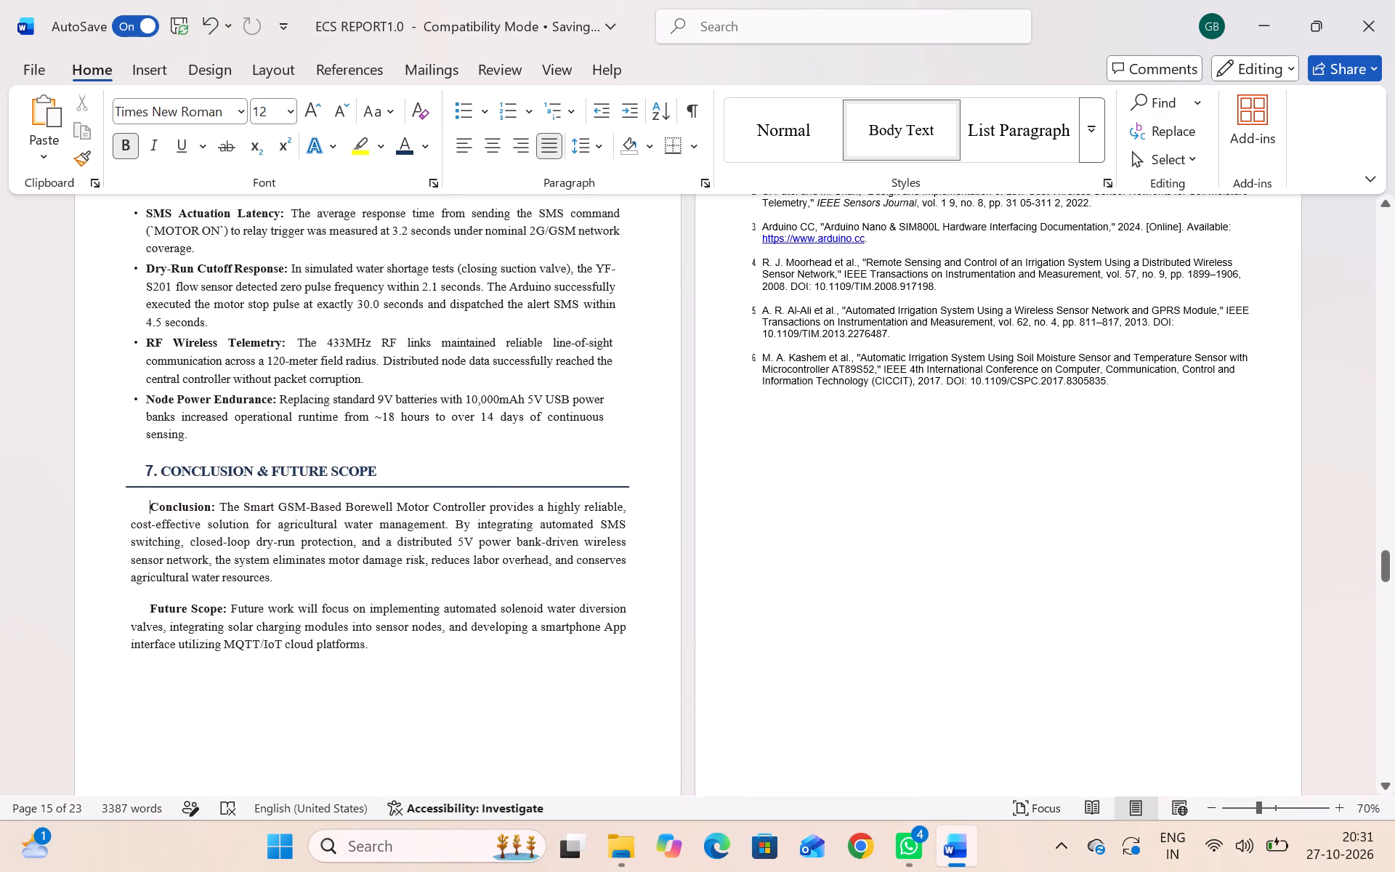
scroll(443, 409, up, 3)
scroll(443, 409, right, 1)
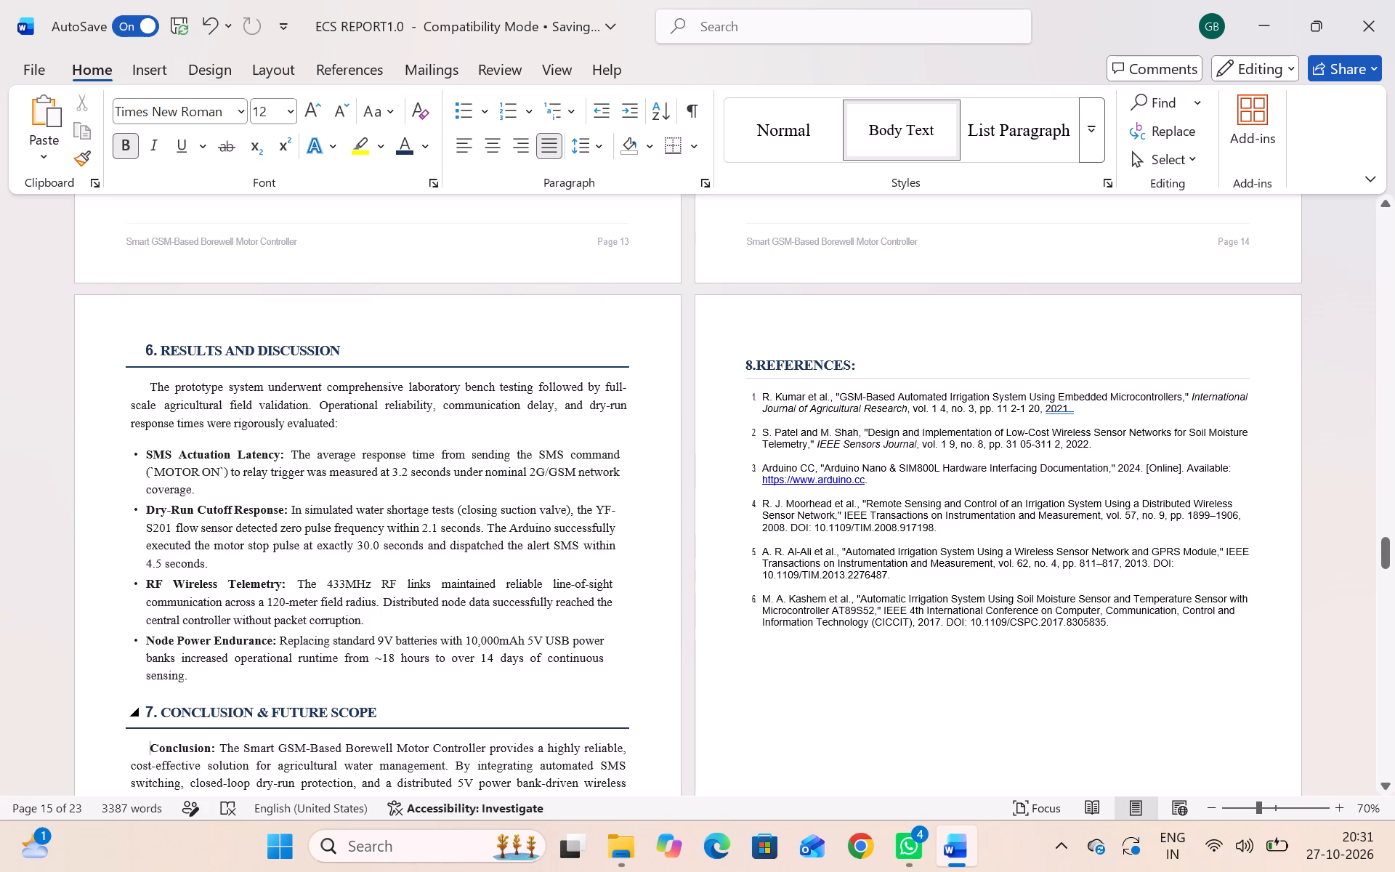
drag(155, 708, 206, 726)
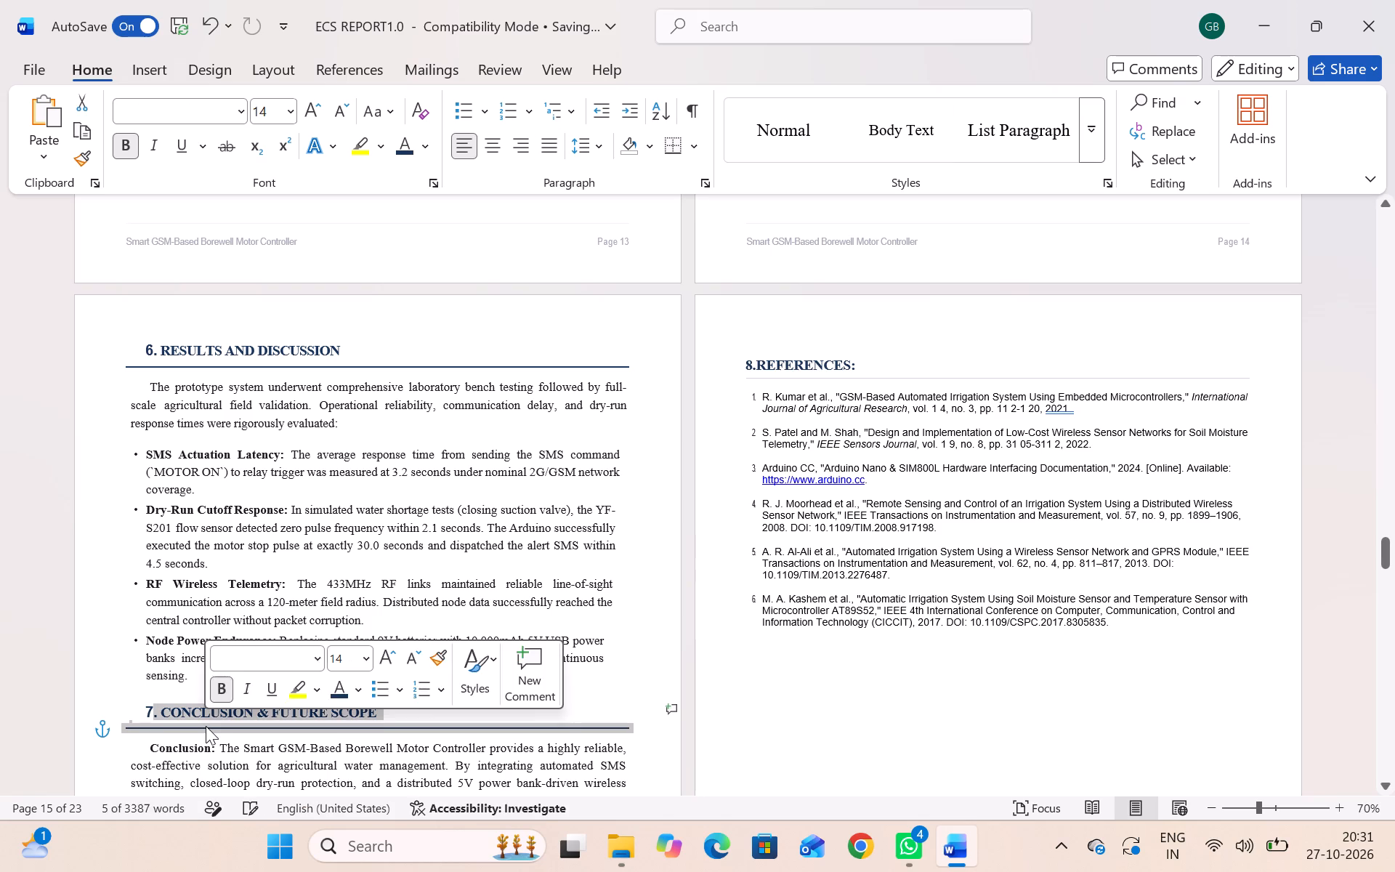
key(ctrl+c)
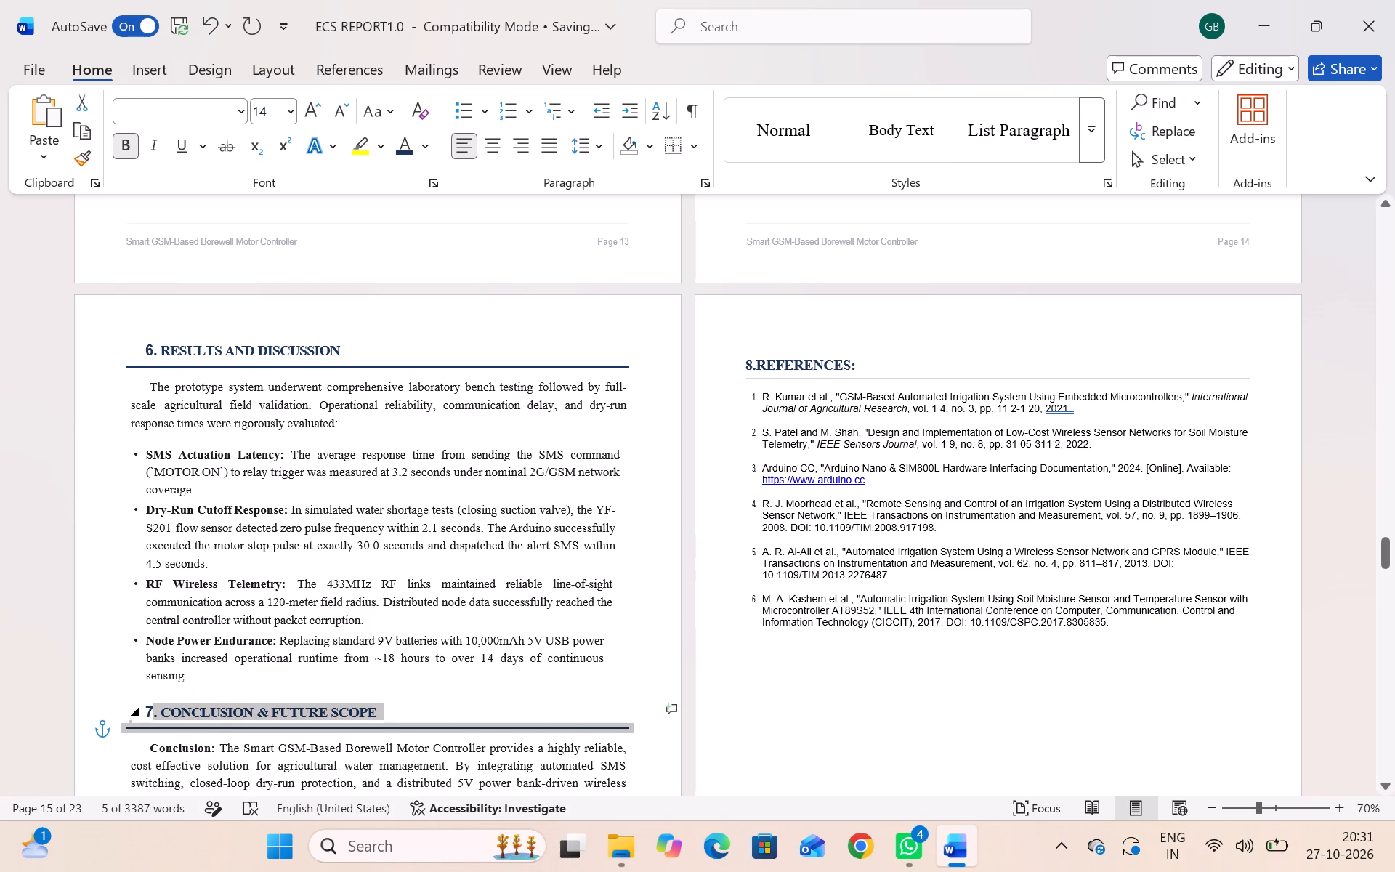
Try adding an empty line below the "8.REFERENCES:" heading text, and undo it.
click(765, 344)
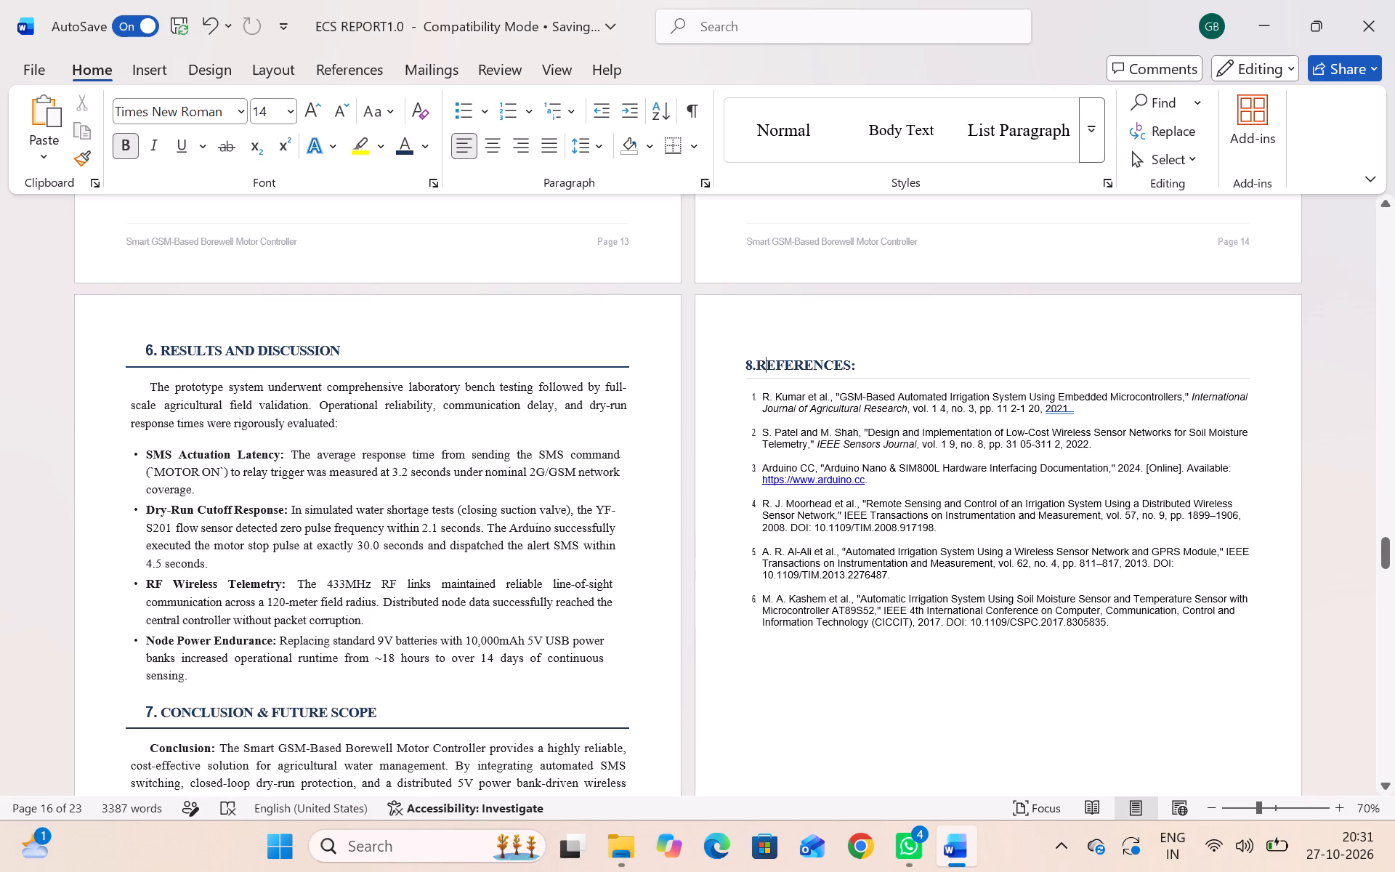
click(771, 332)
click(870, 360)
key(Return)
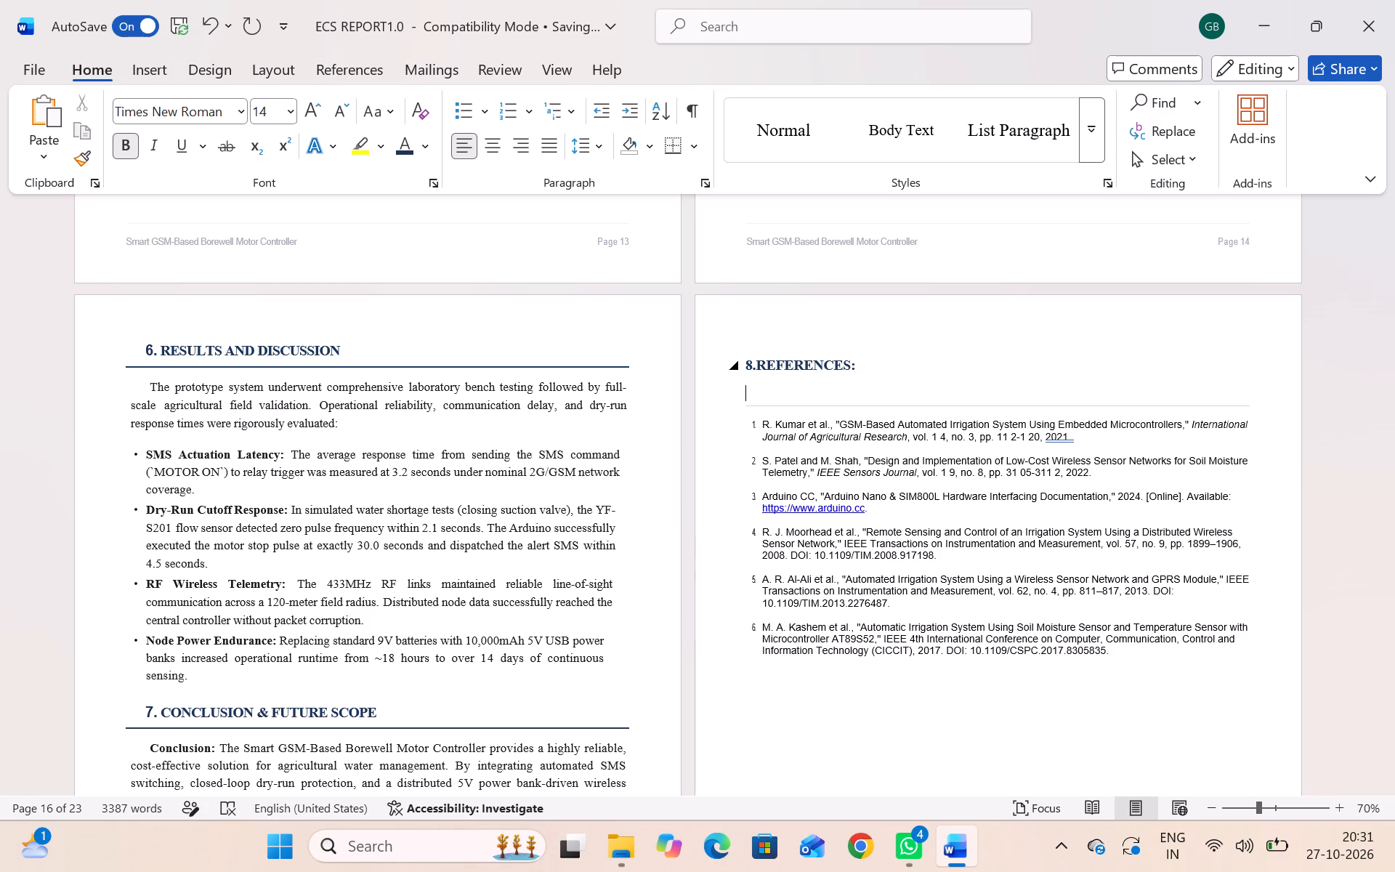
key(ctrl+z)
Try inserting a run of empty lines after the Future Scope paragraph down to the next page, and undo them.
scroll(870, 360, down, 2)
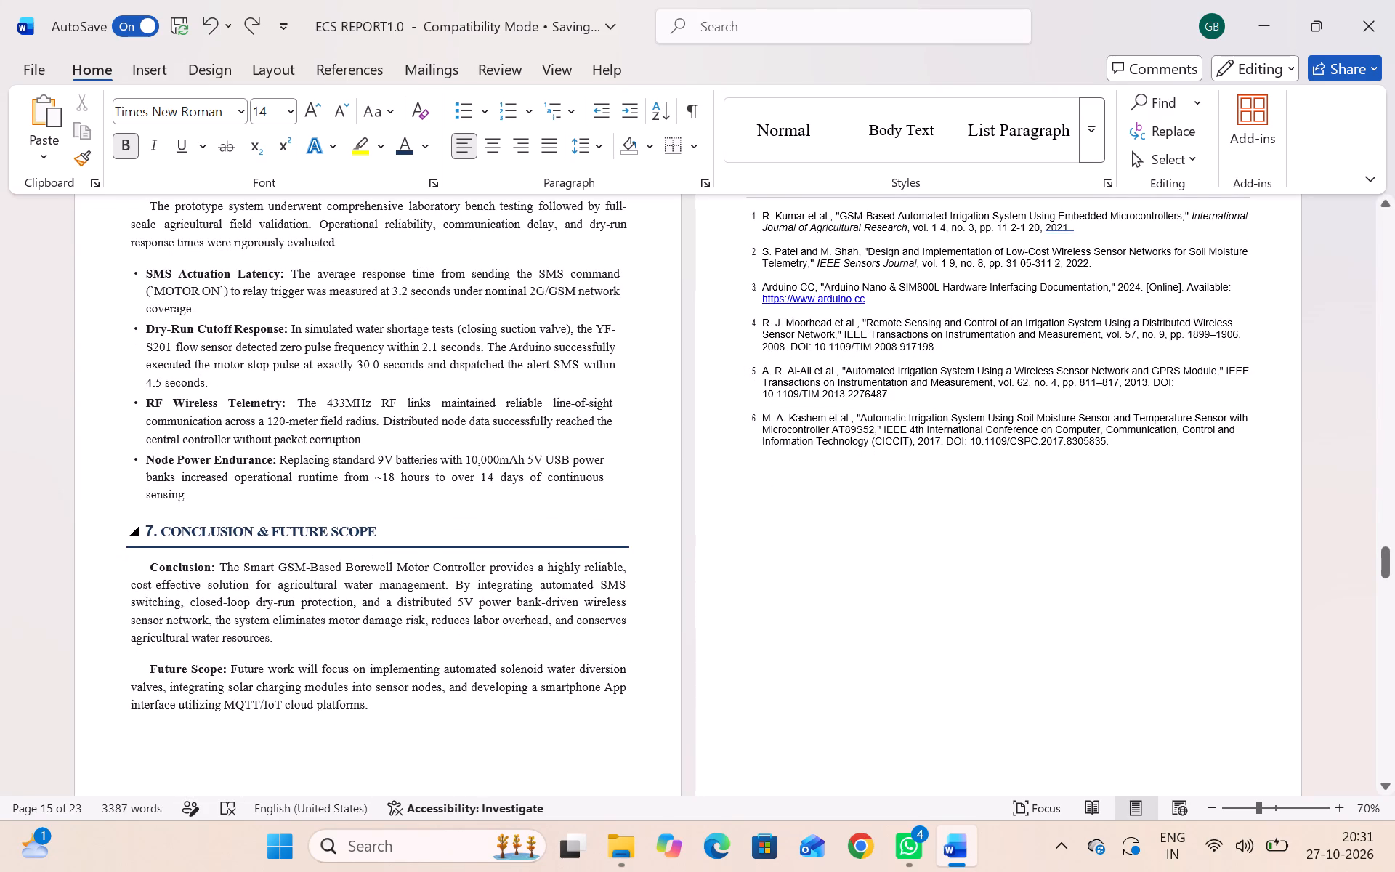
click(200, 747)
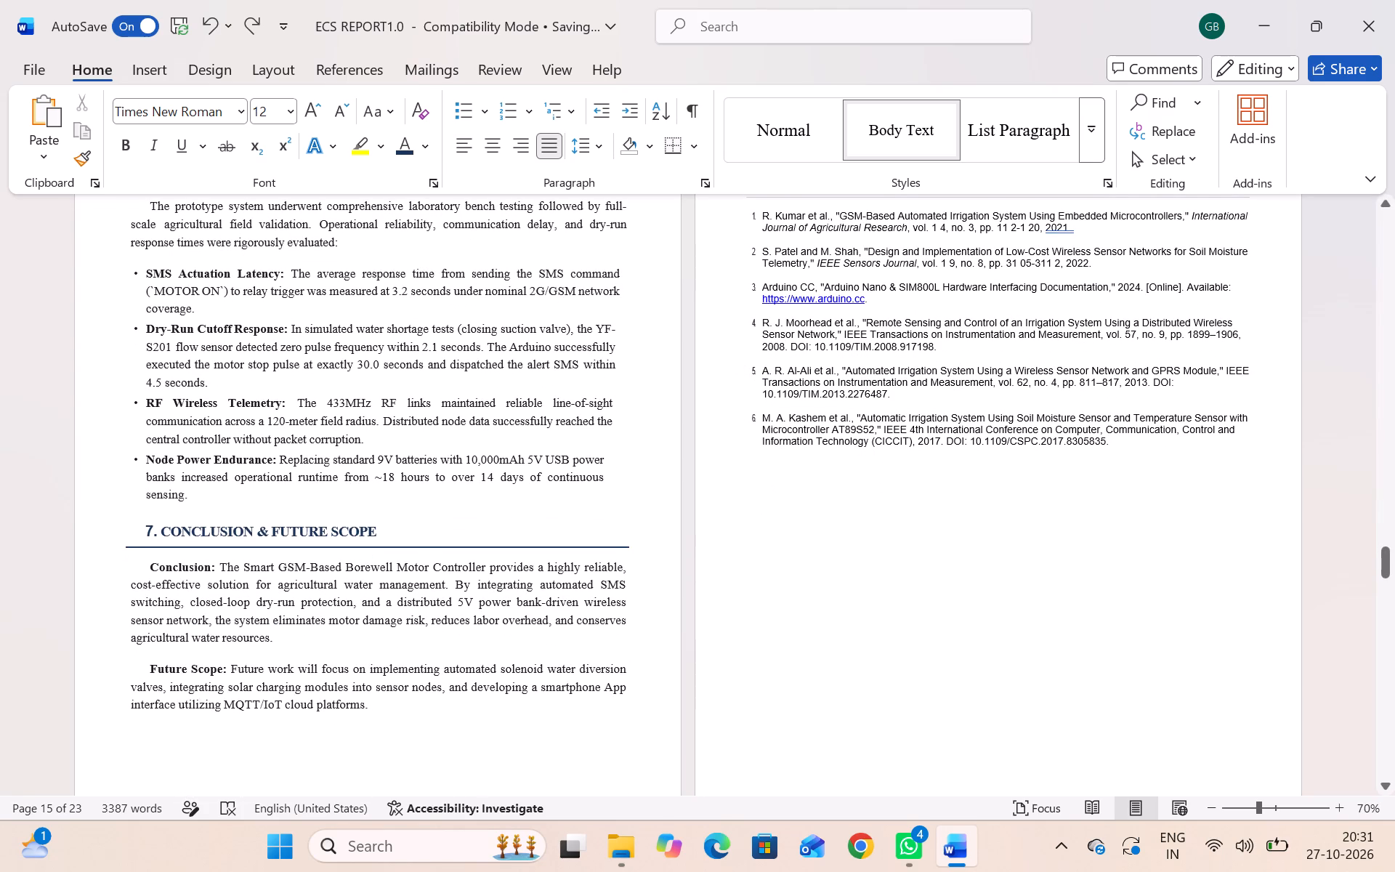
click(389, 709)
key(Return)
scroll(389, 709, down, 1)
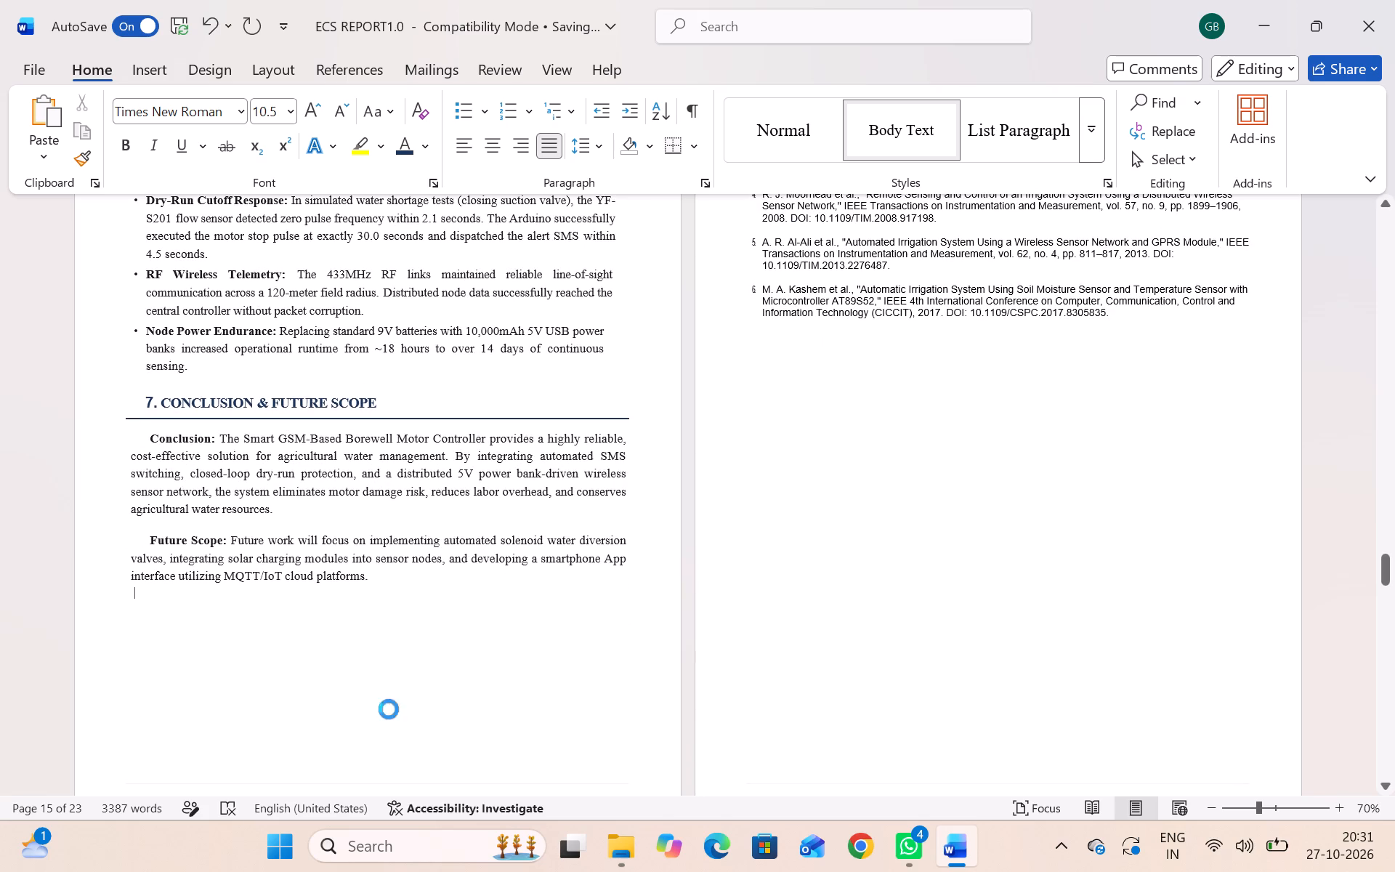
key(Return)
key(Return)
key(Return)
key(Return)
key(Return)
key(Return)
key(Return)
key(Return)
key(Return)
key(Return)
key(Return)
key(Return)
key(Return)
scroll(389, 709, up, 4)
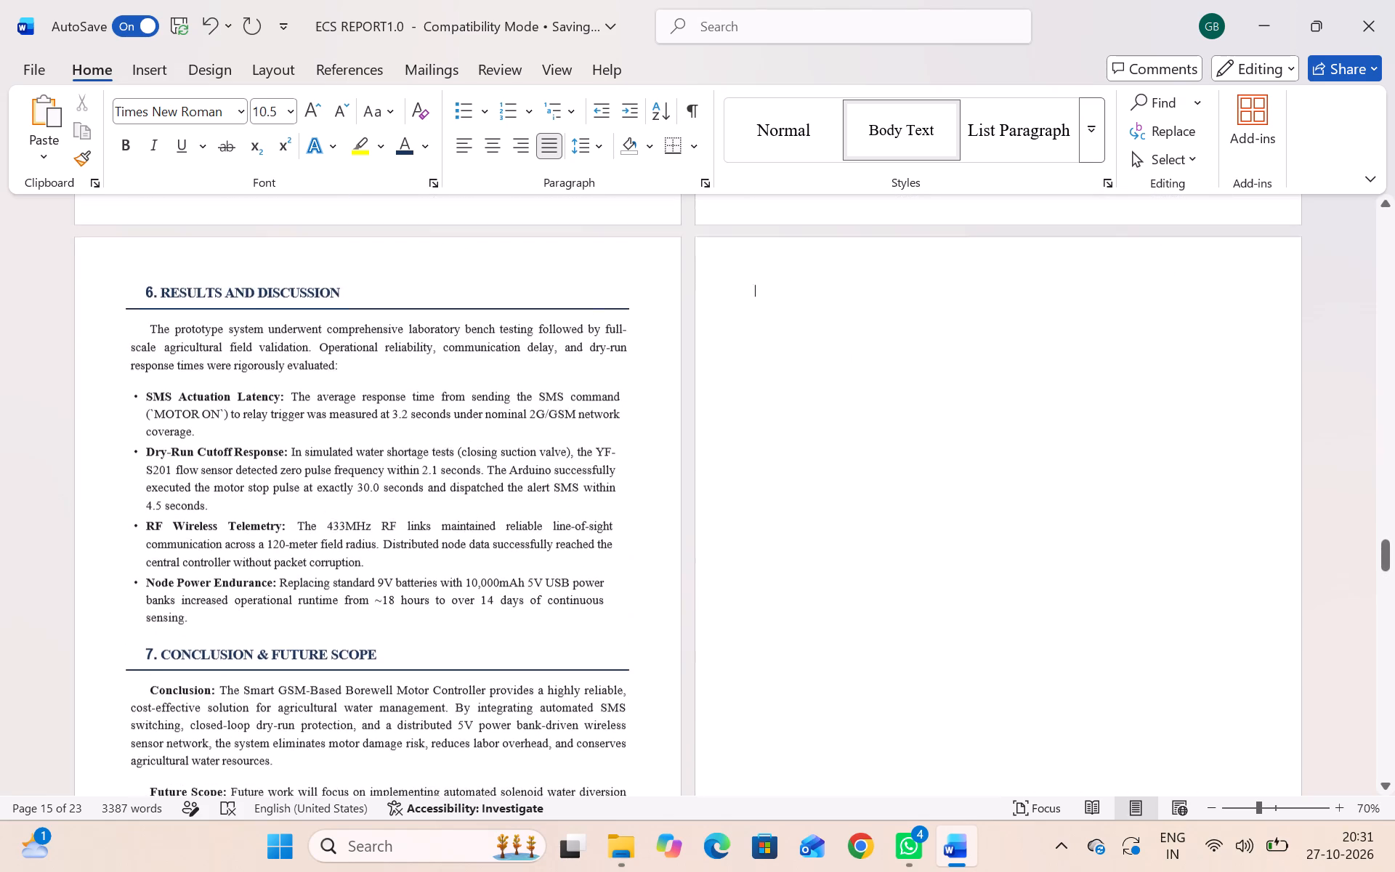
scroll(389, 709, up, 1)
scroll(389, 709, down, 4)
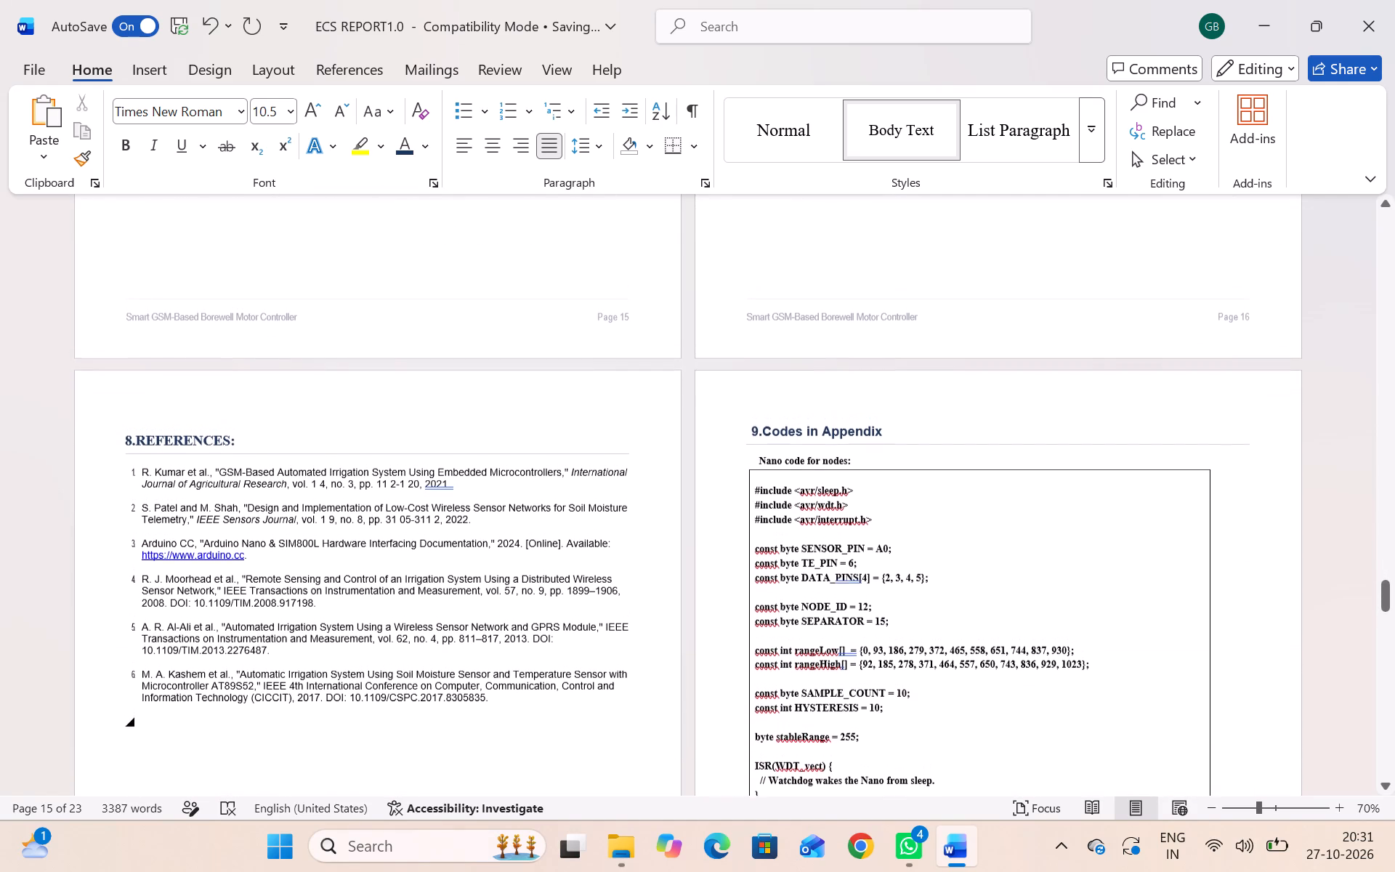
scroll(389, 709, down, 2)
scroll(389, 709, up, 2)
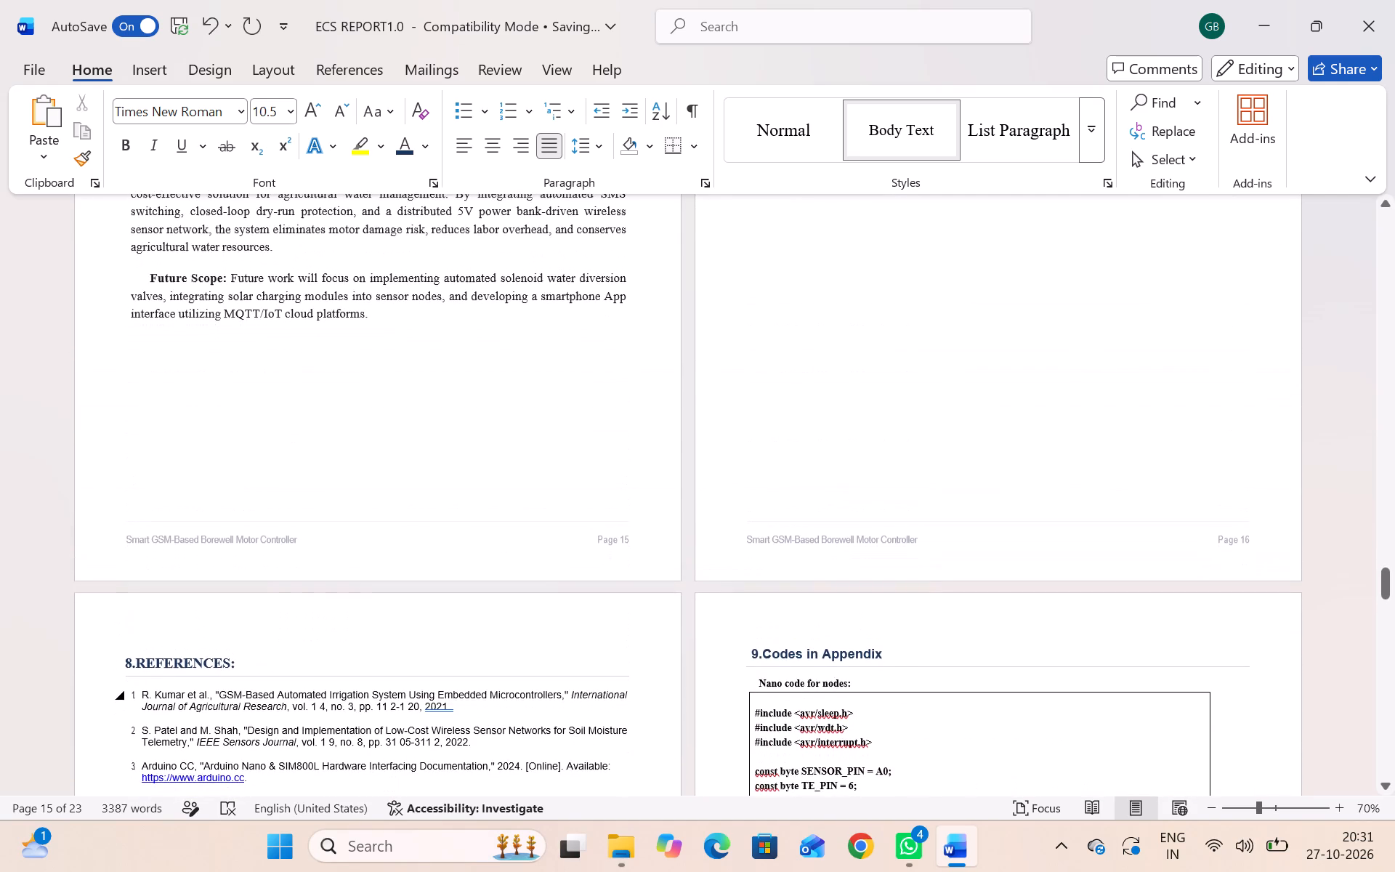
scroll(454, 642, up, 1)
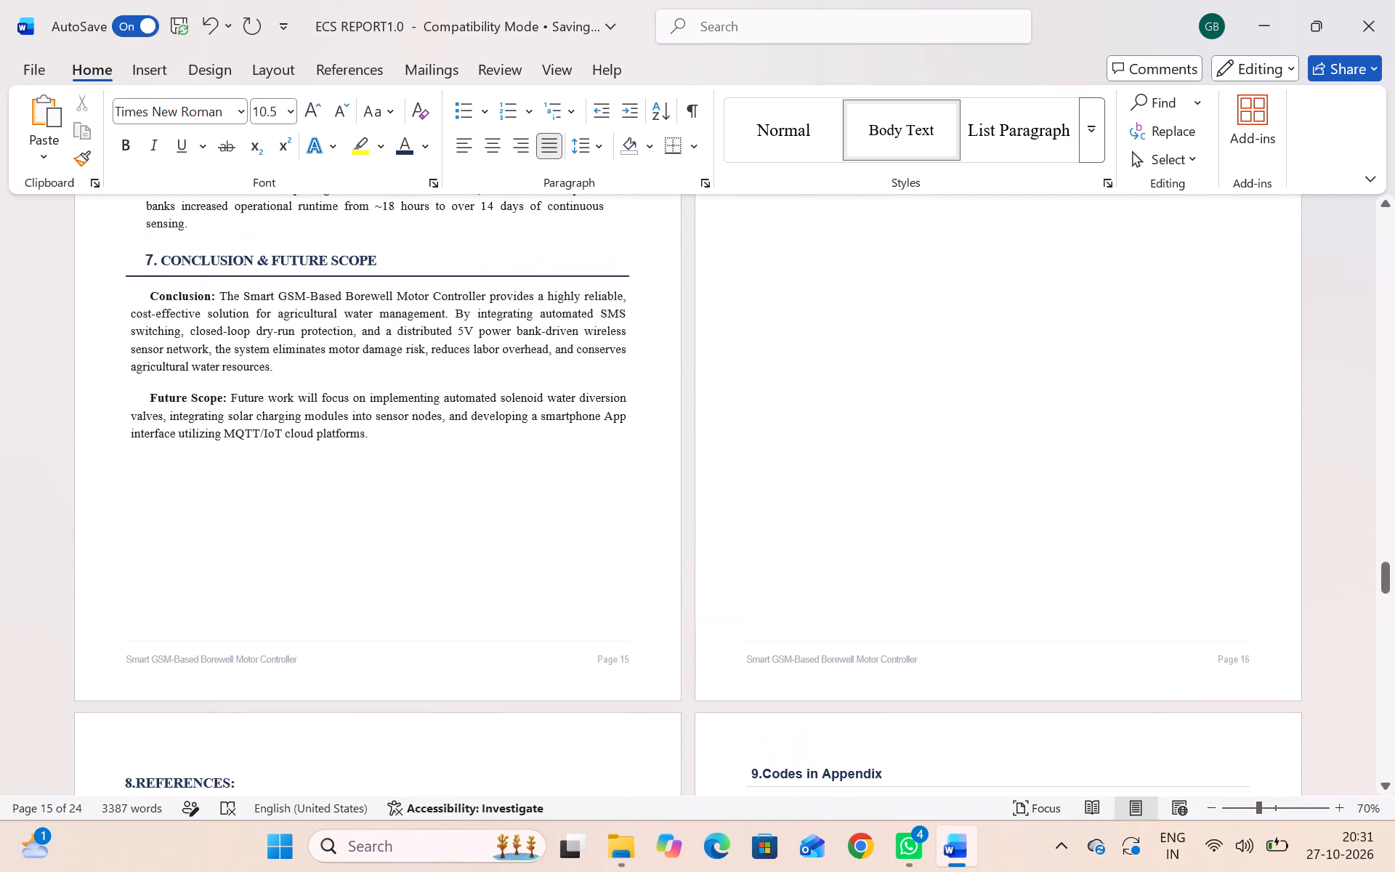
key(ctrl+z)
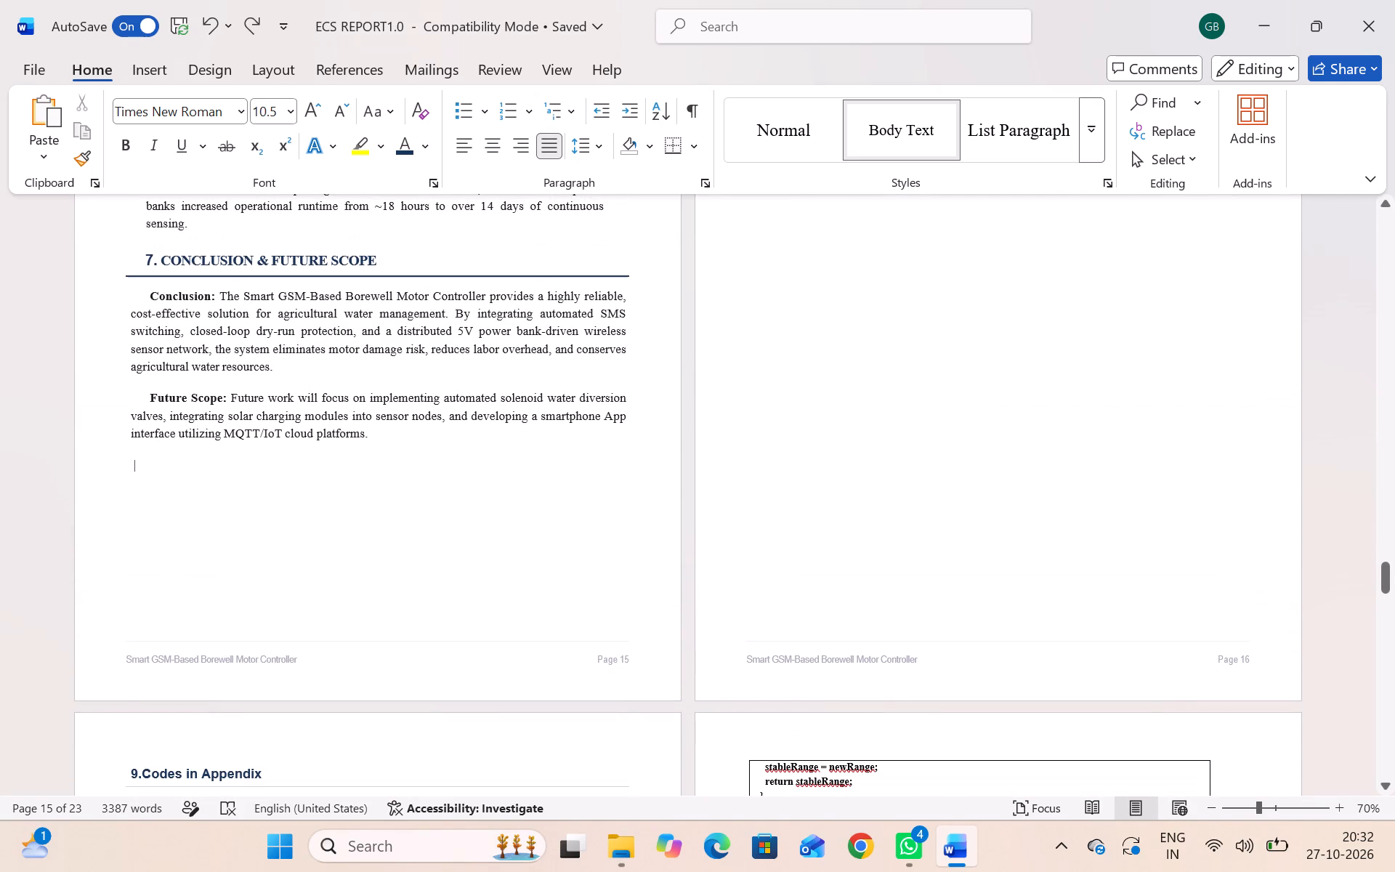
Delete the old "8.REFERENCES:" heading text above the reference list.
scroll(454, 642, up, 3)
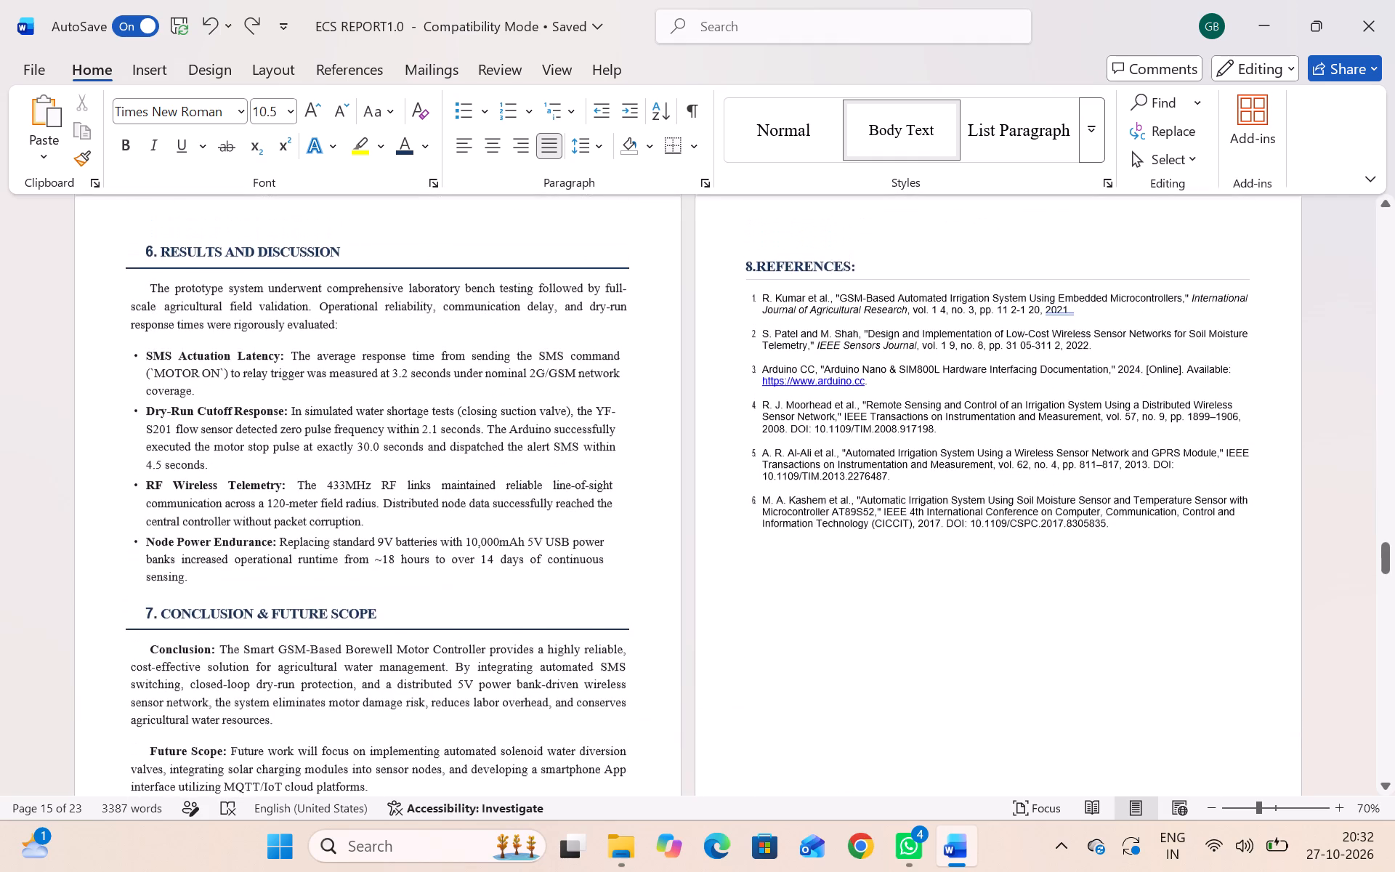
scroll(454, 642, up, 1)
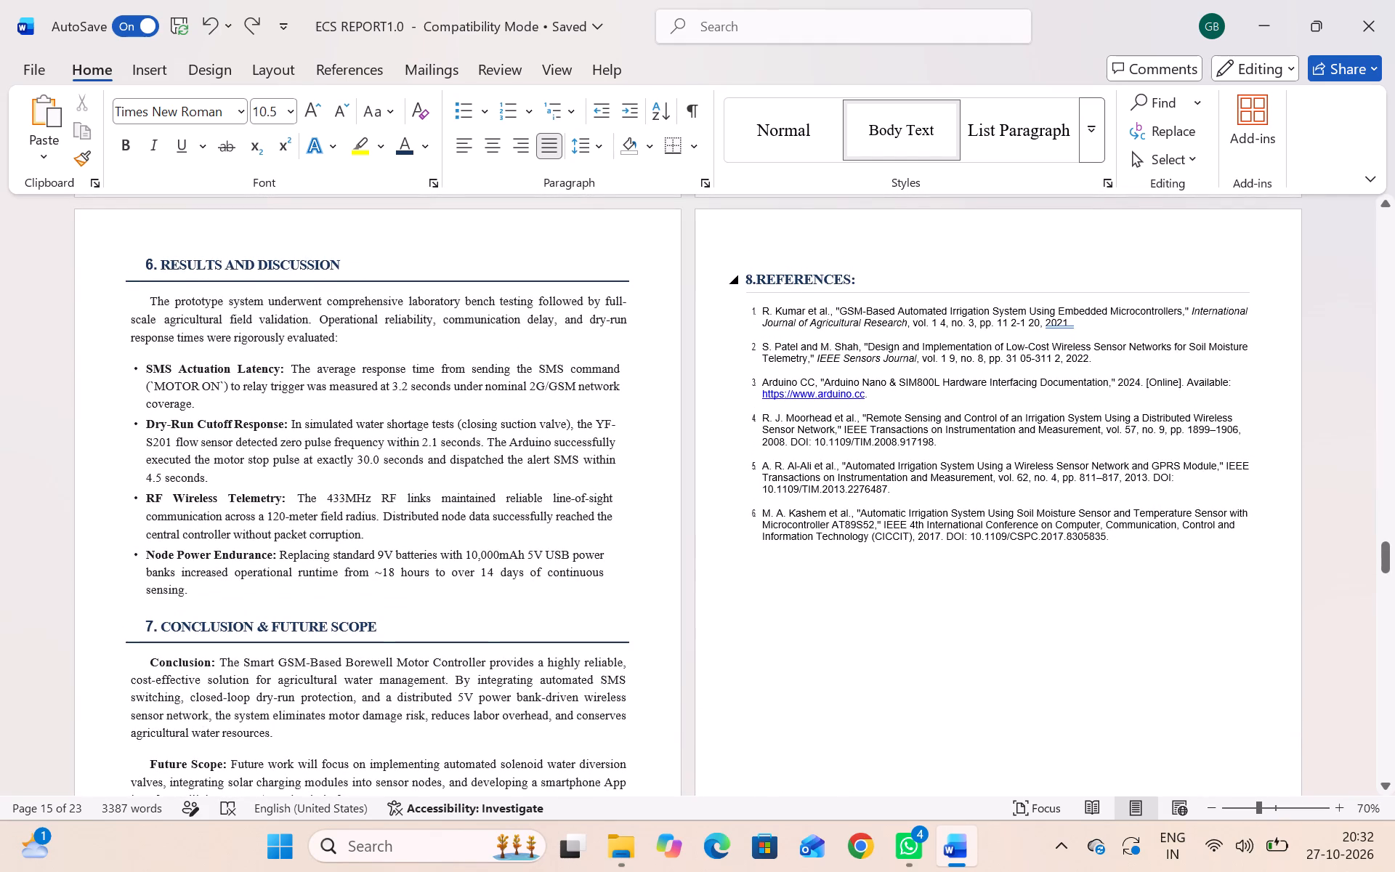
drag(856, 275, 756, 275)
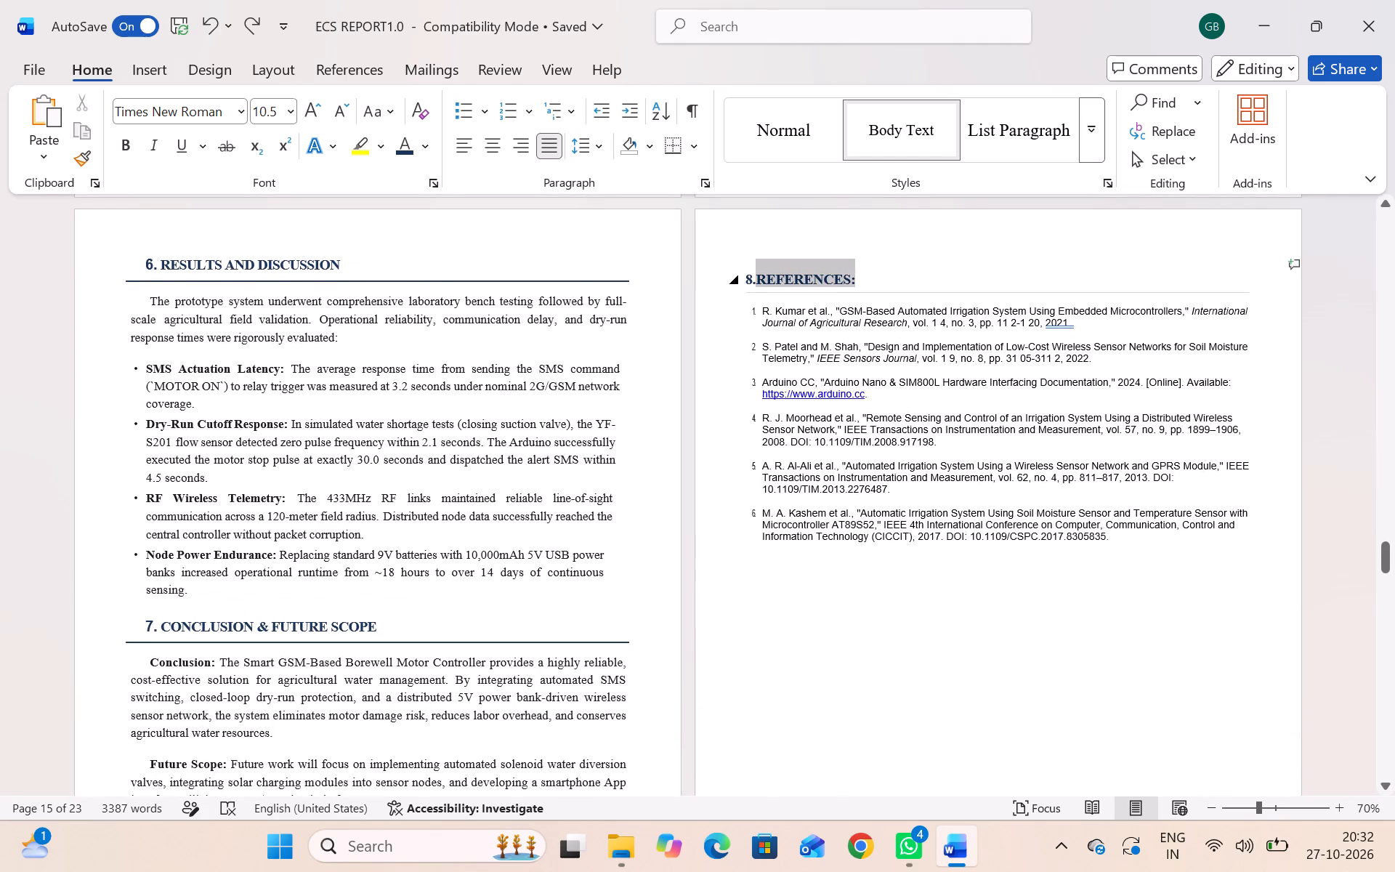
drag(756, 275, 746, 276)
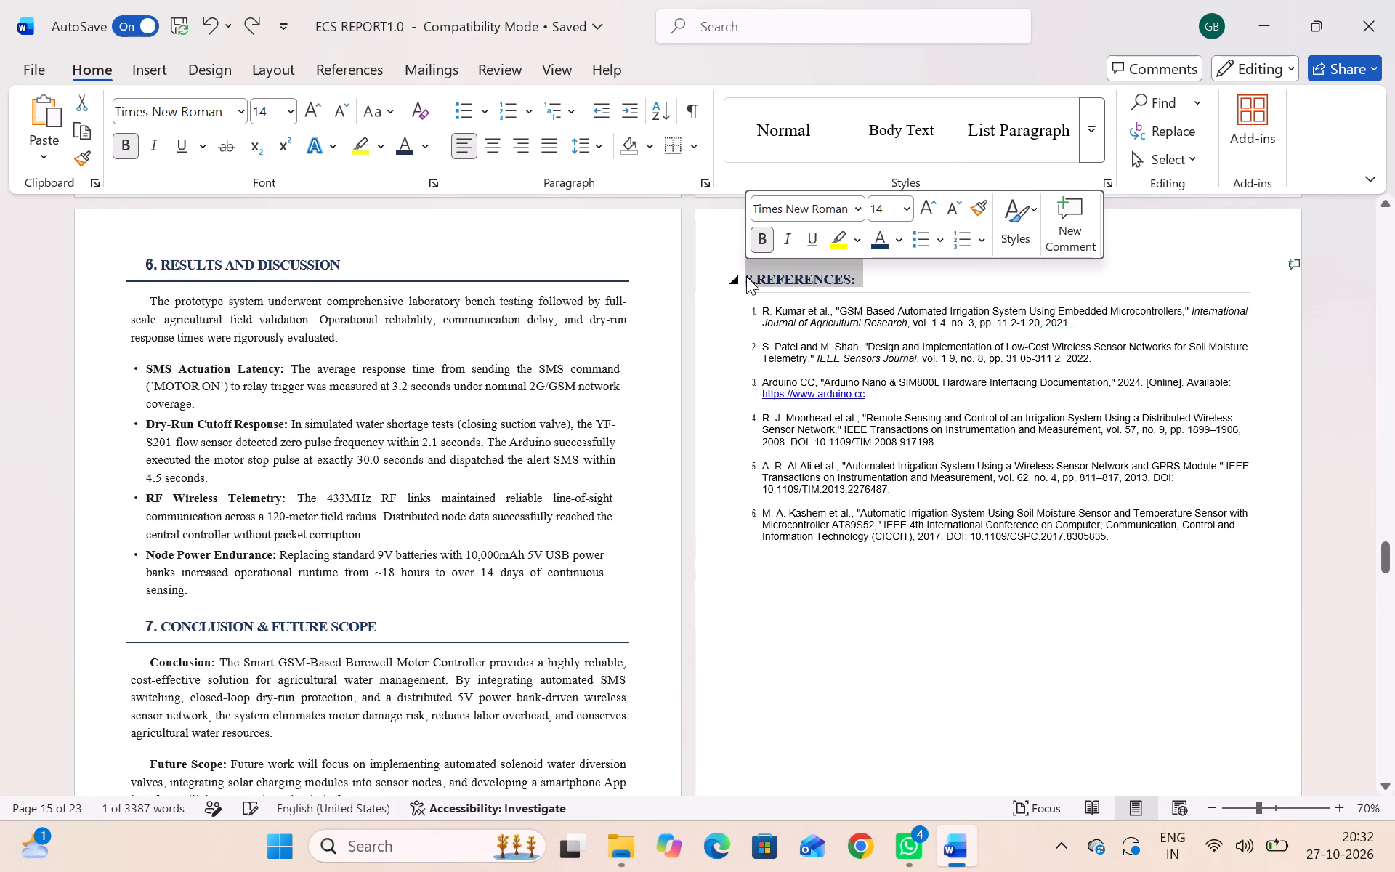
key(BackSpace)
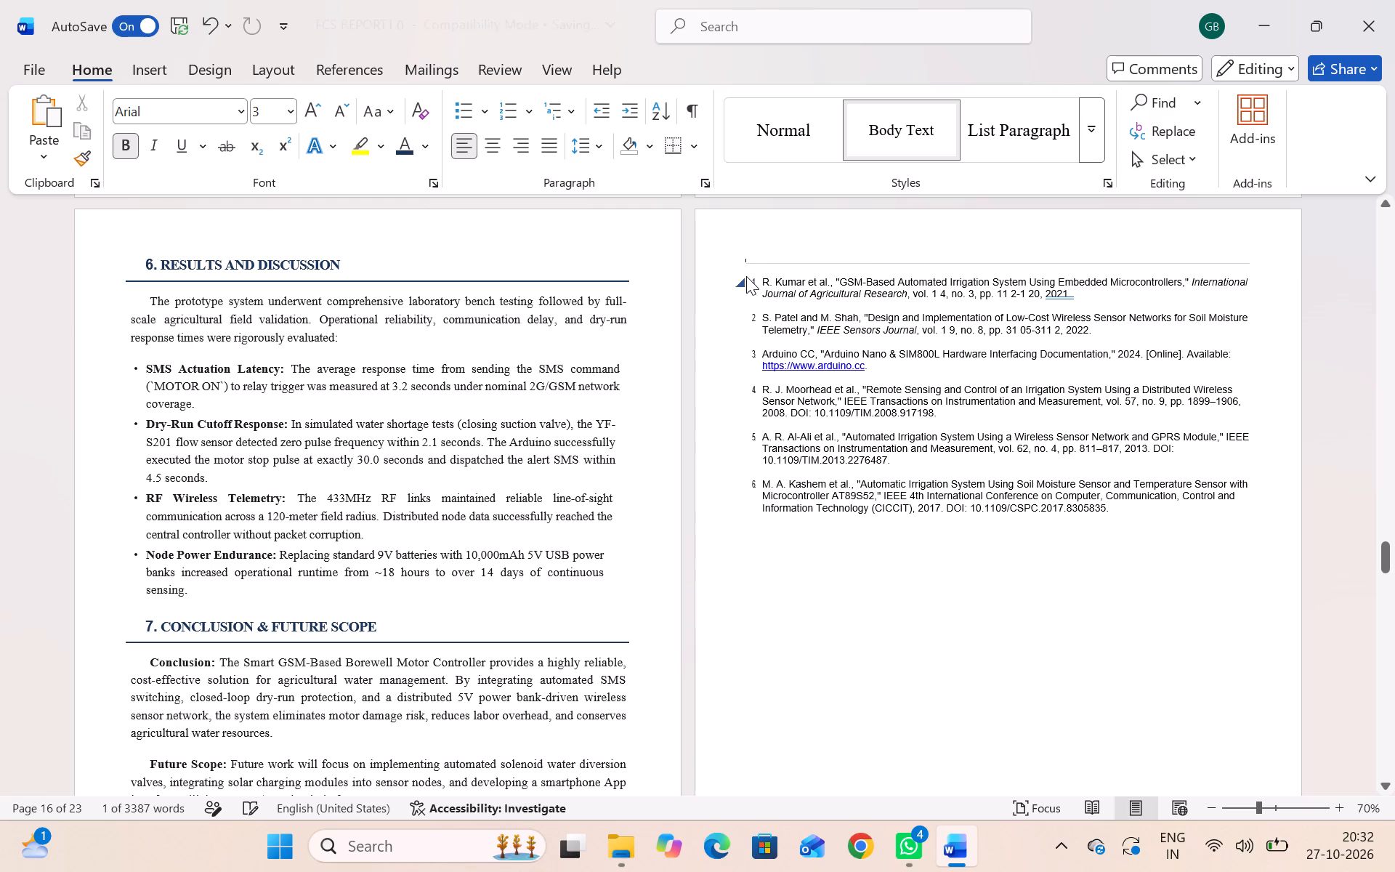
Delete the leftover thin grey rule above the first reference entry.
click(780, 266)
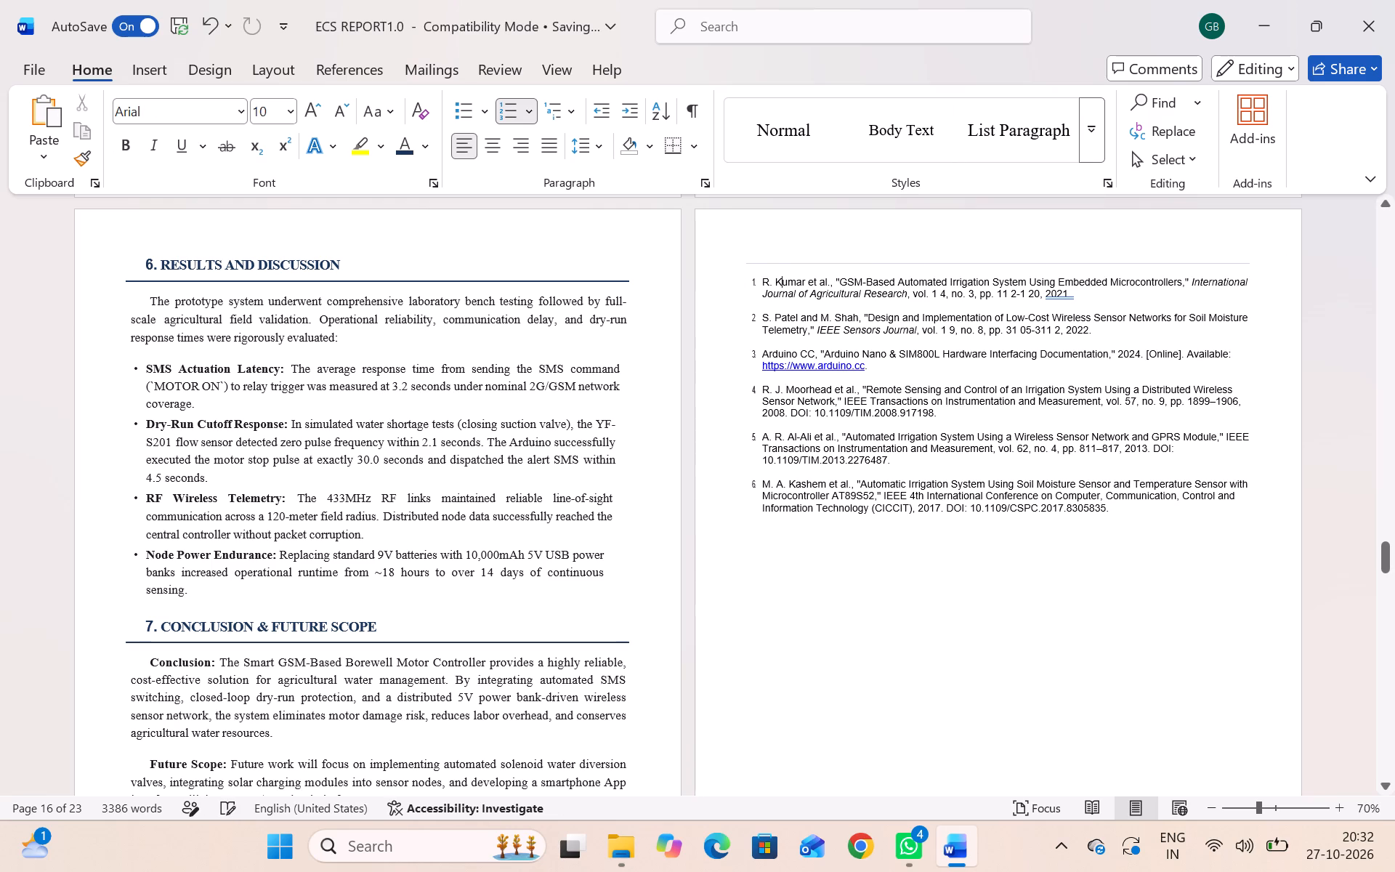
drag(1253, 262, 996, 262)
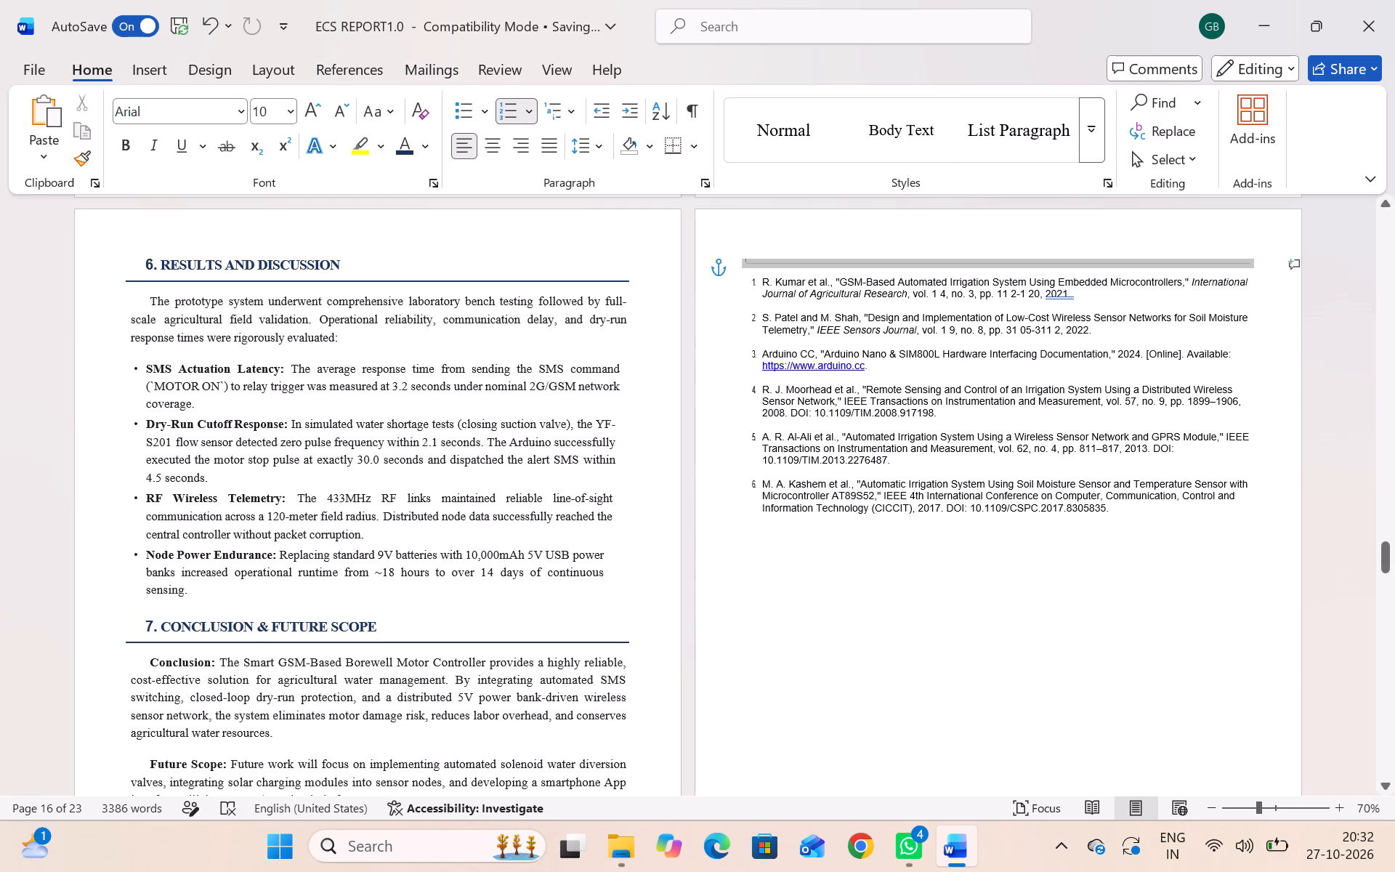
drag(996, 262, 898, 249)
key(BackSpace)
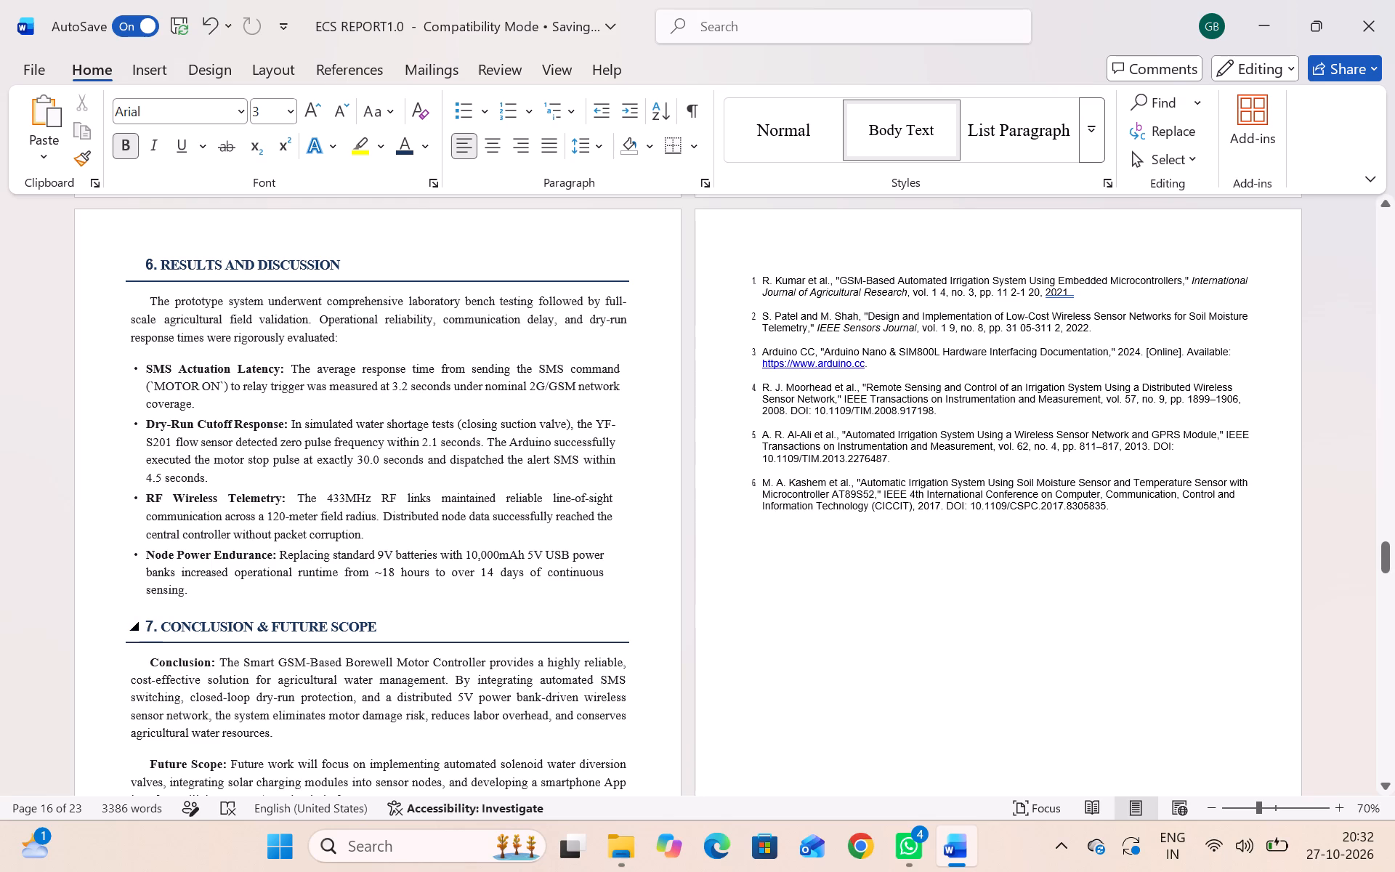
Copy the "7. CONCLUSION & FUTURE SCOPE" heading with its dark rule into the empty line above the reference list.
drag(145, 621, 266, 641)
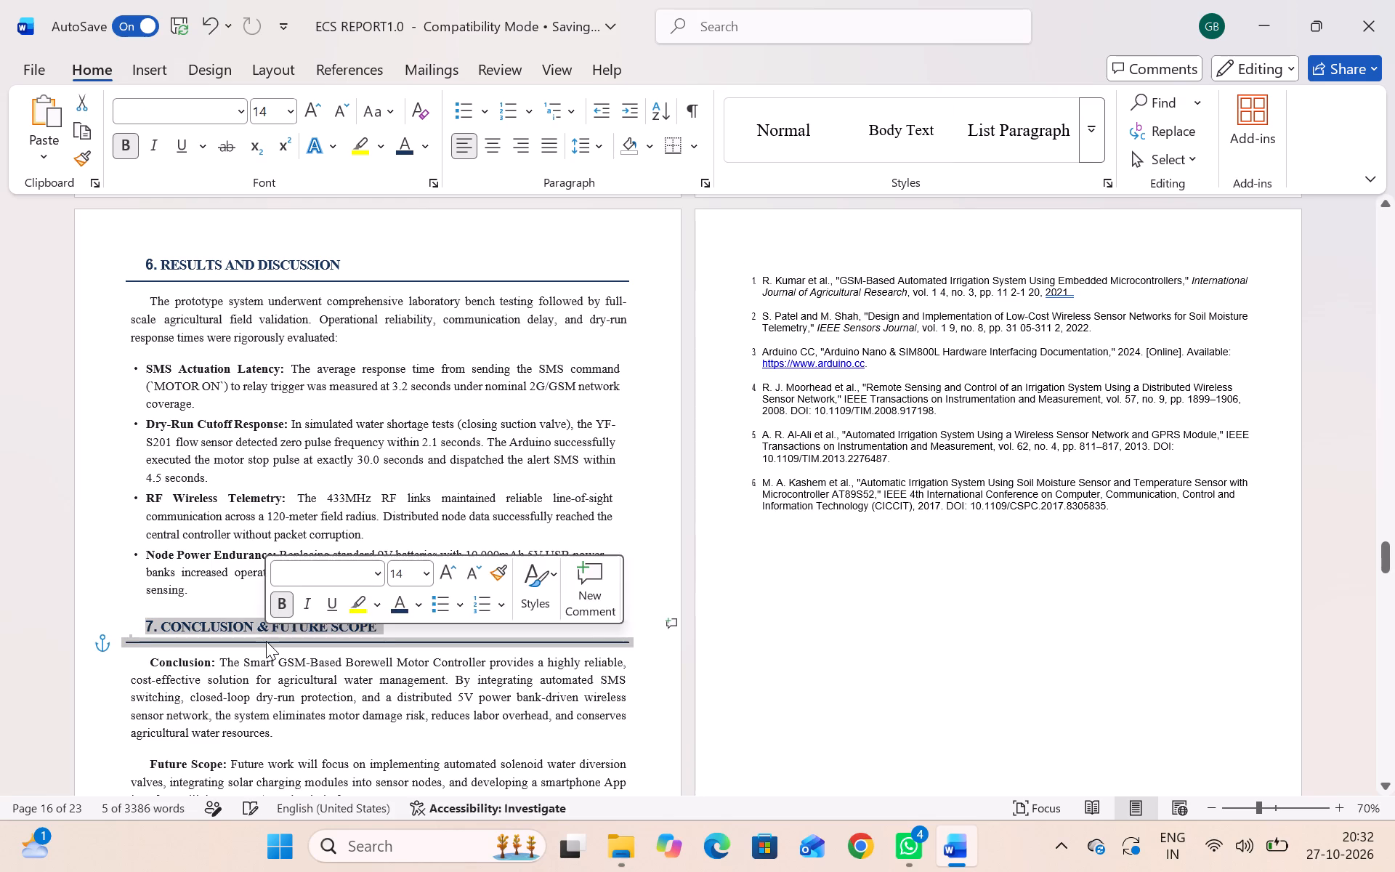
key(ctrl+c)
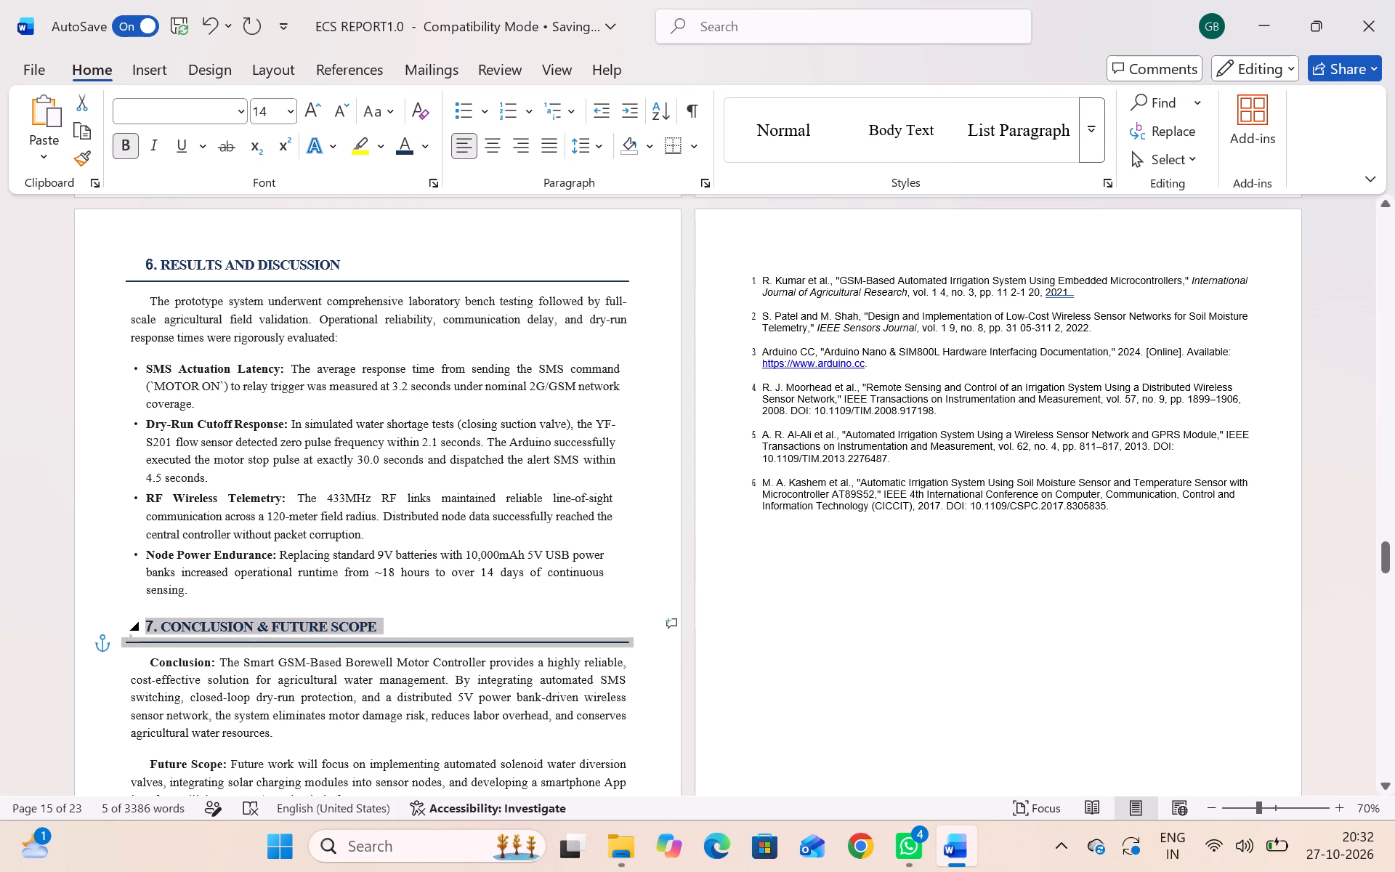
click(767, 249)
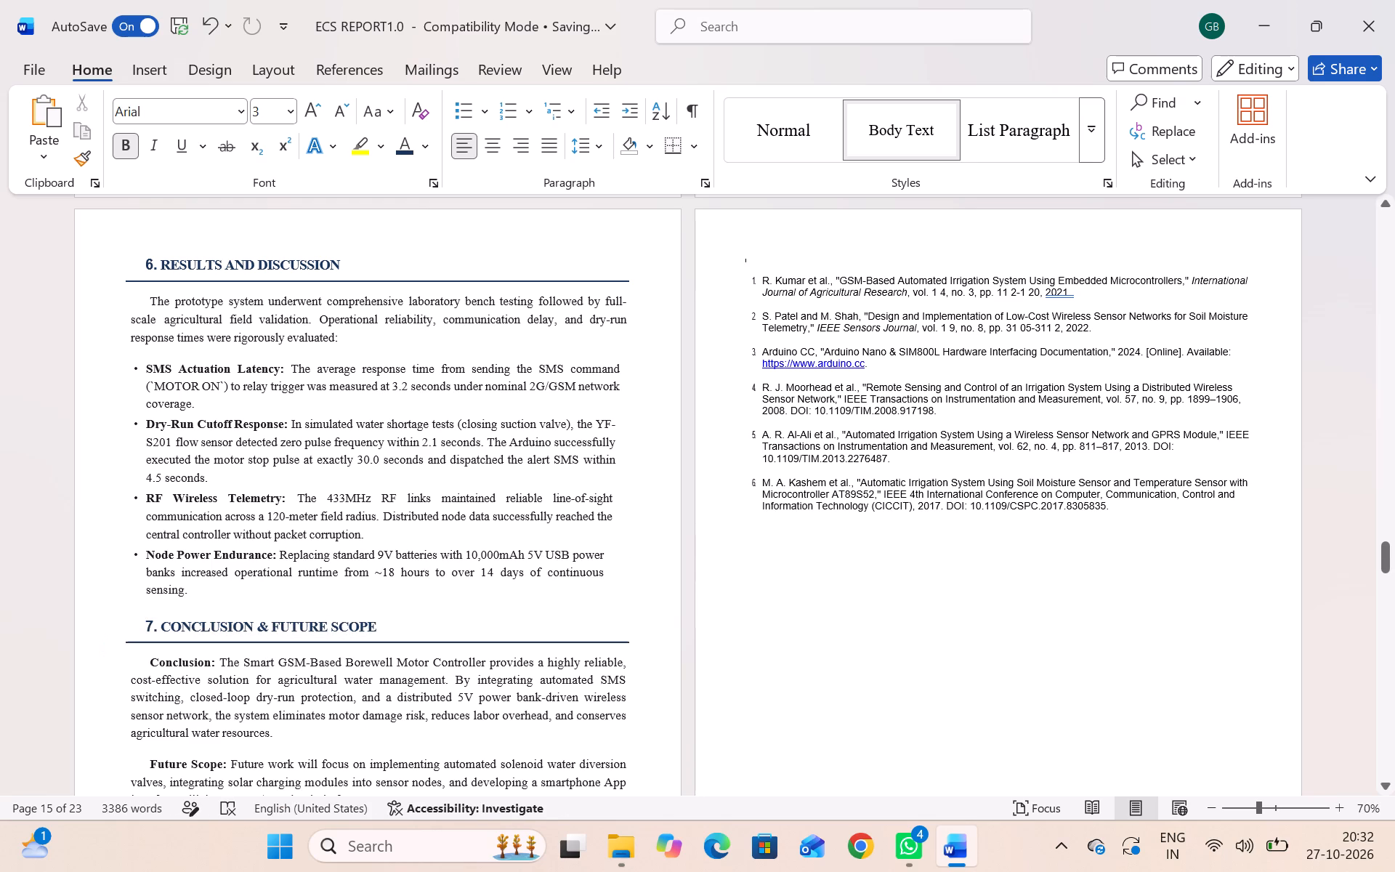
key(ctrl+v)
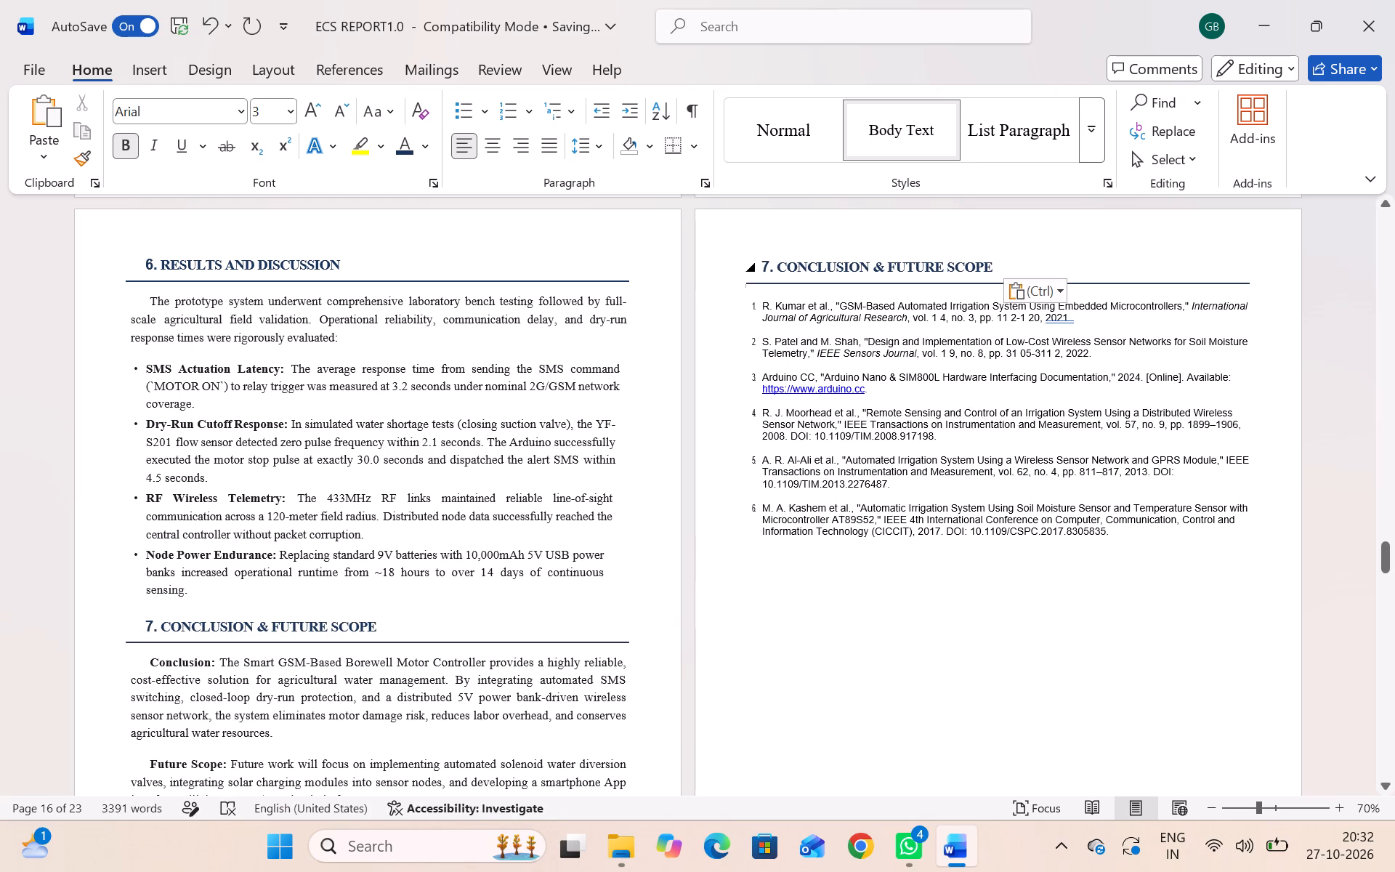
Delete the words "CONCLUSION & FUTURE SCOPE" from the copied heading above the reference list, keeping its number and dark rule.
click(993, 265)
key(BackSpace)
key(BackSpace)
key(BackSpace)
key(BackSpace)
key(BackSpace)
key(BackSpace)
key(BackSpace)
key(BackSpace)
key(BackSpace)
key(BackSpace)
key(BackSpace)
key(BackSpace)
key(BackSpace)
key(BackSpace)
key(BackSpace)
key(BackSpace)
key(BackSpace)
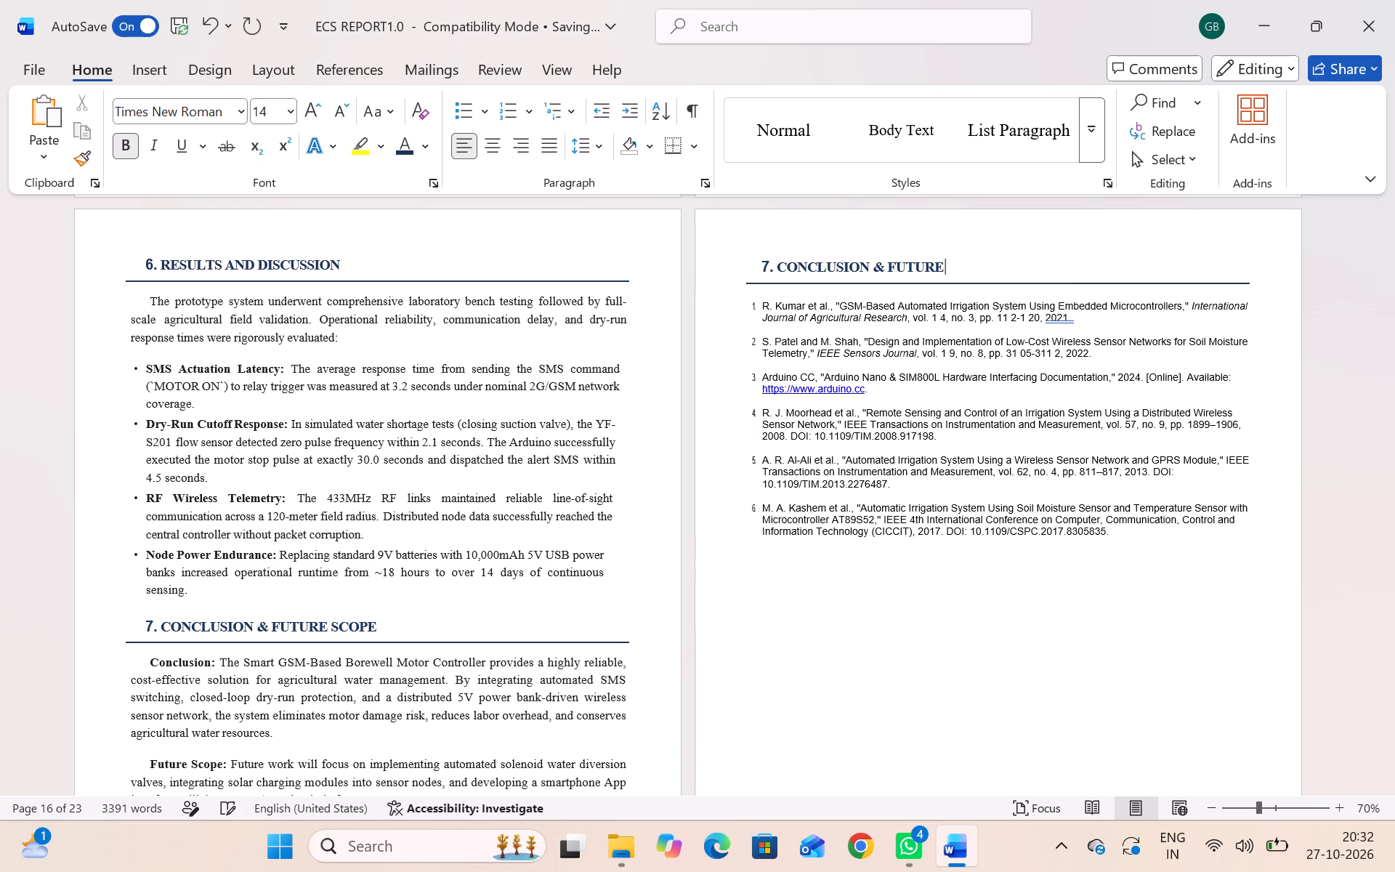
key(BackSpace)
key(BackSpace)
key(BackSpace)
key(BackSpace)
key(BackSpace)
key(BackSpace)
key(BackSpace)
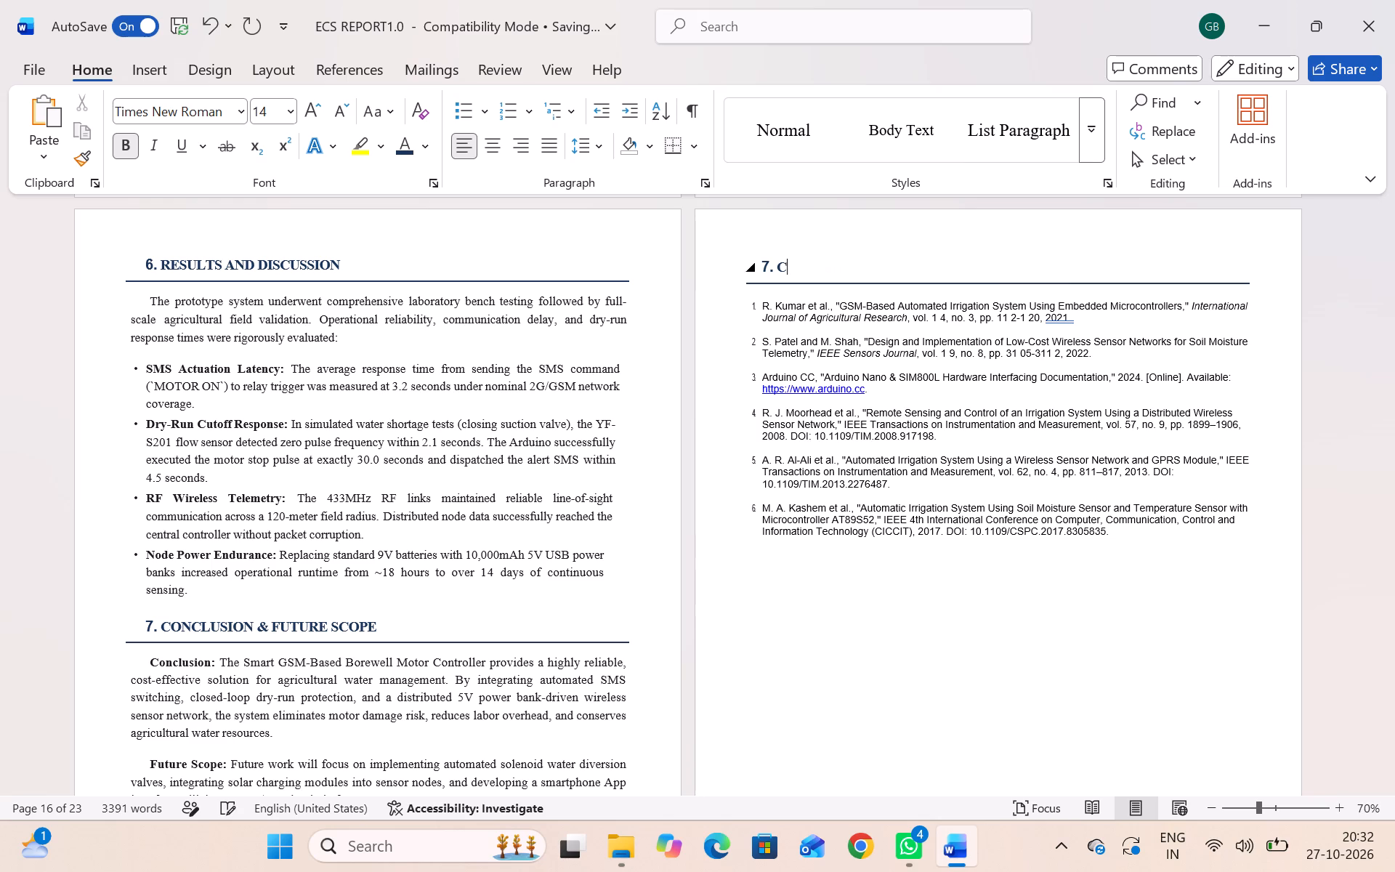
key(BackSpace)
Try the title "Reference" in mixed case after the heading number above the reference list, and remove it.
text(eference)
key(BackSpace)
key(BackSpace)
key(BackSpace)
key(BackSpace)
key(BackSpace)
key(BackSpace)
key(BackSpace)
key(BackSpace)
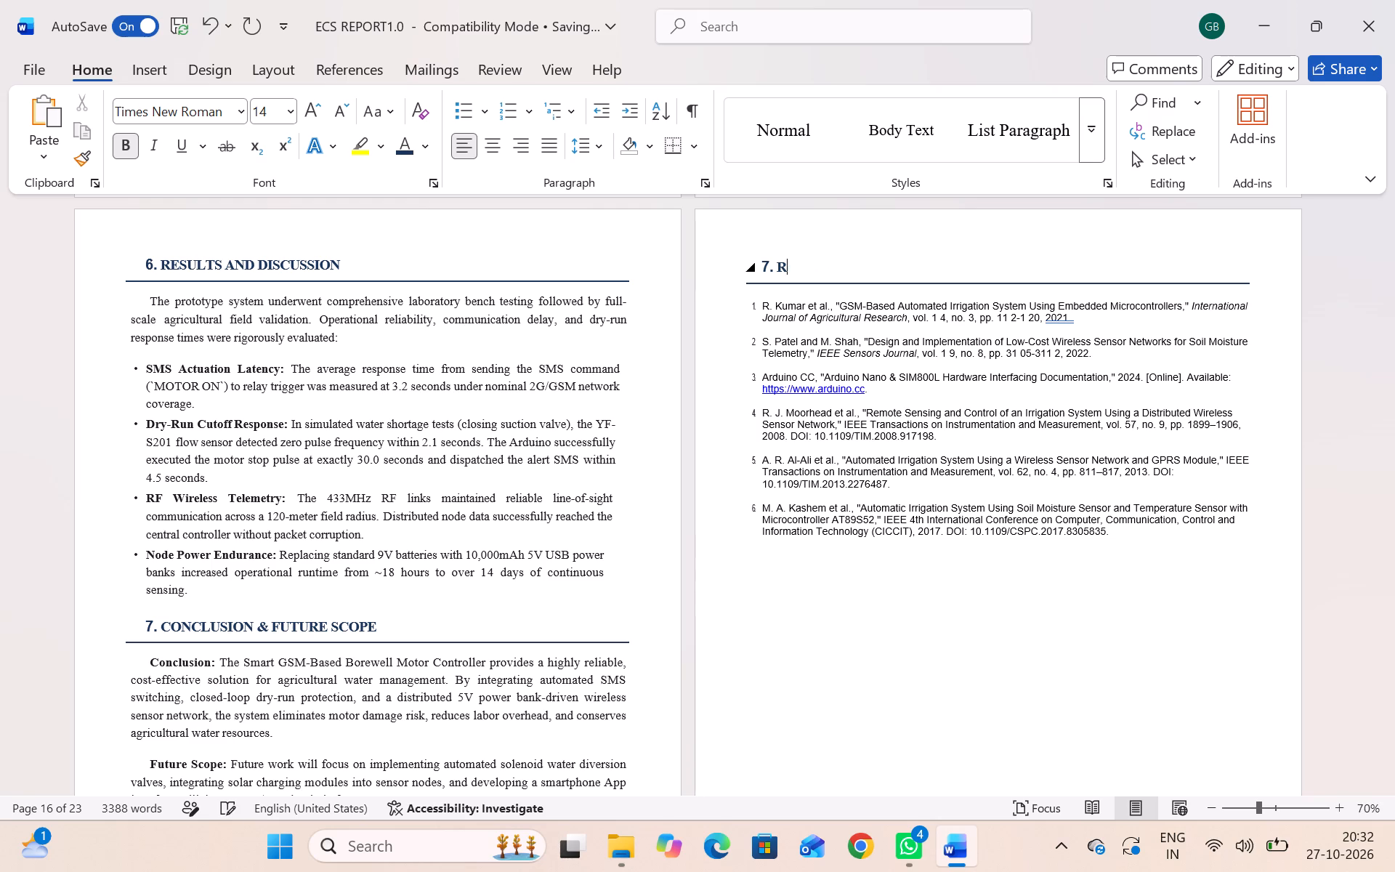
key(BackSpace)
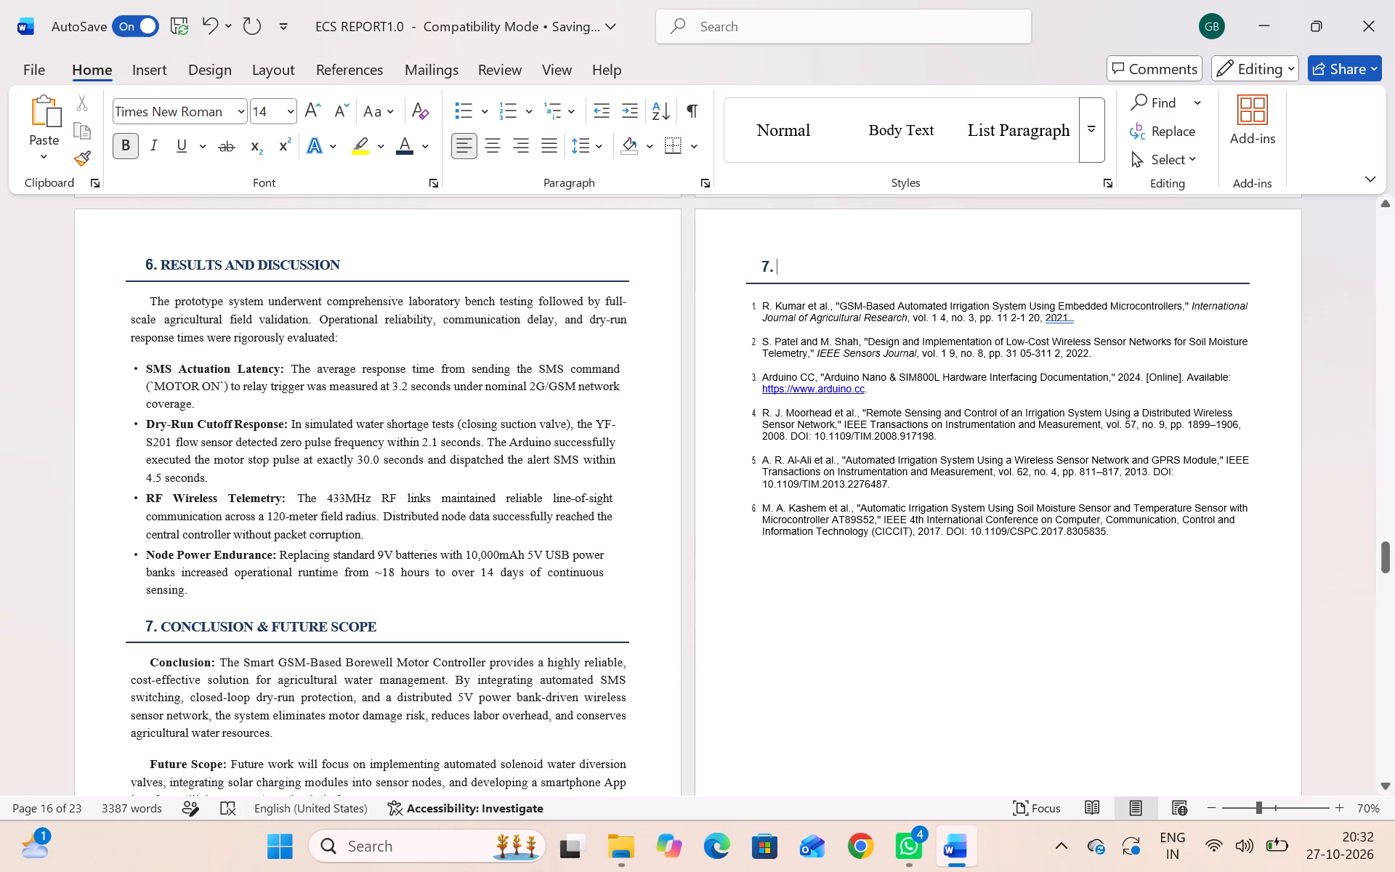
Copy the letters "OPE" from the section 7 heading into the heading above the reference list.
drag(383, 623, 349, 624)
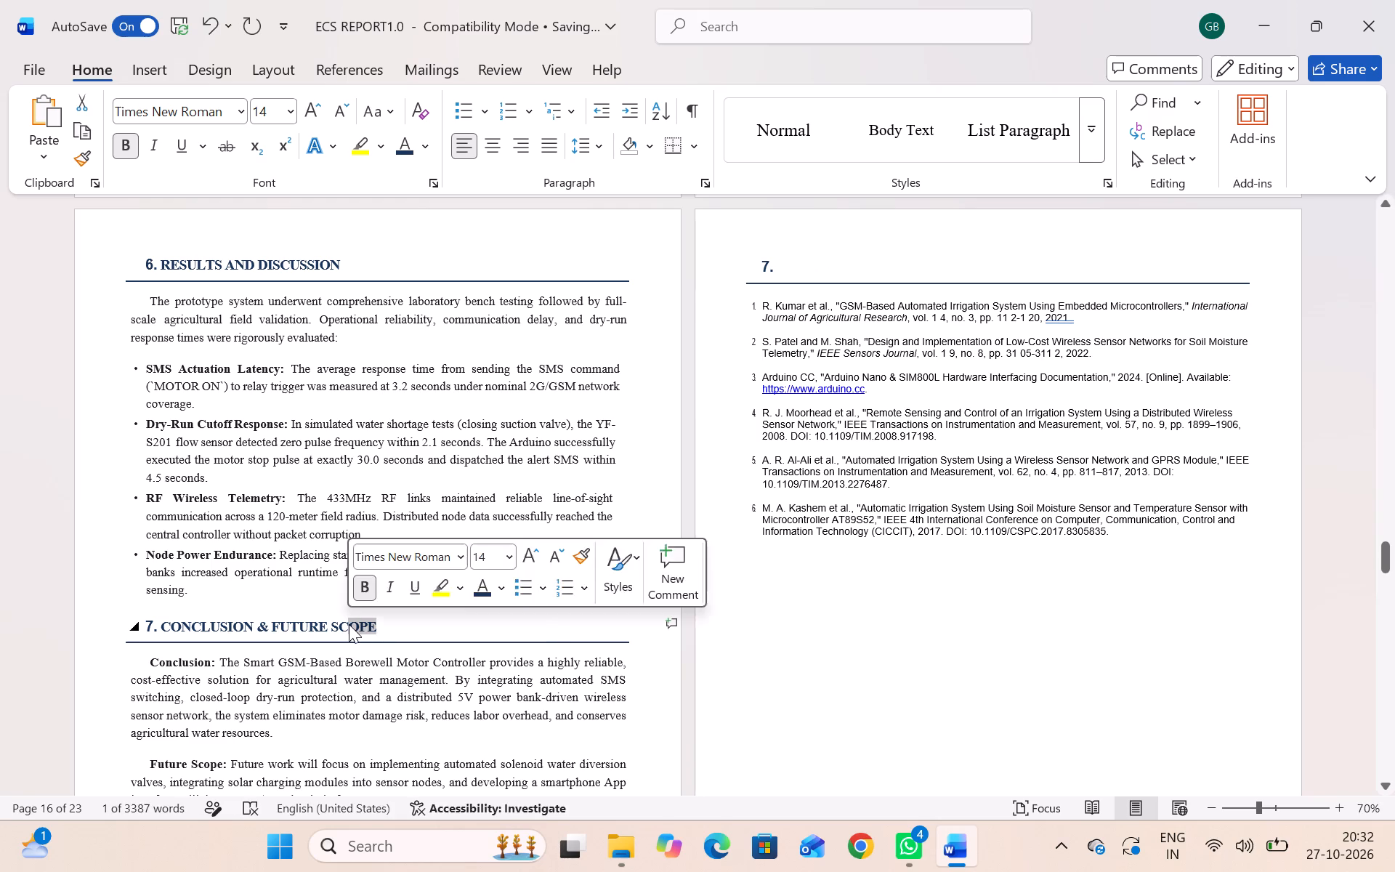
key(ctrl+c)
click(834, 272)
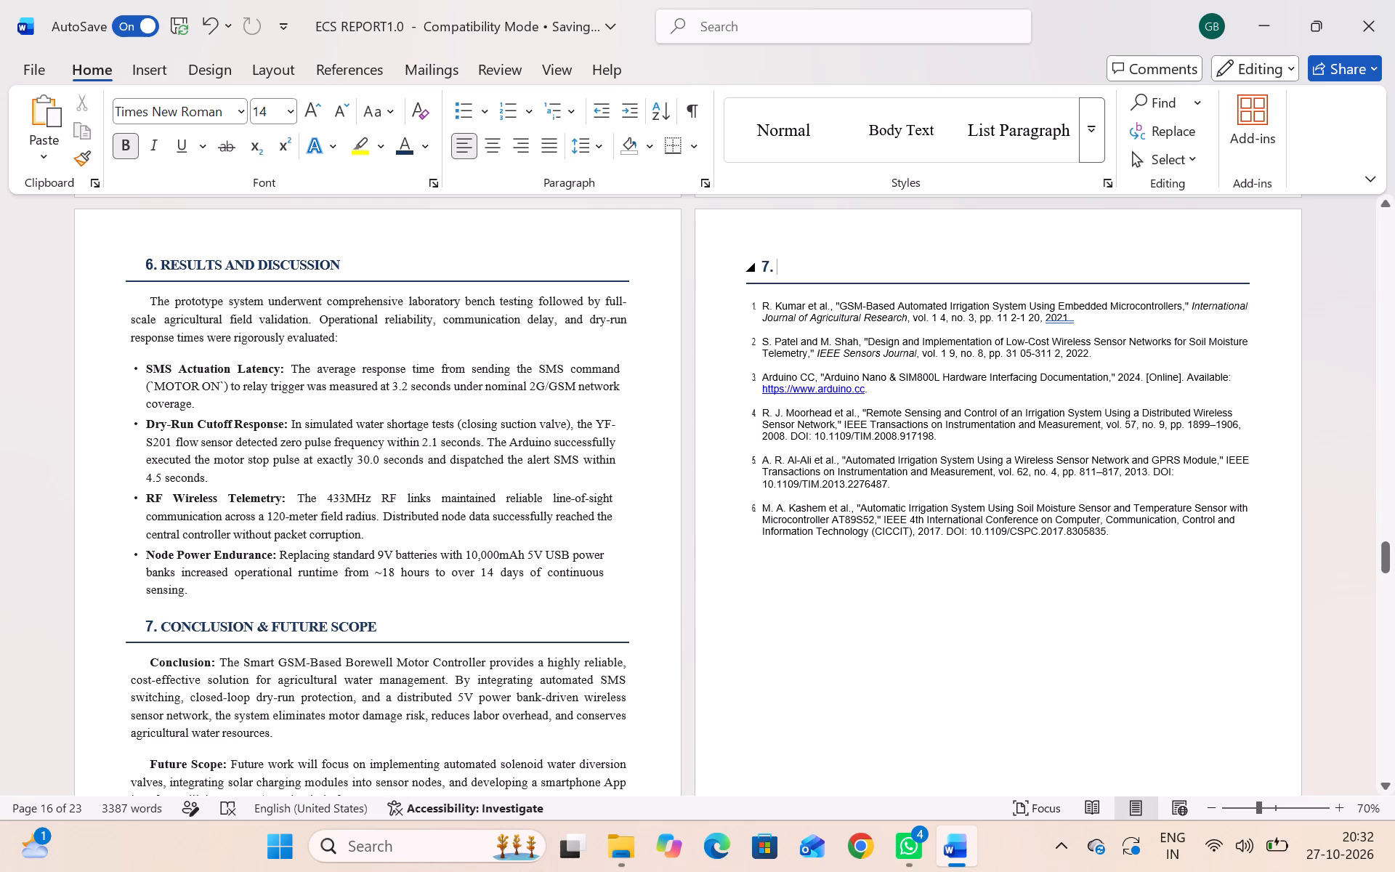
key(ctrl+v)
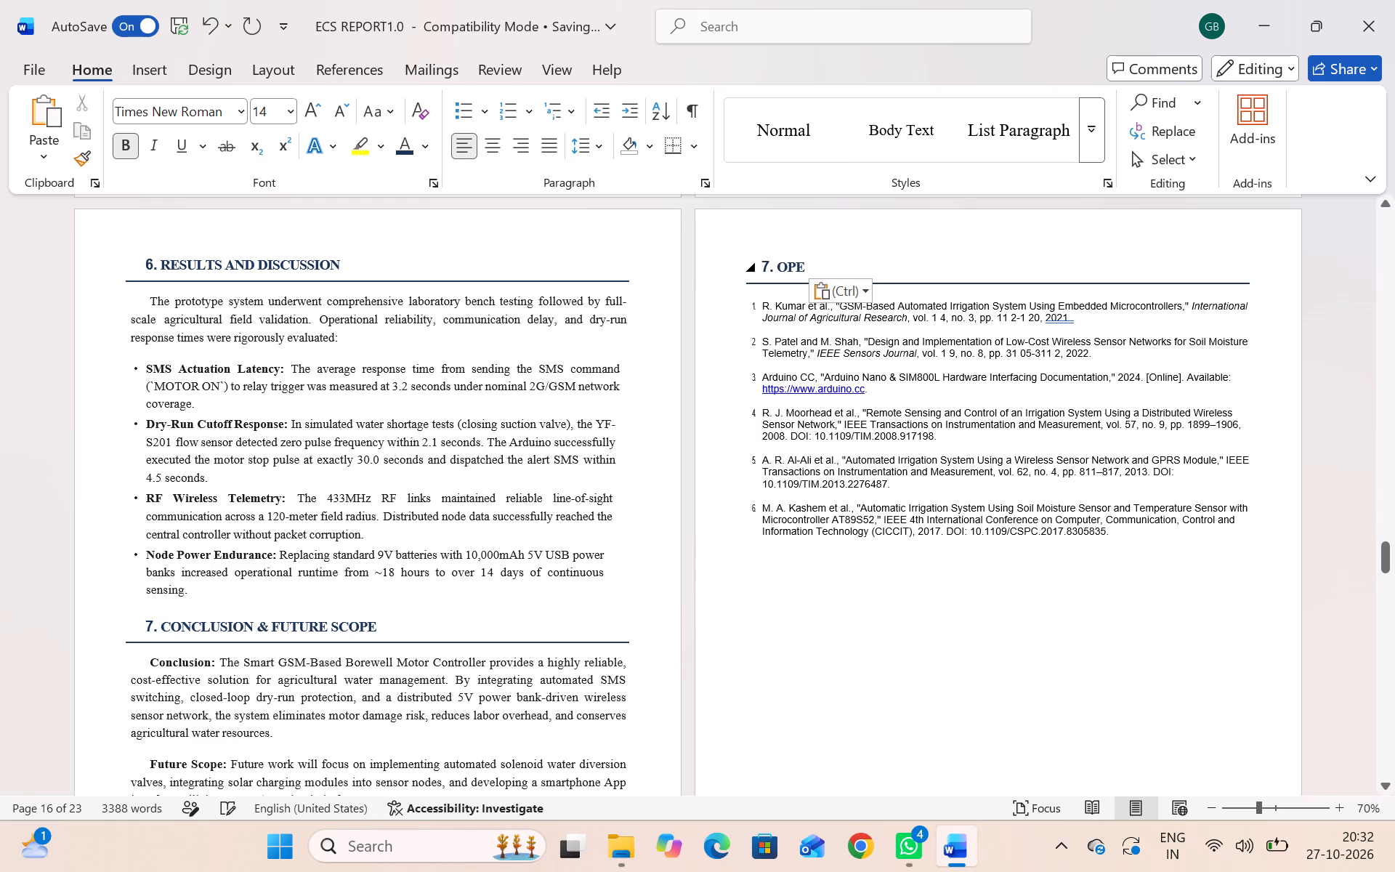
Renumber the heading above the reference list as "8." and undo the automatic list formatting.
click(776, 267)
key(BackSpace)
key(BackSpace)
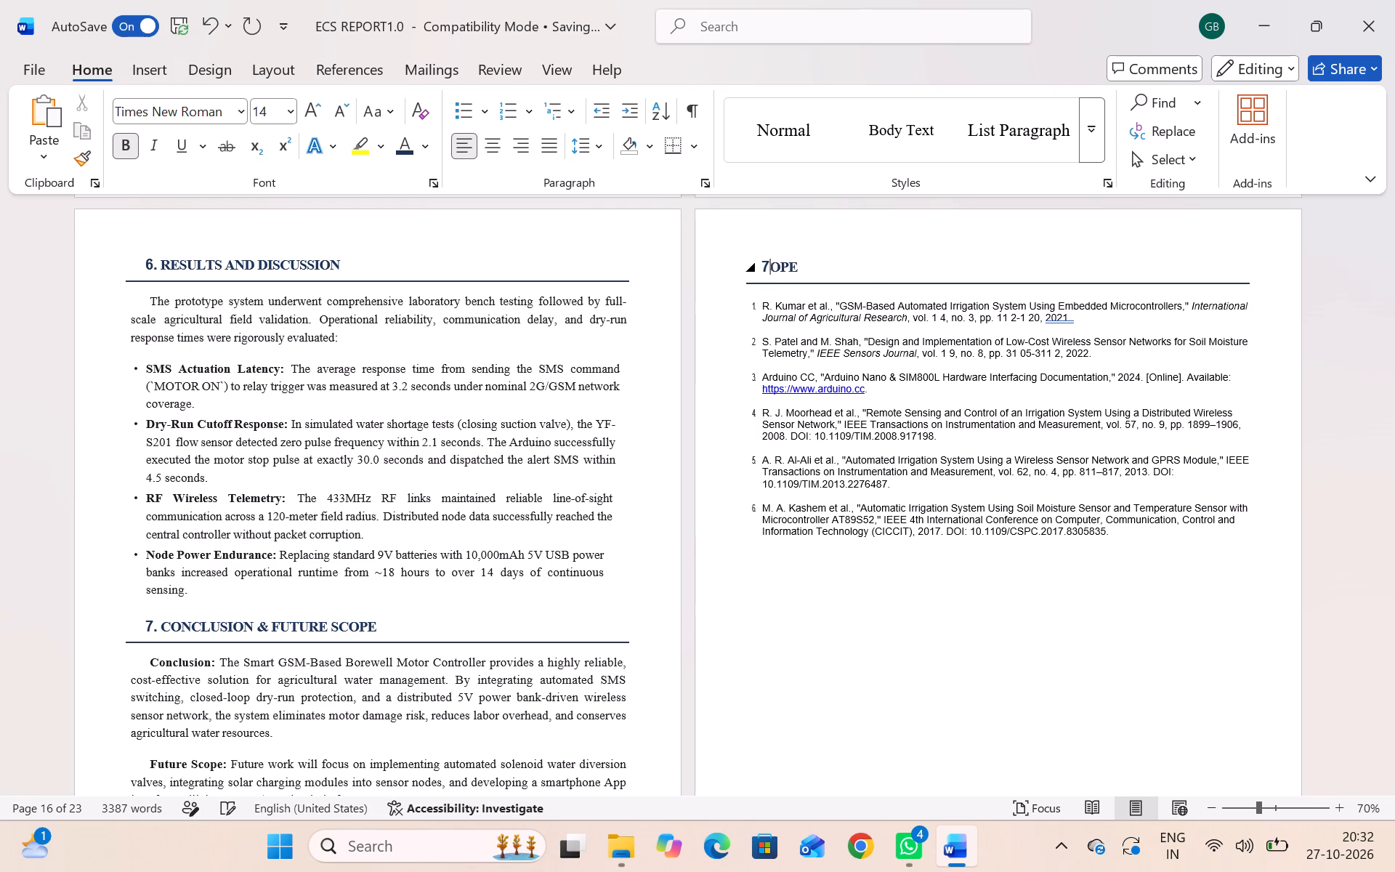
key(BackSpace)
text(8.)
key(space)
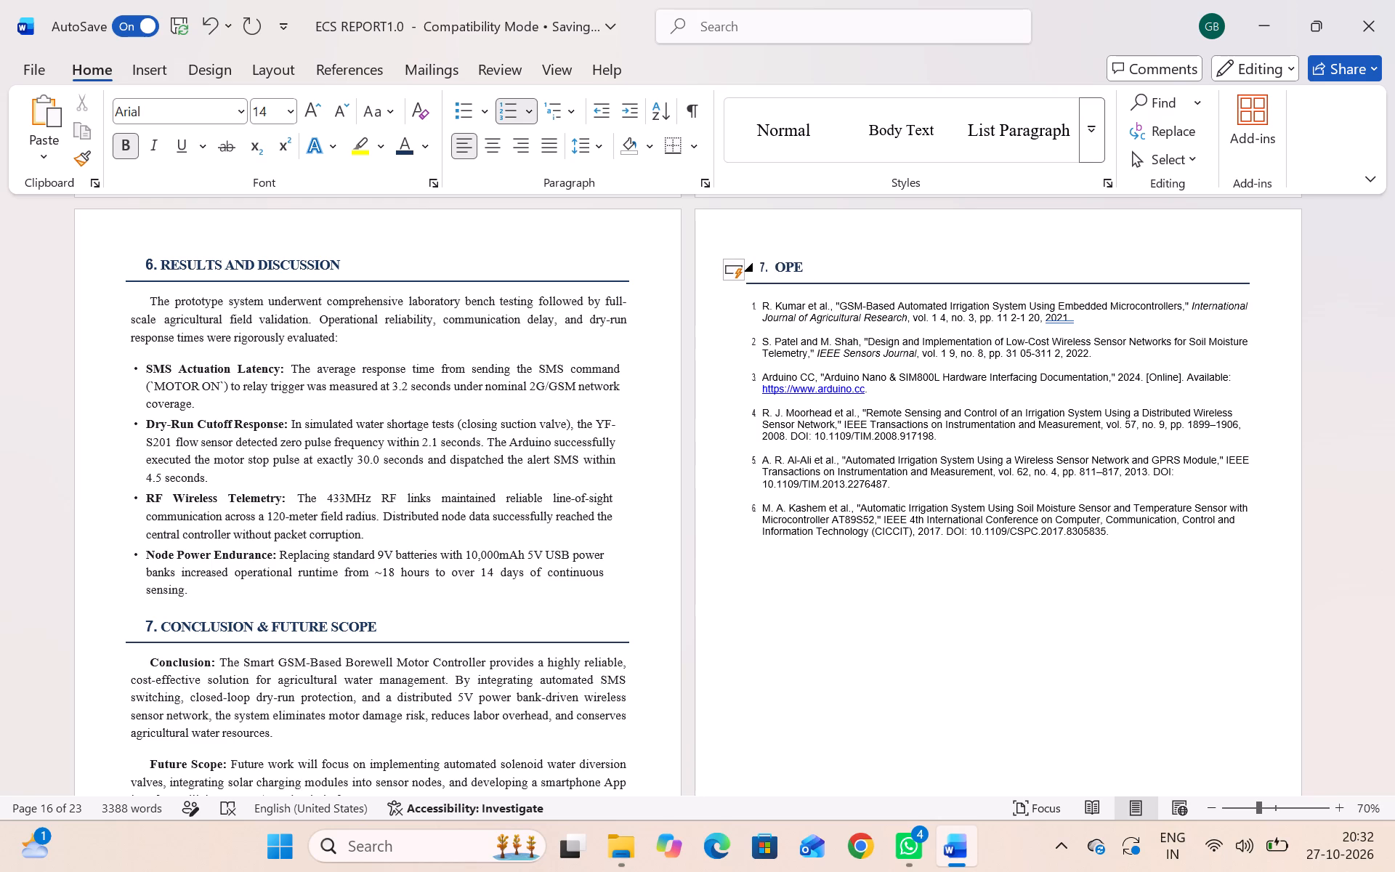
key(ctrl+z)
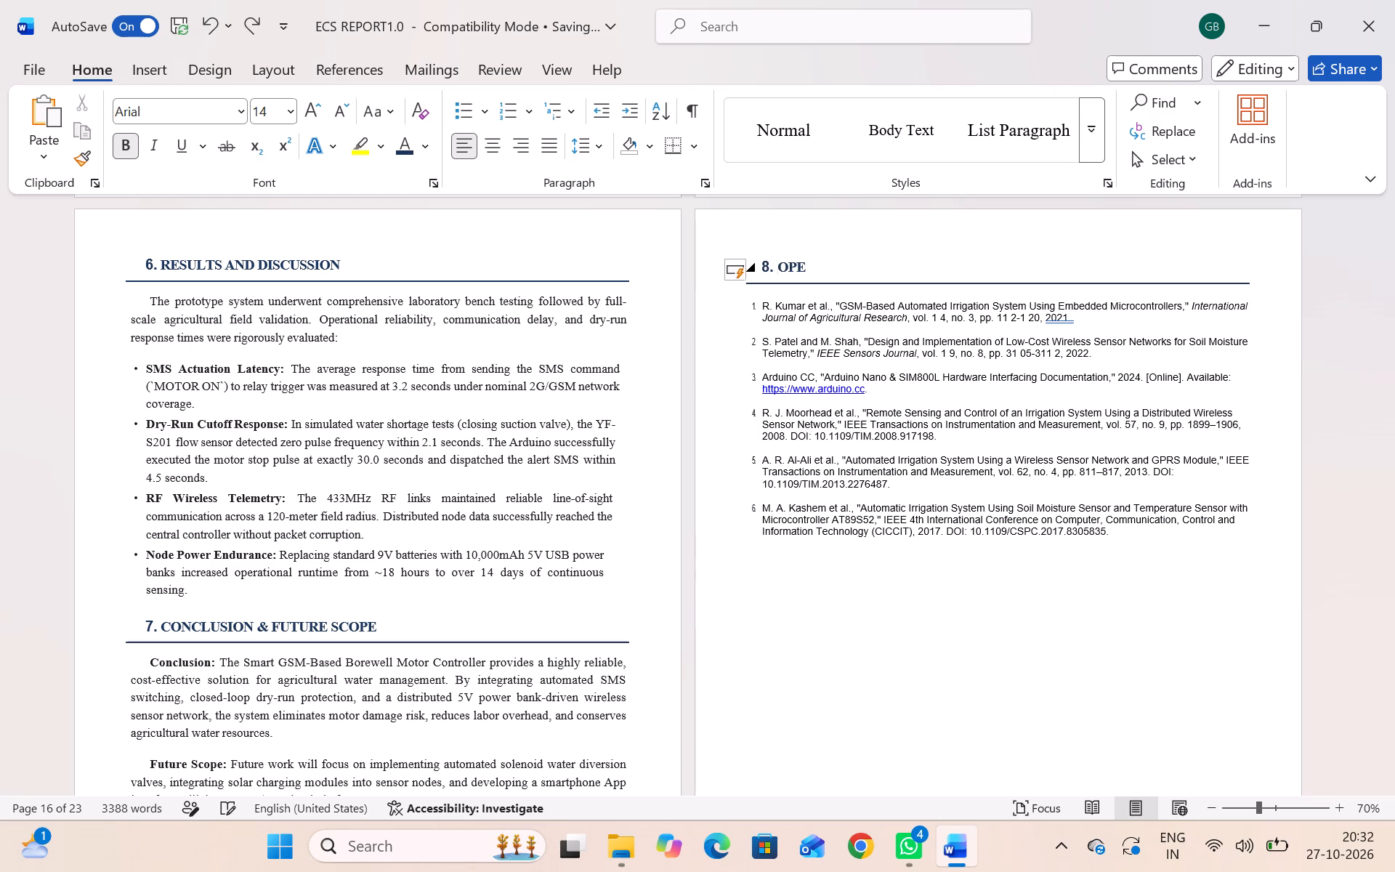
Replace the letters "OPE" in the section 8 heading with the capitalised title "REFERENCE".
click(808, 266)
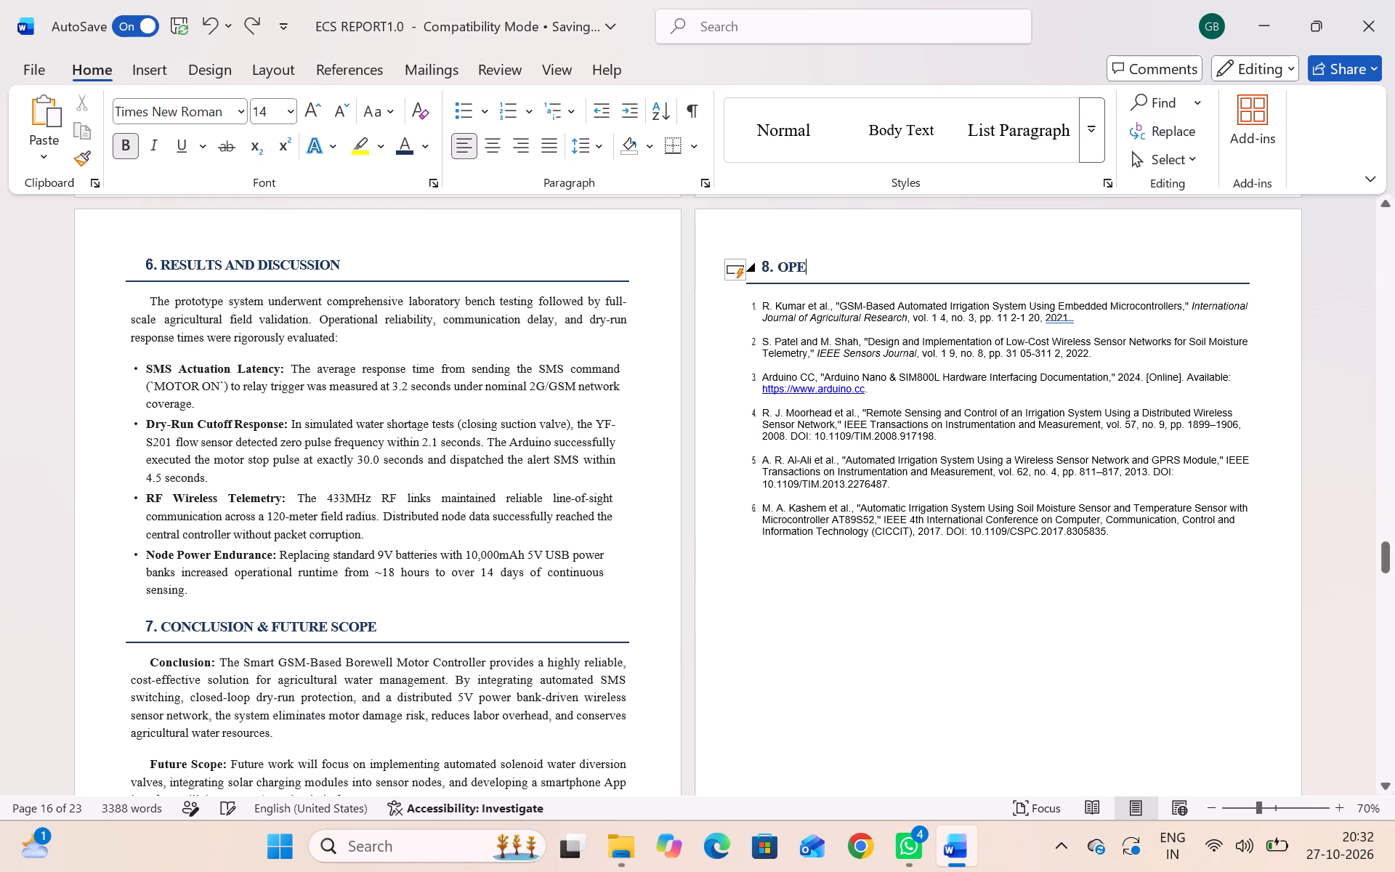
key(BackSpace)
key(BackSpace)
key(BackSpace)
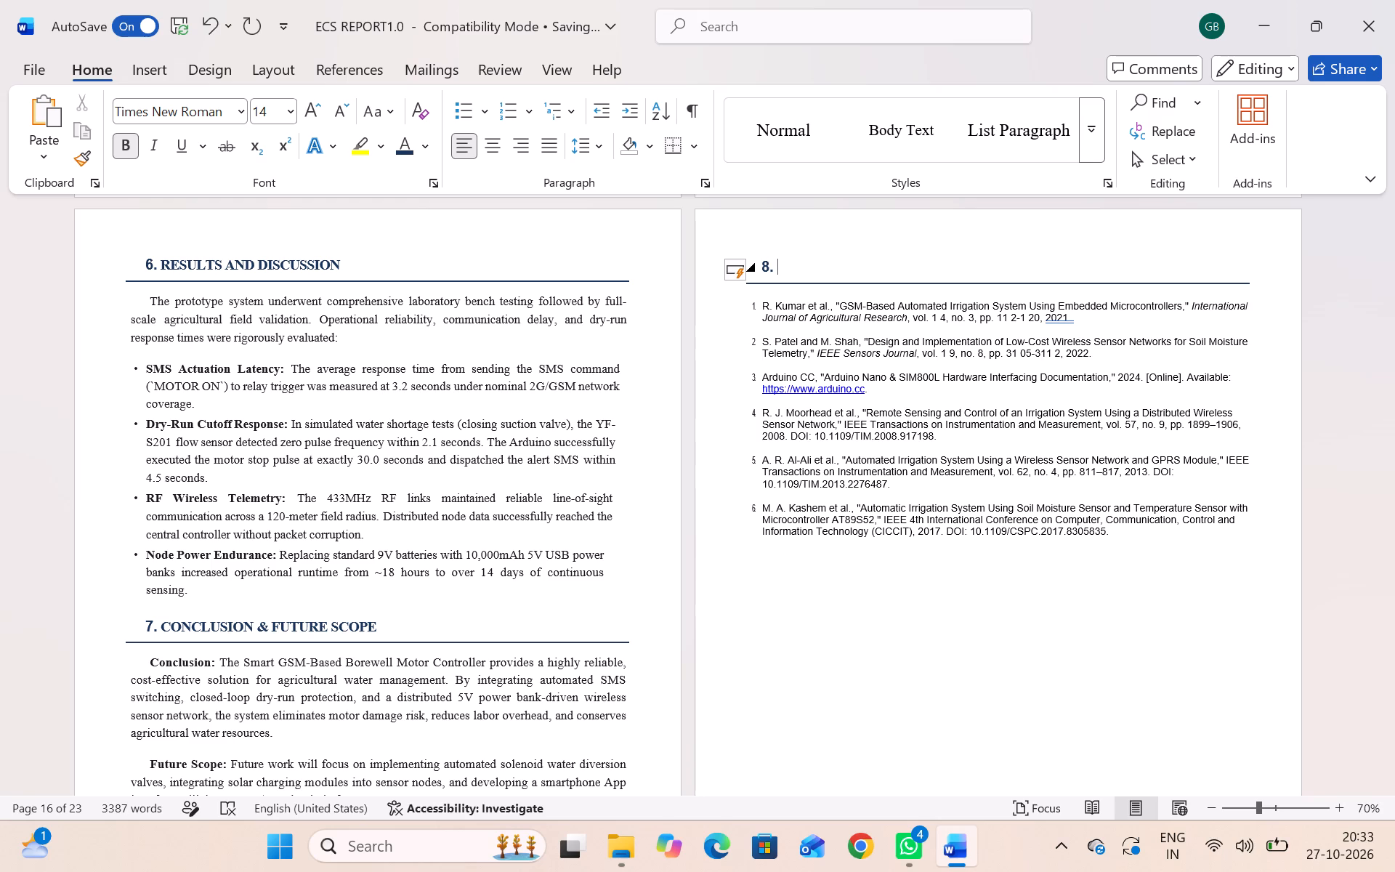
key(r)
key(e)
key(BackSpace)
key(e)
text(FEREN)
text(CE)
Review the report's layout and headings from the message-screenshot figures through sections 6 to 8 and the code appendix.
scroll(808, 266, down, 3)
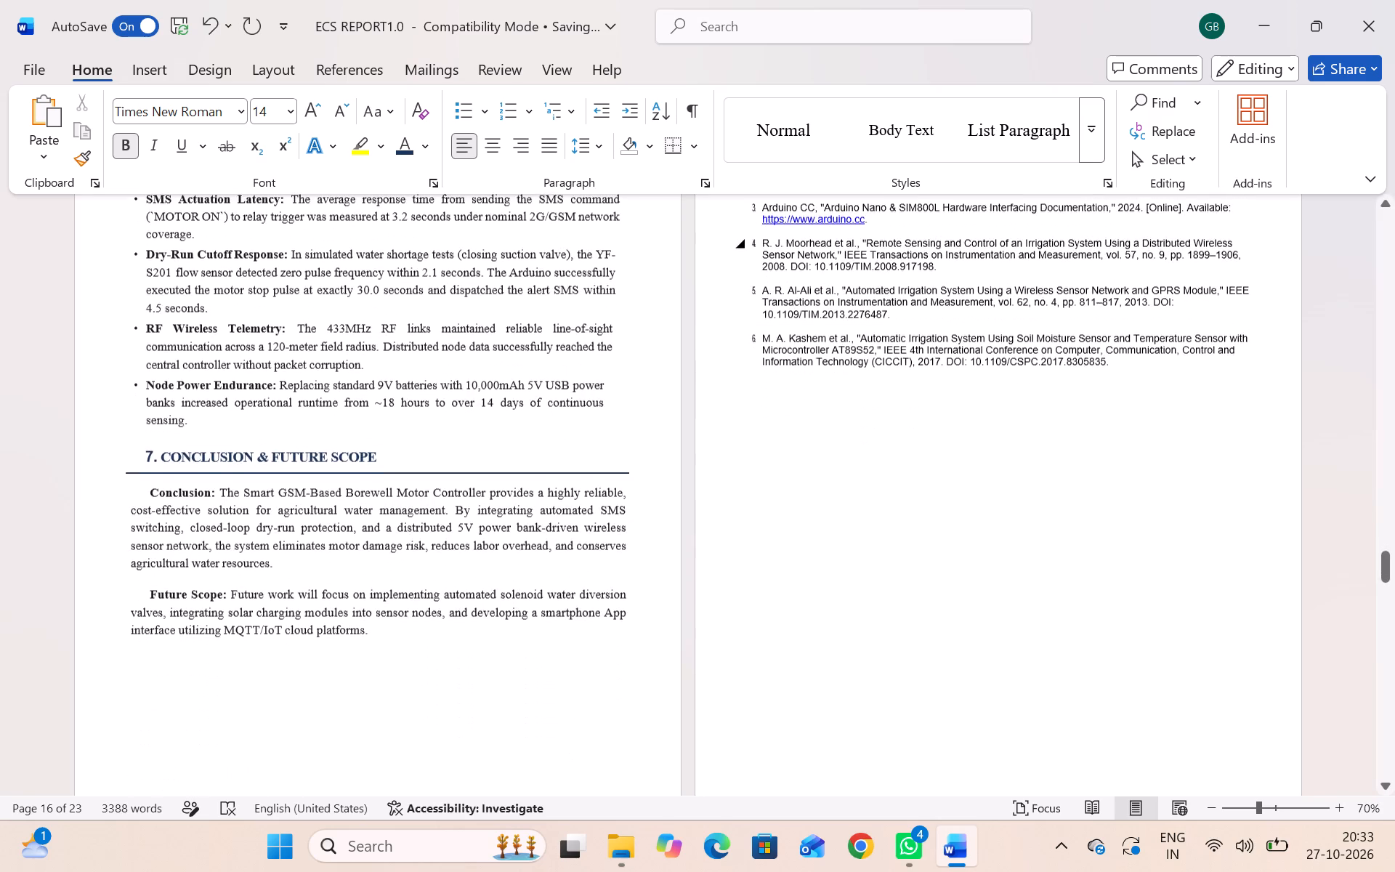
scroll(808, 266, down, 5)
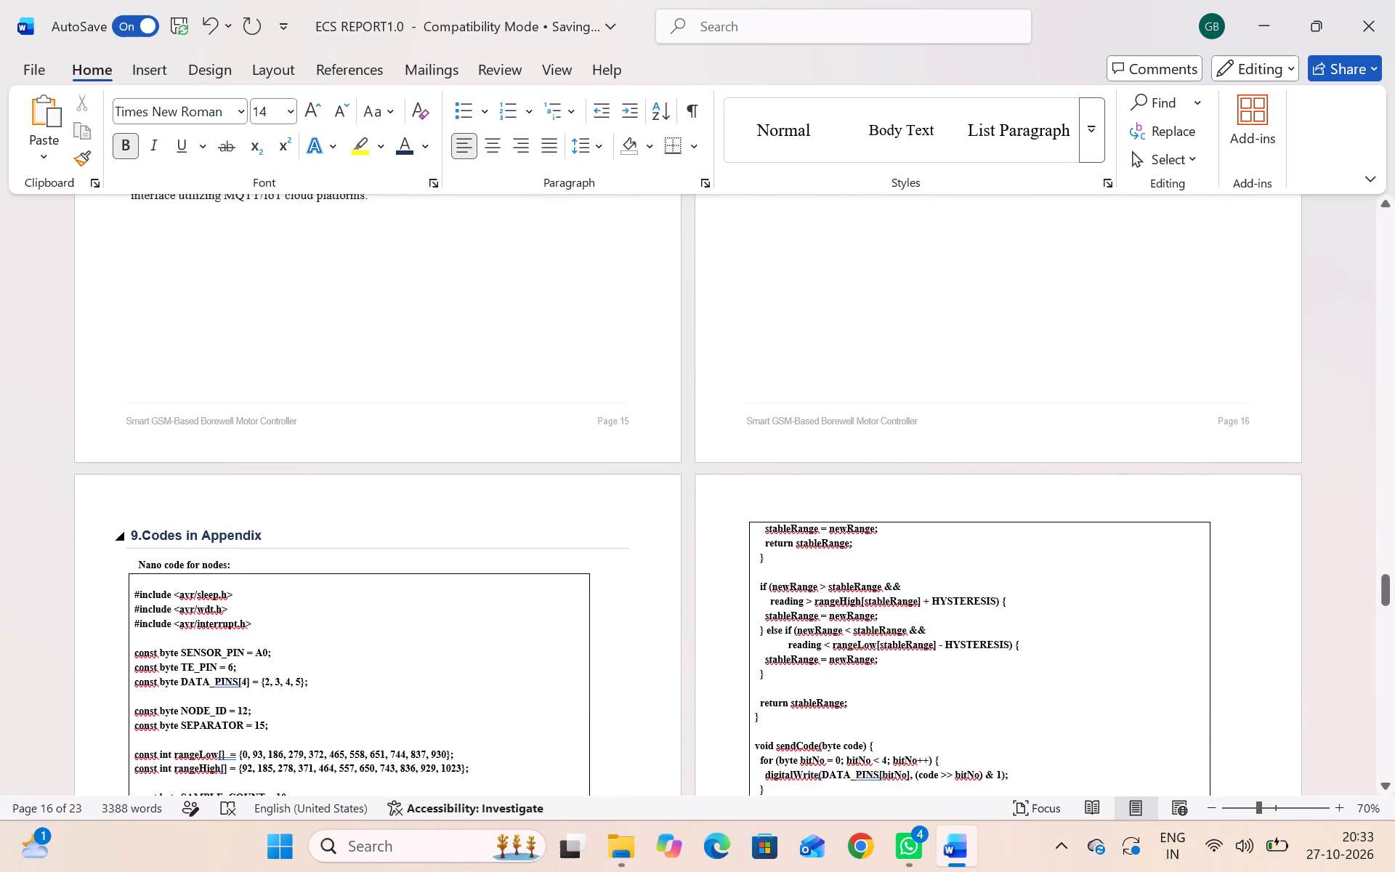
scroll(636, 527, up, 4)
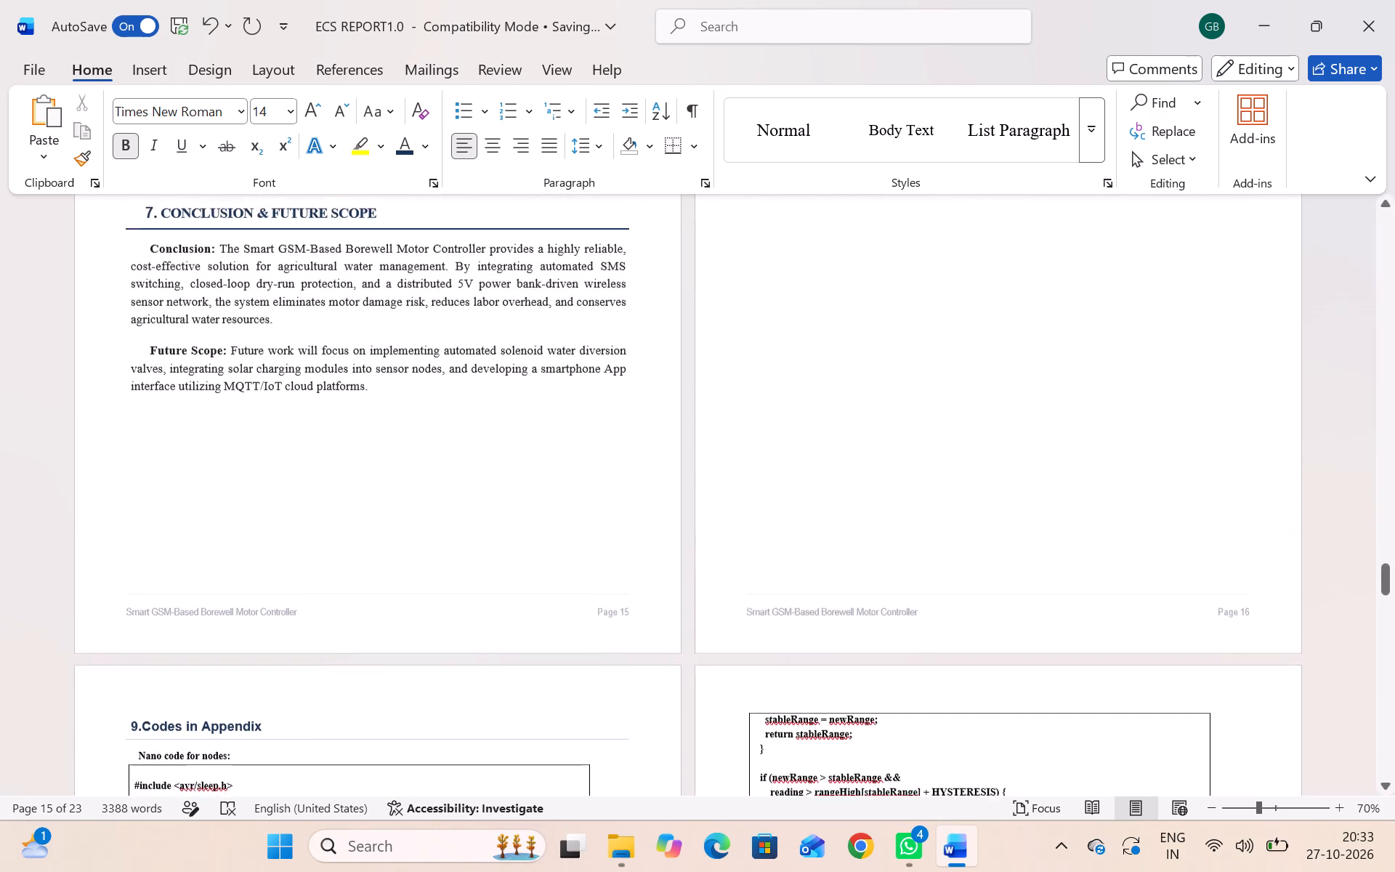
scroll(636, 527, up, 5)
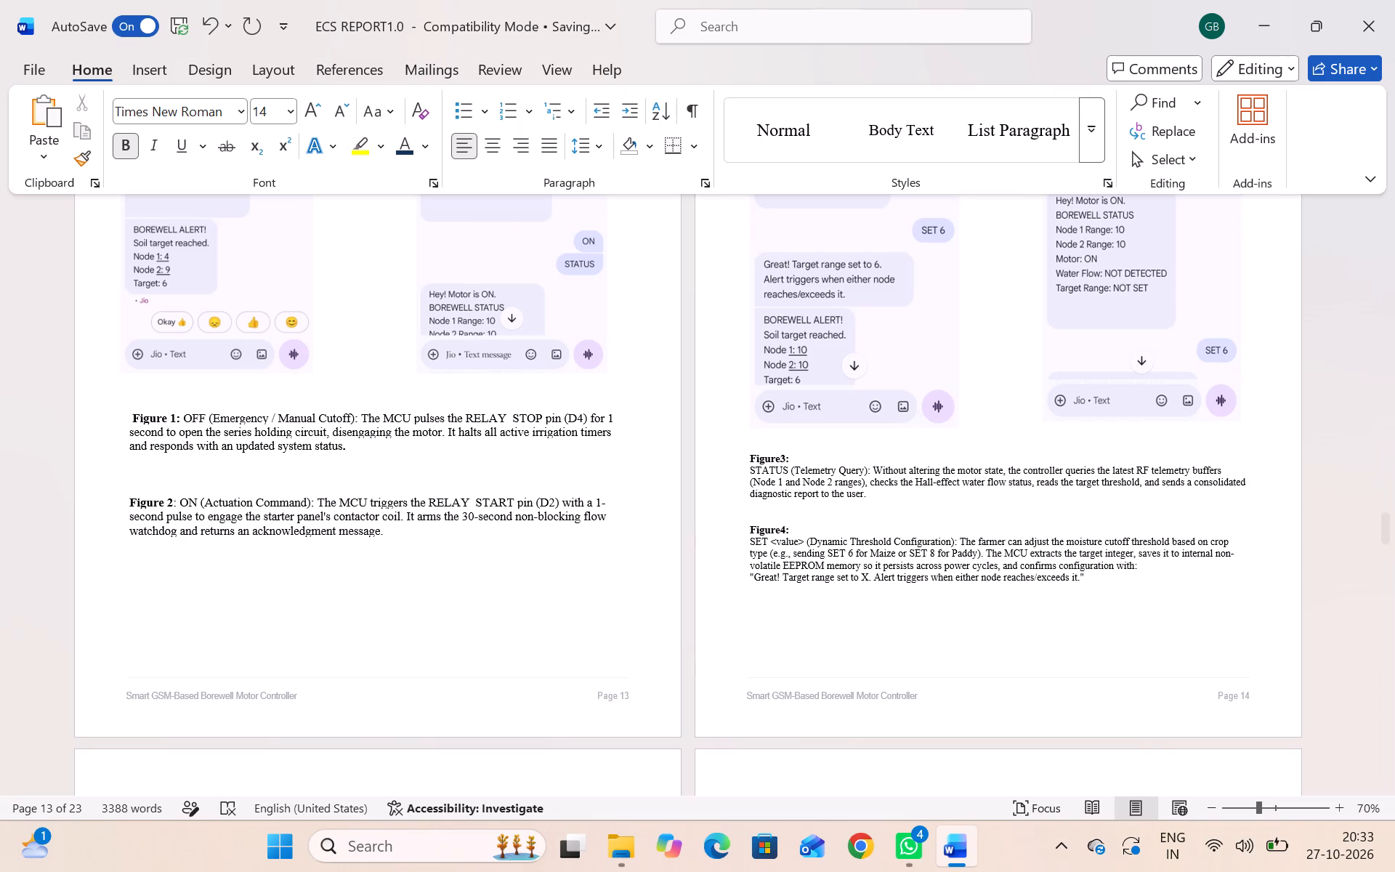
scroll(636, 527, up, 2)
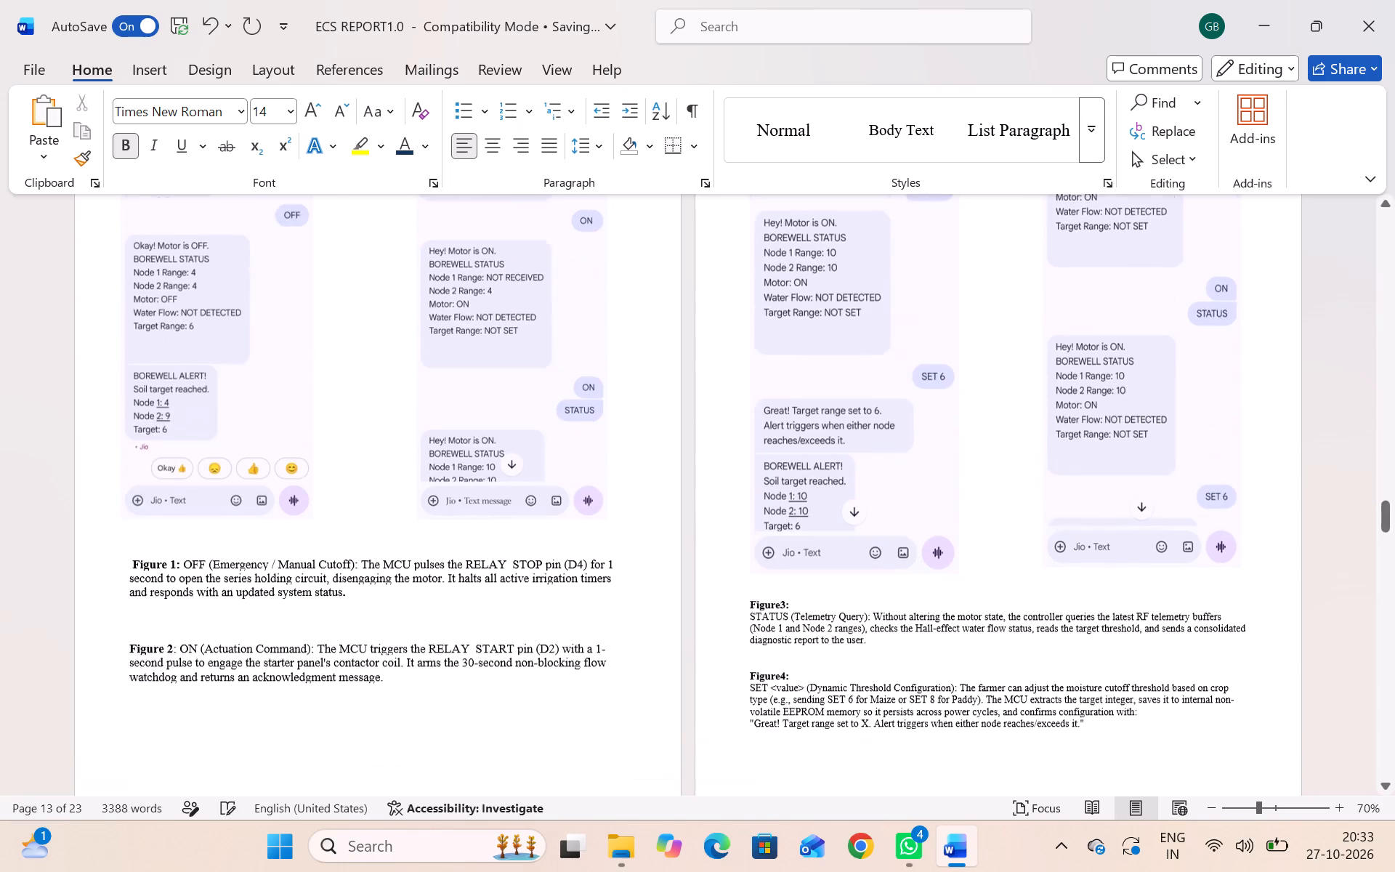
scroll(636, 527, up, 5)
scroll(636, 527, down, 4)
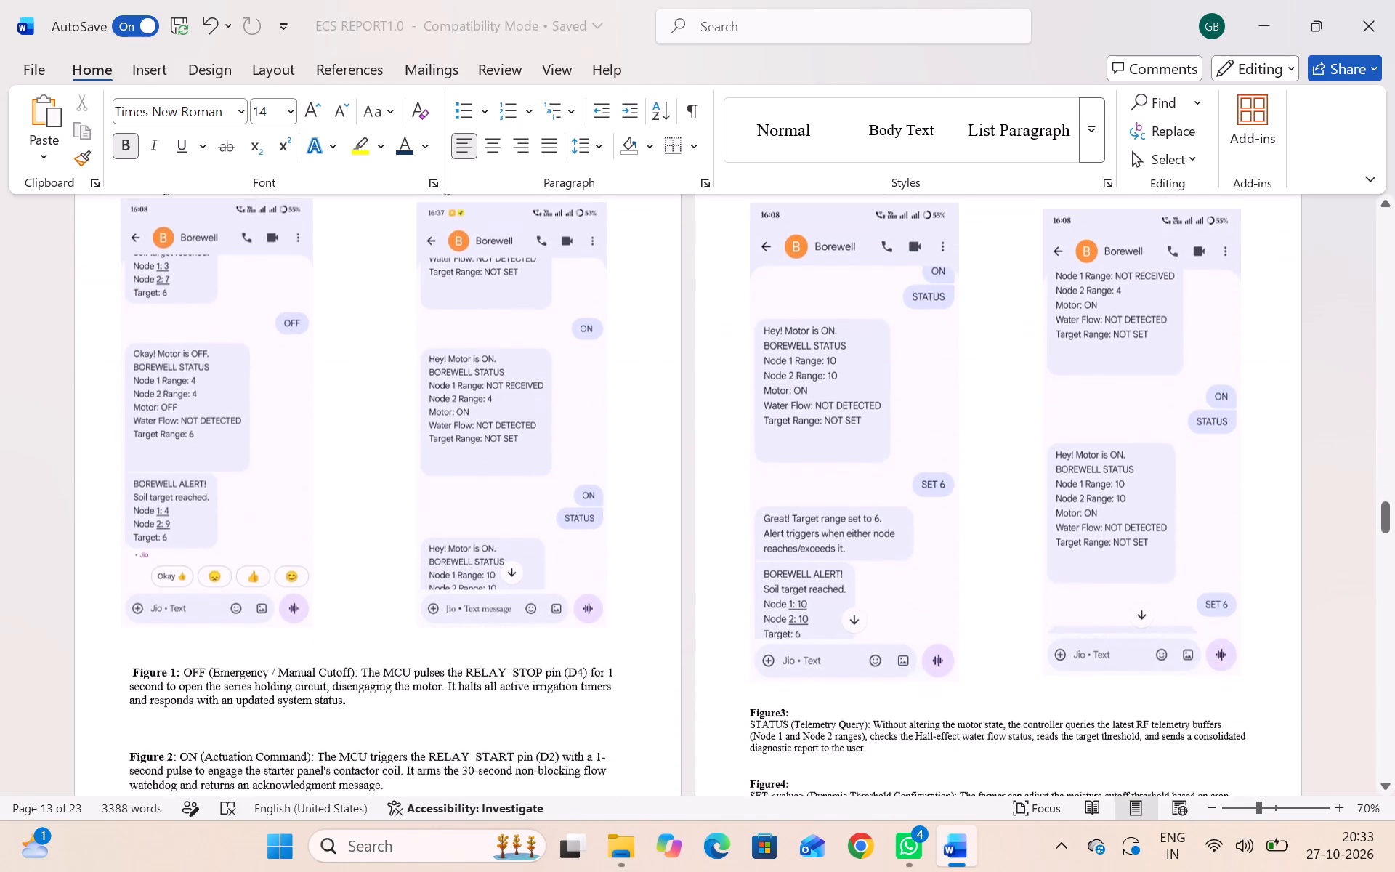
scroll(636, 527, down, 4)
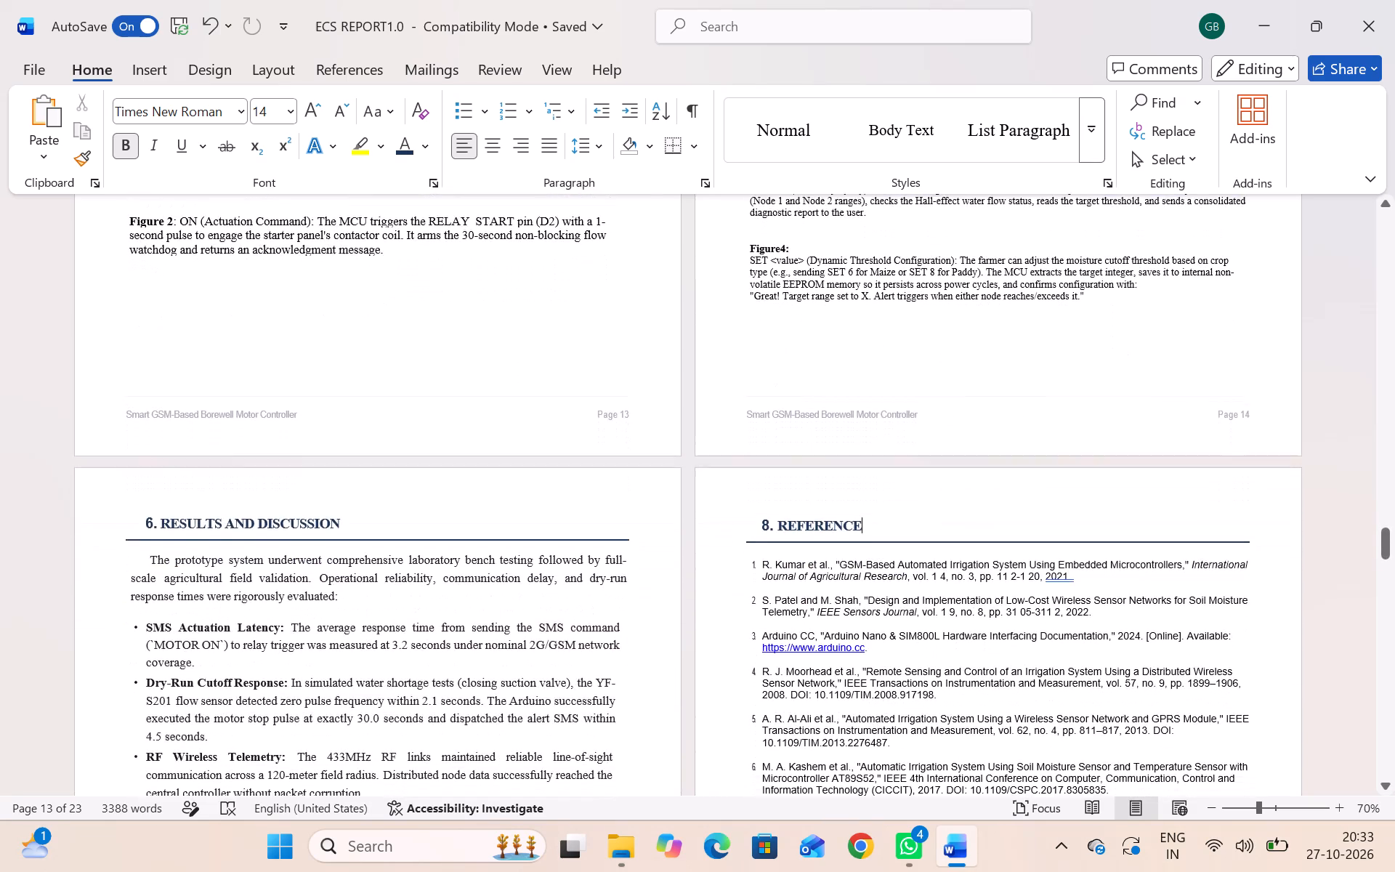
scroll(636, 527, down, 4)
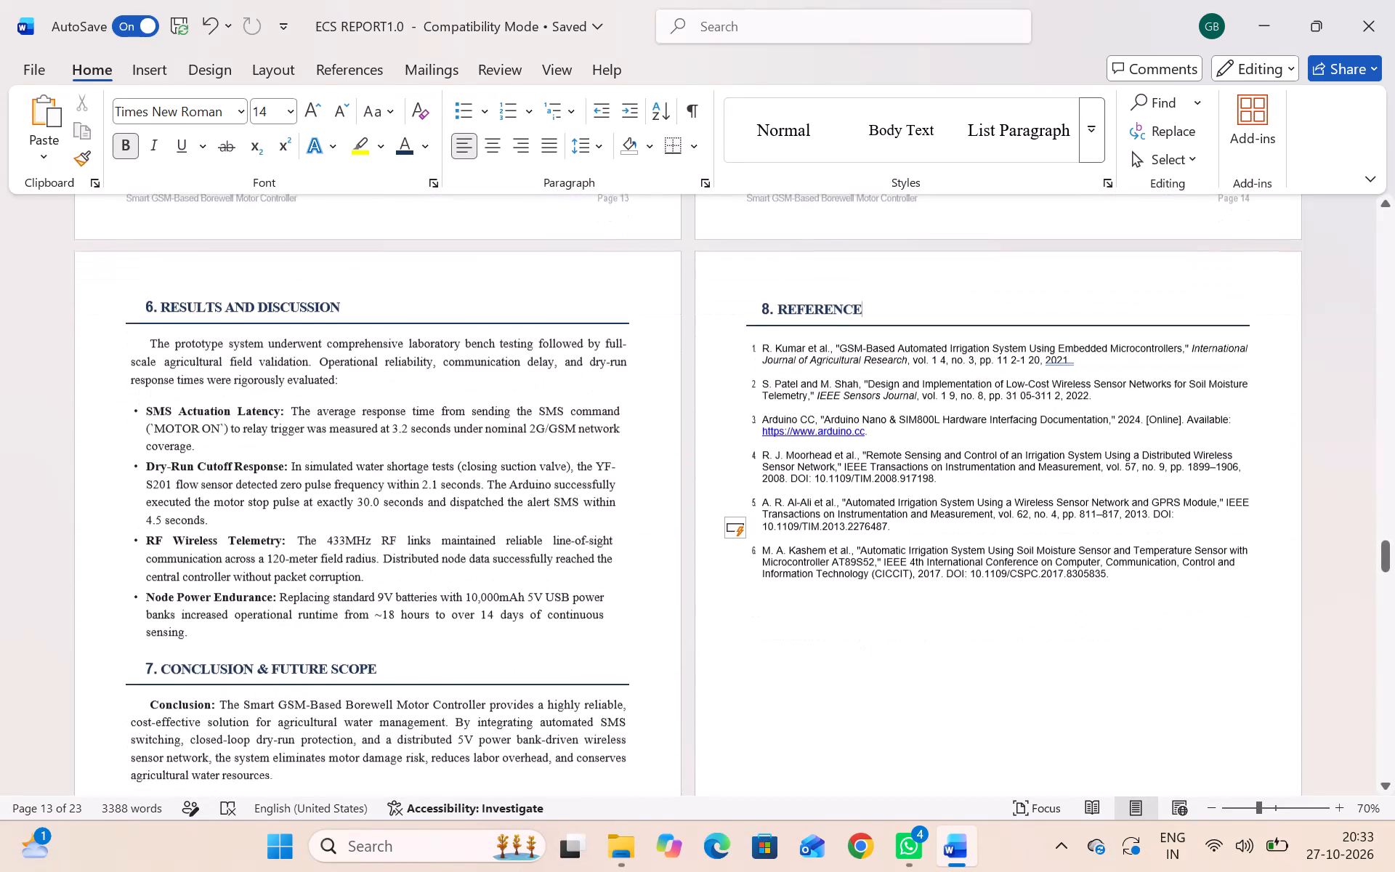
scroll(636, 527, down, 2)
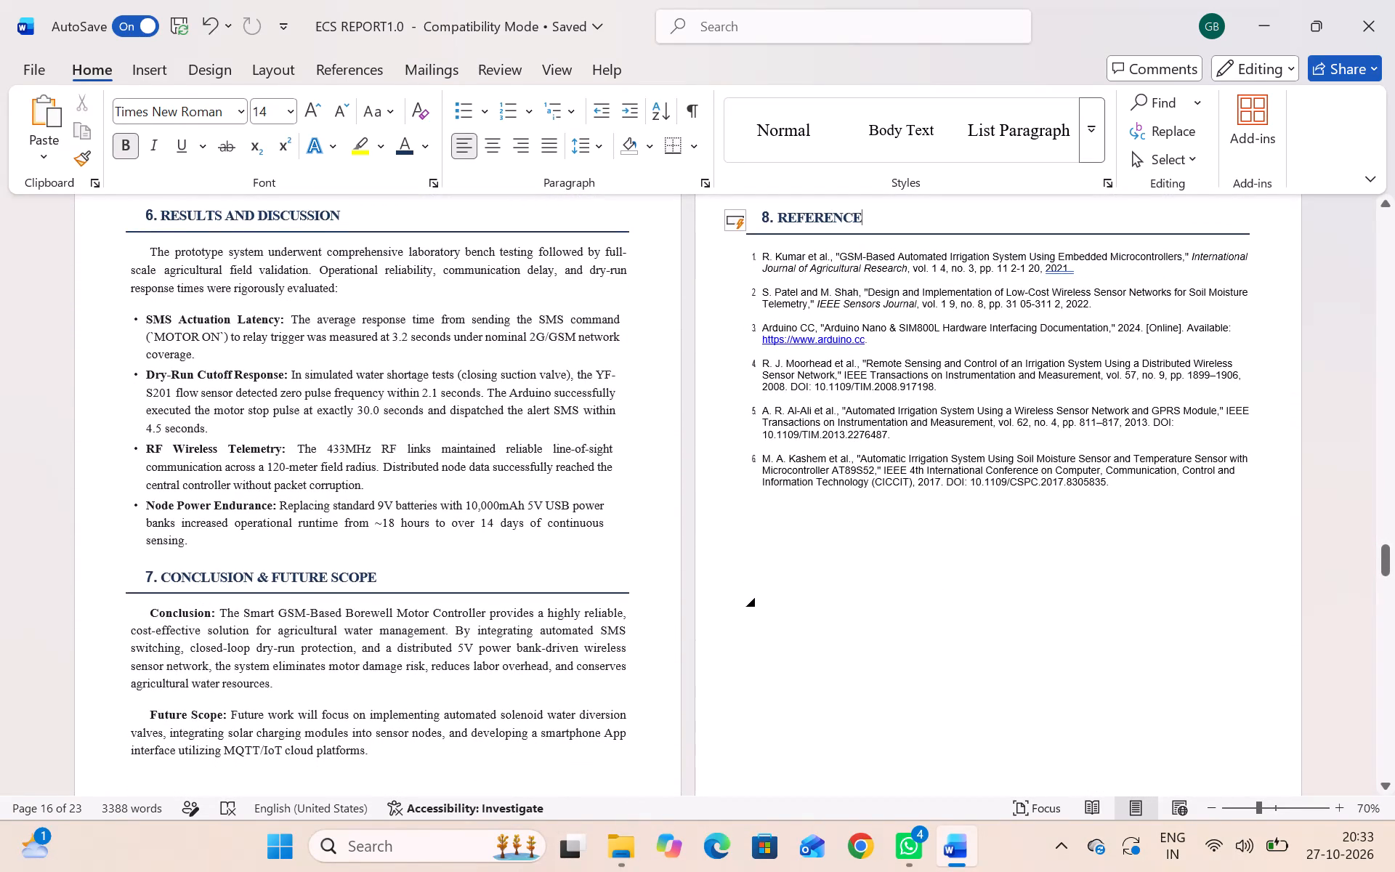
scroll(834, 592, down, 5)
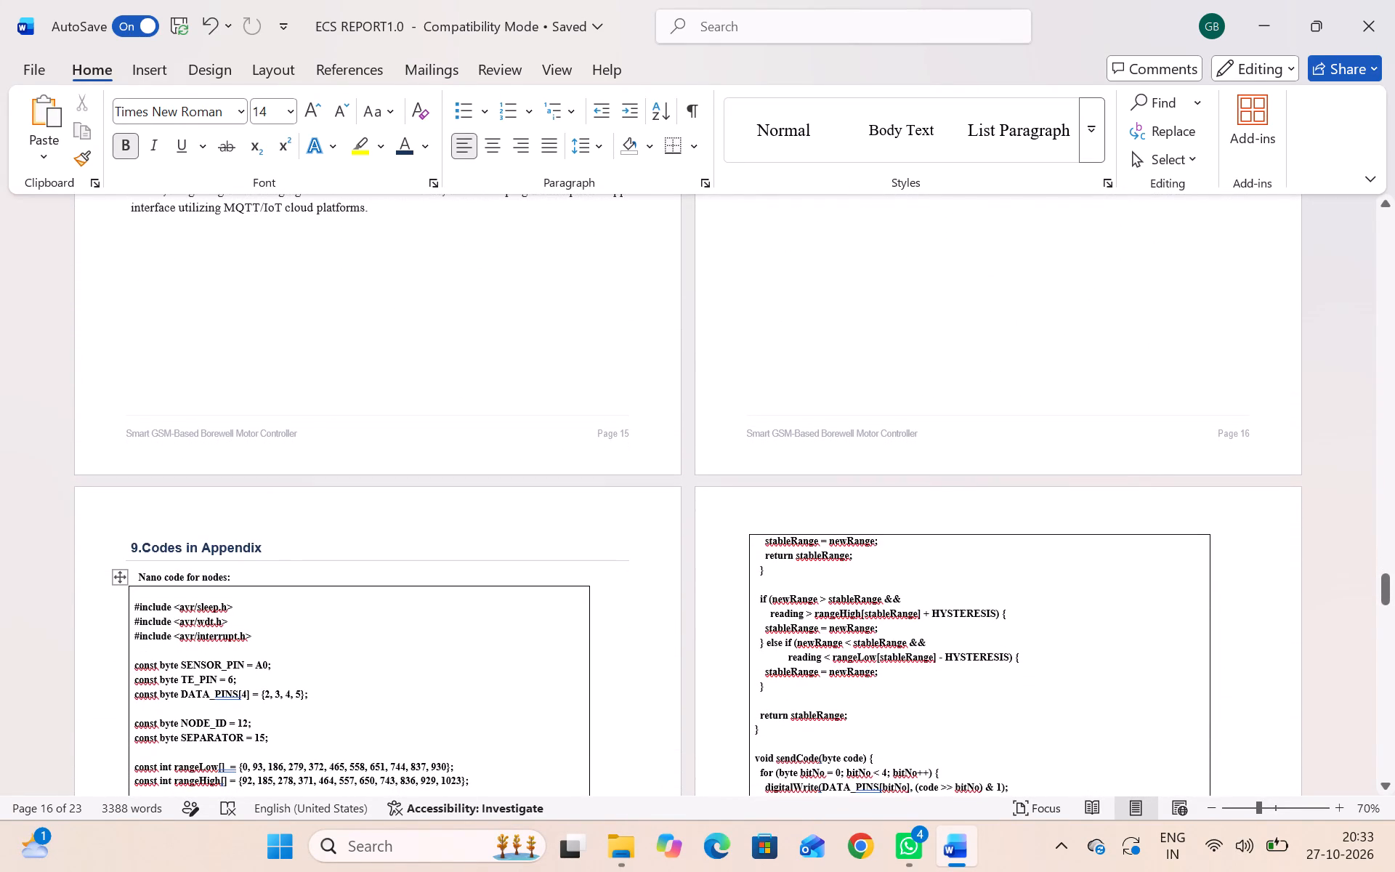
scroll(834, 592, down, 2)
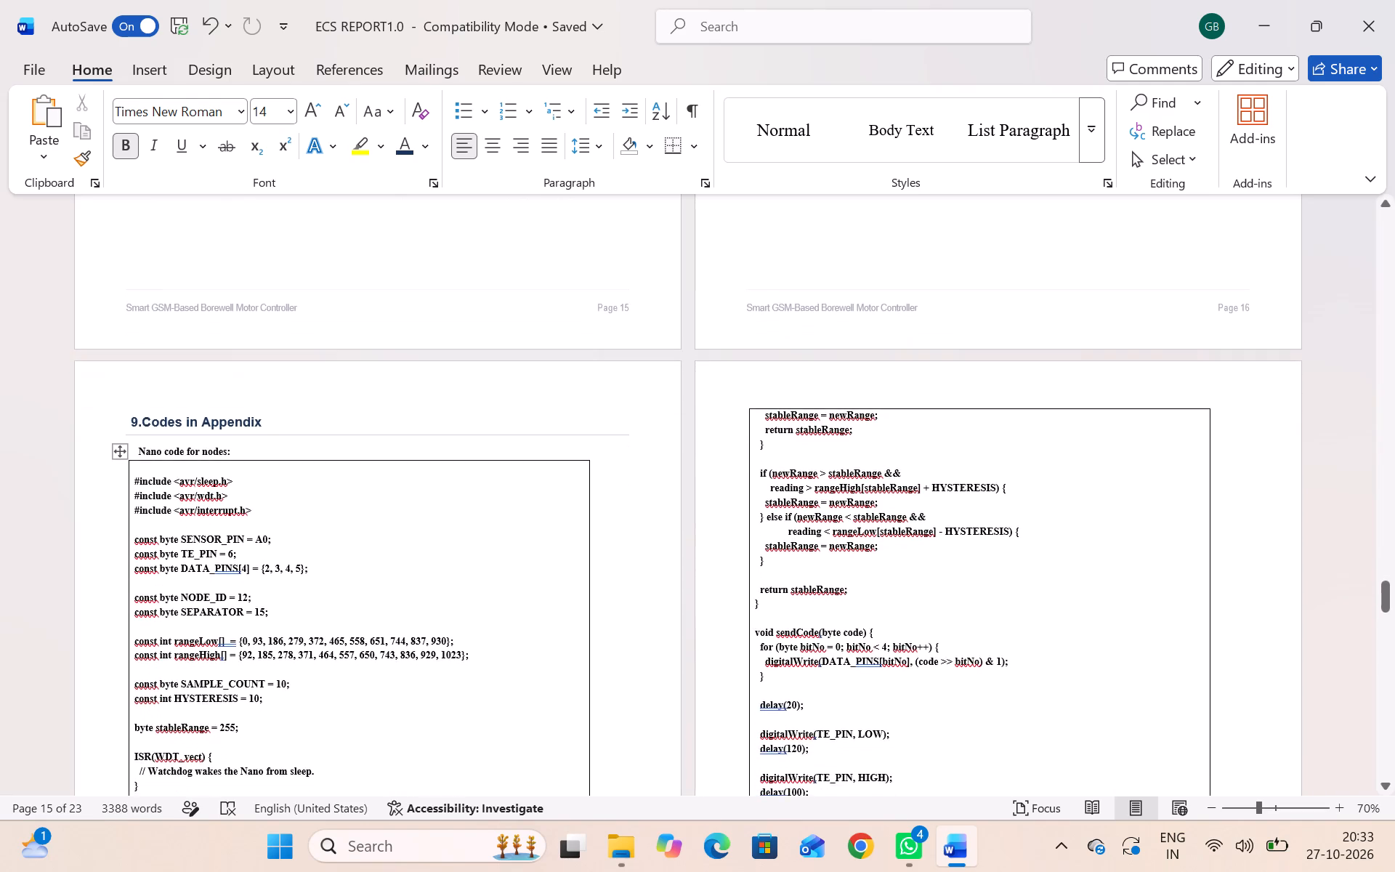
scroll(834, 592, down, 1)
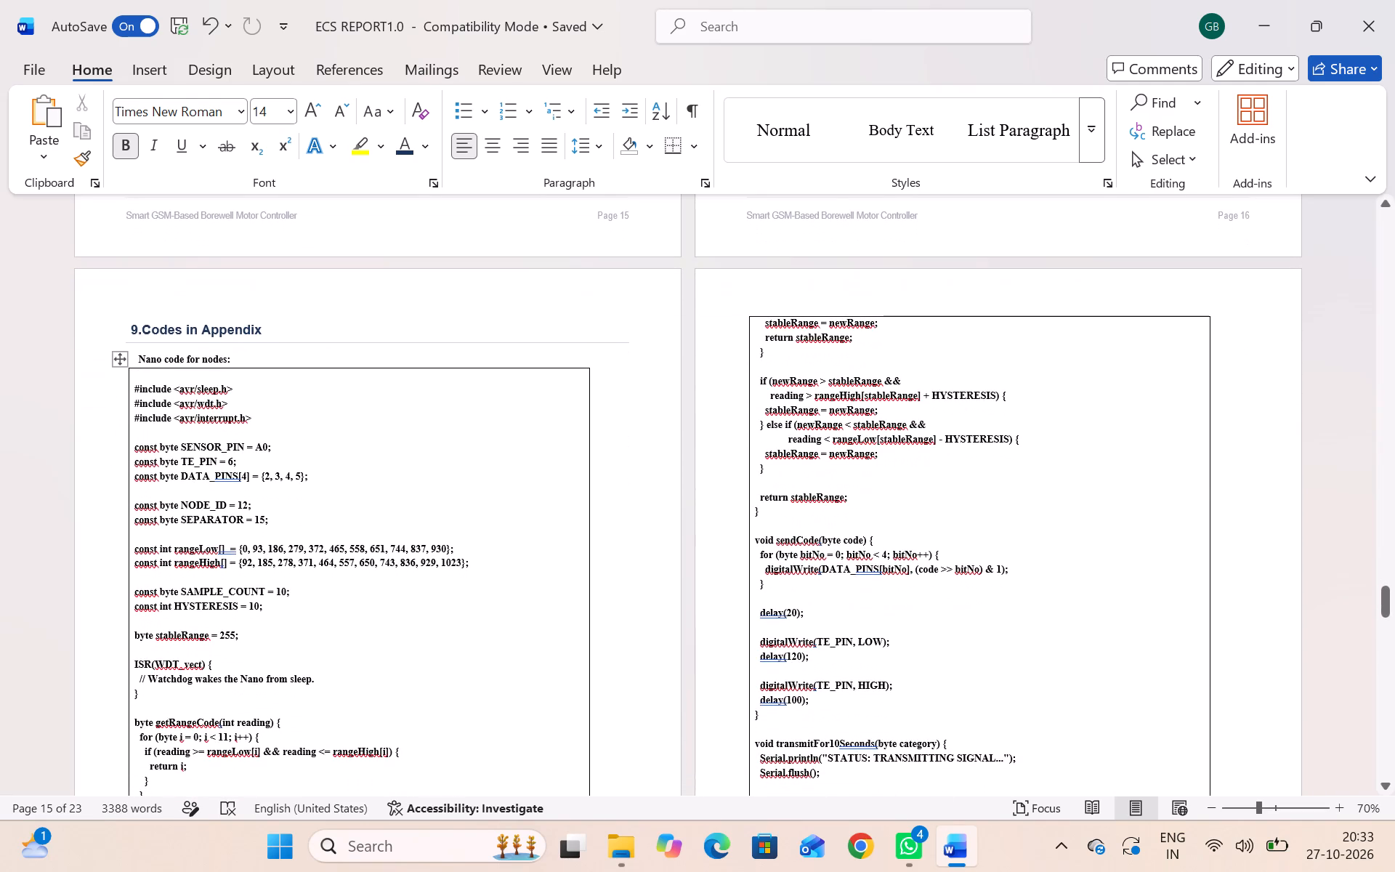
Insert four empty lines at the end of the references page, undoing the fifth that pushes the code appendix to another page.
click(135, 315)
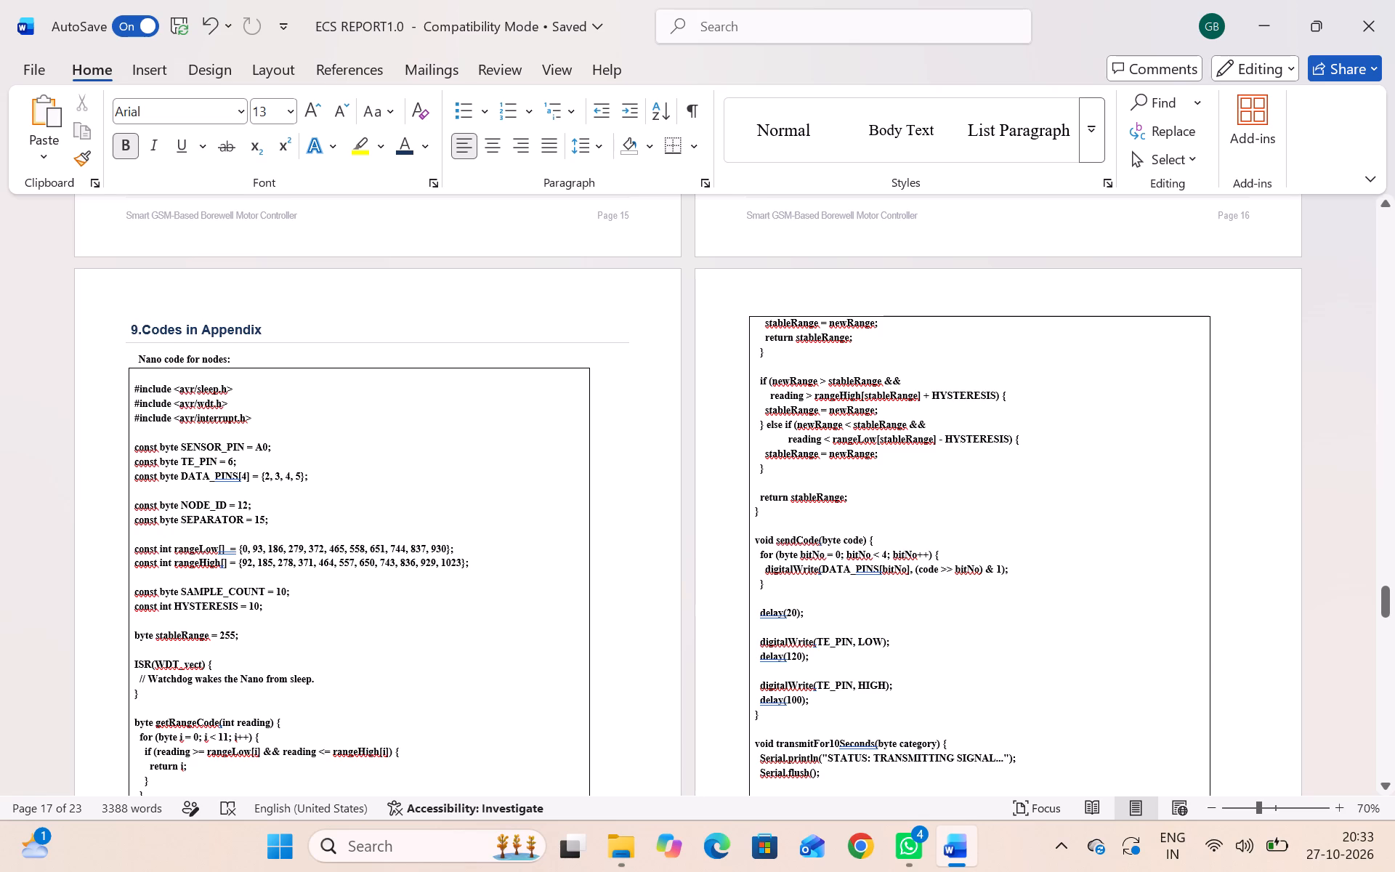
click(147, 295)
click(148, 310)
scroll(148, 310, up, 2)
click(735, 243)
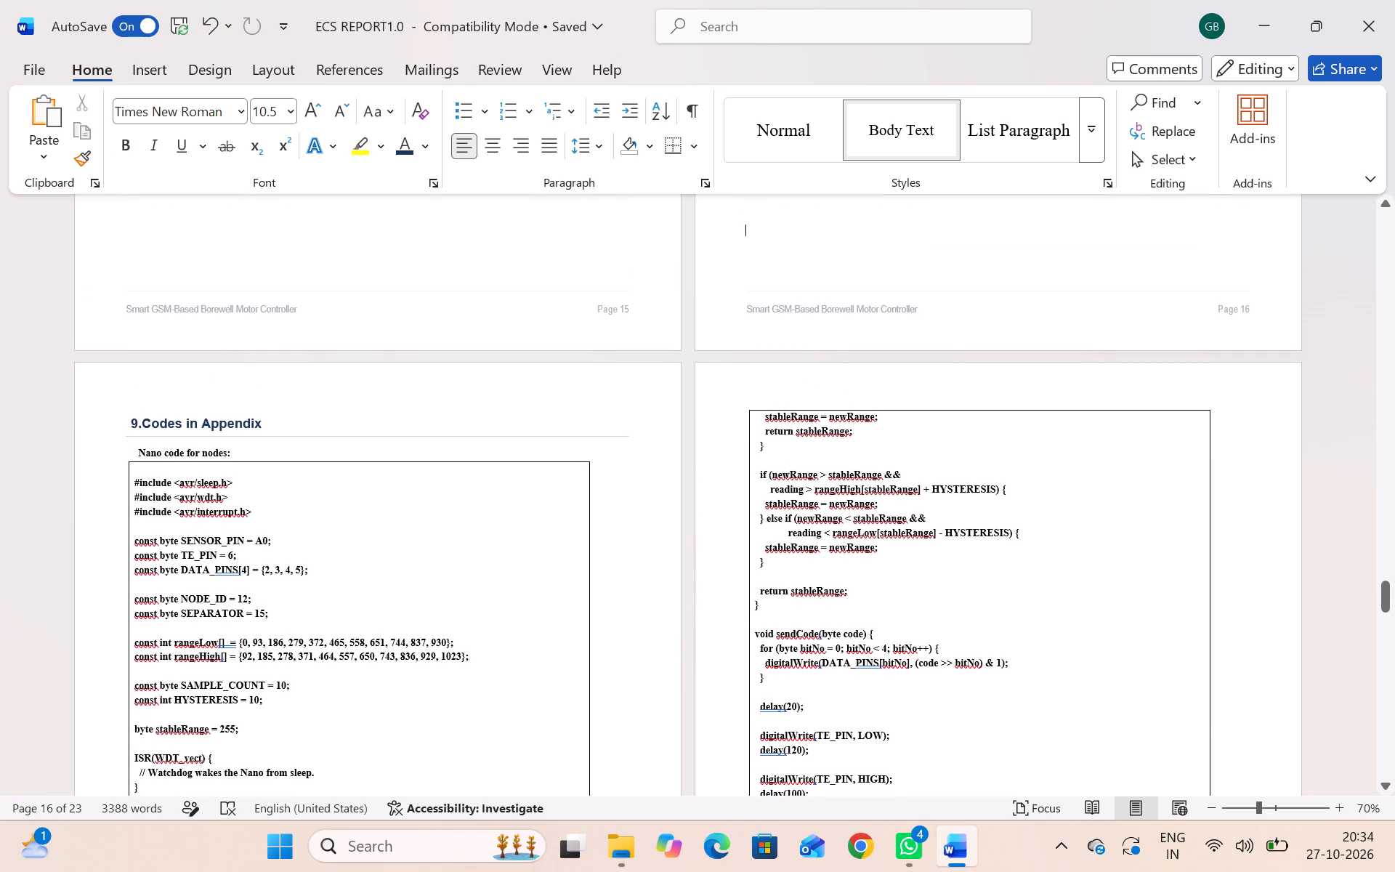
key(Down)
key(Up)
key(Return)
key(Return)
key(Return)
key(Return)
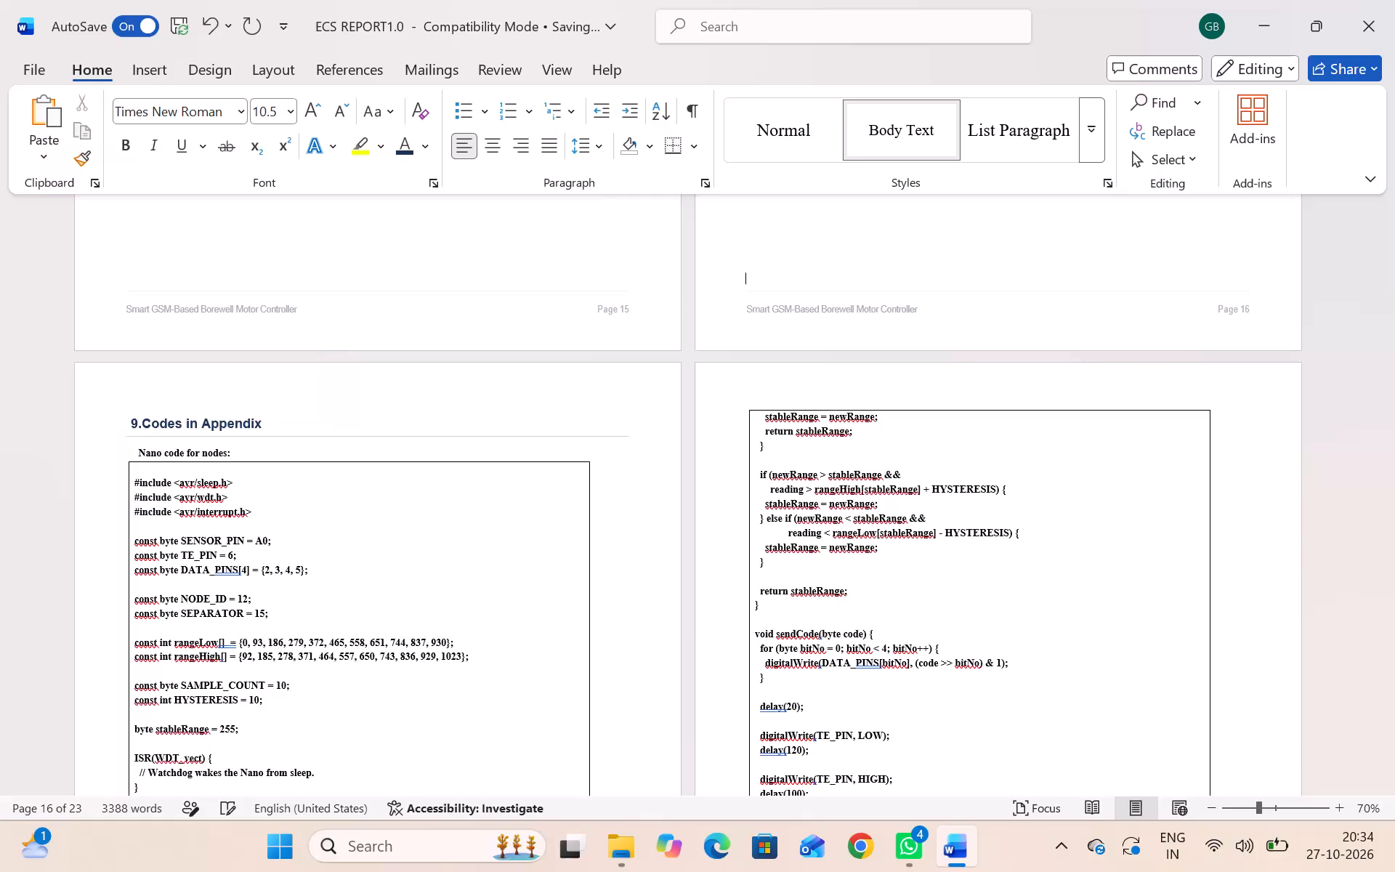
key(Return)
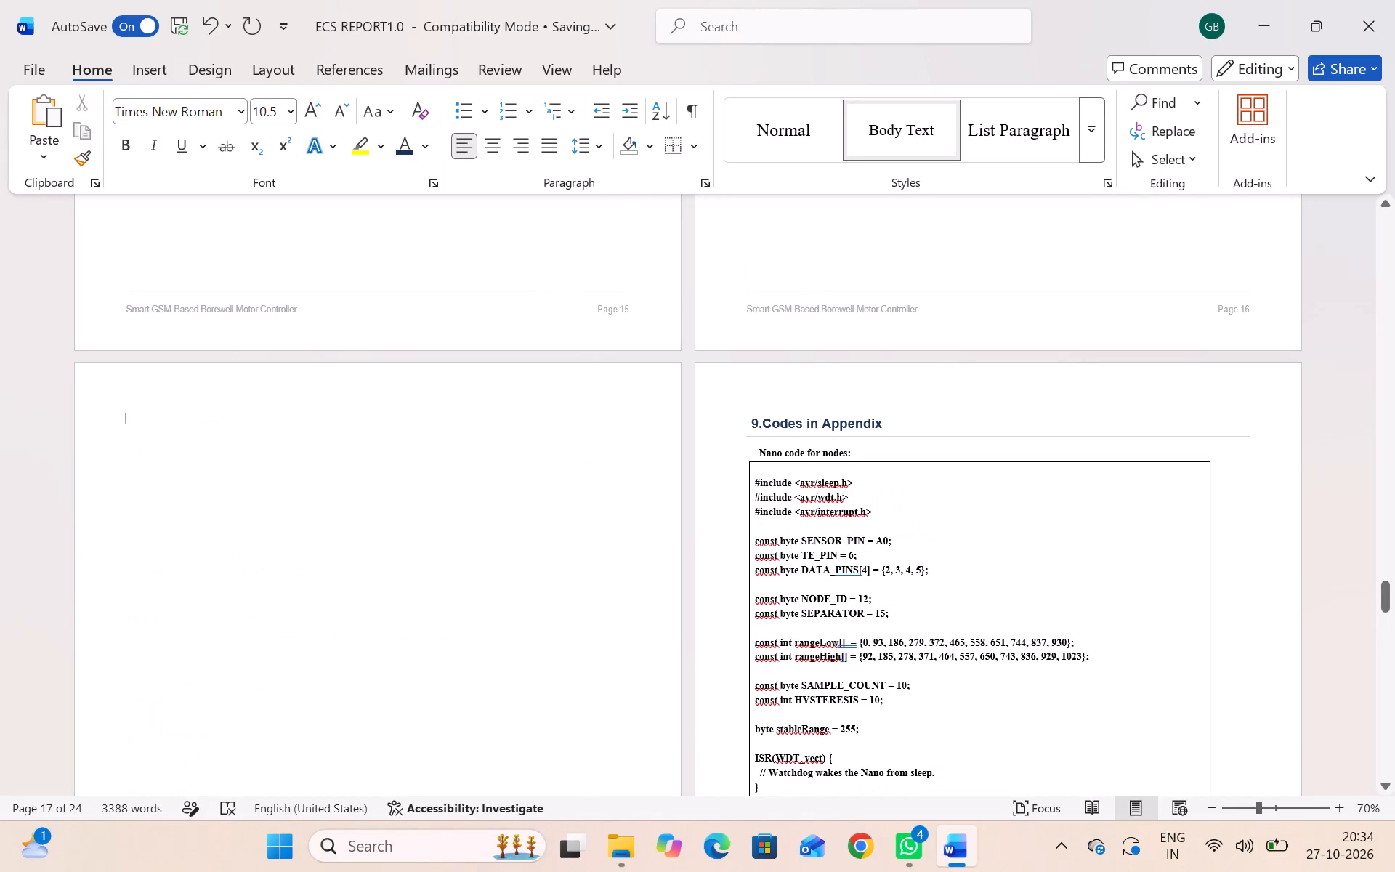
key(ctrl+z)
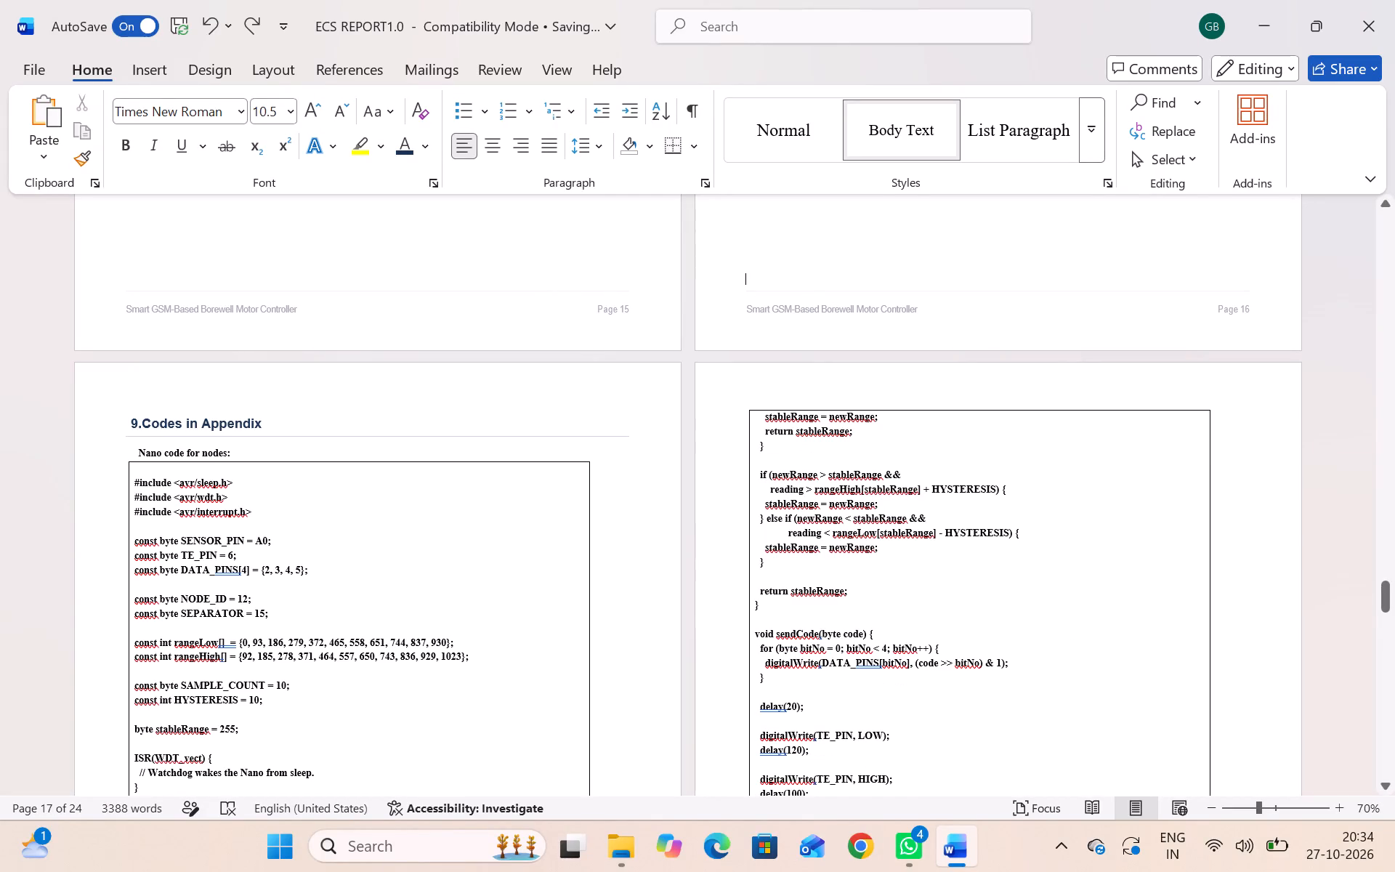
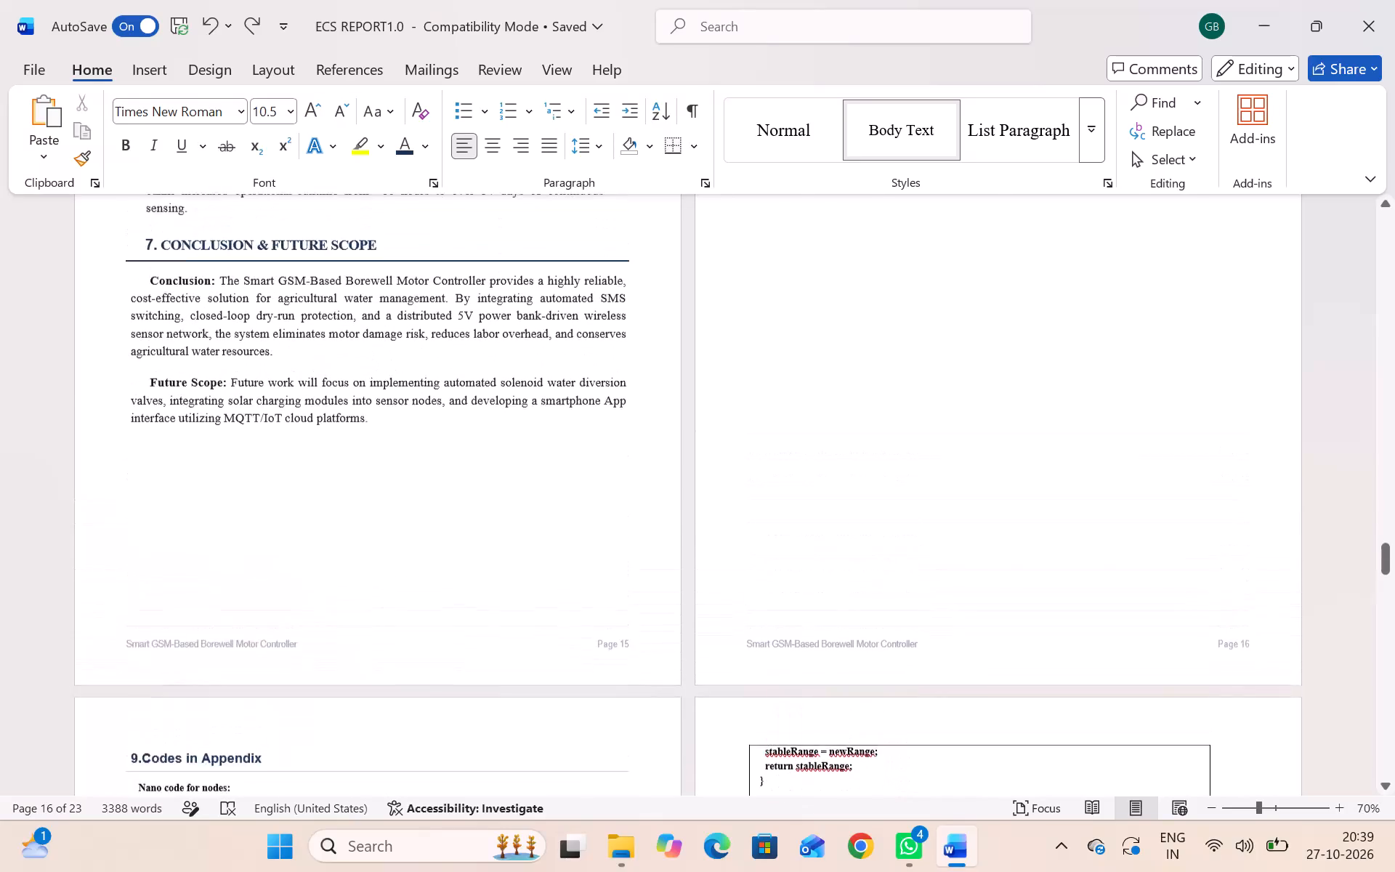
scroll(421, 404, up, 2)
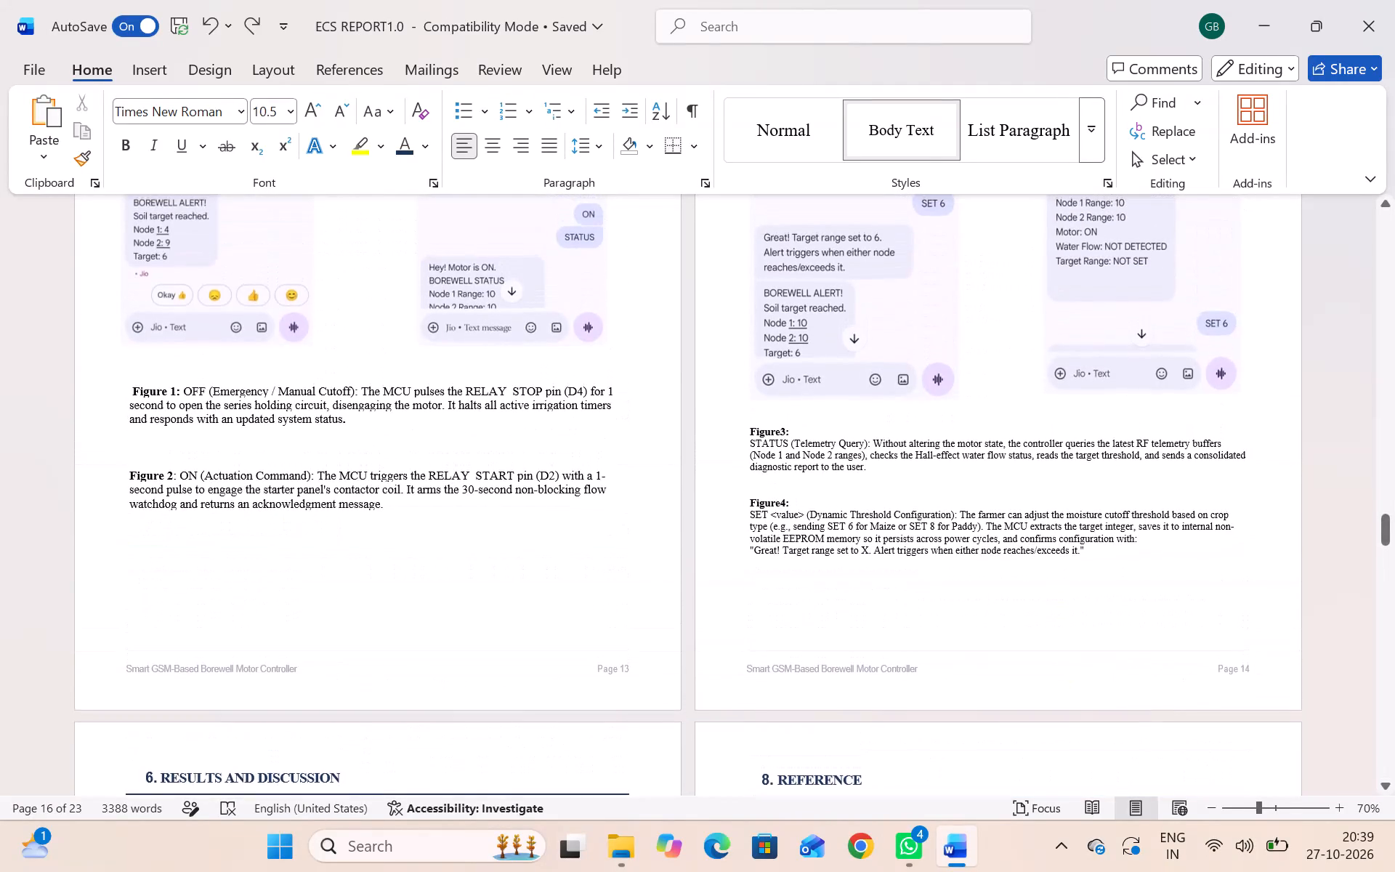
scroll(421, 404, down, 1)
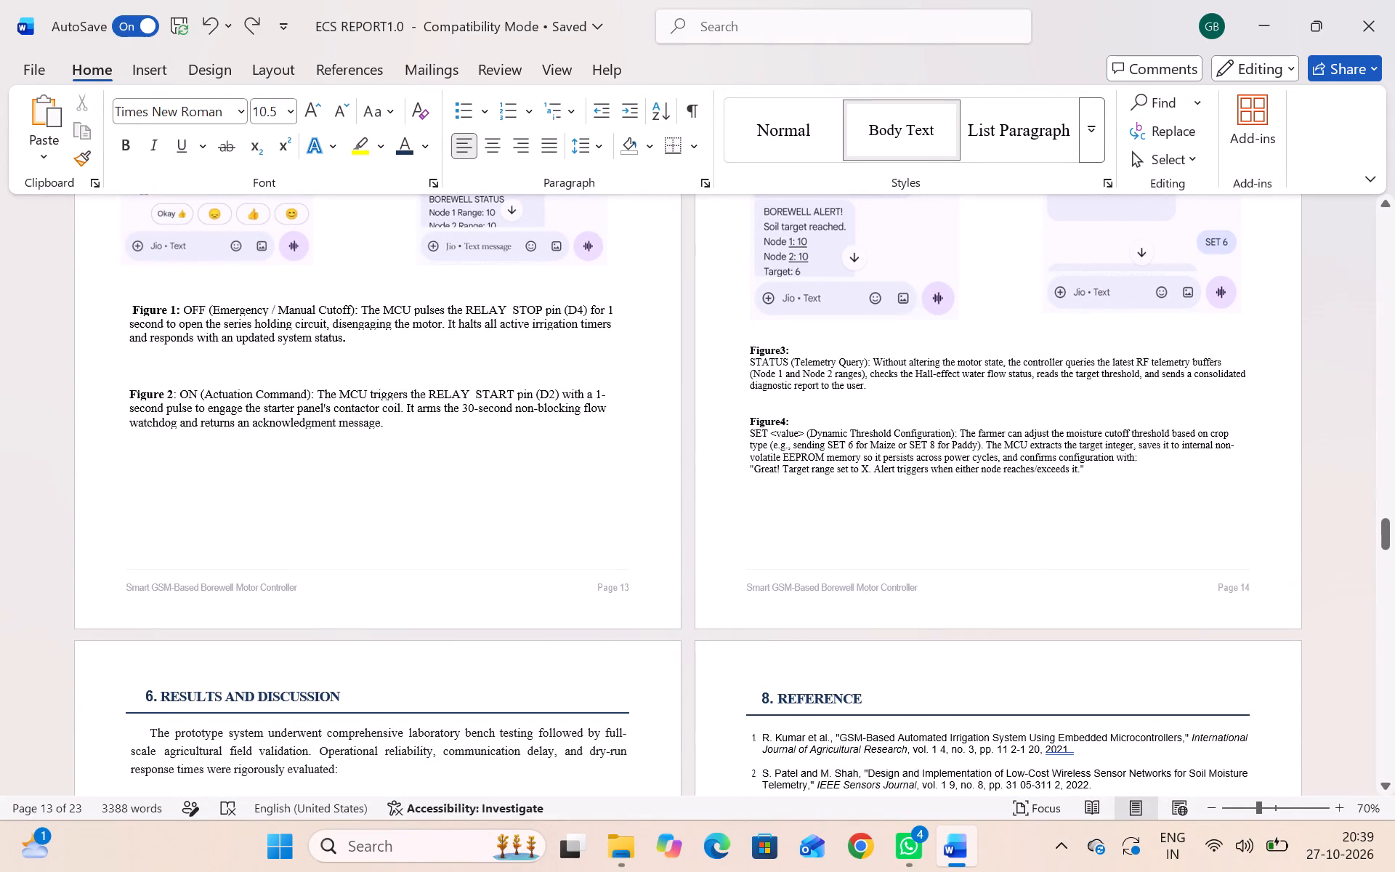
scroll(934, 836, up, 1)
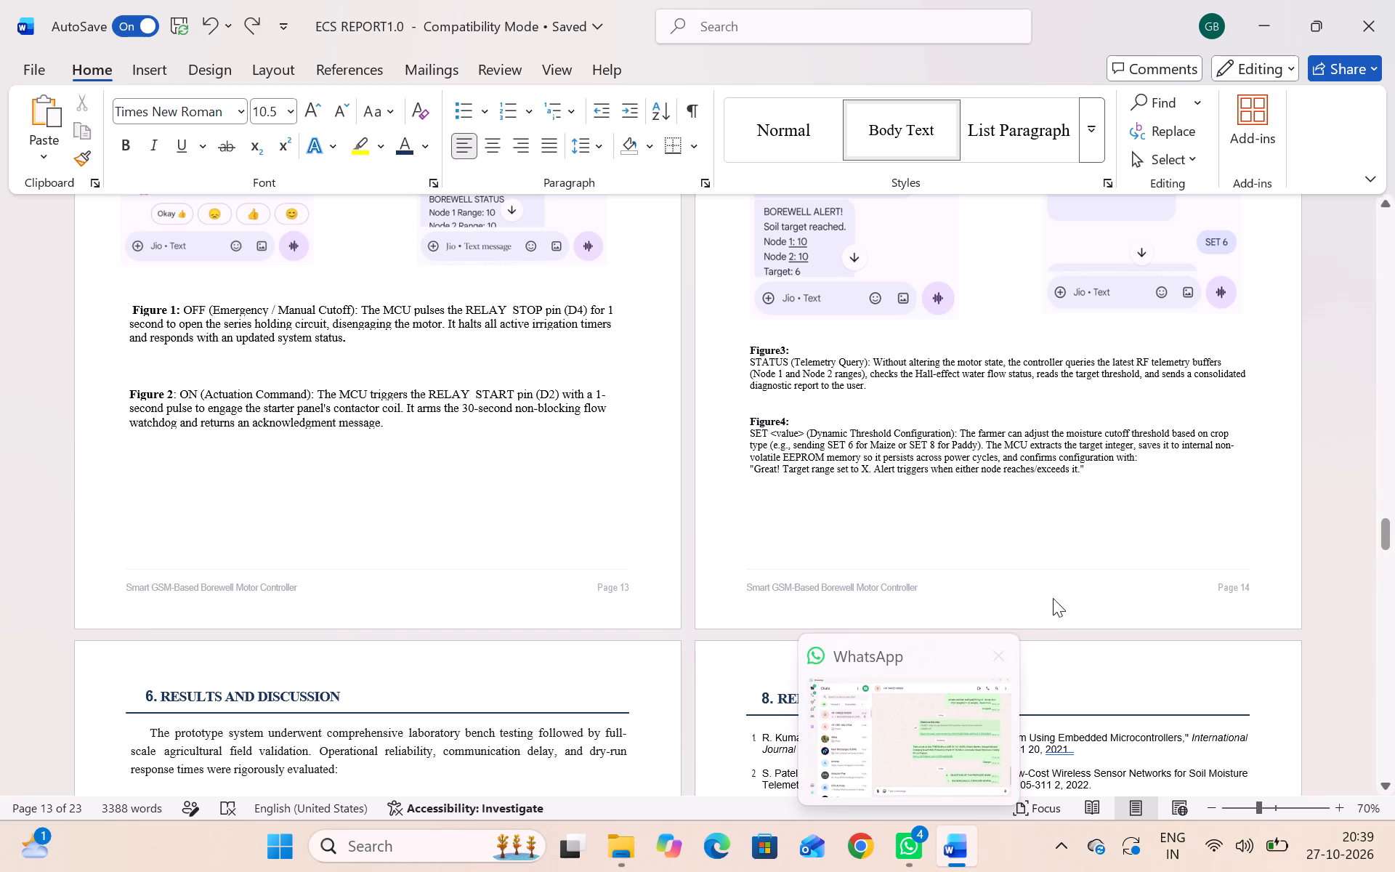
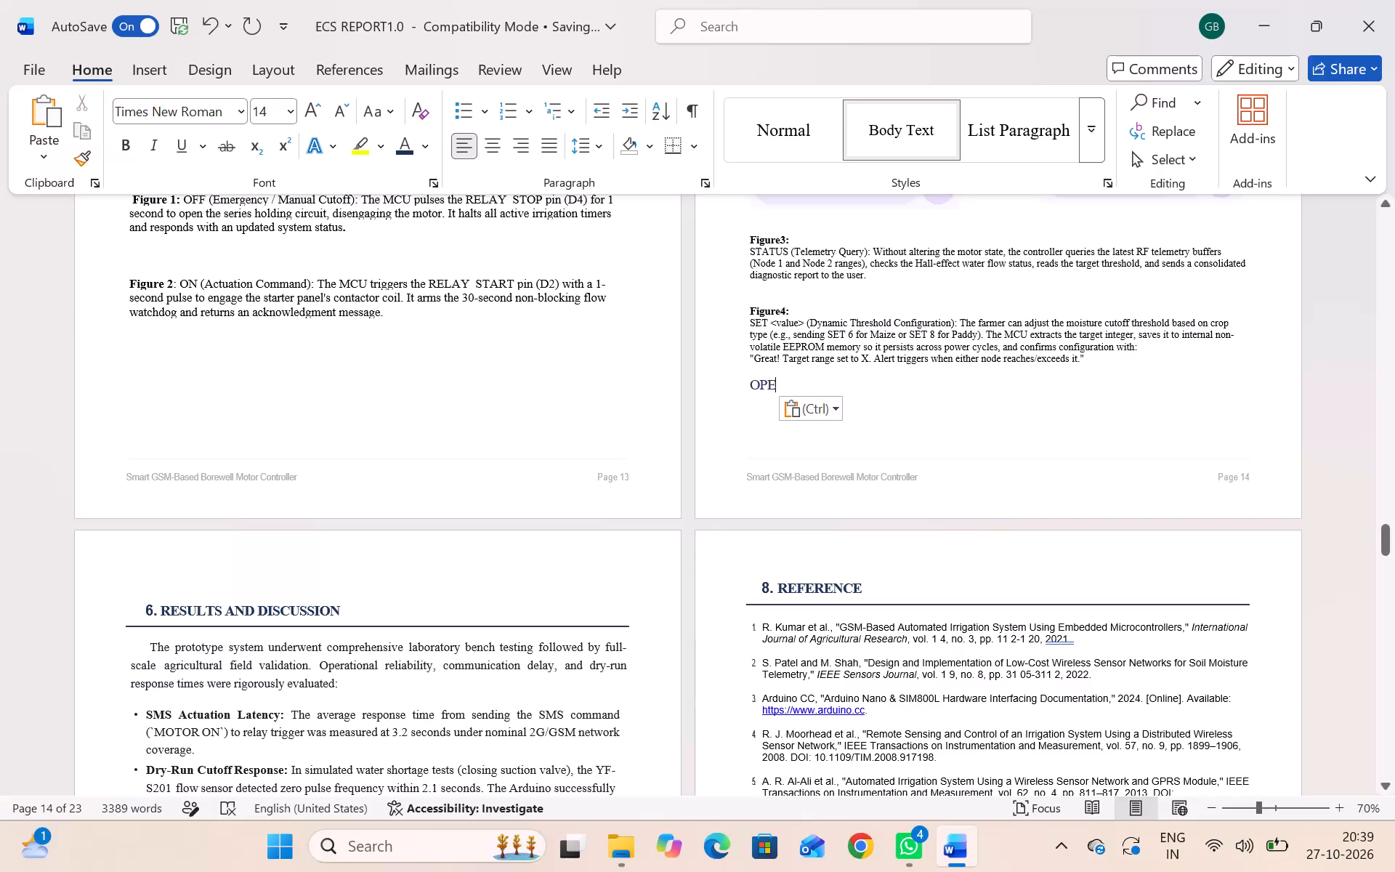
Delete the stray letters "OPE" and their leftover line below the Figure4 description on page 14.
key(BackSpace)
key(BackSpace)
key(BackSpace)
key(BackSpace)
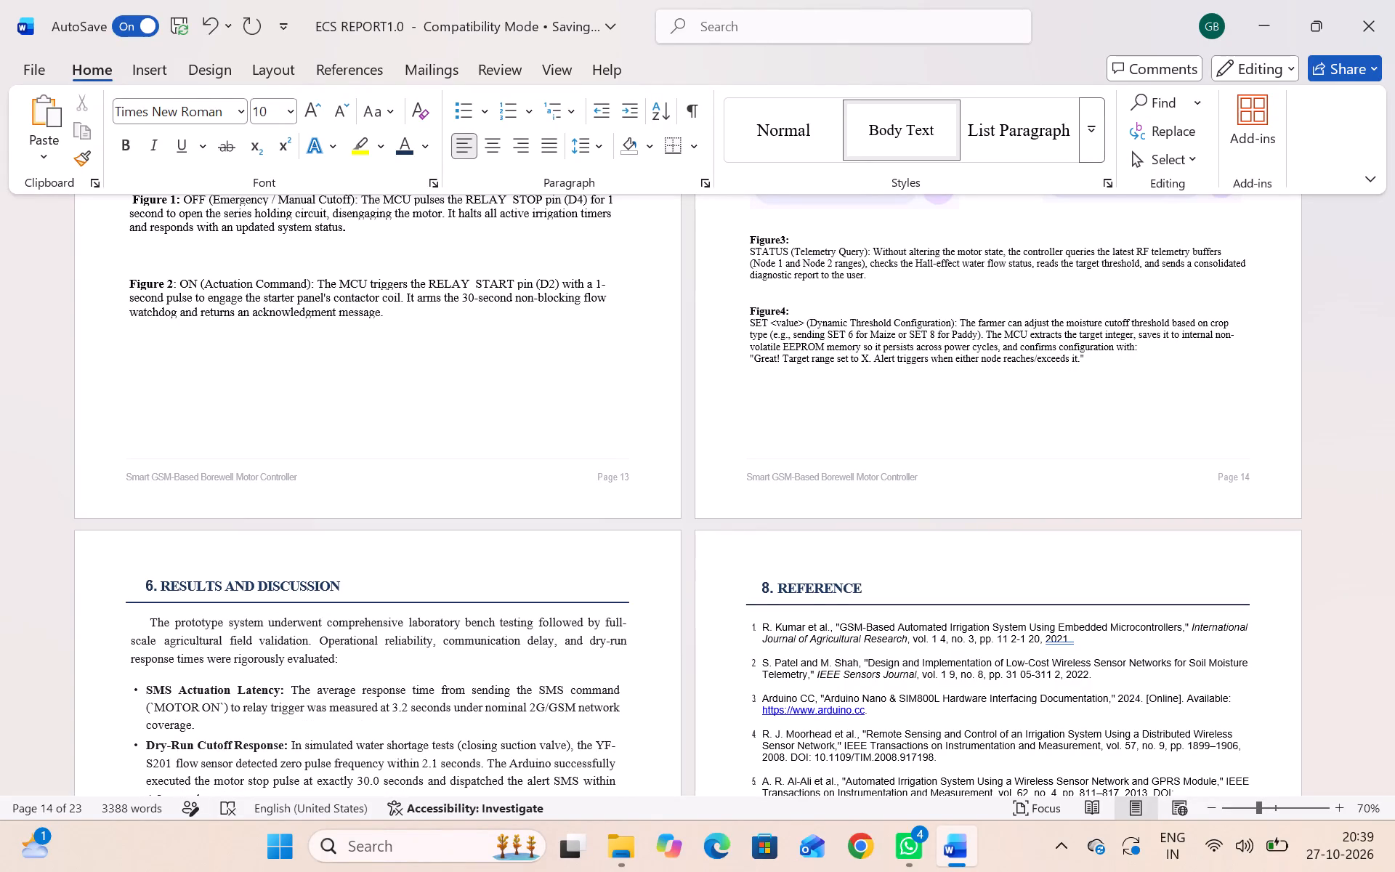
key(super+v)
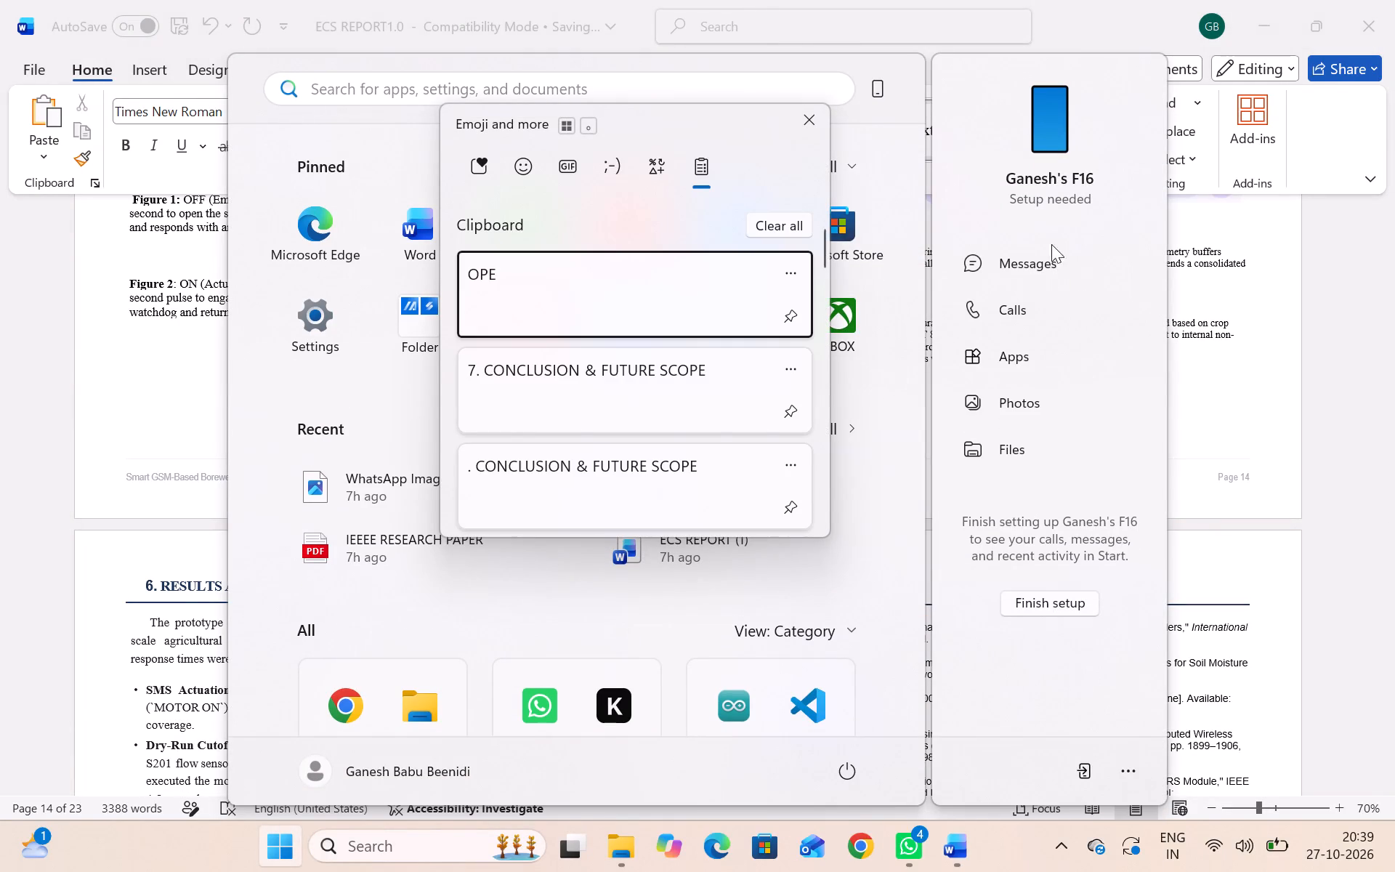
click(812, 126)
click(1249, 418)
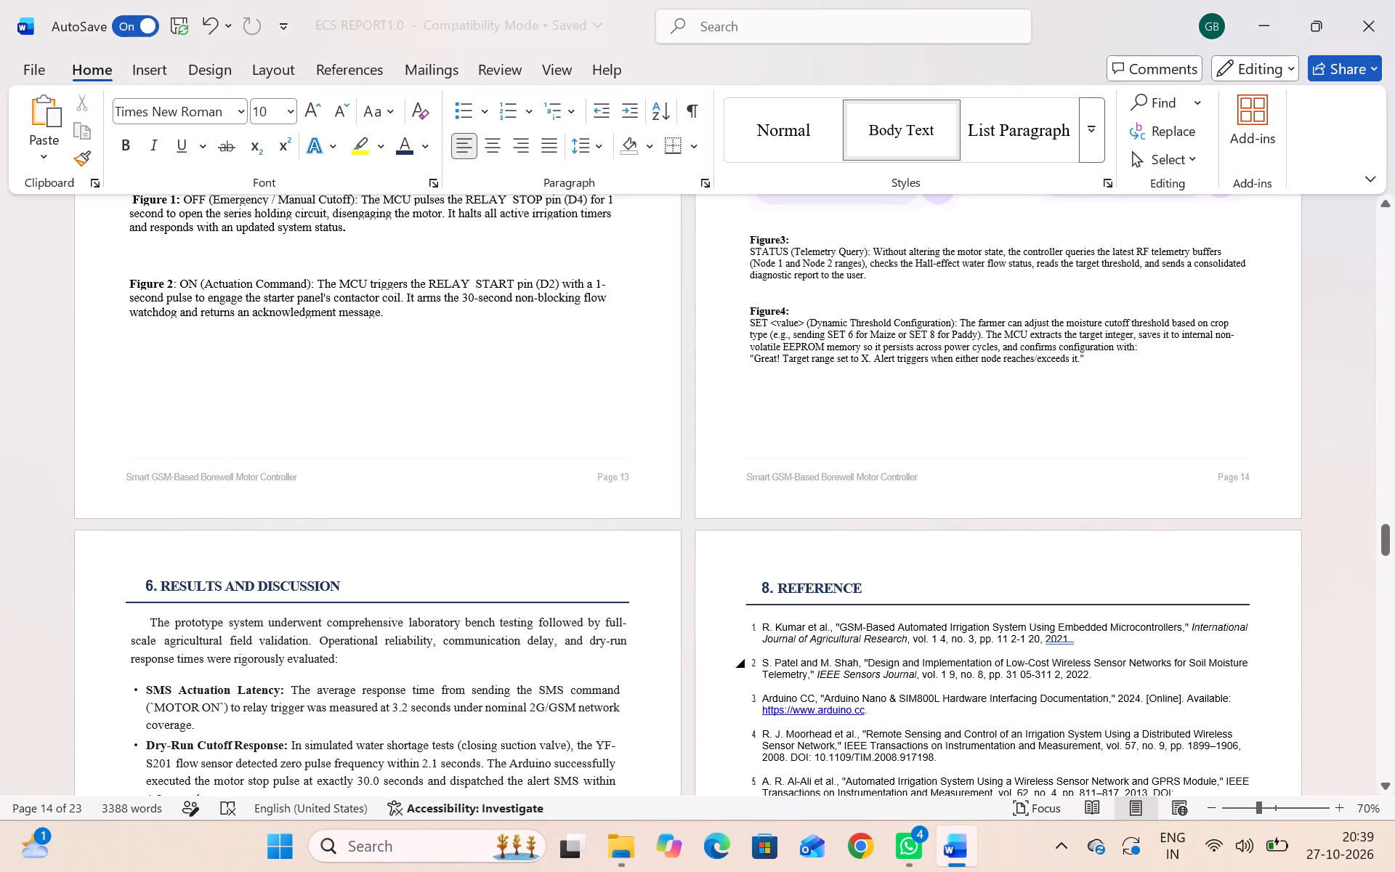
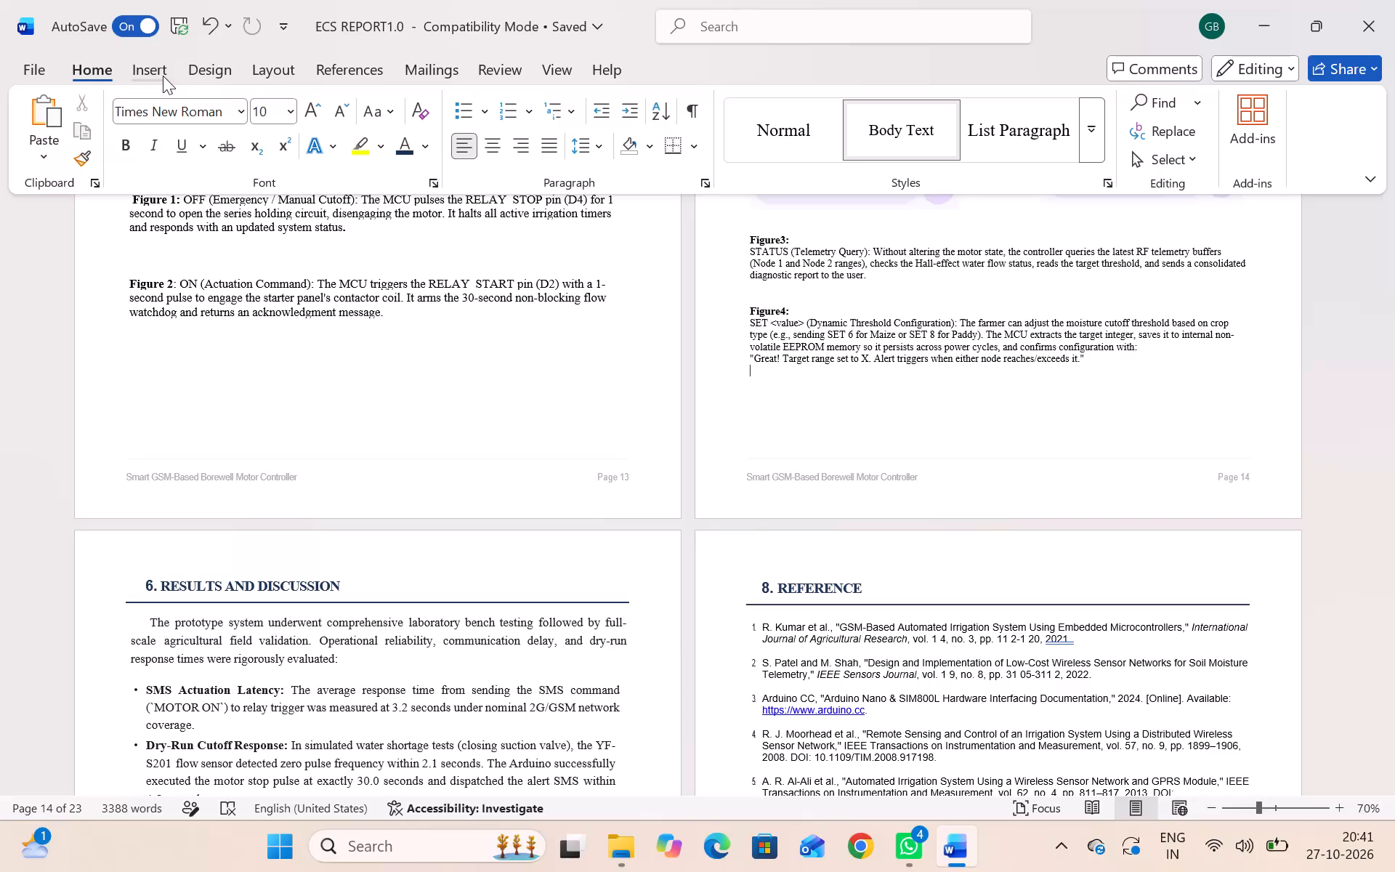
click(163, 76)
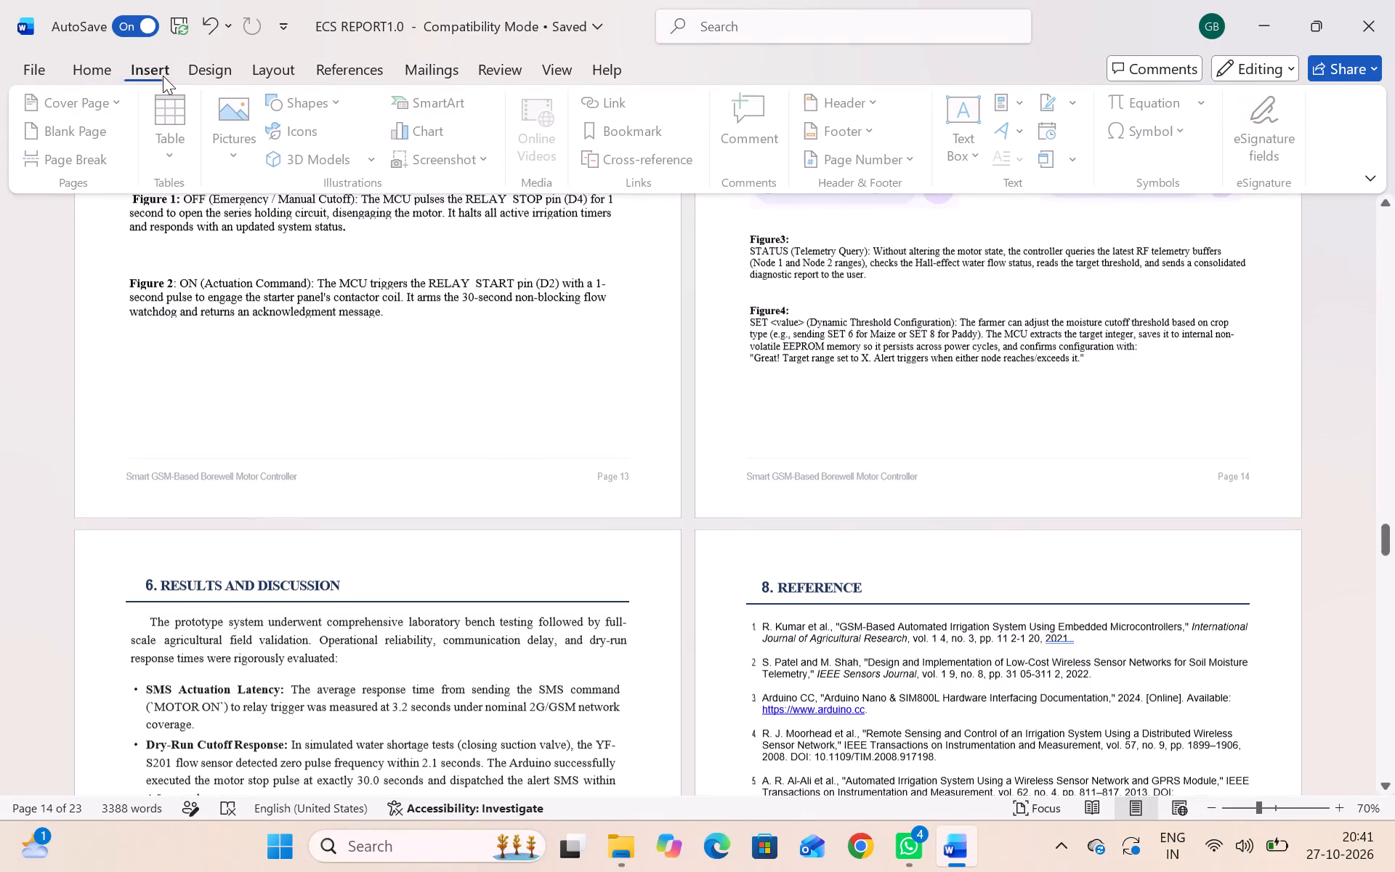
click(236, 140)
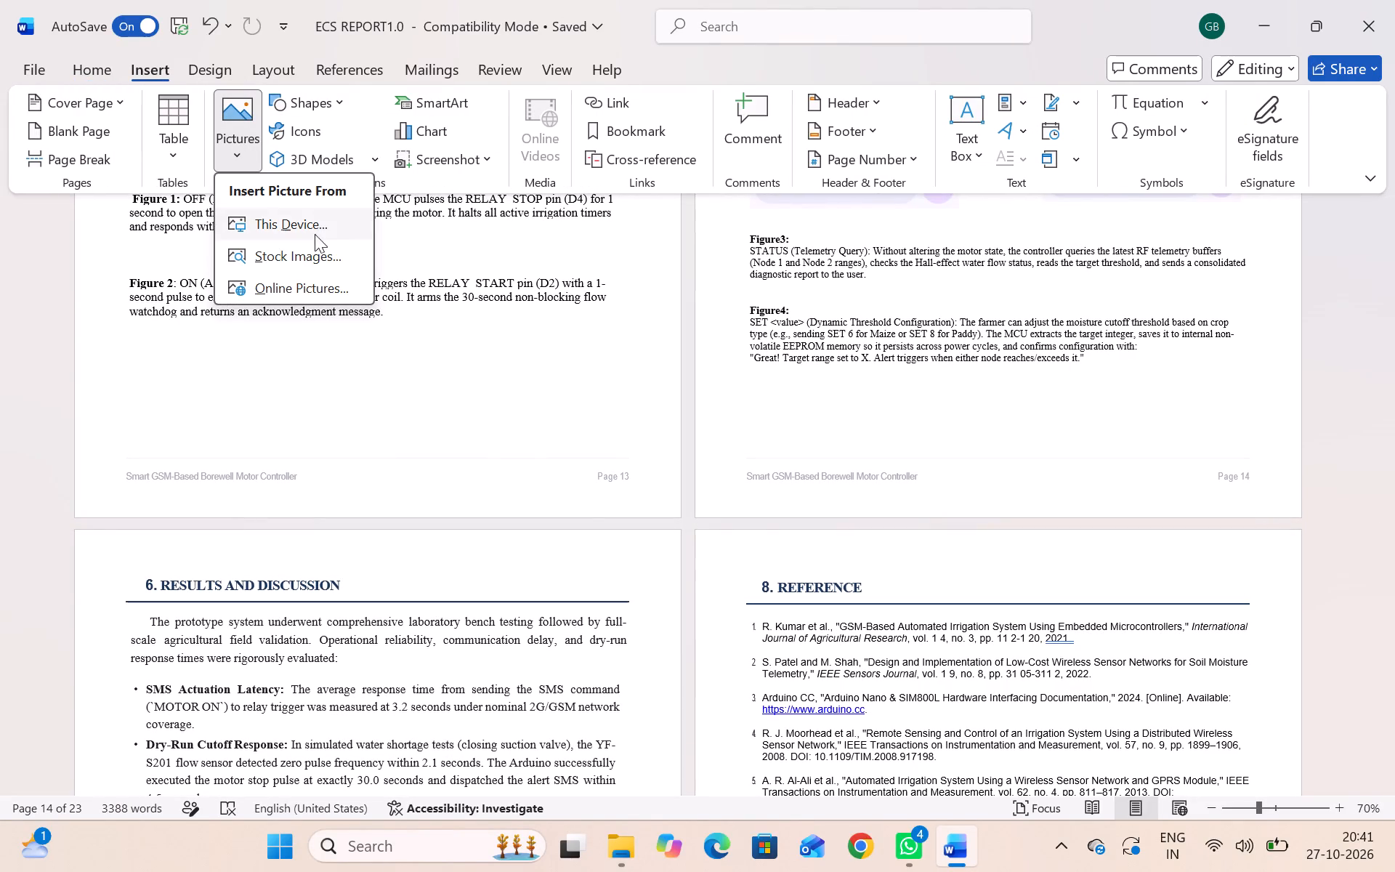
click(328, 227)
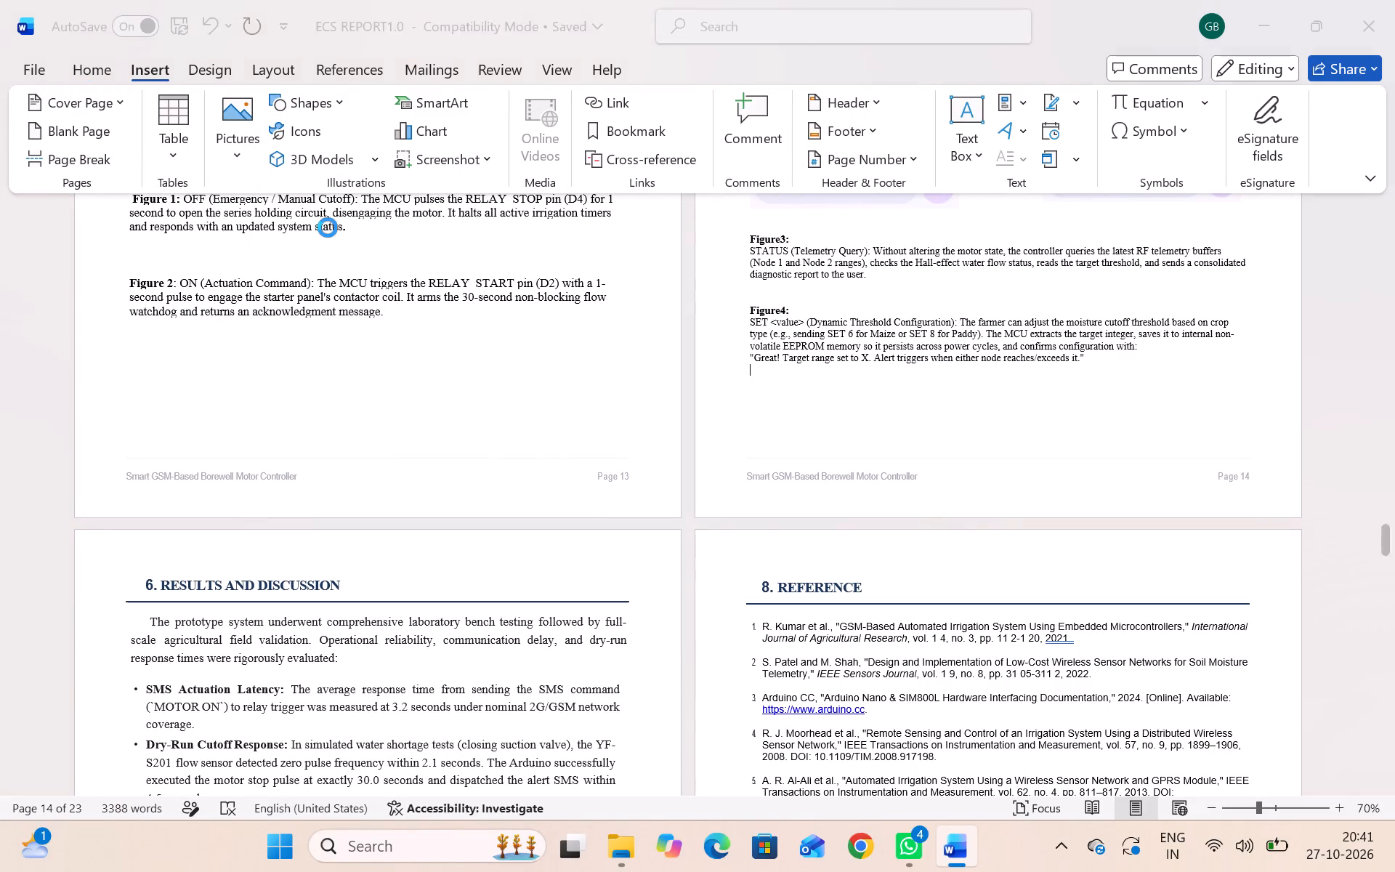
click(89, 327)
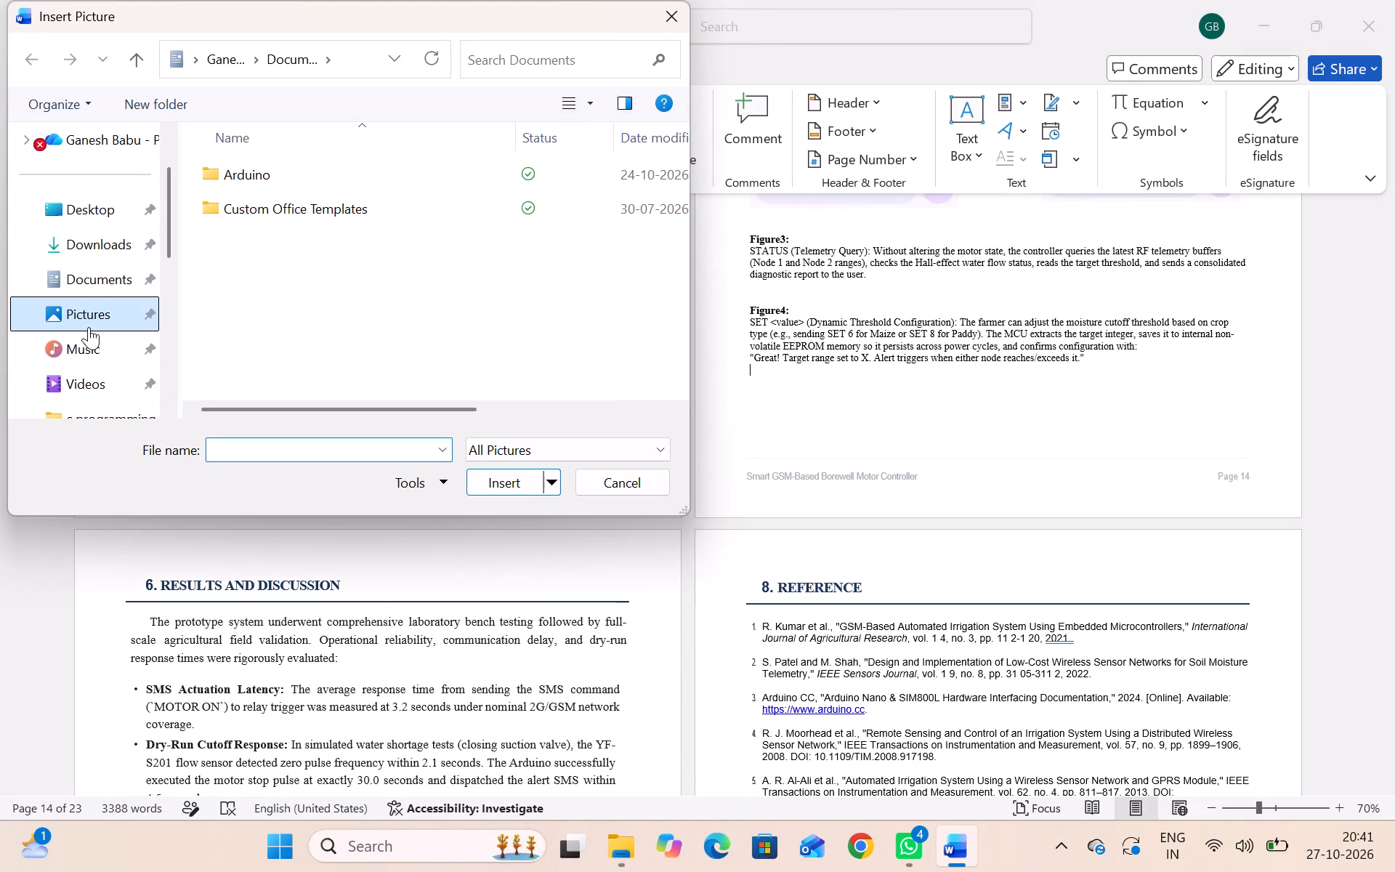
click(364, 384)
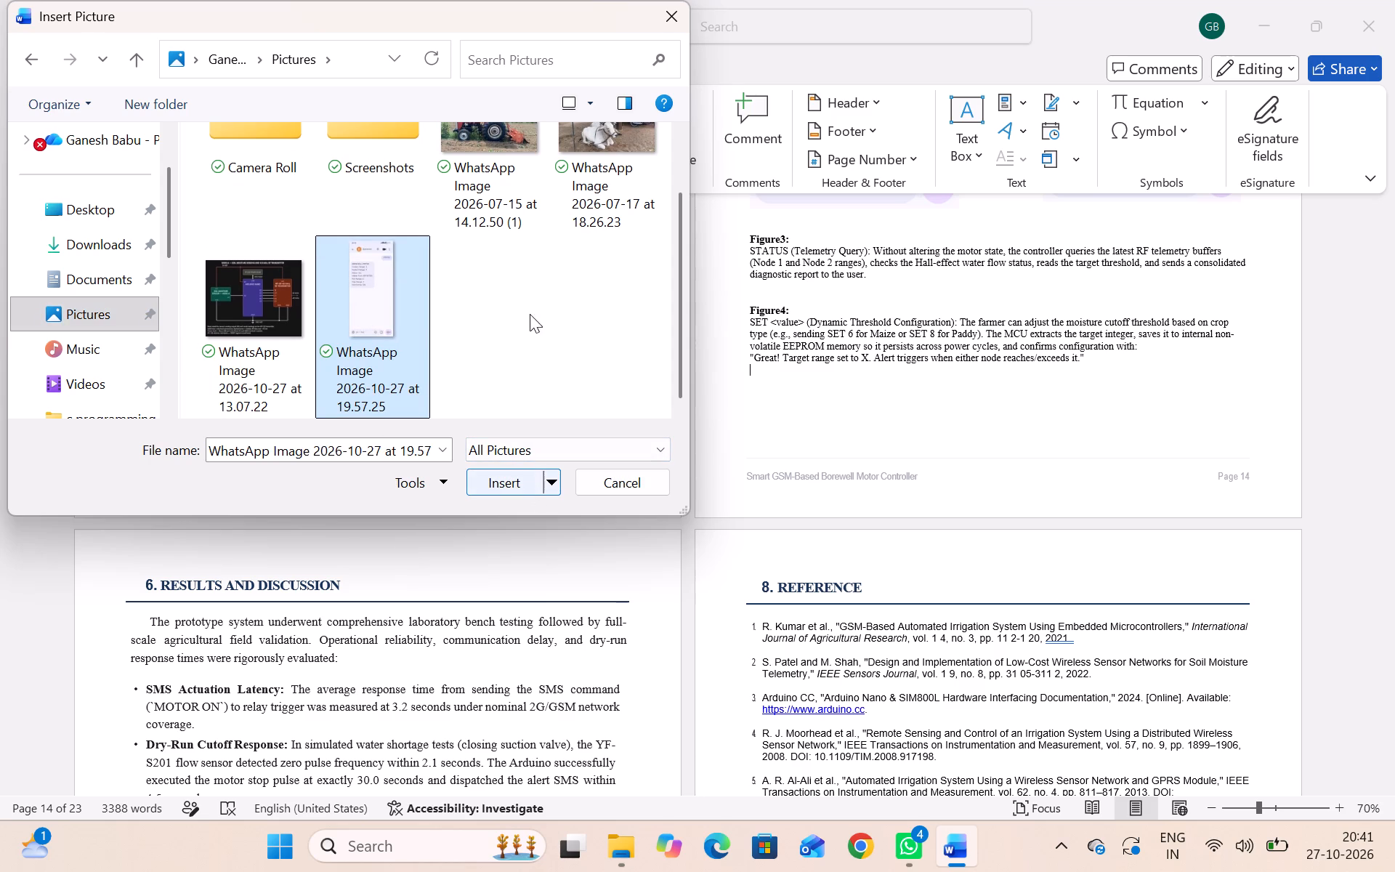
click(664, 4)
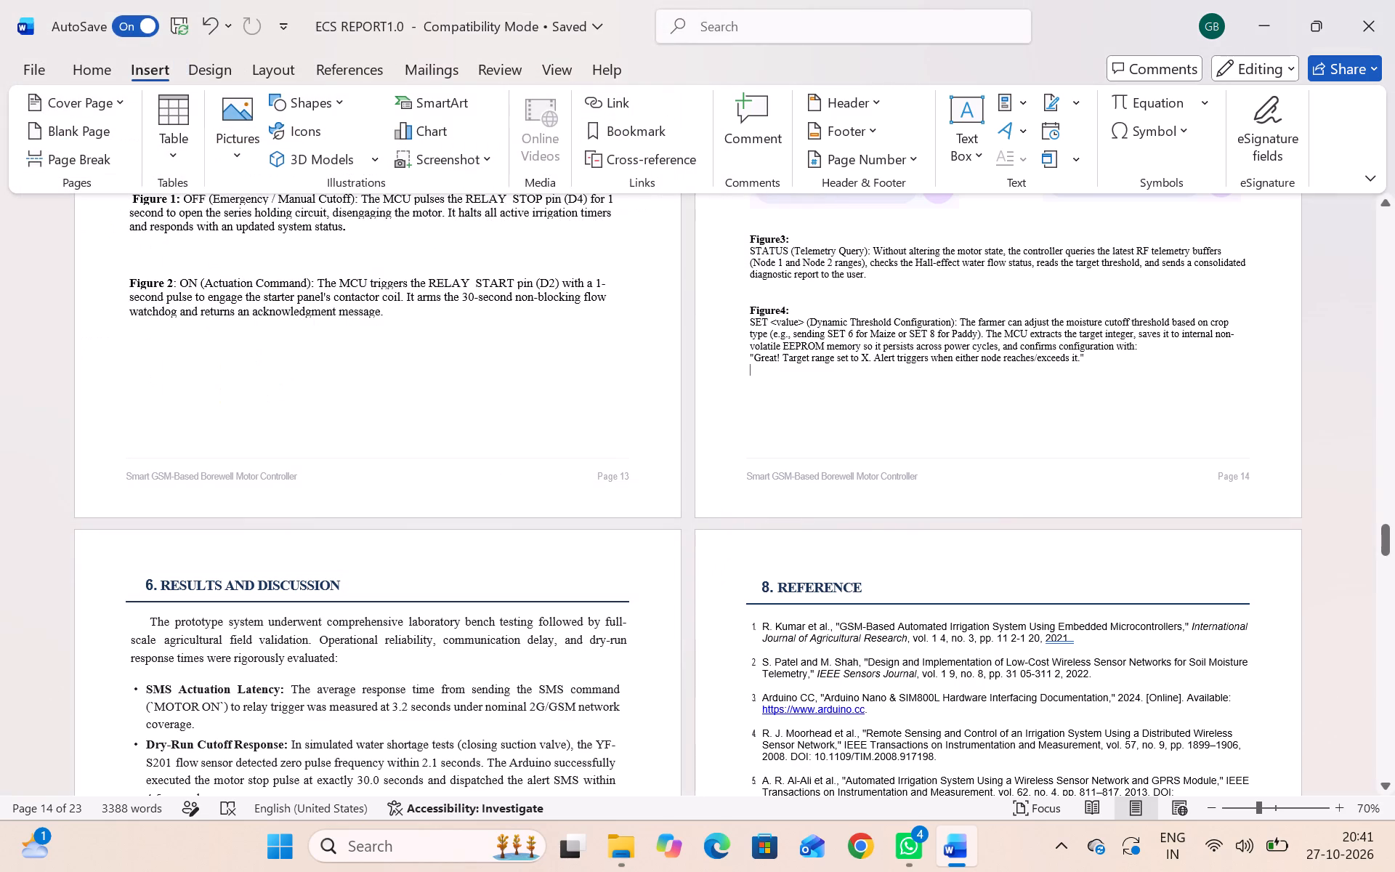